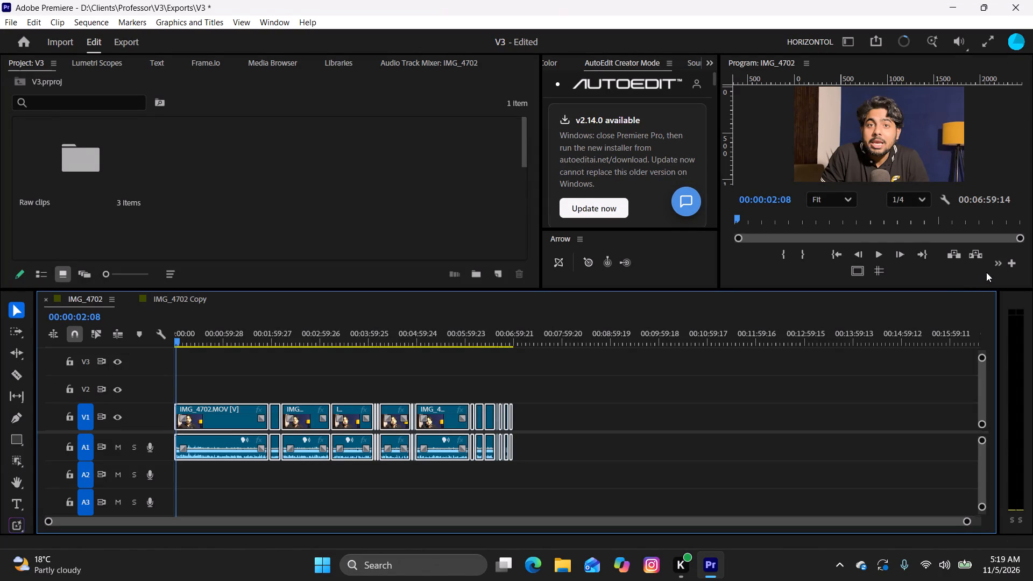
Add the Multi-Camera Record On/Off Toggle button to the Program monitor's control bar.
{"action": "left_click", "coordinate": [1014, 263]}
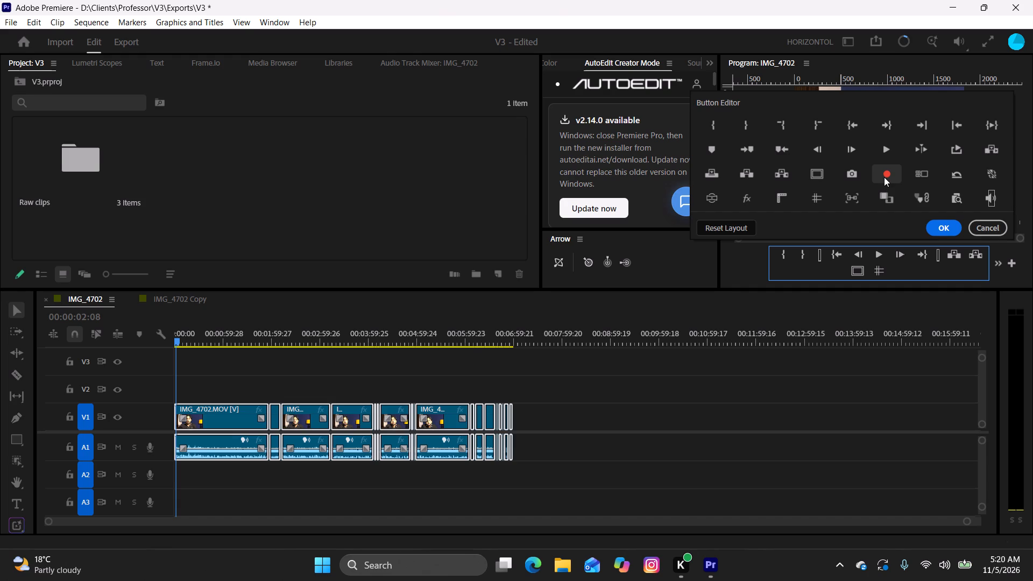
{"action": "left_click_drag", "start_coordinate": [892, 173], "coordinate": [885, 183]}
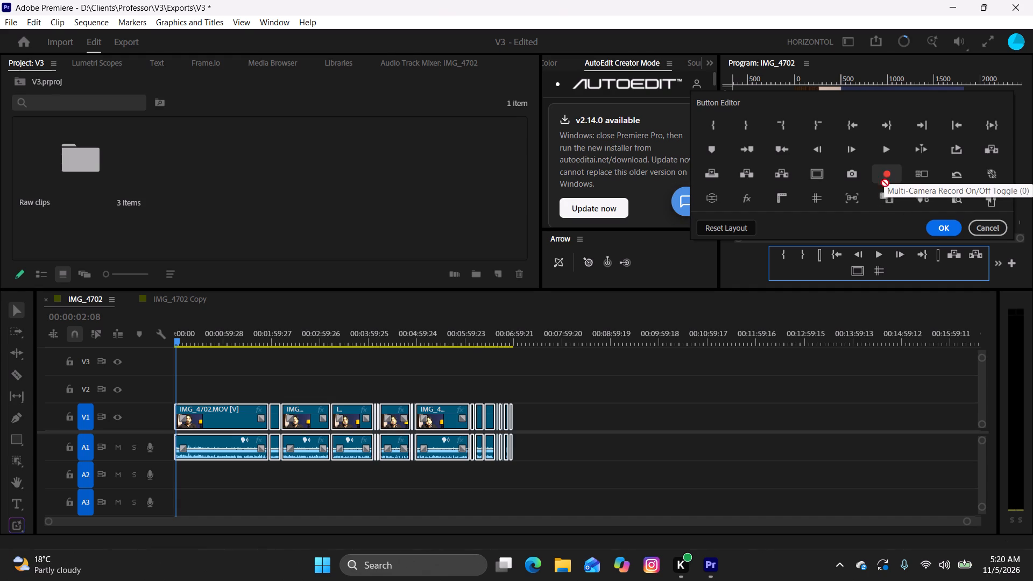
{"action": "left_click_drag", "start_coordinate": [885, 183], "coordinate": [823, 273]}
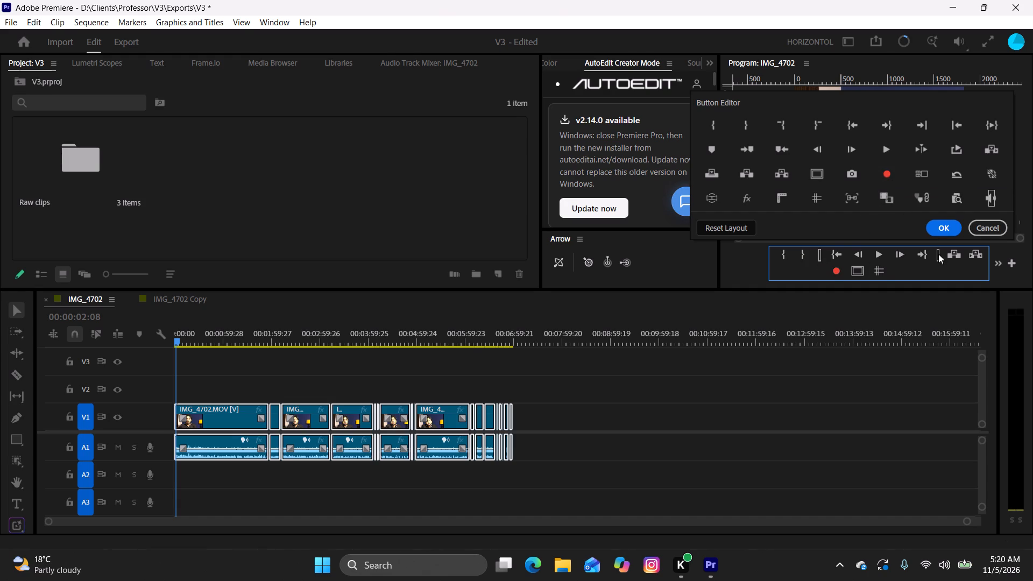
{"action": "left_click", "coordinate": [949, 229]}
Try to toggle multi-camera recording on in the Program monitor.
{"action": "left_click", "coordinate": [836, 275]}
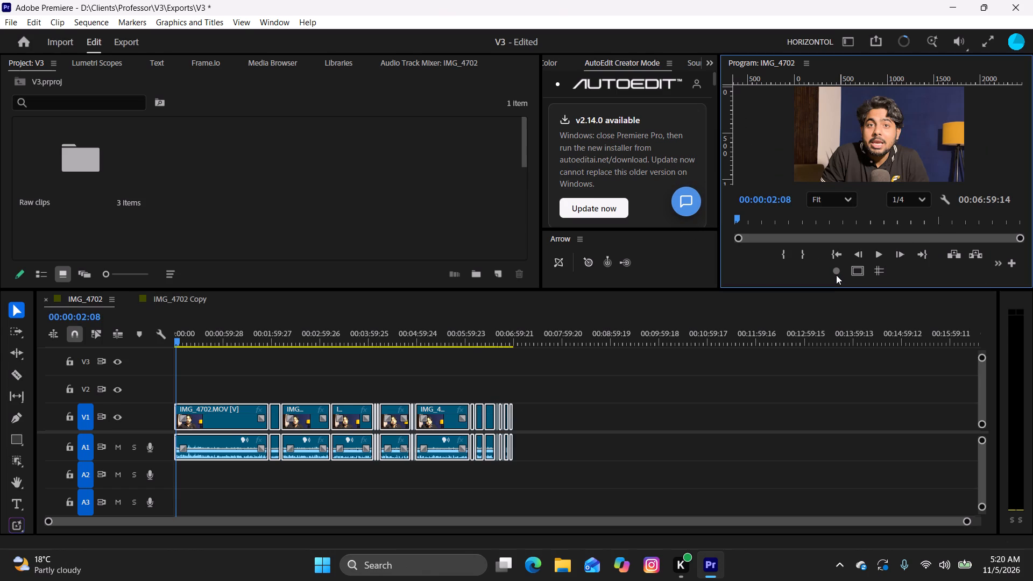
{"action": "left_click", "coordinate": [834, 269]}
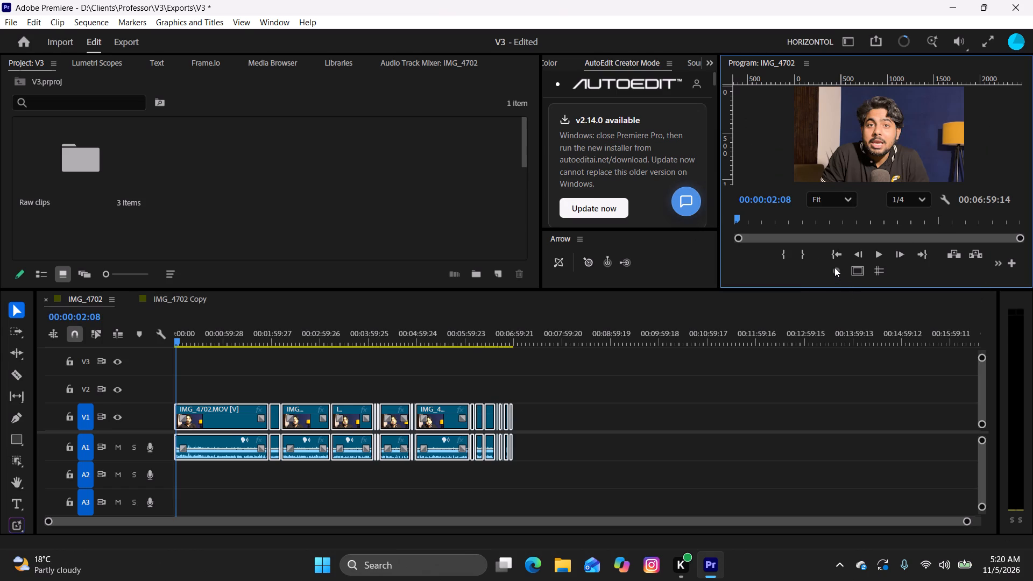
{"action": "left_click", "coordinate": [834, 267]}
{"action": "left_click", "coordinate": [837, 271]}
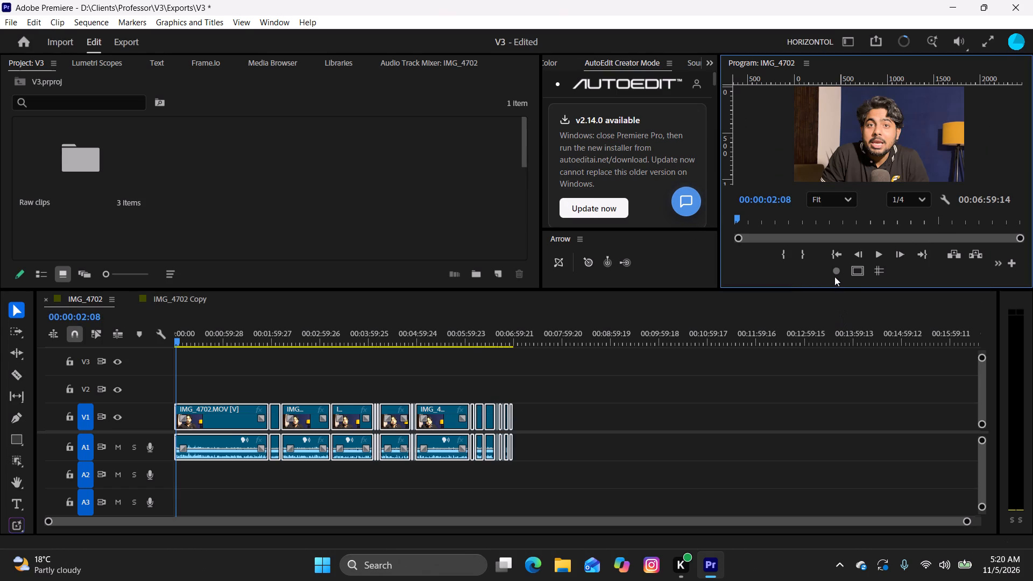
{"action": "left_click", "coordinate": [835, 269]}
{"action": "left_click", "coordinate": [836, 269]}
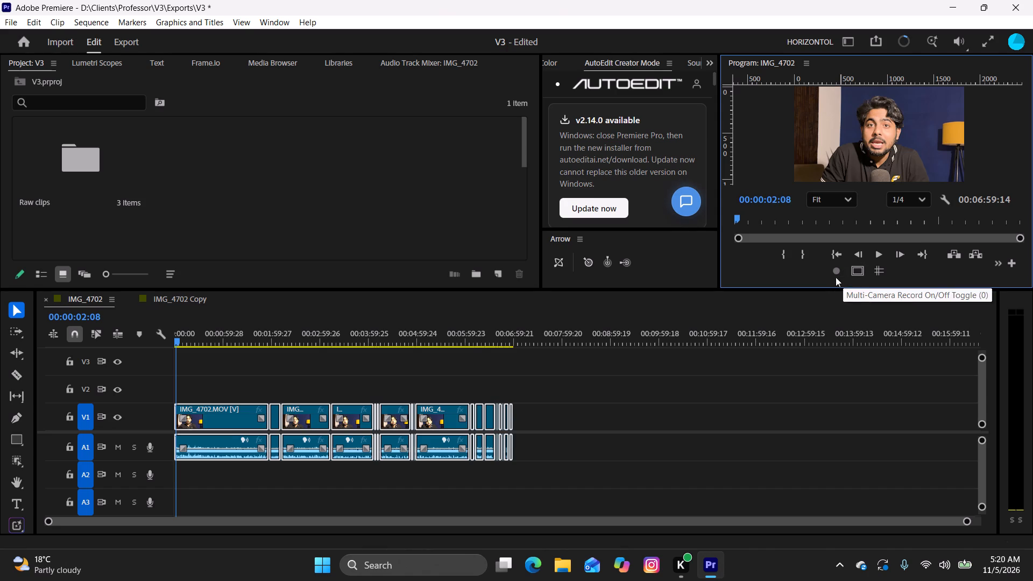
Add the Toggle Proxies button to the Program monitor's control bar, after the existing second-row buttons.
{"action": "left_click", "coordinate": [1011, 268]}
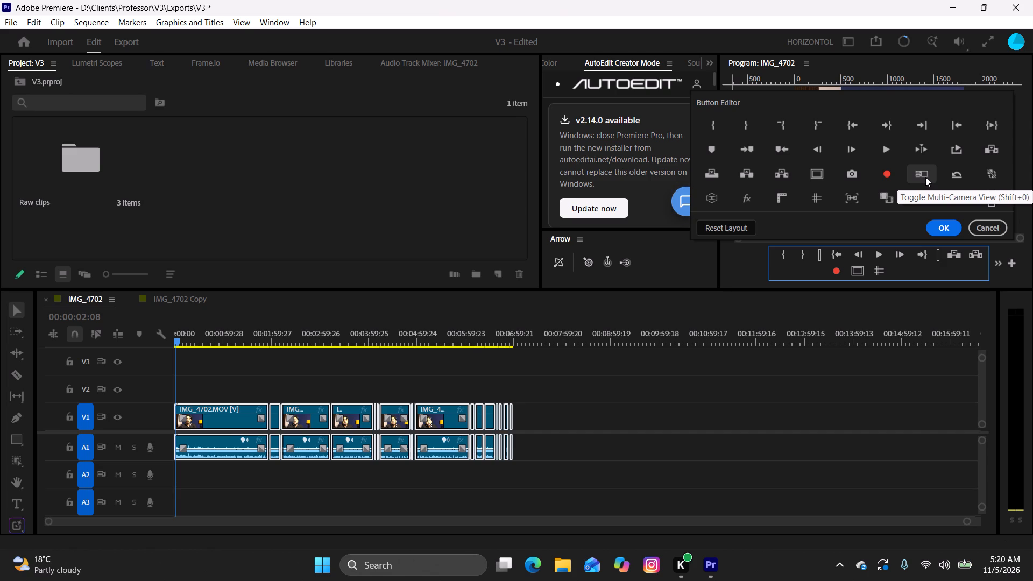
{"action": "left_click", "coordinate": [994, 174]}
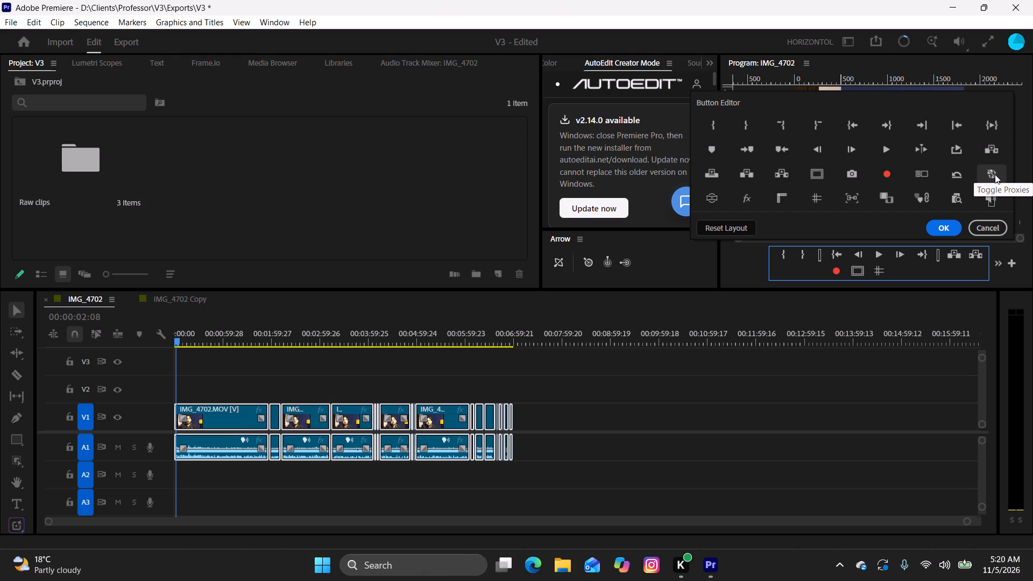
{"action": "left_click_drag", "start_coordinate": [995, 174], "coordinate": [834, 273]}
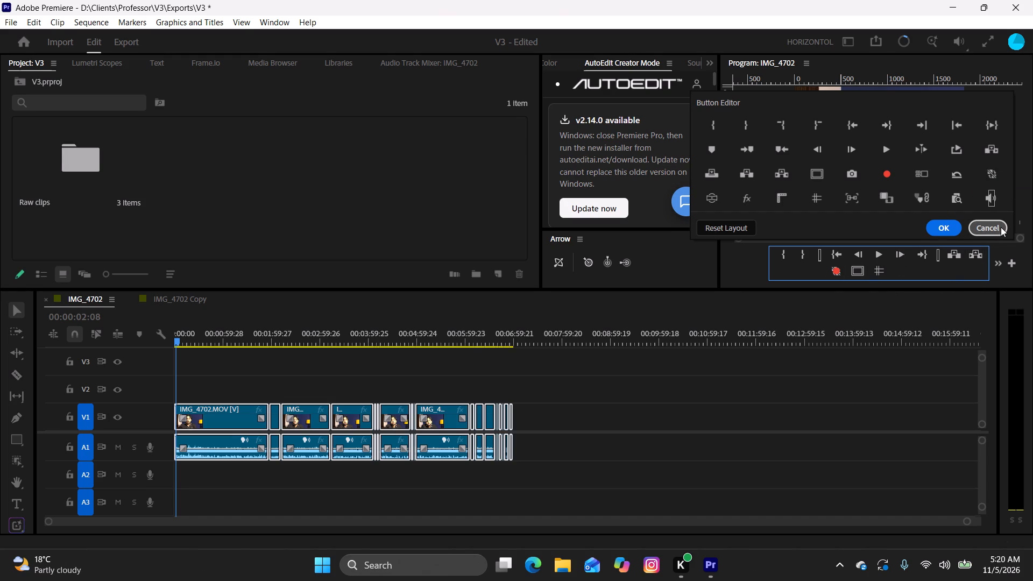
{"action": "left_click_drag", "start_coordinate": [990, 176], "coordinate": [904, 277]}
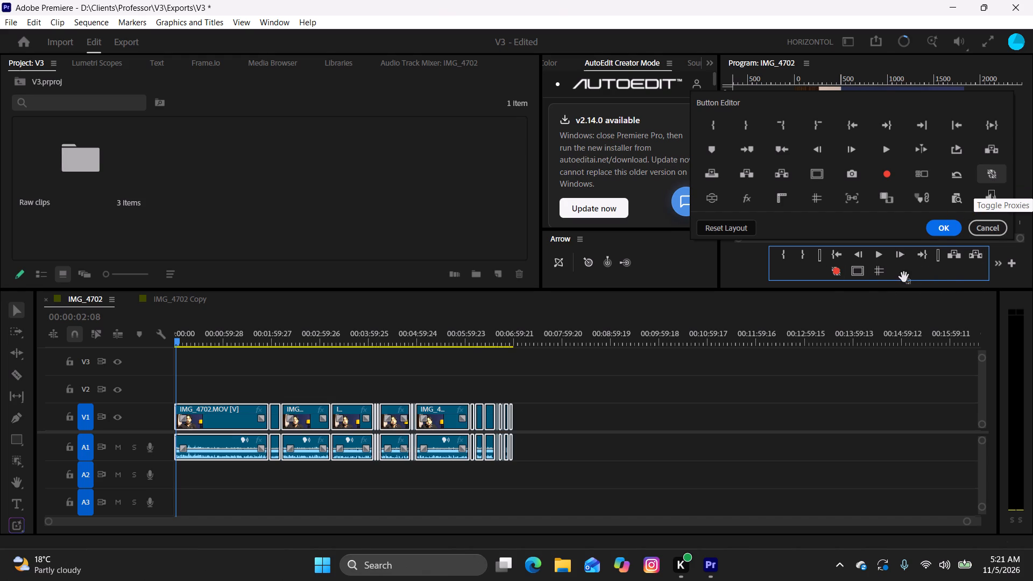
{"action": "left_click_drag", "start_coordinate": [904, 277], "coordinate": [897, 271]}
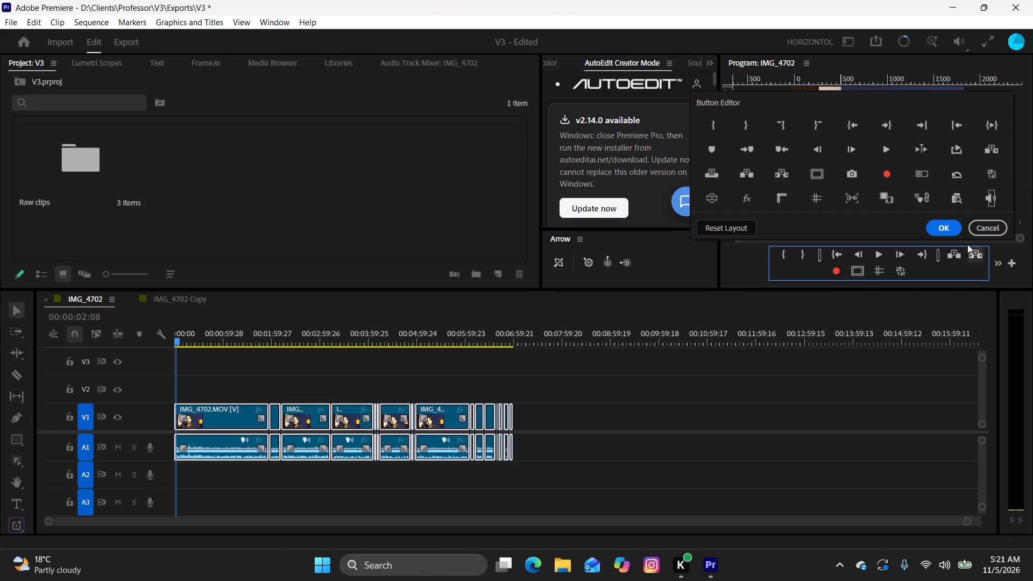
{"action": "left_click", "coordinate": [937, 228]}
Turn on proxy playback for the Program monitor.
{"action": "left_click", "coordinate": [900, 267]}
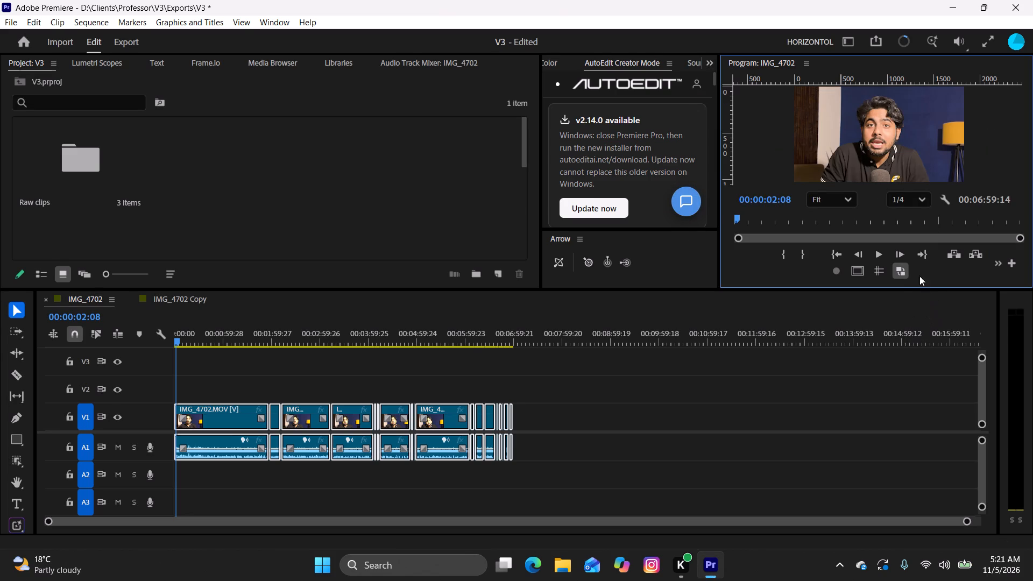
{"action": "left_click", "coordinate": [902, 268]}
{"action": "left_click", "coordinate": [894, 272]}
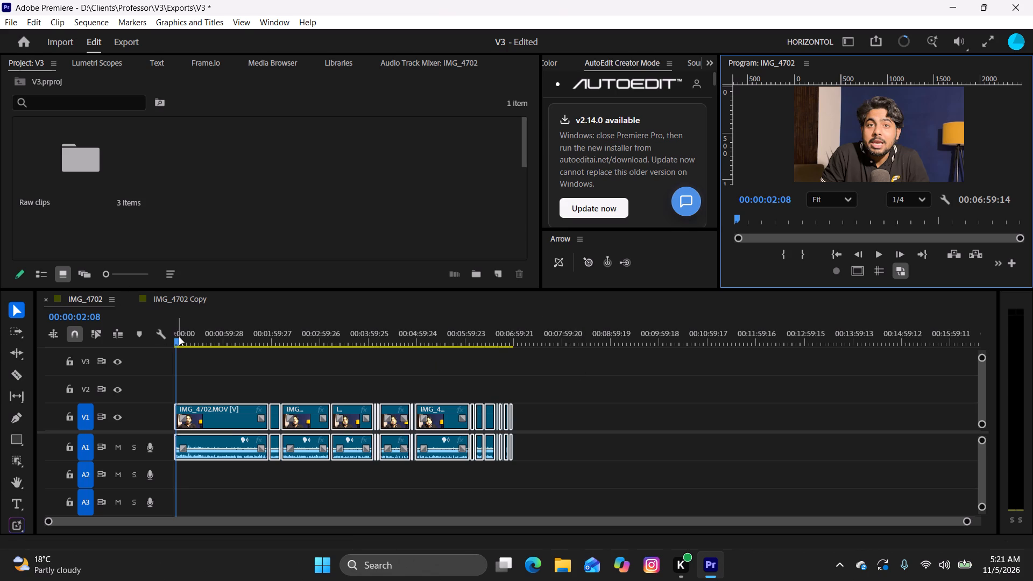
Play the first few seconds of the IMG_4702 sequence from 00:00:00:00 to check playback.
{"action": "left_click_drag", "start_coordinate": [180, 336], "coordinate": [124, 342]}
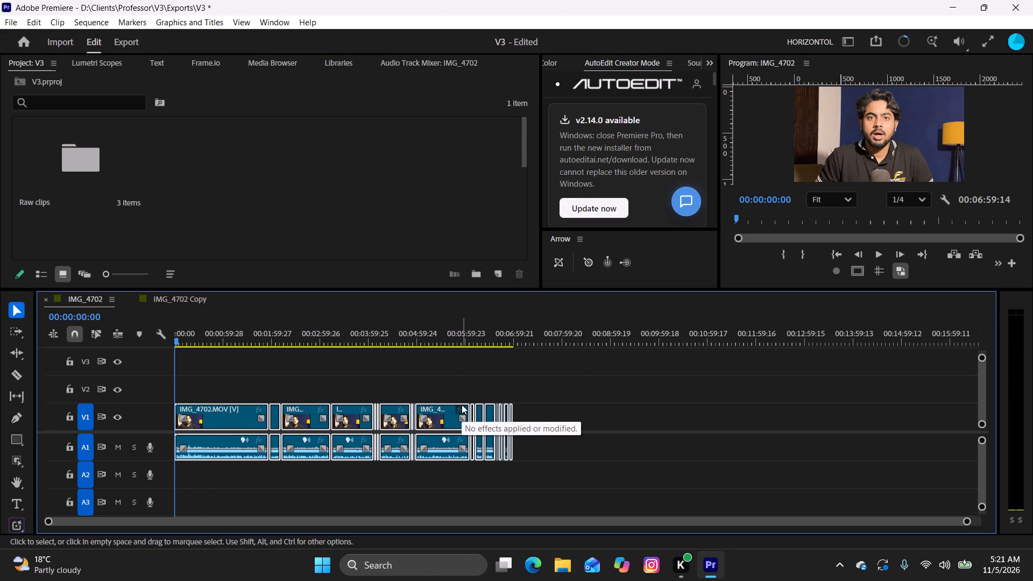
{"action": "key", "text": "space"}
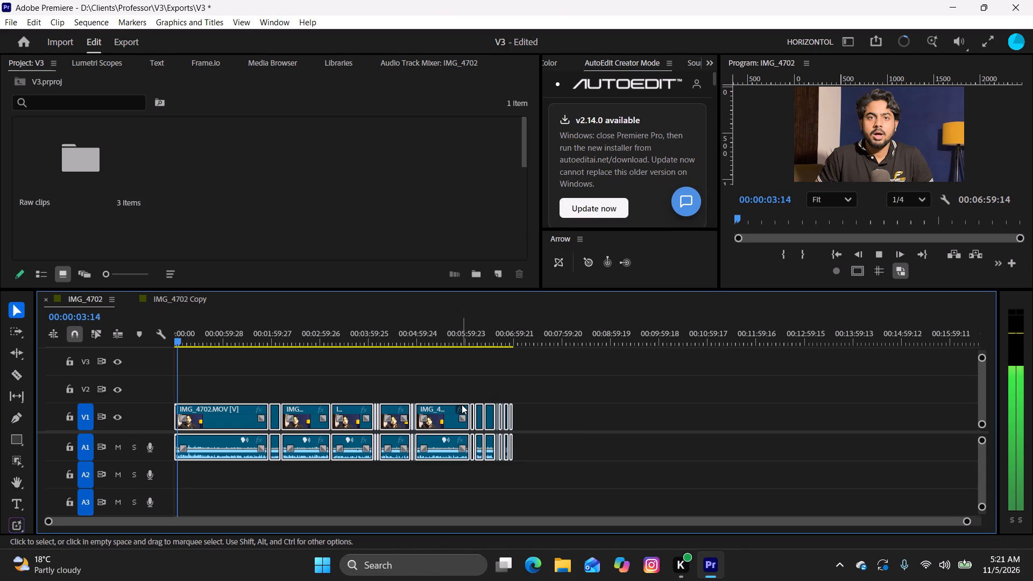
{"action": "key", "text": "space"}
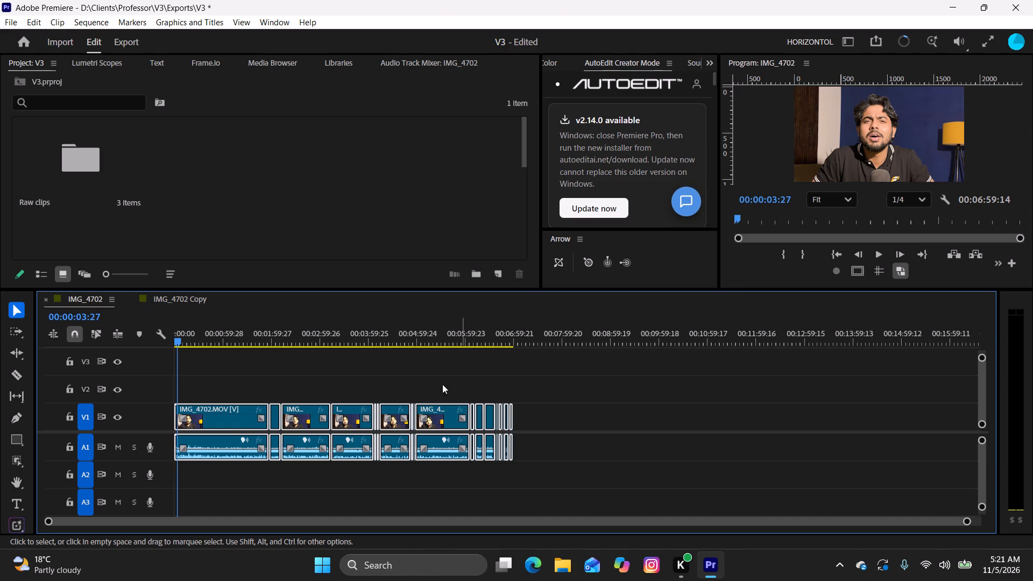
Mark the In point at 00:00:00:00 and the Out point at the sequence end, 00:06:59:14.
{"action": "left_click_drag", "start_coordinate": [177, 341], "coordinate": [177, 341]}
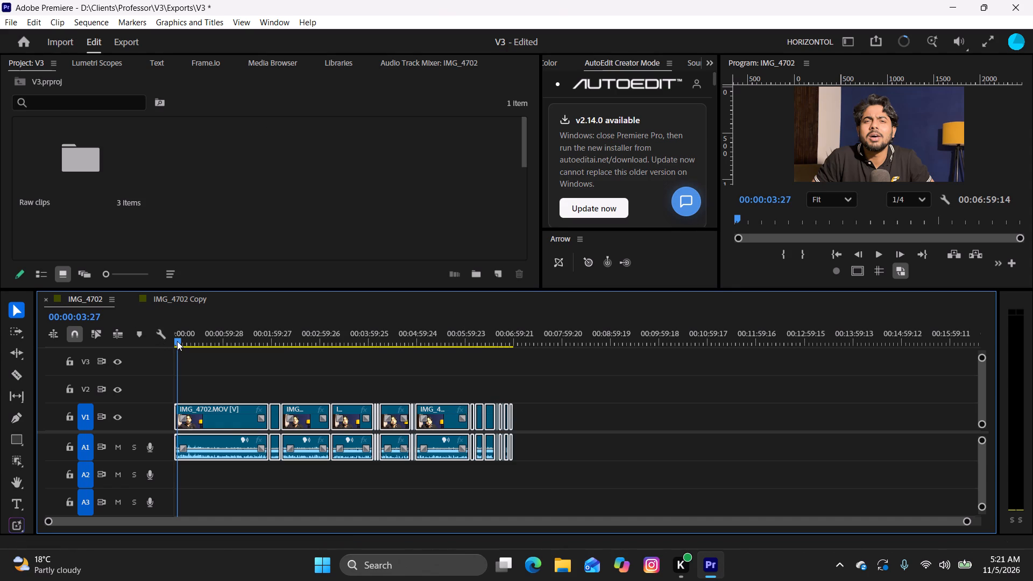
{"action": "left_click_drag", "start_coordinate": [177, 341], "coordinate": [131, 363]}
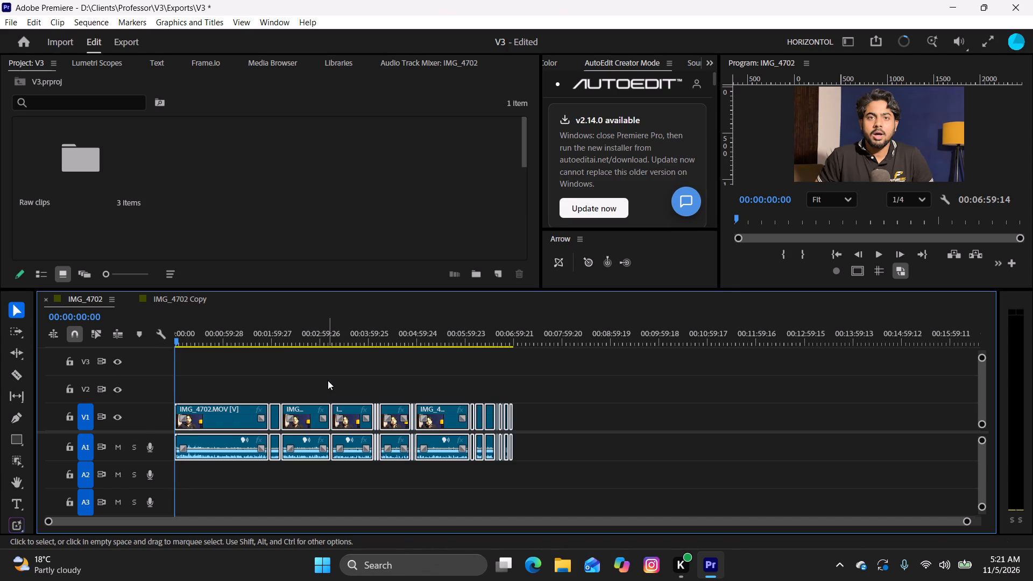
{"action": "key", "text": "i"}
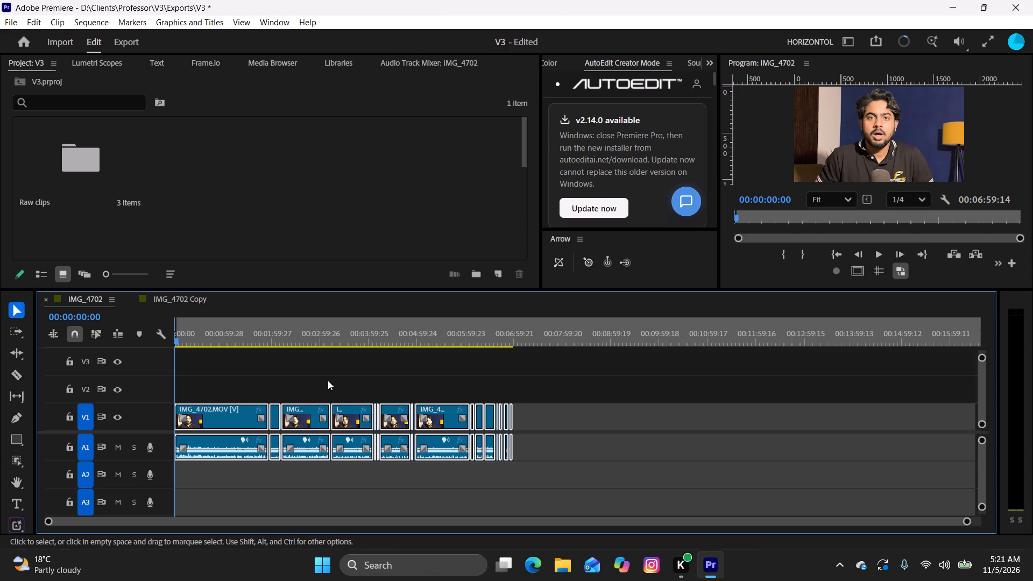
{"action": "key", "text": "End"}
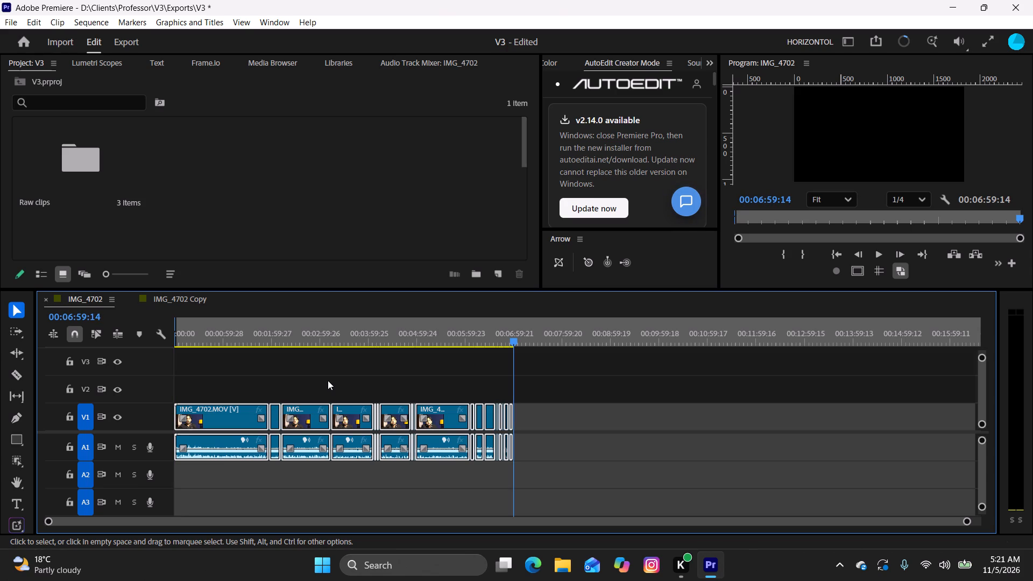
{"action": "key", "text": "o"}
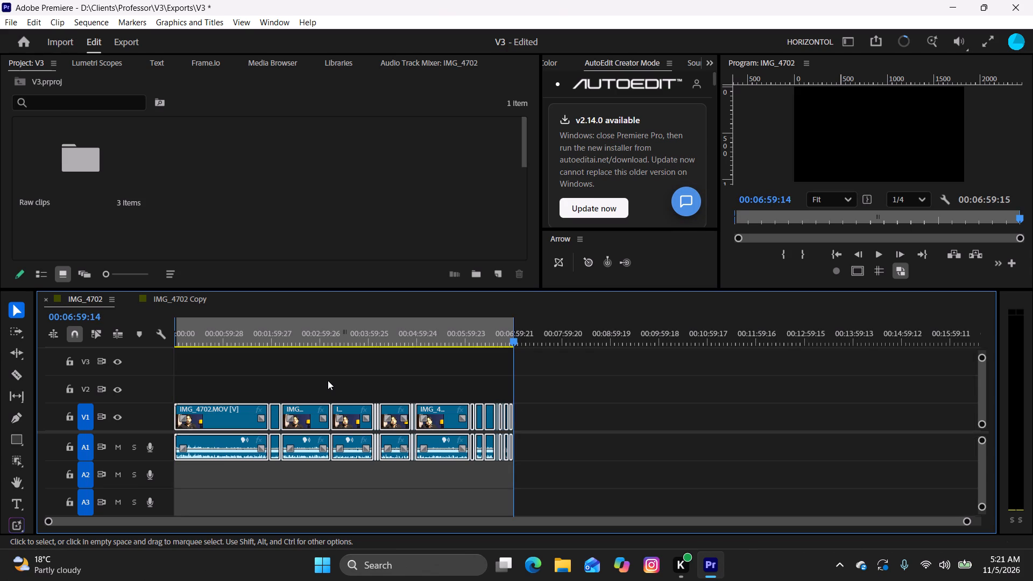
Render effects over the marked In to Out range and play it from the start.
{"action": "key", "text": "Return"}
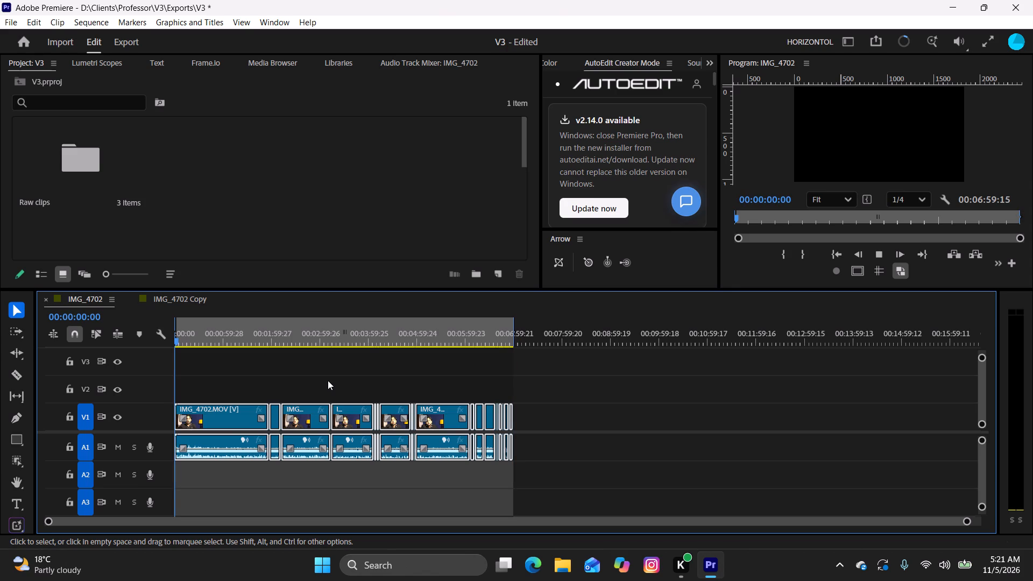
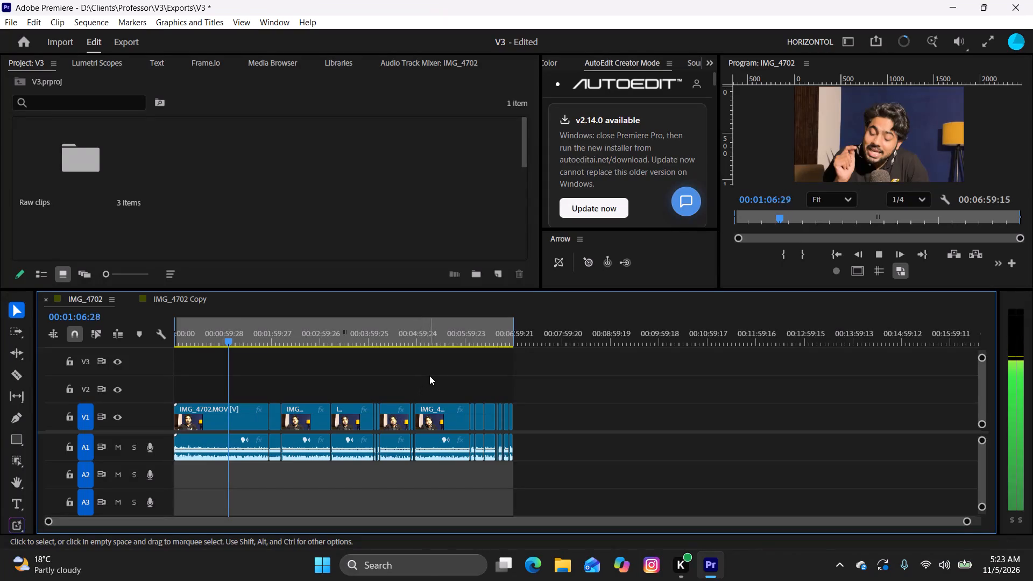
Stop the playback of the IMG_4702 sequence at about 00:01:07:15.
{"action": "key", "text": "space"}
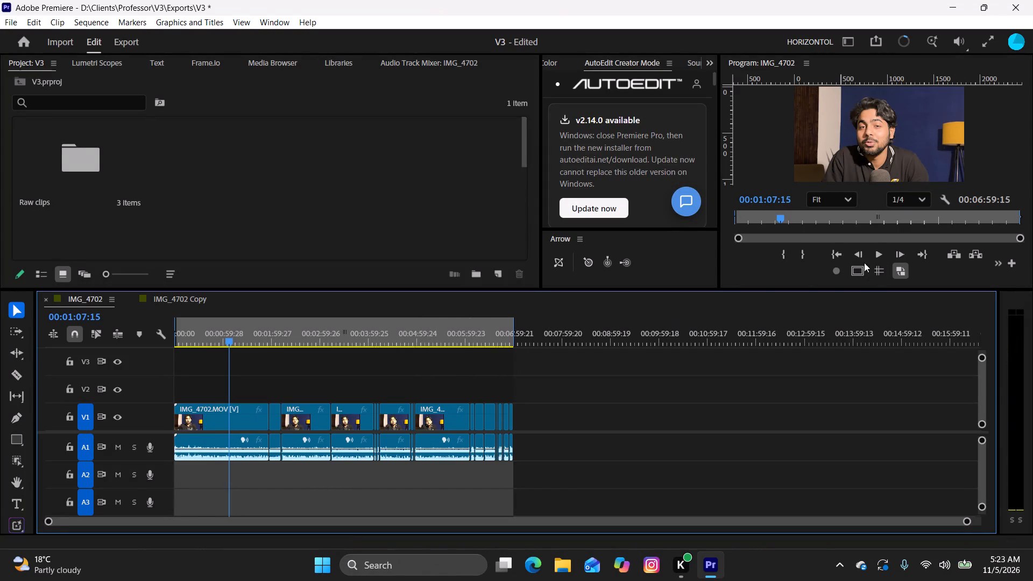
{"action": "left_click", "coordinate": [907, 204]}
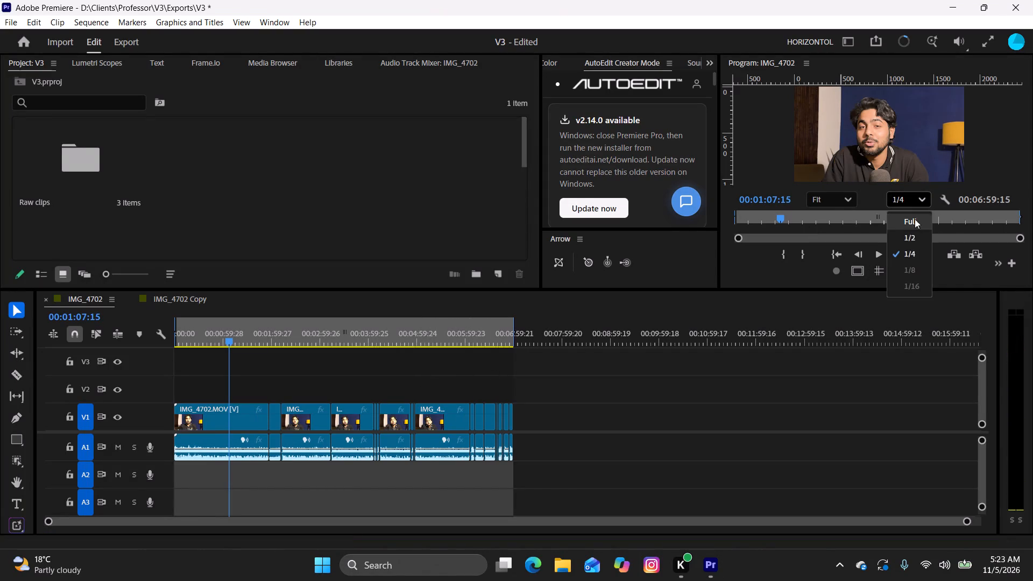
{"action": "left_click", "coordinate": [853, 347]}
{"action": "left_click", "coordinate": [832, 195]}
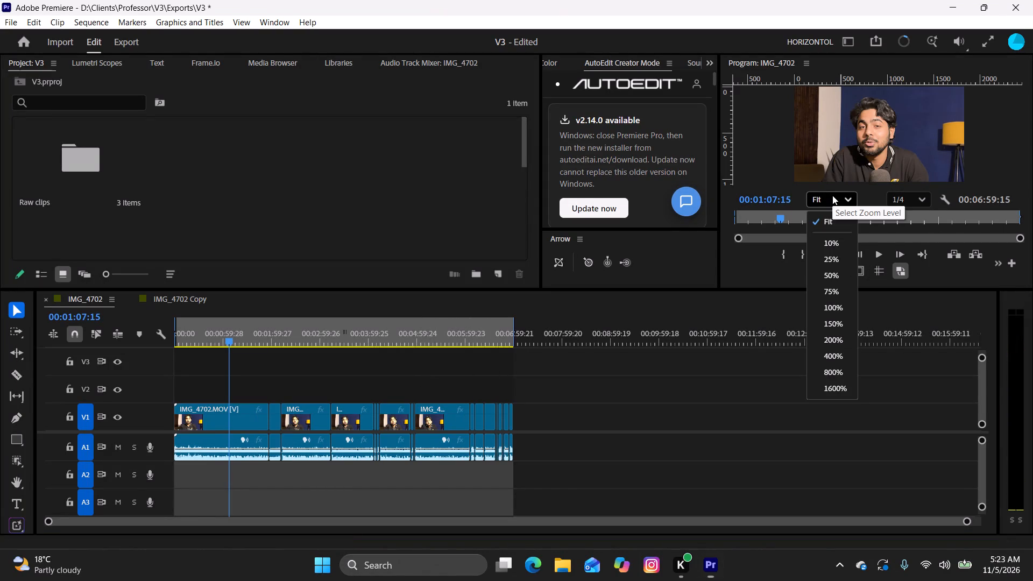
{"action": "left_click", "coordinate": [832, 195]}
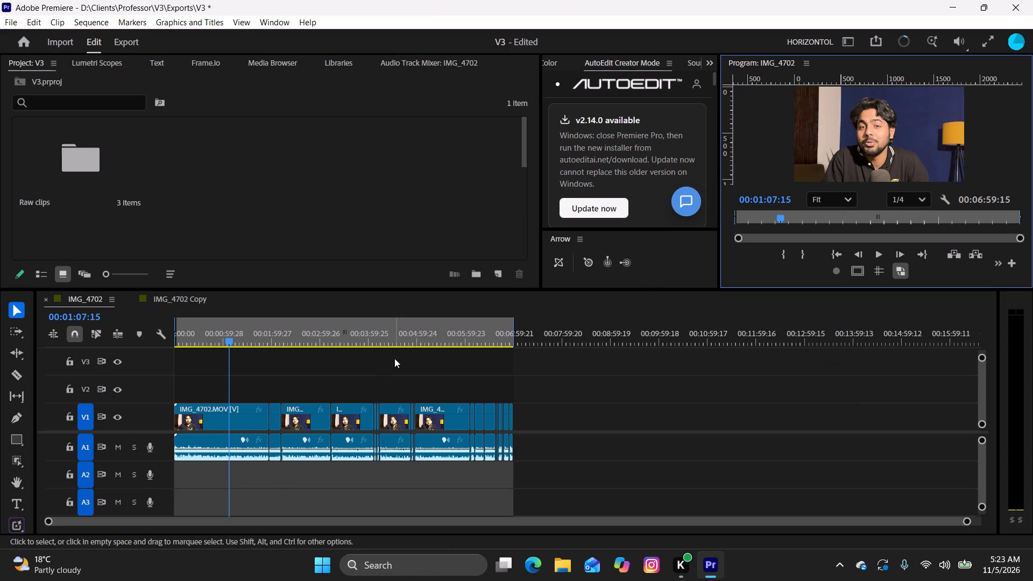
Save the V3 project.
{"action": "key", "text": "ctrl+s"}
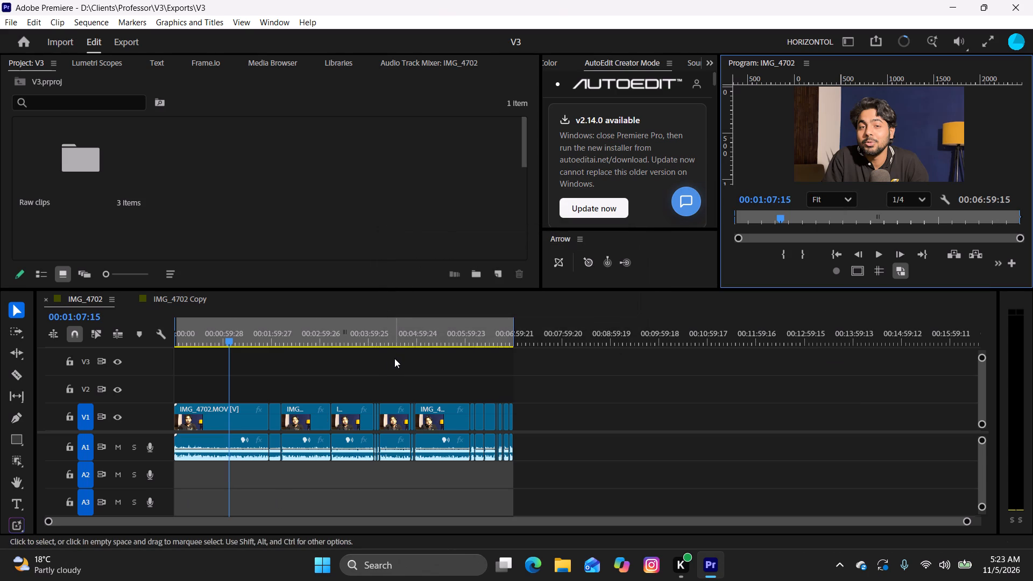
Open the Raw clips bin in the project.
{"action": "double_click", "coordinate": [73, 153]}
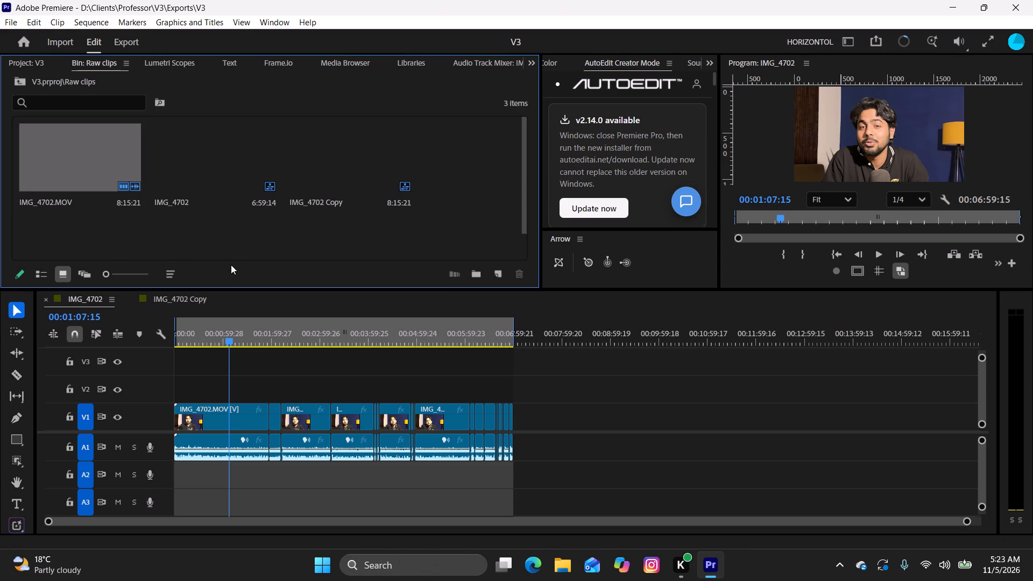
Return the playhead of the IMG_4702 sequence to 00:00:00:00.
{"action": "left_click_drag", "start_coordinate": [227, 339], "coordinate": [151, 342]}
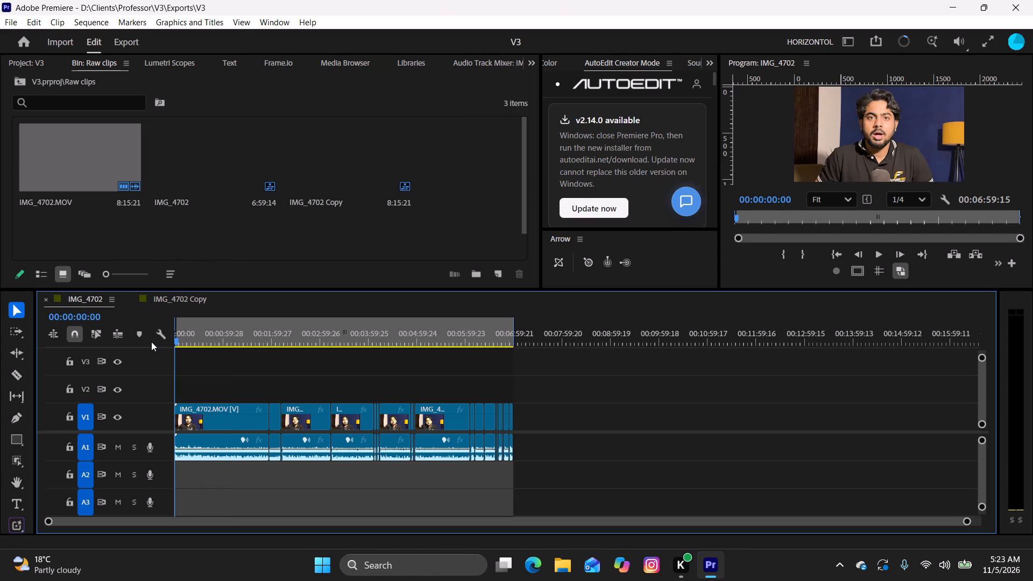
Close Premiere.
{"action": "left_click", "coordinate": [1023, 4]}
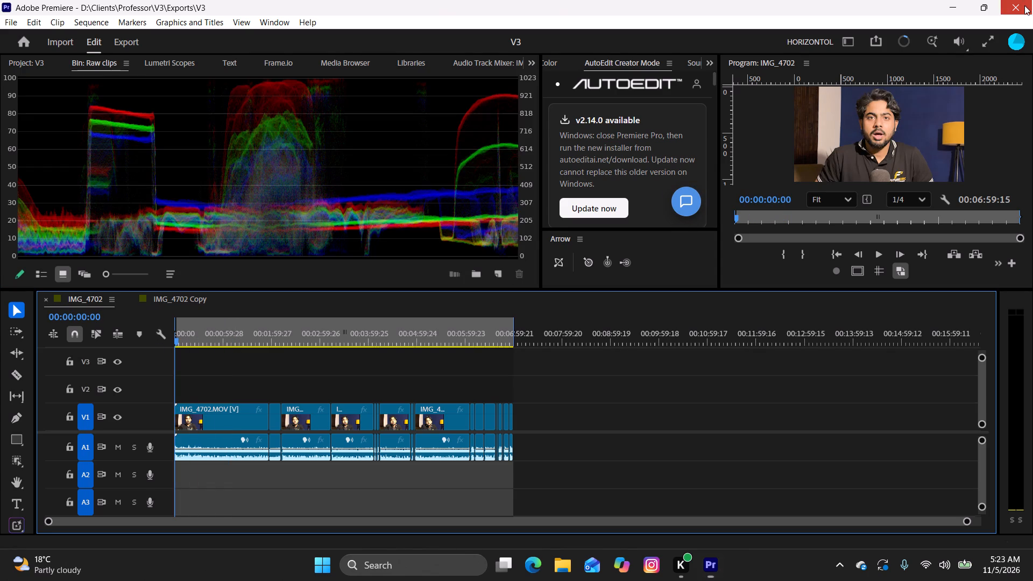
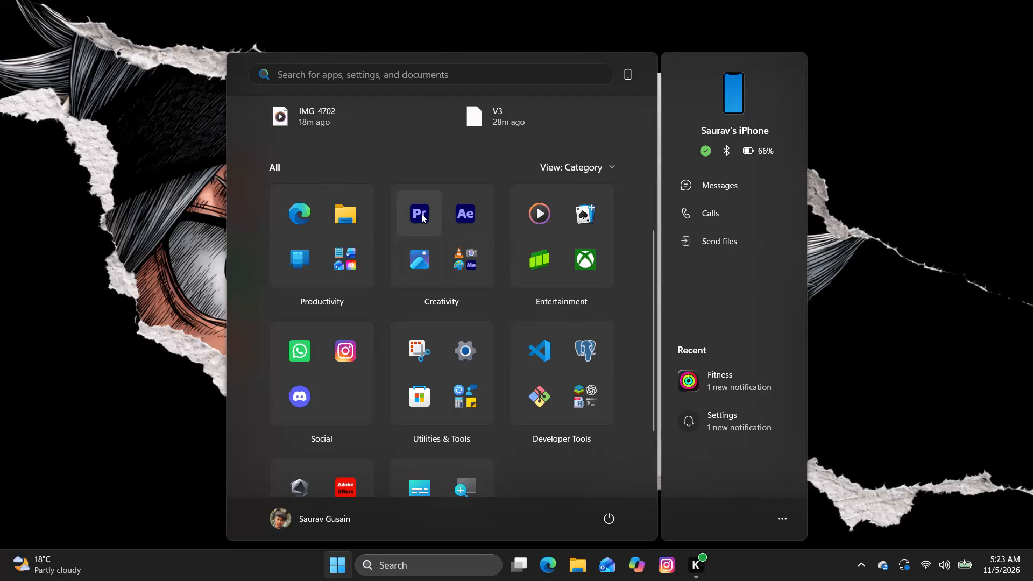
Launch Adobe Premiere again from the Creativity apps.
{"action": "left_click", "coordinate": [421, 214]}
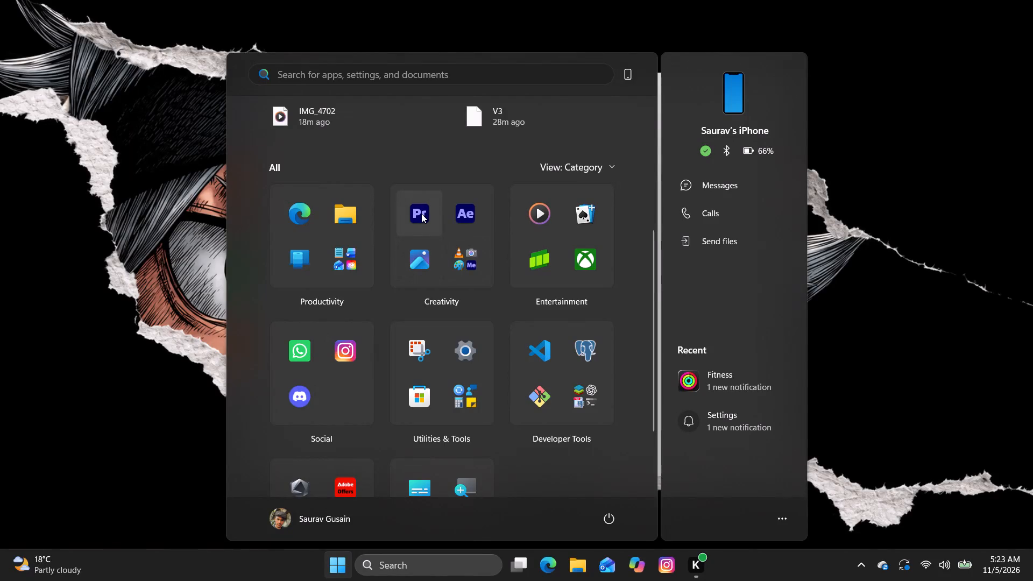
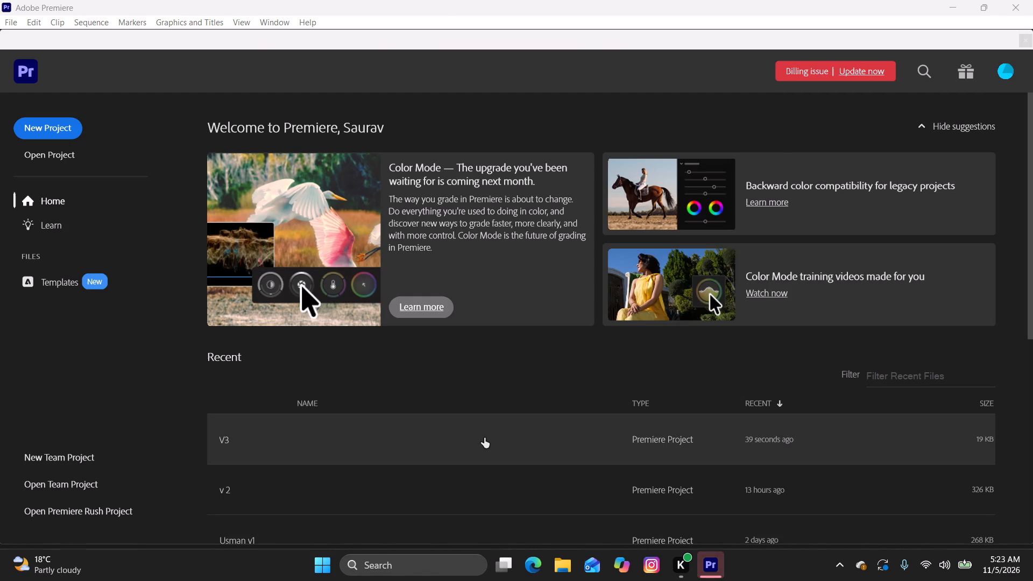
Open the recent project V3.
{"action": "left_click", "coordinate": [485, 438]}
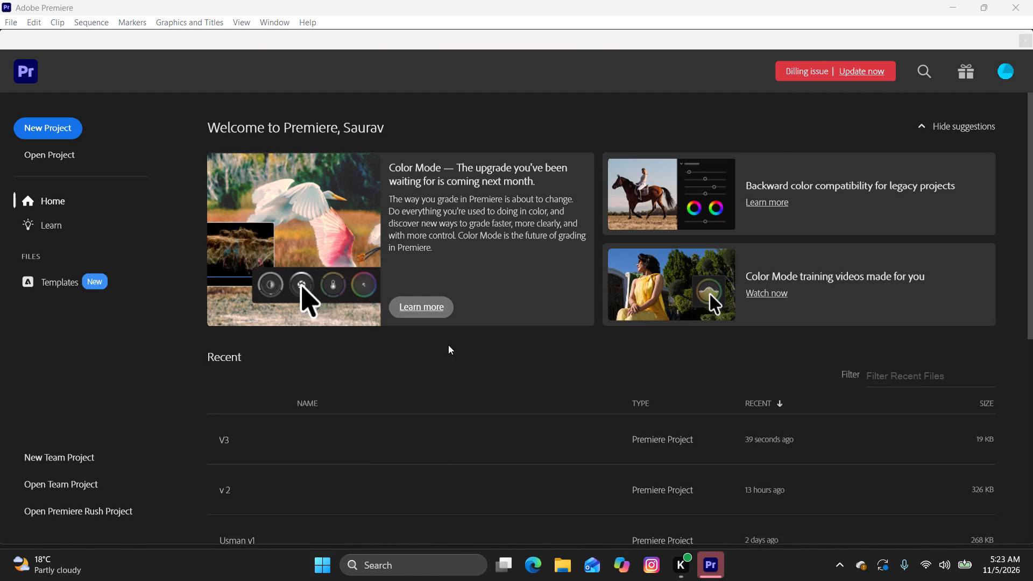
{"action": "left_click", "coordinate": [288, 436]}
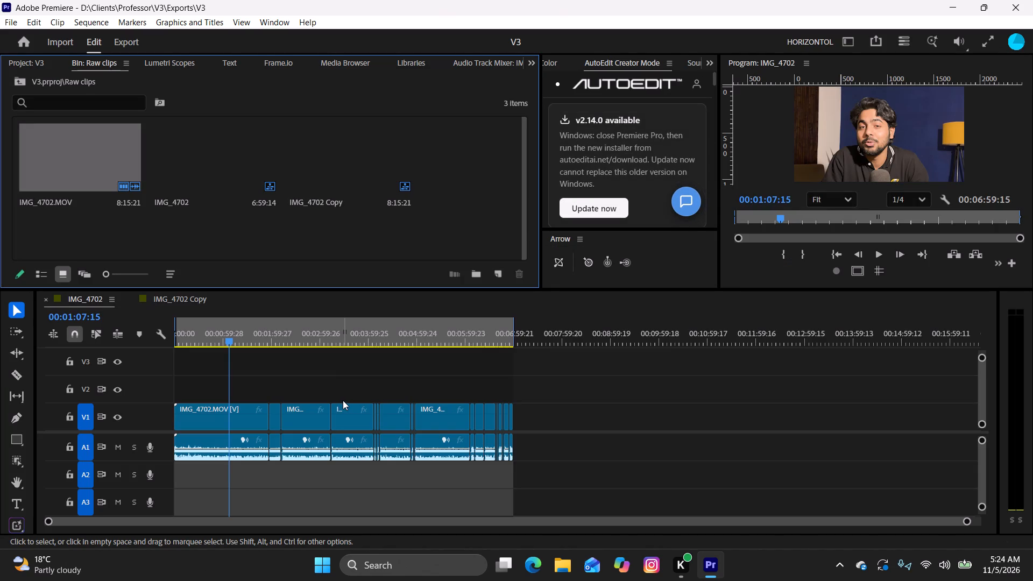
Play the start of the IMG_4702 sequence at 1/4 playback resolution.
{"action": "left_click_drag", "start_coordinate": [229, 340], "coordinate": [190, 342]}
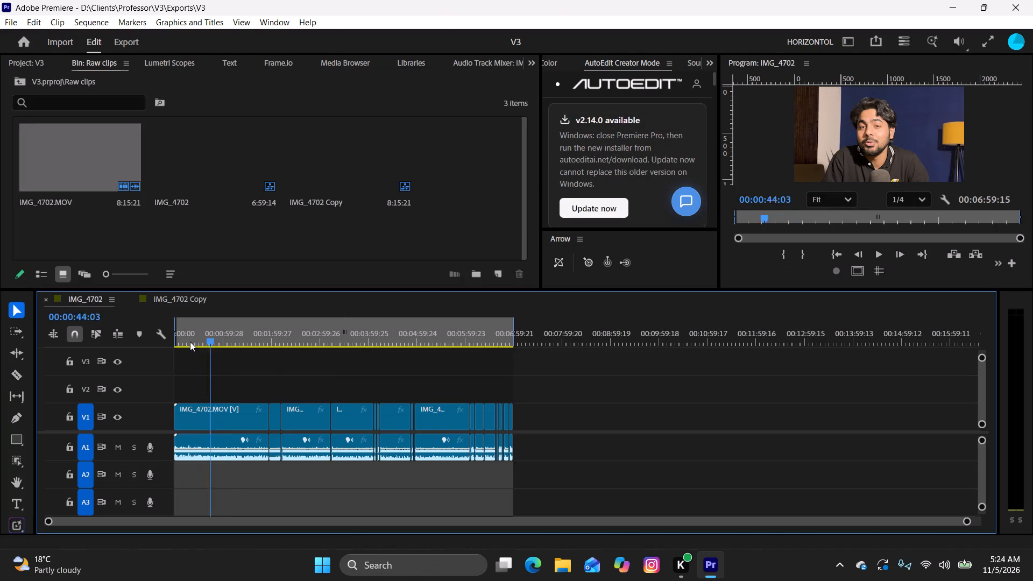
{"action": "left_click_drag", "start_coordinate": [190, 342], "coordinate": [123, 350]}
{"action": "key", "text": "space"}
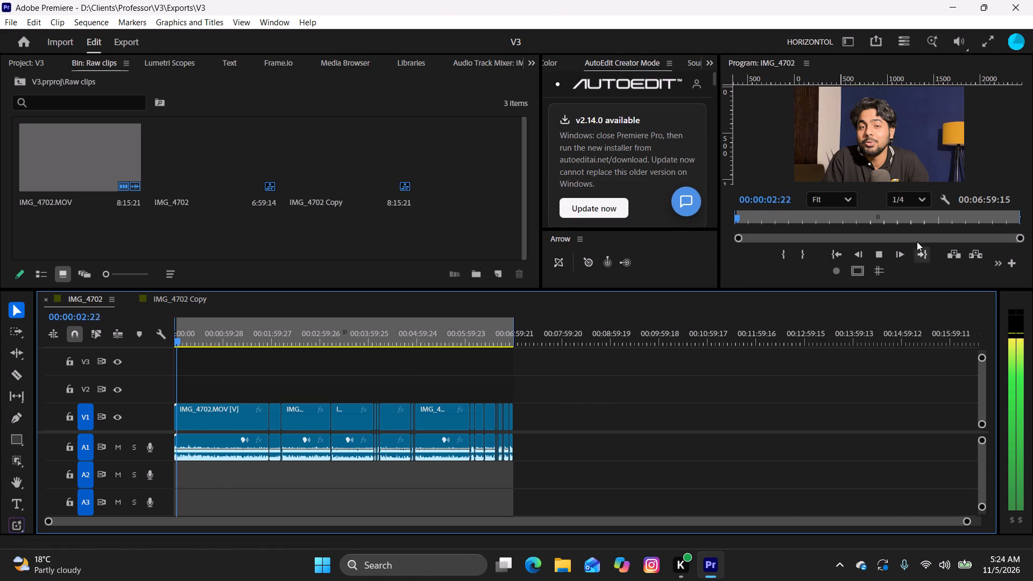
{"action": "key", "text": "space"}
{"action": "left_click", "coordinate": [922, 200]}
{"action": "left_click", "coordinate": [925, 259]}
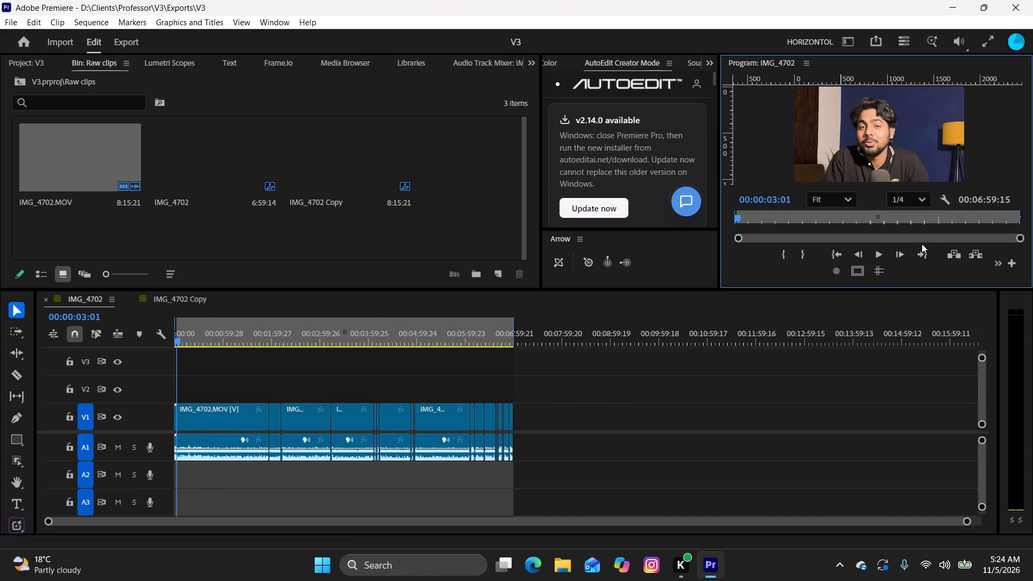
Compare the sequence's playback at Full and at 1/4 resolution.
{"action": "left_click", "coordinate": [929, 196]}
{"action": "left_click", "coordinate": [915, 225]}
{"action": "key", "text": "space"}
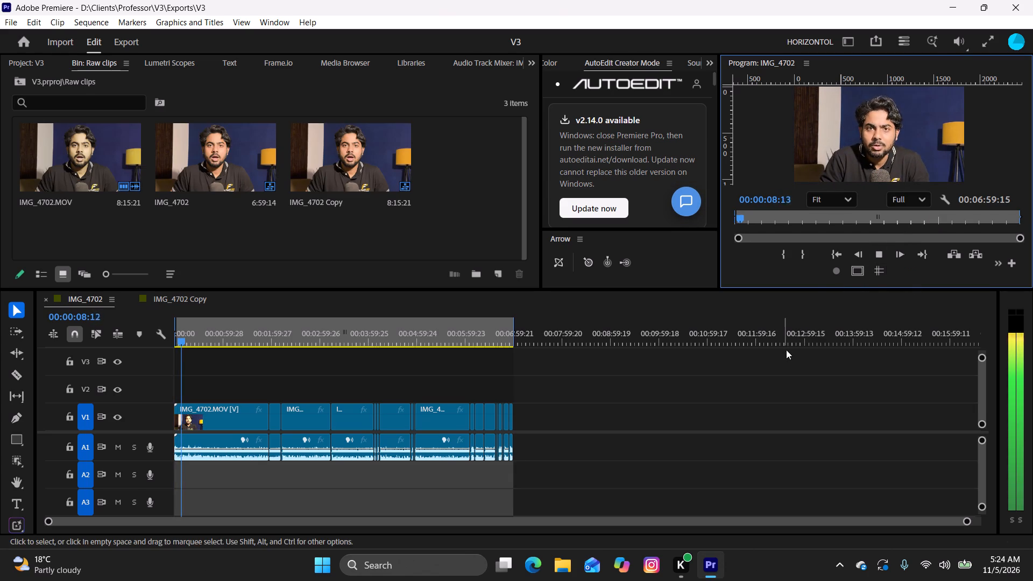
{"action": "key", "text": "space"}
{"action": "left_click", "coordinate": [923, 198]}
{"action": "left_click", "coordinate": [924, 258]}
{"action": "key", "text": "space"}
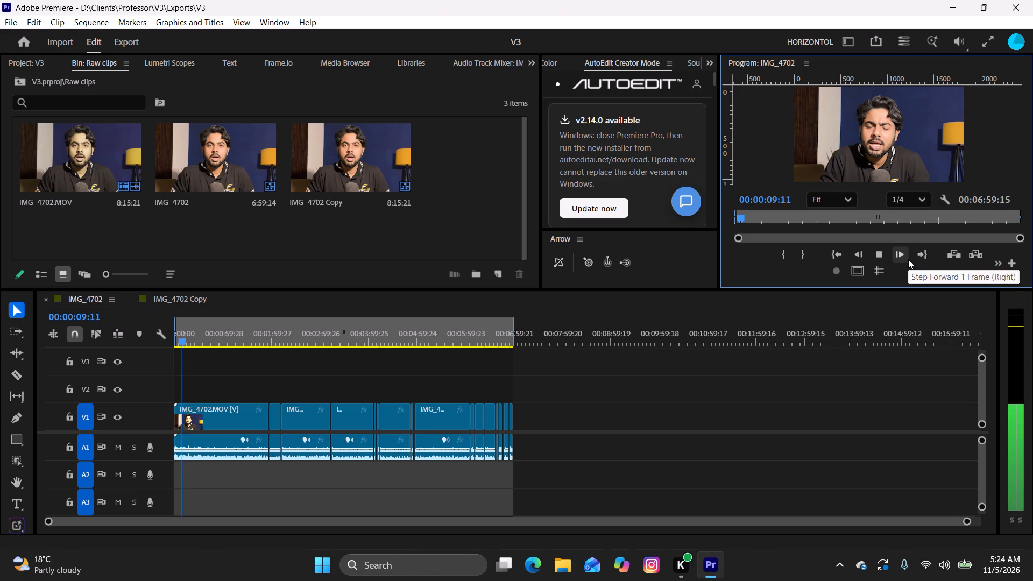
Set the Program Monitor's playback resolution to Full and play a few seconds of the sequence.
{"action": "left_click", "coordinate": [916, 202]}
{"action": "left_click", "coordinate": [923, 223]}
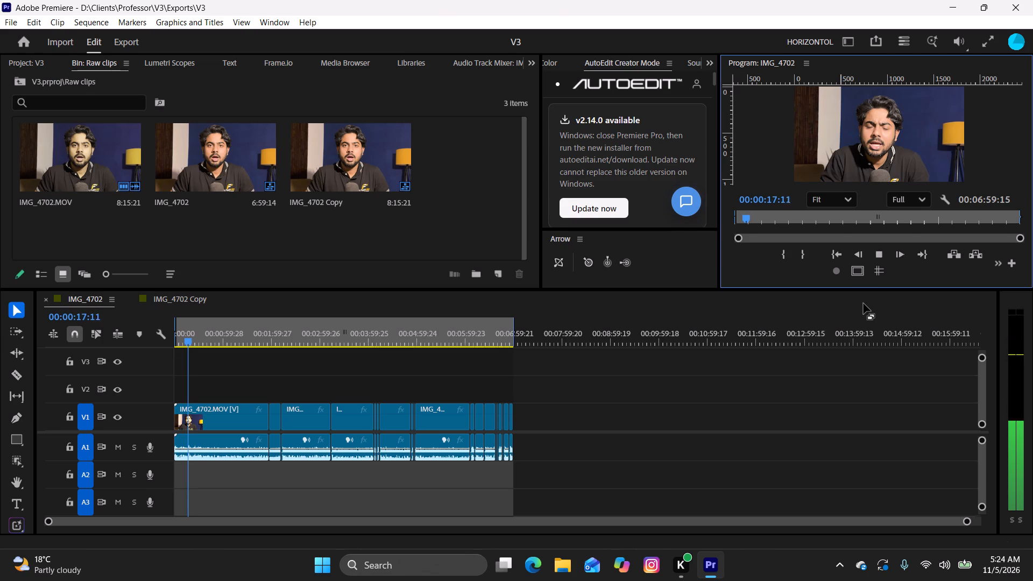
{"action": "key", "text": "space"}
{"action": "left_click", "coordinate": [927, 203]}
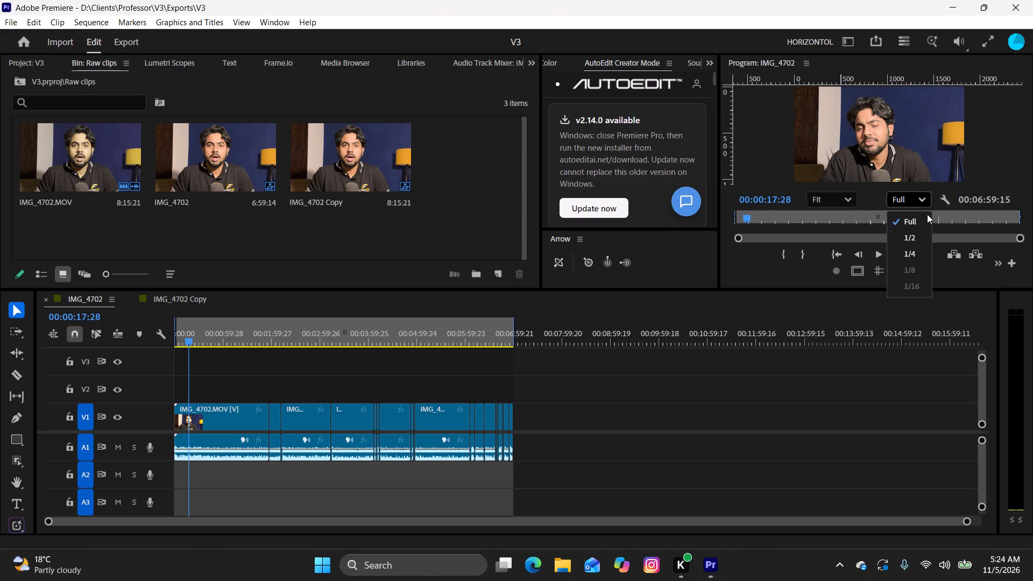
{"action": "left_click", "coordinate": [927, 218]}
{"action": "key", "text": "space"}
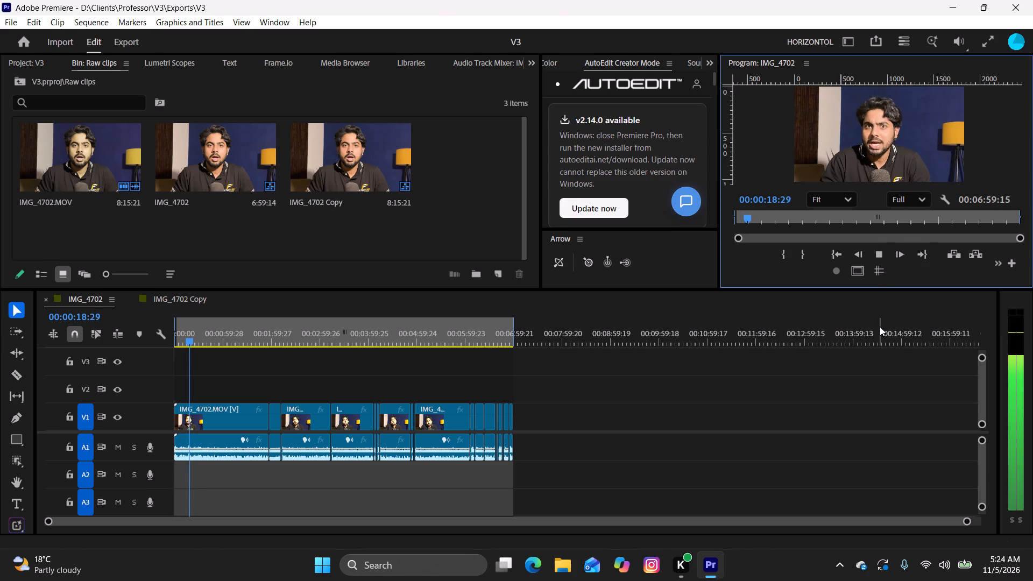
{"action": "key", "text": "space"}
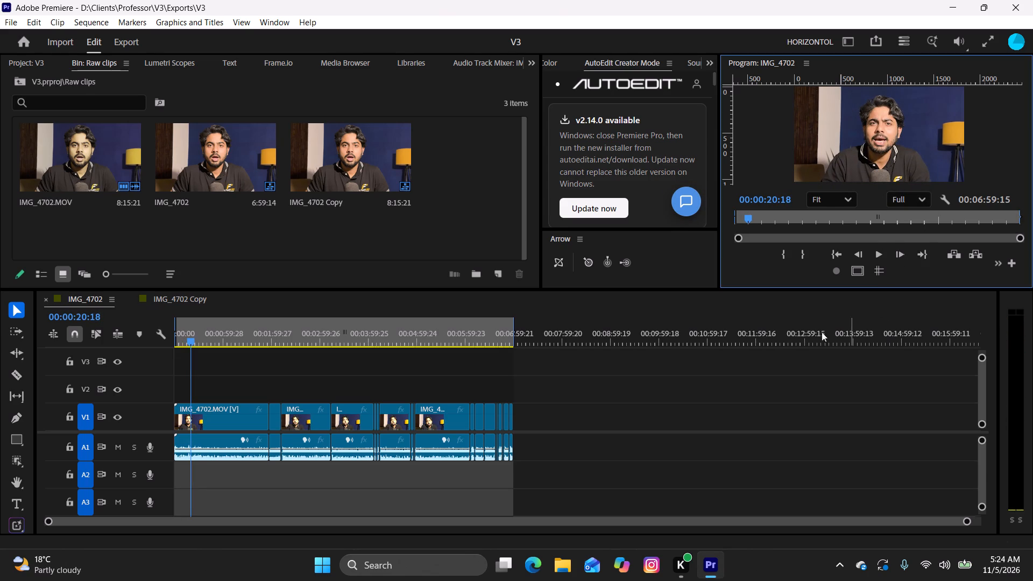
Clear both the In and Out points of the IMG_4702 sequence.
{"action": "left_click", "coordinate": [649, 415]}
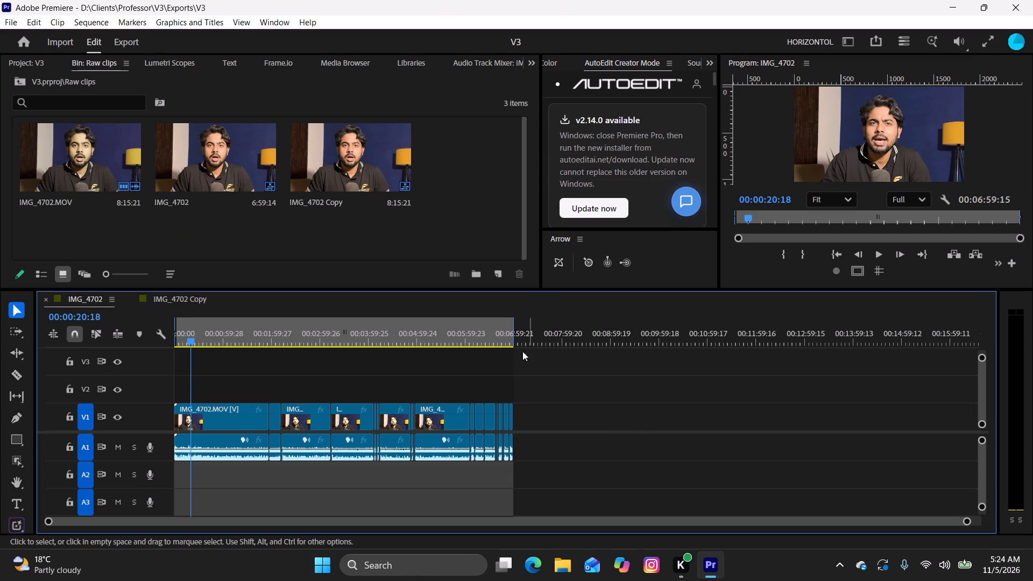
{"action": "right_click", "coordinate": [445, 326]}
{"action": "right_click", "coordinate": [445, 326]}
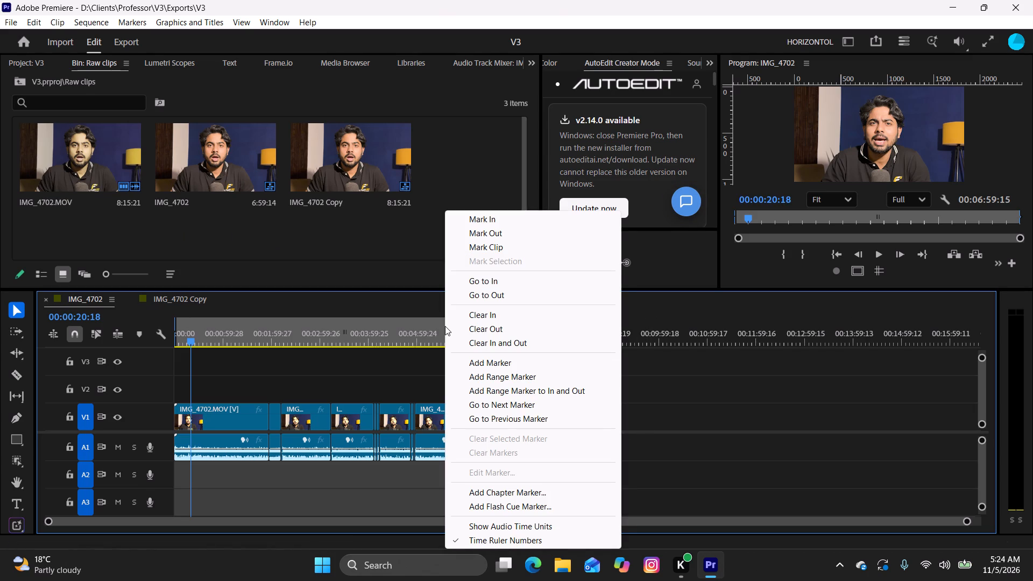
{"action": "left_click", "coordinate": [527, 345]}
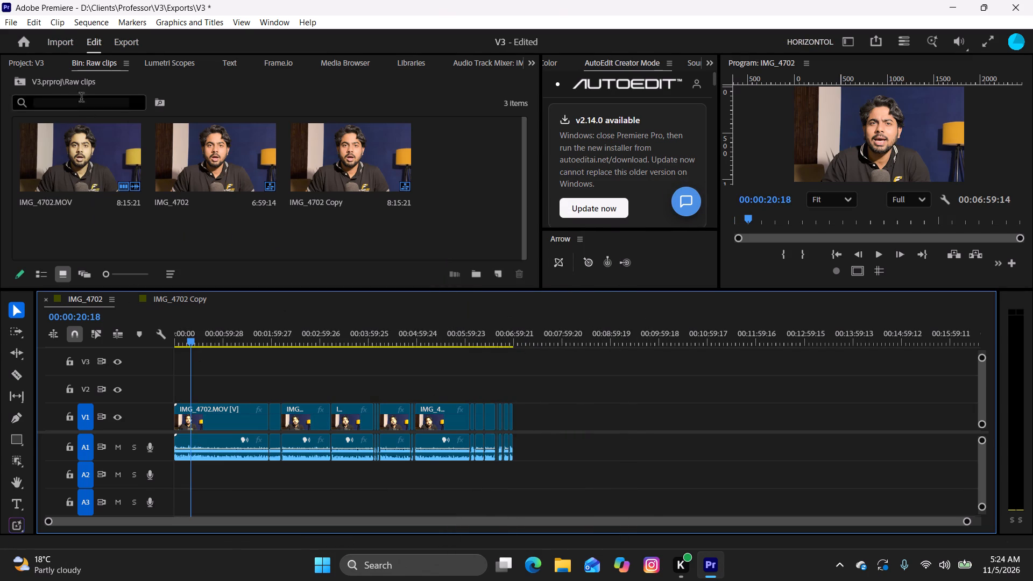
Show the V3 project's top-level contents and switch to the Vertical workspace.
{"action": "left_click", "coordinate": [23, 75]}
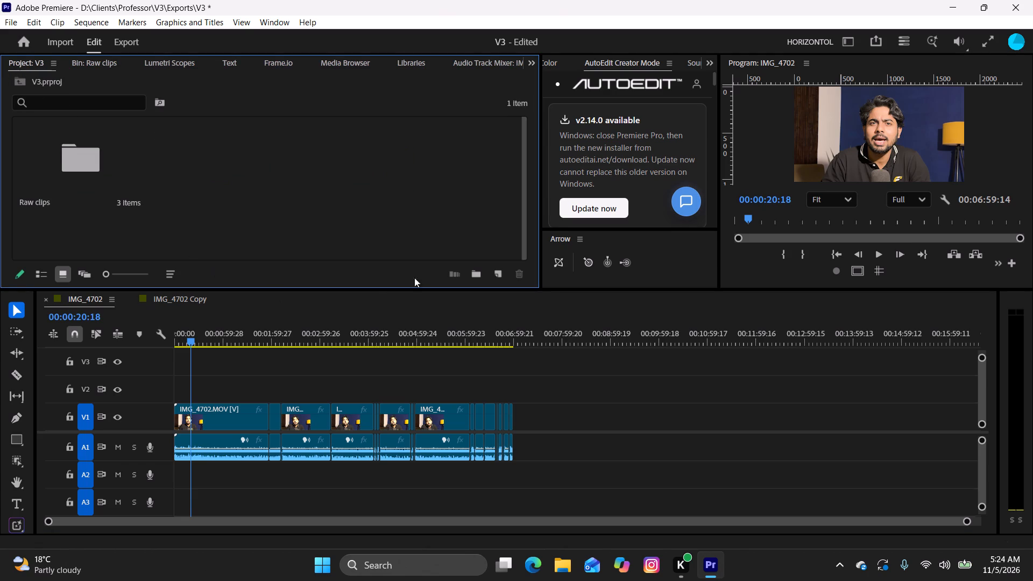
{"action": "left_click", "coordinate": [264, 20]}
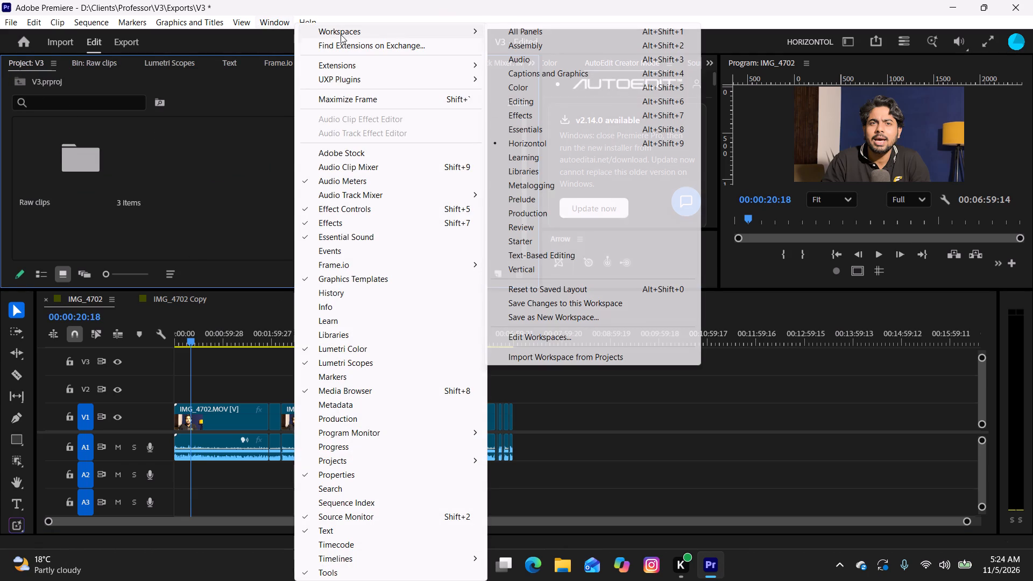
{"action": "left_click", "coordinate": [571, 265]}
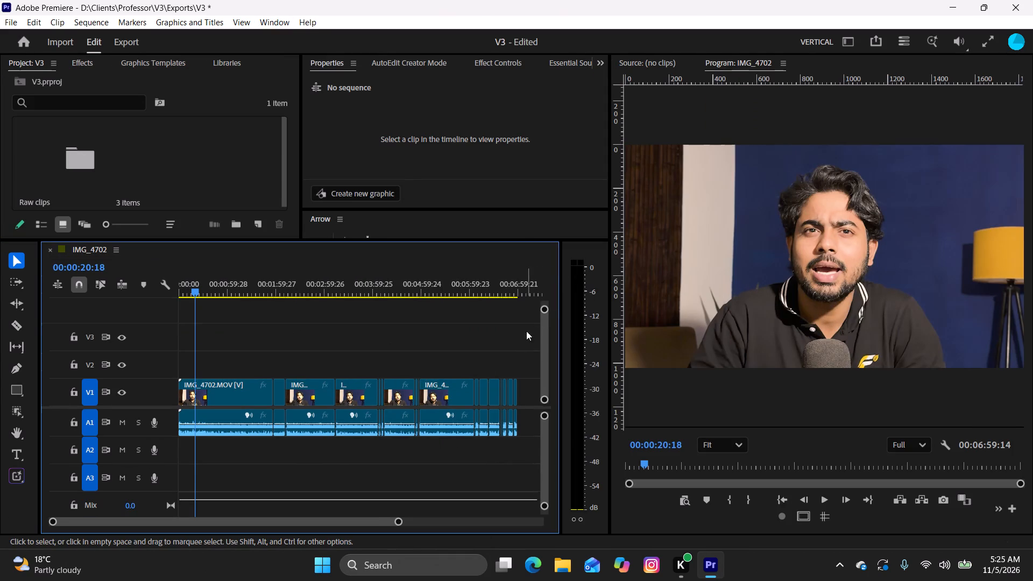
Play the IMG_4702 sequence in the larger Program Monitor, restarting it from the beginning.
{"action": "key", "text": "space"}
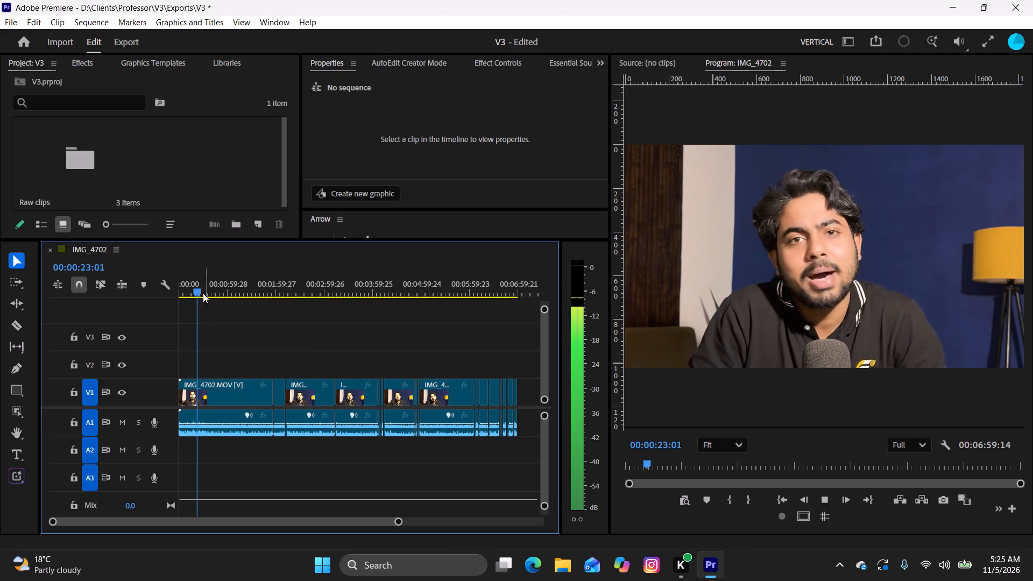
{"action": "left_click_drag", "start_coordinate": [201, 288], "coordinate": [103, 296]}
{"action": "key", "text": "space"}
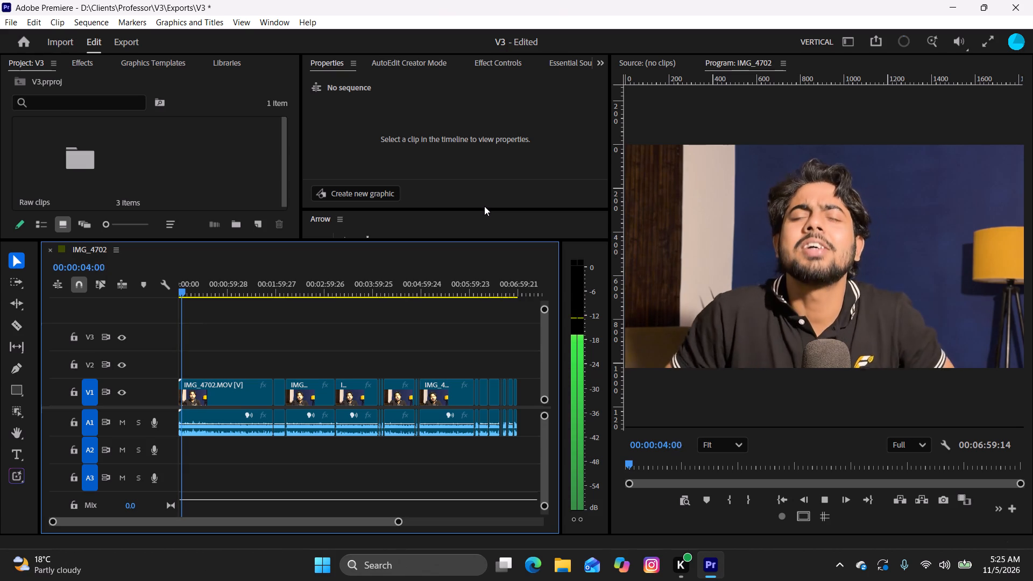
Enlarge the Arrow panel upward until its row of tools fits below the Properties panel.
{"action": "left_click_drag", "start_coordinate": [484, 210], "coordinate": [484, 195]}
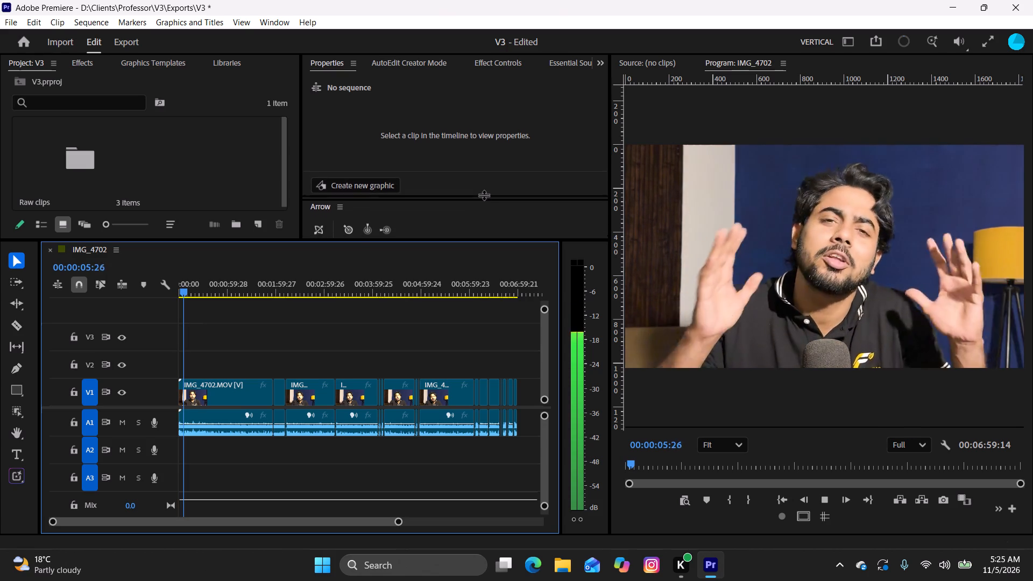
{"action": "left_click_drag", "start_coordinate": [484, 195], "coordinate": [484, 193]}
Review about the first 30 seconds of the sequence from the start, and move the playhead back to about 00:00:16:19.
{"action": "left_click_drag", "start_coordinate": [181, 290], "coordinate": [128, 306]}
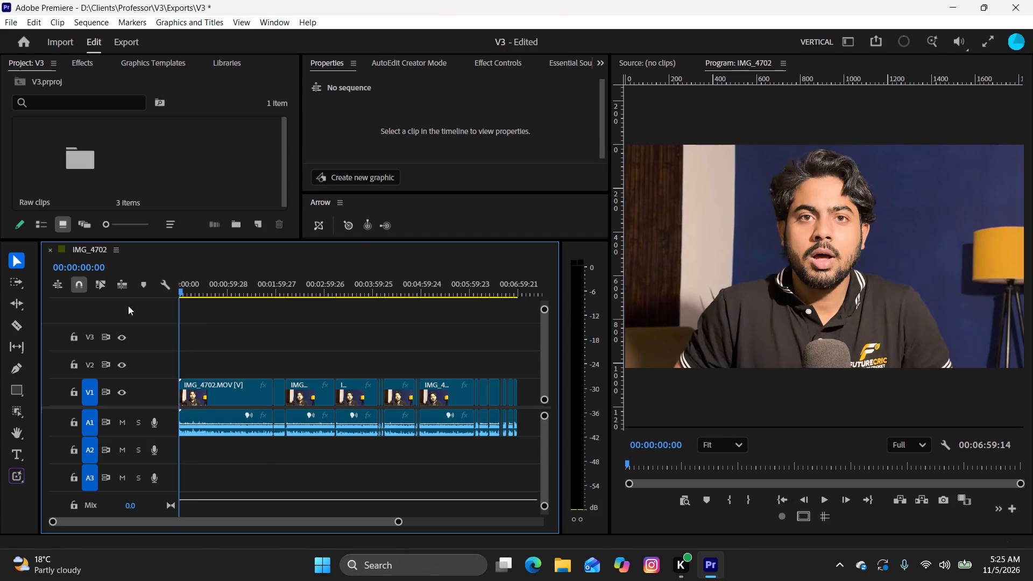
{"action": "key", "text": "space"}
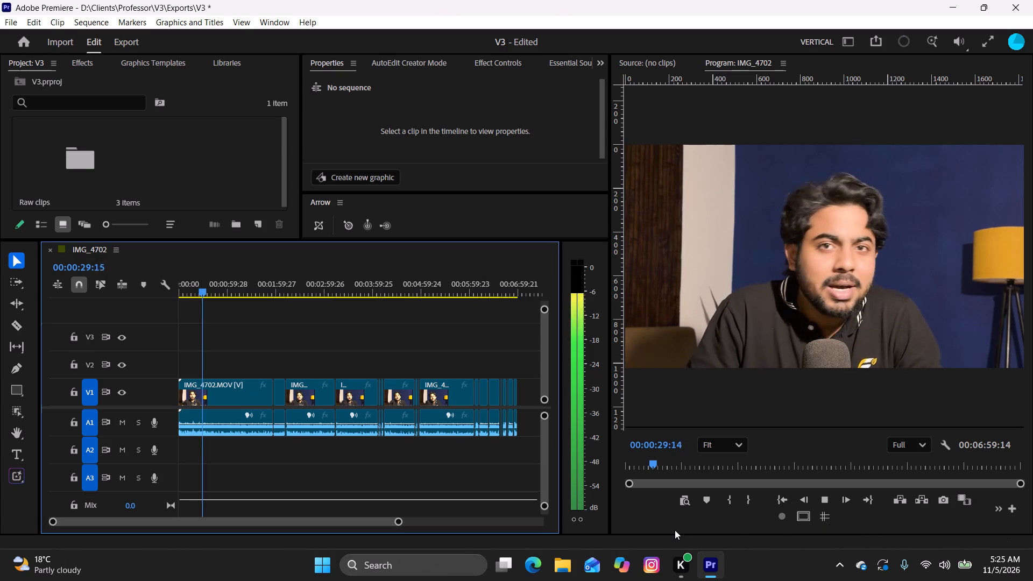
{"action": "key", "text": "space"}
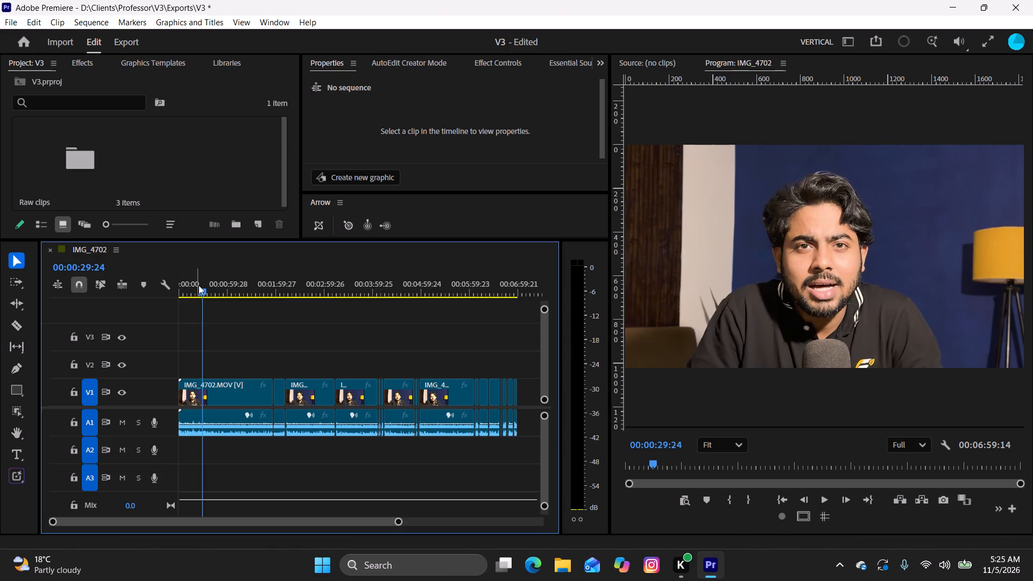
{"action": "left_click_drag", "start_coordinate": [199, 287], "coordinate": [193, 293]}
Run Scene Edit Detection on all clips in the IMG_4702 sequence, applying a cut at each detected cut point.
{"action": "left_click_drag", "start_coordinate": [523, 460], "coordinate": [505, 421]}
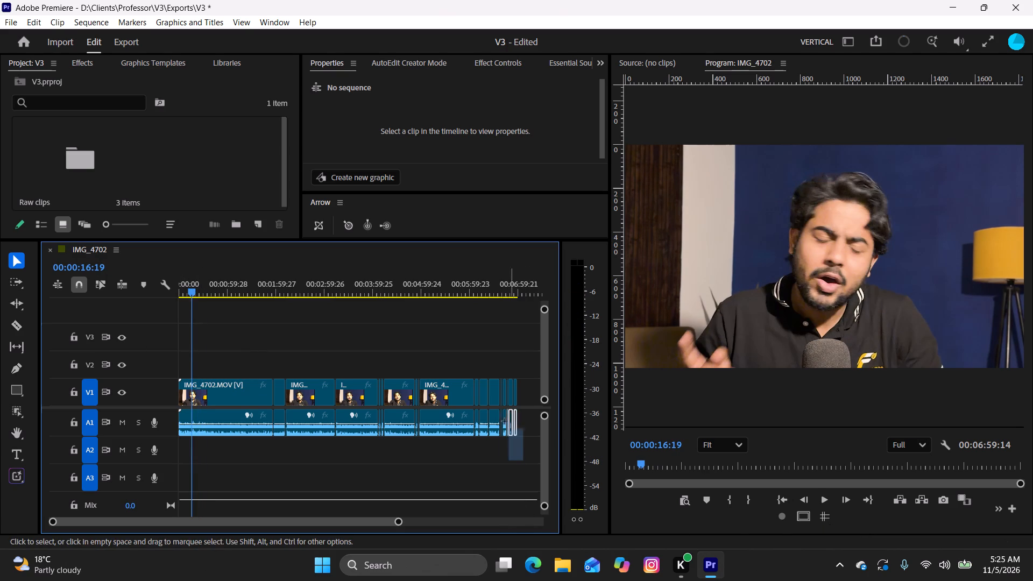
{"action": "left_click_drag", "start_coordinate": [505, 421], "coordinate": [198, 349]}
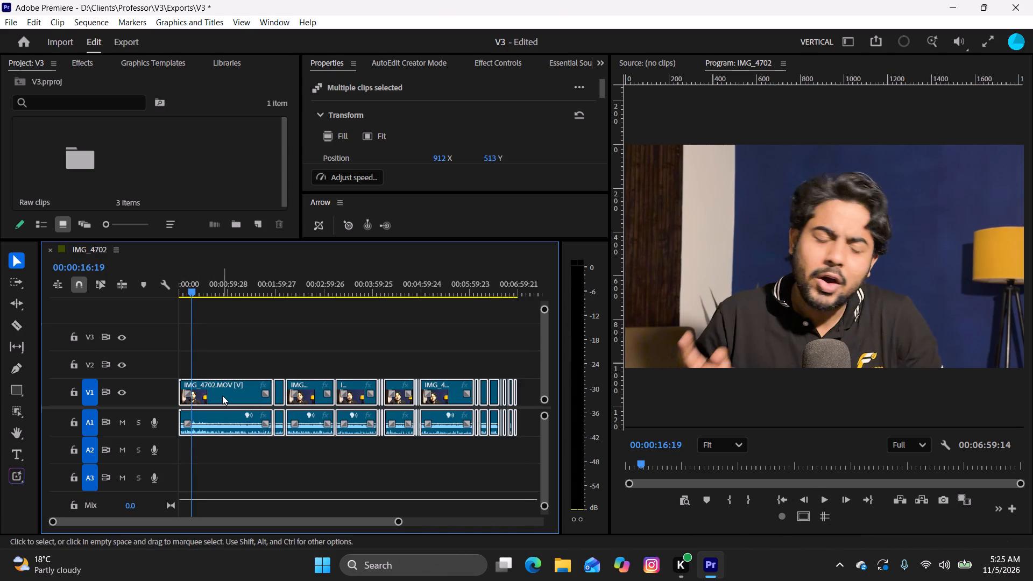
{"action": "right_click", "coordinate": [232, 394]}
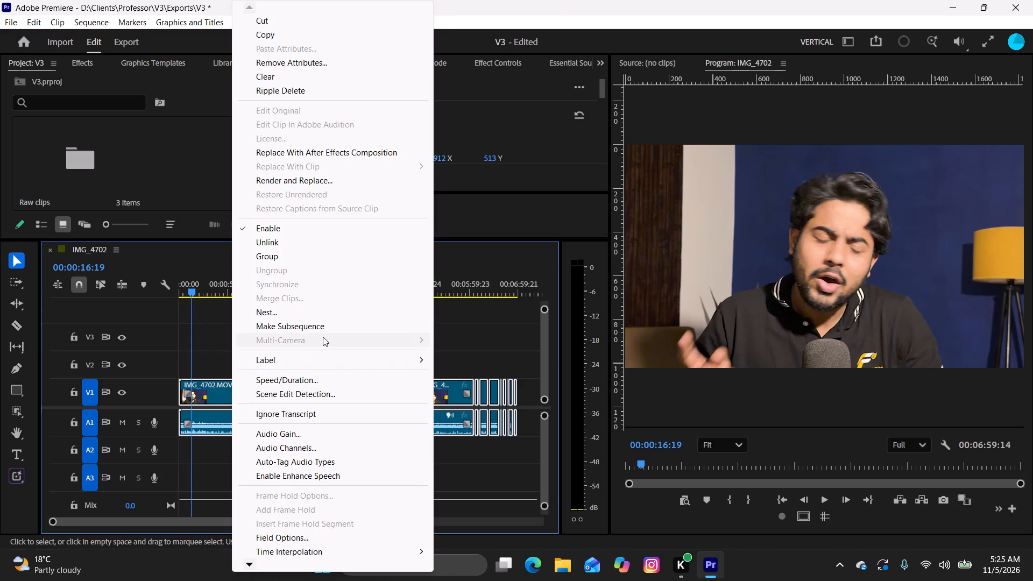
{"action": "left_click", "coordinate": [325, 389]}
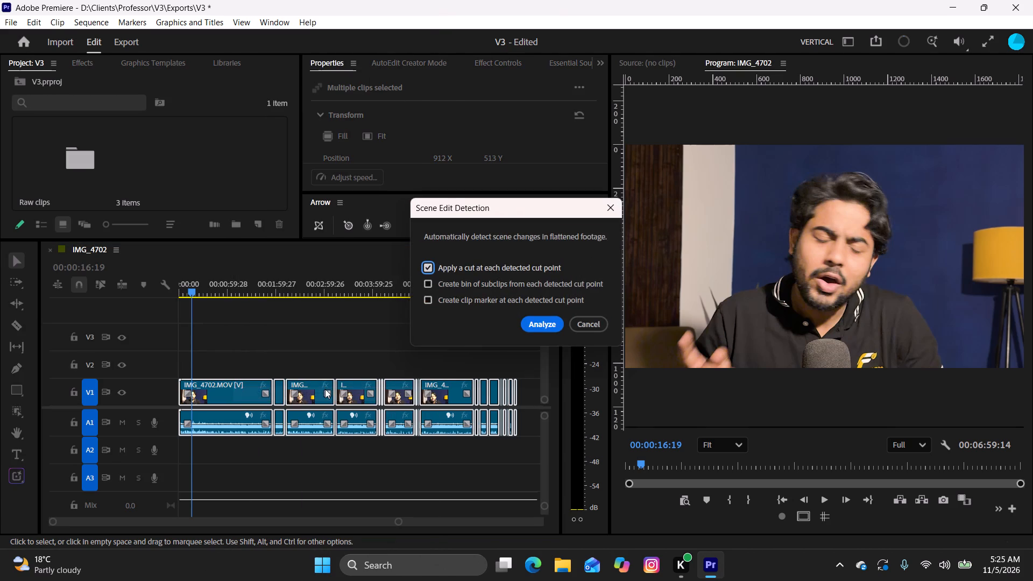
{"action": "left_click", "coordinate": [533, 324]}
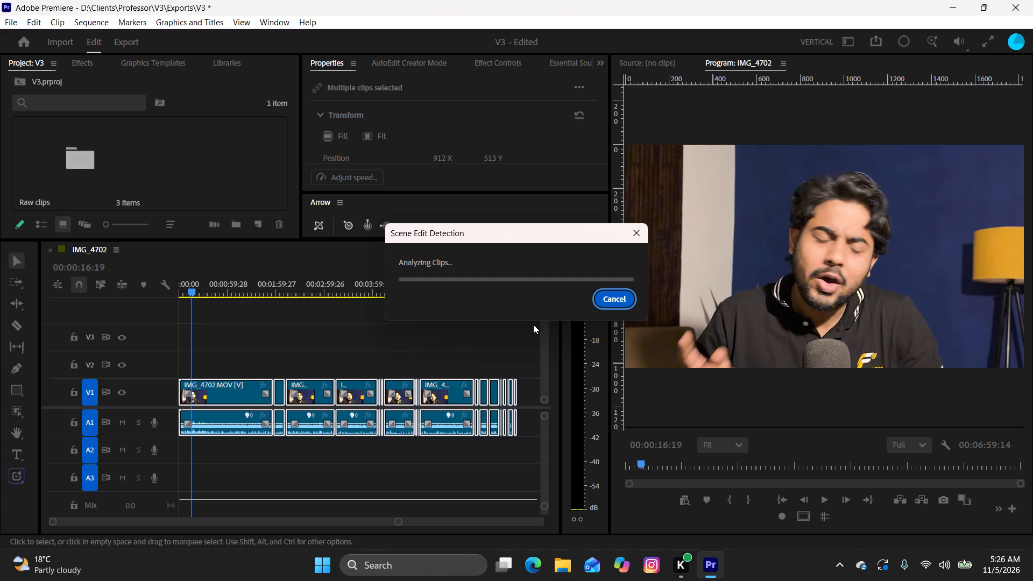
Switch to Microsoft Edge and search the web for "ind vs pakistan" images.
{"action": "left_click", "coordinate": [543, 564]}
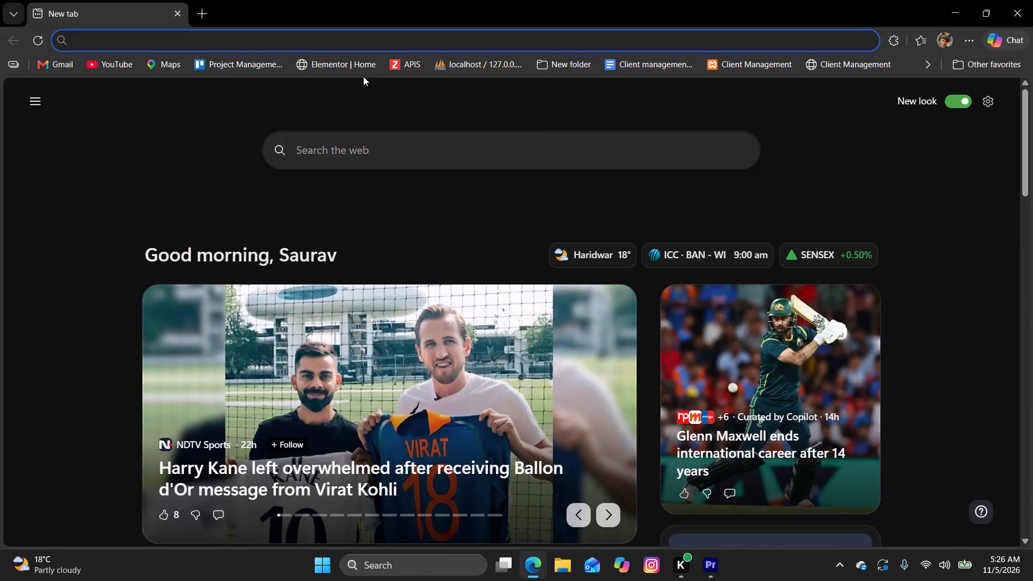
{"action": "left_click", "coordinate": [367, 40]}
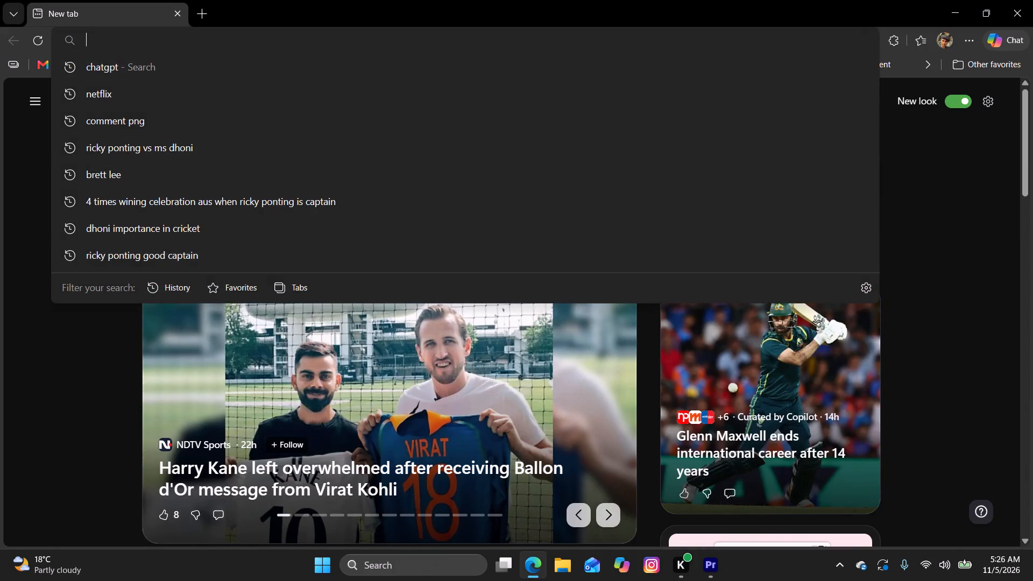
{"action": "type", "text": "ind"}
{"action": "key", "text": "space"}
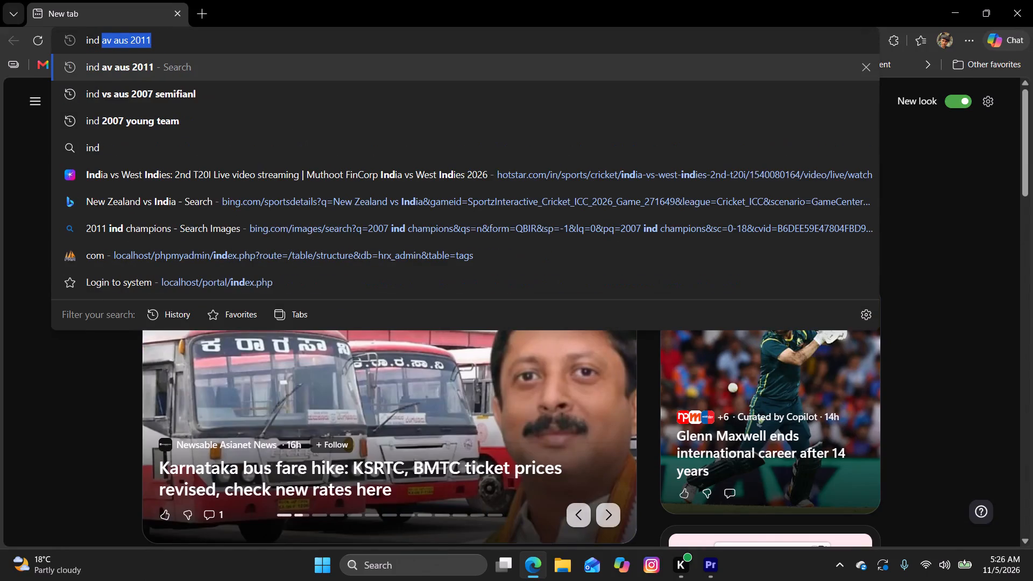
{"action": "type", "text": "vs"}
{"action": "key", "text": "space"}
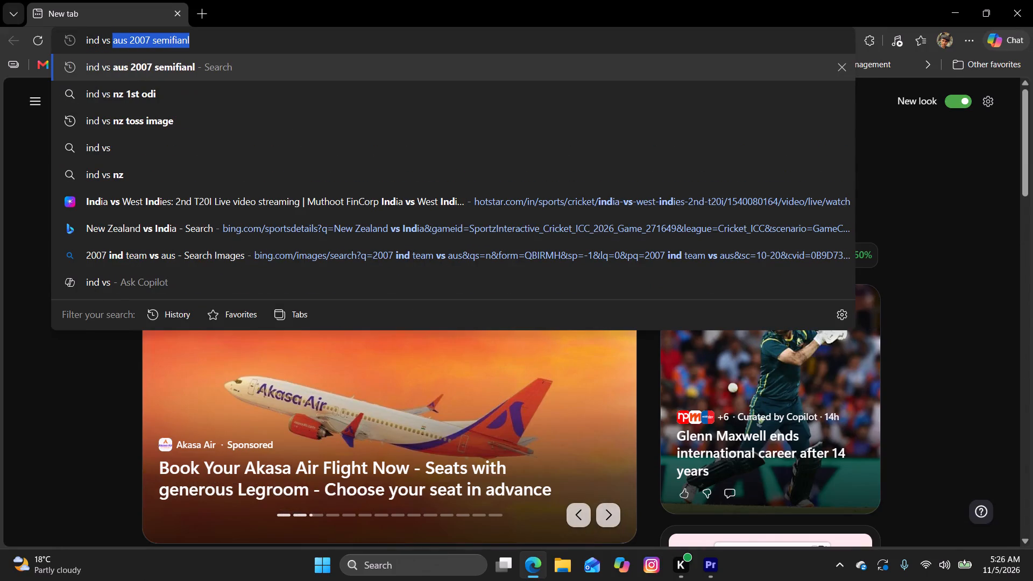
{"action": "type", "text": "pakistan"}
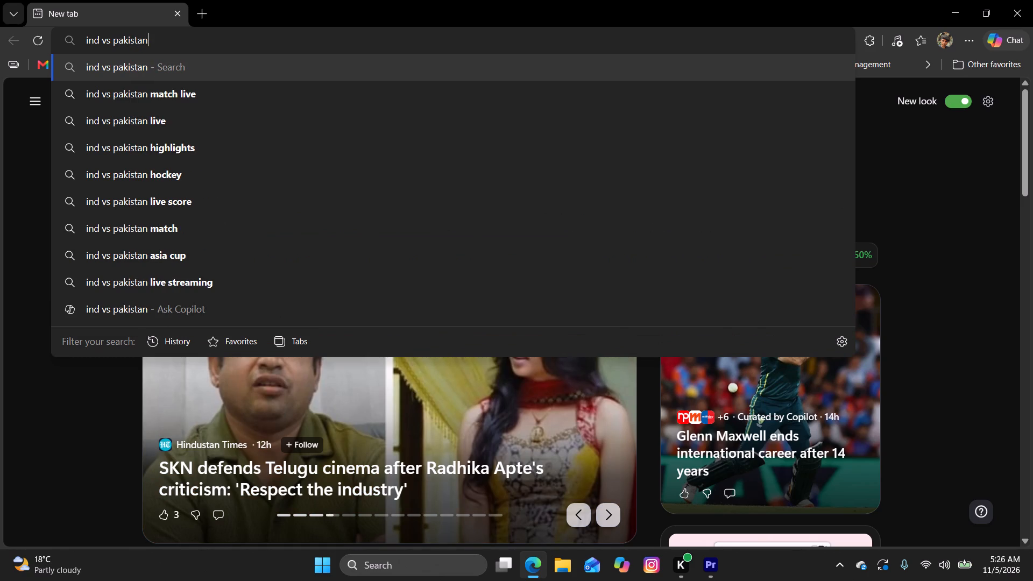
{"action": "key", "text": "Return"}
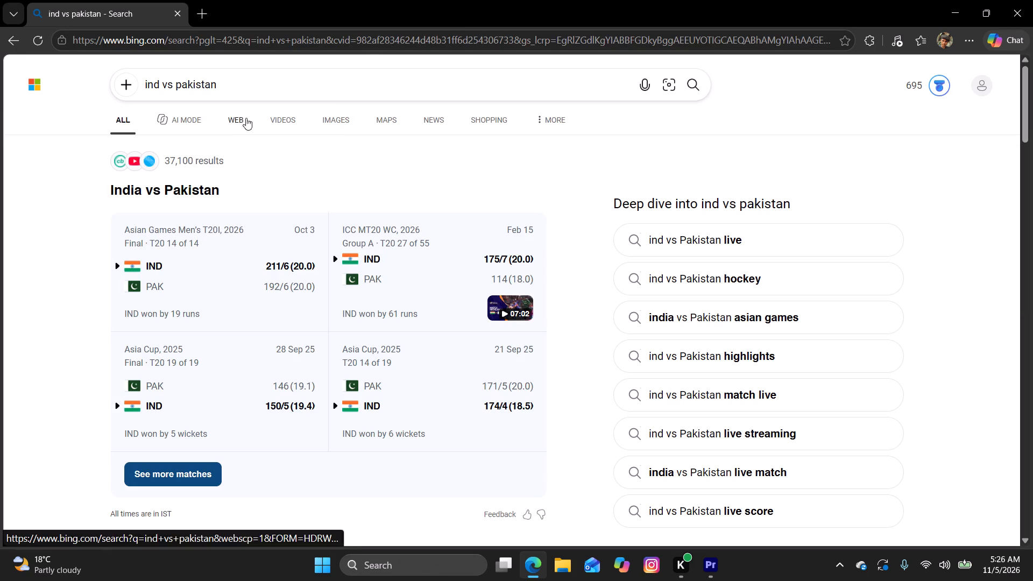
{"action": "left_click", "coordinate": [341, 124]}
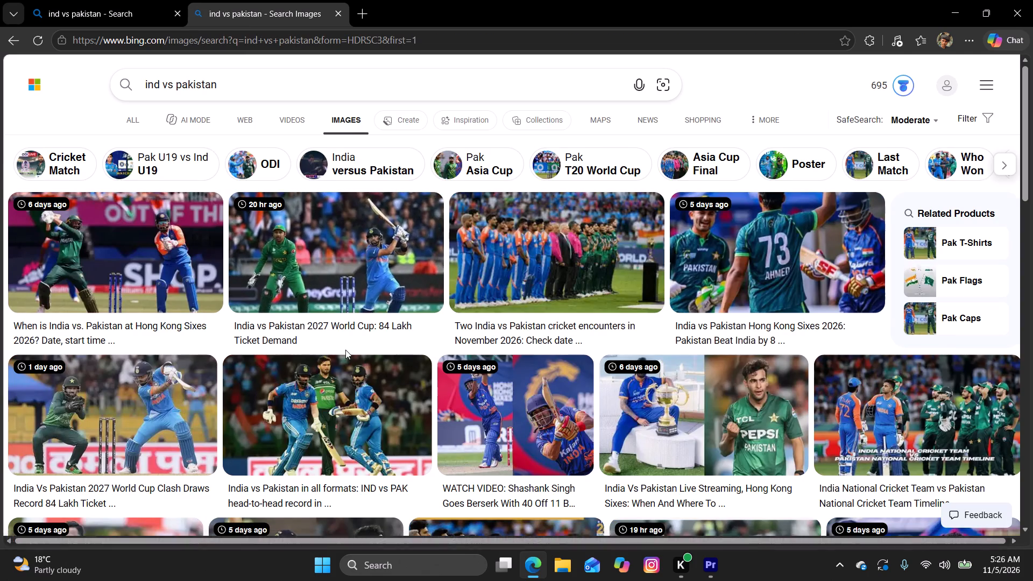
Browse the "ind vs pakistan" image results and preview the tournament finals team line-up photo.
{"action": "scroll", "coordinate": [419, 334], "scroll_direction": "down", "scroll_amount": 3}
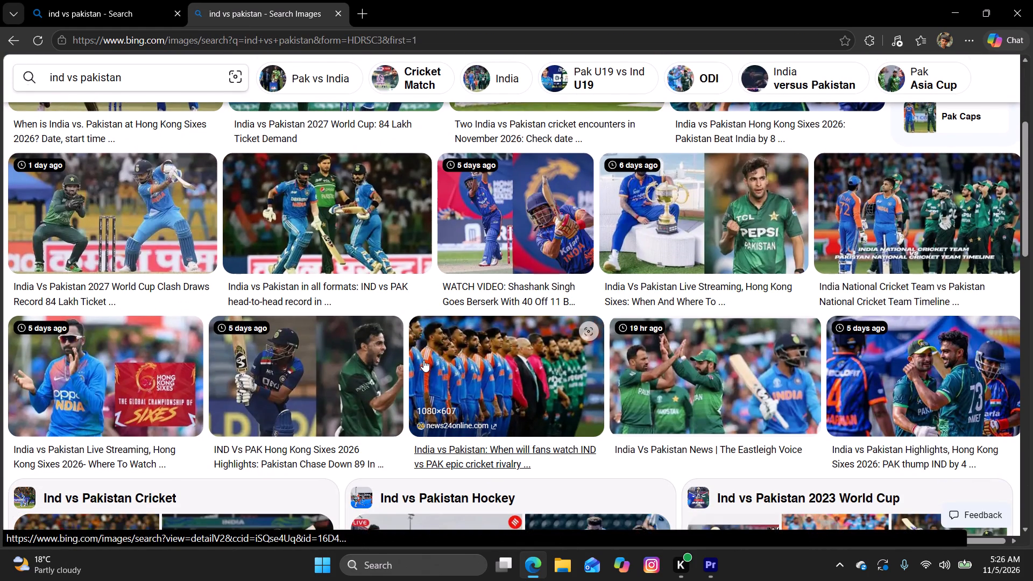
{"action": "scroll", "coordinate": [445, 408], "scroll_direction": "down", "scroll_amount": 8}
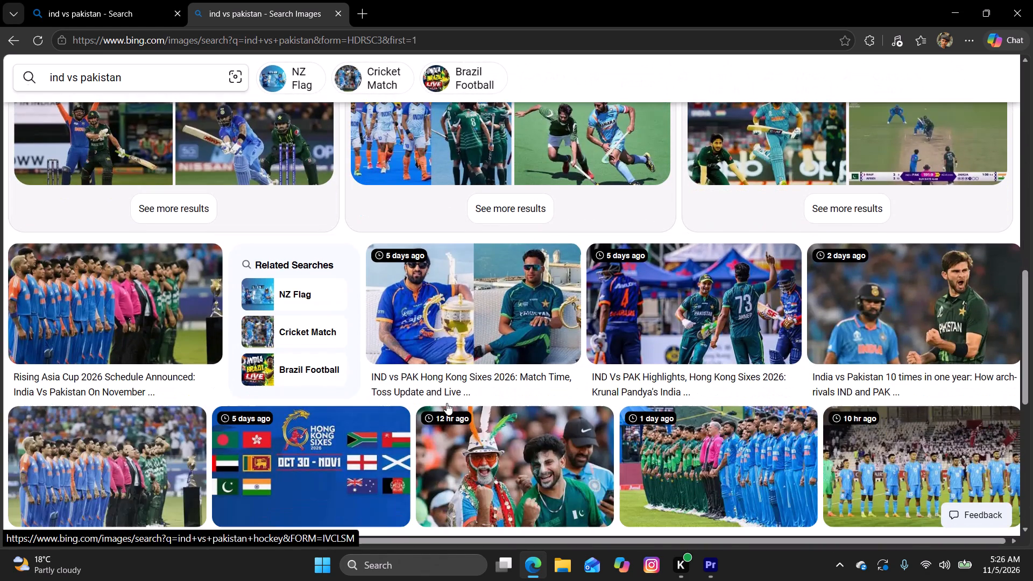
{"action": "scroll", "coordinate": [447, 403], "scroll_direction": "down", "scroll_amount": 1}
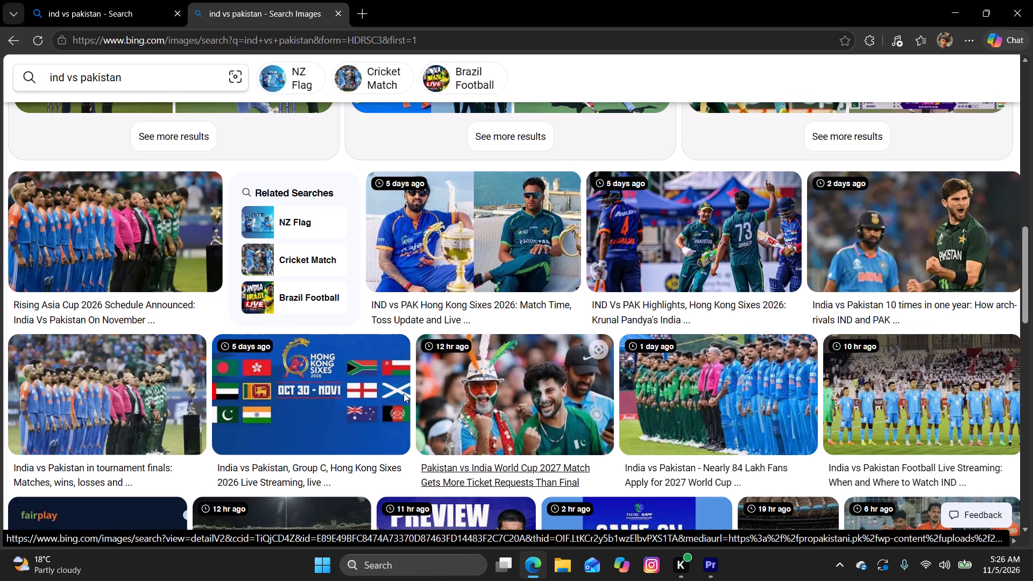
{"action": "left_click", "coordinate": [172, 369]}
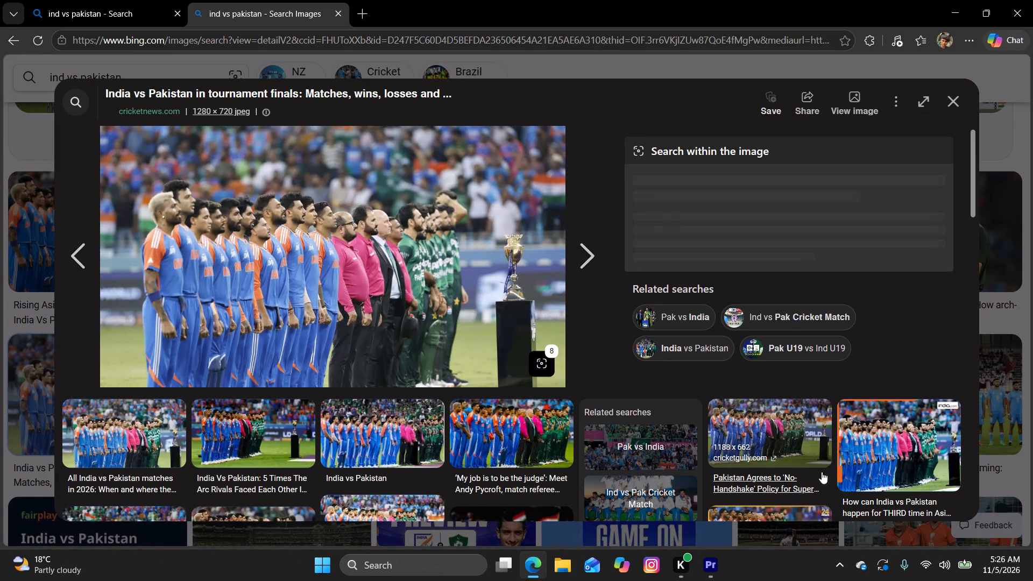
{"action": "left_click", "coordinate": [952, 103]}
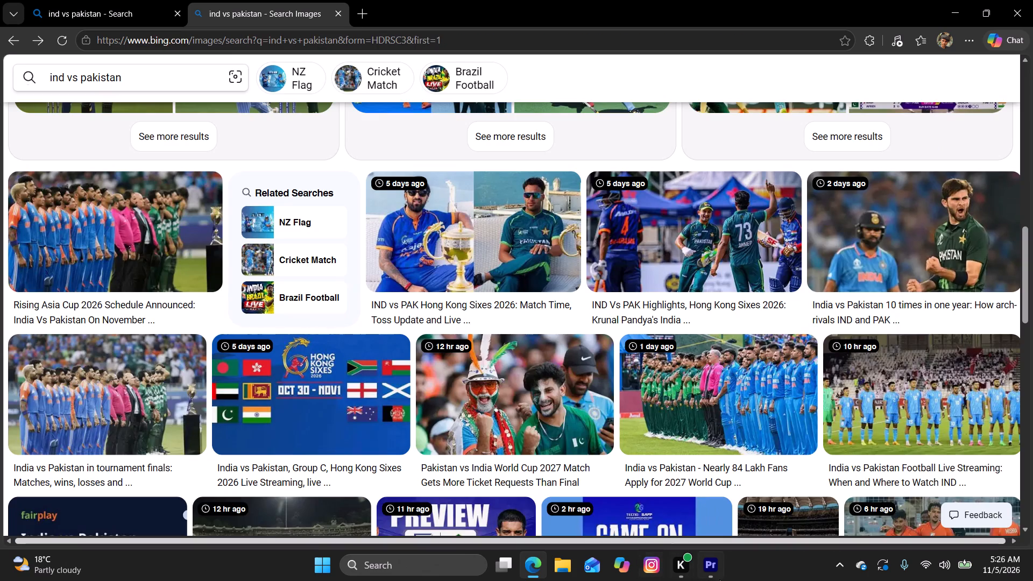
Switch to Premiere and cancel the running Scene Edit Detection analysis.
{"action": "left_click", "coordinate": [717, 572]}
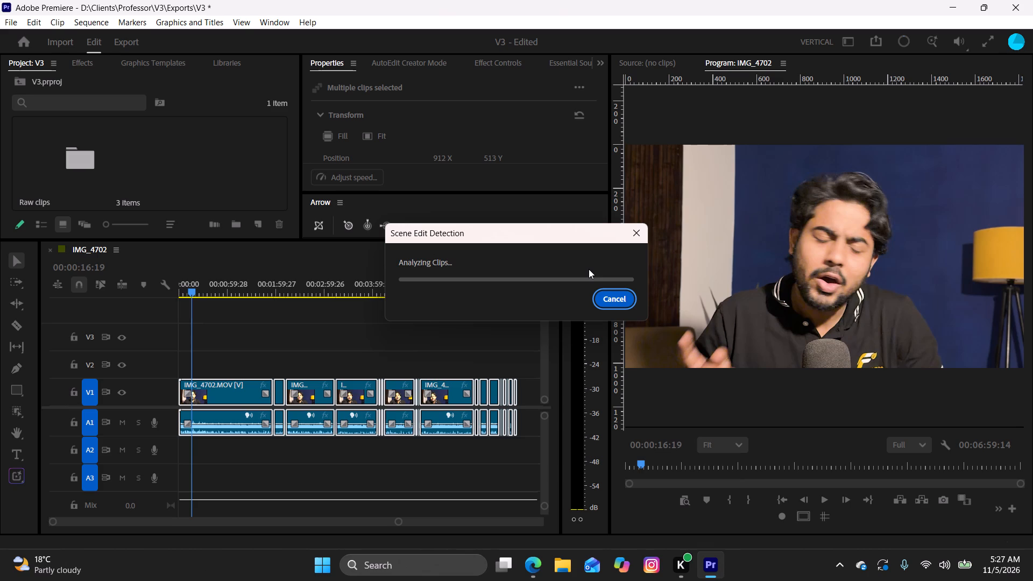
{"action": "left_click", "coordinate": [632, 235]}
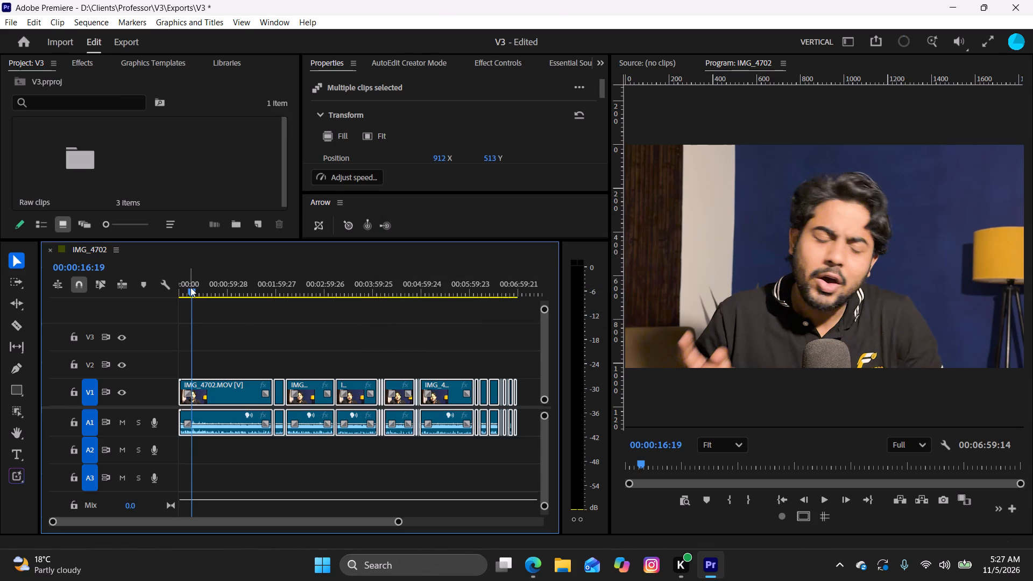
Play the passage at about 15 to 20 seconds, target track V2, and park the playhead at 00:00:14:29.
{"action": "left_click_drag", "start_coordinate": [190, 289], "coordinate": [188, 298]}
{"action": "key", "text": "space"}
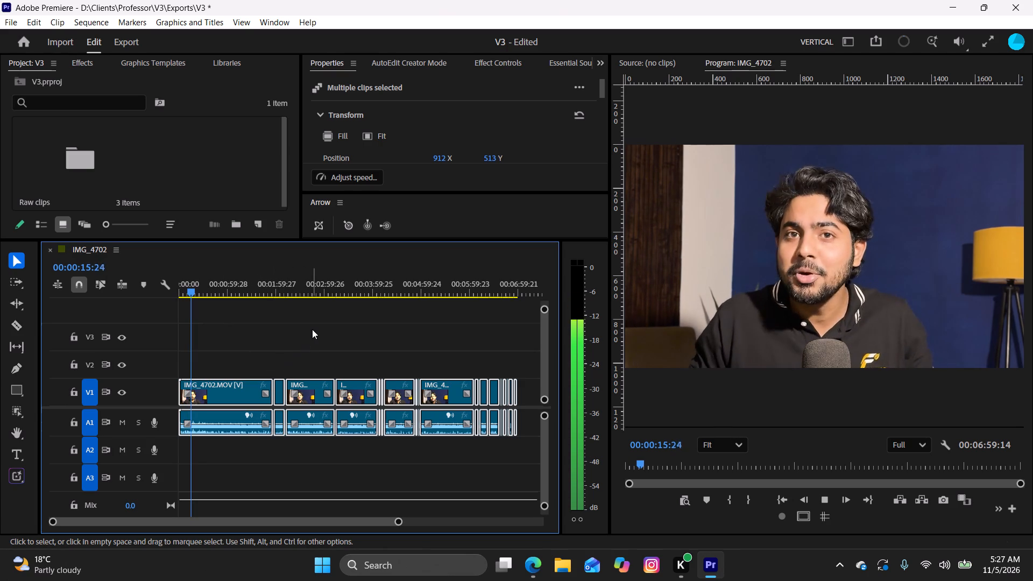
{"action": "left_click", "coordinate": [93, 365]}
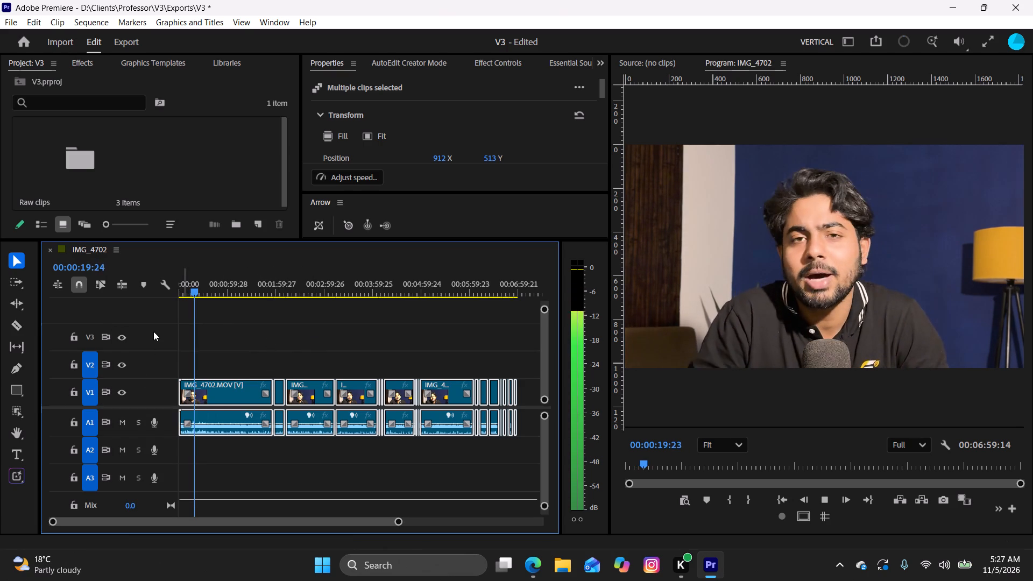
{"action": "key", "text": "space"}
{"action": "left_click", "coordinate": [193, 289]}
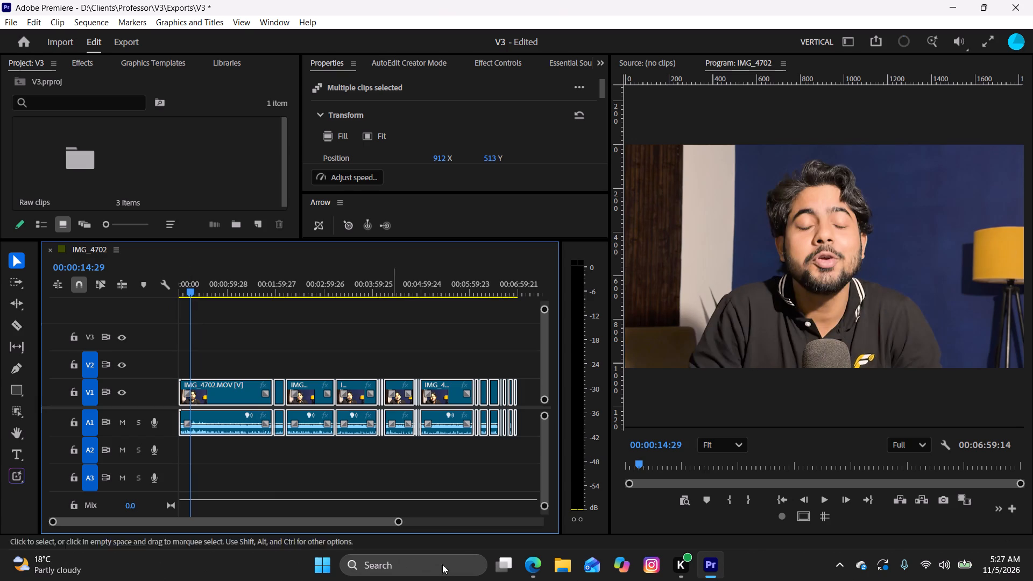
Switch to Microsoft Edge, search for Virat Kohli in a new tab, and copy the Cricket World Cup 2023 image of him raising bat and helmet.
{"action": "left_click", "coordinate": [540, 564]}
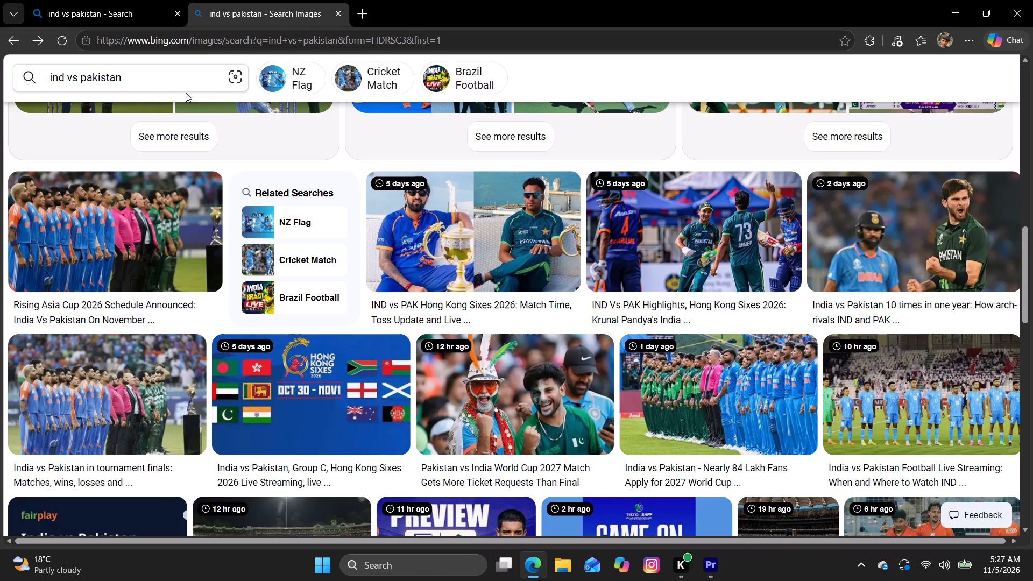
{"action": "left_click", "coordinate": [366, 19]}
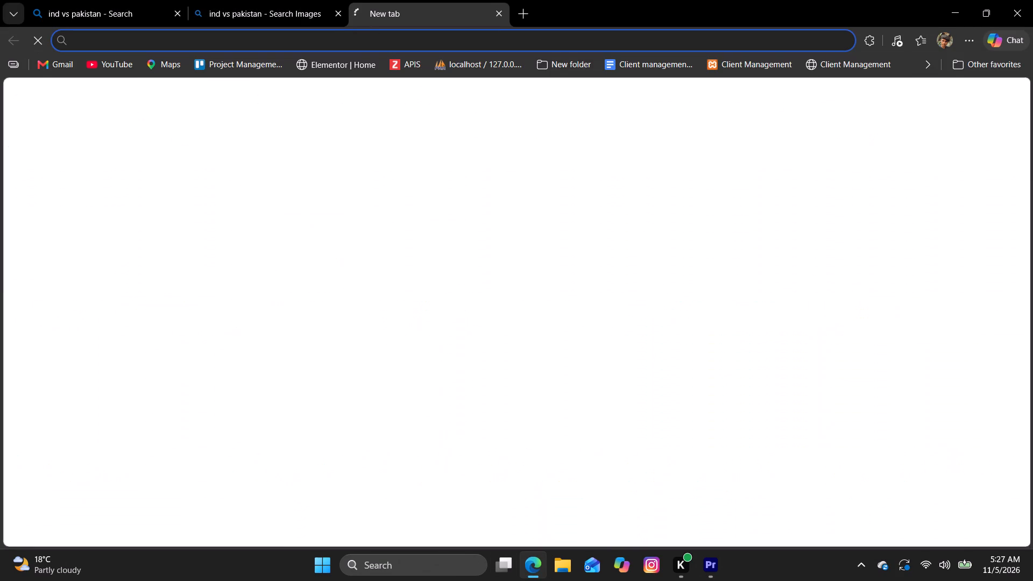
{"action": "key", "text": "v"}
{"action": "key", "text": "i"}
{"action": "key", "text": "r"}
{"action": "key", "text": "a"}
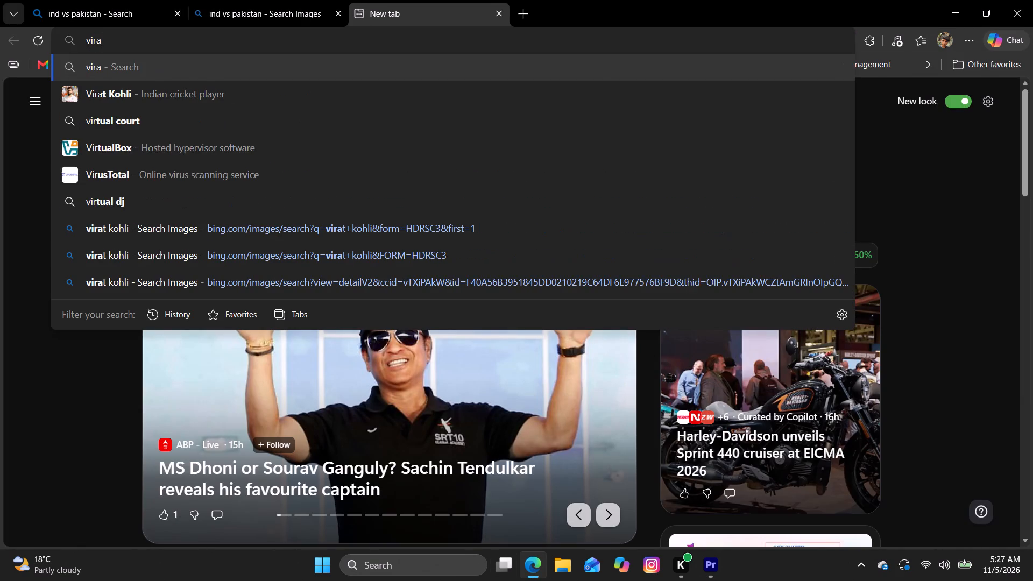
{"action": "key", "text": "t"}
{"action": "key", "text": "space"}
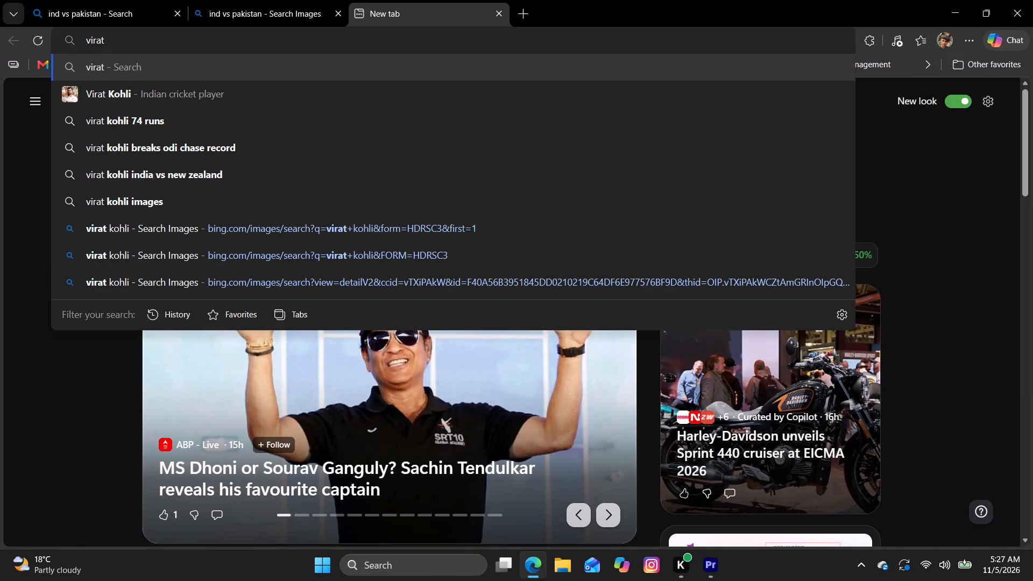
{"action": "left_click", "coordinate": [341, 94]}
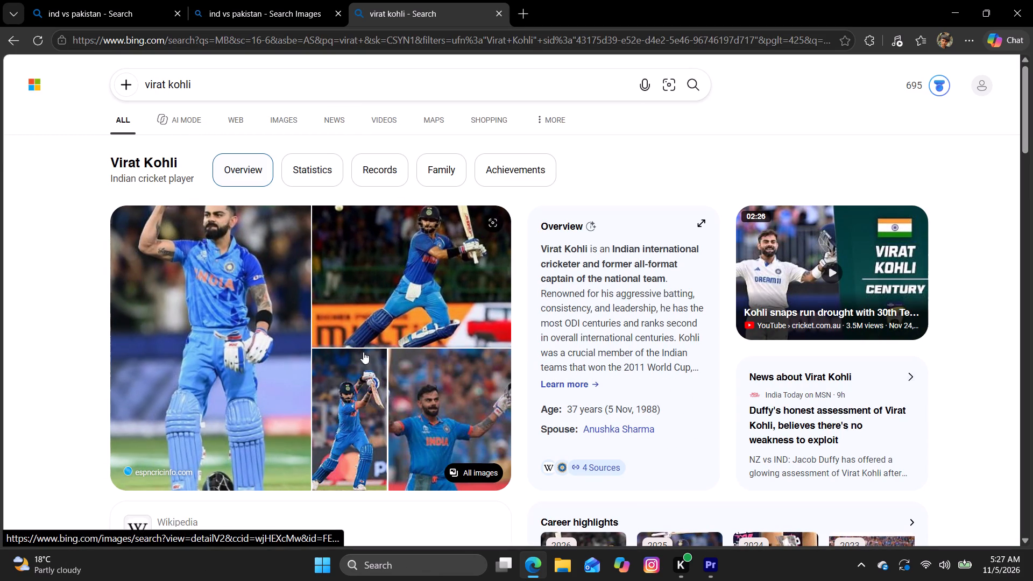
{"action": "left_click", "coordinate": [433, 387]}
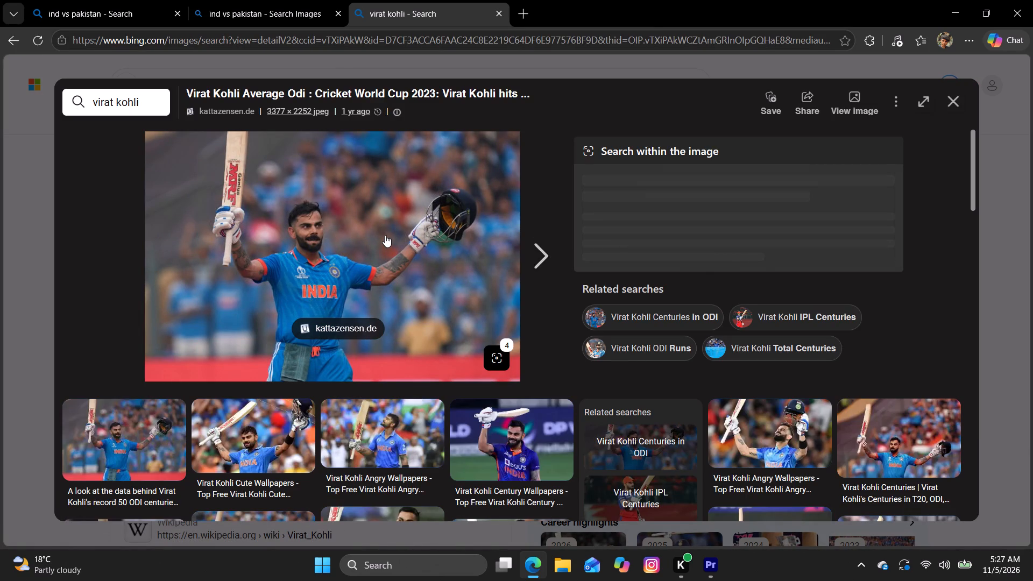
{"action": "right_click", "coordinate": [385, 235]}
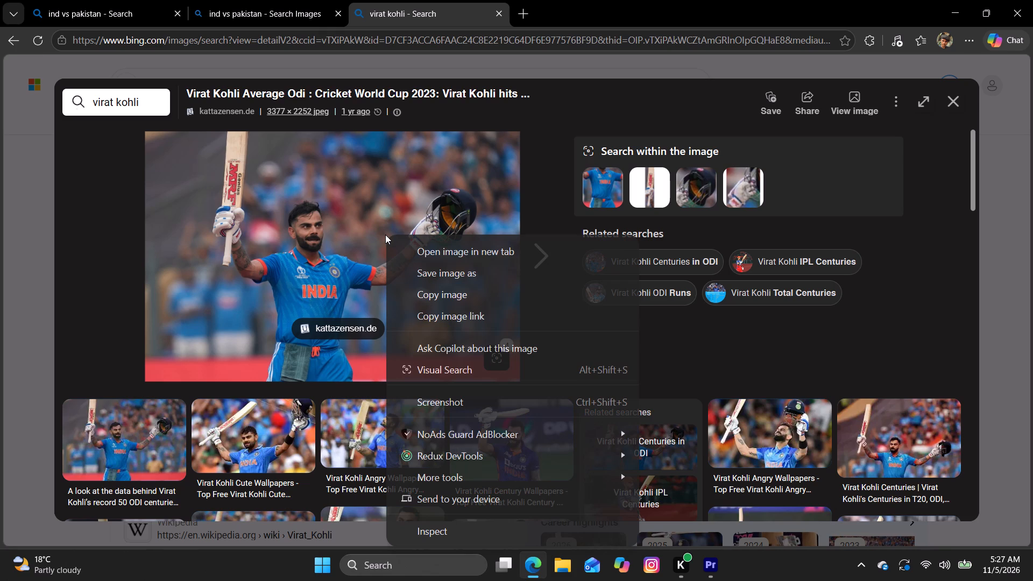
{"action": "left_click", "coordinate": [416, 286]}
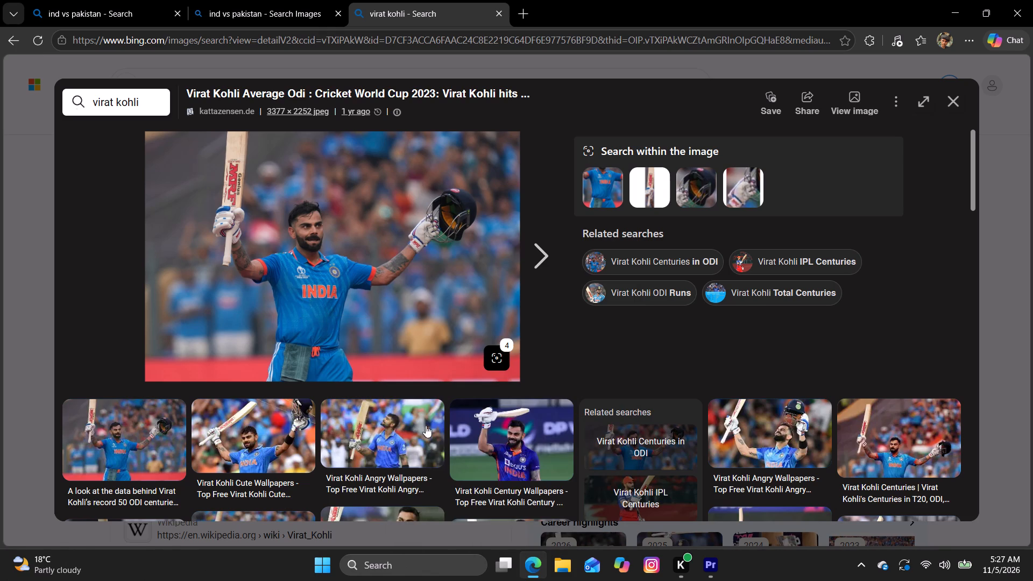
Switch to Premiere and place the copied image on V2 at 00:00:14:29 using the Arrow paste tool.
{"action": "left_click", "coordinate": [710, 561]}
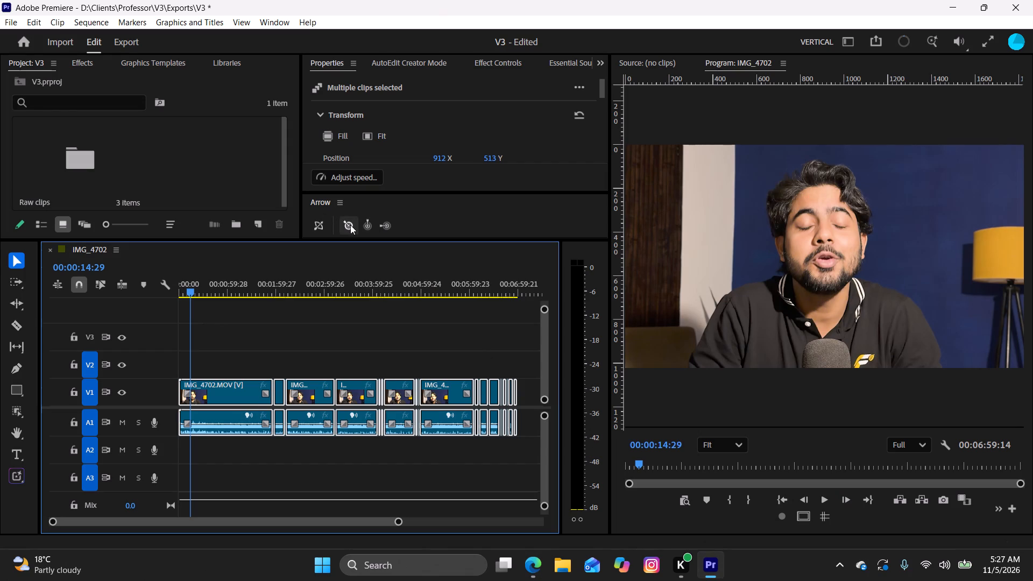
{"action": "left_click", "coordinate": [351, 226]}
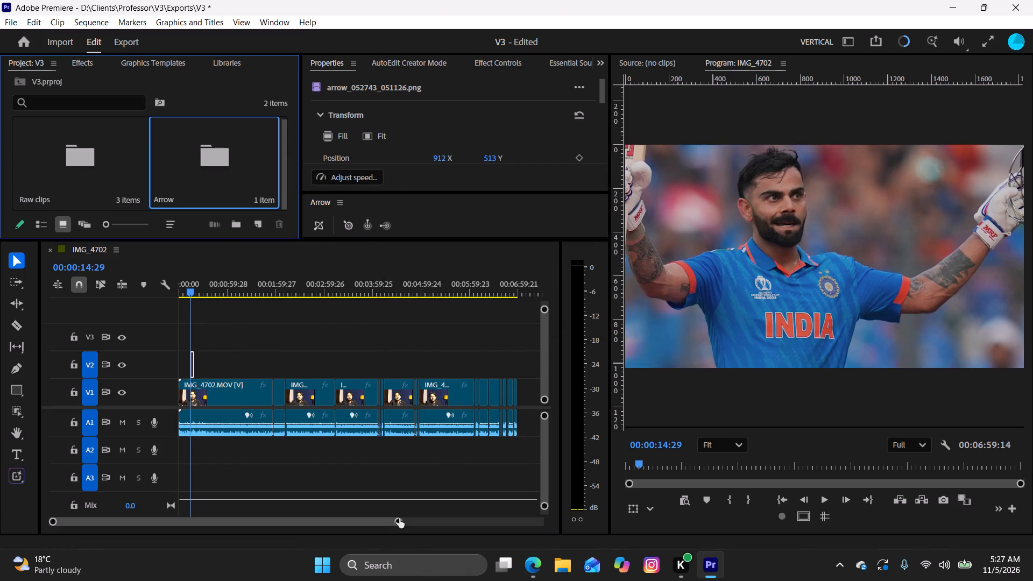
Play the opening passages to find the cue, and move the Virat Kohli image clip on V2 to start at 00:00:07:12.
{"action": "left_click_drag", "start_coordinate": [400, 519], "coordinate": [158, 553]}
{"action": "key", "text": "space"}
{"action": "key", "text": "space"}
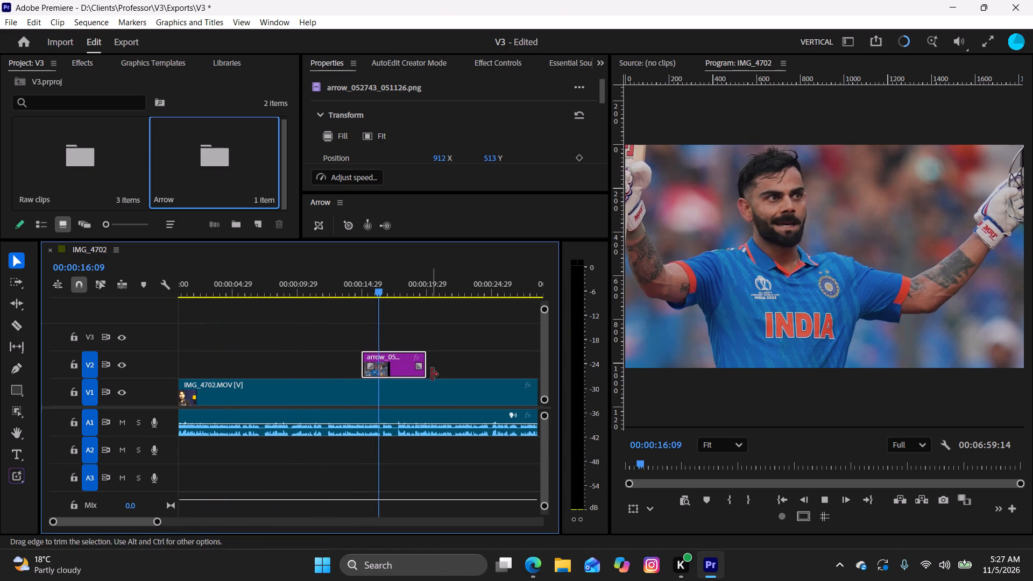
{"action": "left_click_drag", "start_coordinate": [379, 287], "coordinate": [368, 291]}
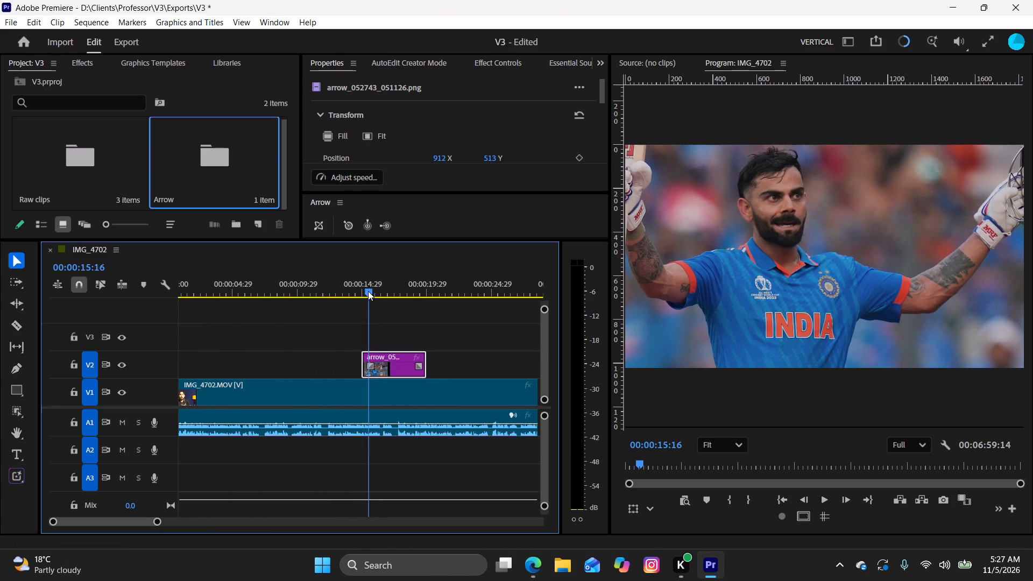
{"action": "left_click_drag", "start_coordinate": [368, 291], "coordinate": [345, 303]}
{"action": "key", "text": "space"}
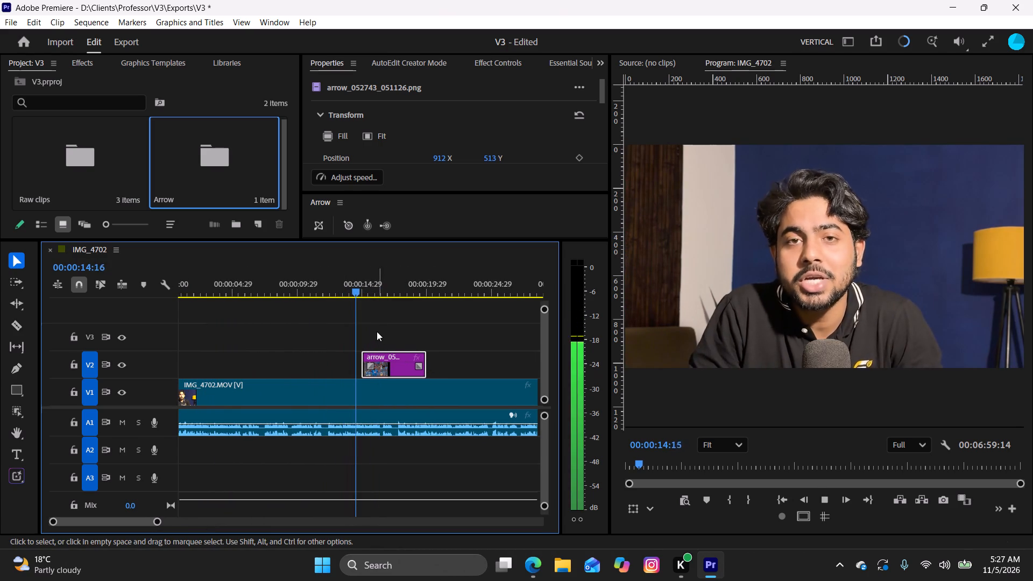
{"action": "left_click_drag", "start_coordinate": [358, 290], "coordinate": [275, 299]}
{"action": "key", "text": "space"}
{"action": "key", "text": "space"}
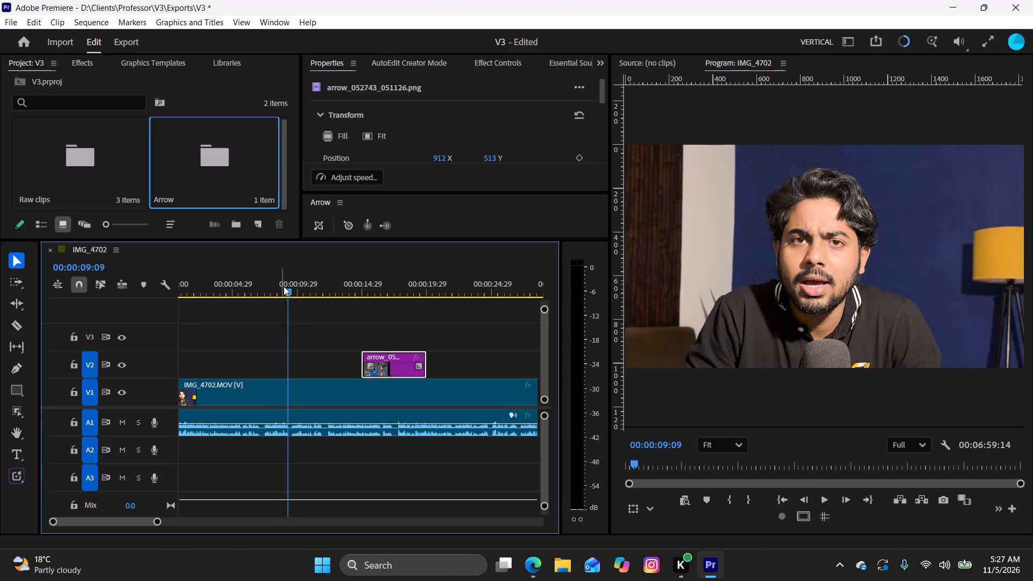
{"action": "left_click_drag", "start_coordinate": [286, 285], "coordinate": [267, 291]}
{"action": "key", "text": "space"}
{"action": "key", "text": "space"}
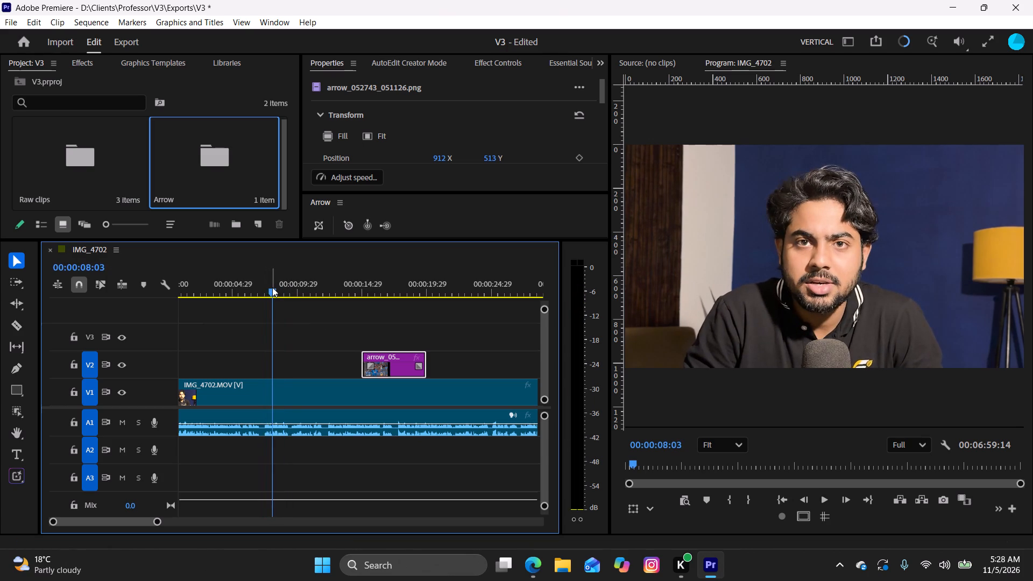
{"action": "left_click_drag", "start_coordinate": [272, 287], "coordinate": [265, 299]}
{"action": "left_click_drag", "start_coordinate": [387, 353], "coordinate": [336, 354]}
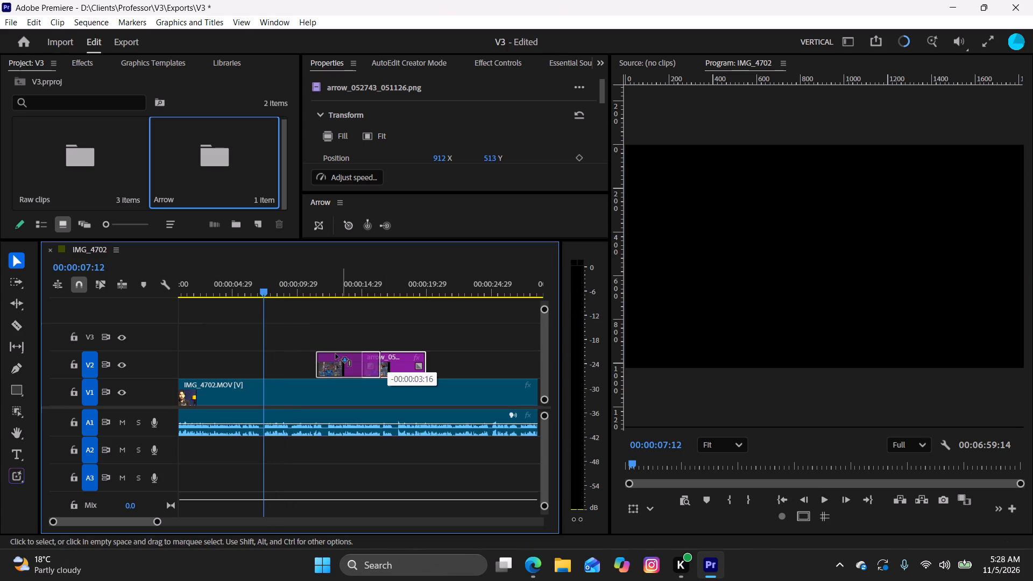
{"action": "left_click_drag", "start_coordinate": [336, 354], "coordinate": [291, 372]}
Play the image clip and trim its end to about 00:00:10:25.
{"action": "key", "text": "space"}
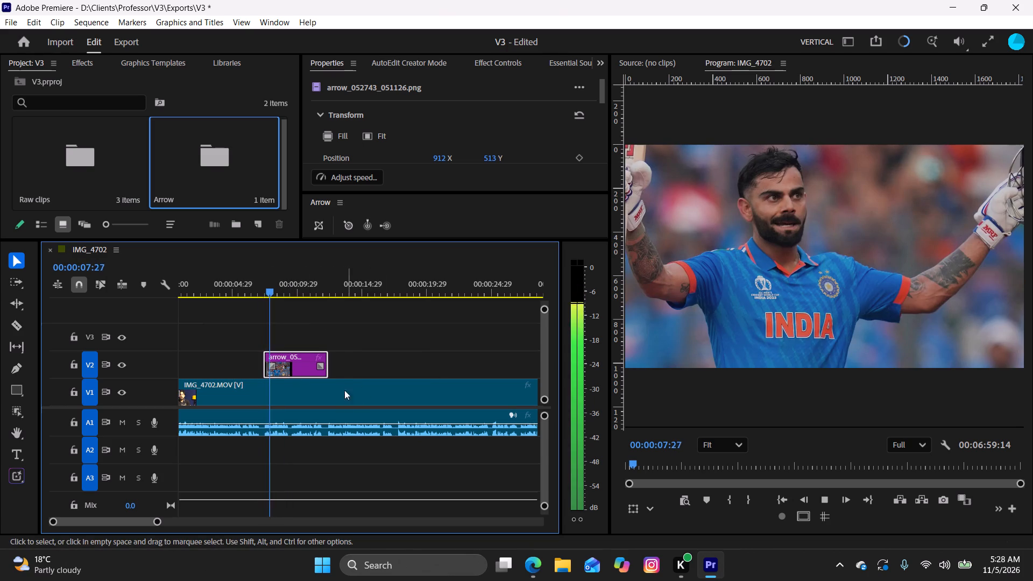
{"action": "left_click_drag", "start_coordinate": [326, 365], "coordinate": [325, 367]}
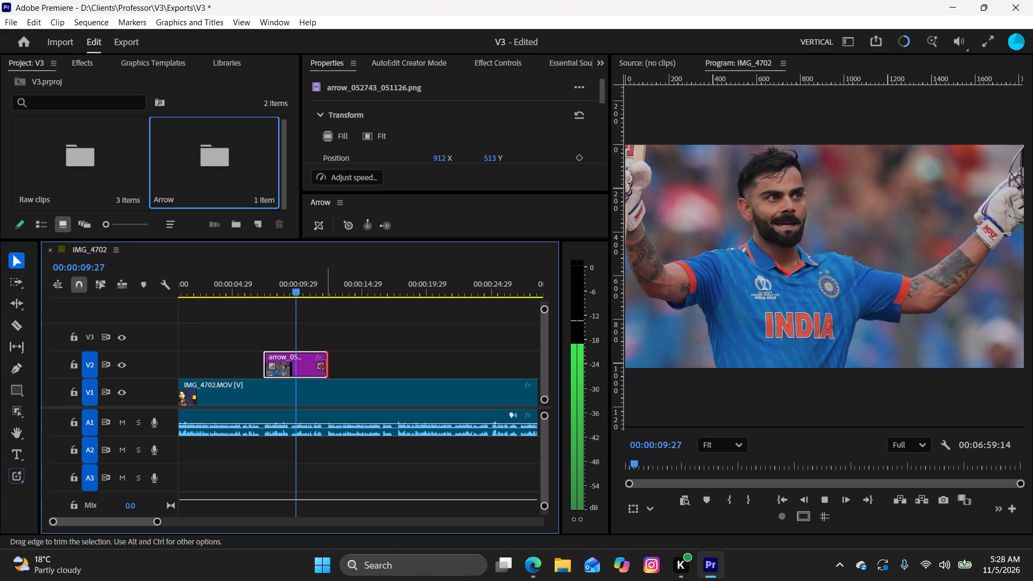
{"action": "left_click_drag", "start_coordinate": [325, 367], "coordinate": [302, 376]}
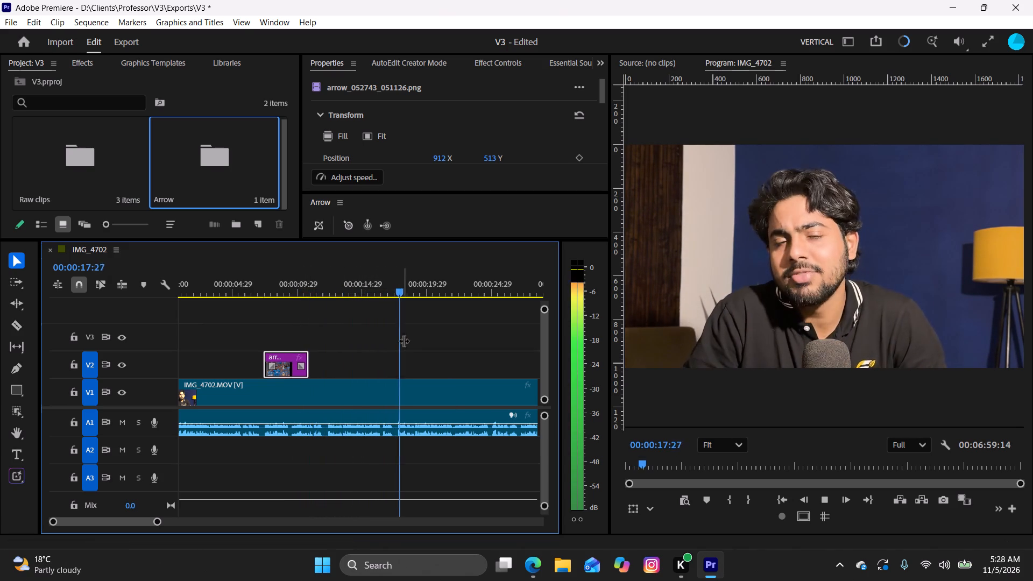
Reposition and trim the Virat Kohli image clip on V2 to span about 00:00:17:18 to 00:00:19:25.
{"action": "key", "text": "space"}
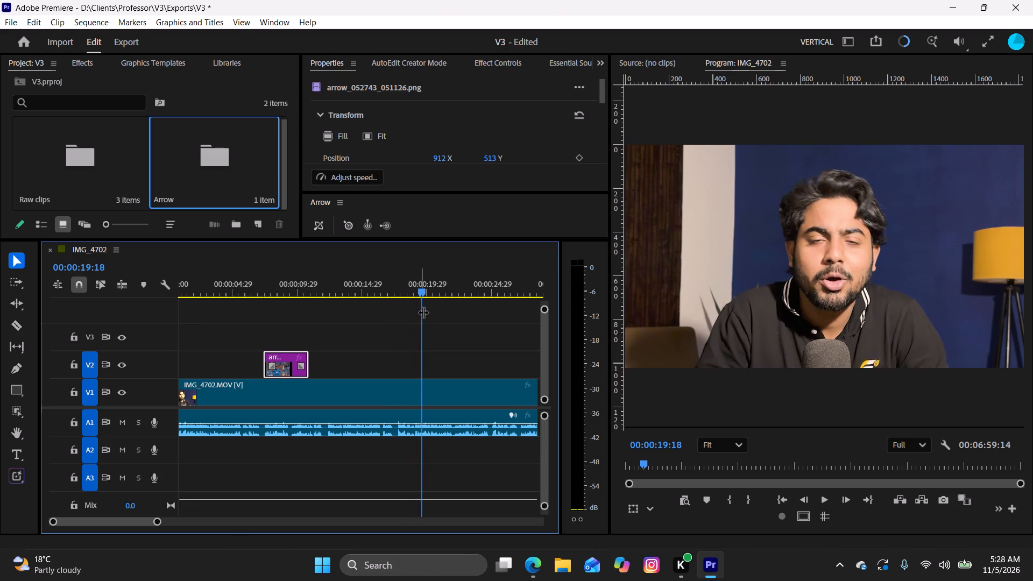
{"action": "left_click_drag", "start_coordinate": [424, 284], "coordinate": [397, 317]}
{"action": "left_click_drag", "start_coordinate": [286, 356], "coordinate": [412, 364]}
{"action": "key", "text": "space"}
{"action": "left_click_drag", "start_coordinate": [441, 375], "coordinate": [437, 377]}
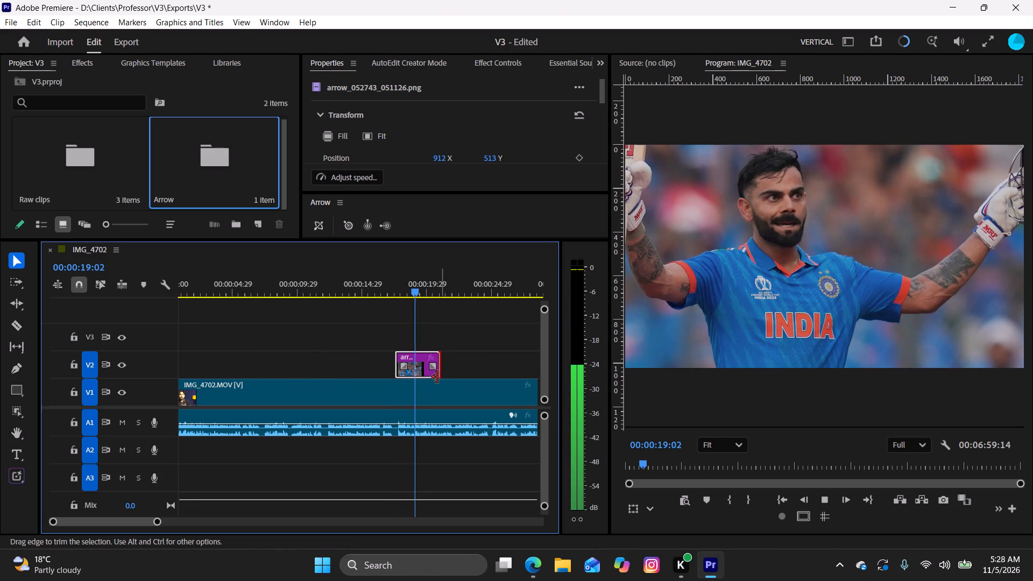
{"action": "left_click_drag", "start_coordinate": [437, 377], "coordinate": [423, 380]}
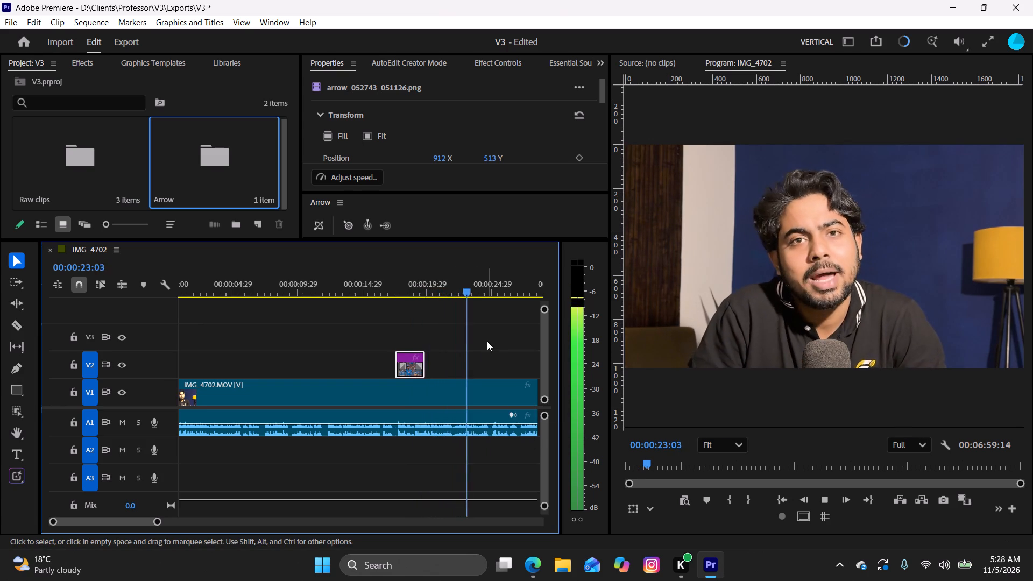
Set the playhead to 00:00:21:29, then switch to Edge and copy the Virat Kohli Century Wallpapers image with the raised bat.
{"action": "key", "text": "space"}
{"action": "left_click_drag", "start_coordinate": [470, 286], "coordinate": [461, 295]}
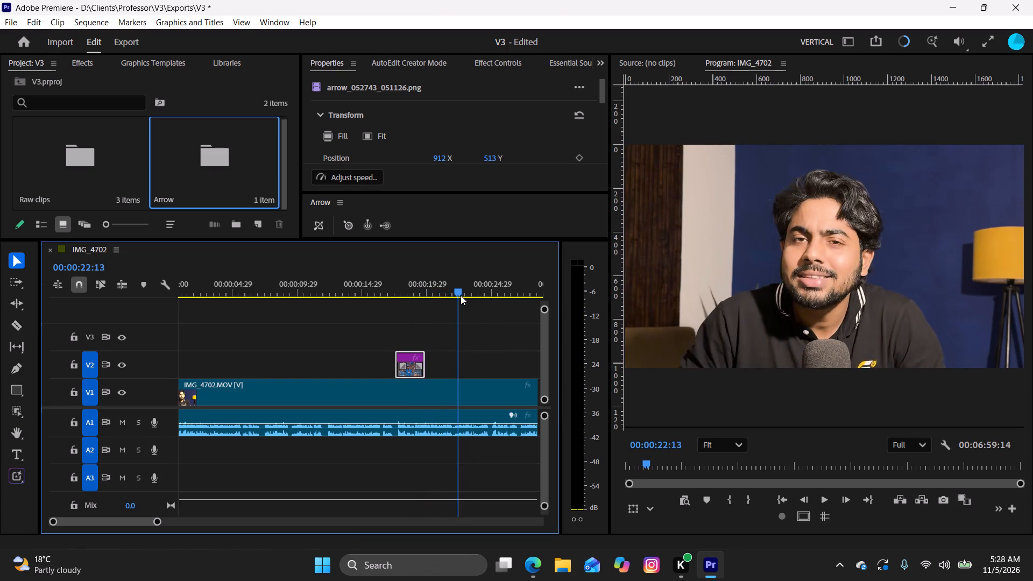
{"action": "left_click_drag", "start_coordinate": [461, 295], "coordinate": [454, 302]}
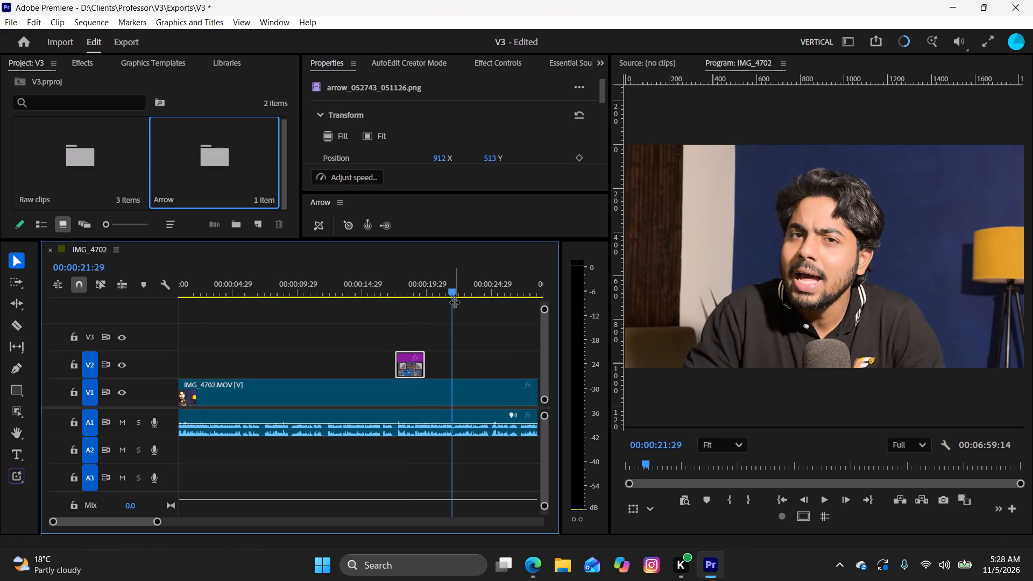
{"action": "left_click", "coordinate": [521, 571]}
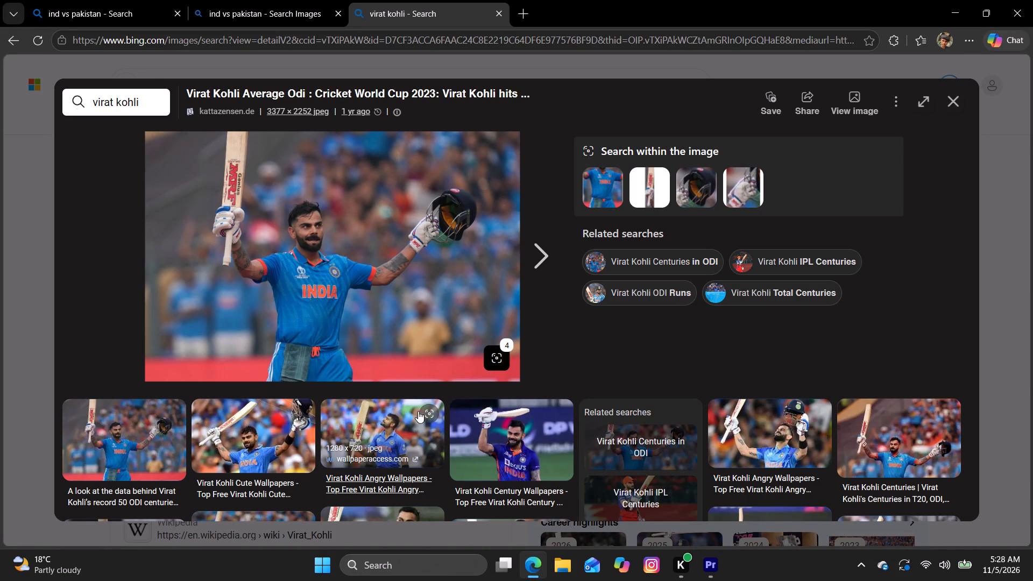
{"action": "left_click", "coordinate": [489, 436]}
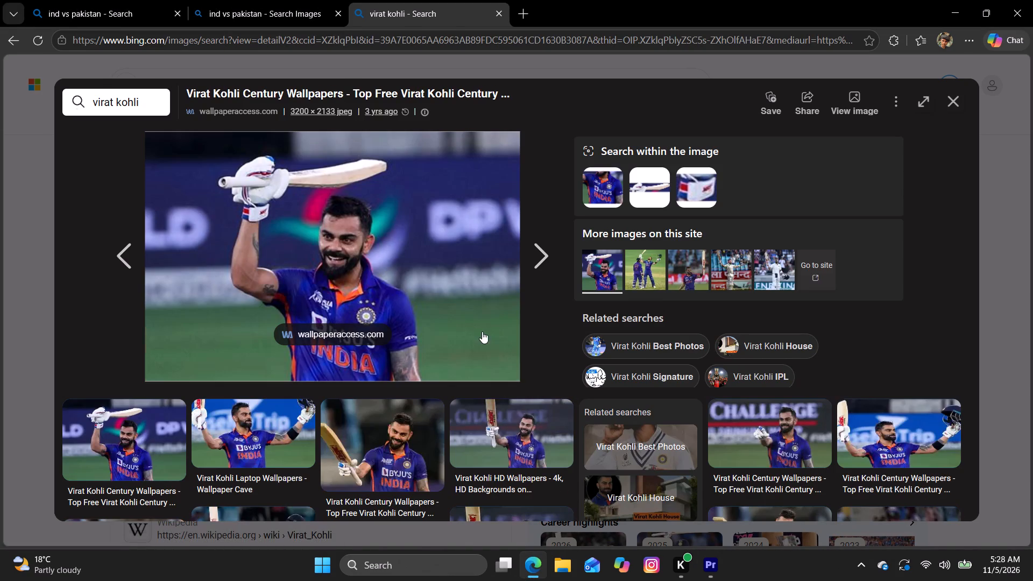
{"action": "right_click", "coordinate": [428, 256]}
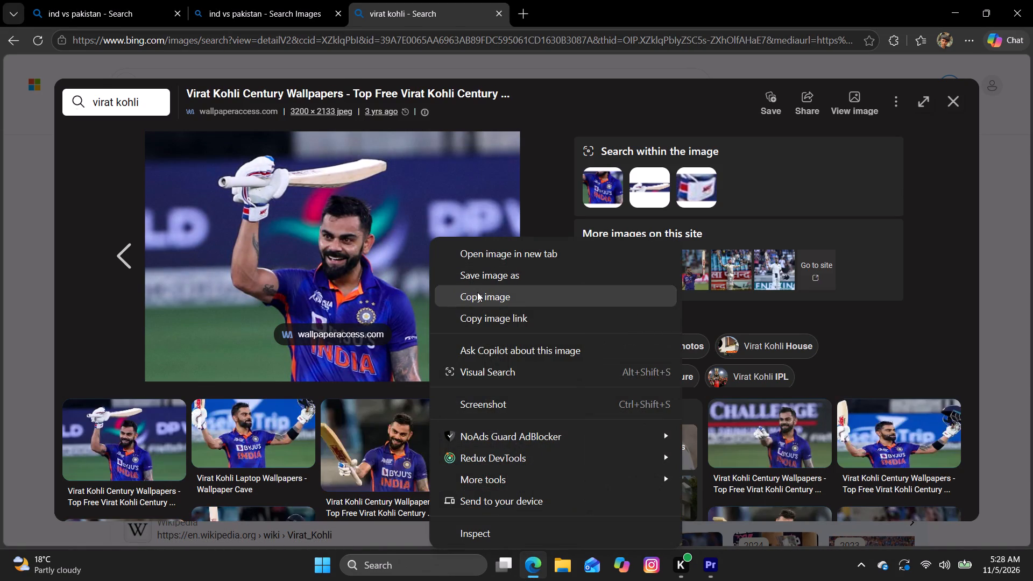
{"action": "left_click", "coordinate": [477, 292]}
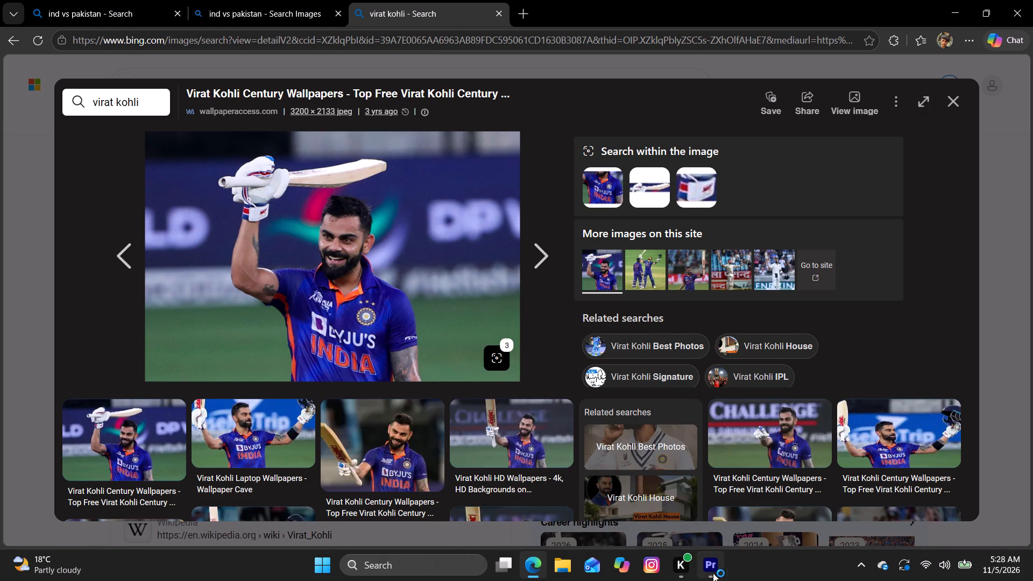
Back in Premiere, paste the copied image on V2 at 00:00:21:29 with the Arrow tool and trim its end to about 00:00:24:00.
{"action": "left_click", "coordinate": [707, 567]}
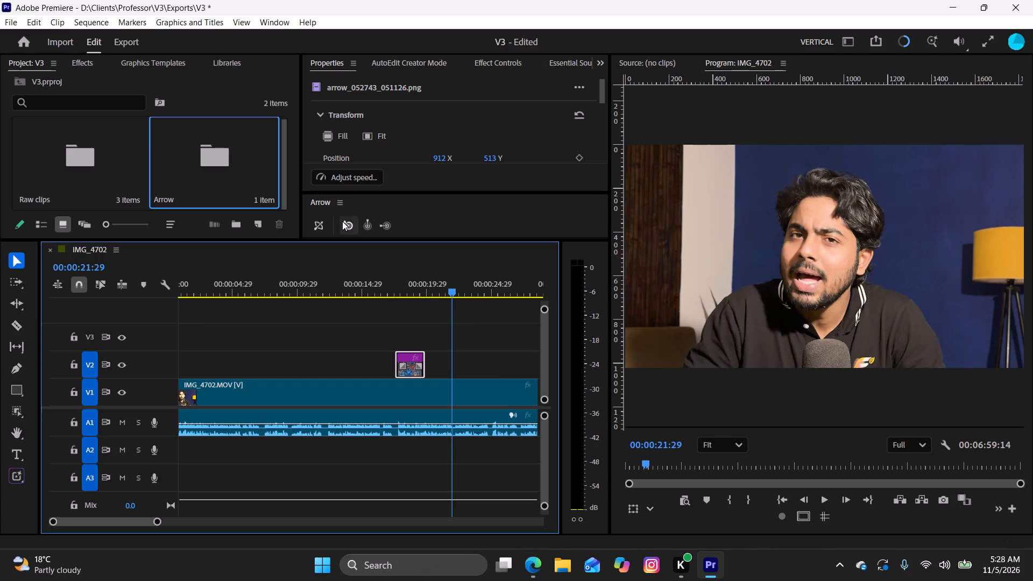
{"action": "left_click", "coordinate": [343, 222]}
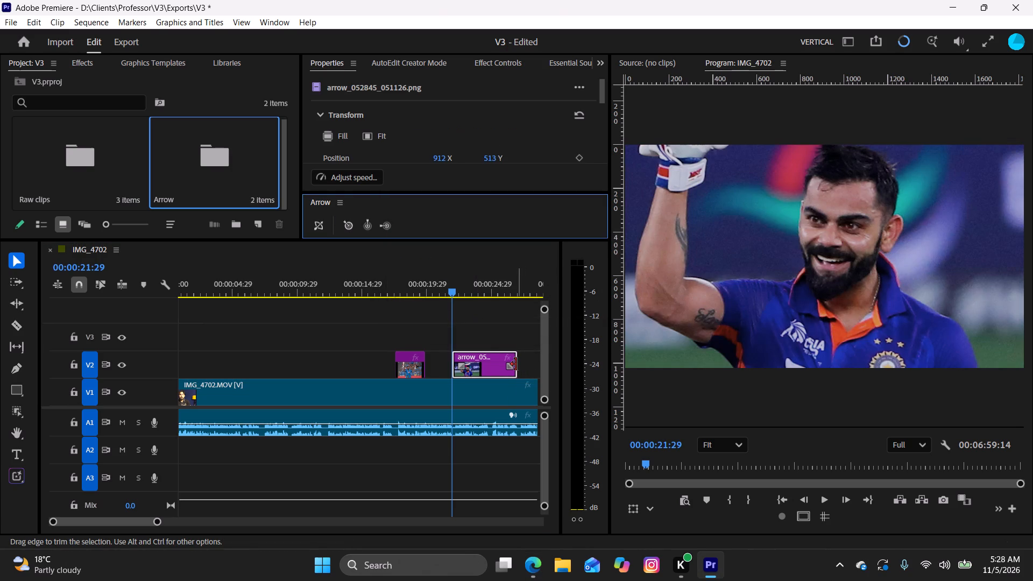
{"action": "left_click_drag", "start_coordinate": [516, 364], "coordinate": [477, 384]}
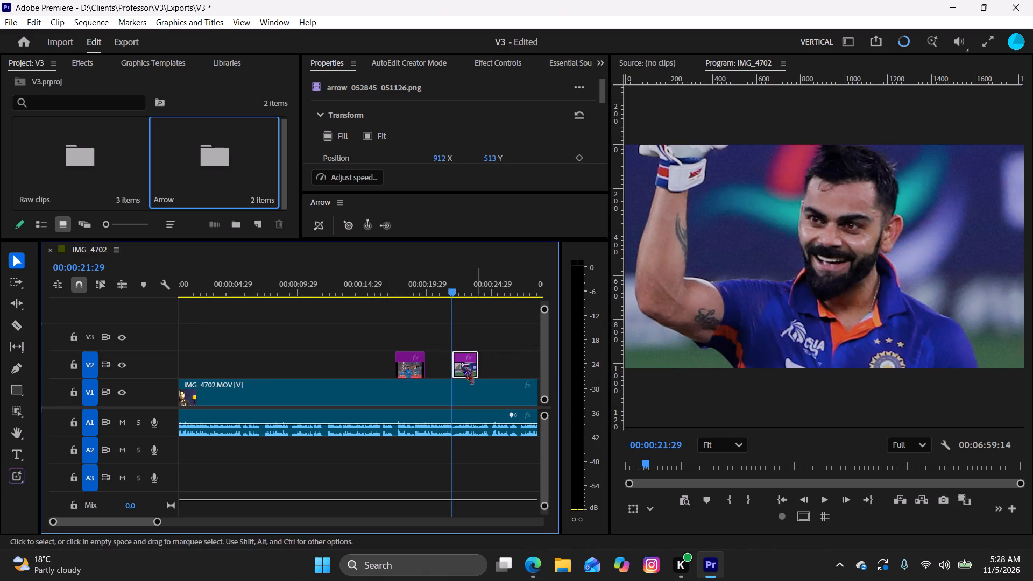
Play on, set the playhead to 00:00:25:04, and copy the portrait Virat Kohli Century Celebration image from Edge.
{"action": "key", "text": "space"}
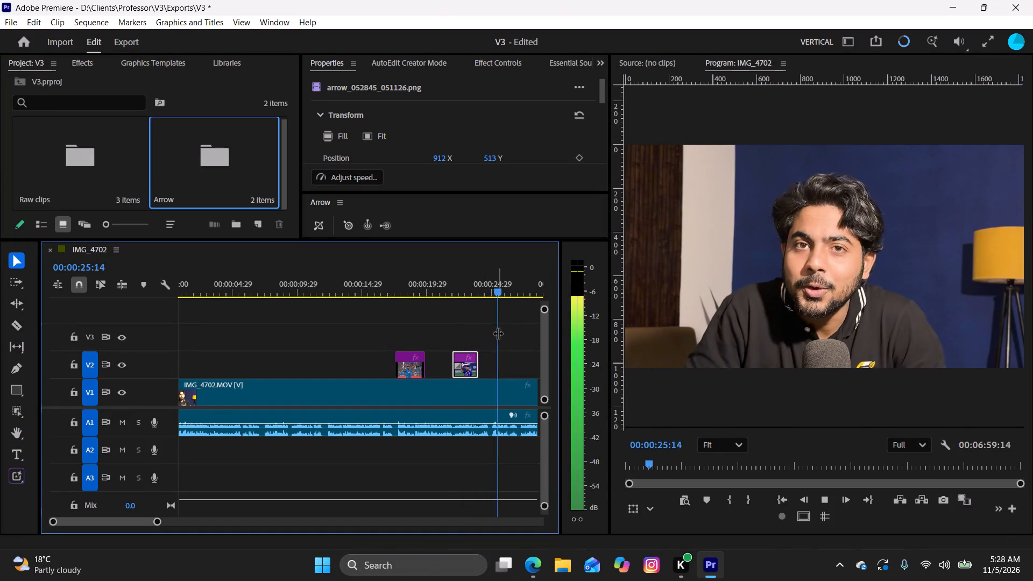
{"action": "key", "text": "space"}
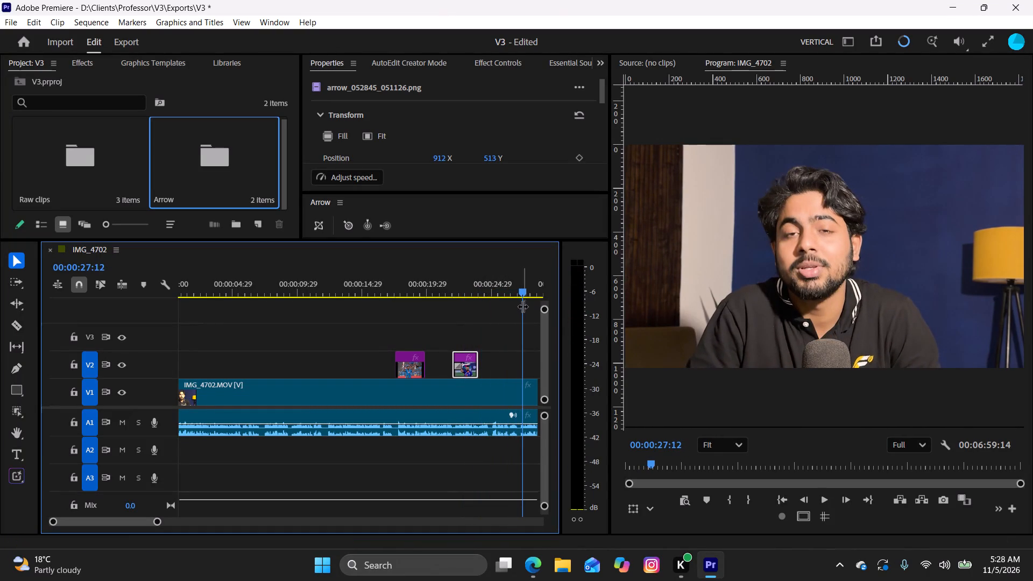
{"action": "left_click_drag", "start_coordinate": [525, 290], "coordinate": [500, 314]}
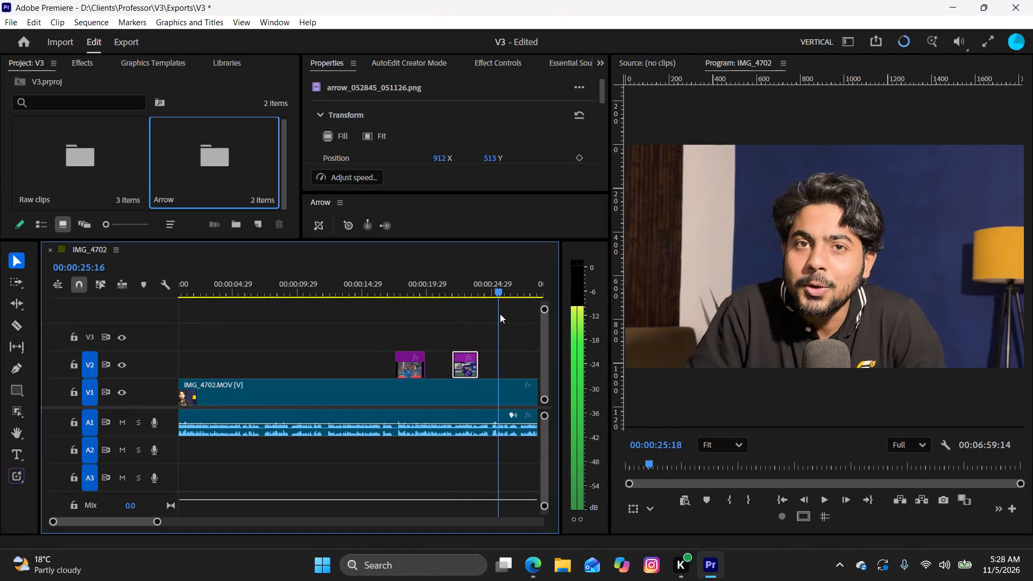
{"action": "left_click_drag", "start_coordinate": [500, 314], "coordinate": [496, 323]}
{"action": "left_click", "coordinate": [533, 566]}
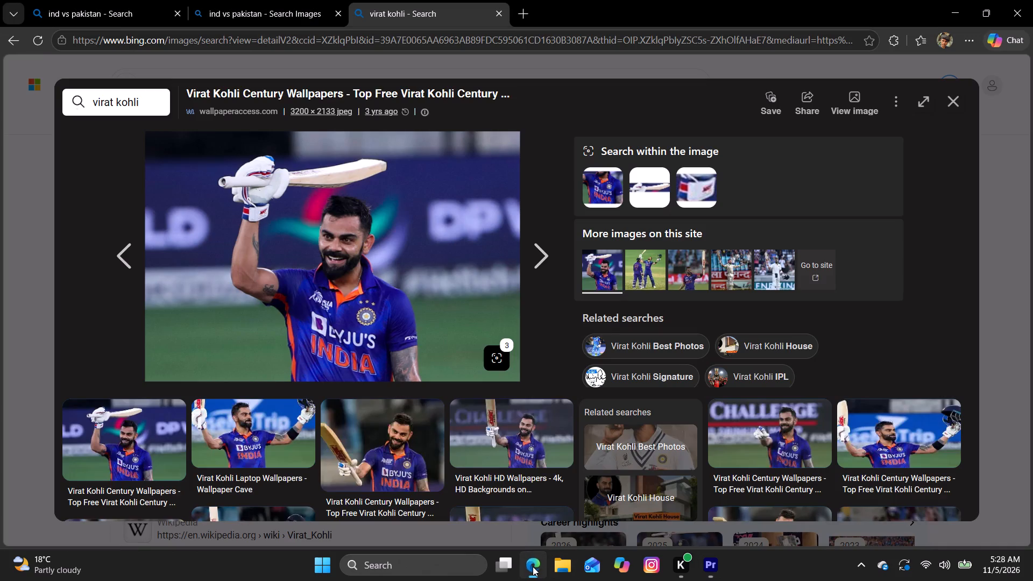
{"action": "scroll", "coordinate": [455, 448], "scroll_direction": "down", "scroll_amount": 3}
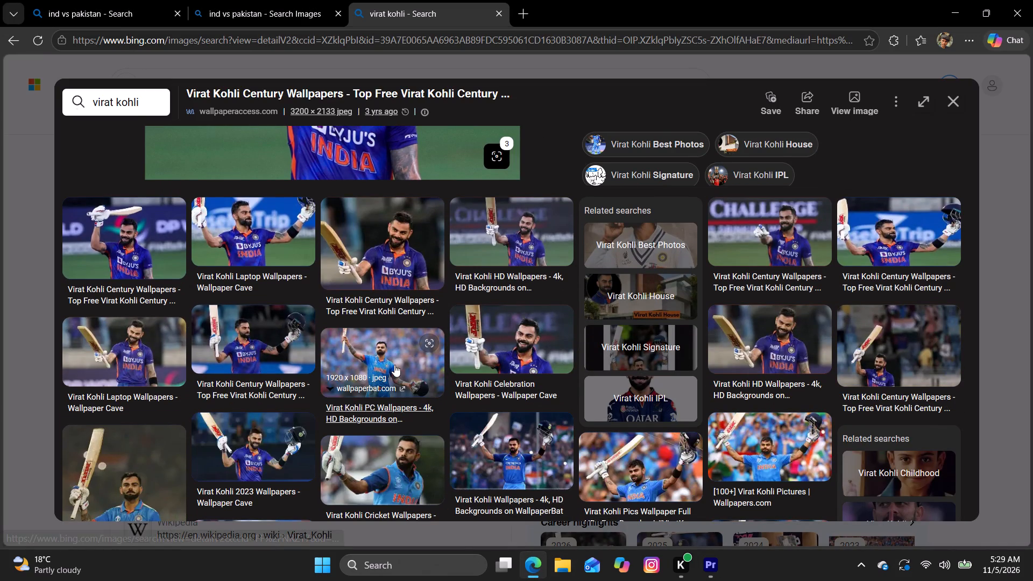
{"action": "left_click", "coordinate": [138, 473]}
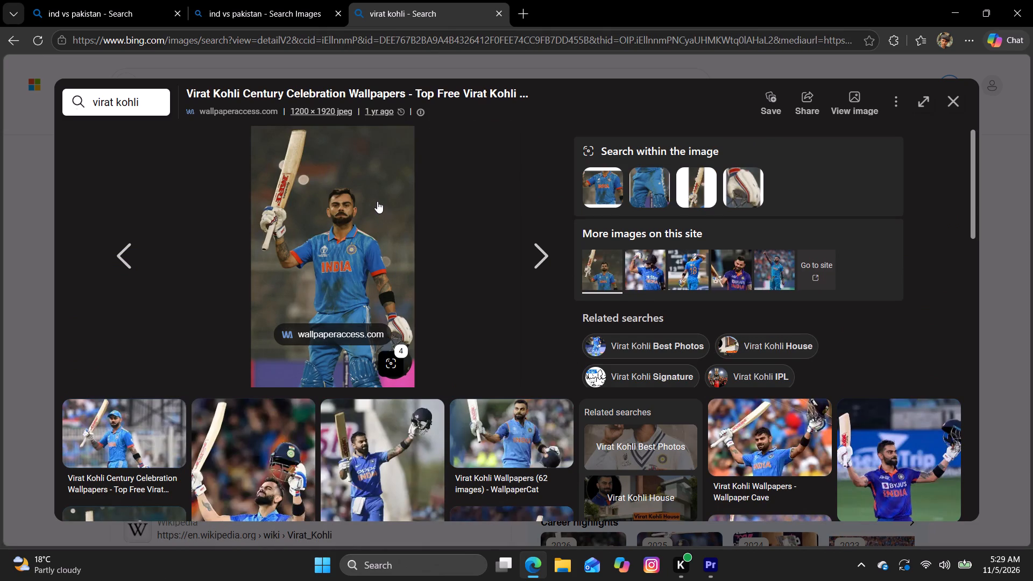
{"action": "right_click", "coordinate": [377, 200]}
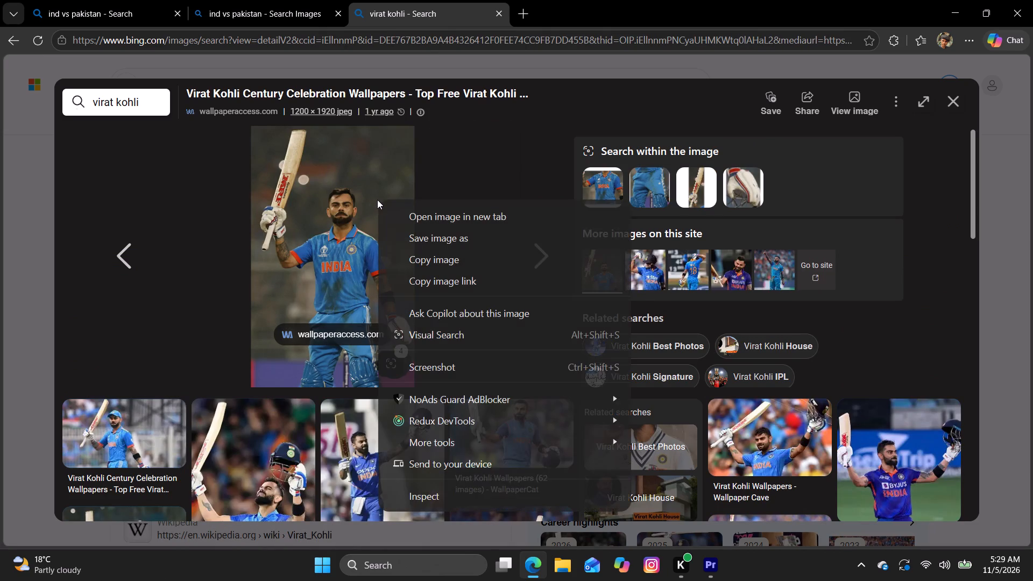
{"action": "left_click", "coordinate": [434, 262]}
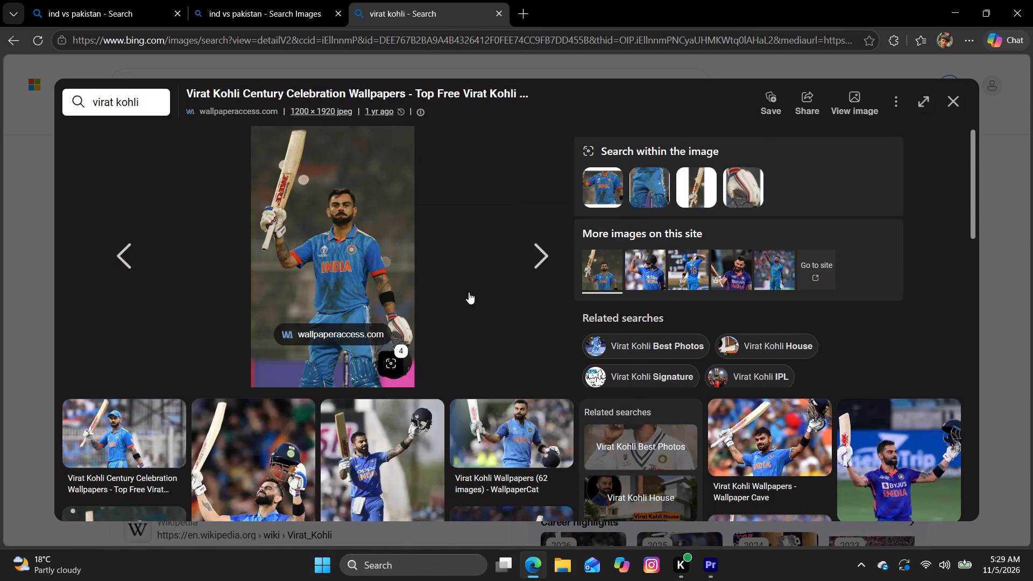
Back in Premiere, paste the portrait image on V2 at 00:00:25:04 with the Arrow tool and trim its end to about 00:00:27:15.
{"action": "left_click", "coordinate": [718, 570]}
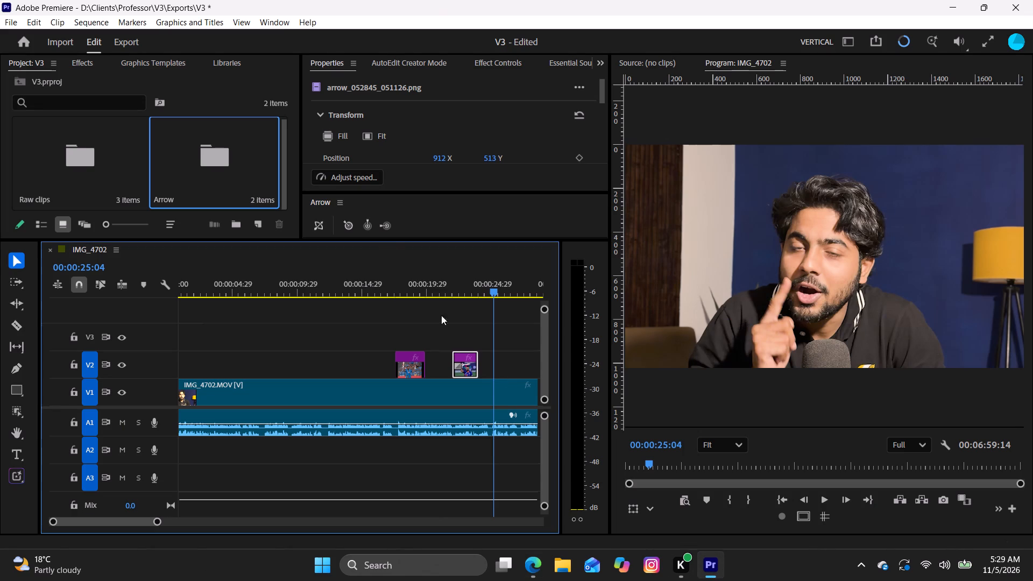
{"action": "left_click", "coordinate": [348, 225]}
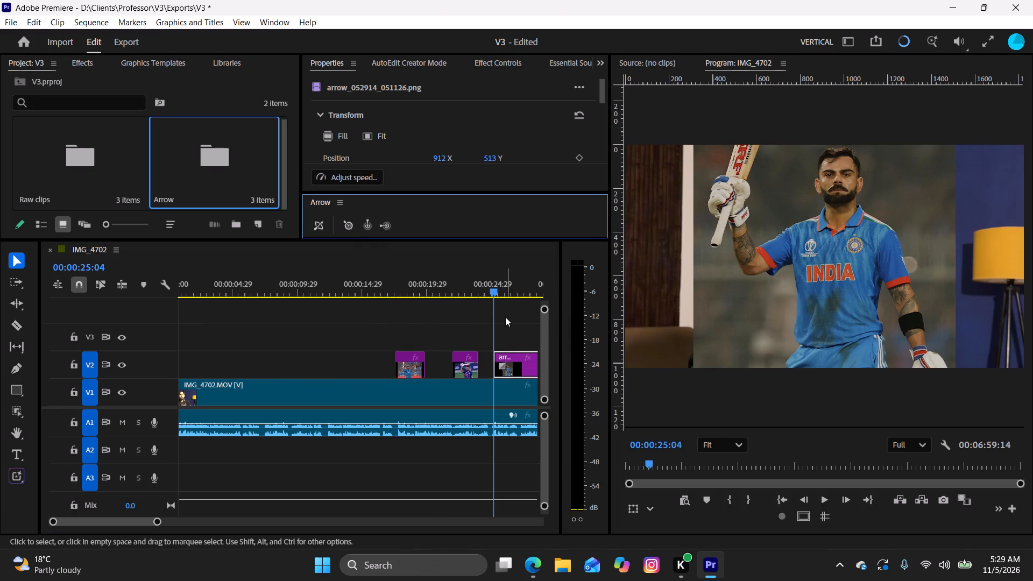
{"action": "key", "text": "space"}
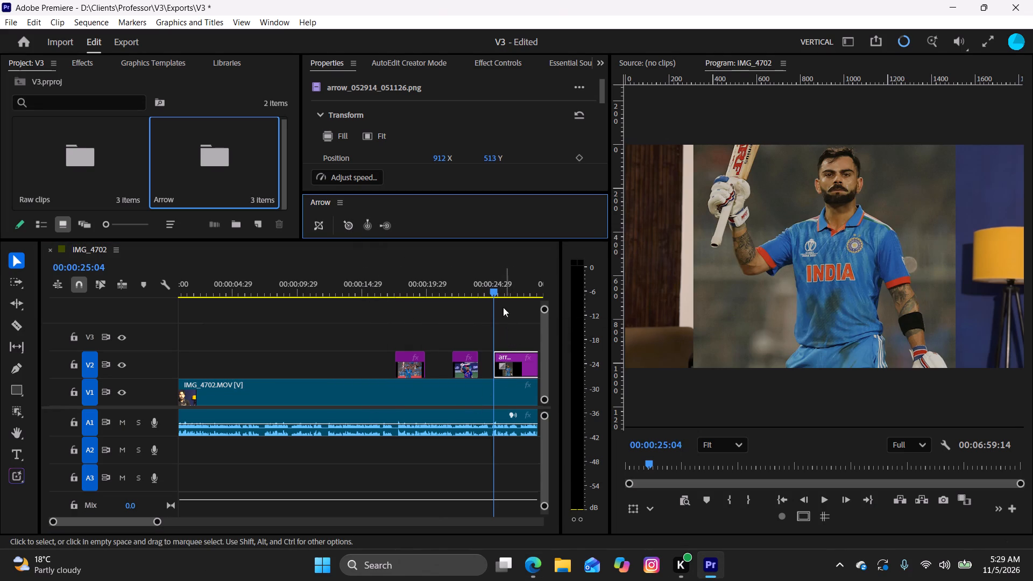
{"action": "left_click", "coordinate": [485, 279]}
{"action": "key", "text": "space"}
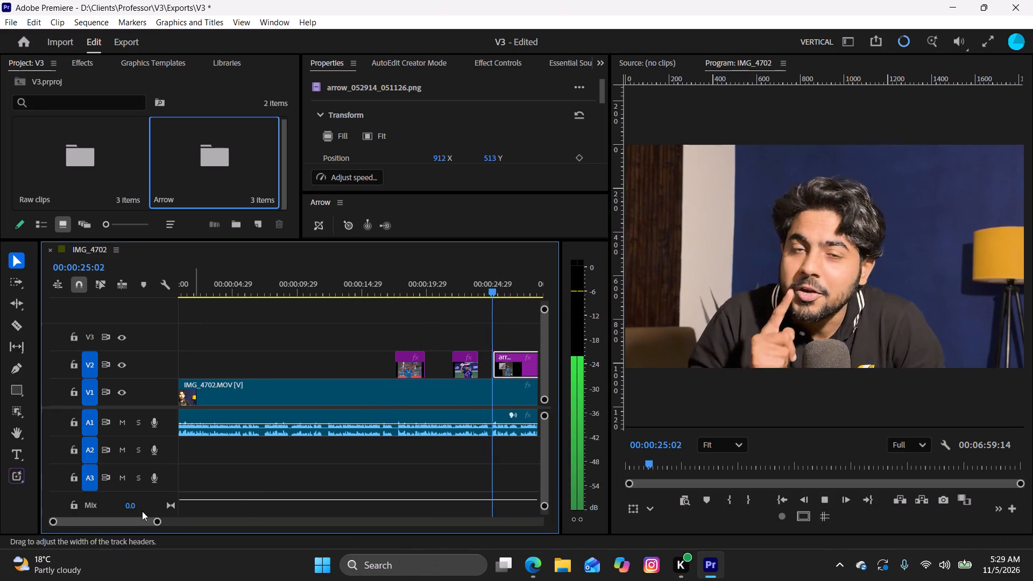
{"action": "left_click_drag", "start_coordinate": [127, 519], "coordinate": [130, 521]}
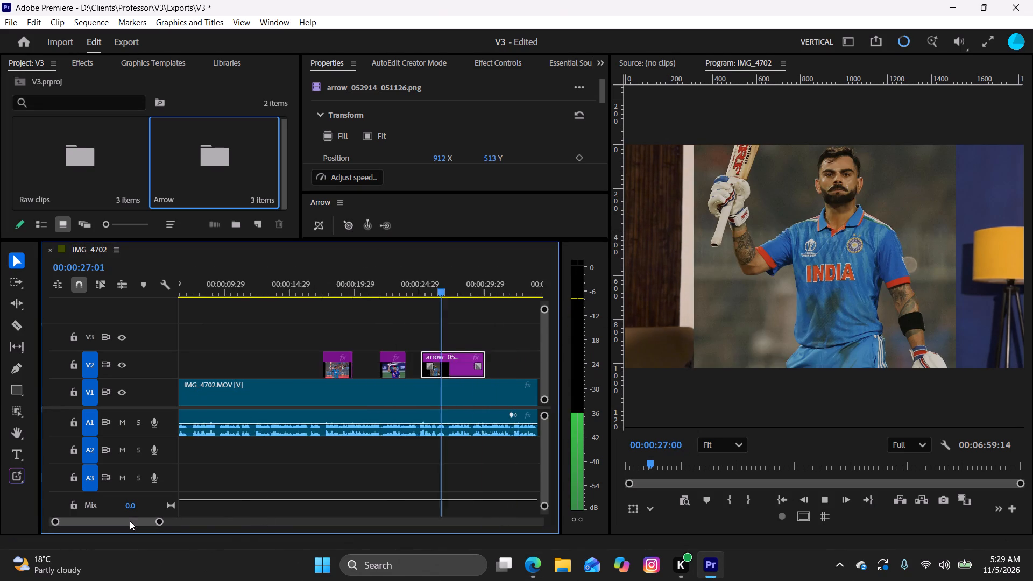
{"action": "left_click_drag", "start_coordinate": [130, 521], "coordinate": [132, 523]}
{"action": "key", "text": "space"}
{"action": "left_click_drag", "start_coordinate": [376, 357], "coordinate": [367, 363]}
{"action": "left_click_drag", "start_coordinate": [362, 366], "coordinate": [354, 371]}
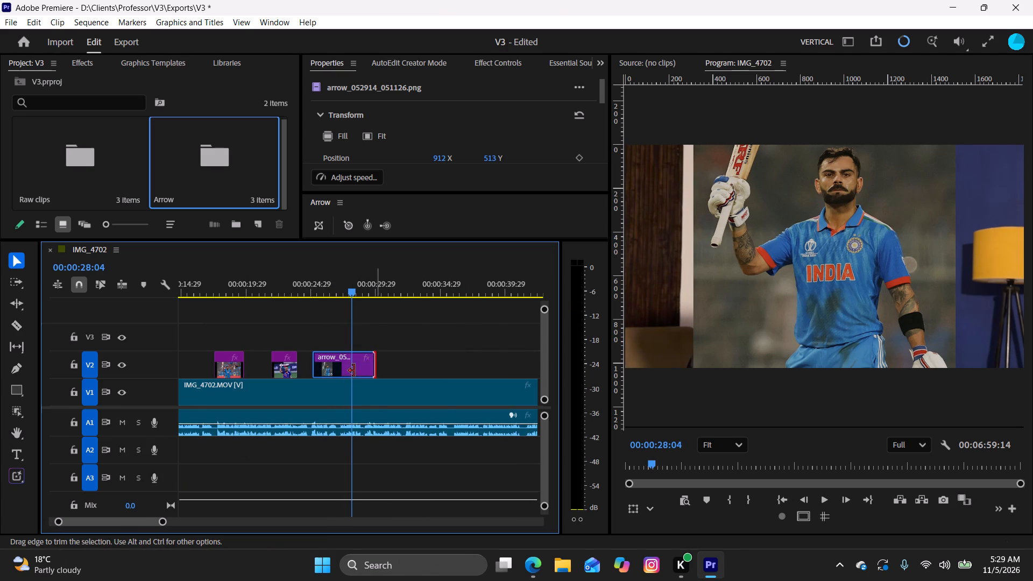
{"action": "left_click_drag", "start_coordinate": [354, 371], "coordinate": [367, 386]}
{"action": "left_click_drag", "start_coordinate": [364, 359], "coordinate": [344, 369]}
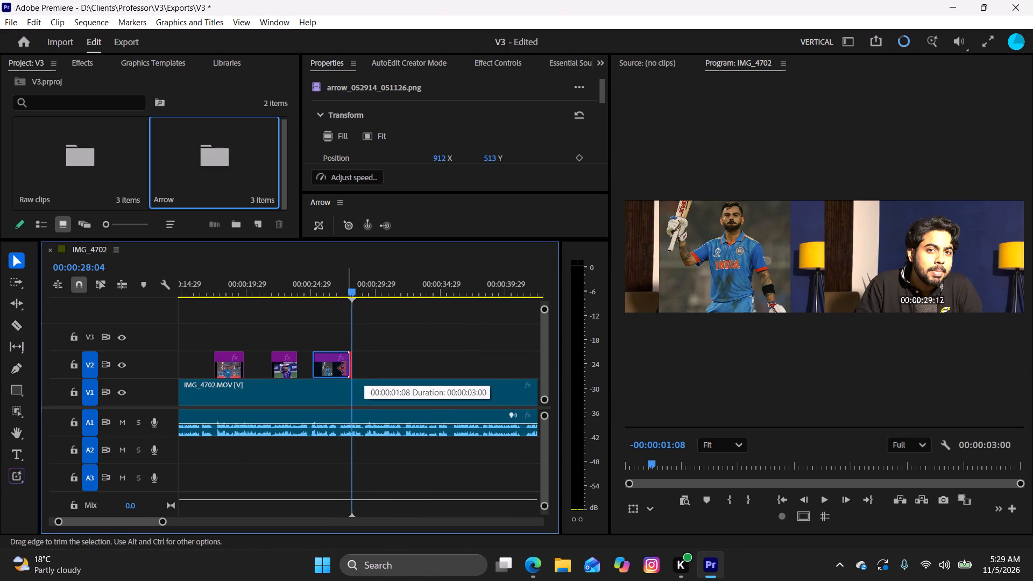
{"action": "left_click_drag", "start_coordinate": [344, 369], "coordinate": [342, 375]}
Play the speech past the third image clip and set the playhead to 00:00:29:03 for the next overlay.
{"action": "key", "text": "space"}
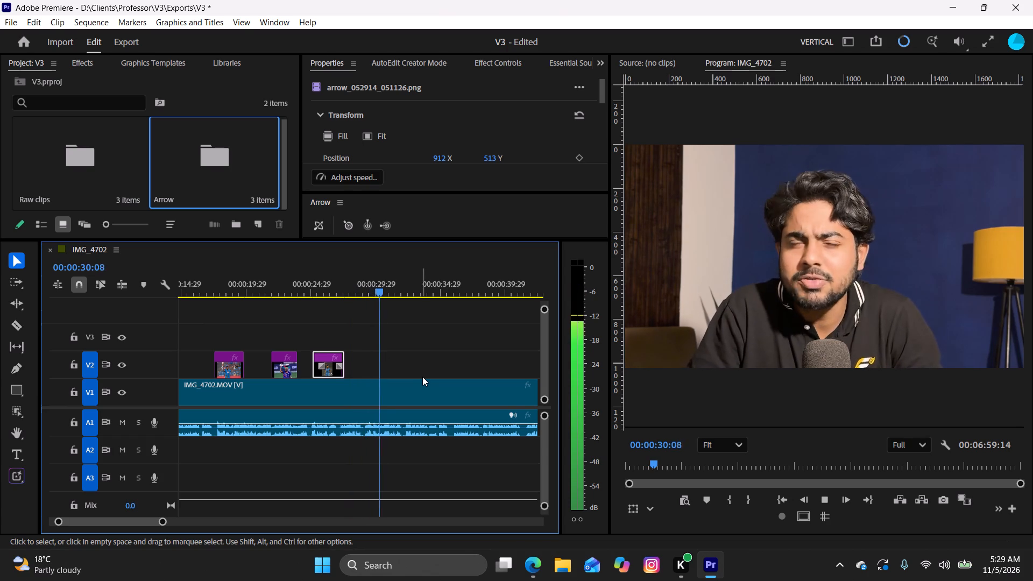
{"action": "key", "text": "space"}
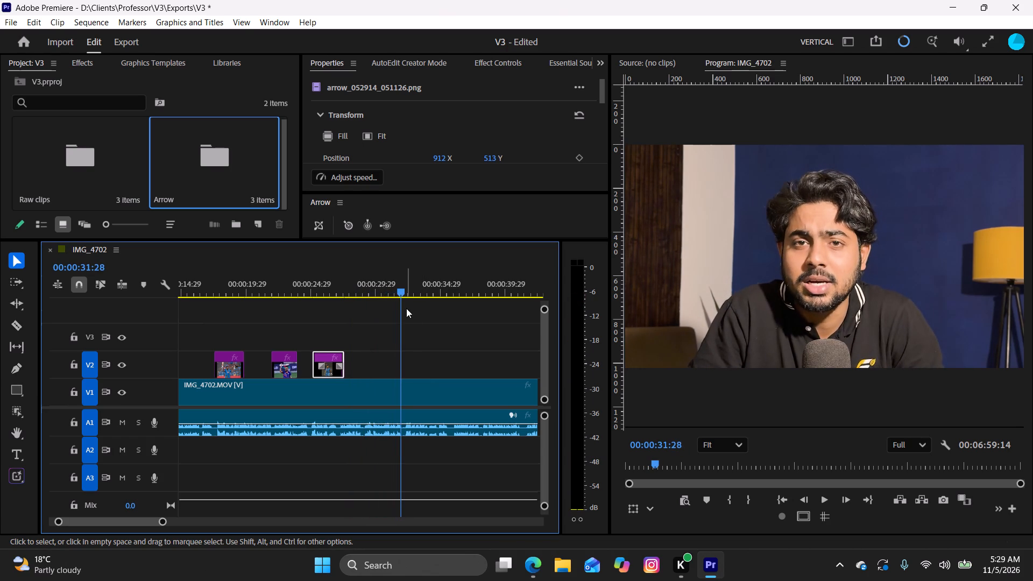
{"action": "left_click_drag", "start_coordinate": [399, 290], "coordinate": [362, 315]}
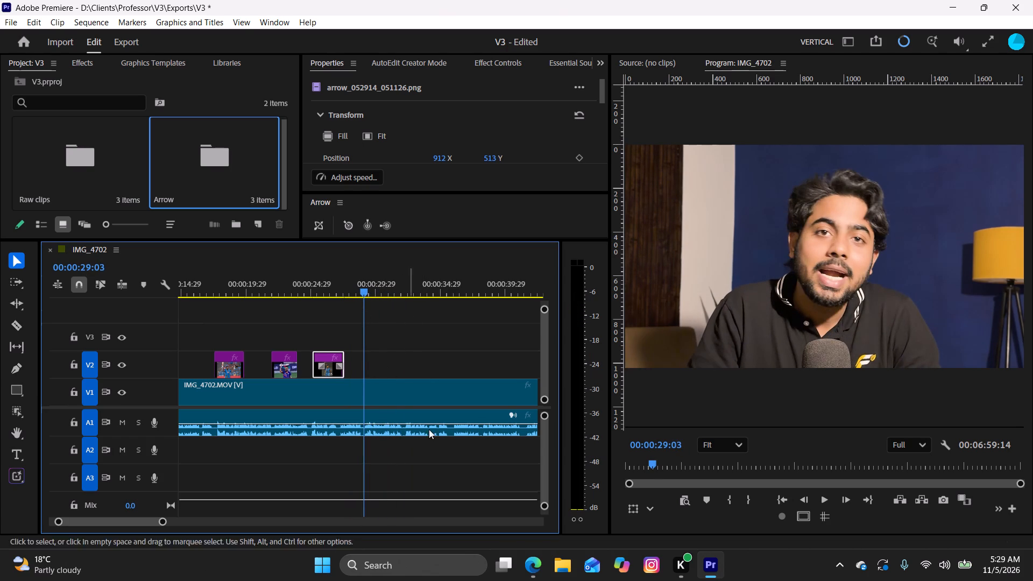
In Edge, search images for "ind vs pakistan asi cup matvh" and examine the results, including the India vs Pakistan Final graphic.
{"action": "left_click", "coordinate": [525, 574]}
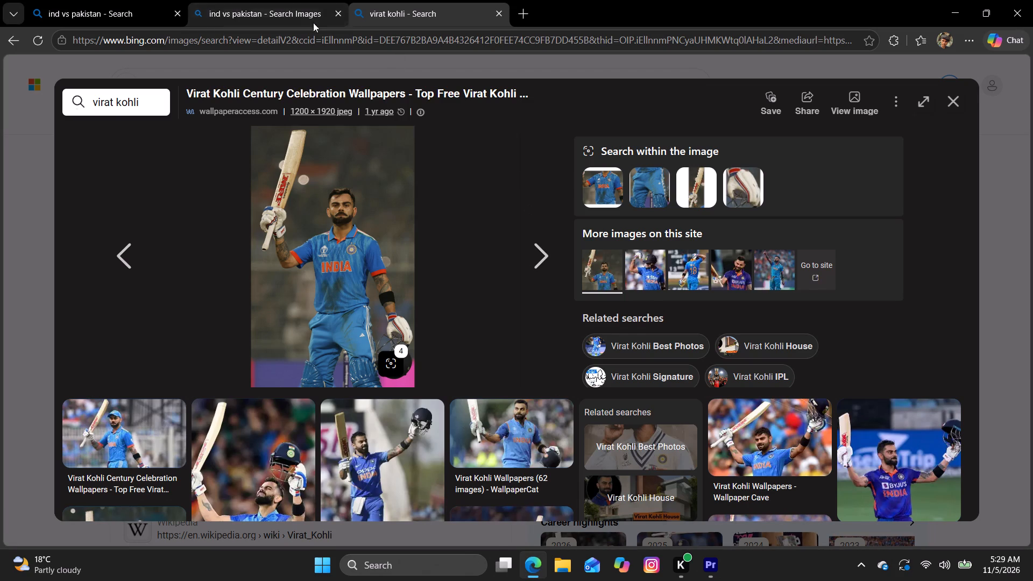
{"action": "left_click", "coordinate": [211, 5]}
{"action": "left_click", "coordinate": [172, 81]}
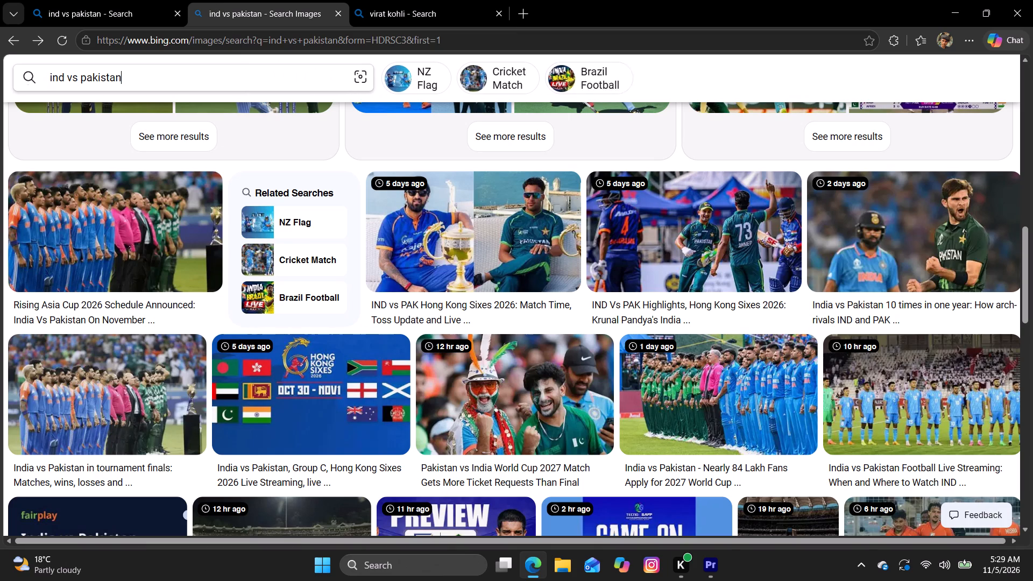
{"action": "key", "text": "space"}
{"action": "type", "text": "asi cup matvh"}
{"action": "key", "text": "Return"}
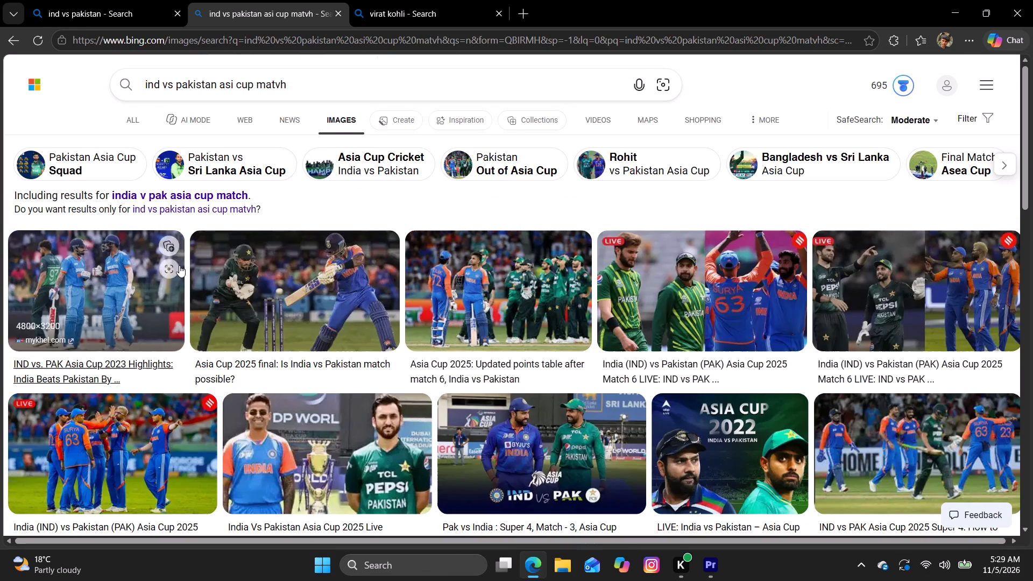
{"action": "scroll", "coordinate": [305, 321], "scroll_direction": "down", "scroll_amount": 1}
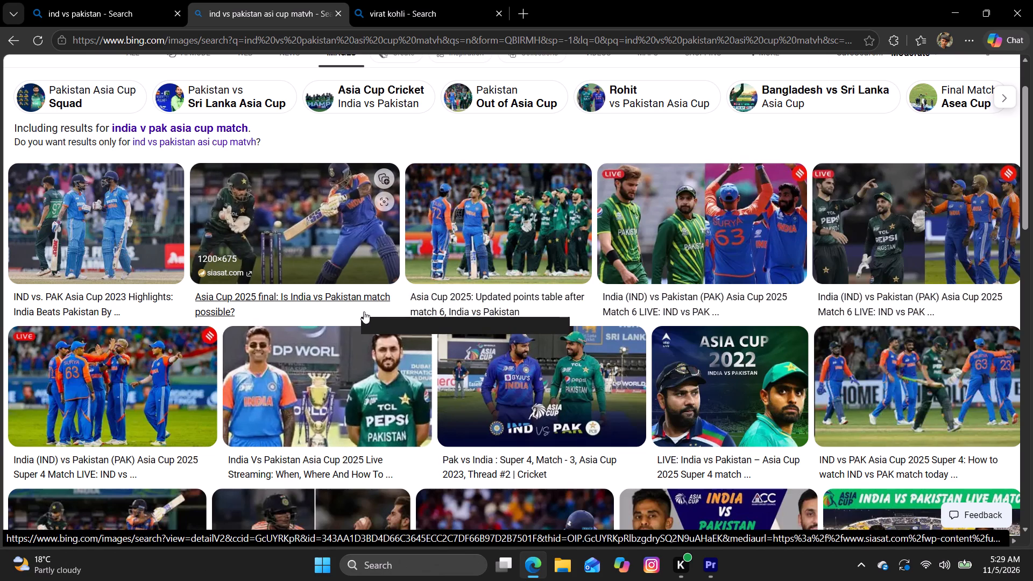
{"action": "scroll", "coordinate": [451, 338], "scroll_direction": "down", "scroll_amount": 3}
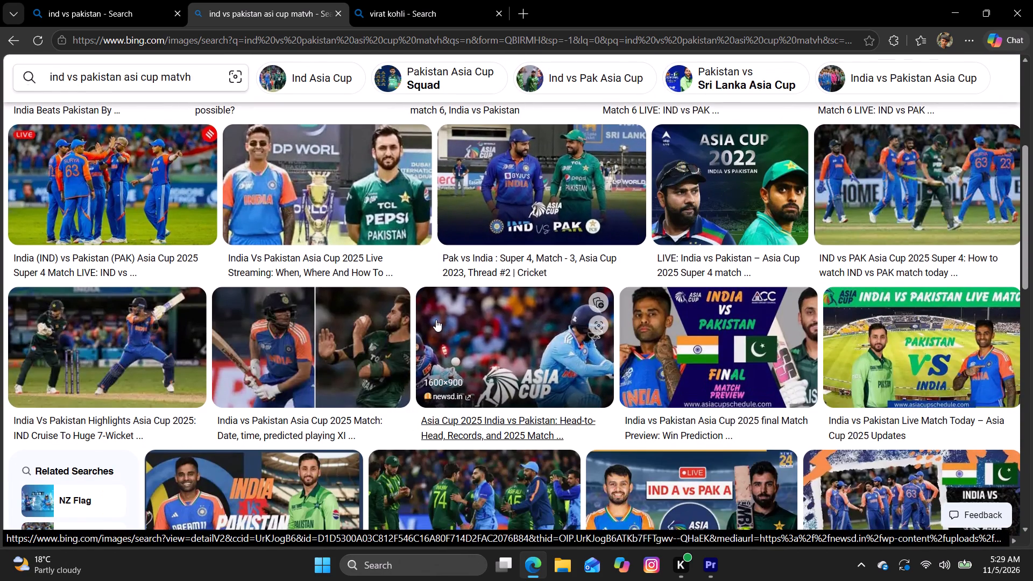
{"action": "scroll", "coordinate": [436, 320], "scroll_direction": "down", "scroll_amount": 2}
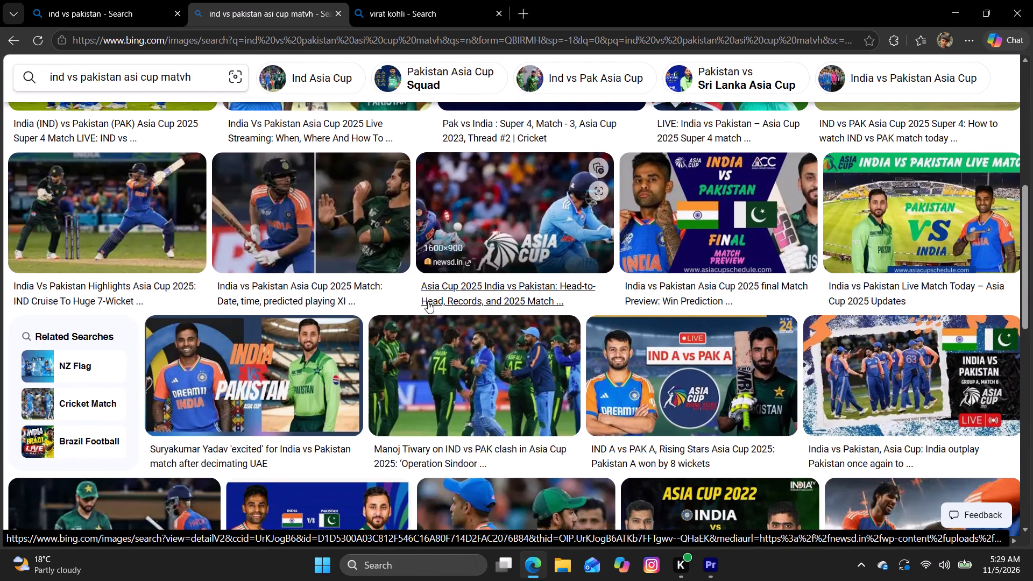
{"action": "scroll", "coordinate": [427, 296], "scroll_direction": "down", "scroll_amount": 2}
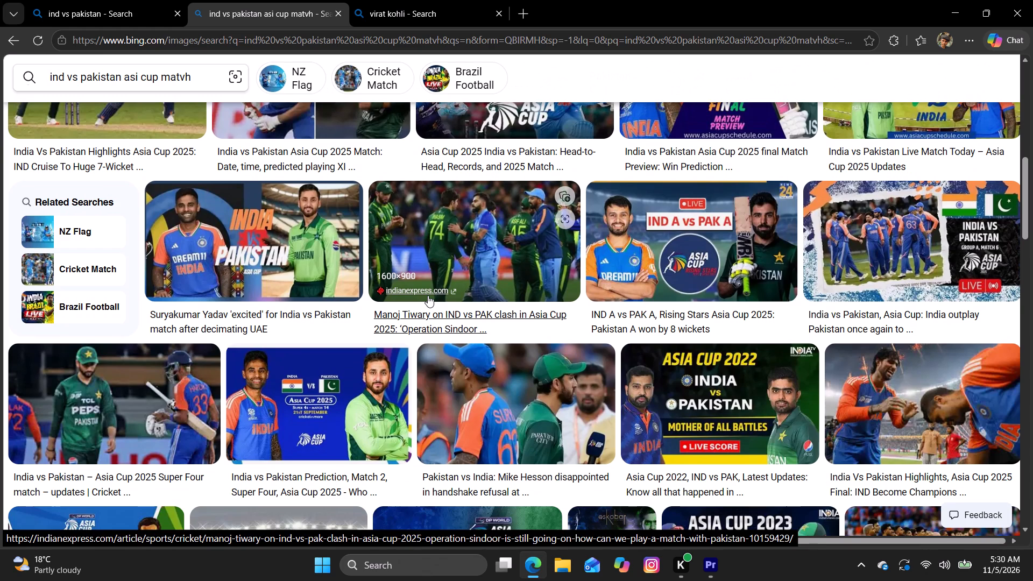
{"action": "scroll", "coordinate": [433, 295], "scroll_direction": "down", "scroll_amount": 1}
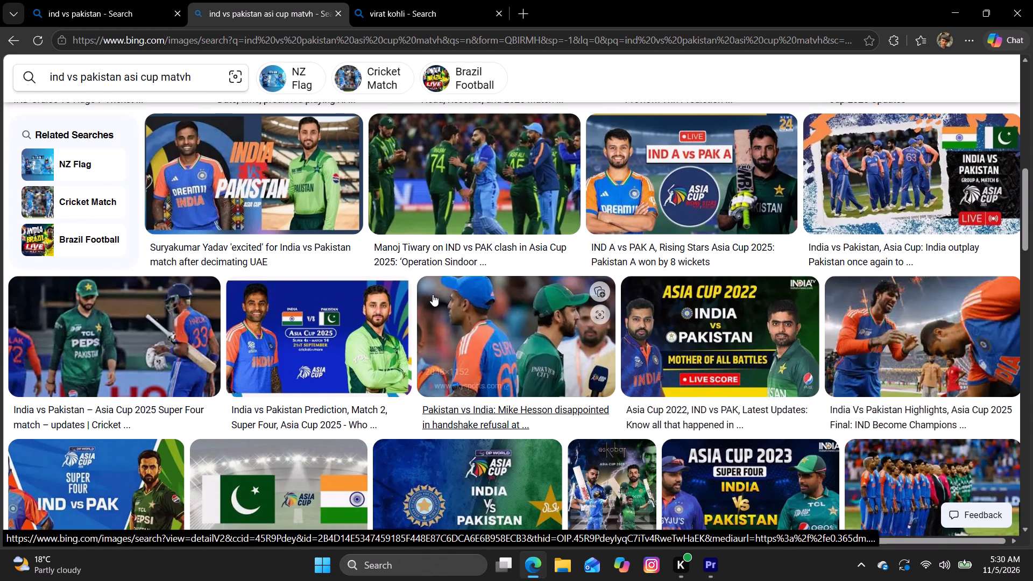
{"action": "scroll", "coordinate": [434, 294], "scroll_direction": "down", "scroll_amount": 1}
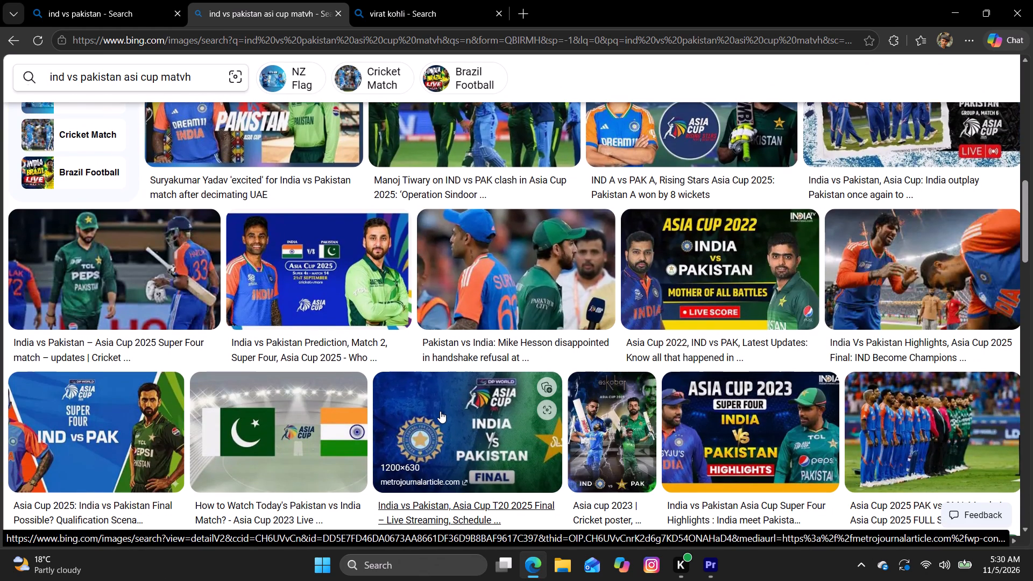
{"action": "left_click", "coordinate": [440, 410]}
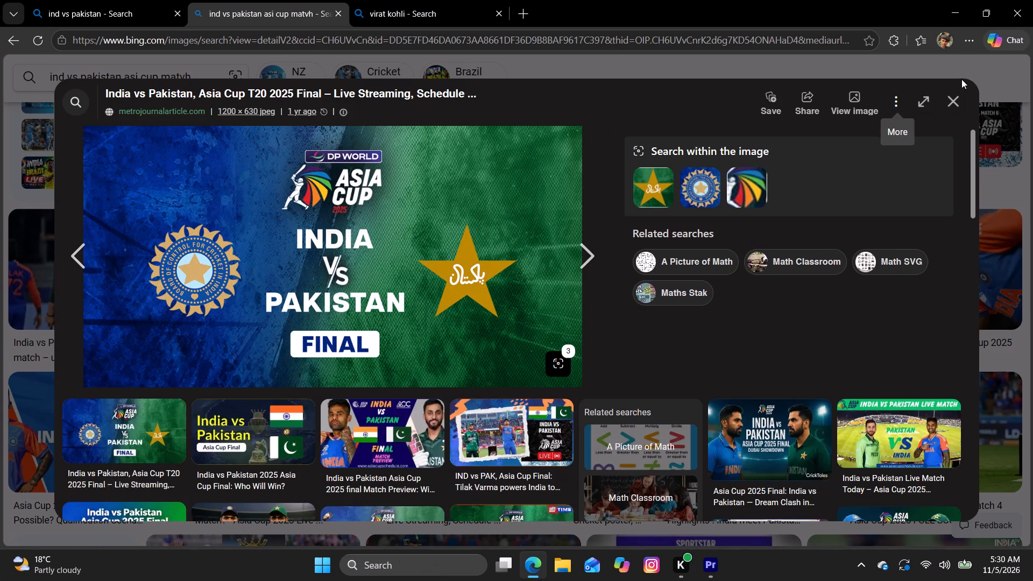
{"action": "left_click", "coordinate": [953, 108]}
Extend the image search to "ind vs pakistan asi cup matvh when sachin also played".
{"action": "left_click", "coordinate": [200, 75]}
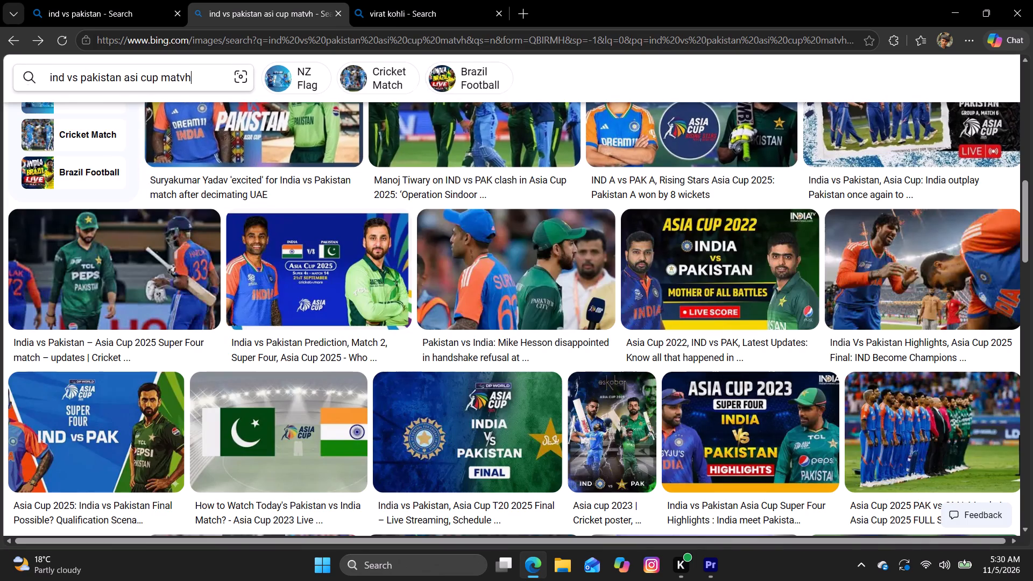
{"action": "key", "text": "space"}
{"action": "type", "text": "when sachin"}
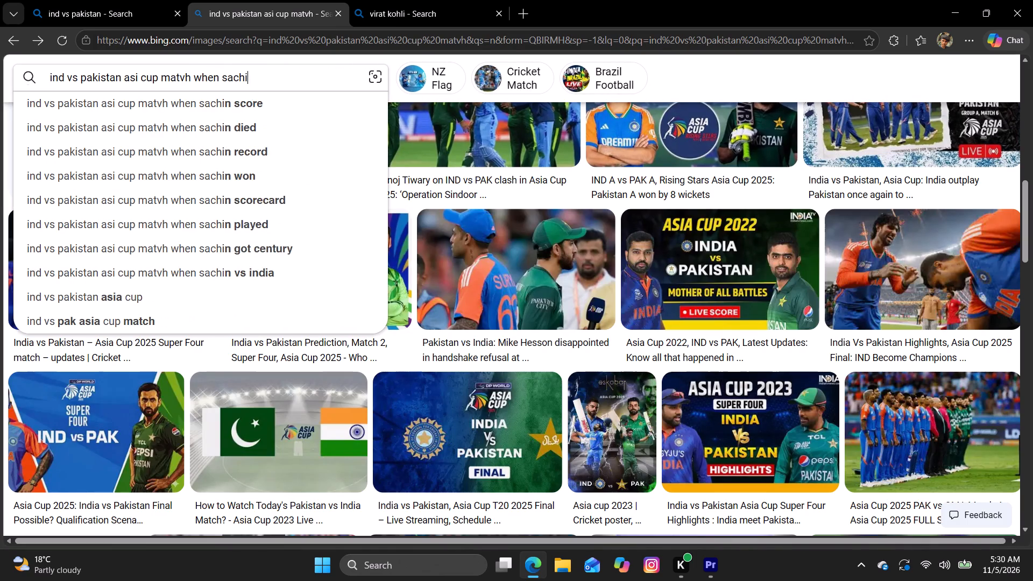
{"action": "key", "text": "space"}
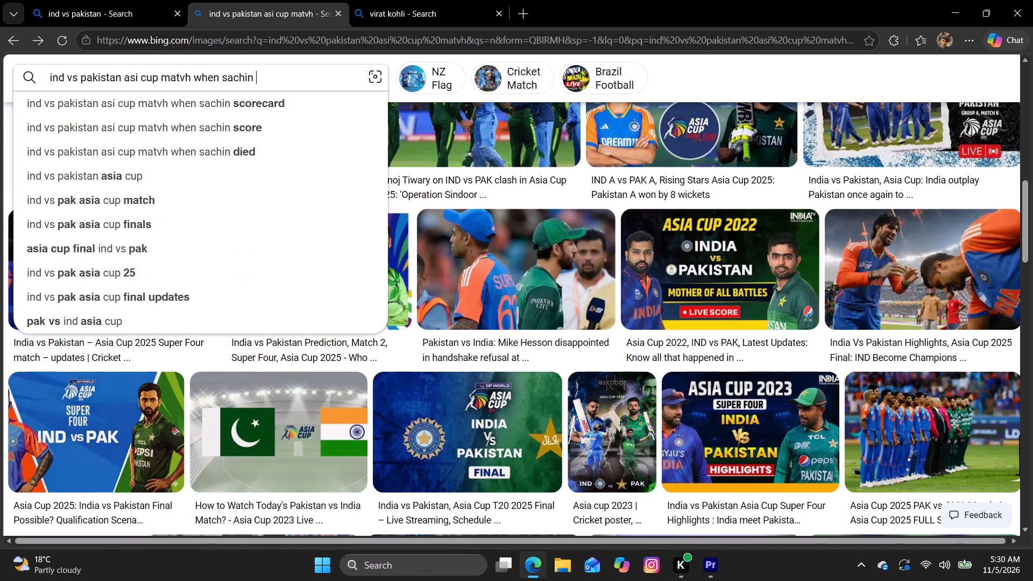
{"action": "type", "text": "also played"}
{"action": "key", "text": "Return"}
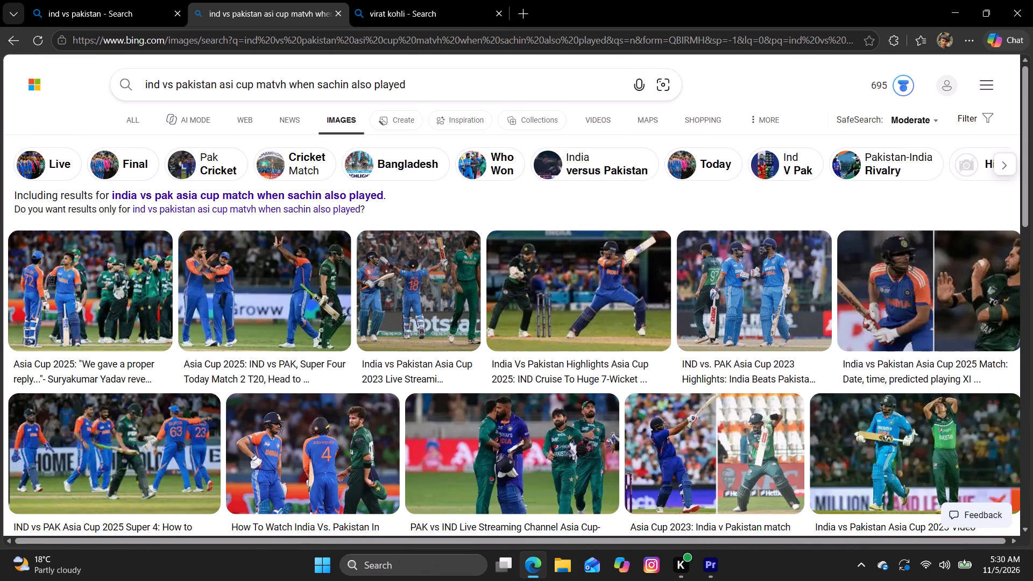
Find and copy the India Vs Pakistan Asia Cup 2025 Final image showing the trophy between the two teams.
{"action": "scroll", "coordinate": [247, 313], "scroll_direction": "down", "scroll_amount": 6}
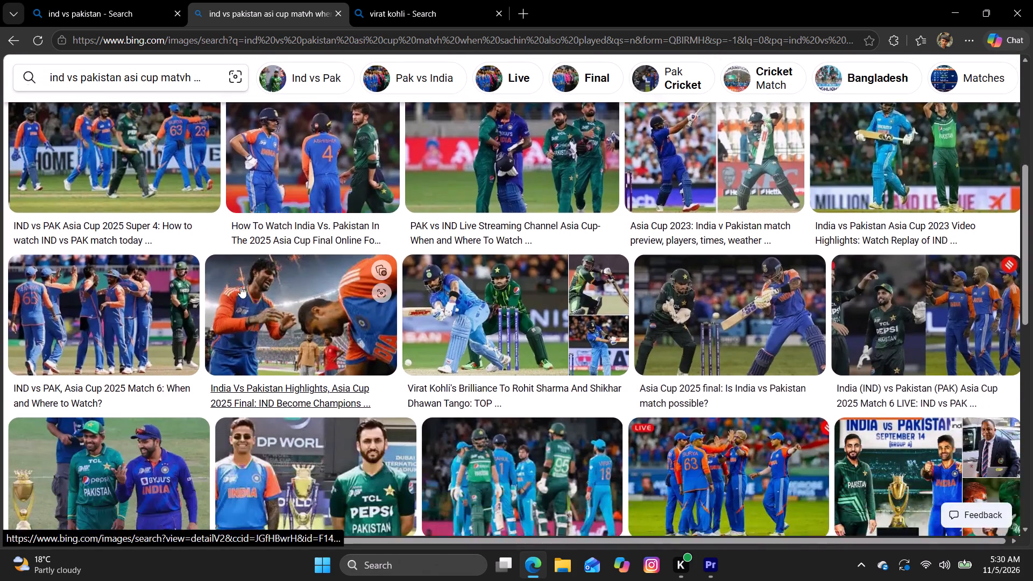
{"action": "scroll", "coordinate": [240, 282], "scroll_direction": "down", "scroll_amount": 2}
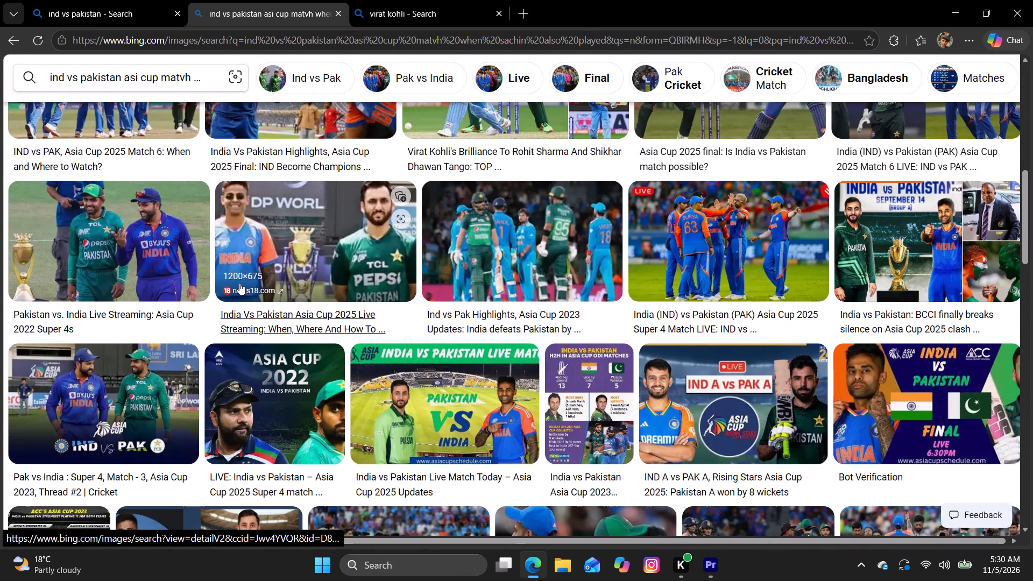
{"action": "scroll", "coordinate": [239, 283], "scroll_direction": "down", "scroll_amount": 5}
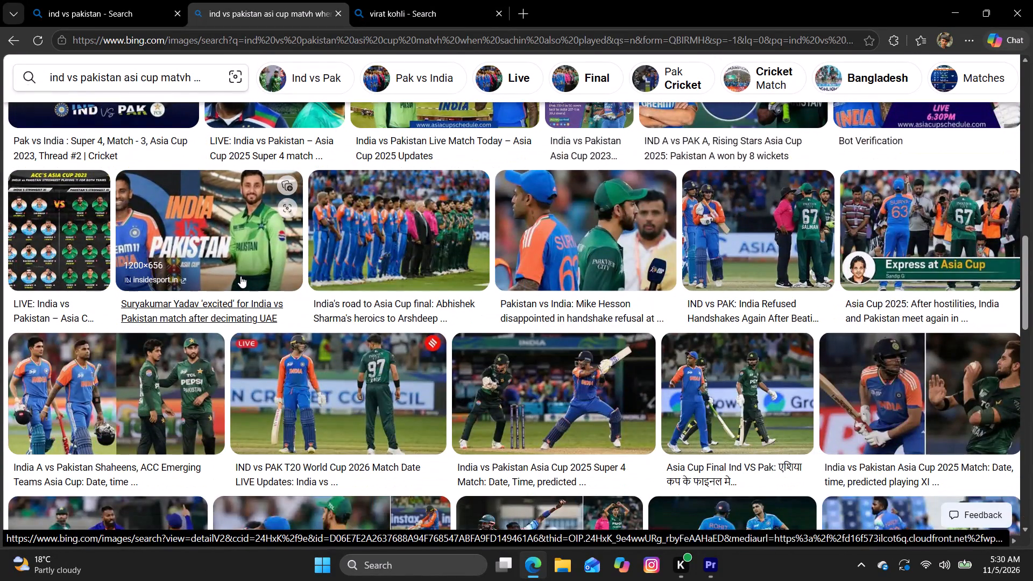
{"action": "scroll", "coordinate": [247, 280], "scroll_direction": "down", "scroll_amount": 3}
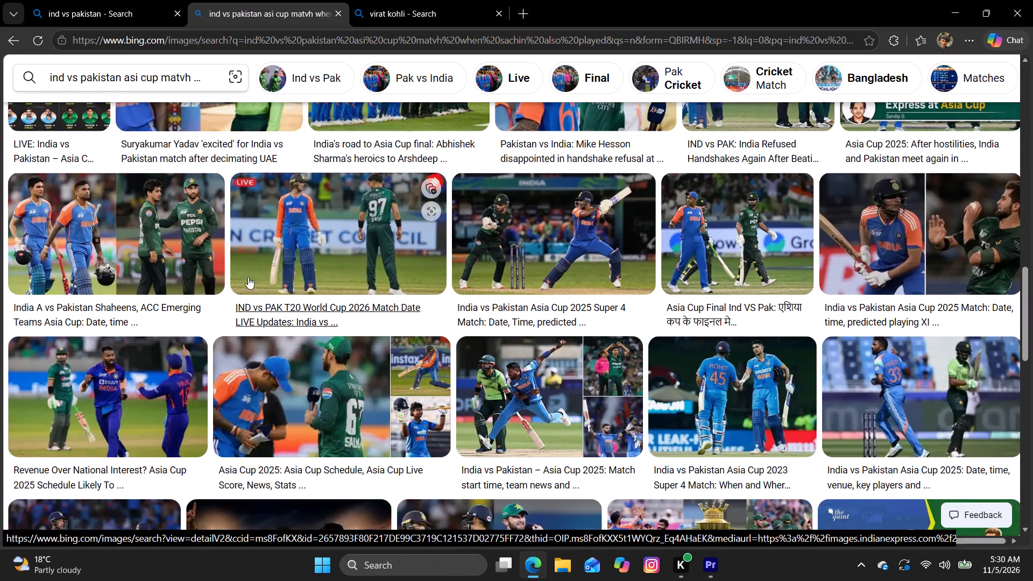
{"action": "scroll", "coordinate": [248, 274], "scroll_direction": "down", "scroll_amount": 3}
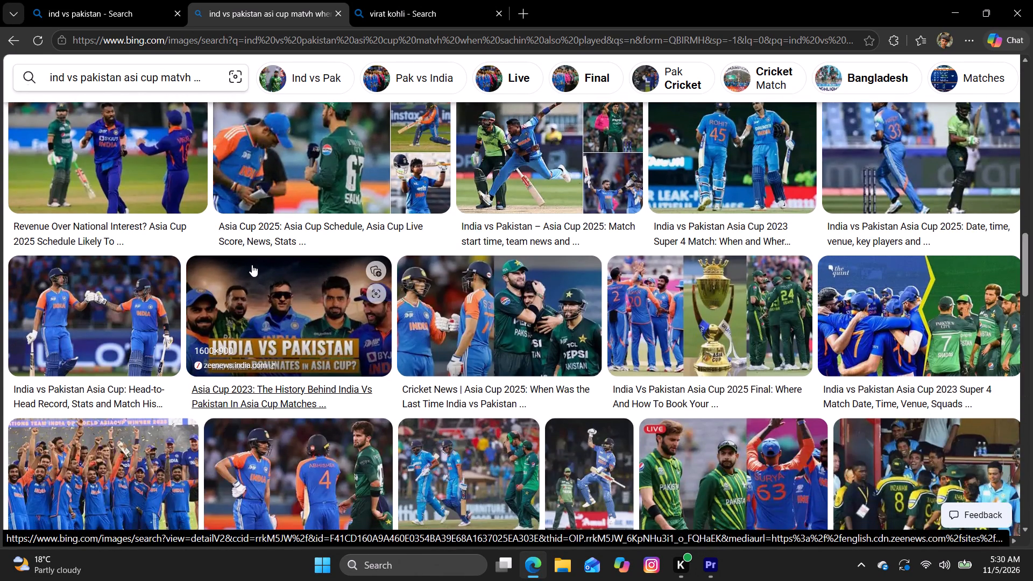
{"action": "left_click", "coordinate": [668, 306]}
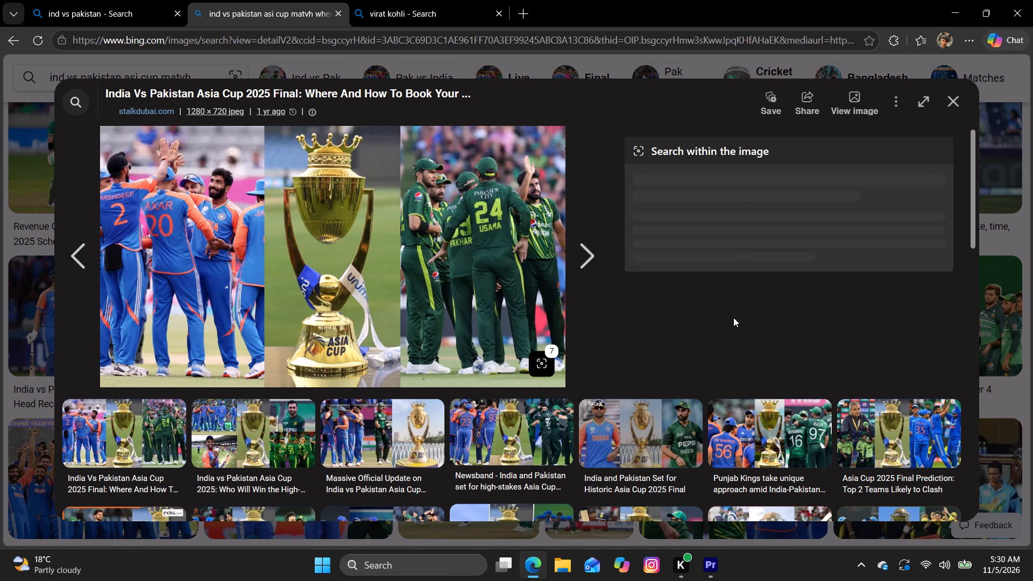
{"action": "right_click", "coordinate": [376, 243]}
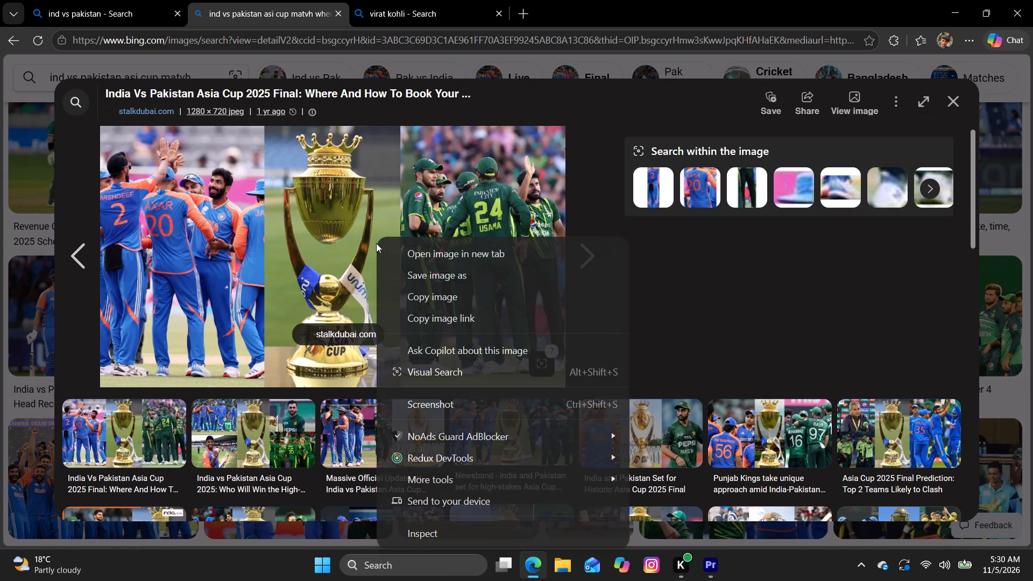
{"action": "left_click", "coordinate": [435, 293]}
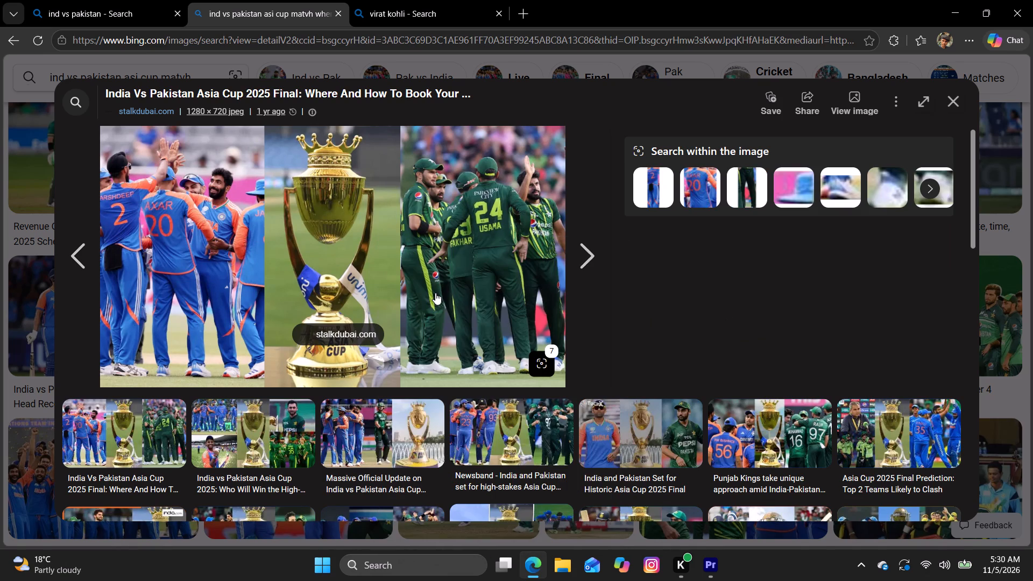
Back in Premiere, paste the trophy image on V2 at 00:00:29:03 with the Arrow tool and trim its end to about 00:00:32:05.
{"action": "left_click", "coordinate": [710, 577]}
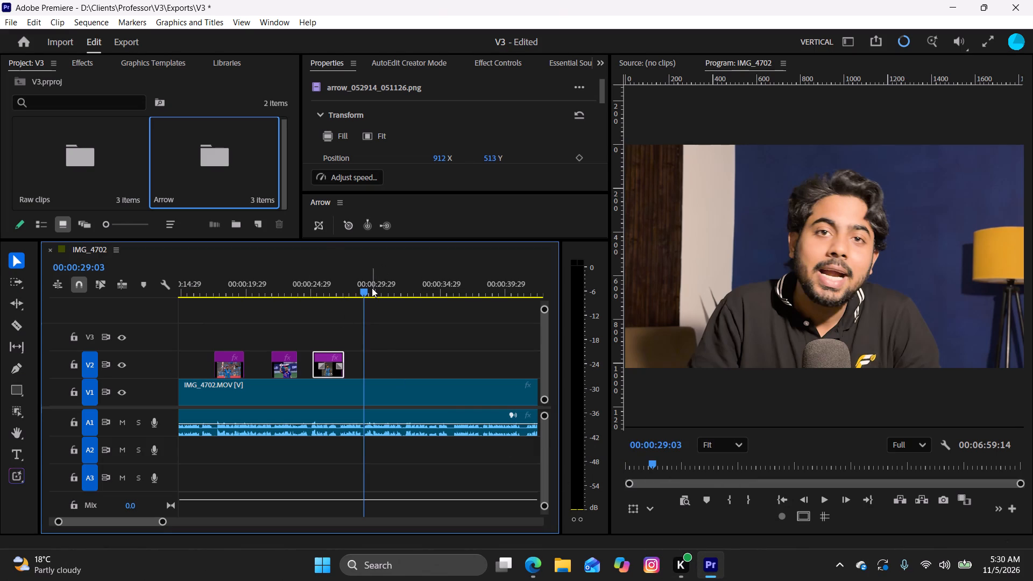
{"action": "left_click", "coordinate": [348, 230]}
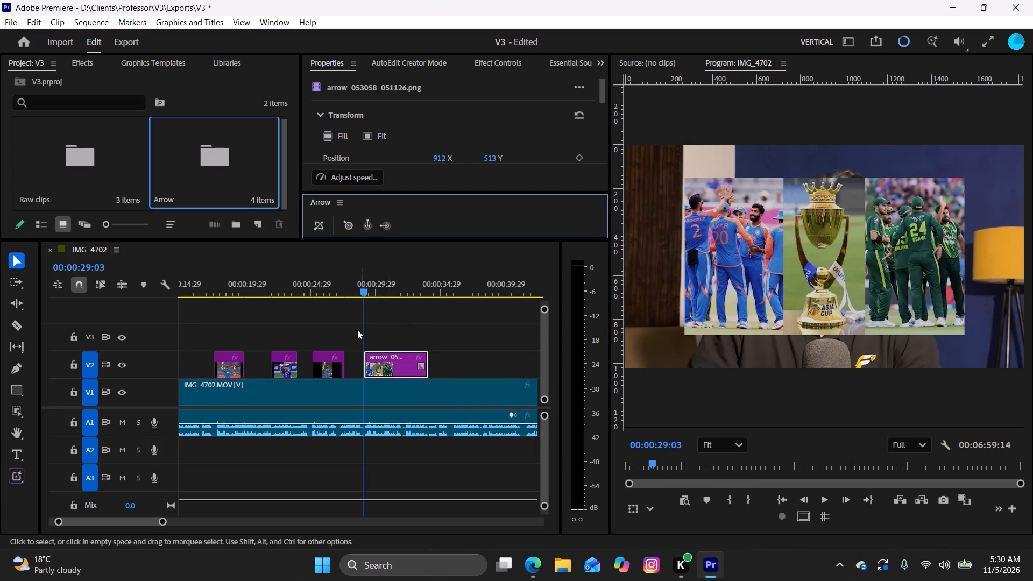
{"action": "left_click_drag", "start_coordinate": [363, 298], "coordinate": [355, 299]}
{"action": "key", "text": "space"}
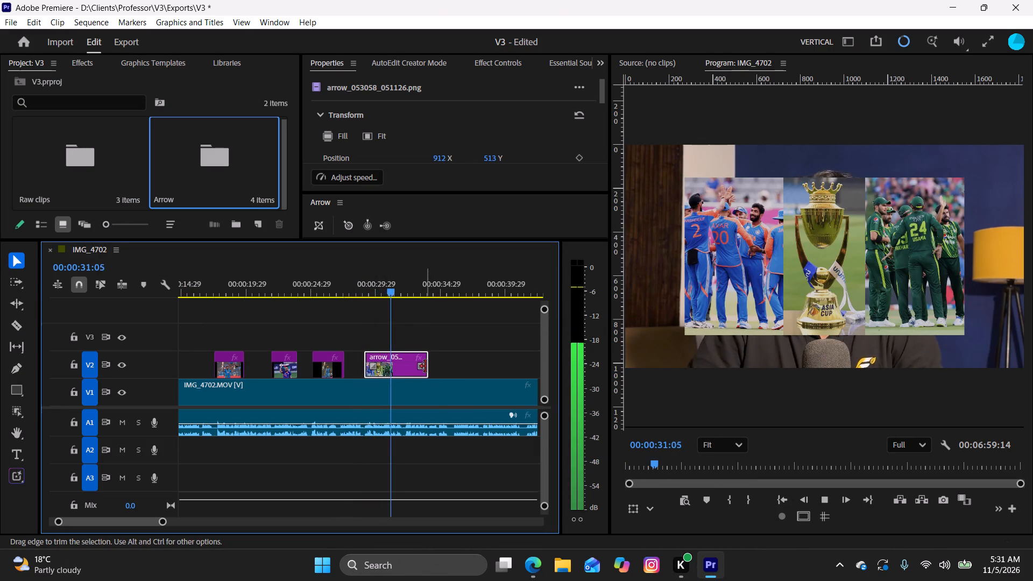
{"action": "left_click_drag", "start_coordinate": [427, 366], "coordinate": [402, 376]}
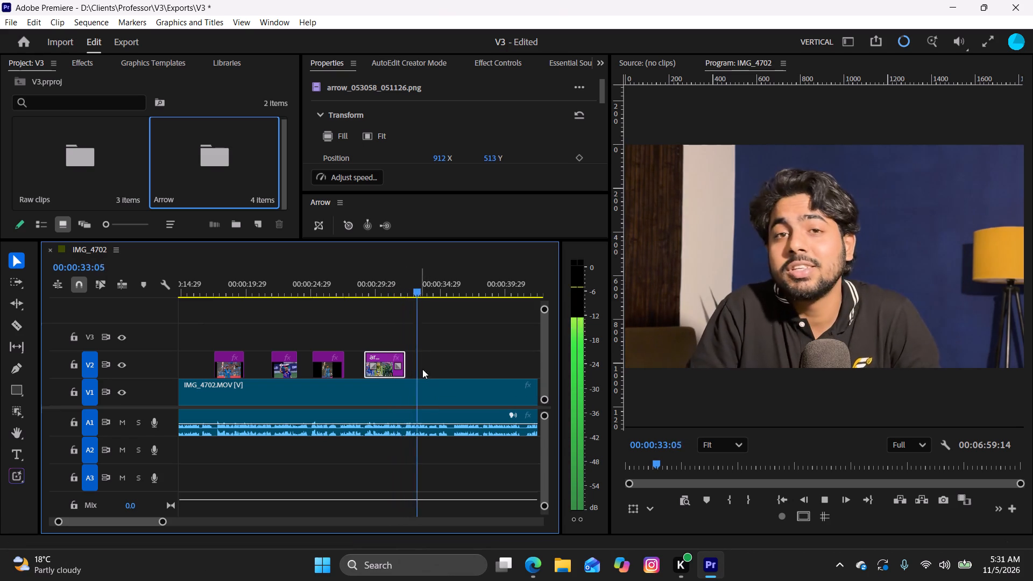
Play the speech past the fourth image clip and return the playhead to the end of that clip.
{"action": "left_click_drag", "start_coordinate": [427, 287], "coordinate": [406, 294]}
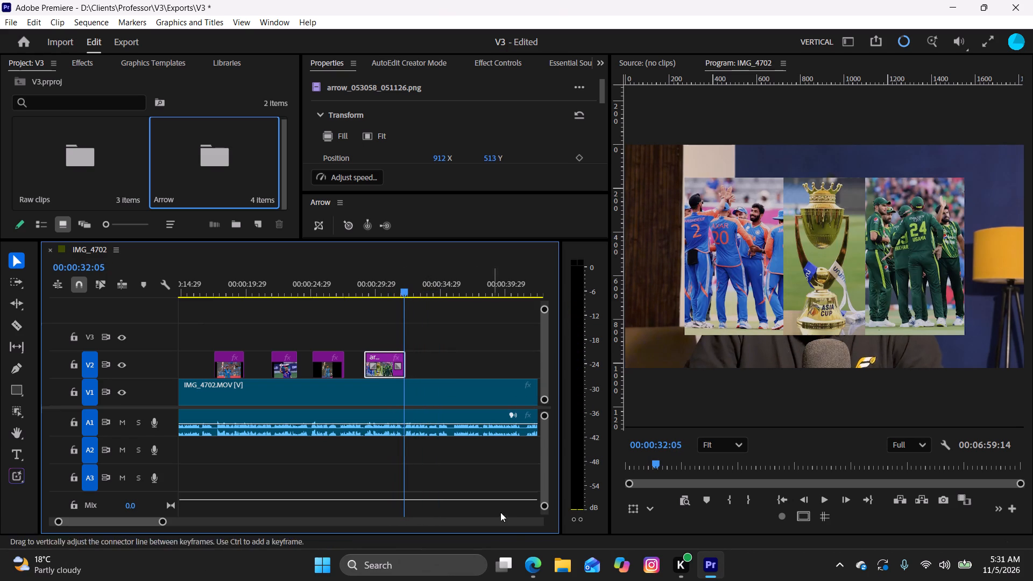
{"action": "key", "text": "space"}
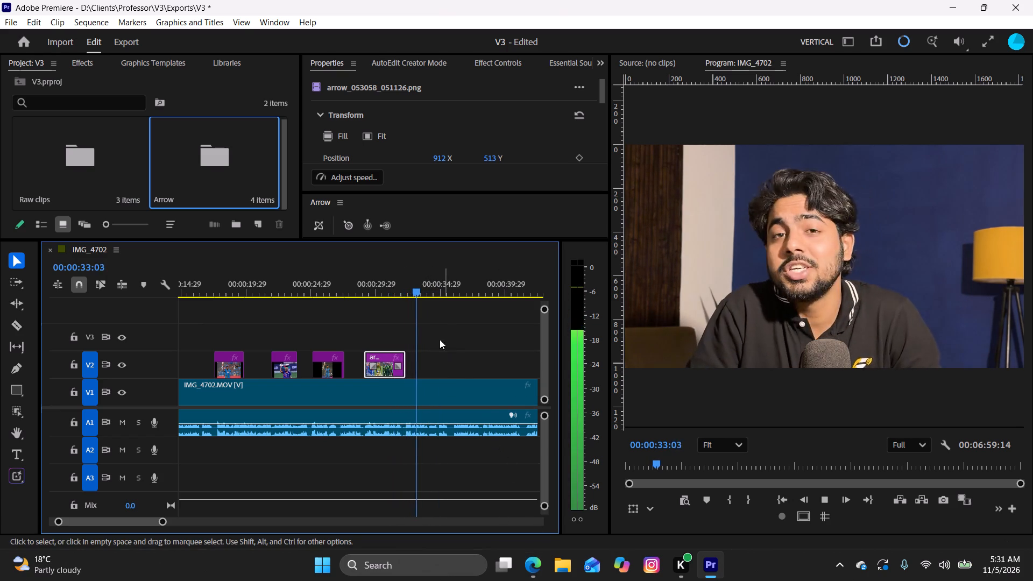
{"action": "key", "text": "space"}
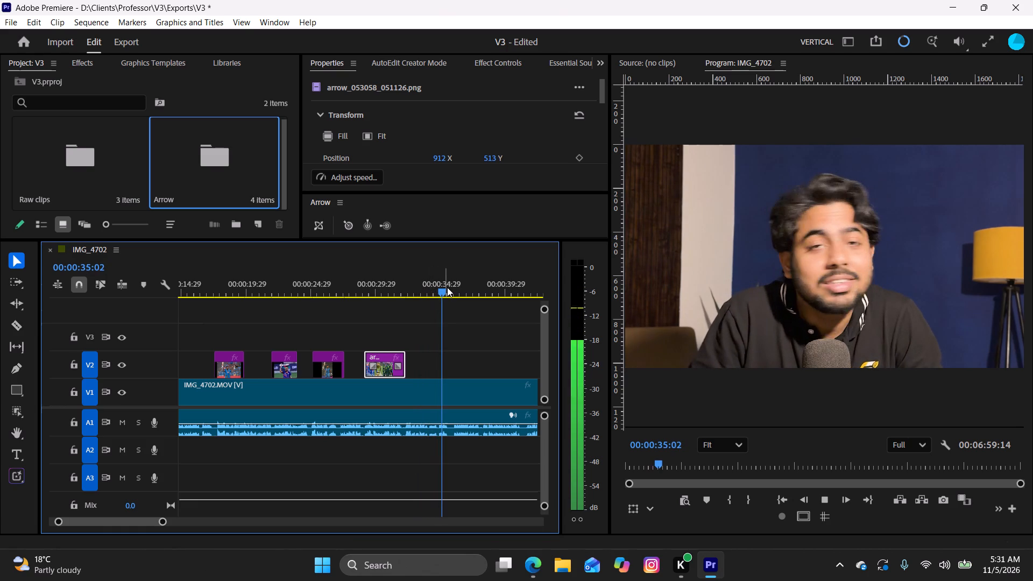
{"action": "left_click_drag", "start_coordinate": [447, 287], "coordinate": [403, 309]}
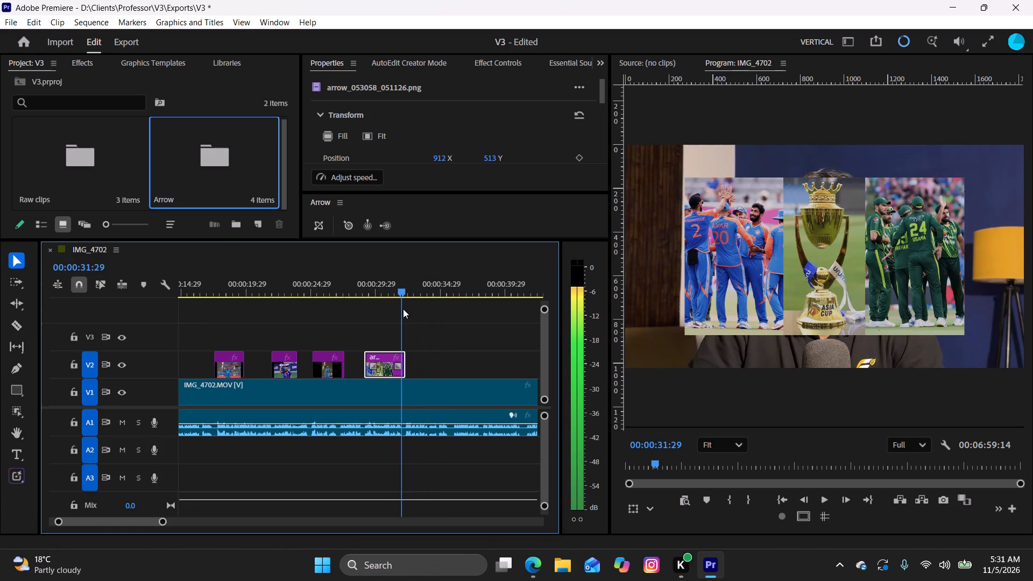
{"action": "left_click_drag", "start_coordinate": [403, 309], "coordinate": [406, 316]}
Switch to Edge, close the trophy image preview and show all web results for the India vs Pakistan Asia Cup query.
{"action": "left_click", "coordinate": [529, 571]}
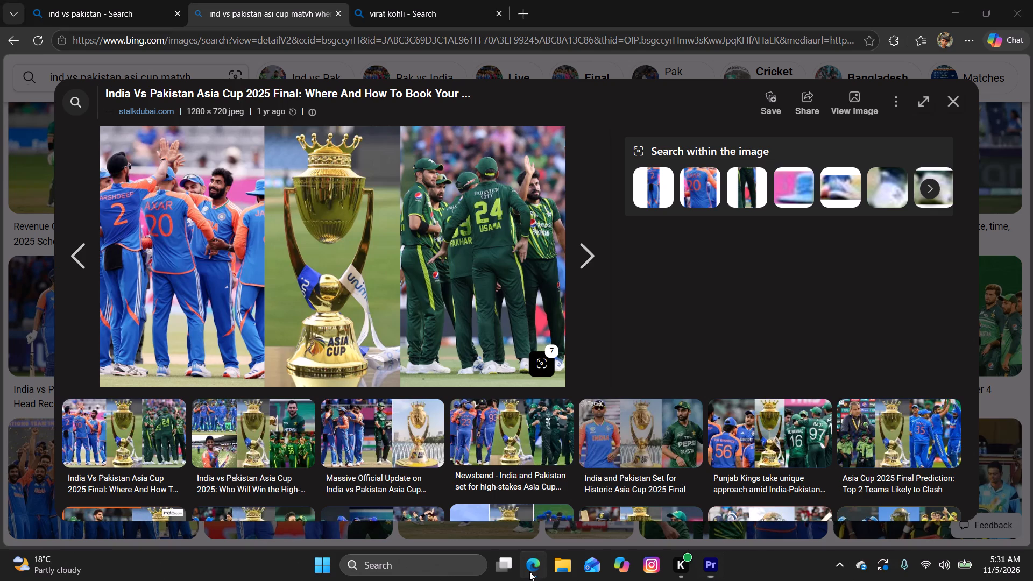
{"action": "left_click", "coordinate": [954, 107]}
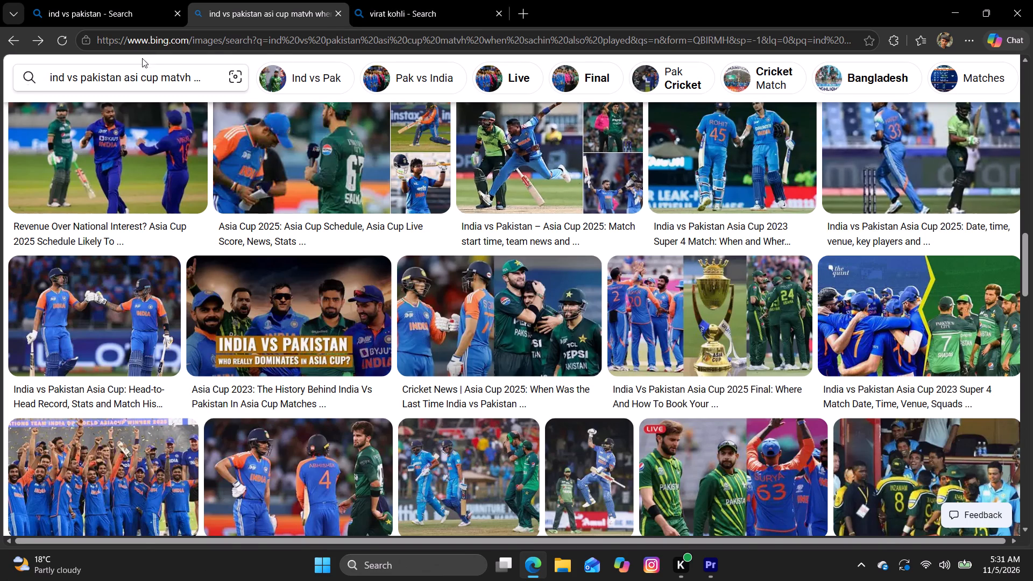
{"action": "scroll", "coordinate": [143, 146], "scroll_direction": "up", "scroll_amount": 20}
{"action": "scroll", "coordinate": [143, 146], "scroll_direction": "up", "scroll_amount": 1}
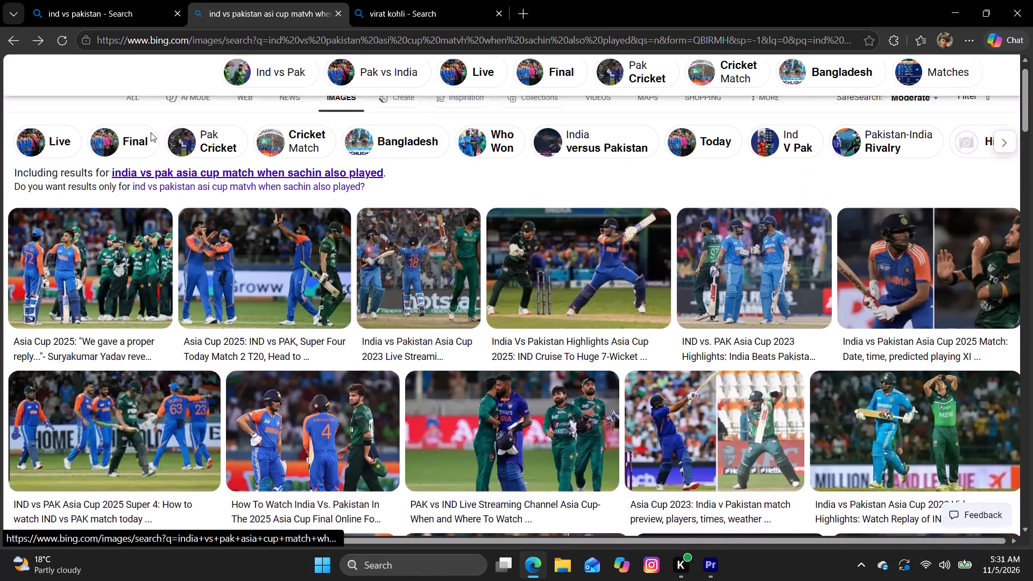
{"action": "scroll", "coordinate": [151, 132], "scroll_direction": "up", "scroll_amount": 3}
{"action": "left_click", "coordinate": [140, 118]}
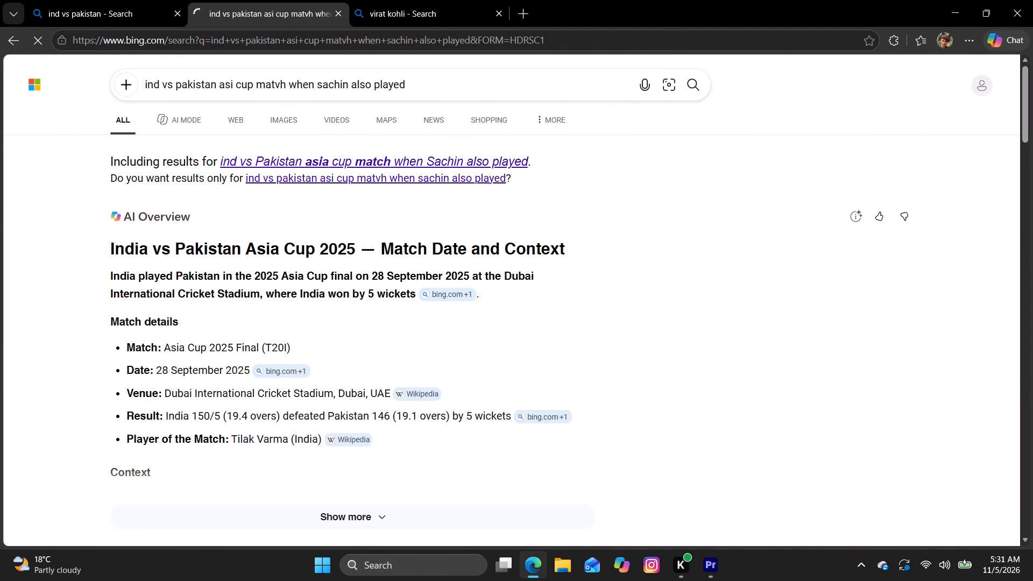
Examine the full list of Pakistan vs India Asia Cup matches and return to the search results.
{"action": "scroll", "coordinate": [398, 307], "scroll_direction": "down", "scroll_amount": 7}
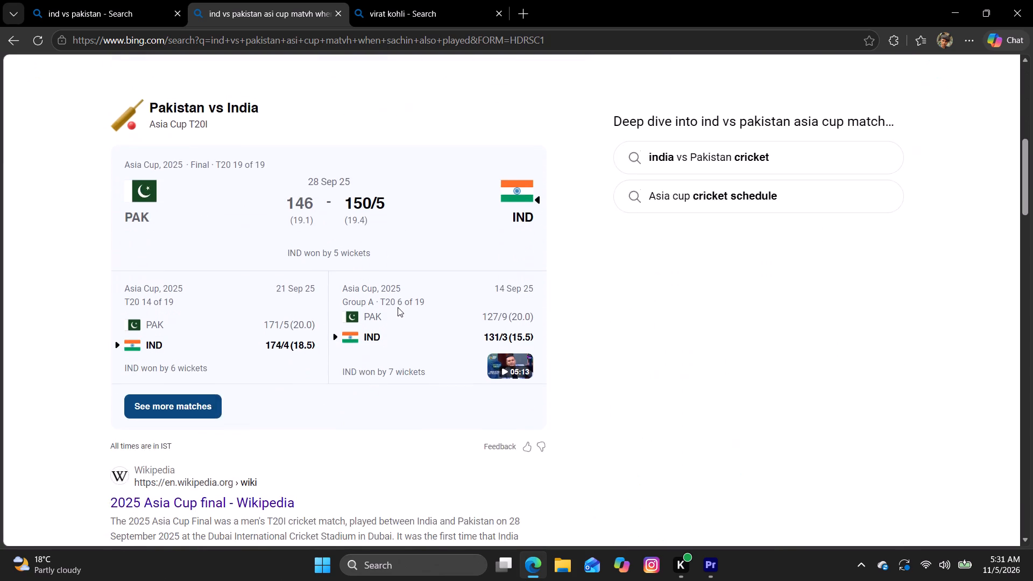
{"action": "scroll", "coordinate": [398, 307], "scroll_direction": "down", "scroll_amount": 2}
{"action": "left_click", "coordinate": [188, 267]}
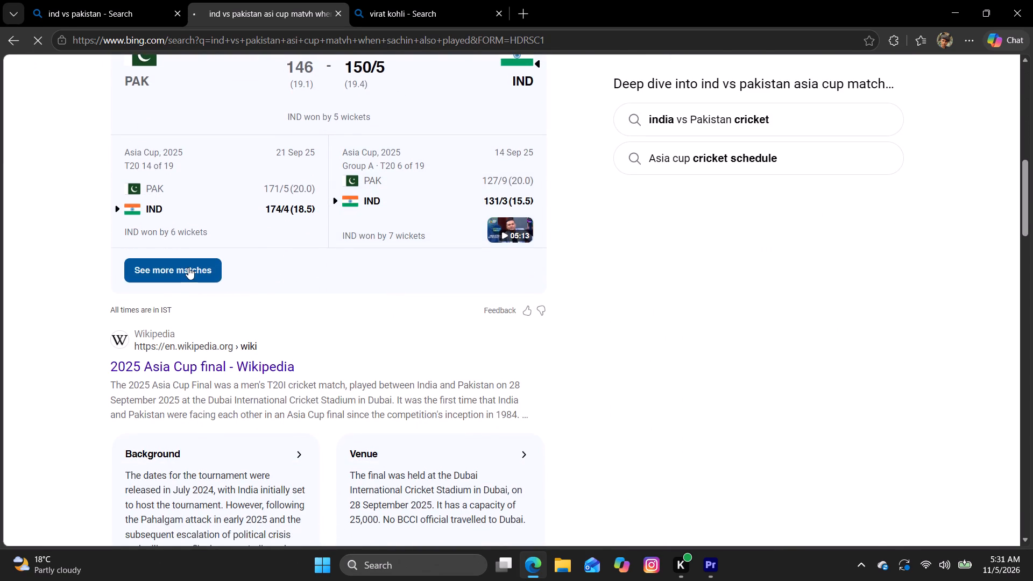
{"action": "scroll", "coordinate": [309, 302], "scroll_direction": "down", "scroll_amount": 4}
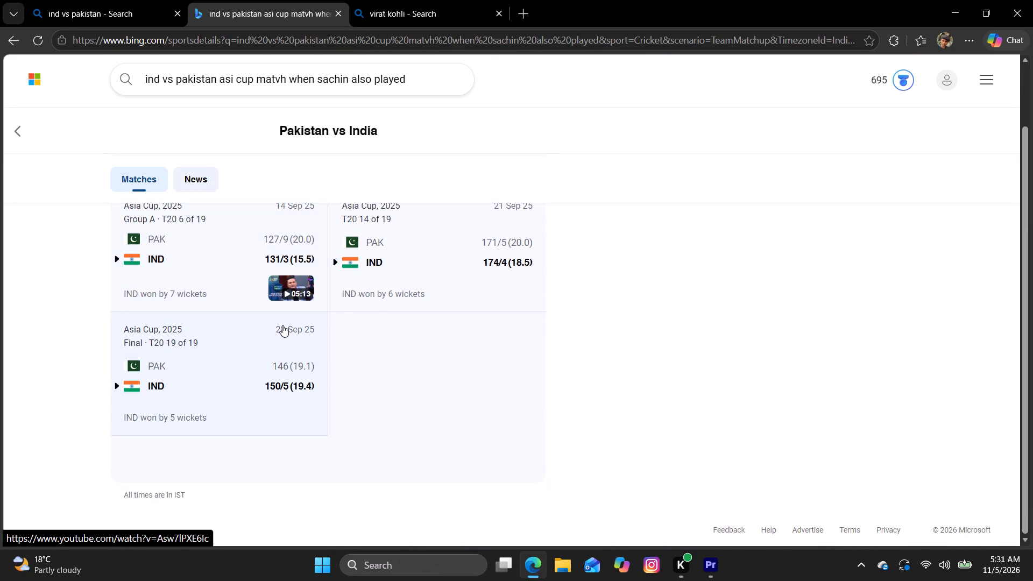
{"action": "scroll", "coordinate": [280, 337], "scroll_direction": "down", "scroll_amount": 3}
{"action": "scroll", "coordinate": [315, 384], "scroll_direction": "up", "scroll_amount": 3}
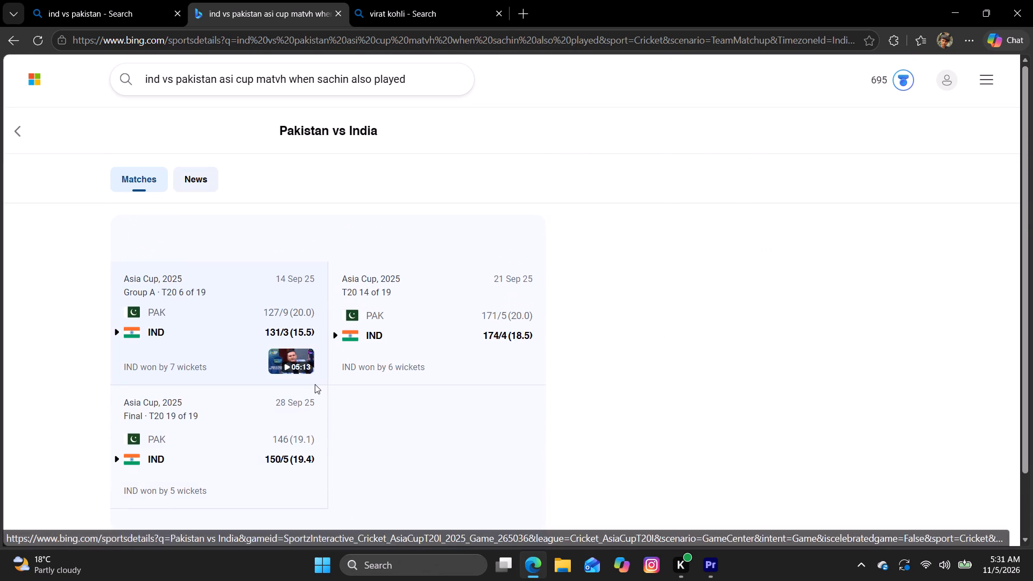
{"action": "scroll", "coordinate": [316, 384], "scroll_direction": "down", "scroll_amount": 3}
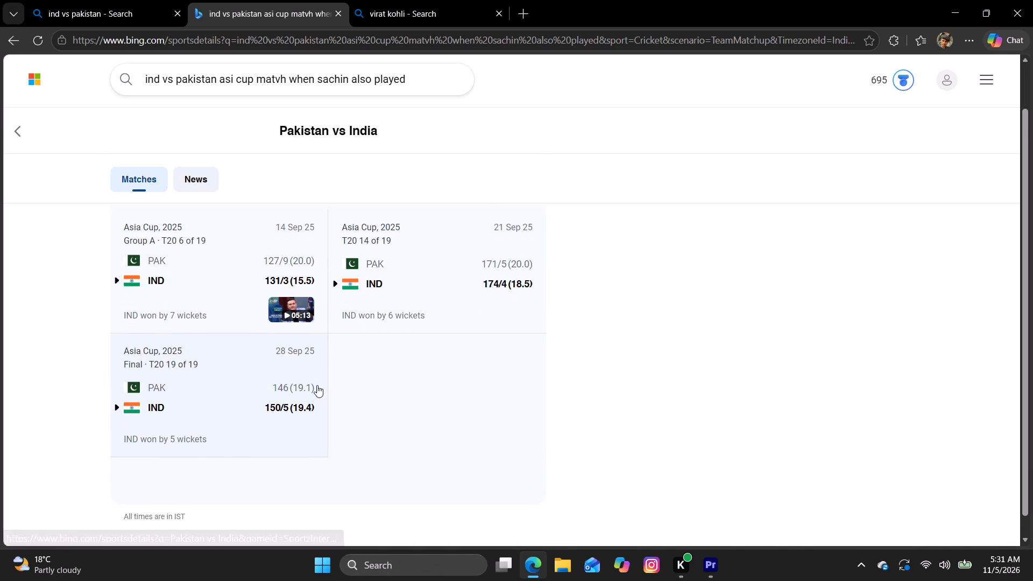
{"action": "scroll", "coordinate": [317, 385], "scroll_direction": "down", "scroll_amount": 7}
{"action": "left_click", "coordinate": [18, 138]}
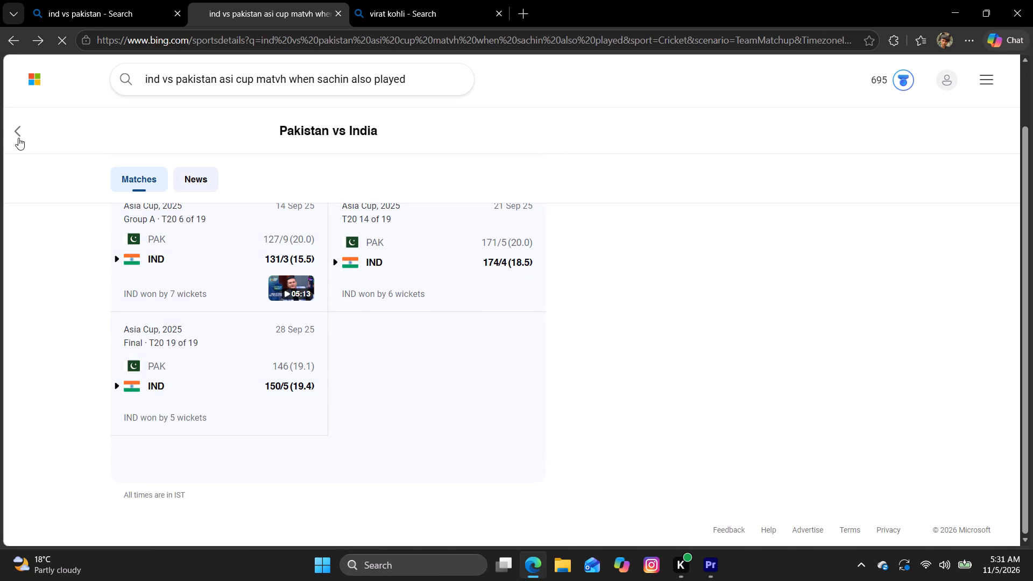
Look through the web results for the India vs Pakistan Asia Cup match in which Sachin played.
{"action": "scroll", "coordinate": [290, 324], "scroll_direction": "down", "scroll_amount": 3}
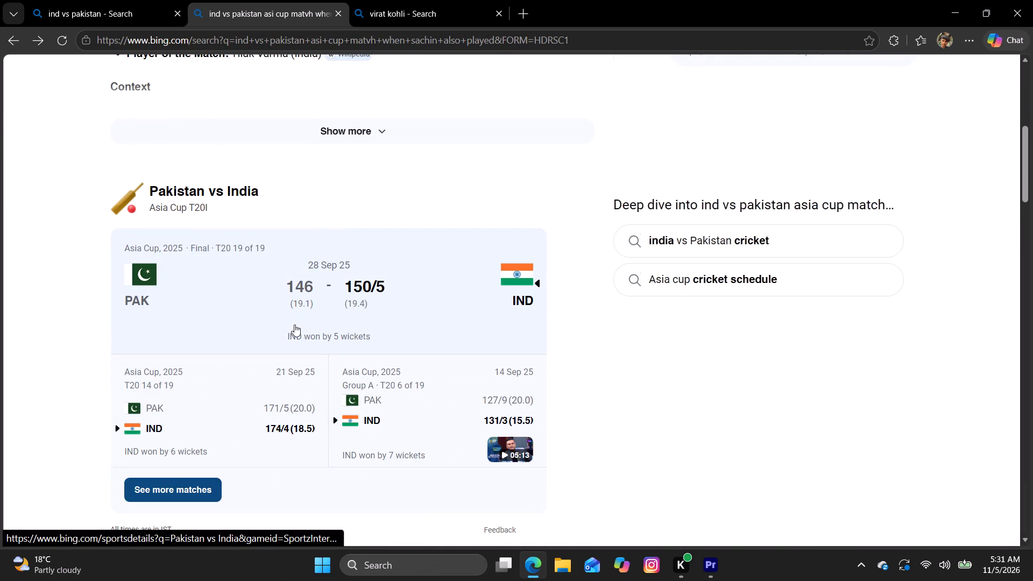
{"action": "scroll", "coordinate": [294, 324], "scroll_direction": "up", "scroll_amount": 2}
{"action": "scroll", "coordinate": [295, 324], "scroll_direction": "down", "scroll_amount": 15}
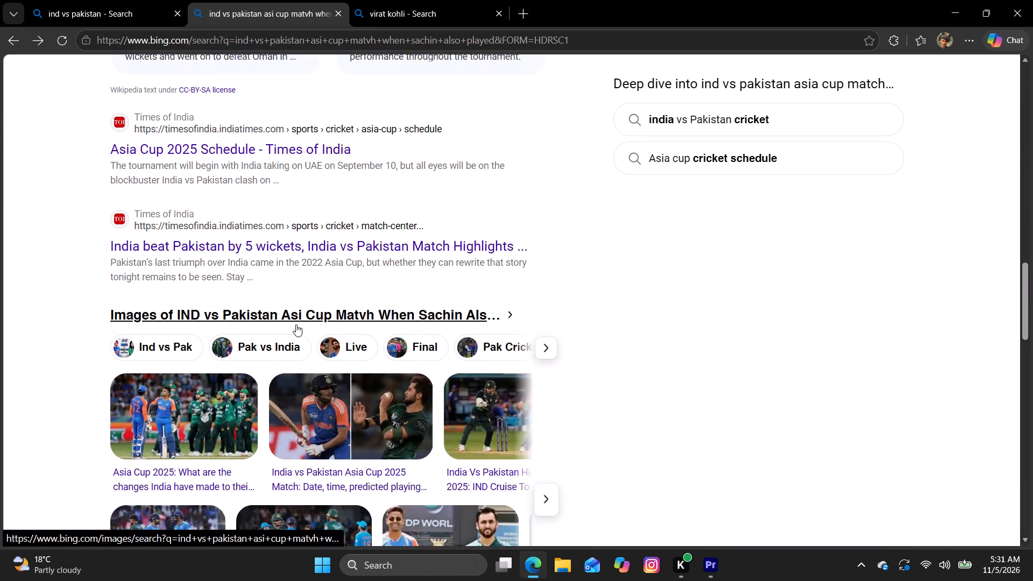
{"action": "scroll", "coordinate": [296, 324], "scroll_direction": "up", "scroll_amount": 18}
{"action": "scroll", "coordinate": [307, 267], "scroll_direction": "up", "scroll_amount": 4}
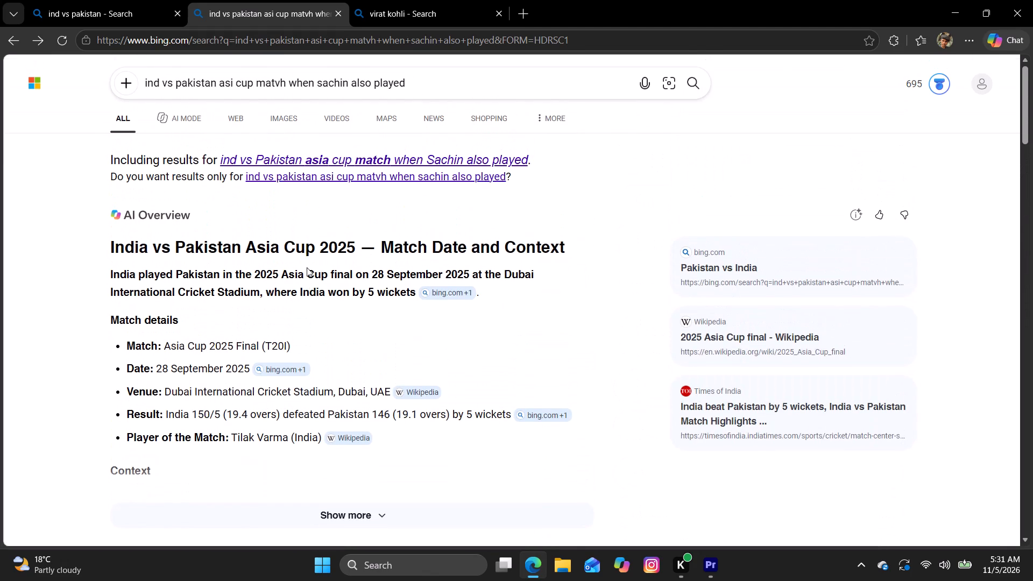
Extend the web search to "ind vs pakistan asi cup matvh when sachin also played whwere 330 run chased by india".
{"action": "left_click", "coordinate": [445, 66]}
{"action": "left_click", "coordinate": [449, 87]}
{"action": "key", "text": "space"}
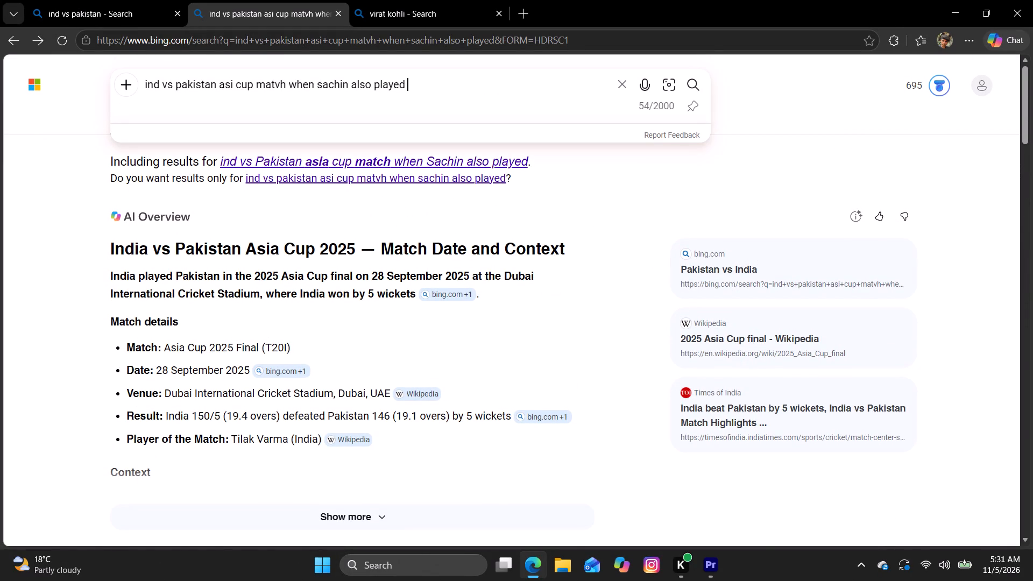
{"action": "type", "text": "wh"}
{"action": "type", "text": "were"}
{"action": "key", "text": "space"}
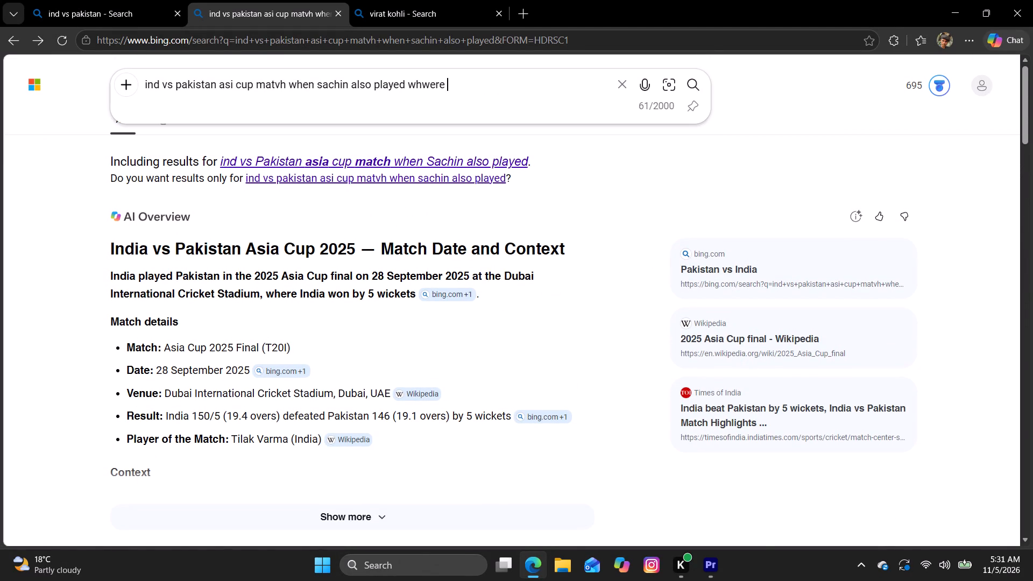
{"action": "type", "text": "330"}
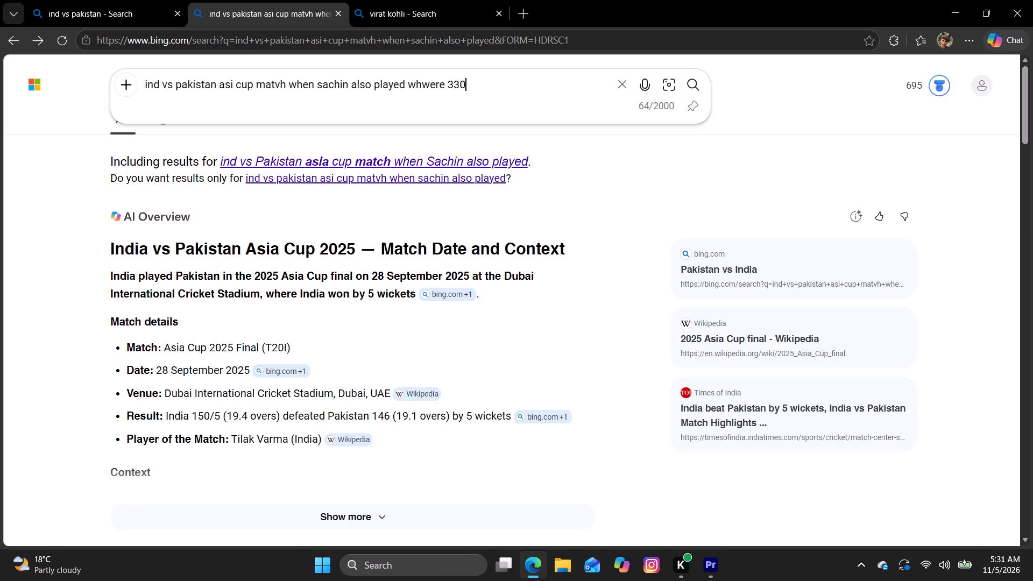
{"action": "key", "text": "space"}
{"action": "type", "text": "run chased by india"}
{"action": "key", "text": "Return"}
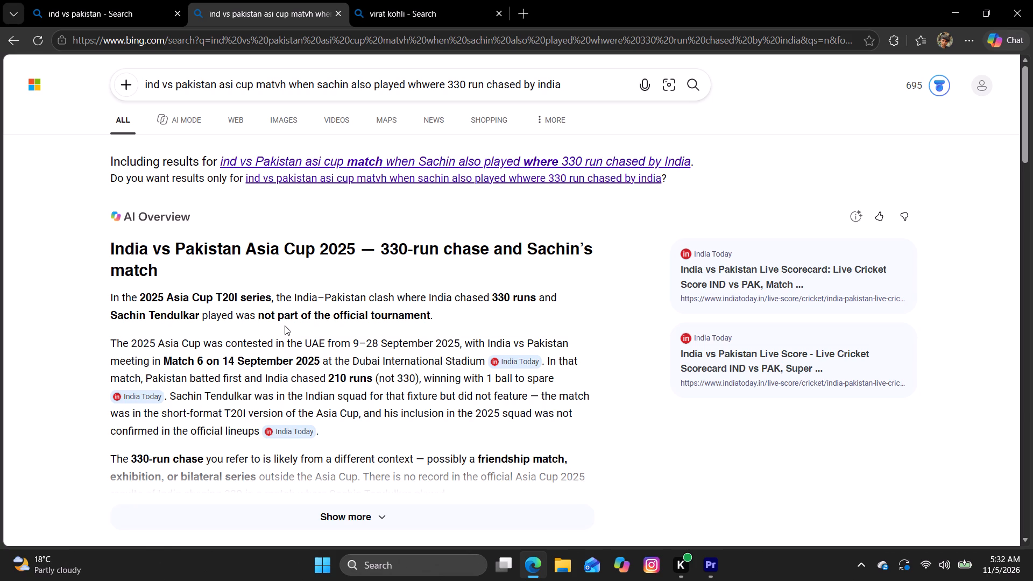
Open the India TV Asia Cup 2025 Match 6 scorecard, translate it to English, dismiss the sign-in prompt and examine the page.
{"action": "scroll", "coordinate": [285, 325], "scroll_direction": "down", "scroll_amount": 2}
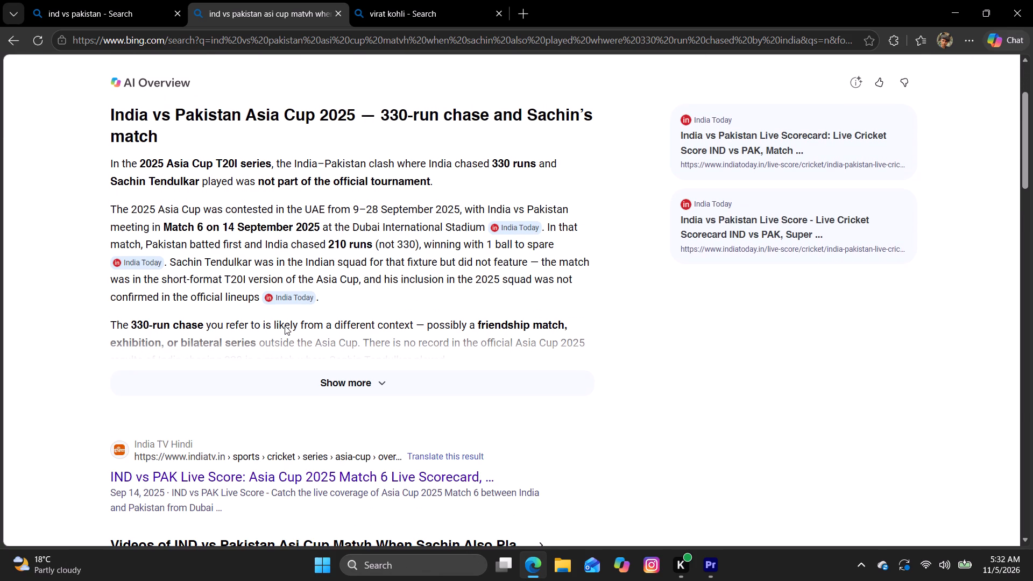
{"action": "left_click", "coordinate": [293, 472]}
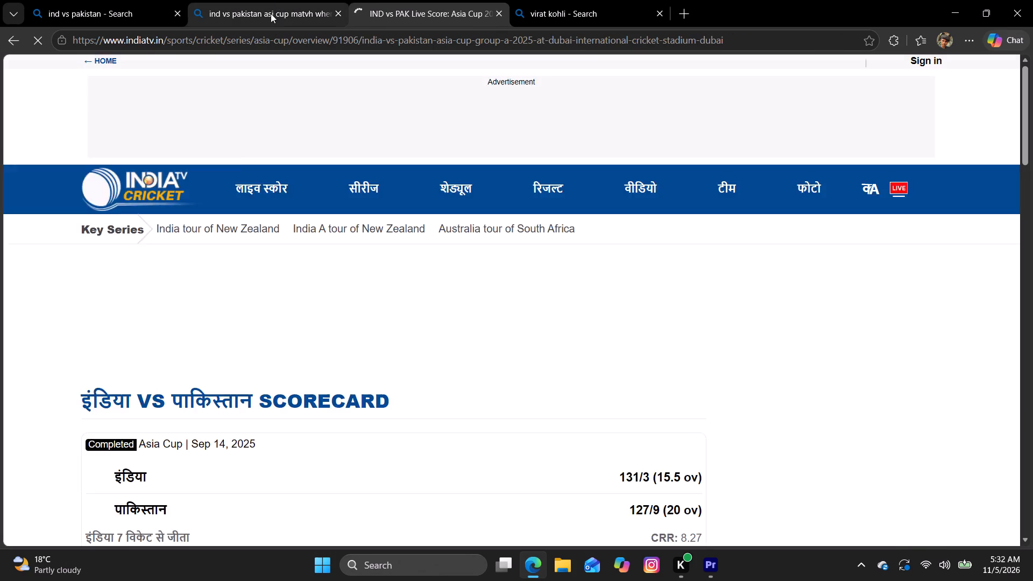
{"action": "scroll", "coordinate": [386, 204], "scroll_direction": "down", "scroll_amount": 3}
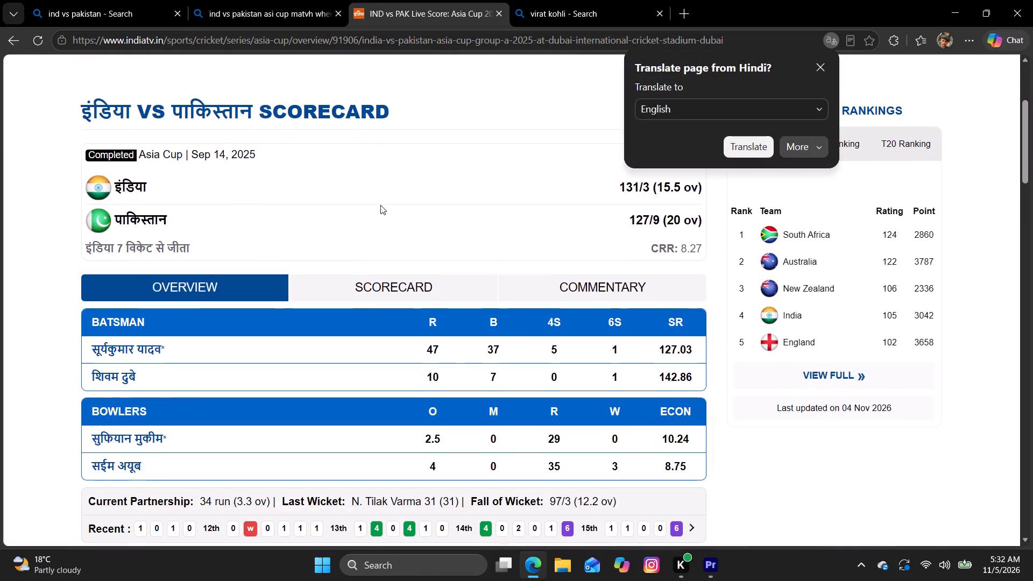
{"action": "left_click", "coordinate": [735, 153]}
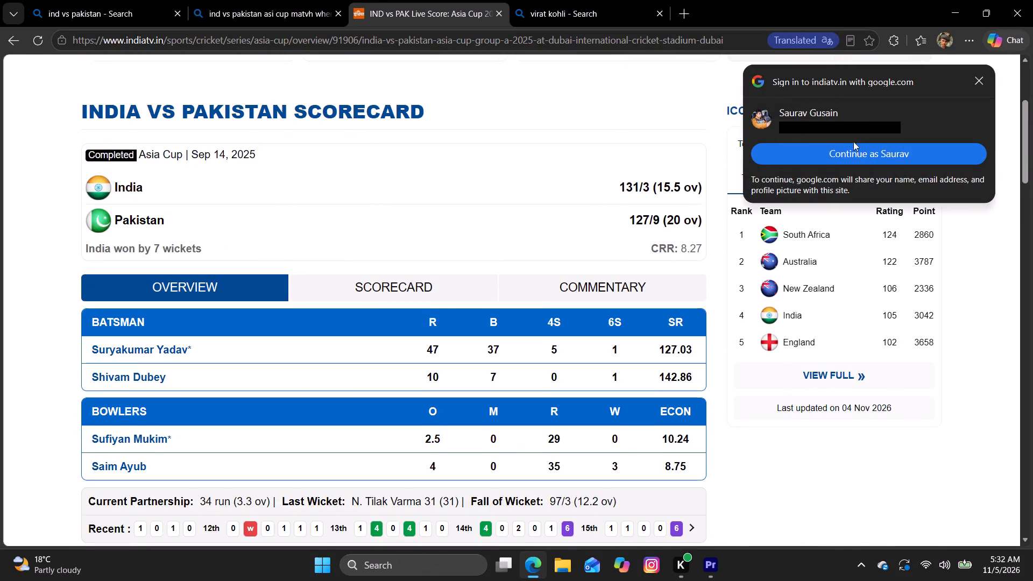
{"action": "left_click", "coordinate": [976, 81]}
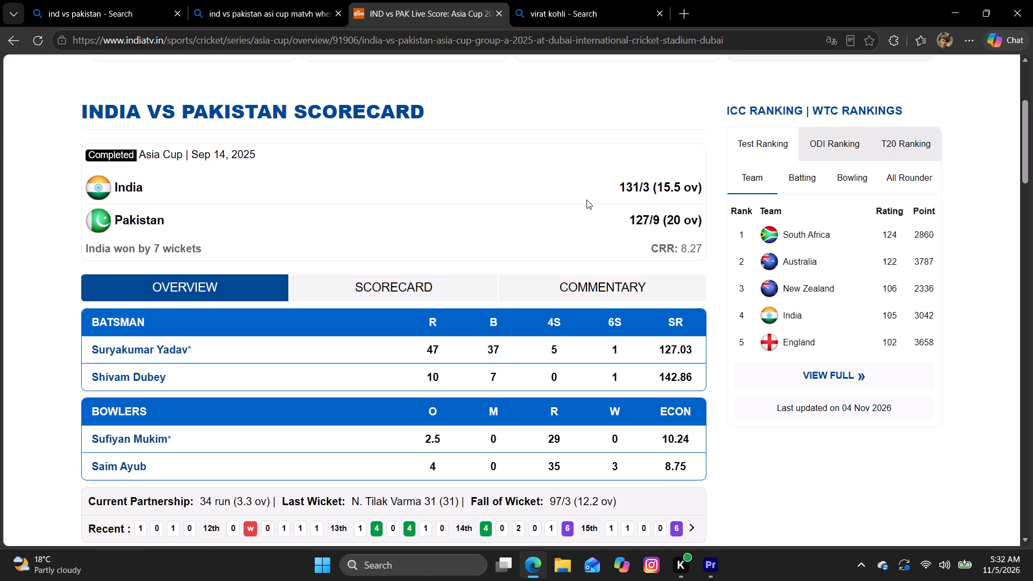
{"action": "scroll", "coordinate": [586, 200], "scroll_direction": "down", "scroll_amount": 11}
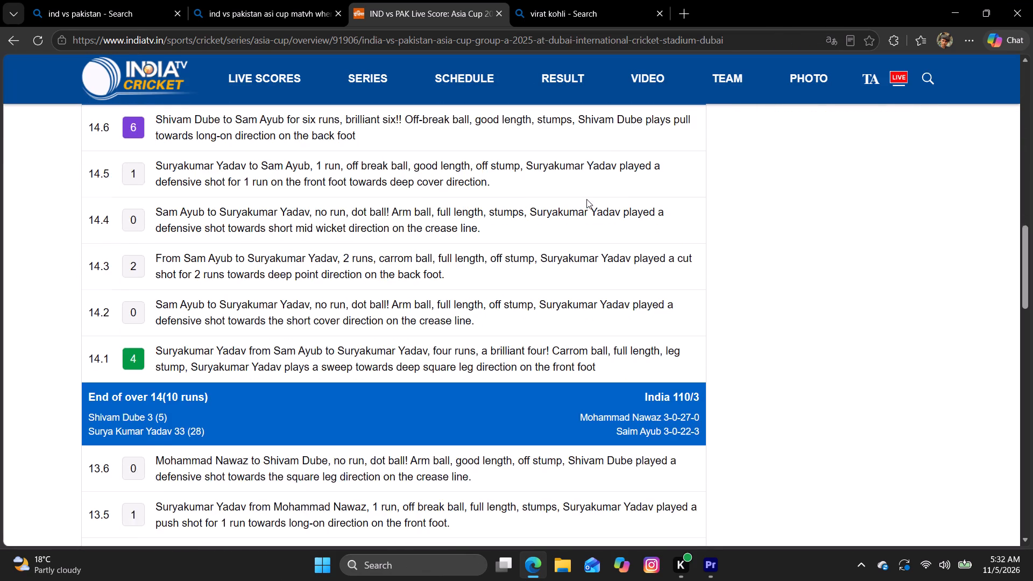
{"action": "scroll", "coordinate": [586, 199], "scroll_direction": "down", "scroll_amount": 7}
{"action": "scroll", "coordinate": [586, 199], "scroll_direction": "up", "scroll_amount": 20}
{"action": "scroll", "coordinate": [586, 199], "scroll_direction": "up", "scroll_amount": 3}
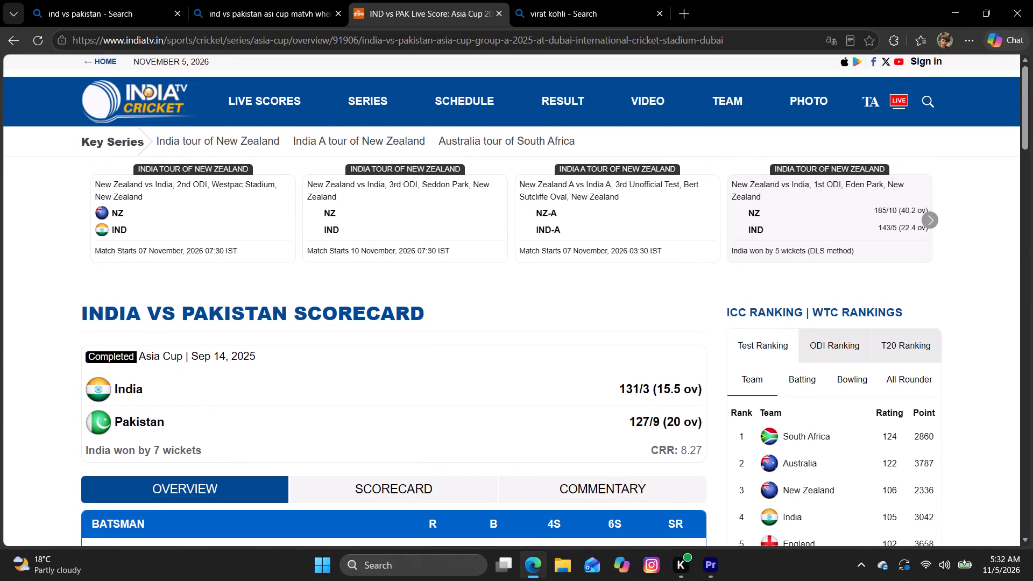
Return to the 330-run-chase search results and look through the listed videos and scorecard articles.
{"action": "left_click", "coordinate": [13, 39]}
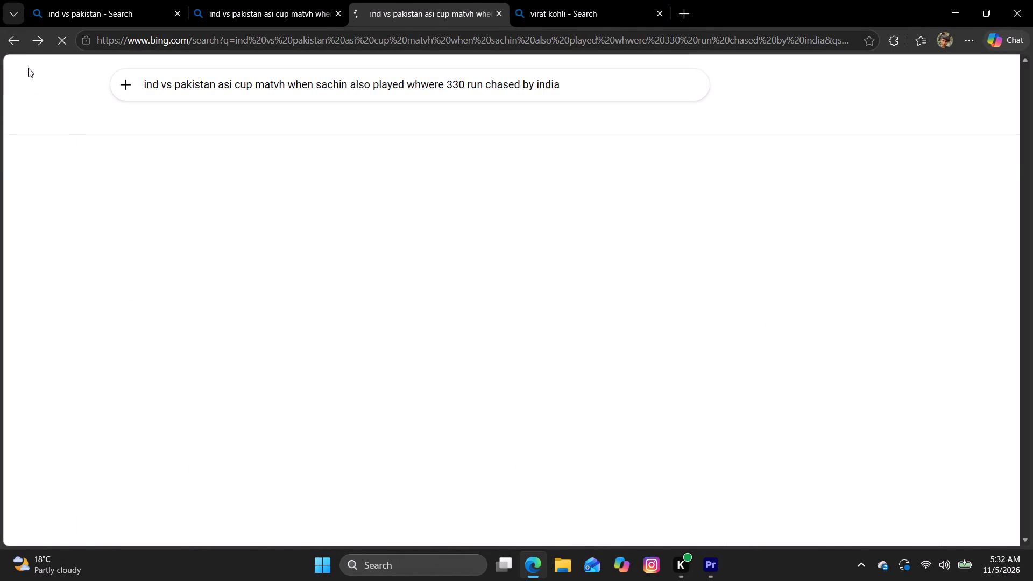
{"action": "scroll", "coordinate": [293, 309], "scroll_direction": "down", "scroll_amount": 4}
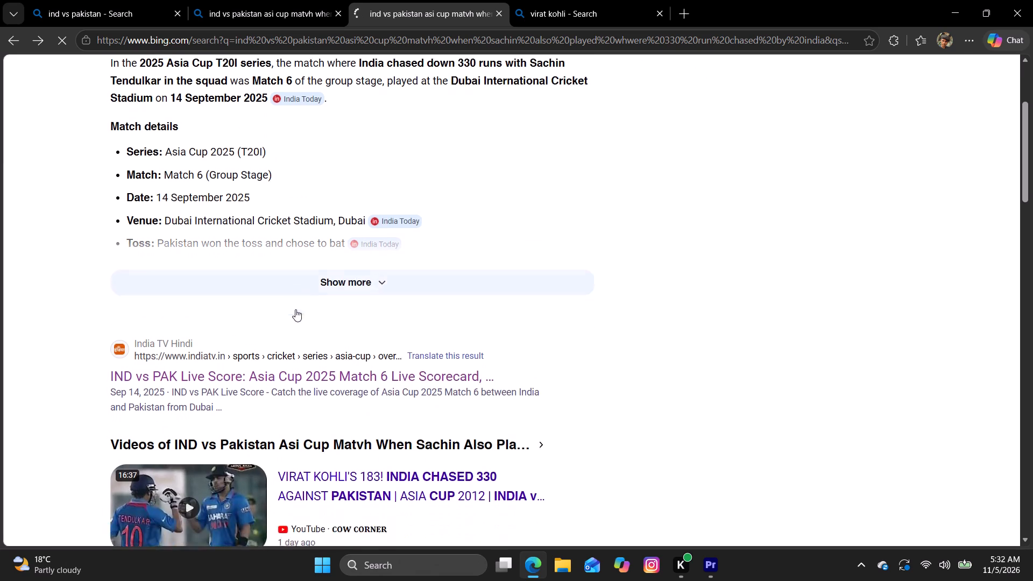
{"action": "scroll", "coordinate": [299, 303], "scroll_direction": "down", "scroll_amount": 6}
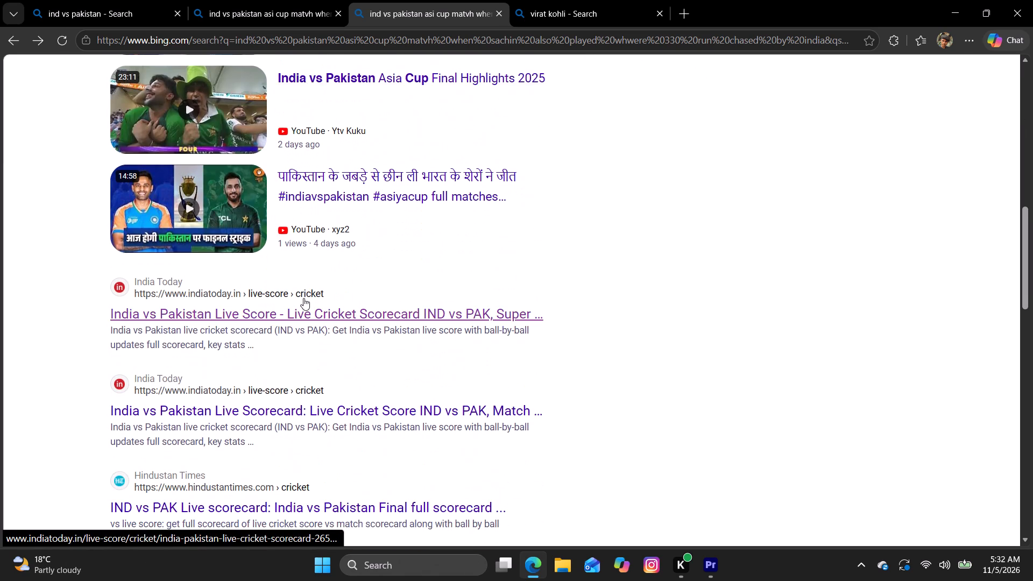
{"action": "scroll", "coordinate": [303, 298], "scroll_direction": "up", "scroll_amount": 9}
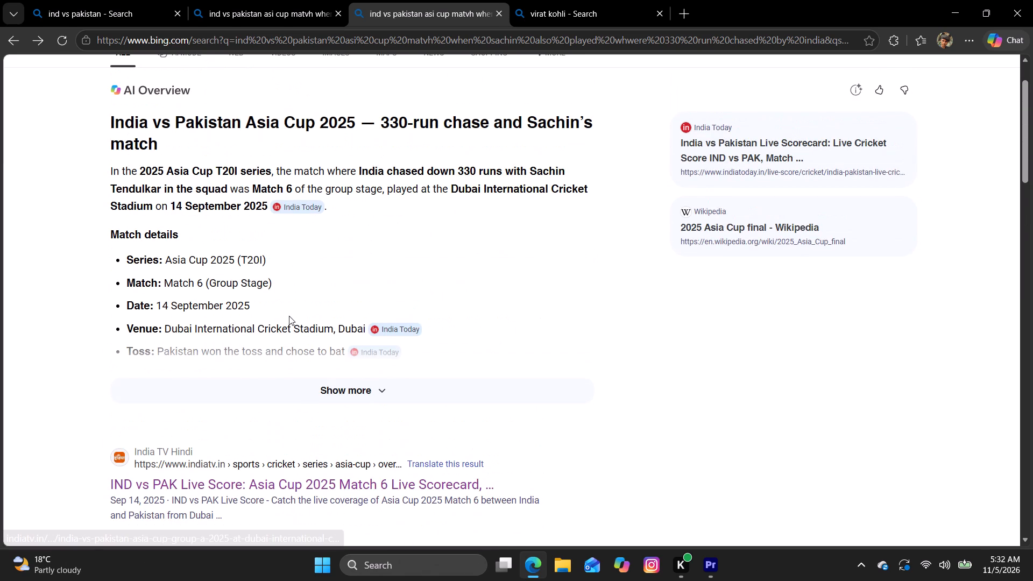
Expand the AI overview on the 330-run chase, read its match details and check the video results below it.
{"action": "left_click", "coordinate": [338, 393]}
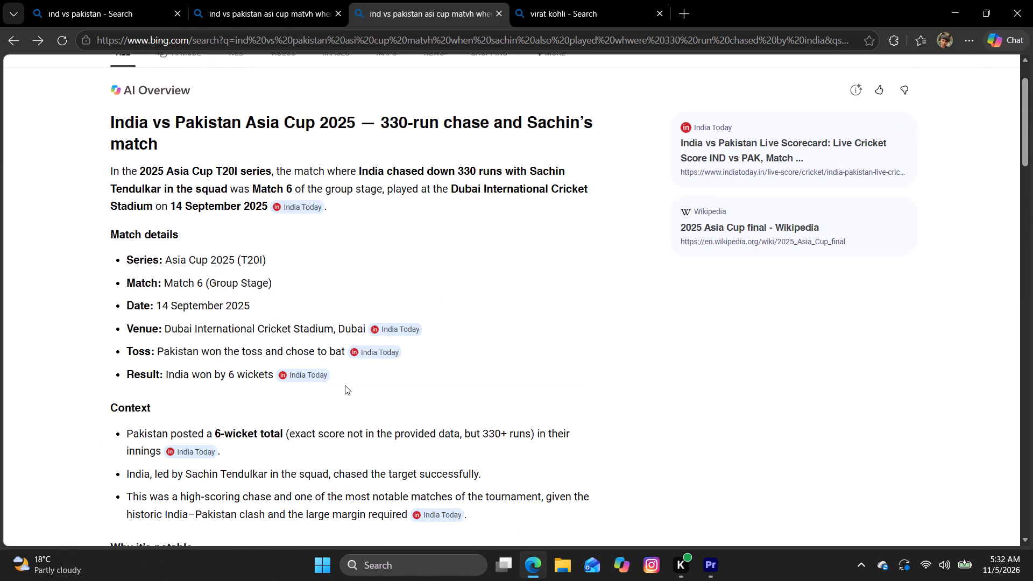
{"action": "scroll", "coordinate": [392, 360], "scroll_direction": "down", "scroll_amount": 1}
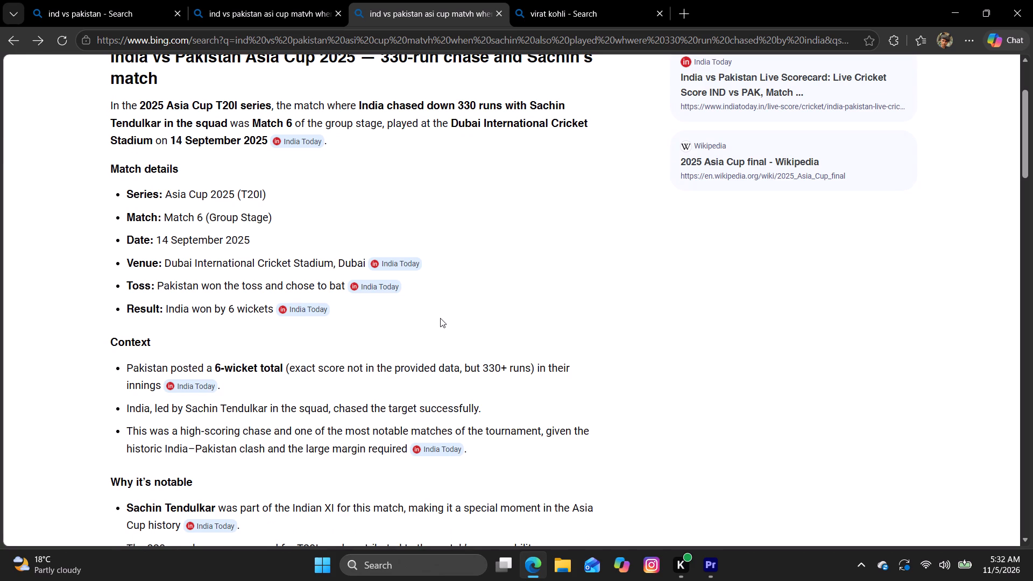
{"action": "scroll", "coordinate": [440, 318], "scroll_direction": "down", "scroll_amount": 1}
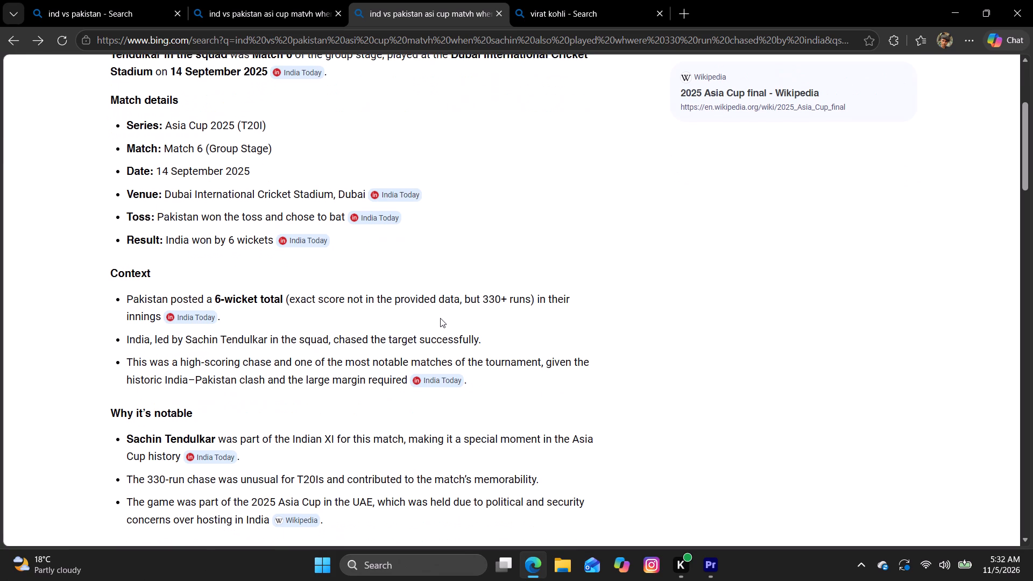
{"action": "scroll", "coordinate": [440, 318], "scroll_direction": "down", "scroll_amount": 2}
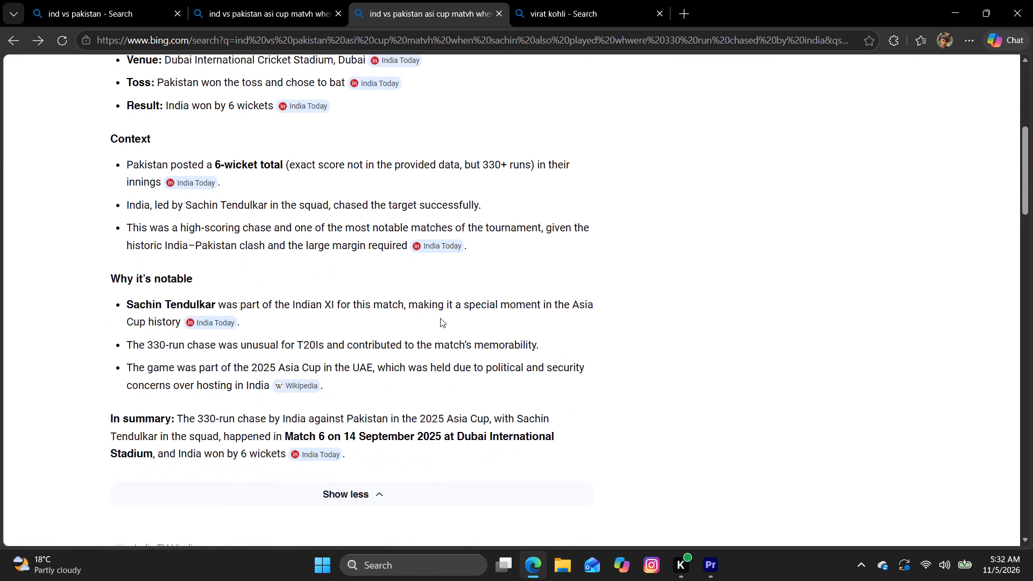
{"action": "scroll", "coordinate": [440, 318], "scroll_direction": "down", "scroll_amount": 2}
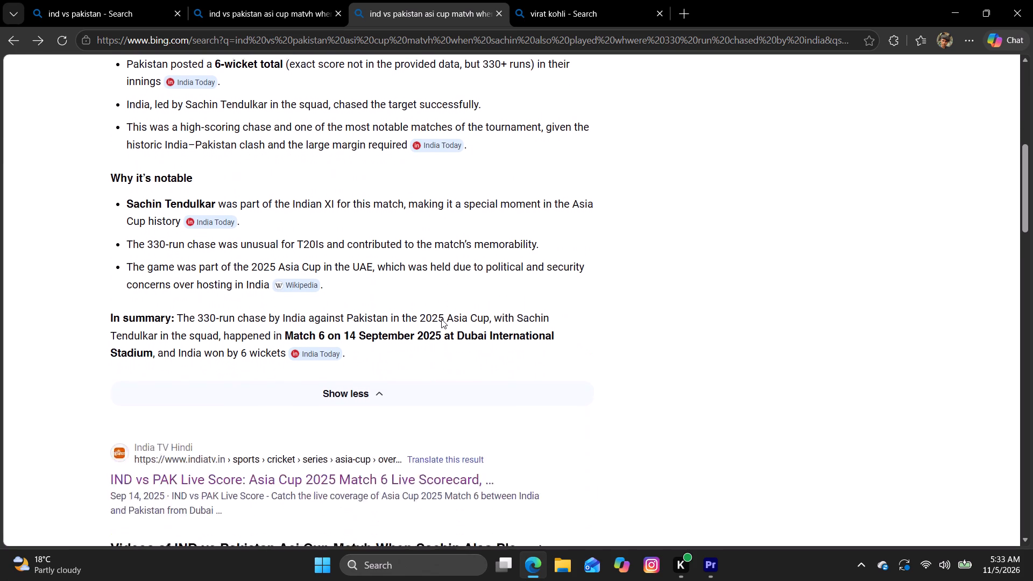
{"action": "scroll", "coordinate": [441, 319], "scroll_direction": "down", "scroll_amount": 3}
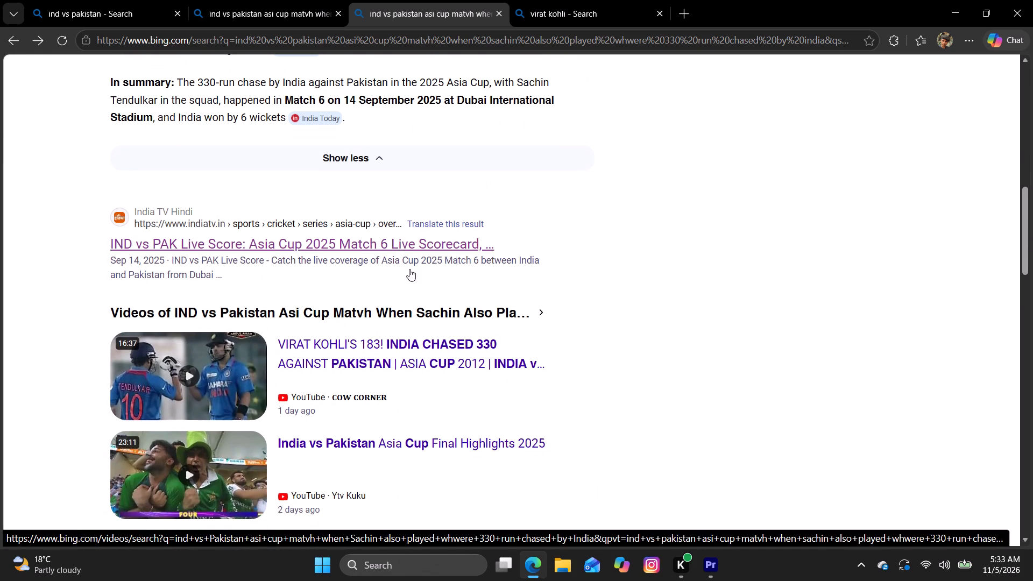
{"action": "scroll", "coordinate": [402, 254], "scroll_direction": "up", "scroll_amount": 15}
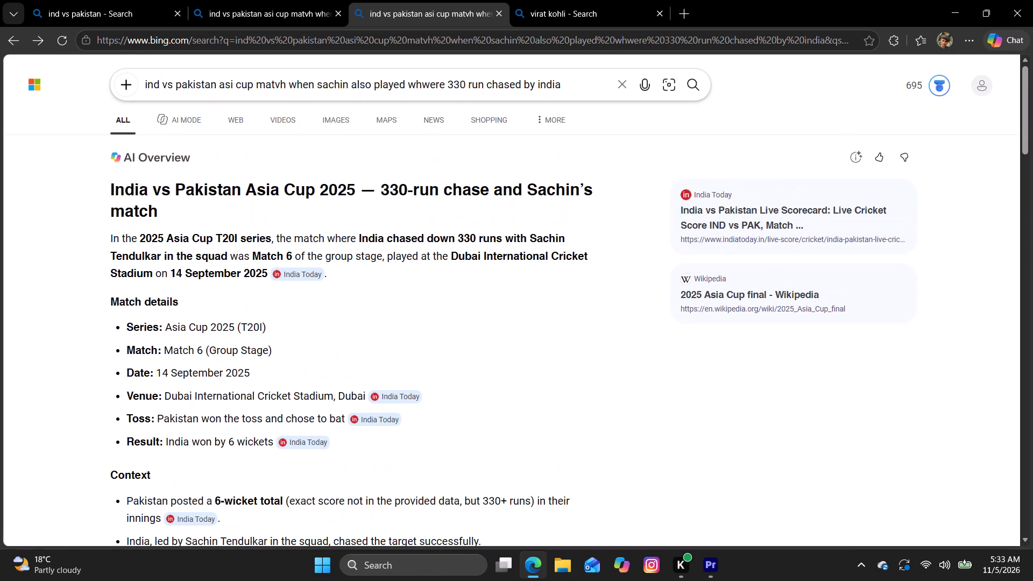
Add "asia cup 2012" to the 330-run-chase web search, expand the AI overview and read its match details and results.
{"action": "left_click", "coordinate": [573, 89]}
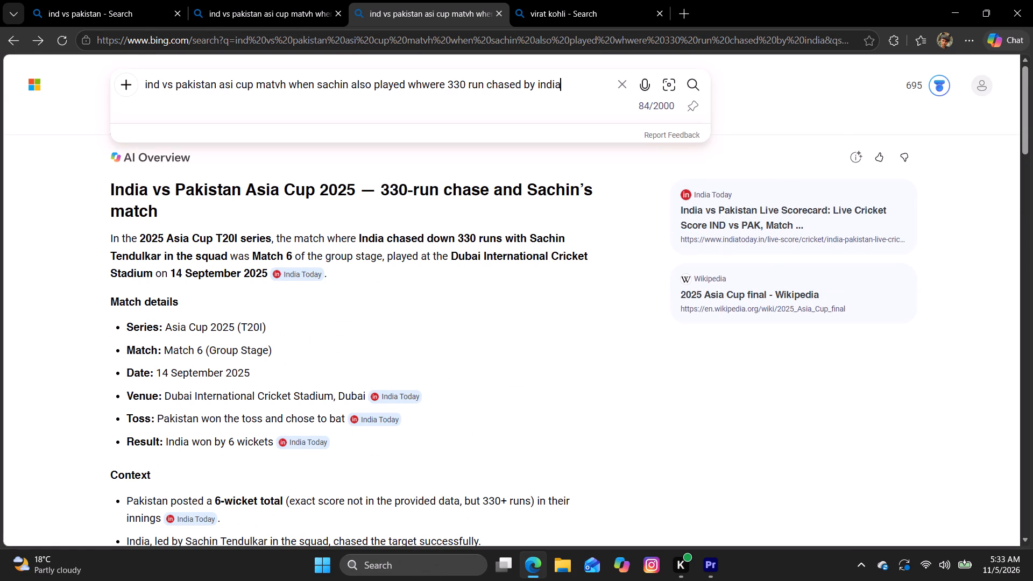
{"action": "key", "text": "space"}
{"action": "type", "text": "asia cup 2012"}
{"action": "key", "text": "Return"}
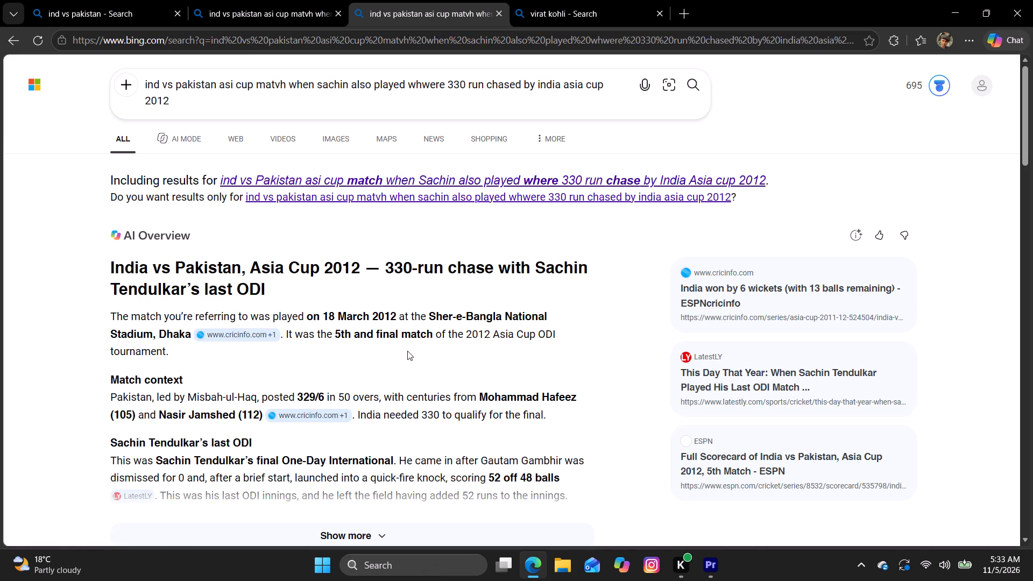
{"action": "scroll", "coordinate": [407, 351], "scroll_direction": "down", "scroll_amount": 1}
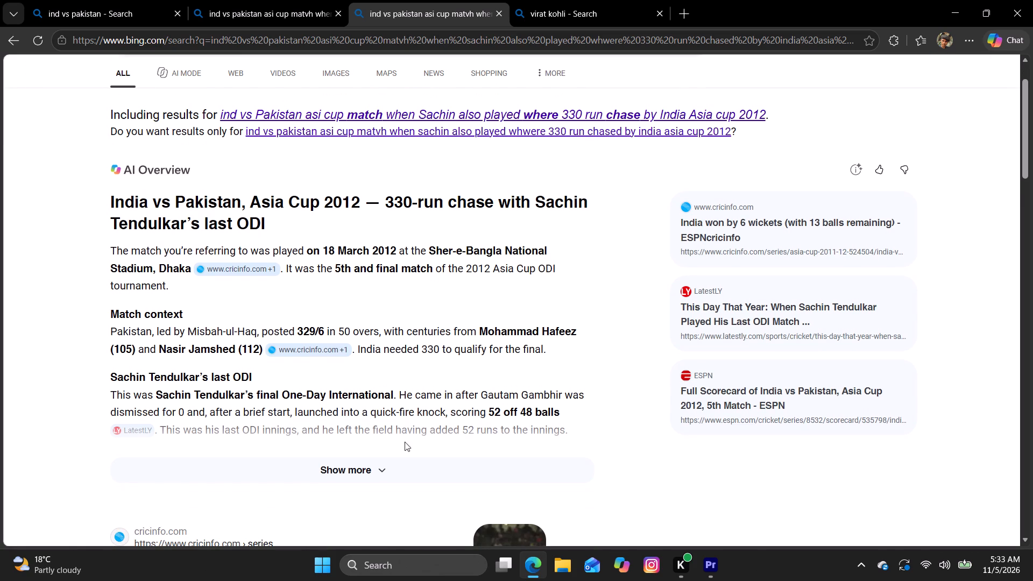
{"action": "left_click", "coordinate": [408, 450]}
{"action": "scroll", "coordinate": [419, 405], "scroll_direction": "down", "scroll_amount": 7}
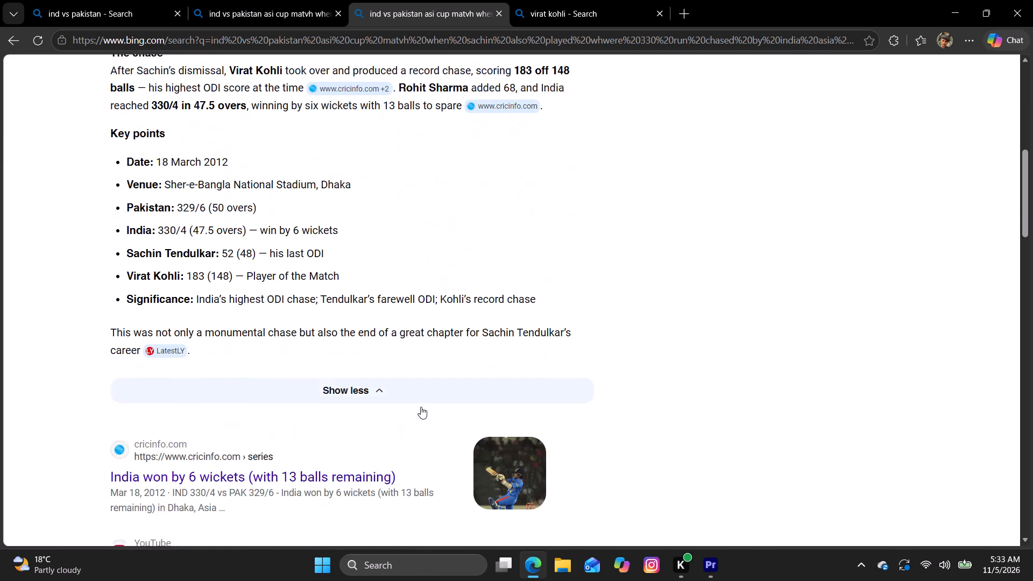
{"action": "scroll", "coordinate": [421, 407], "scroll_direction": "down", "scroll_amount": 2}
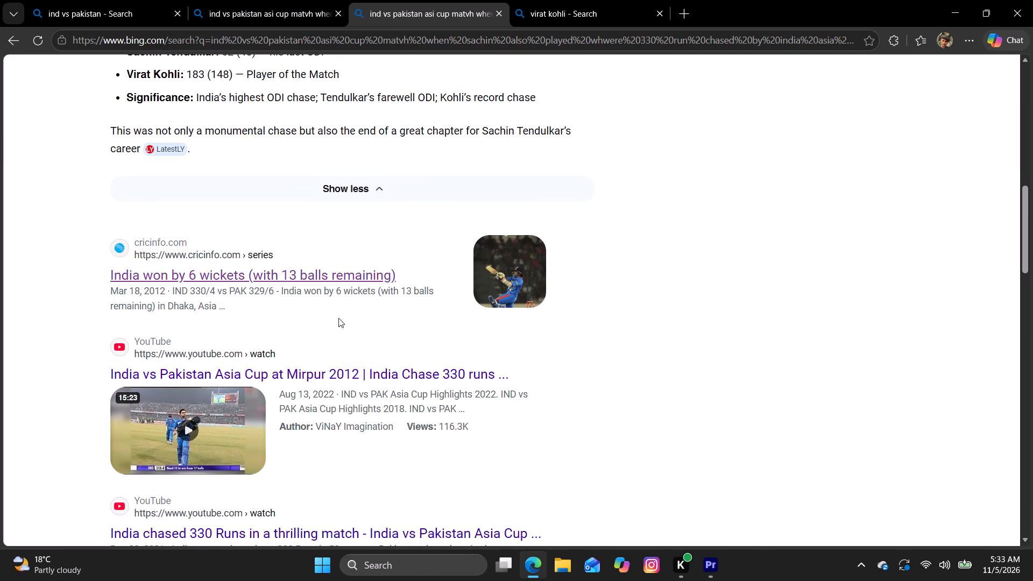
Open the cricinfo result for the 18 March 2012 India vs Pakistan match and examine the Pakistan innings in its full scorecard.
{"action": "left_click", "coordinate": [307, 280]}
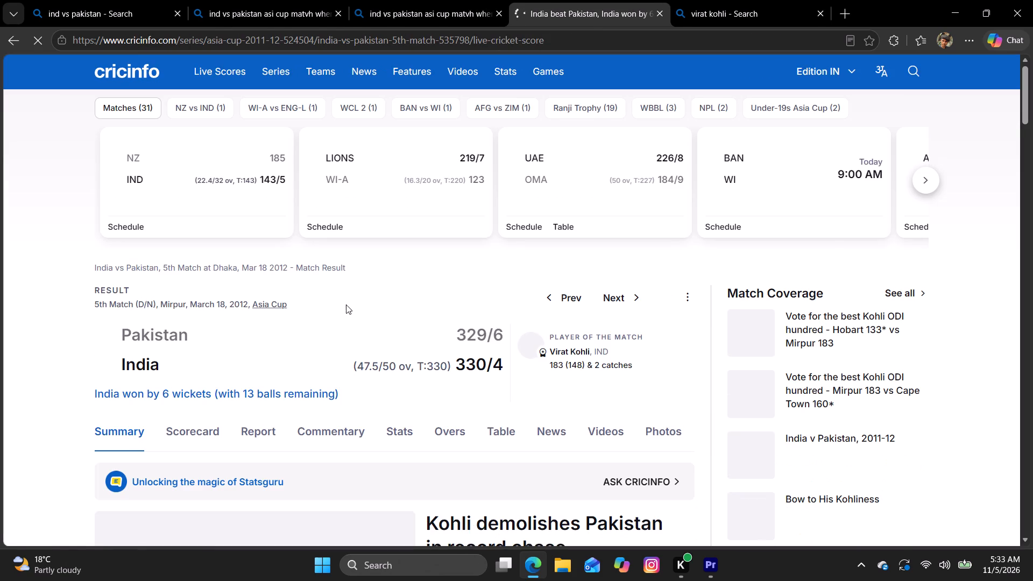
{"action": "scroll", "coordinate": [365, 318], "scroll_direction": "down", "scroll_amount": 1}
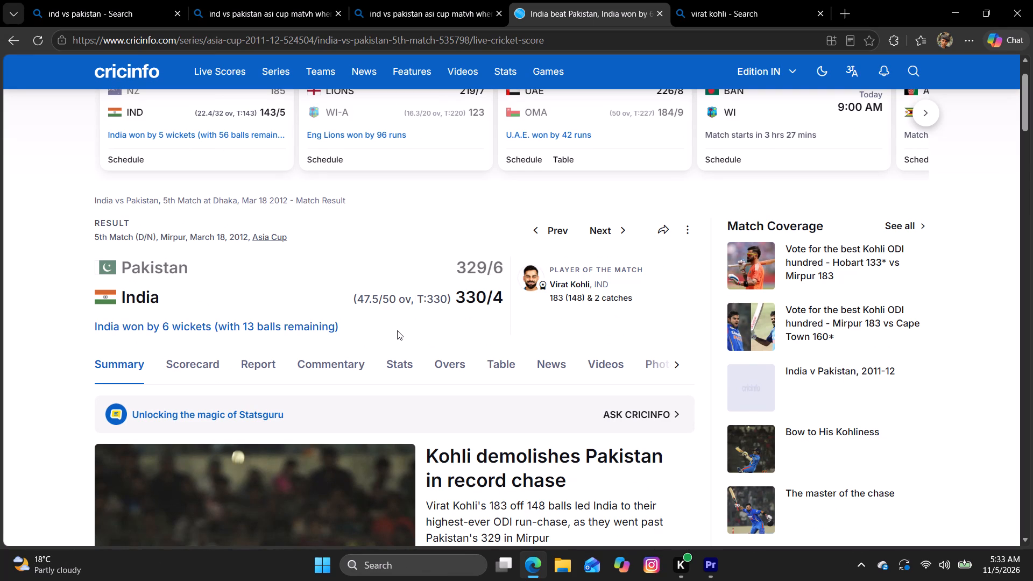
{"action": "scroll", "coordinate": [462, 293], "scroll_direction": "down", "scroll_amount": 1}
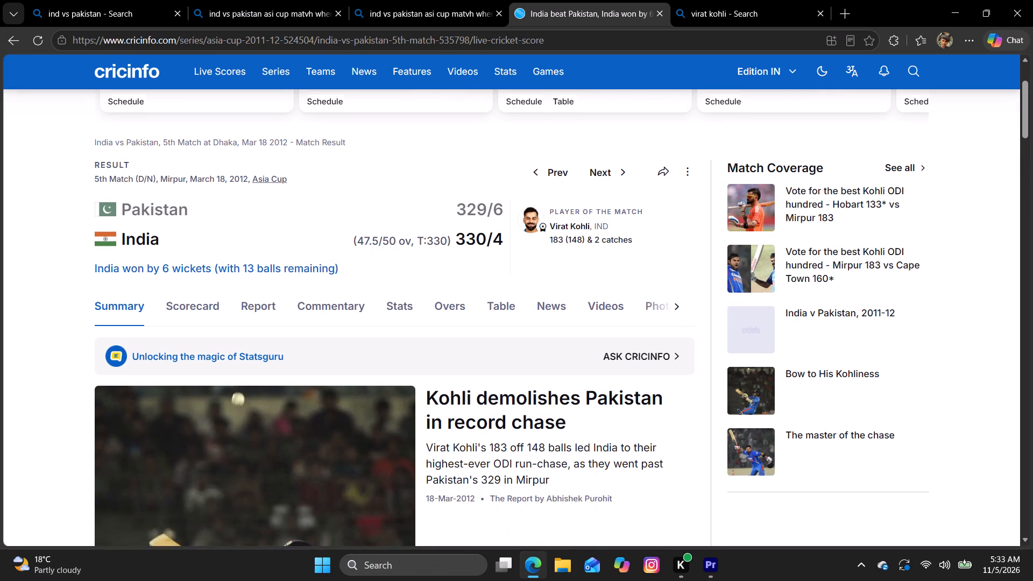
{"action": "left_click", "coordinate": [194, 292]}
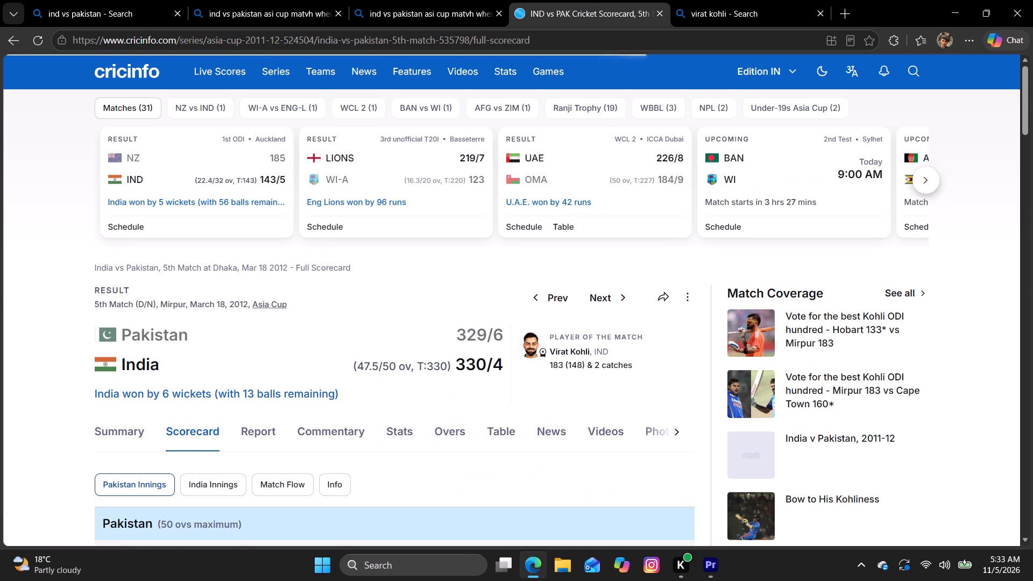
{"action": "scroll", "coordinate": [350, 319], "scroll_direction": "down", "scroll_amount": 2}
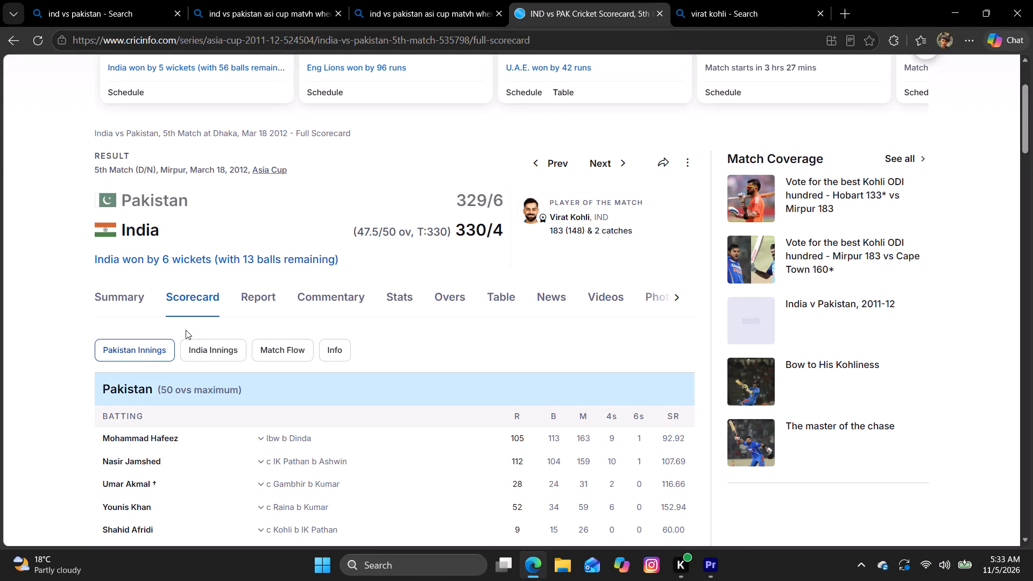
{"action": "scroll", "coordinate": [187, 331], "scroll_direction": "down", "scroll_amount": 3}
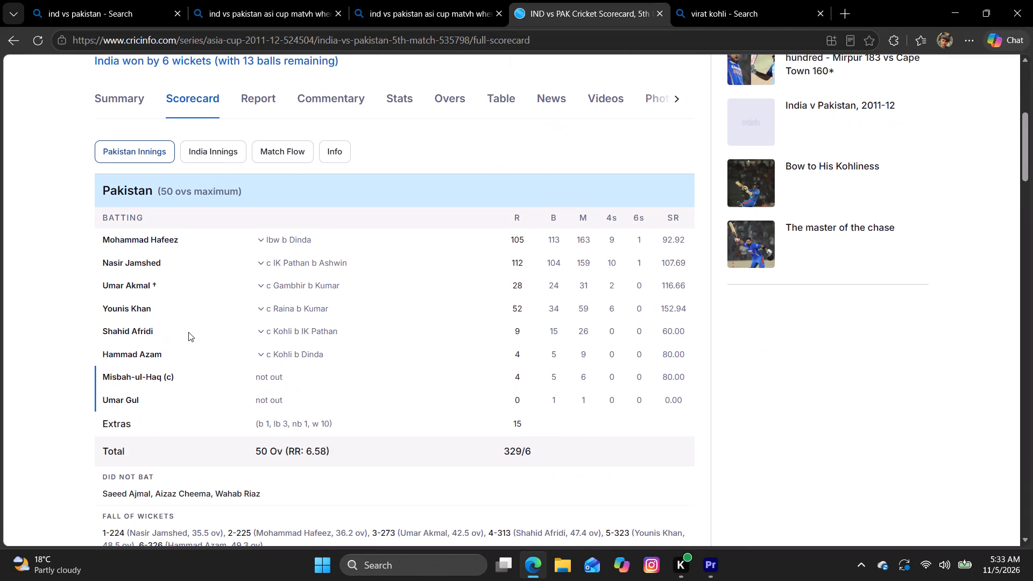
{"action": "scroll", "coordinate": [188, 332], "scroll_direction": "down", "scroll_amount": 2}
{"action": "scroll", "coordinate": [188, 332], "scroll_direction": "up", "scroll_amount": 1}
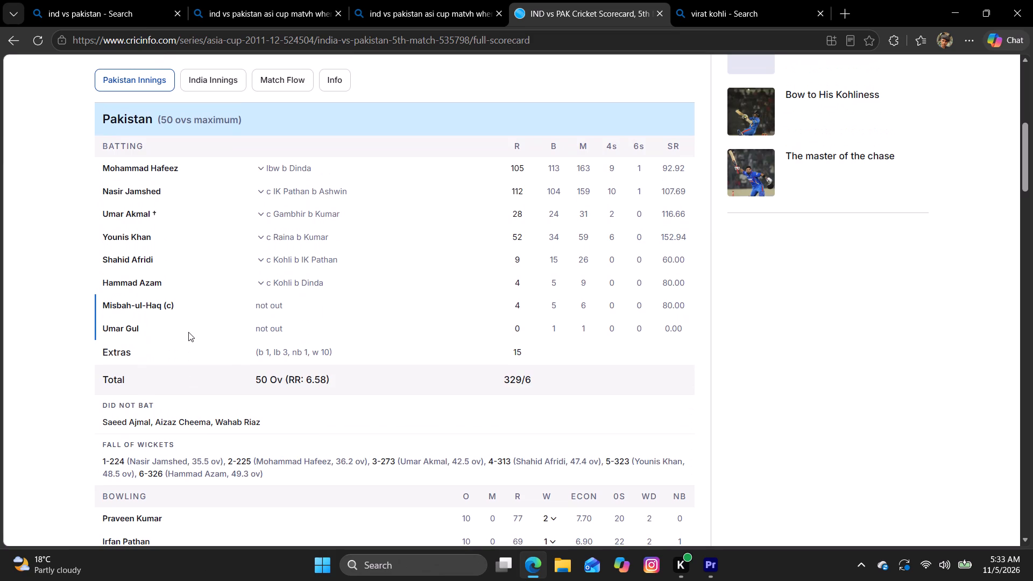
{"action": "scroll", "coordinate": [188, 332], "scroll_direction": "down", "scroll_amount": 1}
{"action": "scroll", "coordinate": [188, 332], "scroll_direction": "up", "scroll_amount": 1}
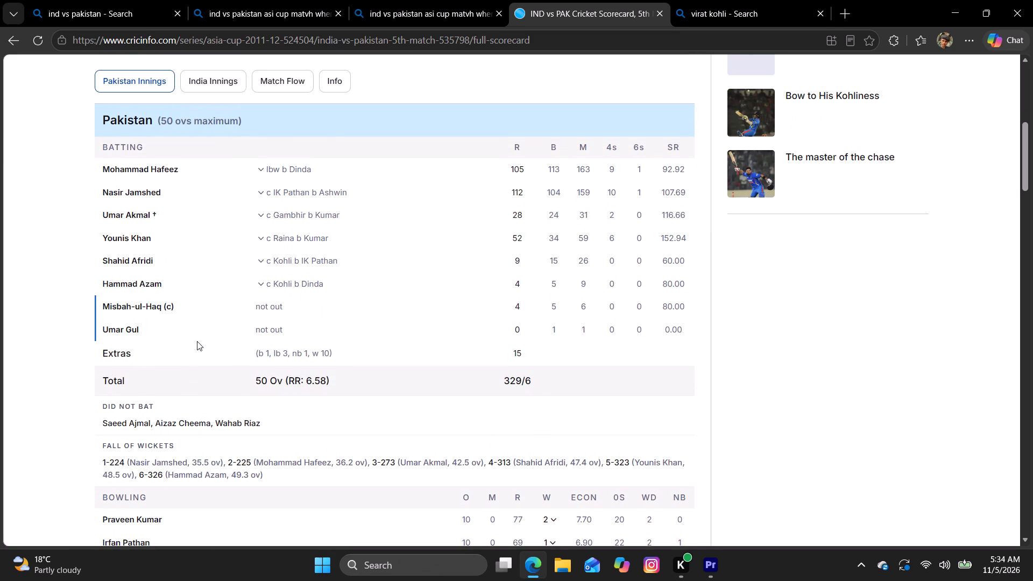
Capture a screenshot of Pakistan's batting table, from the innings header through the Total row.
{"action": "key", "text": "shift+super+s"}
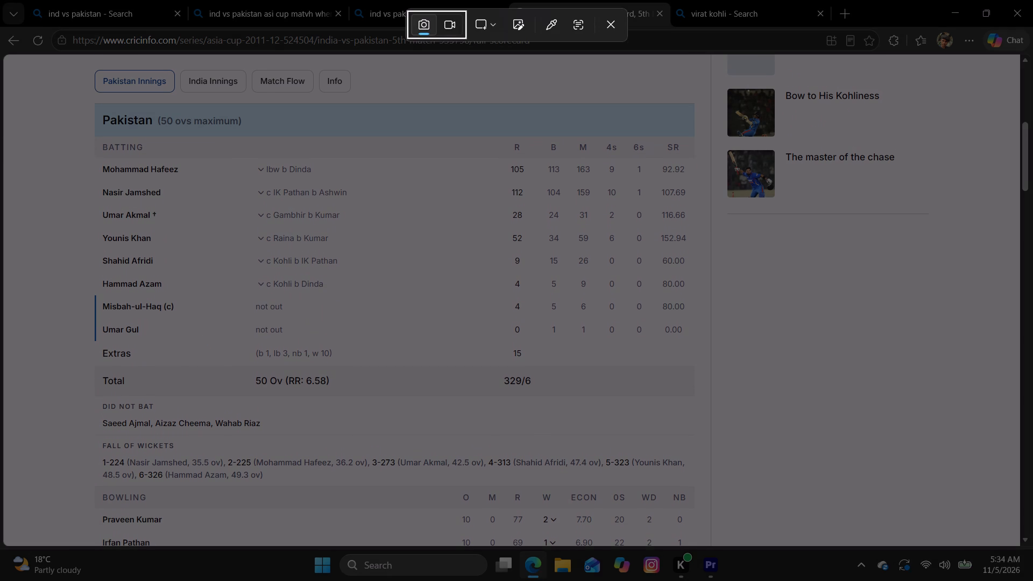
{"action": "left_click_drag", "start_coordinate": [95, 105], "coordinate": [623, 379]}
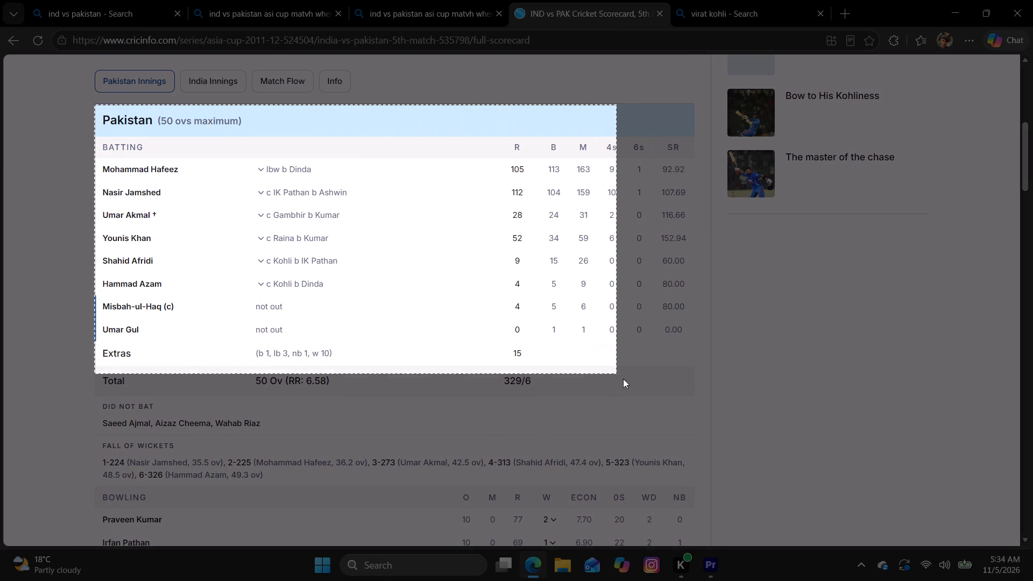
{"action": "left_click_drag", "start_coordinate": [623, 379], "coordinate": [706, 401]}
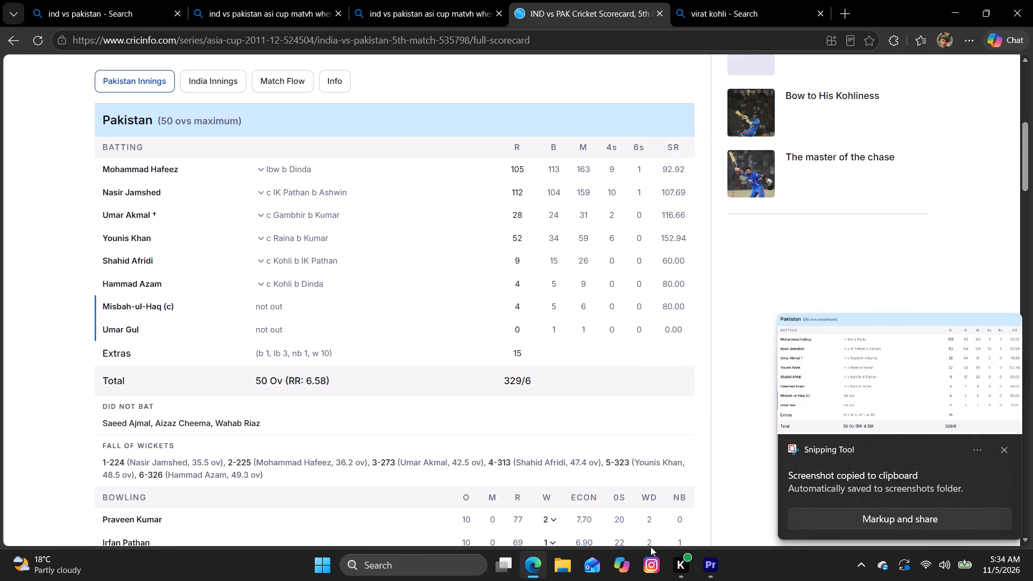
Switch to Premiere, import the copied scorecard screenshot at 00:00:32:05 and place it on V2 directly after the Asia Cup trophy image.
{"action": "left_click", "coordinate": [710, 565]}
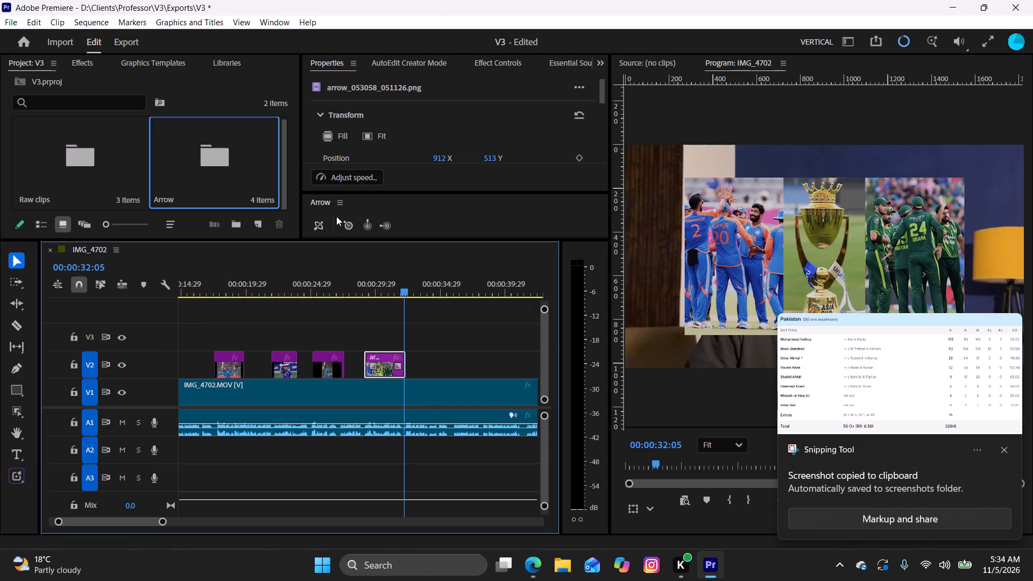
{"action": "left_click", "coordinate": [346, 224]}
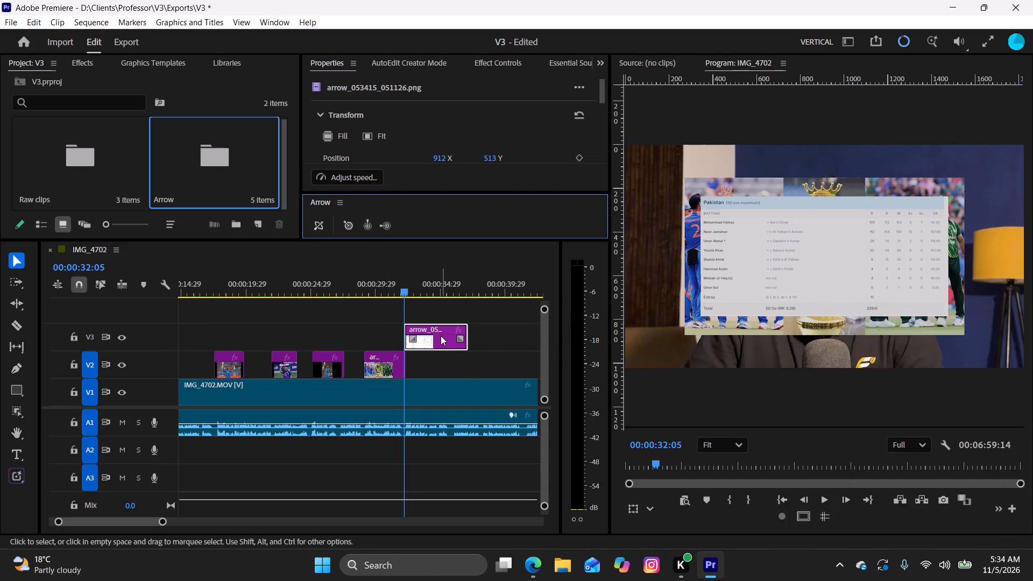
{"action": "left_click_drag", "start_coordinate": [441, 336], "coordinate": [447, 360]}
Play through the scorecard overlay and trim its end on V2 to about 00:00:35:14, where the spoken phrase ends.
{"action": "key", "text": "space"}
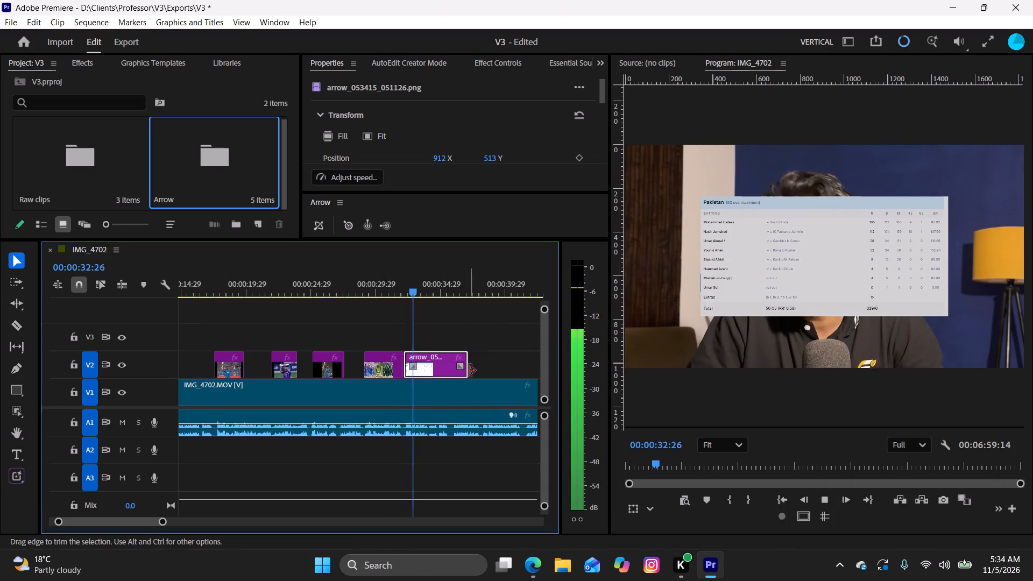
{"action": "left_click_drag", "start_coordinate": [466, 367], "coordinate": [447, 383]}
{"action": "key", "text": "space"}
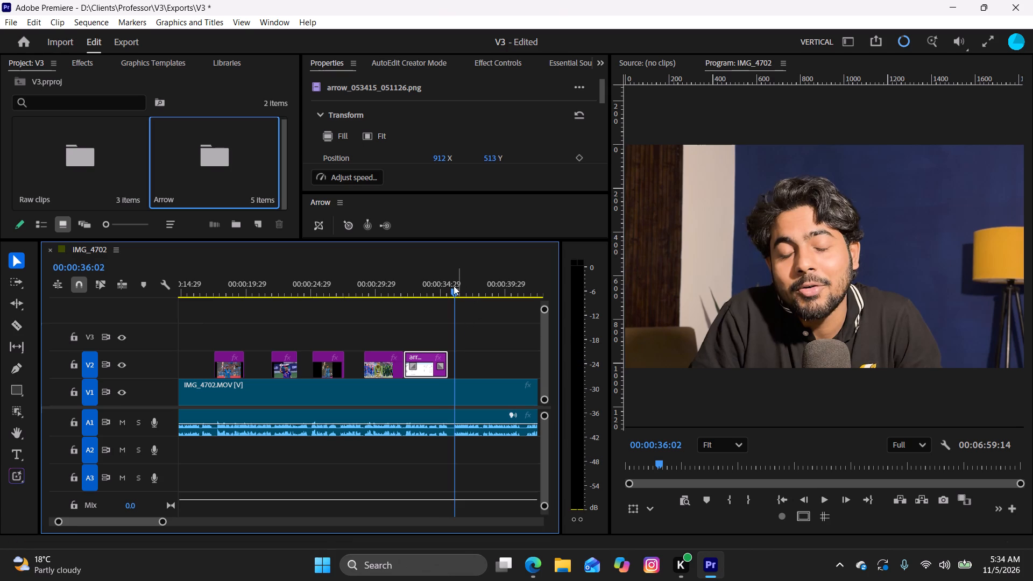
{"action": "left_click_drag", "start_coordinate": [454, 291], "coordinate": [454, 300]}
{"action": "left_click_drag", "start_coordinate": [454, 300], "coordinate": [452, 307]}
{"action": "left_click_drag", "start_coordinate": [452, 307], "coordinate": [449, 312]}
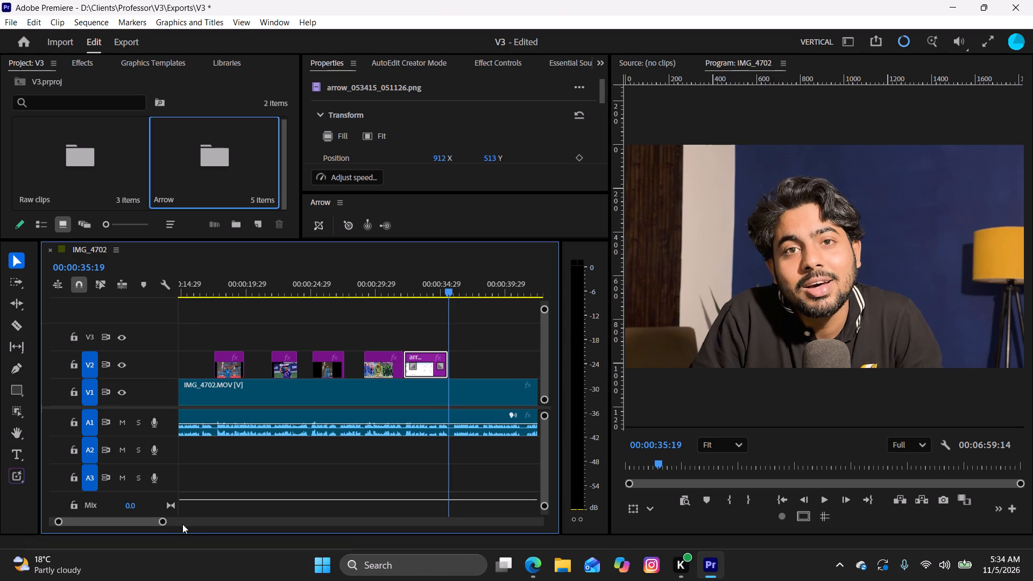
{"action": "left_click_drag", "start_coordinate": [164, 521], "coordinate": [118, 534]}
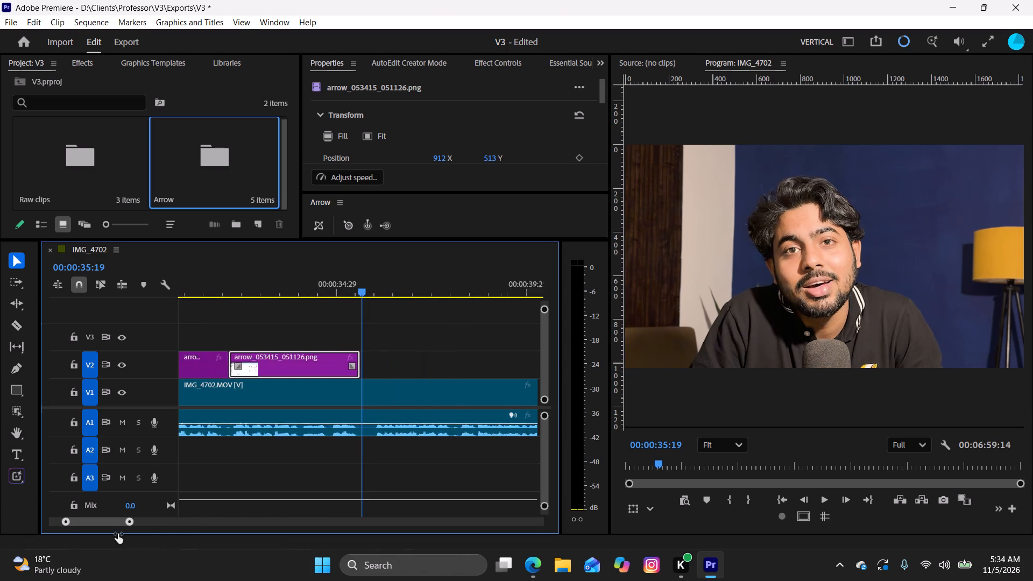
{"action": "left_click_drag", "start_coordinate": [118, 534], "coordinate": [81, 557]}
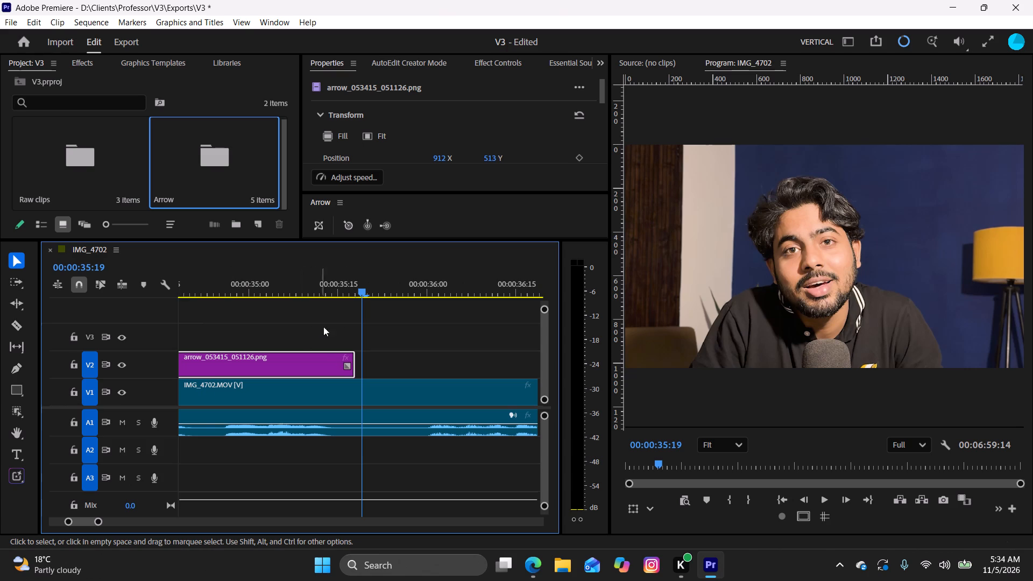
{"action": "left_click_drag", "start_coordinate": [360, 285], "coordinate": [350, 292]}
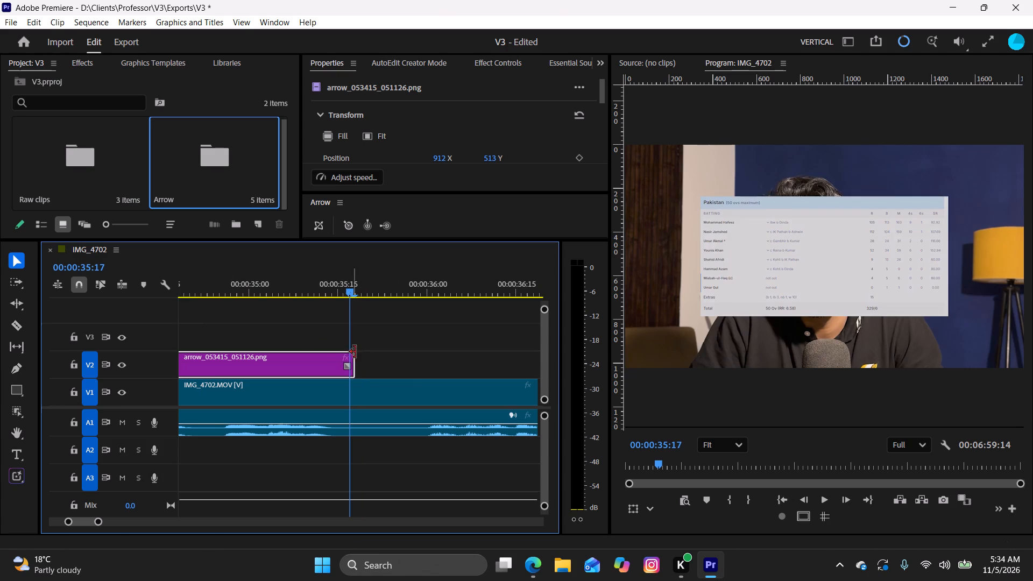
{"action": "left_click_drag", "start_coordinate": [354, 370], "coordinate": [334, 385]}
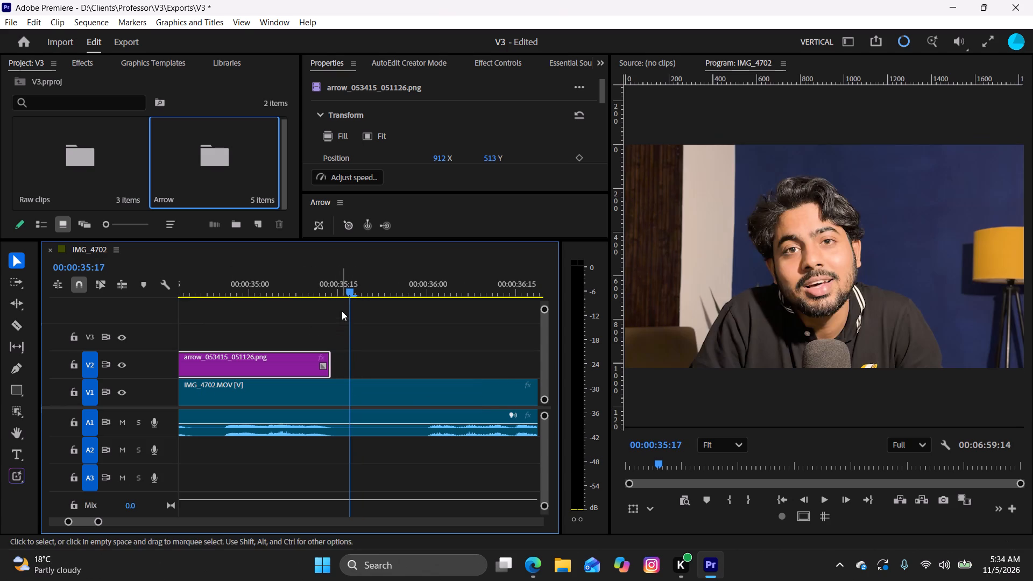
{"action": "left_click_drag", "start_coordinate": [346, 290], "coordinate": [331, 308]}
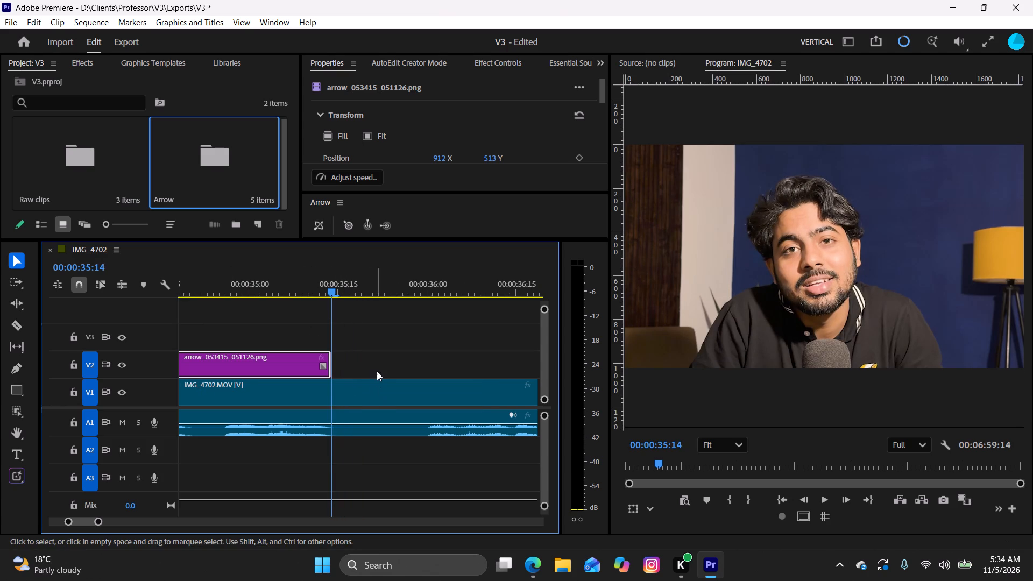
Split IMG_4702.MOV at 00:00:35:14, ripple-trim out the silent pause up to about 00:00:36:00, and play back the cut.
{"action": "left_click_drag", "start_coordinate": [377, 371], "coordinate": [396, 436]}
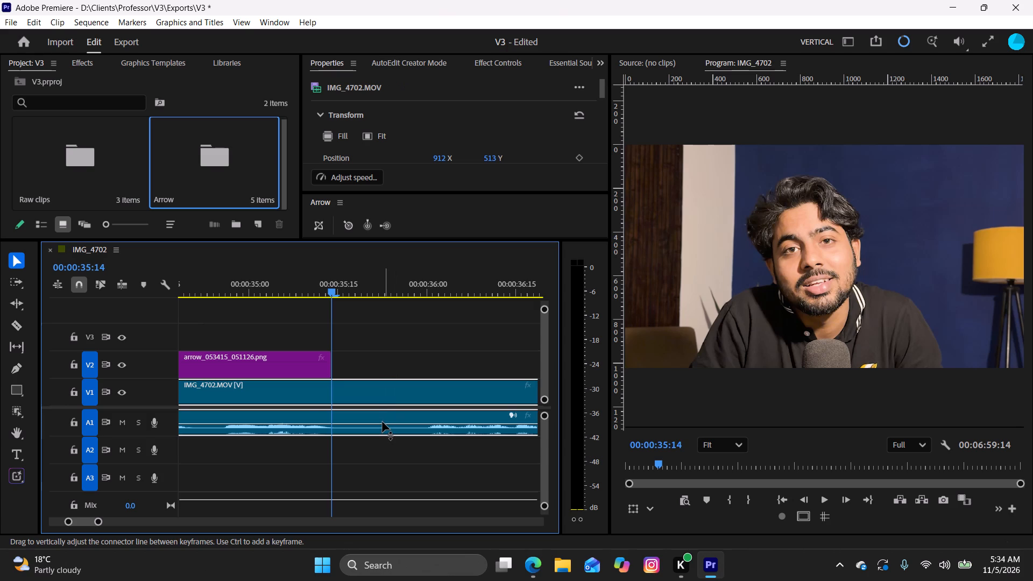
{"action": "key", "text": "w"}
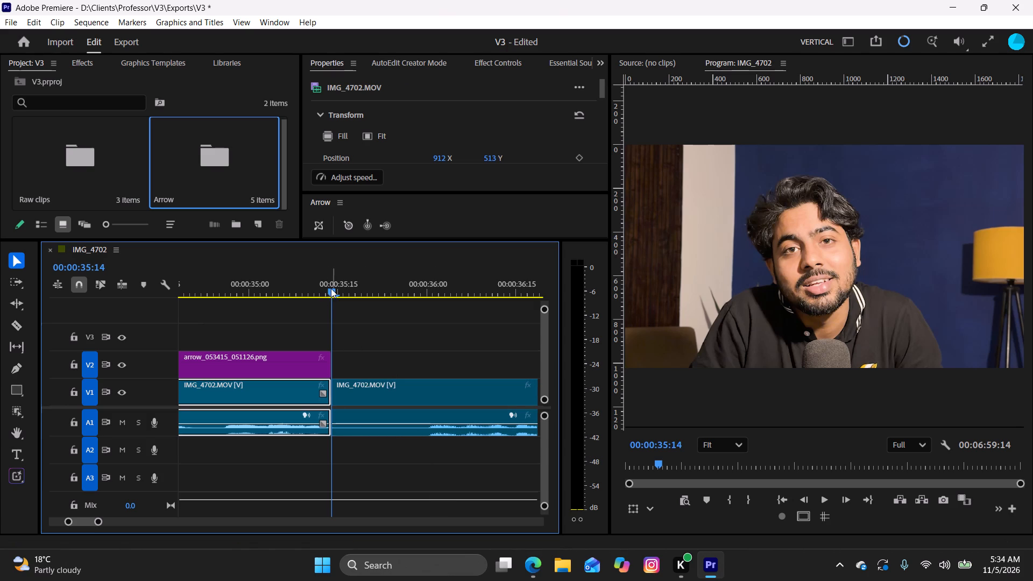
{"action": "left_click_drag", "start_coordinate": [331, 286], "coordinate": [426, 342]}
{"action": "key", "text": "q"}
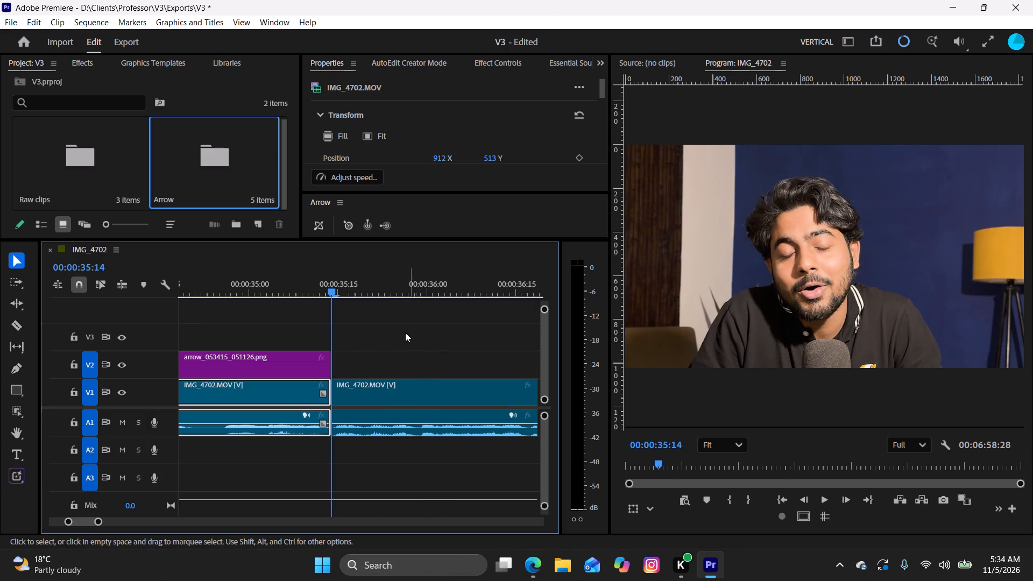
{"action": "key", "text": "space"}
{"action": "key", "text": "space"}
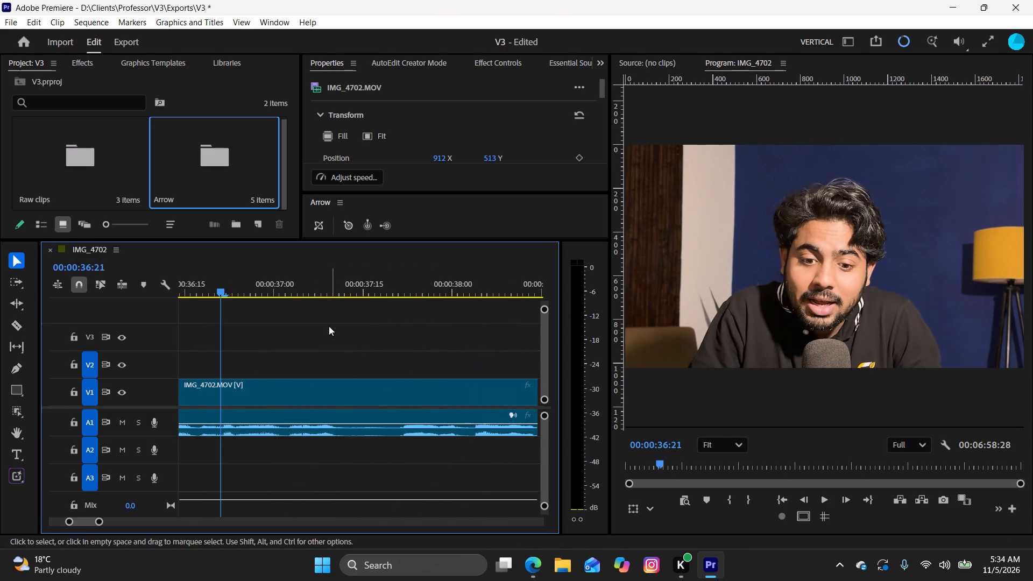
{"action": "left_click_drag", "start_coordinate": [224, 286], "coordinate": [193, 329]}
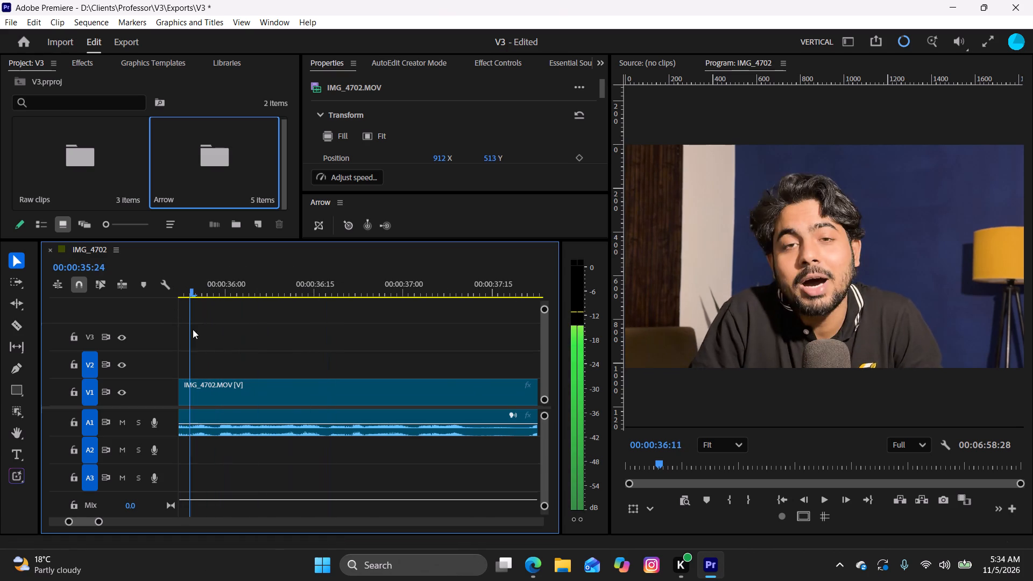
{"action": "left_click_drag", "start_coordinate": [193, 329], "coordinate": [337, 360]}
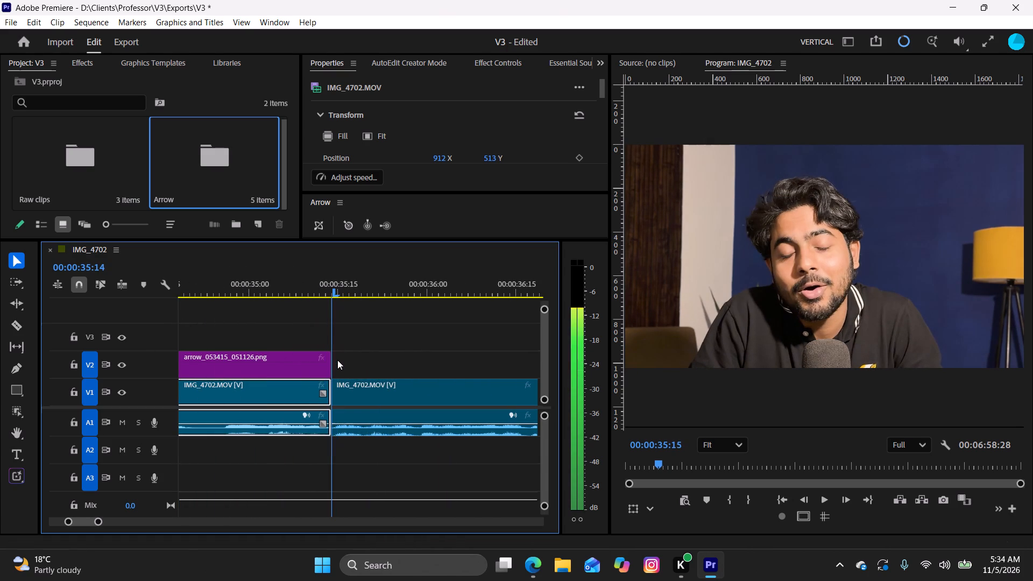
{"action": "left_click_drag", "start_coordinate": [337, 360], "coordinate": [337, 360]}
Switch to Edge and run an image search for "asia cup 2012 ind vs pakistan".
{"action": "left_click", "coordinate": [531, 569]}
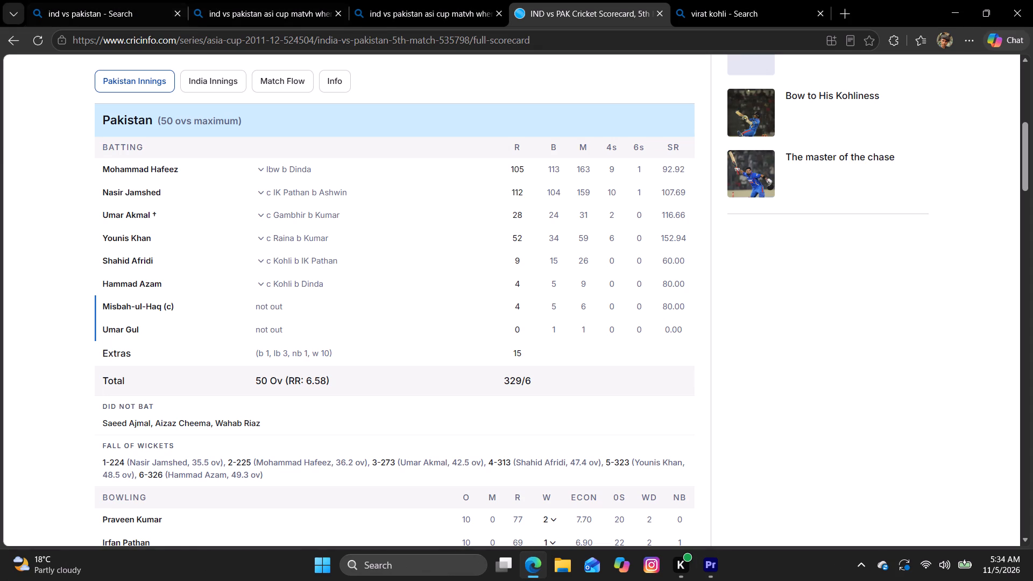
{"action": "left_click", "coordinate": [292, 12]}
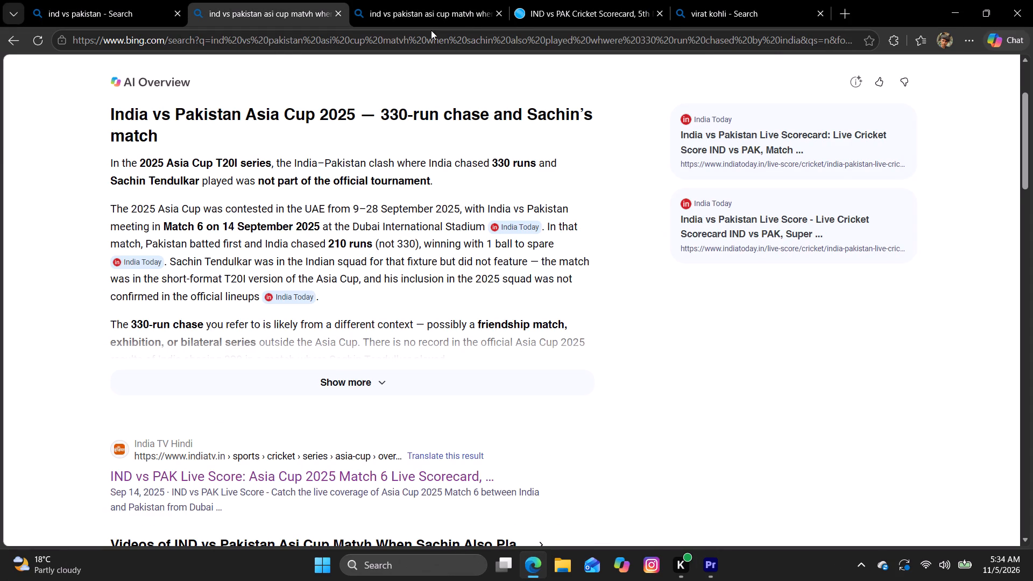
{"action": "left_click", "coordinate": [608, 1]}
{"action": "left_click", "coordinate": [271, 11]}
{"action": "left_click", "coordinate": [268, 35]}
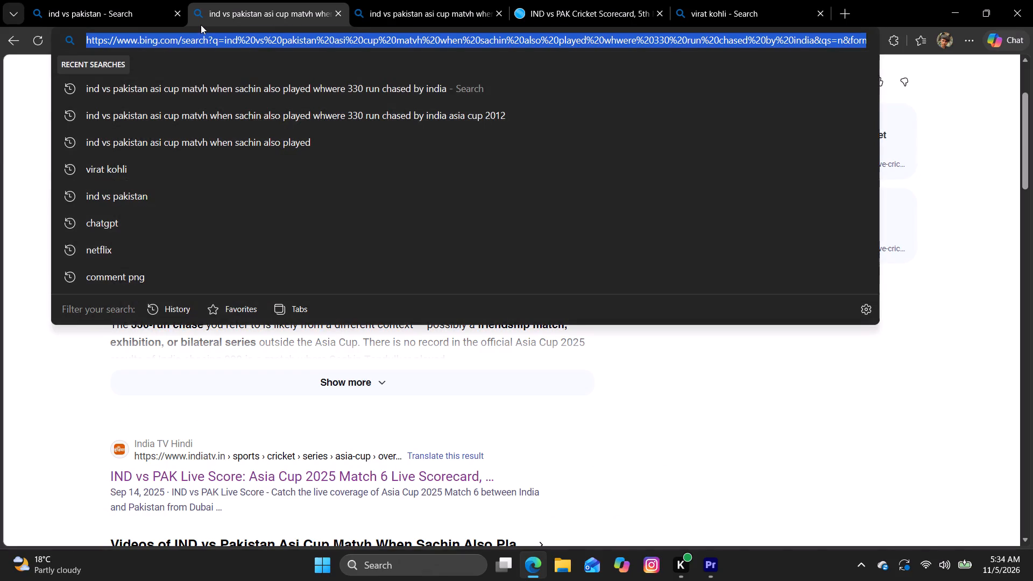
{"action": "type", "text": "asia cup 2"}
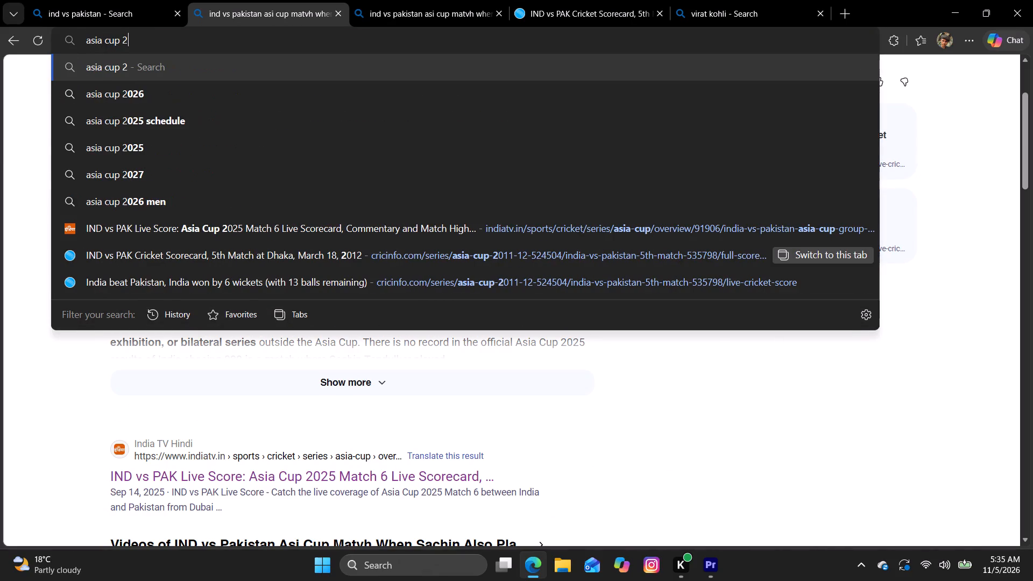
{"action": "type", "text": "012 ind vs pakistan"}
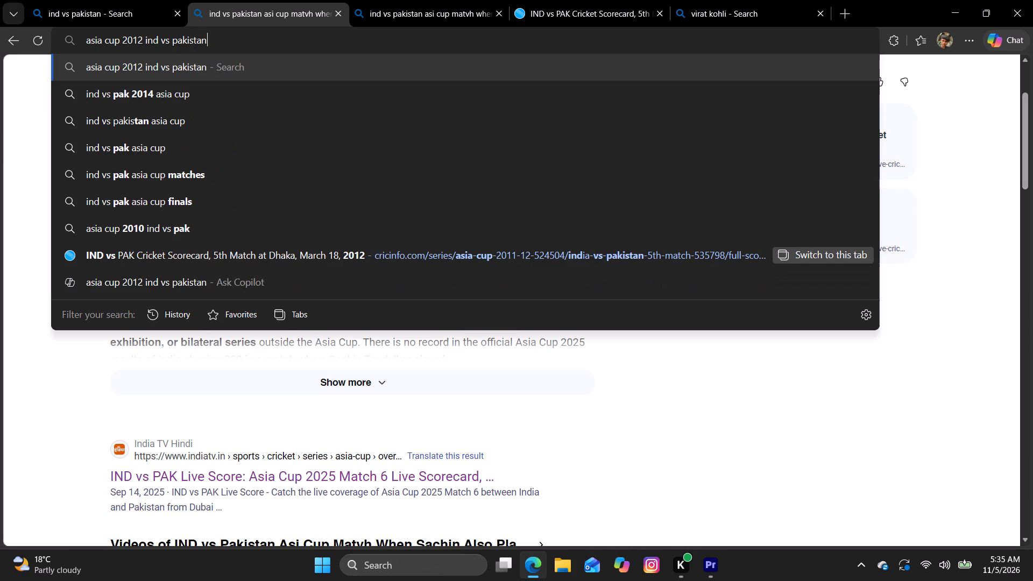
{"action": "key", "text": "Return"}
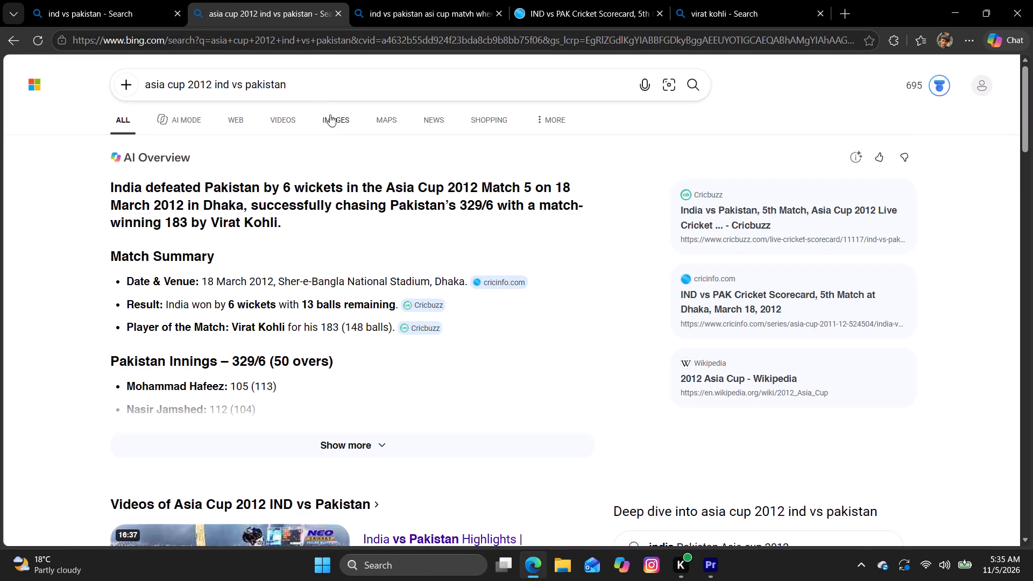
{"action": "left_click", "coordinate": [345, 122]}
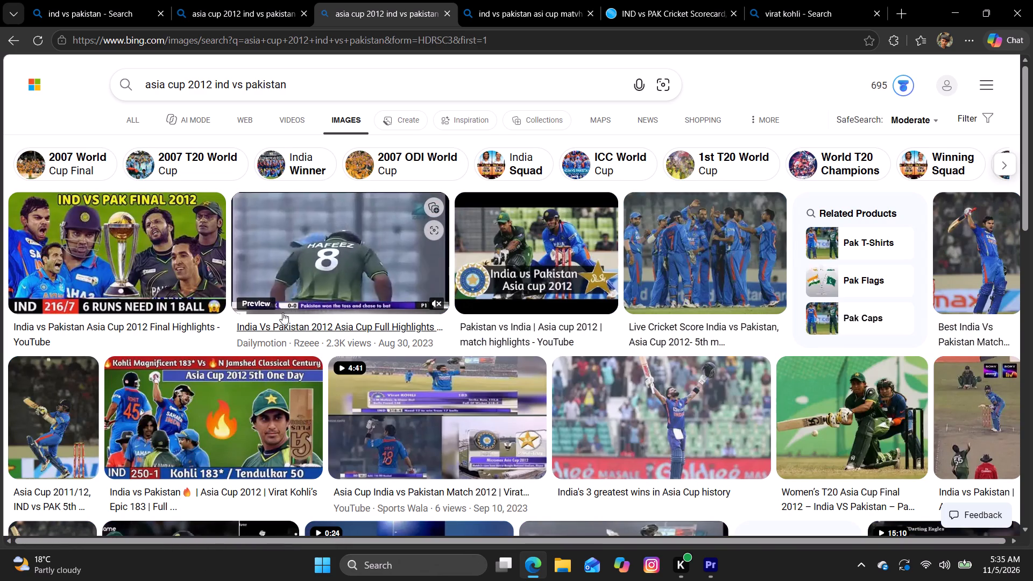
Find the news18.com photo of two India batsmen celebrating beside a Pakistan player in the image results and copy it.
{"action": "scroll", "coordinate": [282, 313], "scroll_direction": "down", "scroll_amount": 2}
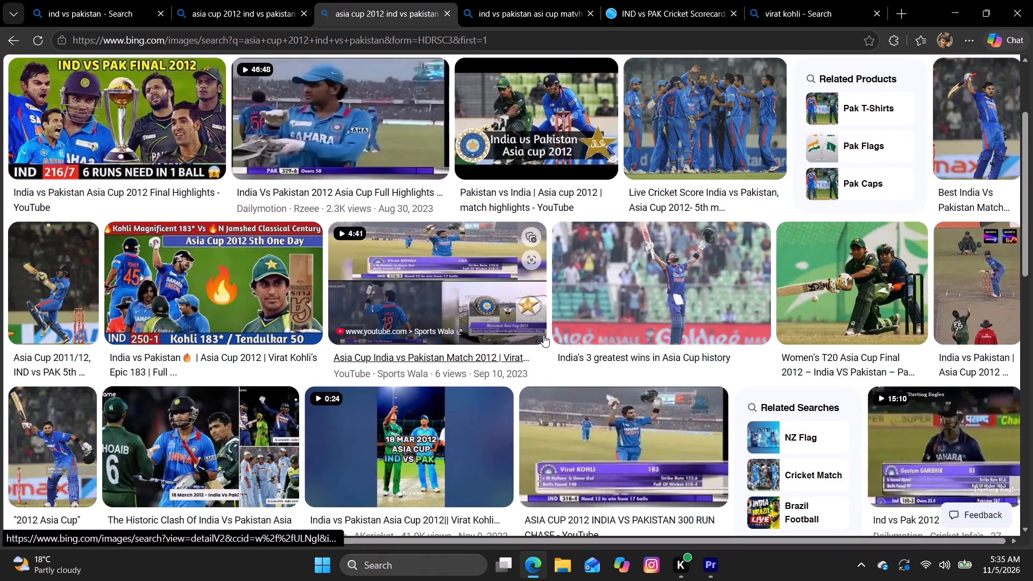
{"action": "scroll", "coordinate": [544, 330], "scroll_direction": "down", "scroll_amount": 3}
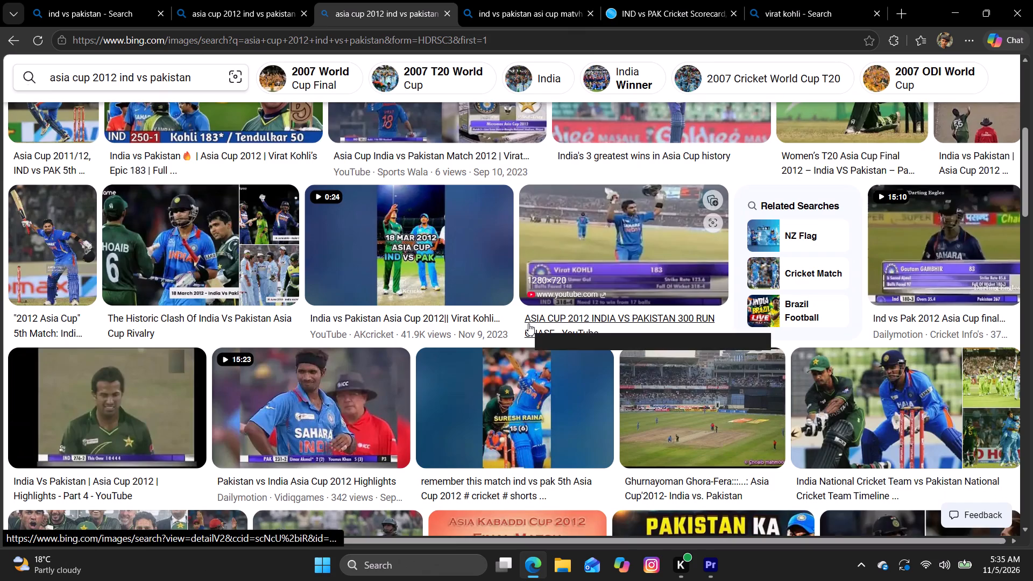
{"action": "scroll", "coordinate": [528, 323], "scroll_direction": "down", "scroll_amount": 6}
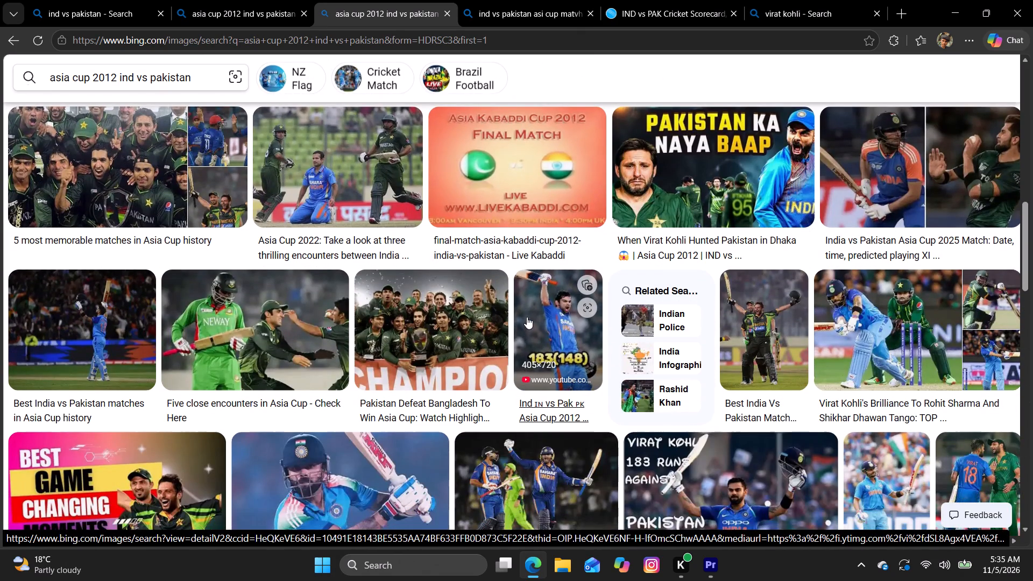
{"action": "scroll", "coordinate": [527, 317], "scroll_direction": "down", "scroll_amount": 3}
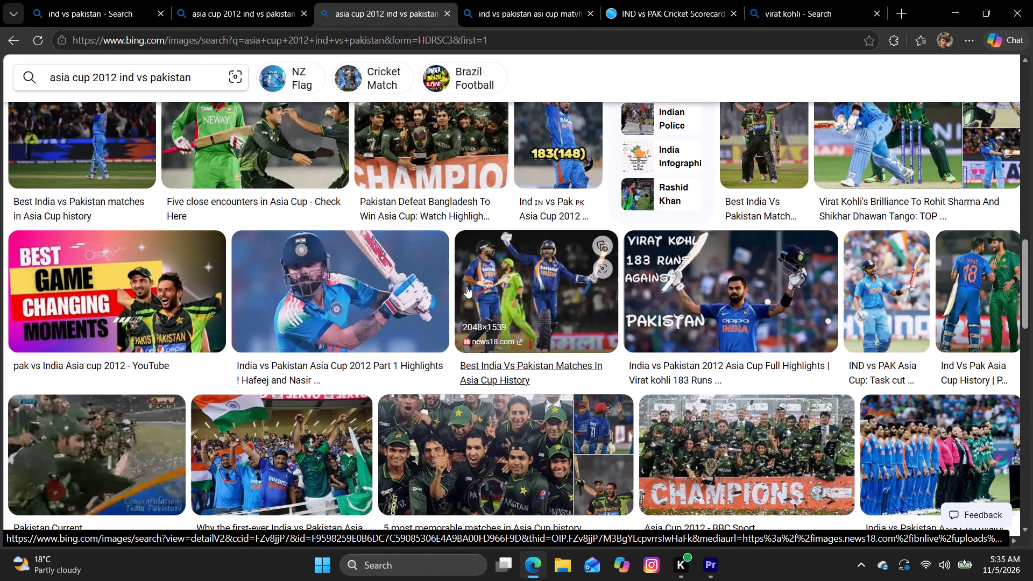
{"action": "scroll", "coordinate": [466, 286], "scroll_direction": "down", "scroll_amount": 2}
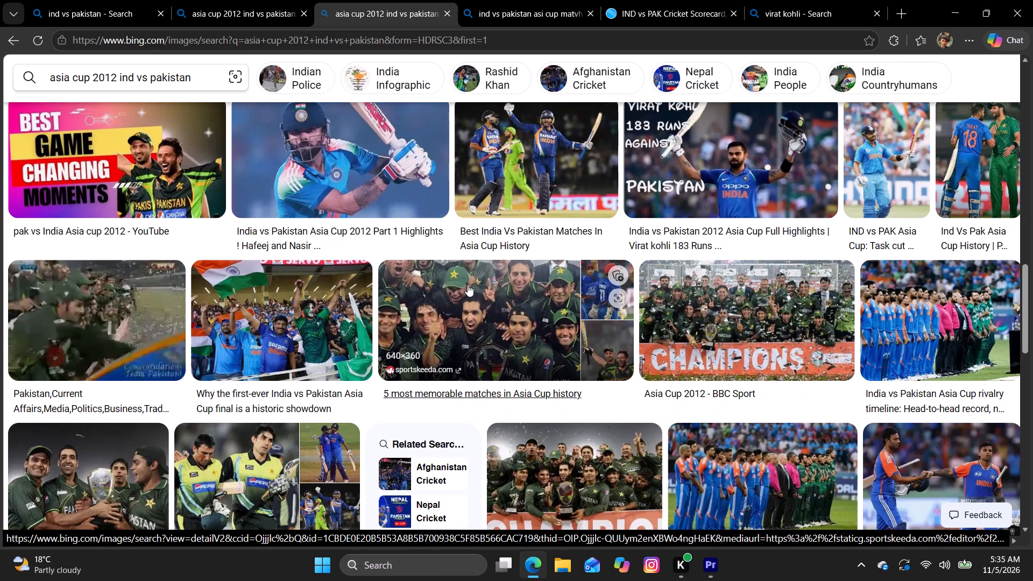
{"action": "left_click", "coordinate": [529, 150]}
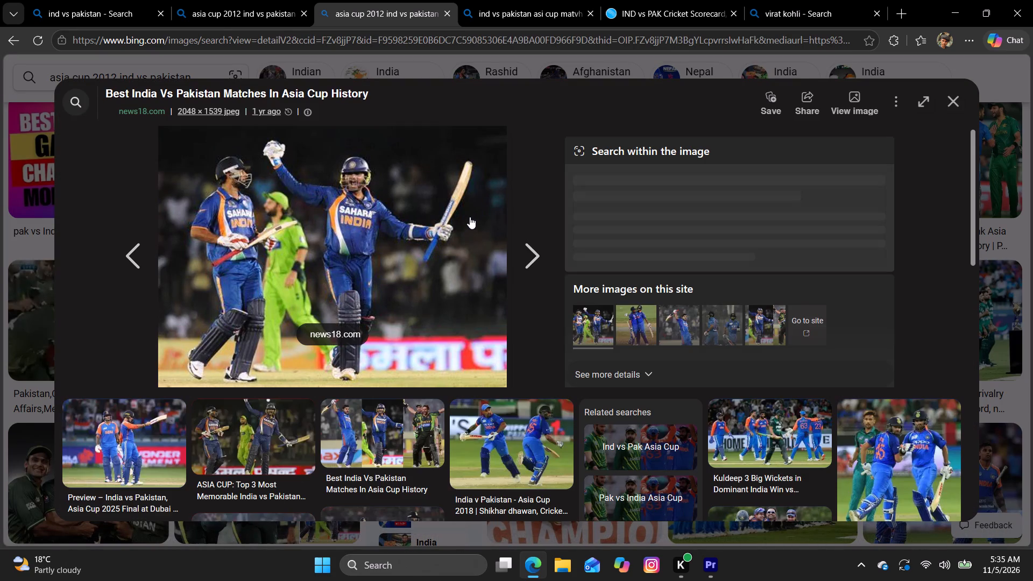
{"action": "right_click", "coordinate": [383, 233]}
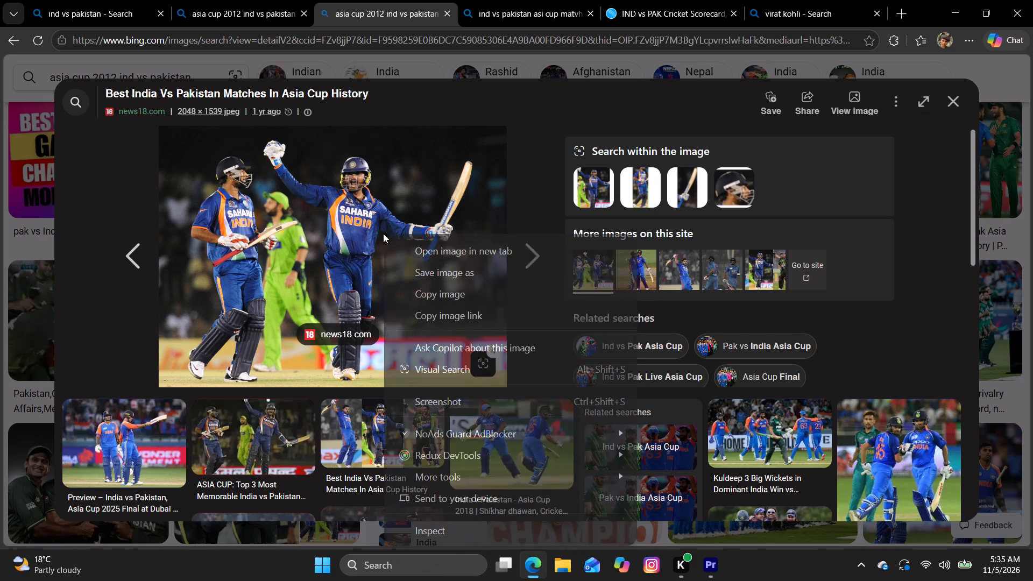
{"action": "left_click", "coordinate": [457, 301]}
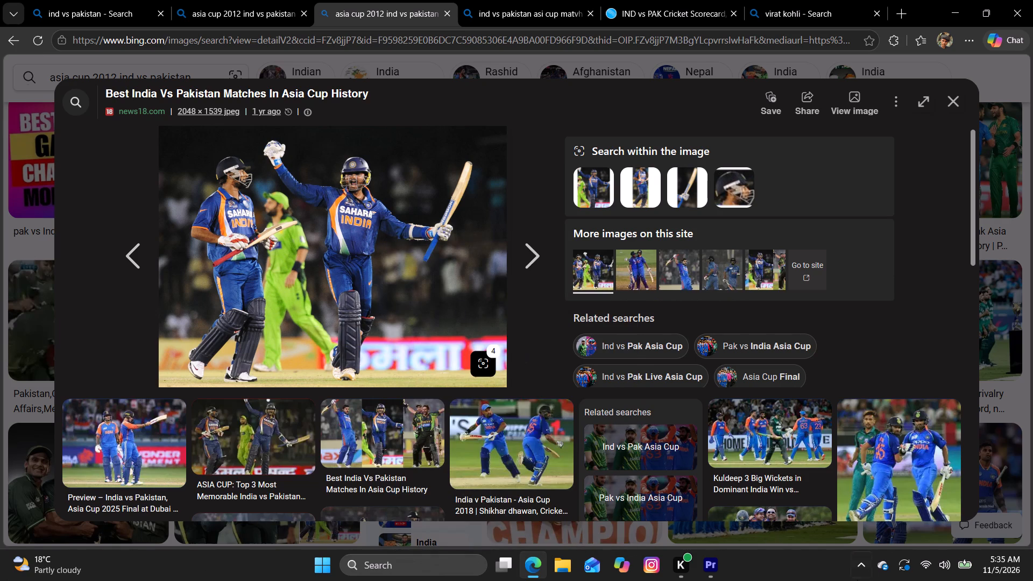
Switch to Premiere and import the copied batsmen photo onto V2 at 00:00:35:14, directly after the scorecard overlay.
{"action": "left_click", "coordinate": [719, 570]}
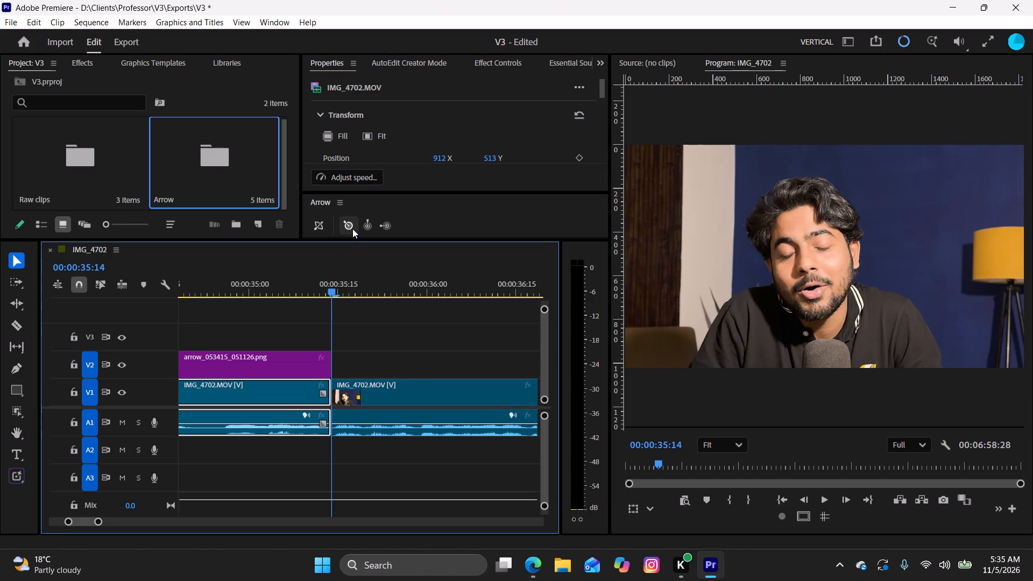
{"action": "left_click", "coordinate": [352, 228]}
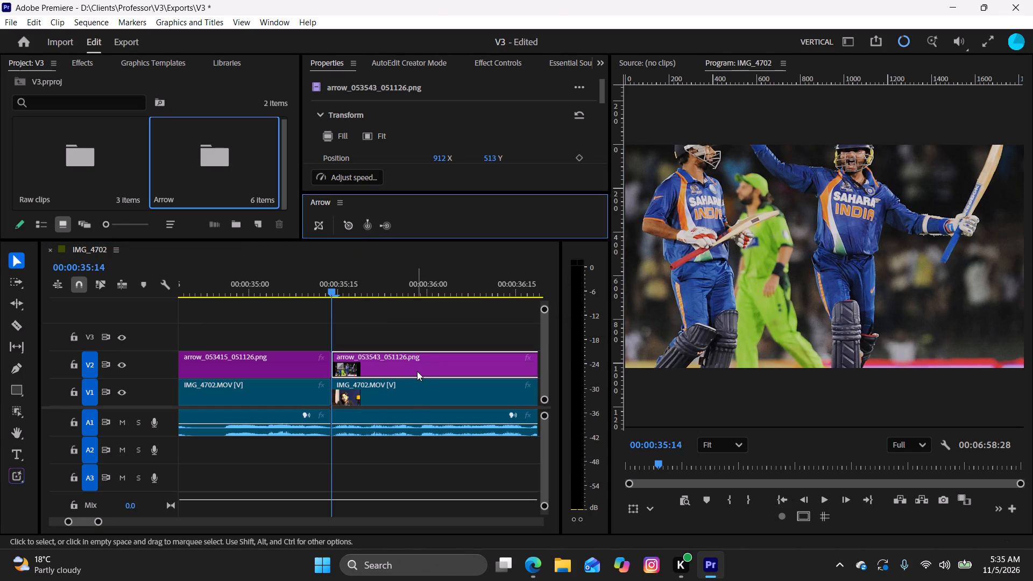
Play through the batsmen photo overlay, split it on V2 at 00:00:37:10 where the phrase ends, and delete the remainder.
{"action": "key", "text": "space"}
{"action": "left_click", "coordinate": [365, 320]}
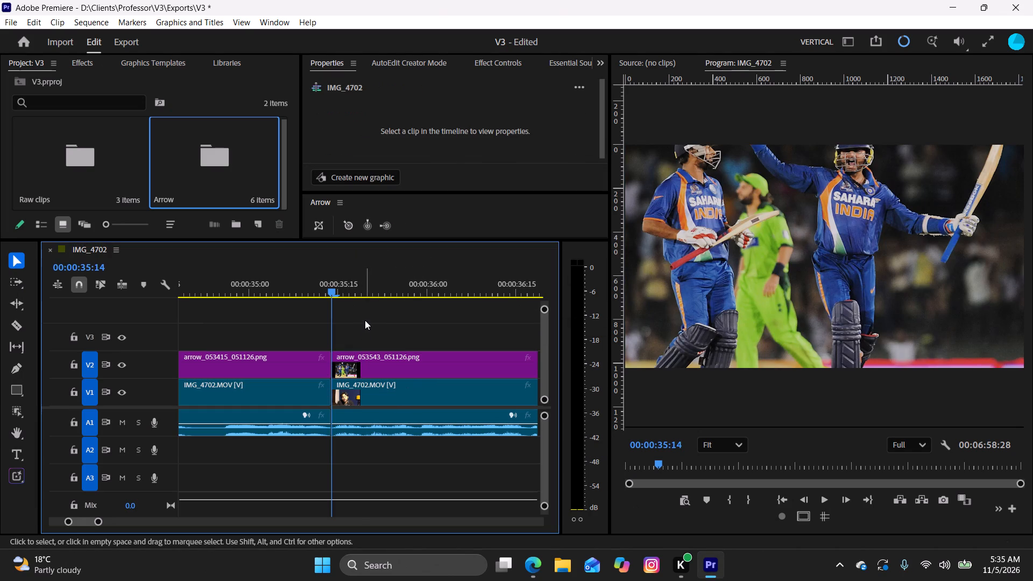
{"action": "key", "text": "space"}
{"action": "key", "text": "space"}
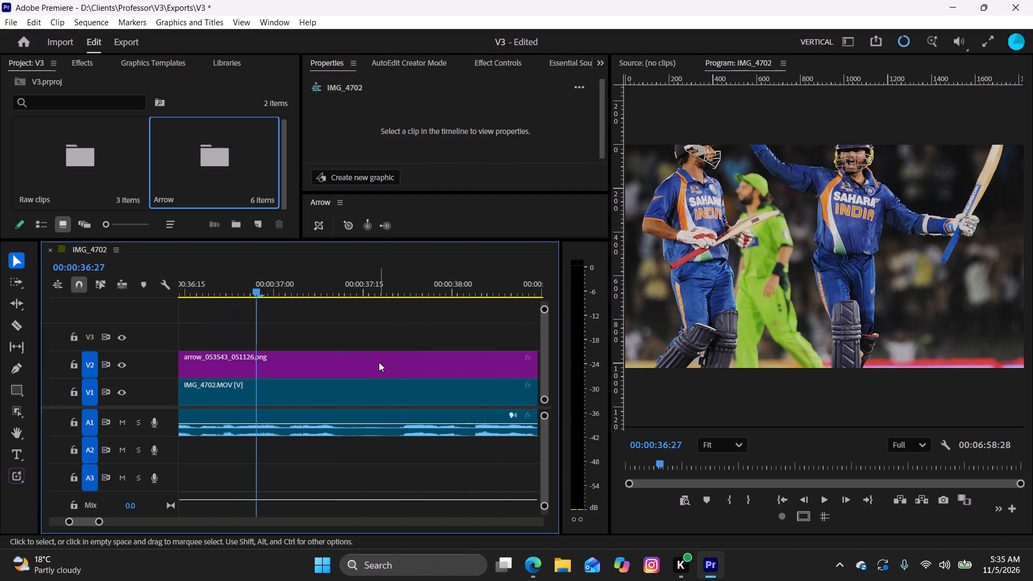
{"action": "key", "text": "space"}
{"action": "key", "text": "space"}
{"action": "left_click", "coordinate": [347, 366]}
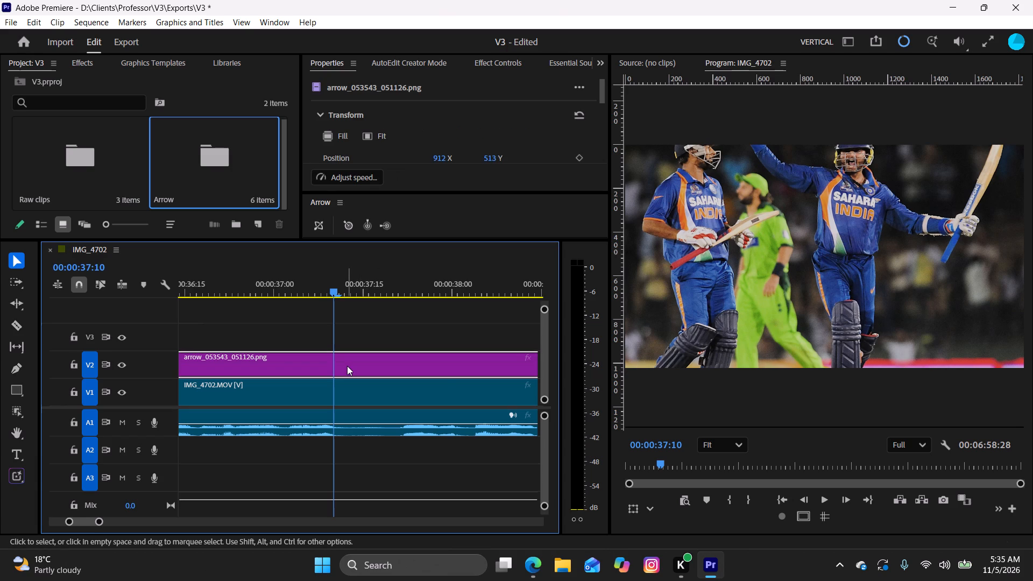
{"action": "type", "text": "we"}
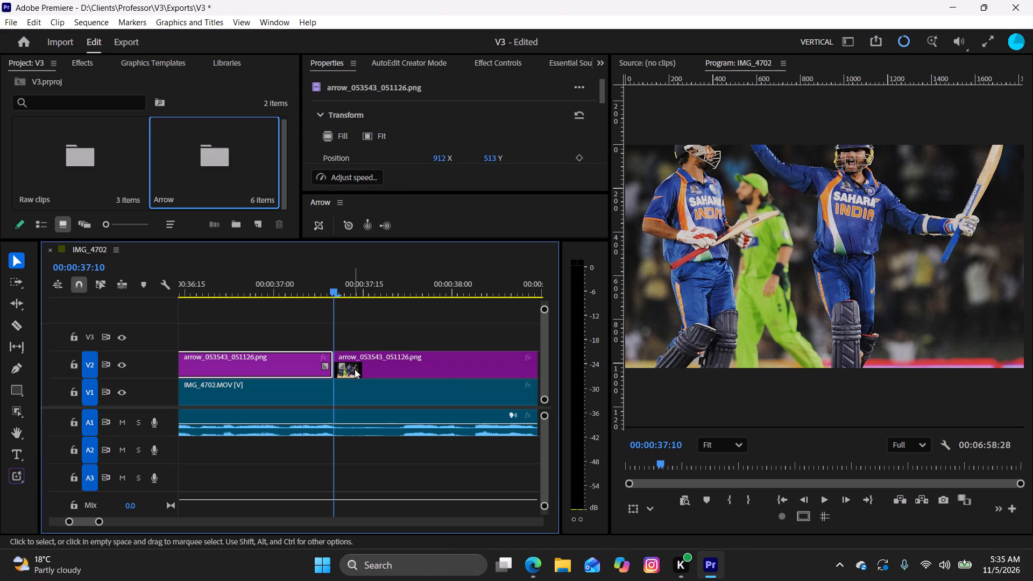
{"action": "left_click_drag", "start_coordinate": [336, 285], "coordinate": [348, 299]}
{"action": "key", "text": "space"}
{"action": "key", "text": "space"}
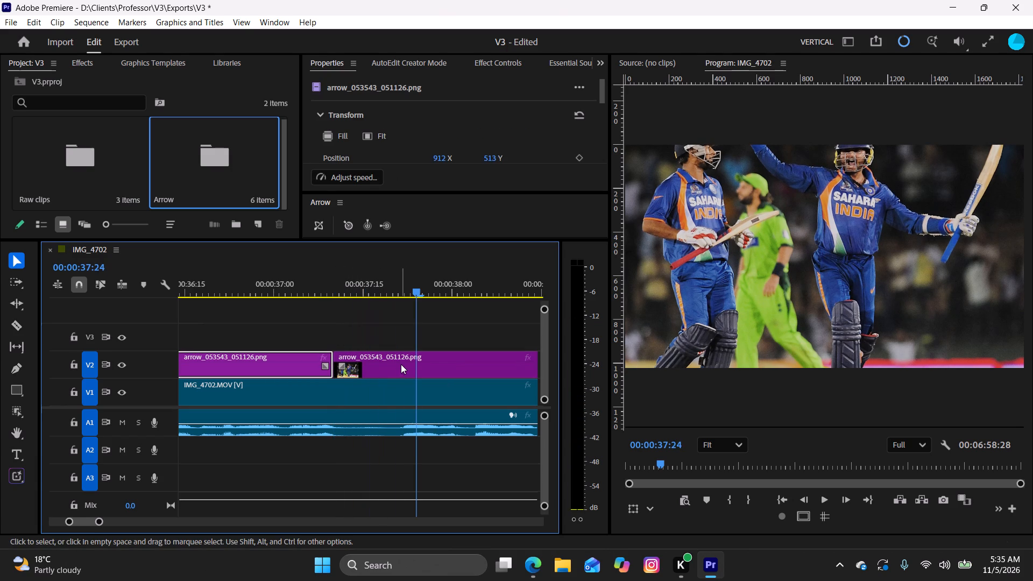
{"action": "left_click", "coordinate": [401, 365]}
{"action": "key", "text": "Delete"}
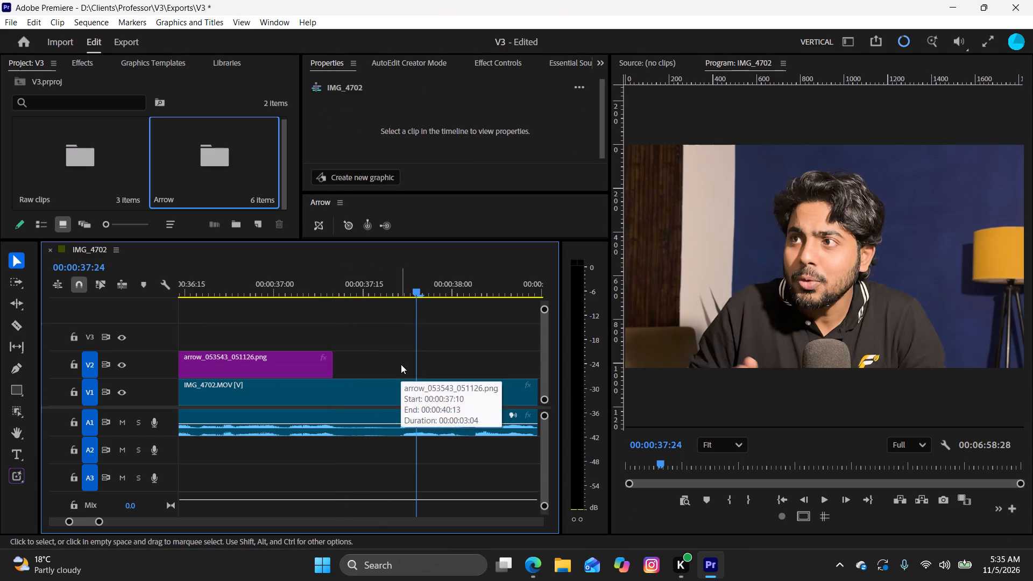
Split IMG_4702.MOV at 00:00:37:10 and ripple-trim out the silent pause up to about 00:00:37:21.
{"action": "left_click_drag", "start_coordinate": [411, 291], "coordinate": [346, 295]}
{"action": "key", "text": "space"}
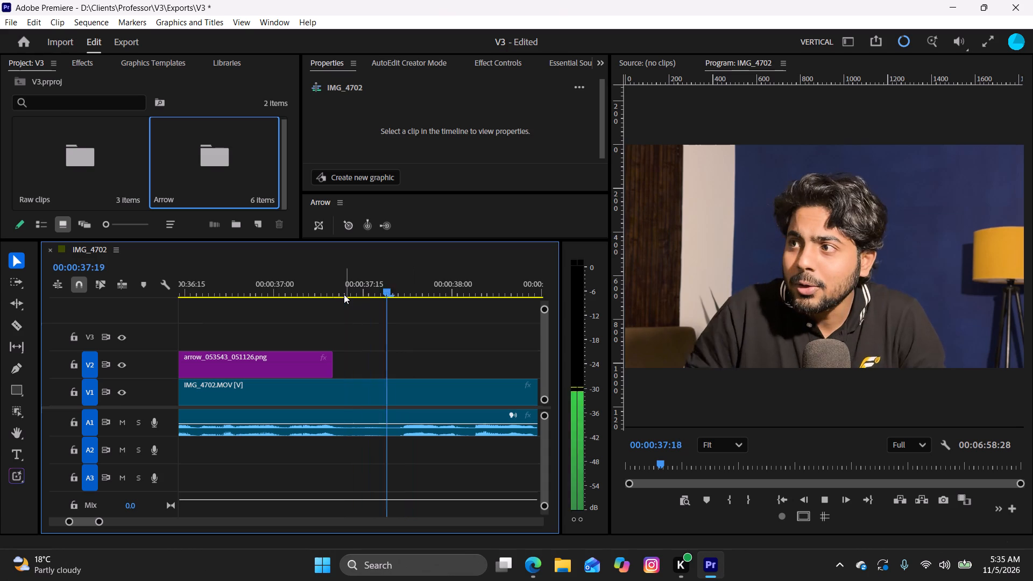
{"action": "key", "text": "space"}
{"action": "left_click_drag", "start_coordinate": [411, 294], "coordinate": [342, 335]}
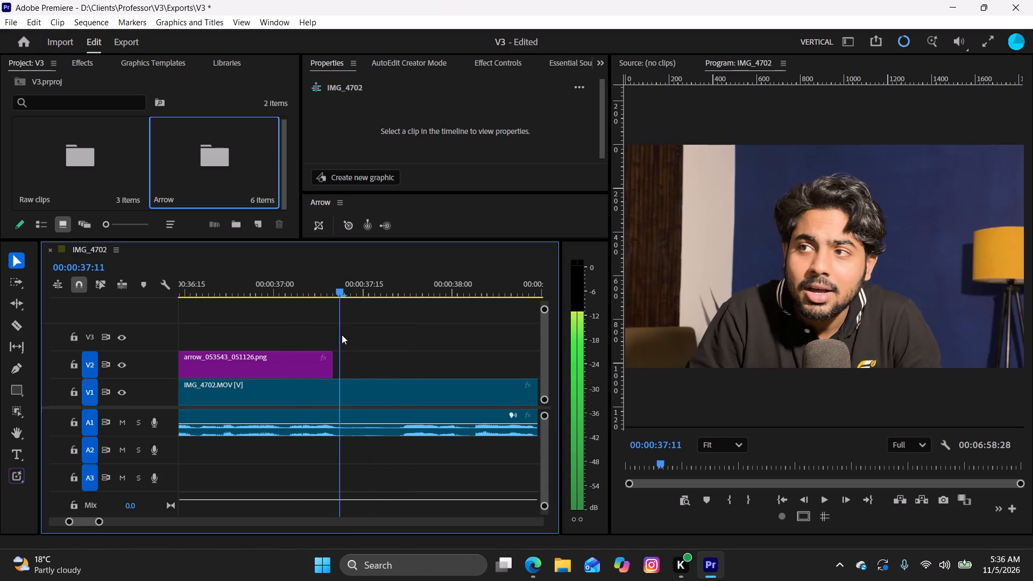
{"action": "left_click_drag", "start_coordinate": [342, 335], "coordinate": [334, 342]}
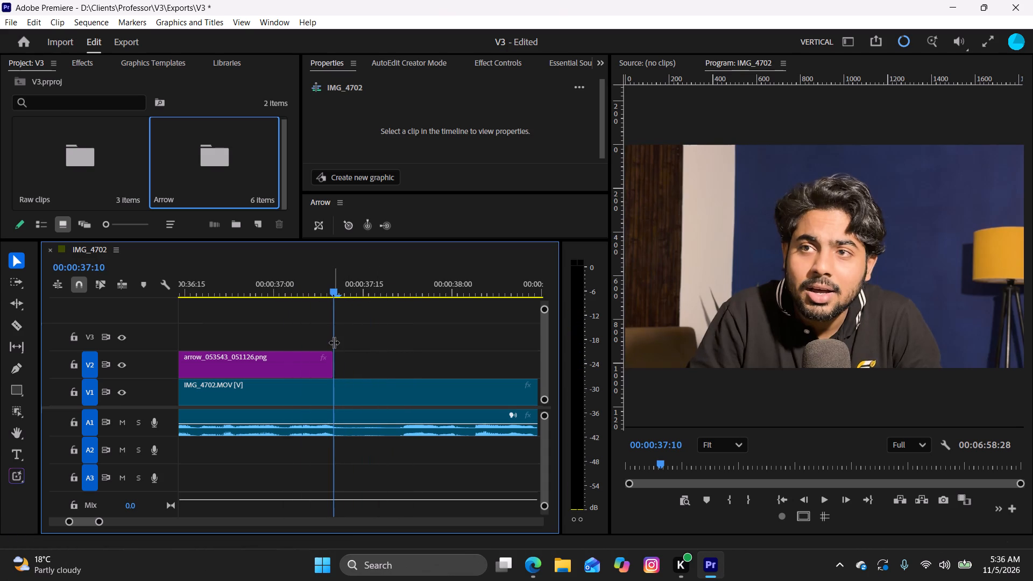
{"action": "left_click_drag", "start_coordinate": [384, 360], "coordinate": [395, 454]}
{"action": "key", "text": "w"}
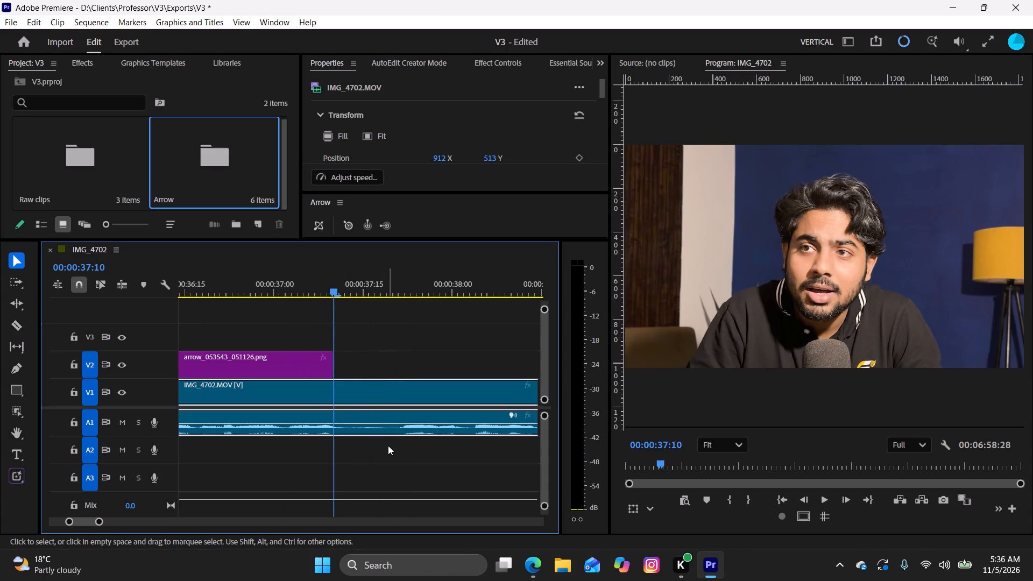
{"action": "left_click_drag", "start_coordinate": [335, 290], "coordinate": [399, 341]}
{"action": "type", "text": "q"}
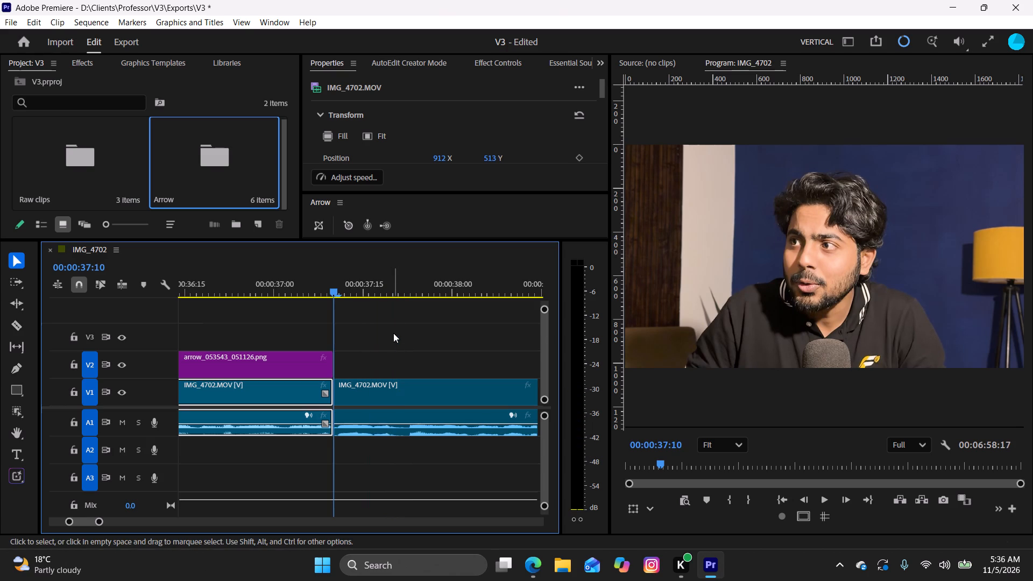
Play and scrub the speech following the new cut to about 00:00:40:00, then return the playhead to the batsmen photo's end.
{"action": "key", "text": "space"}
{"action": "key", "text": "space"}
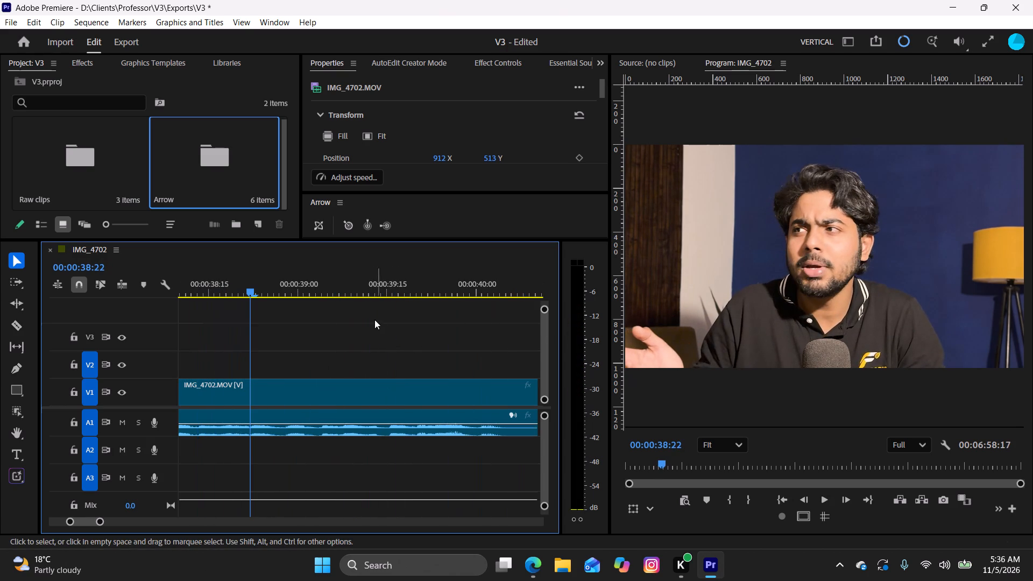
{"action": "left_click_drag", "start_coordinate": [252, 289], "coordinate": [200, 316]}
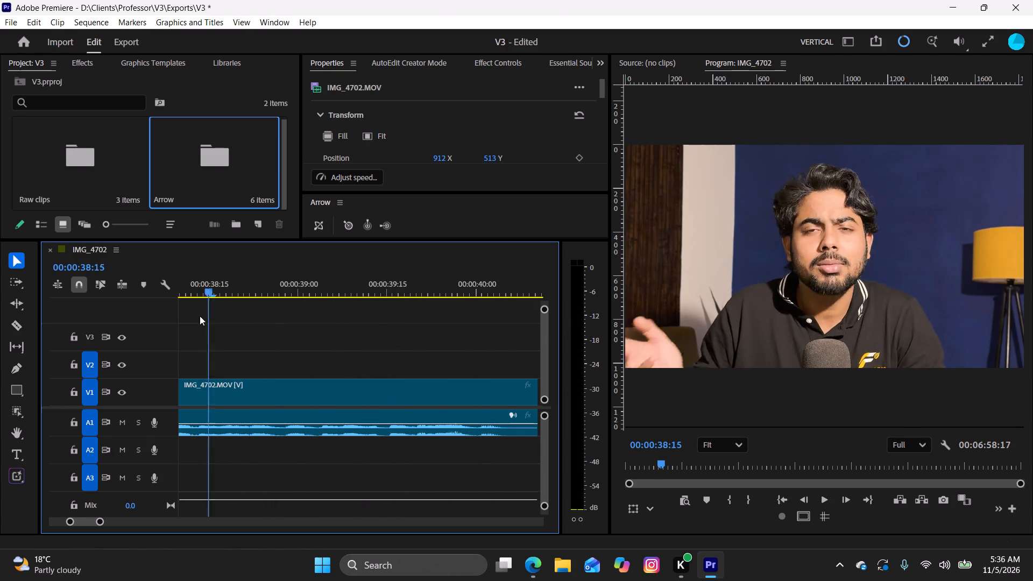
{"action": "left_click_drag", "start_coordinate": [200, 316], "coordinate": [242, 336]}
{"action": "key", "text": "space"}
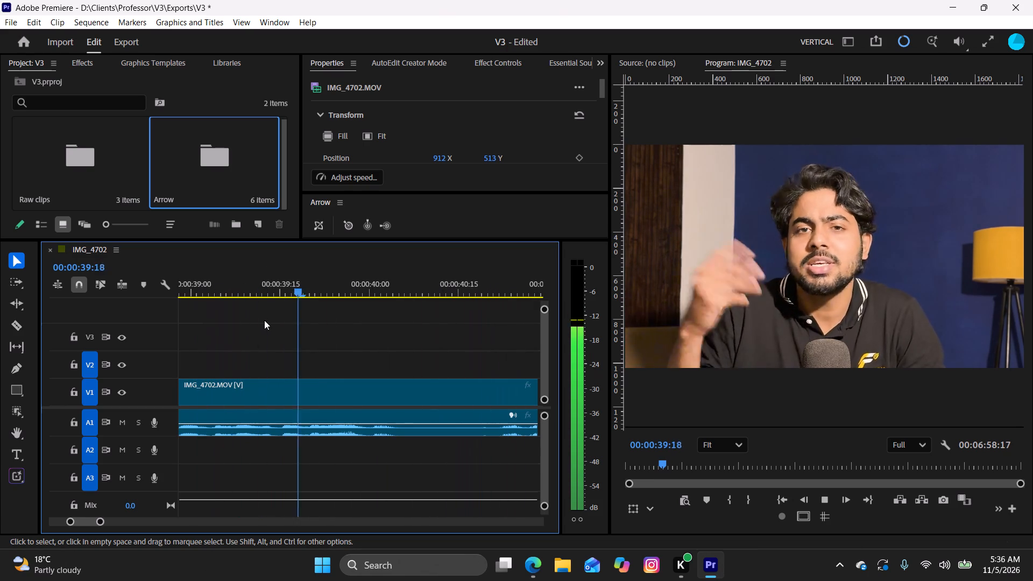
{"action": "key", "text": "space"}
{"action": "left_click_drag", "start_coordinate": [413, 291], "coordinate": [395, 302]}
{"action": "left_click_drag", "start_coordinate": [380, 290], "coordinate": [231, 323]}
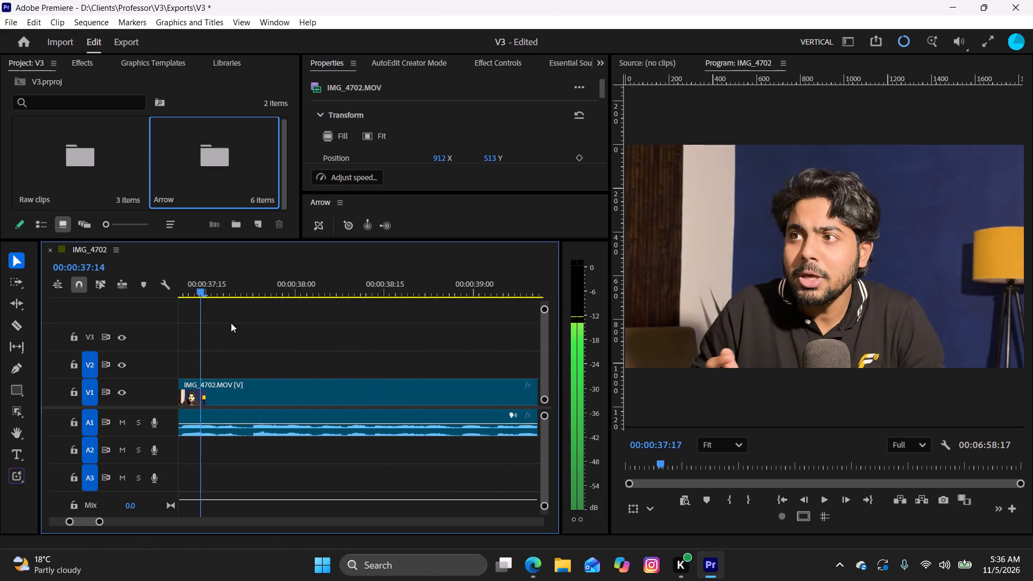
{"action": "left_click_drag", "start_coordinate": [231, 323], "coordinate": [383, 358]}
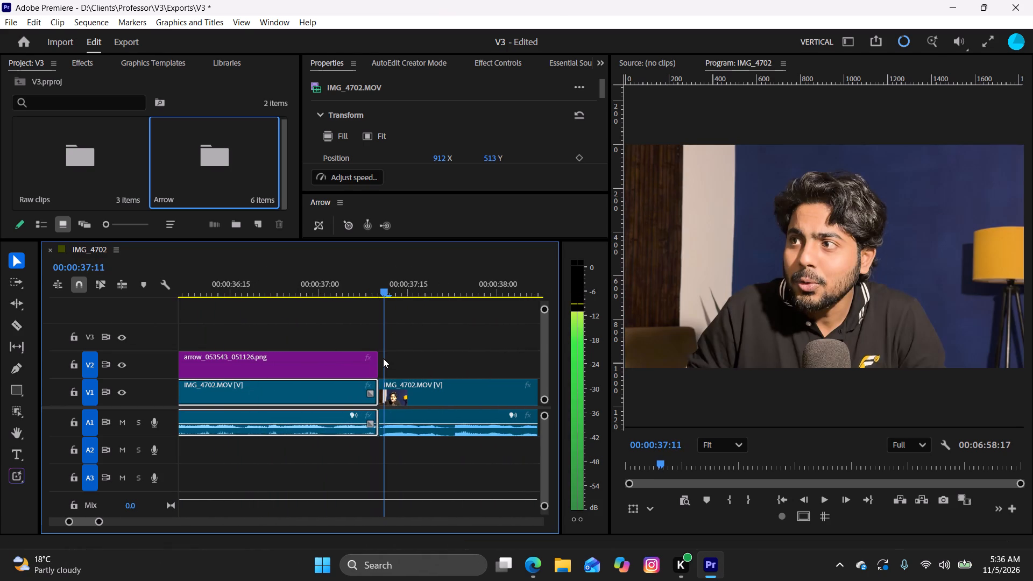
{"action": "left_click_drag", "start_coordinate": [383, 358], "coordinate": [380, 366]}
Switch to Edge, open India's innings on the Cricinfo scorecard, and snip its batting table from the India header through the Total row.
{"action": "left_click", "coordinate": [536, 566]}
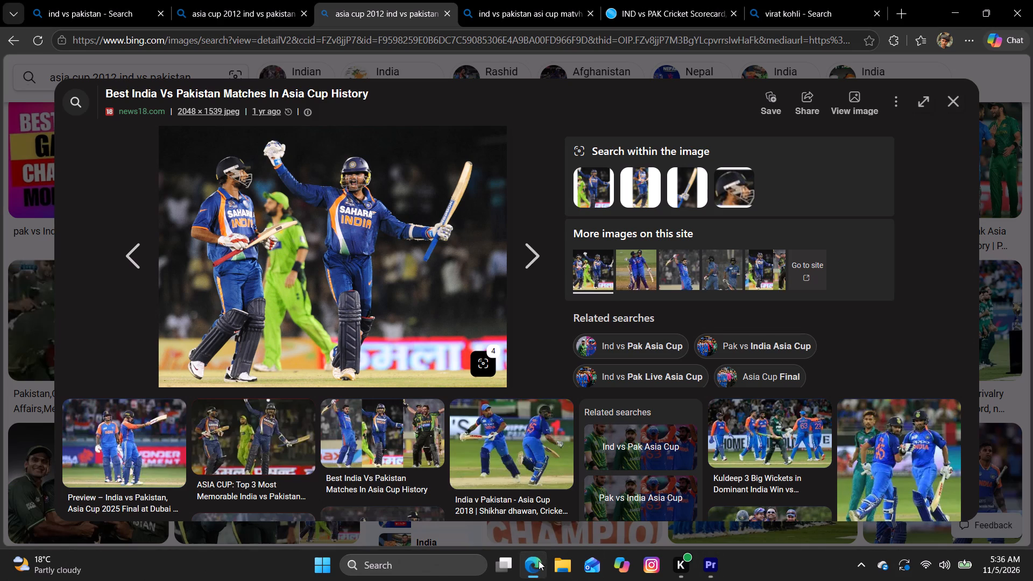
{"action": "left_click", "coordinate": [632, 10]}
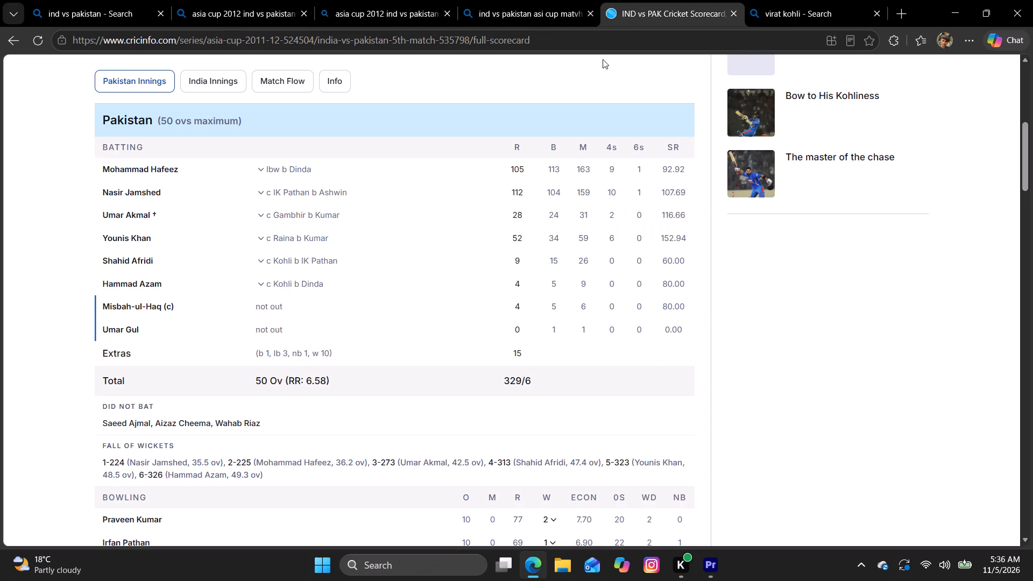
{"action": "left_click", "coordinate": [207, 82]}
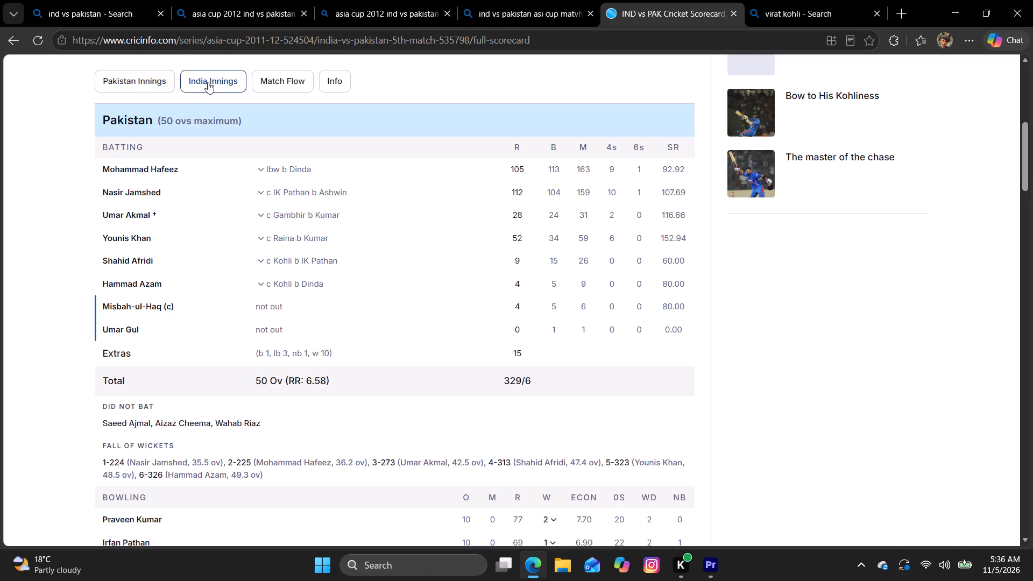
{"action": "scroll", "coordinate": [308, 194], "scroll_direction": "down", "scroll_amount": 2}
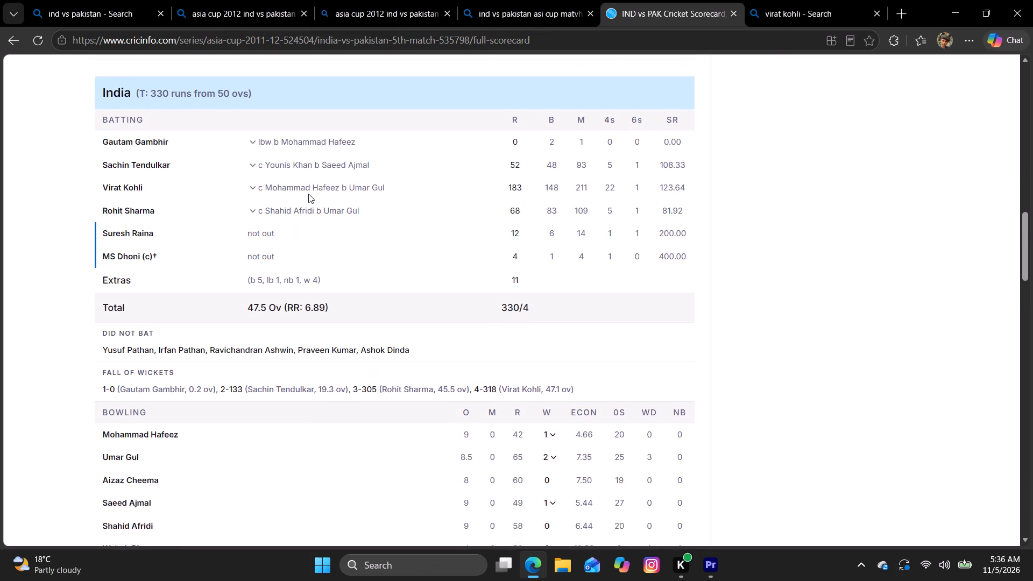
{"action": "scroll", "coordinate": [308, 194], "scroll_direction": "up", "scroll_amount": 1}
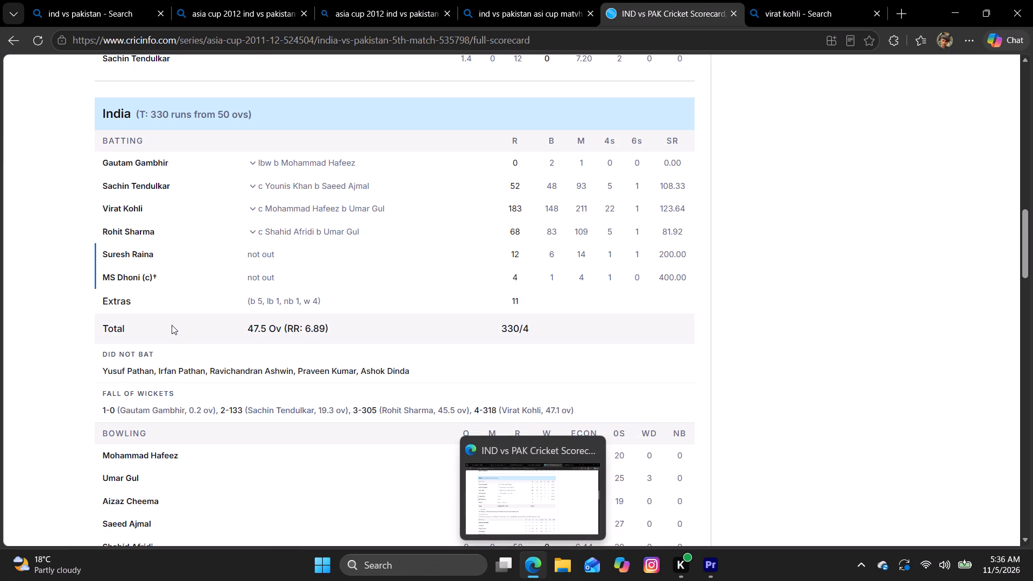
{"action": "key", "text": "shift+super+s"}
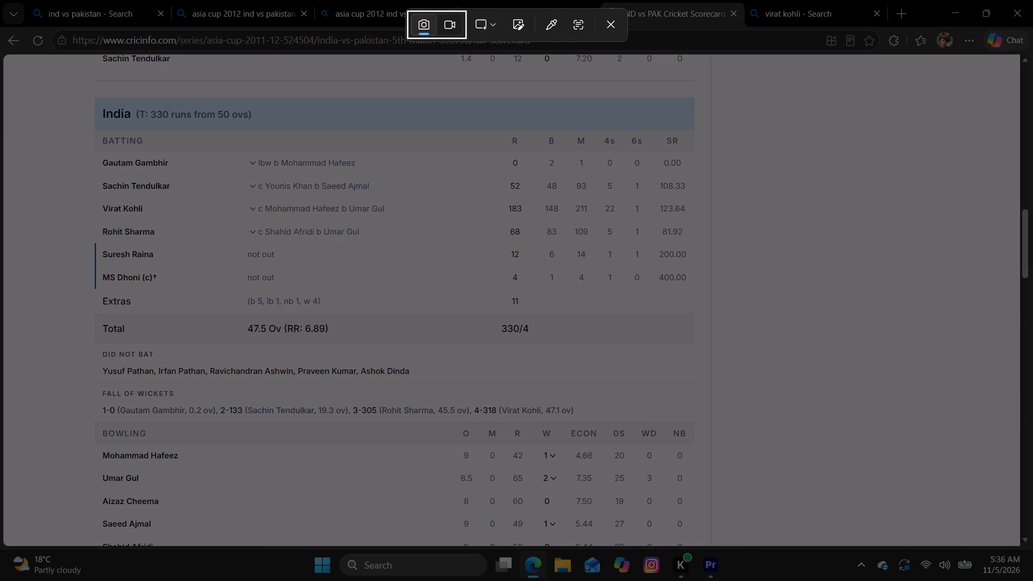
{"action": "left_click_drag", "start_coordinate": [97, 96], "coordinate": [532, 341]}
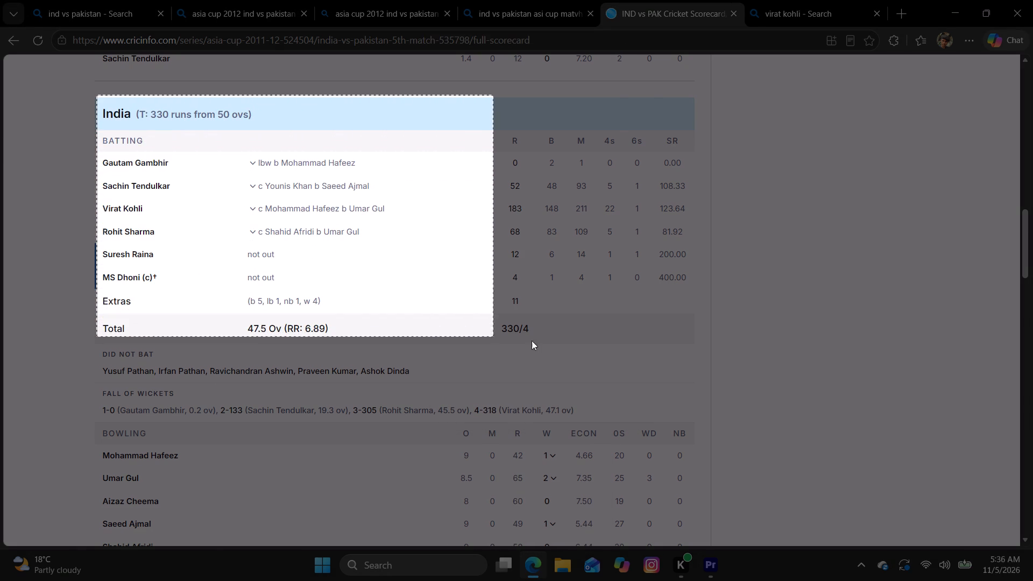
{"action": "left_click_drag", "start_coordinate": [532, 341], "coordinate": [707, 349]}
Switch to Premiere and import the copied India scorecard onto V2 at 00:00:37:10, directly after the batsmen photo.
{"action": "left_click", "coordinate": [707, 571]}
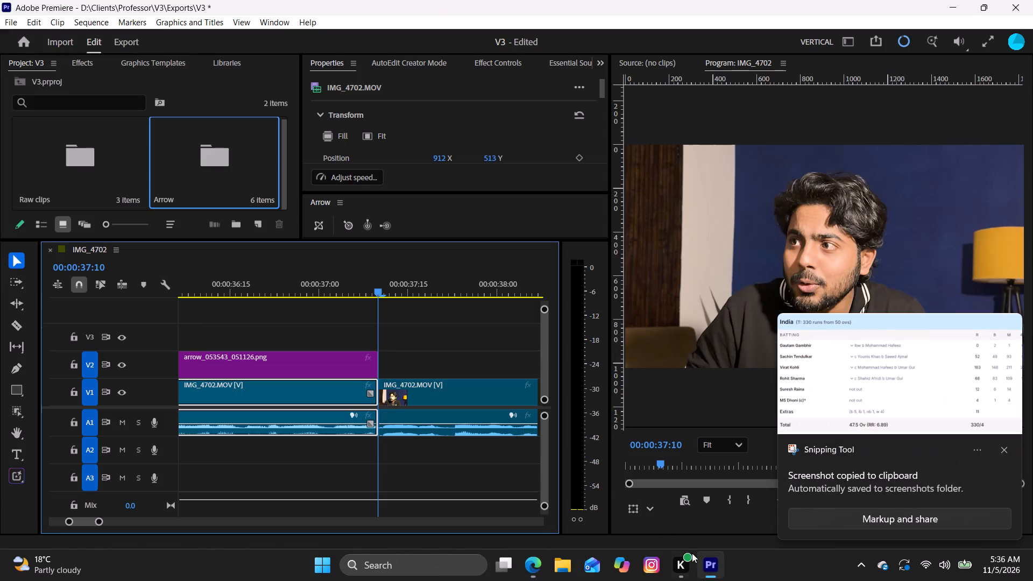
{"action": "left_click", "coordinate": [348, 222]}
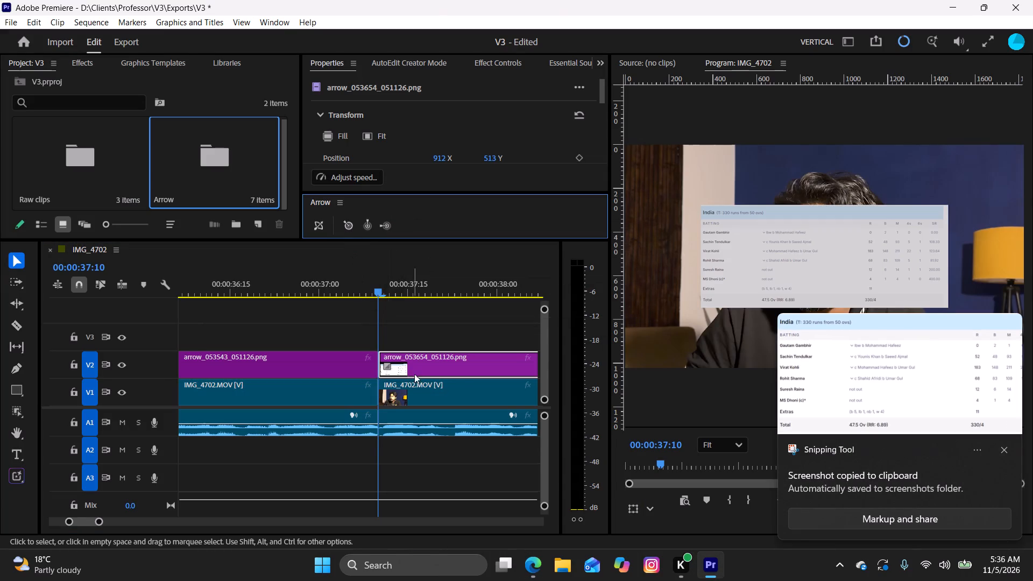
Play through the India scorecard overlay, split it on V2 at 00:00:40:04 where the phrase ends, and delete the remainder.
{"action": "key", "text": "space"}
{"action": "left_click", "coordinate": [405, 325]}
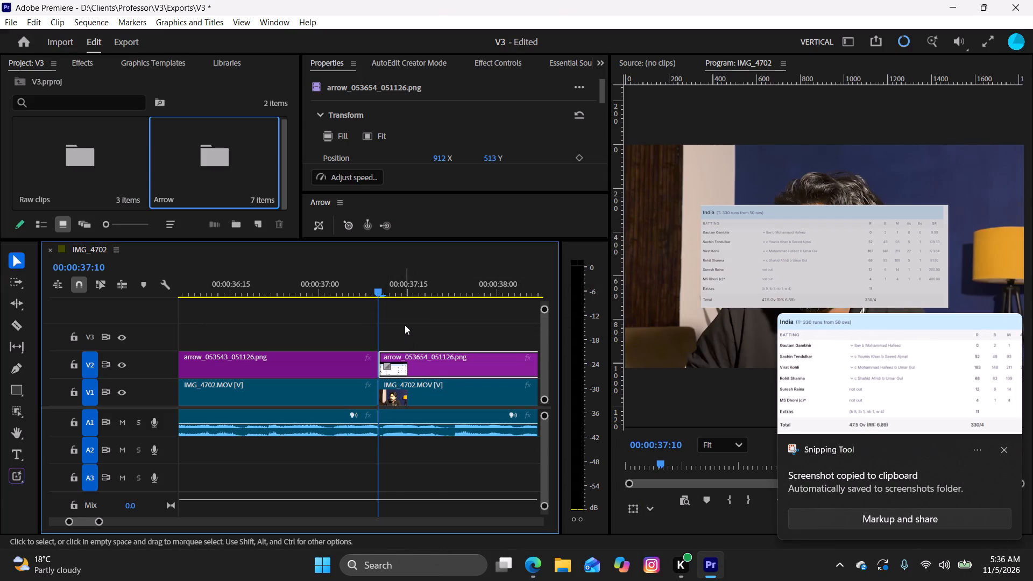
{"action": "key", "text": "space"}
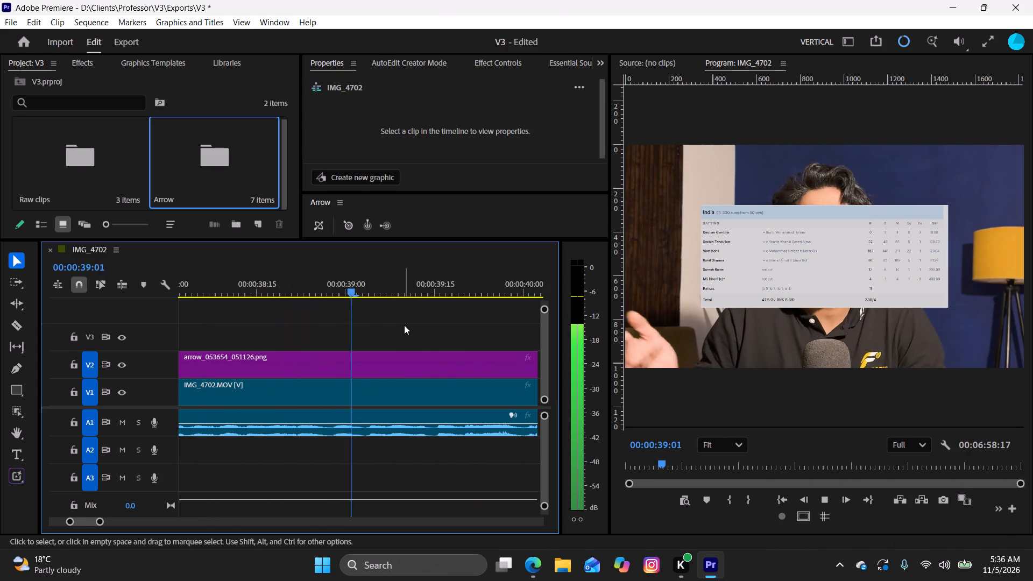
{"action": "key", "text": "space"}
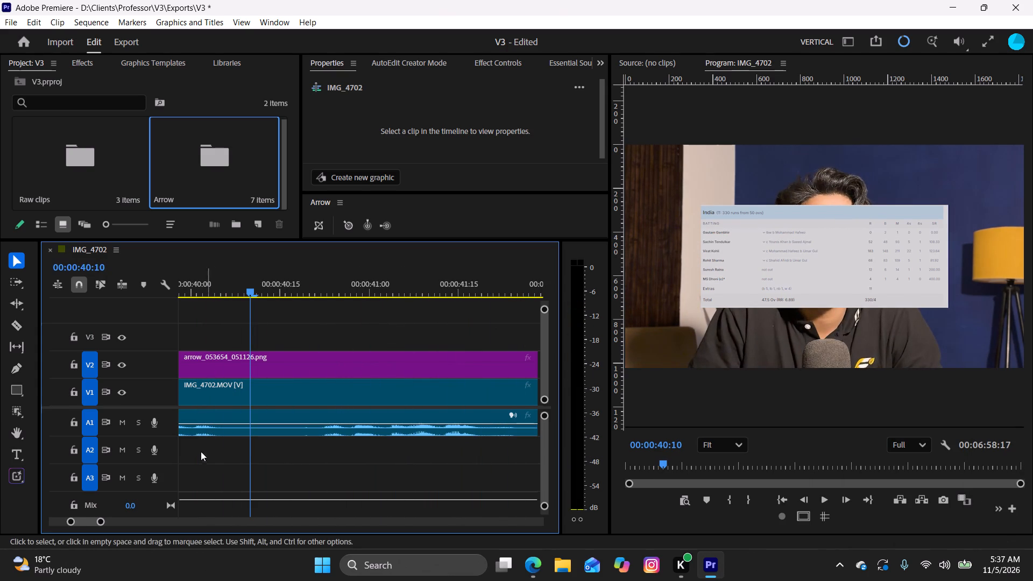
{"action": "left_click", "coordinate": [296, 370]}
{"action": "left_click_drag", "start_coordinate": [248, 290], "coordinate": [221, 310]}
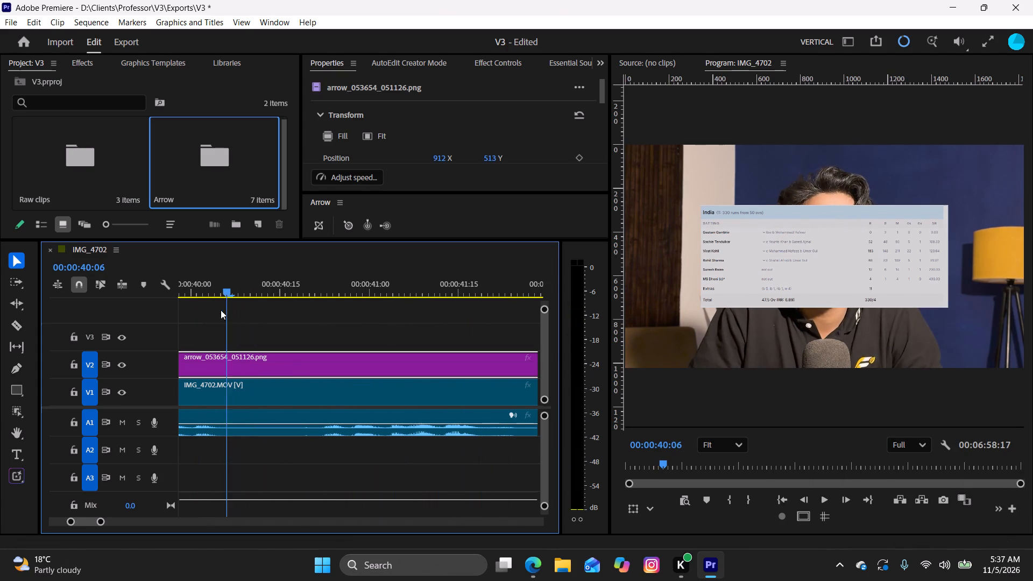
{"action": "left_click_drag", "start_coordinate": [221, 310], "coordinate": [213, 319]}
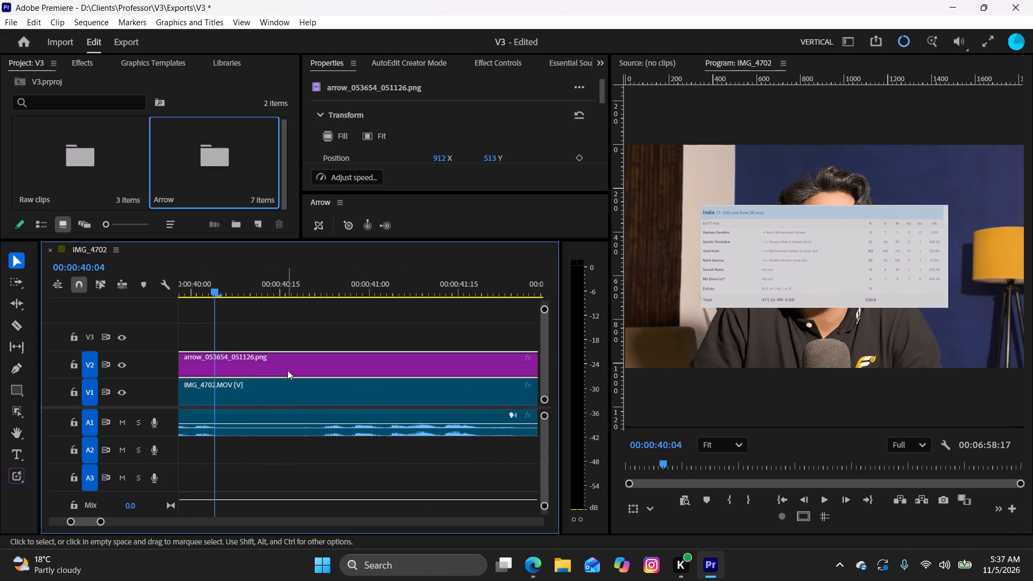
{"action": "key", "text": "w"}
{"action": "left_click", "coordinate": [287, 370]}
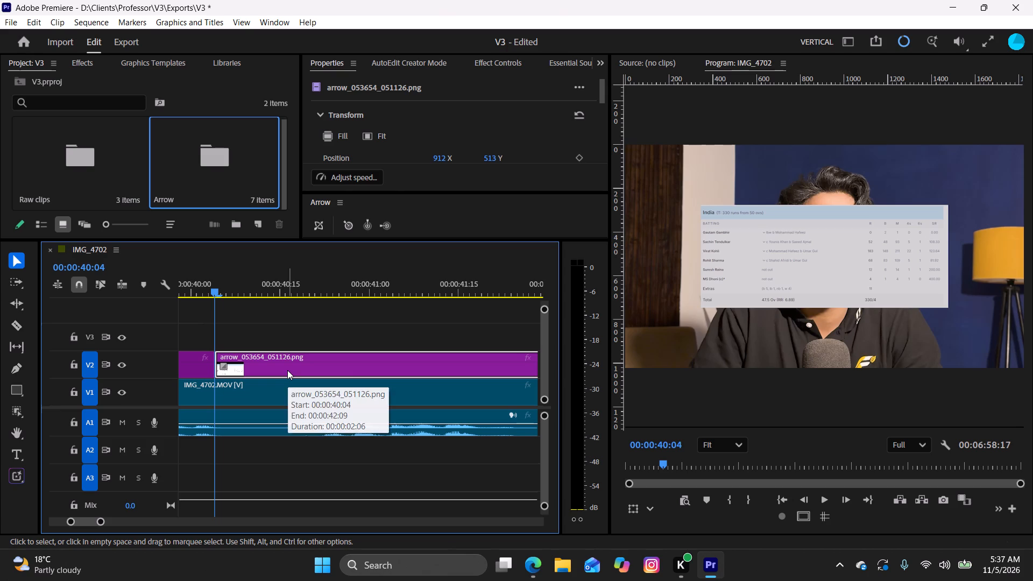
{"action": "key", "text": "BackSpace"}
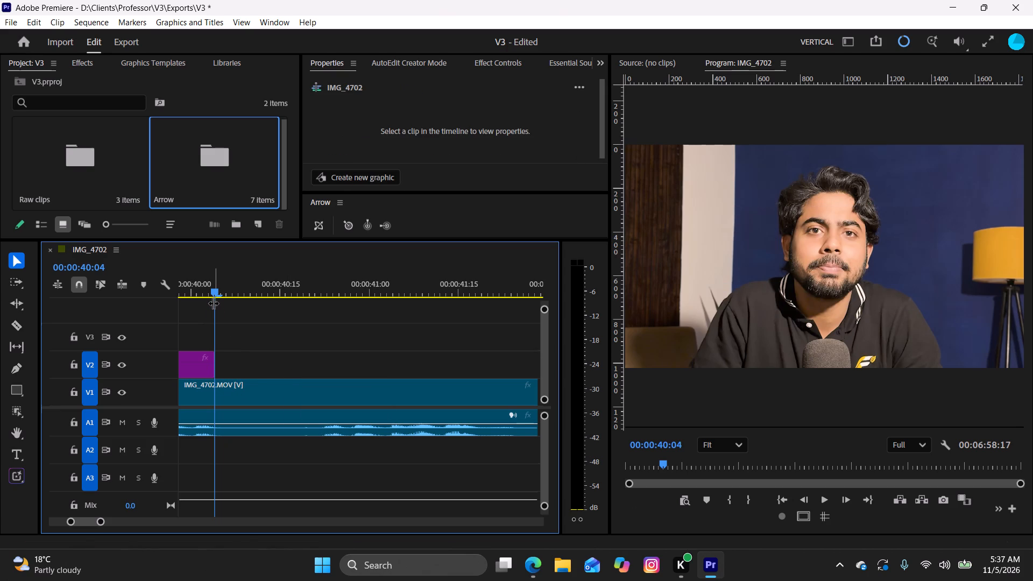
Split IMG_4702.MOV at 00:00:40:04 and ripple-trim out the silent pause up to about 00:00:40:21.
{"action": "left_click", "coordinate": [316, 363]}
{"action": "left_click_drag", "start_coordinate": [316, 363], "coordinate": [336, 449]}
{"action": "left_click_drag", "start_coordinate": [310, 358], "coordinate": [314, 413]}
{"action": "left_click_drag", "start_coordinate": [294, 352], "coordinate": [308, 396]}
{"action": "left_click_drag", "start_coordinate": [303, 362], "coordinate": [326, 448]}
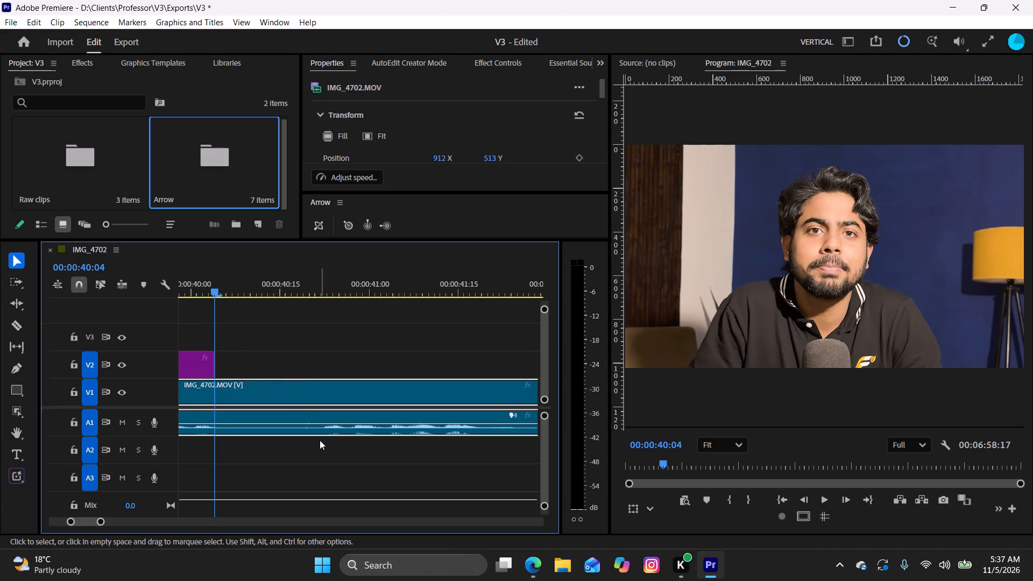
{"action": "key", "text": "w"}
{"action": "left_click_drag", "start_coordinate": [214, 286], "coordinate": [305, 349]}
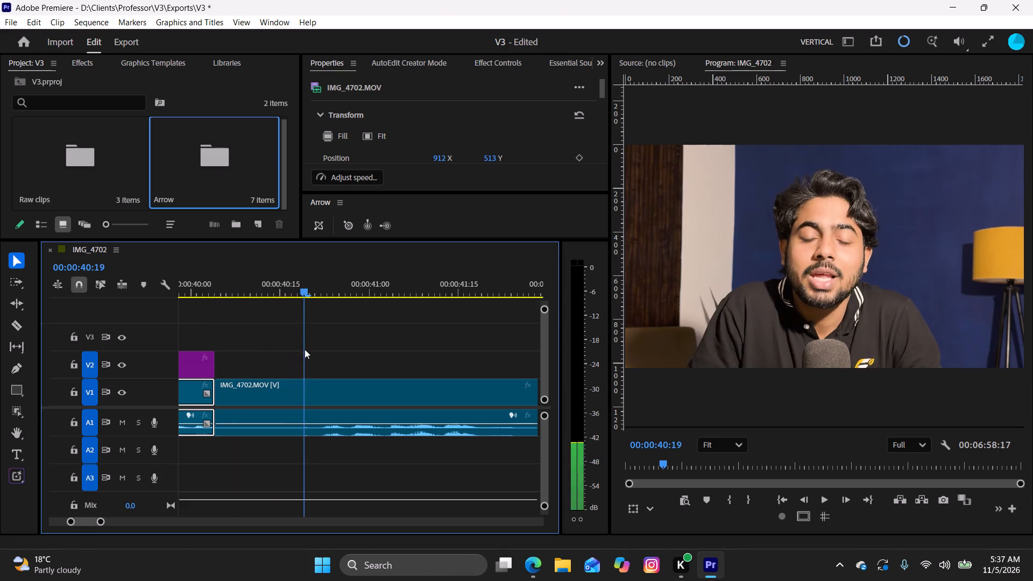
{"action": "left_click_drag", "start_coordinate": [305, 349], "coordinate": [317, 360]}
{"action": "key", "text": "q"}
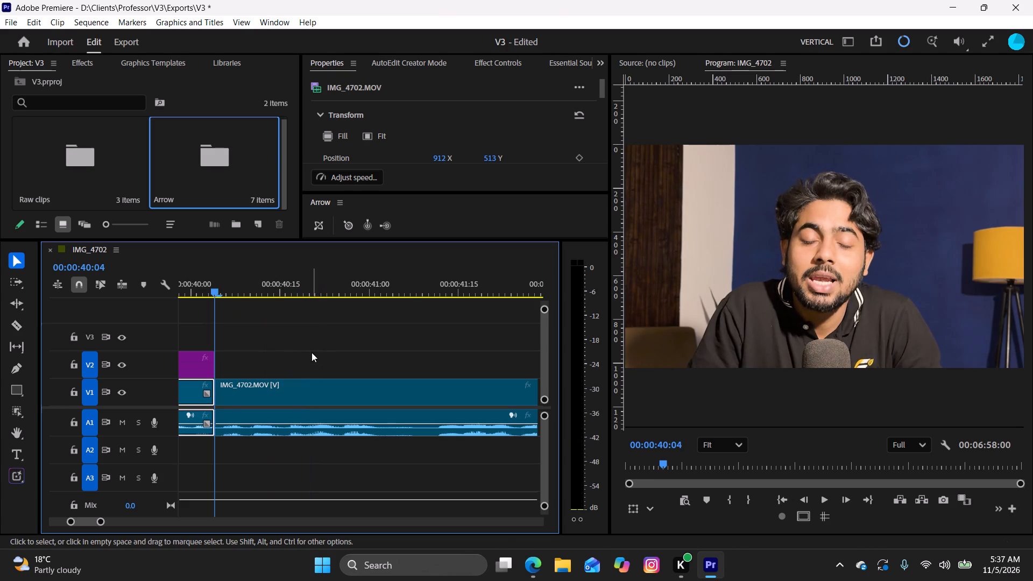
Play the speech following the new cut to about 00:00:42:18, then return the playhead to the India scorecard's end at 00:00:40:04.
{"action": "key", "text": "space"}
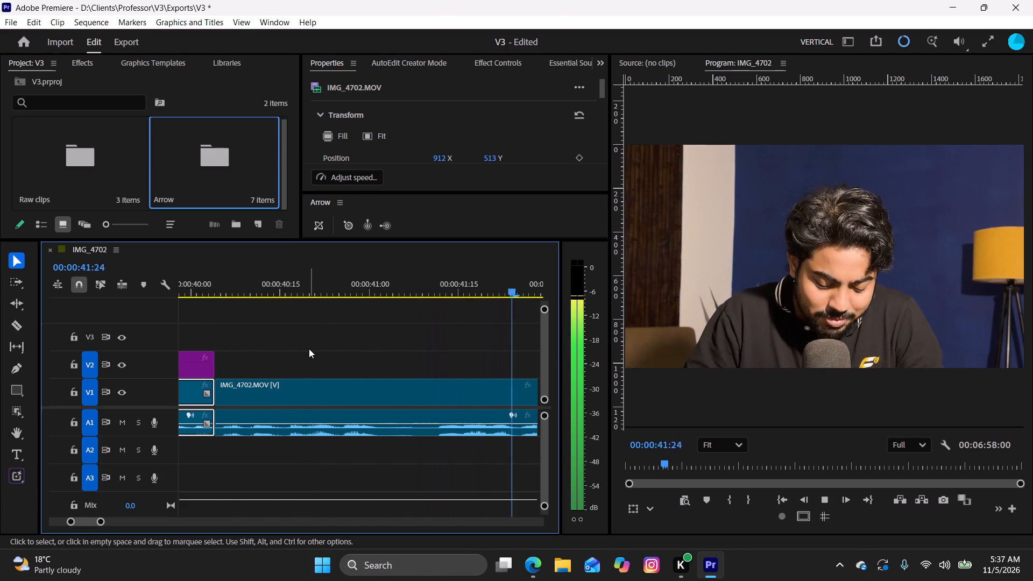
{"action": "key", "text": "space"}
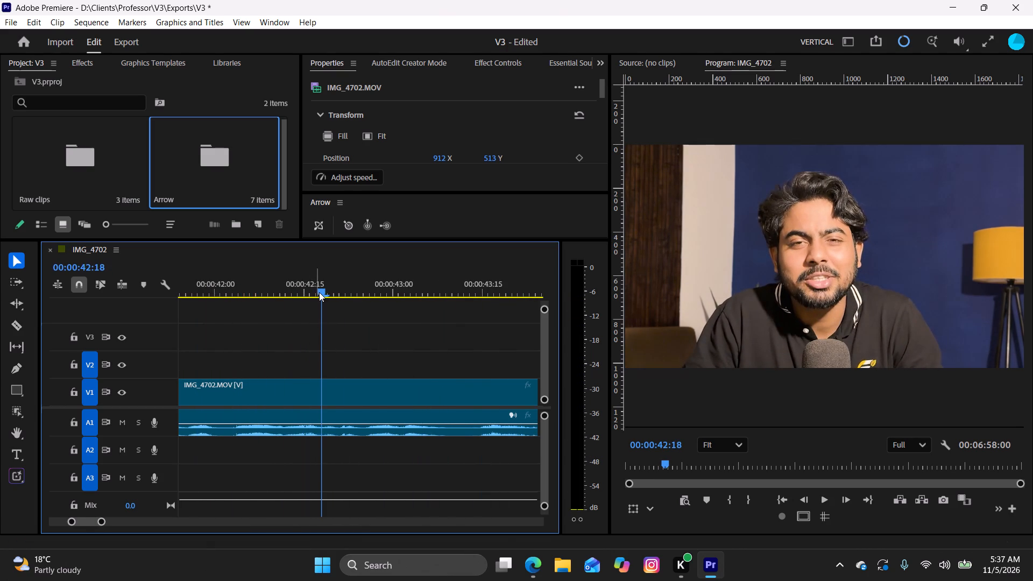
{"action": "left_click_drag", "start_coordinate": [319, 292], "coordinate": [212, 315]}
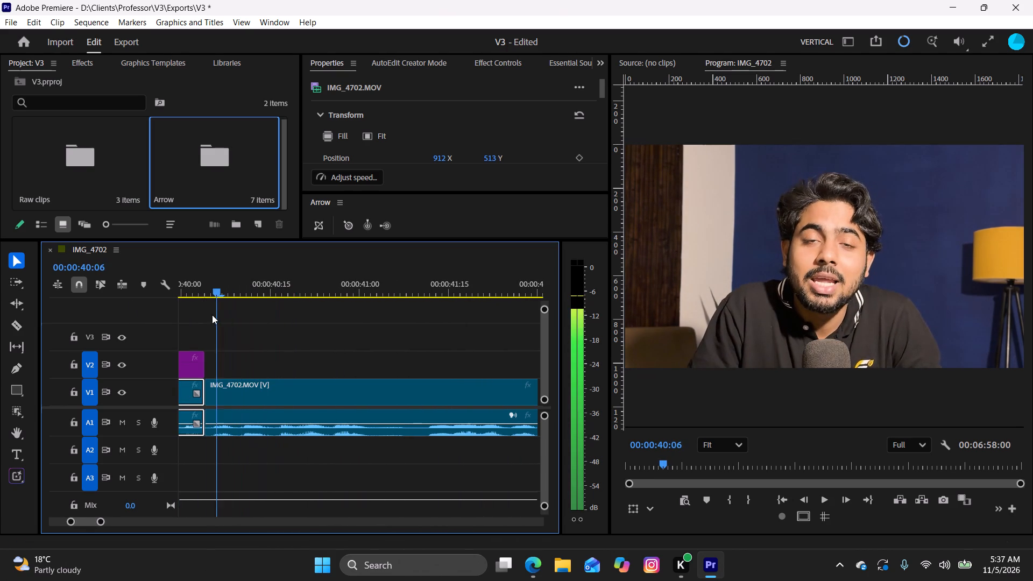
{"action": "left_click_drag", "start_coordinate": [212, 315], "coordinate": [203, 320]}
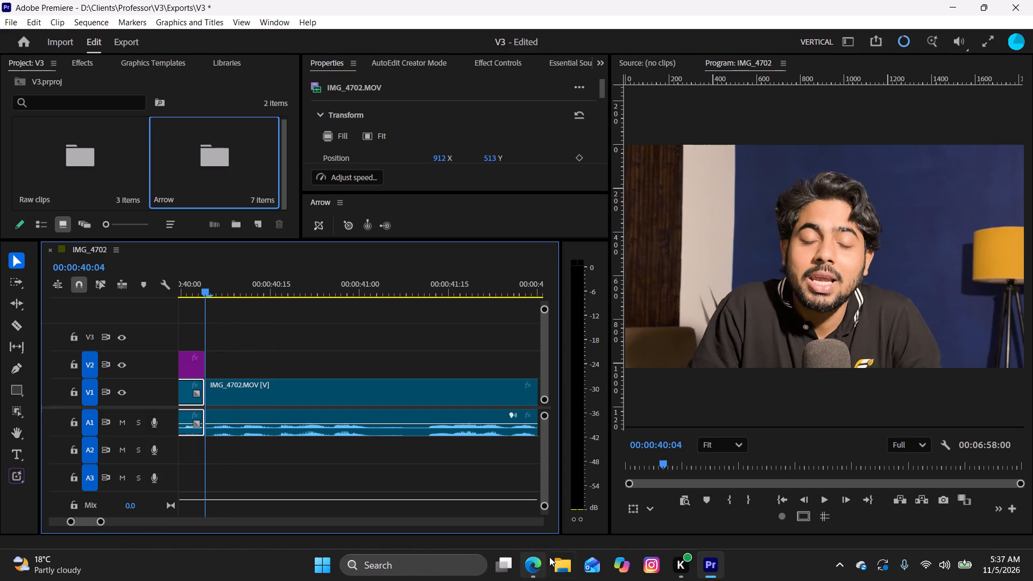
Switch to Edge and run a Bing image search for "chase master" in place of the Asia Cup 2012 search.
{"action": "left_click", "coordinate": [531, 563]}
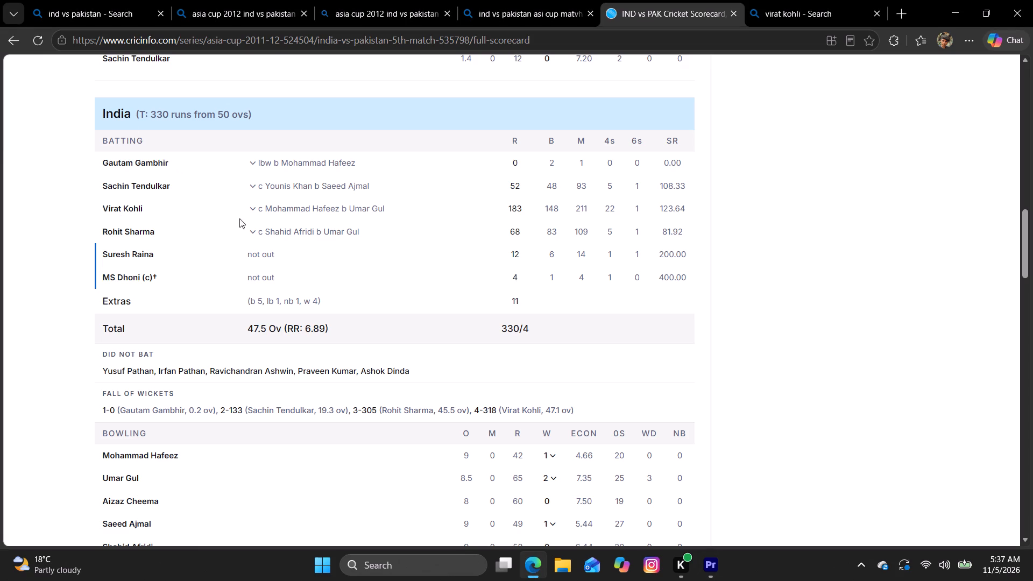
{"action": "scroll", "coordinate": [345, 166], "scroll_direction": "up", "scroll_amount": 1}
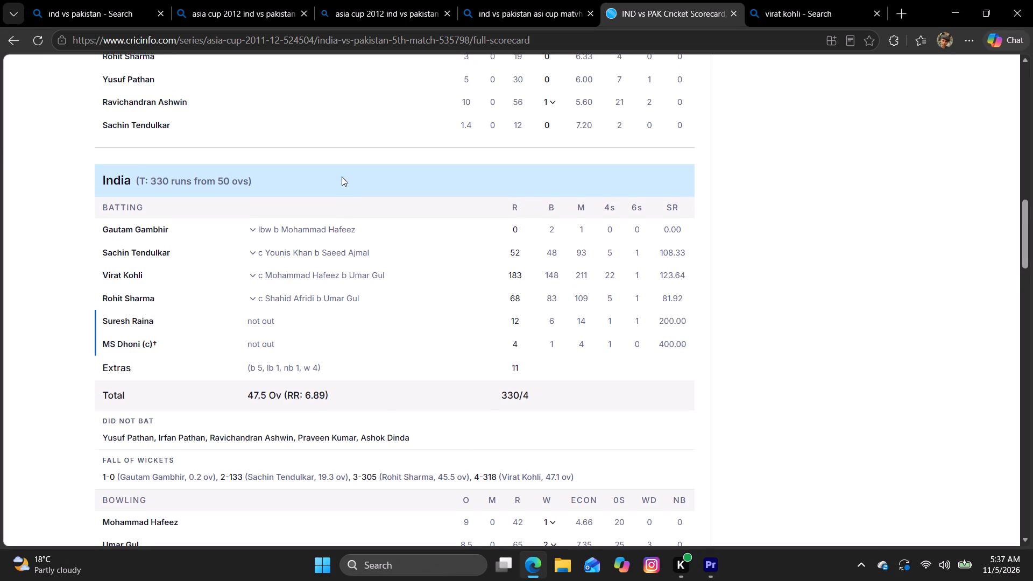
{"action": "left_click", "coordinate": [266, 3]}
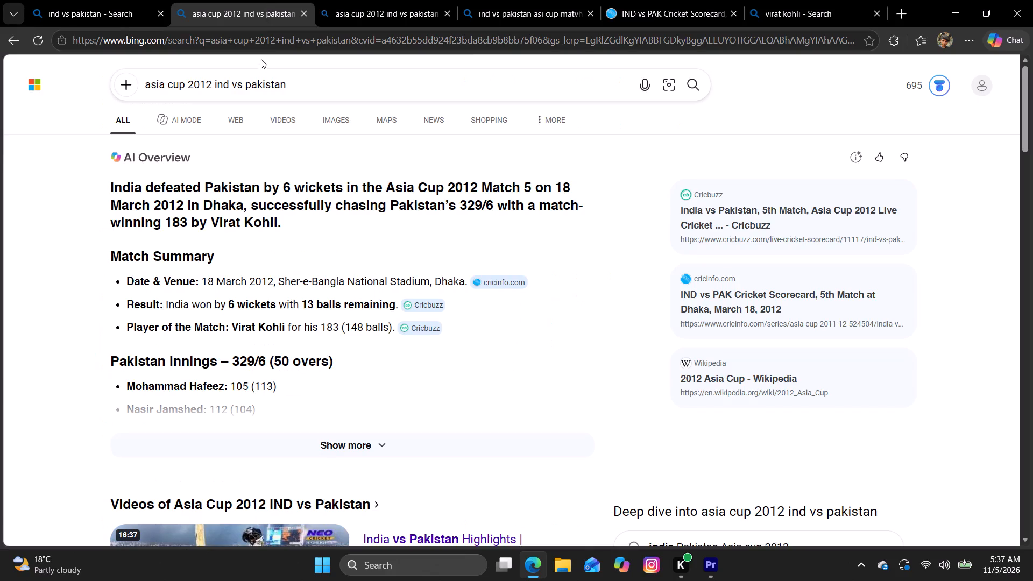
{"action": "left_click", "coordinate": [297, 46]}
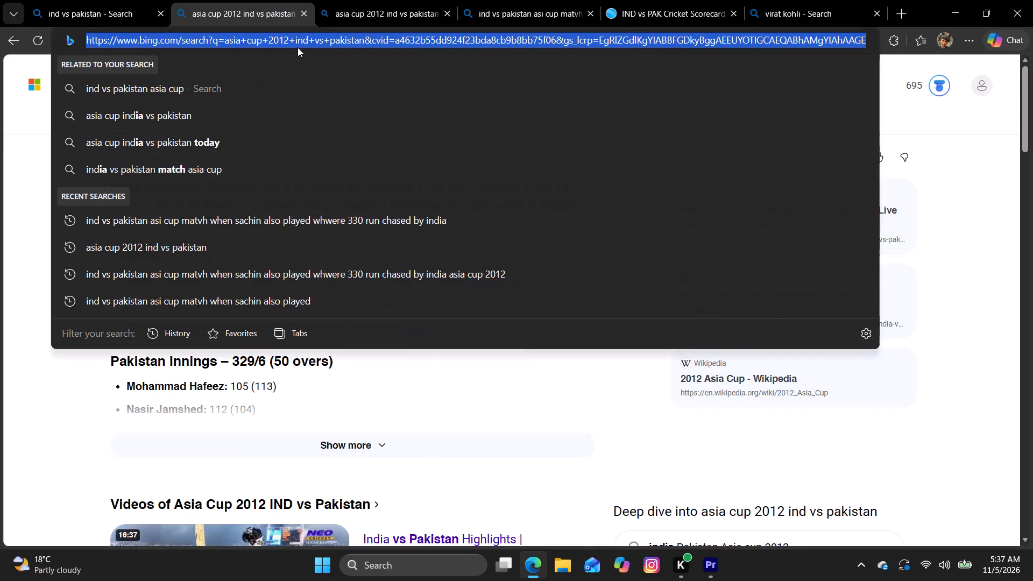
{"action": "type", "text": "chase master"}
{"action": "key", "text": "space"}
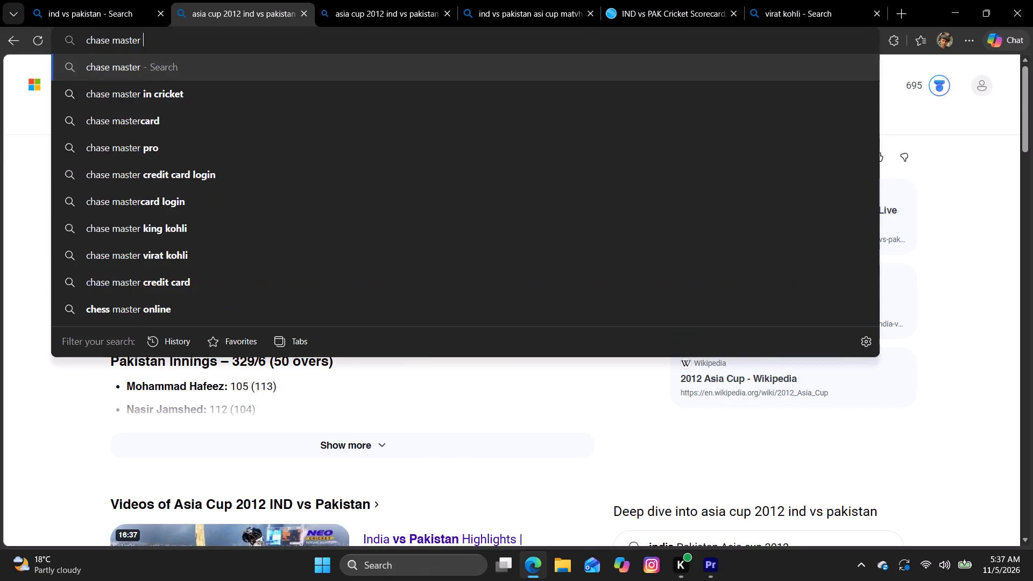
{"action": "key", "text": "Return"}
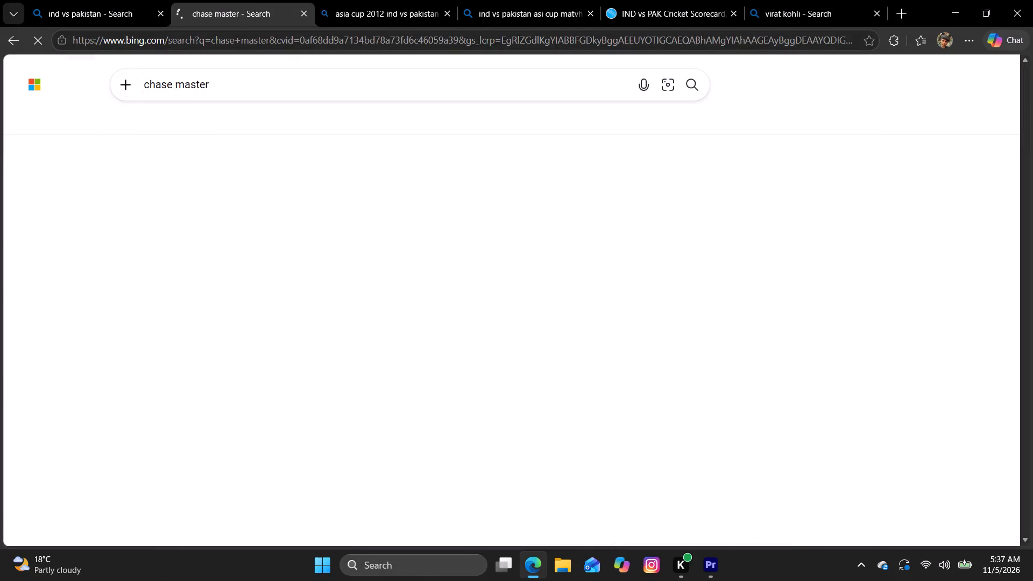
{"action": "left_click", "coordinate": [287, 117]}
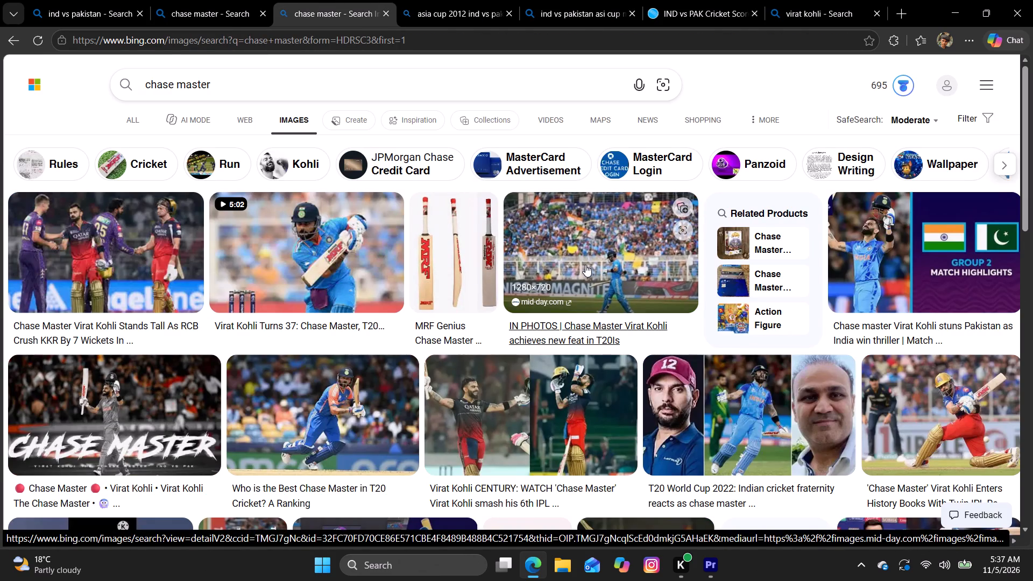
Preview the Chase Master text image and the Virat Kohli thumbs-up portrait, and examine their related images for a suitable overlay.
{"action": "left_click", "coordinate": [73, 430]}
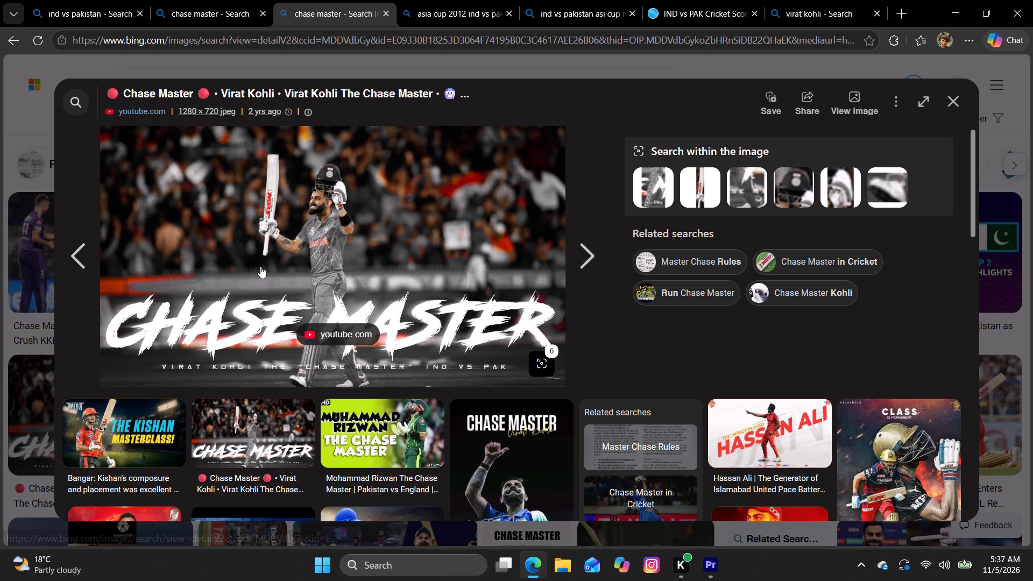
{"action": "left_click", "coordinate": [488, 480]}
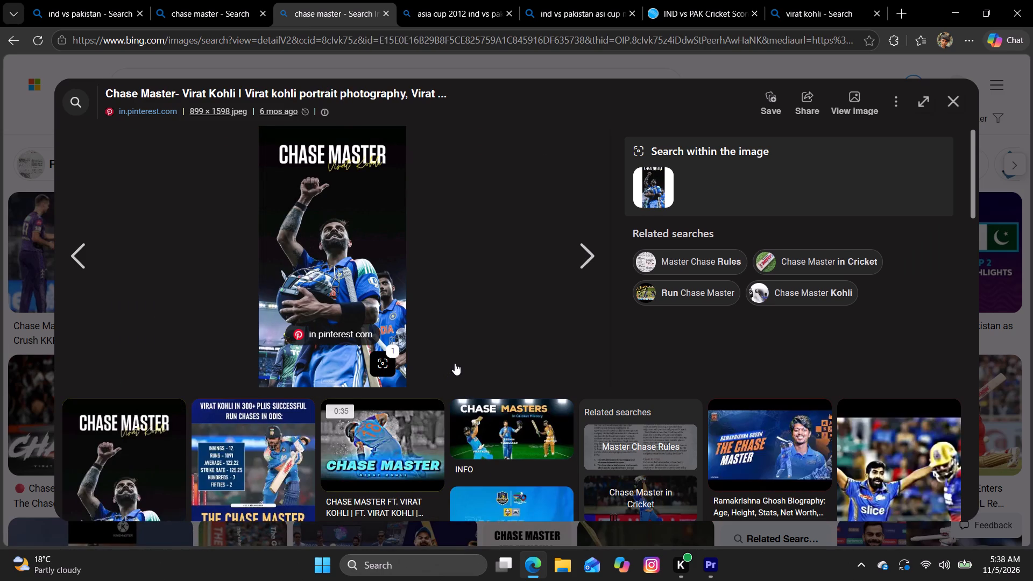
{"action": "scroll", "coordinate": [467, 401], "scroll_direction": "down", "scroll_amount": 3}
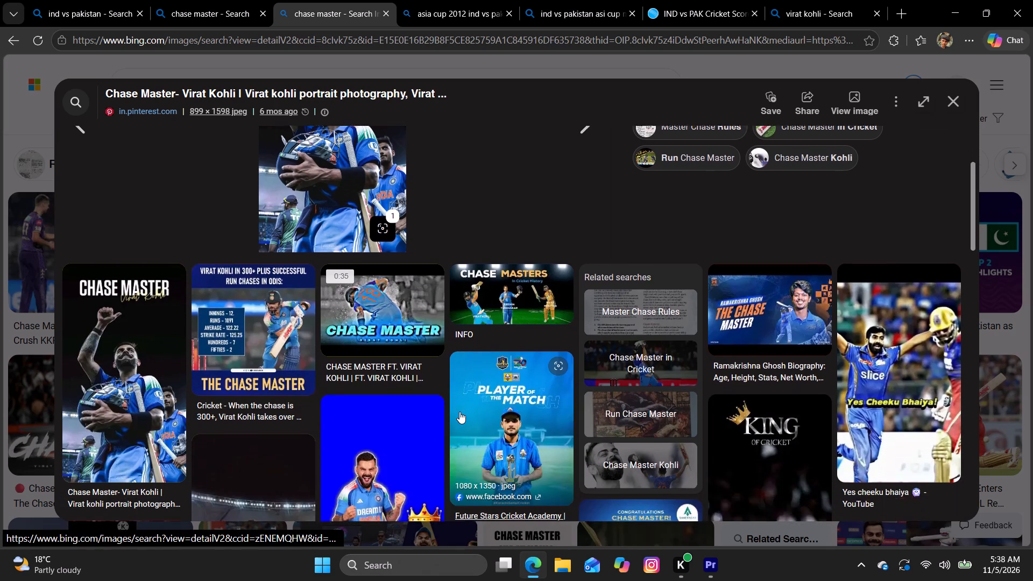
{"action": "scroll", "coordinate": [459, 412], "scroll_direction": "down", "scroll_amount": 6}
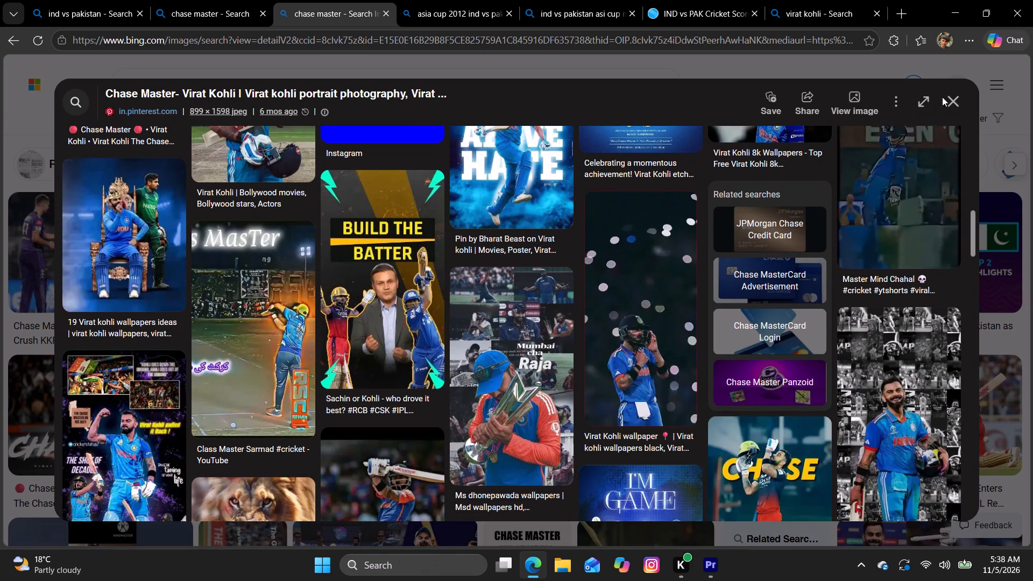
{"action": "left_click", "coordinate": [950, 96]}
Browse the "chase master" image results for a picture that suits the next spoken phrase.
{"action": "scroll", "coordinate": [640, 300], "scroll_direction": "down", "scroll_amount": 6}
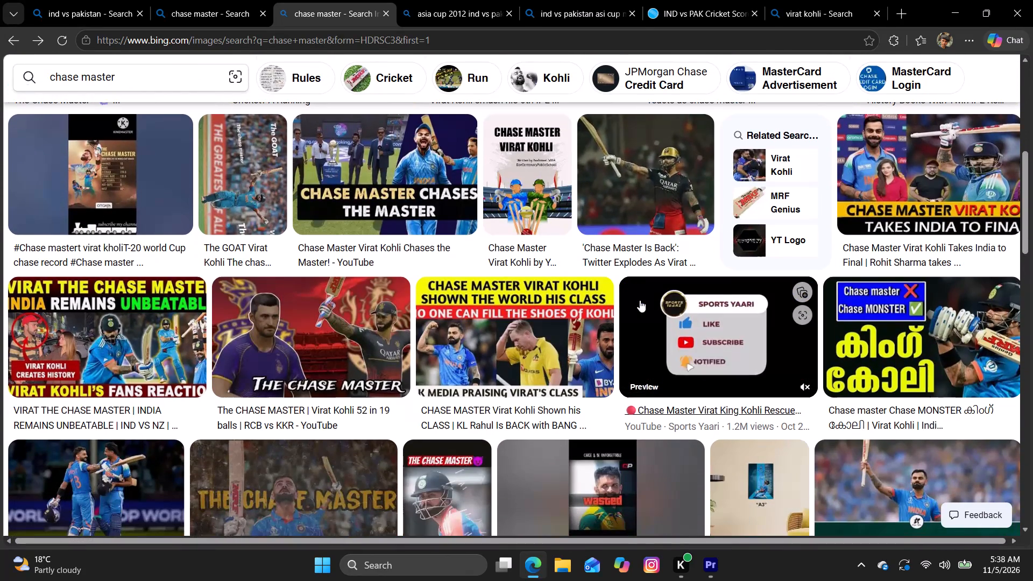
{"action": "scroll", "coordinate": [631, 300], "scroll_direction": "down", "scroll_amount": 2}
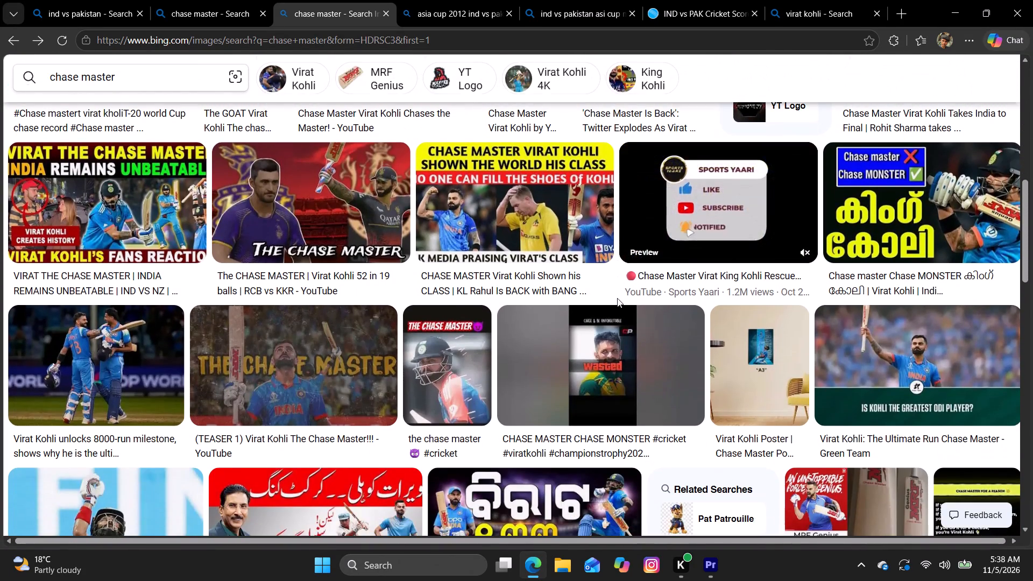
{"action": "scroll", "coordinate": [617, 298], "scroll_direction": "down", "scroll_amount": 5}
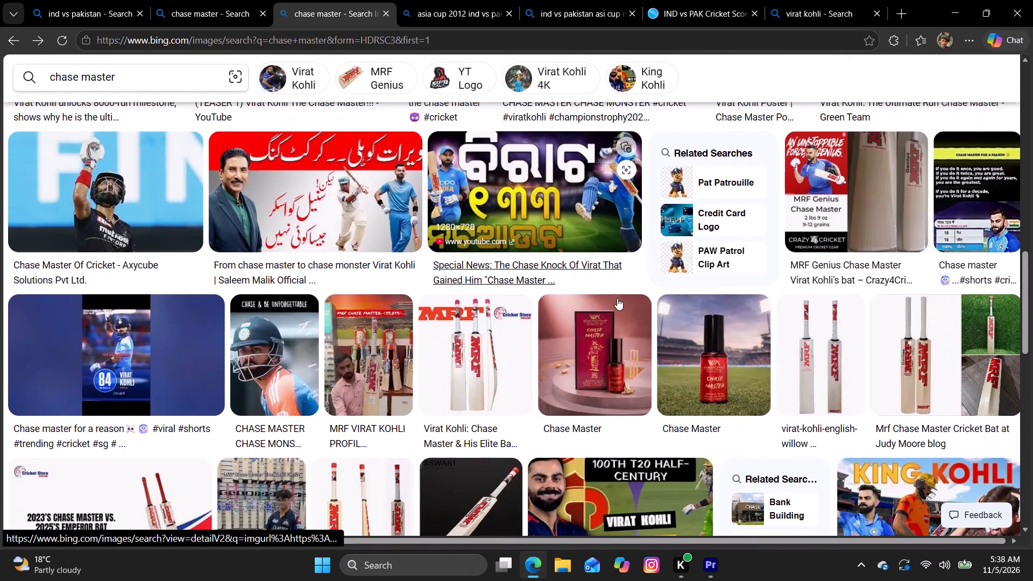
{"action": "scroll", "coordinate": [617, 298], "scroll_direction": "down", "scroll_amount": 5}
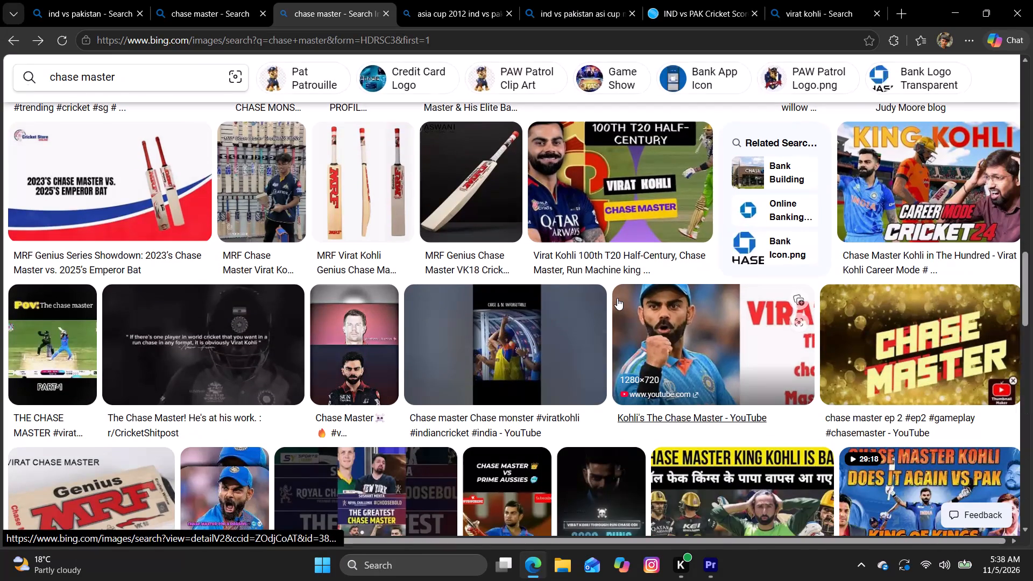
{"action": "scroll", "coordinate": [617, 298], "scroll_direction": "down", "scroll_amount": 2}
{"action": "scroll", "coordinate": [617, 298], "scroll_direction": "up", "scroll_amount": 14}
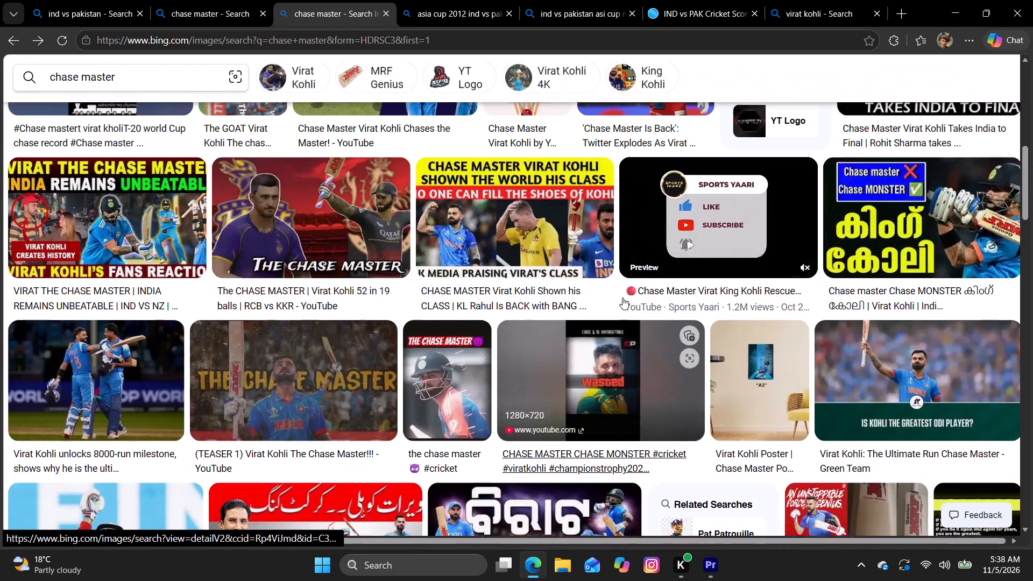
{"action": "scroll", "coordinate": [622, 297], "scroll_direction": "up", "scroll_amount": 8}
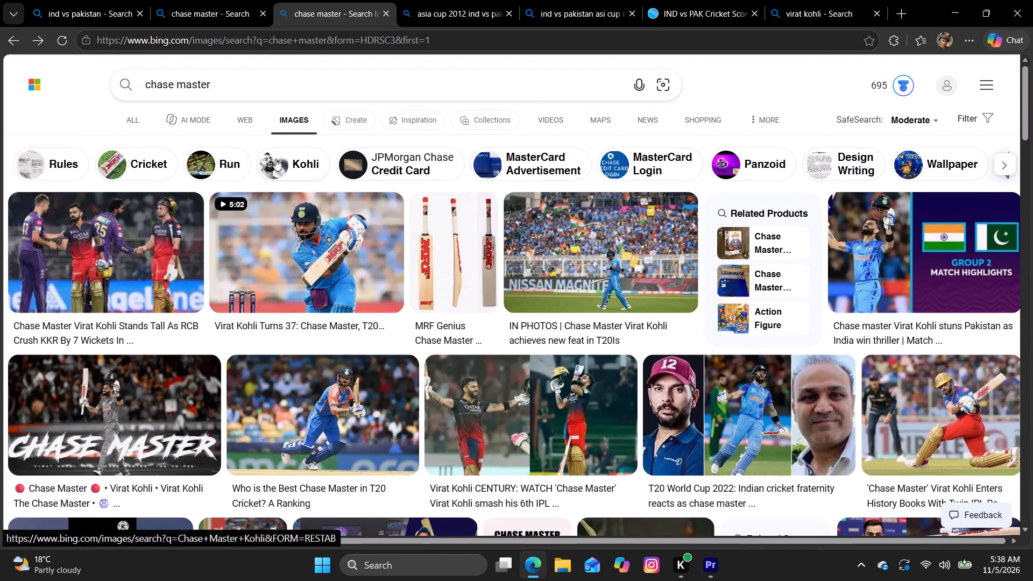
Refine the image search to "chase master virat kohli".
{"action": "left_click", "coordinate": [270, 79]}
{"action": "key", "text": "space"}
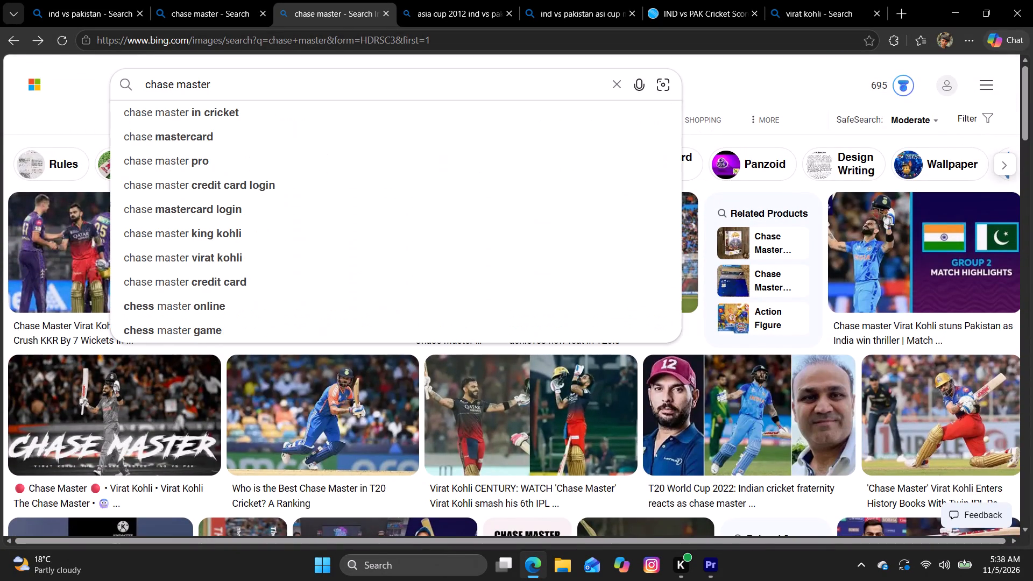
{"action": "type", "text": "virat"}
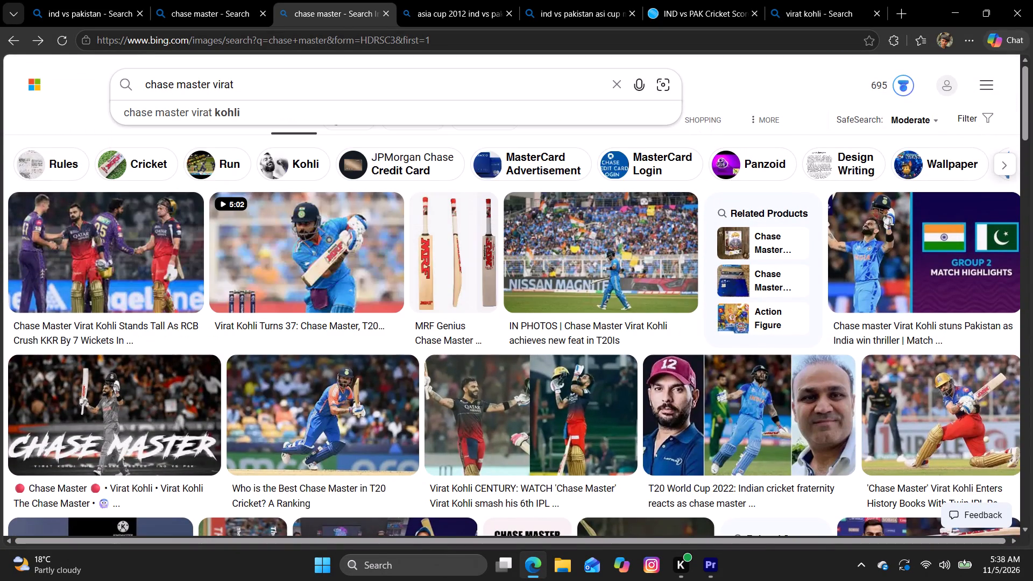
{"action": "key", "text": "Down"}
{"action": "key", "text": "Return"}
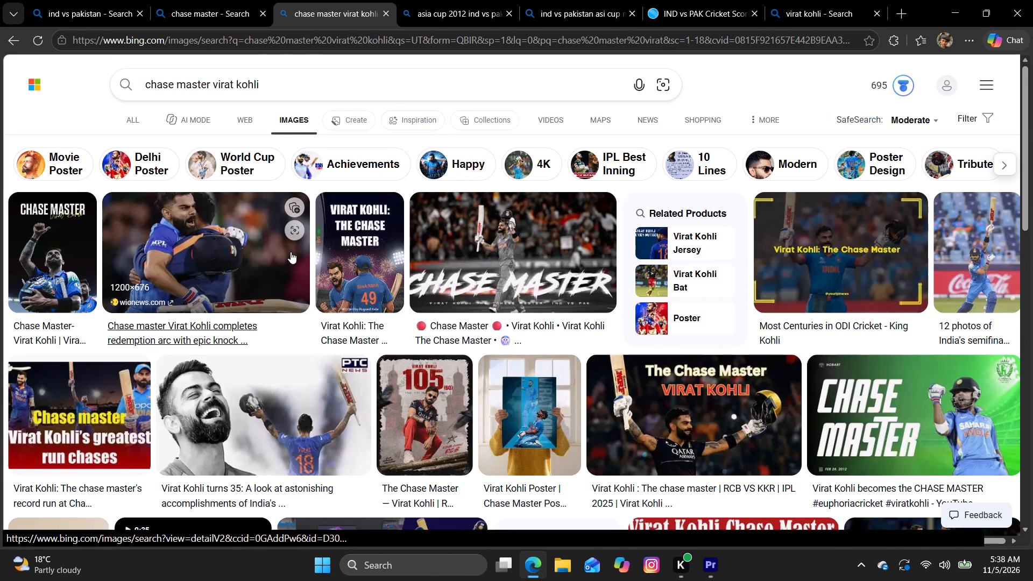
Browse the "chase master virat kohli" image results for a suitable Kohli overlay picture.
{"action": "scroll", "coordinate": [378, 300], "scroll_direction": "down", "scroll_amount": 3}
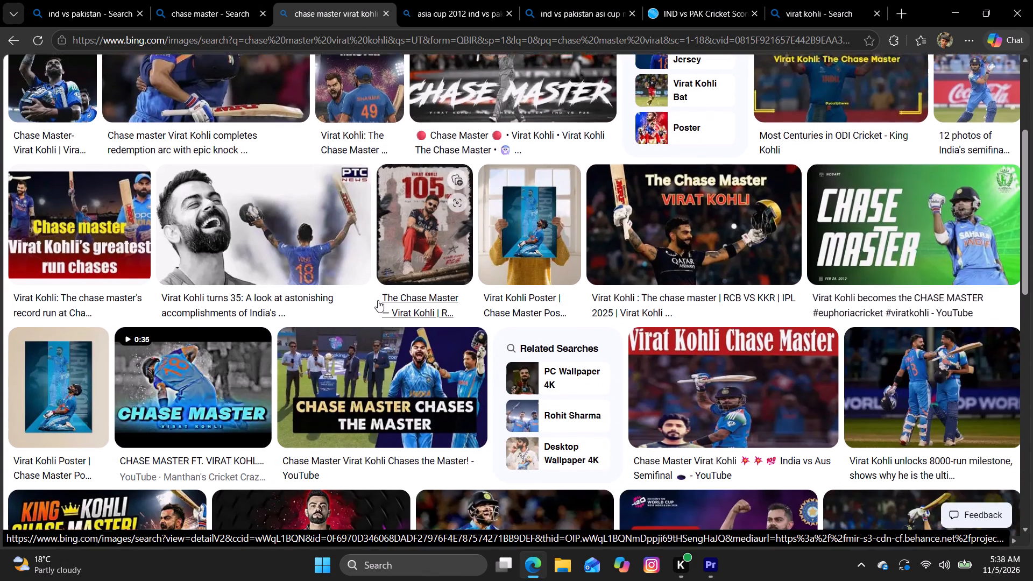
{"action": "scroll", "coordinate": [379, 300], "scroll_direction": "down", "scroll_amount": 4}
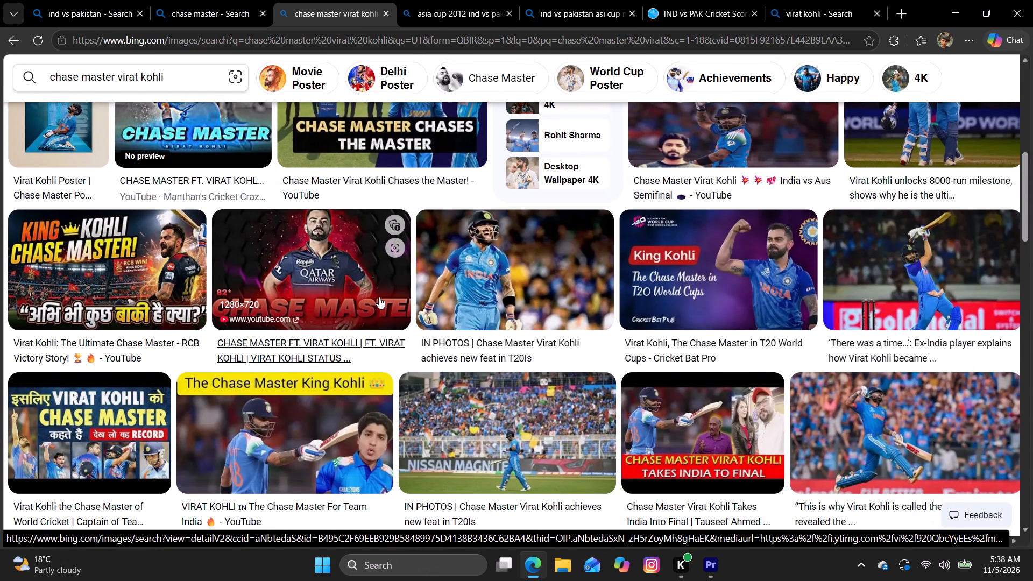
{"action": "scroll", "coordinate": [380, 294], "scroll_direction": "down", "scroll_amount": 3}
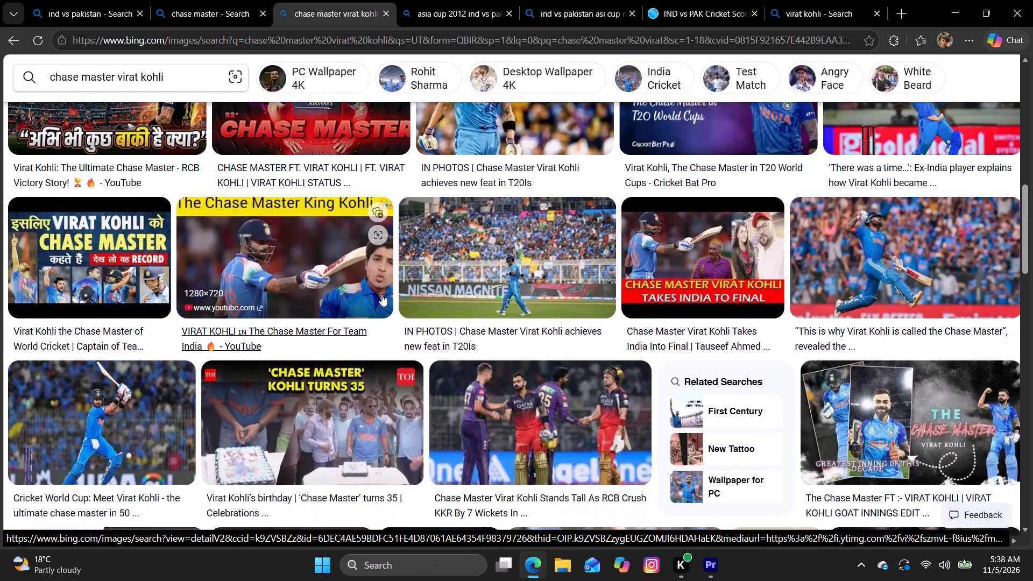
{"action": "scroll", "coordinate": [381, 294], "scroll_direction": "down", "scroll_amount": 5}
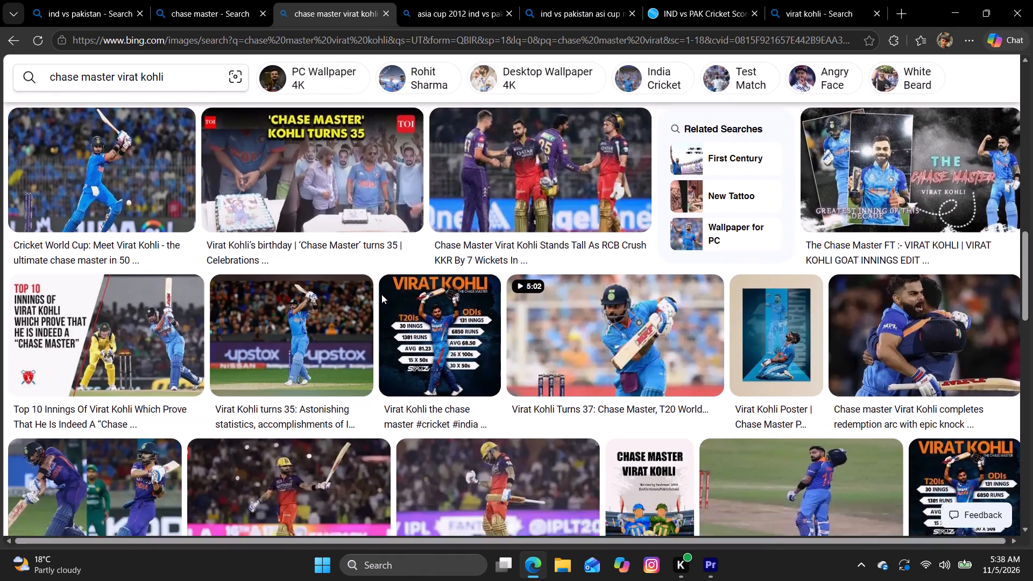
{"action": "scroll", "coordinate": [381, 294], "scroll_direction": "down", "scroll_amount": 4}
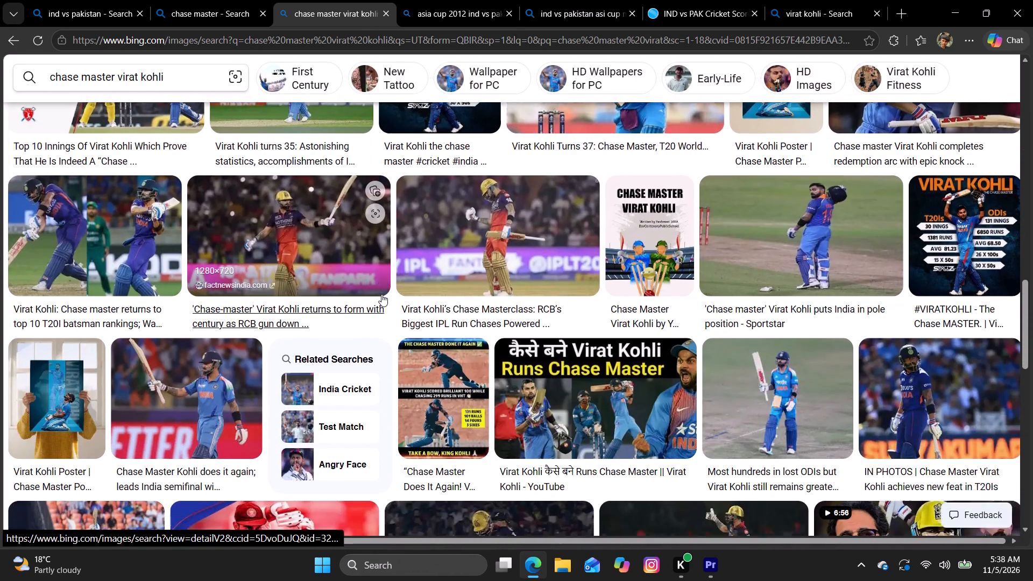
{"action": "scroll", "coordinate": [381, 294], "scroll_direction": "down", "scroll_amount": 3}
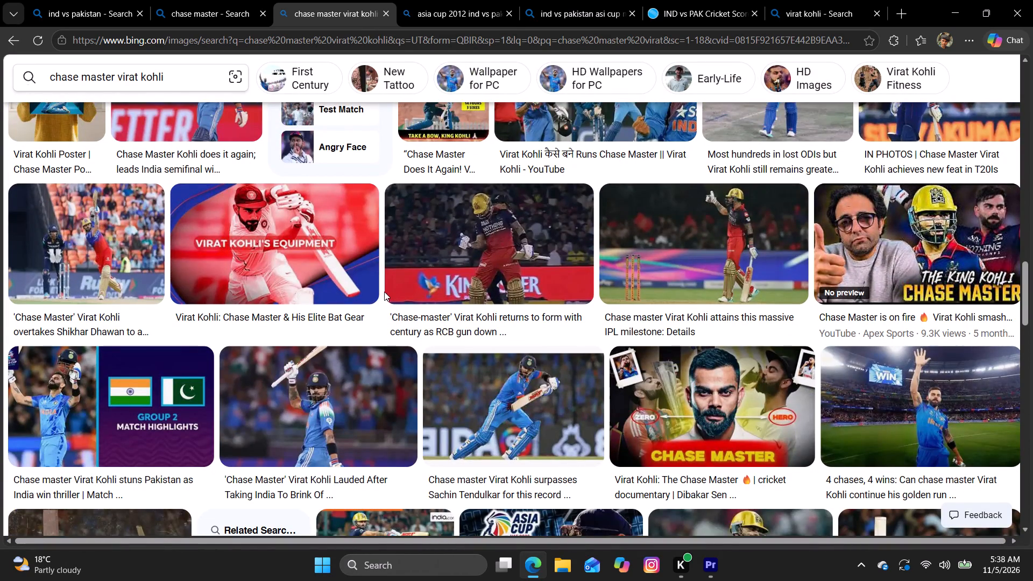
{"action": "scroll", "coordinate": [384, 292], "scroll_direction": "down", "scroll_amount": 3}
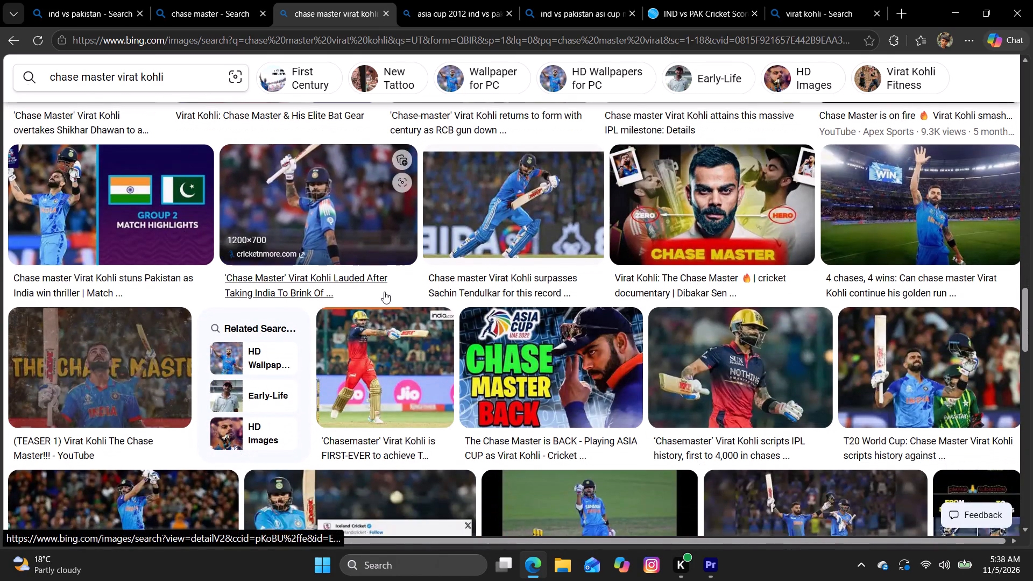
{"action": "scroll", "coordinate": [384, 292], "scroll_direction": "down", "scroll_amount": 2}
{"action": "scroll", "coordinate": [384, 292], "scroll_direction": "up", "scroll_amount": 3}
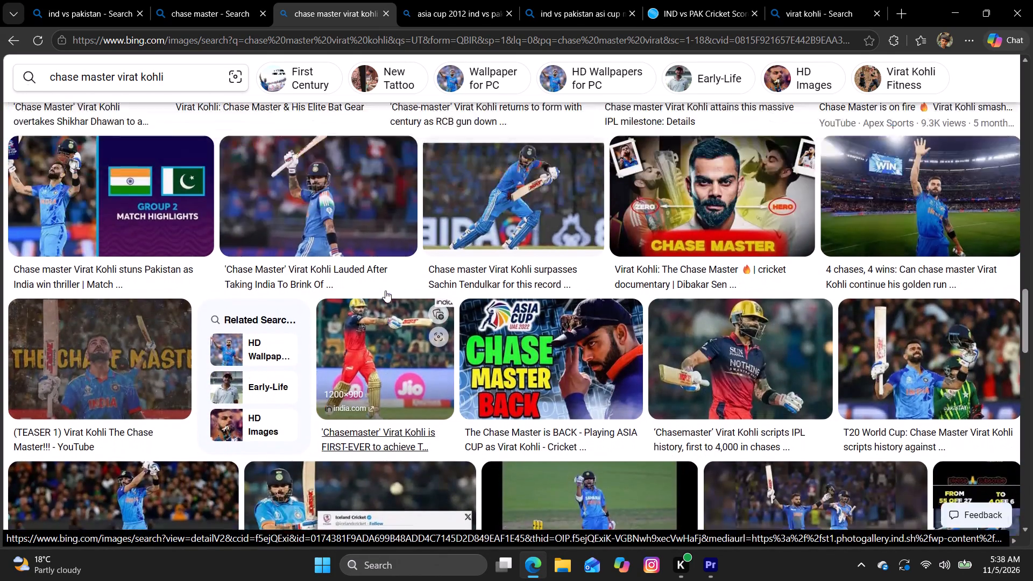
{"action": "scroll", "coordinate": [385, 290], "scroll_direction": "up", "scroll_amount": 3}
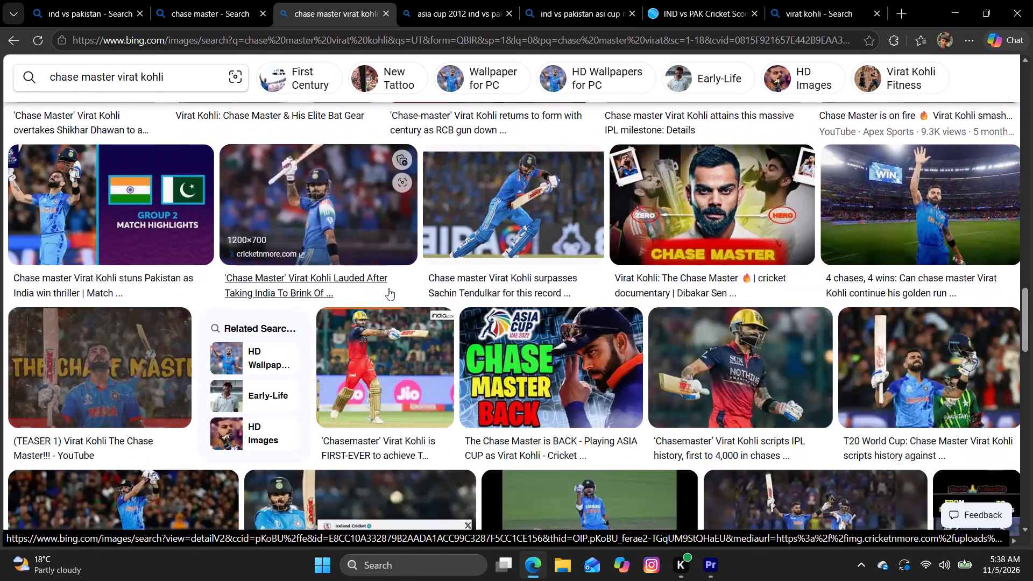
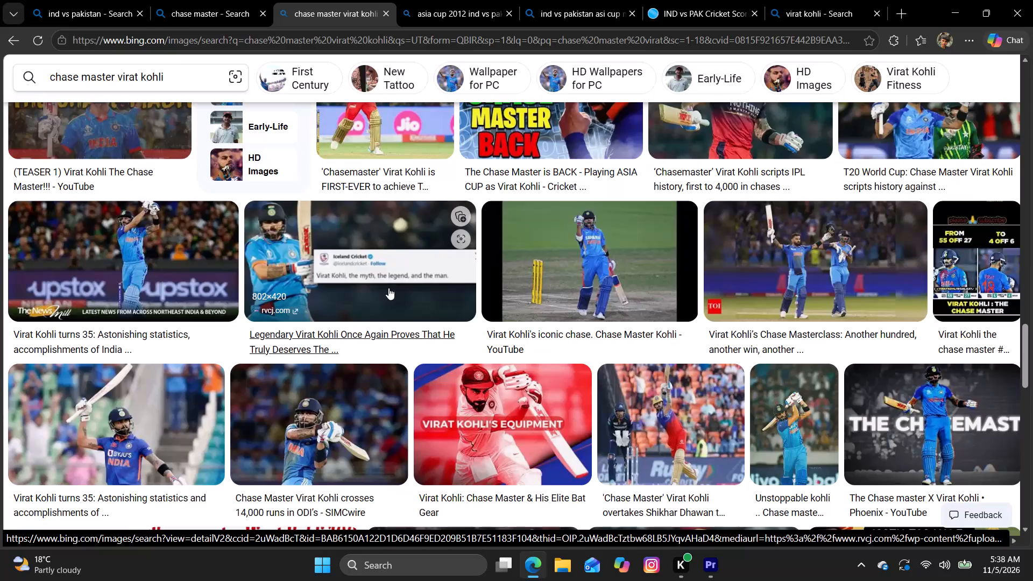
Copy the 870 × 489 image of Kohli raising his bat and, switching to Premiere, insert it on V2 at 00:00:40:04.
{"action": "scroll", "coordinate": [388, 288], "scroll_direction": "down", "scroll_amount": 1}
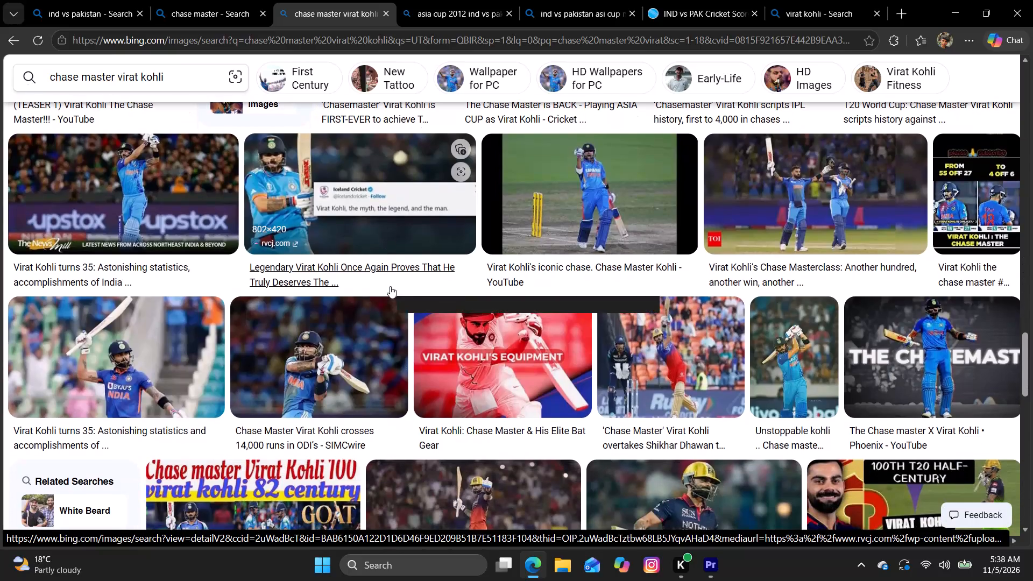
{"action": "left_click", "coordinate": [918, 349]}
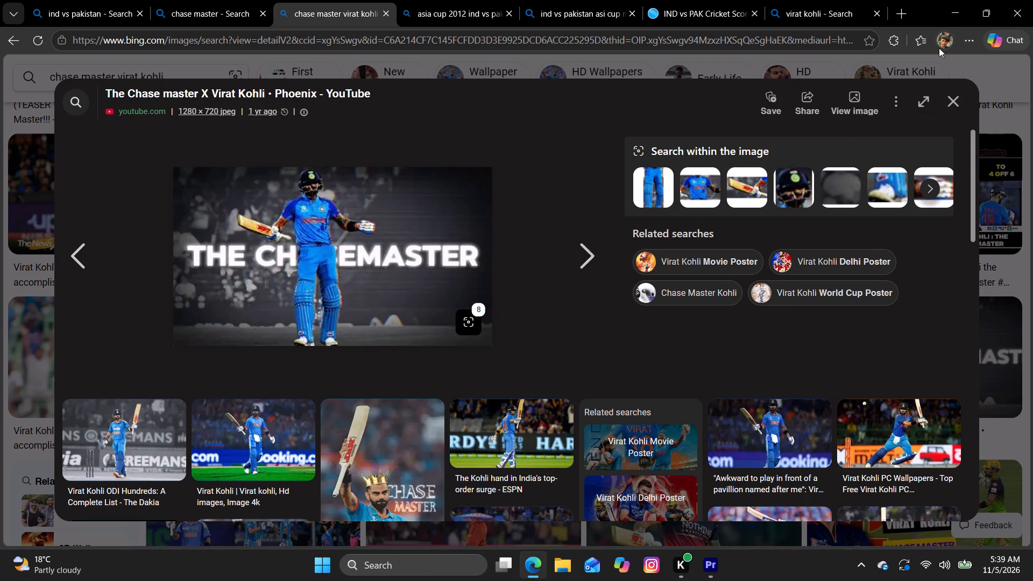
{"action": "left_click", "coordinate": [945, 105]}
{"action": "left_click", "coordinate": [109, 327]}
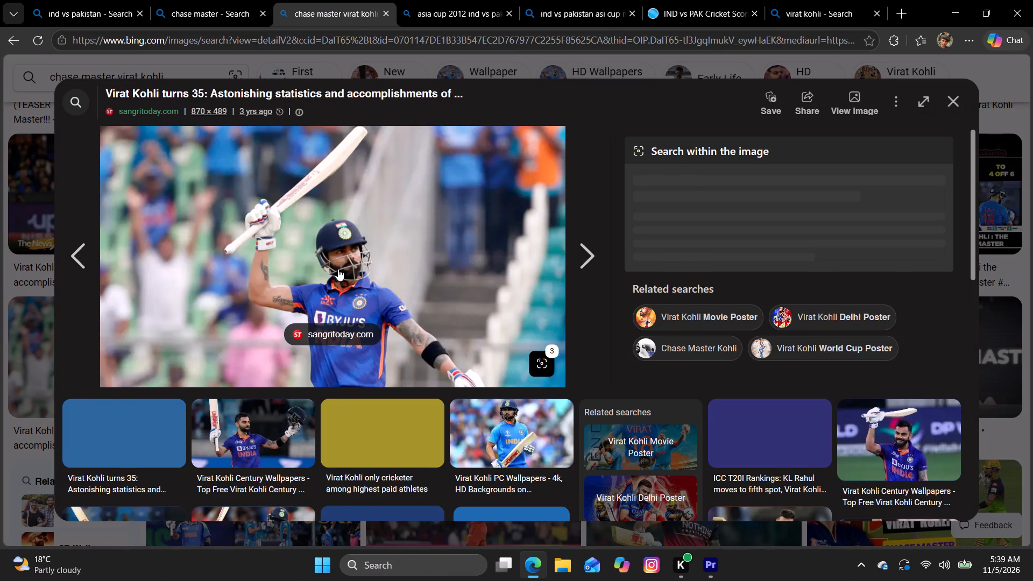
{"action": "right_click", "coordinate": [339, 274]}
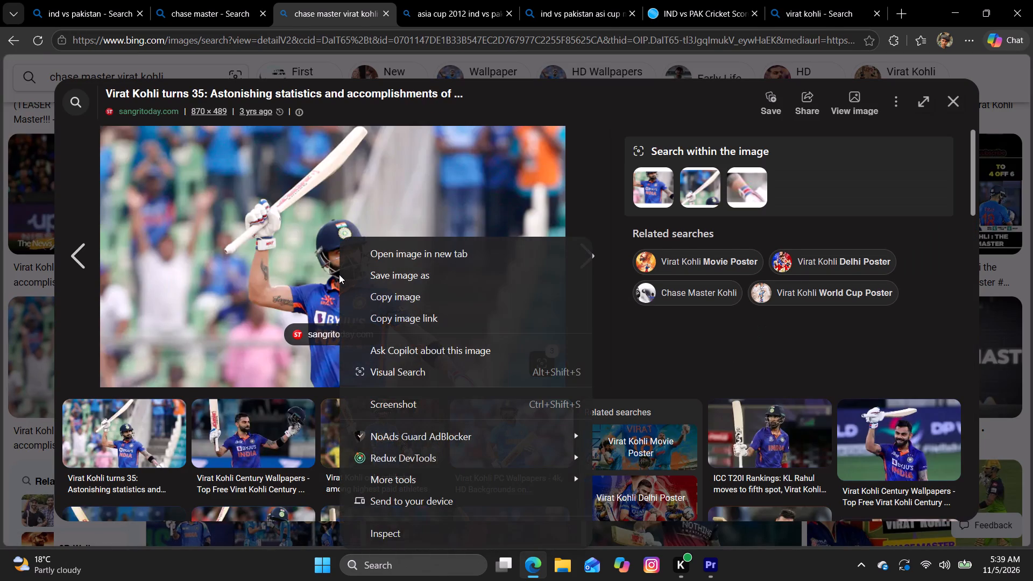
{"action": "left_click", "coordinate": [385, 301]}
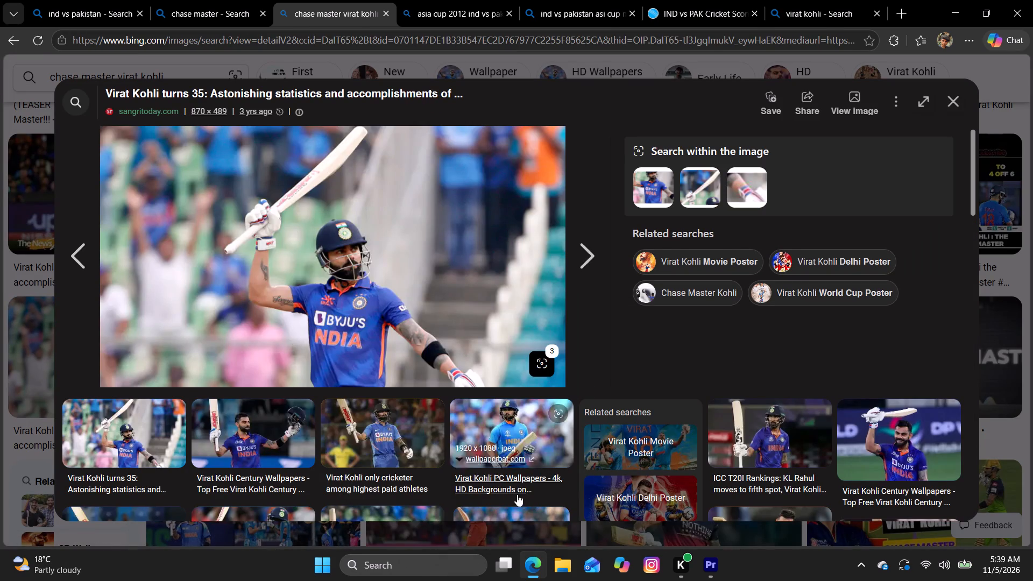
{"action": "left_click", "coordinate": [714, 572]}
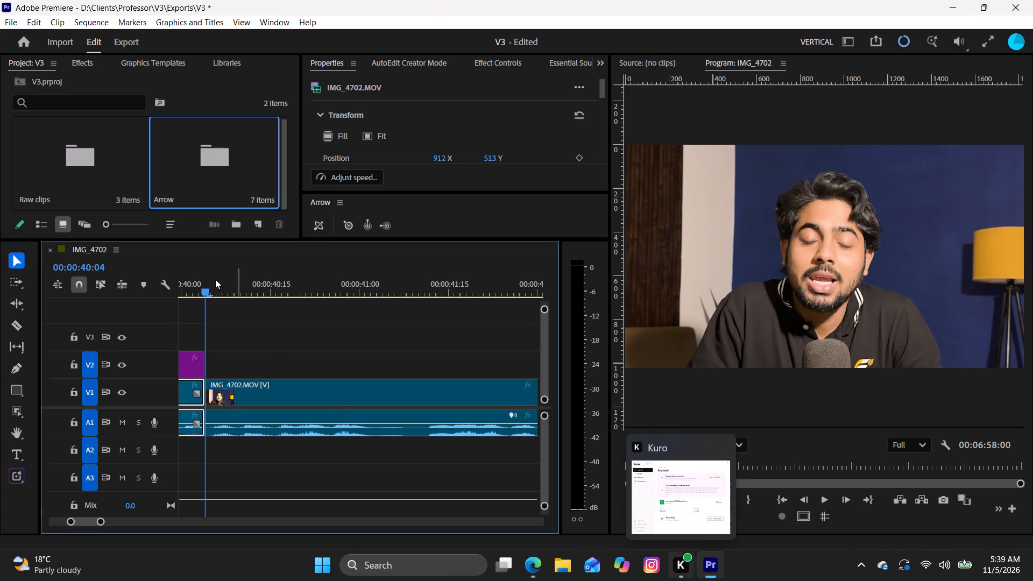
{"action": "left_click", "coordinate": [352, 228]}
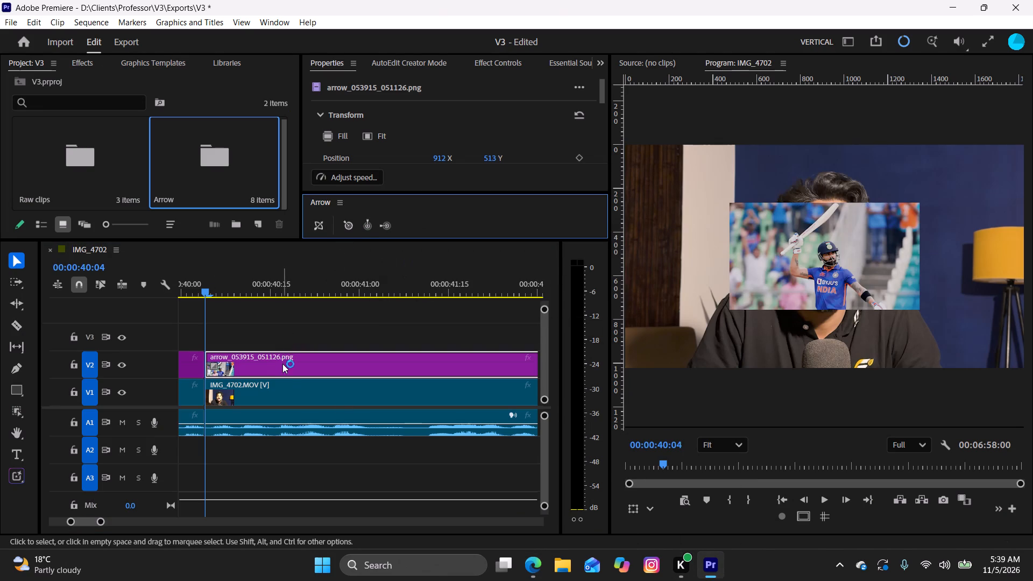
Play back the new Kohli overlay and trim its start on V2 to 00:00:42:04 to match the narration.
{"action": "key", "text": "space"}
{"action": "left_click", "coordinate": [305, 324]}
{"action": "key", "text": "space"}
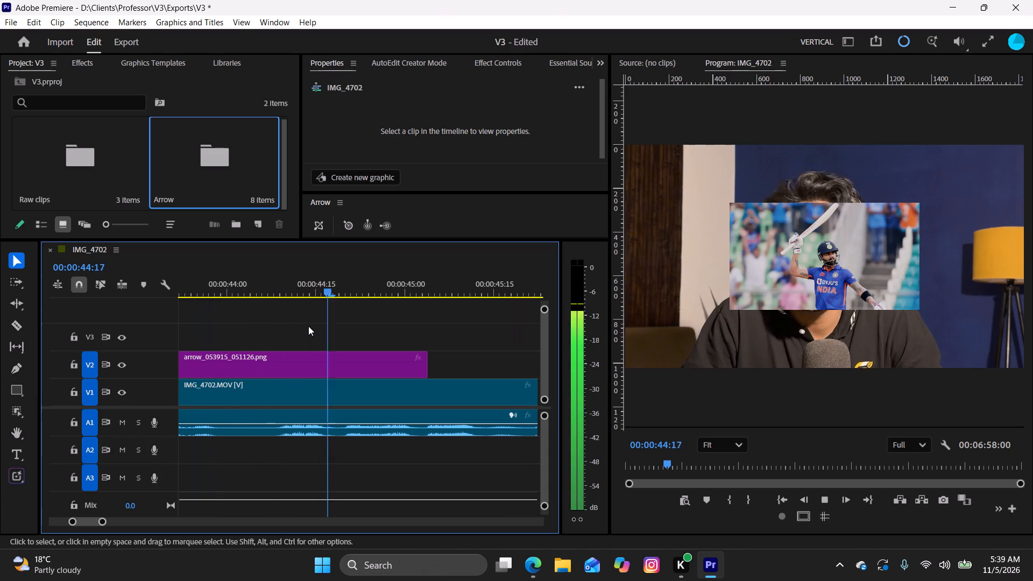
{"action": "key", "text": "space"}
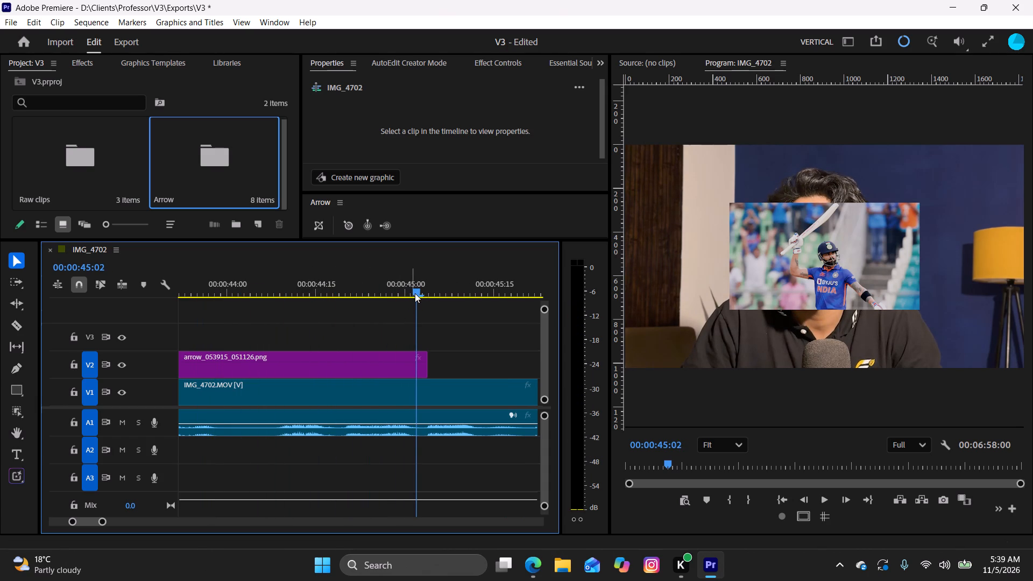
{"action": "left_click_drag", "start_coordinate": [415, 293], "coordinate": [89, 339]}
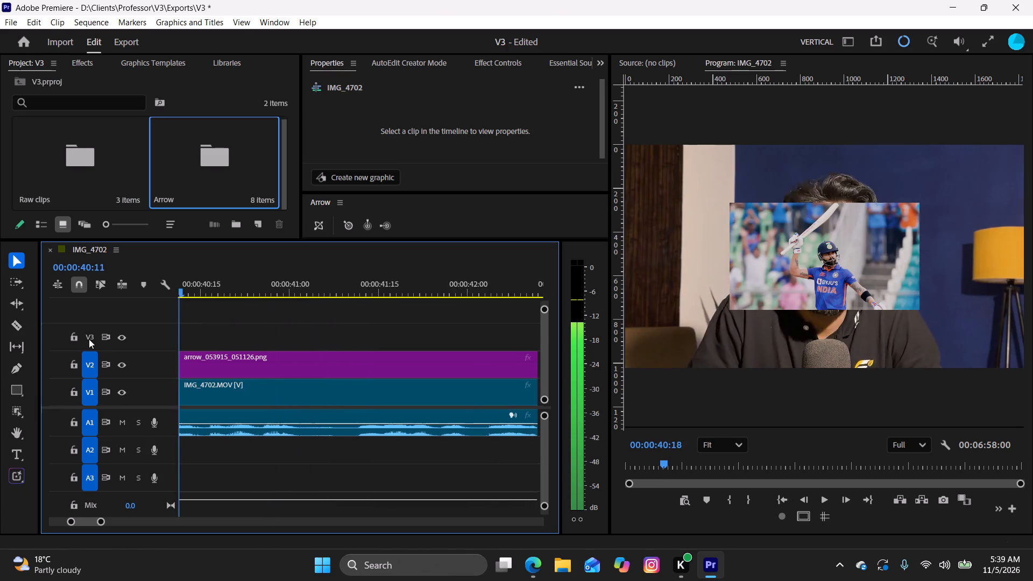
{"action": "left_click_drag", "start_coordinate": [89, 339], "coordinate": [266, 347]}
{"action": "left_click_drag", "start_coordinate": [266, 347], "coordinate": [300, 350]}
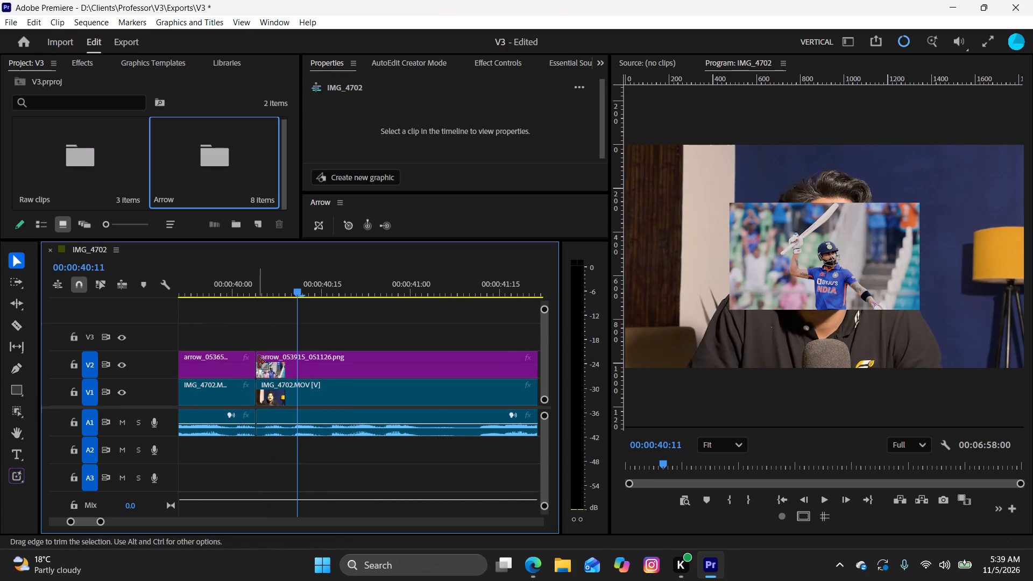
{"action": "left_click_drag", "start_coordinate": [259, 362], "coordinate": [525, 407]}
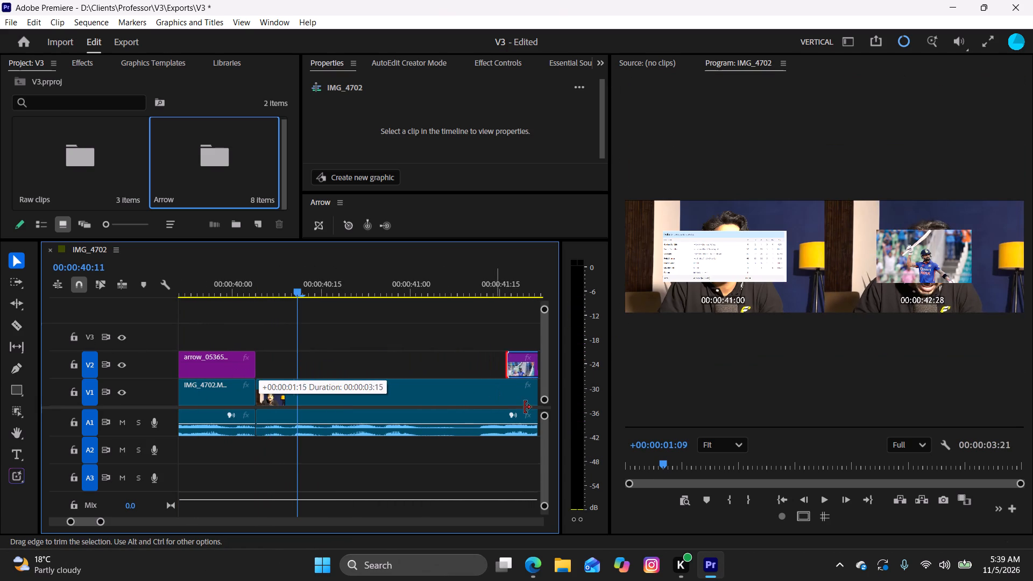
{"action": "left_click_drag", "start_coordinate": [525, 407], "coordinate": [339, 403]}
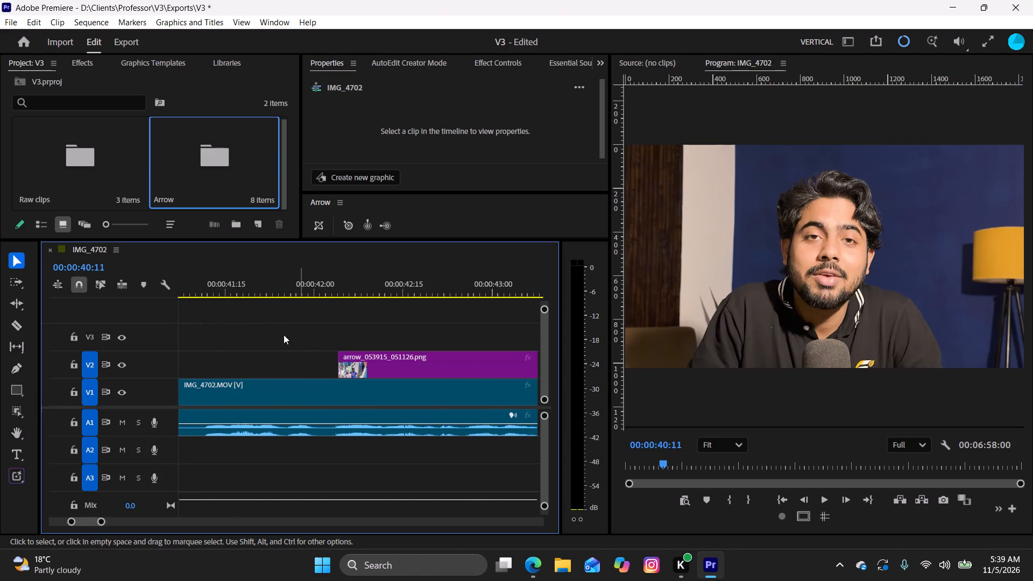
Play the narration through and past the Kohli overlay, and place the playhead at the overlay's end at 00:00:45:04.
{"action": "key", "text": "space"}
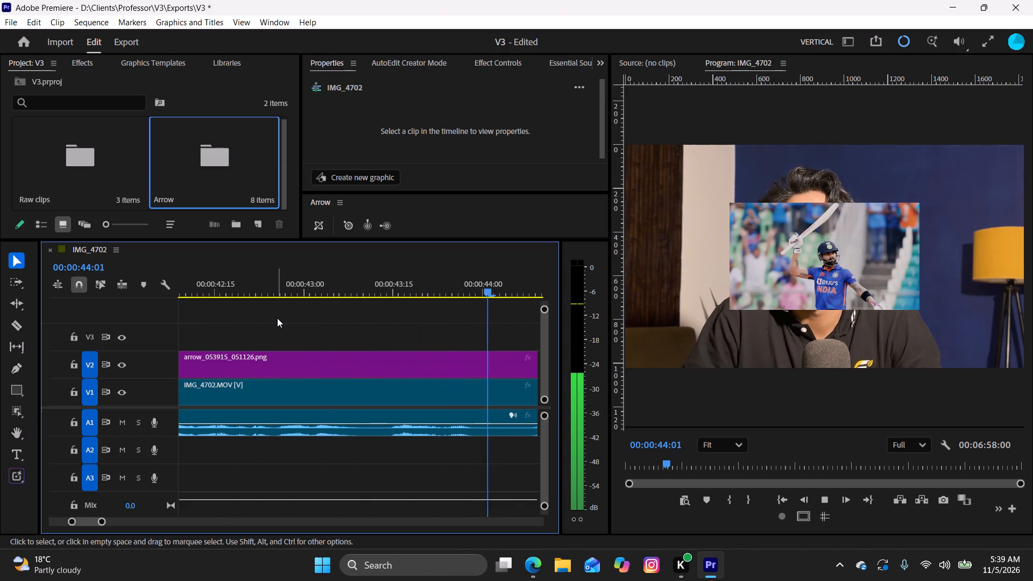
{"action": "key", "text": "space"}
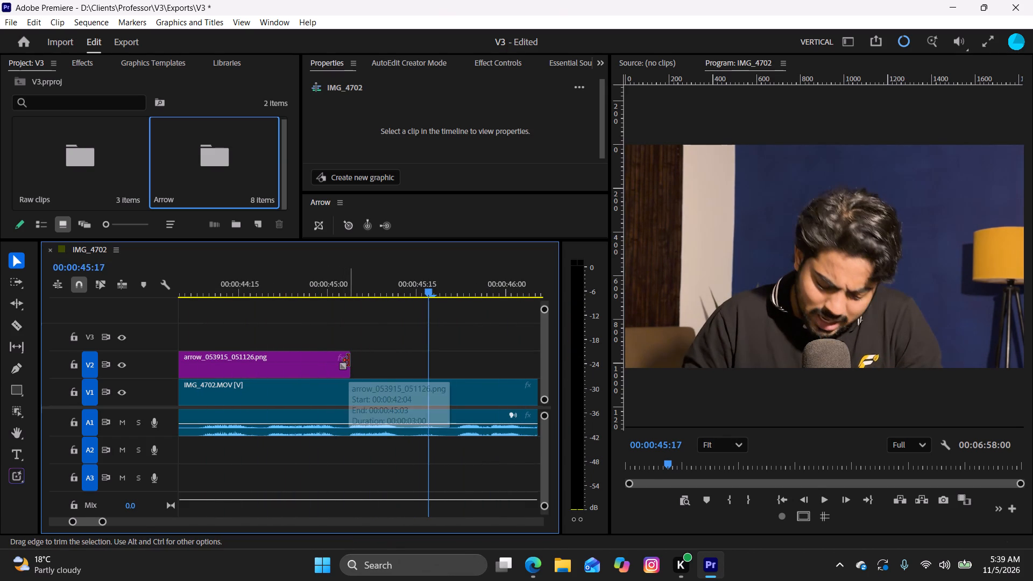
{"action": "key", "text": "space"}
{"action": "key", "text": "space"}
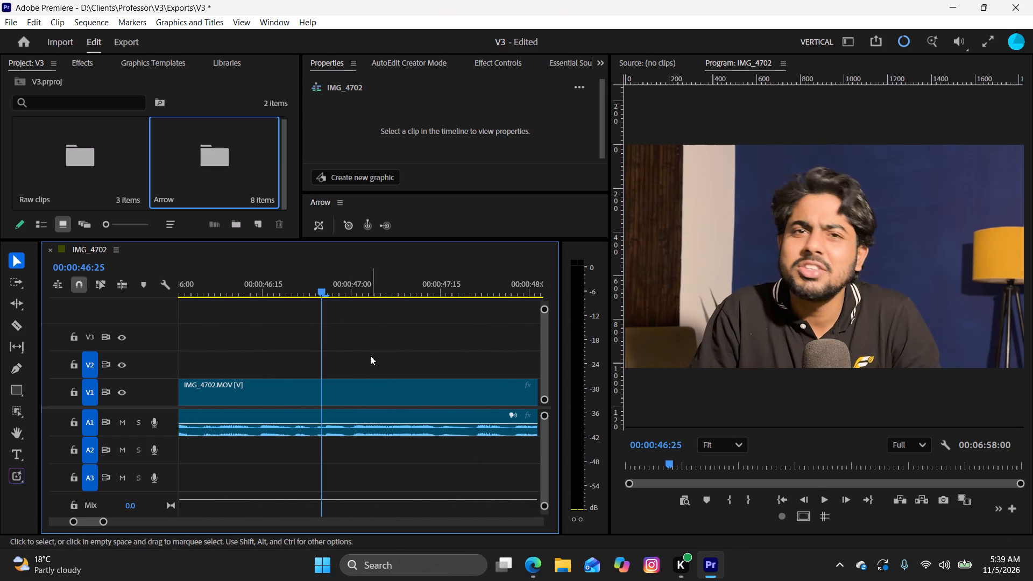
{"action": "left_click_drag", "start_coordinate": [324, 291], "coordinate": [179, 300]}
{"action": "key", "text": "space"}
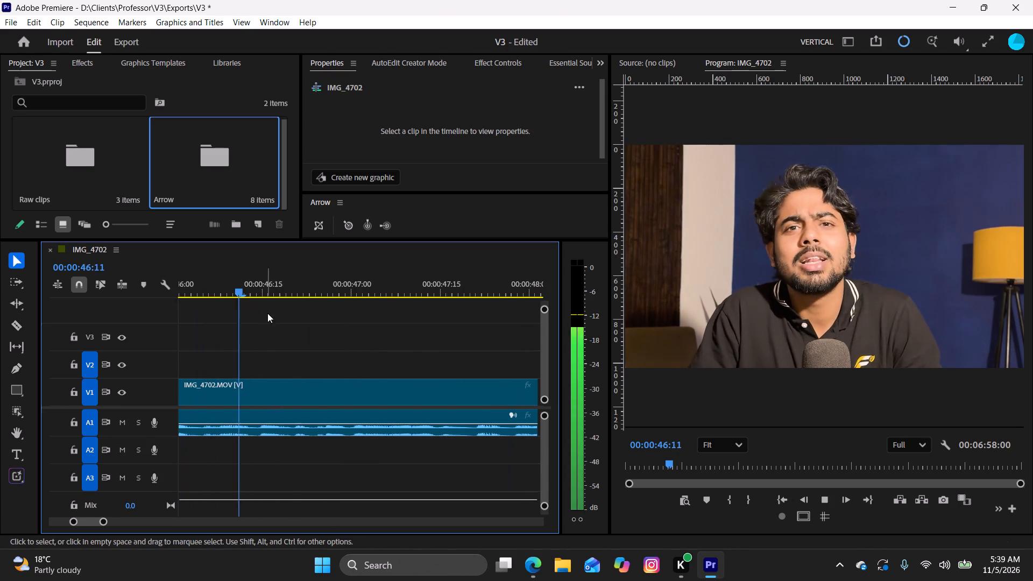
{"action": "key", "text": "space"}
{"action": "left_click_drag", "start_coordinate": [288, 295], "coordinate": [364, 329]}
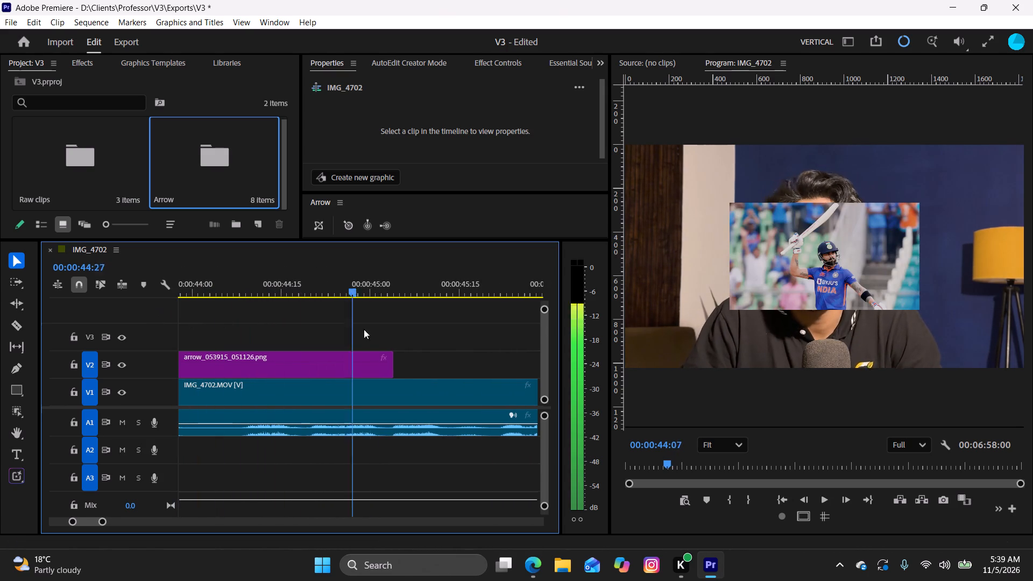
{"action": "left_click_drag", "start_coordinate": [364, 329], "coordinate": [388, 337]}
Switch to Edge and search for images of "sachin and virat batting together".
{"action": "left_click", "coordinate": [534, 570]}
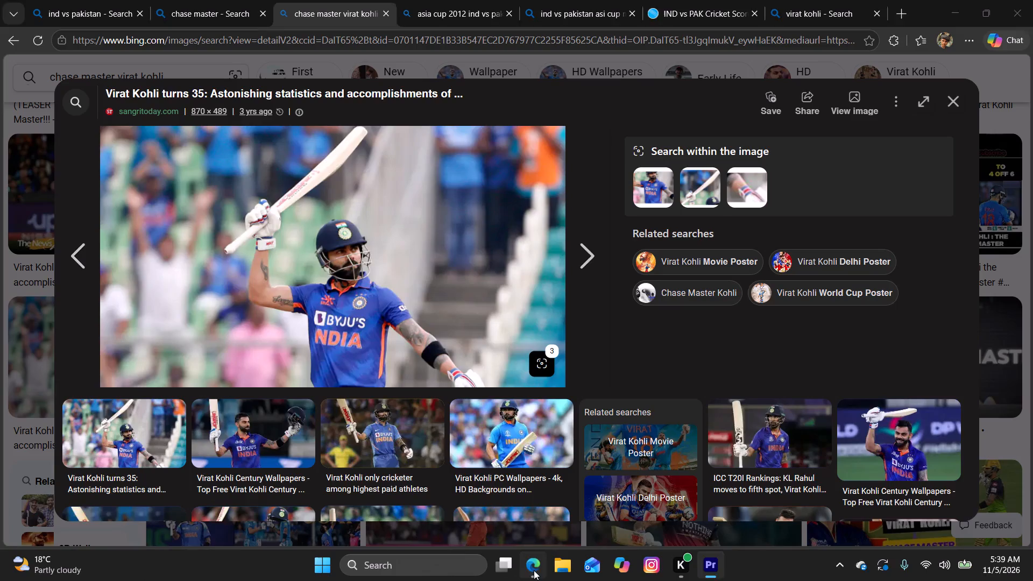
{"action": "left_click", "coordinate": [573, 39]}
{"action": "type", "text": "sachin and virat batting toget"}
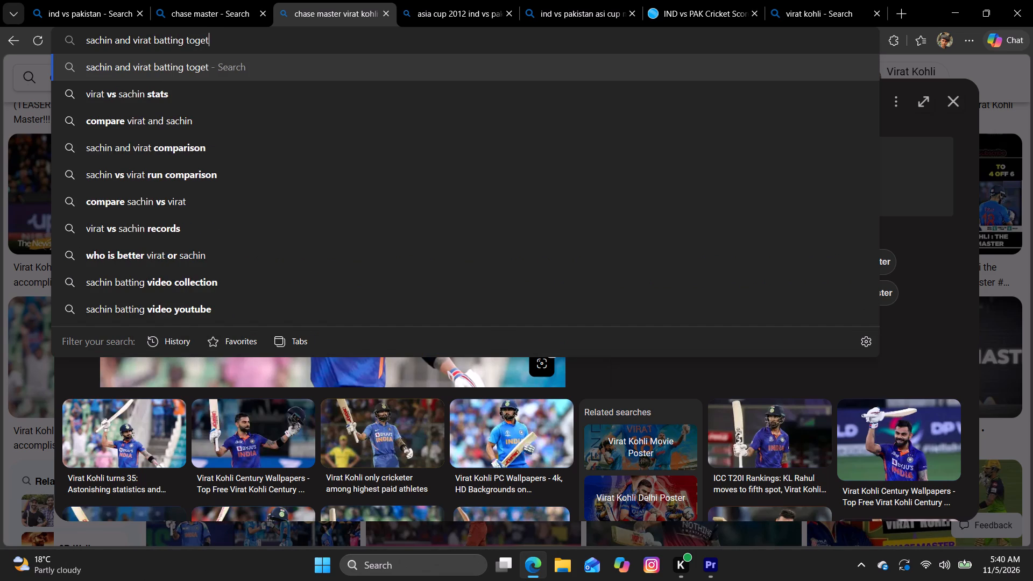
{"action": "type", "text": "her"}
{"action": "key", "text": "Return"}
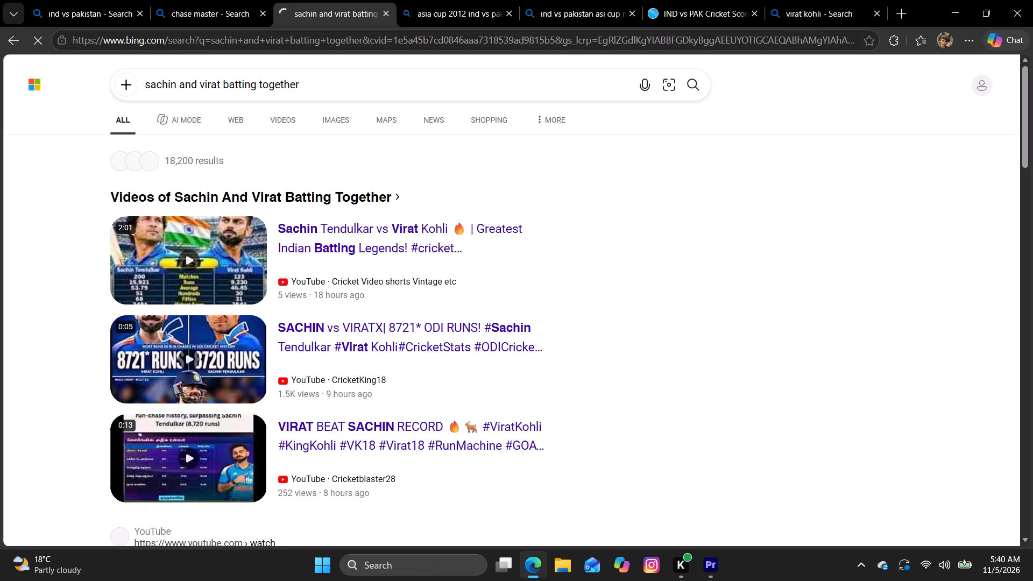
{"action": "left_click", "coordinate": [325, 122]}
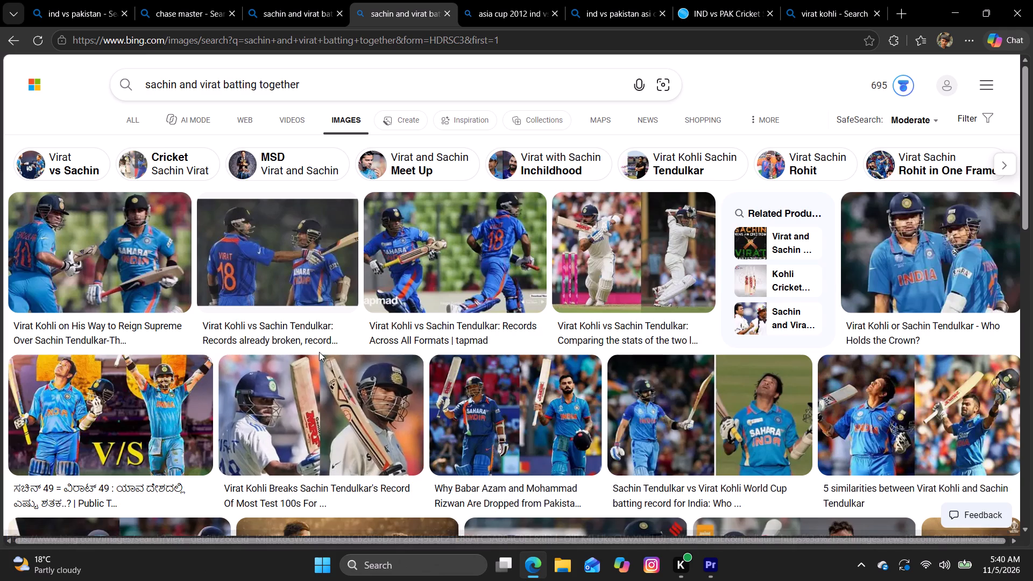
Examine the image results and related pictures for a suitable shot of Sachin and Virat batting together.
{"action": "left_click", "coordinate": [95, 269]}
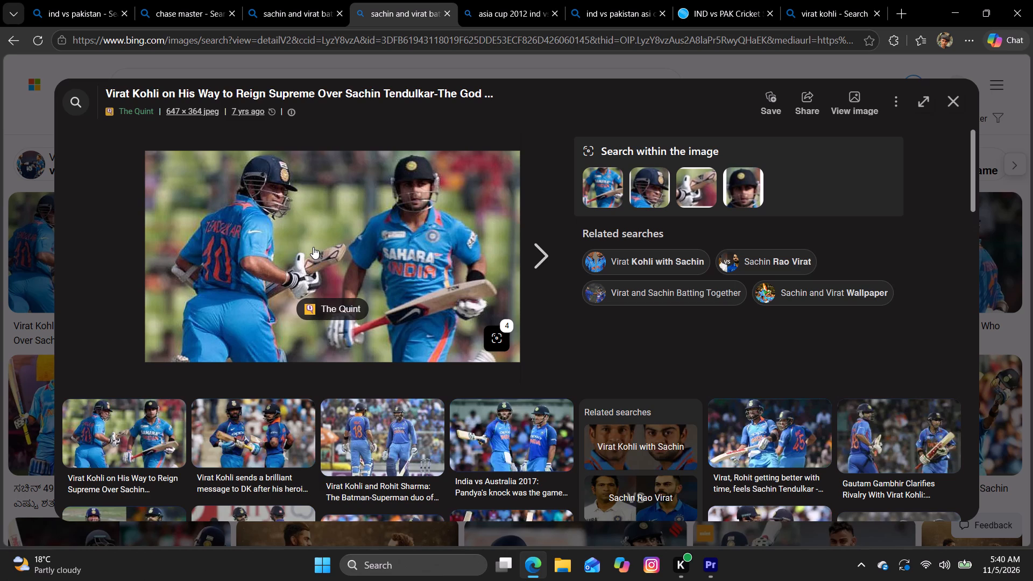
{"action": "left_click", "coordinate": [404, 435]}
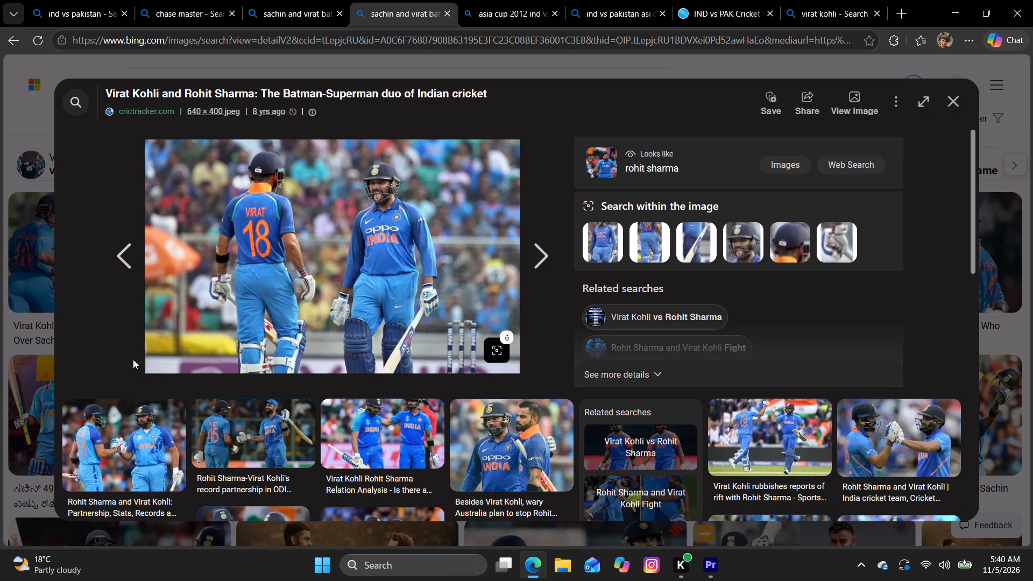
{"action": "left_click", "coordinate": [131, 268]}
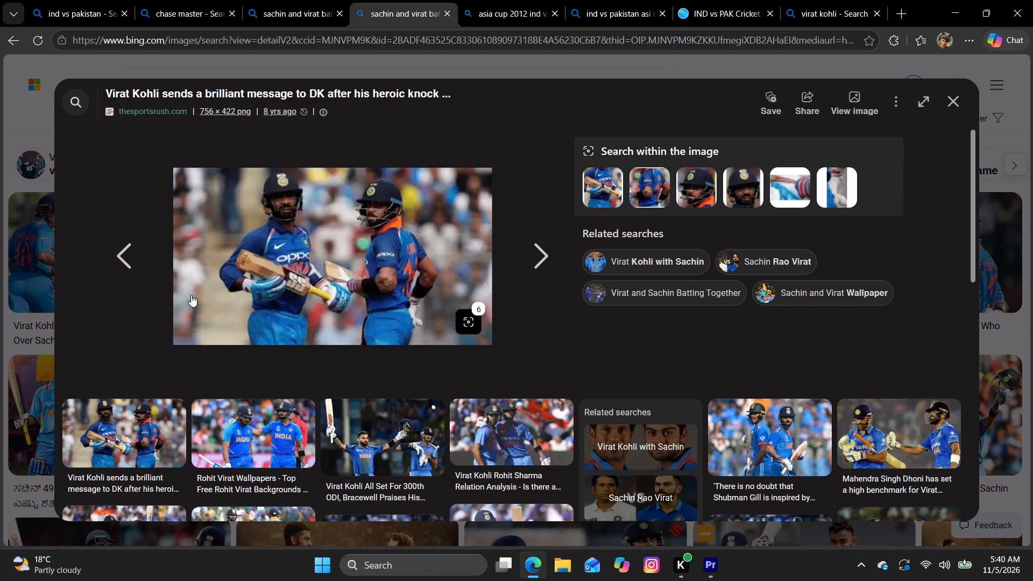
{"action": "left_click", "coordinate": [961, 97]}
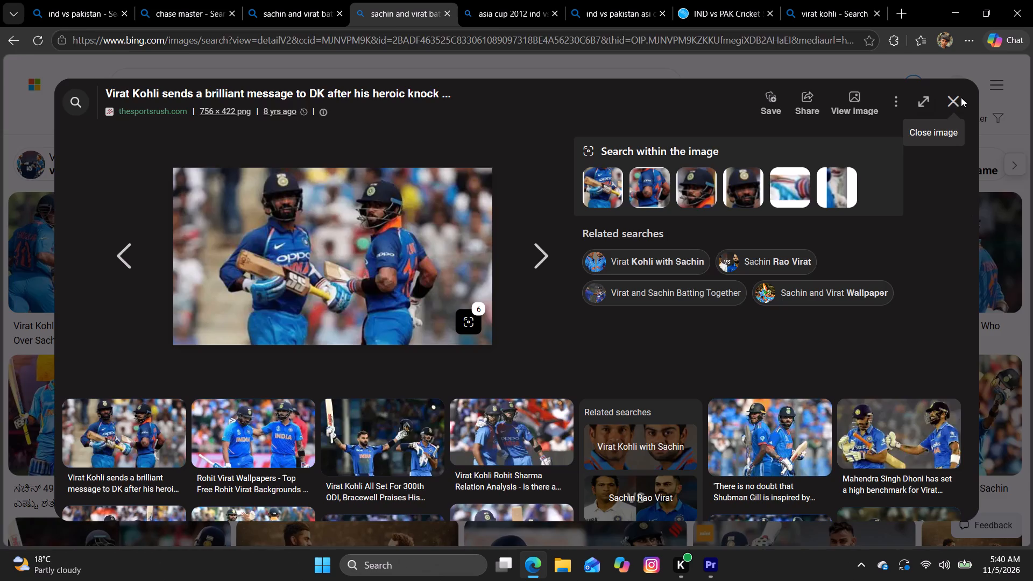
{"action": "scroll", "coordinate": [779, 261], "scroll_direction": "down", "scroll_amount": 3}
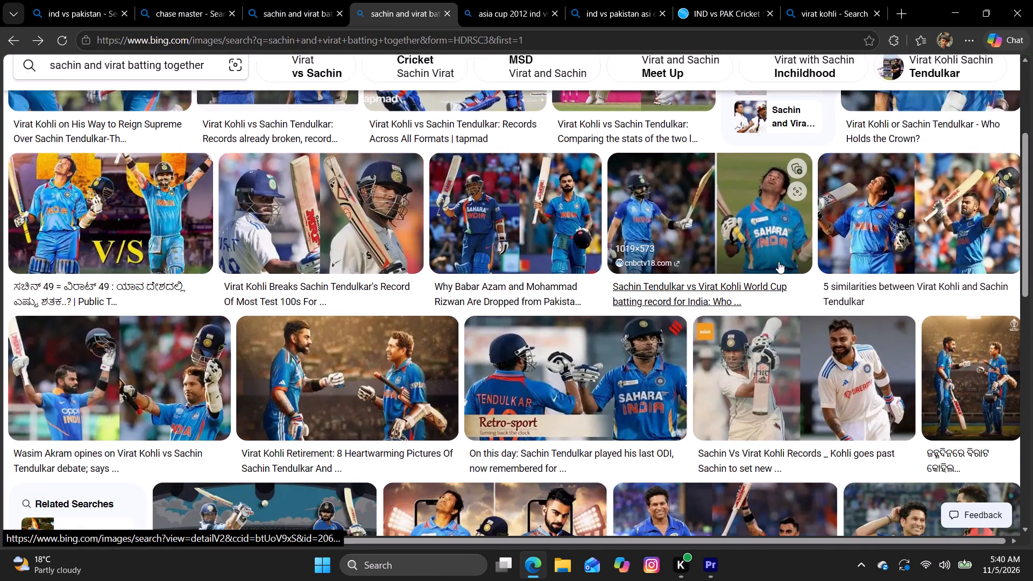
{"action": "scroll", "coordinate": [772, 267], "scroll_direction": "down", "scroll_amount": 2}
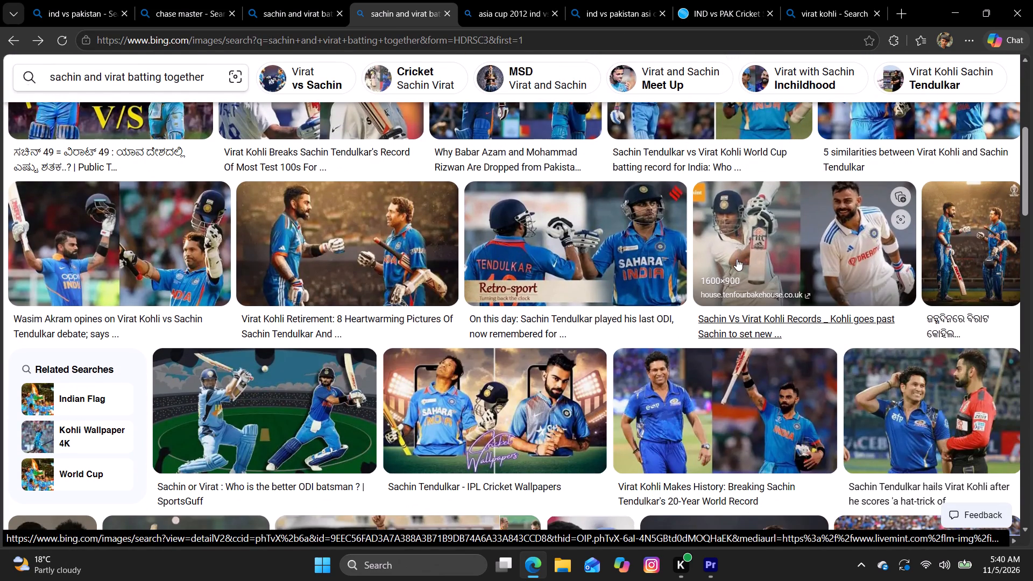
{"action": "scroll", "coordinate": [737, 259], "scroll_direction": "up", "scroll_amount": 4}
{"action": "scroll", "coordinate": [540, 261], "scroll_direction": "up", "scroll_amount": 3}
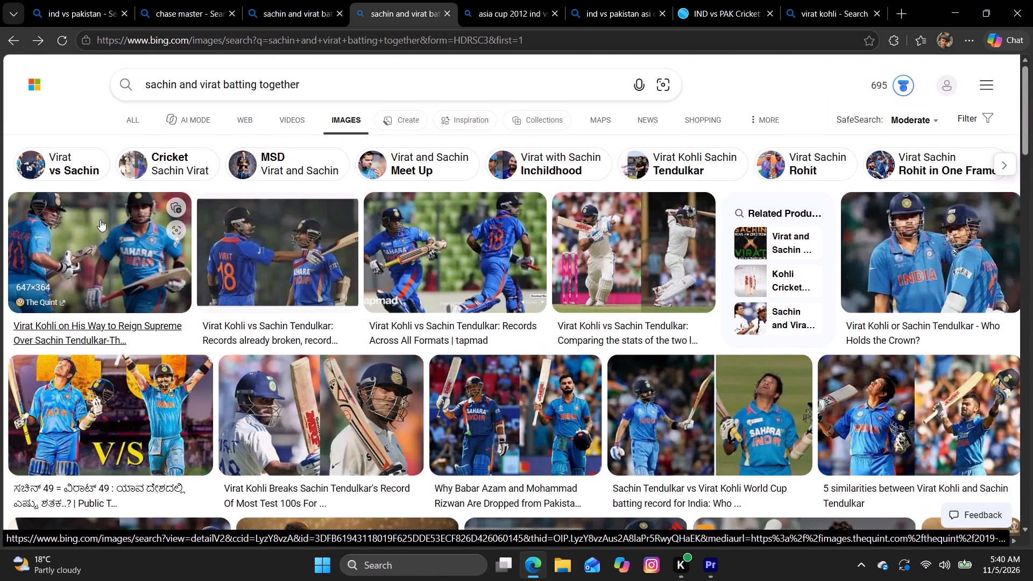
Copy the 647 × 364 Tendulkar and Kohli image from The Quint and, switching to Premiere, insert it on V2 at 00:00:45:04.
{"action": "left_click", "coordinate": [102, 223]}
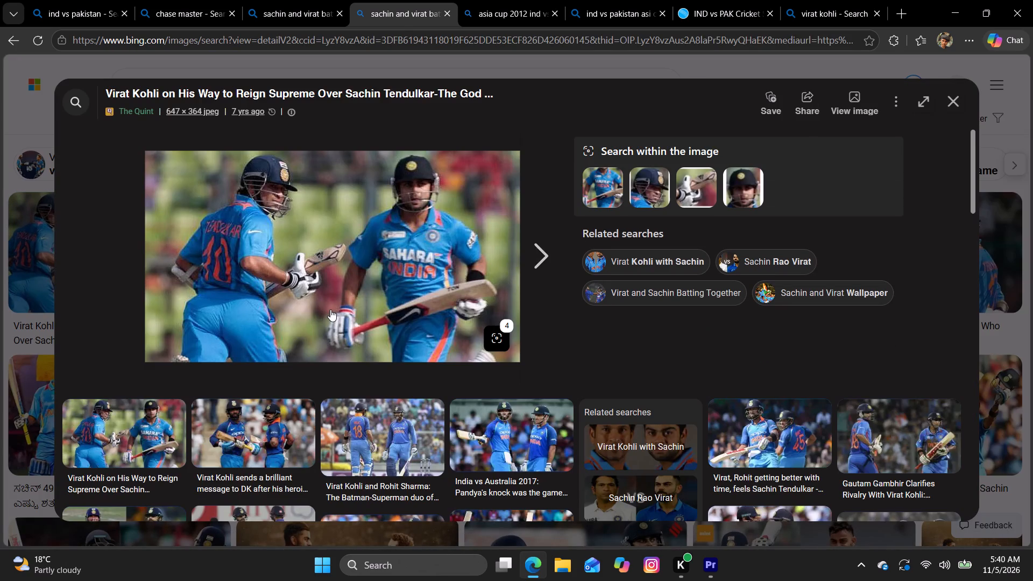
{"action": "right_click", "coordinate": [330, 309]}
{"action": "left_click", "coordinate": [379, 300]}
{"action": "left_click", "coordinate": [707, 568]}
{"action": "left_click", "coordinate": [344, 226]}
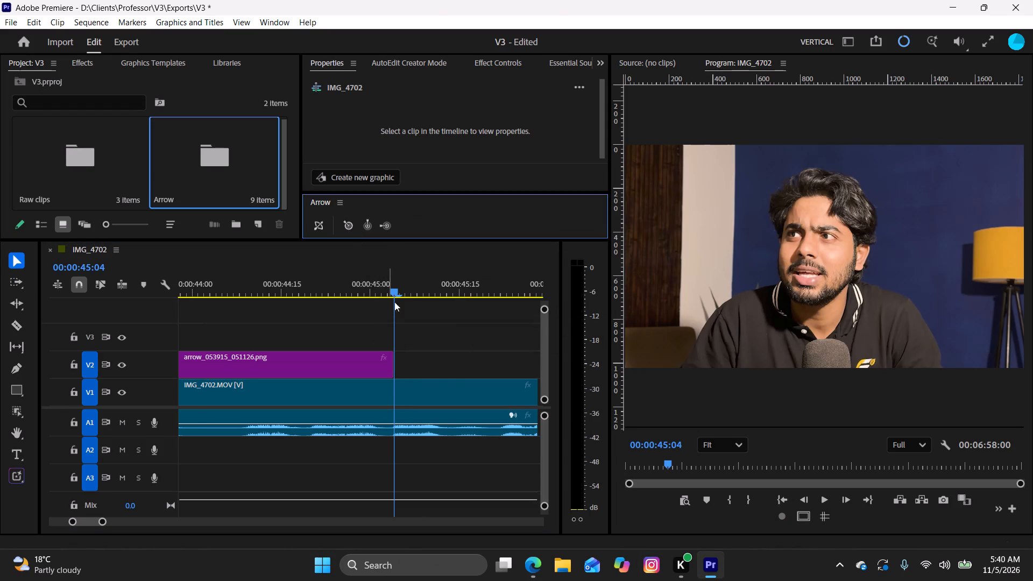
Find the end of the matching narration, split the Sachin–Virat overlay on V2 at 00:00:47:00, and delete the part after it.
{"action": "key", "text": "space"}
{"action": "left_click", "coordinate": [431, 287]}
{"action": "key", "text": "space"}
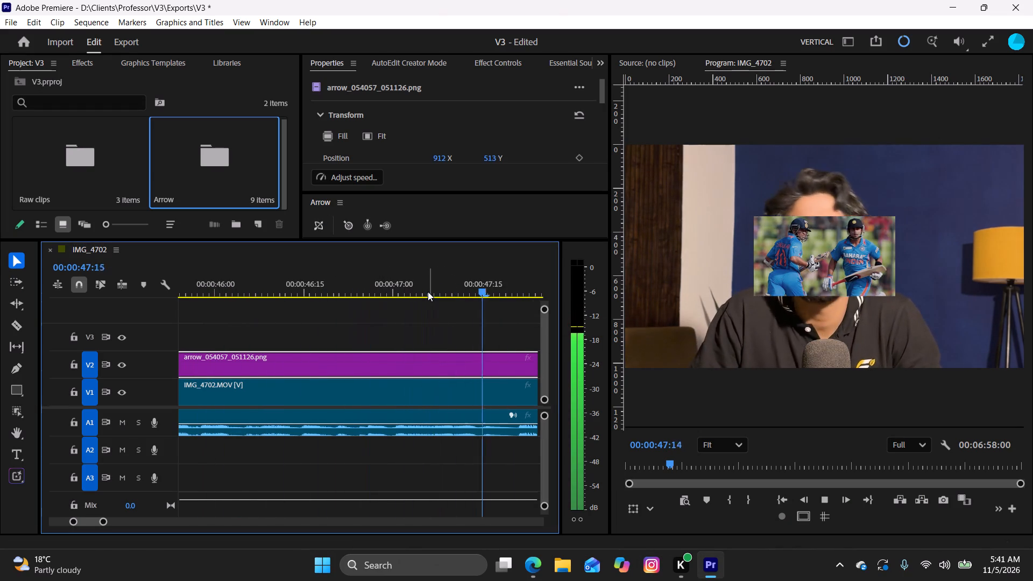
{"action": "key", "text": "space"}
{"action": "left_click_drag", "start_coordinate": [240, 284], "coordinate": [164, 301]}
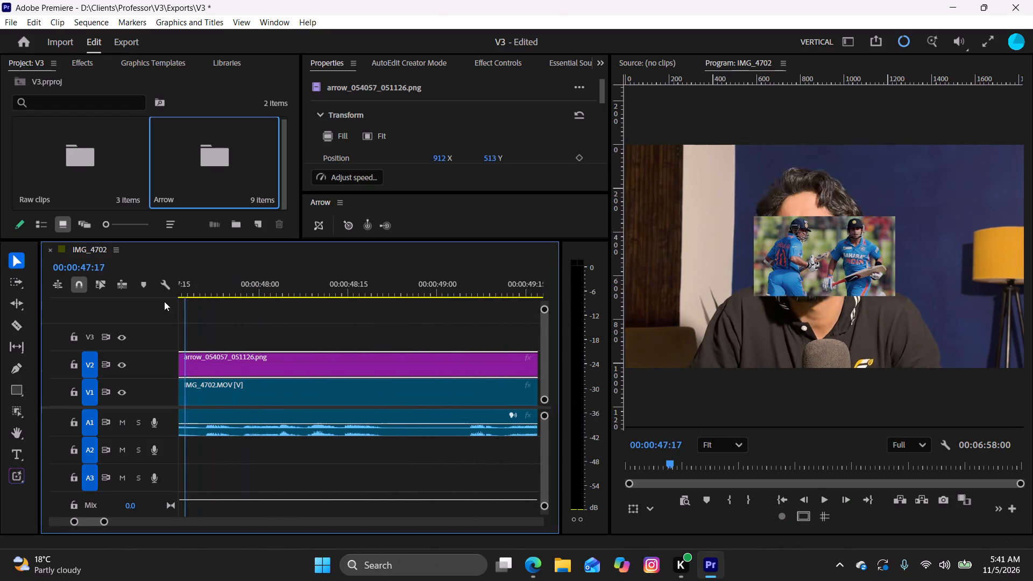
{"action": "left_click_drag", "start_coordinate": [164, 301], "coordinate": [374, 315]}
{"action": "key", "text": "space"}
{"action": "key", "text": "space"}
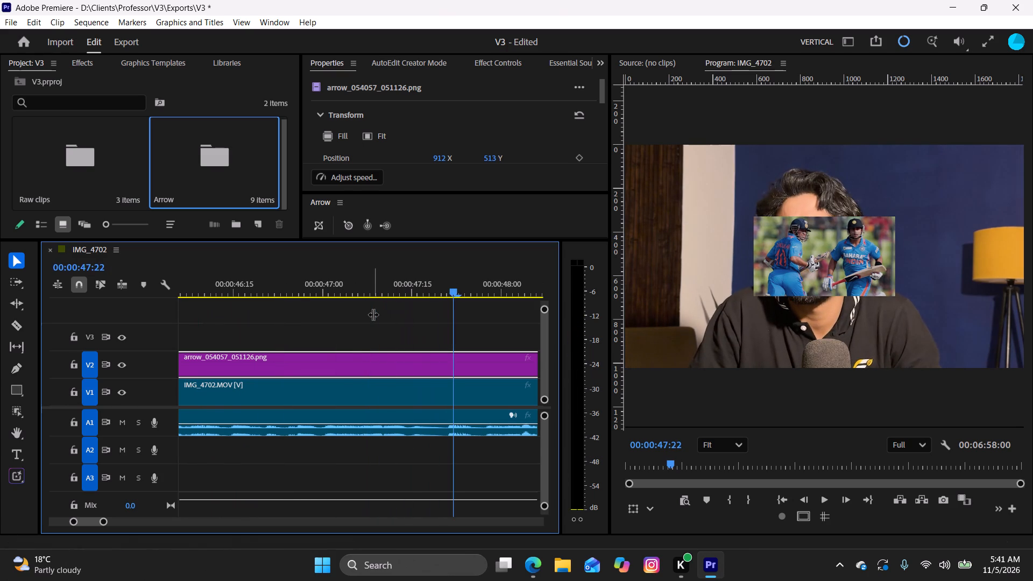
{"action": "left_click_drag", "start_coordinate": [449, 293], "coordinate": [348, 305]}
{"action": "key", "text": "space"}
{"action": "key", "text": "space"}
{"action": "left_click_drag", "start_coordinate": [348, 289], "coordinate": [332, 292]}
{"action": "left_click_drag", "start_coordinate": [333, 295], "coordinate": [324, 306]}
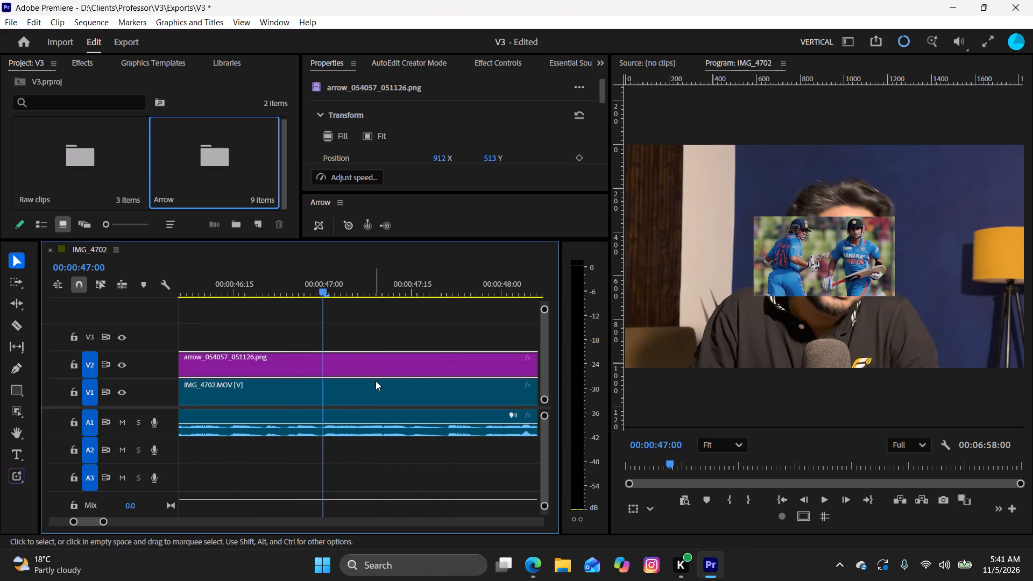
{"action": "left_click", "coordinate": [373, 368]}
{"action": "key", "text": "w"}
{"action": "left_click", "coordinate": [373, 368]}
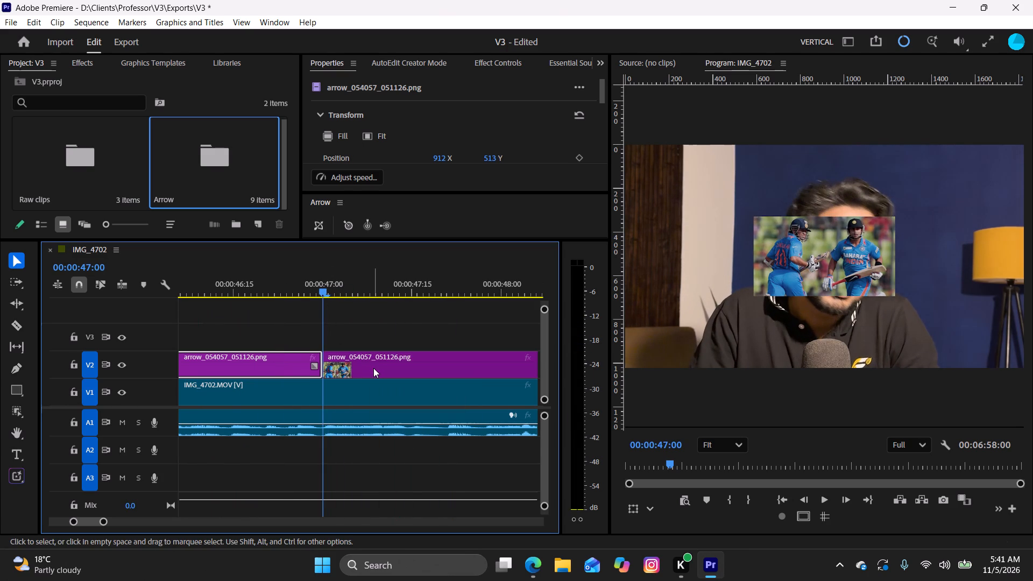
{"action": "key", "text": "BackSpace"}
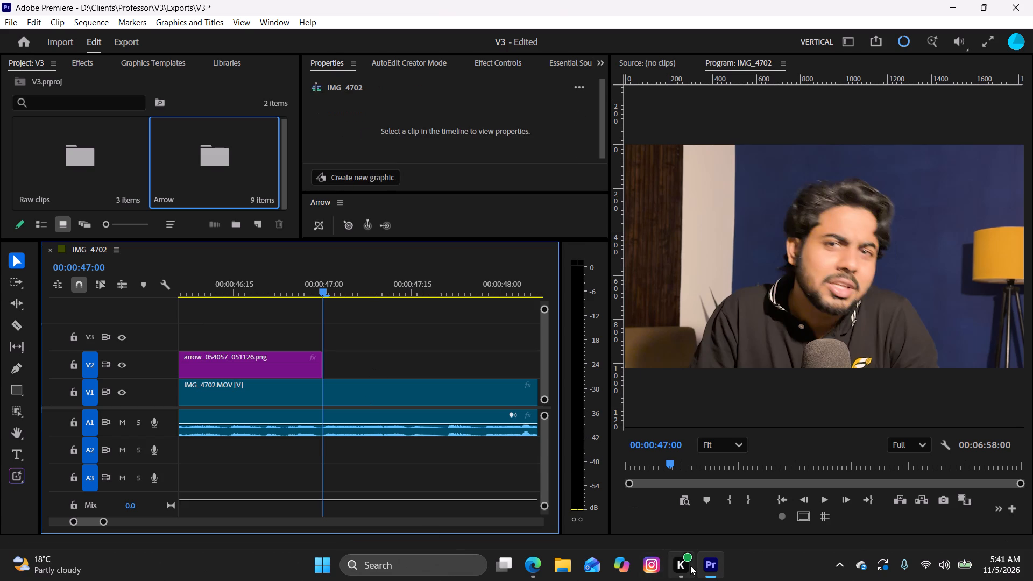
Switch to Edge and search for images of "virat kohli partnership with tendulkar in asia cup 2012 against pak".
{"action": "left_click", "coordinate": [536, 562]}
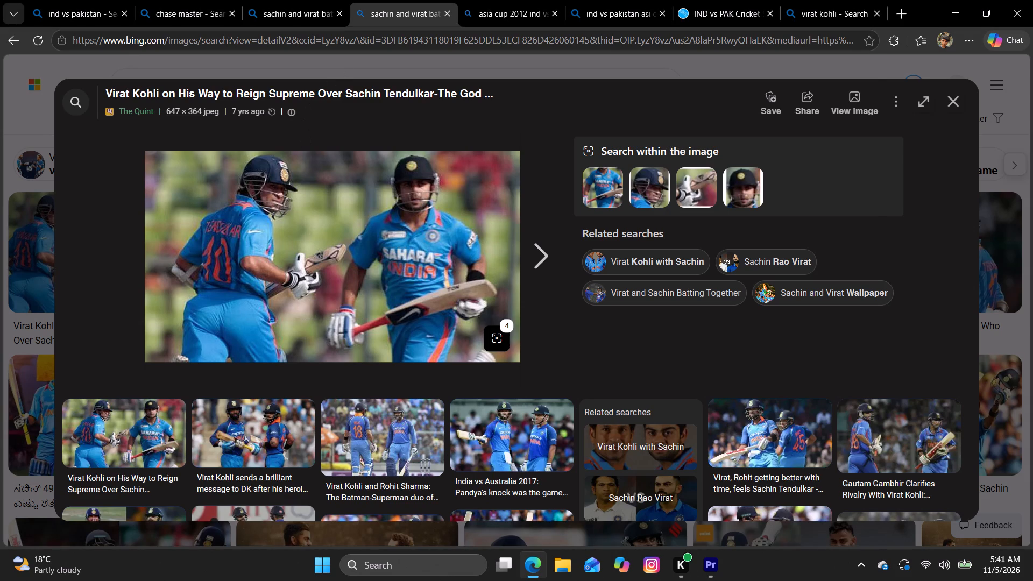
{"action": "left_click", "coordinate": [394, 44]}
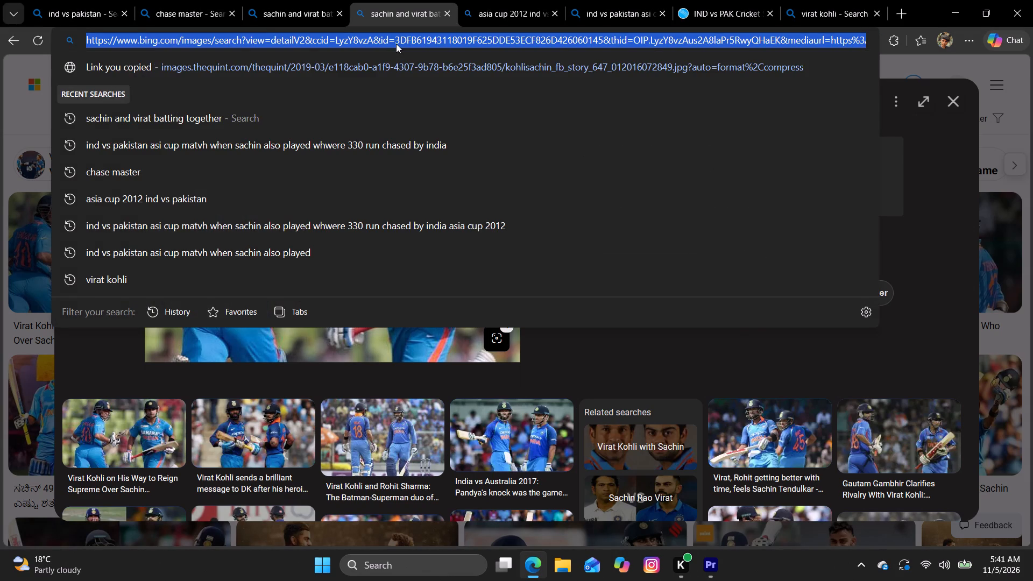
{"action": "type", "text": "vi"}
{"action": "type", "text": "rat kohli part"}
{"action": "type", "text": "nership with tendulkar in asia"}
{"action": "key", "text": "space"}
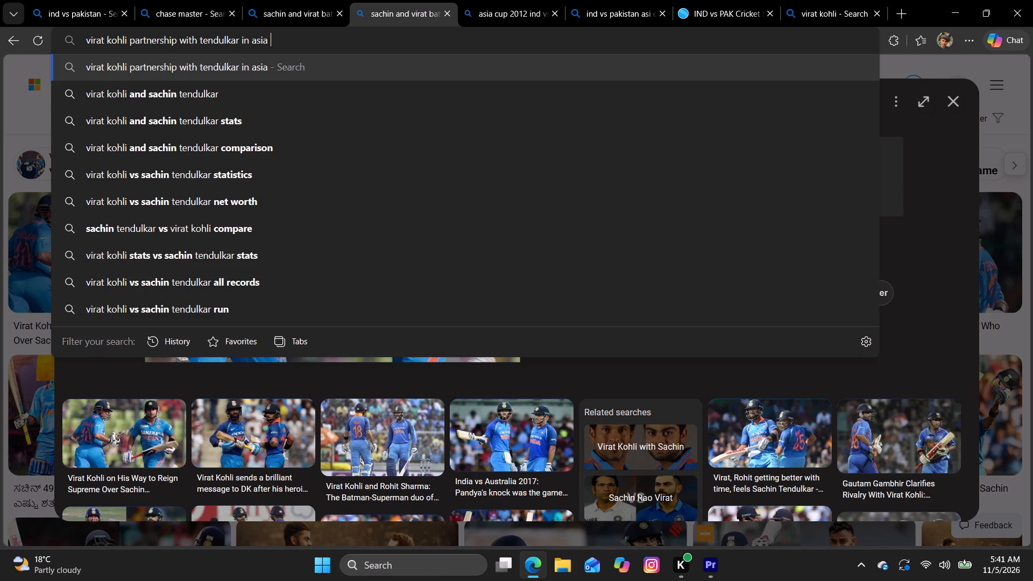
{"action": "type", "text": "cup 2012 against pak"}
{"action": "key", "text": "Return"}
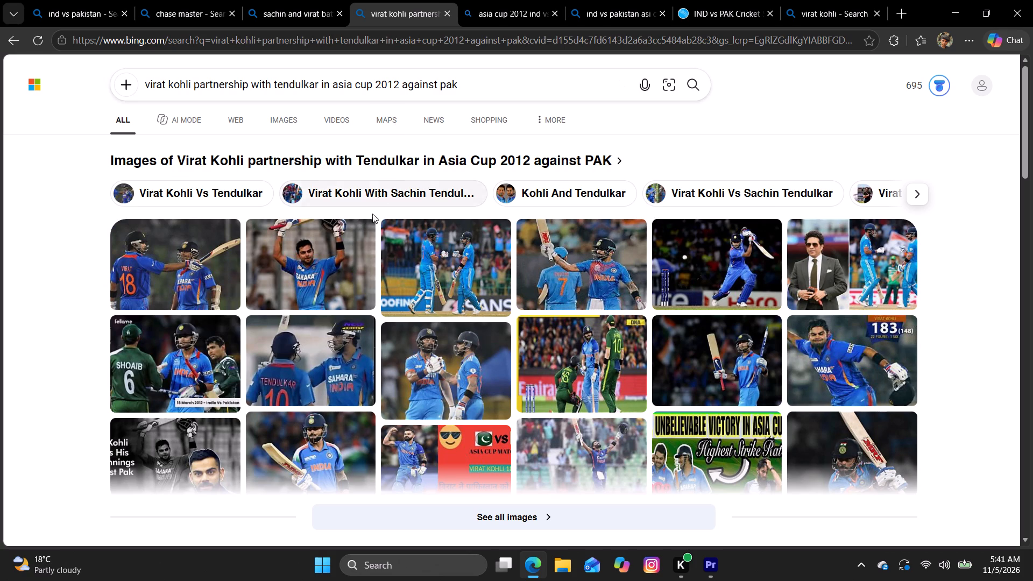
{"action": "left_click", "coordinate": [289, 118]}
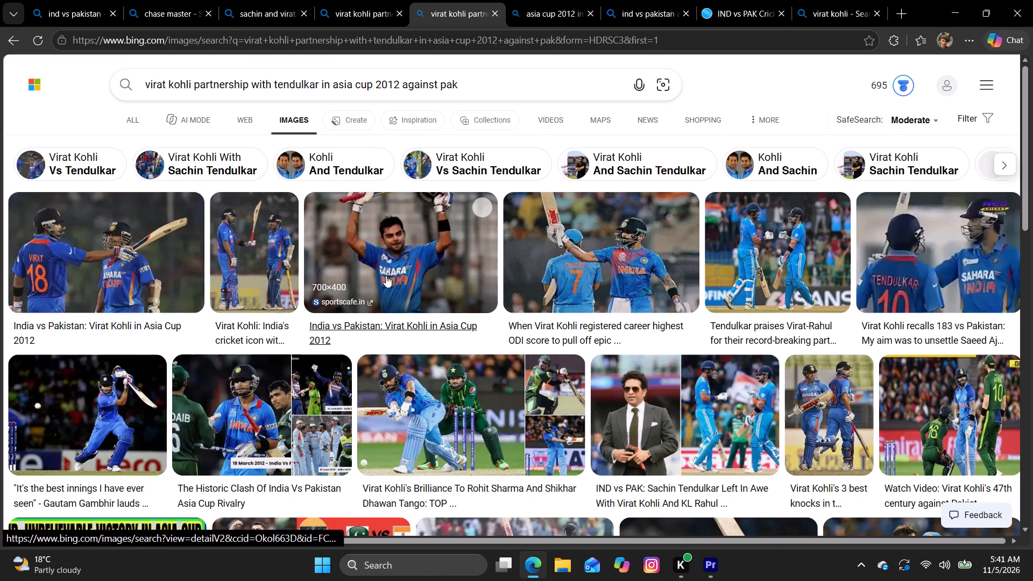
Copy the 1200 × 630 Kohli raised-bat image from sportskeeda.com and, switching to Premiere, insert it on V2 at 00:00:47:00.
{"action": "scroll", "coordinate": [409, 287], "scroll_direction": "down", "scroll_amount": 3}
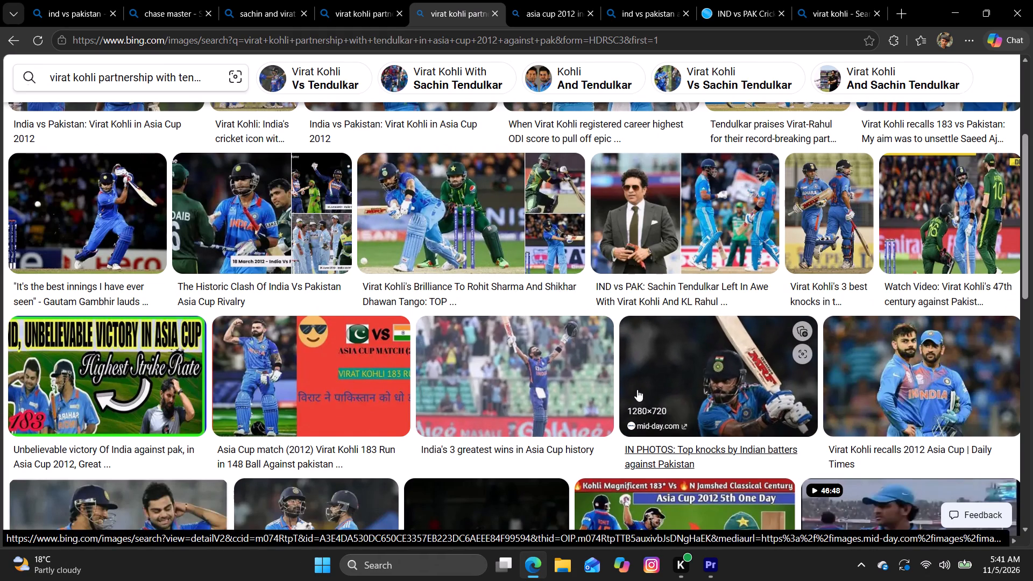
{"action": "scroll", "coordinate": [638, 392], "scroll_direction": "down", "scroll_amount": 3}
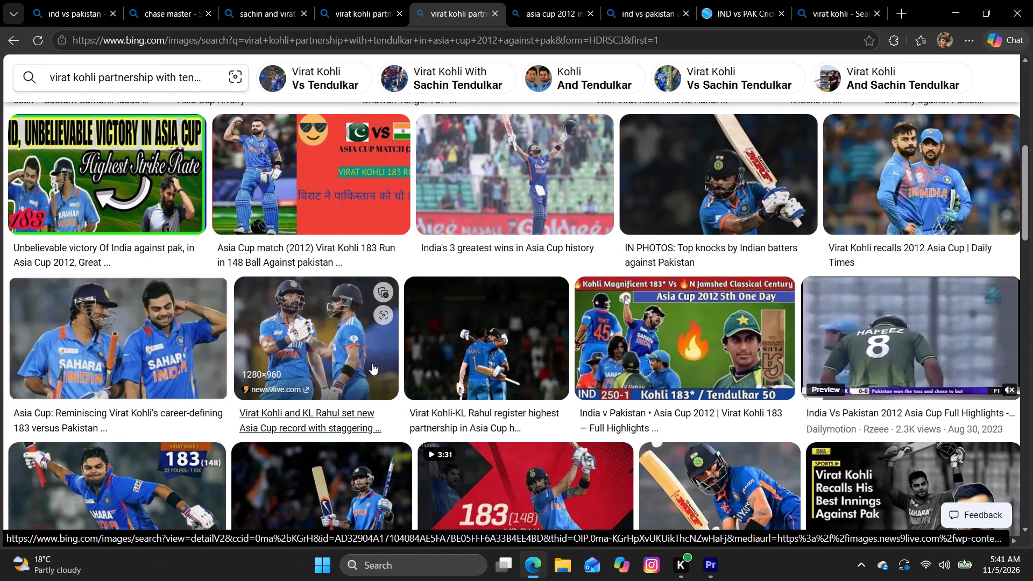
{"action": "scroll", "coordinate": [374, 364], "scroll_direction": "down", "scroll_amount": 2}
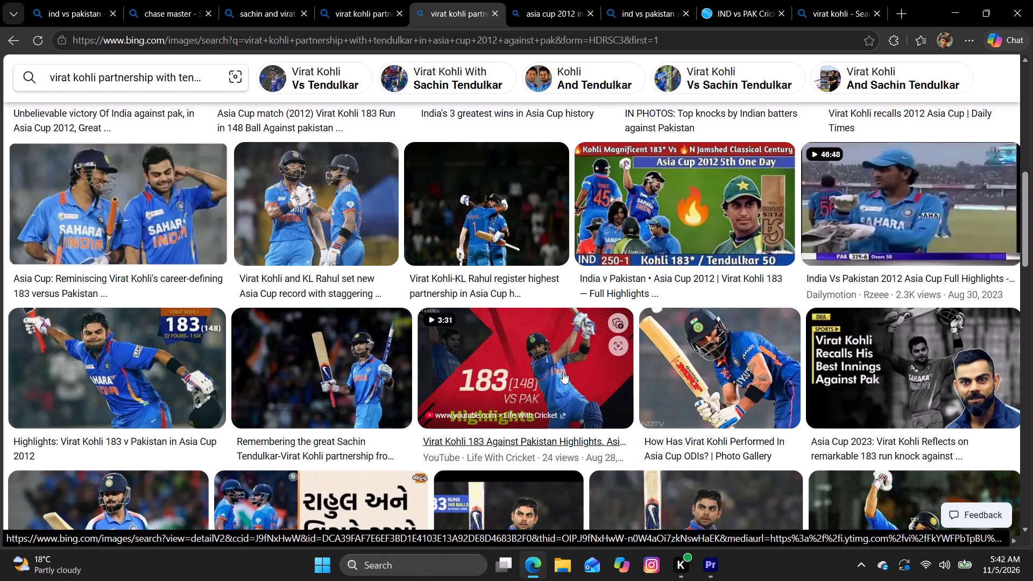
{"action": "scroll", "coordinate": [596, 360], "scroll_direction": "down", "scroll_amount": 2}
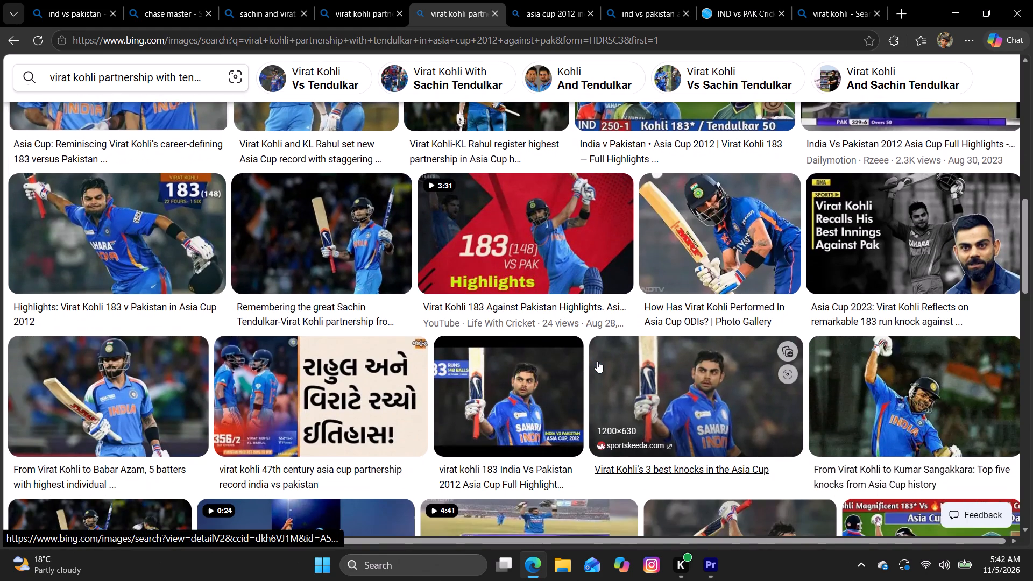
{"action": "left_click", "coordinate": [643, 367]}
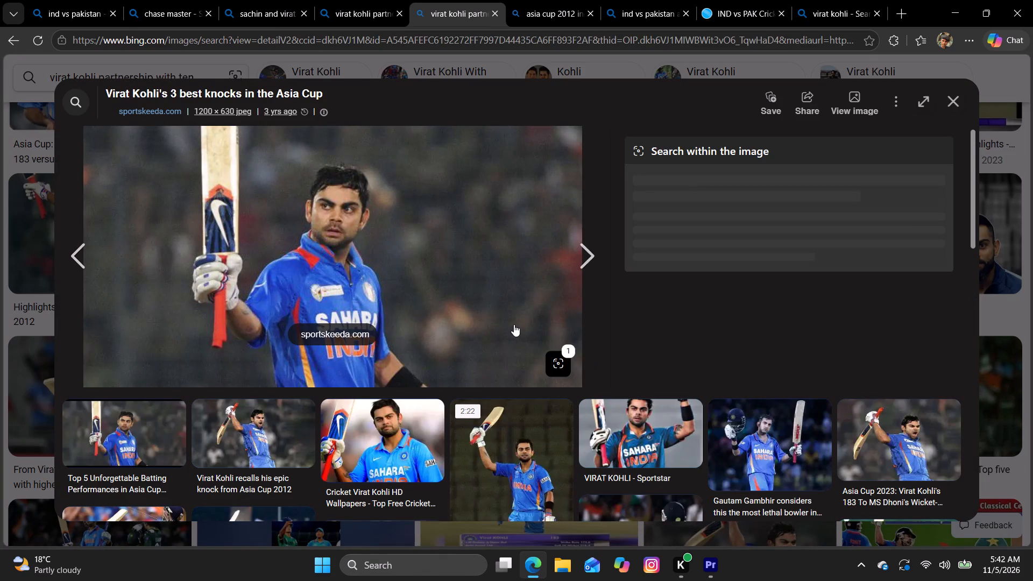
{"action": "right_click", "coordinate": [478, 287]}
{"action": "left_click", "coordinate": [511, 292]}
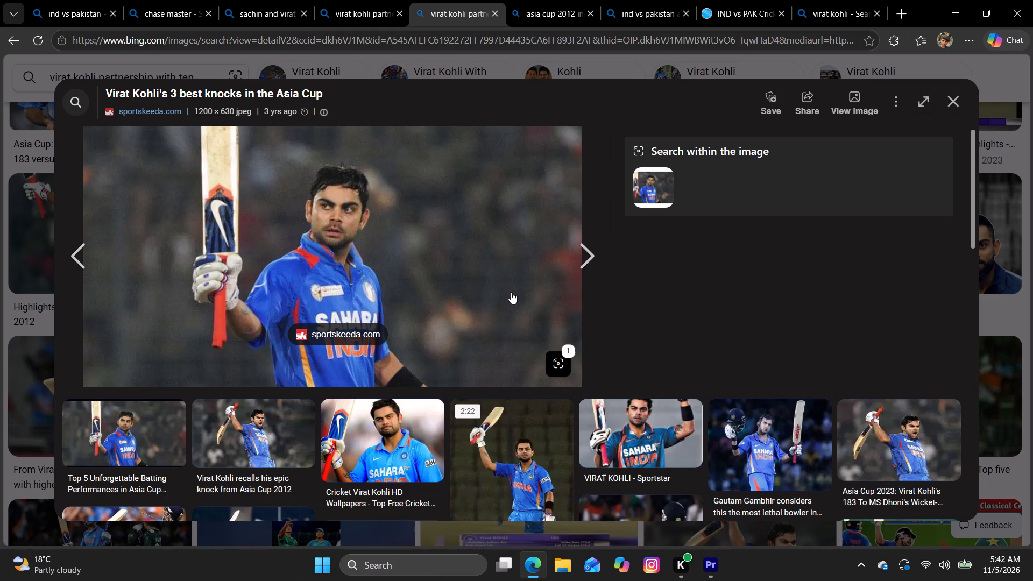
{"action": "left_click", "coordinate": [716, 570]}
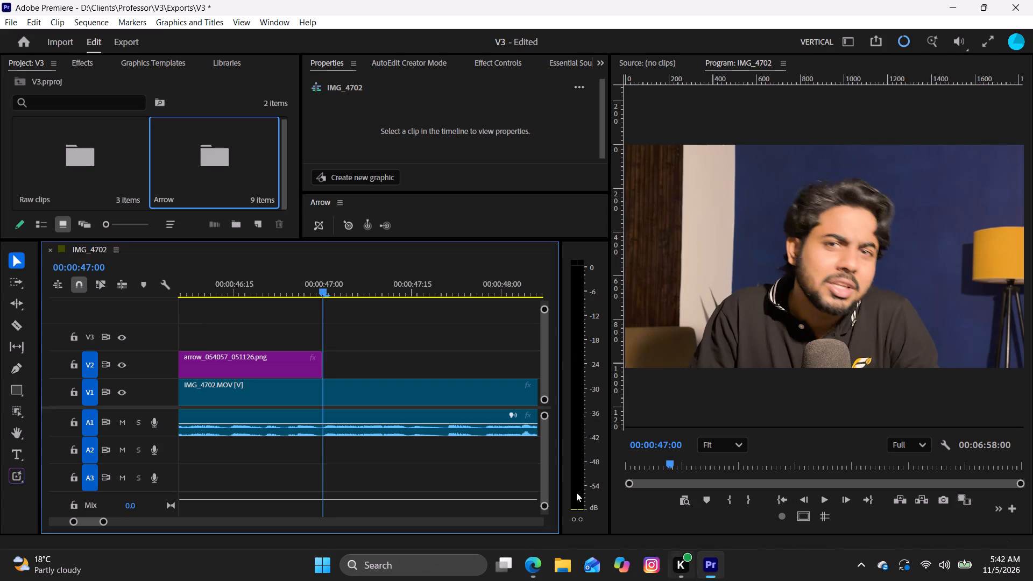
{"action": "left_click", "coordinate": [351, 226]}
Play the narration over the new Kohli overlay, split the overlay on V2 at 00:00:48:21, and delete the part after it.
{"action": "key", "text": "space"}
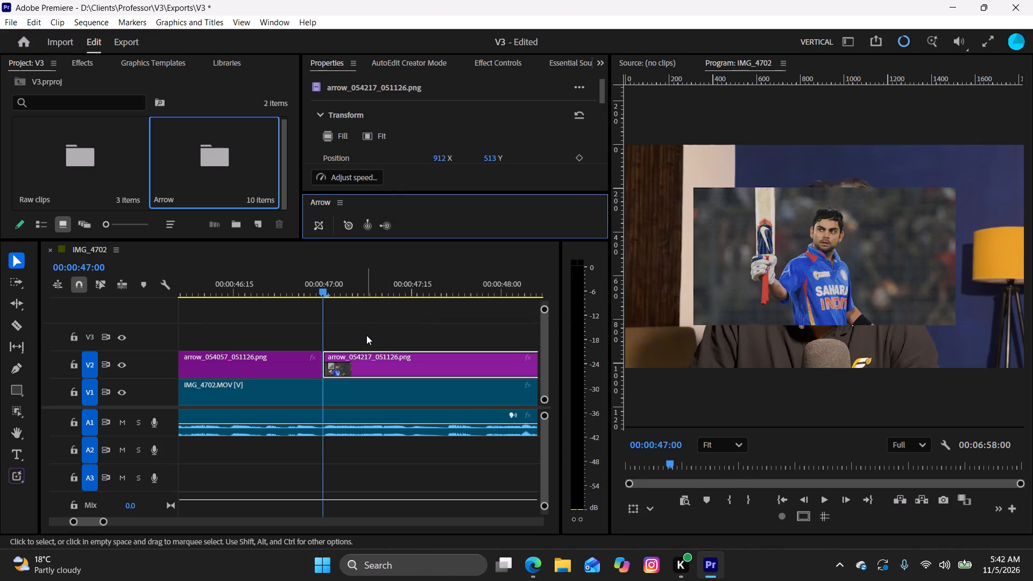
{"action": "left_click", "coordinate": [373, 325]}
{"action": "key", "text": "space"}
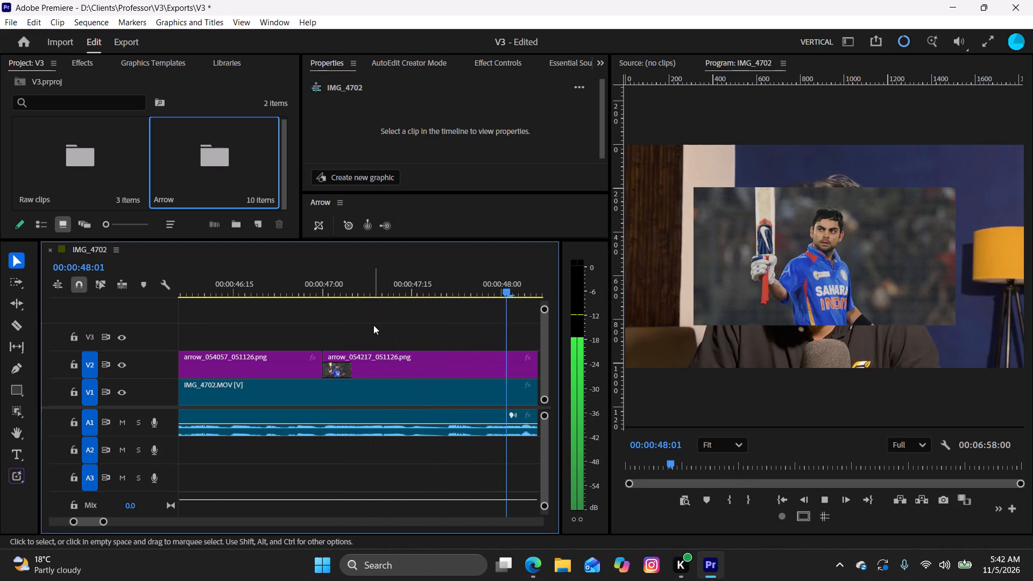
{"action": "key", "text": "space"}
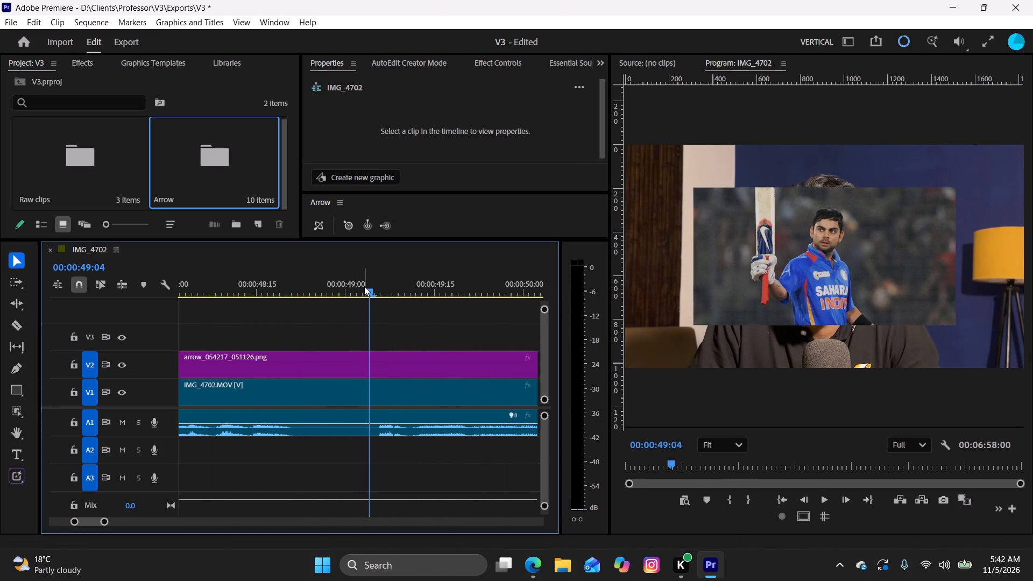
{"action": "left_click_drag", "start_coordinate": [364, 286], "coordinate": [292, 299]}
{"action": "key", "text": "space"}
{"action": "key", "text": "space"}
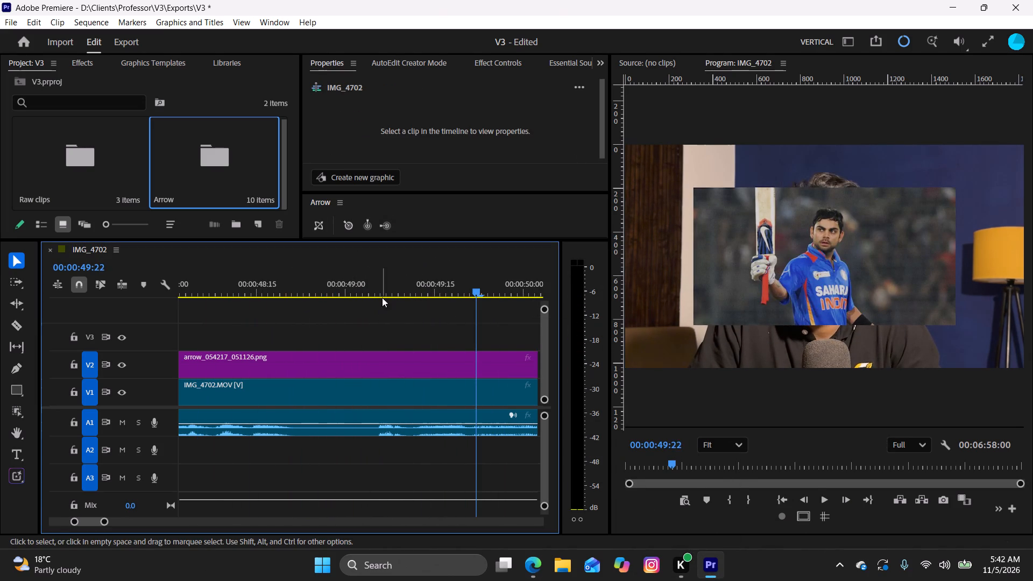
{"action": "left_click_drag", "start_coordinate": [347, 292], "coordinate": [291, 317]}
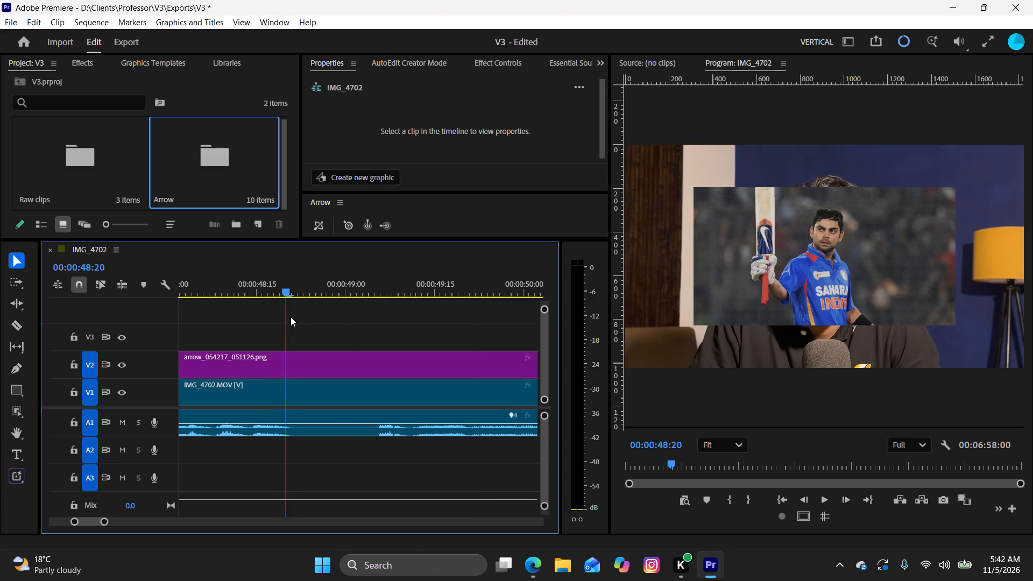
{"action": "left_click_drag", "start_coordinate": [291, 317], "coordinate": [292, 318]}
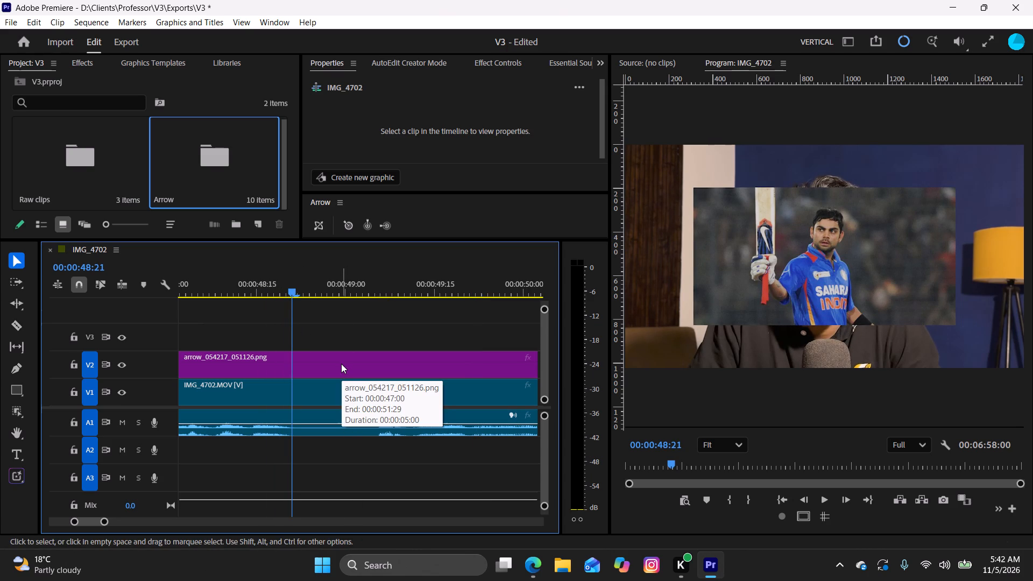
{"action": "left_click", "coordinate": [341, 364]}
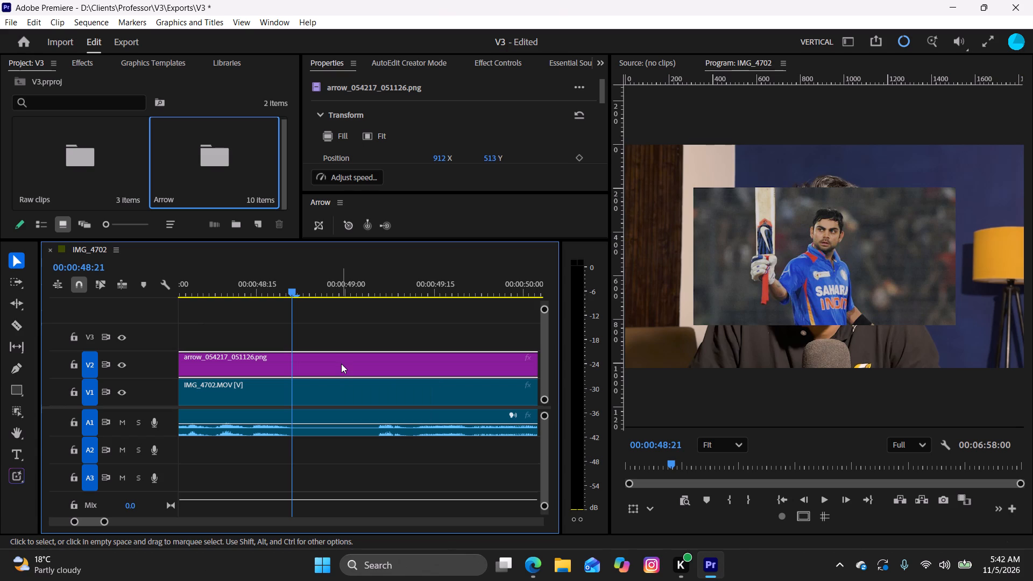
{"action": "key", "text": "w"}
{"action": "left_click", "coordinate": [341, 364]}
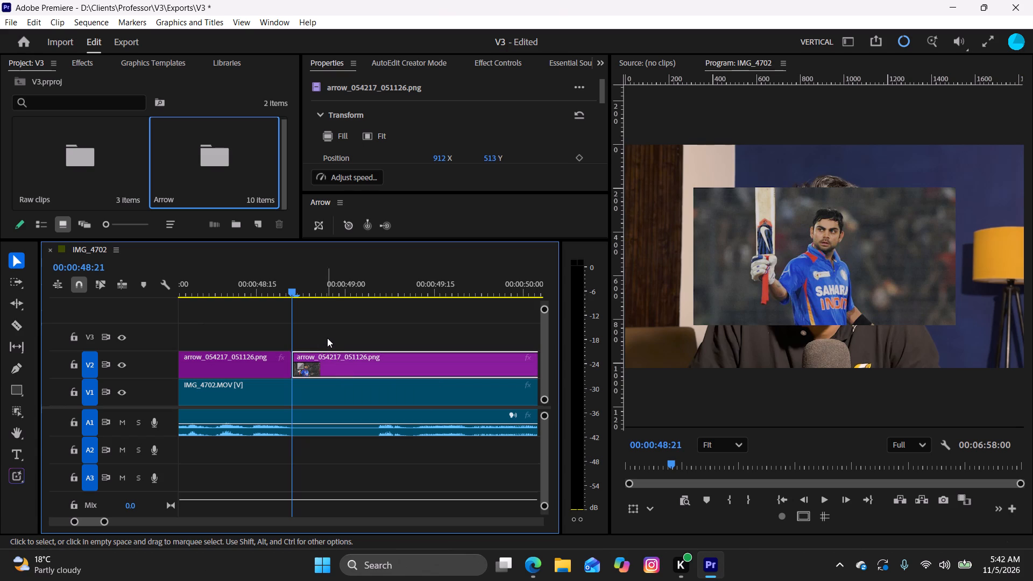
{"action": "key", "text": "Delete"}
Split the IMG_4702.MOV clip with its audio at 00:00:48:21 and ripple-trim the silent pause up to about 00:00:49:05.
{"action": "key", "text": "space"}
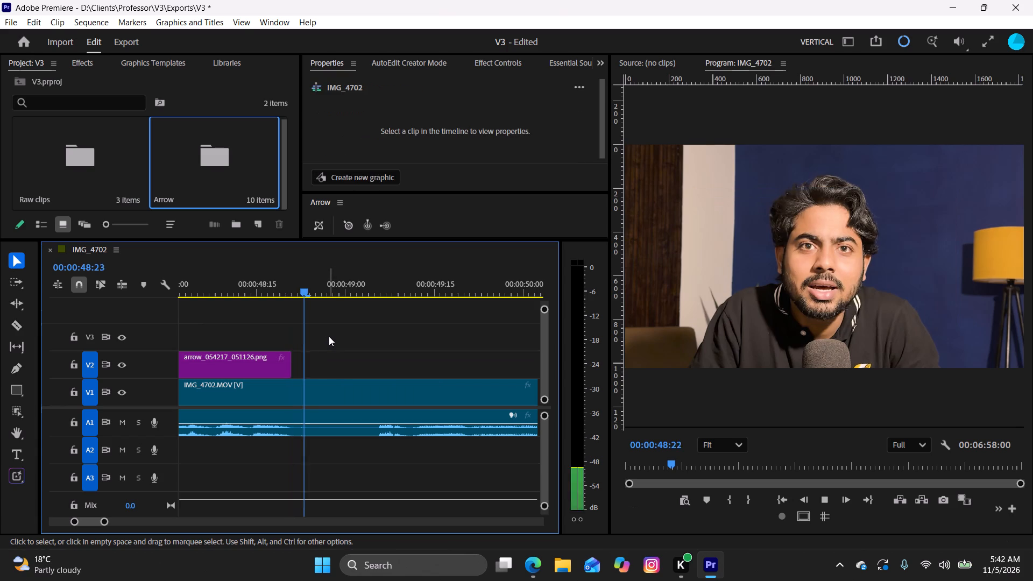
{"action": "key", "text": "space"}
{"action": "left_click_drag", "start_coordinate": [455, 289], "coordinate": [325, 293]}
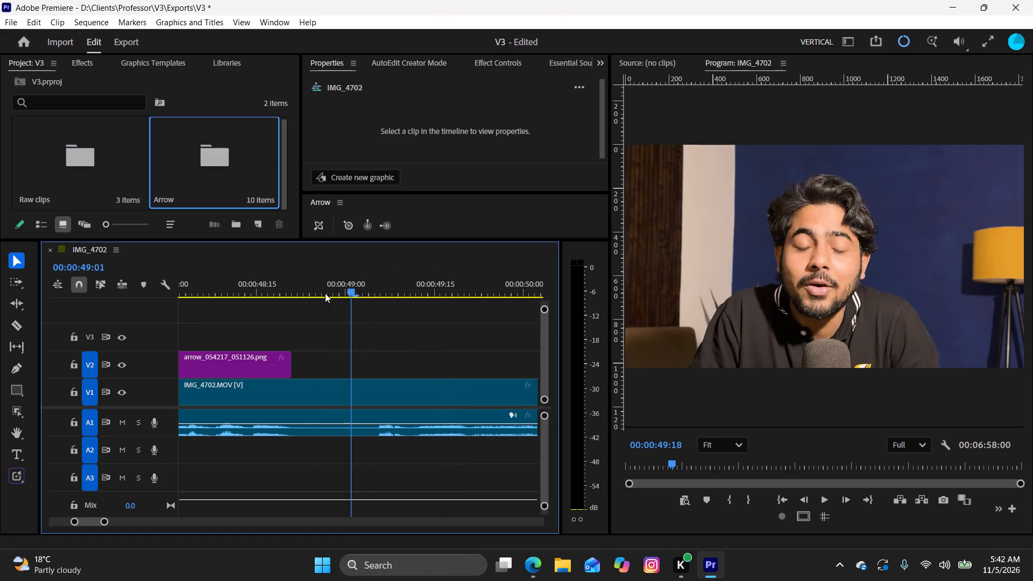
{"action": "left_click_drag", "start_coordinate": [325, 293], "coordinate": [289, 314]}
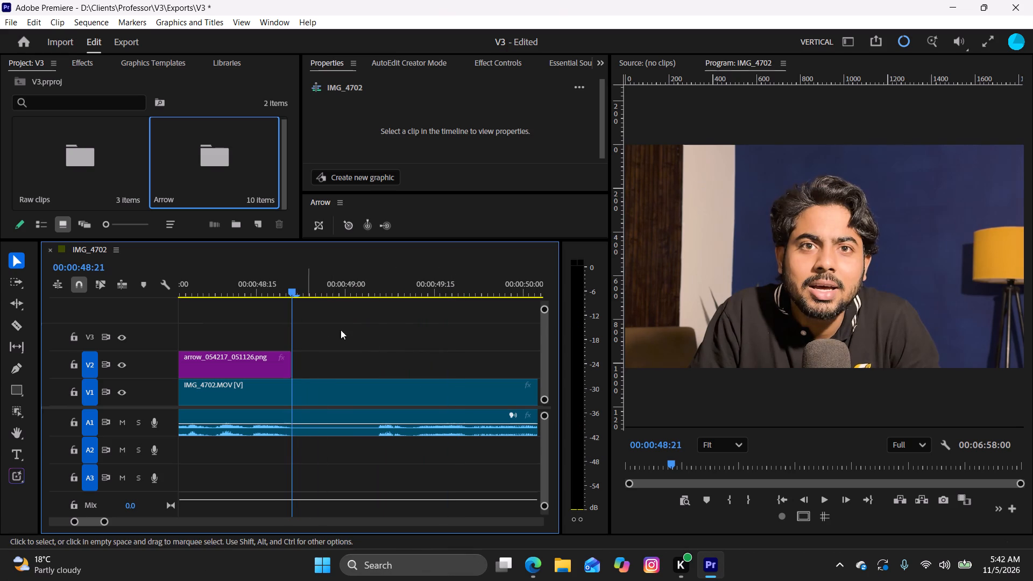
{"action": "left_click_drag", "start_coordinate": [382, 345], "coordinate": [400, 441]}
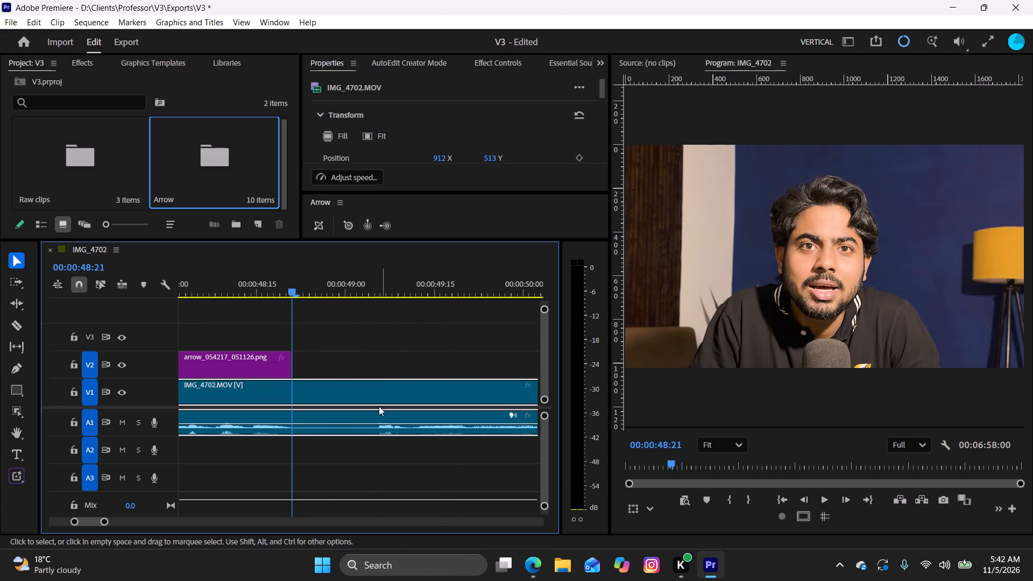
{"action": "key", "text": "w"}
{"action": "left_click_drag", "start_coordinate": [296, 289], "coordinate": [372, 331]}
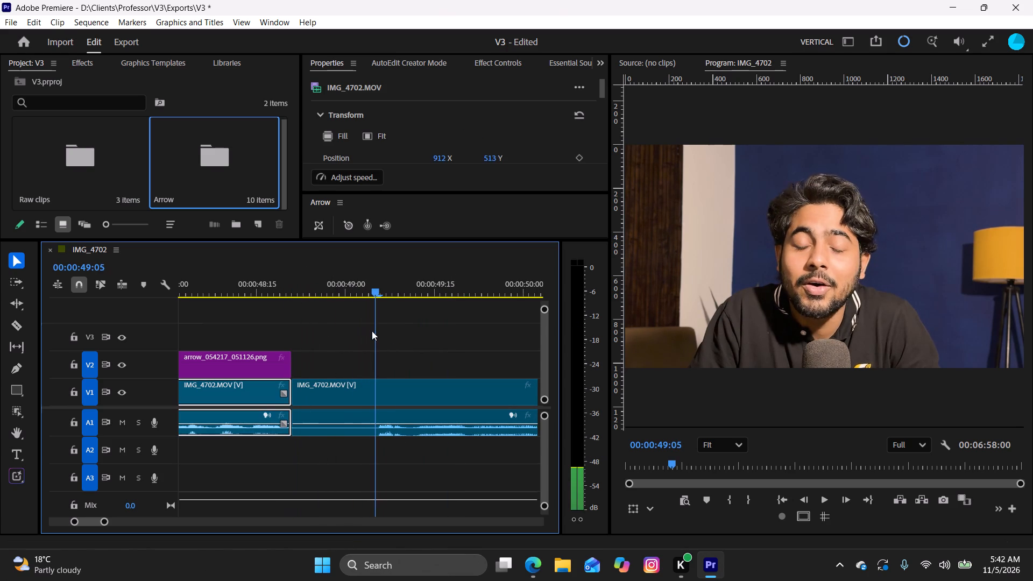
{"action": "left_click_drag", "start_coordinate": [372, 331], "coordinate": [378, 336]}
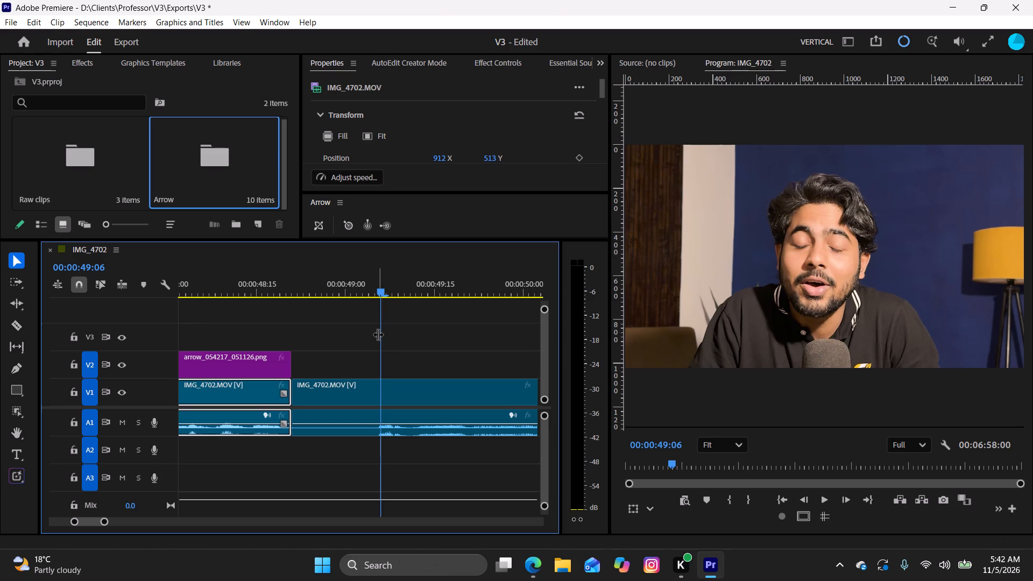
{"action": "left_click_drag", "start_coordinate": [380, 295], "coordinate": [379, 304]}
{"action": "left_click_drag", "start_coordinate": [377, 289], "coordinate": [373, 296]}
{"action": "key", "text": "q"}
Play and scrub the narration across the trimmed cut at 00:00:48:21 and on past 00:00:50:00 to check it.
{"action": "key", "text": "space"}
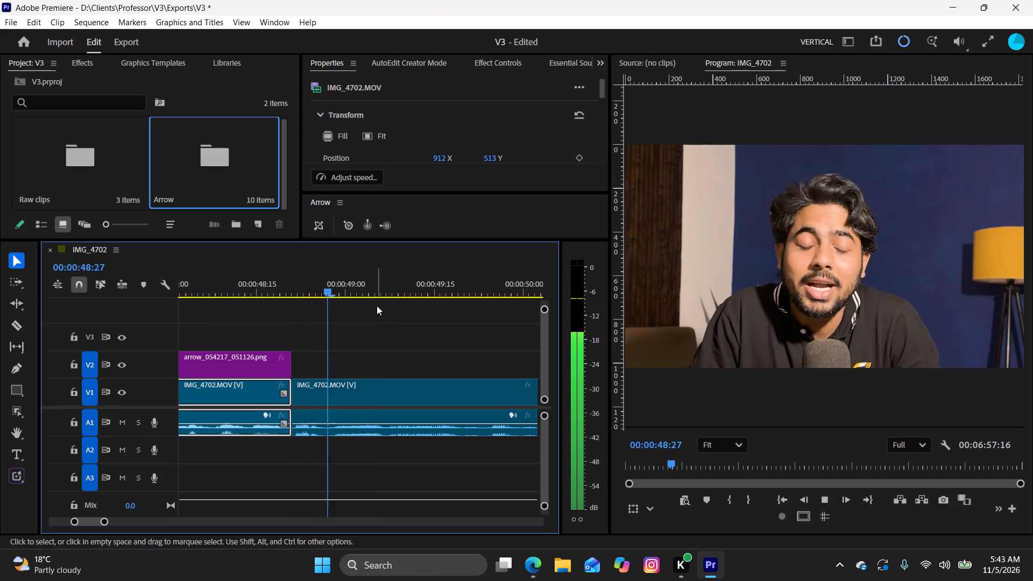
{"action": "key", "text": "space"}
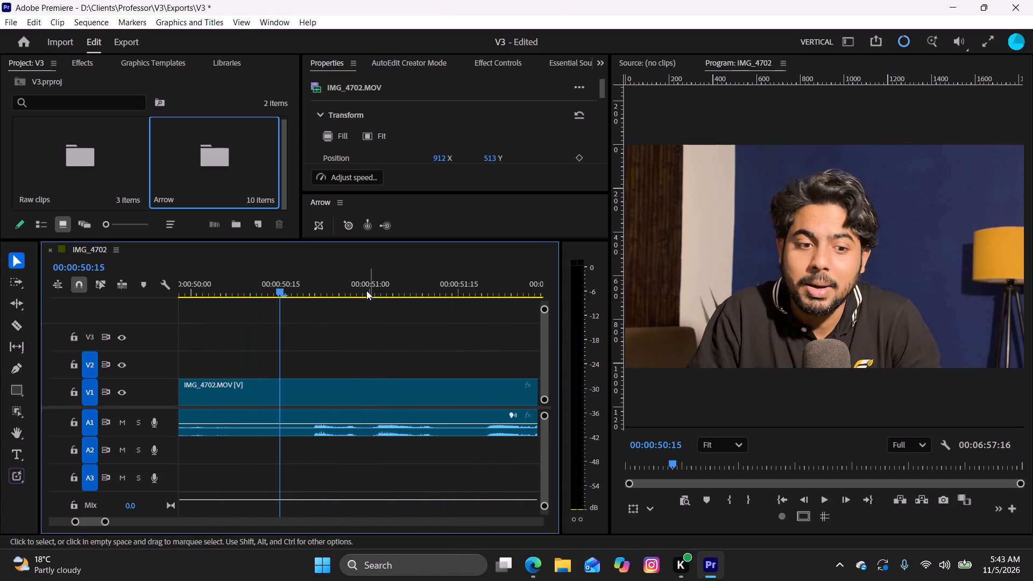
{"action": "left_click_drag", "start_coordinate": [272, 287], "coordinate": [285, 325]}
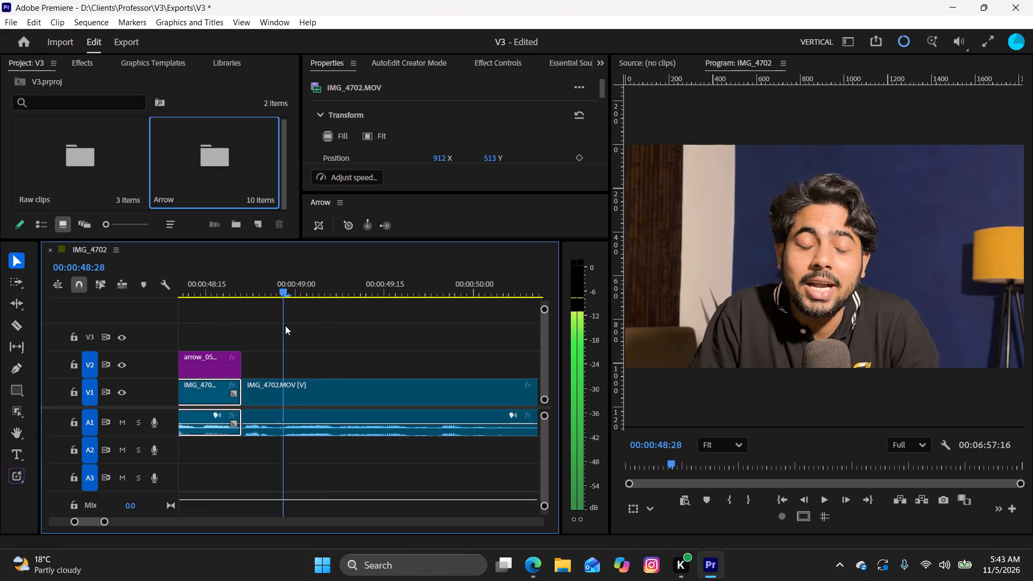
{"action": "left_click_drag", "start_coordinate": [285, 325], "coordinate": [504, 354]}
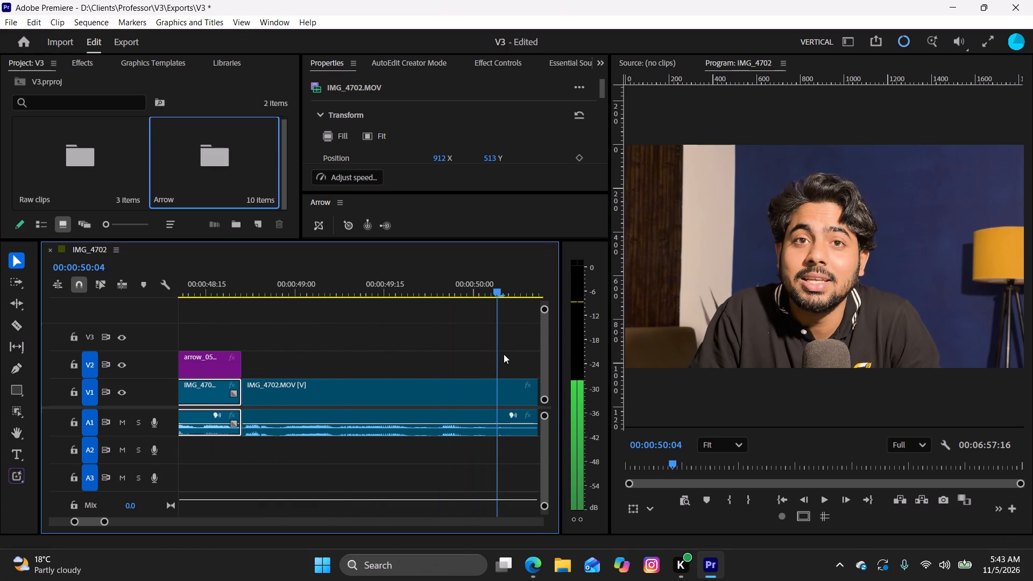
{"action": "left_click_drag", "start_coordinate": [504, 354], "coordinate": [256, 342]}
Switch to Edge, close the Kohli image preview, and search for images of "india win agianst pak in asia cup 2012".
{"action": "left_click", "coordinate": [543, 571]}
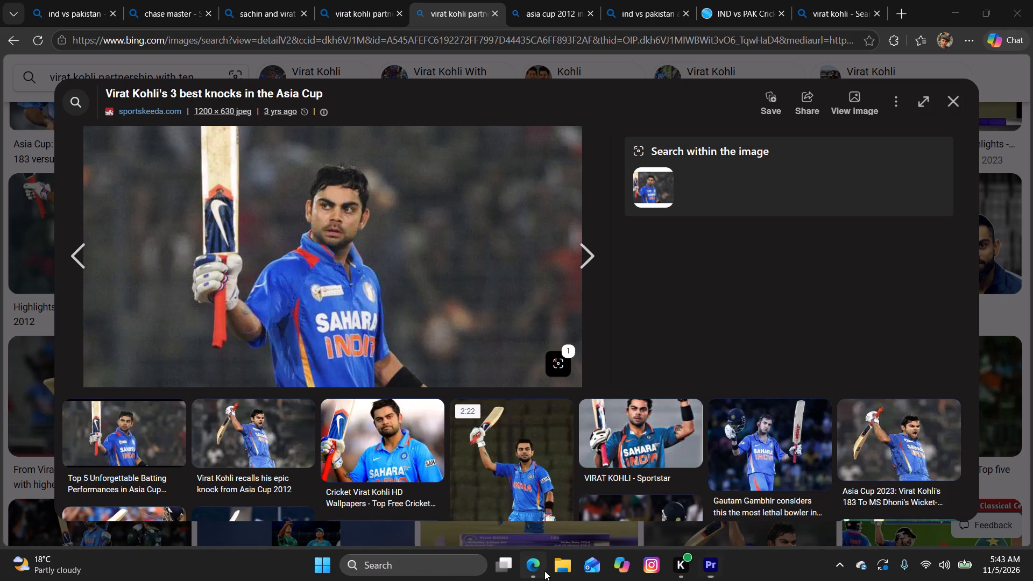
{"action": "left_click", "coordinate": [961, 108]}
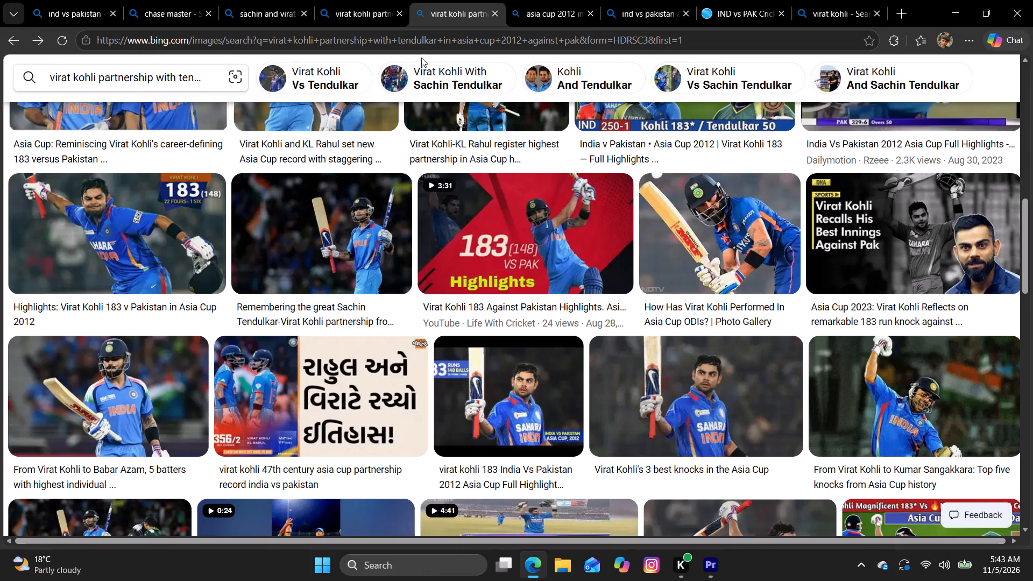
{"action": "left_click", "coordinate": [416, 42]}
{"action": "type", "text": "in"}
{"action": "type", "text": "dia"}
{"action": "key", "text": "space"}
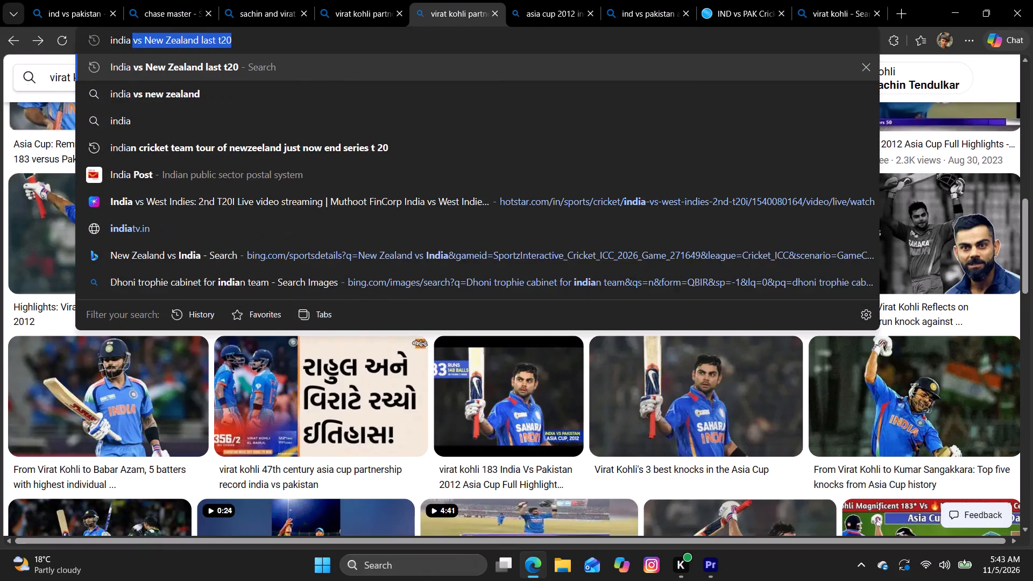
{"action": "type", "text": "win agianst pak"}
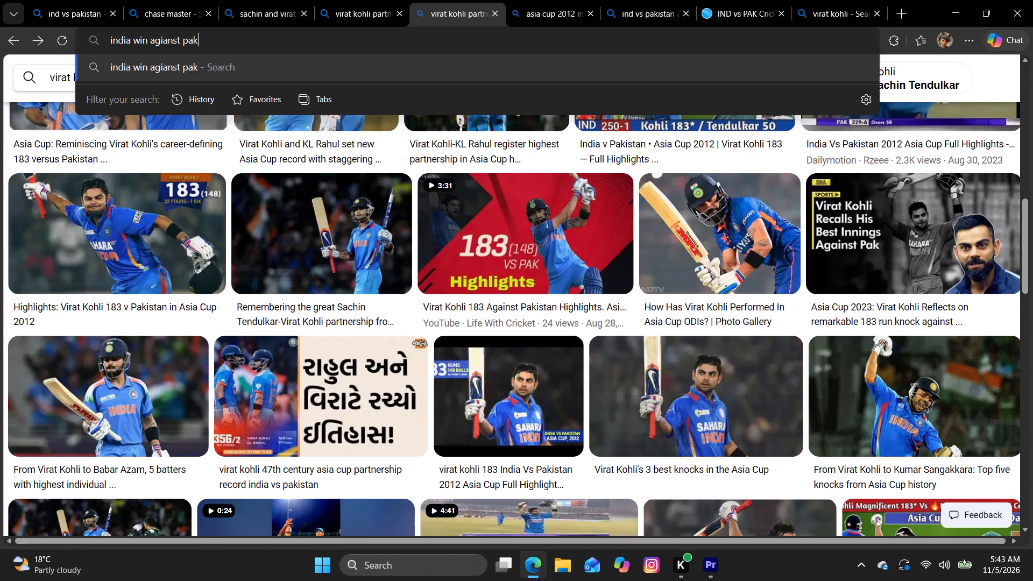
{"action": "key", "text": "space"}
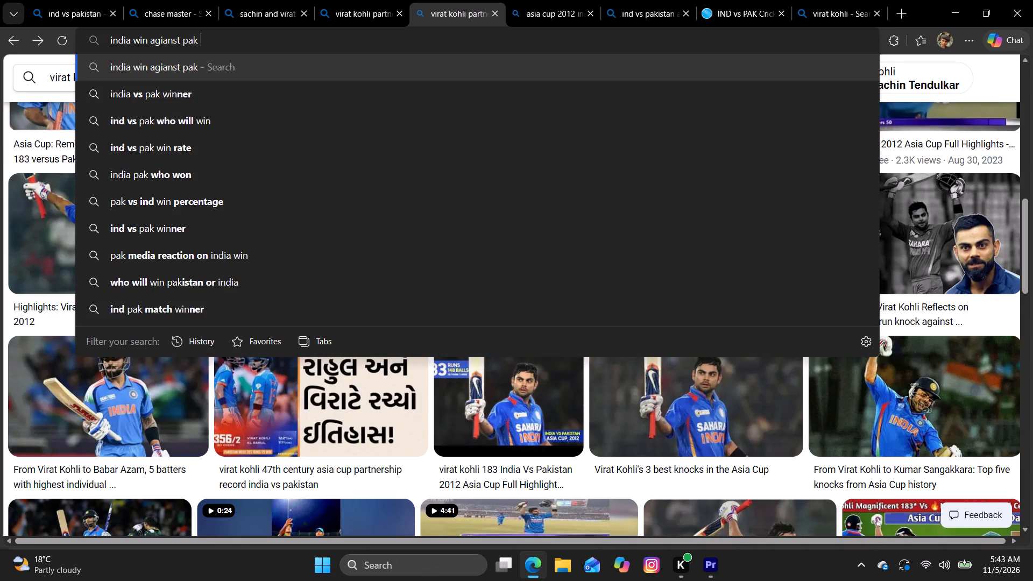
{"action": "type", "text": "in asia"}
{"action": "key", "text": "space"}
{"action": "type", "text": "cup 2012"}
{"action": "key", "text": "Return"}
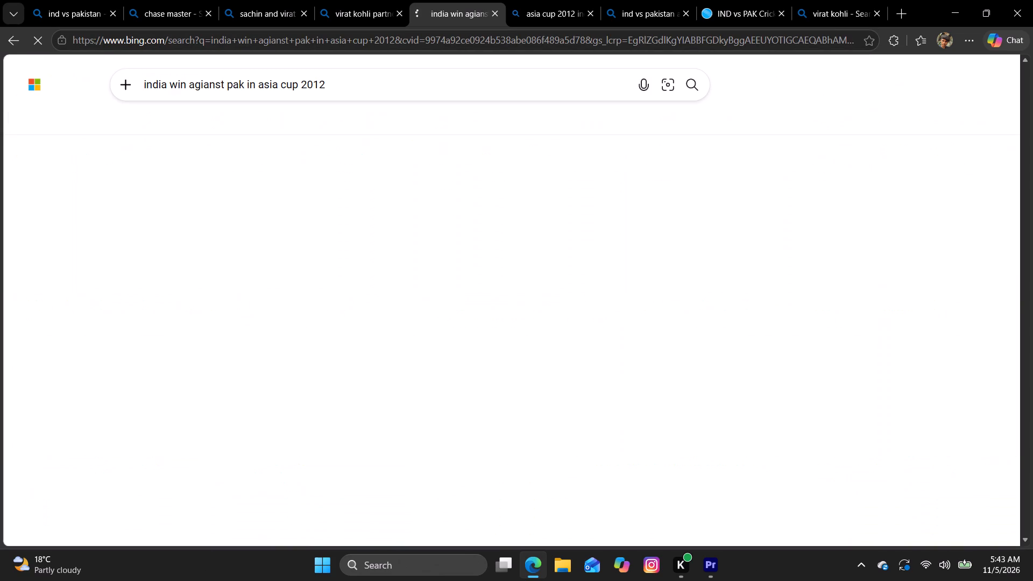
{"action": "left_click", "coordinate": [330, 121]}
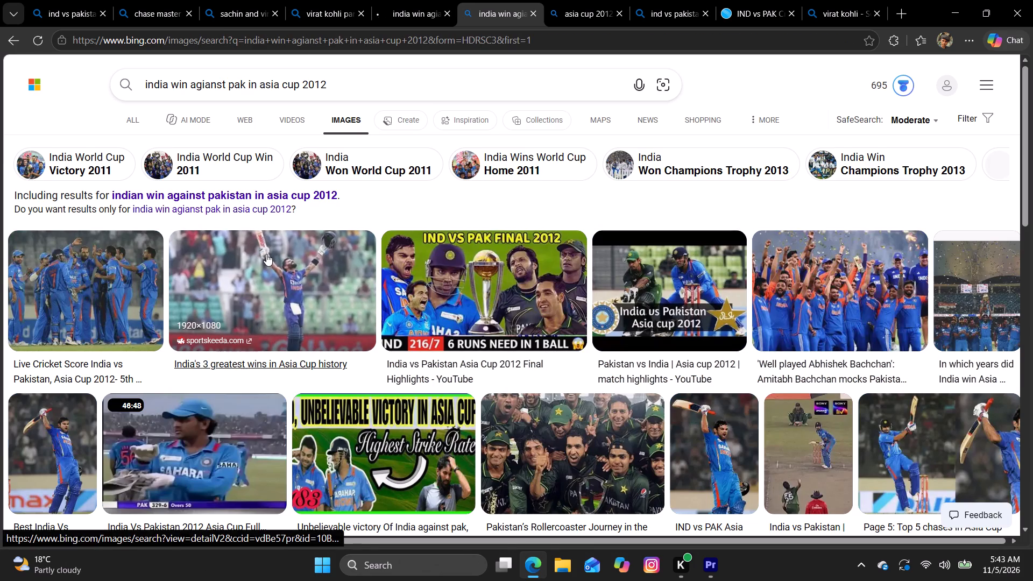
Browse the image results for an India win over Pakistan, previewing the zeenews.india.com and odishatv.in celebration photos.
{"action": "scroll", "coordinate": [273, 250], "scroll_direction": "down", "scroll_amount": 1}
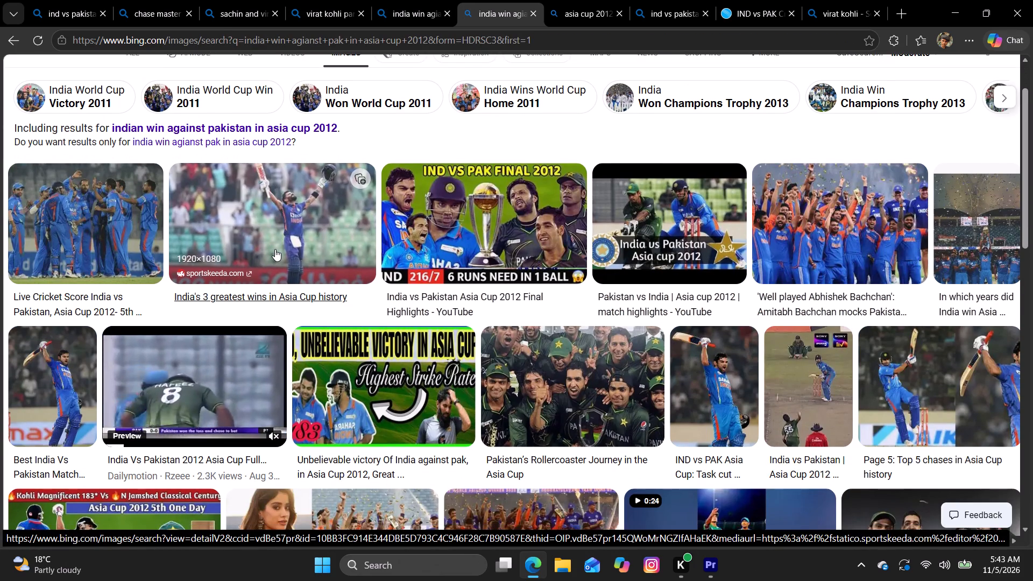
{"action": "scroll", "coordinate": [275, 249], "scroll_direction": "down", "scroll_amount": 4}
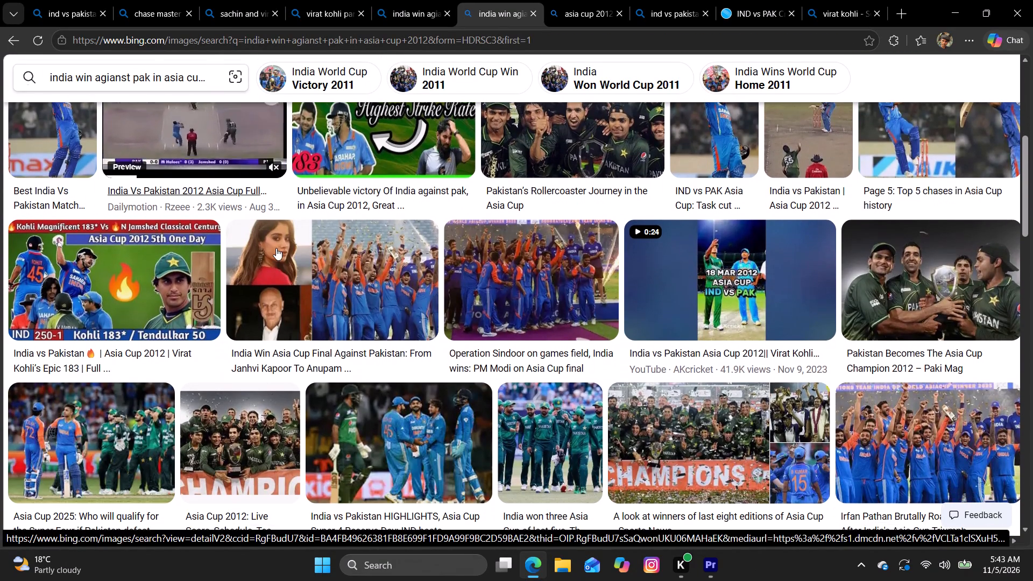
{"action": "scroll", "coordinate": [278, 246], "scroll_direction": "down", "scroll_amount": 1}
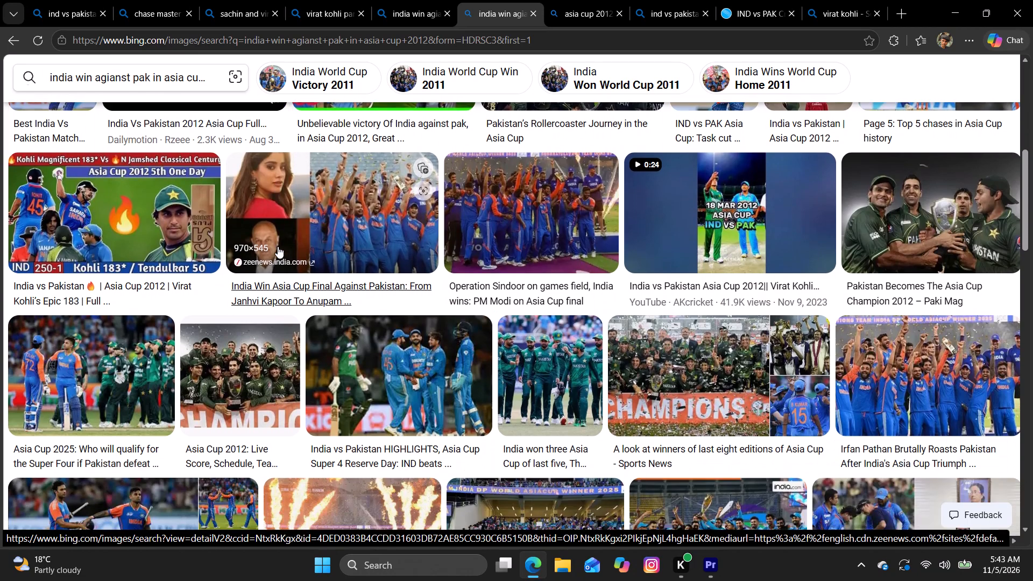
{"action": "scroll", "coordinate": [278, 246], "scroll_direction": "down", "scroll_amount": 3}
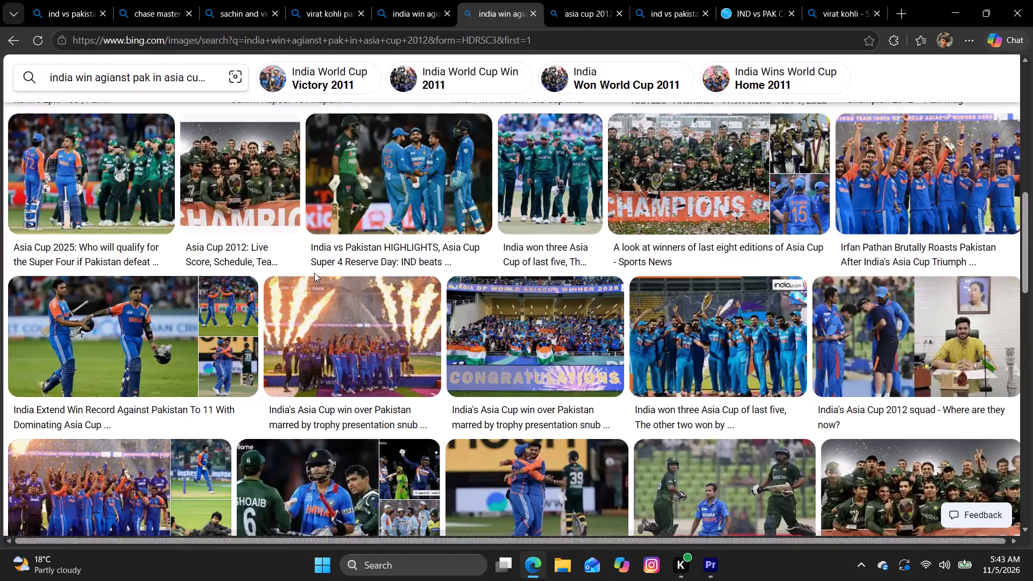
{"action": "scroll", "coordinate": [328, 246], "scroll_direction": "down", "scroll_amount": 1}
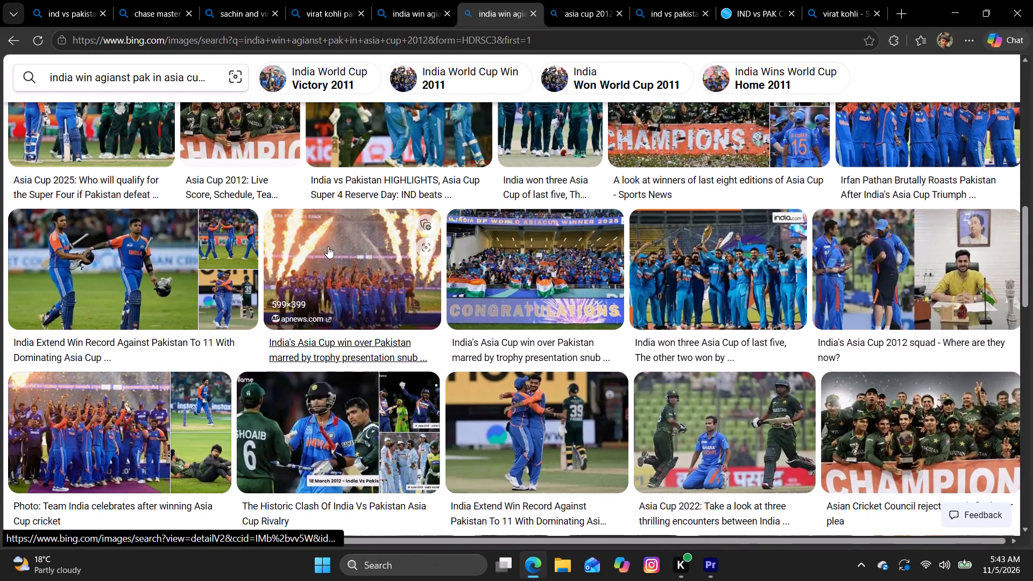
{"action": "scroll", "coordinate": [328, 246], "scroll_direction": "up", "scroll_amount": 3}
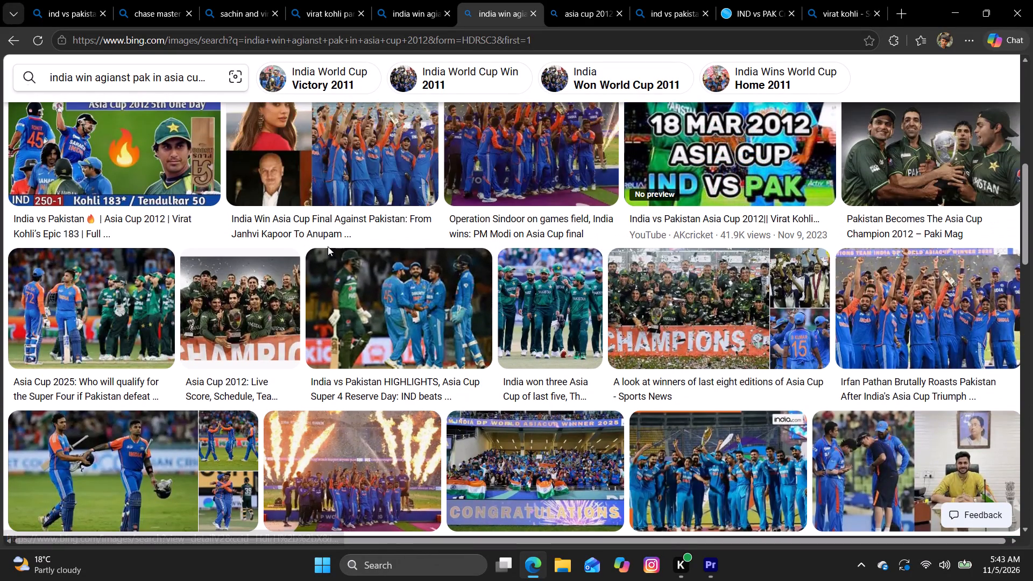
{"action": "scroll", "coordinate": [328, 246], "scroll_direction": "down", "scroll_amount": 1}
{"action": "scroll", "coordinate": [328, 246], "scroll_direction": "up", "scroll_amount": 7}
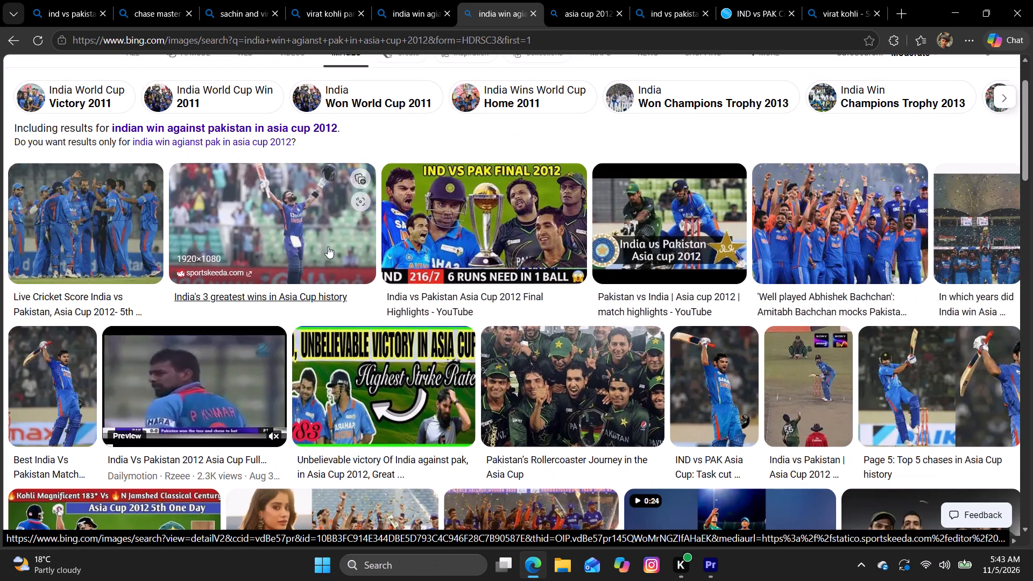
{"action": "scroll", "coordinate": [328, 246], "scroll_direction": "down", "scroll_amount": 1}
{"action": "scroll", "coordinate": [440, 315], "scroll_direction": "down", "scroll_amount": 2}
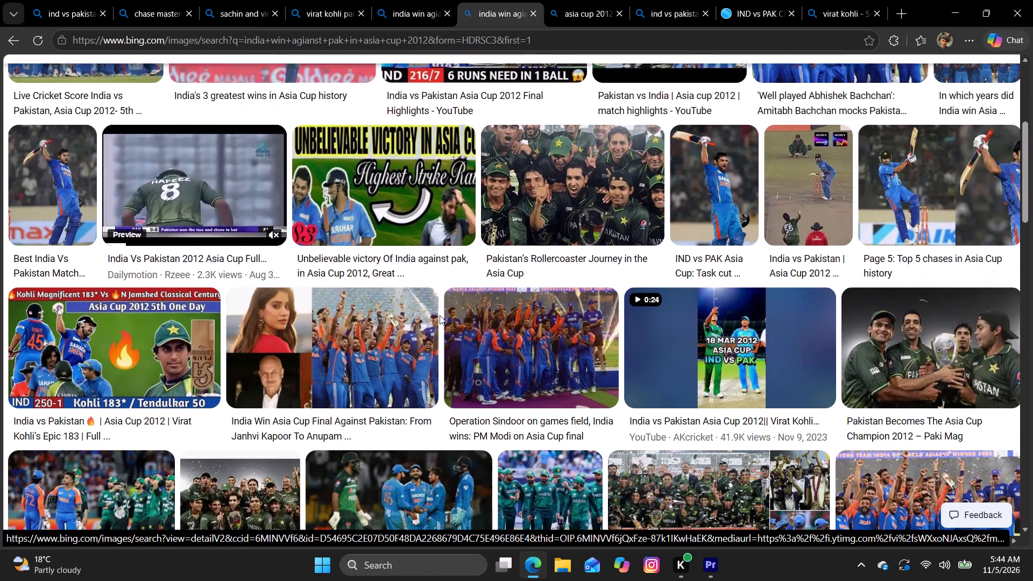
{"action": "left_click", "coordinate": [395, 330]}
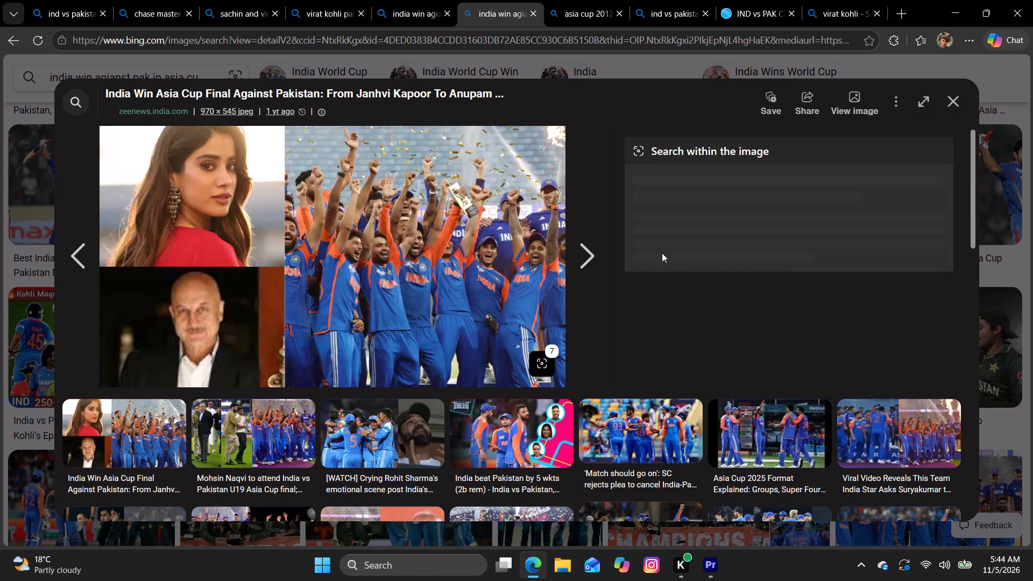
{"action": "left_click", "coordinate": [959, 104]}
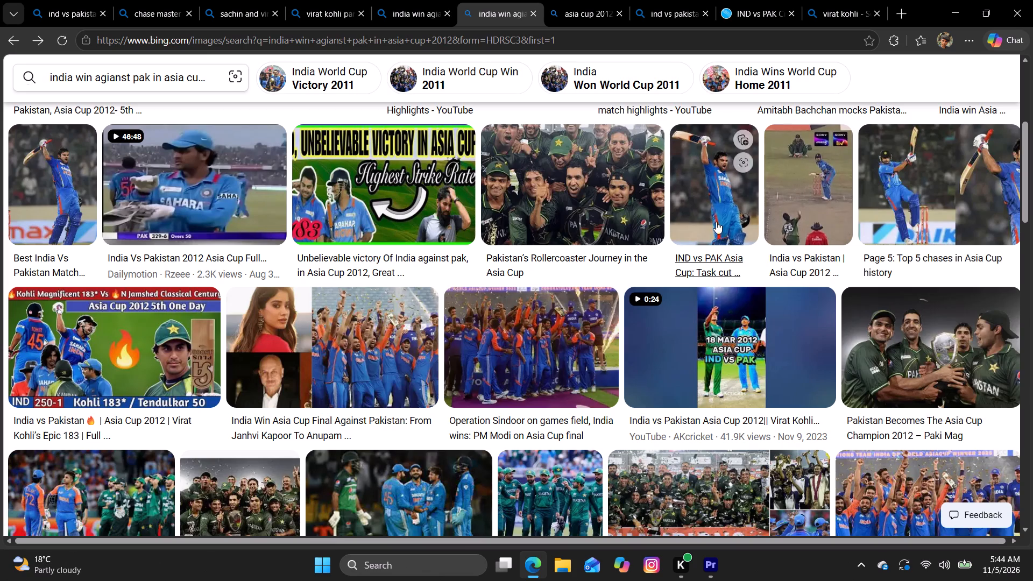
{"action": "left_click", "coordinate": [530, 321]}
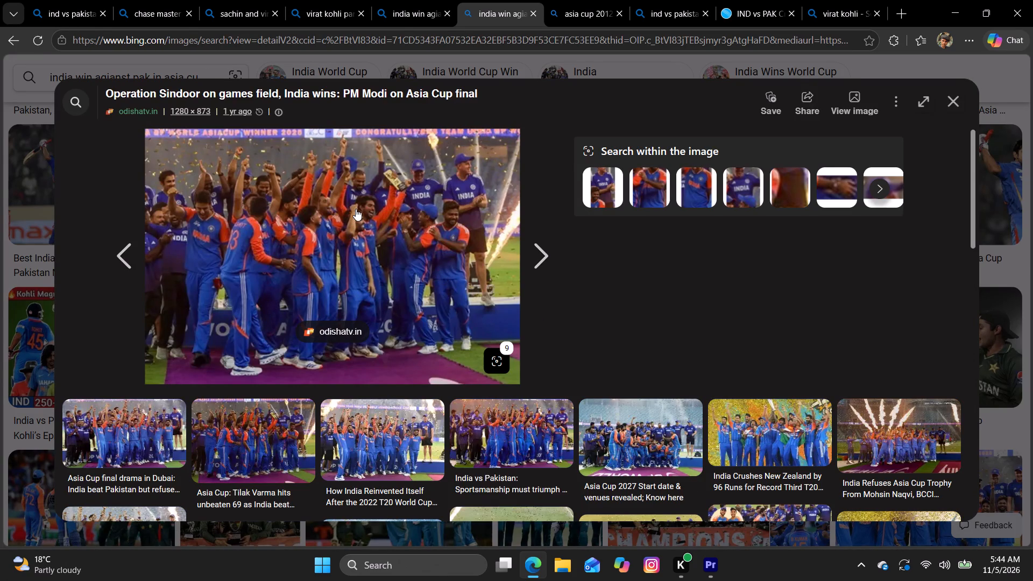
{"action": "left_click", "coordinate": [950, 104]}
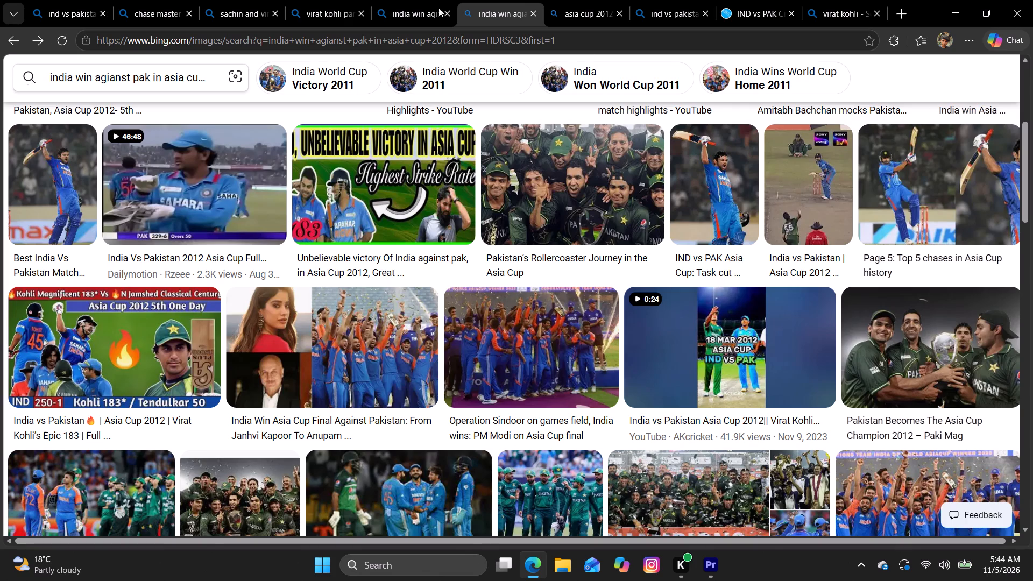
Switch to the open Cricinfo full scorecard of the 2012 Asia Cup India vs Pakistan match.
{"action": "left_click", "coordinate": [757, 14]}
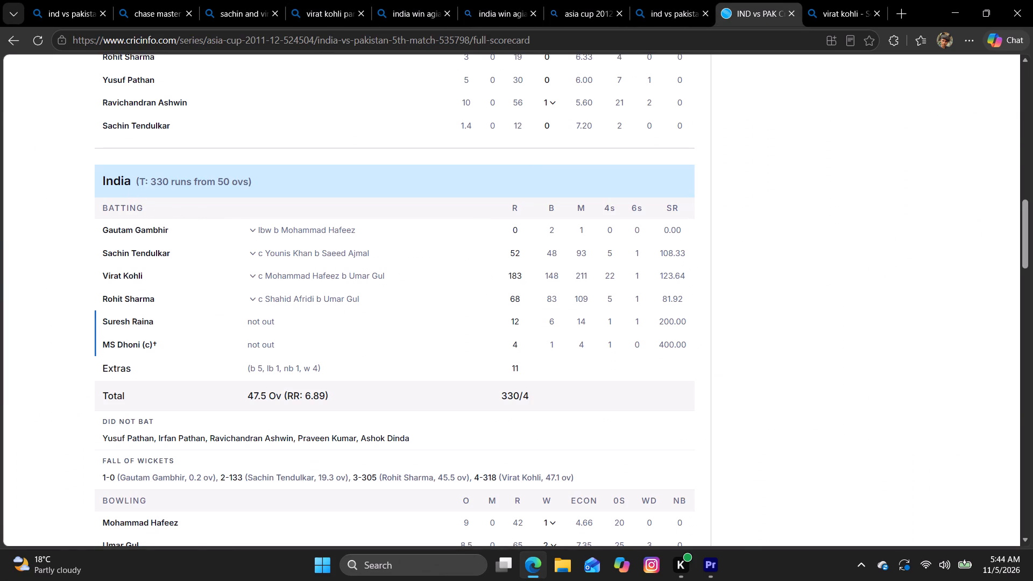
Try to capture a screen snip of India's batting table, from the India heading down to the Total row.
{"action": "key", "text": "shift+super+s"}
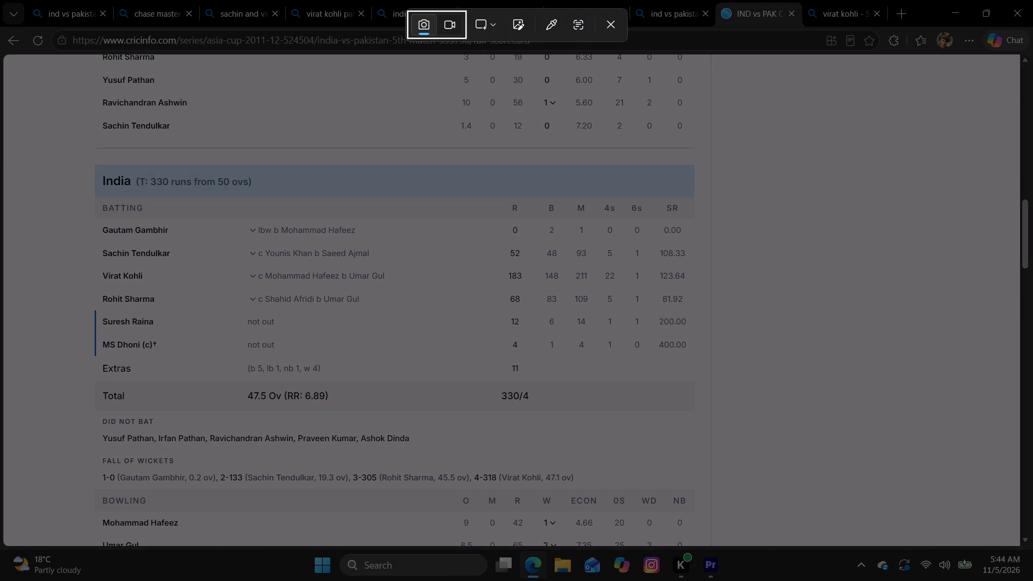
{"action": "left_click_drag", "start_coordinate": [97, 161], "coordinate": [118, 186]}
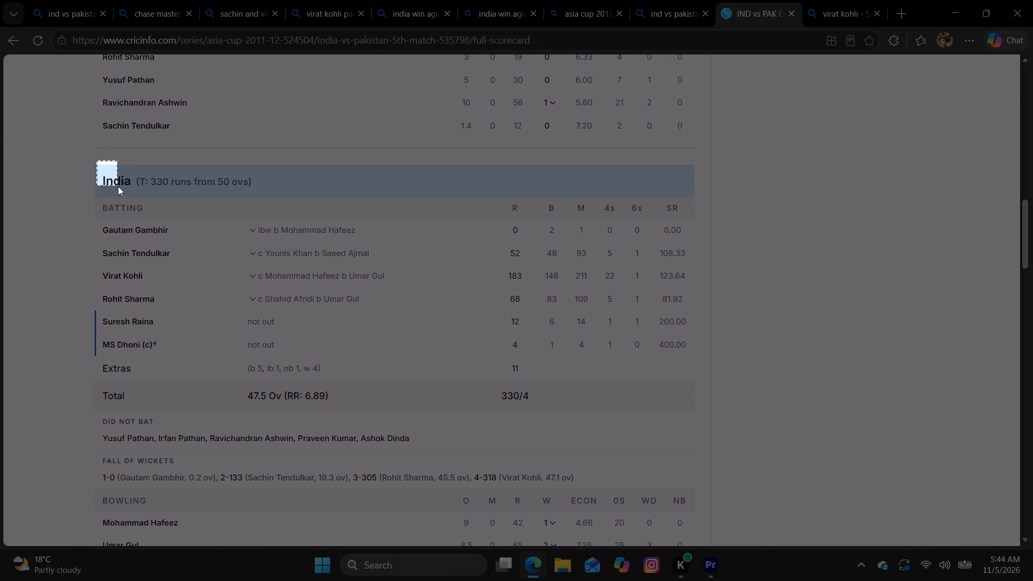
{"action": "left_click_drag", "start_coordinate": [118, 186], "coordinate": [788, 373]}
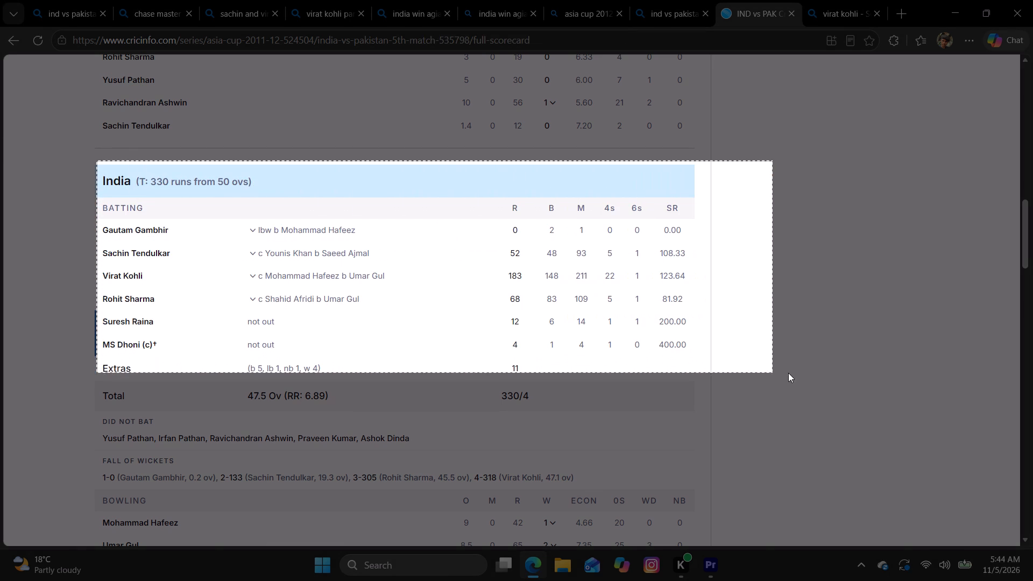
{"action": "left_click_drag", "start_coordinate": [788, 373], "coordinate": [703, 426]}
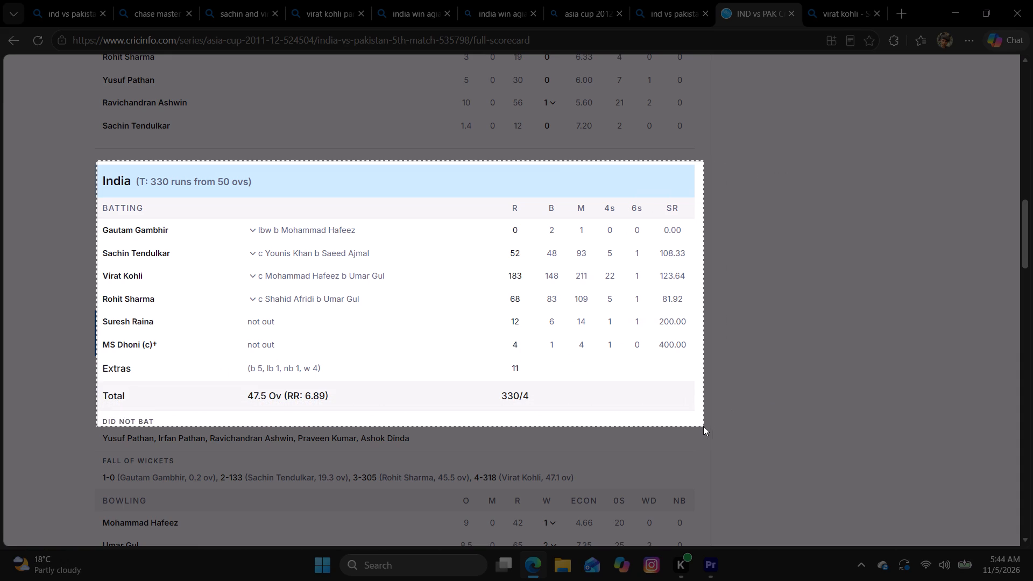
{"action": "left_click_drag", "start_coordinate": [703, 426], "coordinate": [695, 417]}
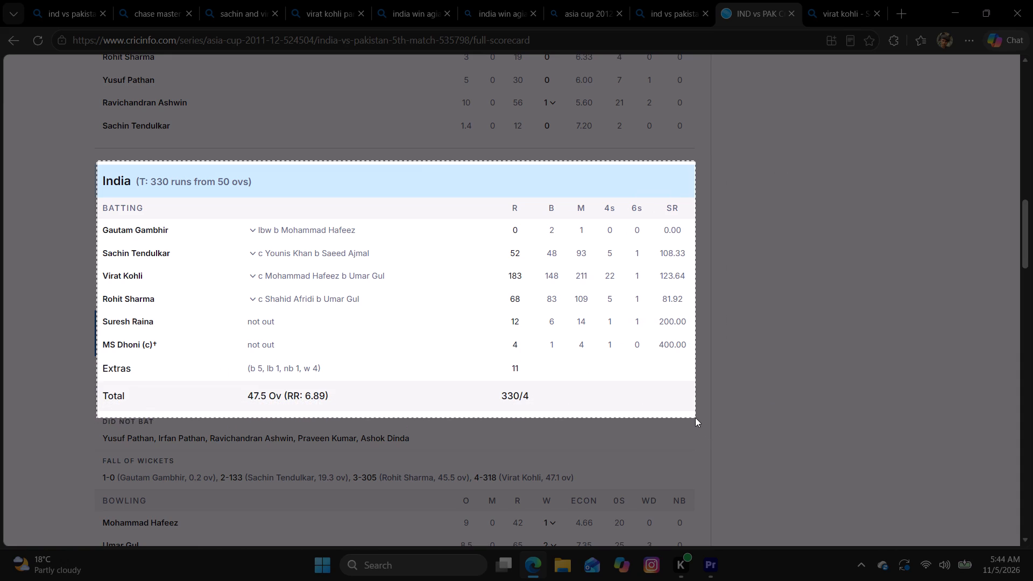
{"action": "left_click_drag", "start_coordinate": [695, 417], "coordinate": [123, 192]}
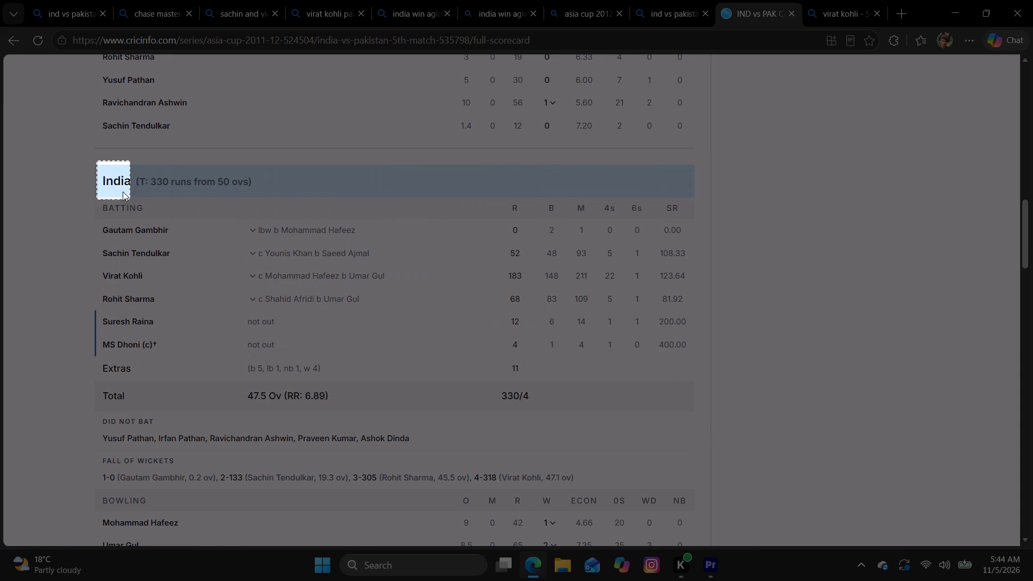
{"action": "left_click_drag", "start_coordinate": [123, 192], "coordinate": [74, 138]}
Capture a screen snip of the Cricinfo result header, from RESULT down to the India won by 6 wickets line, including Player of the Match.
{"action": "scroll", "coordinate": [279, 222], "scroll_direction": "up", "scroll_amount": 2}
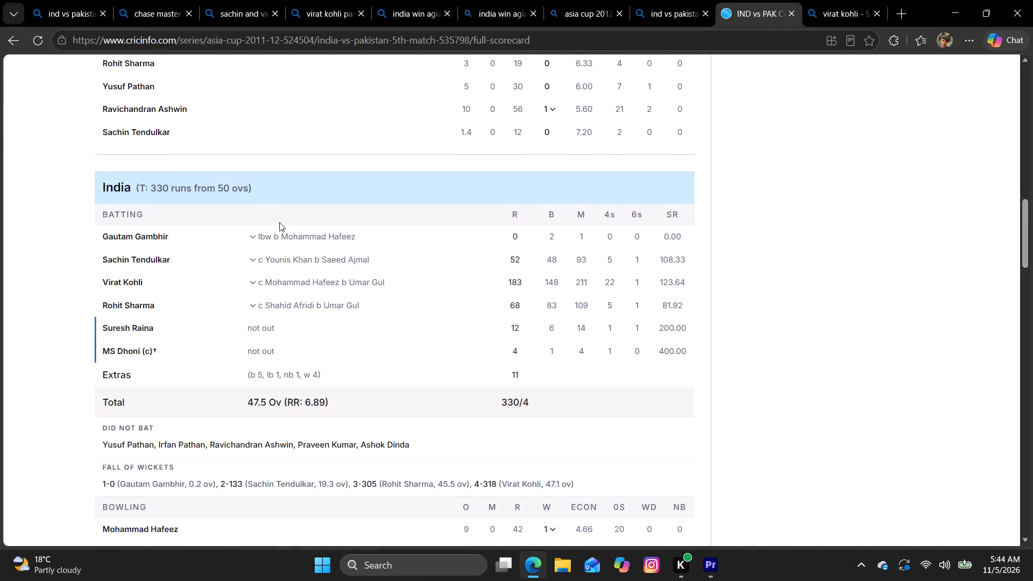
{"action": "scroll", "coordinate": [279, 222], "scroll_direction": "up", "scroll_amount": 9}
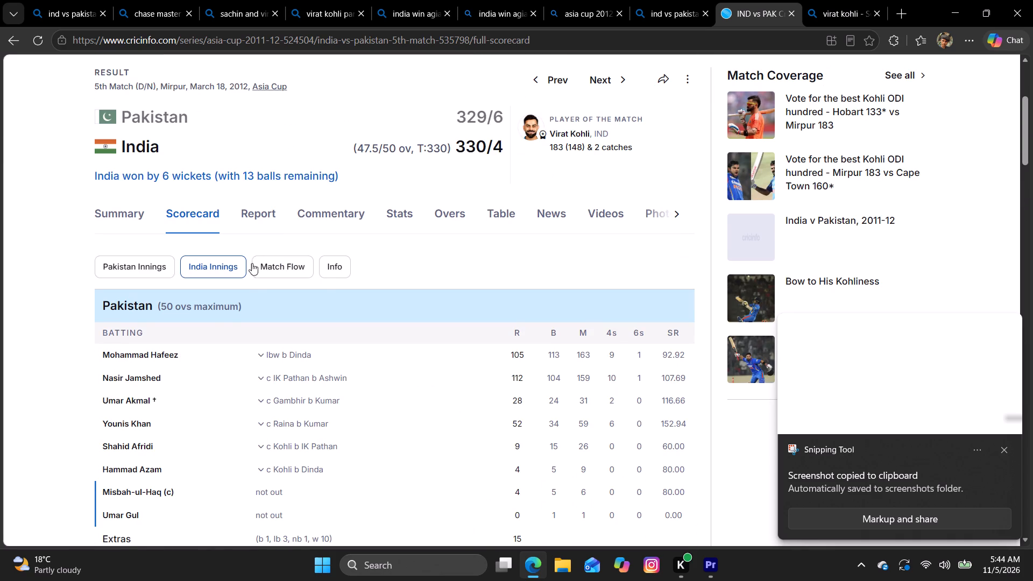
{"action": "scroll", "coordinate": [361, 273], "scroll_direction": "up", "scroll_amount": 2}
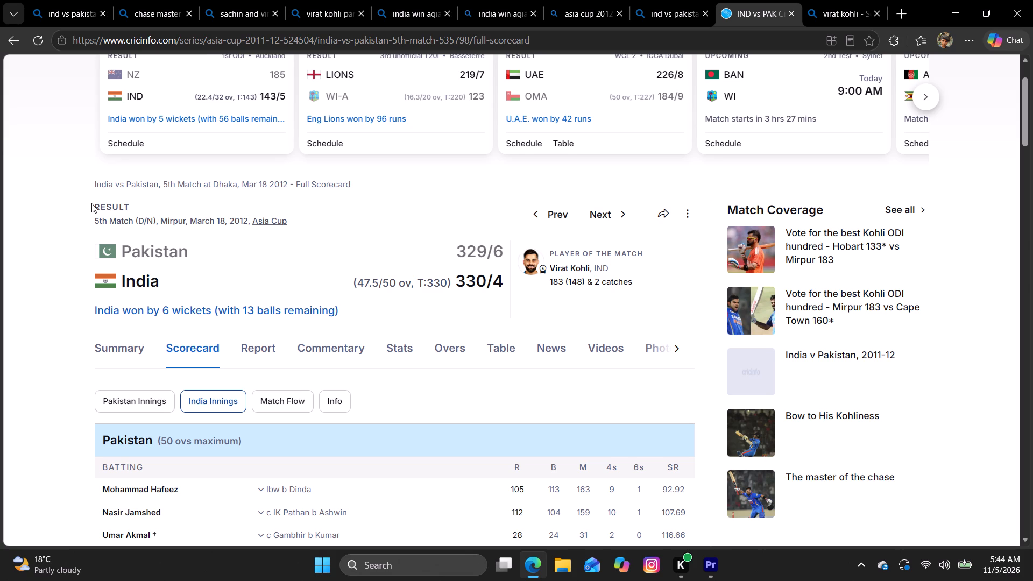
{"action": "key", "text": "shift+super+s"}
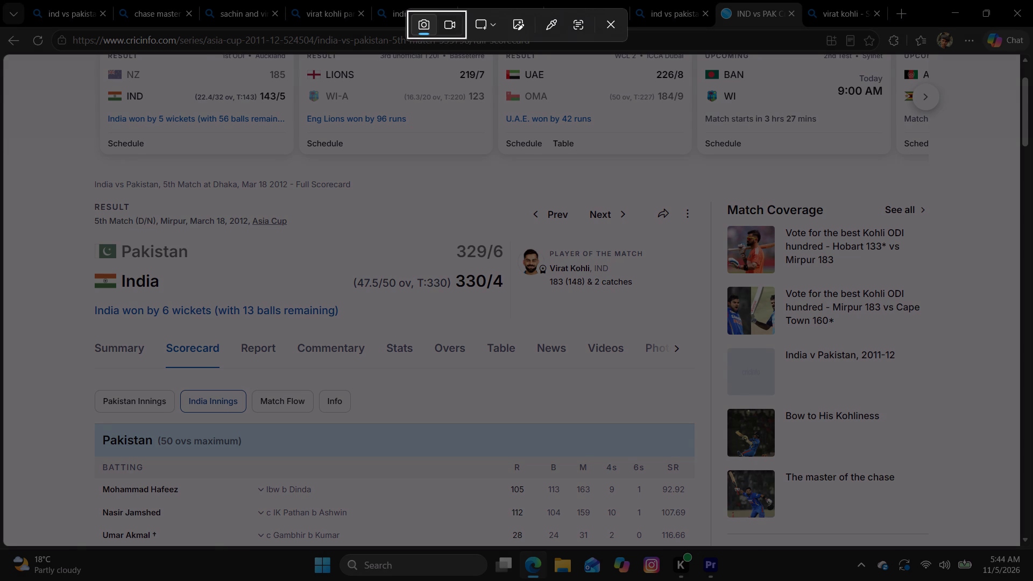
{"action": "left_click_drag", "start_coordinate": [90, 192], "coordinate": [706, 405]}
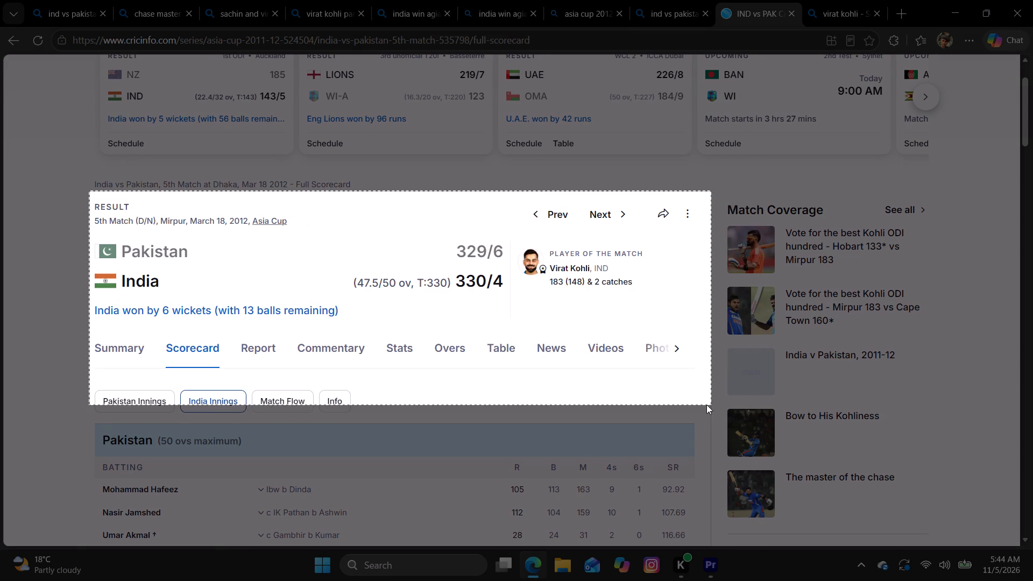
{"action": "left_click_drag", "start_coordinate": [706, 405], "coordinate": [706, 345]}
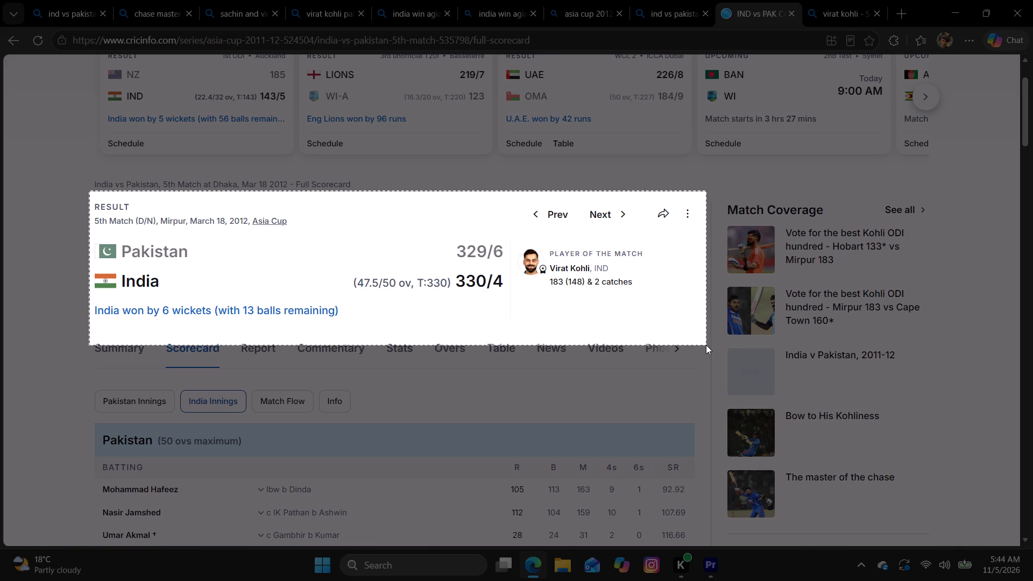
{"action": "left_click_drag", "start_coordinate": [706, 345], "coordinate": [701, 337]}
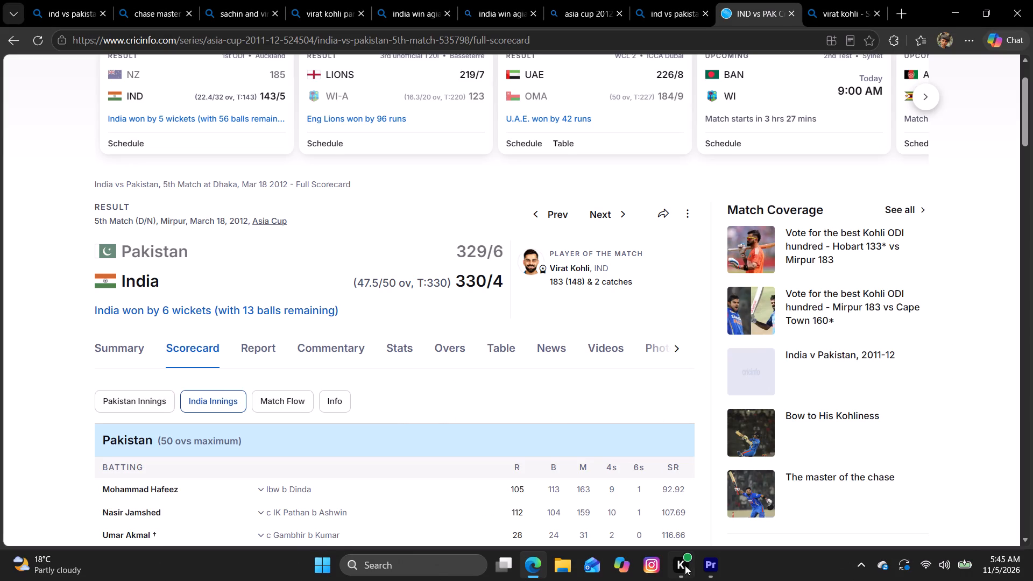
Switch to Premiere and place the copied match-result snip on V2 at 00:00:48:21, directly after the previous overlay image.
{"action": "left_click", "coordinate": [712, 572]}
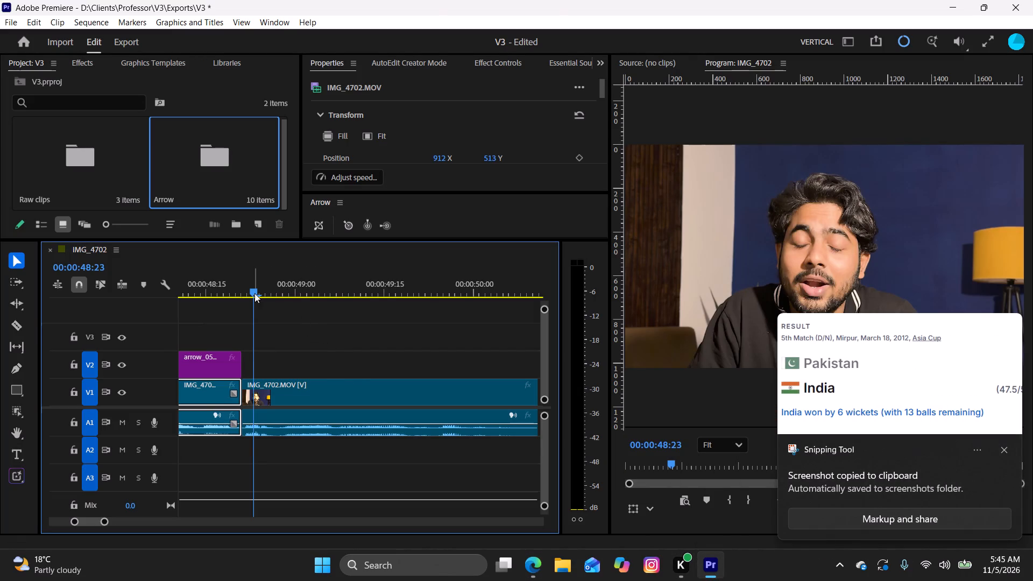
{"action": "left_click_drag", "start_coordinate": [254, 294], "coordinate": [232, 303]}
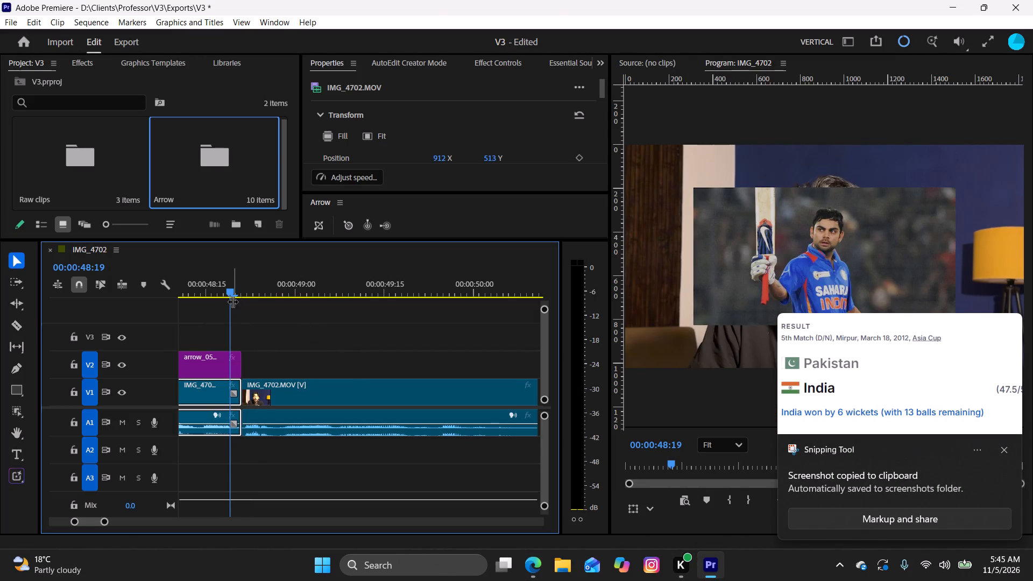
{"action": "key", "text": "shift+Down"}
{"action": "left_click", "coordinate": [346, 228]}
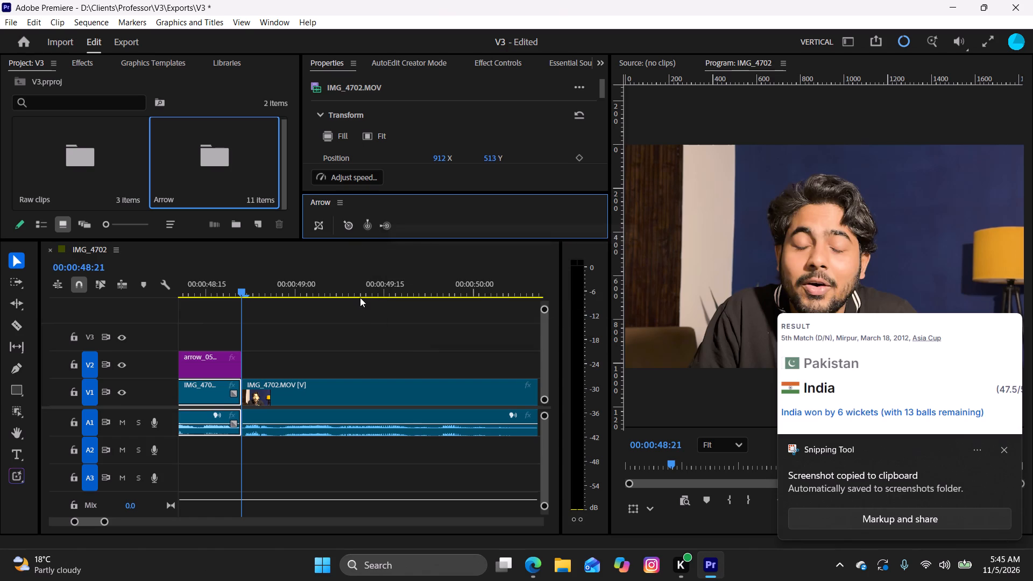
{"action": "key", "text": "space"}
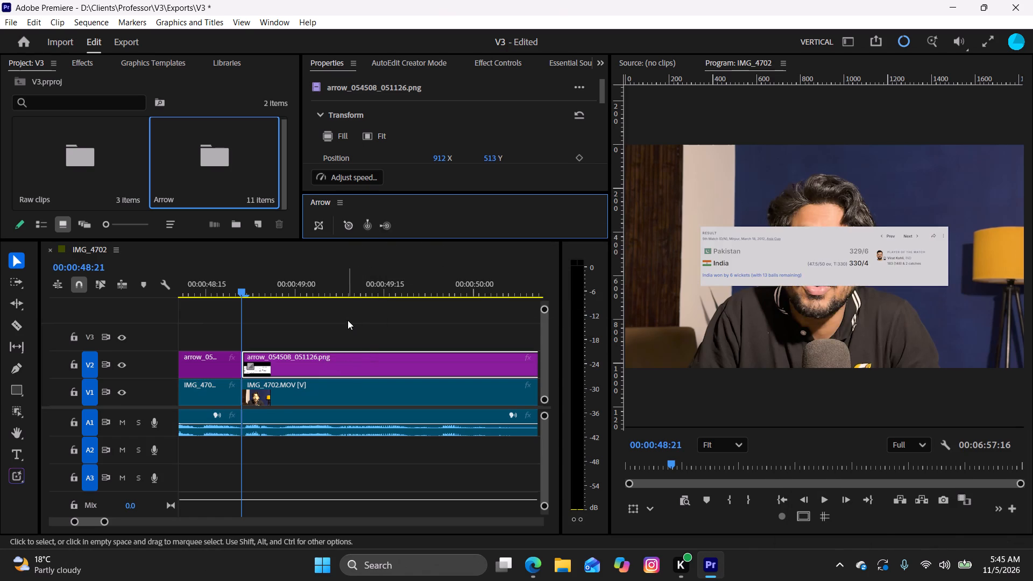
Play the narration, split the match-result image on V2 at 00:00:50:04, and delete the part after the split.
{"action": "left_click", "coordinate": [348, 320]}
{"action": "key", "text": "space"}
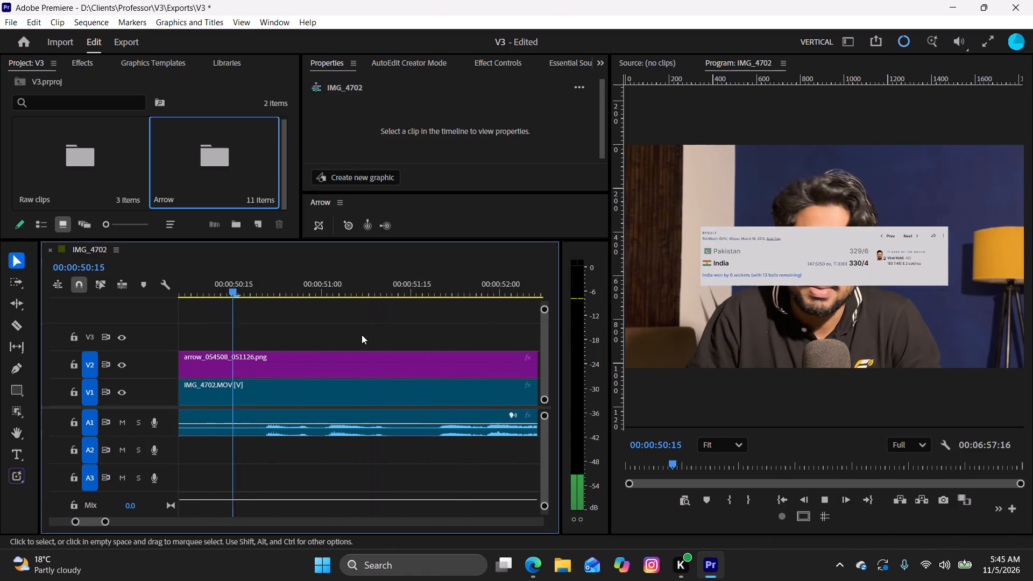
{"action": "key", "text": "space"}
{"action": "left_click_drag", "start_coordinate": [249, 281], "coordinate": [437, 314]}
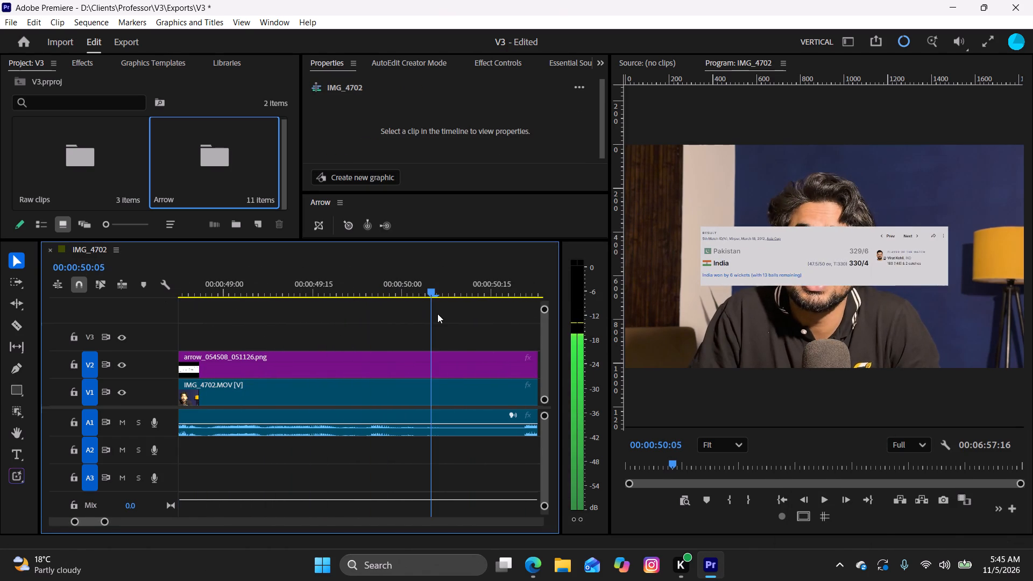
{"action": "left_click_drag", "start_coordinate": [437, 314], "coordinate": [428, 317]}
{"action": "left_click", "coordinate": [469, 370]}
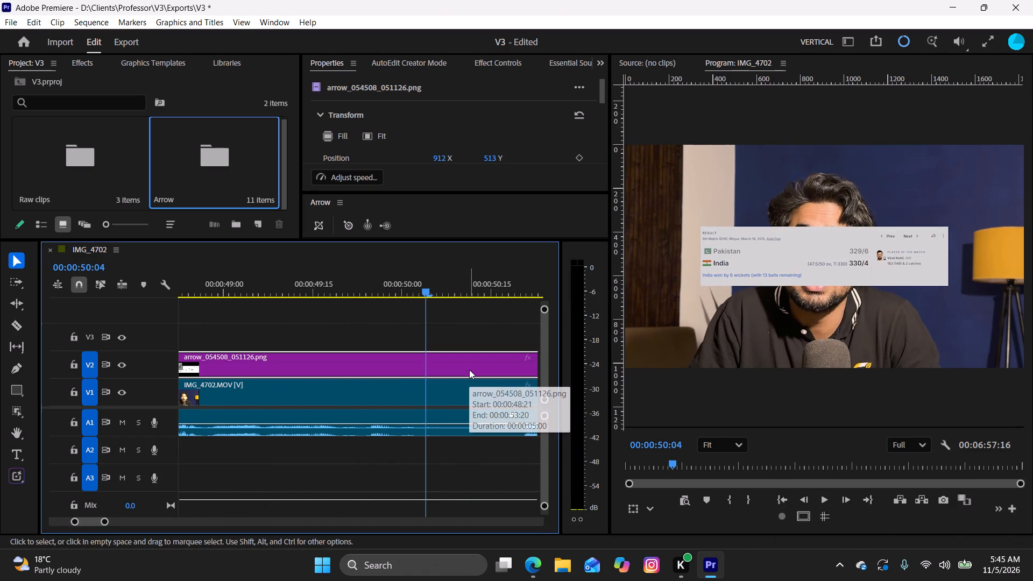
{"action": "key", "text": "w"}
{"action": "left_click", "coordinate": [469, 370]}
{"action": "key", "text": "BackSpace"}
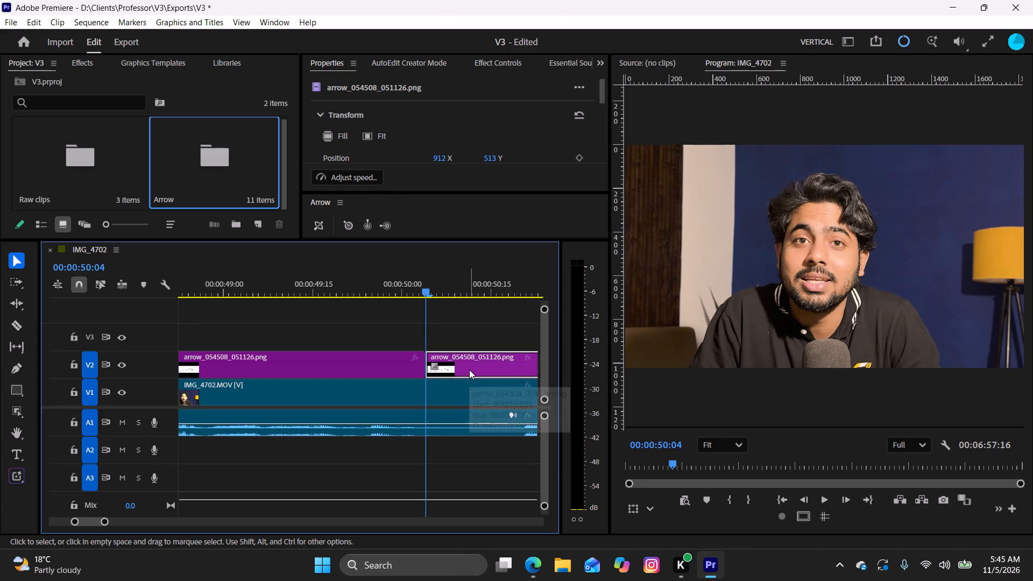
Split the IMG_4702 clip at the match-result image's end, 00:00:50:04, and ripple-trim the pause up to 00:00:50:20.
{"action": "key", "text": "space"}
{"action": "key", "text": "space"}
{"action": "key", "text": "space"}
{"action": "key", "text": "space"}
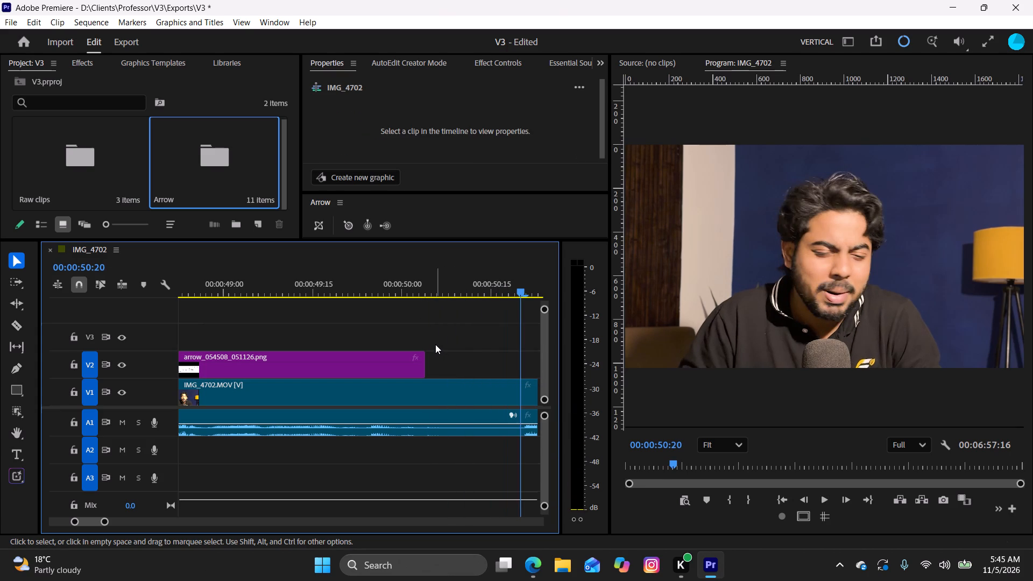
{"action": "left_click_drag", "start_coordinate": [429, 290], "coordinate": [426, 305]}
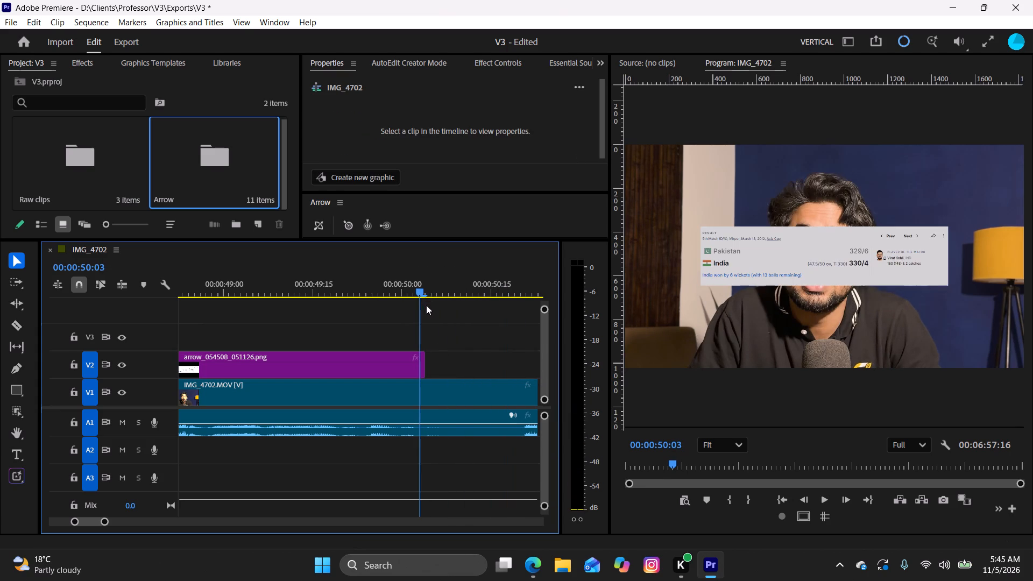
{"action": "left_click_drag", "start_coordinate": [426, 305], "coordinate": [430, 310]}
{"action": "left_click_drag", "start_coordinate": [463, 350], "coordinate": [504, 441]}
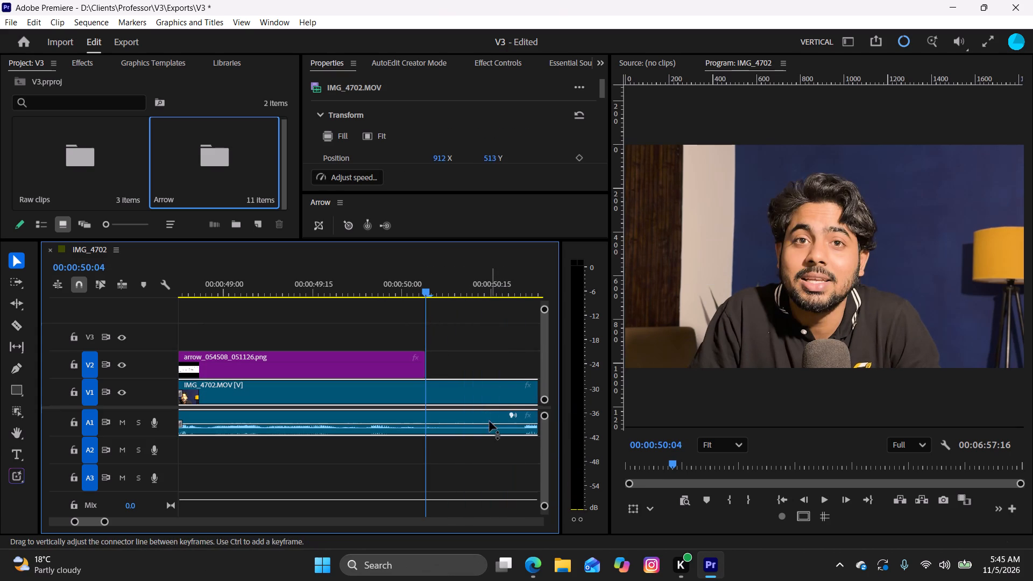
{"action": "key", "text": "w"}
{"action": "left_click_drag", "start_coordinate": [426, 289], "coordinate": [507, 334]}
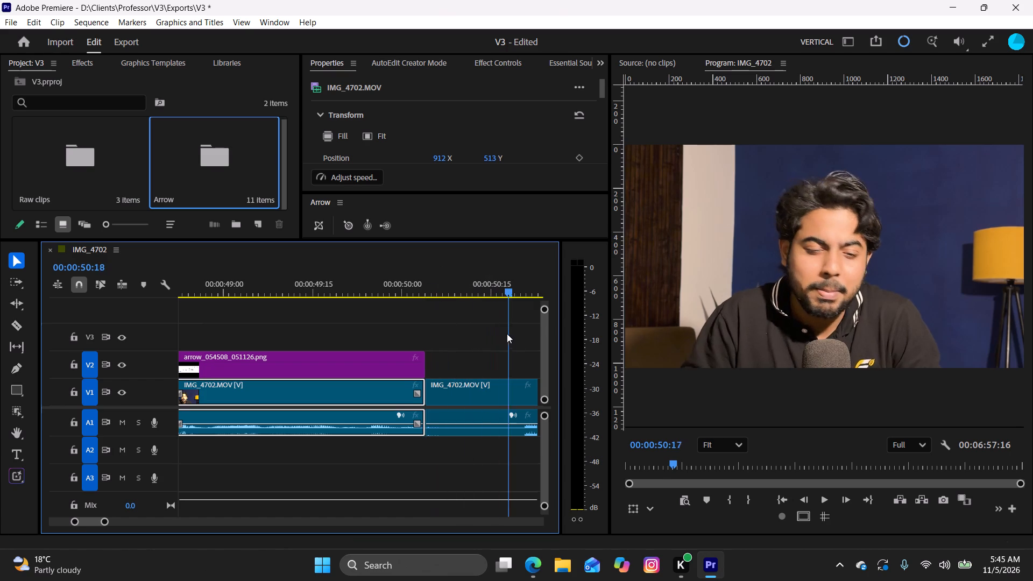
{"action": "left_click_drag", "start_coordinate": [507, 334], "coordinate": [521, 354]}
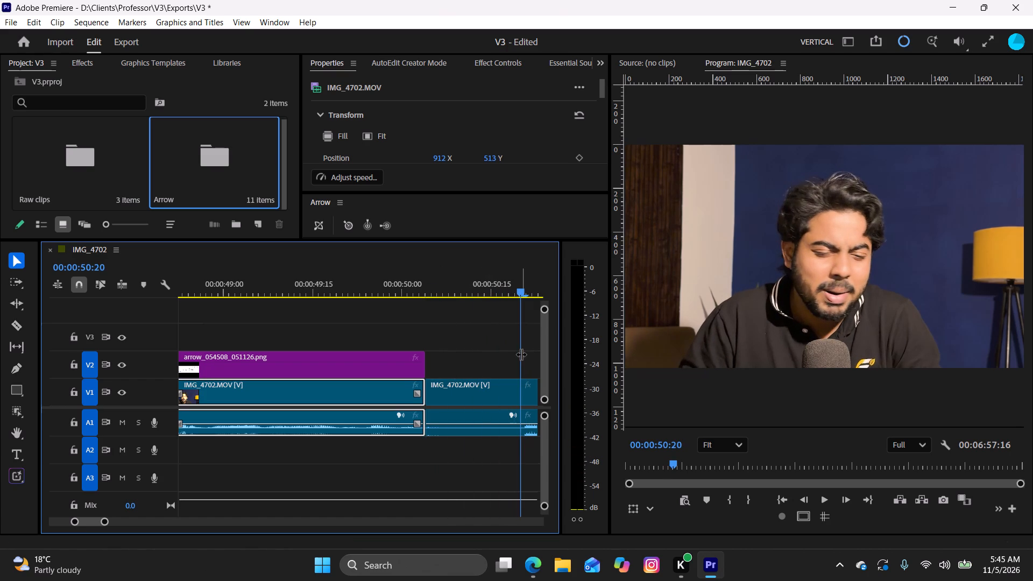
{"action": "key", "text": "q"}
Review the narration following the trimmed pause to find where the next overlay image should start, stopping at 00:00:51:03.
{"action": "key", "text": "space"}
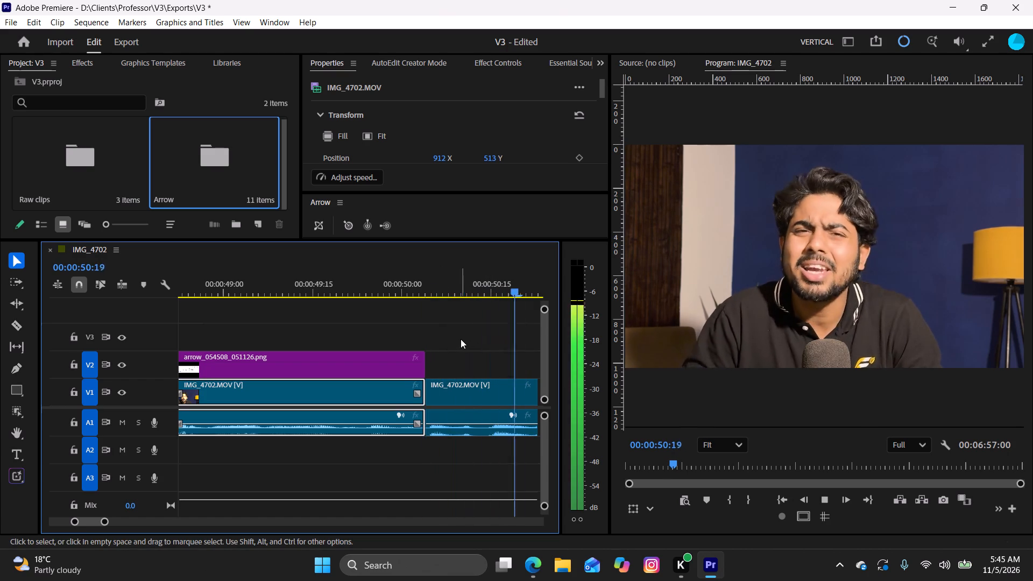
{"action": "key", "text": "space"}
{"action": "left_click_drag", "start_coordinate": [330, 290], "coordinate": [305, 299]}
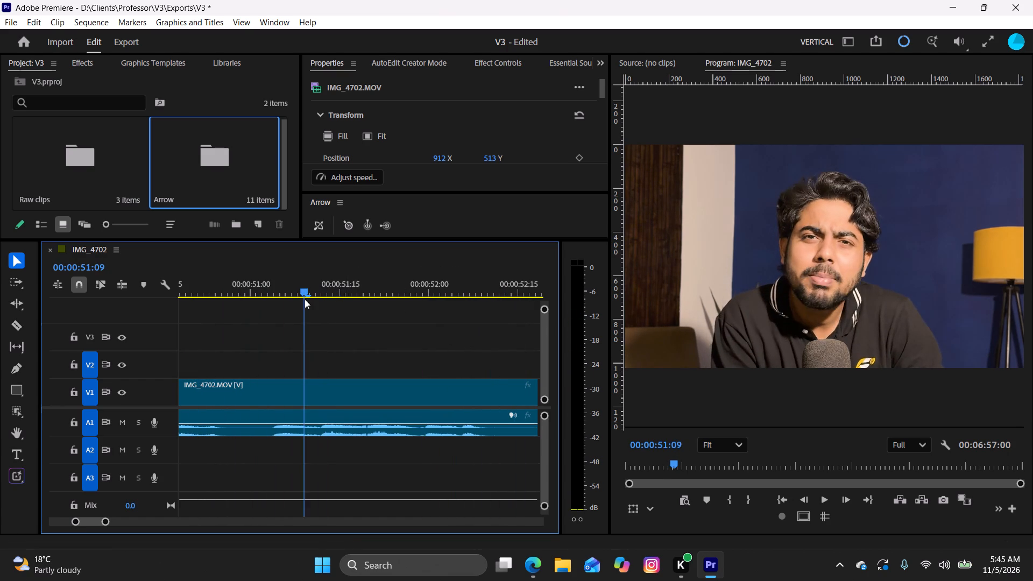
{"action": "left_click_drag", "start_coordinate": [305, 299], "coordinate": [277, 312]}
{"action": "left_click_drag", "start_coordinate": [277, 312], "coordinate": [271, 317]}
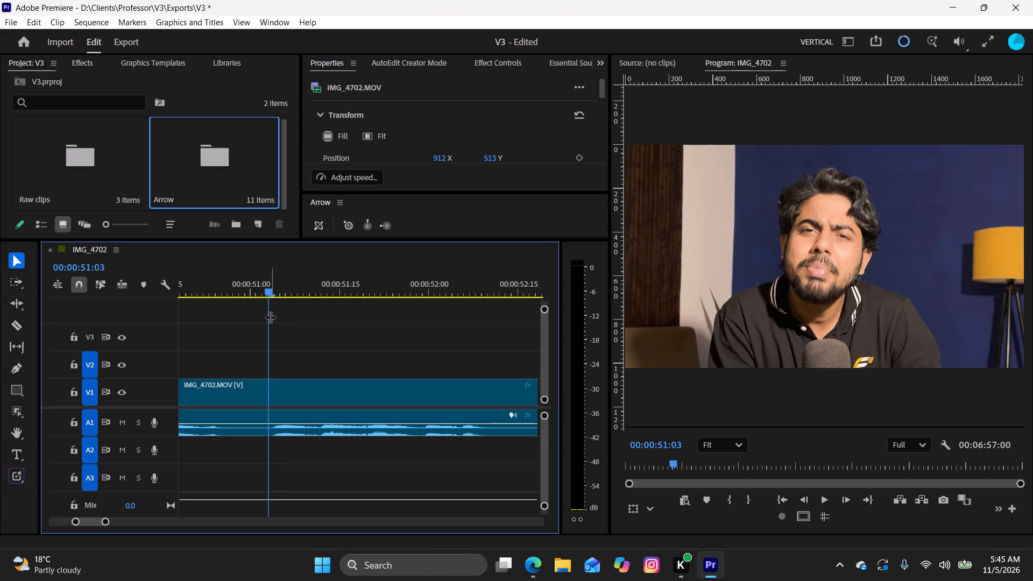
{"action": "key", "text": "space"}
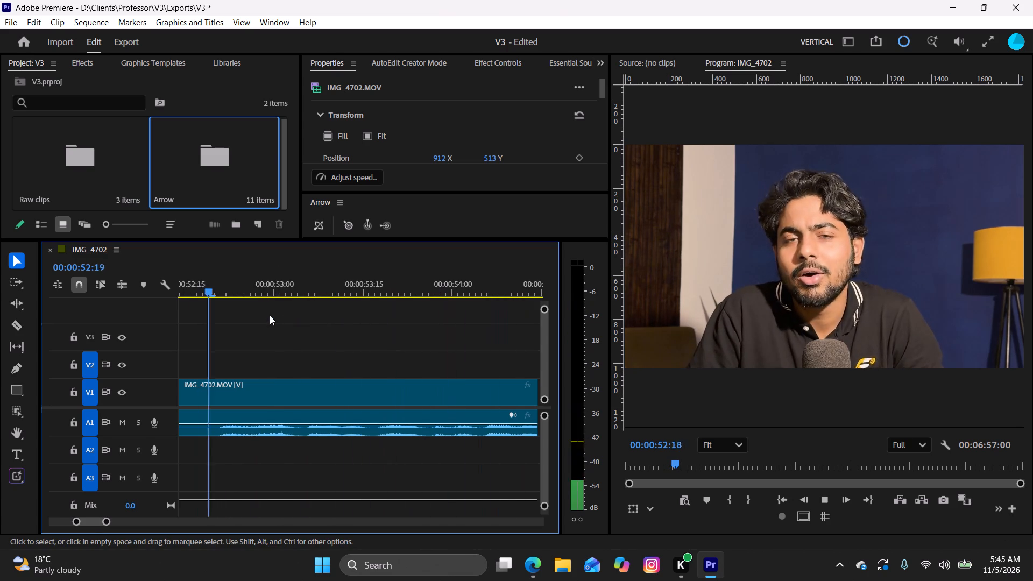
{"action": "key", "text": "space"}
{"action": "left_click_drag", "start_coordinate": [356, 295], "coordinate": [237, 305]}
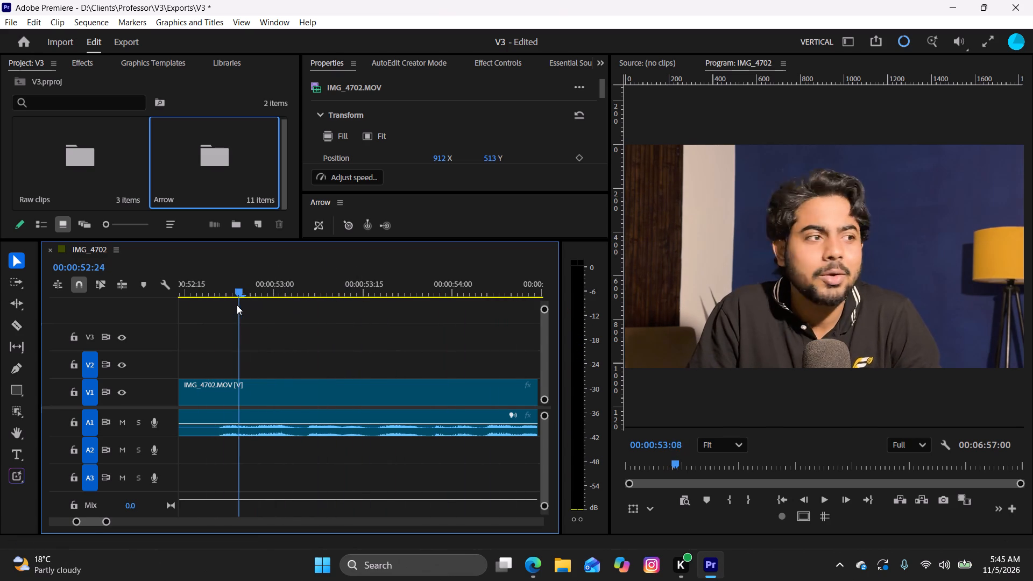
{"action": "left_click_drag", "start_coordinate": [237, 305], "coordinate": [258, 346]}
{"action": "key", "text": "space"}
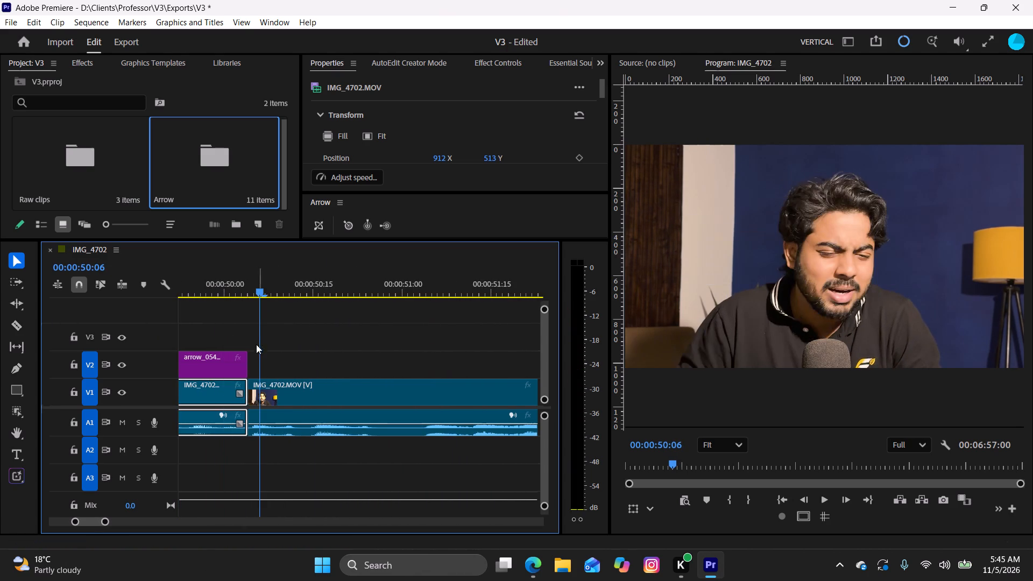
{"action": "key", "text": "space"}
{"action": "left_click_drag", "start_coordinate": [380, 293], "coordinate": [405, 312]}
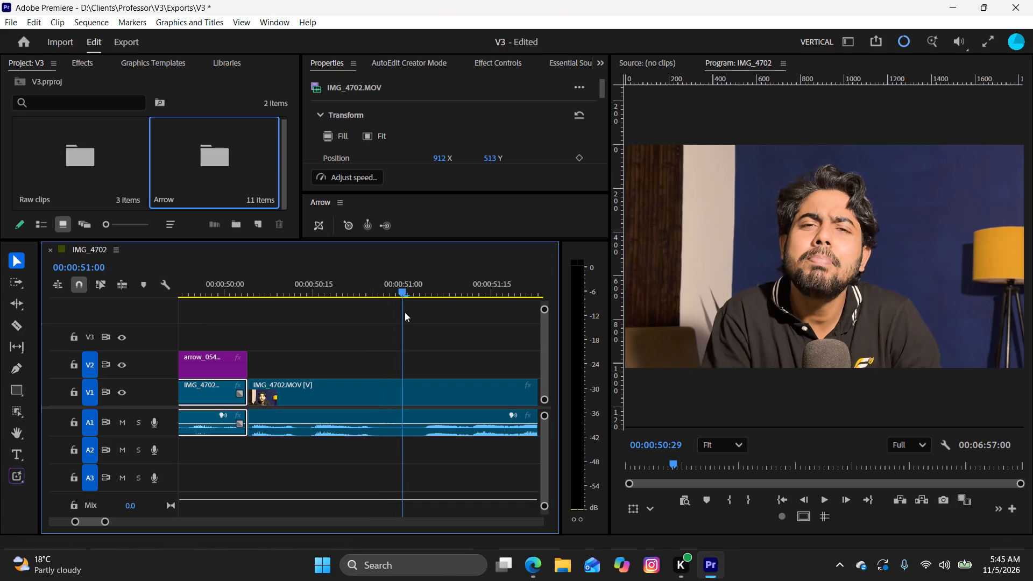
{"action": "left_click_drag", "start_coordinate": [405, 312], "coordinate": [424, 323]}
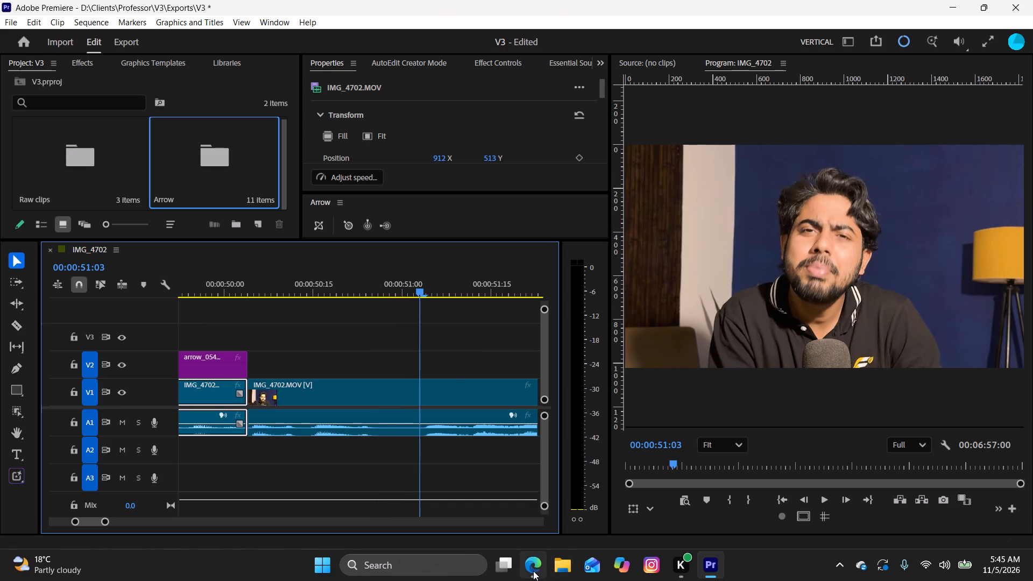
Switch to Edge and search for images of "pak peak bowling lineup" in place of the Kohli–Tendulkar partnership search.
{"action": "left_click", "coordinate": [533, 571]}
{"action": "left_click", "coordinate": [289, 38]}
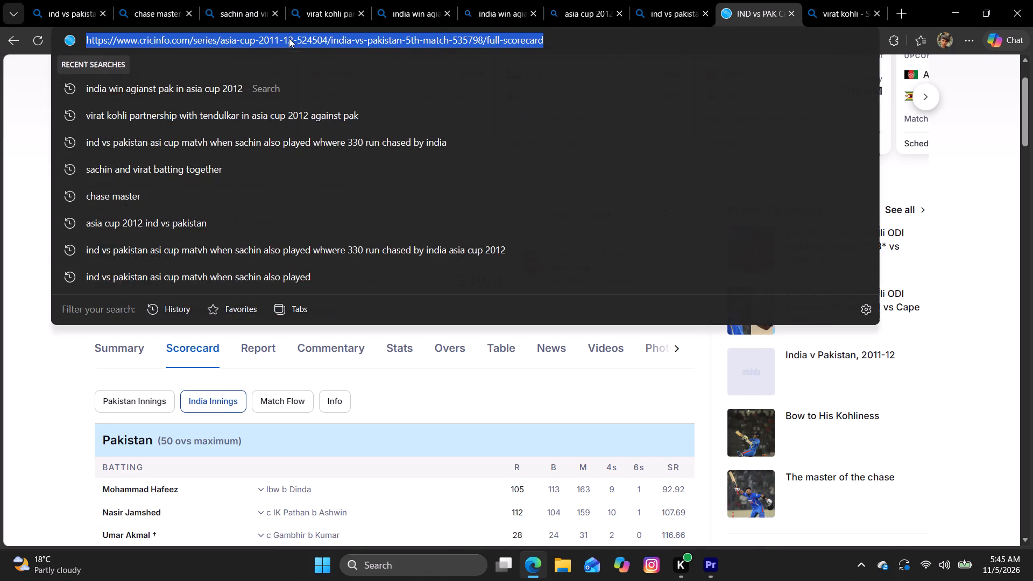
{"action": "left_click", "coordinate": [347, 11]}
{"action": "left_click", "coordinate": [346, 33]}
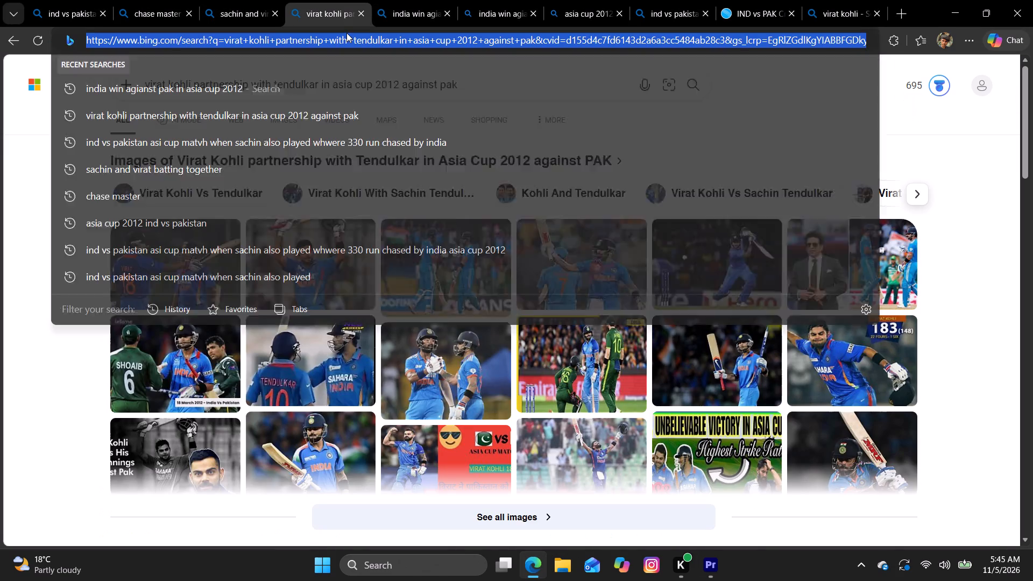
{"action": "type", "text": "pak"}
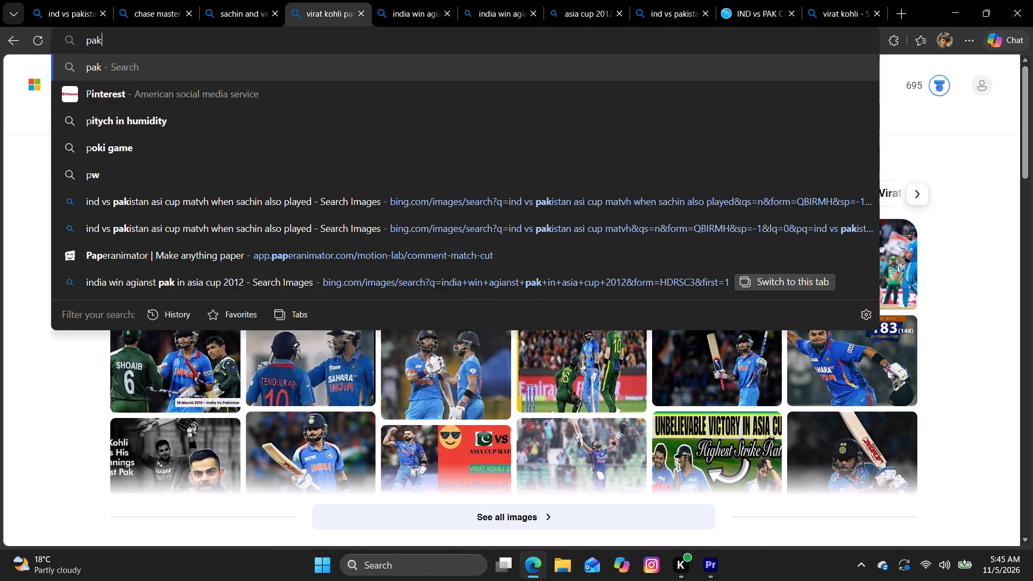
{"action": "key", "text": "space"}
{"action": "type", "text": "peak bowling lineup"}
{"action": "key", "text": "Return"}
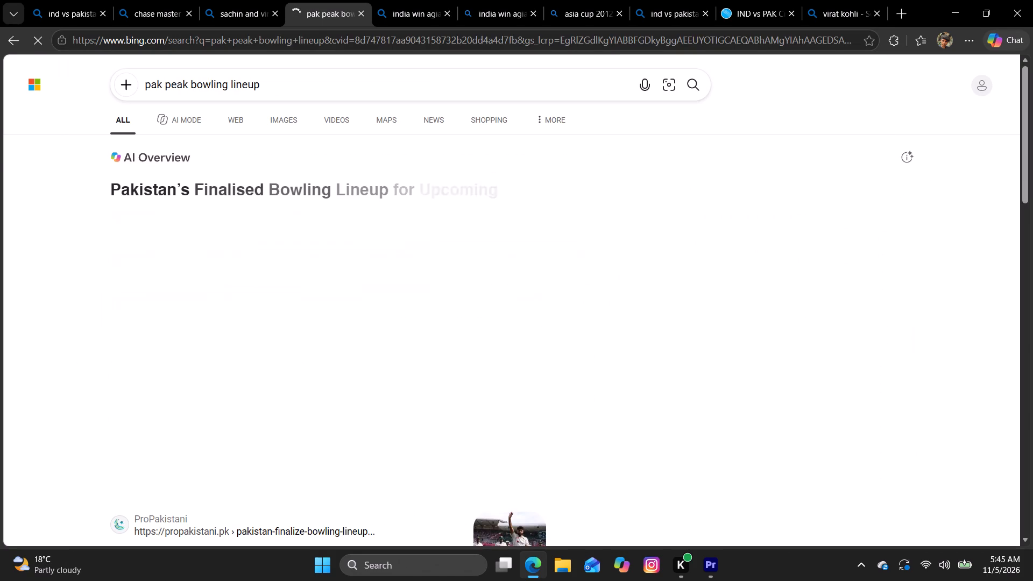
{"action": "left_click", "coordinate": [273, 122]}
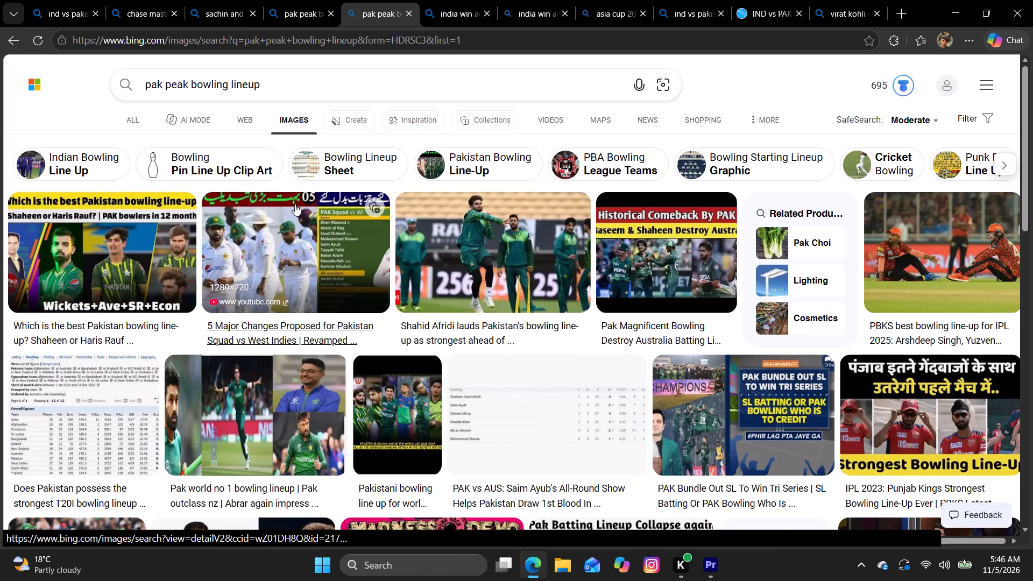
Copy the Times of India photo of Pakistan's bowling line-up and place it on V2 at 00:00:51:03 in Premiere's IMG_4702 sequence.
{"action": "left_click", "coordinate": [451, 258]}
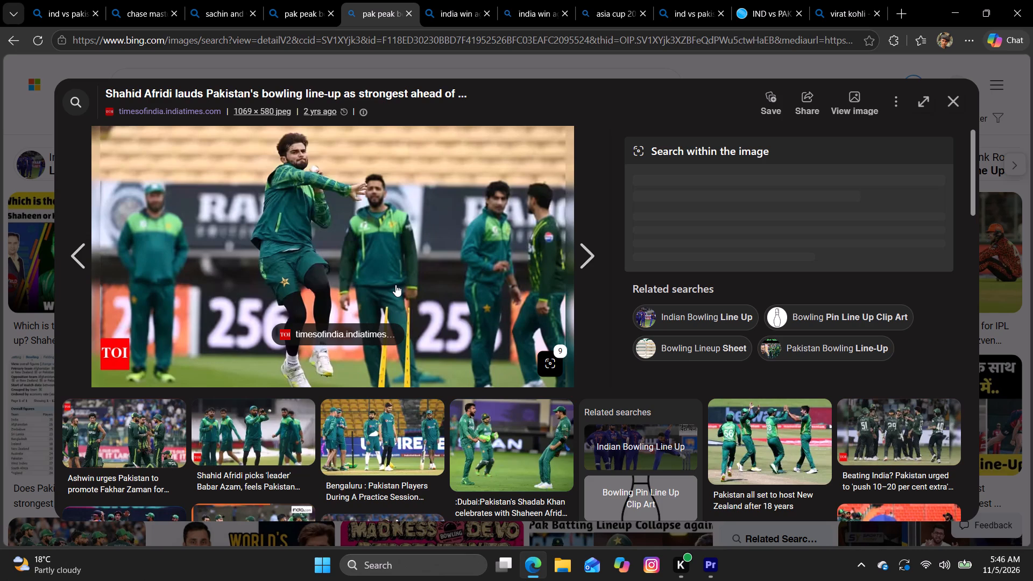
{"action": "right_click", "coordinate": [395, 285]}
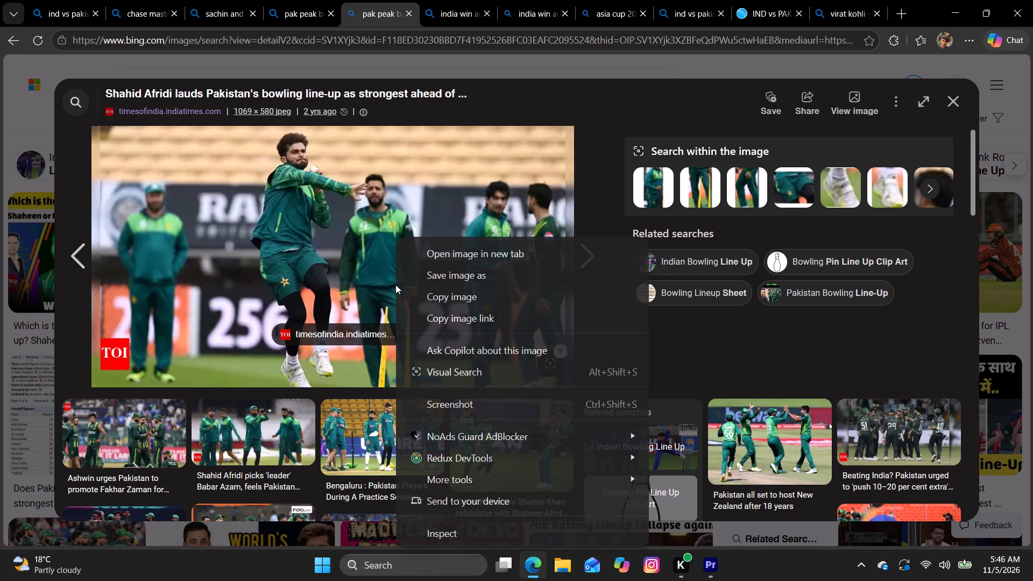
{"action": "left_click", "coordinate": [538, 297]}
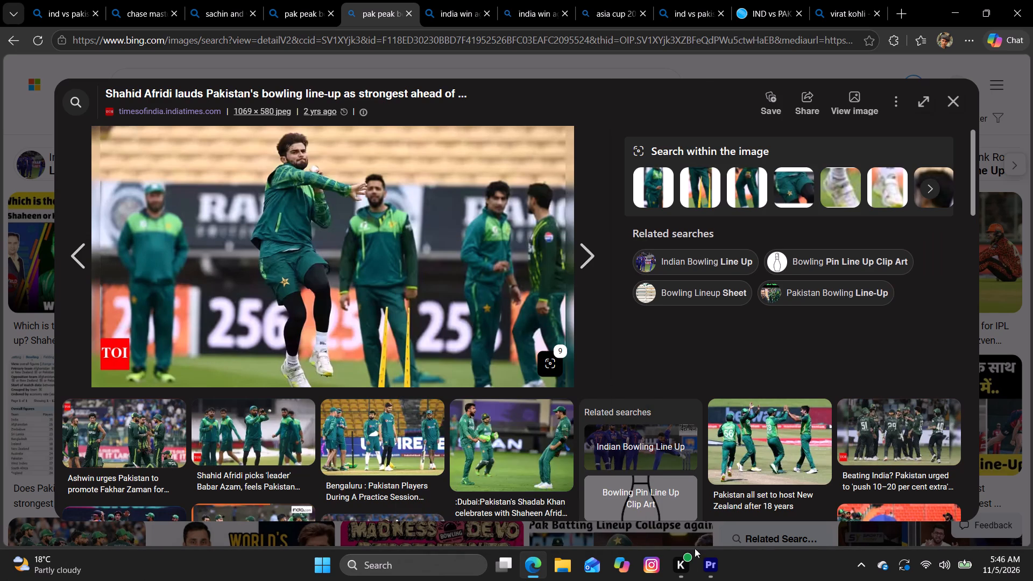
{"action": "left_click", "coordinate": [703, 566]}
{"action": "left_click", "coordinate": [341, 229]}
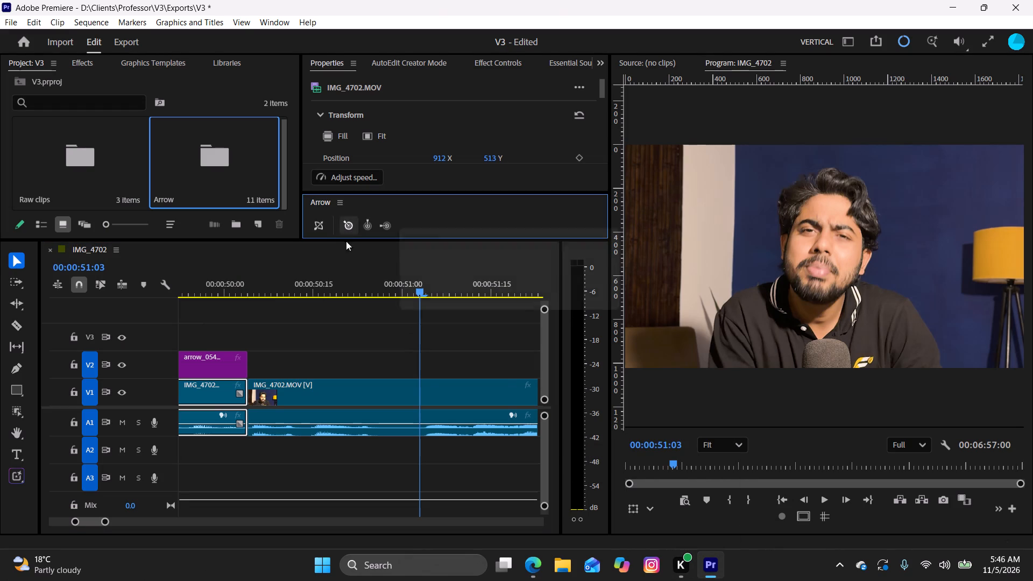
{"action": "left_click", "coordinate": [380, 320]}
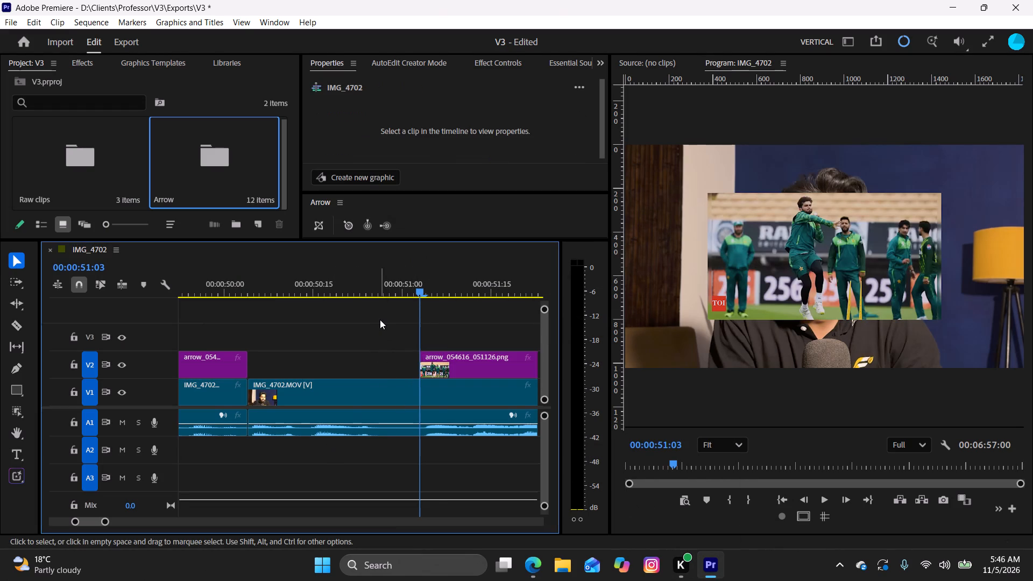
Play the narration, split the Pakistan bowling image on V2 at 00:00:52:08, and delete the part after the split.
{"action": "key", "text": "space"}
{"action": "key", "text": "space"}
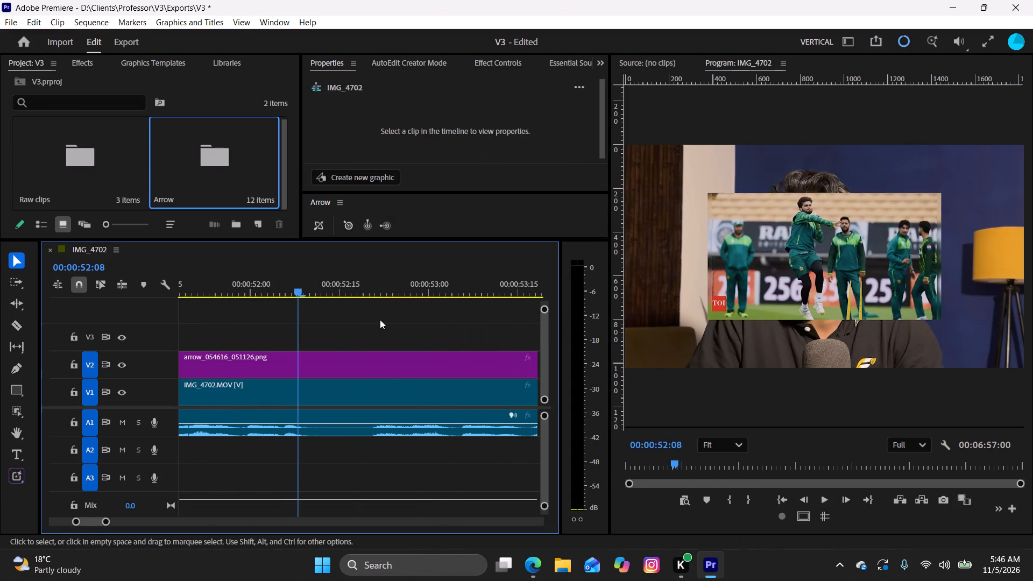
{"action": "left_click", "coordinate": [363, 355]}
{"action": "key", "text": "w"}
{"action": "left_click", "coordinate": [363, 355]}
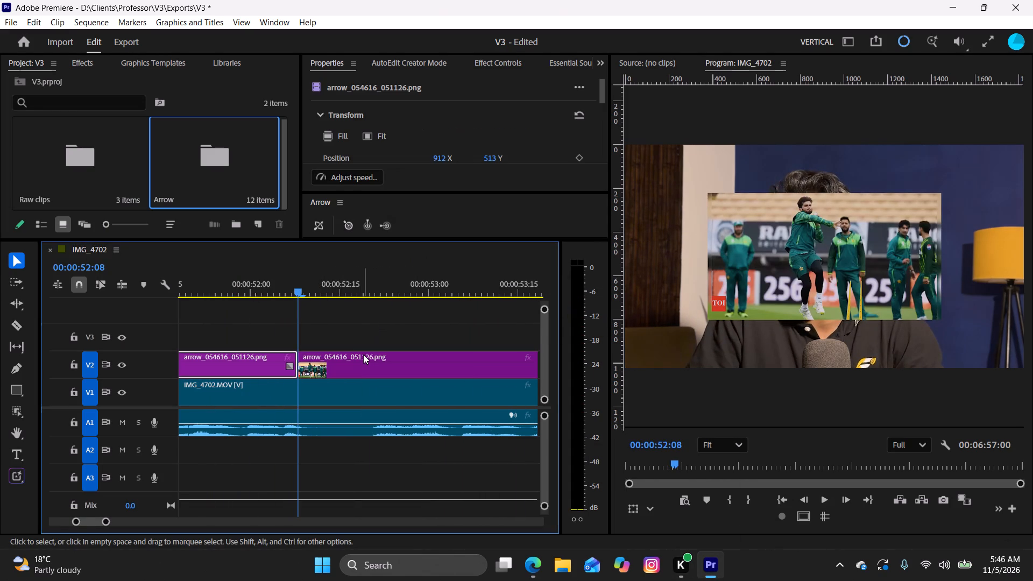
{"action": "key", "text": "BackSpace"}
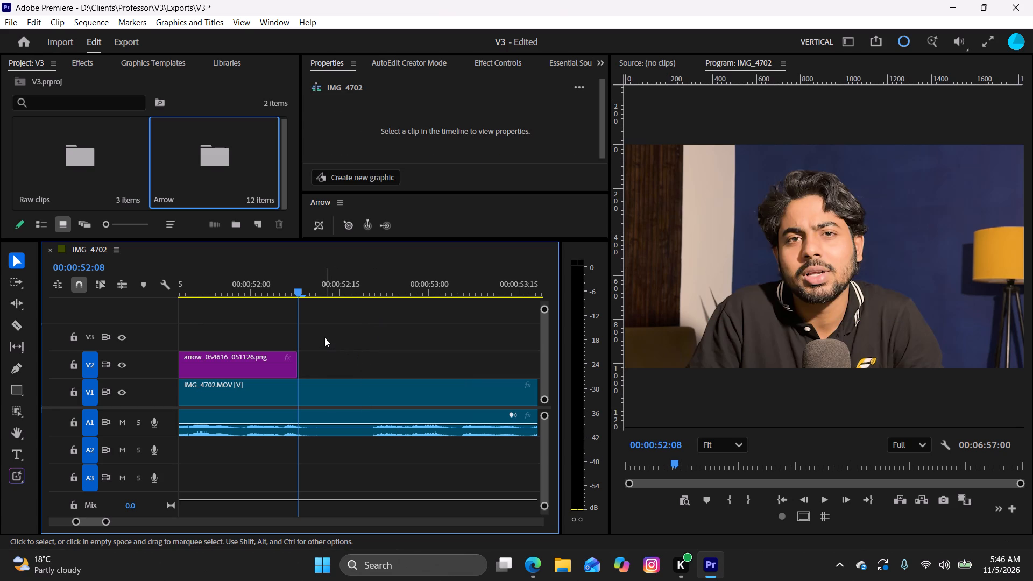
Review the narration after the Pakistan bowling image to find the next overlay's start, setting the playhead to 00:00:52:21.
{"action": "key", "text": "space"}
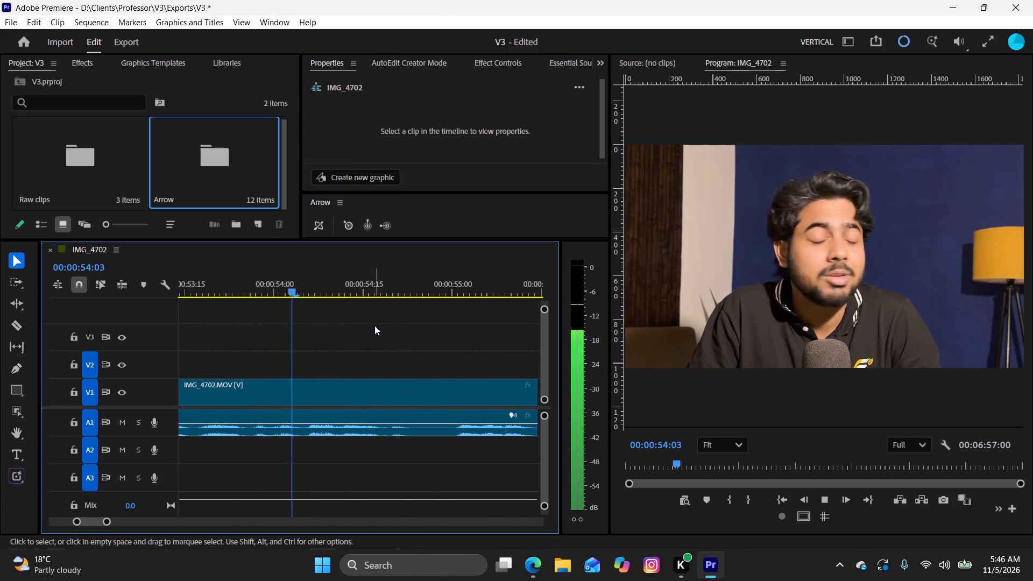
{"action": "key", "text": "space"}
{"action": "left_click_drag", "start_coordinate": [356, 291], "coordinate": [254, 302]}
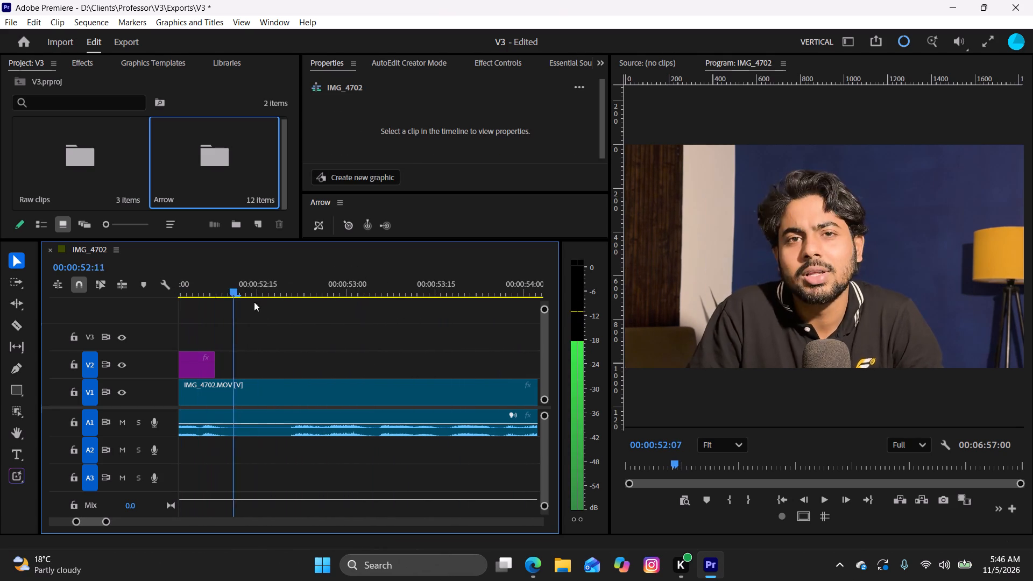
{"action": "left_click_drag", "start_coordinate": [254, 302], "coordinate": [295, 345]}
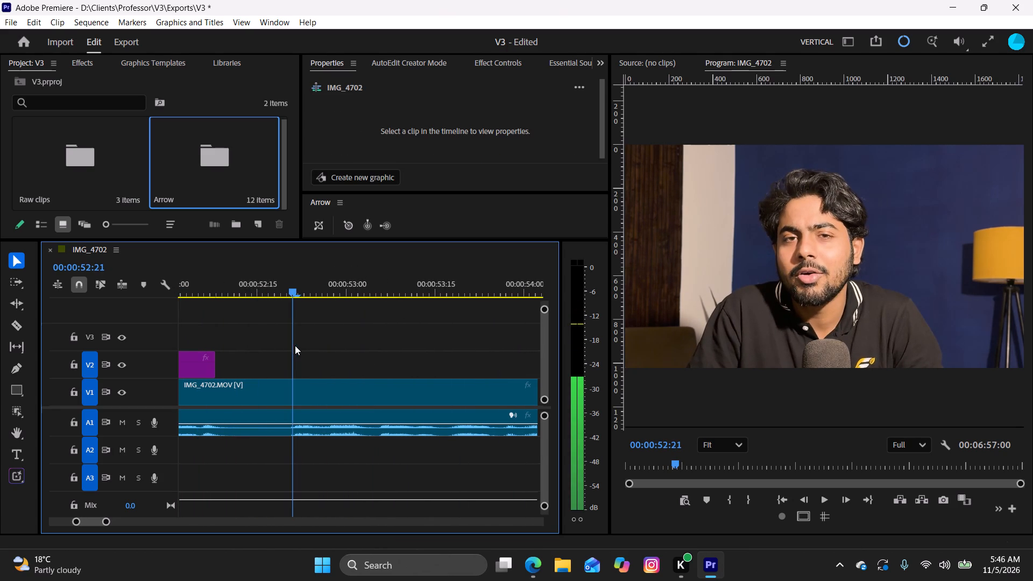
{"action": "left_click_drag", "start_coordinate": [295, 345], "coordinate": [294, 345]}
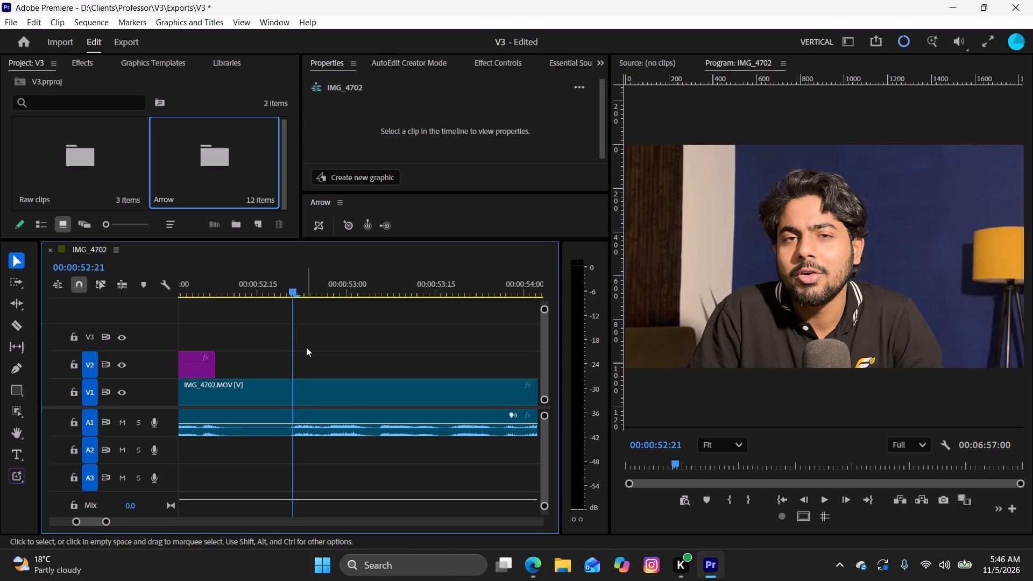
Switch to Edge and search for images of "virat kohli age in 2012" in place of the Pakistan bowling line-up search.
{"action": "left_click", "coordinate": [536, 580]}
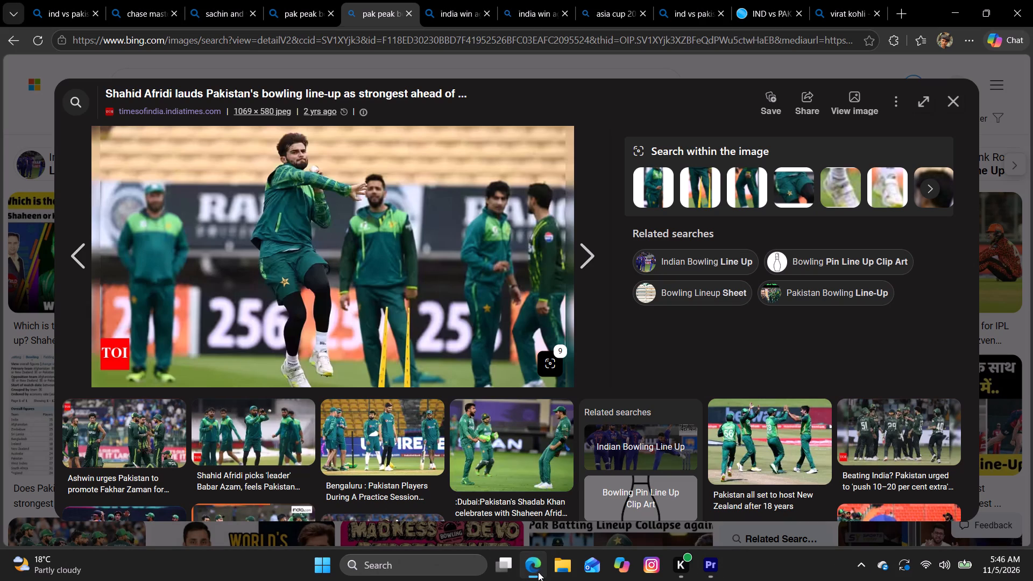
{"action": "left_click", "coordinate": [302, 33]}
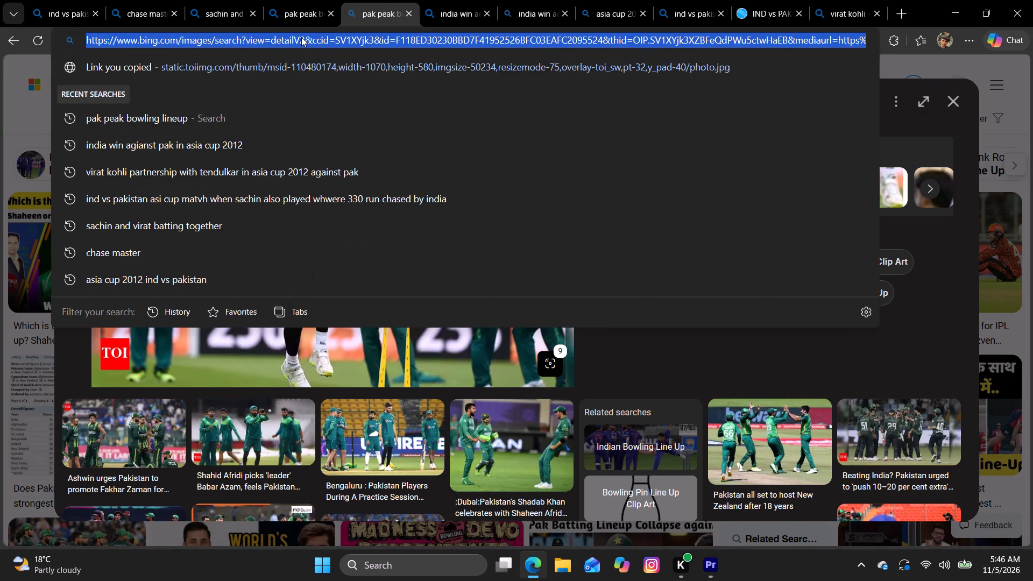
{"action": "type", "text": "vi"}
{"action": "type", "text": "ra"}
{"action": "type", "text": "t"}
{"action": "key", "text": "space"}
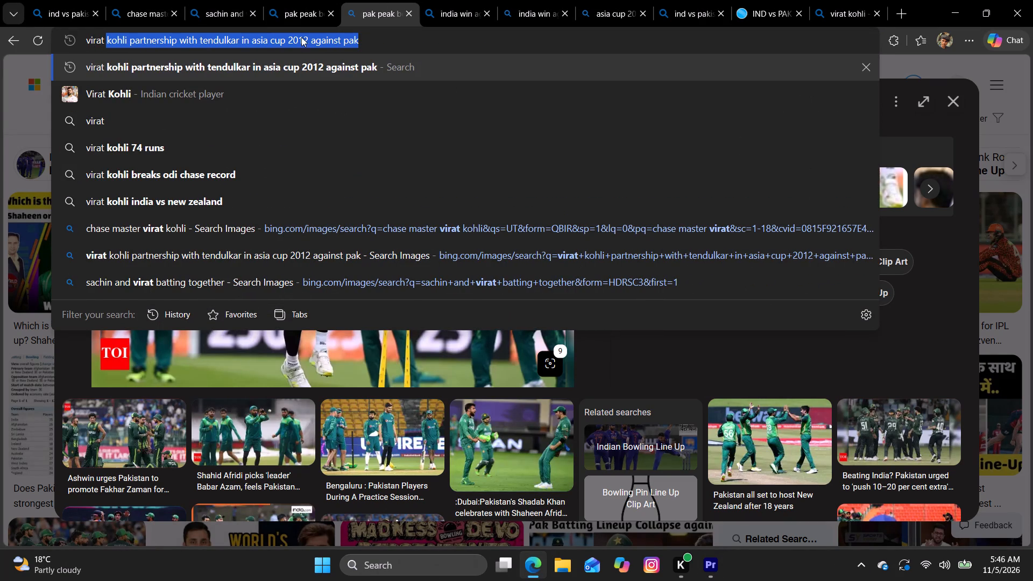
{"action": "type", "text": "ko"}
{"action": "key", "text": "h"}
{"action": "type", "text": "li"}
{"action": "key", "text": "space"}
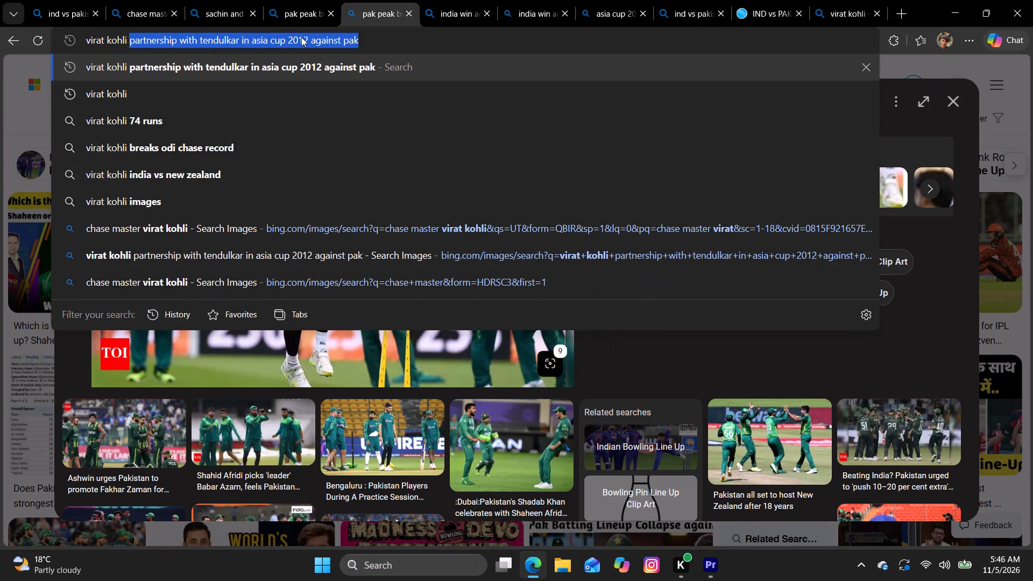
{"action": "type", "text": "ag"}
{"action": "key", "text": "e"}
{"action": "key", "text": "space"}
{"action": "key", "text": "i"}
{"action": "key", "text": "n"}
{"action": "key", "text": "space"}
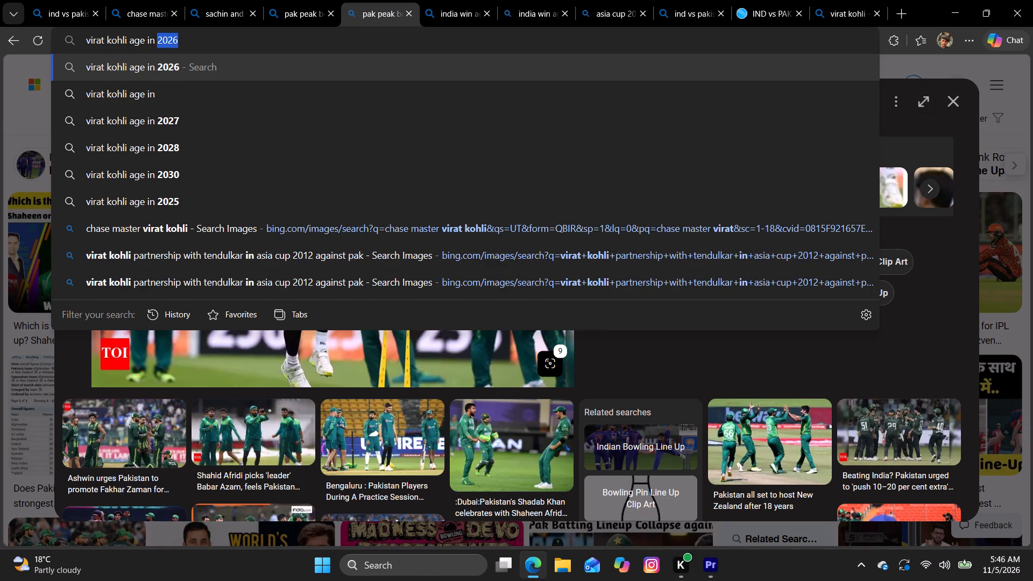
{"action": "type", "text": "20"}
{"action": "key", "text": "1"}
{"action": "key", "text": "2"}
{"action": "key", "text": "Return"}
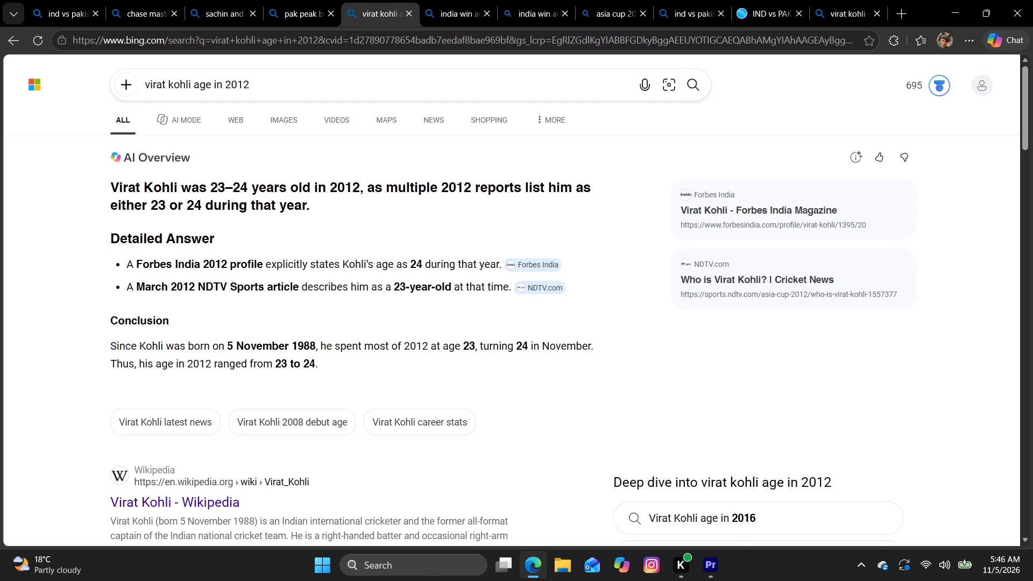
{"action": "left_click", "coordinate": [268, 115]}
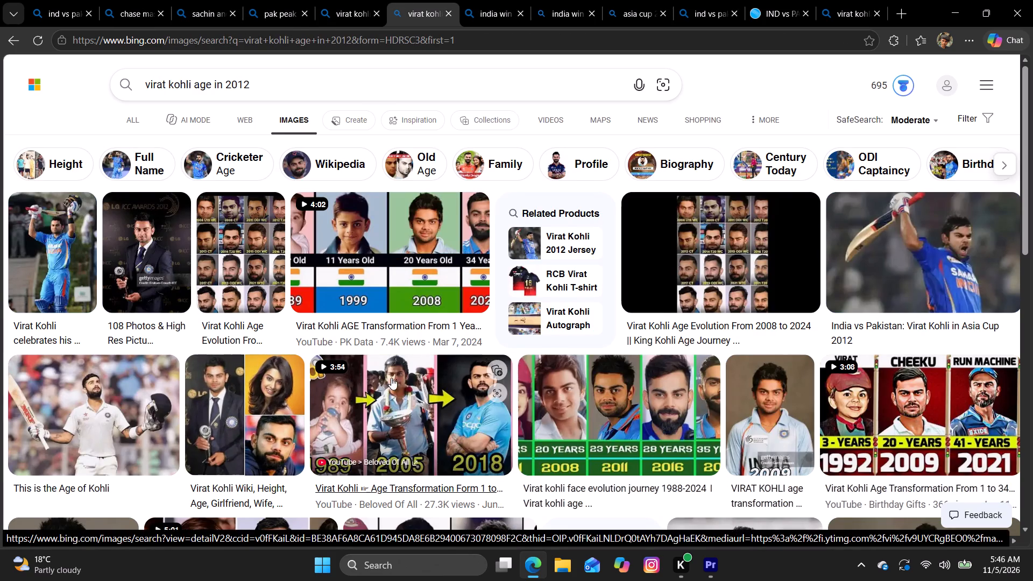
Copy the NDTV Sports photo of Kohli raising his bat against Pakistan and place it on V2 at 00:00:52:21 in Premiere.
{"action": "scroll", "coordinate": [391, 378], "scroll_direction": "down", "scroll_amount": 3}
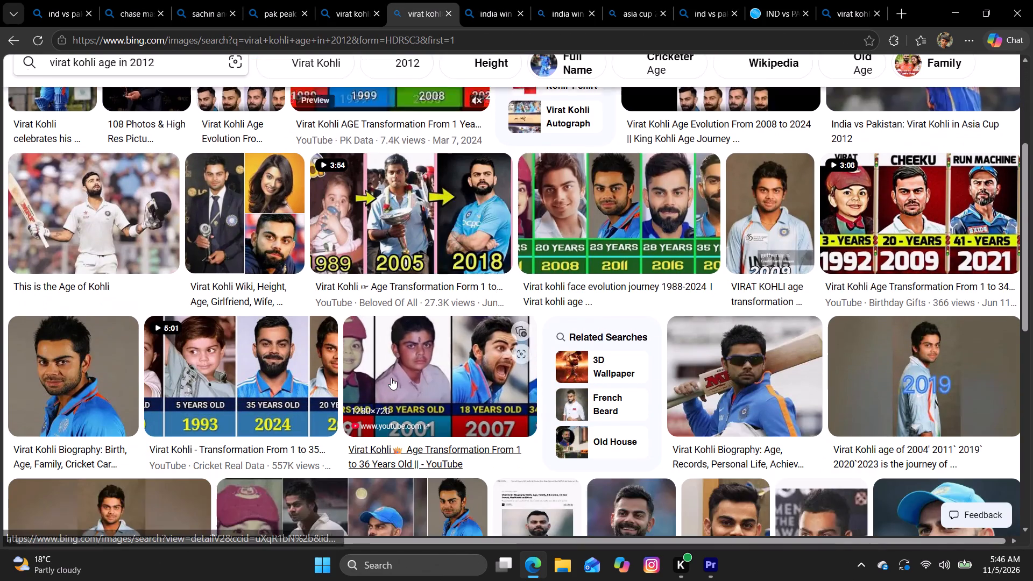
{"action": "scroll", "coordinate": [398, 390], "scroll_direction": "up", "scroll_amount": 4}
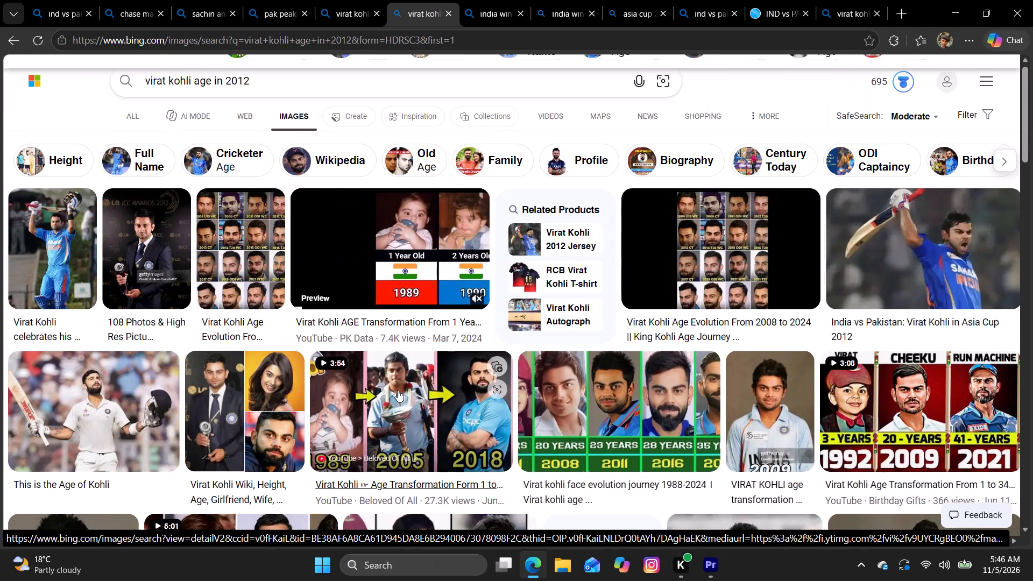
{"action": "scroll", "coordinate": [399, 390], "scroll_direction": "up", "scroll_amount": 4}
{"action": "left_click", "coordinate": [930, 285]}
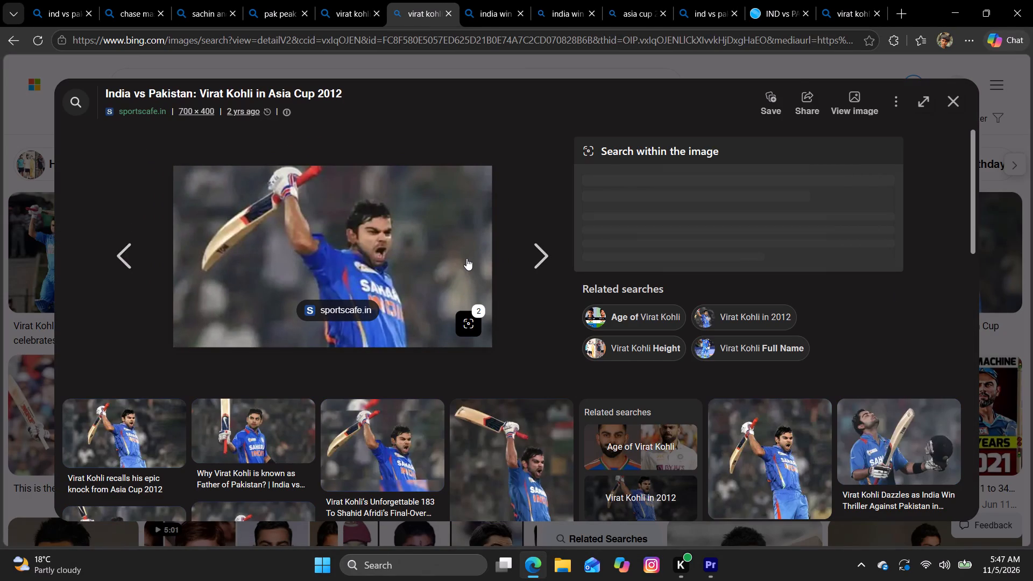
{"action": "left_click", "coordinate": [751, 442]}
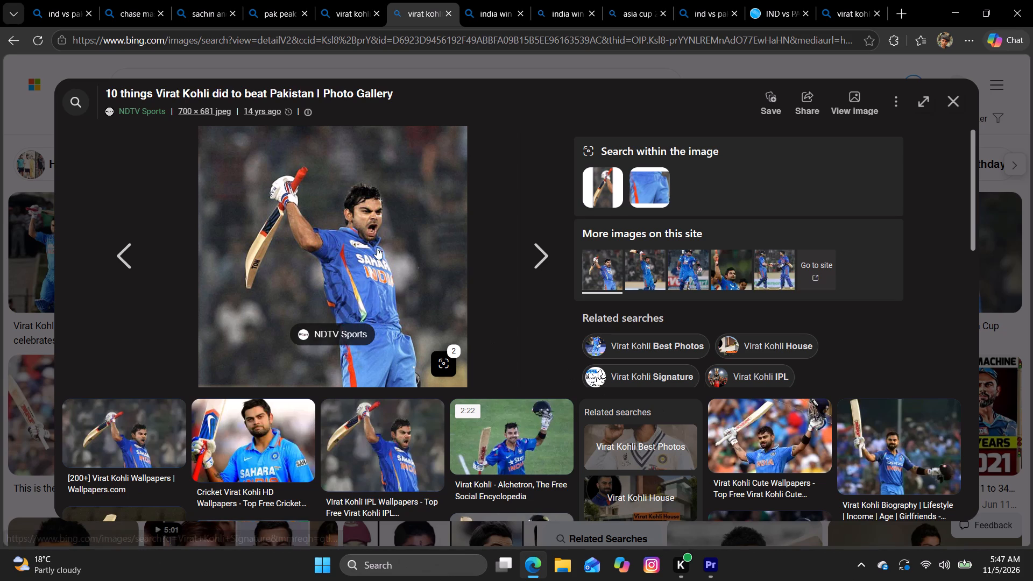
{"action": "right_click", "coordinate": [373, 240]}
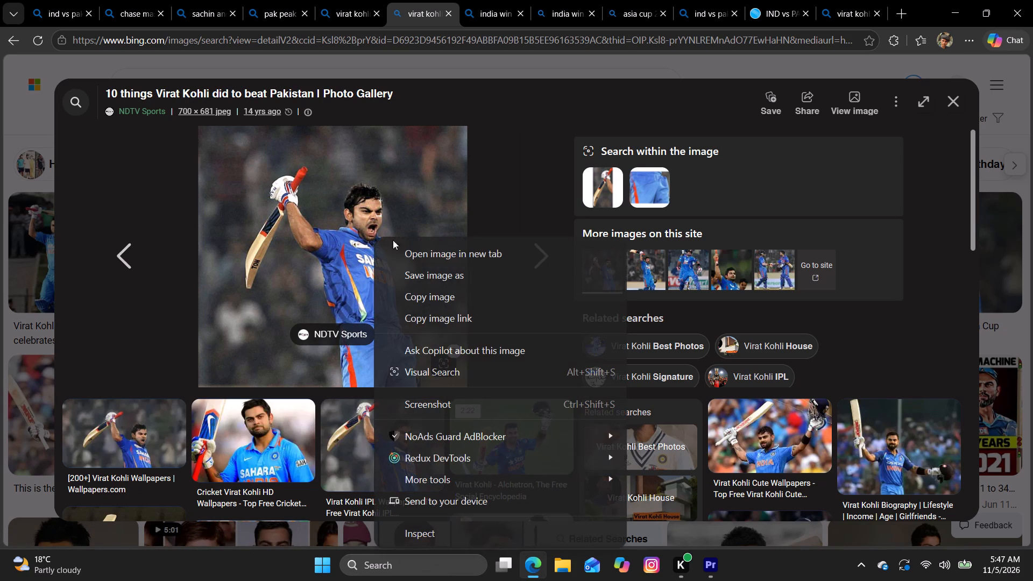
{"action": "left_click", "coordinate": [418, 297]}
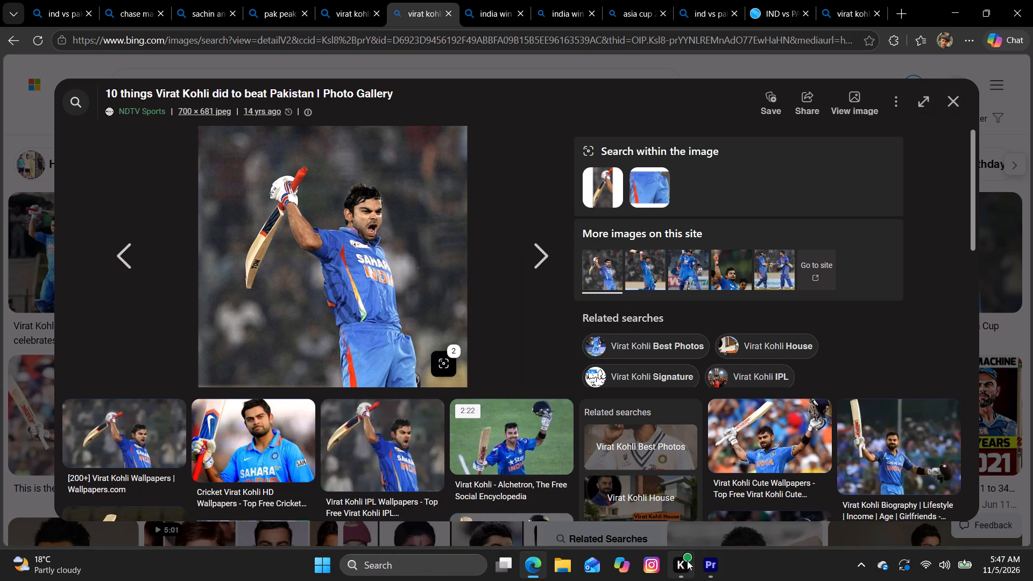
{"action": "left_click", "coordinate": [723, 571]}
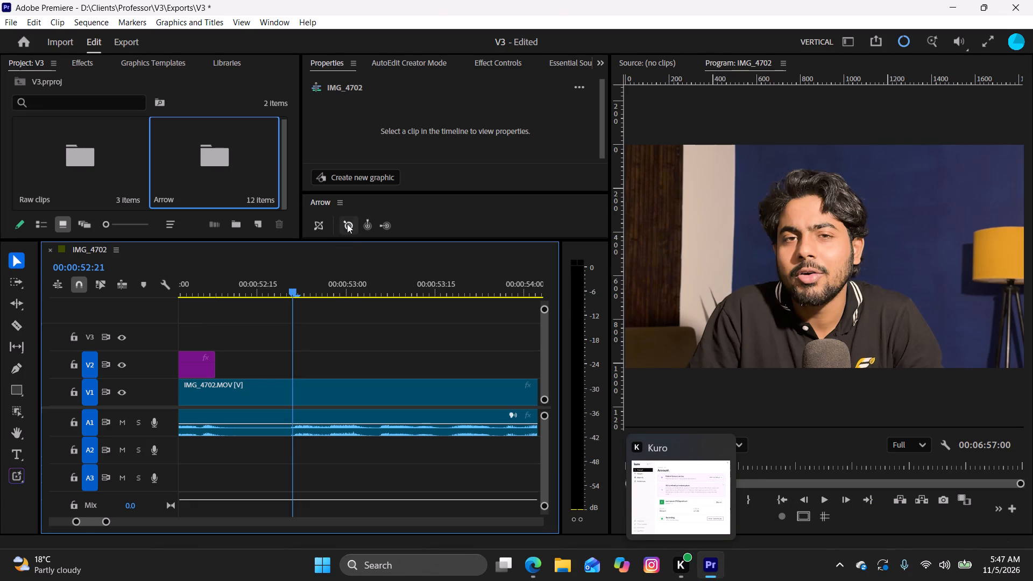
{"action": "left_click", "coordinate": [347, 224]}
{"action": "key", "text": "space"}
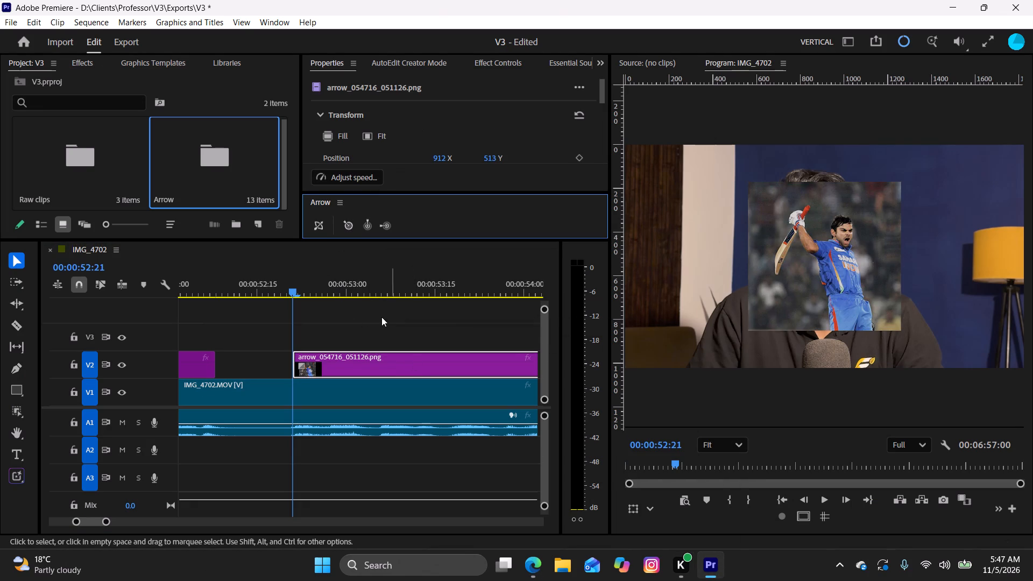
{"action": "left_click", "coordinate": [378, 311]}
Play the narration, split the Kohli image on V2 at 00:00:54:29, and delete the part after the split.
{"action": "key", "text": "space"}
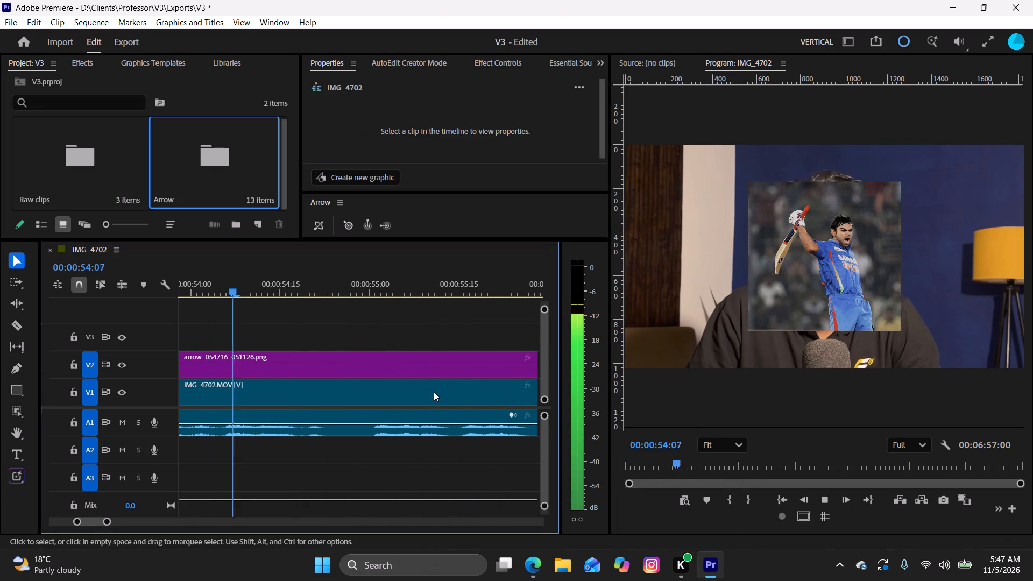
{"action": "key", "text": "space"}
{"action": "left_click", "coordinate": [433, 371]}
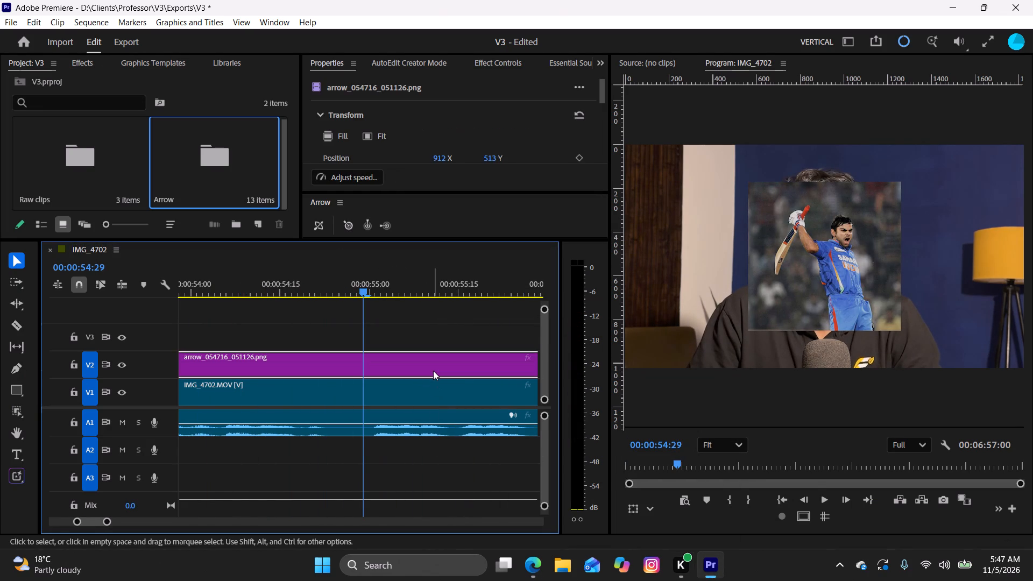
{"action": "key", "text": "w"}
{"action": "left_click", "coordinate": [433, 371]}
{"action": "key", "text": "BackSpace"}
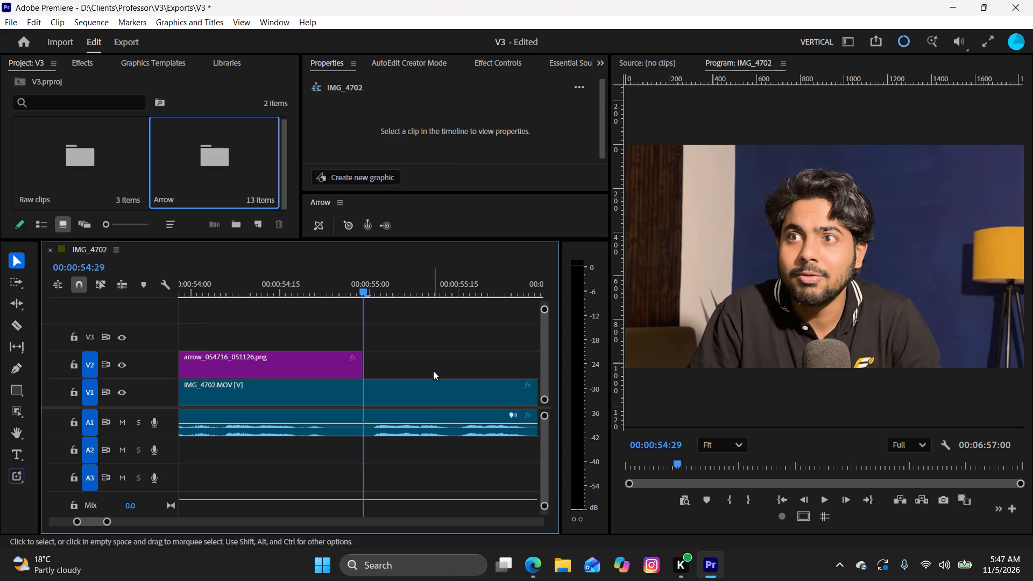
Review the narration after the trimmed Kohli image to find the next overlay's start, setting the playhead to 00:01:05:24.
{"action": "key", "text": "space"}
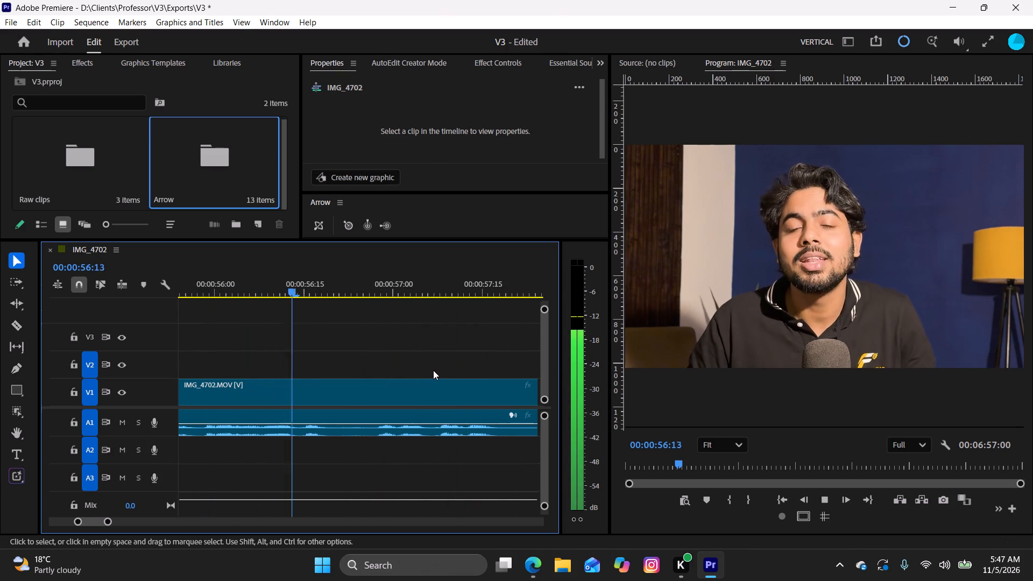
{"action": "key", "text": "space"}
{"action": "key", "text": "space"}
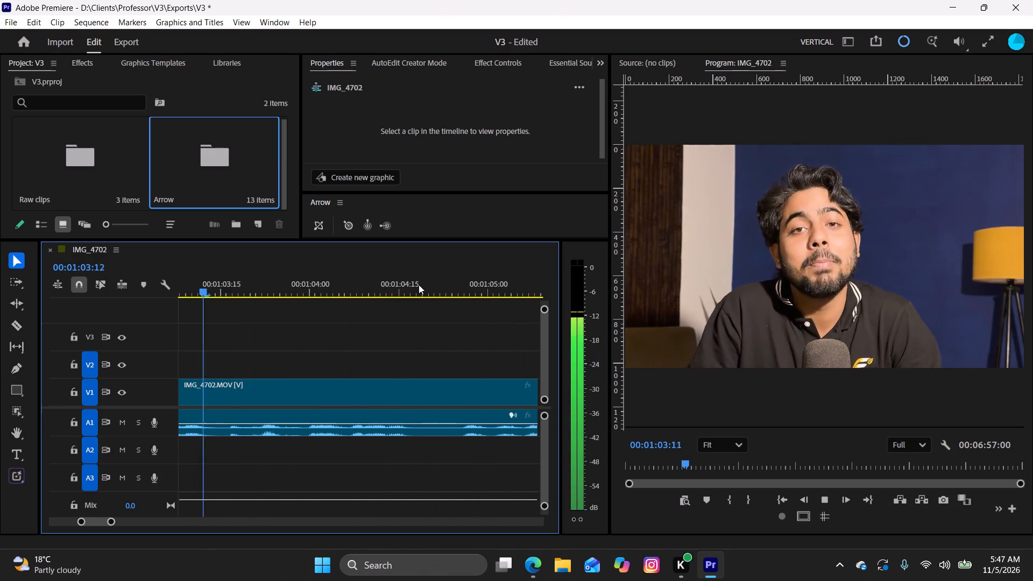
{"action": "key", "text": "space"}
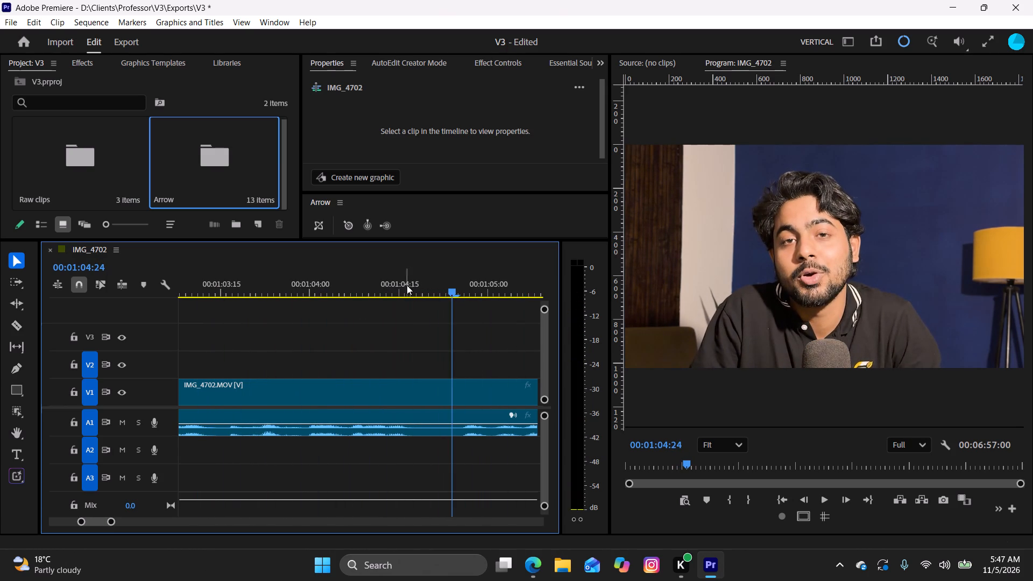
{"action": "key", "text": "space"}
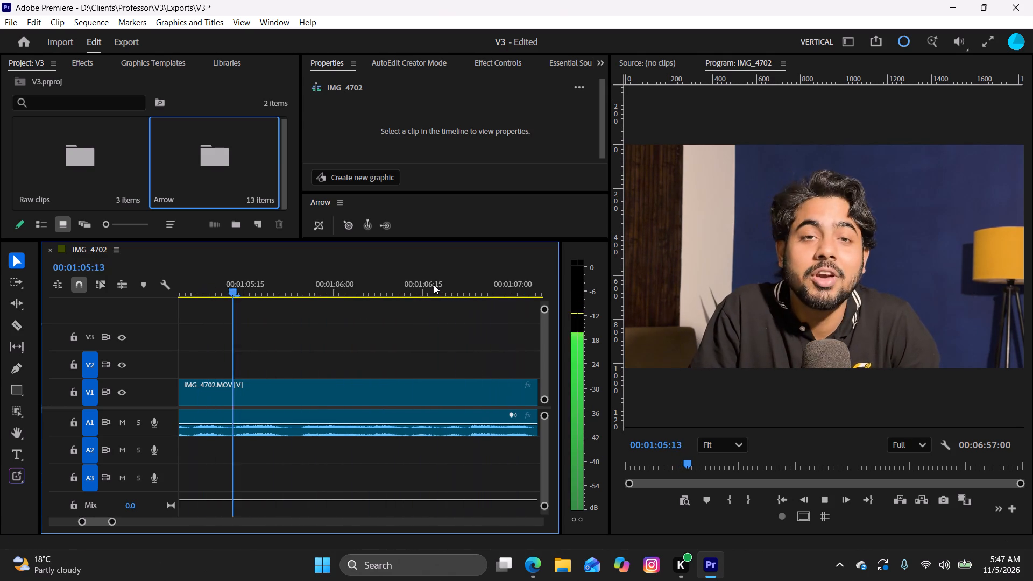
{"action": "key", "text": "space"}
{"action": "key", "text": "space"}
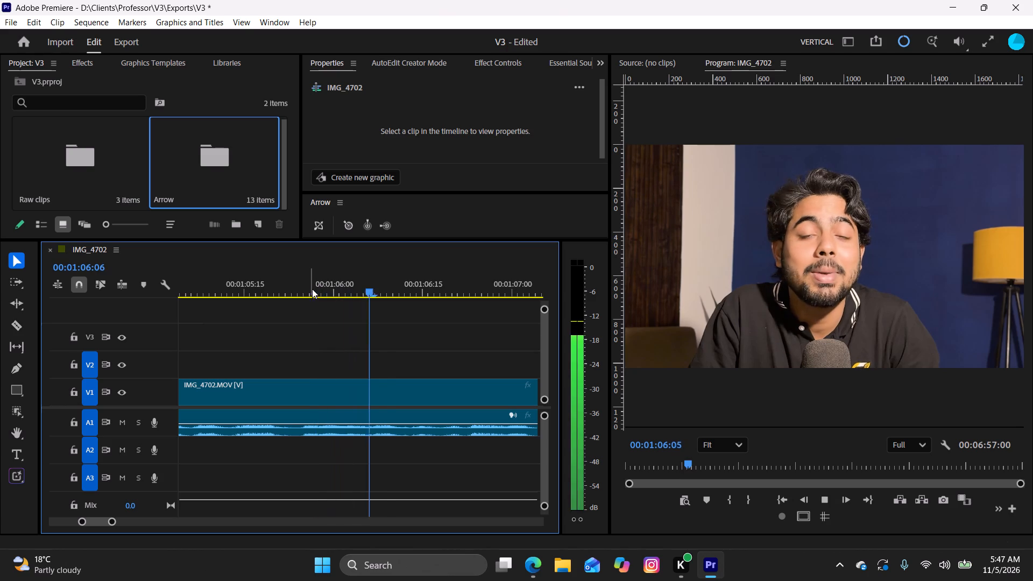
{"action": "key", "text": "space"}
{"action": "left_click_drag", "start_coordinate": [376, 290], "coordinate": [302, 303]}
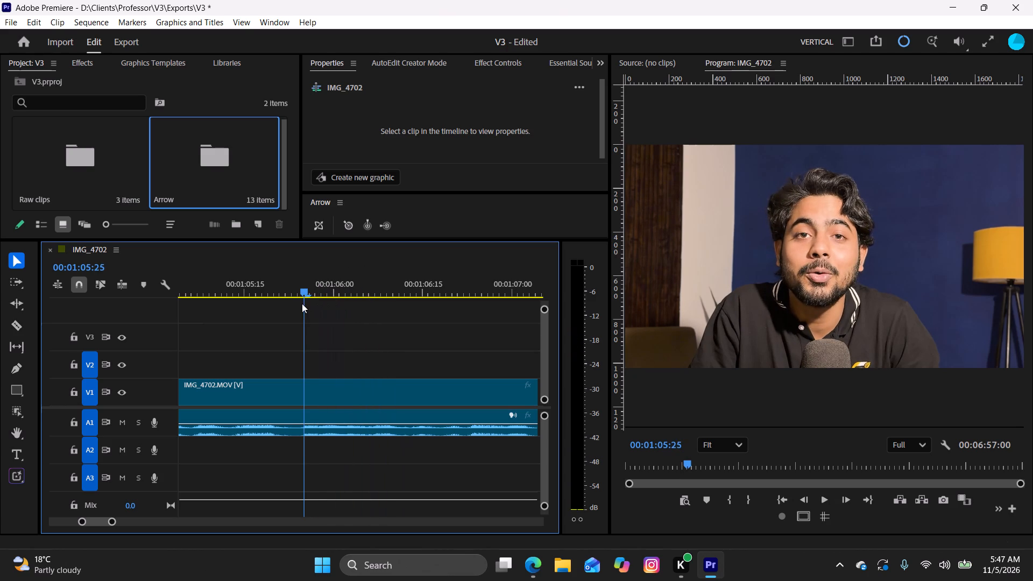
{"action": "left_click_drag", "start_coordinate": [302, 303], "coordinate": [300, 318]}
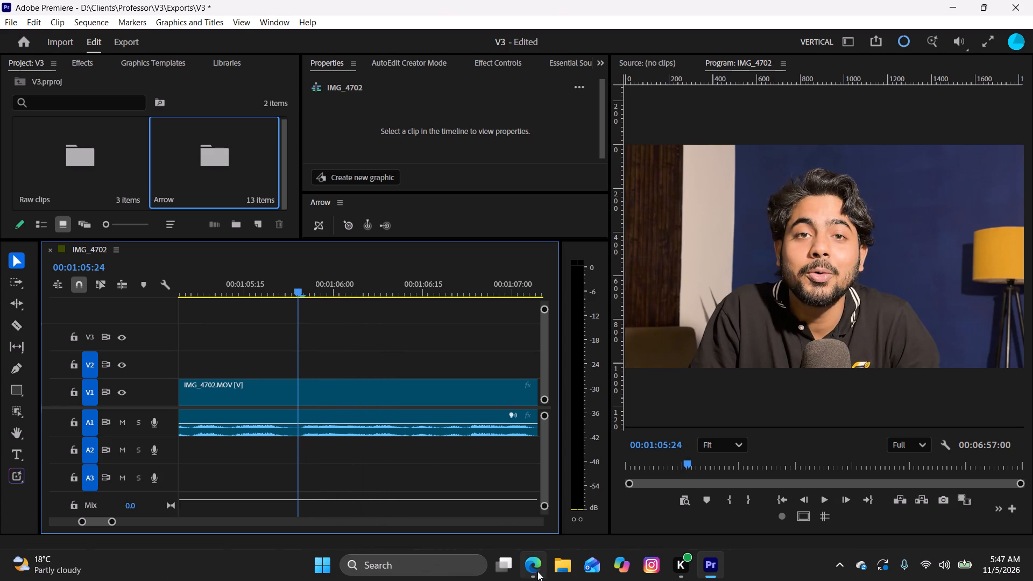
{"action": "left_click_drag", "start_coordinate": [112, 522], "coordinate": [149, 539]}
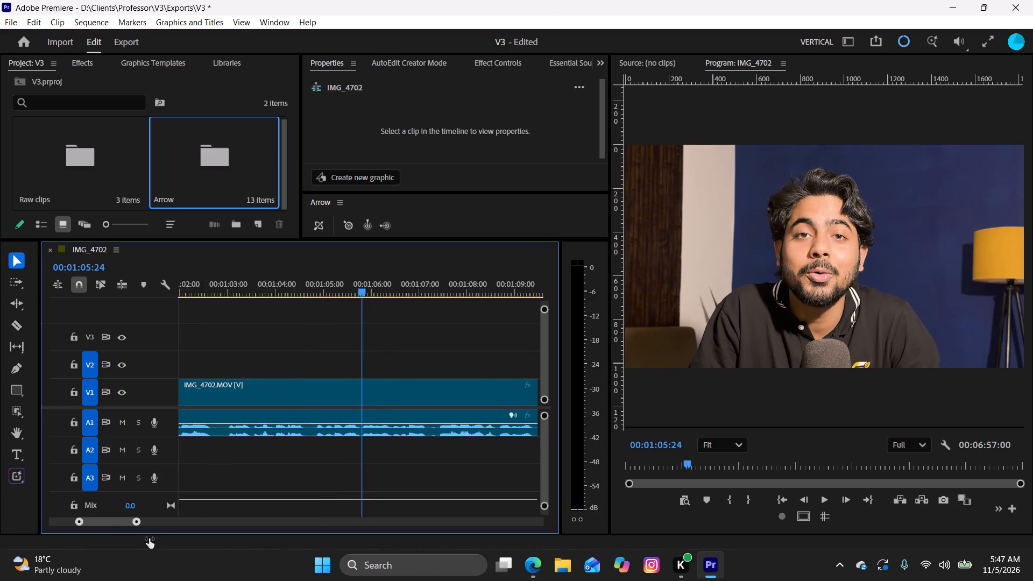
{"action": "left_click_drag", "start_coordinate": [149, 539], "coordinate": [191, 556]}
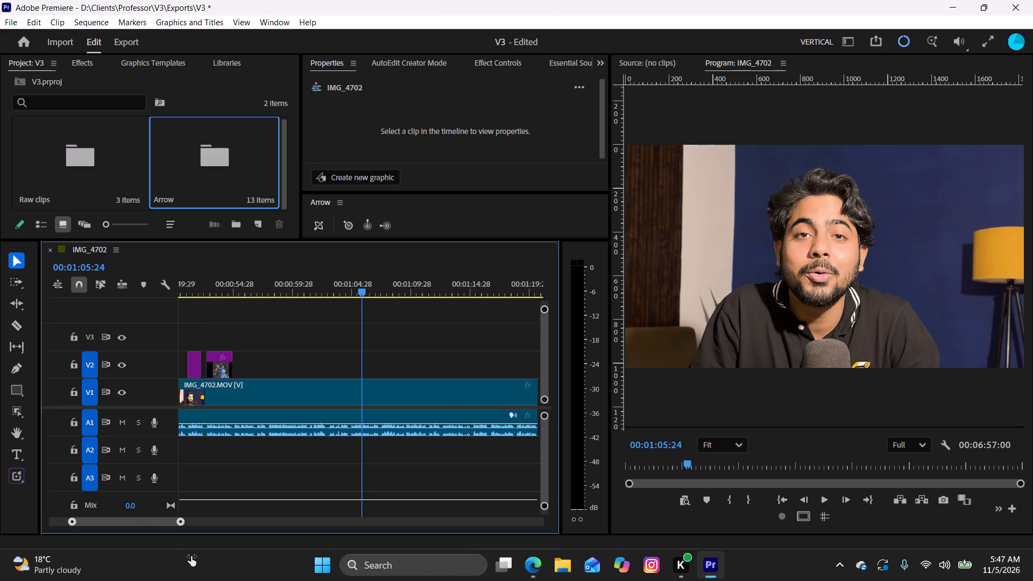
{"action": "left_click_drag", "start_coordinate": [191, 556], "coordinate": [159, 566]}
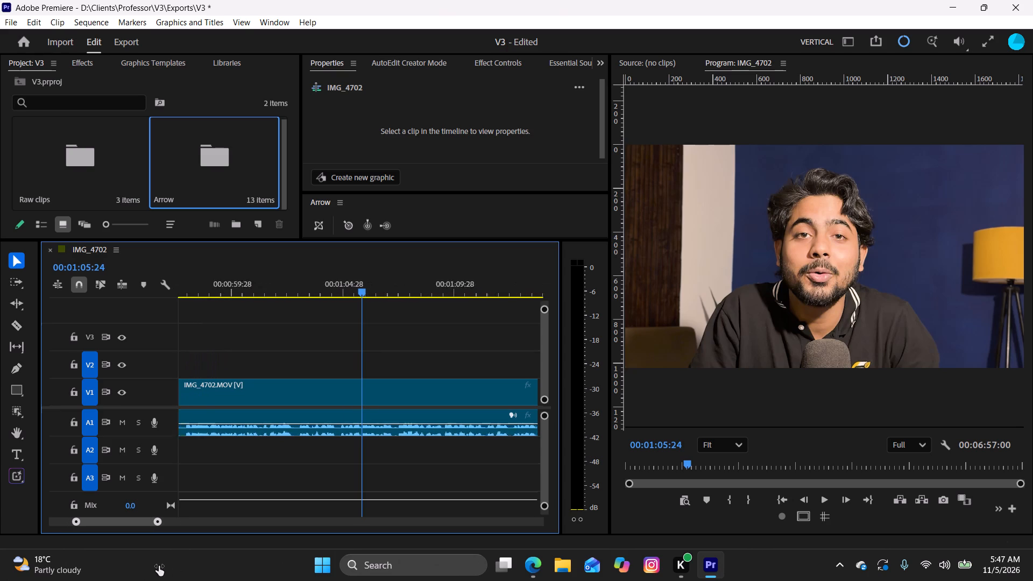
{"action": "left_click_drag", "start_coordinate": [159, 566], "coordinate": [107, 563]}
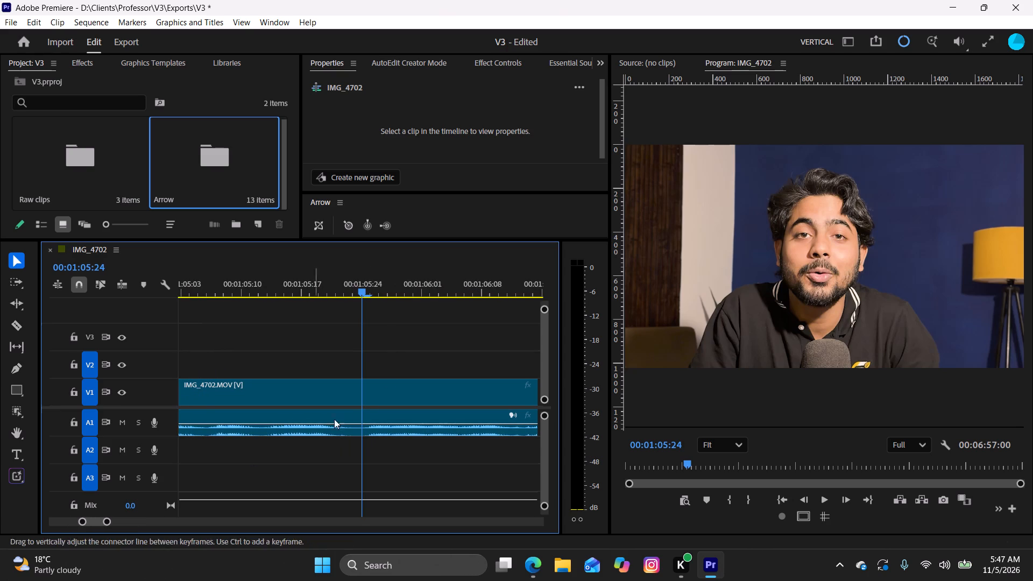
Copy the Alchetron photo of Kohli raising his bat and helmet from Edge and place it on V2 at 00:01:05:24 in Premiere.
{"action": "left_click", "coordinate": [535, 572]}
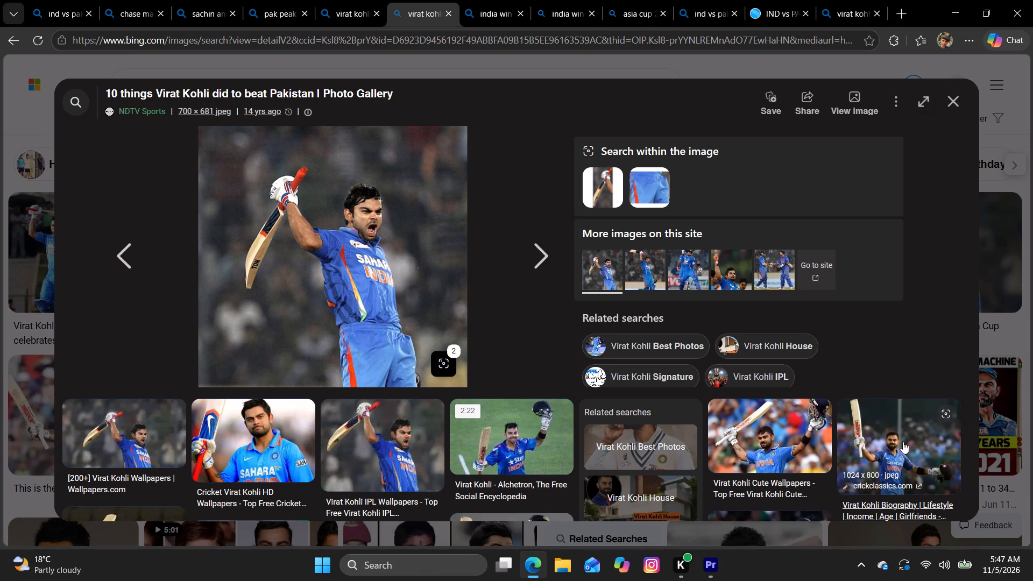
{"action": "left_click", "coordinate": [558, 448]}
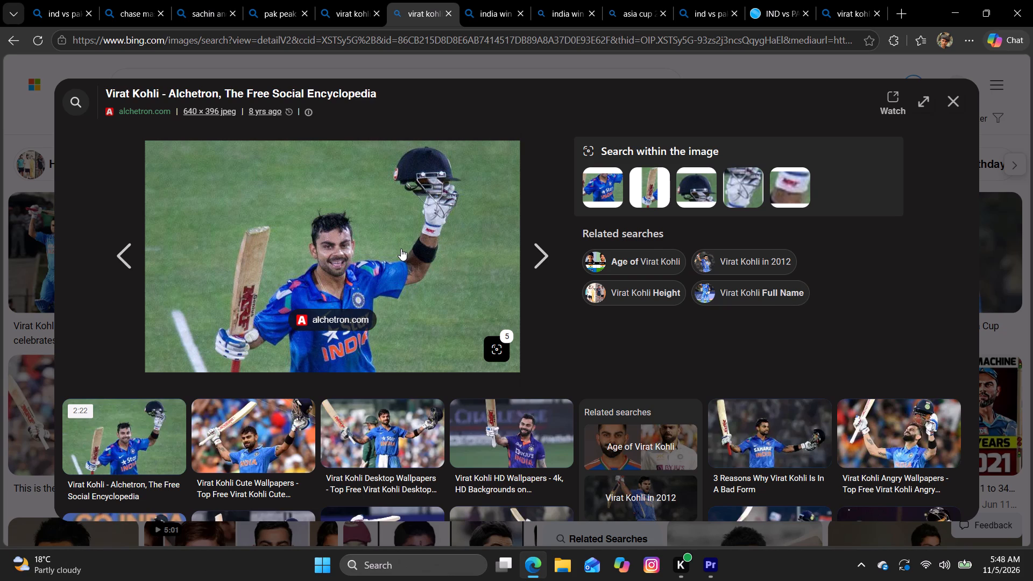
{"action": "right_click", "coordinate": [401, 249]}
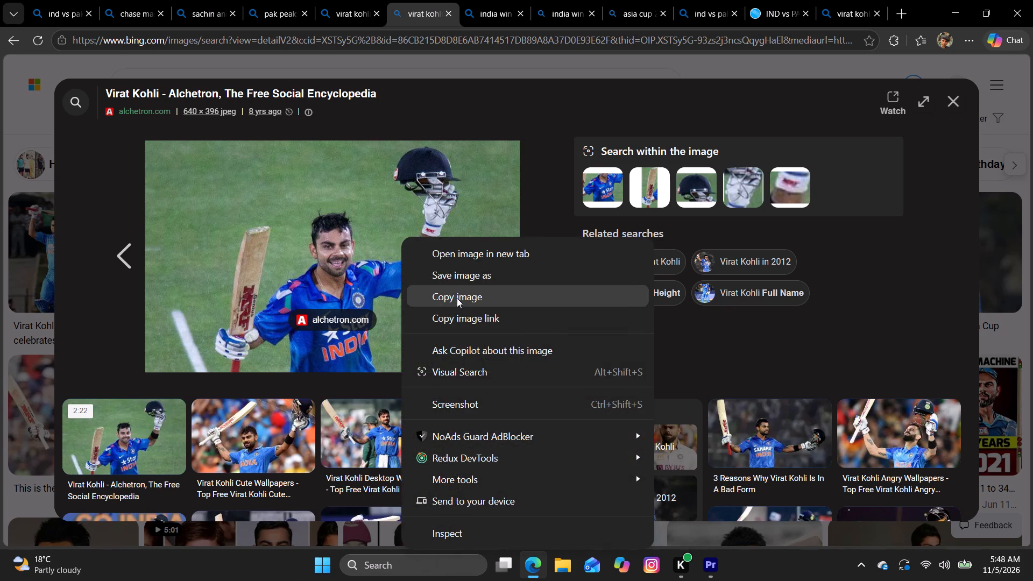
{"action": "left_click", "coordinate": [457, 298]}
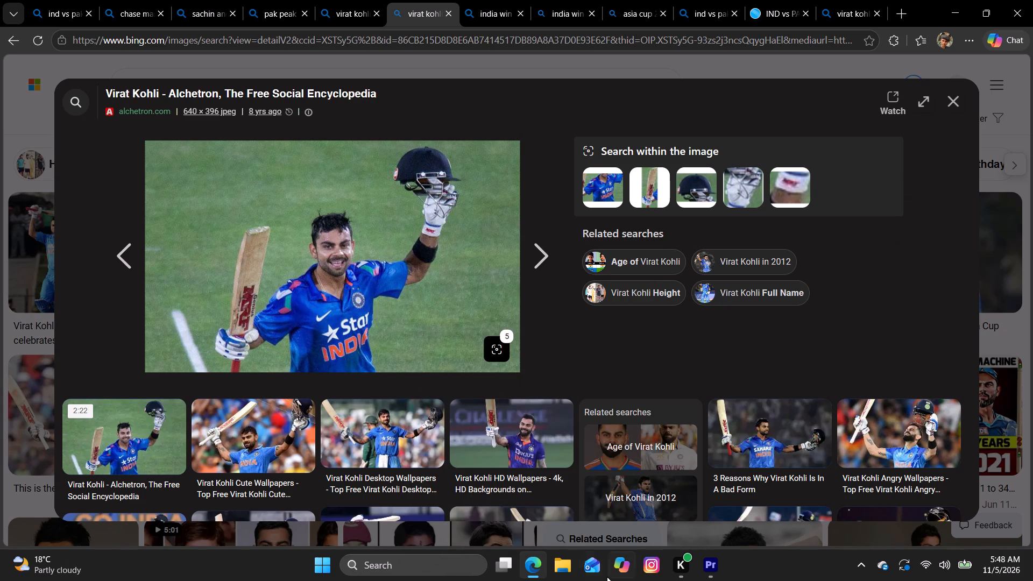
{"action": "left_click", "coordinate": [715, 574]}
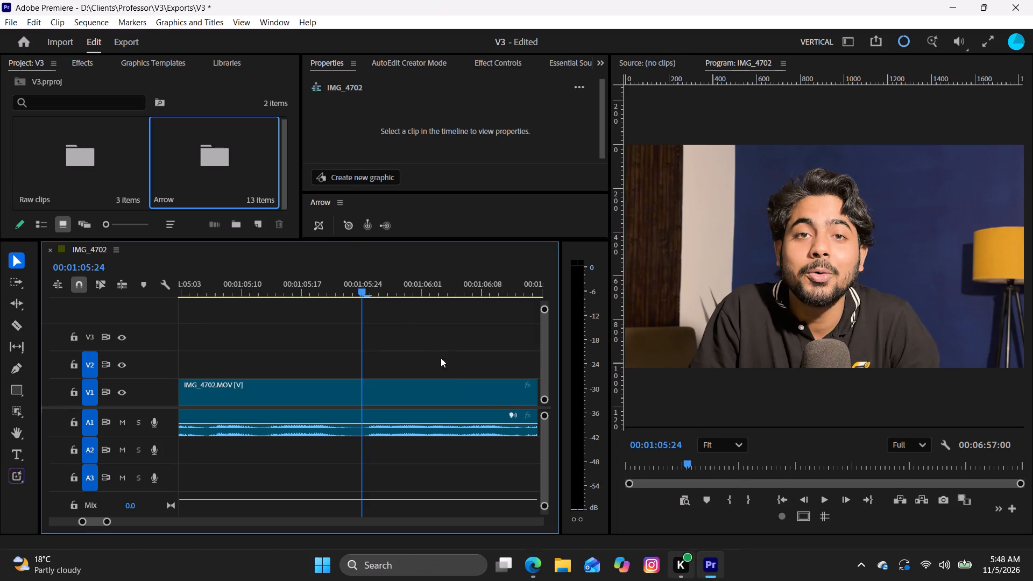
{"action": "left_click", "coordinate": [339, 222]}
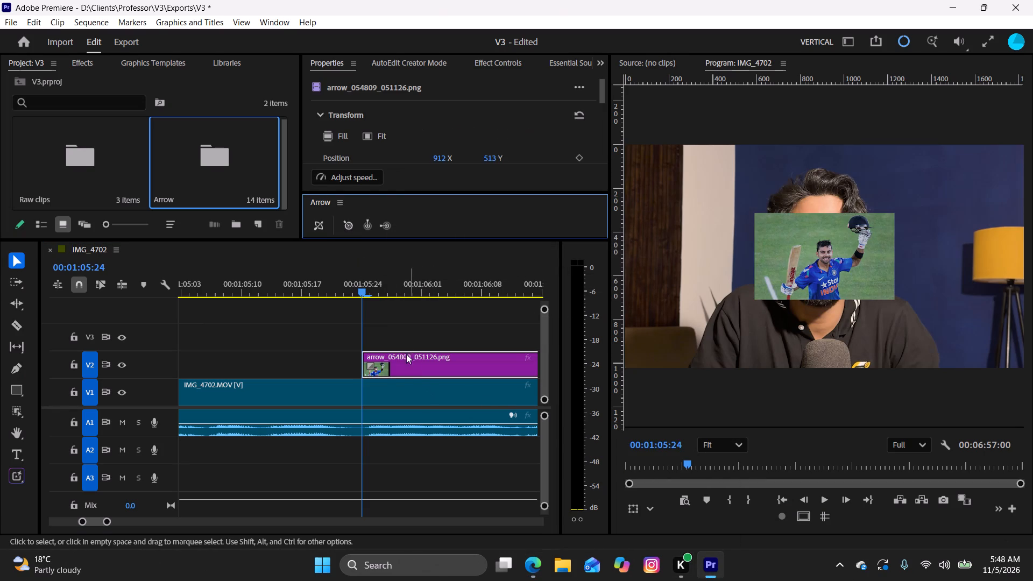
Play the narration, split the new Kohli image on V2 at 00:01:07:03, and delete the part after the split.
{"action": "key", "text": "space"}
{"action": "left_click", "coordinate": [401, 320]}
{"action": "key", "text": "space"}
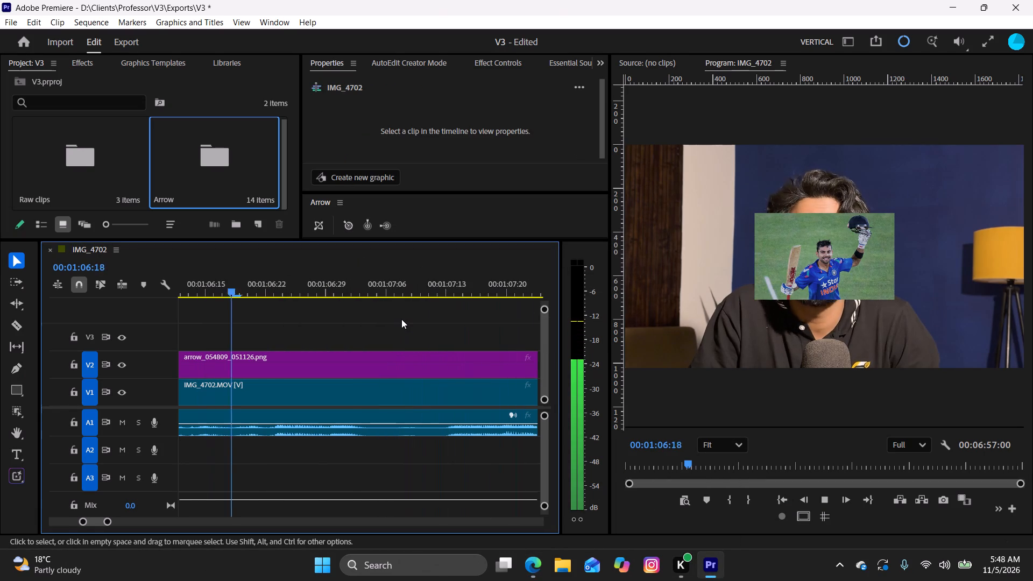
{"action": "key", "text": "space"}
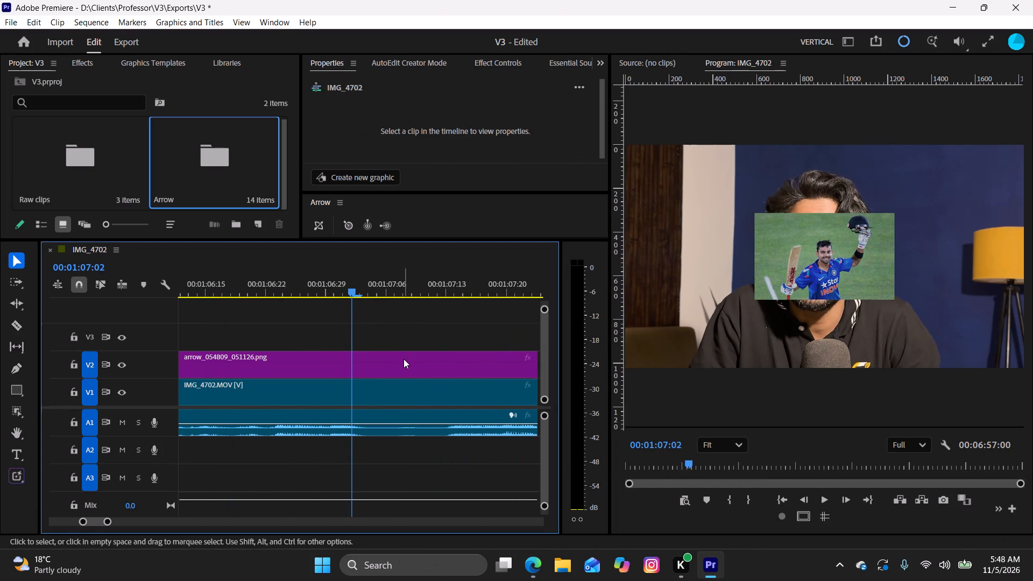
{"action": "key", "text": "space"}
{"action": "key", "text": "space"}
{"action": "left_click_drag", "start_coordinate": [413, 299], "coordinate": [351, 316]}
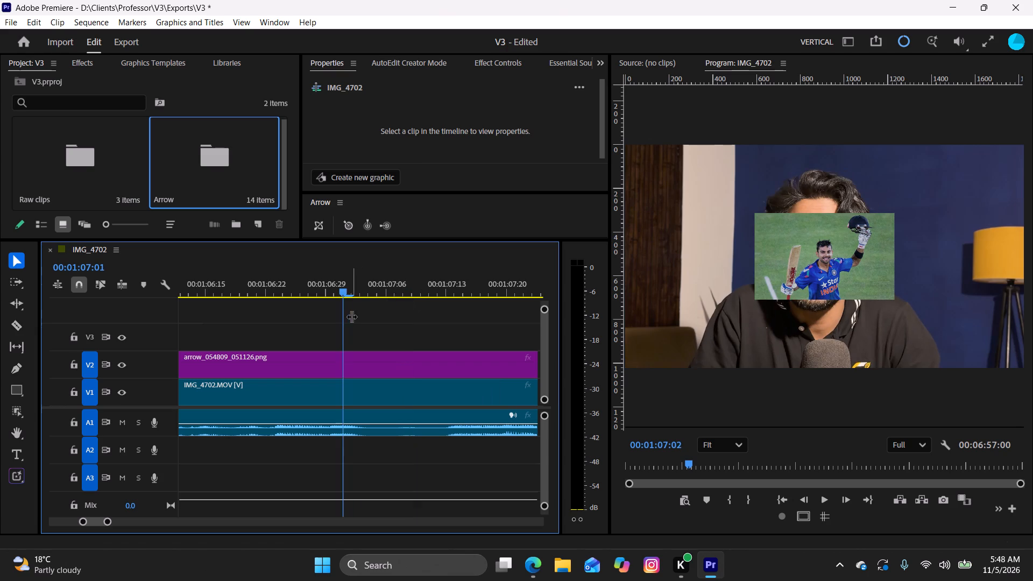
{"action": "left_click_drag", "start_coordinate": [351, 316], "coordinate": [364, 335]}
{"action": "left_click", "coordinate": [380, 357]}
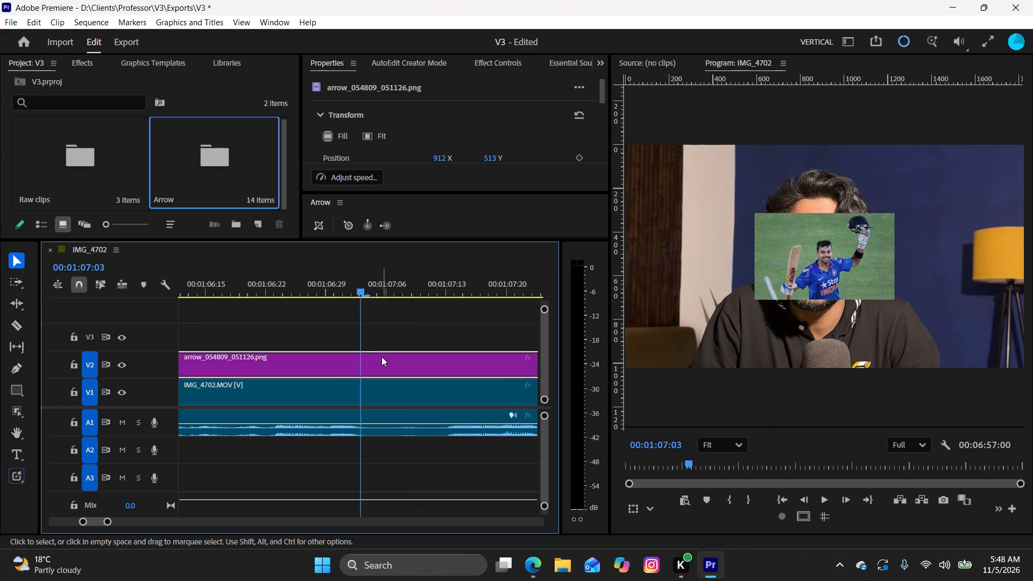
{"action": "key", "text": "w"}
{"action": "left_click", "coordinate": [423, 359]}
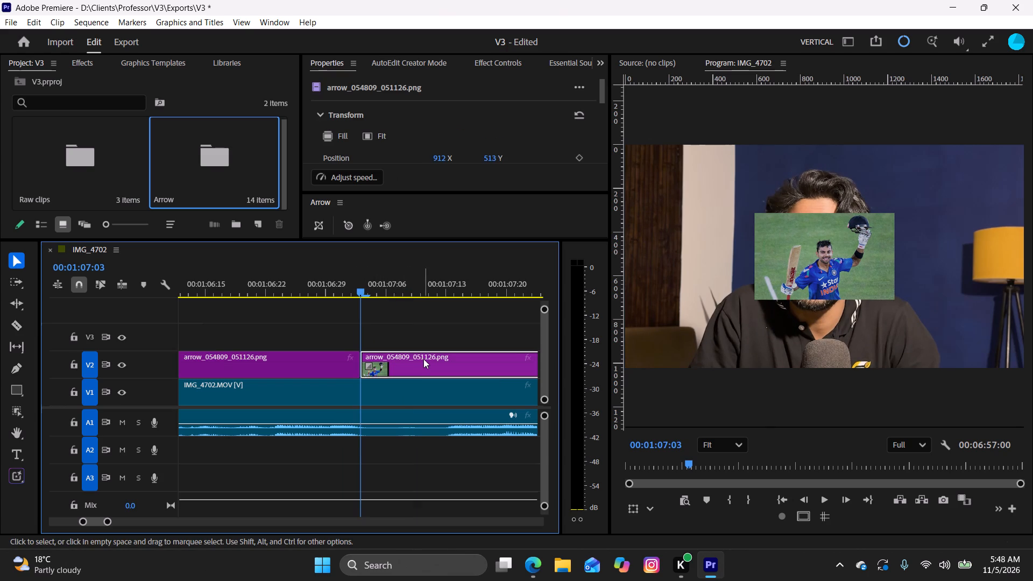
{"action": "key", "text": "BackSpace"}
Review the narration after the bat-and-helmet Kohli image to find the next overlay's start, leaving the playhead at 00:01:08:20.
{"action": "key", "text": "space"}
{"action": "key", "text": "space"}
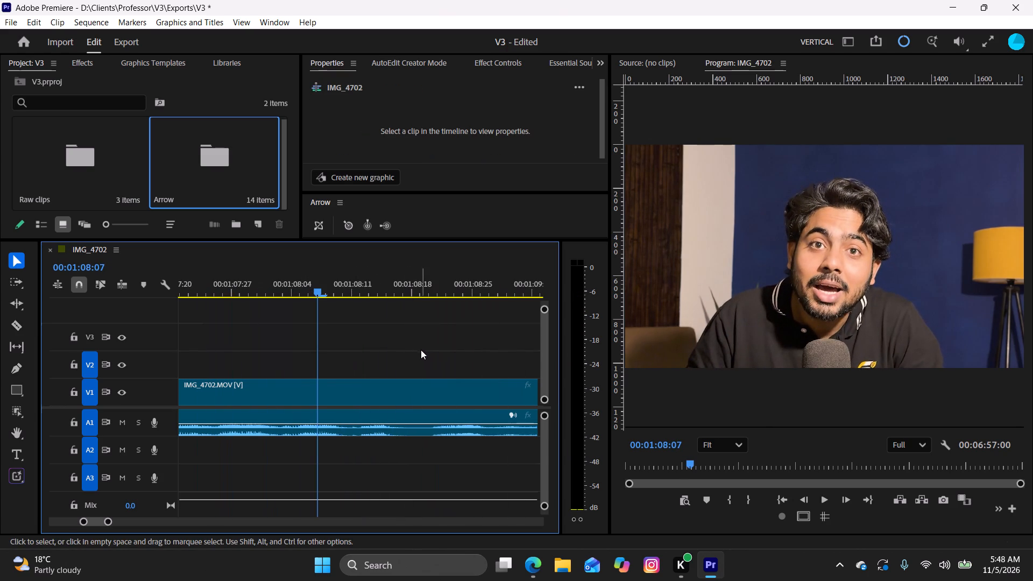
{"action": "key", "text": "space"}
{"action": "key", "text": "space"}
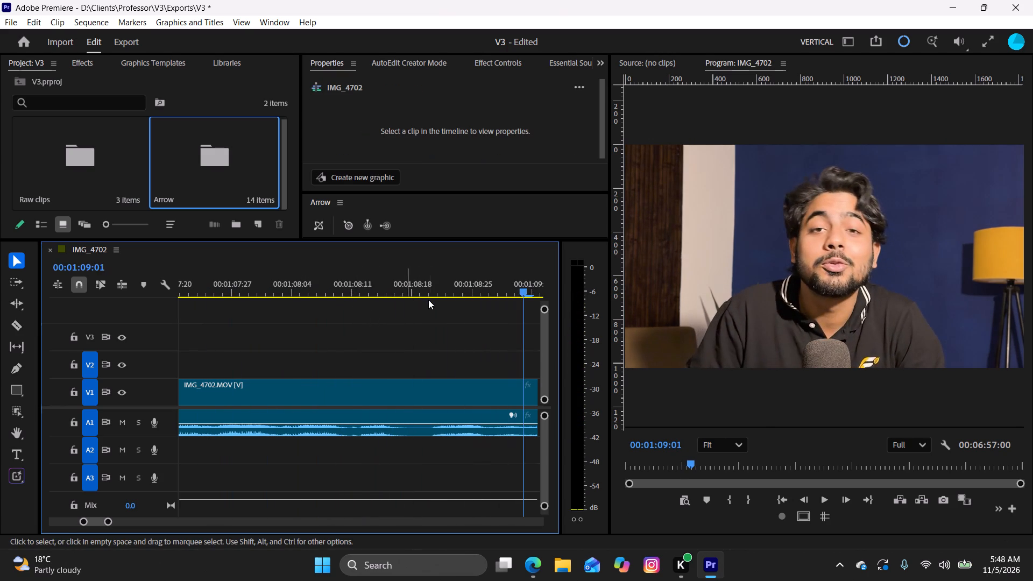
{"action": "key", "text": "space"}
{"action": "key", "text": "space"}
{"action": "key", "text": "space"}
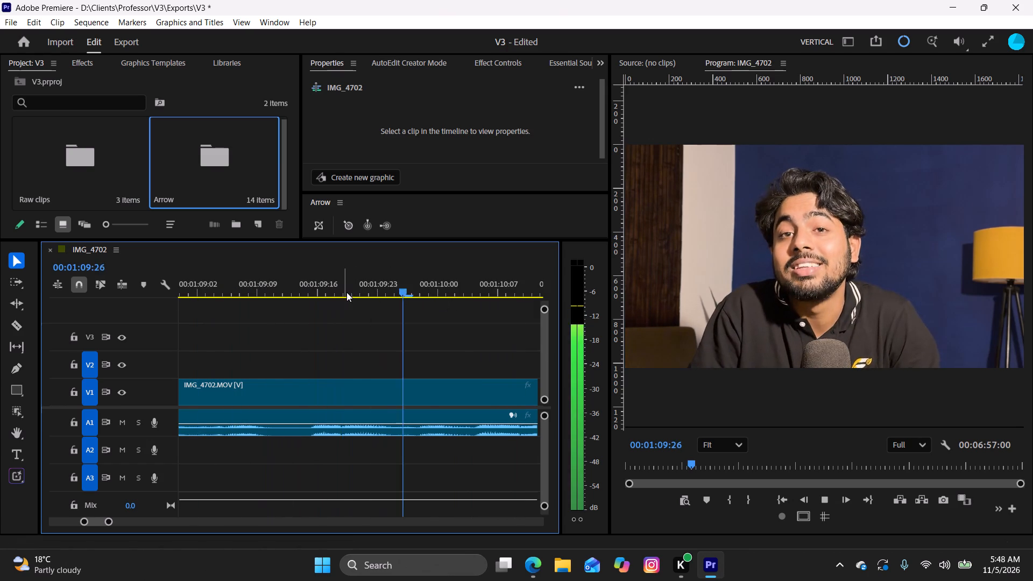
{"action": "key", "text": "space"}
{"action": "key", "text": "space"}
{"action": "key", "text": "space"}
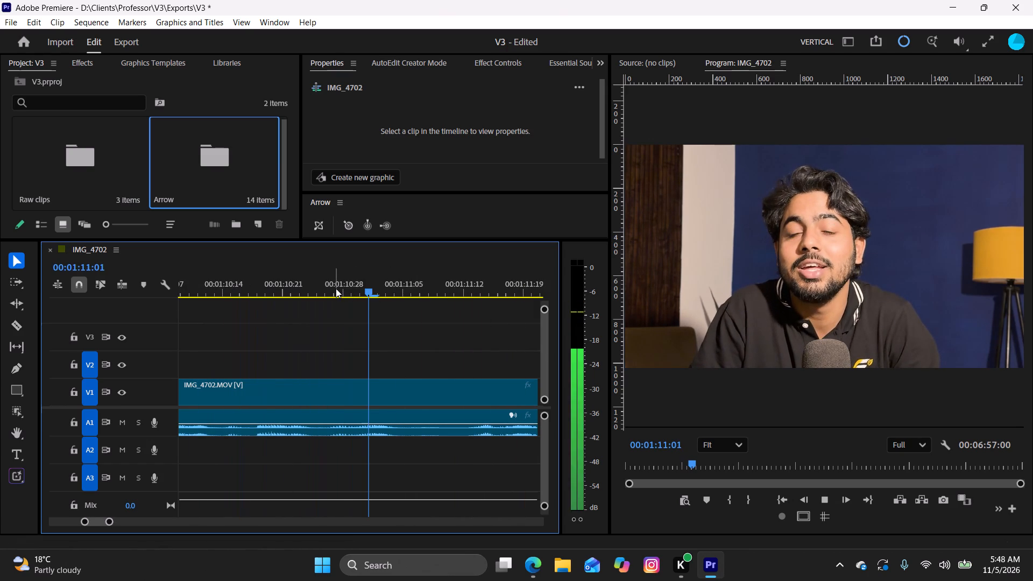
{"action": "left_click_drag", "start_coordinate": [352, 289], "coordinate": [212, 318]}
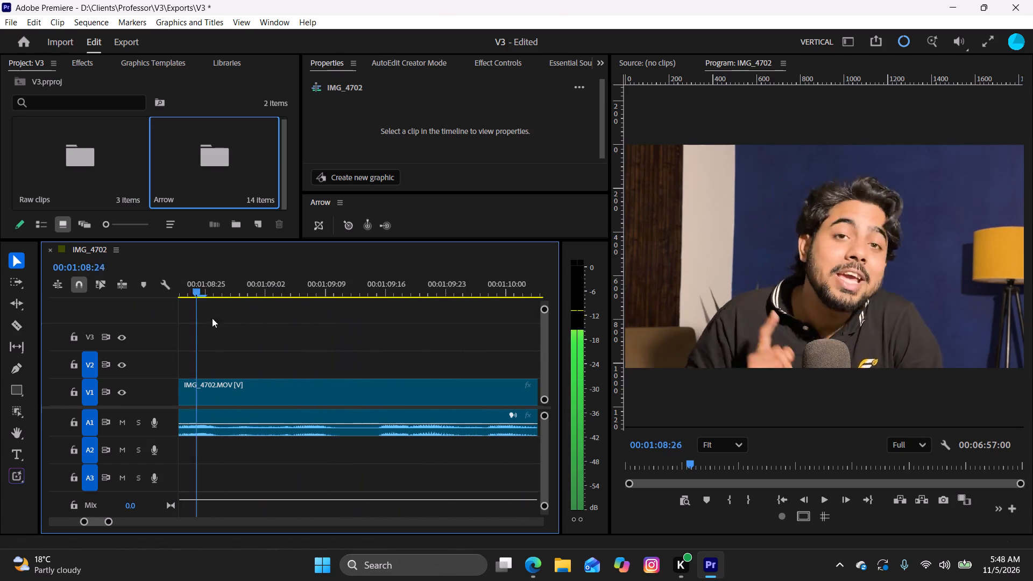
{"action": "left_click_drag", "start_coordinate": [212, 318], "coordinate": [357, 370]}
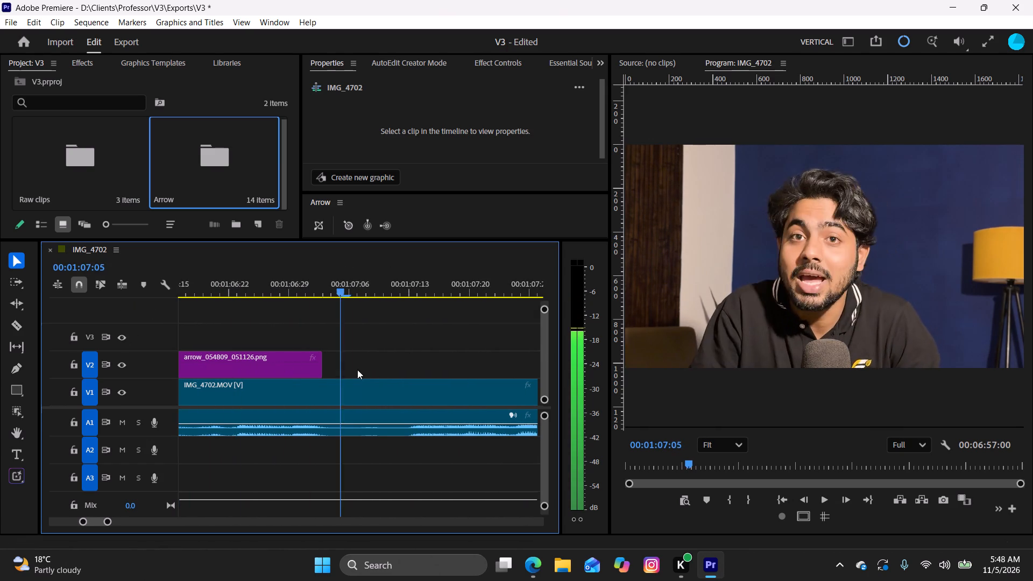
{"action": "left_click_drag", "start_coordinate": [357, 370], "coordinate": [374, 371]}
{"action": "key", "text": "space"}
{"action": "key", "text": "space"}
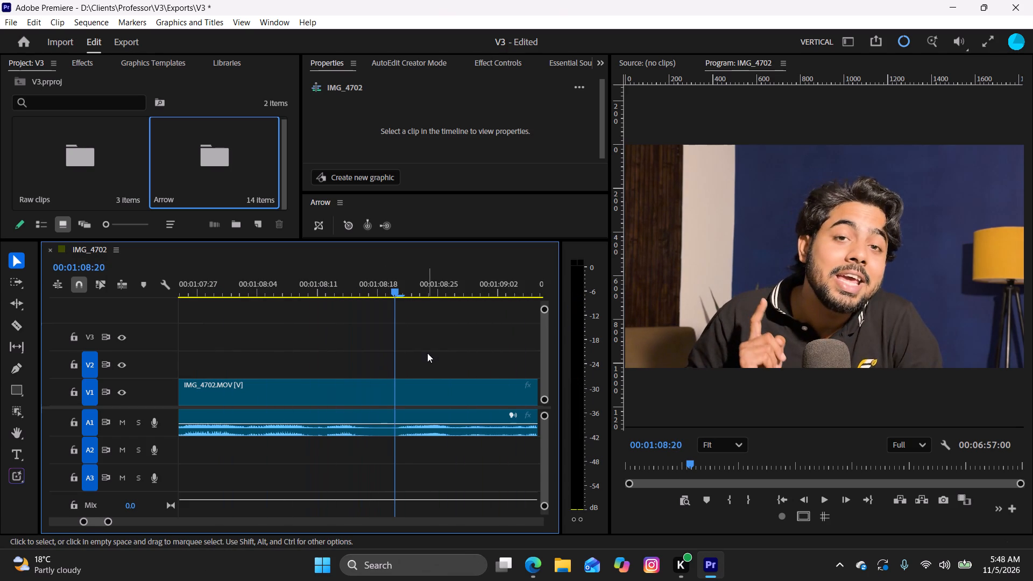
Switch to Edge and bring up the India innings on the Cricinfo scorecard of the 2012 India vs Pakistan Asia Cup match.
{"action": "left_click", "coordinate": [529, 572]}
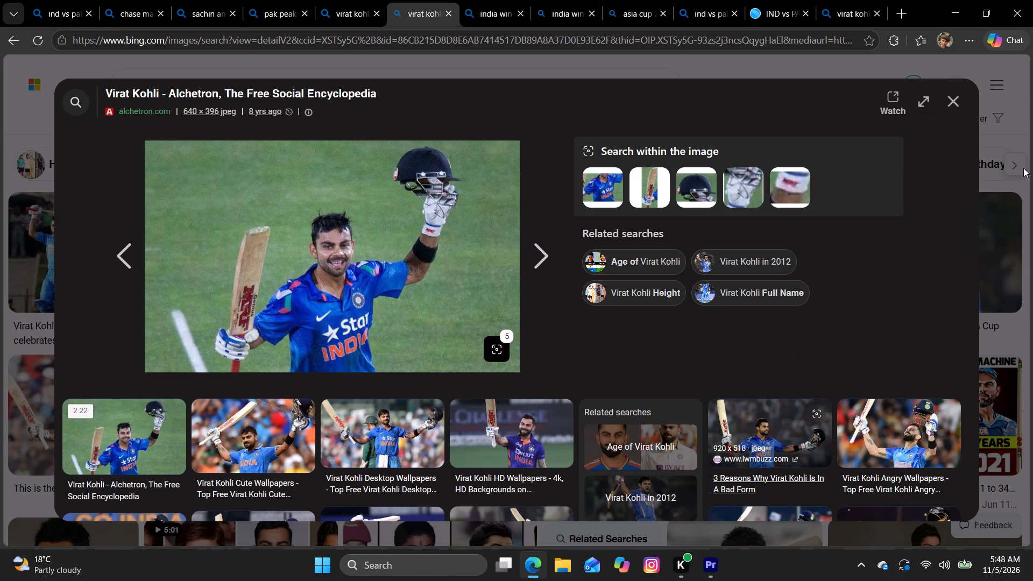
{"action": "left_click", "coordinate": [765, 5]}
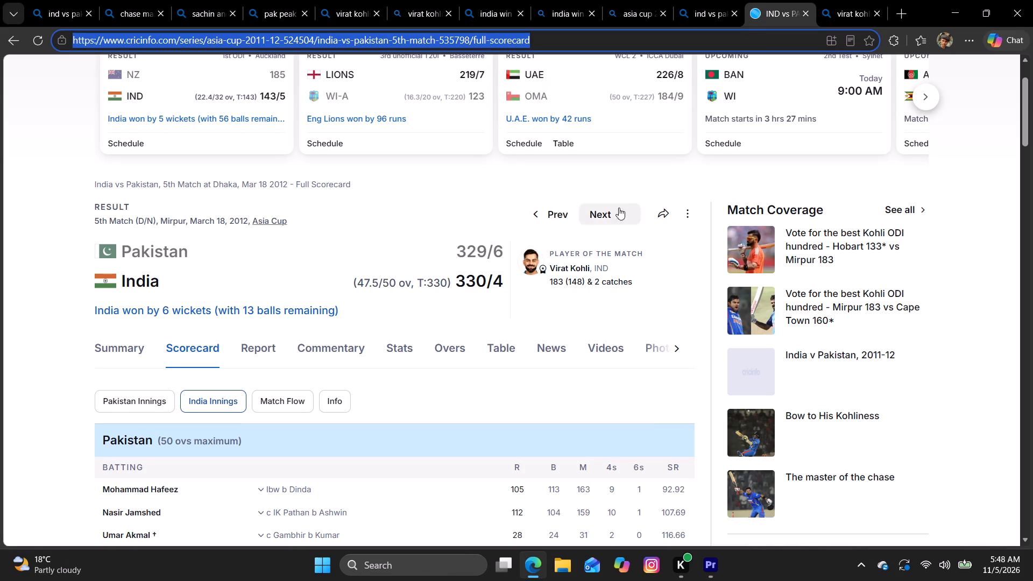
{"action": "scroll", "coordinate": [450, 289], "scroll_direction": "down", "scroll_amount": 2}
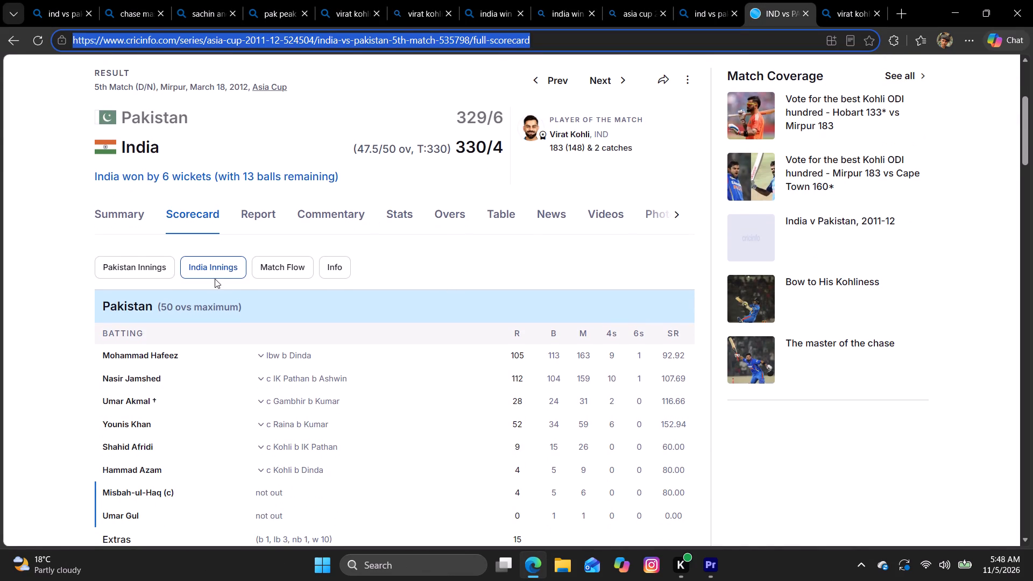
{"action": "left_click", "coordinate": [215, 261]}
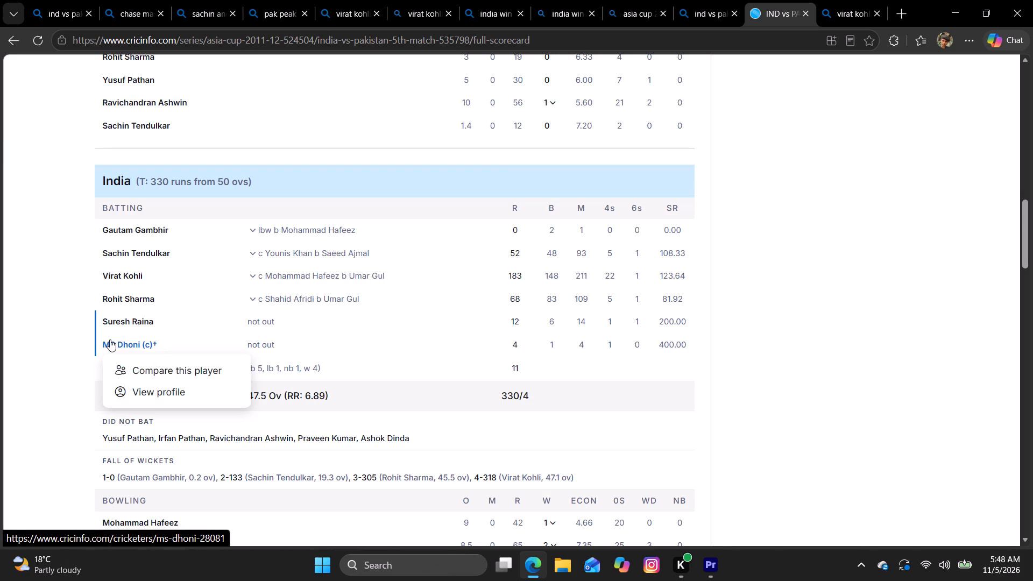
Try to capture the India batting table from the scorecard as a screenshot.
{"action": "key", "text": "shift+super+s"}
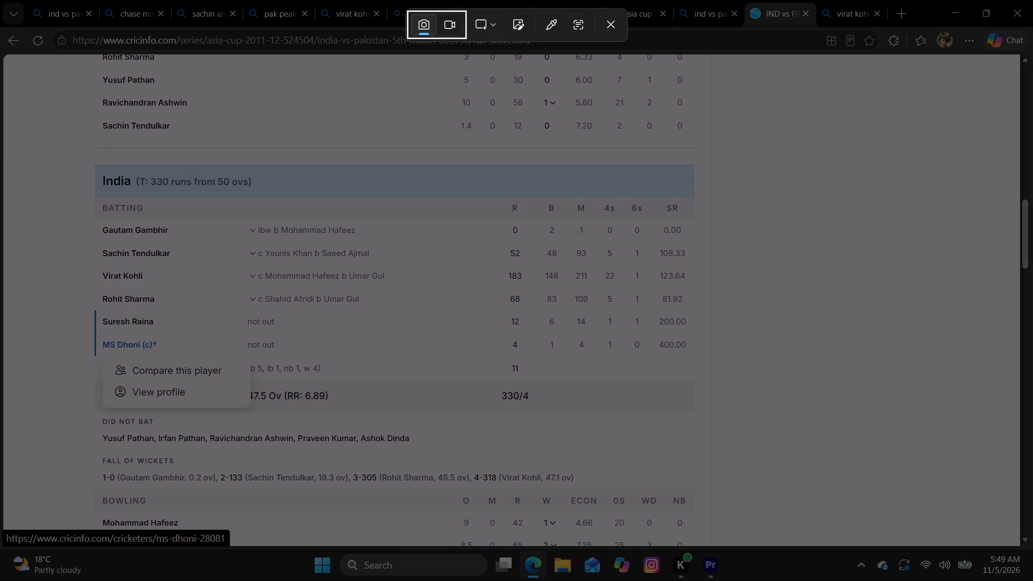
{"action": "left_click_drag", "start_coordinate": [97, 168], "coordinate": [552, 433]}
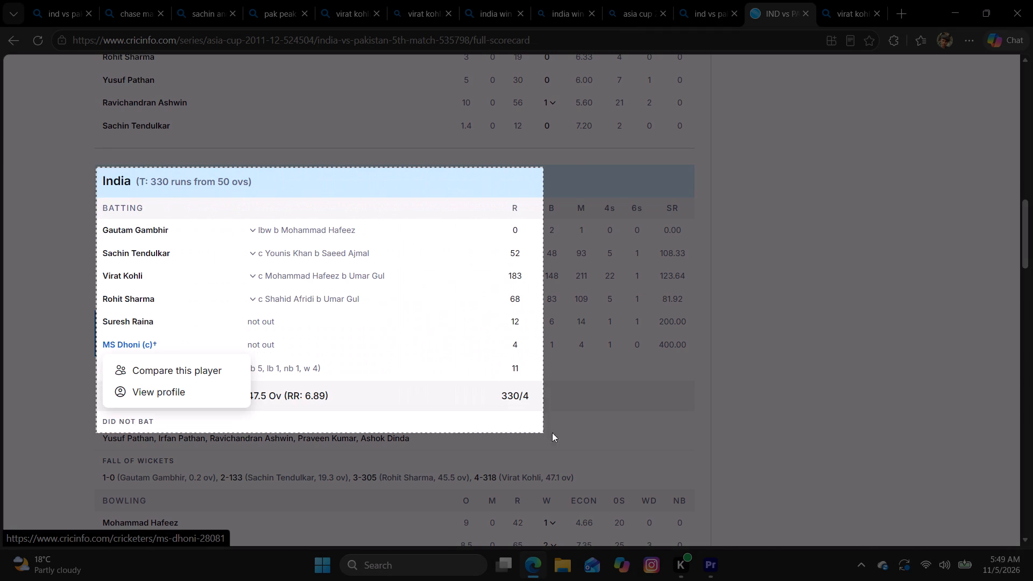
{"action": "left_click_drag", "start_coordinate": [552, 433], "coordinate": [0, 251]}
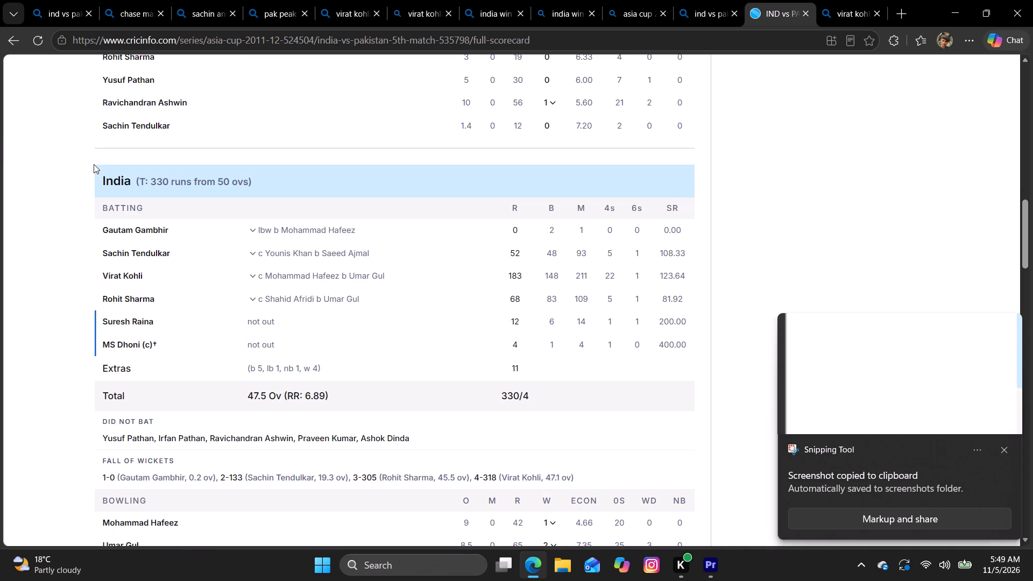
Capture the full-width India batting table down to the Total row and place it on V2 at 00:01:08:20 in Premiere.
{"action": "key", "text": "shift+super+s"}
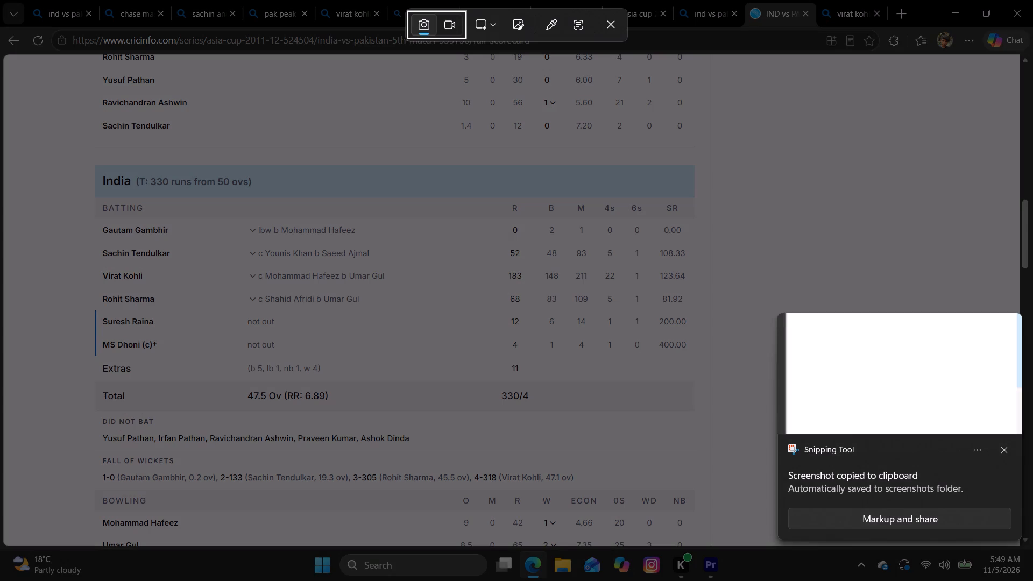
{"action": "left_click_drag", "start_coordinate": [95, 165], "coordinate": [709, 422]}
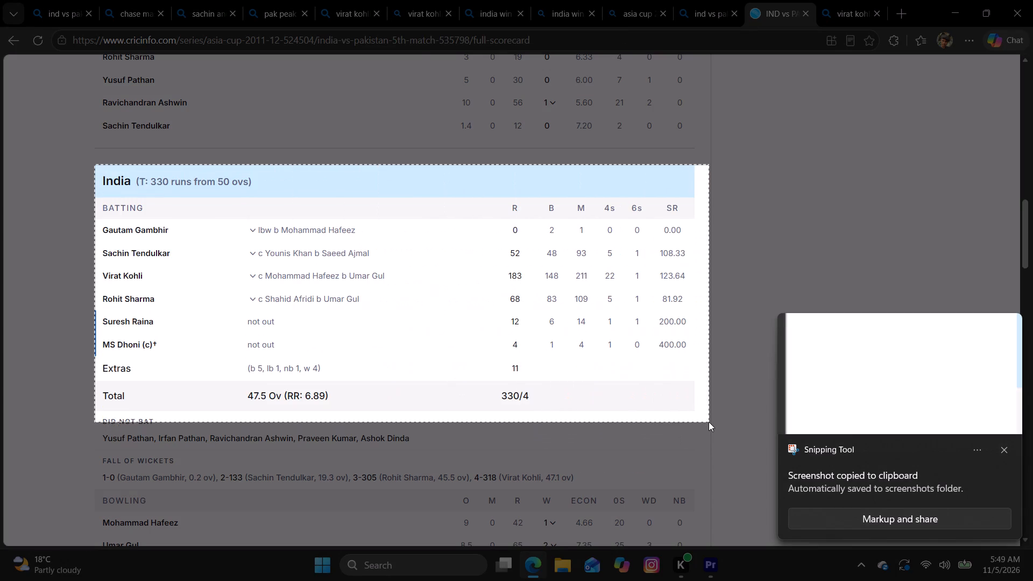
{"action": "left_click_drag", "start_coordinate": [709, 422], "coordinate": [704, 422]}
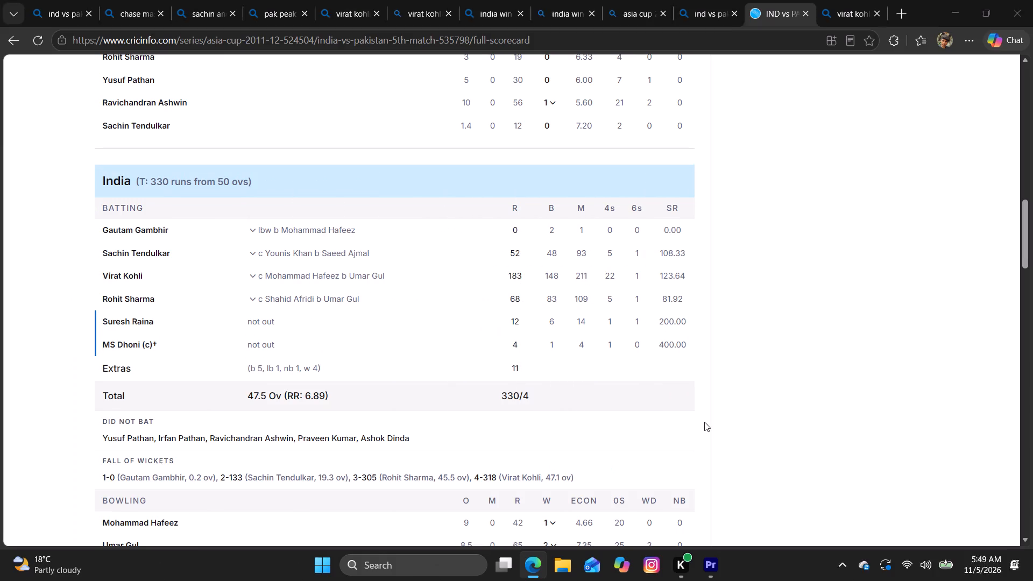
{"action": "left_click", "coordinate": [709, 569]}
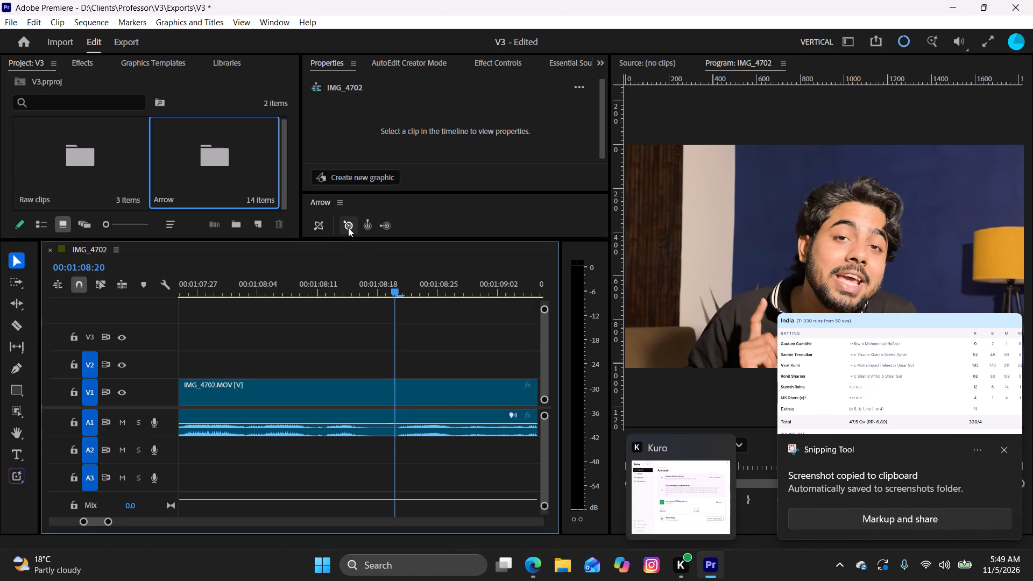
{"action": "left_click", "coordinate": [348, 228]}
Play the narration, split the scorecard image on V2 at 00:01:11:03, and delete the part after the split.
{"action": "key", "text": "space"}
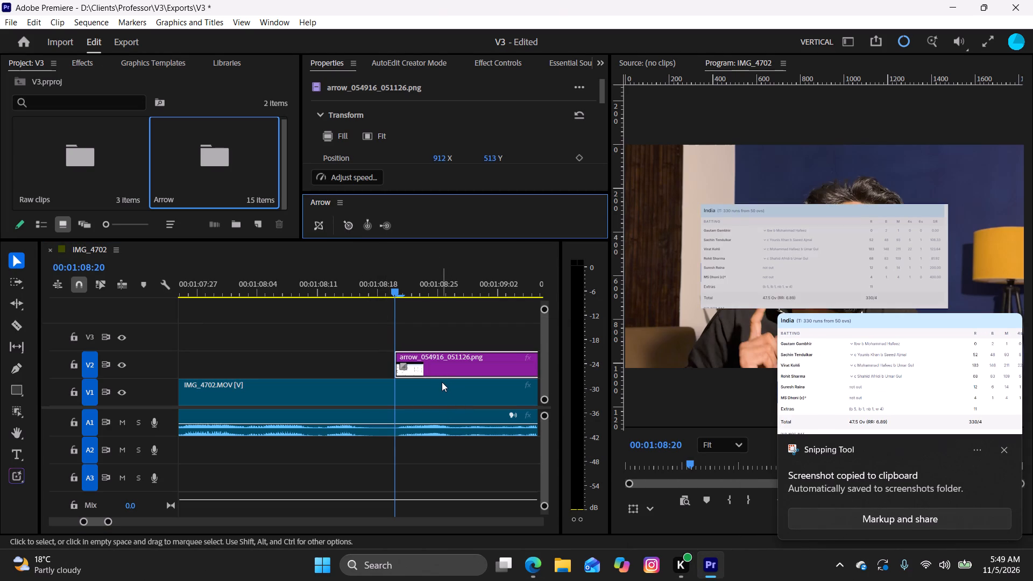
{"action": "left_click", "coordinate": [429, 328]}
{"action": "key", "text": "space"}
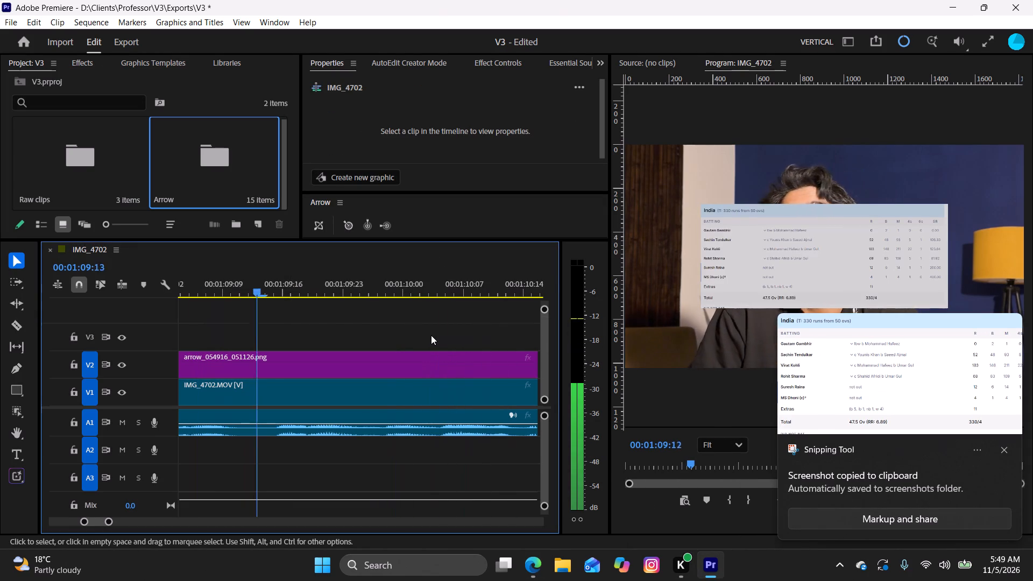
{"action": "key", "text": "space"}
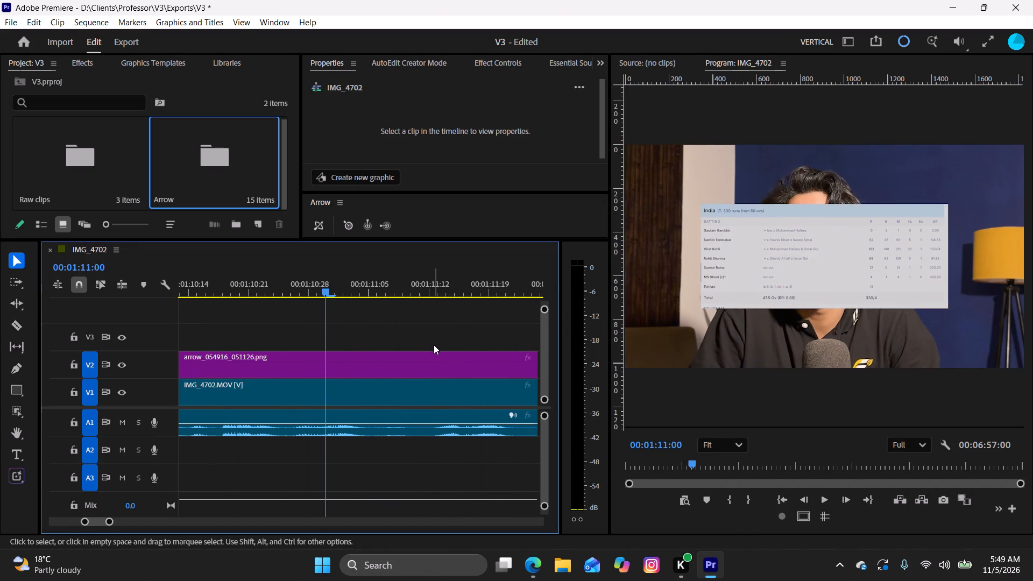
{"action": "key", "text": "space"}
{"action": "key", "text": "space"}
{"action": "left_click", "coordinate": [436, 355]}
{"action": "key", "text": "w"}
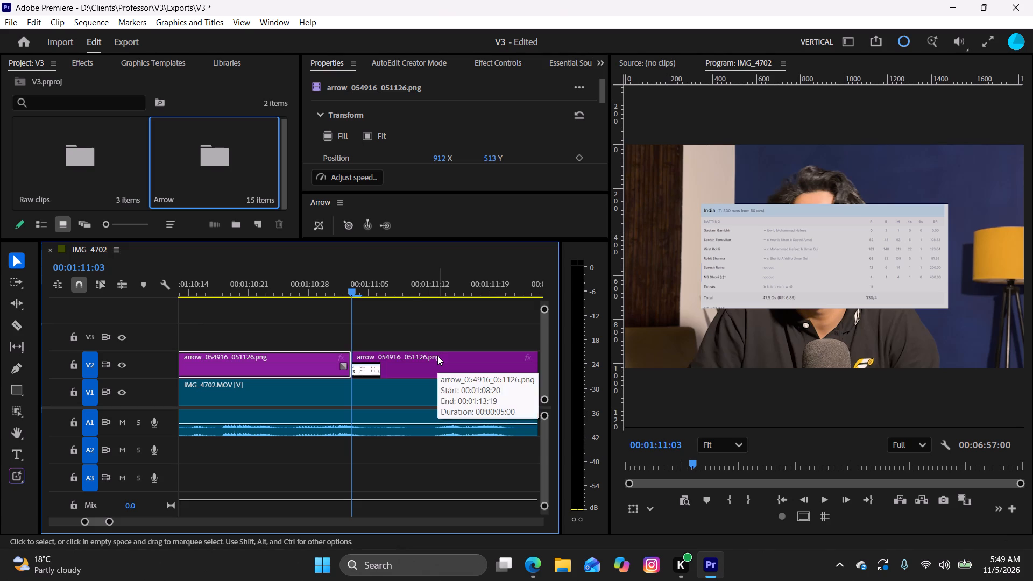
{"action": "left_click", "coordinate": [438, 356]}
{"action": "key", "text": "BackSpace"}
Review the narration after the trimmed scorecard image to find where the next overlay should start.
{"action": "key", "text": "space"}
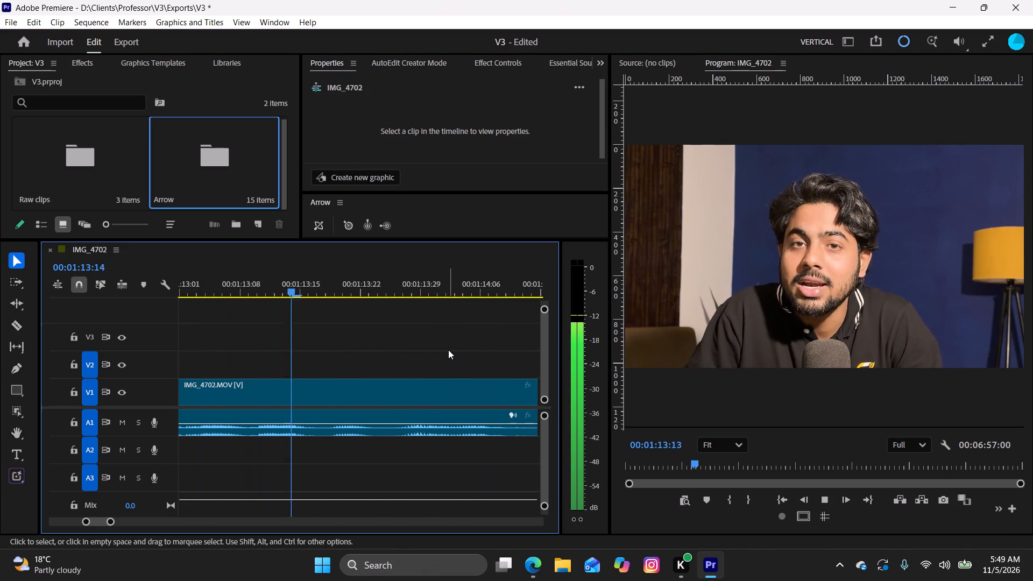
{"action": "key", "text": "space"}
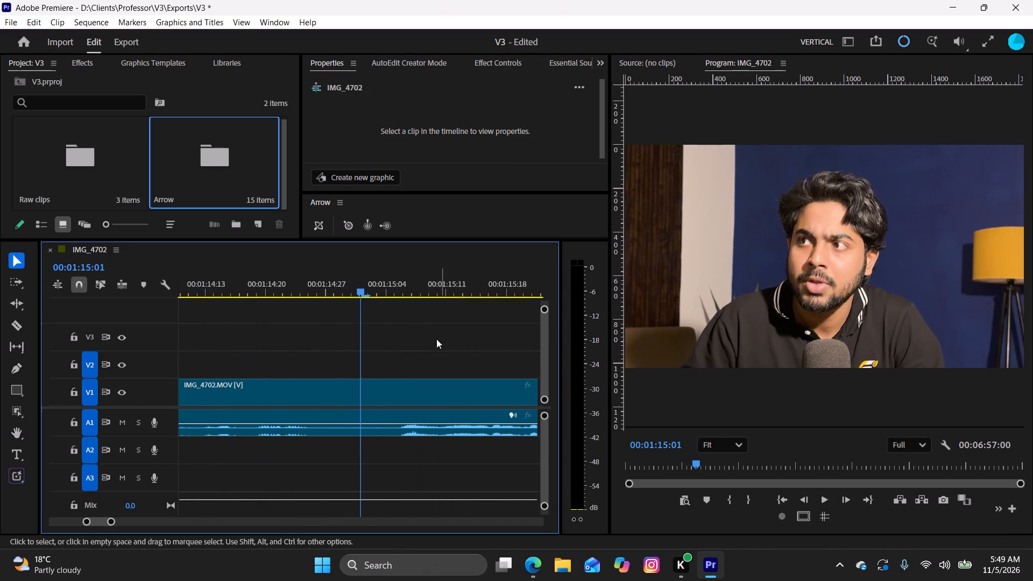
{"action": "left_click_drag", "start_coordinate": [351, 288], "coordinate": [119, 310]}
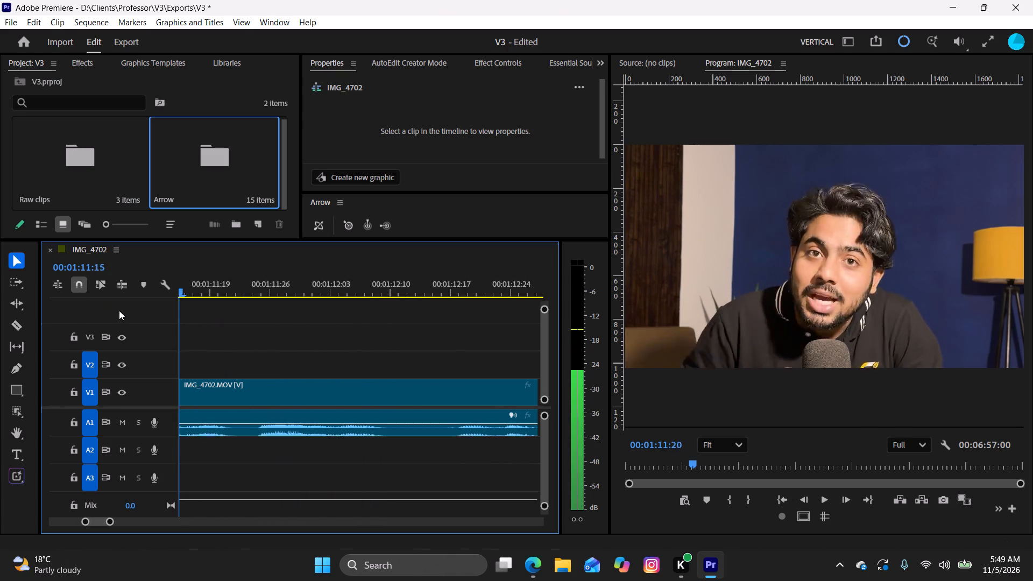
{"action": "left_click_drag", "start_coordinate": [119, 310], "coordinate": [440, 324]}
{"action": "key", "text": "space"}
{"action": "key", "text": "space"}
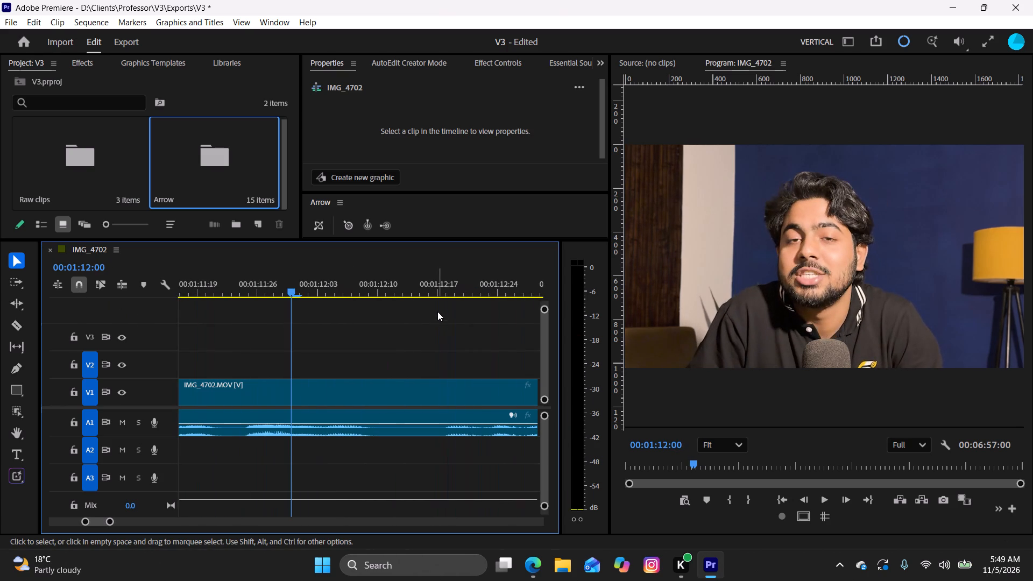
{"action": "left_click_drag", "start_coordinate": [289, 282], "coordinate": [278, 292]}
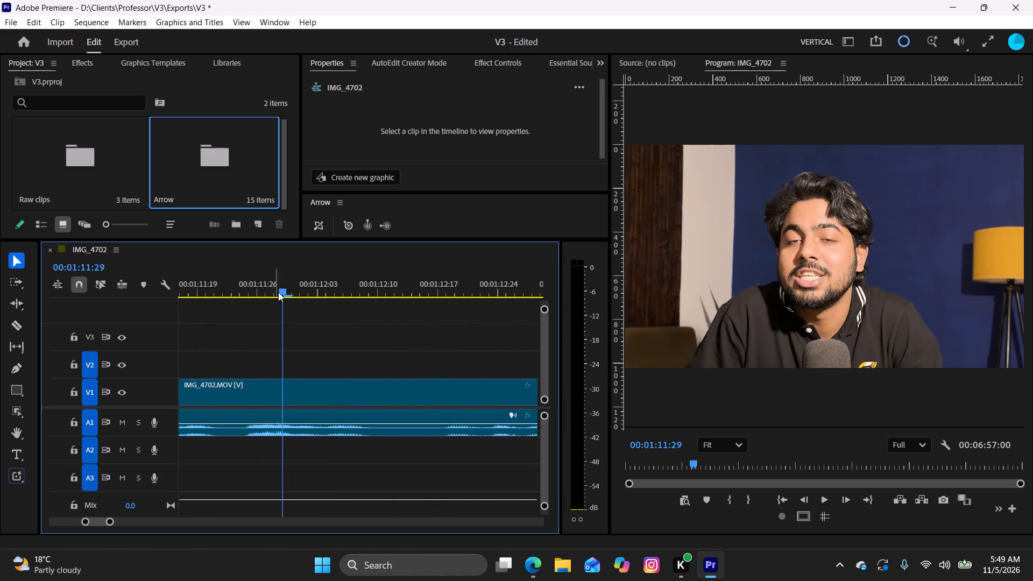
{"action": "left_click_drag", "start_coordinate": [284, 294], "coordinate": [245, 318]}
Switch to Edge and search the web for "virat kohli carrer highest run record", replacing the Pakistan bowling lineup search.
{"action": "left_click", "coordinate": [536, 573]}
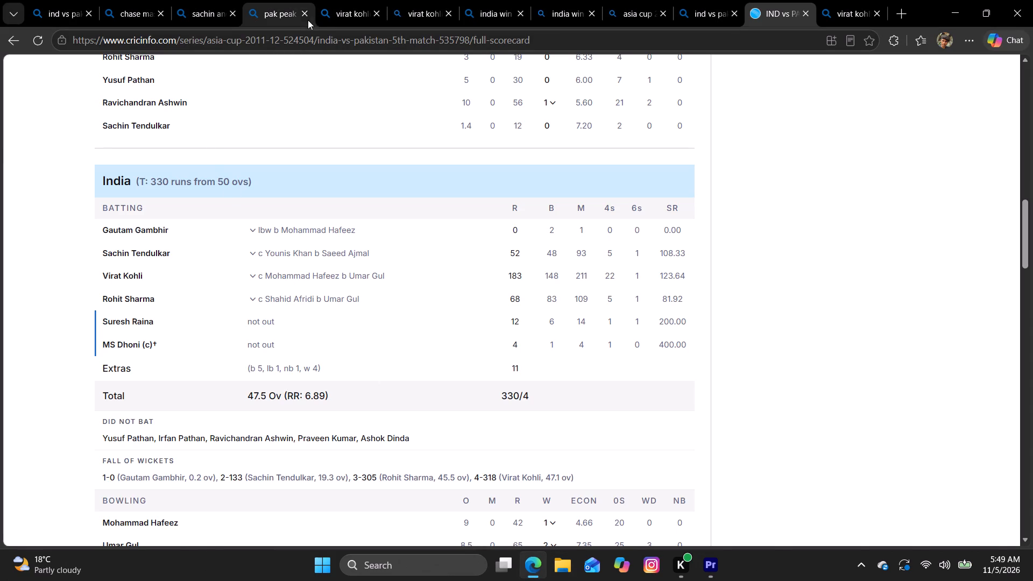
{"action": "left_click", "coordinate": [273, 10]}
{"action": "left_click", "coordinate": [282, 36]}
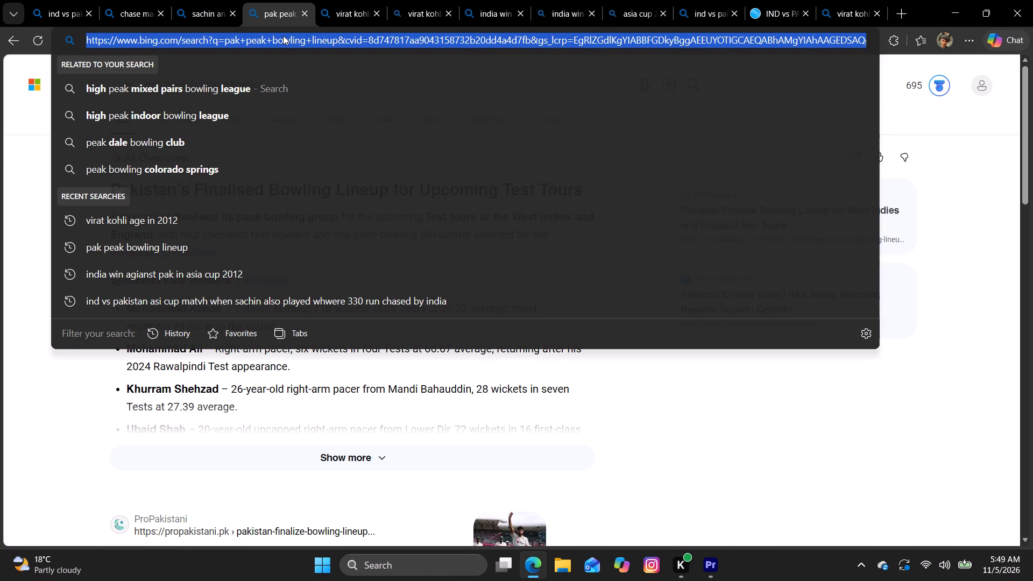
{"action": "type", "text": "virat kohli"}
{"action": "key", "text": "space"}
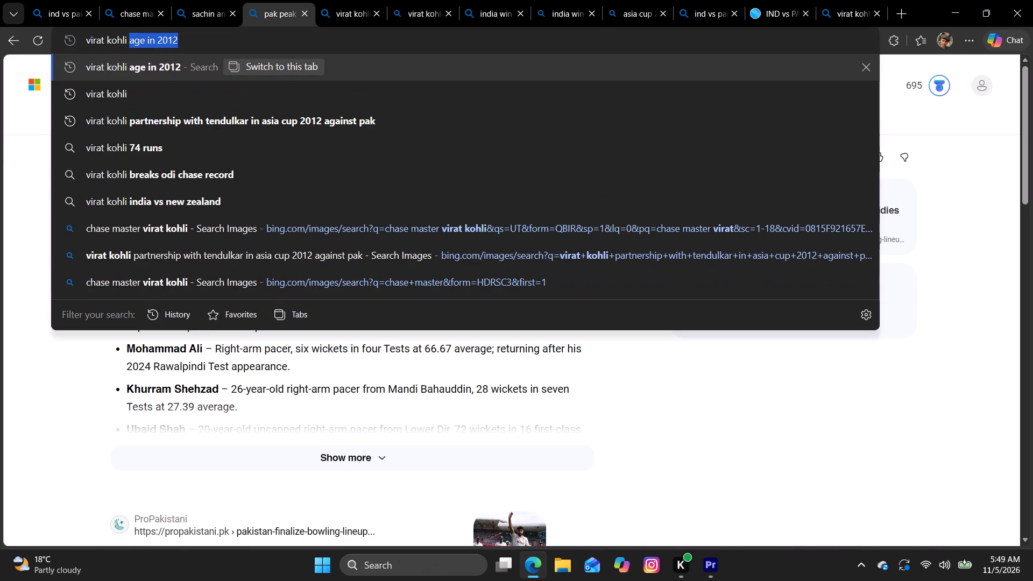
{"action": "type", "text": "carrer highest run record"}
{"action": "key", "text": "Insert"}
{"action": "key", "text": "Return"}
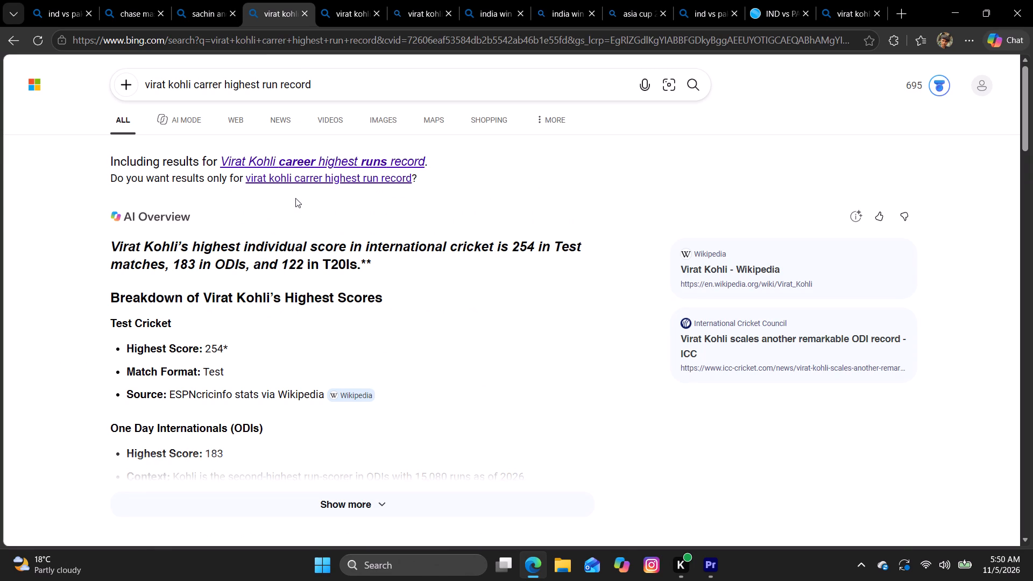
Refine the search to "virat kohli career highest run record in odi" and show the image results.
{"action": "left_click", "coordinate": [351, 89]}
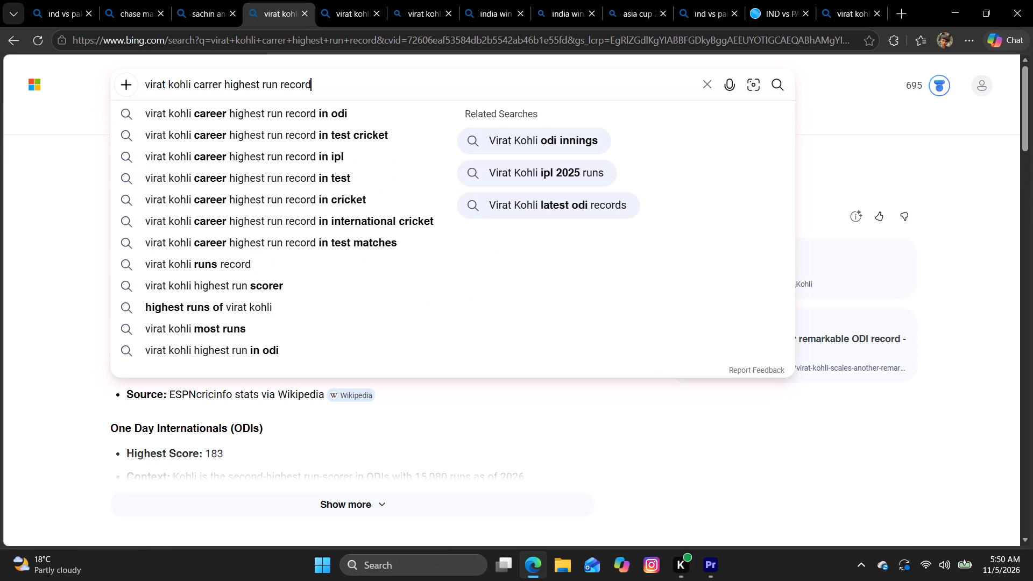
{"action": "key", "text": "space"}
{"action": "left_click", "coordinate": [347, 112]}
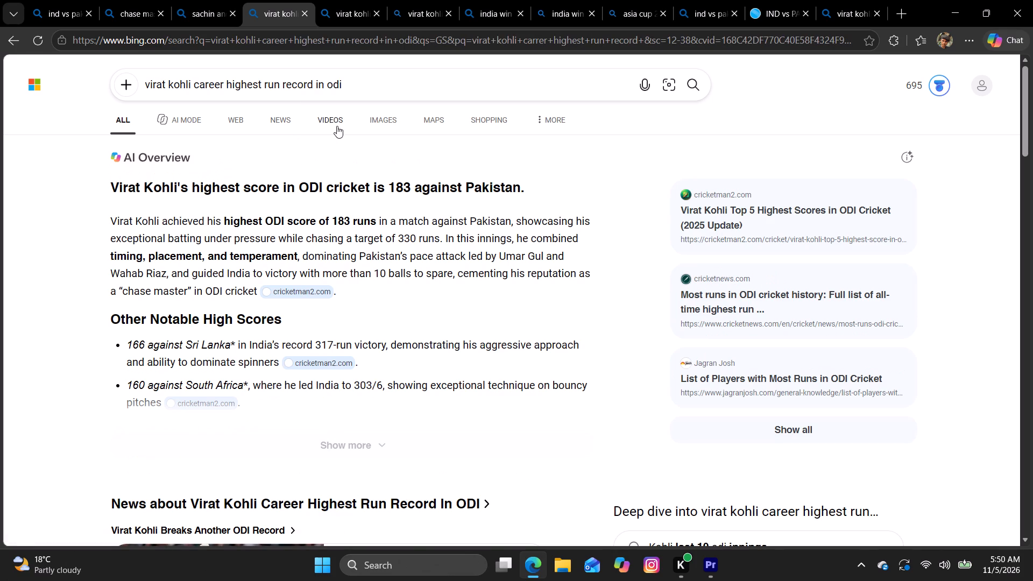
{"action": "left_click", "coordinate": [369, 120]}
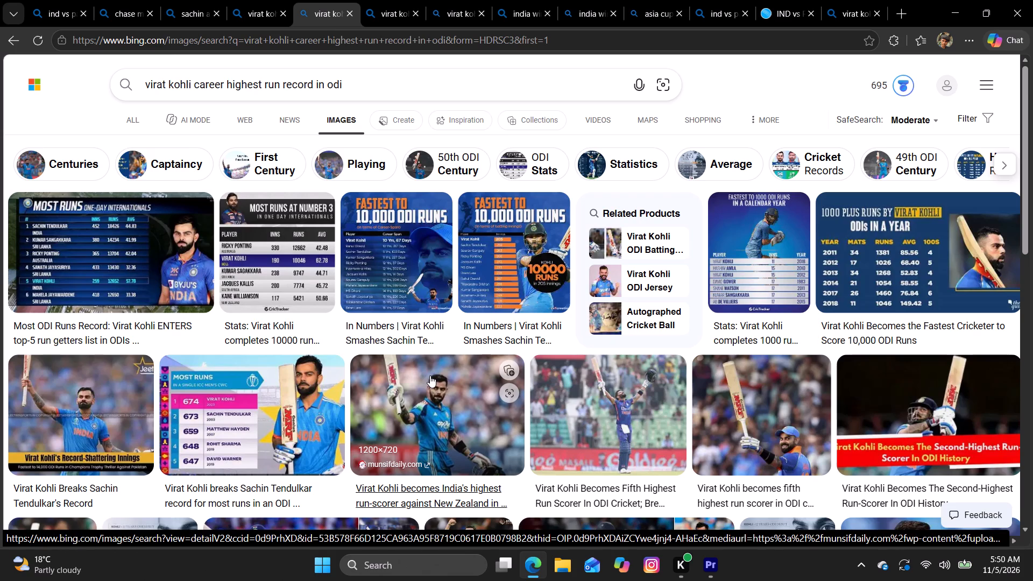
Browse the Kohli ODI run-record image results and preview the "Most Runs One-Day Internationals" table as a possible overlay.
{"action": "scroll", "coordinate": [430, 375], "scroll_direction": "down", "scroll_amount": 4}
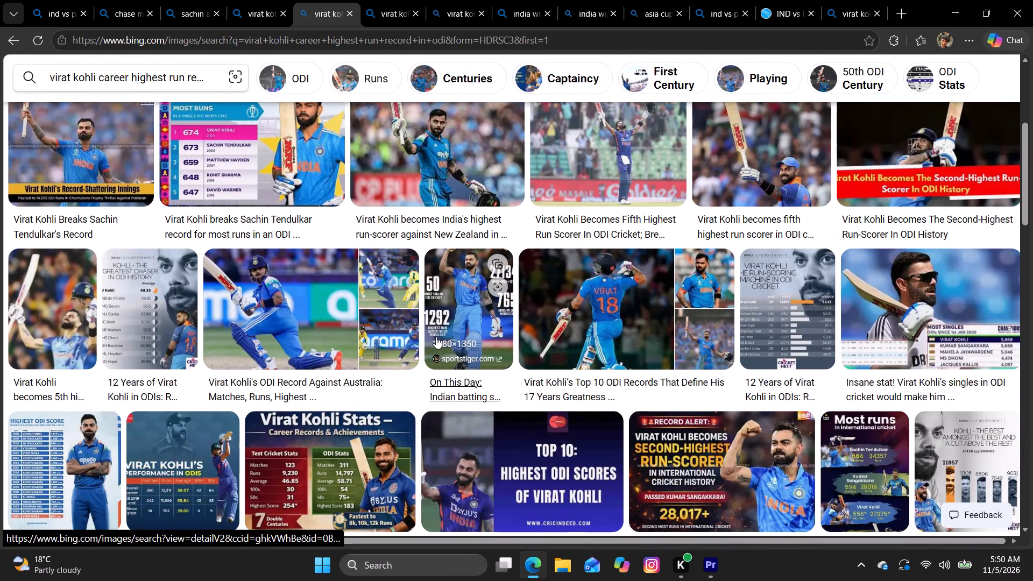
{"action": "scroll", "coordinate": [441, 332], "scroll_direction": "down", "scroll_amount": 4}
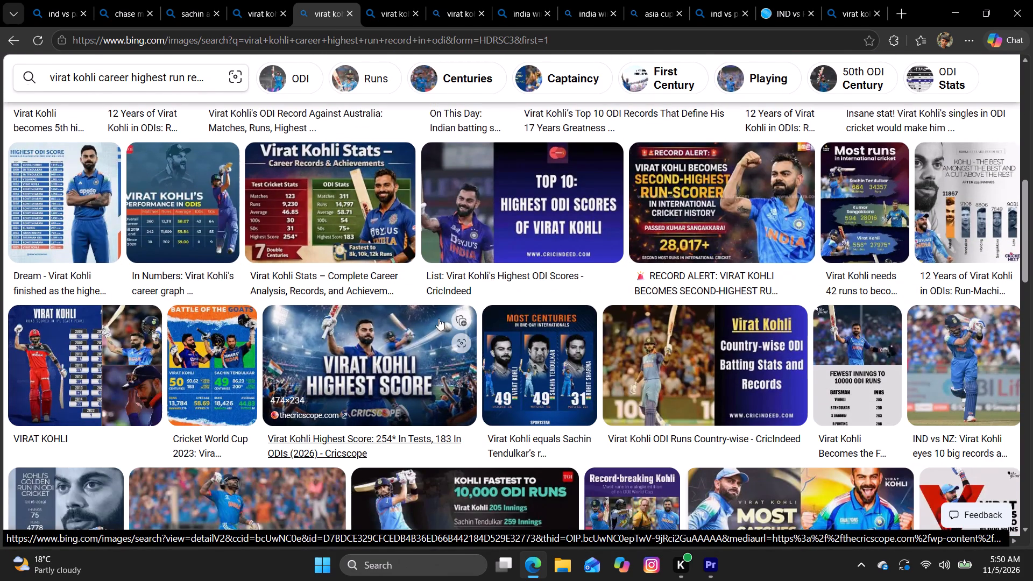
{"action": "scroll", "coordinate": [441, 318], "scroll_direction": "down", "scroll_amount": 3}
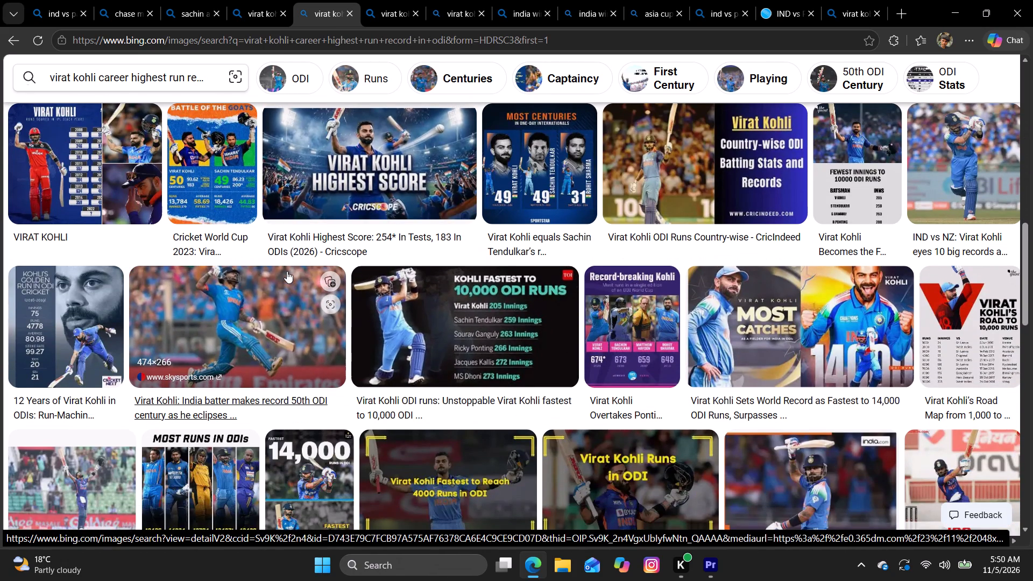
{"action": "scroll", "coordinate": [294, 270], "scroll_direction": "down", "scroll_amount": 1}
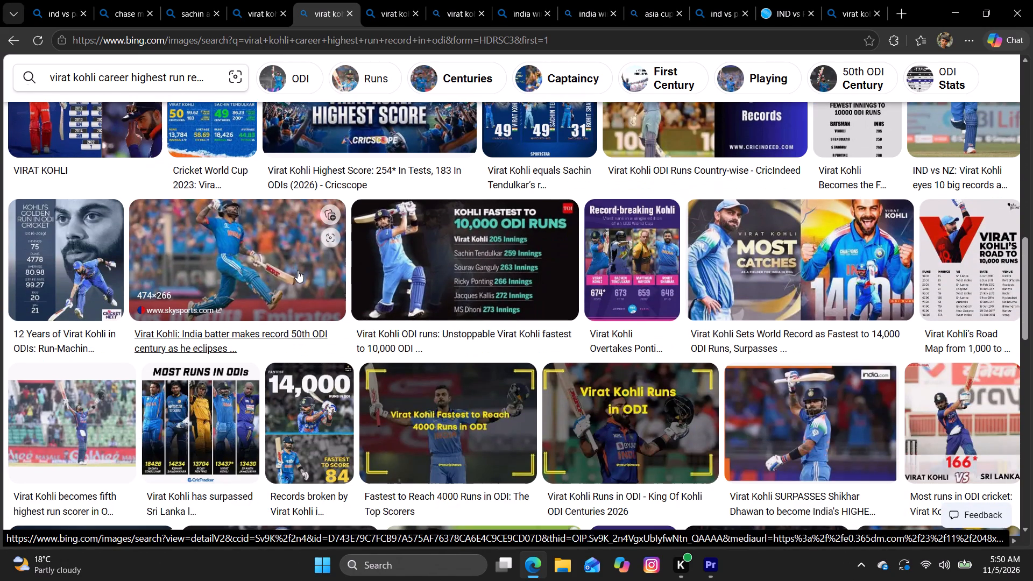
{"action": "scroll", "coordinate": [497, 294], "scroll_direction": "up", "scroll_amount": 10}
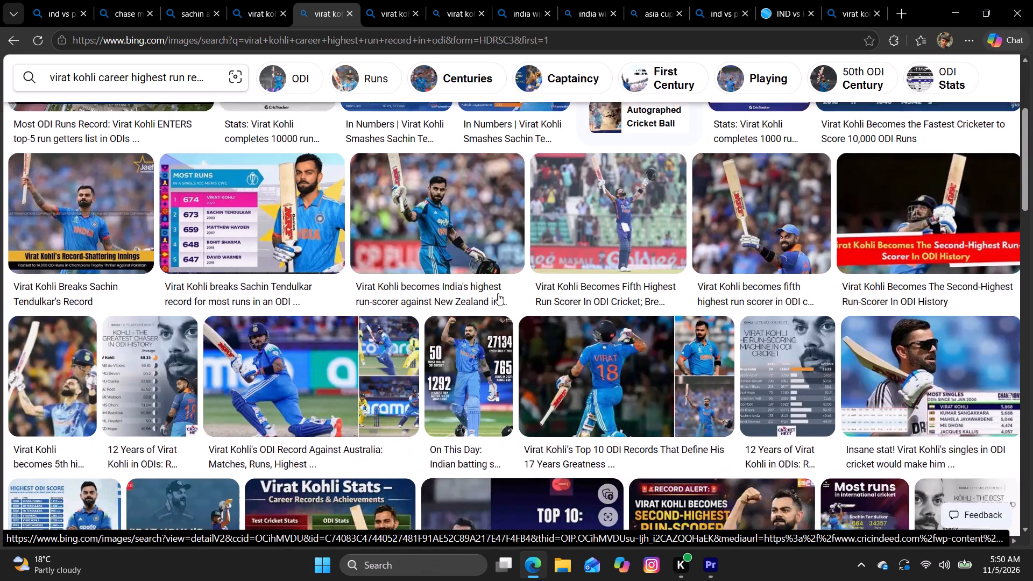
{"action": "scroll", "coordinate": [498, 293], "scroll_direction": "up", "scroll_amount": 2}
{"action": "left_click", "coordinate": [144, 257]}
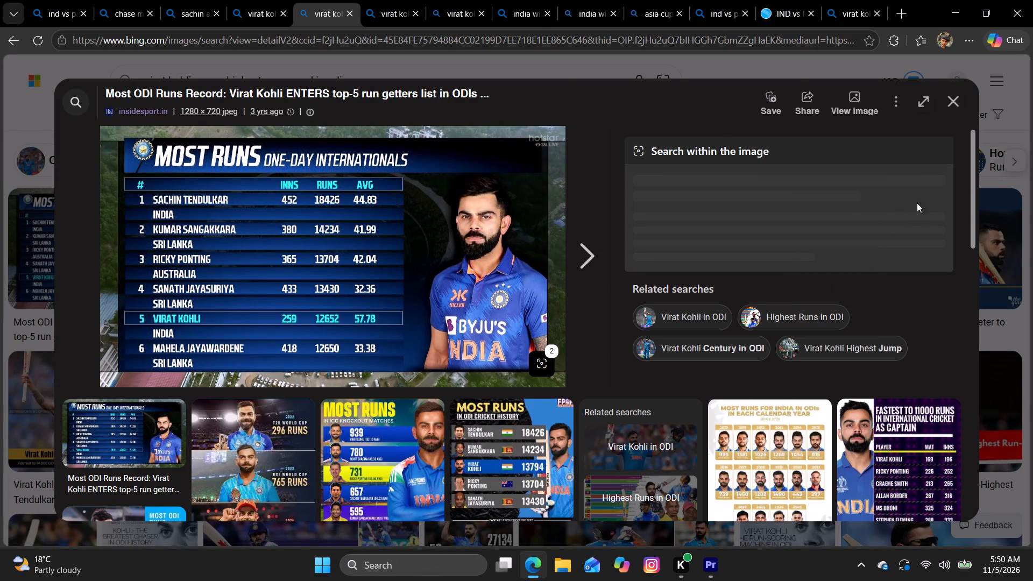
{"action": "left_click", "coordinate": [957, 105]}
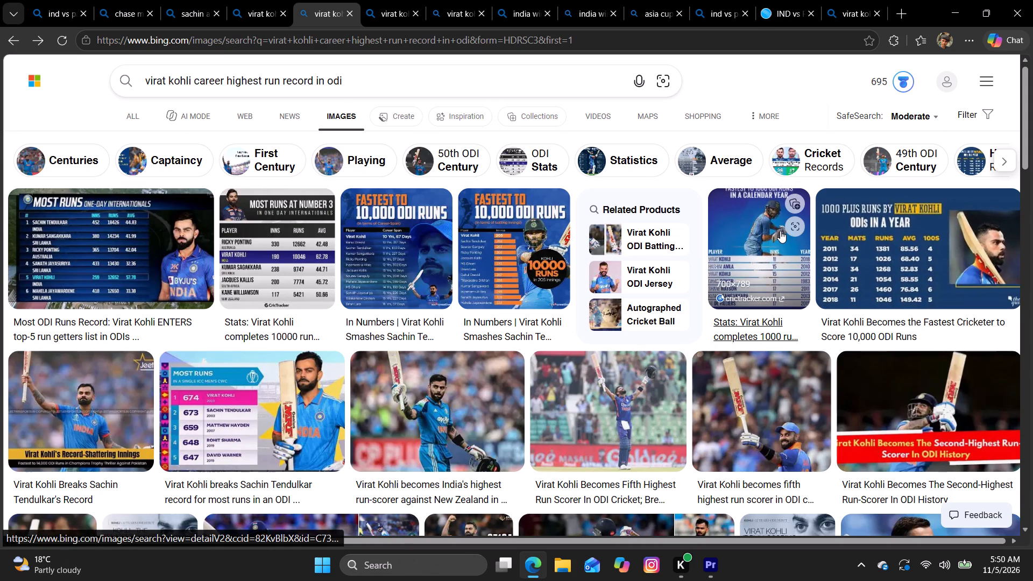
Copy the munsifdaily.com photo of Kohli raising his bat and place it on V2 at 00:01:11:24 in Premiere.
{"action": "scroll", "coordinate": [695, 284], "scroll_direction": "down", "scroll_amount": 1}
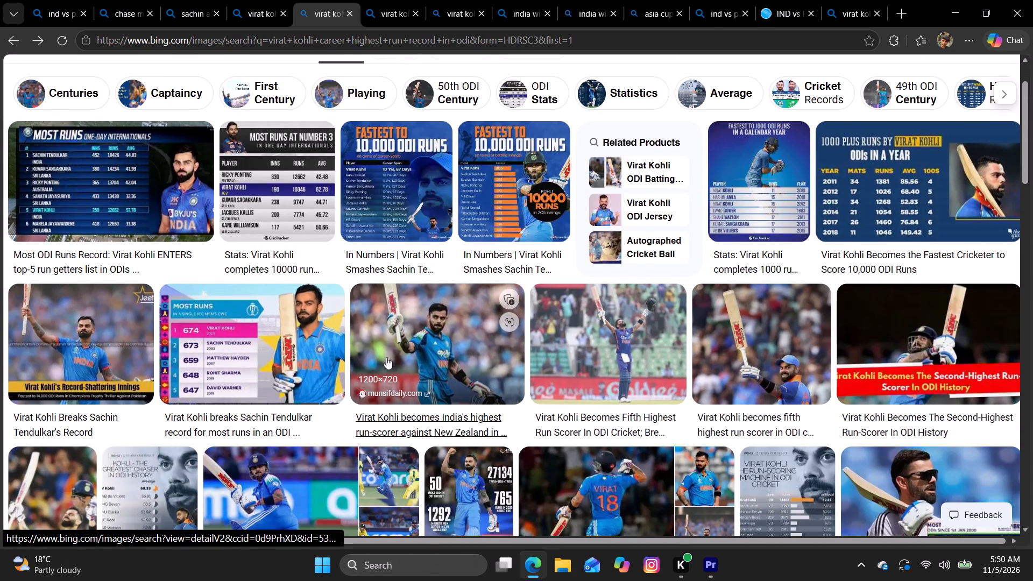
{"action": "left_click", "coordinate": [426, 350]}
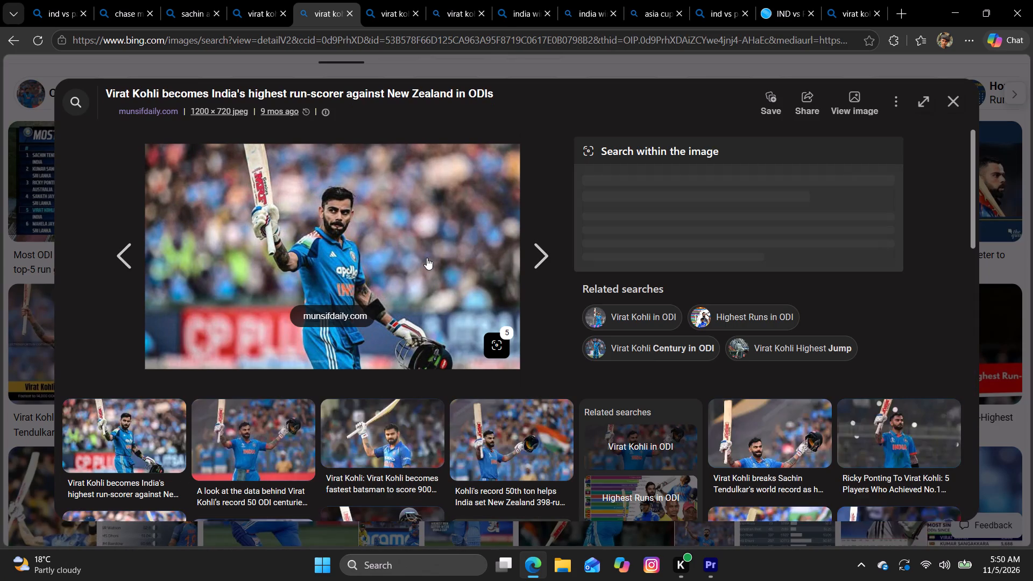
{"action": "right_click", "coordinate": [397, 216]}
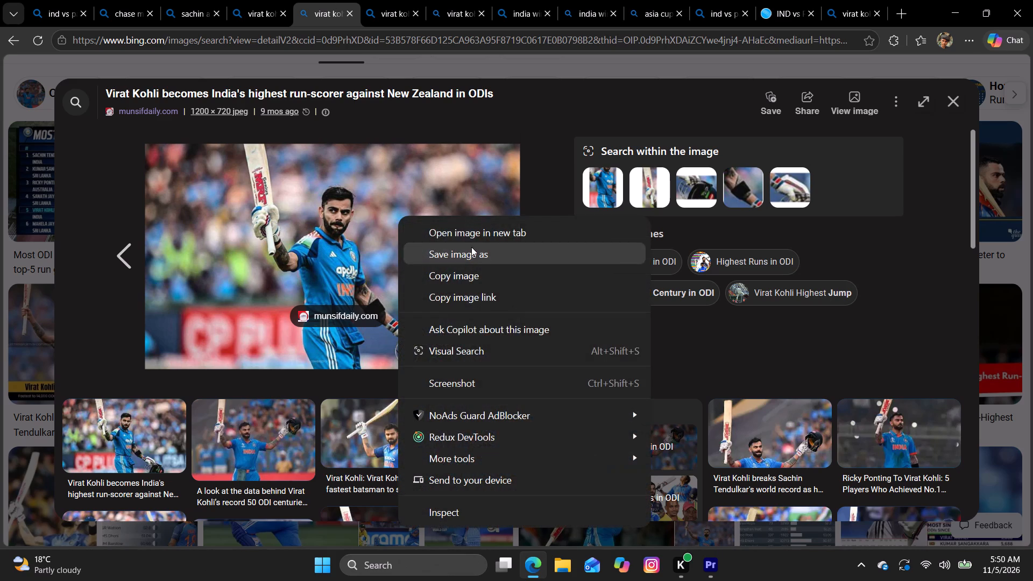
{"action": "left_click", "coordinate": [483, 267]}
{"action": "left_click", "coordinate": [714, 571]}
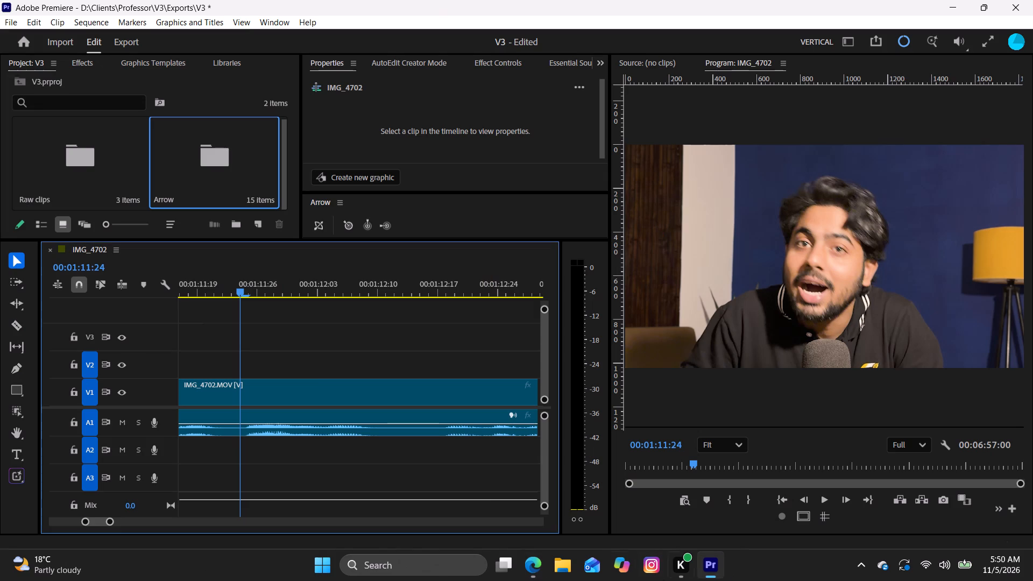
{"action": "left_click", "coordinate": [348, 229]}
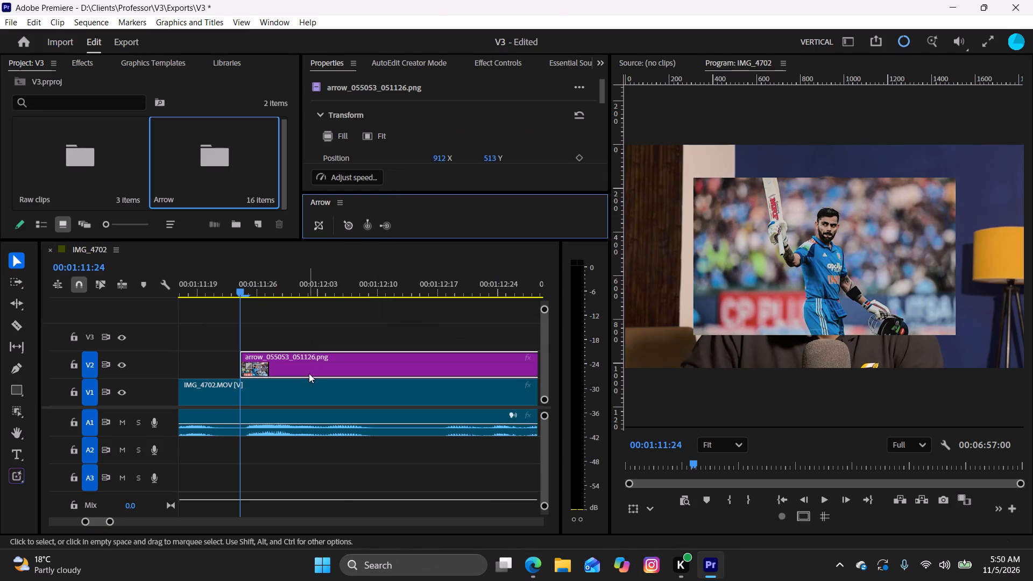
Play the narration, split the Kohli photo on V2 at 00:01:14:25, and delete the part after the split.
{"action": "key", "text": "space"}
{"action": "left_click", "coordinate": [265, 276]}
{"action": "key", "text": "space"}
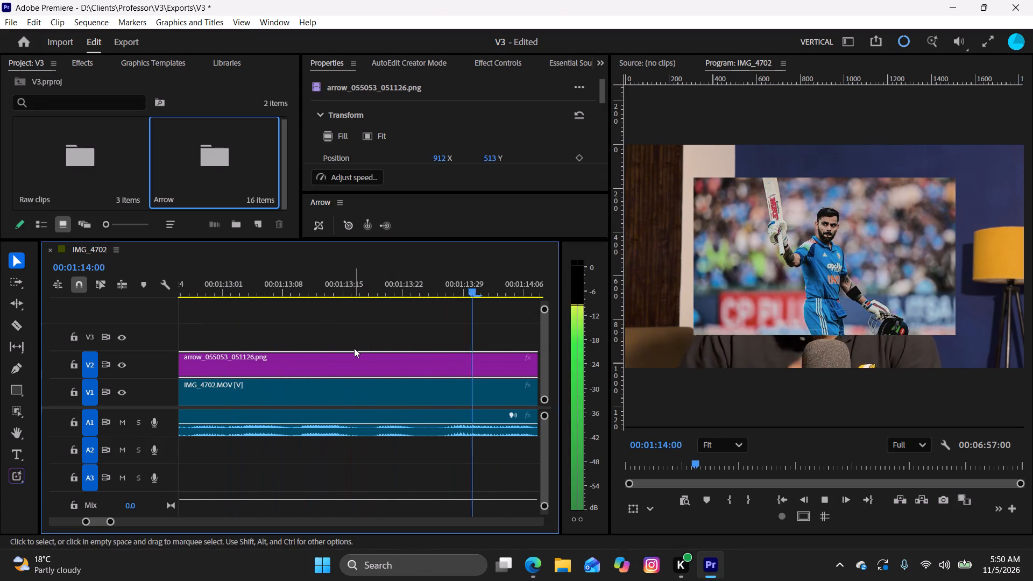
{"action": "key", "text": "space"}
{"action": "left_click_drag", "start_coordinate": [398, 288], "coordinate": [367, 302]}
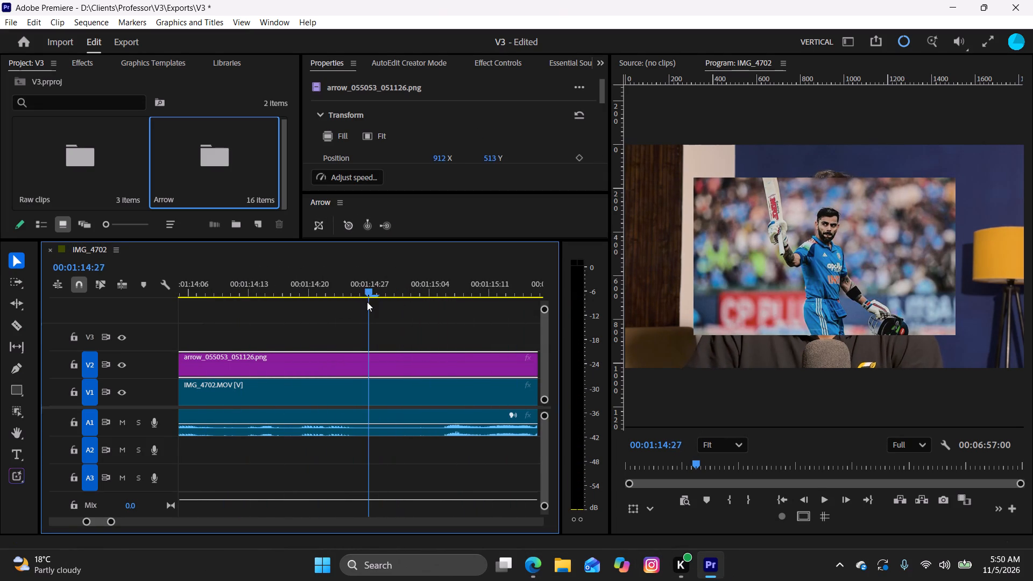
{"action": "left_click_drag", "start_coordinate": [367, 302], "coordinate": [353, 312]}
{"action": "left_click", "coordinate": [394, 357]}
{"action": "left_click", "coordinate": [397, 364]}
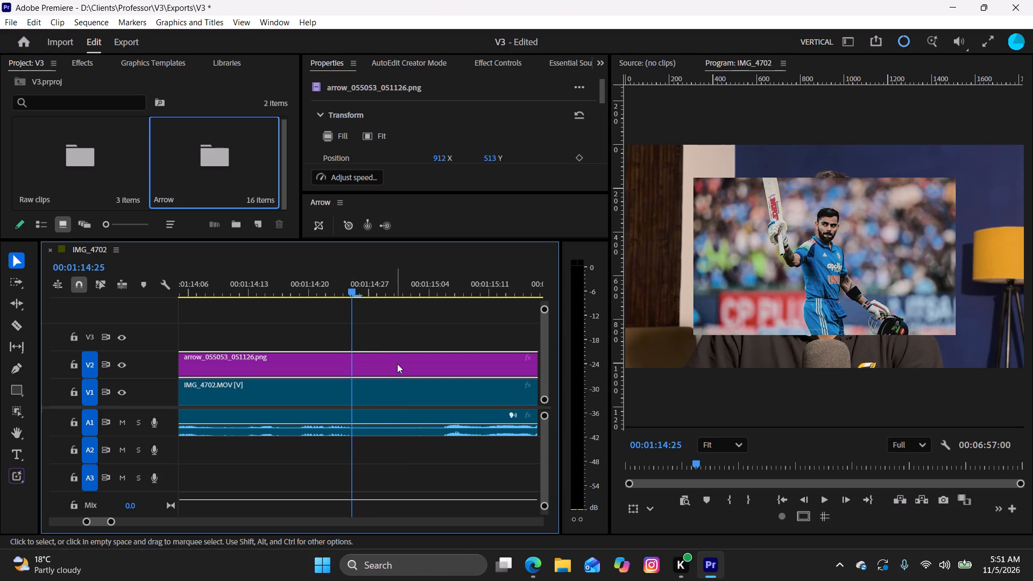
{"action": "key", "text": "w"}
{"action": "left_click", "coordinate": [395, 360]}
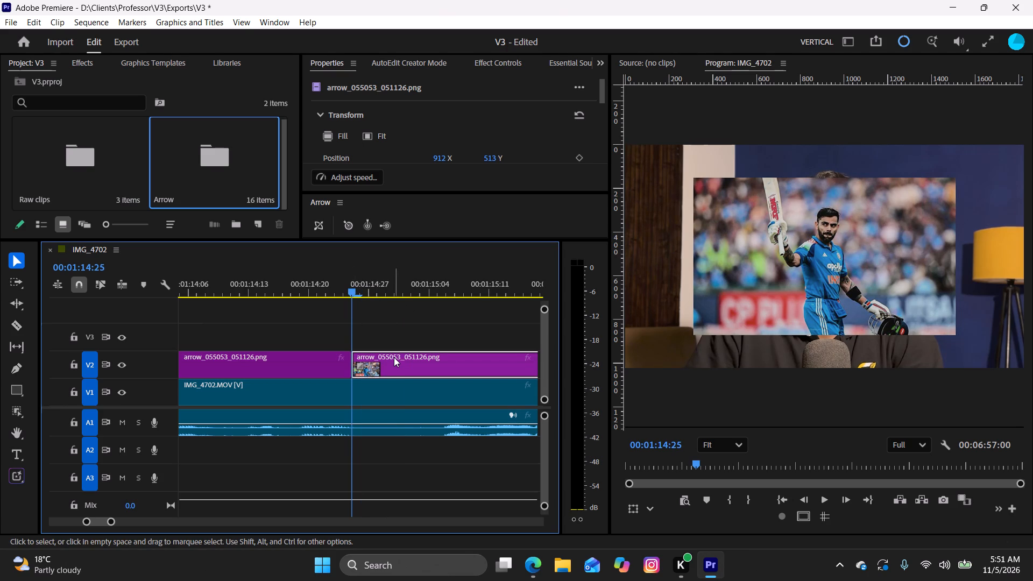
{"action": "key", "text": "BackSpace"}
Review the narration after the trimmed Kohli photo and position the playhead at 00:01:18:26 for the next overlay.
{"action": "key", "text": "space"}
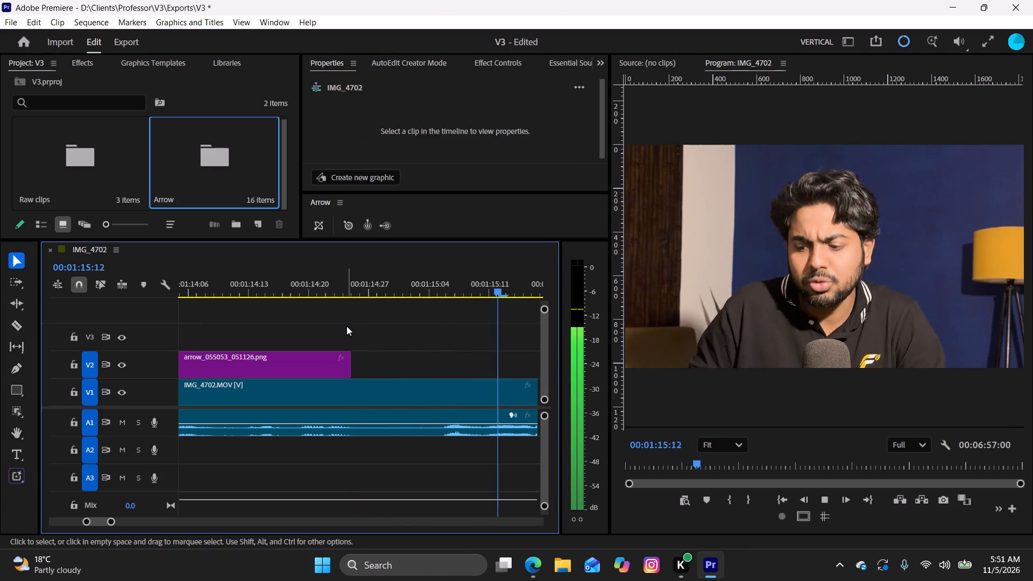
{"action": "key", "text": "space"}
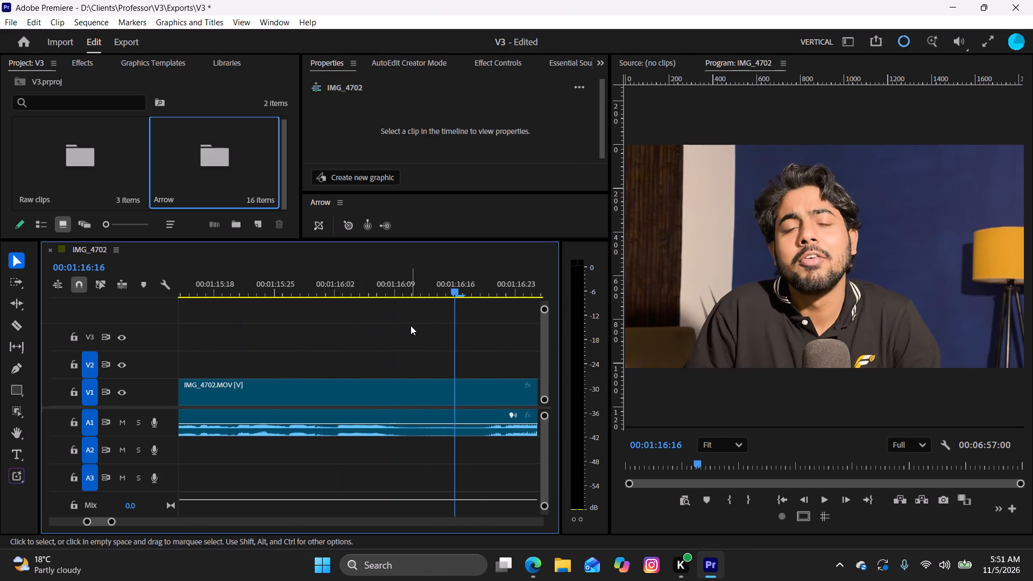
{"action": "key", "text": "space"}
{"action": "key", "text": "space"}
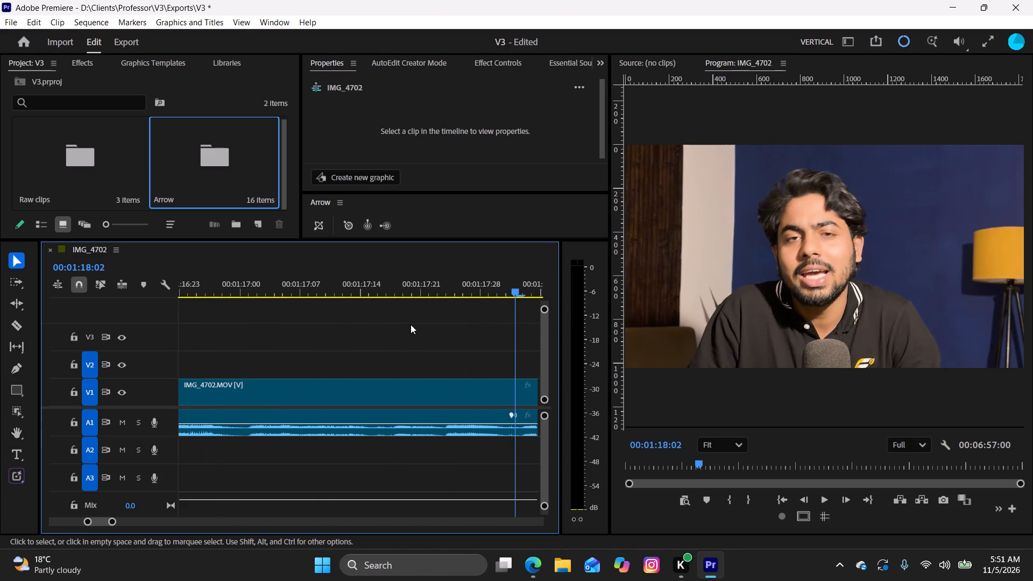
{"action": "key", "text": "space"}
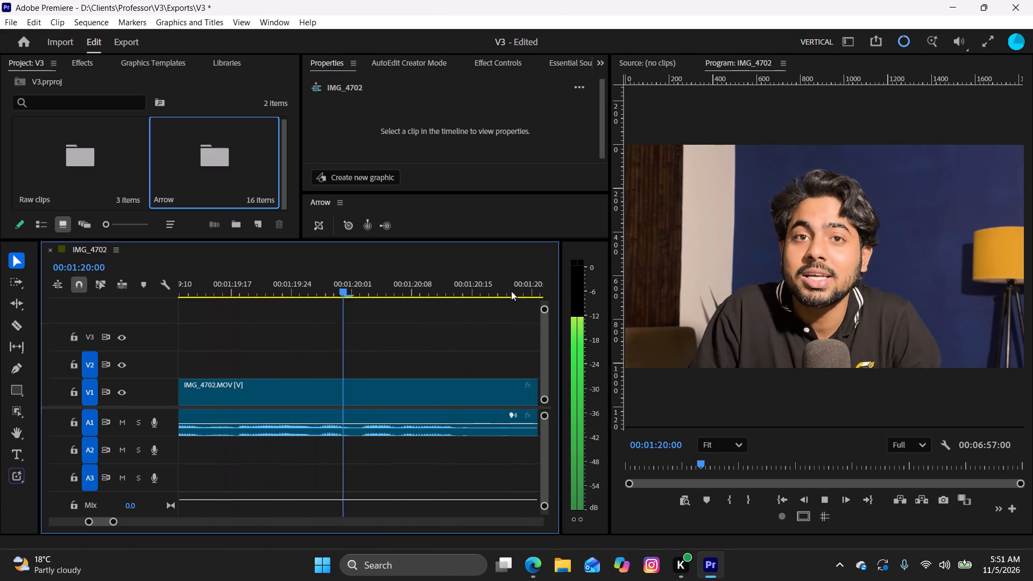
{"action": "key", "text": "space"}
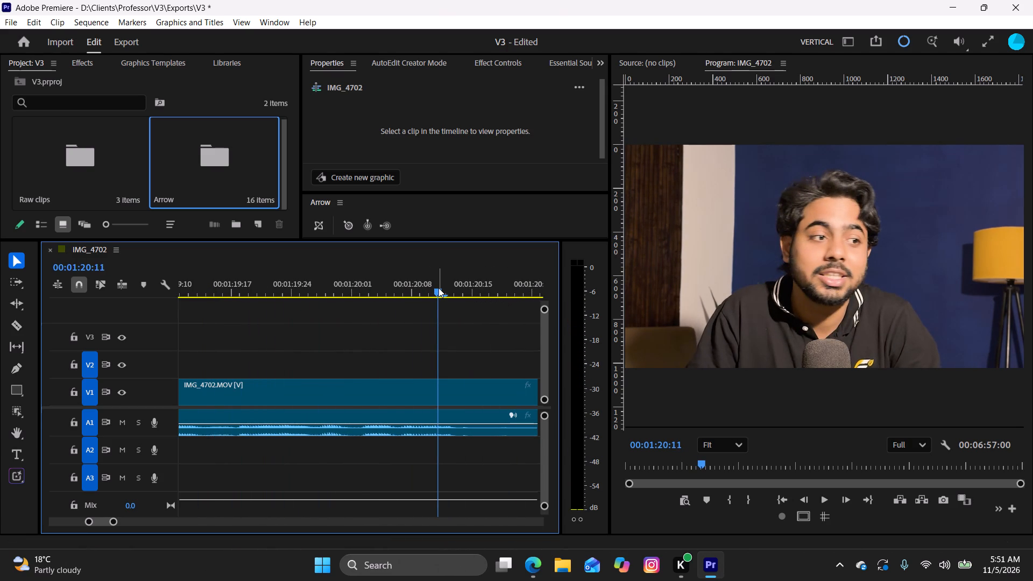
{"action": "left_click_drag", "start_coordinate": [438, 288], "coordinate": [250, 325]}
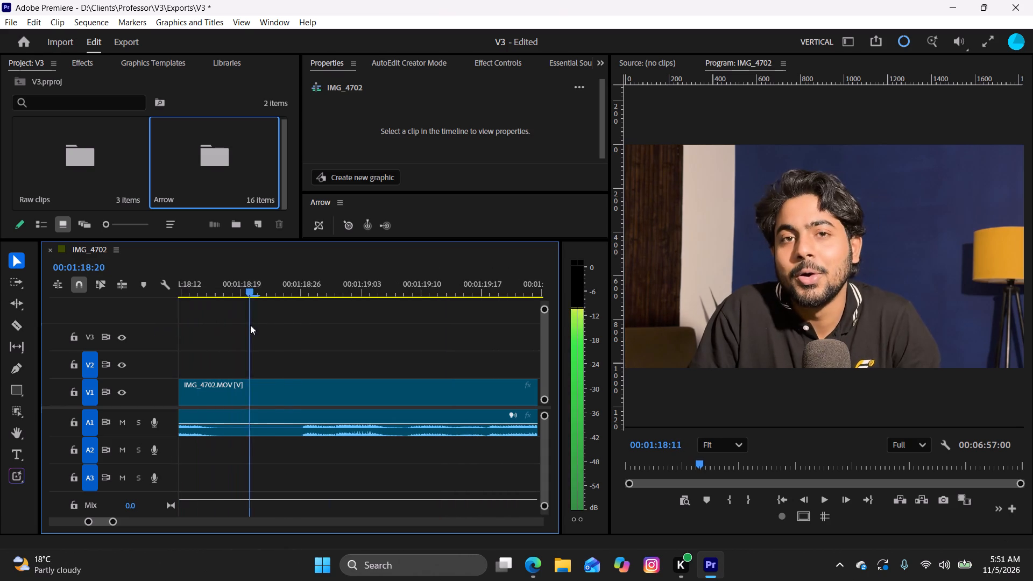
{"action": "left_click_drag", "start_coordinate": [250, 325], "coordinate": [301, 325]}
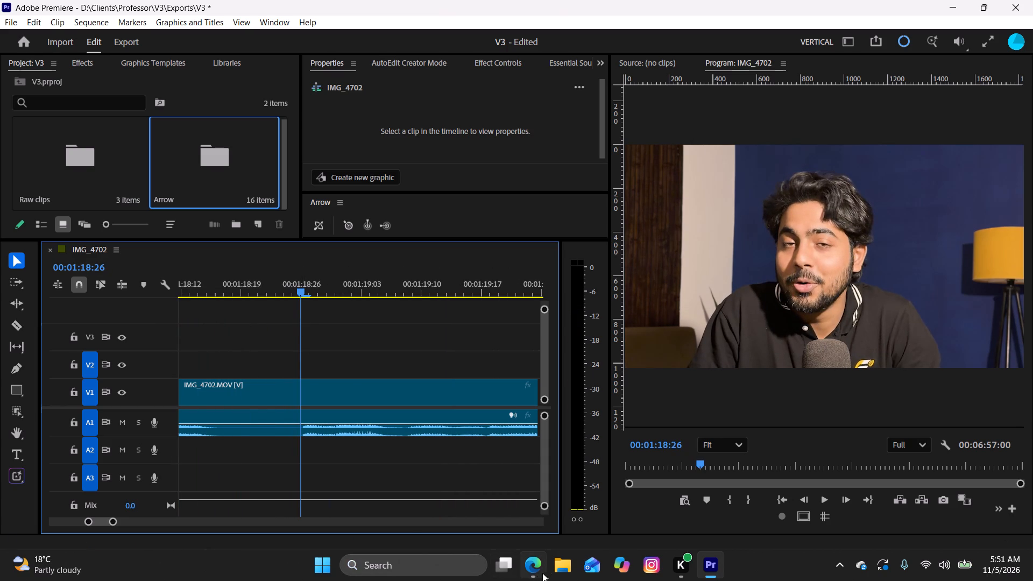
Switch to Edge, search for "in 2012 ind vs sl", skim the overview, and show the image results.
{"action": "left_click", "coordinate": [541, 568]}
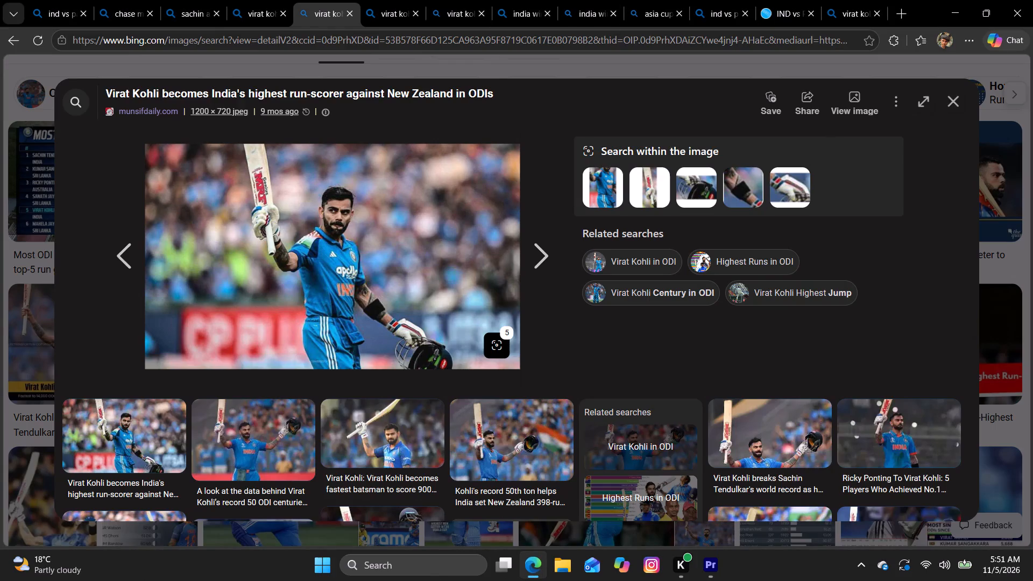
{"action": "left_click", "coordinate": [525, 42]}
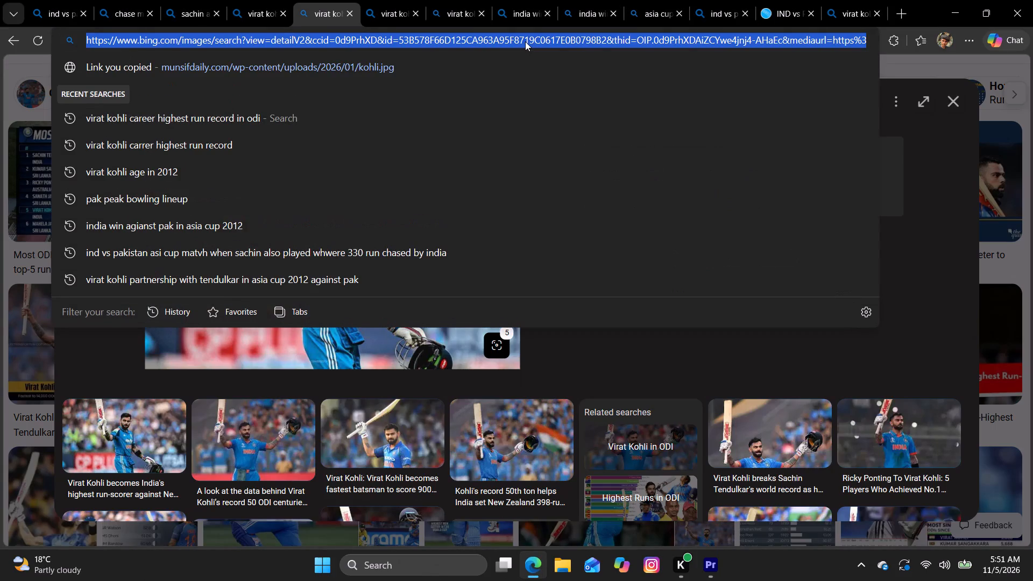
{"action": "type", "text": "in 2012"}
{"action": "key", "text": "space"}
{"action": "type", "text": "ind vs"}
{"action": "key", "text": "space"}
{"action": "type", "text": "sl"}
{"action": "key", "text": "Return"}
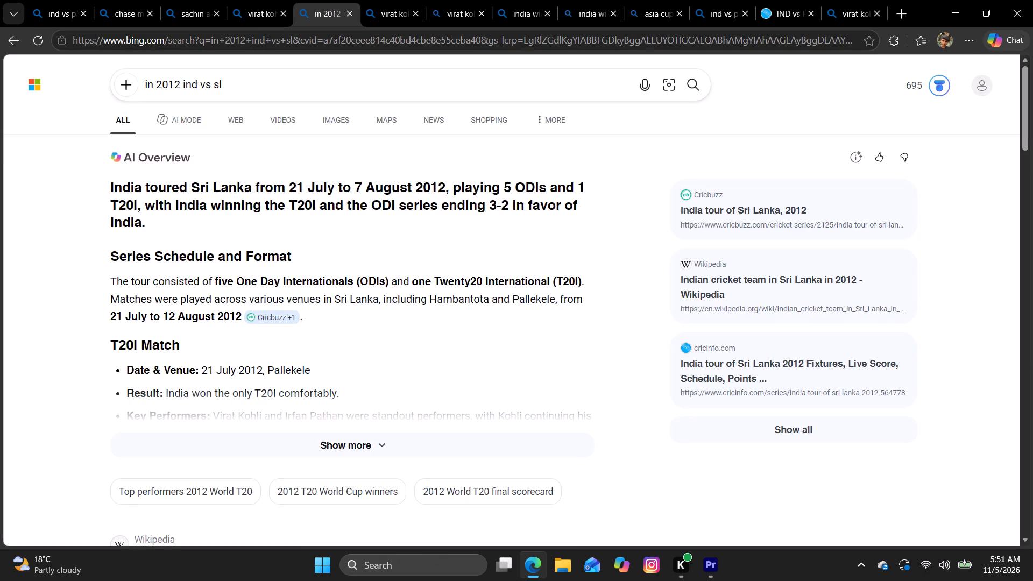
{"action": "left_click", "coordinate": [416, 430]}
{"action": "scroll", "coordinate": [429, 351], "scroll_direction": "down", "scroll_amount": 2}
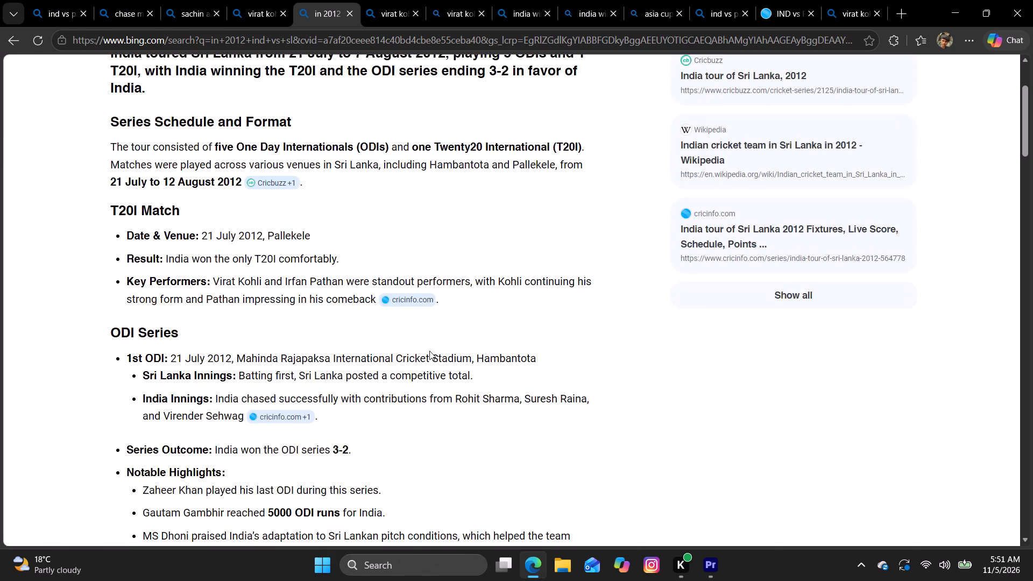
{"action": "scroll", "coordinate": [429, 351], "scroll_direction": "down", "scroll_amount": 1}
{"action": "scroll", "coordinate": [430, 351], "scroll_direction": "up", "scroll_amount": 4}
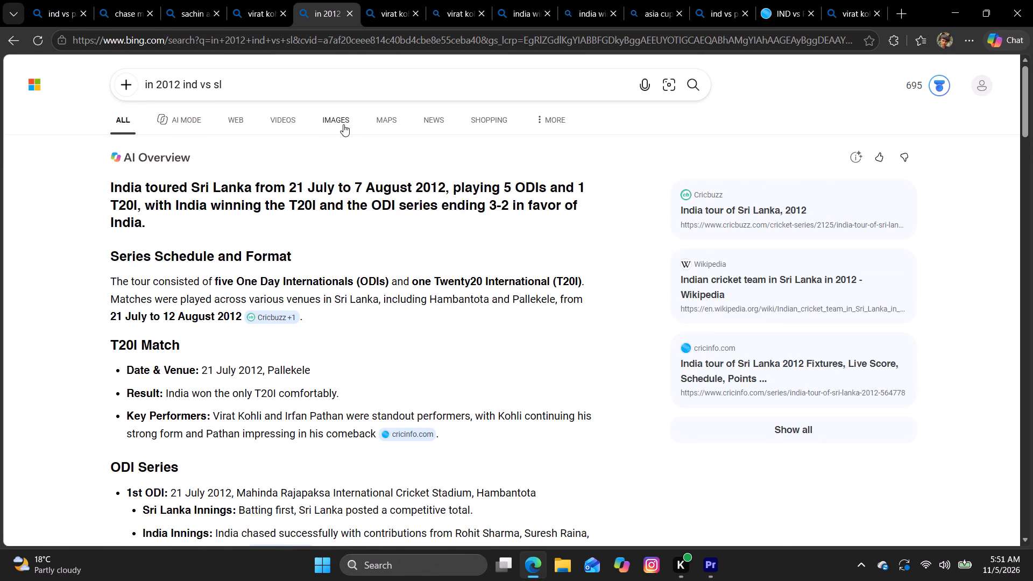
{"action": "left_click", "coordinate": [344, 123]}
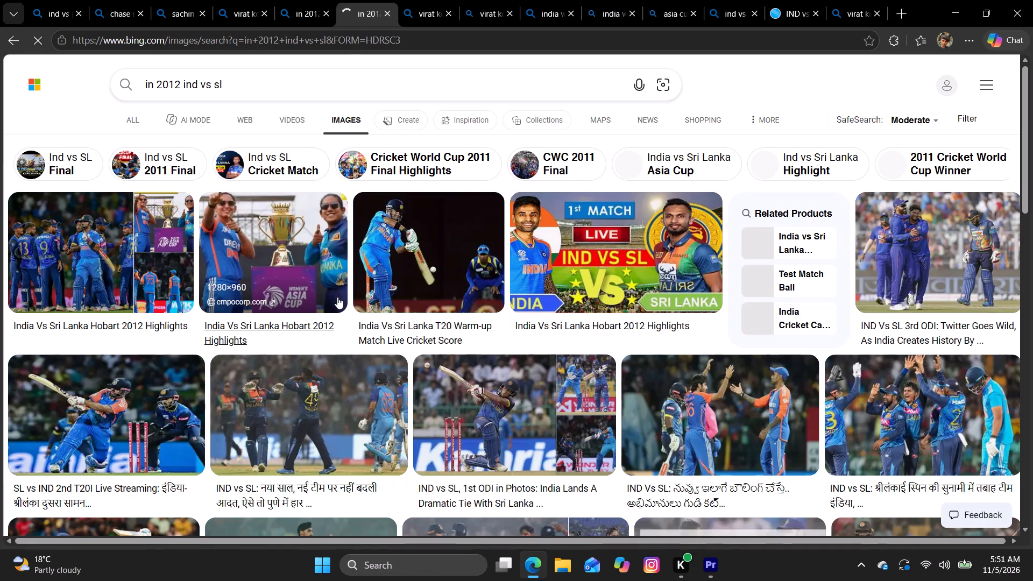
Browse the "in 2012 ind vs sl" image results for a photo that suits the India–Sri Lanka narration.
{"action": "scroll", "coordinate": [332, 353], "scroll_direction": "up", "scroll_amount": 1}
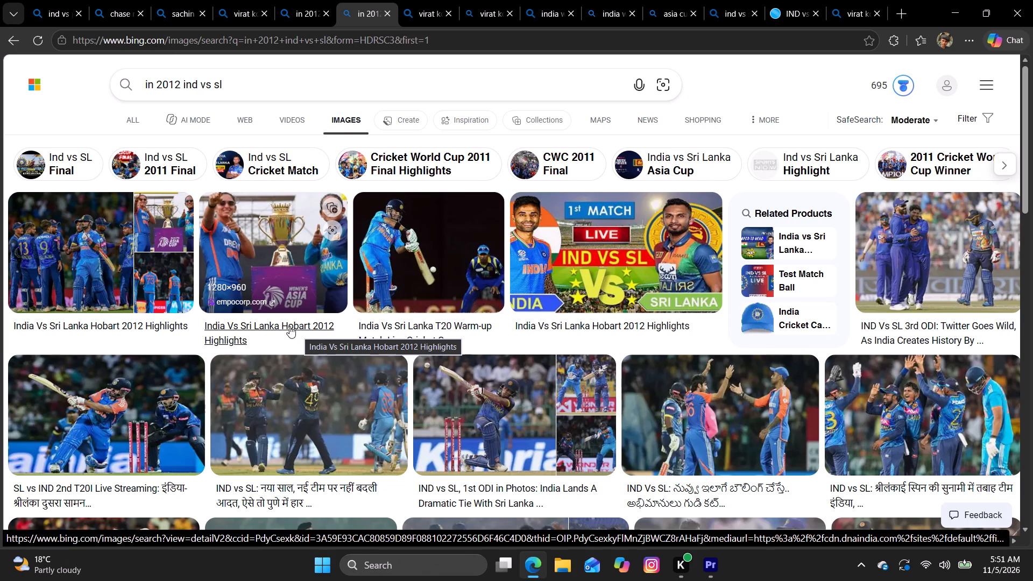
{"action": "scroll", "coordinate": [245, 268], "scroll_direction": "down", "scroll_amount": 1}
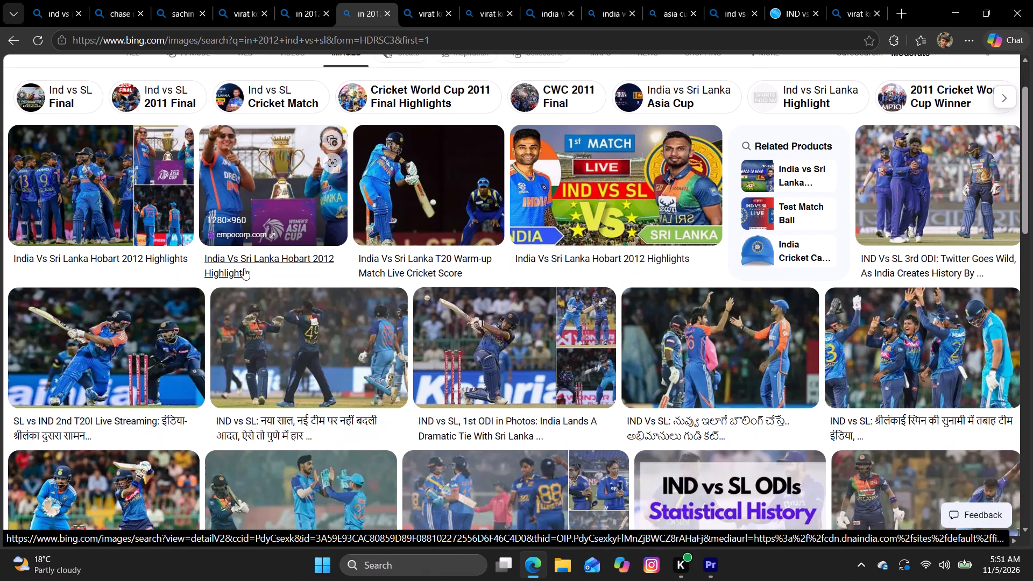
{"action": "scroll", "coordinate": [244, 268], "scroll_direction": "down", "scroll_amount": 3}
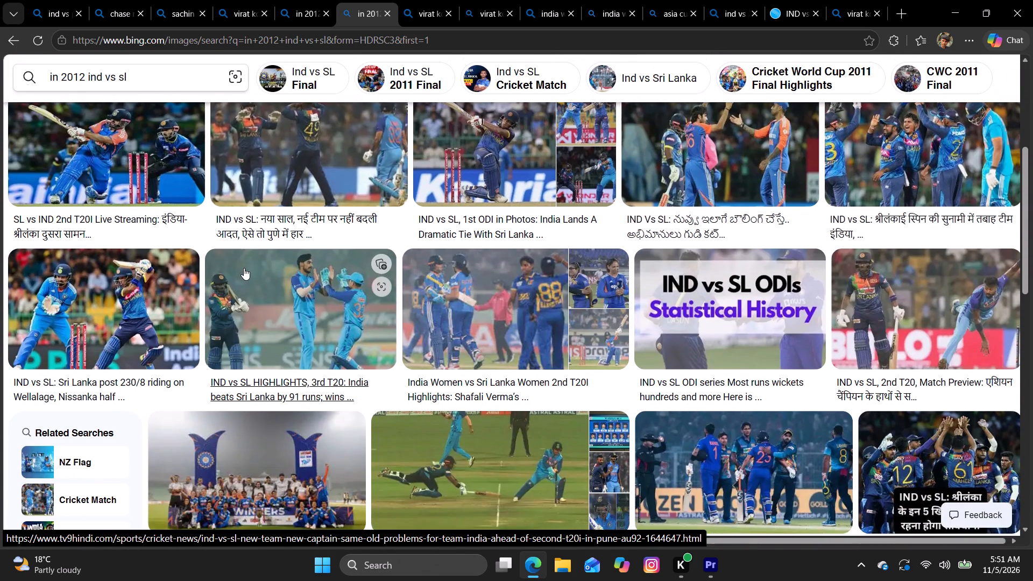
{"action": "scroll", "coordinate": [244, 267], "scroll_direction": "down", "scroll_amount": 3}
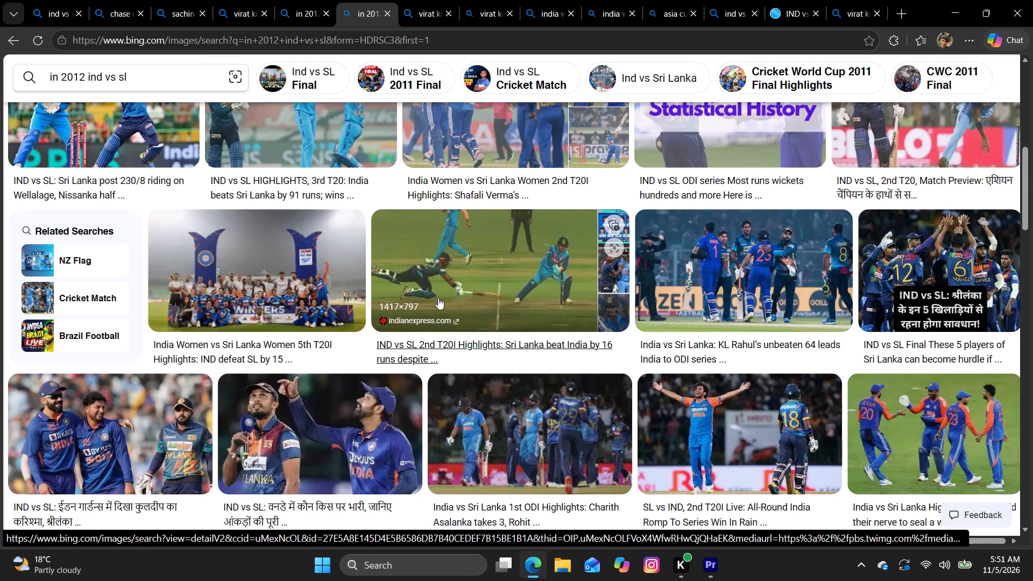
{"action": "scroll", "coordinate": [425, 303], "scroll_direction": "down", "scroll_amount": 1}
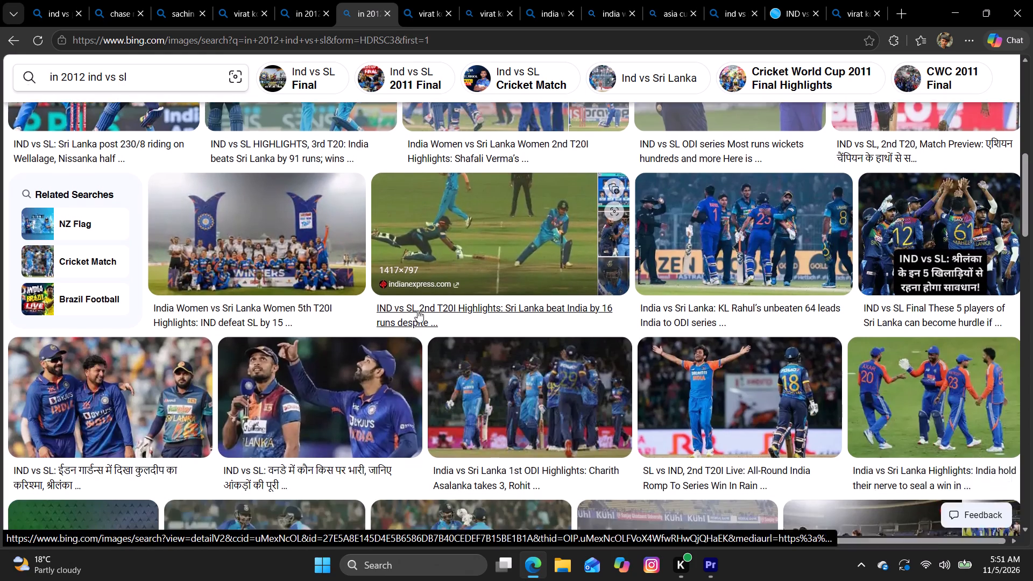
{"action": "scroll", "coordinate": [344, 279], "scroll_direction": "down", "scroll_amount": 1}
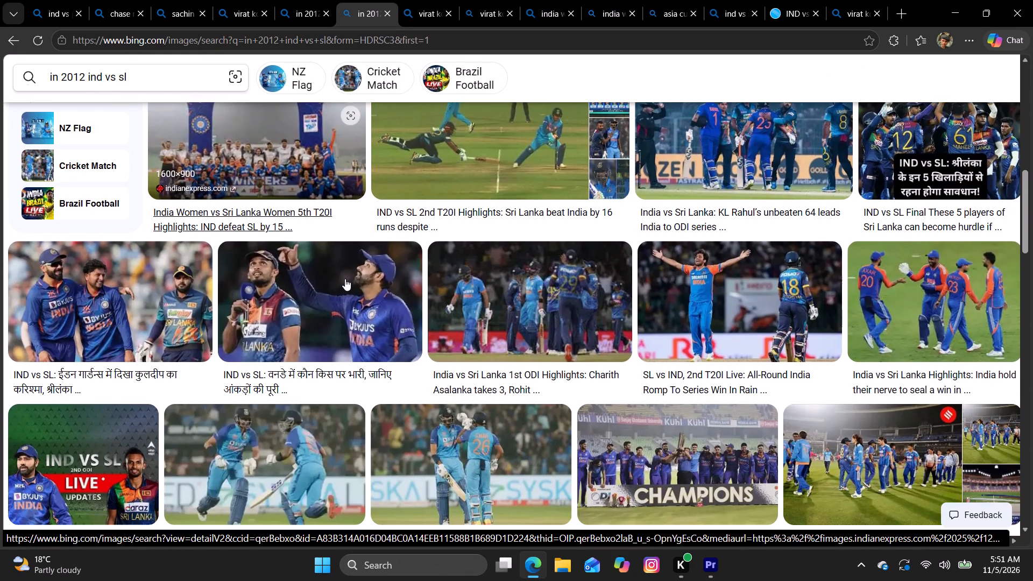
{"action": "scroll", "coordinate": [346, 280], "scroll_direction": "down", "scroll_amount": 1}
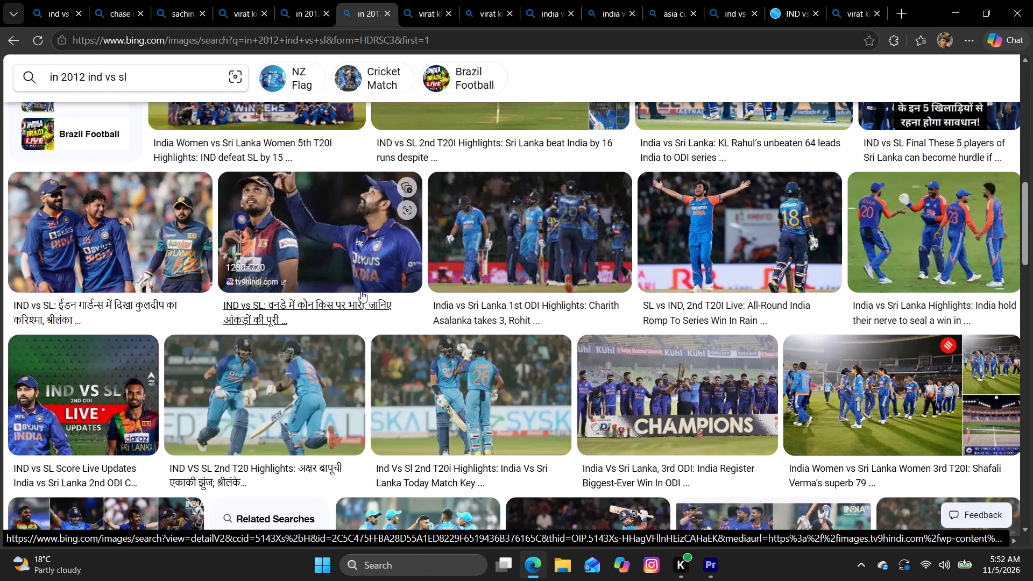
{"action": "scroll", "coordinate": [425, 348], "scroll_direction": "down", "scroll_amount": 2}
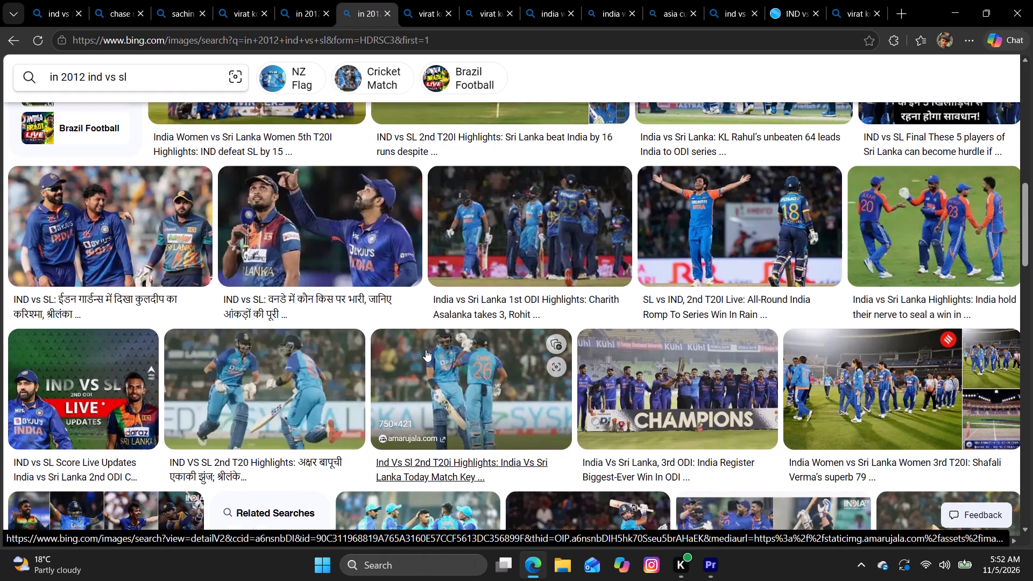
{"action": "scroll", "coordinate": [426, 350], "scroll_direction": "down", "scroll_amount": 4}
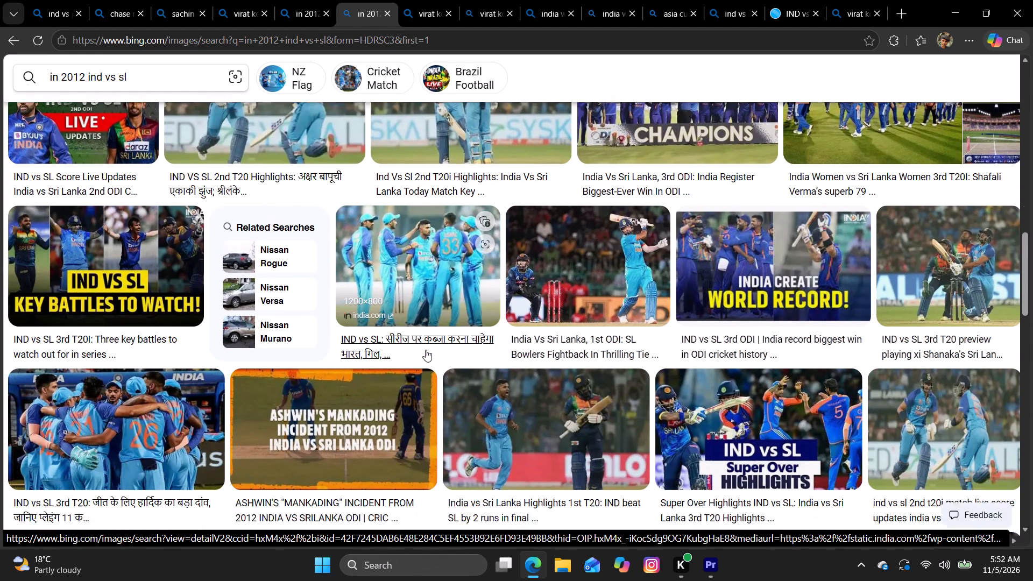
{"action": "scroll", "coordinate": [428, 350], "scroll_direction": "down", "scroll_amount": 4}
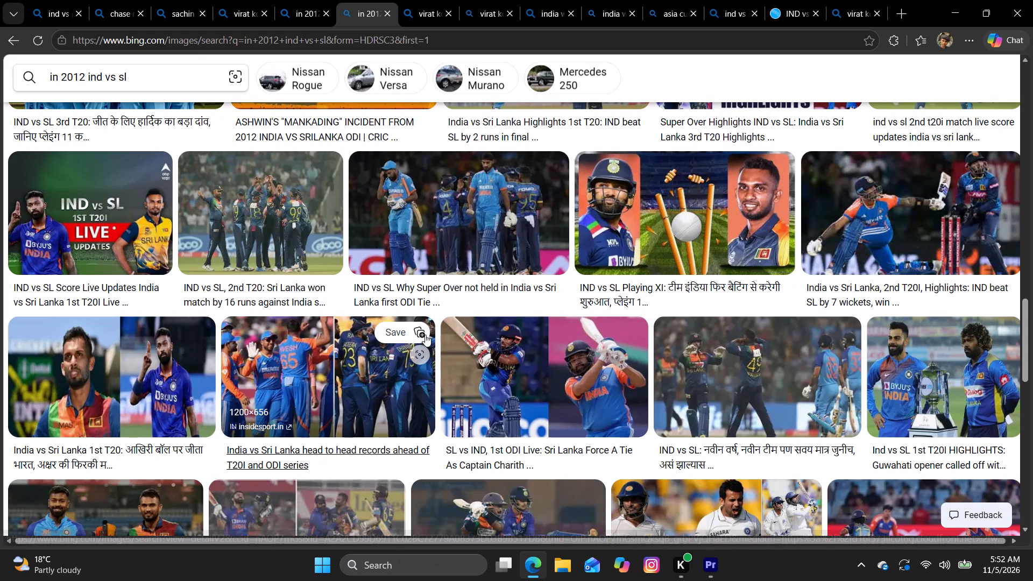
Copy the TIMES NOW photo of Kohli and Malinga beside the trophy and place it on V2 at 00:01:18:26 in Premiere.
{"action": "left_click", "coordinate": [925, 387]}
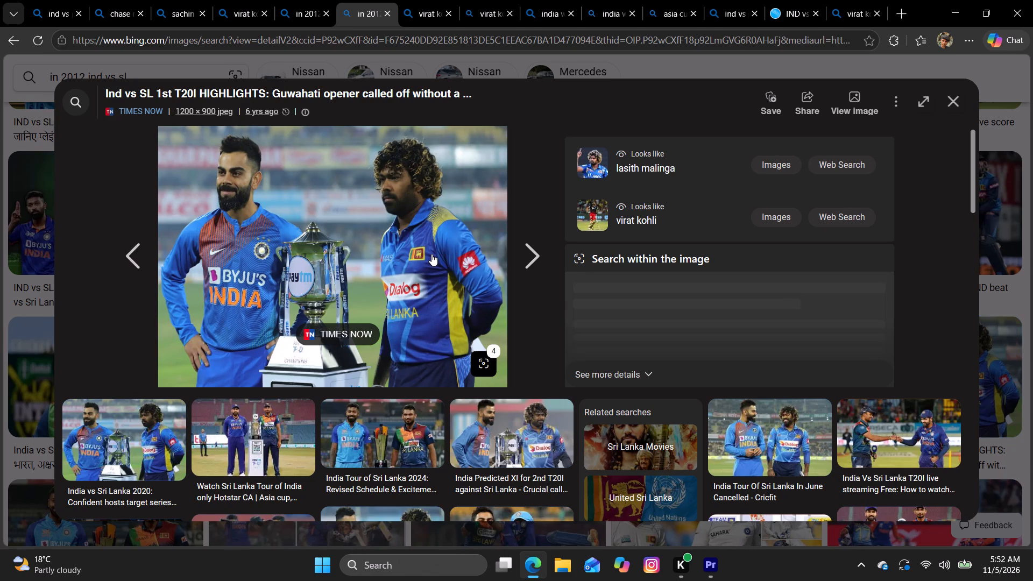
{"action": "right_click", "coordinate": [369, 236]}
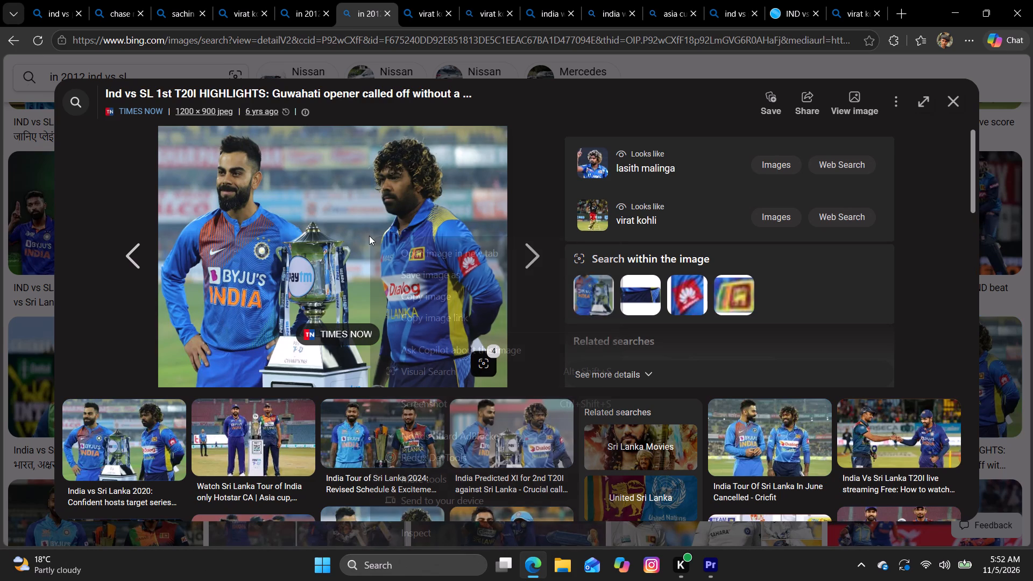
{"action": "left_click", "coordinate": [421, 299]}
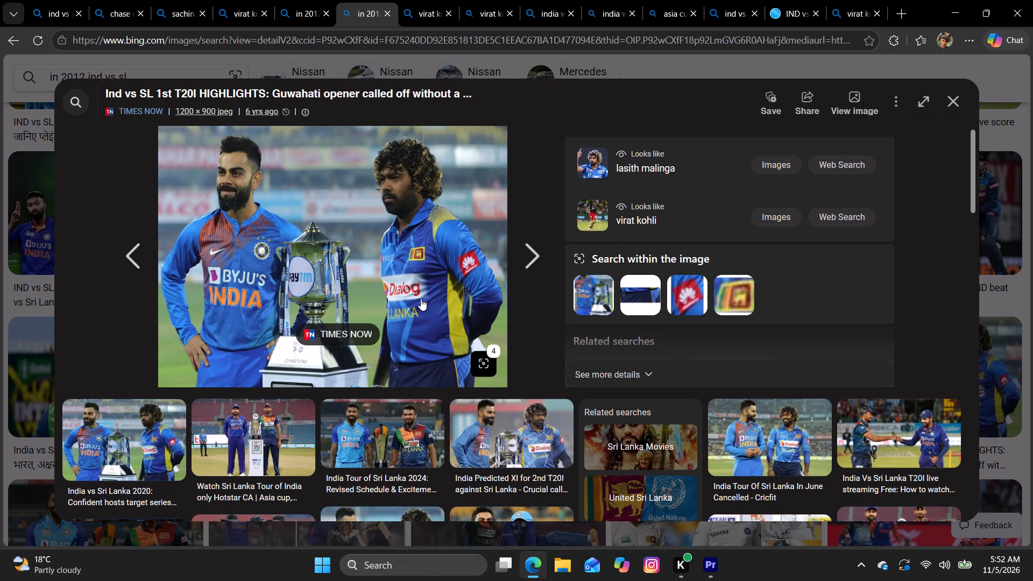
{"action": "left_click", "coordinate": [706, 568]}
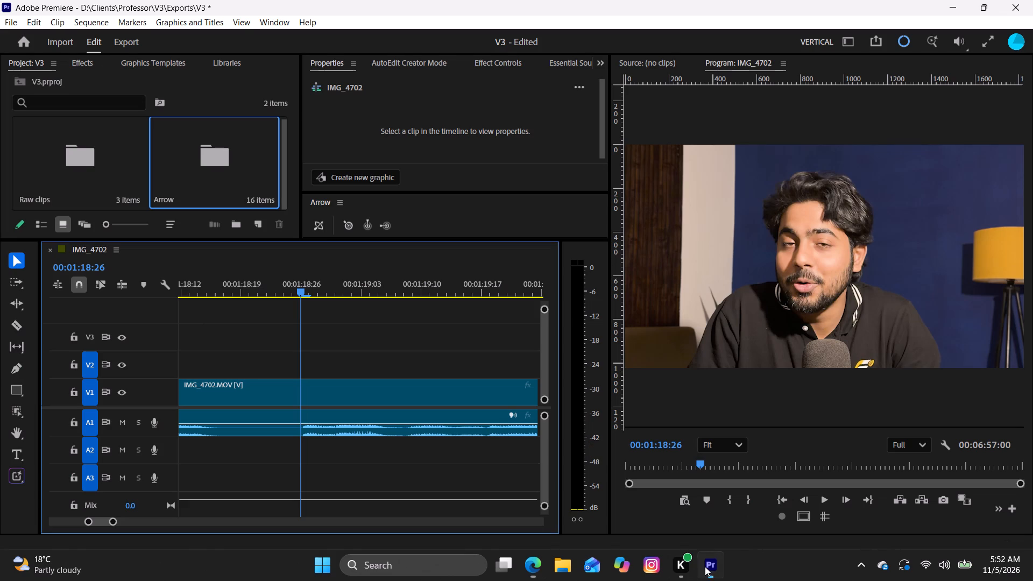
{"action": "left_click", "coordinate": [349, 225]}
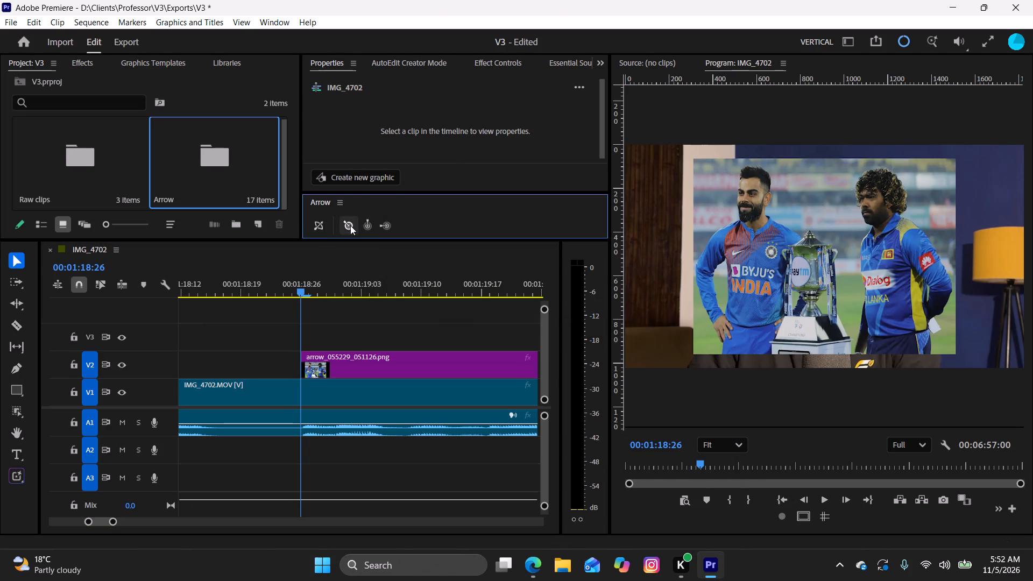
Play the narration, split the Kohli–Malinga photo on V2 at 00:01:20:15, and delete the part after the split.
{"action": "left_click", "coordinate": [325, 286]}
{"action": "left_click_drag", "start_coordinate": [325, 287], "coordinate": [303, 293]}
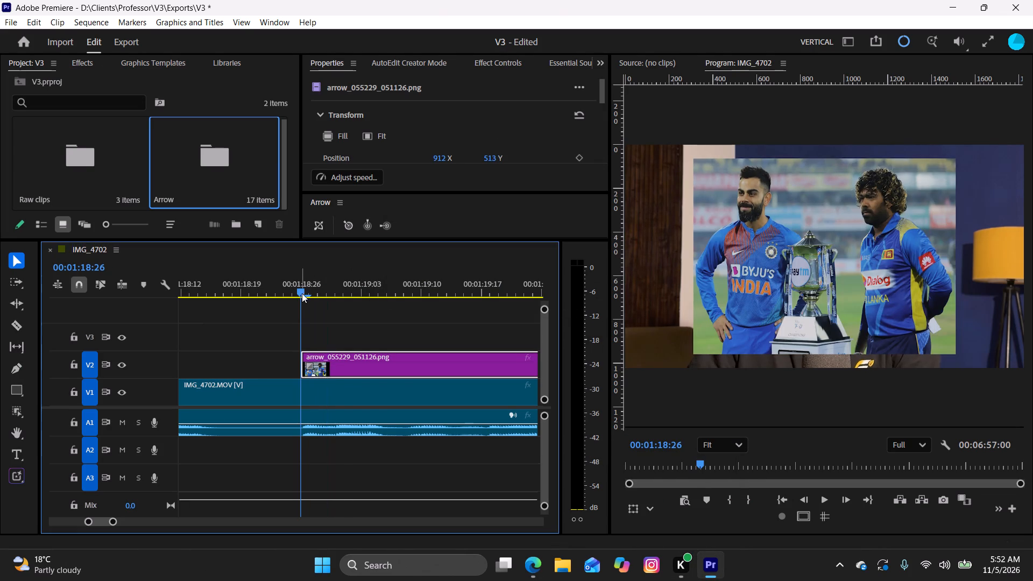
{"action": "key", "text": "space"}
{"action": "key", "text": "space"}
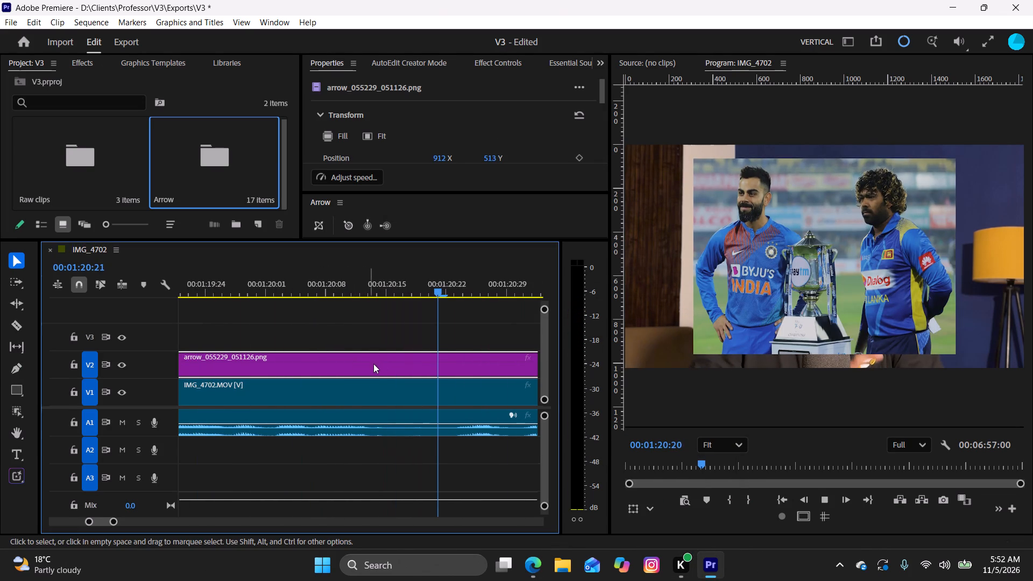
{"action": "left_click_drag", "start_coordinate": [436, 293], "coordinate": [384, 331]}
{"action": "left_click", "coordinate": [434, 372]}
{"action": "key", "text": "w"}
{"action": "left_click", "coordinate": [429, 362]}
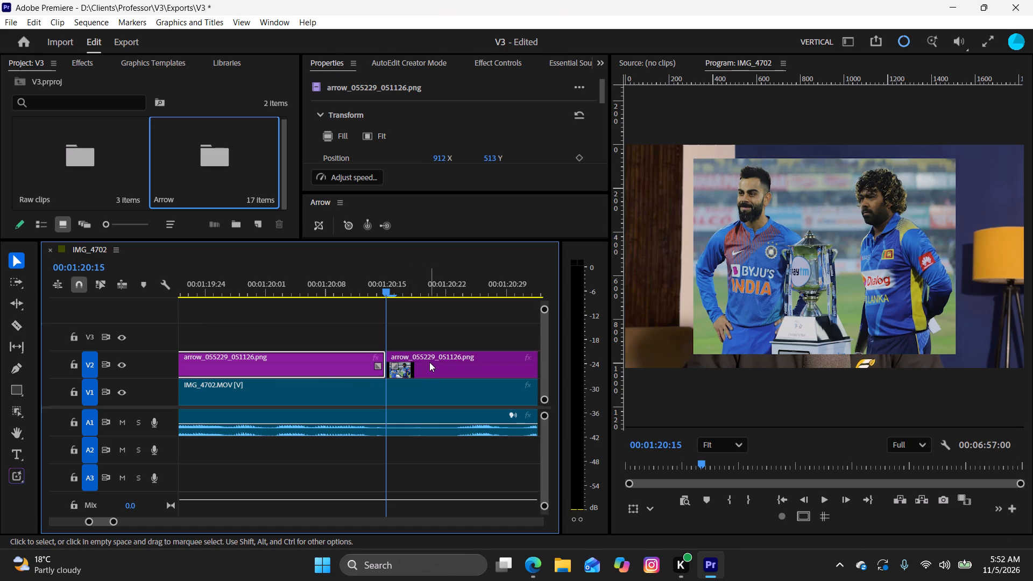
{"action": "key", "text": "BackSpace"}
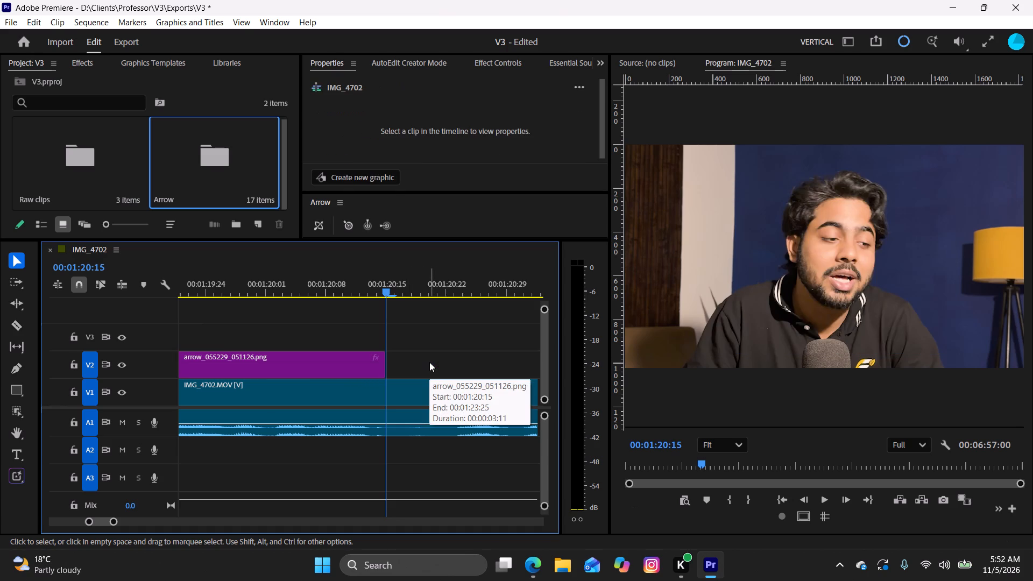
Review the narration after the photo, then split IMG_4702.MOV at 00:01:20:15 and ripple-trim out the pause up to 00:01:20:23.
{"action": "key", "text": "space"}
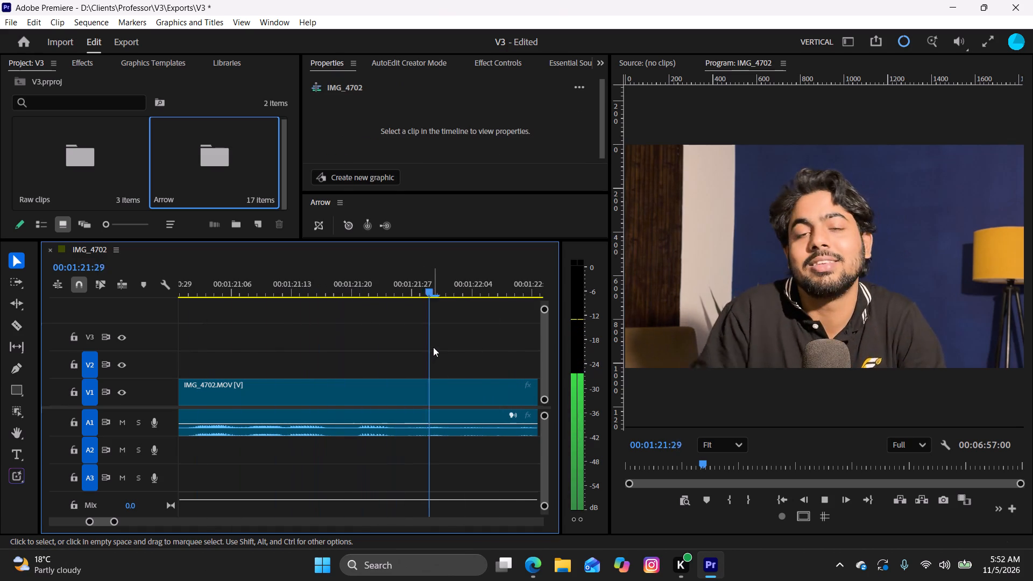
{"action": "key", "text": "space"}
{"action": "left_click_drag", "start_coordinate": [526, 289], "coordinate": [161, 315]}
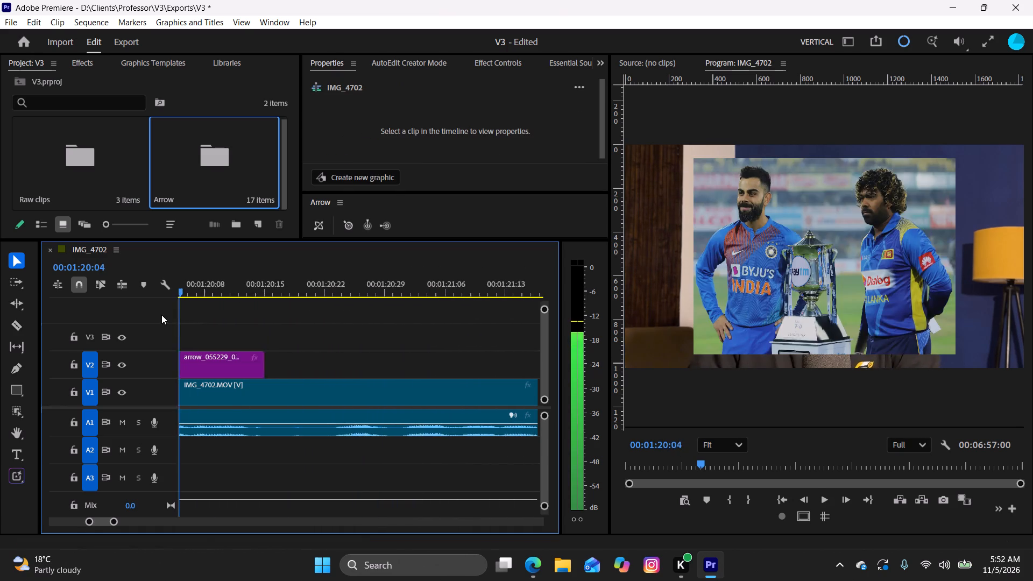
{"action": "left_click_drag", "start_coordinate": [161, 315], "coordinate": [417, 325]}
{"action": "left_click", "coordinate": [414, 324]}
{"action": "left_click_drag", "start_coordinate": [414, 288], "coordinate": [345, 300]}
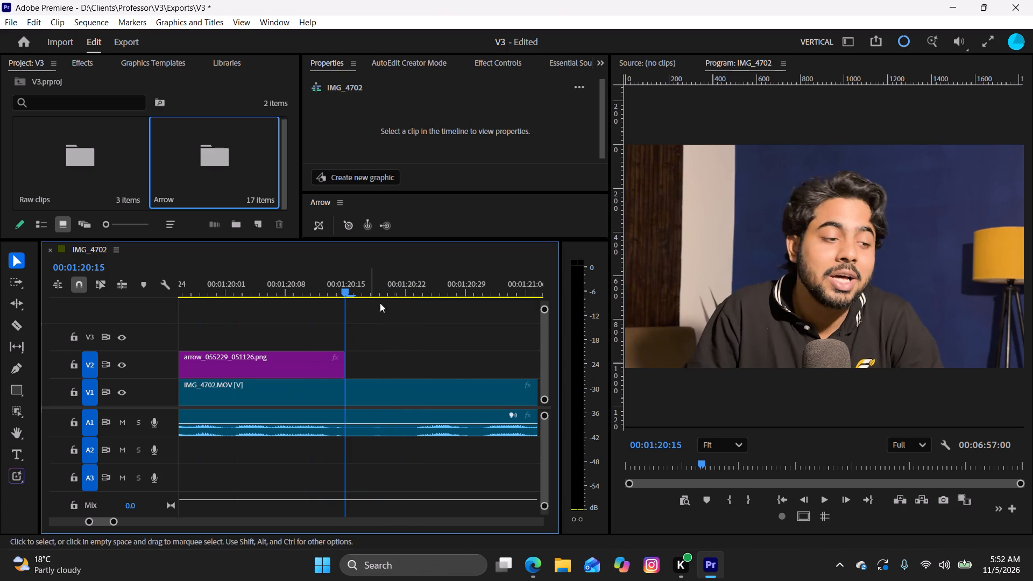
{"action": "left_click_drag", "start_coordinate": [424, 329], "coordinate": [450, 473]}
{"action": "key", "text": "w"}
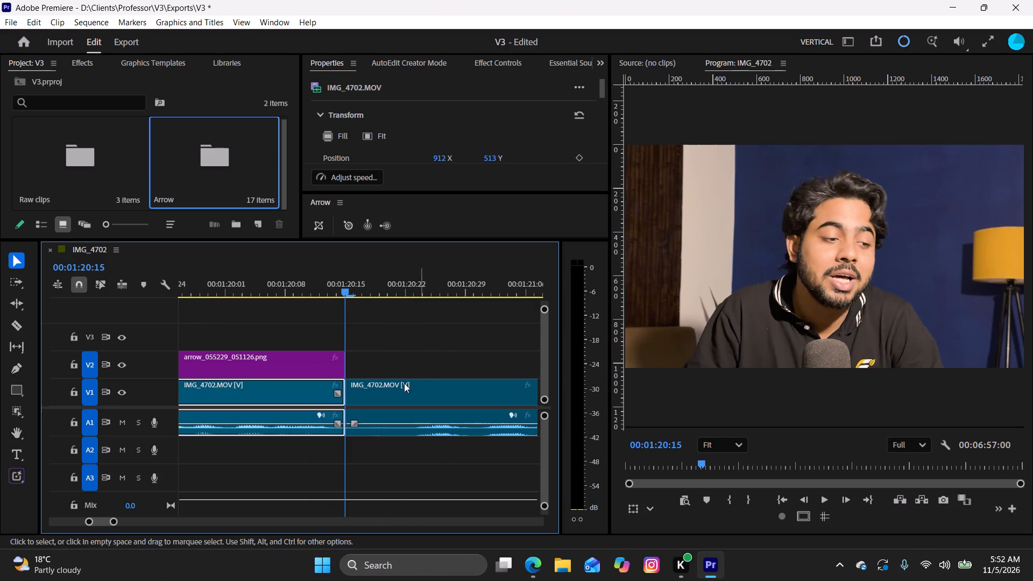
{"action": "left_click_drag", "start_coordinate": [349, 286], "coordinate": [415, 331]}
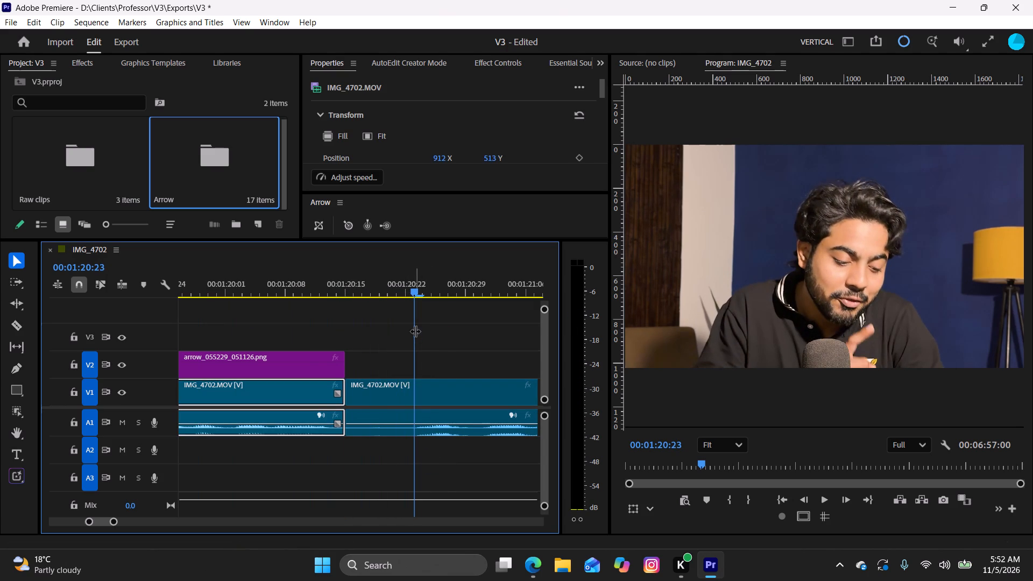
{"action": "key", "text": "q"}
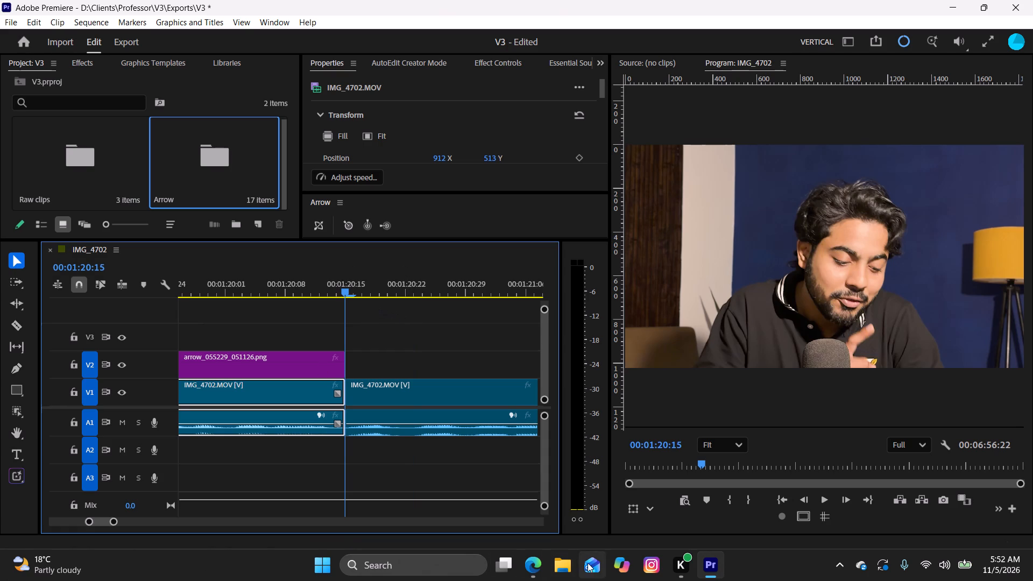
Switch to Edge, search for "virat kohli 133 runs aginst sl in 2012", and browse the image results.
{"action": "left_click", "coordinate": [528, 566]}
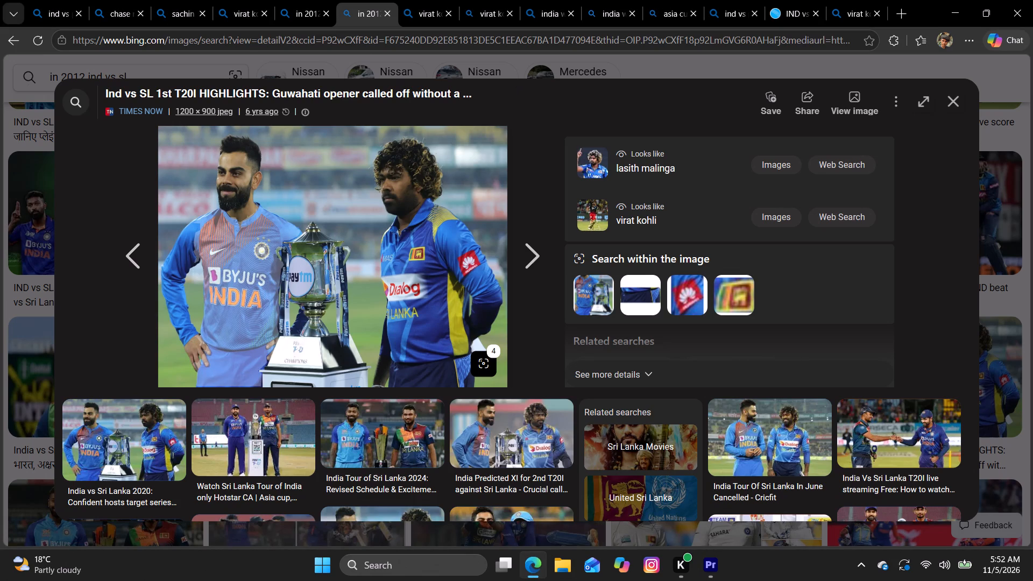
{"action": "left_click", "coordinate": [359, 37]}
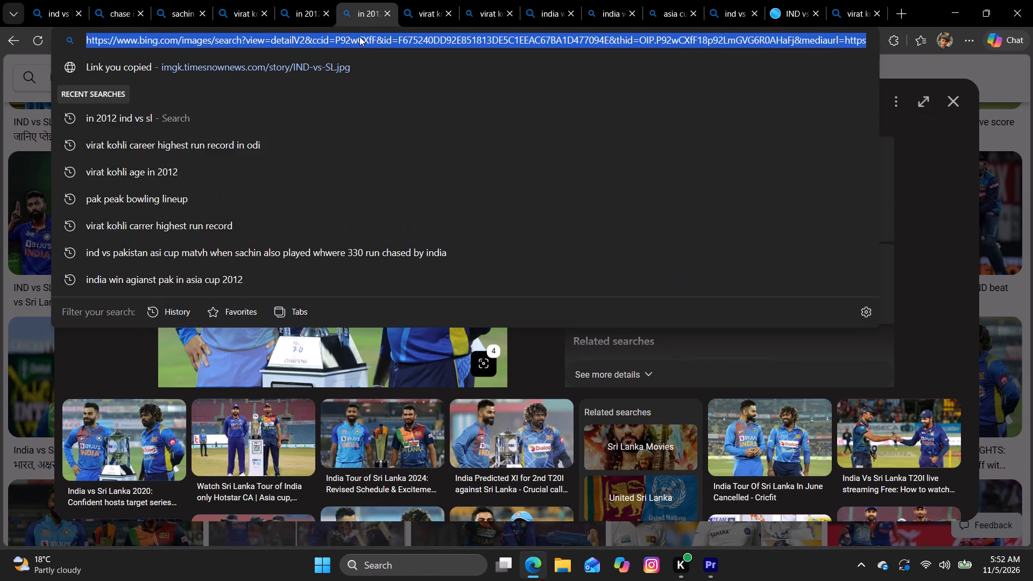
{"action": "type", "text": "virat kohli 133 run"}
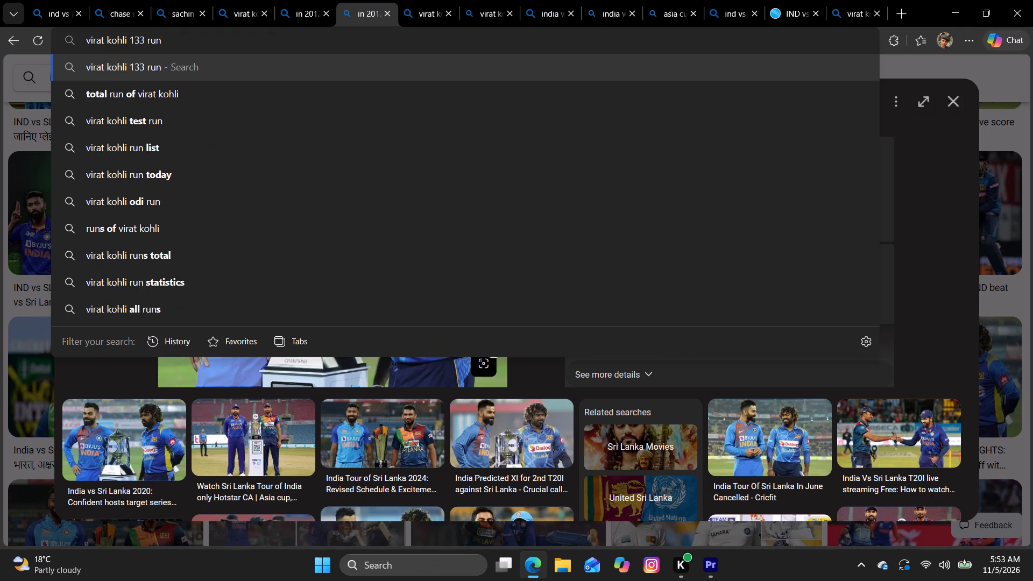
{"action": "type", "text": "s aginst sl in 2012"}
{"action": "key", "text": "Return"}
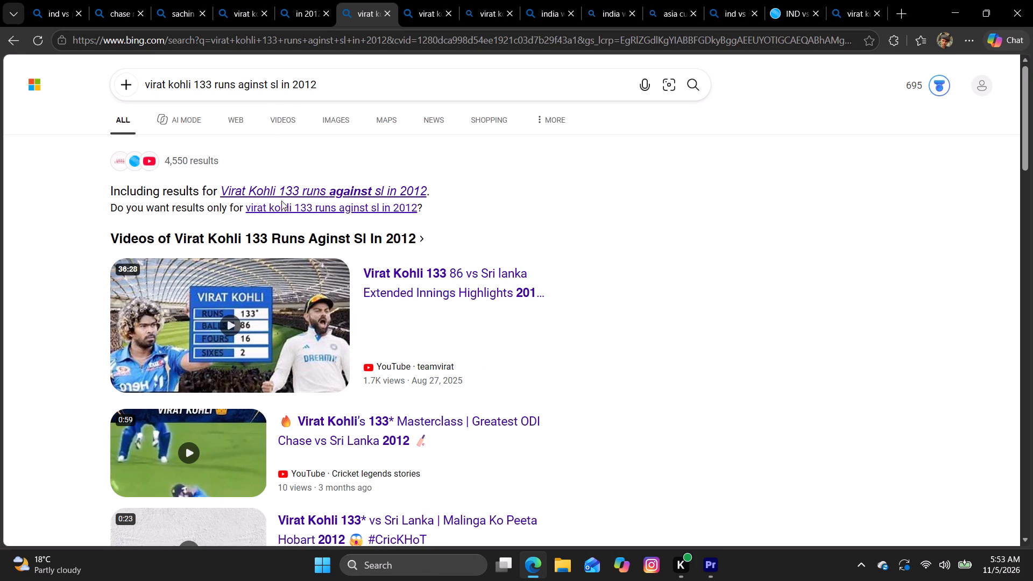
{"action": "scroll", "coordinate": [288, 283], "scroll_direction": "down", "scroll_amount": 1}
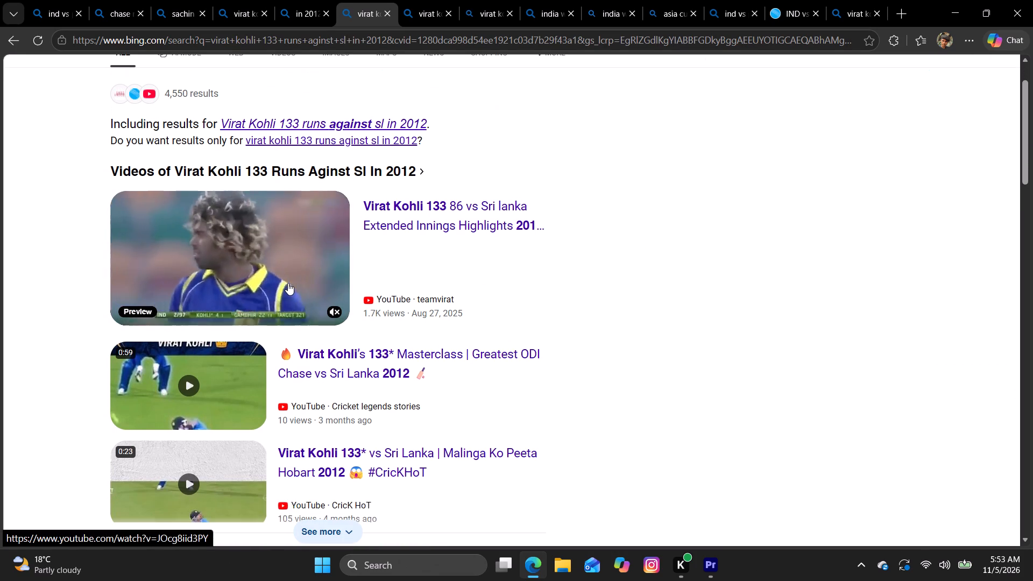
{"action": "scroll", "coordinate": [365, 297], "scroll_direction": "up", "scroll_amount": 3}
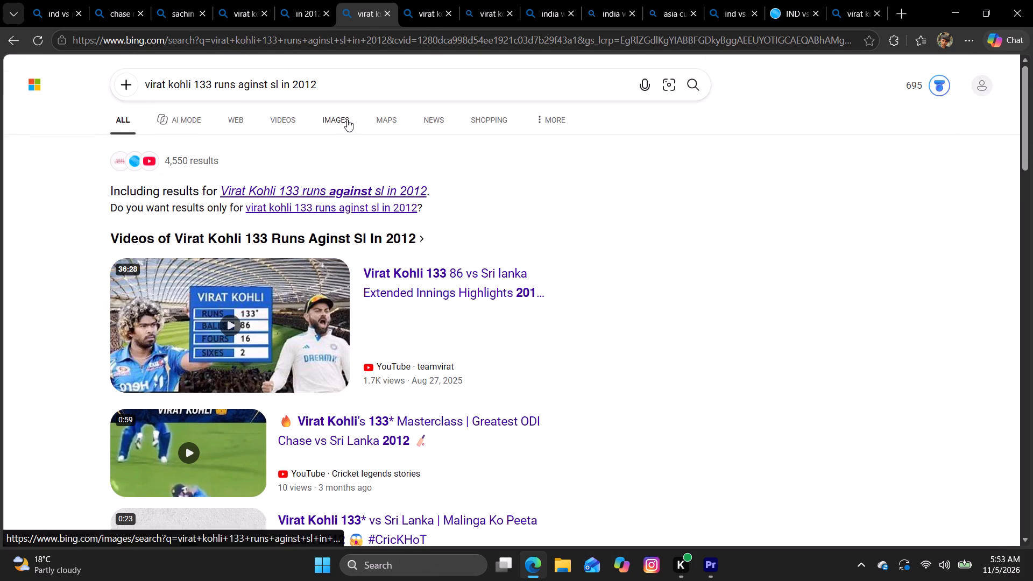
{"action": "left_click", "coordinate": [346, 119]}
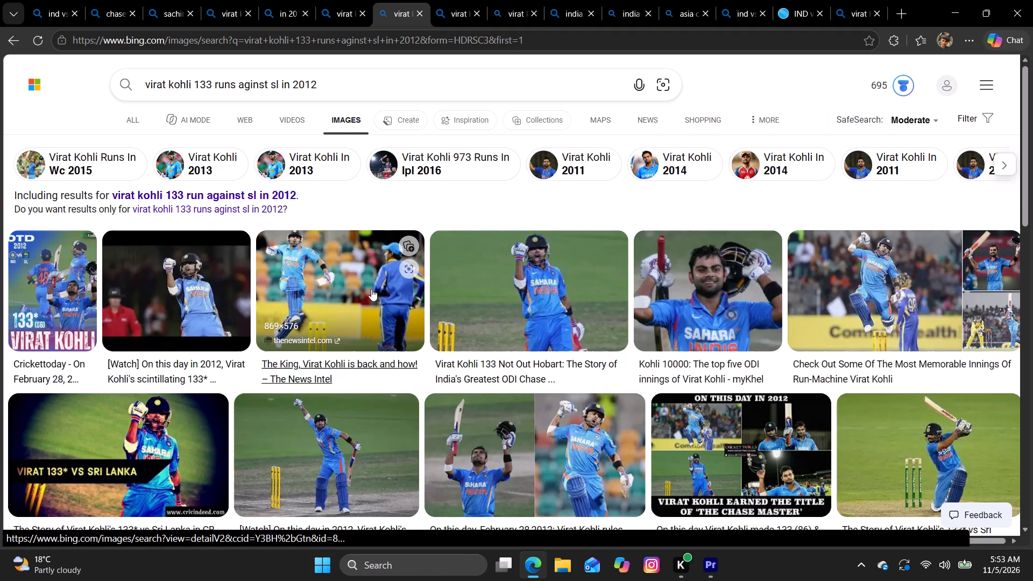
{"action": "scroll", "coordinate": [373, 286], "scroll_direction": "down", "scroll_amount": 1}
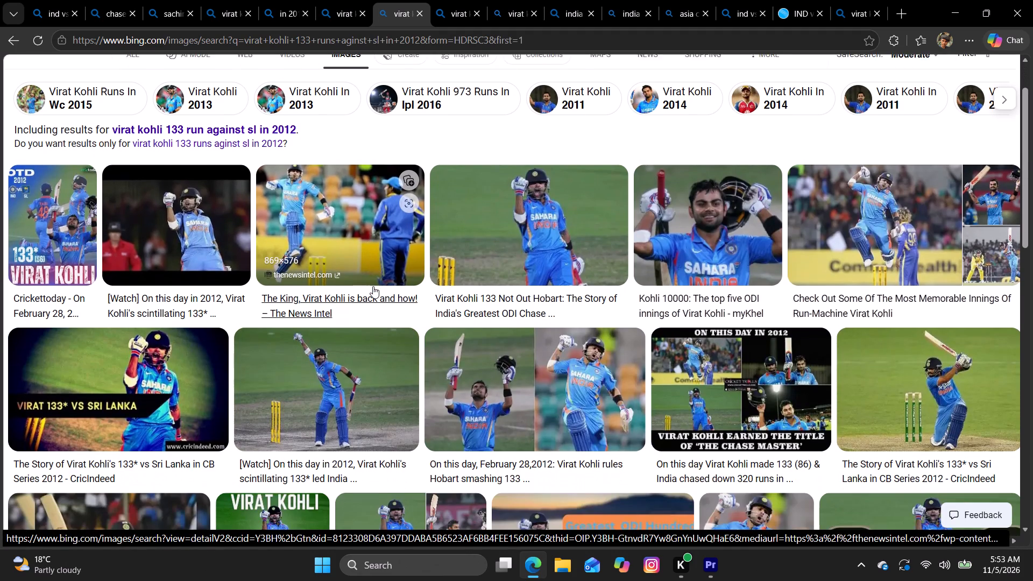
{"action": "scroll", "coordinate": [352, 294], "scroll_direction": "down", "scroll_amount": 2}
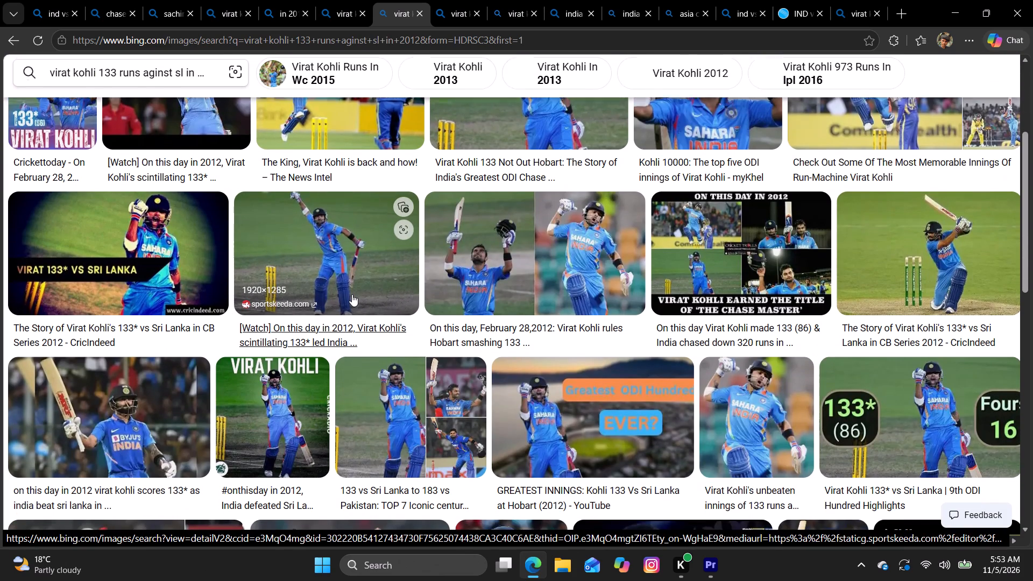
{"action": "scroll", "coordinate": [307, 180], "scroll_direction": "up", "scroll_amount": 3}
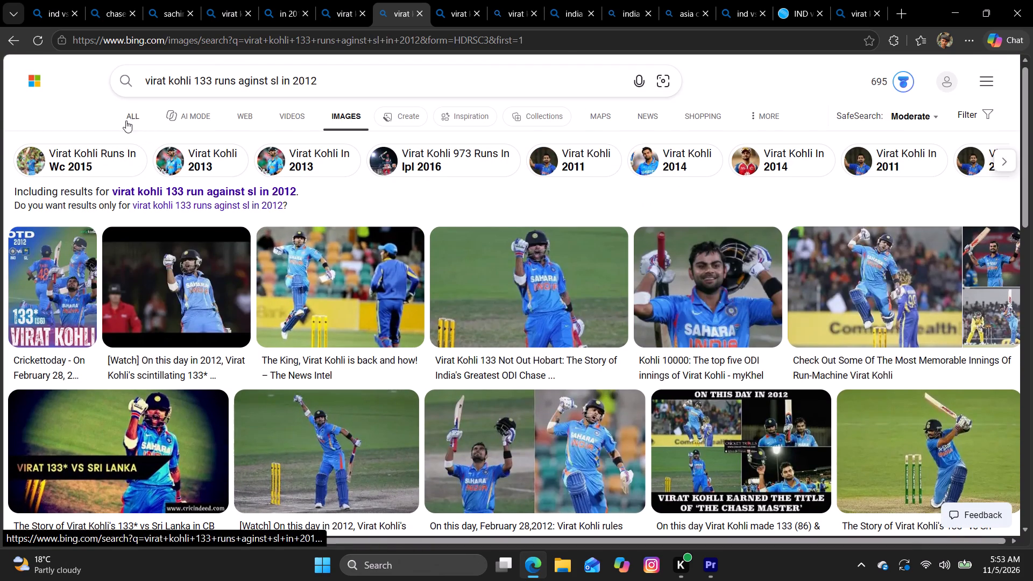
Open the cricinfo scorecard for the IND vs SL 11th Match at Hobart, February 28, 2012, and go to the India innings.
{"action": "left_click", "coordinate": [15, 44]}
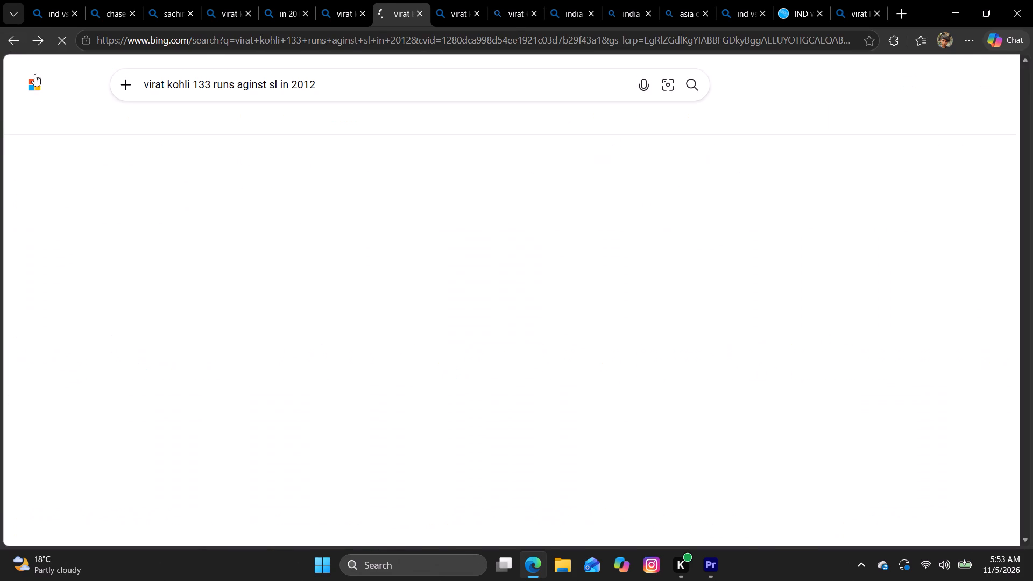
{"action": "scroll", "coordinate": [228, 276], "scroll_direction": "down", "scroll_amount": 6}
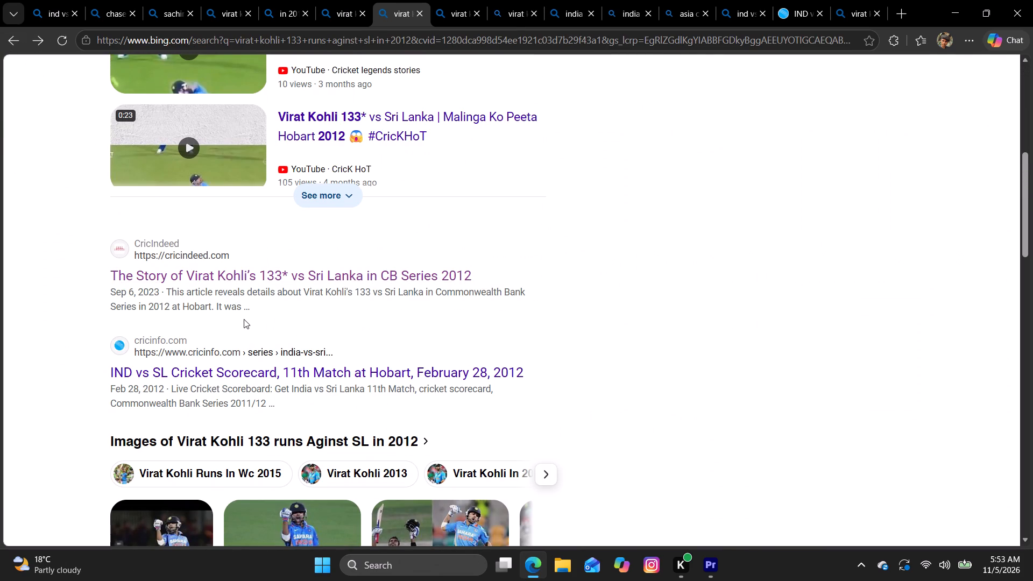
{"action": "left_click", "coordinate": [310, 371]}
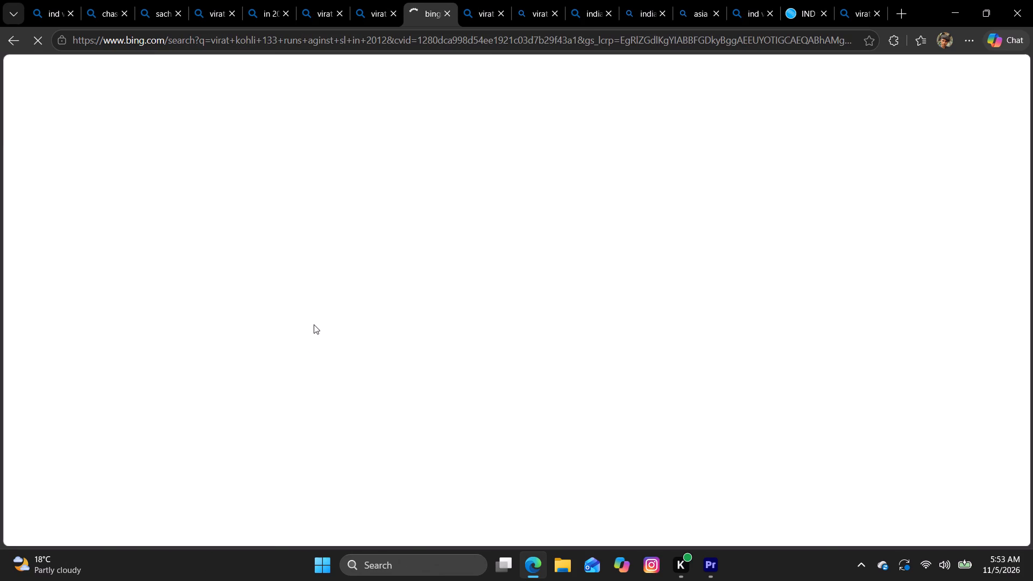
{"action": "scroll", "coordinate": [308, 310], "scroll_direction": "down", "scroll_amount": 1}
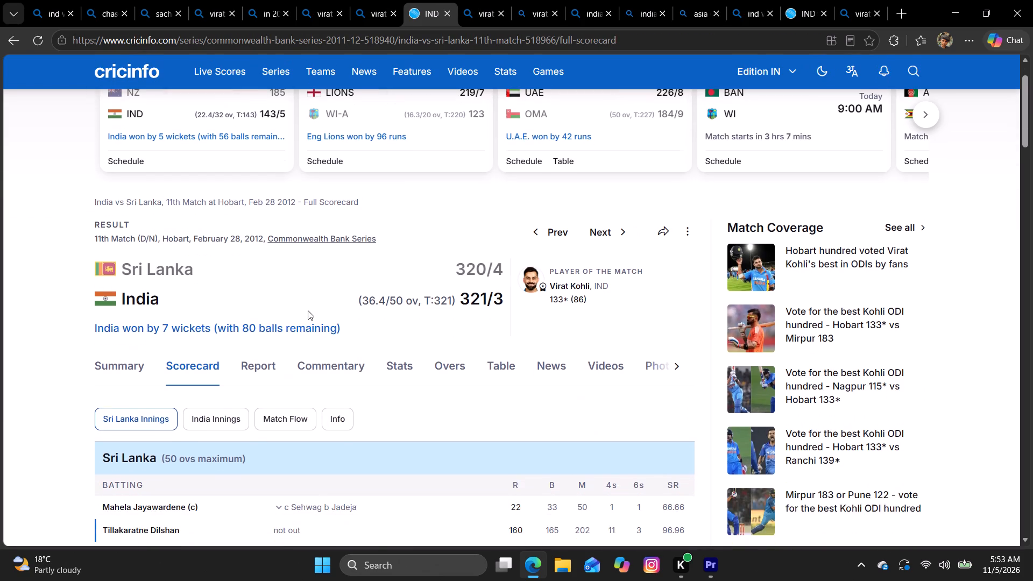
{"action": "scroll", "coordinate": [308, 310], "scroll_direction": "down", "scroll_amount": 3}
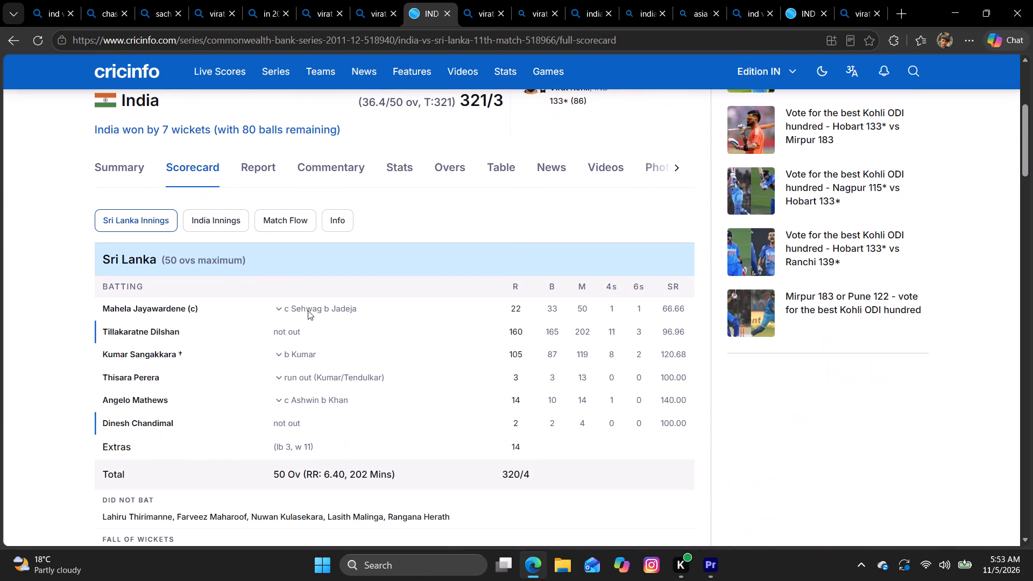
{"action": "left_click", "coordinate": [225, 216]}
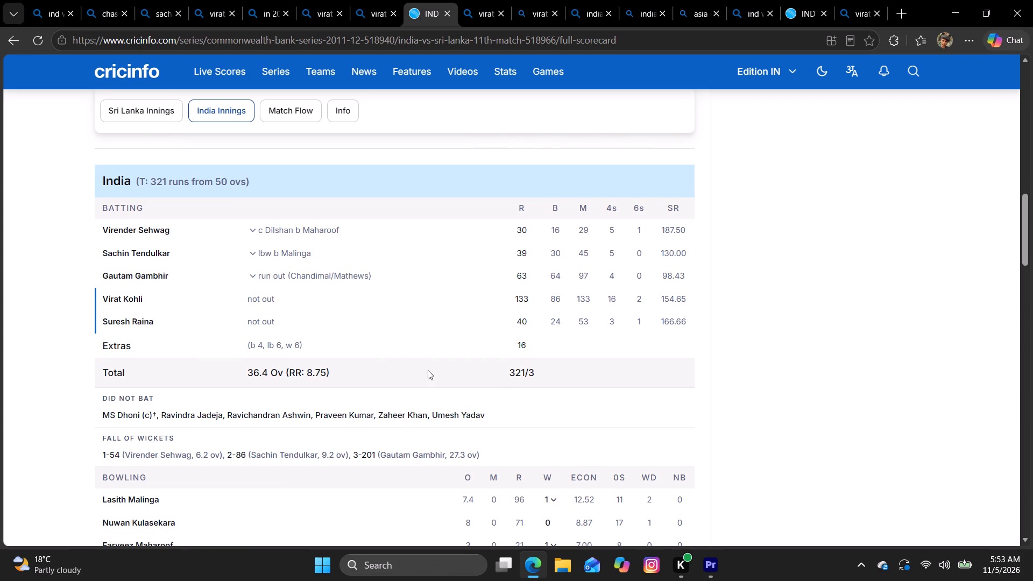
Capture India's batting table from the scorecard as a screen snip and place it on V2 at 00:01:20:15 in Premiere.
{"action": "key", "text": "shift+super+s"}
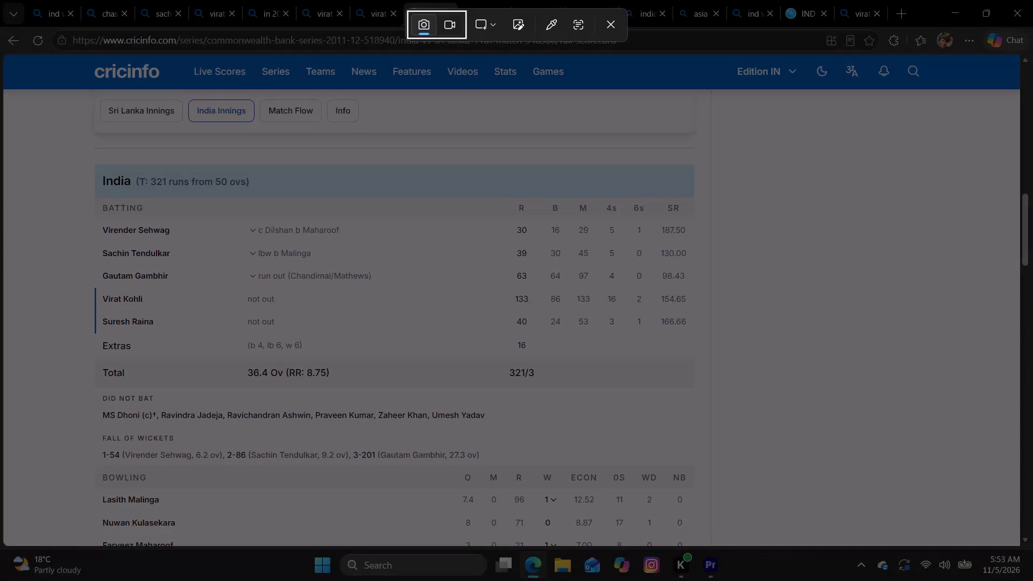
{"action": "left_click_drag", "start_coordinate": [93, 161], "coordinate": [381, 375]}
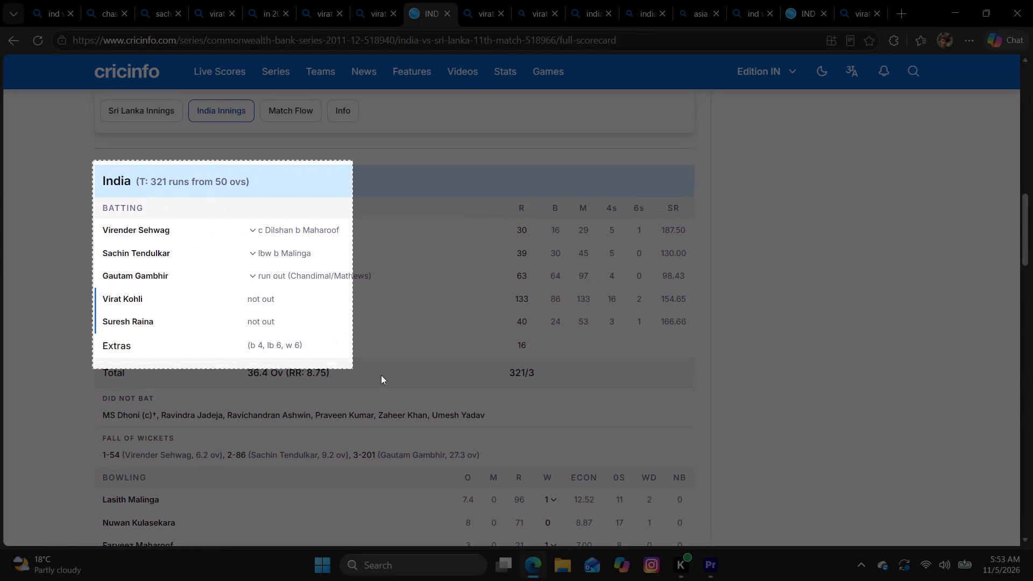
{"action": "left_click_drag", "start_coordinate": [381, 375], "coordinate": [737, 398]}
{"action": "double_click", "coordinate": [716, 386]}
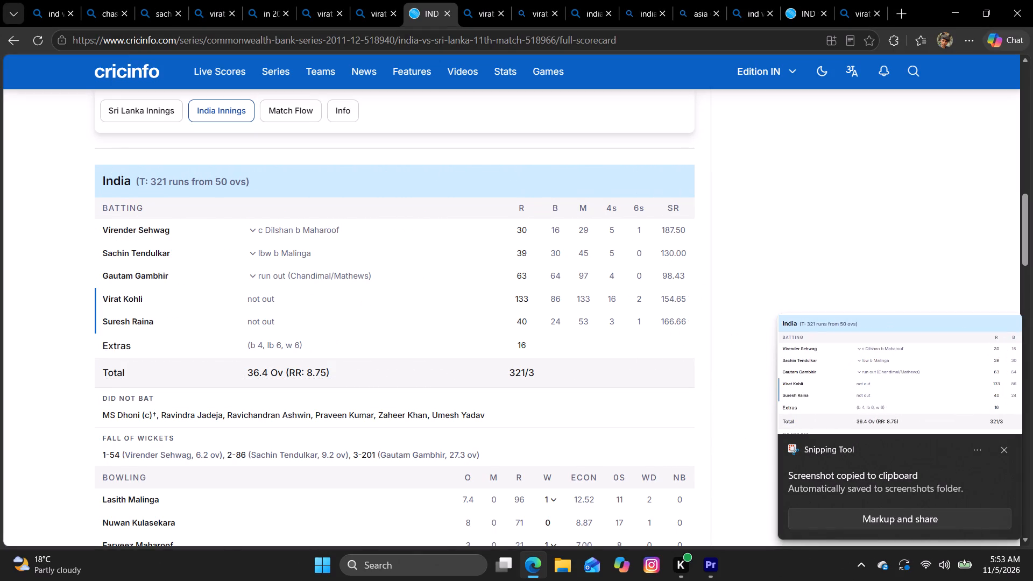
{"action": "left_click", "coordinate": [712, 566]}
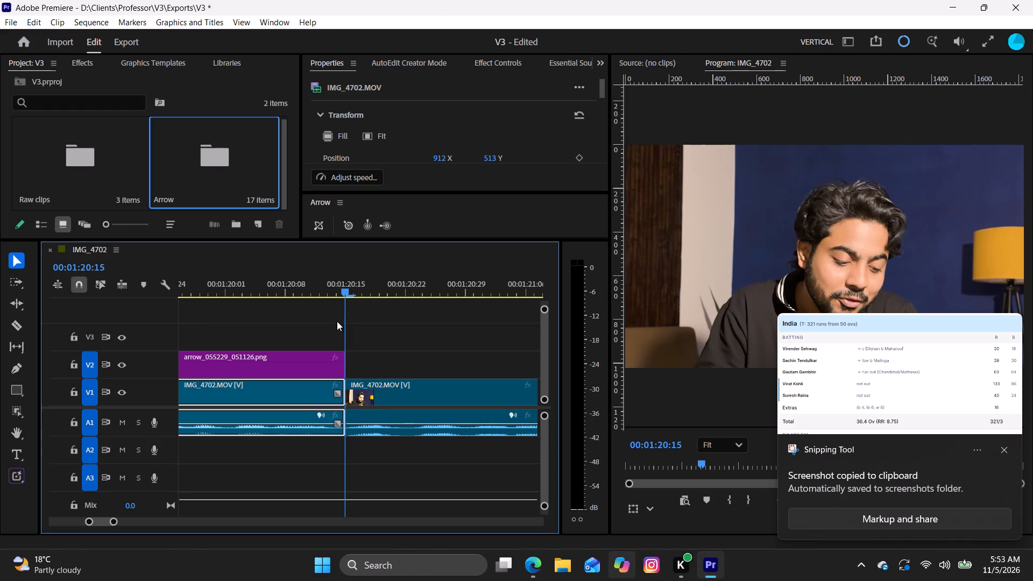
{"action": "left_click", "coordinate": [351, 232]}
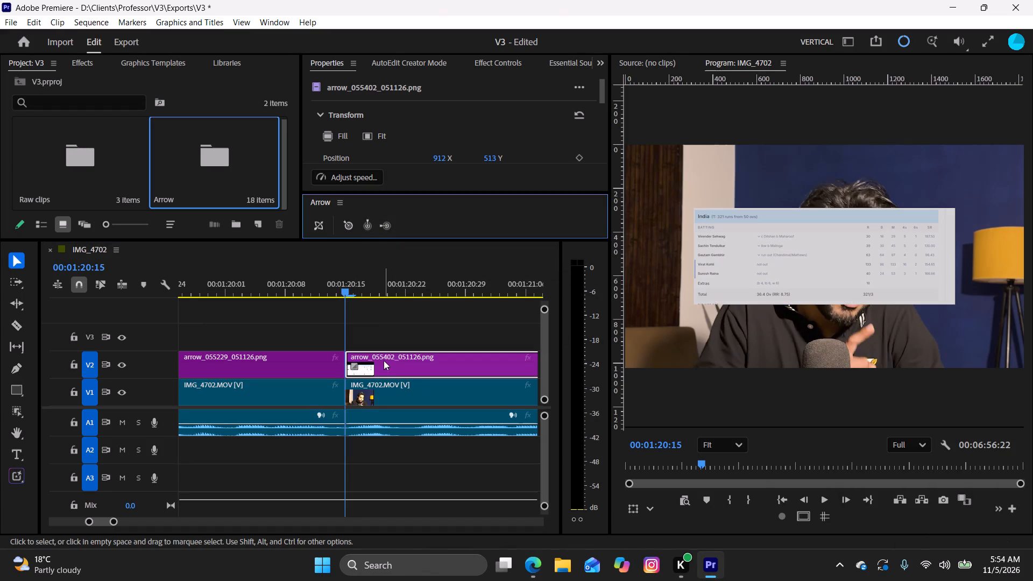
Play the narration, split the scorecard image on V2 at 00:01:22:08, and delete the part after the split.
{"action": "key", "text": "space"}
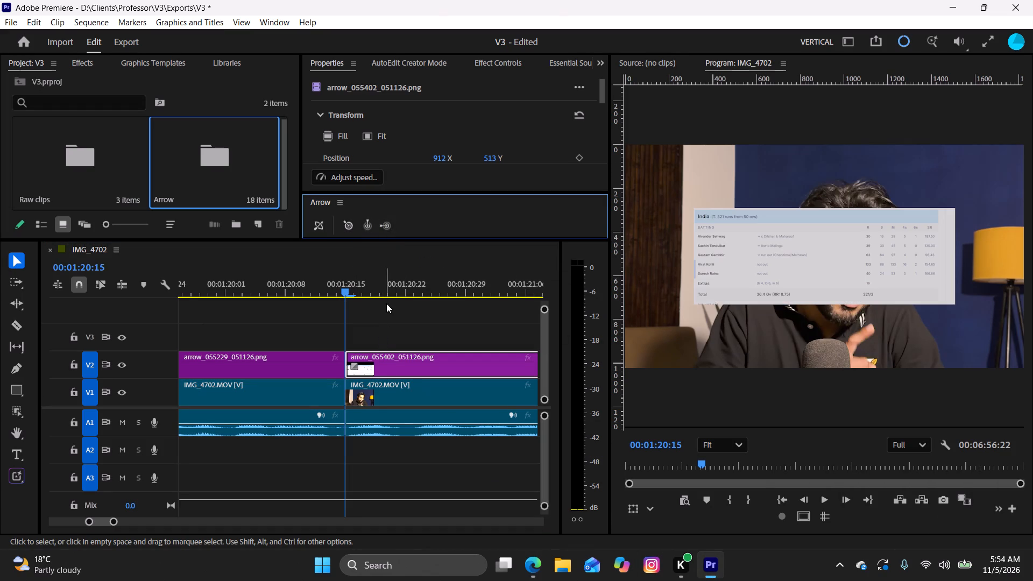
{"action": "left_click", "coordinate": [383, 302]}
{"action": "key", "text": "space"}
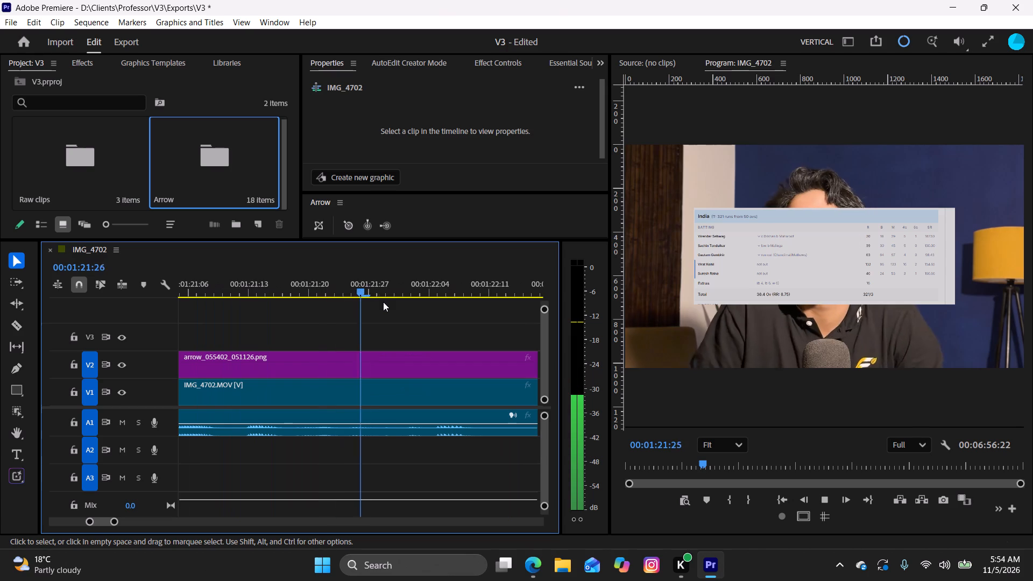
{"action": "key", "text": "space"}
{"action": "key", "text": "space"}
{"action": "key", "text": "space"}
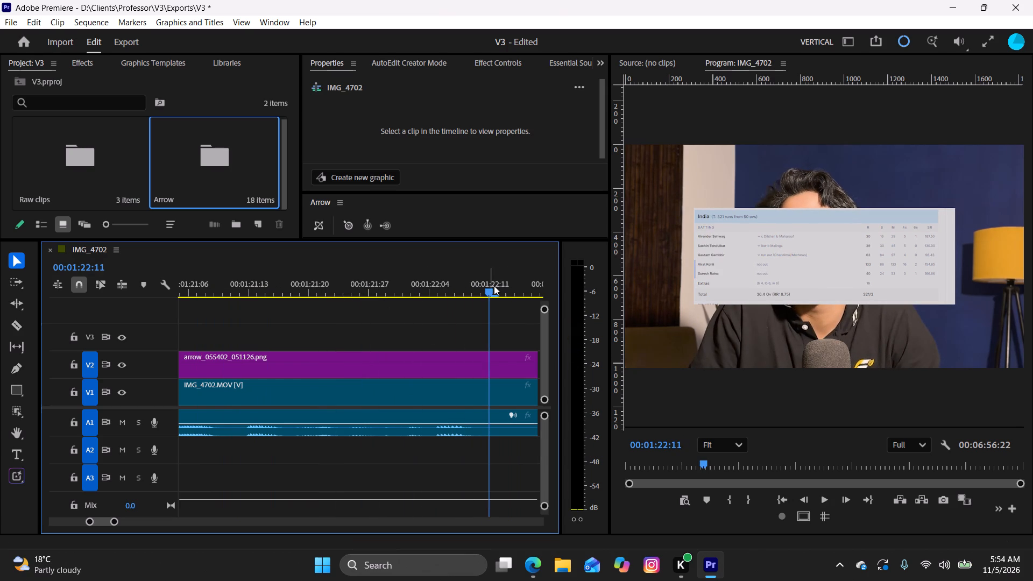
{"action": "left_click_drag", "start_coordinate": [494, 286], "coordinate": [471, 307]}
{"action": "left_click", "coordinate": [484, 356]}
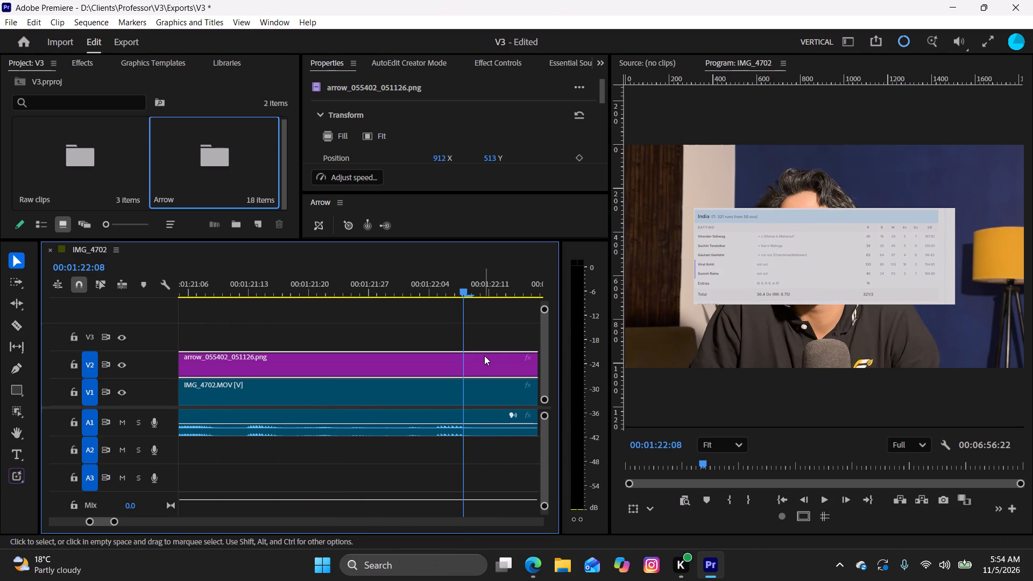
{"action": "key", "text": "w"}
{"action": "left_click", "coordinate": [515, 372]}
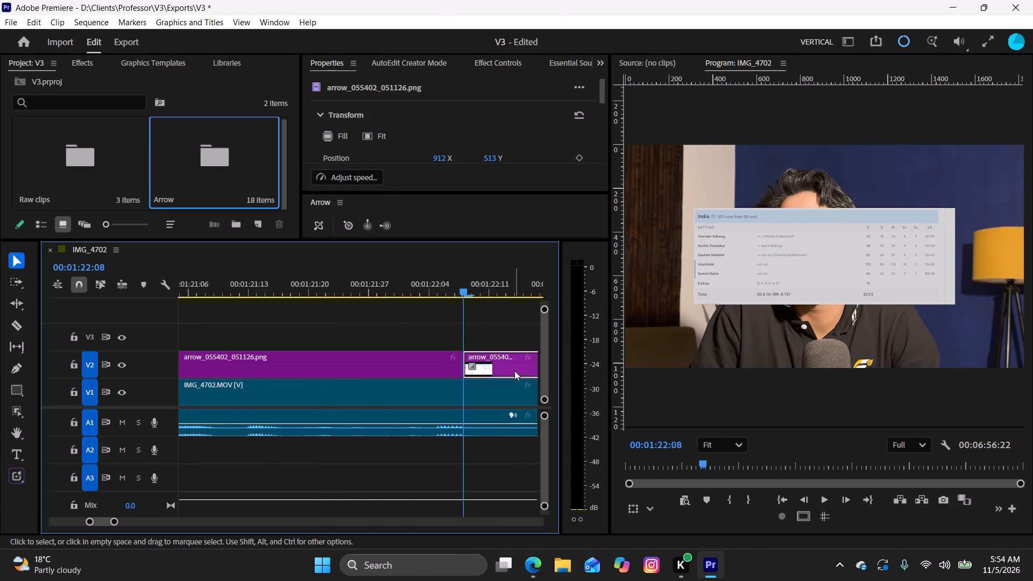
{"action": "key", "text": "BackSpace"}
Review the narration after the scorecard image and return the playhead to 00:01:24:28.
{"action": "key", "text": "space"}
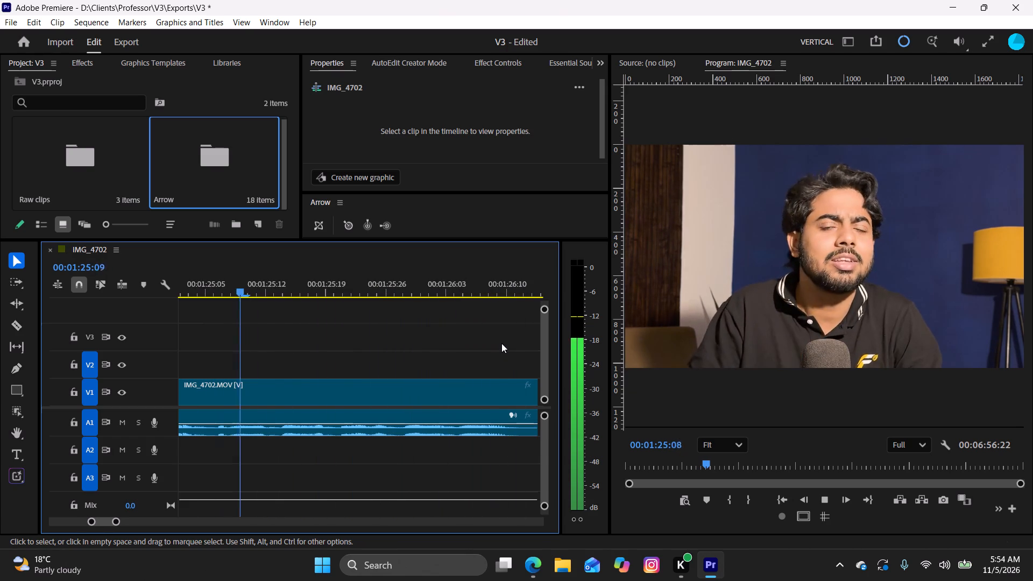
{"action": "key", "text": "space"}
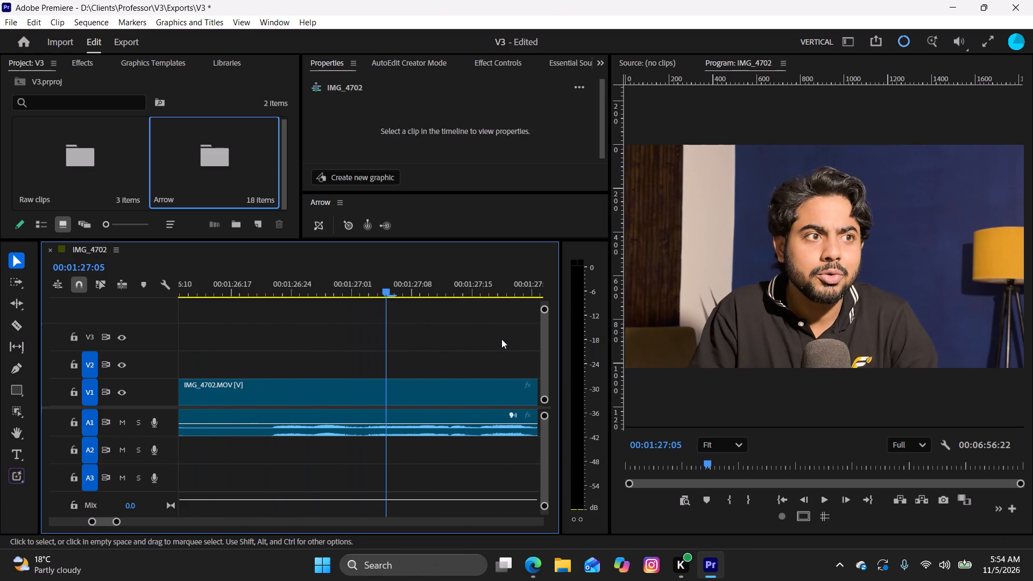
{"action": "left_click_drag", "start_coordinate": [386, 293], "coordinate": [204, 323]}
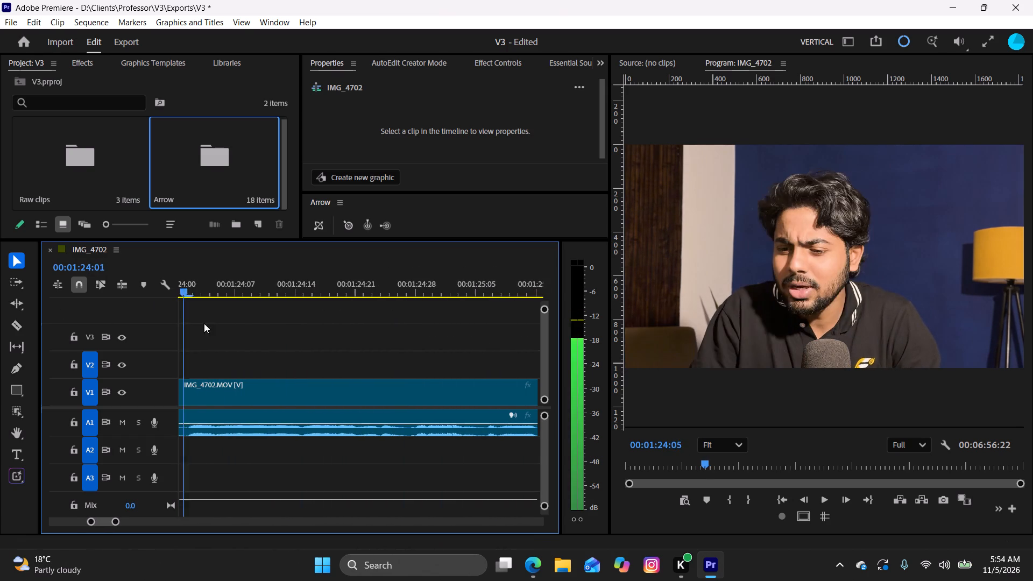
{"action": "left_click_drag", "start_coordinate": [204, 323], "coordinate": [245, 342]}
{"action": "key", "text": "space"}
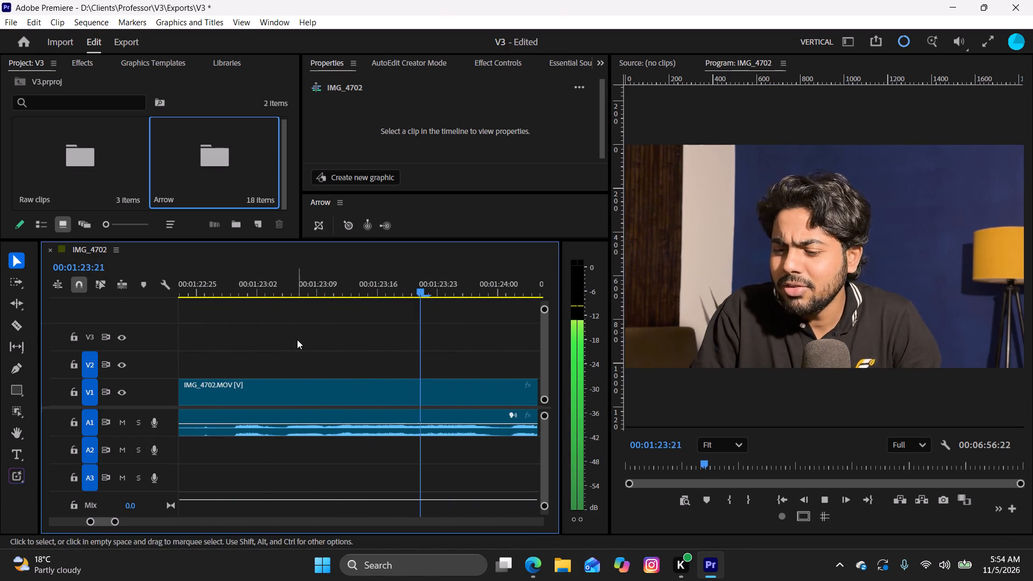
{"action": "key", "text": "space"}
{"action": "key", "text": "space"}
{"action": "key", "text": "space"}
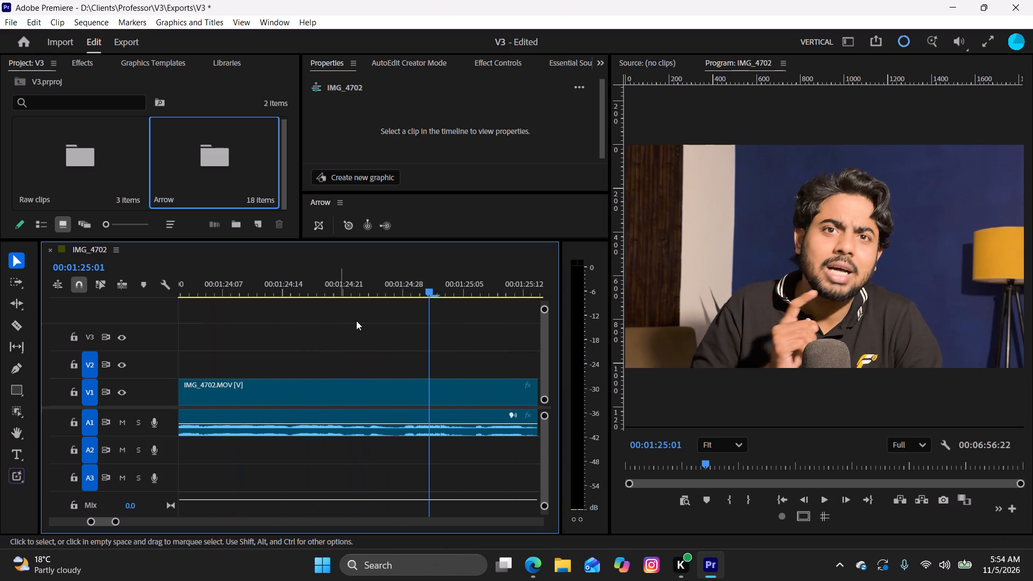
{"action": "left_click_drag", "start_coordinate": [428, 284], "coordinate": [401, 306]}
Switch to Edge and browse the image results for "virat kohli career highest run record in odi".
{"action": "left_click", "coordinate": [530, 562]}
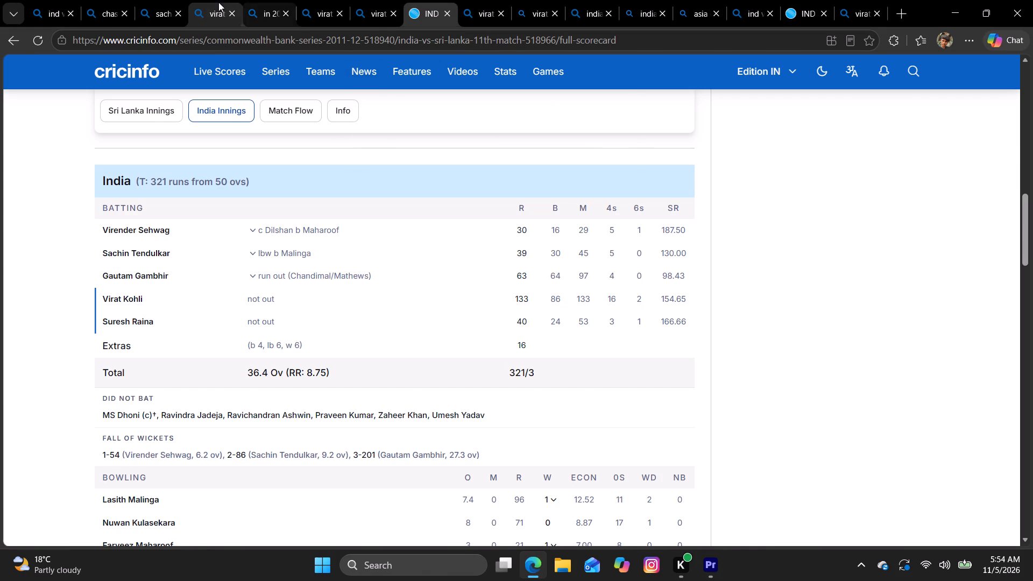
{"action": "left_click", "coordinate": [218, 2]}
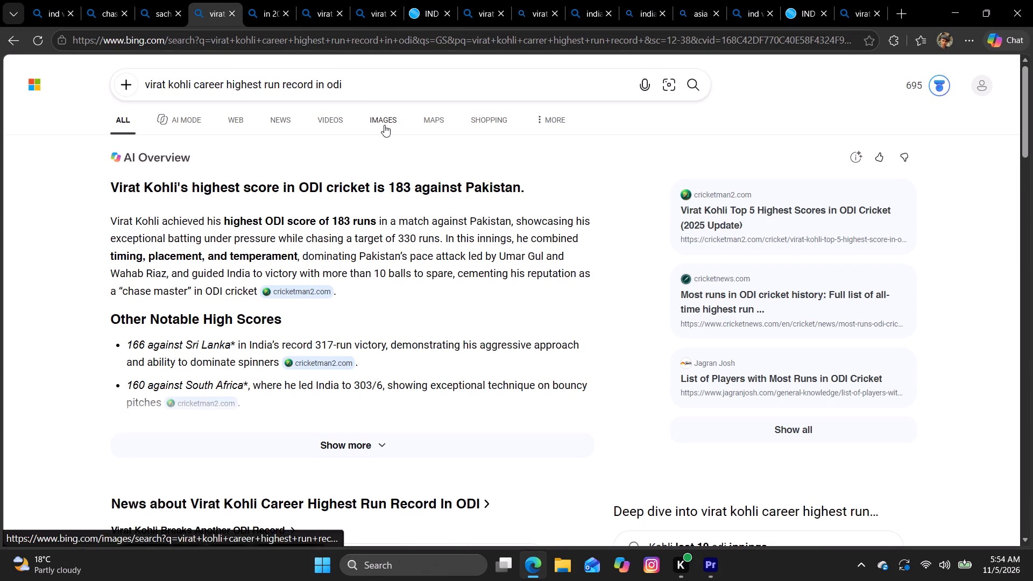
{"action": "left_click", "coordinate": [384, 125]}
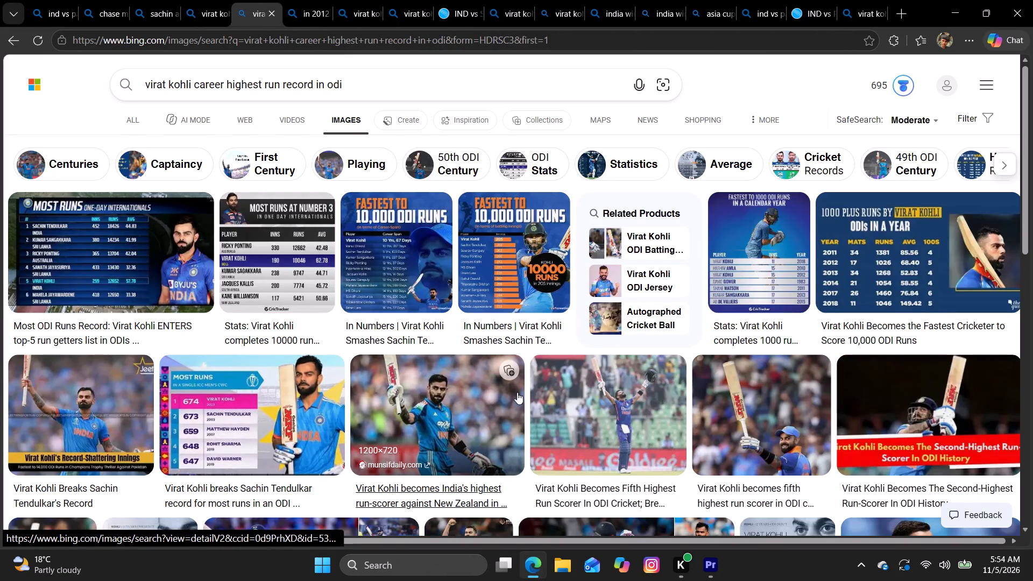
{"action": "scroll", "coordinate": [473, 389], "scroll_direction": "down", "scroll_amount": 3}
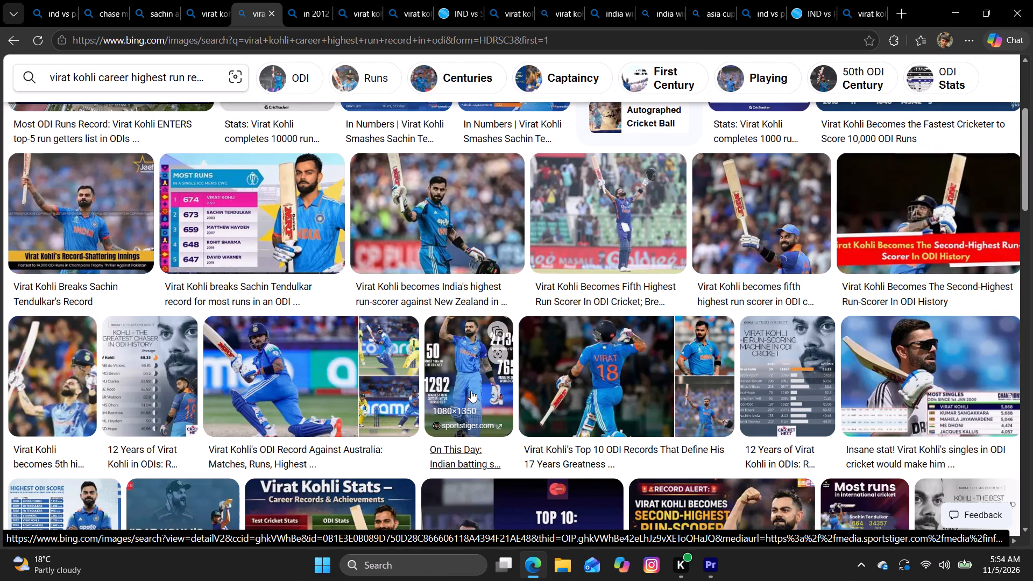
{"action": "scroll", "coordinate": [469, 390], "scroll_direction": "down", "scroll_amount": 5}
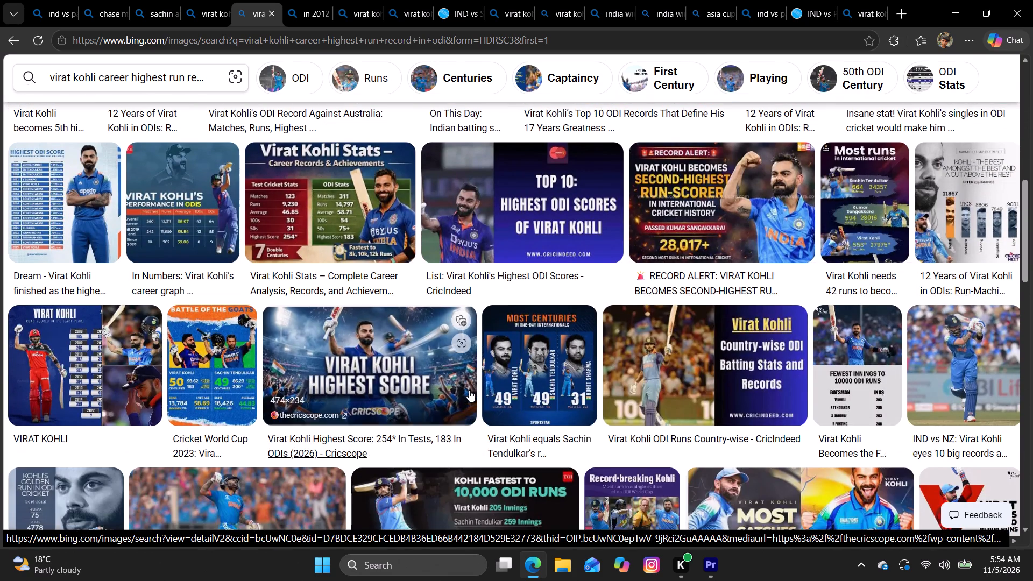
Return to Premiere and review the narration from 00:01:24:28 onward, replaying the passage around 00:01:29:14.
{"action": "left_click", "coordinate": [945, 12]}
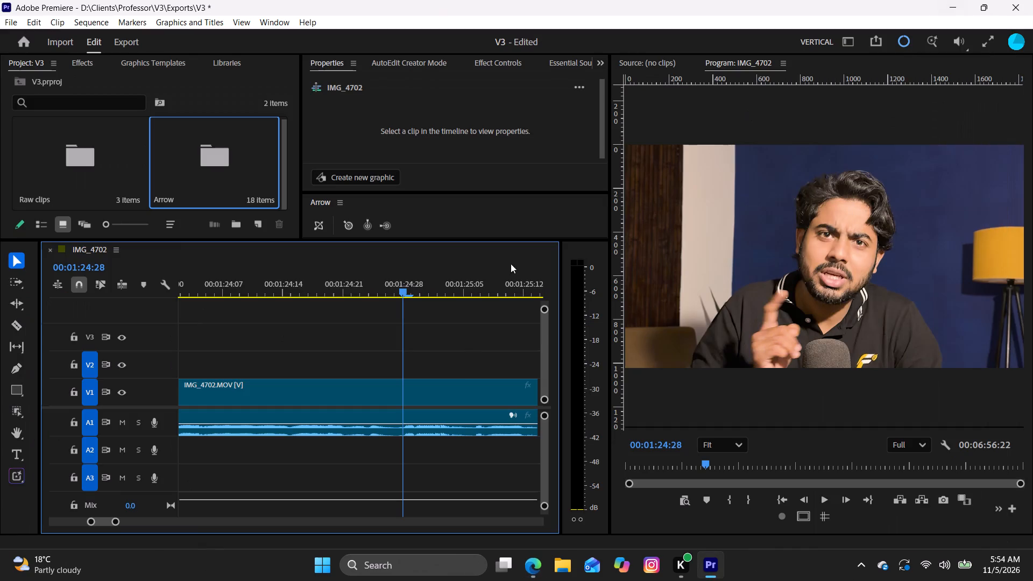
{"action": "key", "text": "space"}
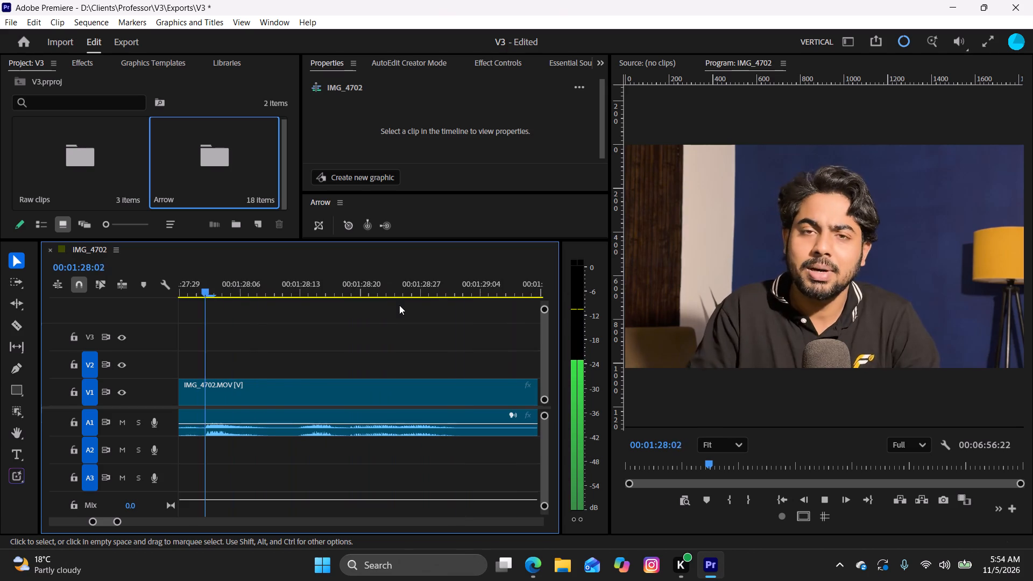
{"action": "key", "text": "space"}
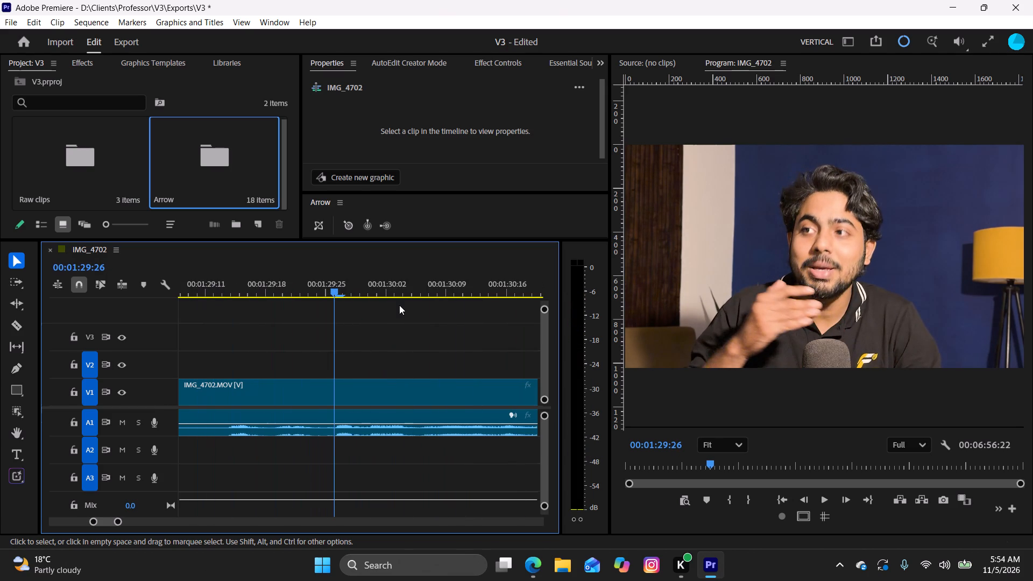
{"action": "left_click_drag", "start_coordinate": [336, 287], "coordinate": [229, 301]}
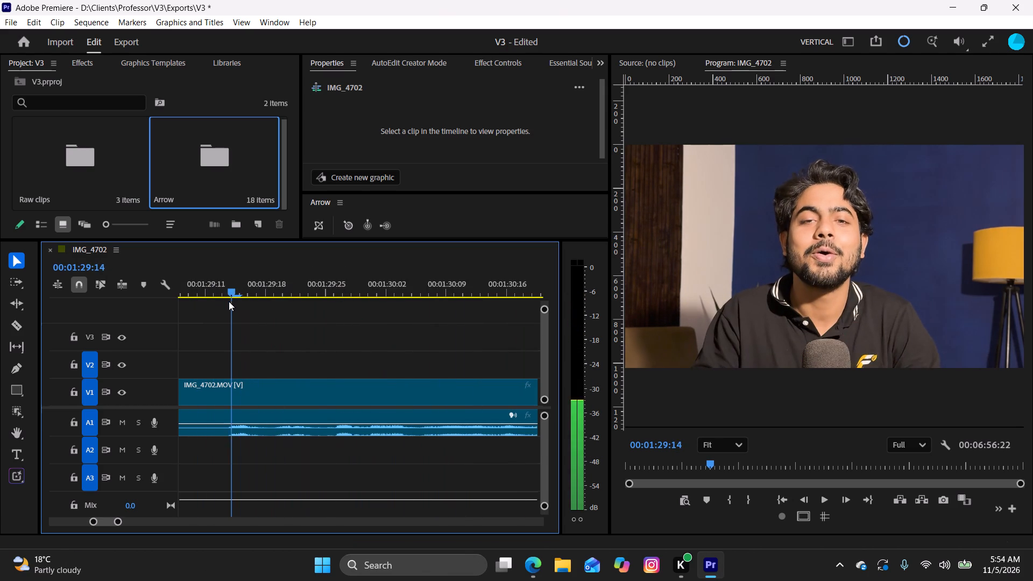
{"action": "left_click_drag", "start_coordinate": [229, 301], "coordinate": [308, 328]}
{"action": "key", "text": "space"}
{"action": "key", "text": "space"}
{"action": "left_click_drag", "start_coordinate": [381, 284], "coordinate": [306, 305]}
Switch to Edge, return to the Kohli ODI run record image results, and close the duplicate results tab.
{"action": "left_click", "coordinate": [528, 565]}
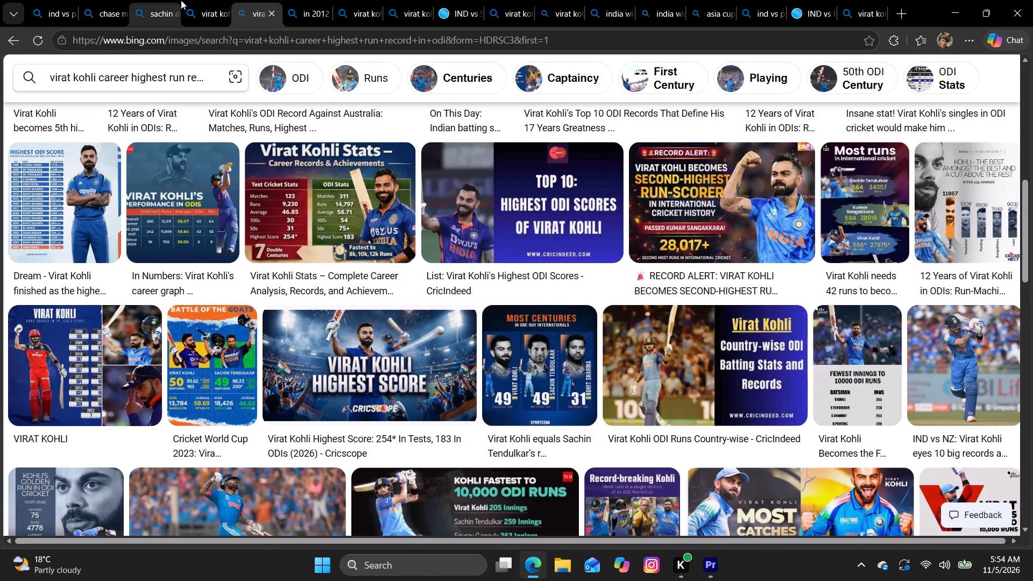
{"action": "left_click", "coordinate": [204, 5]}
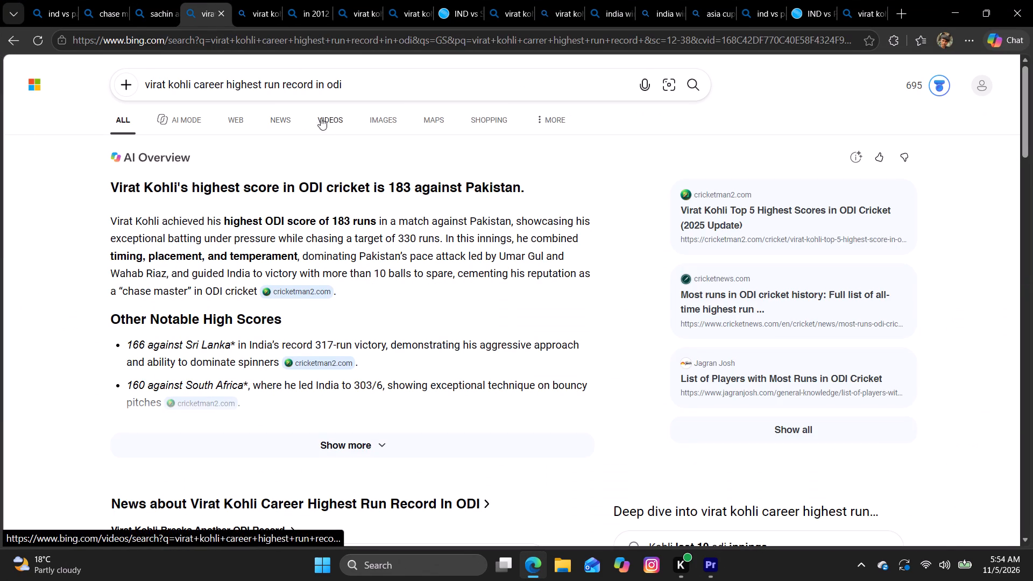
{"action": "left_click", "coordinate": [385, 122]}
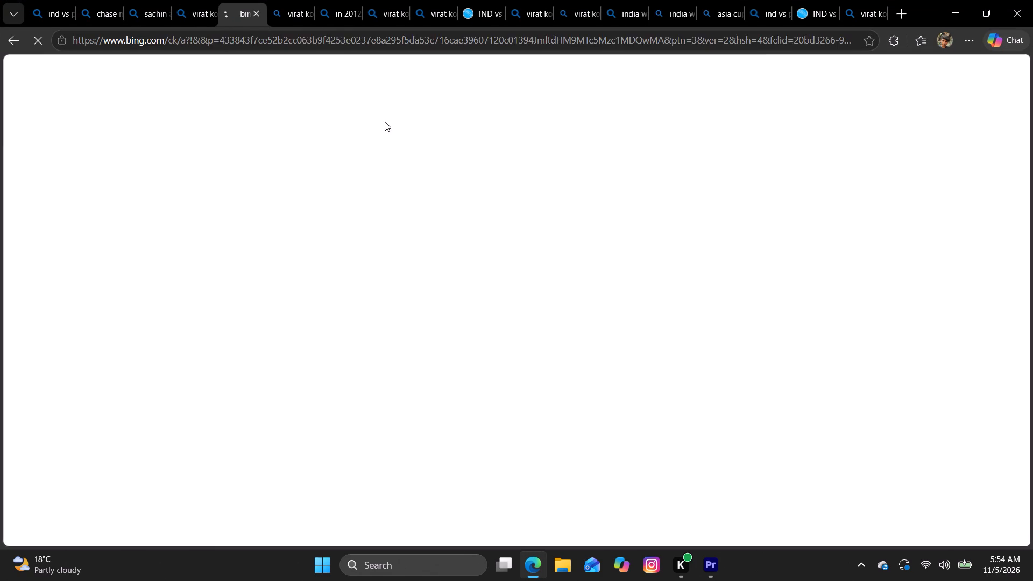
{"action": "left_click", "coordinate": [309, 14]}
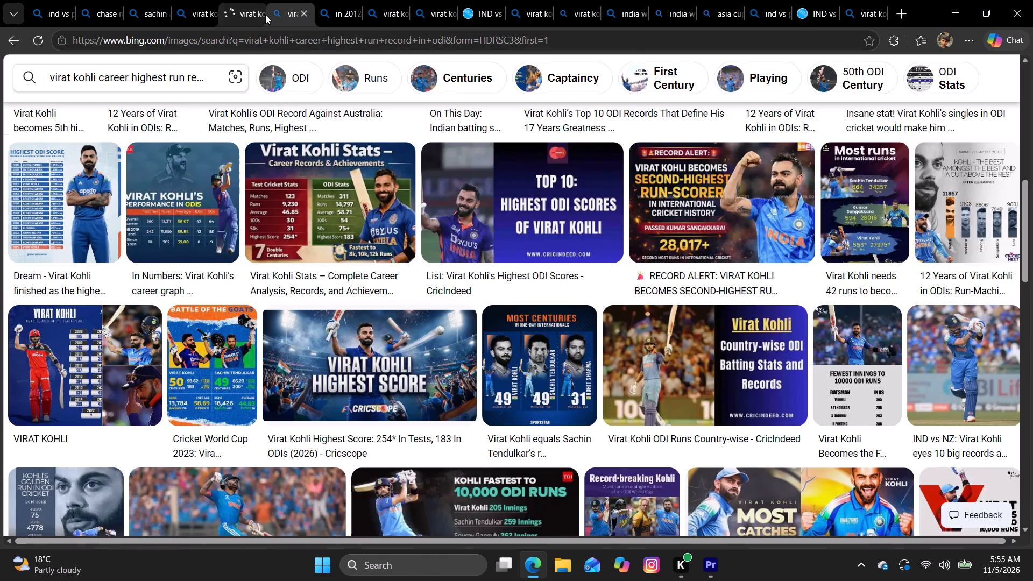
{"action": "left_click", "coordinate": [255, 13]}
{"action": "left_click", "coordinate": [257, 13]}
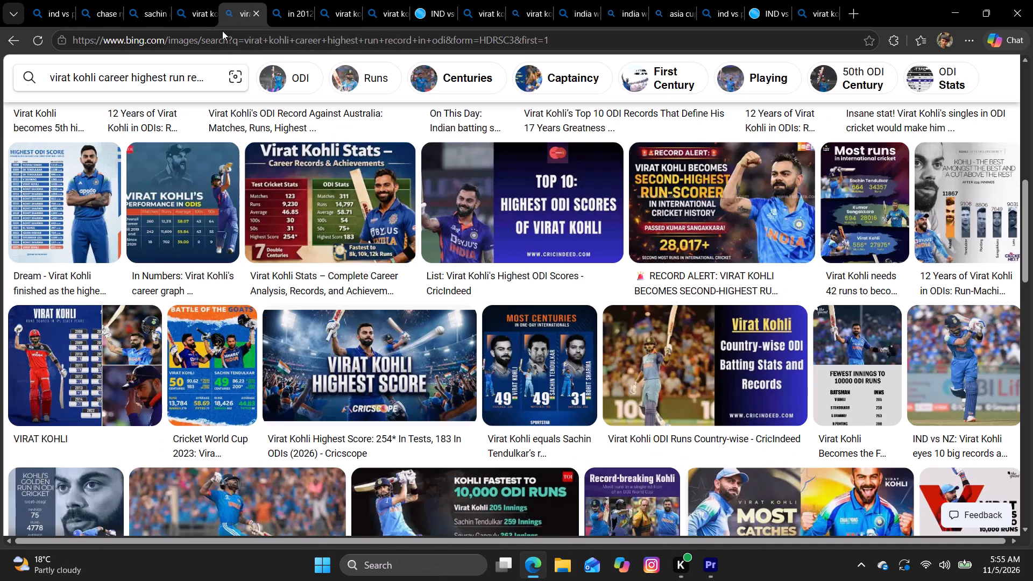
Close the career run record search tab and copy the myKhel photo of smiling Kohli from the "virat kohli 133 runs aginst sl in 2012" image results.
{"action": "left_click", "coordinate": [204, 13]}
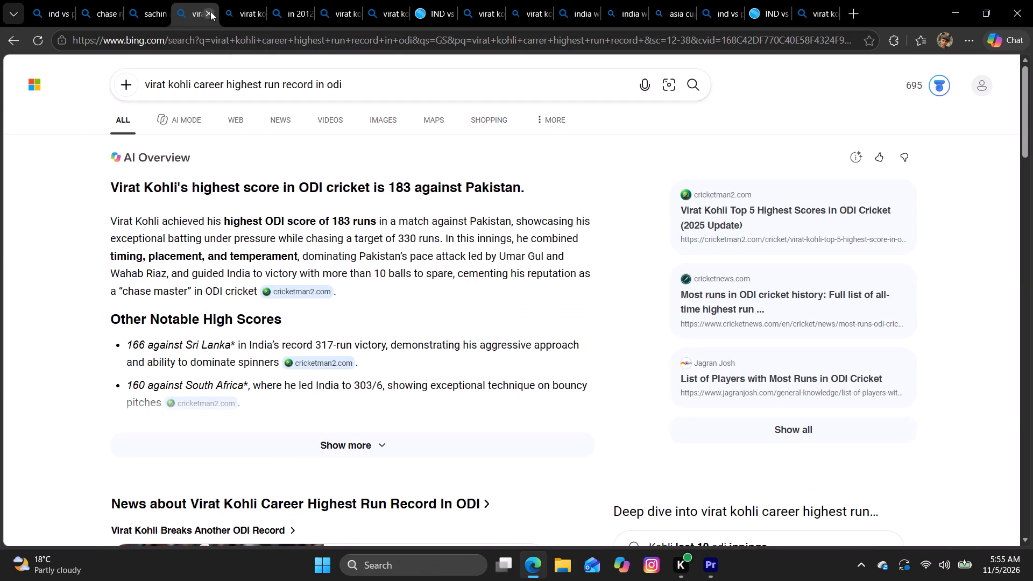
{"action": "left_click", "coordinate": [210, 11]}
{"action": "left_click", "coordinate": [241, 16]}
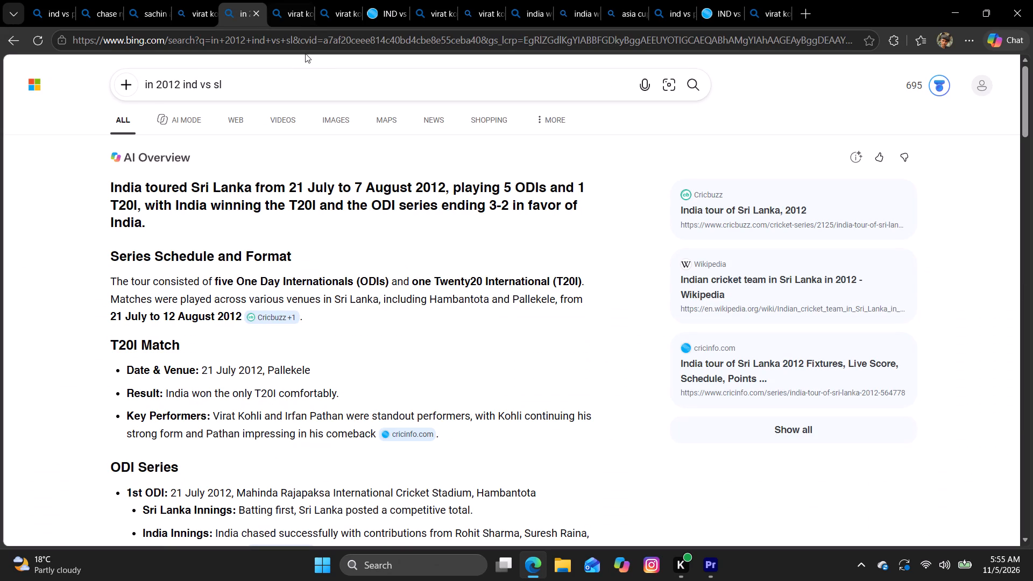
{"action": "left_click", "coordinate": [292, 13]}
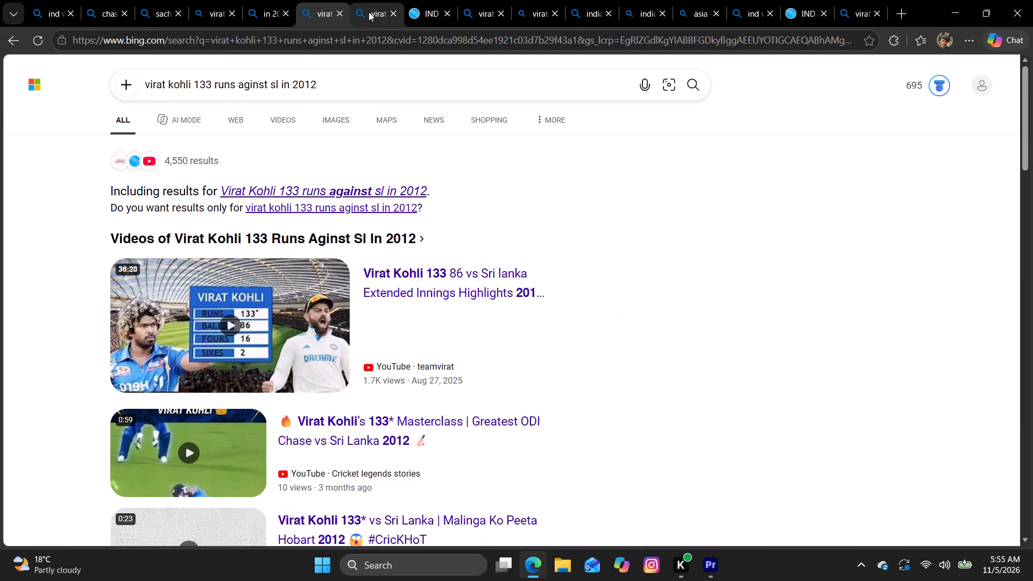
{"action": "left_click", "coordinate": [334, 126]}
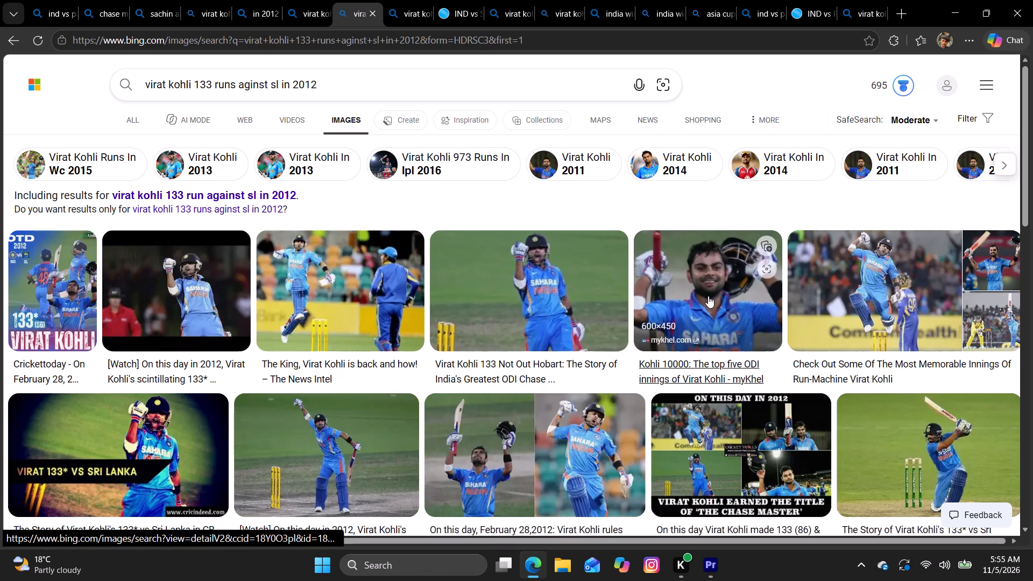
{"action": "left_click", "coordinate": [708, 296]}
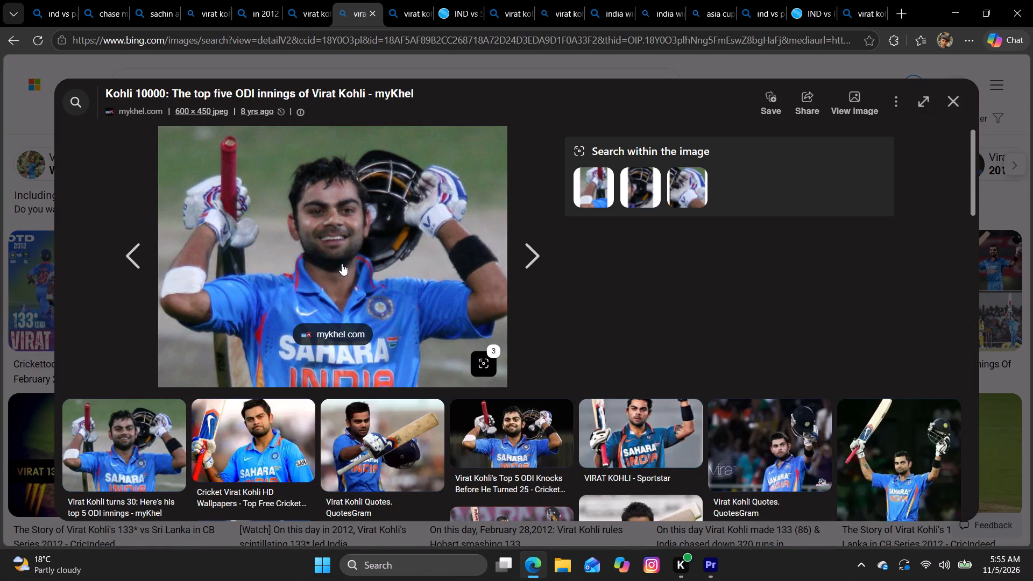
{"action": "right_click", "coordinate": [390, 286]}
{"action": "left_click", "coordinate": [429, 289]}
Switch to Premiere, place the copied Kohli photo on V2 at 00:01:28:01, and trim off everything after 00:01:29:15.
{"action": "left_click", "coordinate": [697, 565]}
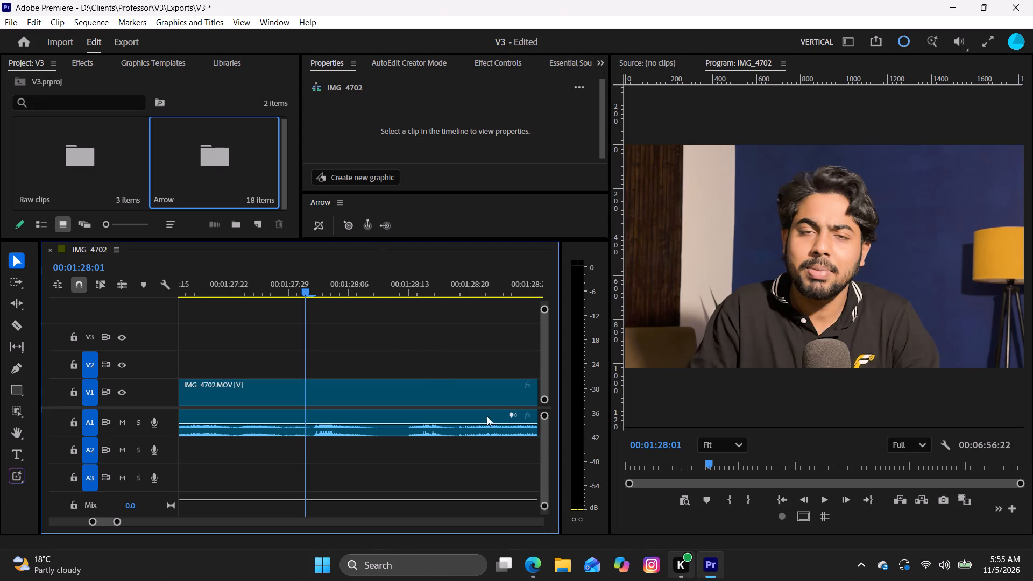
{"action": "left_click", "coordinate": [347, 221]}
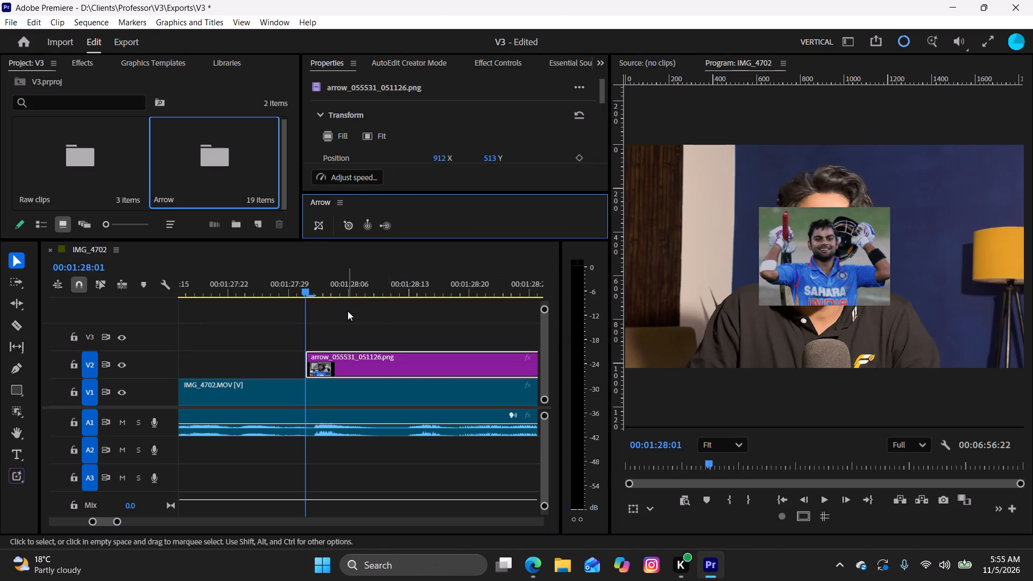
{"action": "key", "text": "space"}
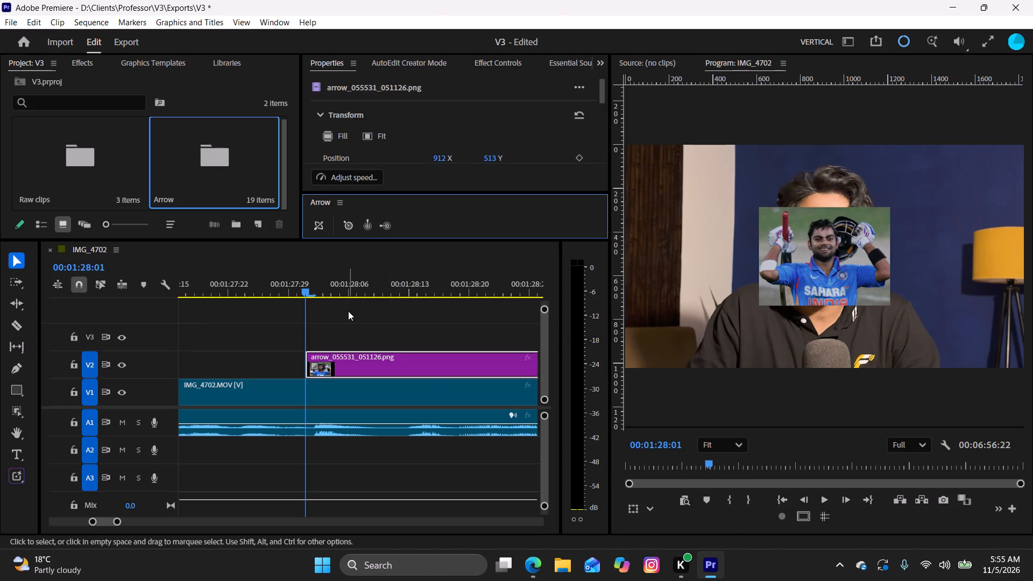
{"action": "left_click", "coordinate": [350, 306]}
{"action": "key", "text": "space"}
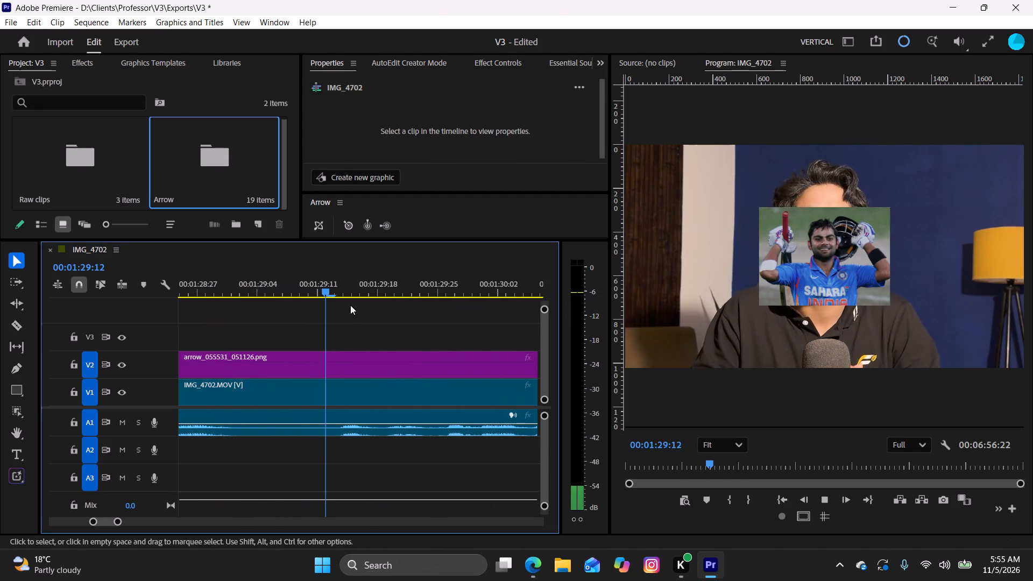
{"action": "key", "text": "space"}
{"action": "key", "text": "space"}
{"action": "key", "text": "space"}
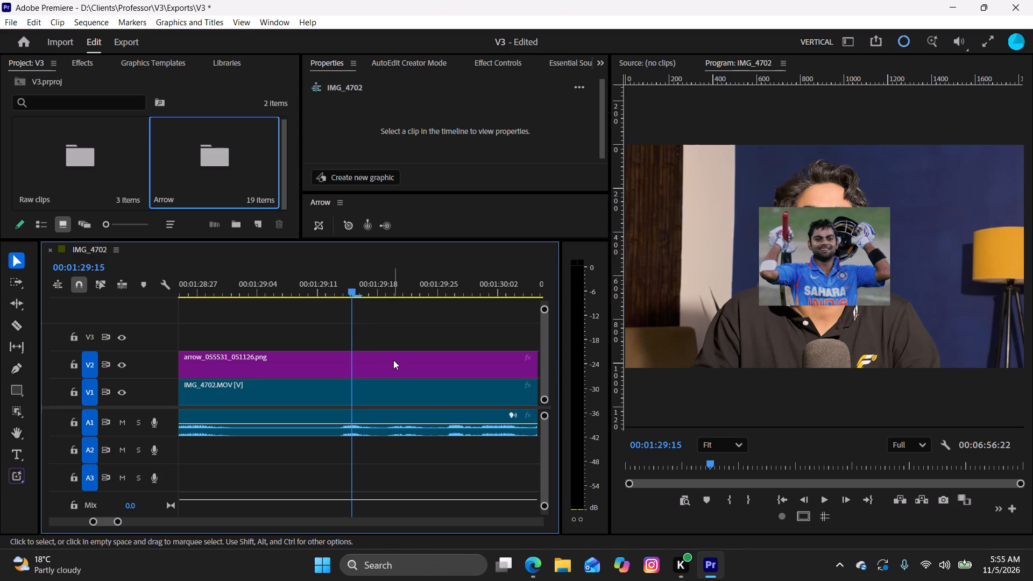
{"action": "left_click", "coordinate": [393, 360]}
{"action": "key", "text": "w"}
{"action": "left_click", "coordinate": [399, 366]}
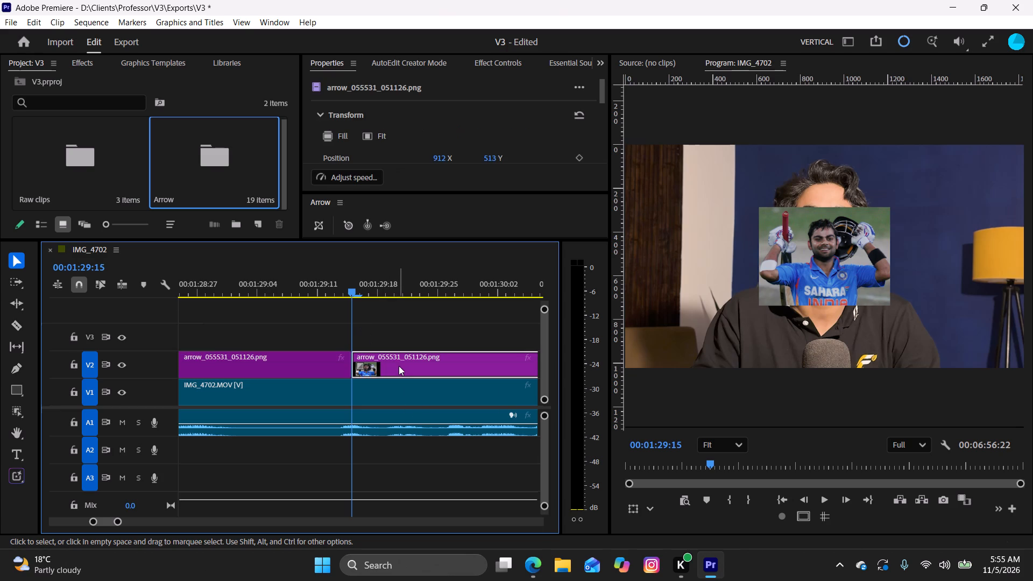
{"action": "key", "text": "BackSpace"}
Review the narration after the Kohli photo and return the playhead to 00:01:33:04.
{"action": "key", "text": "space"}
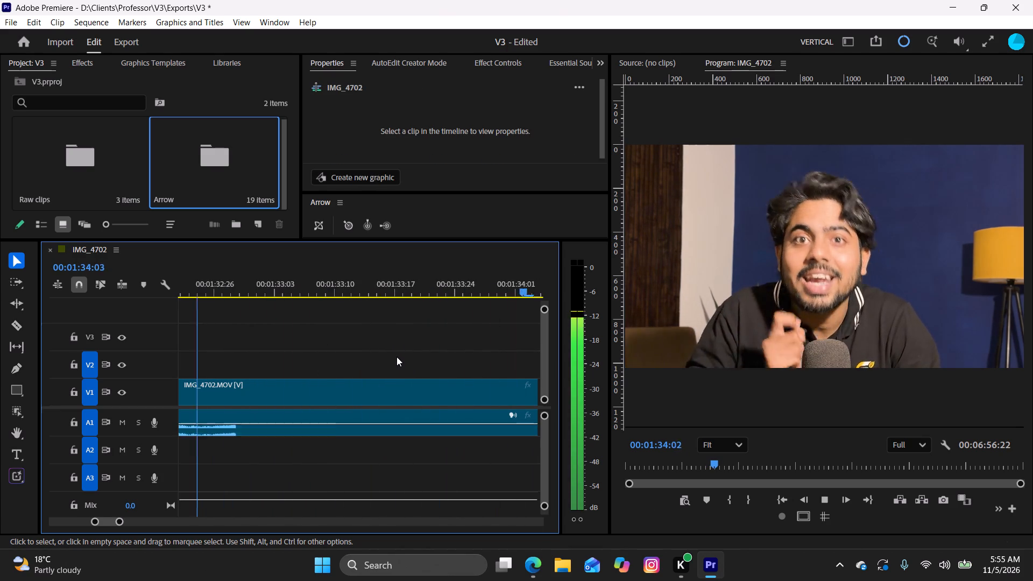
{"action": "key", "text": "space"}
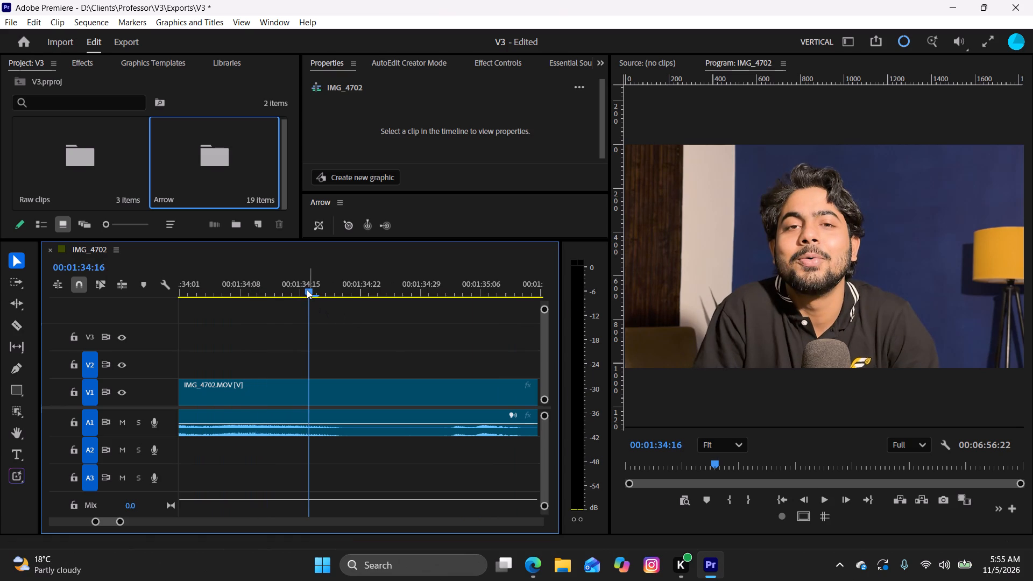
{"action": "left_click_drag", "start_coordinate": [307, 289], "coordinate": [285, 339]}
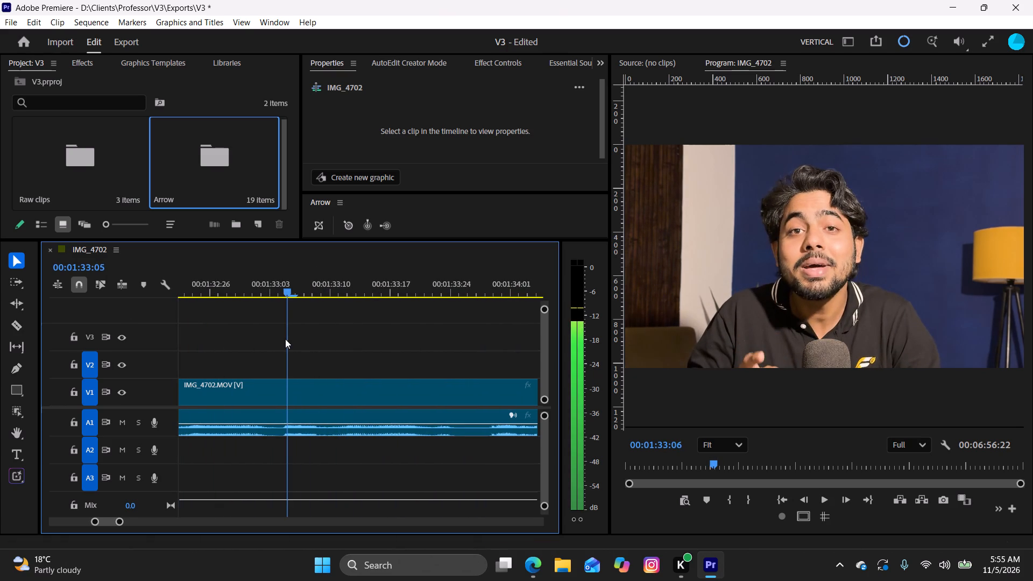
{"action": "left_click_drag", "start_coordinate": [285, 339], "coordinate": [276, 341]}
Switch to Edge, search for images of "king kohli", and copy the Pinterest picture of Kohli with a glowing crown and raised fist.
{"action": "left_click", "coordinate": [535, 571]}
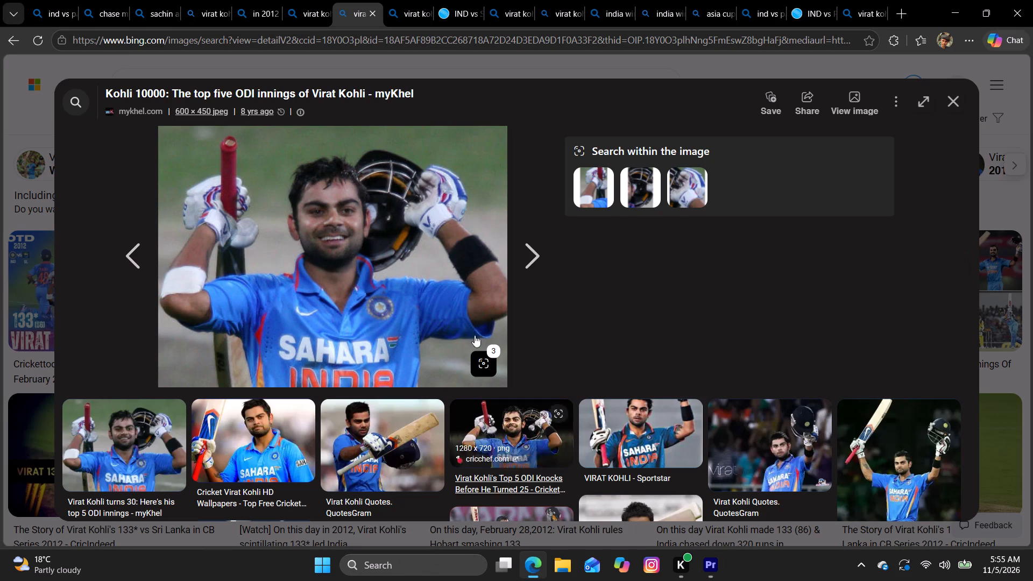
{"action": "left_click", "coordinate": [418, 36]}
{"action": "type", "text": "king kohli"}
{"action": "key", "text": "Return"}
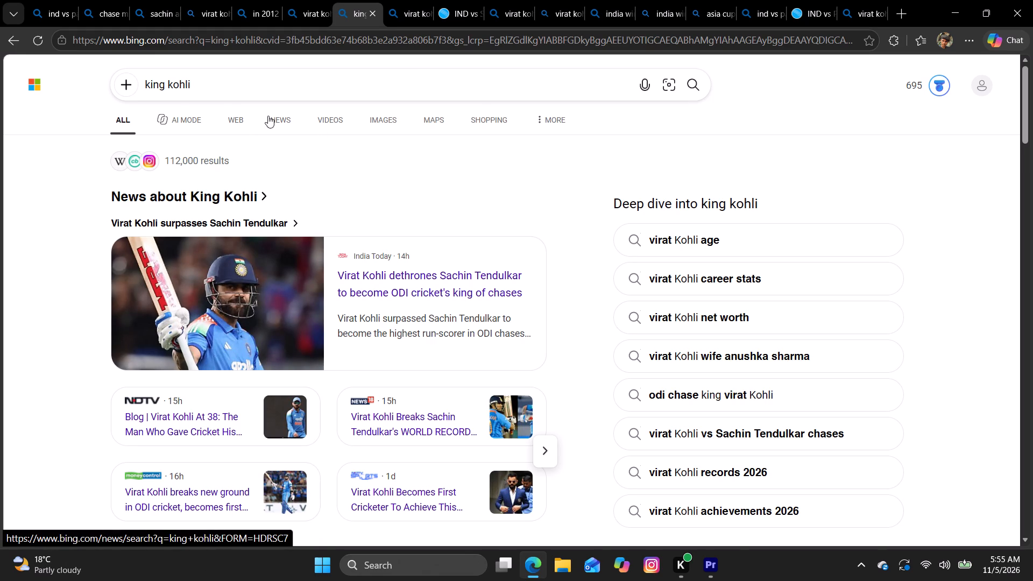
{"action": "left_click", "coordinate": [373, 119]}
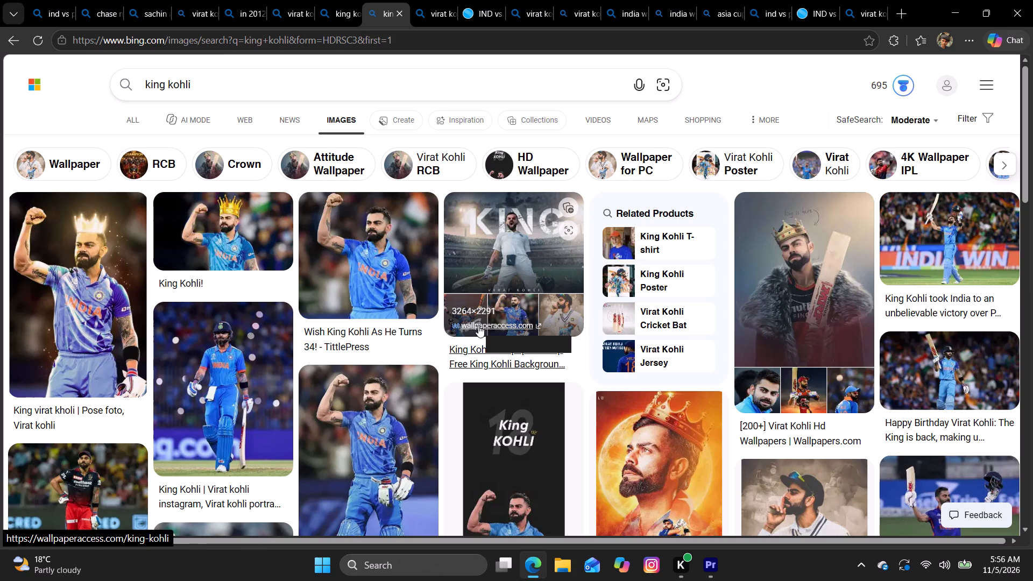
{"action": "scroll", "coordinate": [478, 325], "scroll_direction": "down", "scroll_amount": 2}
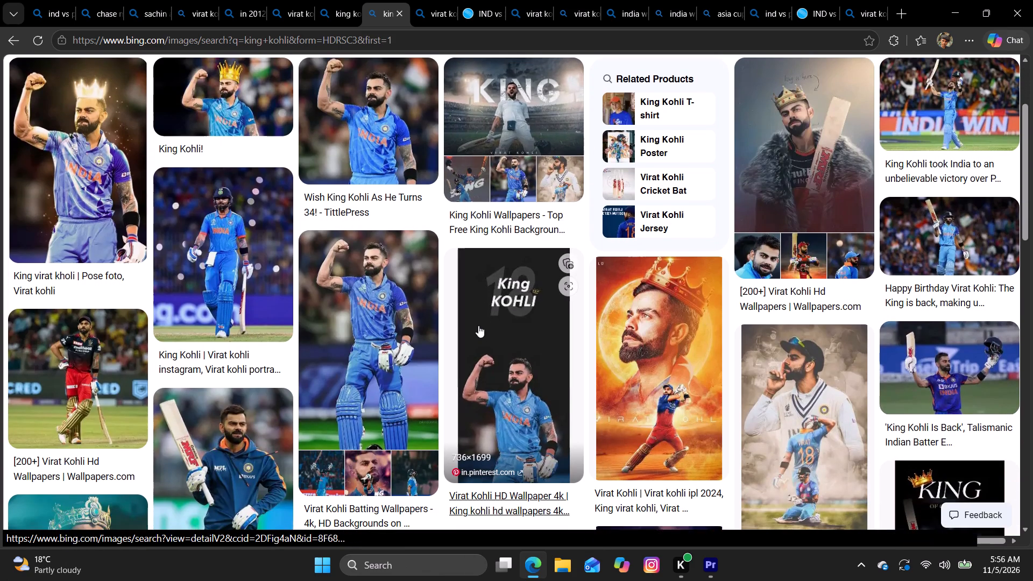
{"action": "scroll", "coordinate": [478, 325], "scroll_direction": "up", "scroll_amount": 1}
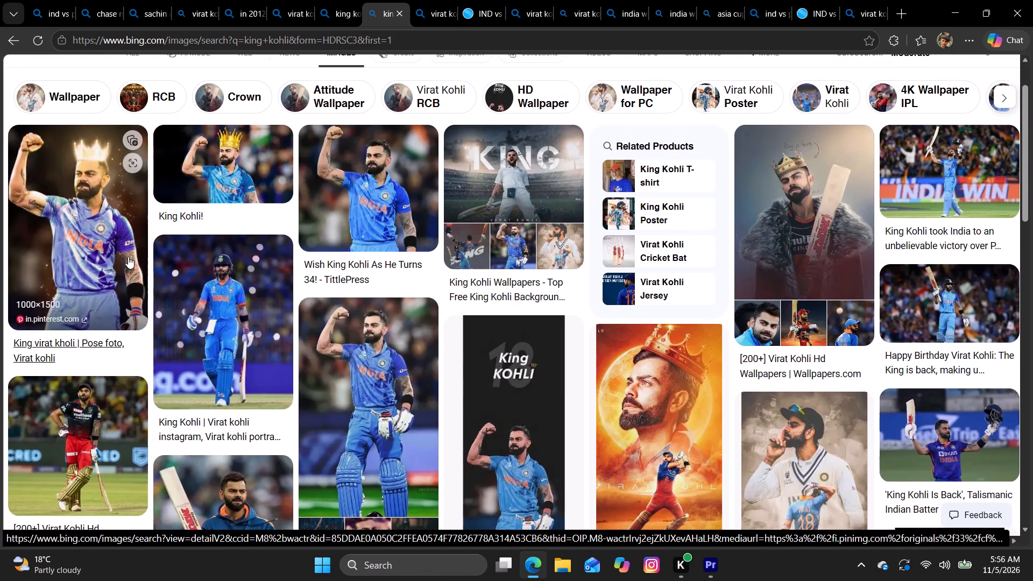
{"action": "left_click", "coordinate": [128, 257]}
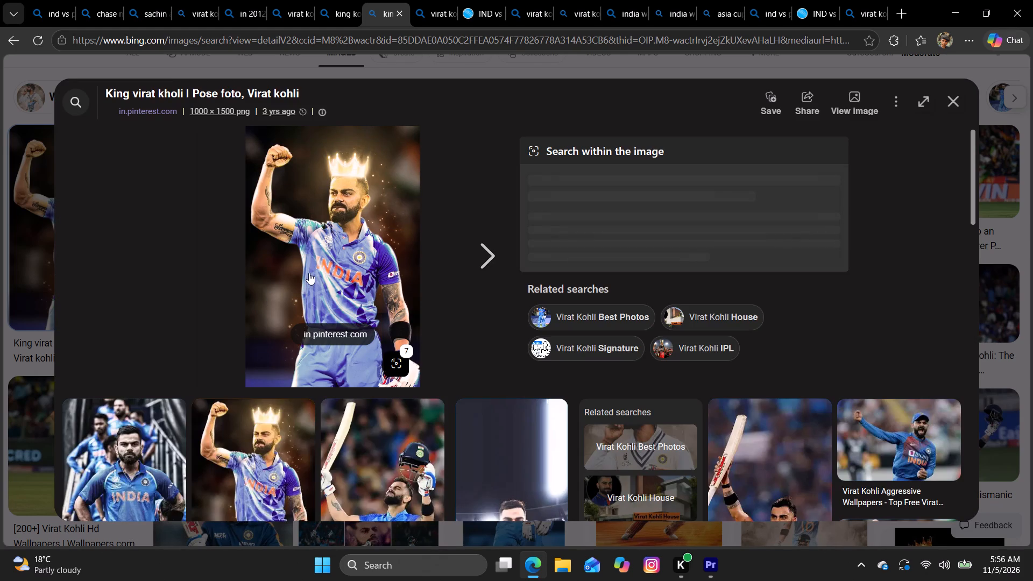
{"action": "right_click", "coordinate": [330, 248]}
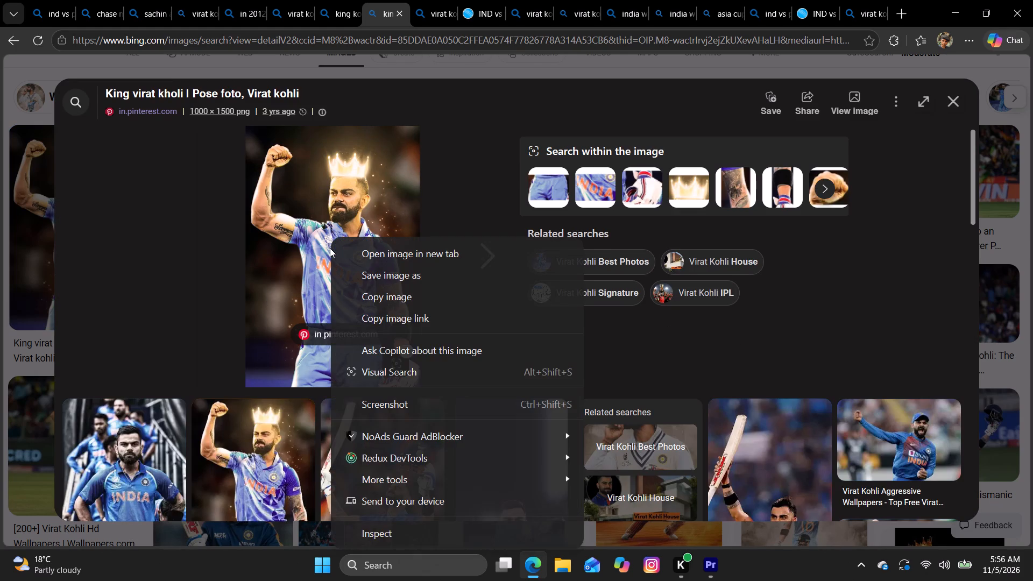
{"action": "left_click", "coordinate": [379, 290]}
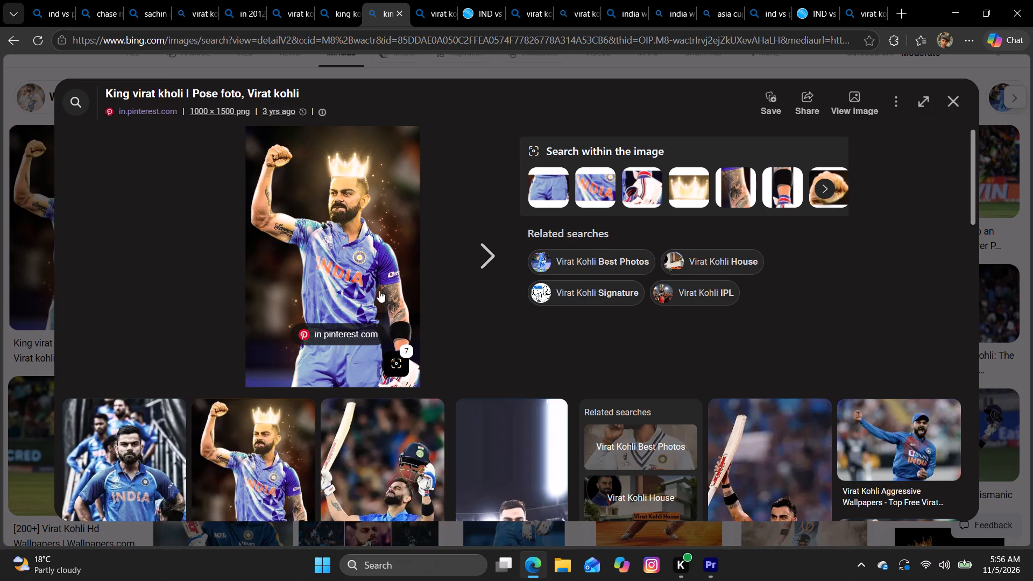
Return to Premiere, place the crowned Kohli image on V2 at 00:01:33:04, and trim off everything after 00:01:34:21.
{"action": "left_click", "coordinate": [704, 566]}
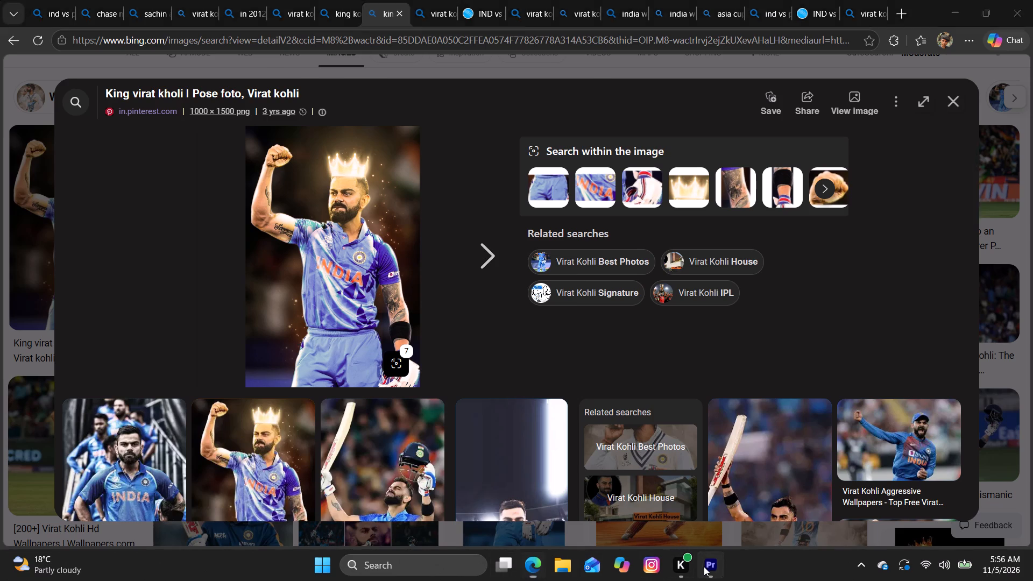
{"action": "left_click", "coordinate": [349, 224]}
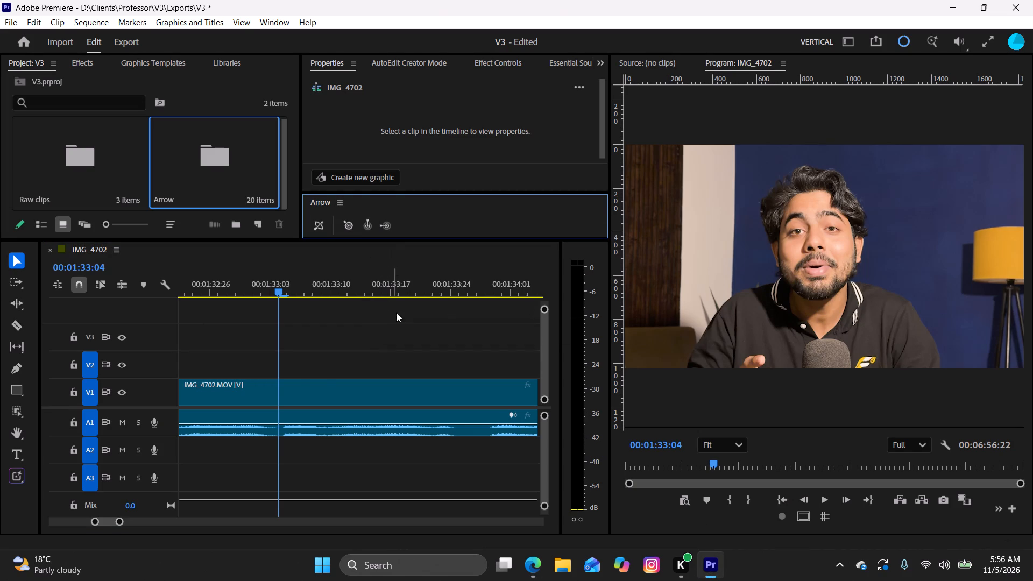
{"action": "key", "text": "space"}
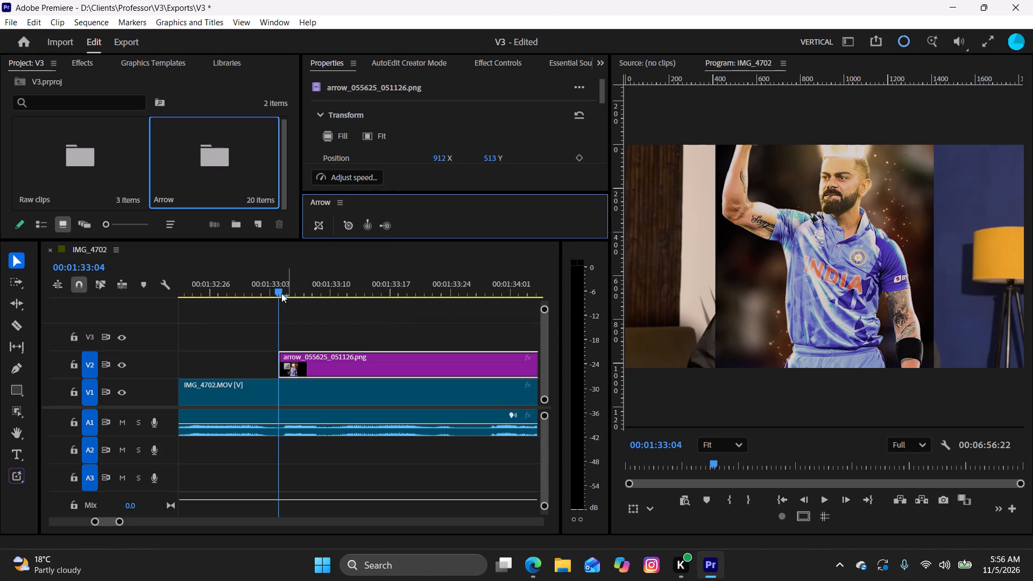
{"action": "left_click", "coordinate": [281, 293]}
{"action": "left_click_drag", "start_coordinate": [278, 286], "coordinate": [290, 294]}
{"action": "key", "text": "space"}
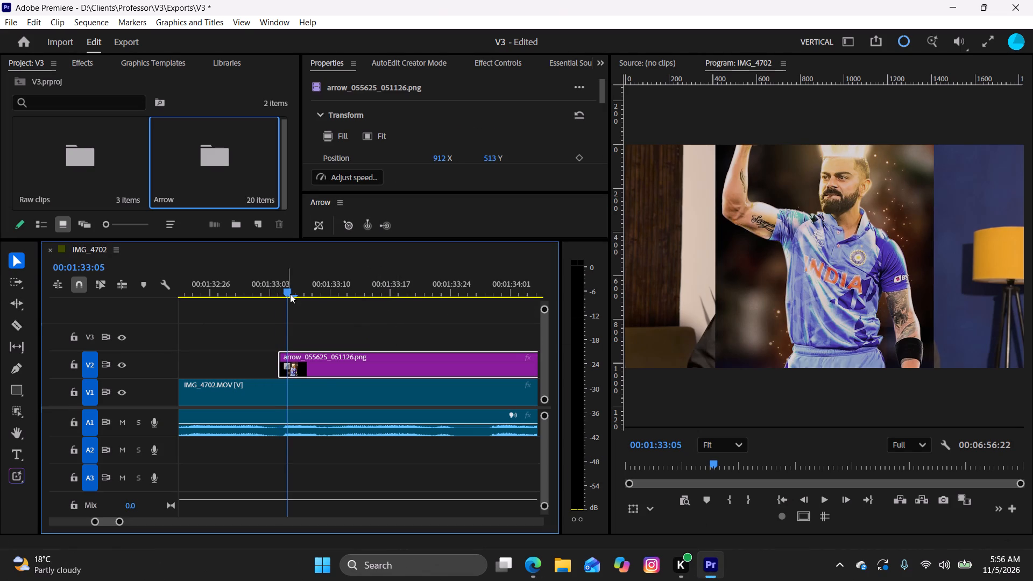
{"action": "key", "text": "space"}
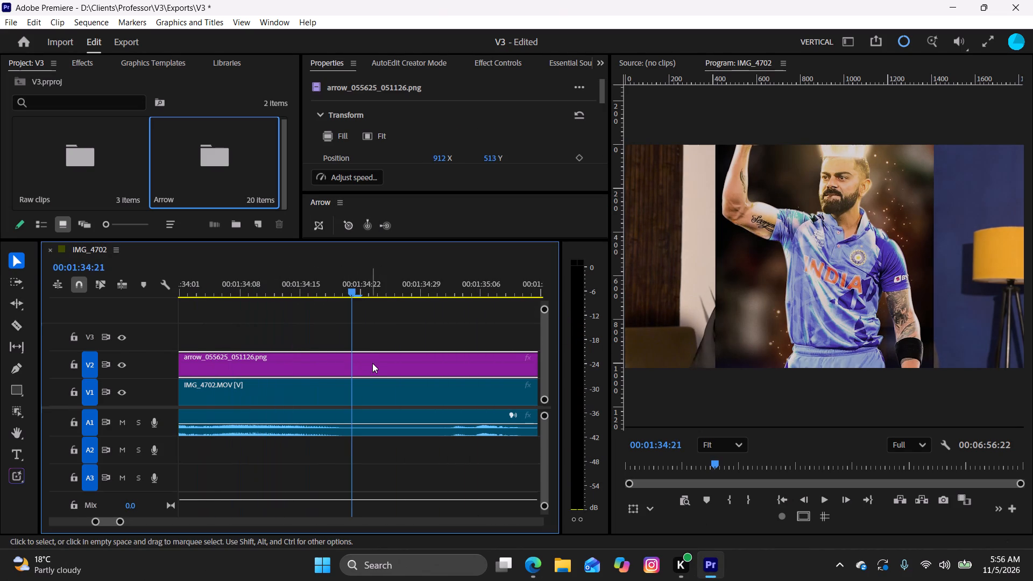
{"action": "left_click", "coordinate": [372, 363]}
{"action": "key", "text": "w"}
{"action": "left_click", "coordinate": [384, 371]}
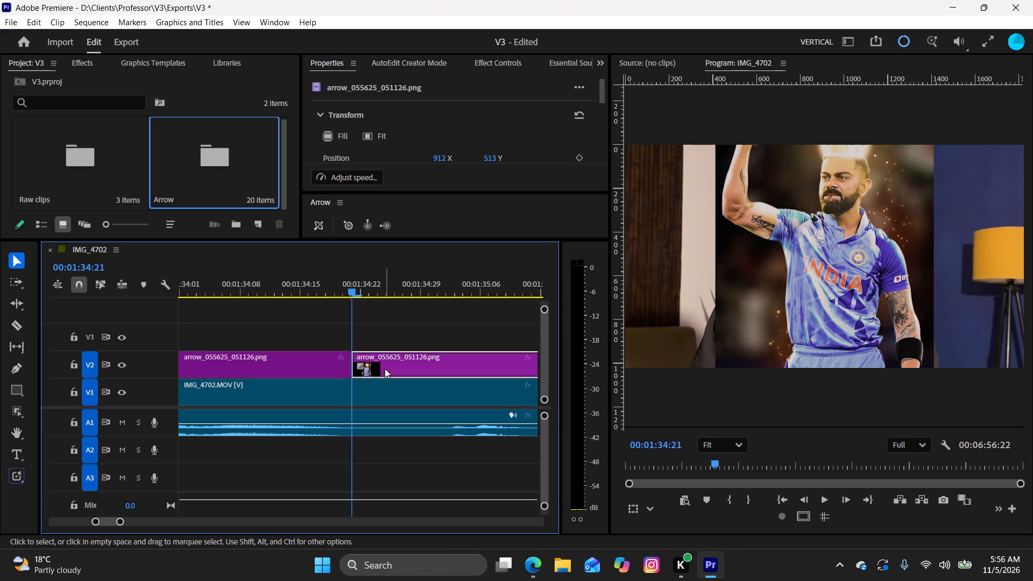
{"action": "key", "text": "BackSpace"}
Review the narration after the crowned Kohli image and park the playhead at 00:01:36:12.
{"action": "key", "text": "space"}
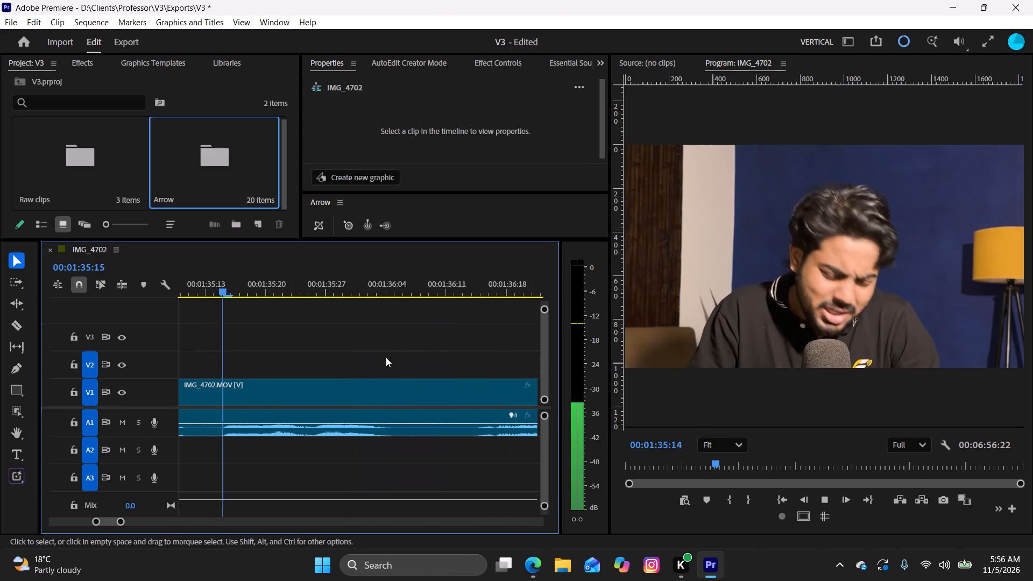
{"action": "key", "text": "space"}
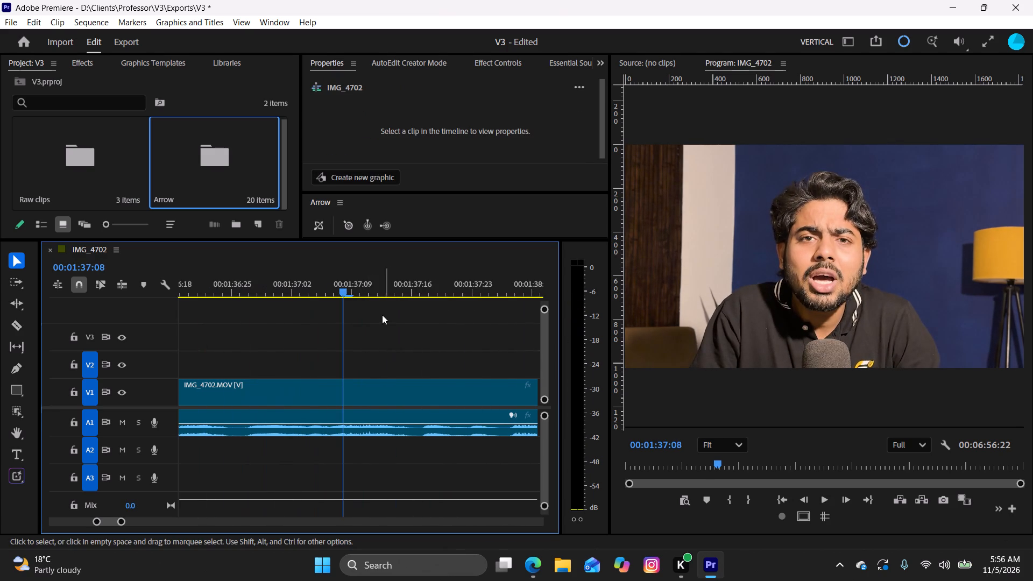
{"action": "left_click_drag", "start_coordinate": [339, 286], "coordinate": [237, 314]}
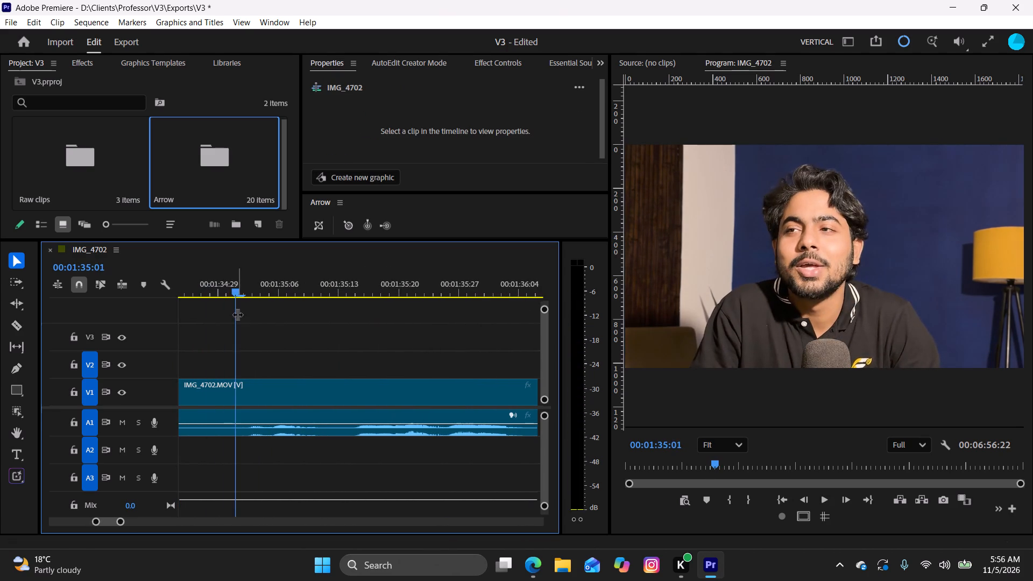
{"action": "key", "text": "space"}
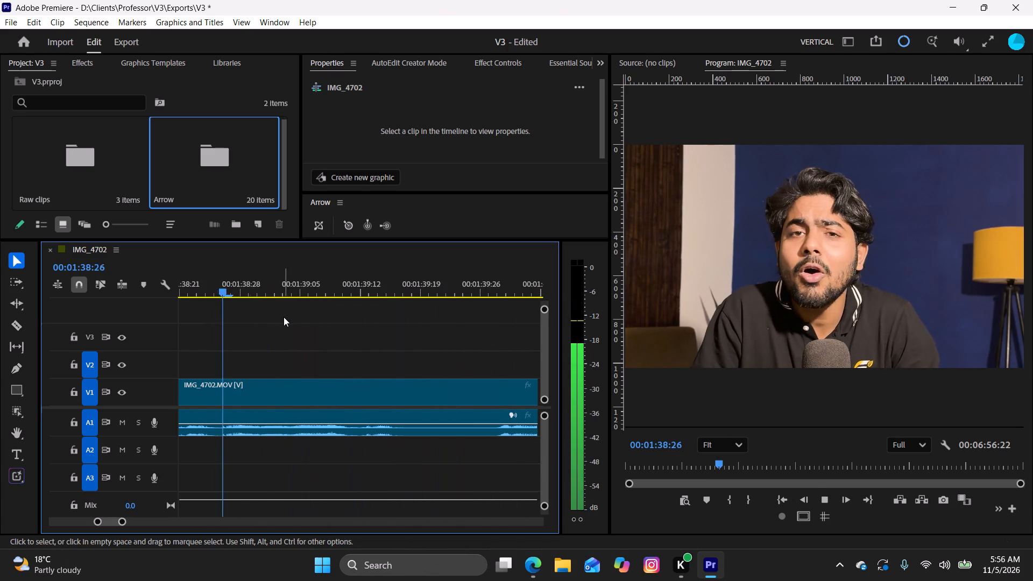
{"action": "key", "text": "space"}
{"action": "left_click_drag", "start_coordinate": [265, 291], "coordinate": [283, 345]}
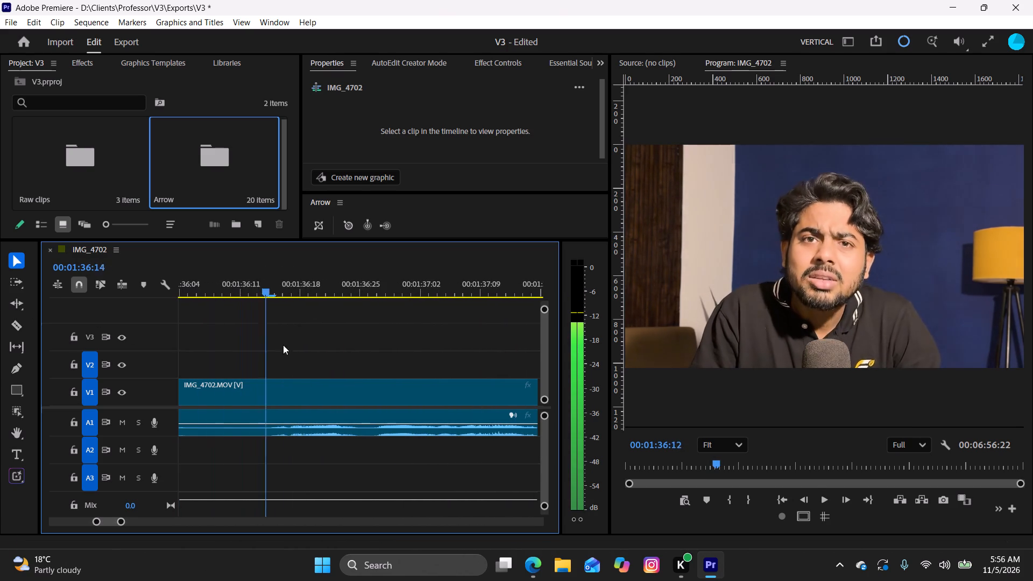
{"action": "left_click_drag", "start_coordinate": [283, 345], "coordinate": [482, 409]}
{"action": "key", "text": "space"}
{"action": "key", "text": "space"}
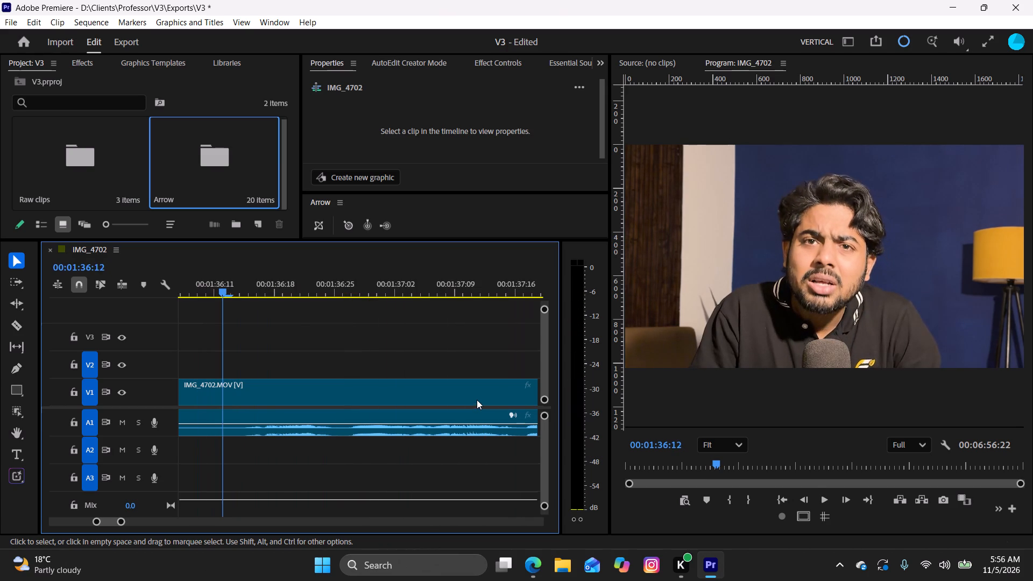
Switch to Edge and snip Sri Lanka's batting table, from the team header through the Total row, on the Cricinfo Hobart 2012 scorecard.
{"action": "left_click", "coordinate": [543, 569]}
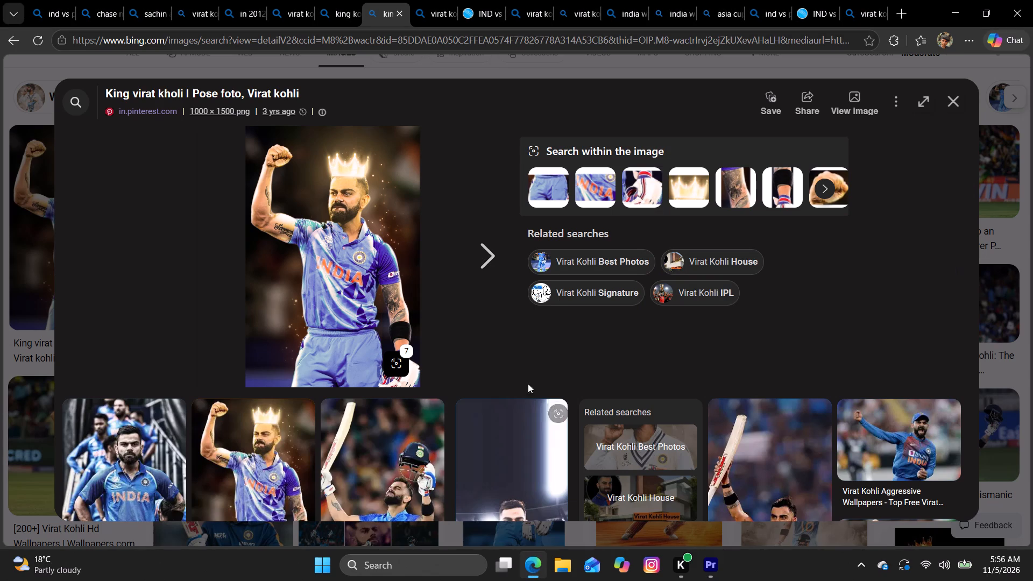
{"action": "left_click", "coordinate": [492, 1]}
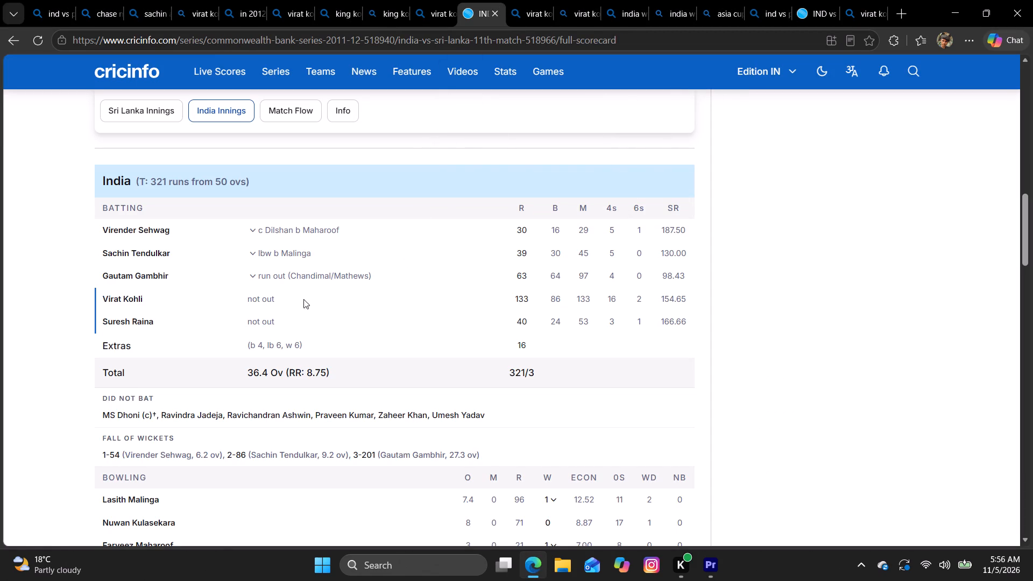
{"action": "scroll", "coordinate": [266, 304], "scroll_direction": "up", "scroll_amount": 13}
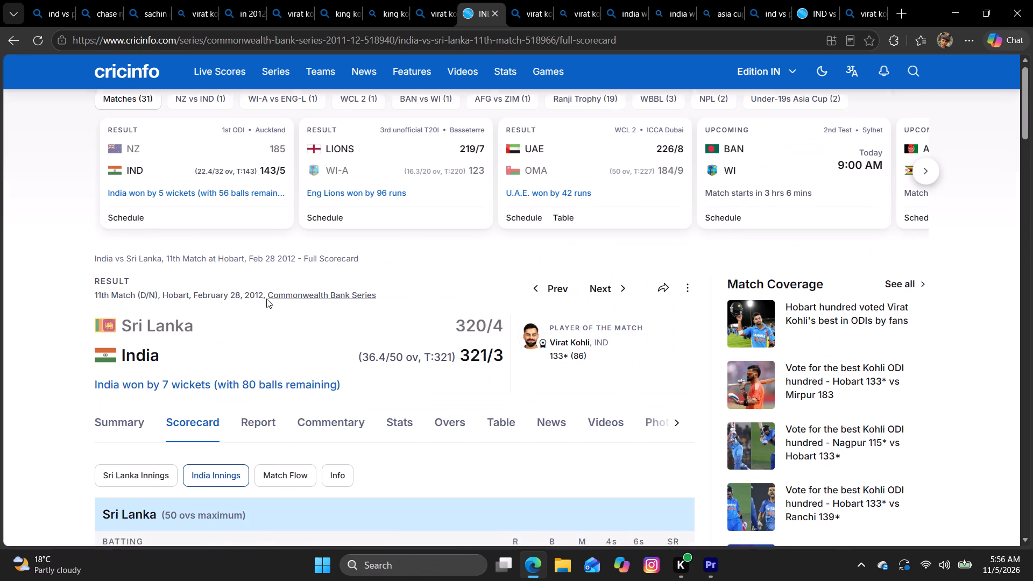
{"action": "scroll", "coordinate": [266, 299], "scroll_direction": "up", "scroll_amount": 2}
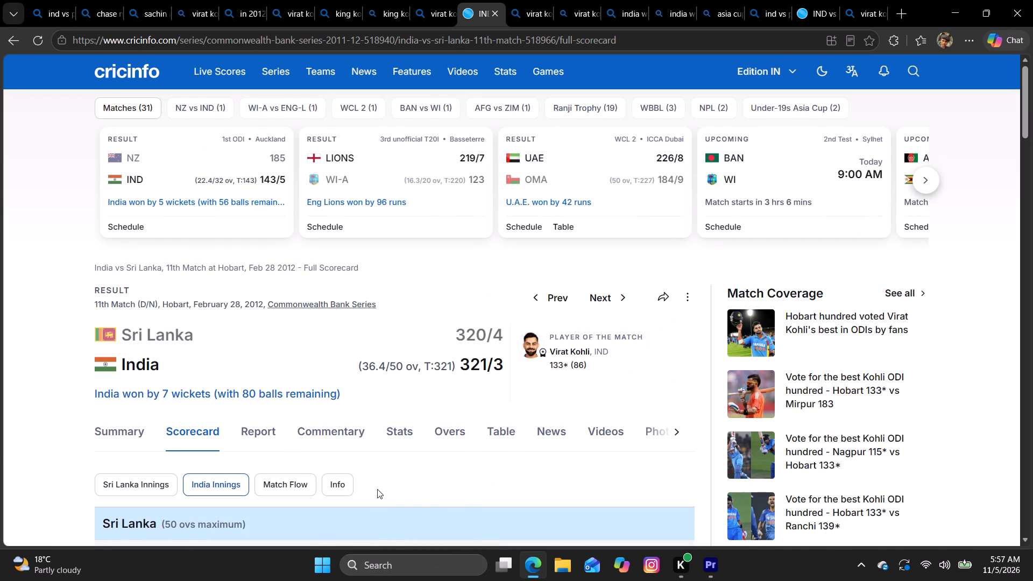
{"action": "scroll", "coordinate": [369, 478], "scroll_direction": "down", "scroll_amount": 3}
{"action": "scroll", "coordinate": [368, 477], "scroll_direction": "up", "scroll_amount": 1}
{"action": "scroll", "coordinate": [368, 477], "scroll_direction": "down", "scroll_amount": 3}
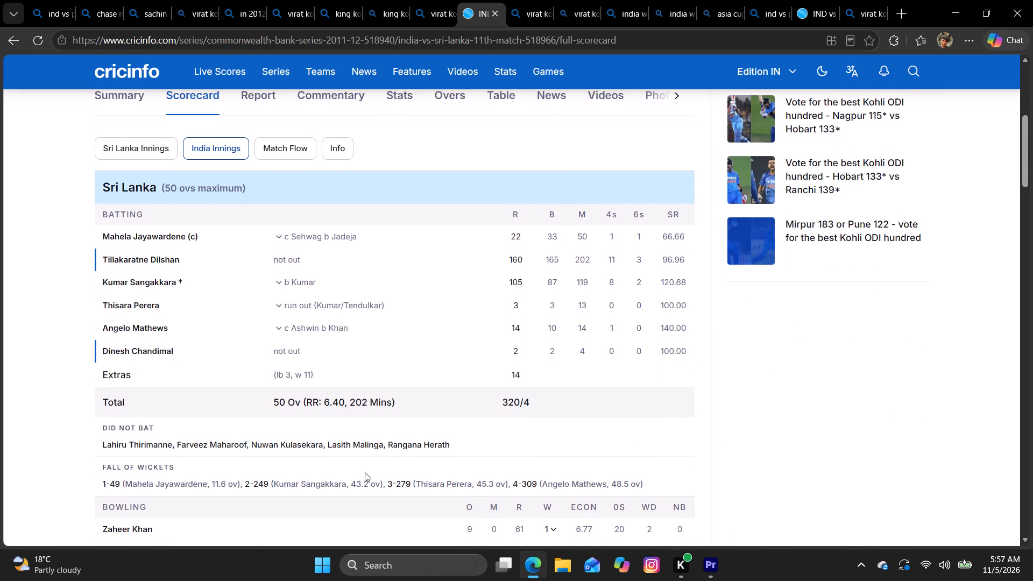
{"action": "scroll", "coordinate": [365, 472], "scroll_direction": "up", "scroll_amount": 1}
{"action": "scroll", "coordinate": [341, 478], "scroll_direction": "down", "scroll_amount": 1}
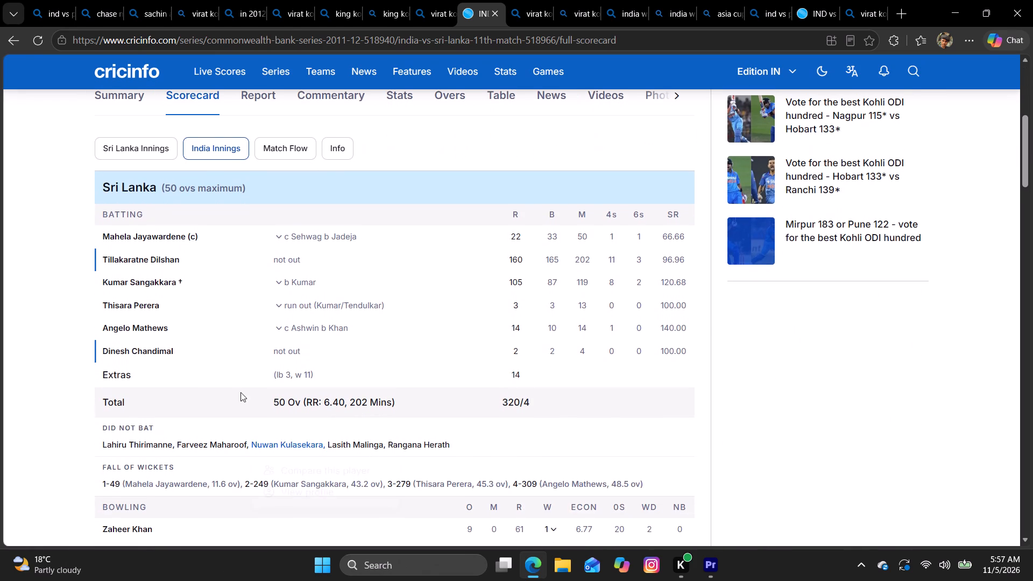
{"action": "key", "text": "shift+super+s"}
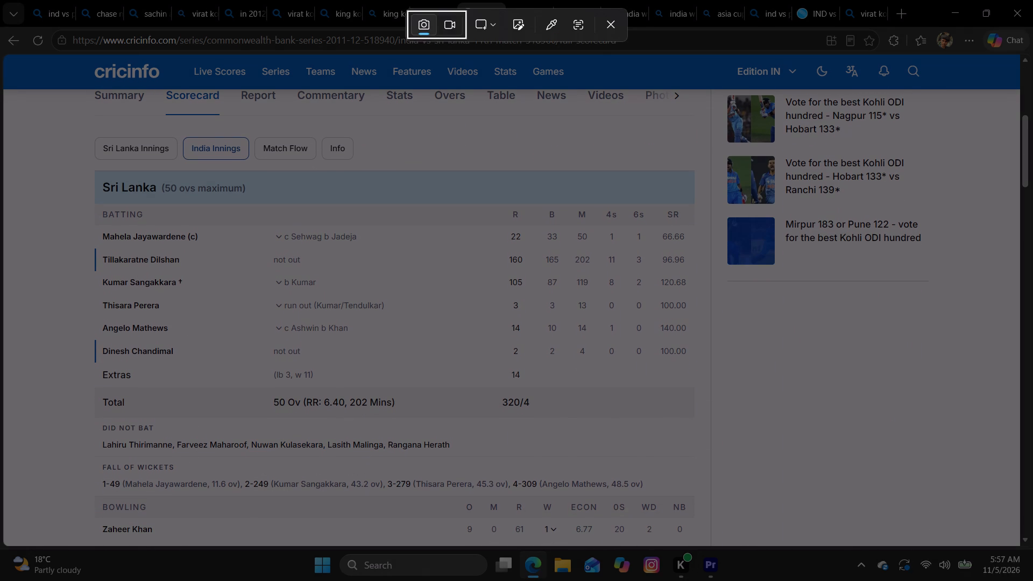
{"action": "left_click_drag", "start_coordinate": [91, 169], "coordinate": [653, 427]}
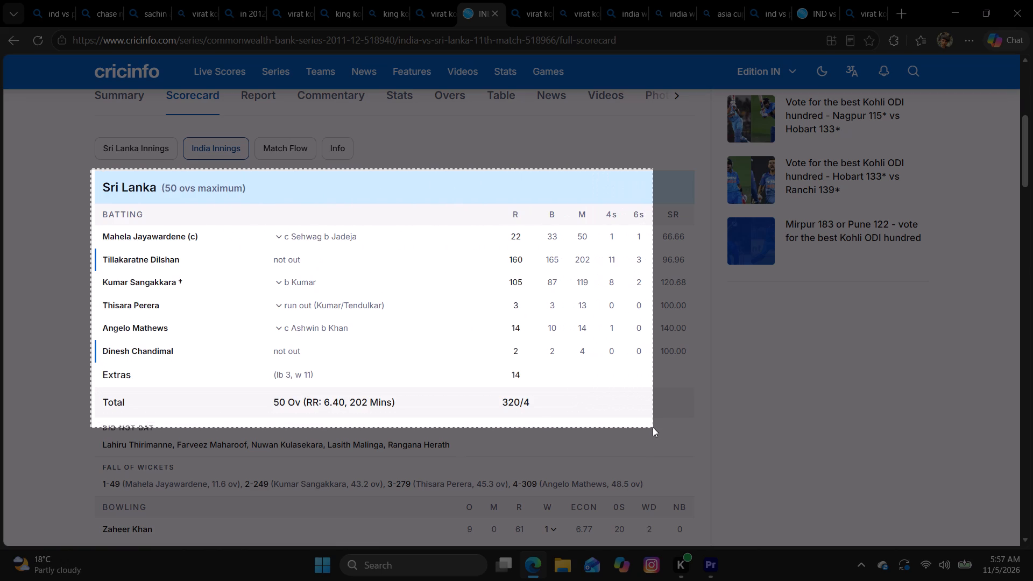
{"action": "left_click_drag", "start_coordinate": [653, 427], "coordinate": [709, 423]}
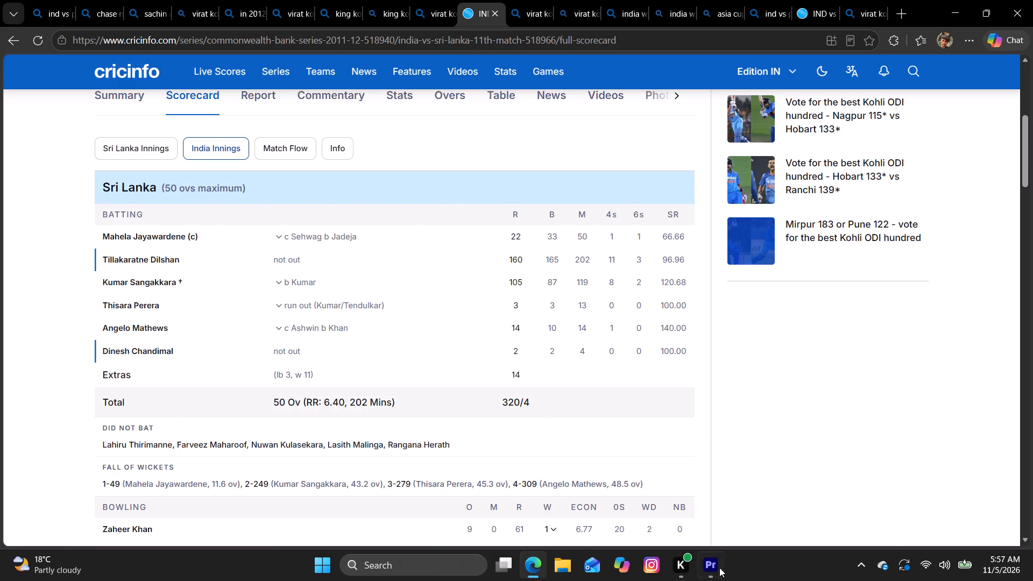
Return to Premiere, place the Sri Lanka batting table on V2 at 00:01:36:12, and trim off everything after 00:01:39:17.
{"action": "left_click", "coordinate": [710, 572]}
{"action": "left_click", "coordinate": [343, 226]}
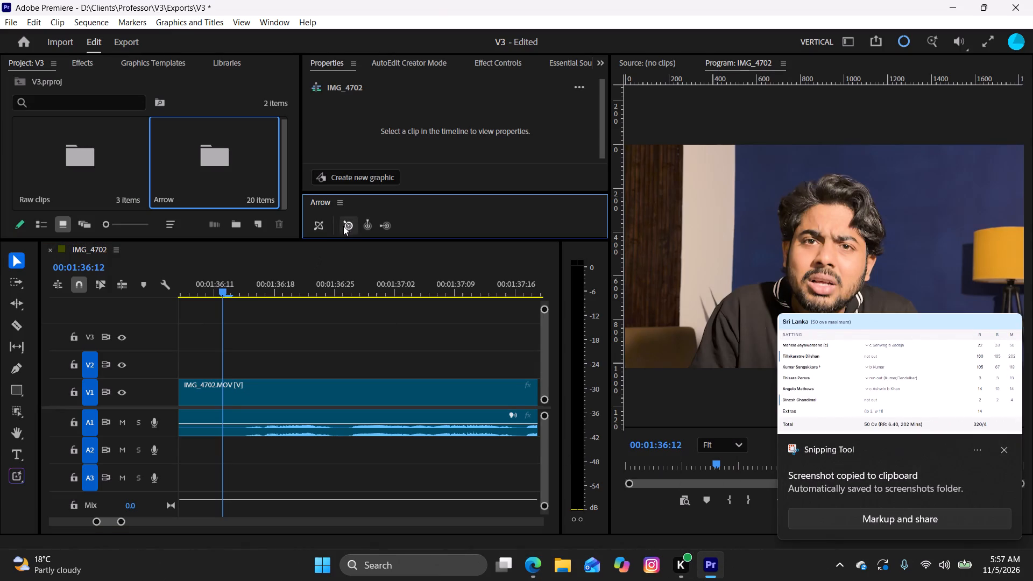
{"action": "key", "text": "space"}
{"action": "left_click", "coordinate": [305, 324]}
{"action": "key", "text": "space"}
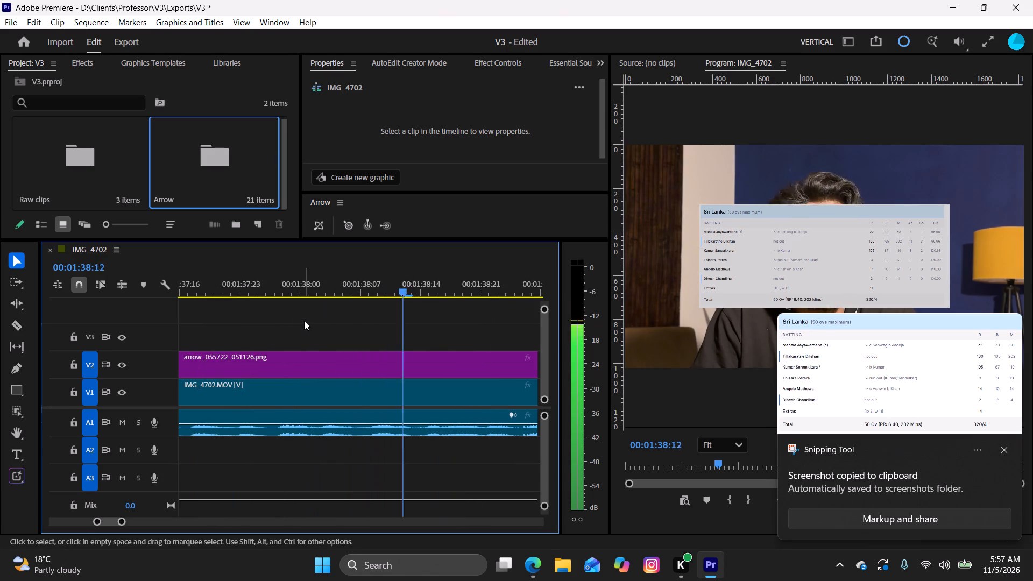
{"action": "key", "text": "space"}
{"action": "key", "text": "space"}
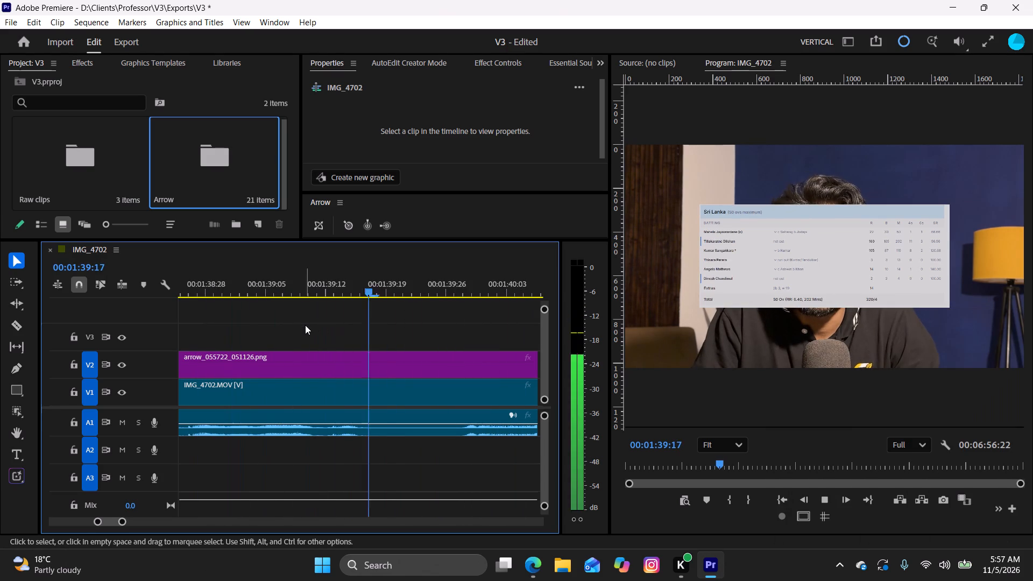
{"action": "key", "text": "space"}
{"action": "left_click_drag", "start_coordinate": [384, 293], "coordinate": [364, 309]}
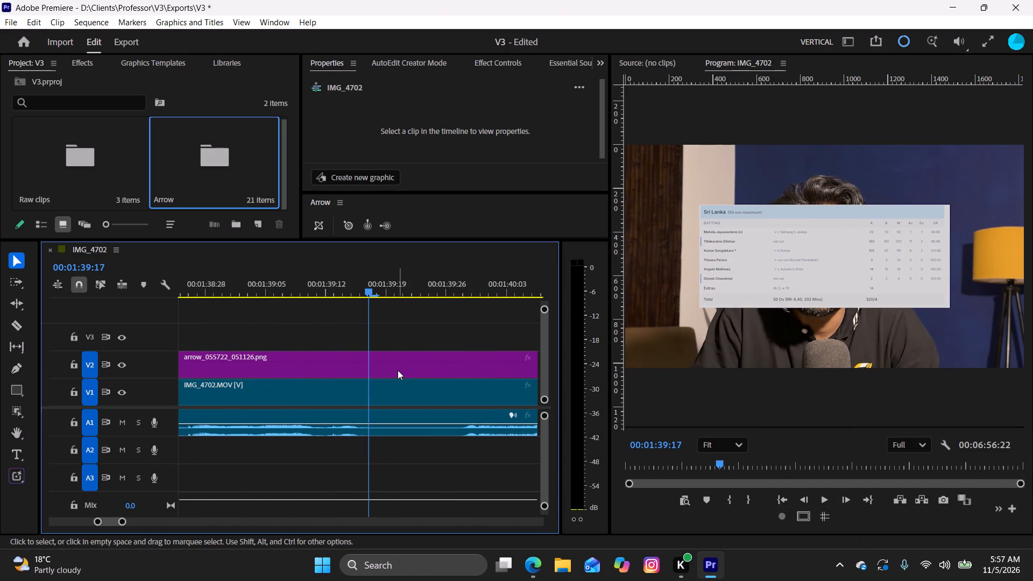
{"action": "left_click", "coordinate": [398, 370]}
{"action": "key", "text": "w"}
{"action": "left_click", "coordinate": [402, 364]}
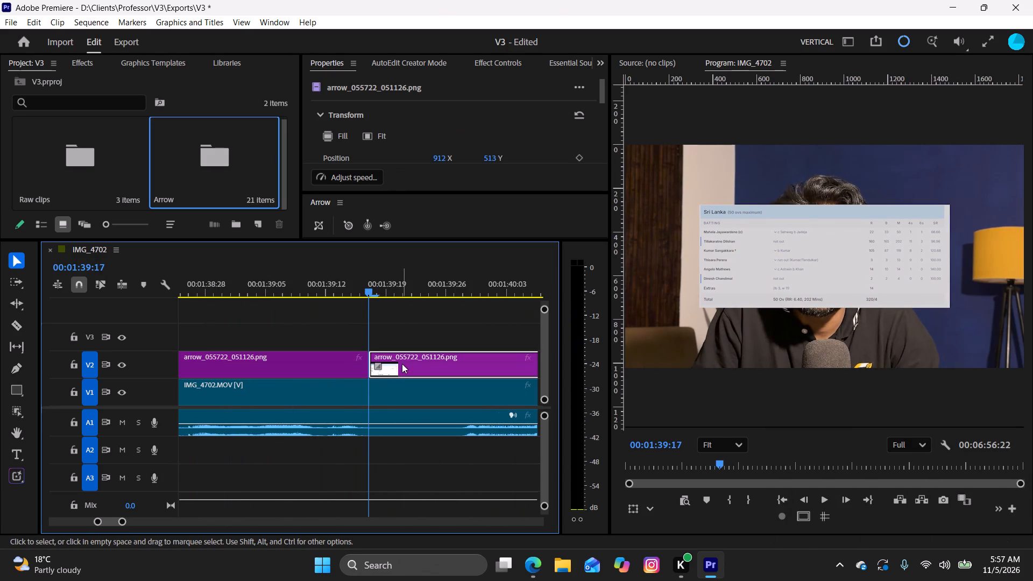
{"action": "key", "text": "BackSpace"}
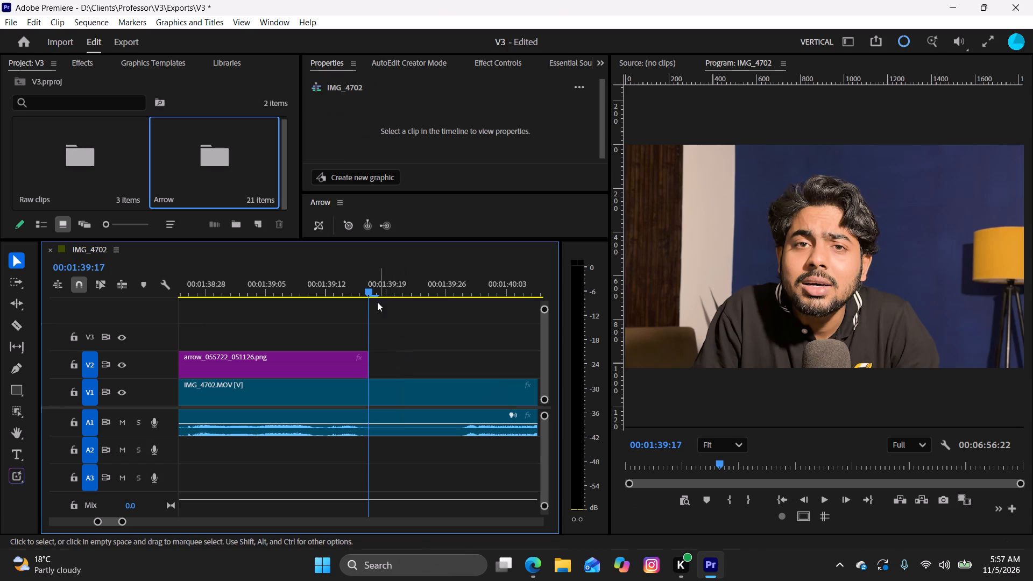
Split IMG_4702.MOV at 00:01:39:17 and ripple-trim about 11 frames of silent pause following the cut.
{"action": "left_click_drag", "start_coordinate": [400, 346], "coordinate": [441, 480]}
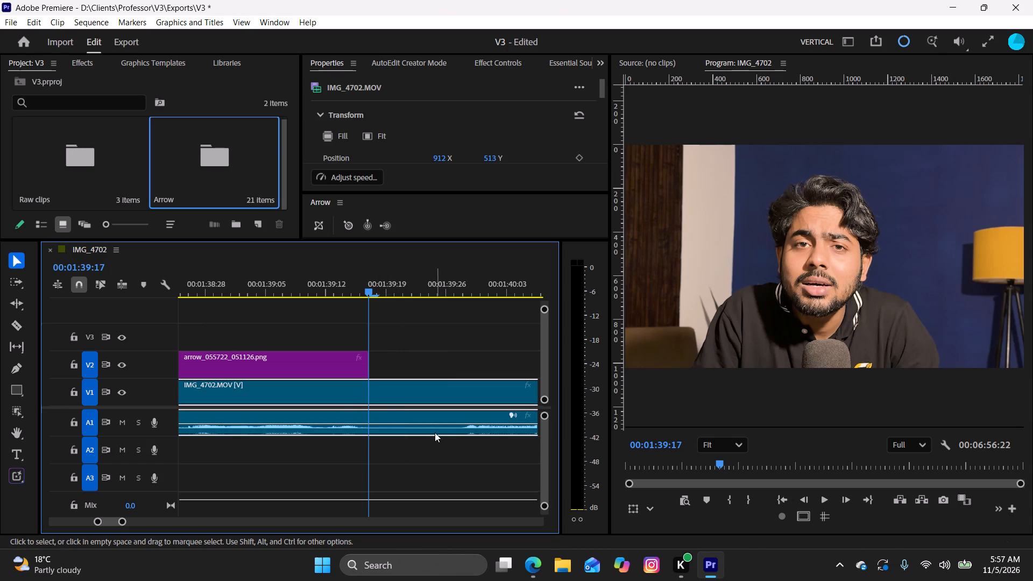
{"action": "key", "text": "w"}
{"action": "left_click_drag", "start_coordinate": [370, 292], "coordinate": [452, 343]}
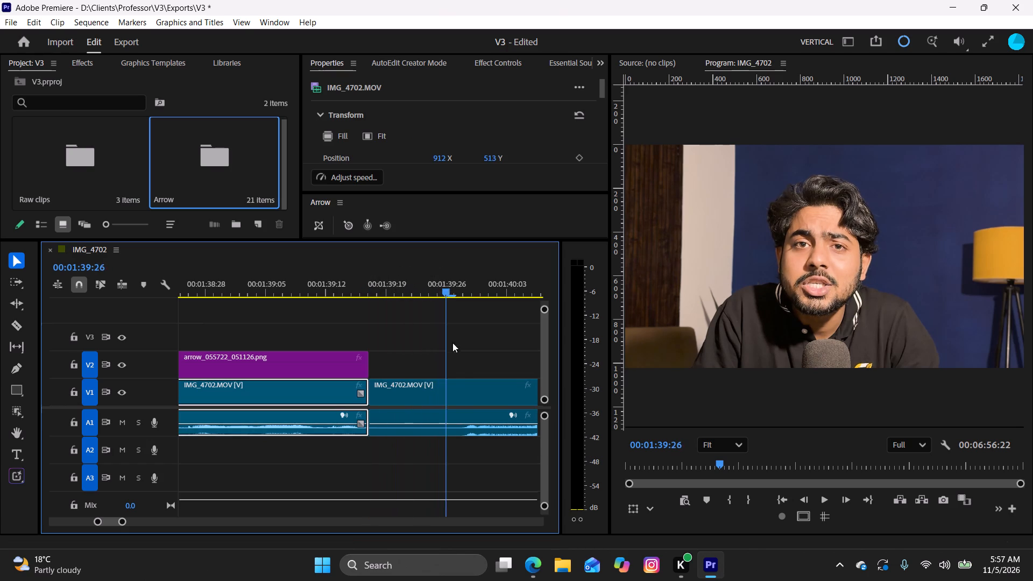
{"action": "left_click_drag", "start_coordinate": [452, 343], "coordinate": [463, 350]}
{"action": "key", "text": "q"}
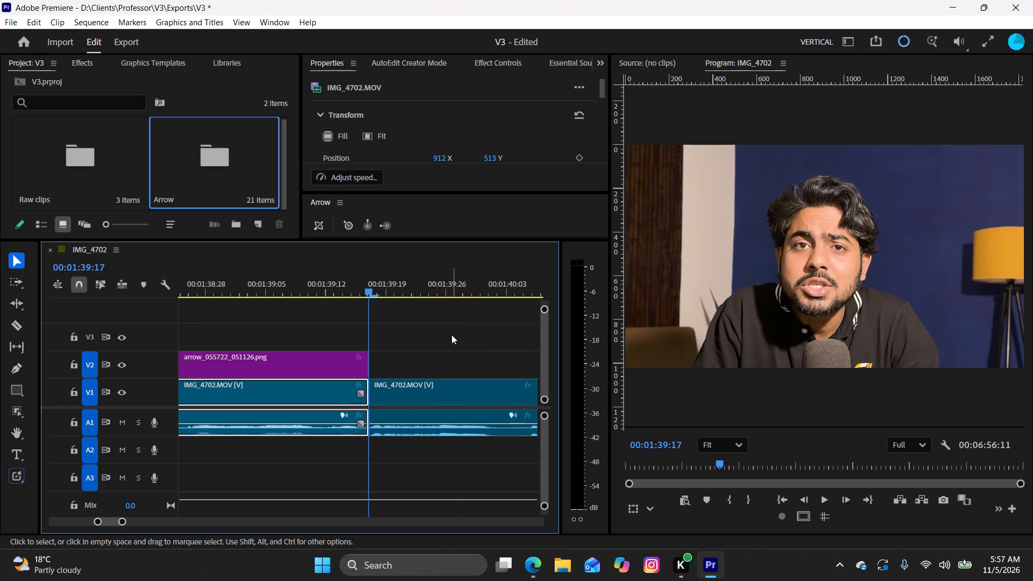
Review the narration after the trimmed pause and park the playhead at about 00:01:41:04.
{"action": "key", "text": "space"}
{"action": "key", "text": "space"}
{"action": "left_click_drag", "start_coordinate": [523, 287], "coordinate": [481, 302]}
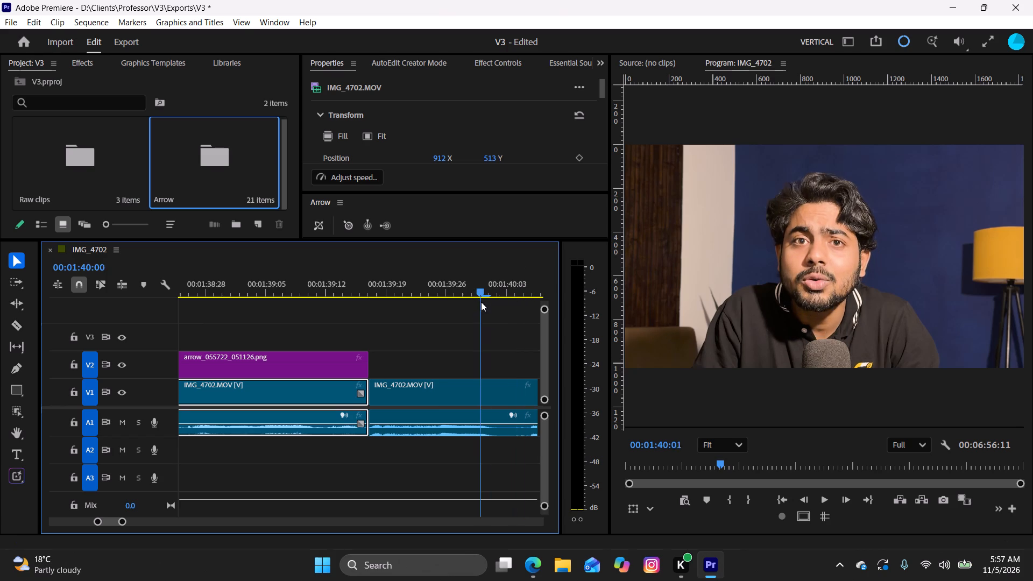
{"action": "left_click_drag", "start_coordinate": [481, 302], "coordinate": [411, 313]}
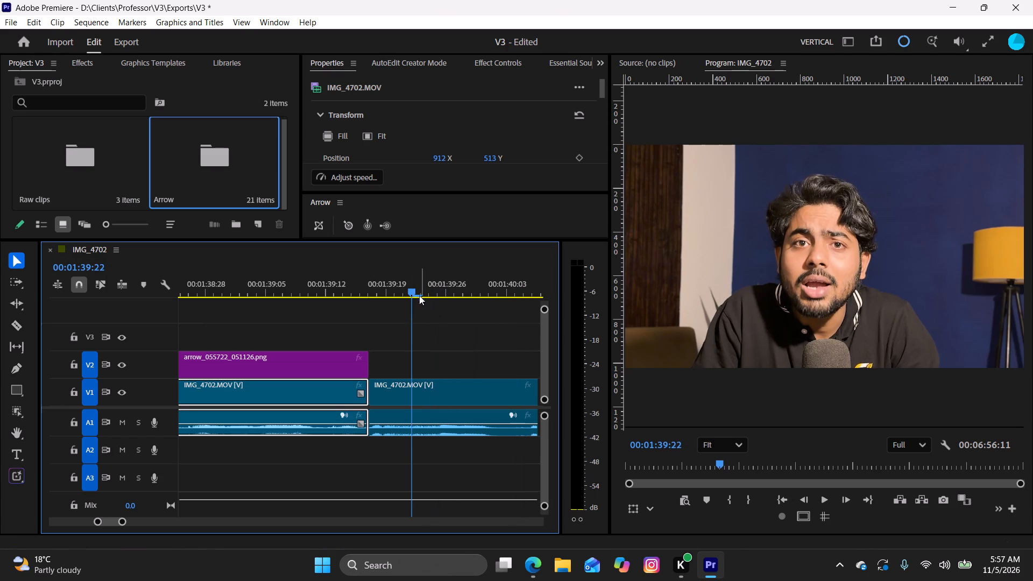
{"action": "left_click_drag", "start_coordinate": [408, 282], "coordinate": [379, 306]}
{"action": "key", "text": "space"}
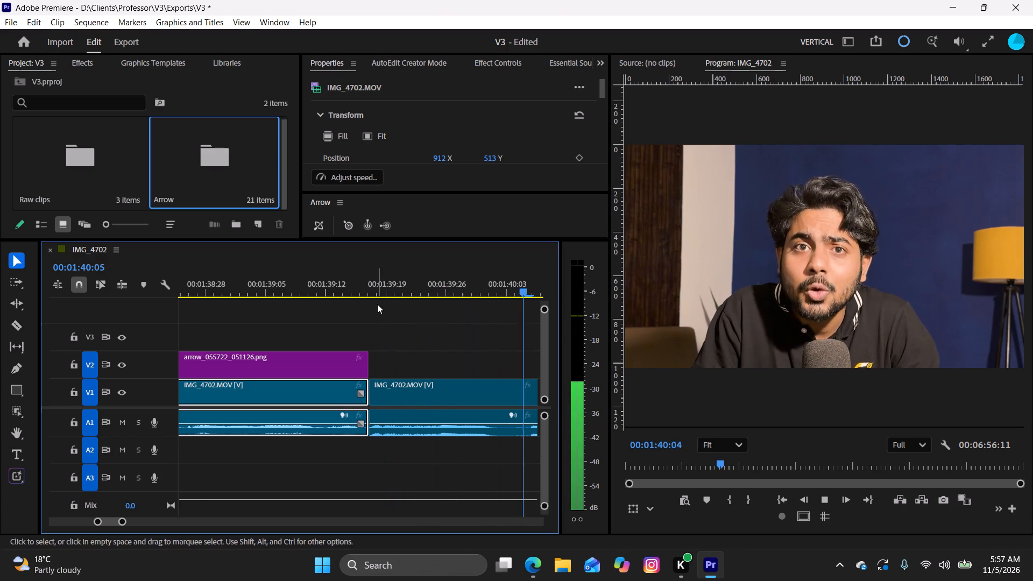
{"action": "key", "text": "space"}
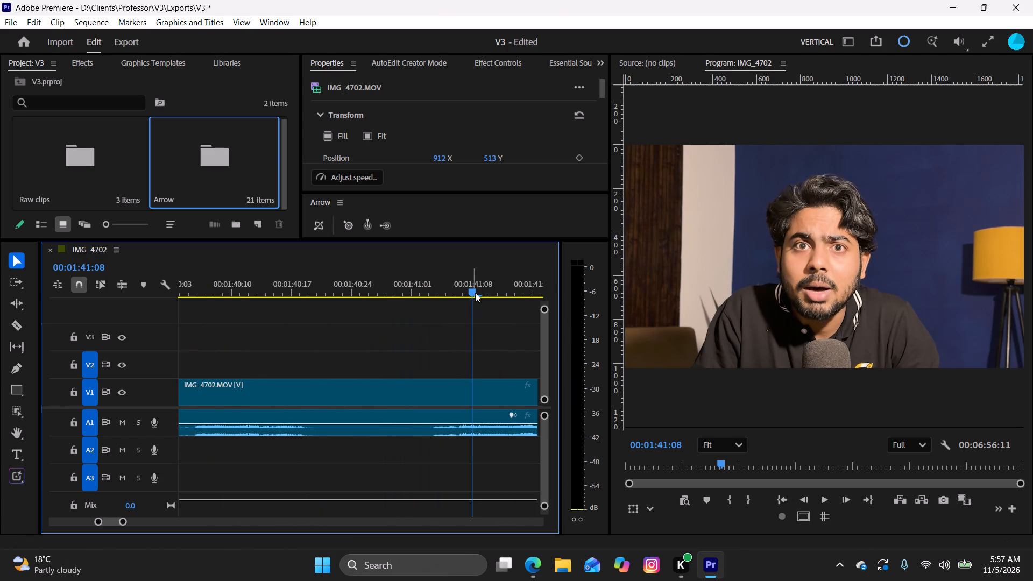
{"action": "left_click_drag", "start_coordinate": [465, 296], "coordinate": [431, 314]}
{"action": "left_click_drag", "start_coordinate": [464, 290], "coordinate": [436, 309]}
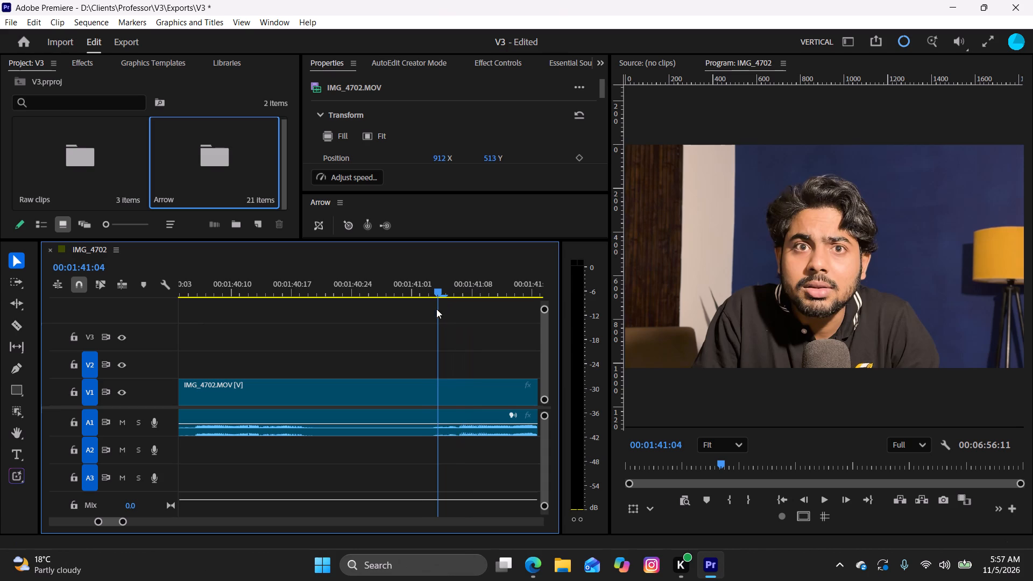
{"action": "left_click_drag", "start_coordinate": [436, 309], "coordinate": [433, 316]}
Switch to Edge and snip the India vs Sri Lanka match result summary, including both team scores and the Player of the Match.
{"action": "left_click", "coordinate": [530, 579]}
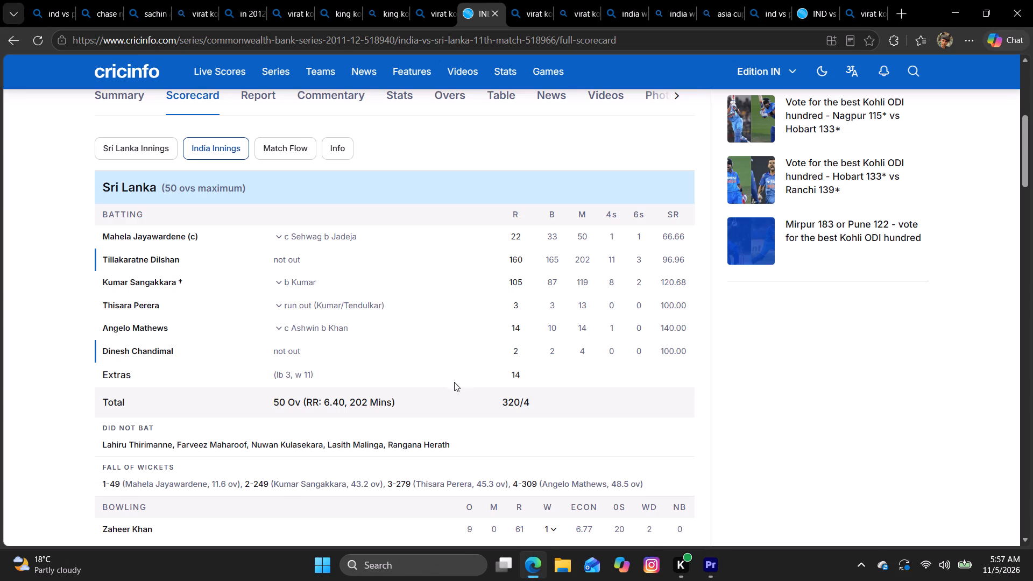
{"action": "scroll", "coordinate": [448, 379], "scroll_direction": "up", "scroll_amount": 6}
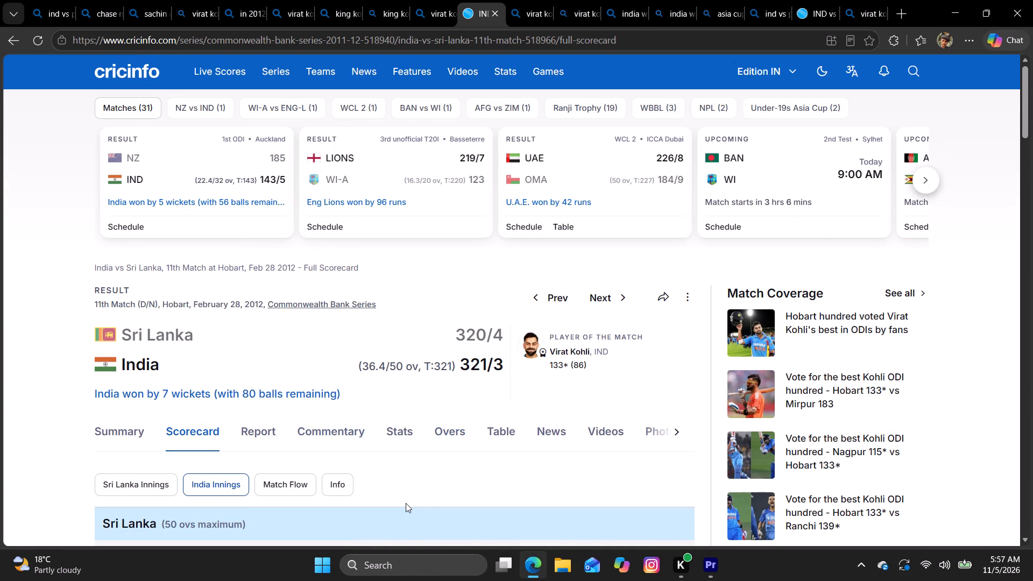
{"action": "key", "text": "shift+super+s"}
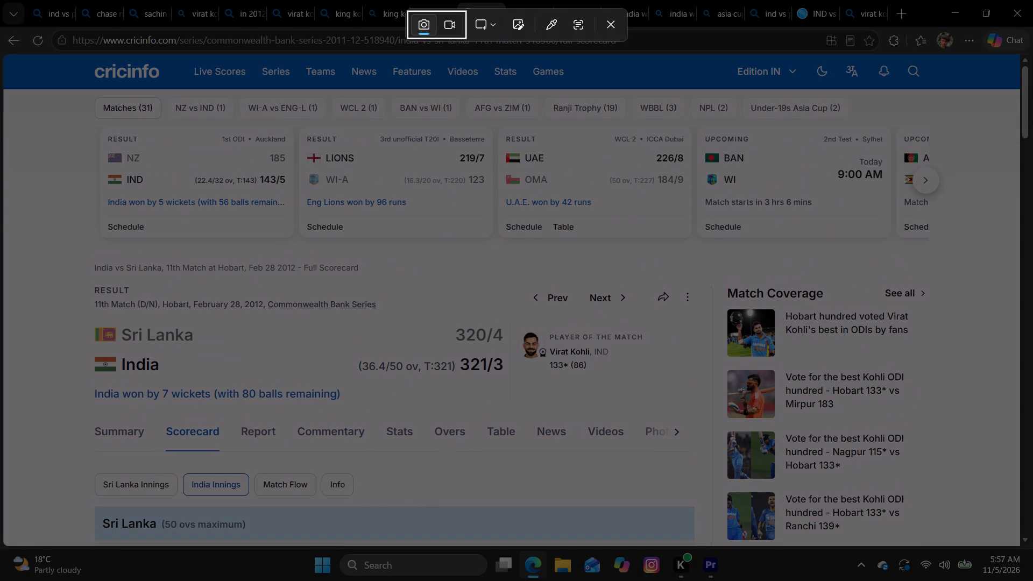
{"action": "left_click_drag", "start_coordinate": [97, 267], "coordinate": [244, 350]}
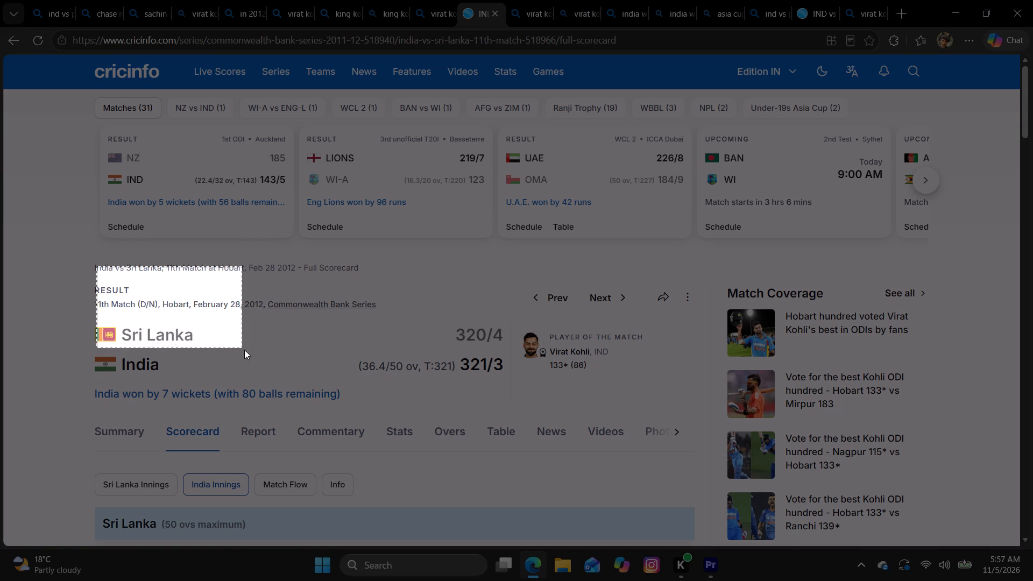
{"action": "left_click_drag", "start_coordinate": [244, 350], "coordinate": [695, 457]}
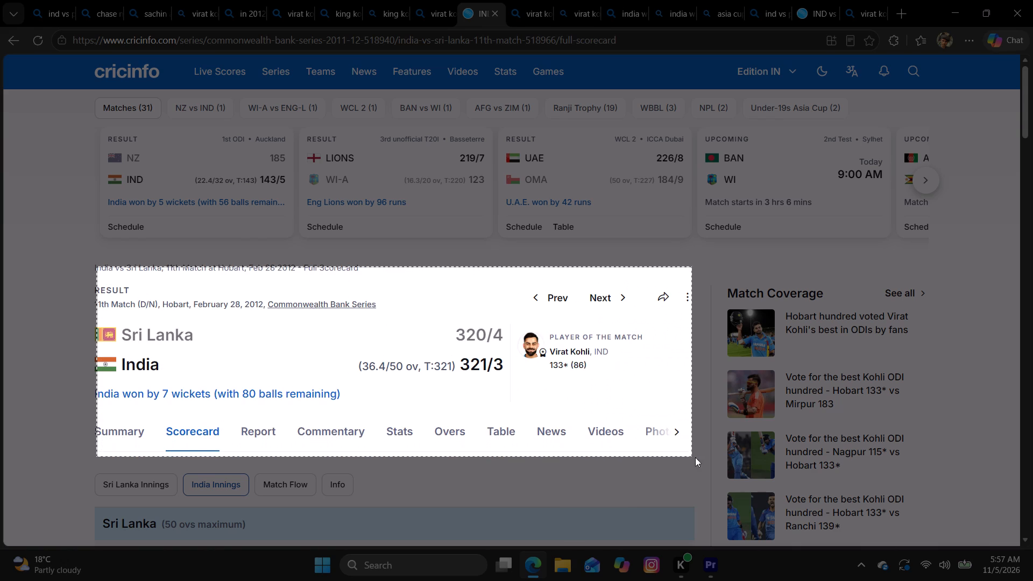
{"action": "left_click_drag", "start_coordinate": [695, 457], "coordinate": [700, 418]}
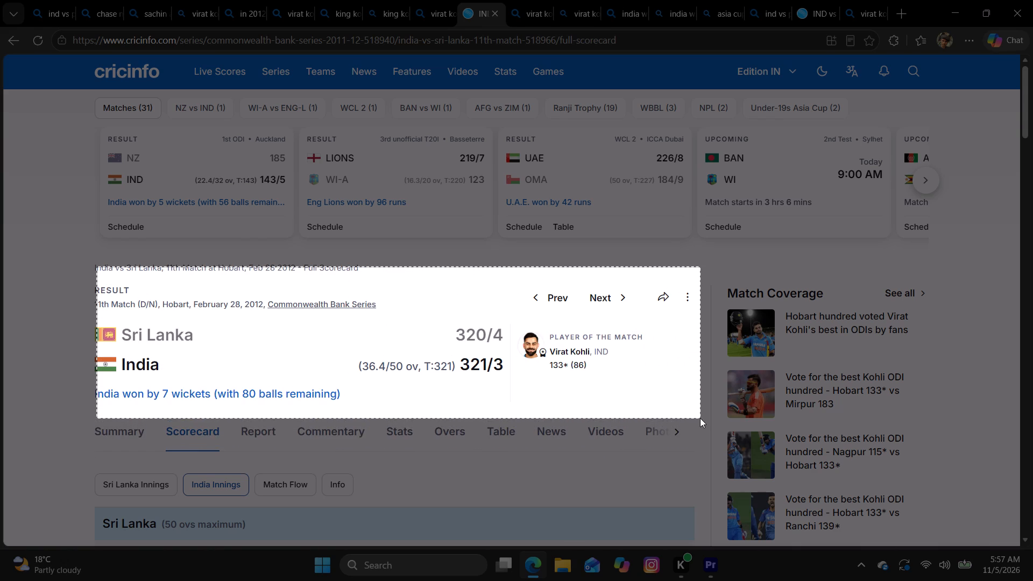
Retake the snip of the India vs Sri Lanka result summary, from the match title line through the scores and Player of the Match.
{"action": "left_click_drag", "start_coordinate": [700, 418], "coordinate": [143, 226]}
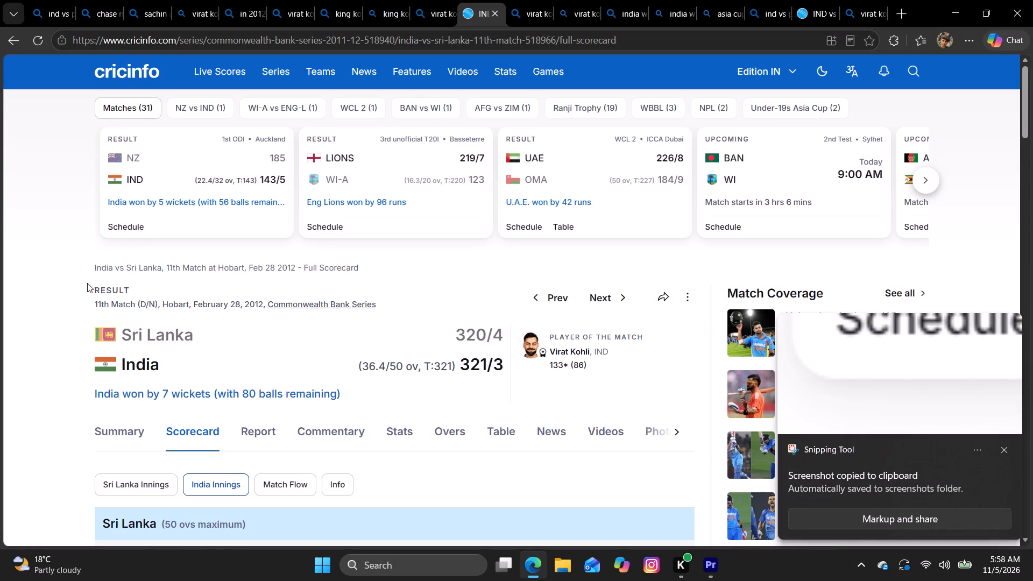
{"action": "key", "text": "shift+super+s"}
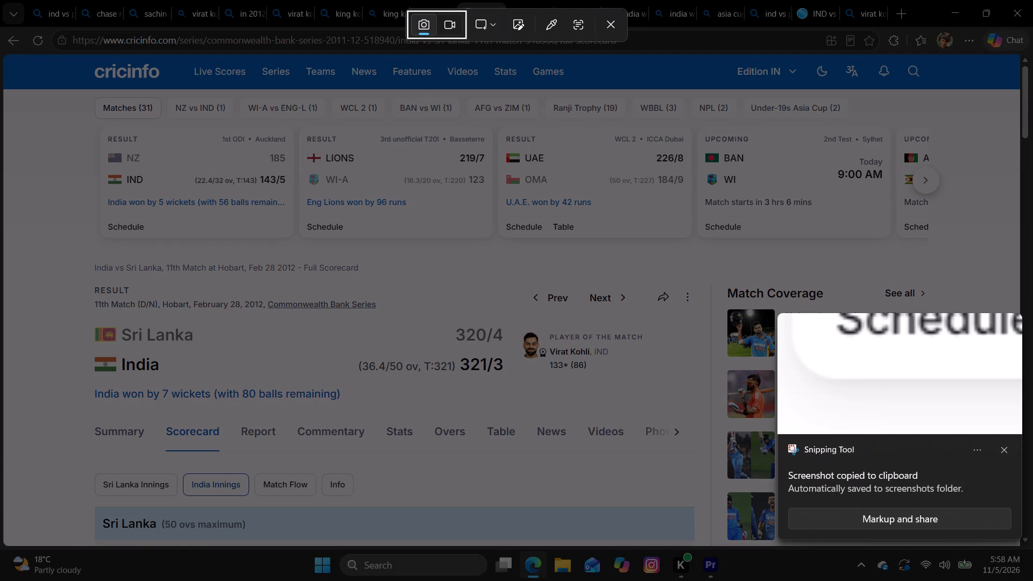
{"action": "left_click_drag", "start_coordinate": [91, 260], "coordinate": [636, 419]}
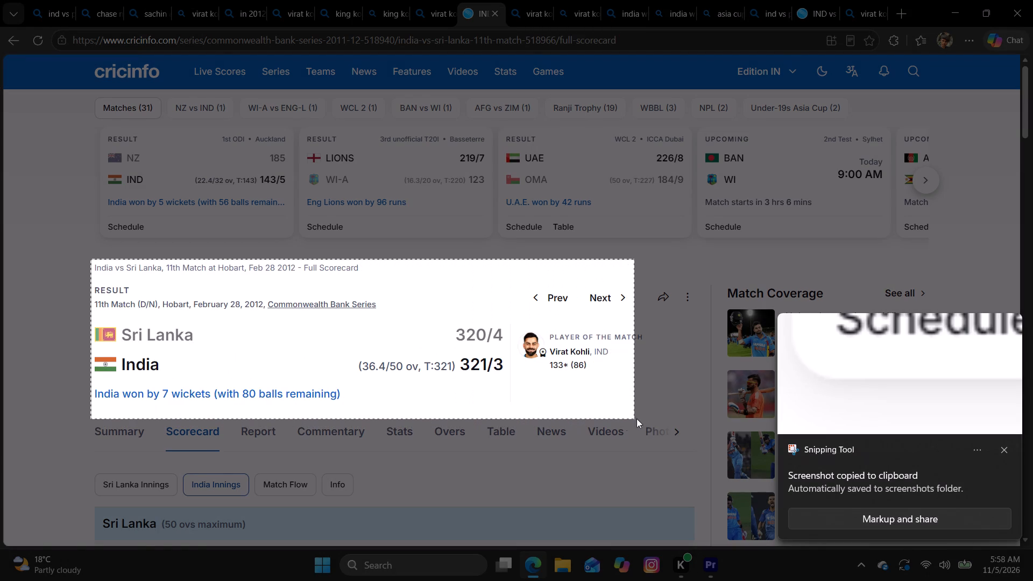
{"action": "left_click_drag", "start_coordinate": [636, 419], "coordinate": [699, 414]}
Switch to Premiere, place the snipped match result summary on V2 at 00:01:41:03, and play it against the narration.
{"action": "left_click", "coordinate": [715, 566]}
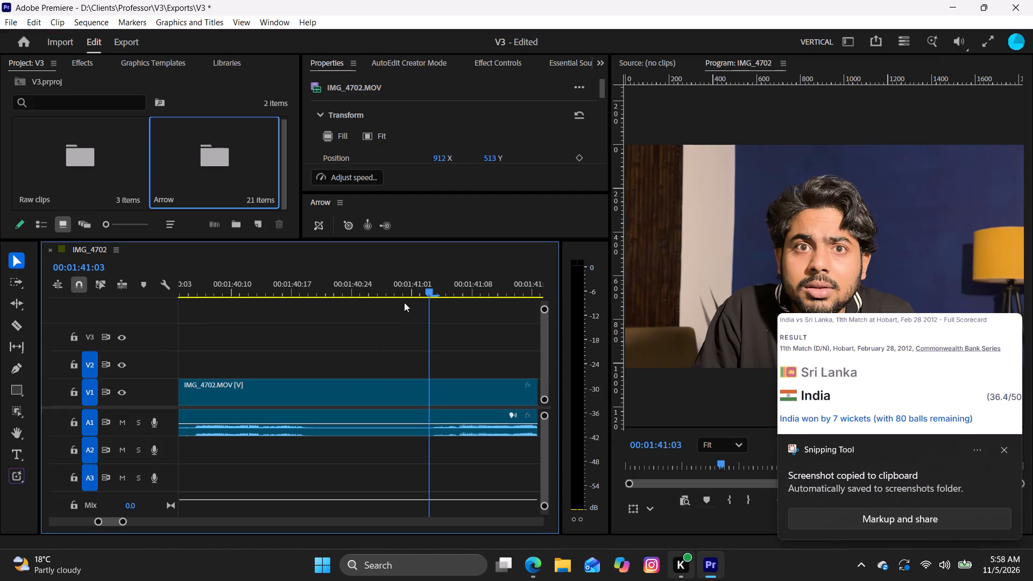
{"action": "left_click", "coordinate": [350, 230]}
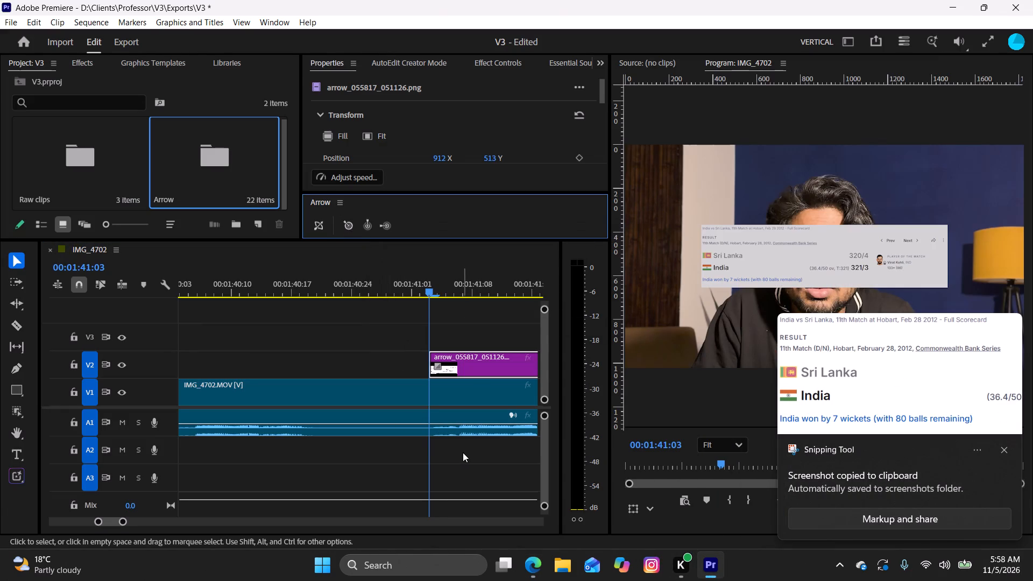
{"action": "key", "text": "space"}
{"action": "left_click", "coordinate": [437, 329]}
{"action": "key", "text": "space"}
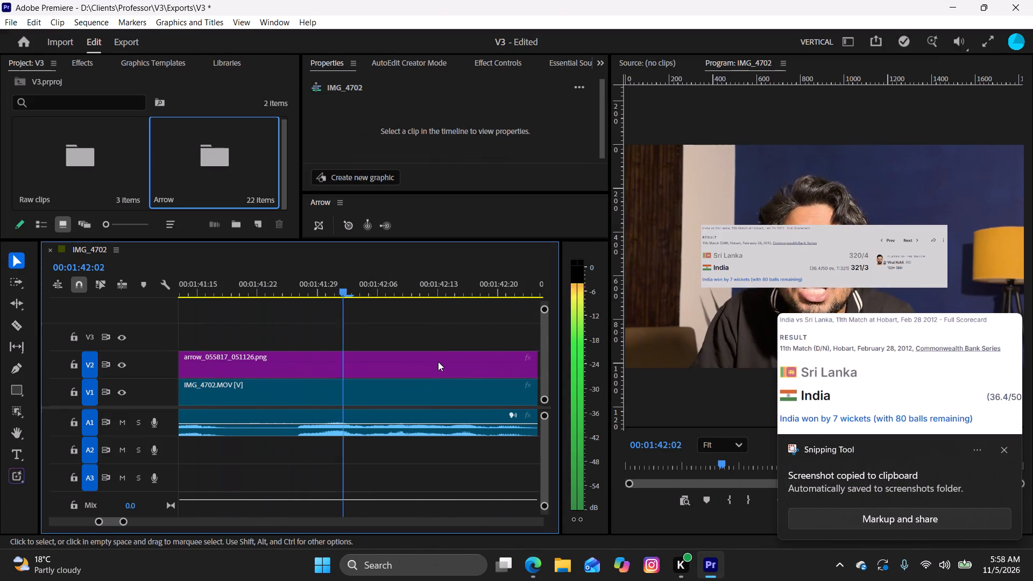
{"action": "key", "text": "space"}
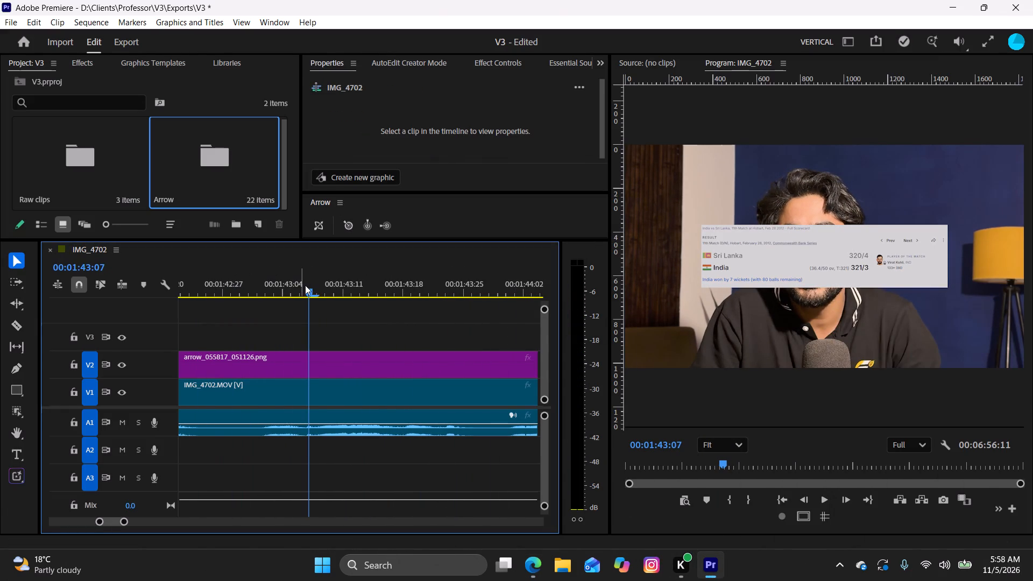
{"action": "left_click_drag", "start_coordinate": [309, 295], "coordinate": [256, 308]}
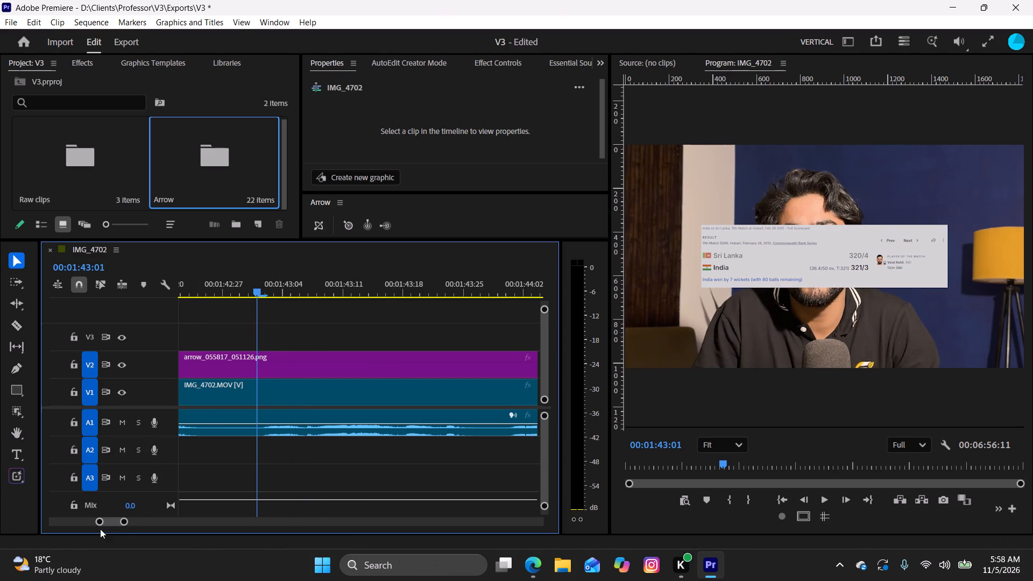
Move the match result summary clip earlier on V2 so it starts at about 00:01:40:05.
{"action": "left_click_drag", "start_coordinate": [97, 523], "coordinate": [78, 526]}
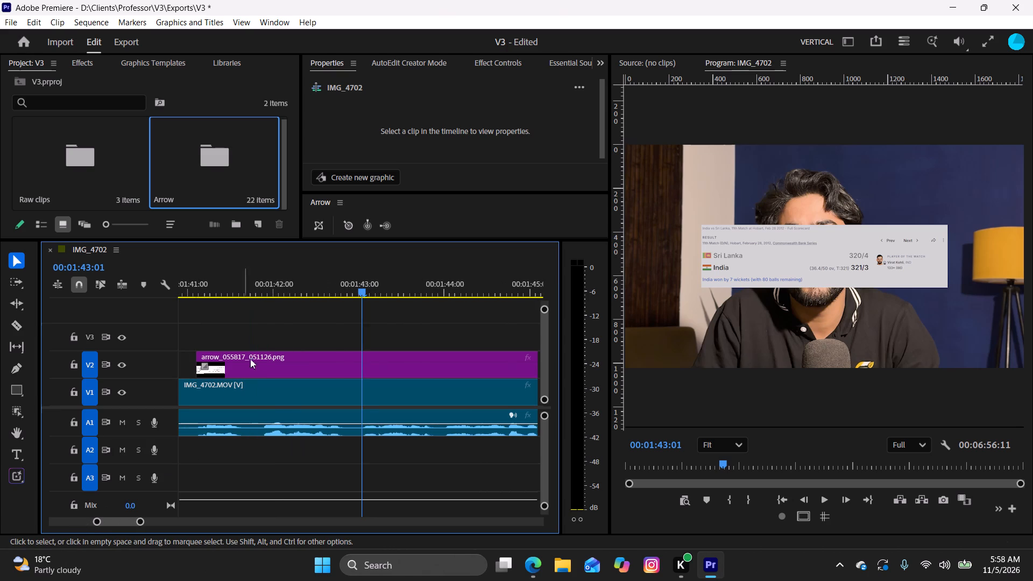
{"action": "left_click_drag", "start_coordinate": [261, 361], "coordinate": [242, 366]}
{"action": "left_click_drag", "start_coordinate": [354, 290], "coordinate": [114, 317]}
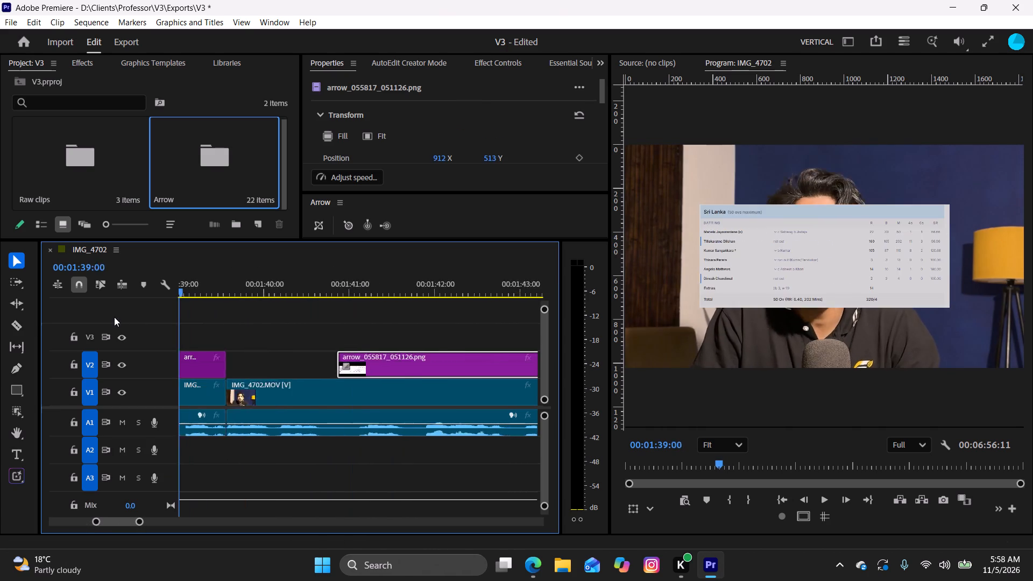
{"action": "left_click_drag", "start_coordinate": [114, 317], "coordinate": [354, 322]}
{"action": "key", "text": "space"}
{"action": "key", "text": "space"}
{"action": "left_click_drag", "start_coordinate": [402, 293], "coordinate": [358, 308]}
{"action": "left_click_drag", "start_coordinate": [513, 362], "coordinate": [458, 379]}
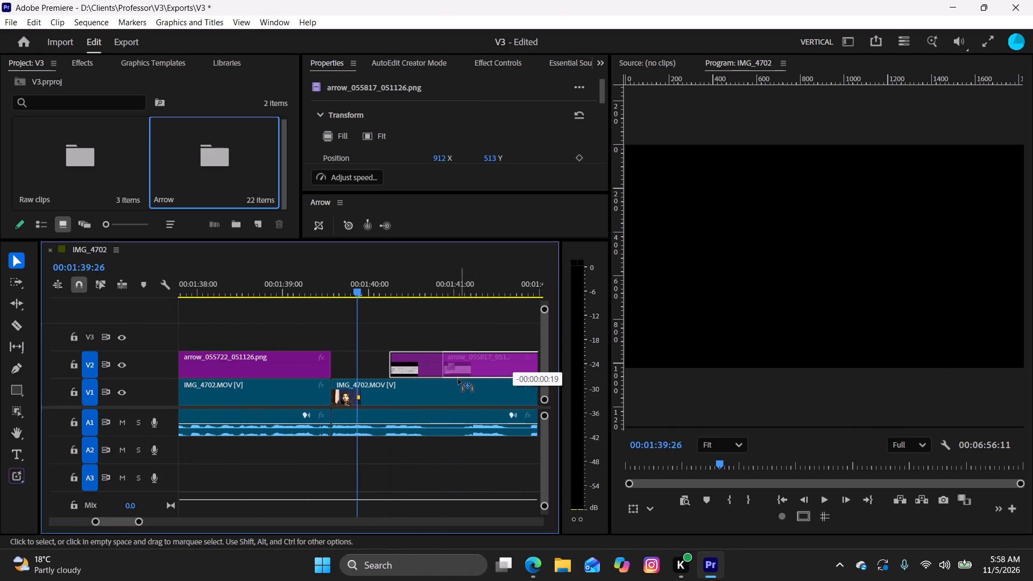
{"action": "left_click_drag", "start_coordinate": [458, 379], "coordinate": [455, 369]}
Play through the match result summary, split its V2 clip at 00:01:41:26, and delete the part after the cut.
{"action": "key", "text": "space"}
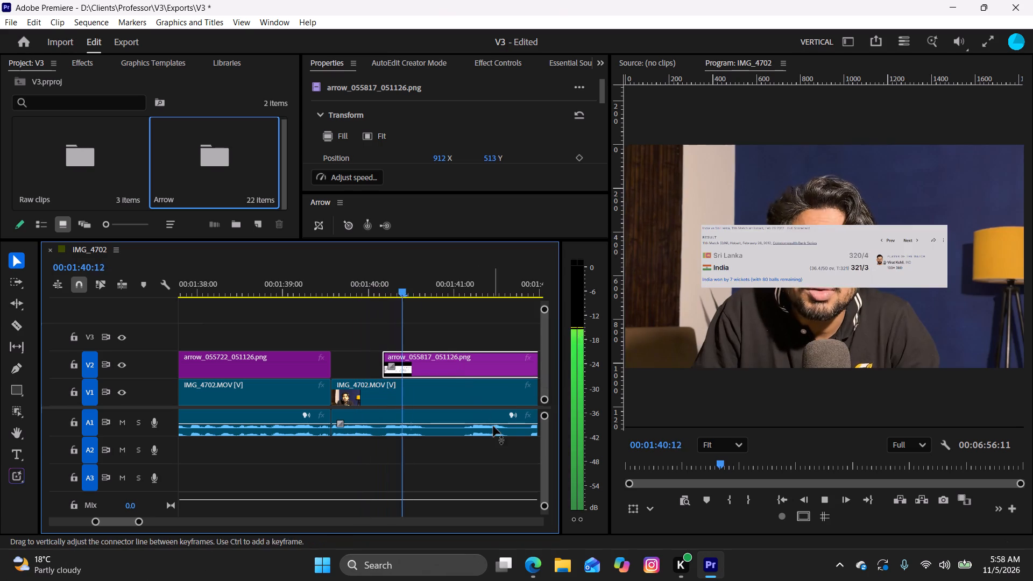
{"action": "key", "text": "space"}
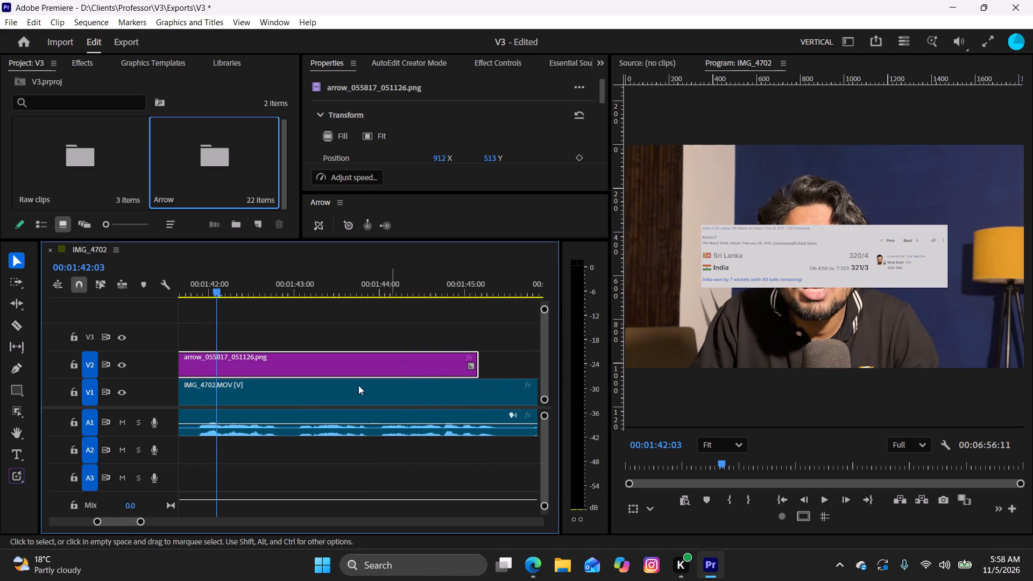
{"action": "left_click_drag", "start_coordinate": [214, 296], "coordinate": [197, 302]}
{"action": "left_click_drag", "start_coordinate": [213, 289], "coordinate": [206, 295]}
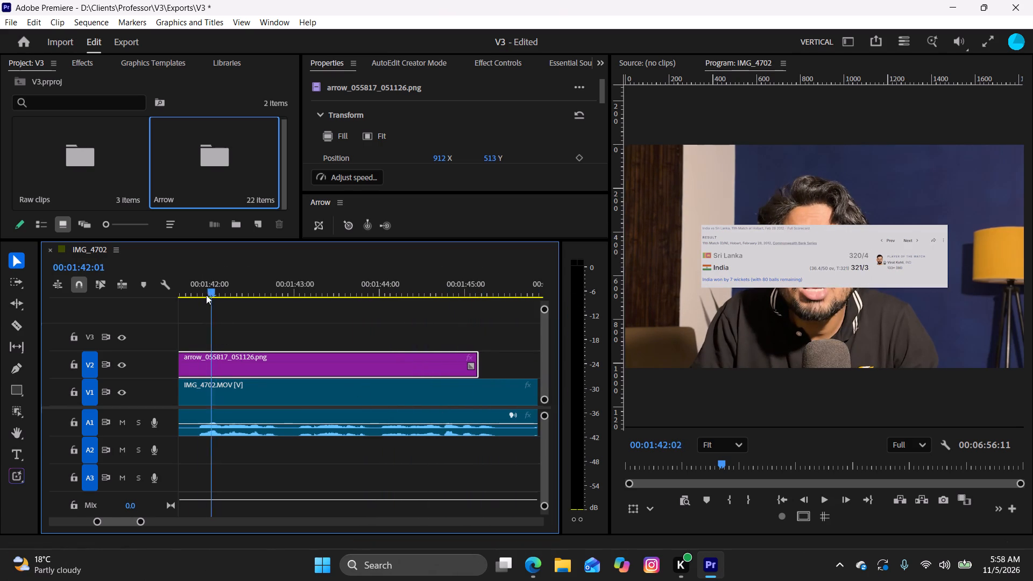
{"action": "left_click_drag", "start_coordinate": [206, 295], "coordinate": [194, 303]}
{"action": "left_click", "coordinate": [341, 372]}
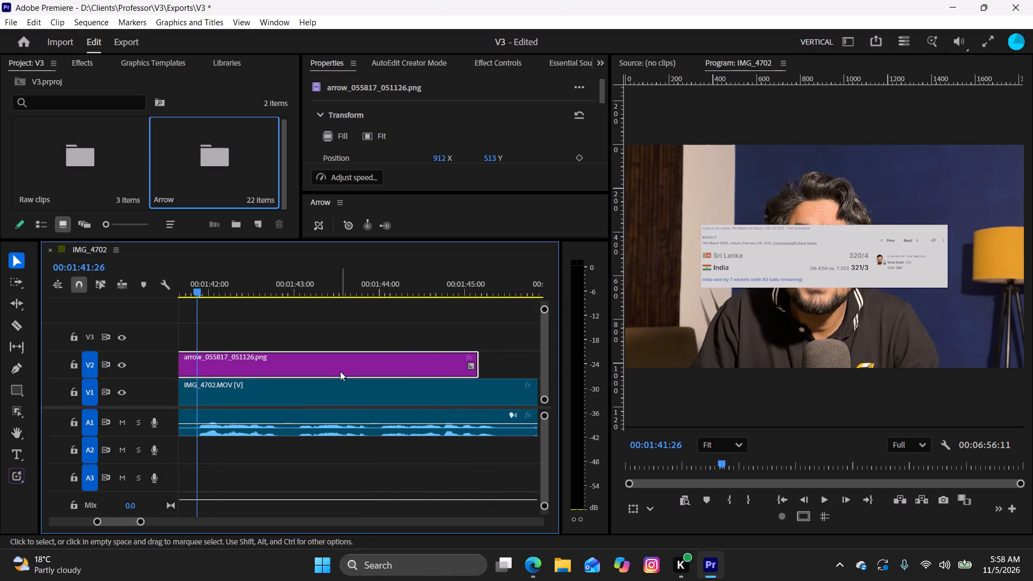
{"action": "key", "text": "w"}
{"action": "left_click", "coordinate": [339, 366]}
{"action": "key", "text": "BackSpace"}
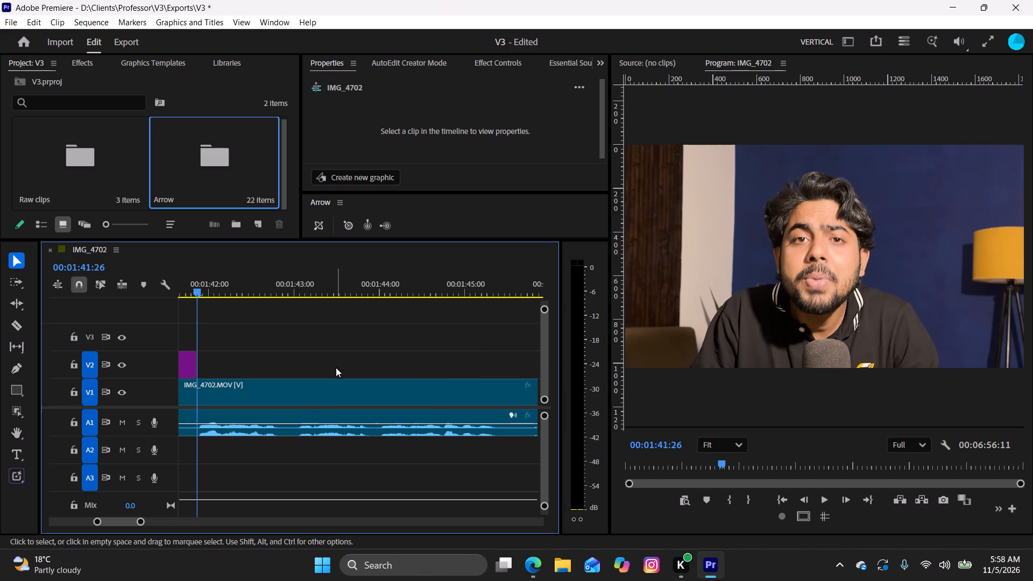
Switch to Edge, search images for "peak malinga", and copy the photo of Malinga in Sri Lanka kit with his arms outstretched.
{"action": "left_click", "coordinate": [532, 565]}
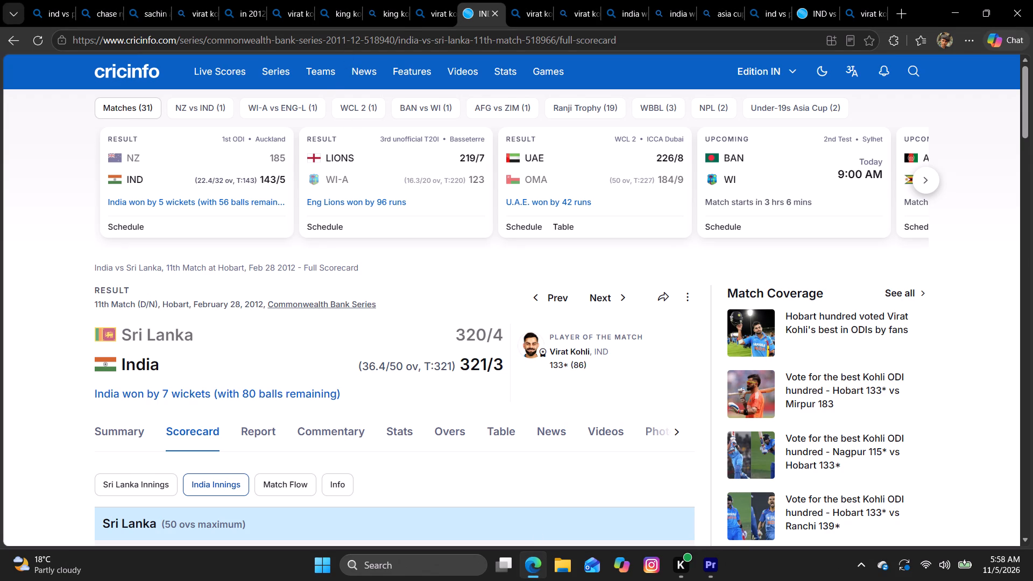
{"action": "left_click", "coordinate": [393, 18]}
{"action": "left_click", "coordinate": [371, 46]}
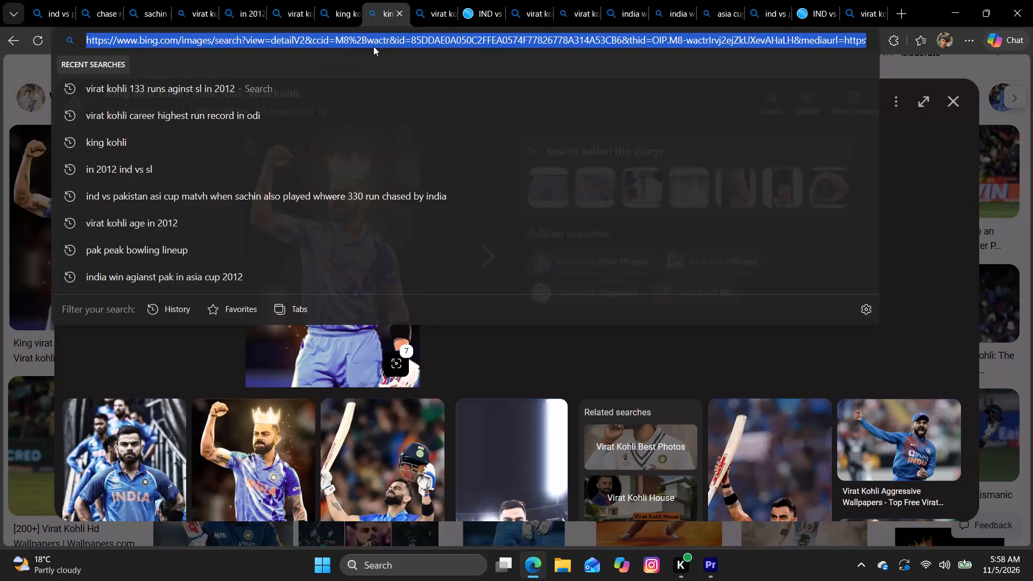
{"action": "type", "text": "peak malinga"}
{"action": "key", "text": "Return"}
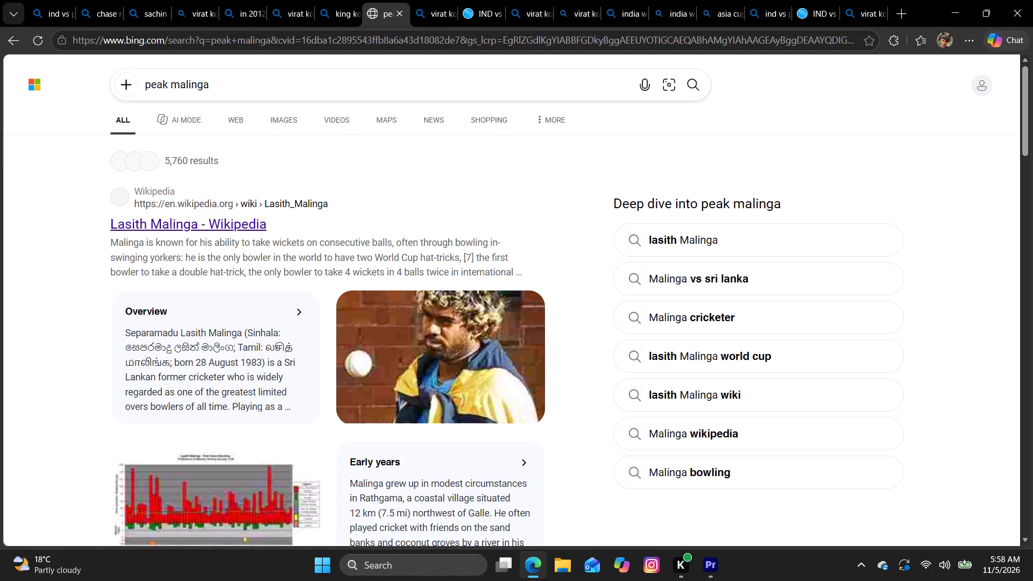
{"action": "left_click", "coordinate": [272, 118]}
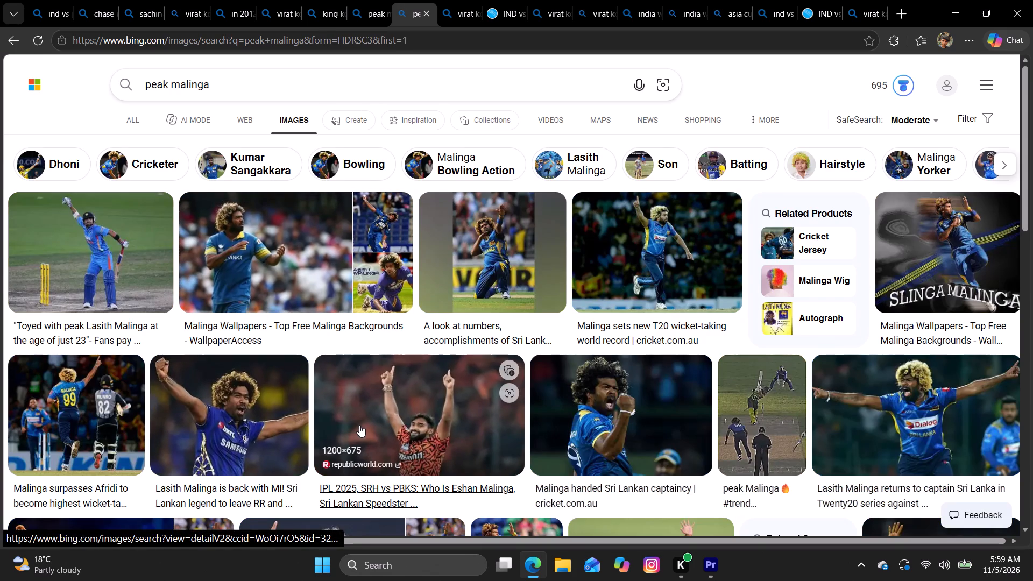
{"action": "left_click", "coordinate": [901, 420]}
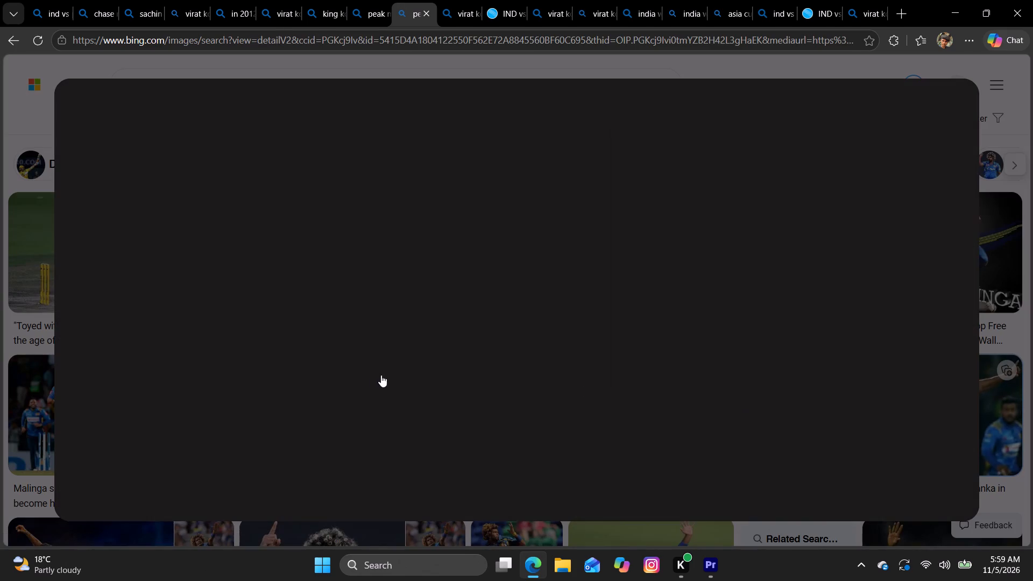
{"action": "right_click", "coordinate": [372, 336]}
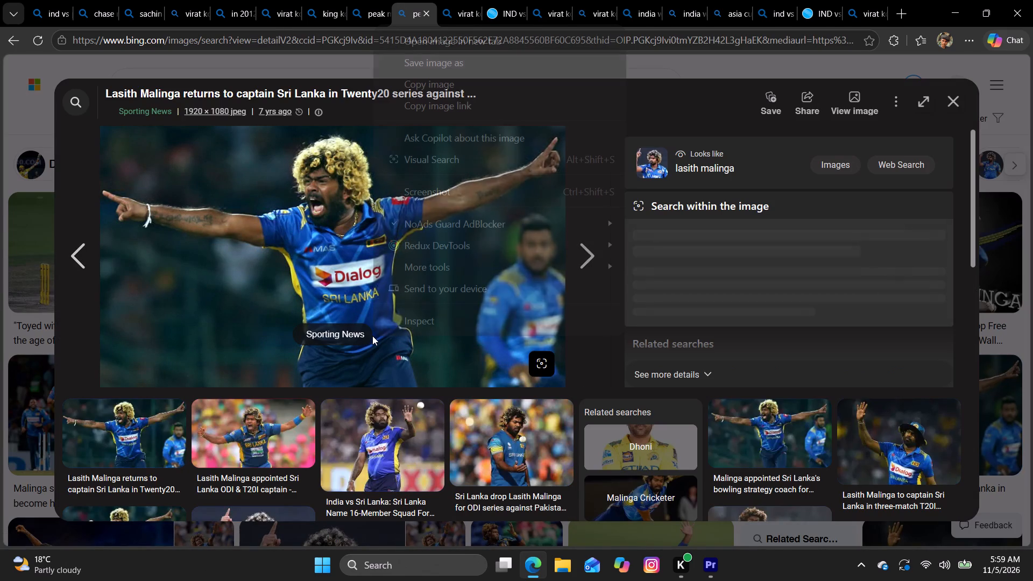
{"action": "left_click", "coordinate": [450, 93]}
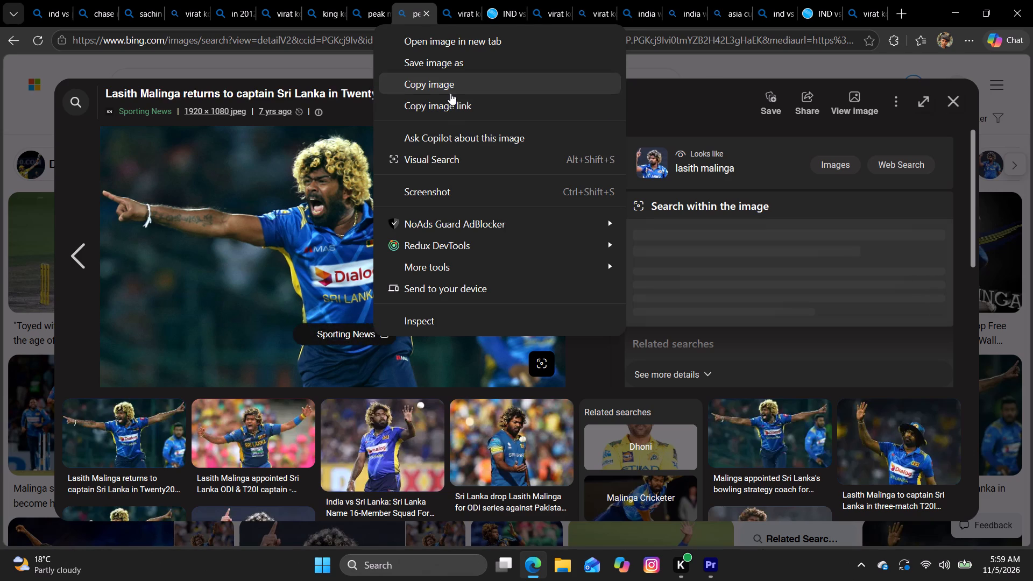
Return to Premiere, place the clipboard image on V2 at 00:01:41:26, and trim off everything after 00:01:43:25.
{"action": "left_click", "coordinate": [706, 576]}
{"action": "left_click", "coordinate": [342, 227]}
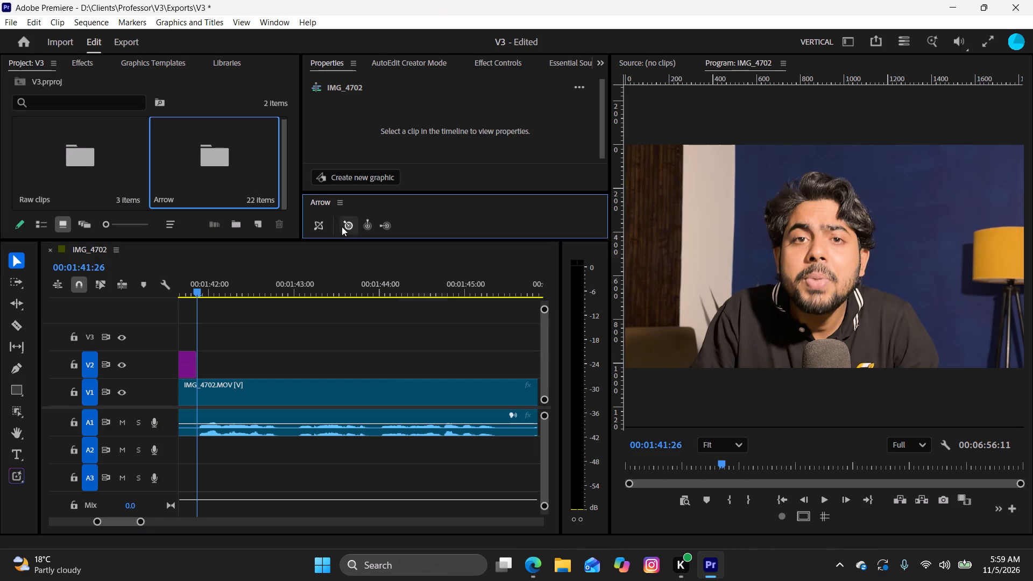
{"action": "key", "text": "space"}
{"action": "left_click", "coordinate": [268, 335]}
{"action": "key", "text": "space"}
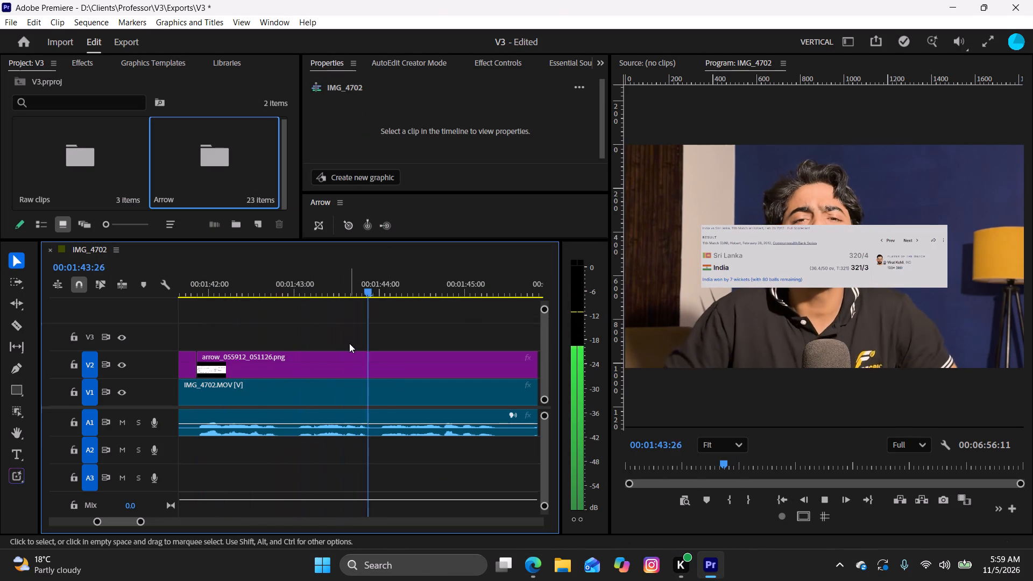
{"action": "key", "text": "space"}
{"action": "left_click_drag", "start_coordinate": [373, 280], "coordinate": [369, 288]}
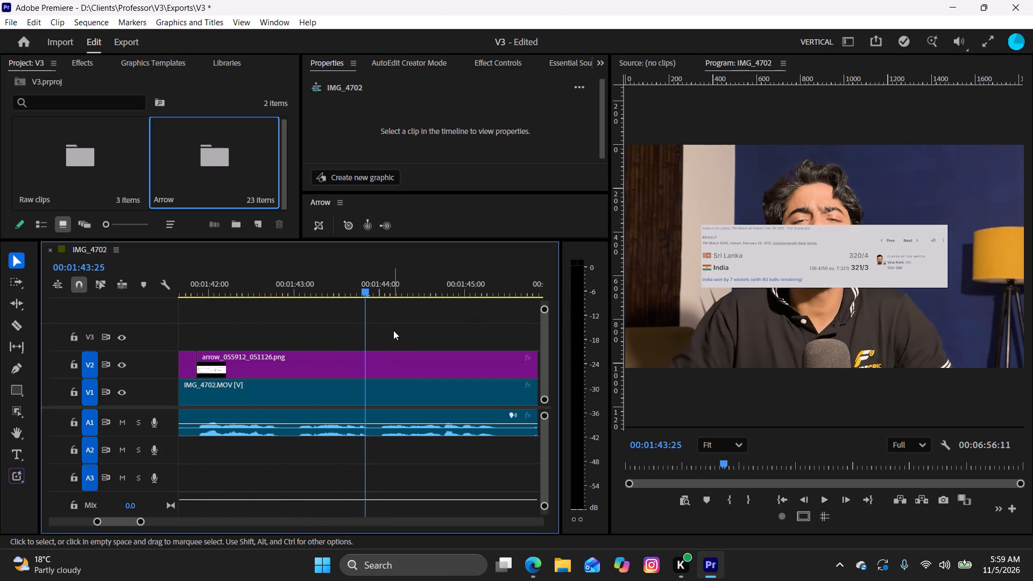
{"action": "left_click", "coordinate": [408, 357]}
{"action": "key", "text": "w"}
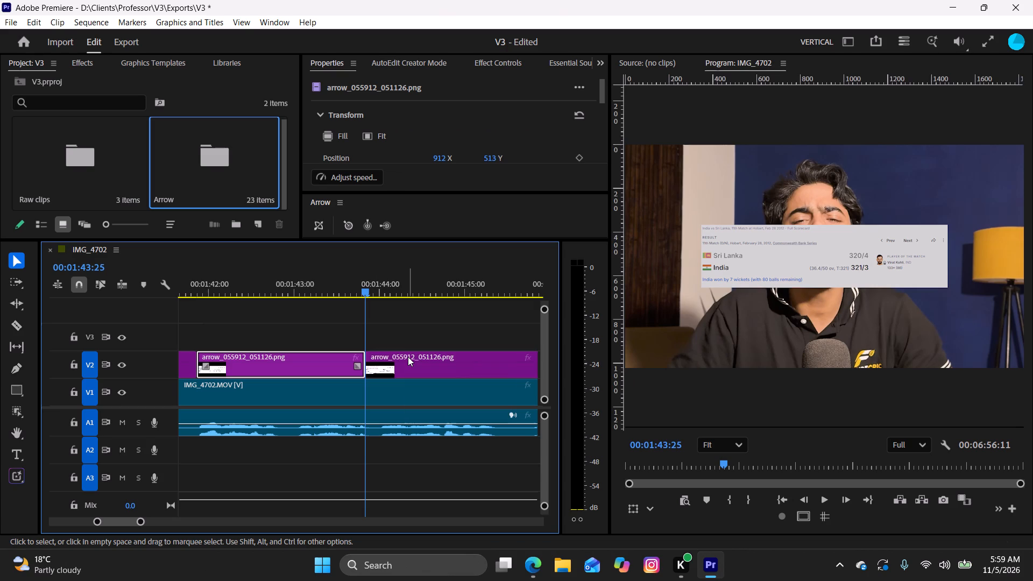
{"action": "left_click", "coordinate": [408, 357]}
{"action": "key", "text": "BackSpace"}
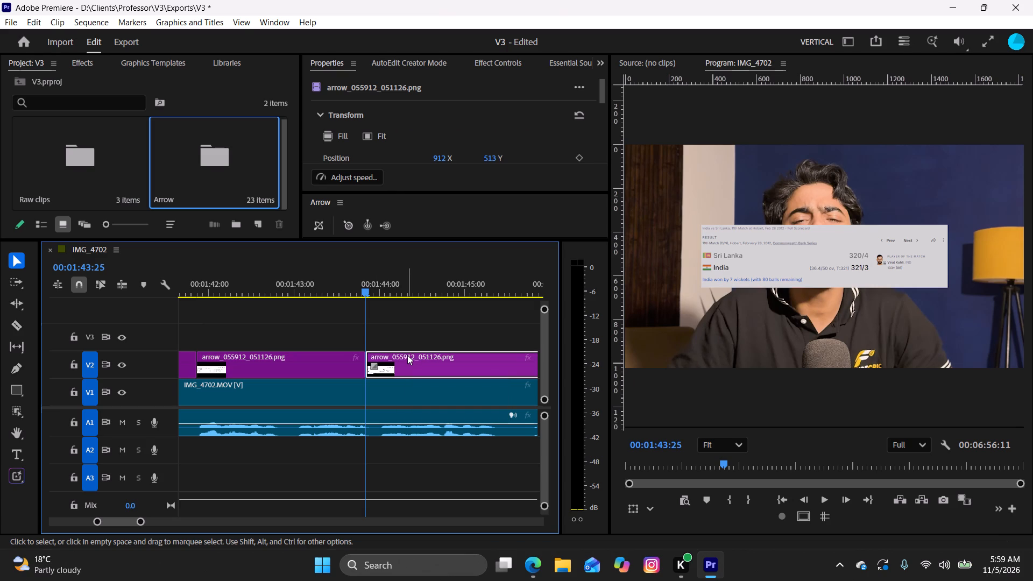
Review the narration following the last overlay and park the playhead at 00:01:47:09.
{"action": "key", "text": "space"}
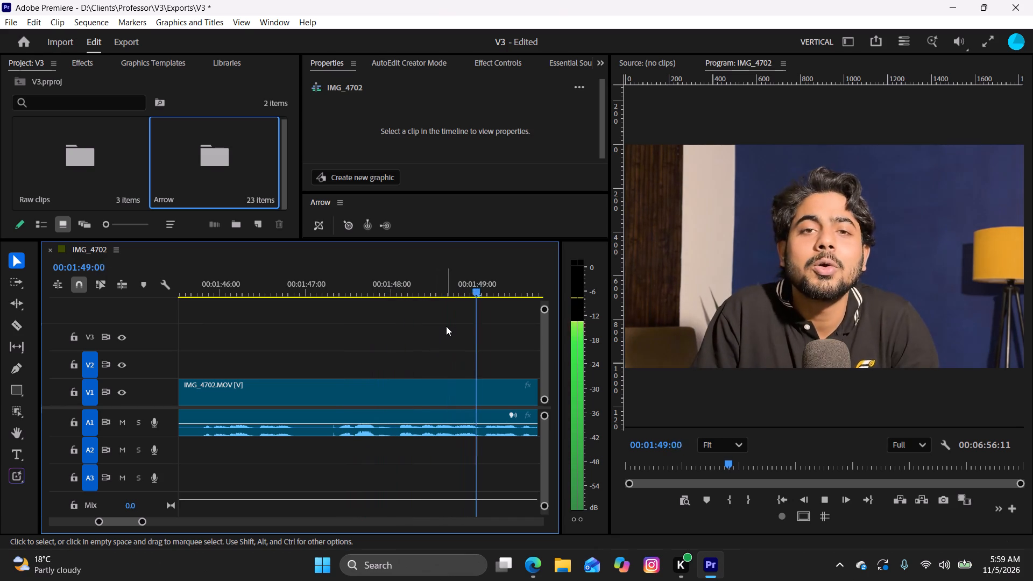
{"action": "key", "text": "space"}
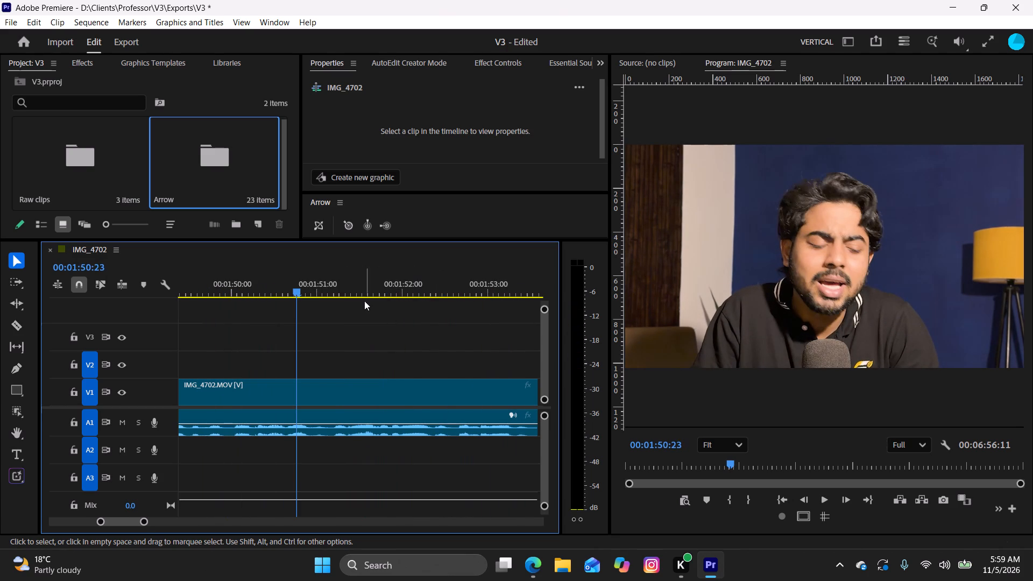
{"action": "left_click_drag", "start_coordinate": [302, 292], "coordinate": [271, 325]}
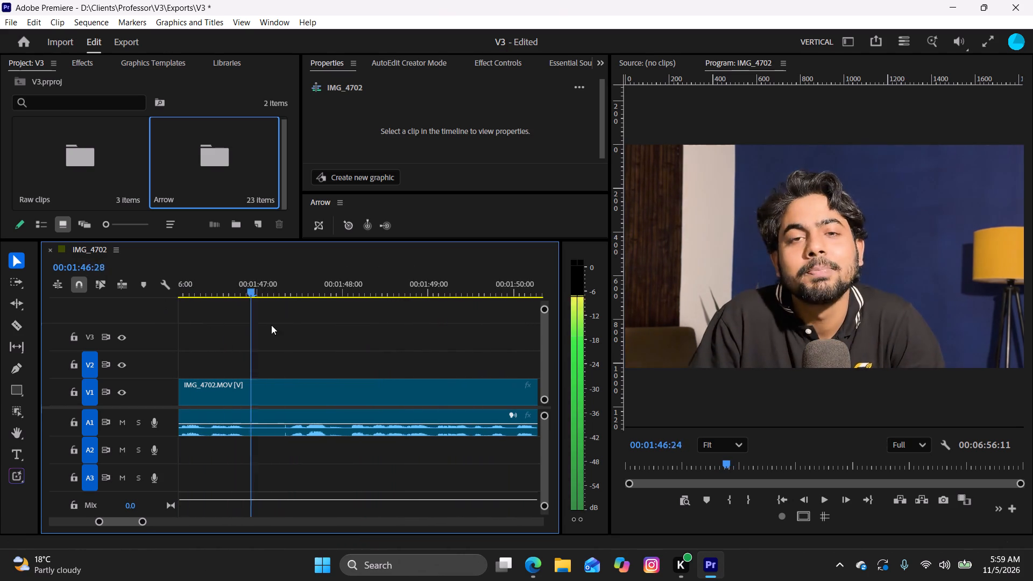
{"action": "left_click_drag", "start_coordinate": [271, 325], "coordinate": [286, 331]}
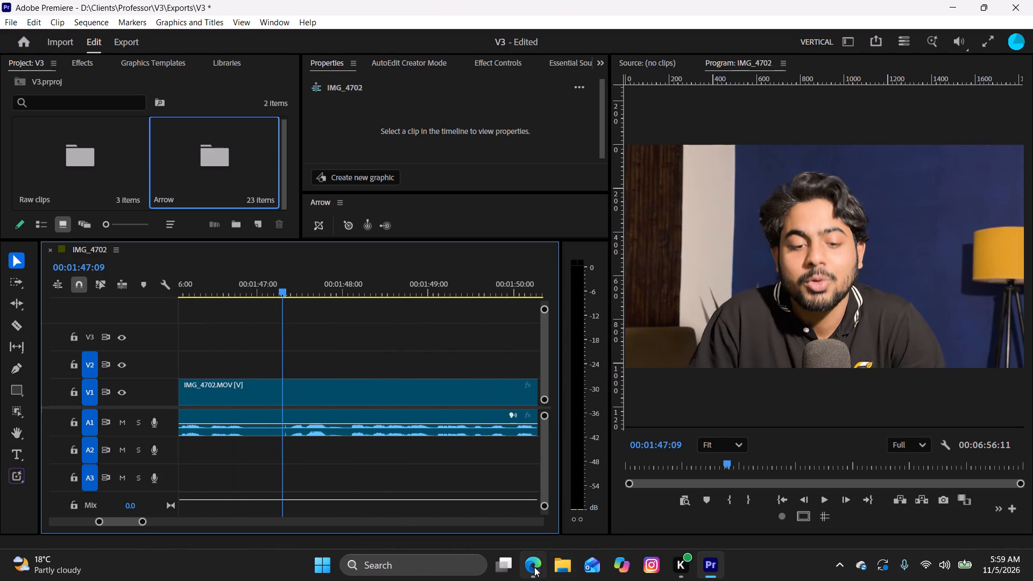
Switch to Edge, close the enlarged Malinga photo, and search the web for "virat kohli 6 ball and six fours vs lasth malinga in single over".
{"action": "left_click", "coordinate": [534, 567]}
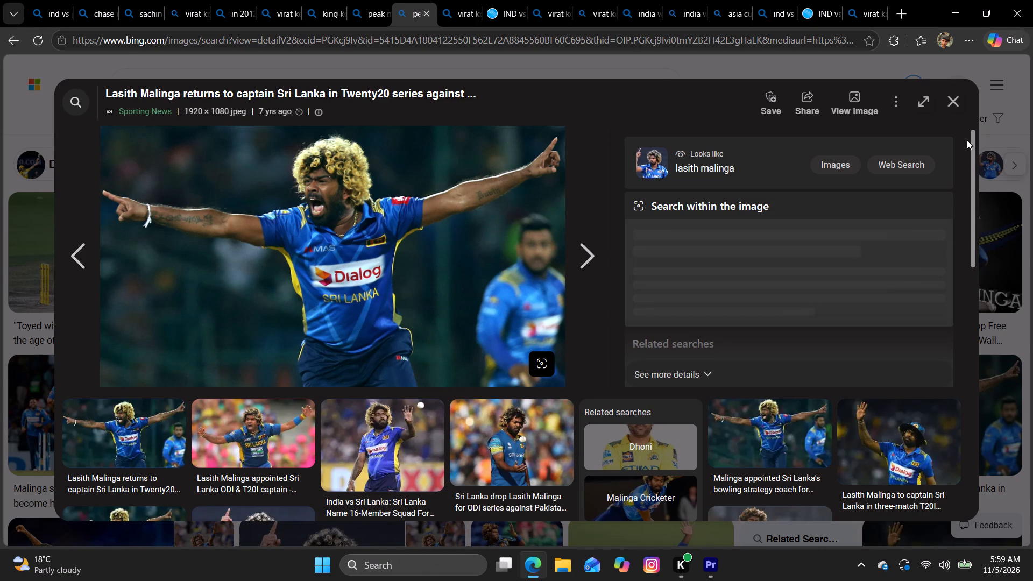
{"action": "left_click", "coordinate": [949, 105]}
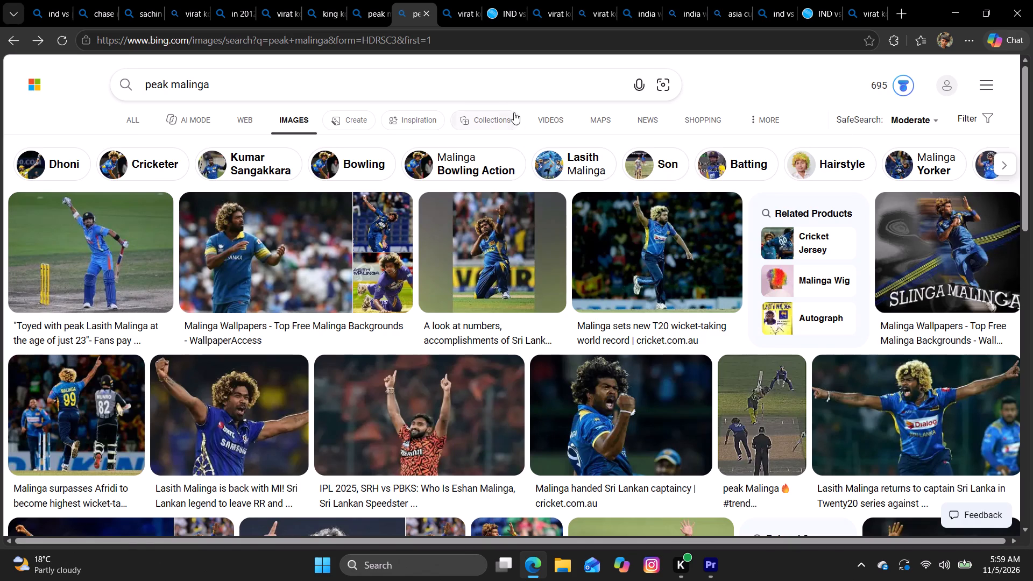
{"action": "left_click", "coordinate": [492, 93]}
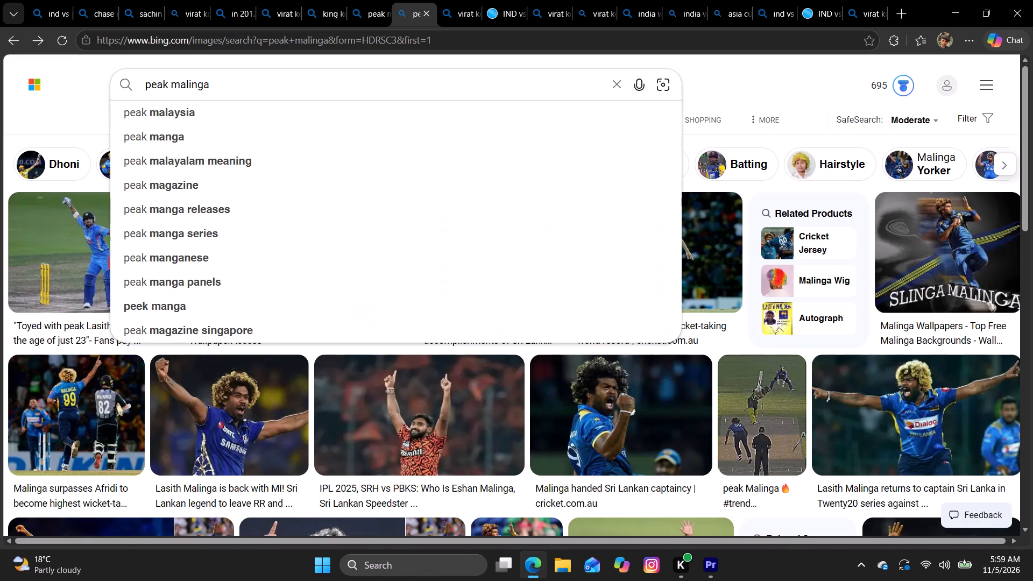
{"action": "left_click", "coordinate": [407, 34]}
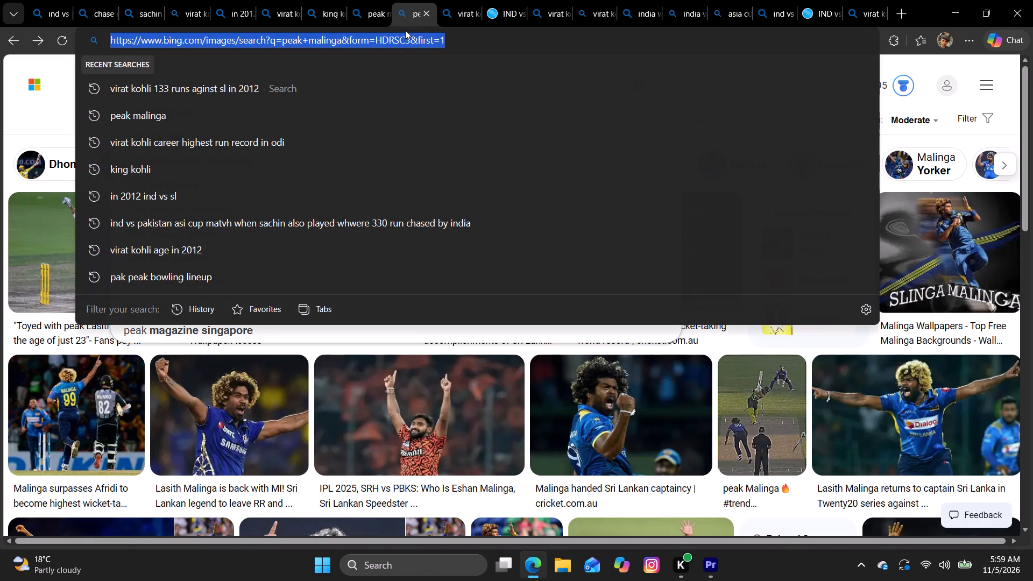
{"action": "type", "text": "virat"}
{"action": "key", "text": "space"}
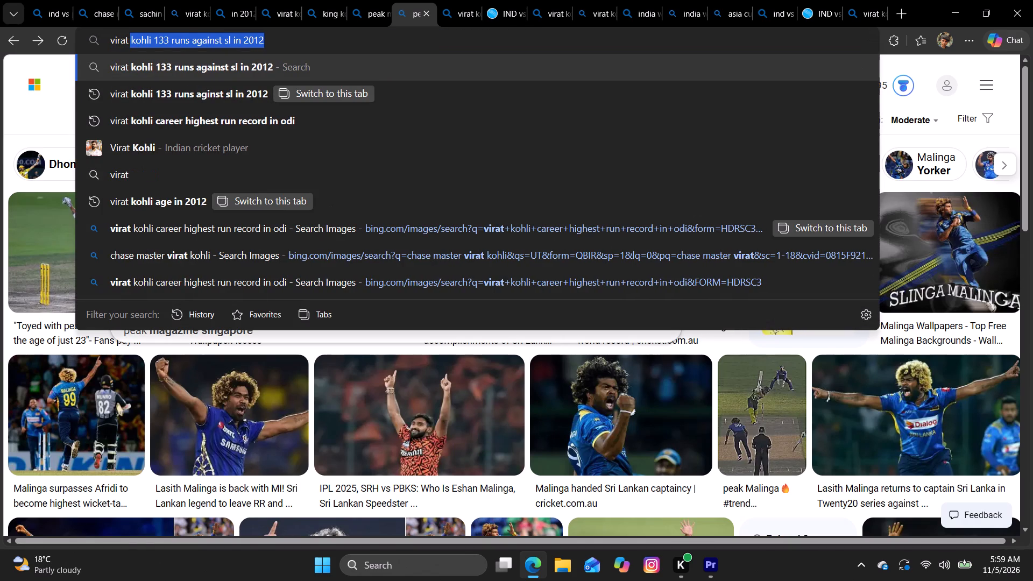
{"action": "type", "text": "koh"}
{"action": "type", "text": "li"}
{"action": "key", "text": "space"}
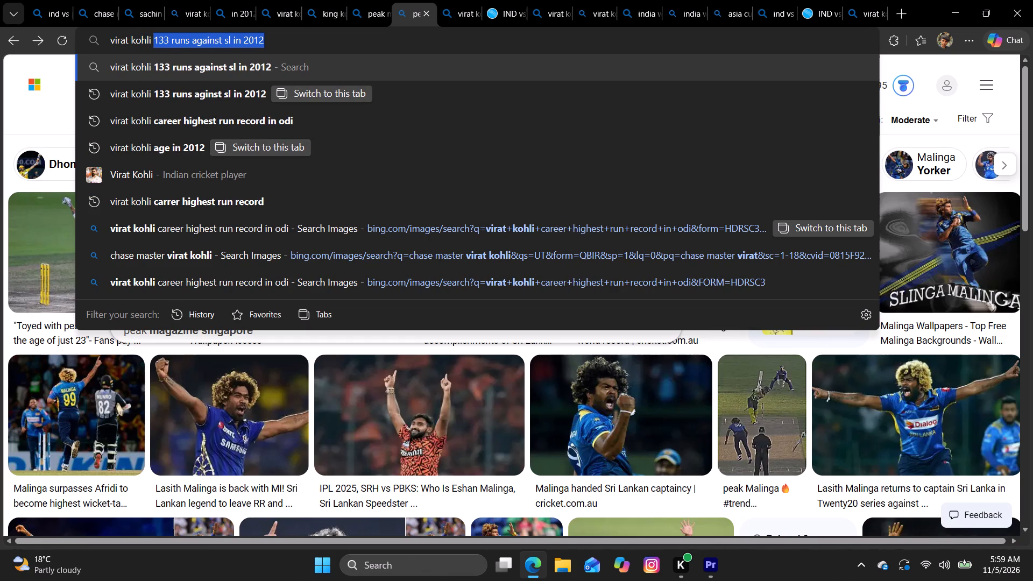
{"action": "type", "text": "6"}
{"action": "key", "text": "space"}
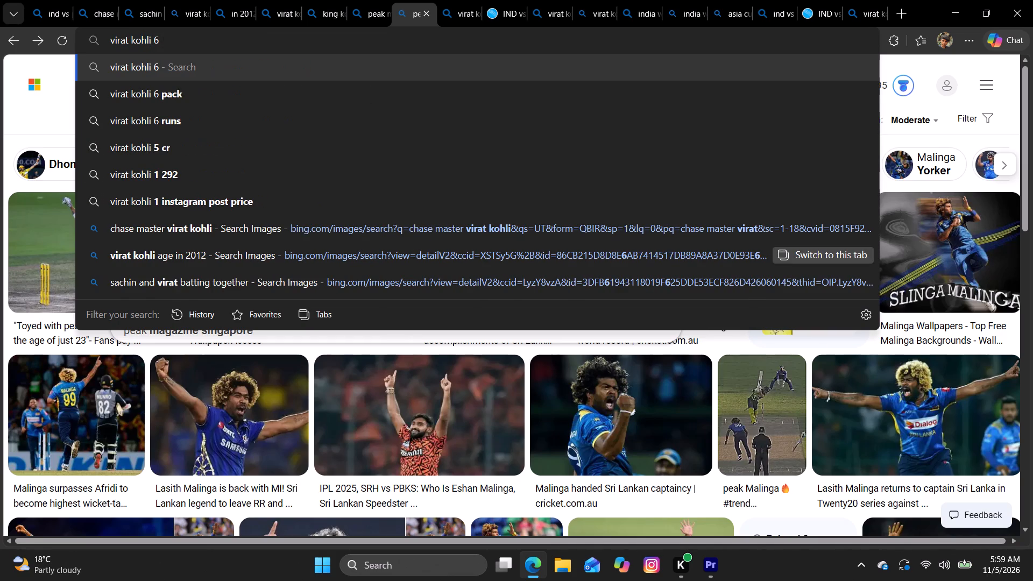
{"action": "type", "text": "baals"}
{"action": "key", "text": "space"}
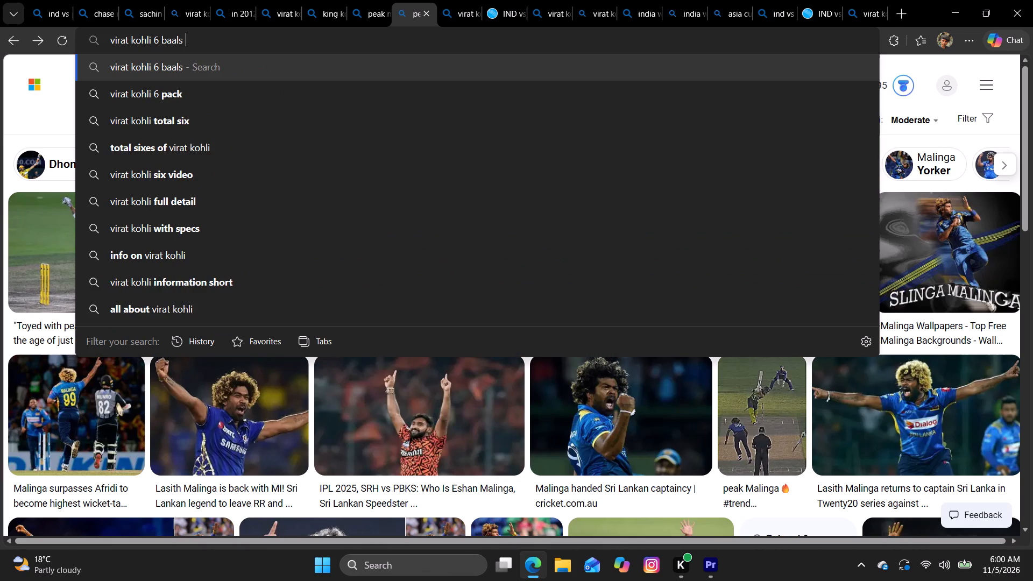
{"action": "key", "text": "BackSpace"}
{"action": "key", "text": "BackSpace"}
{"action": "key", "text": "BackSpace"}
{"action": "key", "text": "BackSpace"}
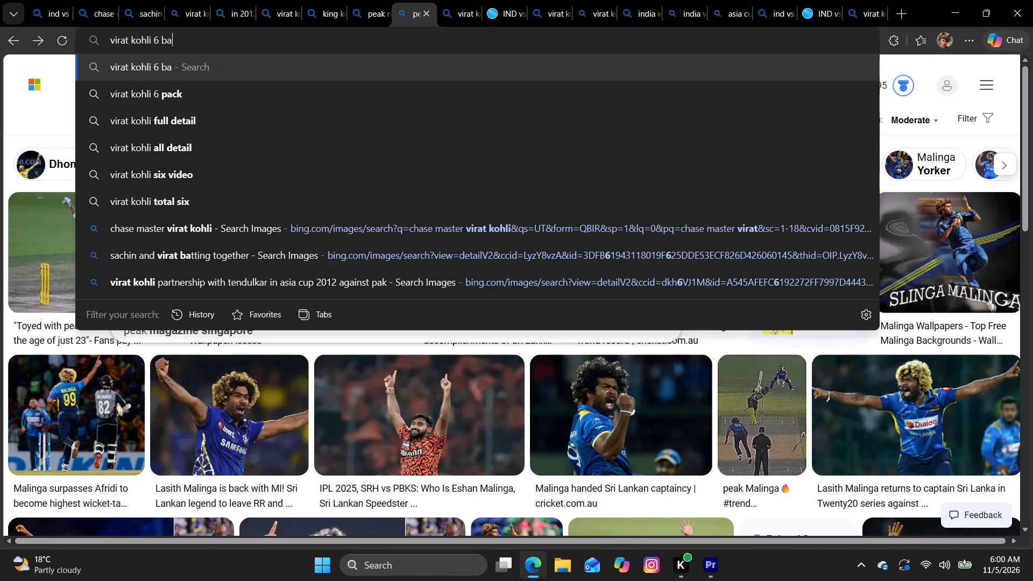
{"action": "type", "text": "ll and si"}
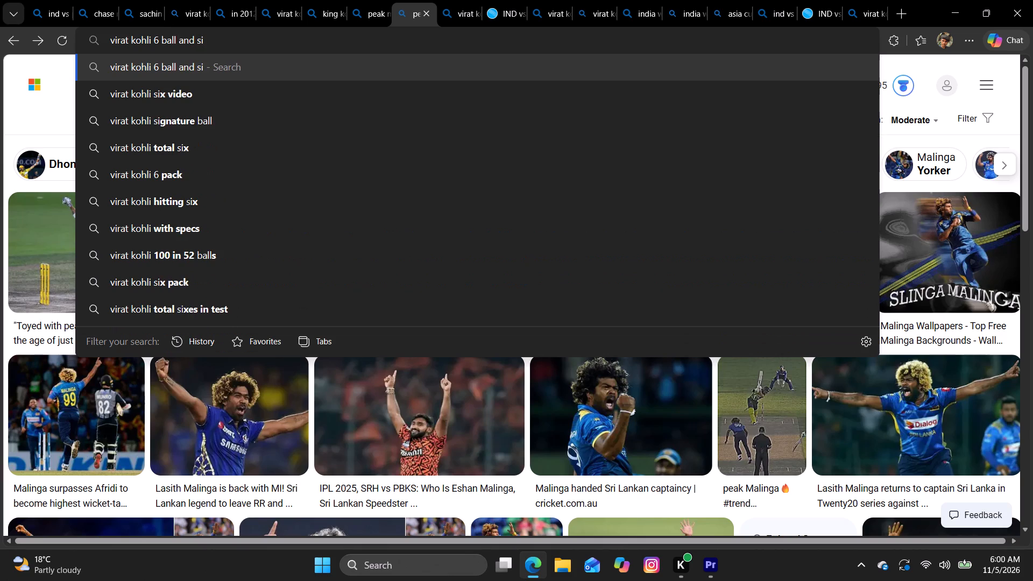
{"action": "key", "text": "x"}
{"action": "key", "text": "space"}
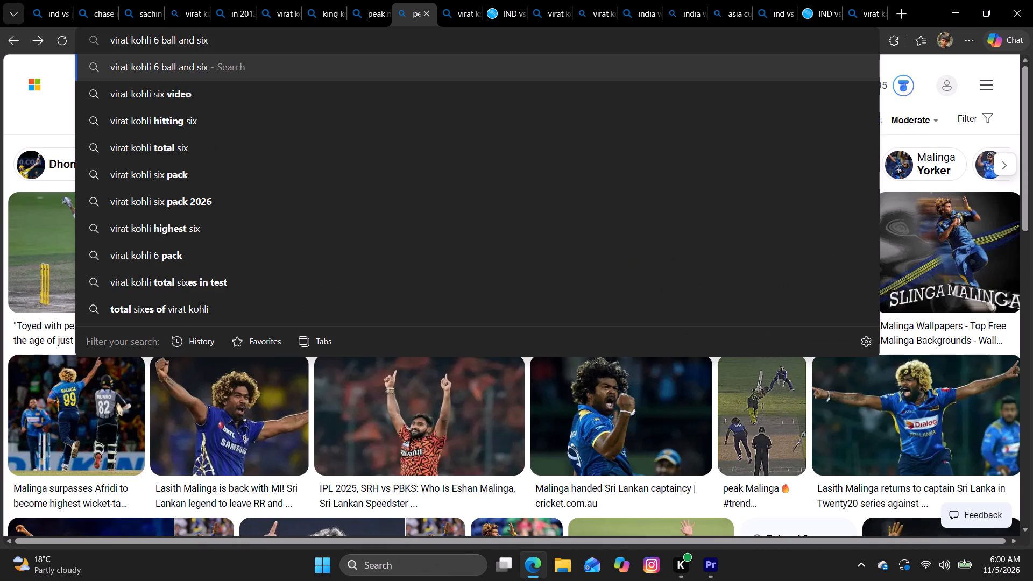
{"action": "type", "text": "fours"}
{"action": "key", "text": "space"}
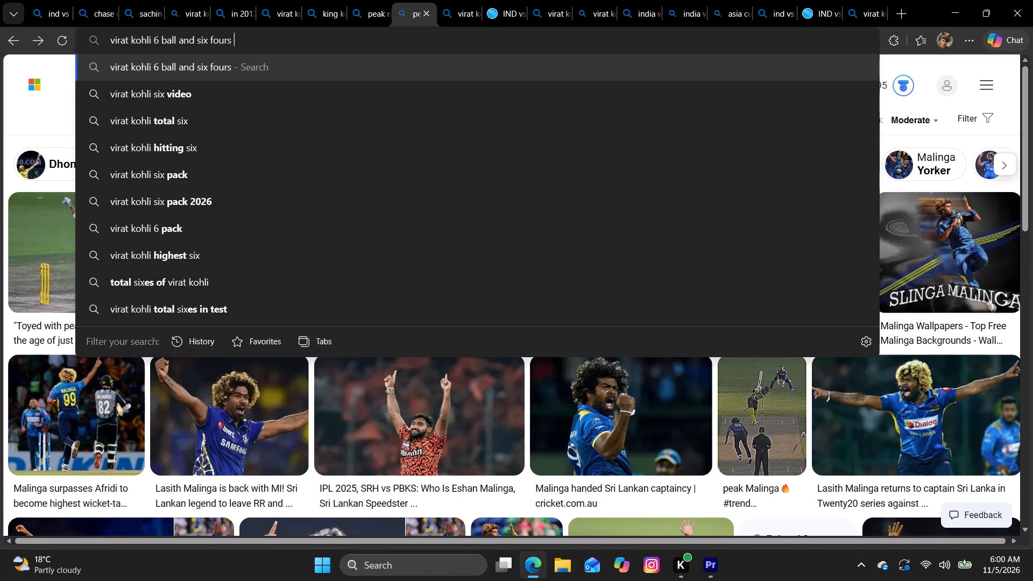
{"action": "type", "text": "vs lasth malinga in single over"}
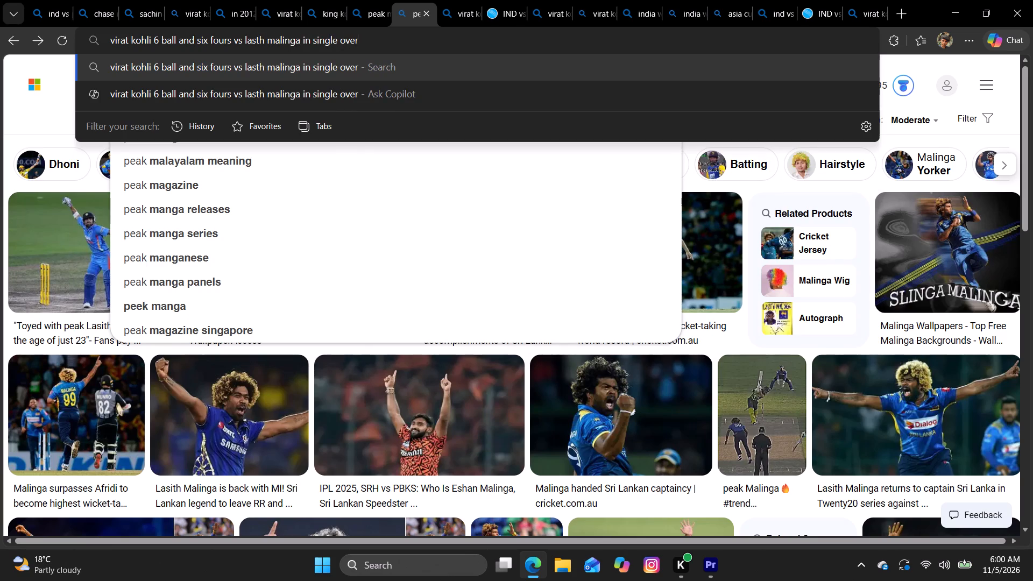
{"action": "key", "text": "Return"}
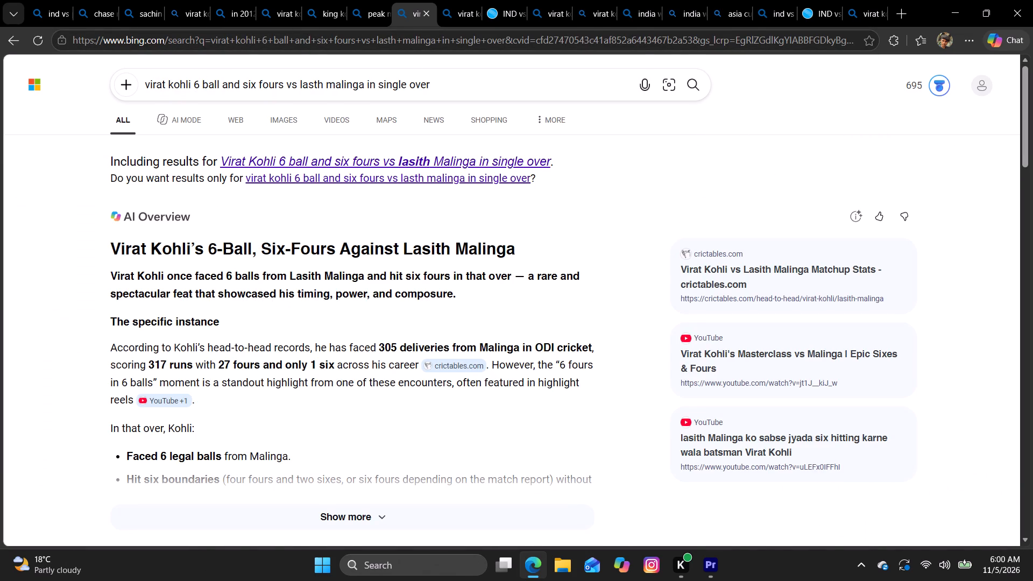
Expand the AI overview of the search results and read its account of Kohli's over against Malinga.
{"action": "scroll", "coordinate": [273, 299], "scroll_direction": "down", "scroll_amount": 1}
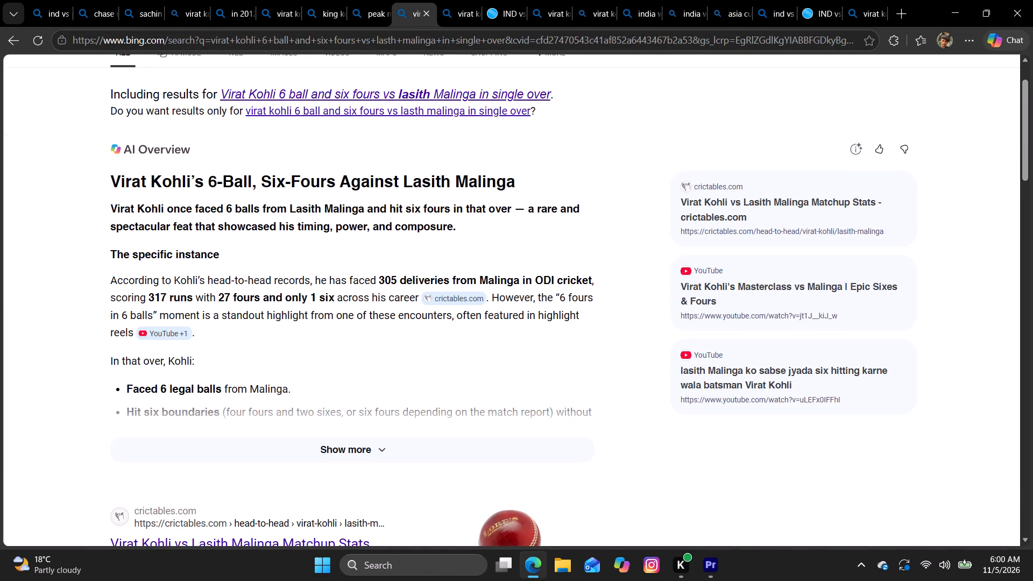
{"action": "scroll", "coordinate": [275, 297], "scroll_direction": "down", "scroll_amount": 1}
{"action": "left_click", "coordinate": [301, 367]}
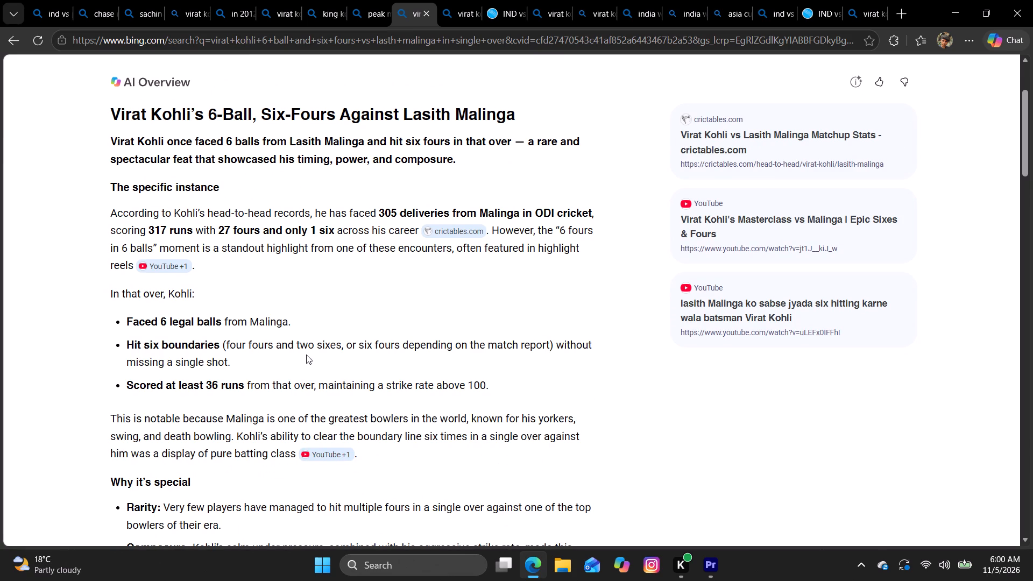
{"action": "scroll", "coordinate": [338, 343], "scroll_direction": "down", "scroll_amount": 6}
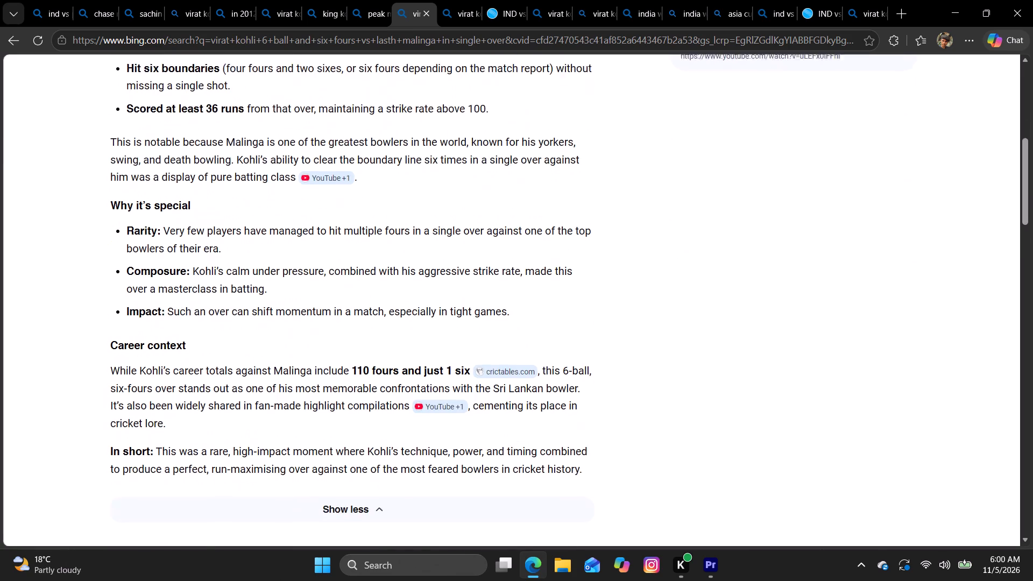
{"action": "scroll", "coordinate": [321, 336], "scroll_direction": "up", "scroll_amount": 13}
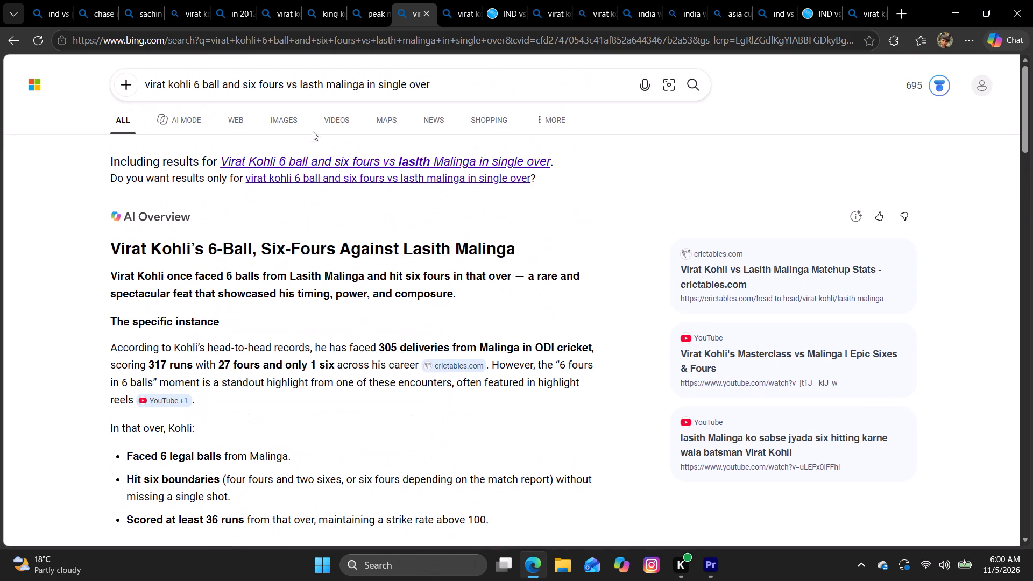
Browse the image results for the same search, looking for a picture of Kohli's boundaries against Malinga in one over.
{"action": "left_click", "coordinate": [278, 122]}
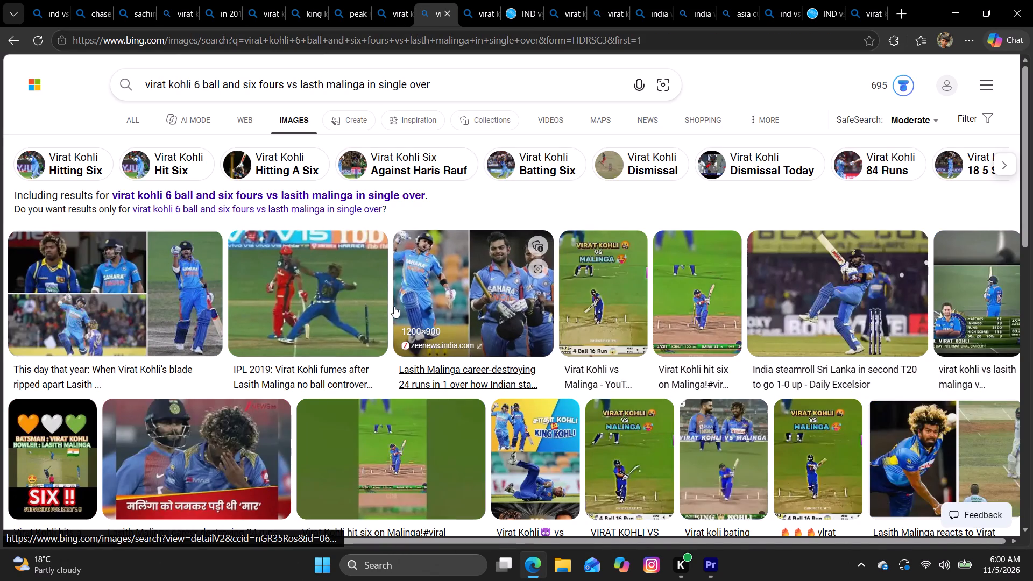
{"action": "scroll", "coordinate": [395, 299], "scroll_direction": "down", "scroll_amount": 4}
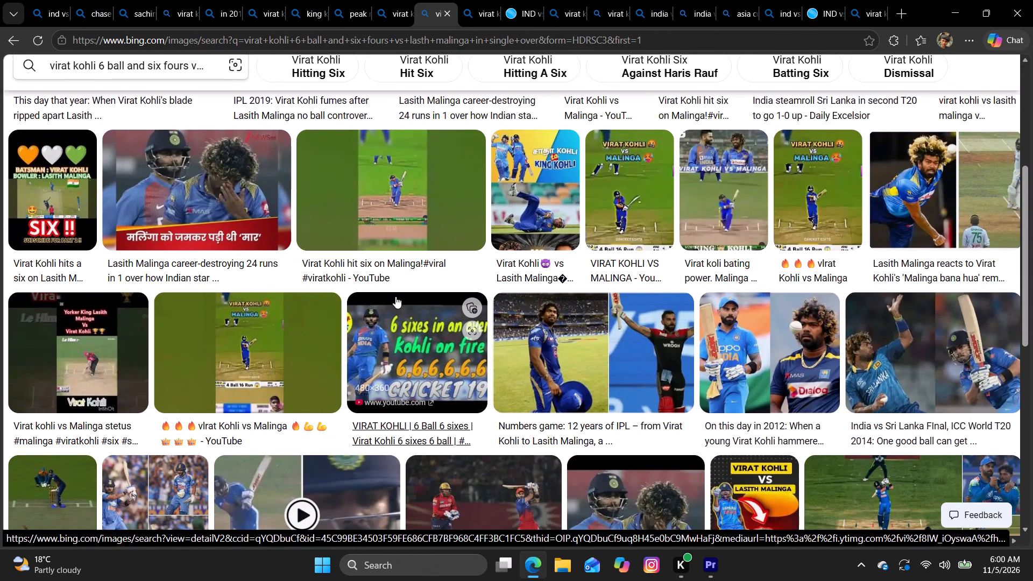
{"action": "scroll", "coordinate": [397, 295], "scroll_direction": "down", "scroll_amount": 2}
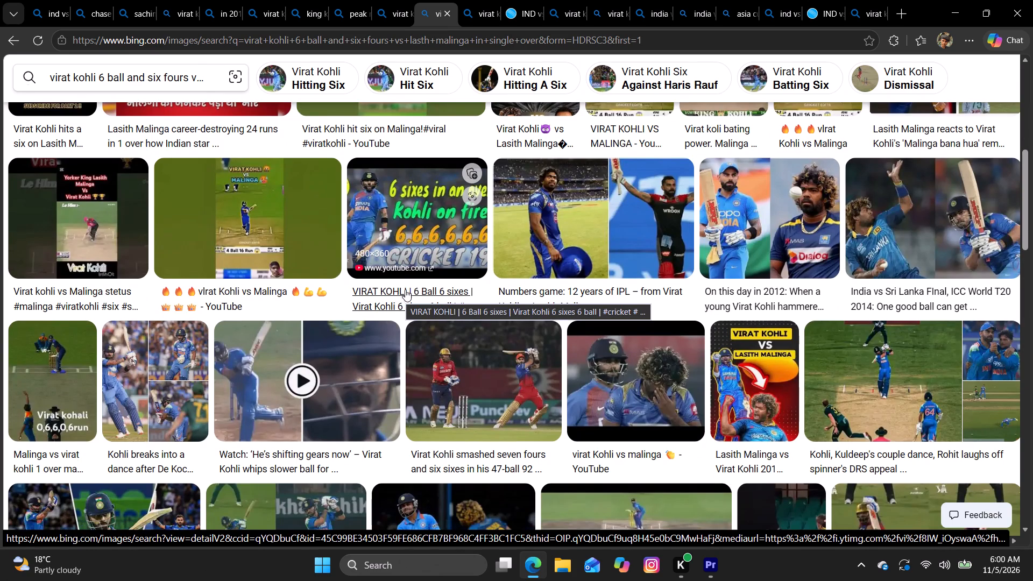
{"action": "scroll", "coordinate": [413, 286], "scroll_direction": "down", "scroll_amount": 2}
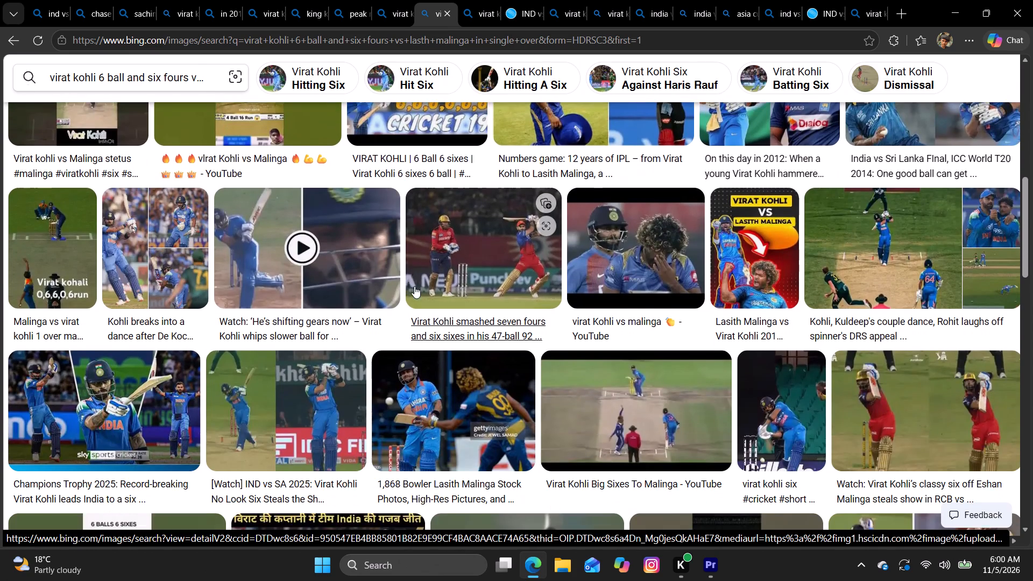
{"action": "scroll", "coordinate": [416, 281], "scroll_direction": "down", "scroll_amount": 2}
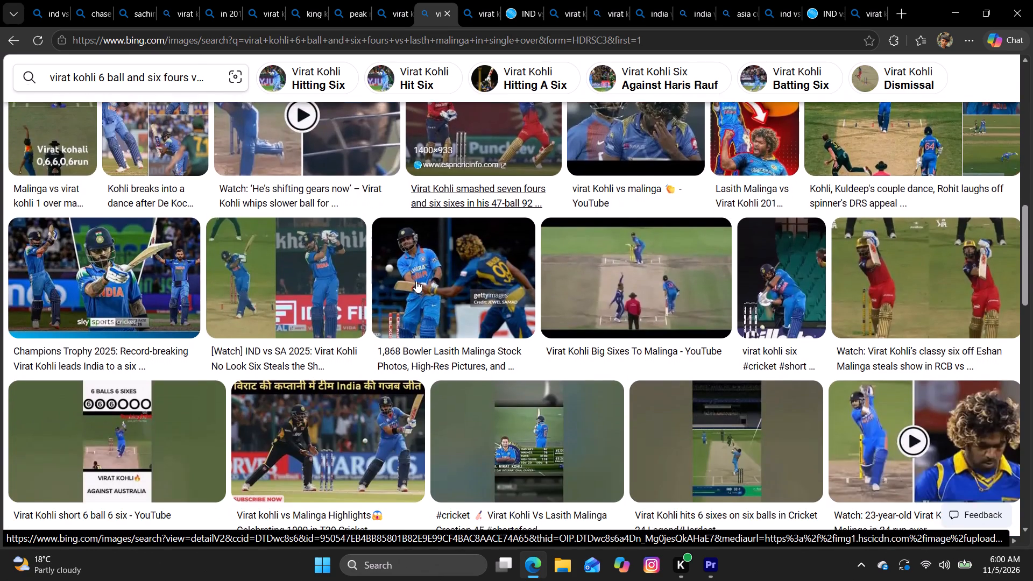
{"action": "scroll", "coordinate": [416, 281], "scroll_direction": "down", "scroll_amount": 1}
{"action": "scroll", "coordinate": [416, 281], "scroll_direction": "up", "scroll_amount": 1}
{"action": "scroll", "coordinate": [416, 281], "scroll_direction": "down", "scroll_amount": 4}
{"action": "scroll", "coordinate": [416, 281], "scroll_direction": "up", "scroll_amount": 1}
{"action": "scroll", "coordinate": [416, 281], "scroll_direction": "down", "scroll_amount": 4}
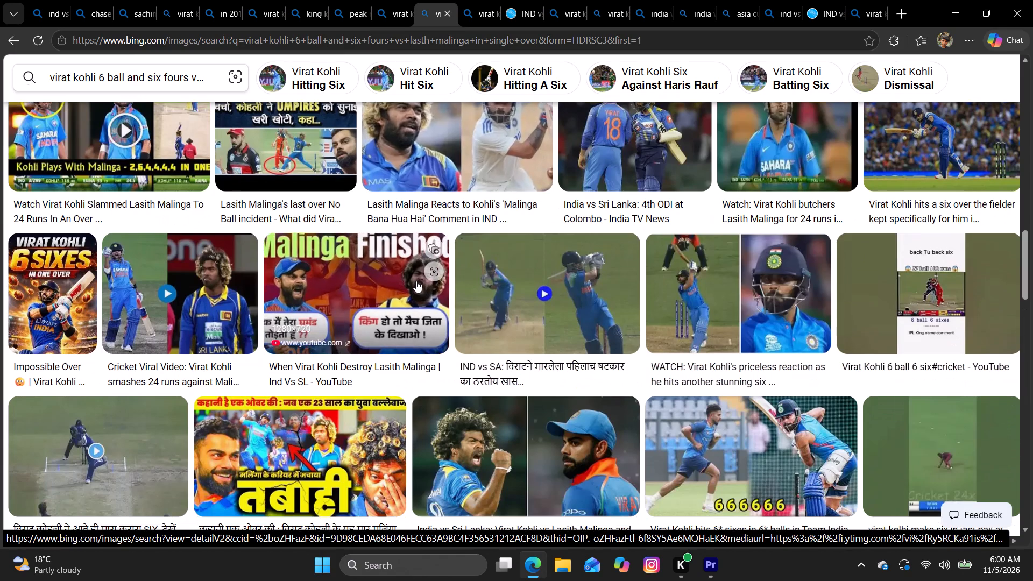
{"action": "scroll", "coordinate": [416, 281], "scroll_direction": "down", "scroll_amount": 5}
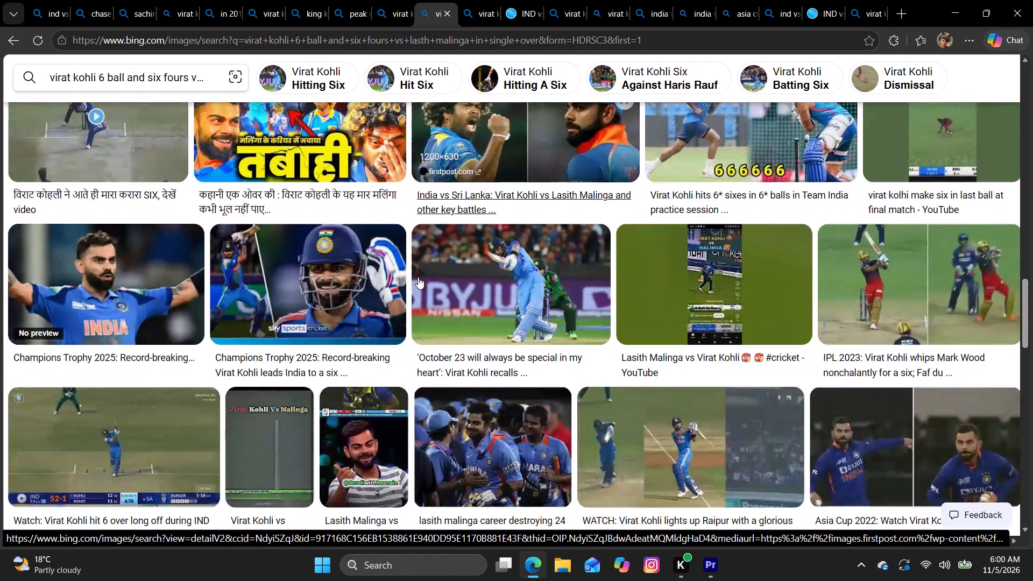
{"action": "scroll", "coordinate": [418, 275], "scroll_direction": "up", "scroll_amount": 1}
{"action": "scroll", "coordinate": [418, 275], "scroll_direction": "down", "scroll_amount": 3}
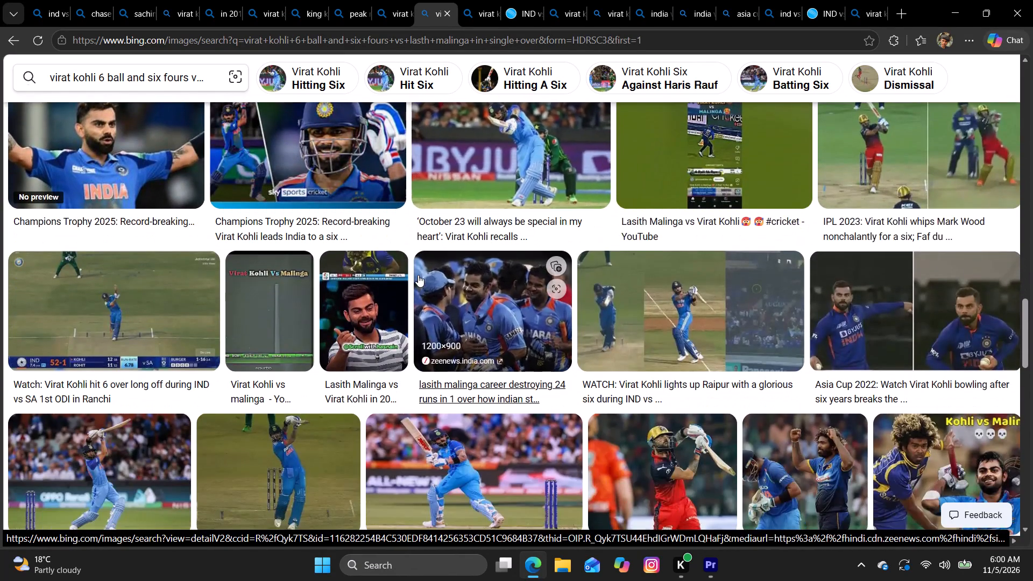
{"action": "scroll", "coordinate": [418, 275], "scroll_direction": "down", "scroll_amount": 3}
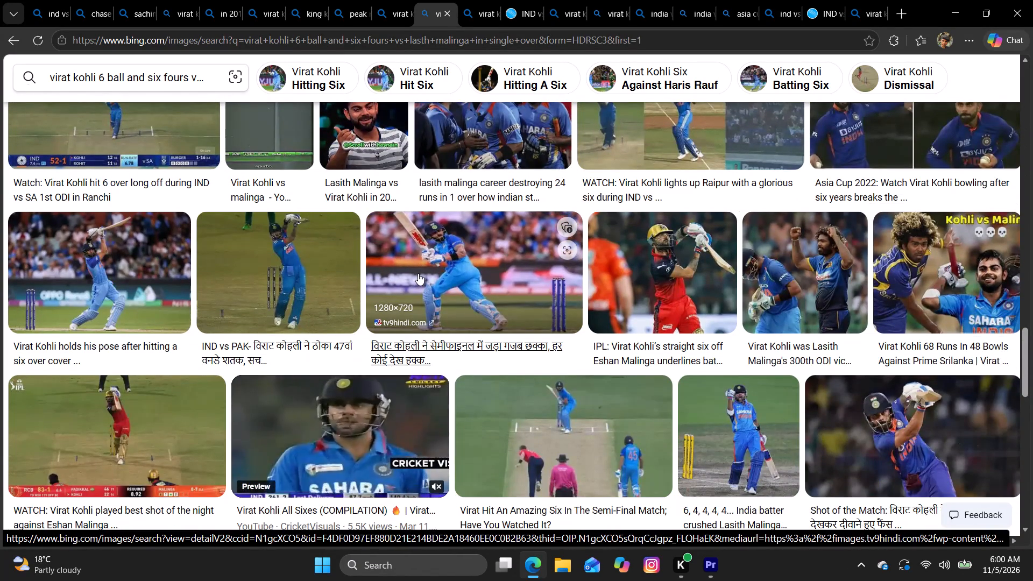
{"action": "scroll", "coordinate": [423, 271], "scroll_direction": "down", "scroll_amount": 4}
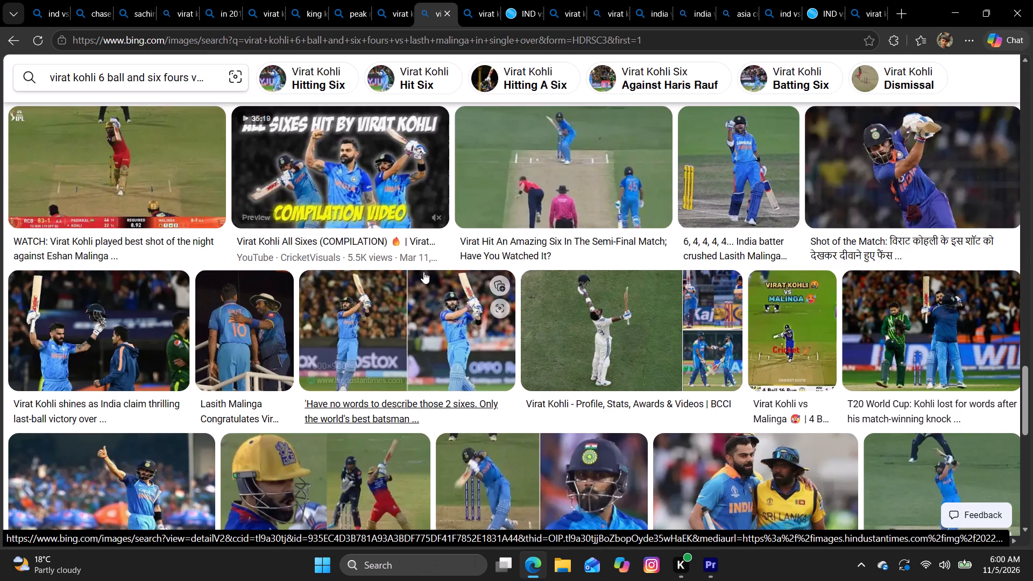
{"action": "scroll", "coordinate": [423, 272], "scroll_direction": "down", "scroll_amount": 3}
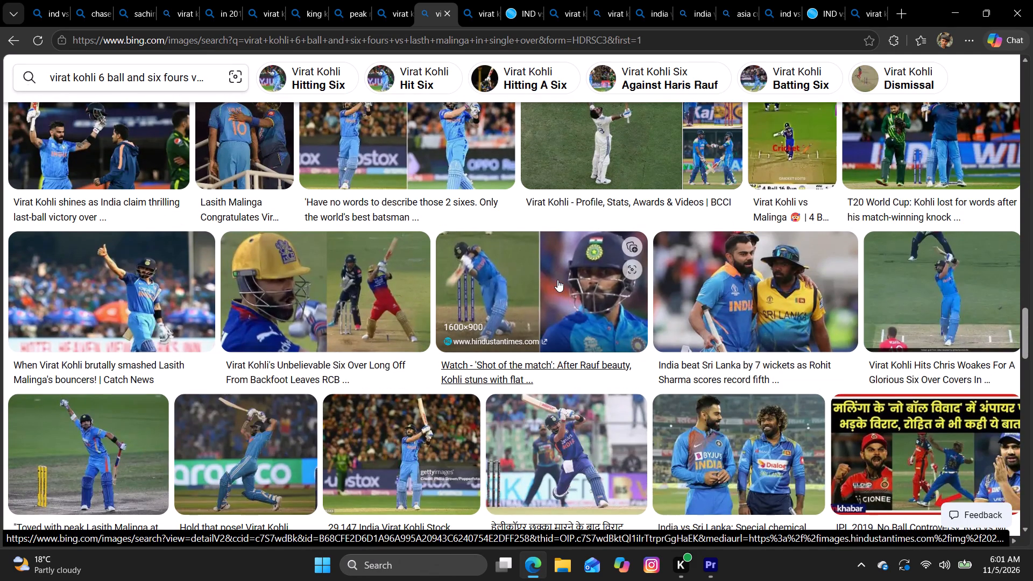
{"action": "scroll", "coordinate": [520, 280], "scroll_direction": "down", "scroll_amount": 3}
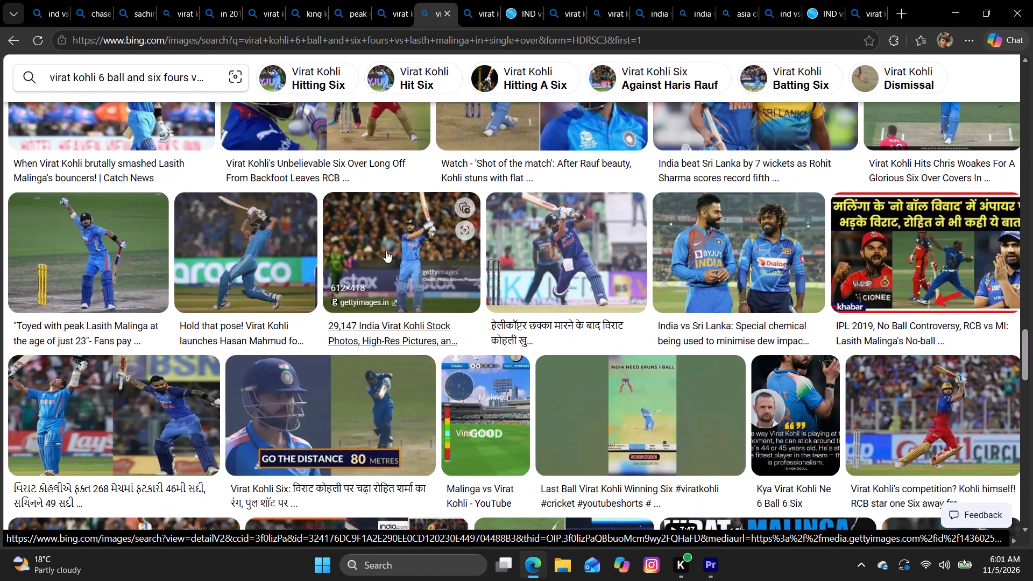
Return to the web results, open the crictables.com Virat Kohli vs Lasith Malinga matchup page, and examine its year-by-year ODI table.
{"action": "left_click", "coordinate": [11, 36]}
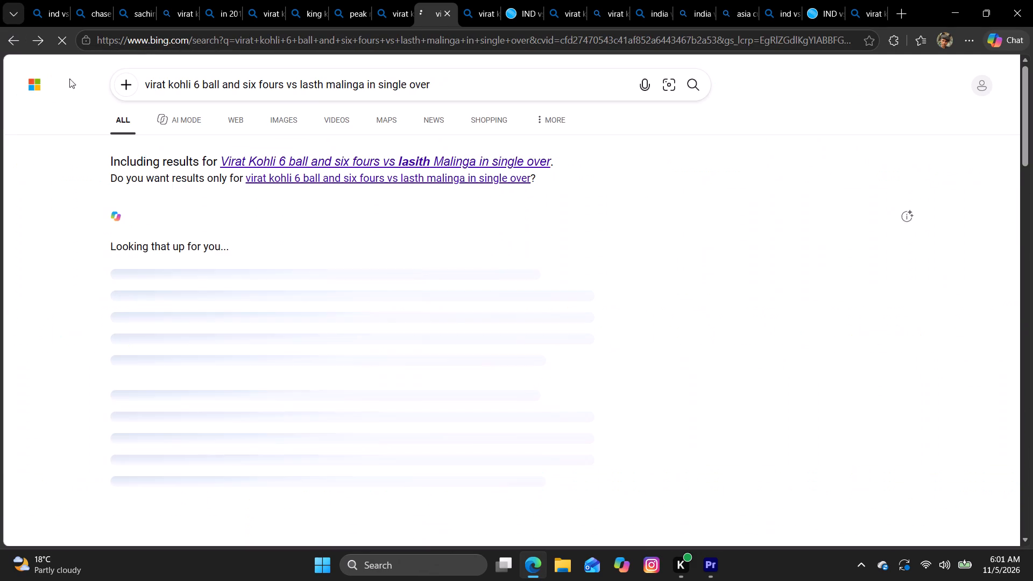
{"action": "scroll", "coordinate": [375, 228], "scroll_direction": "down", "scroll_amount": 5}
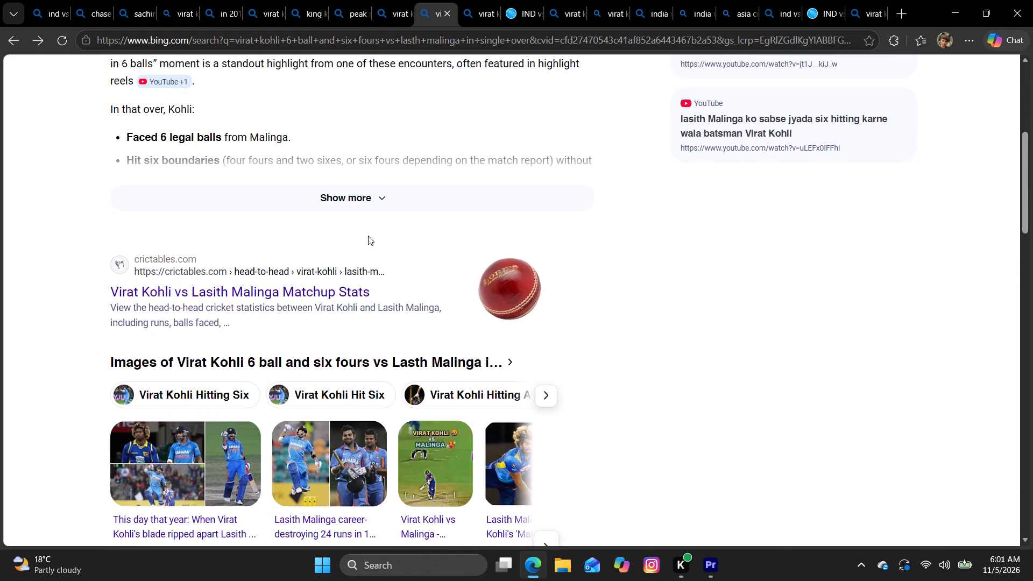
{"action": "left_click", "coordinate": [315, 293]}
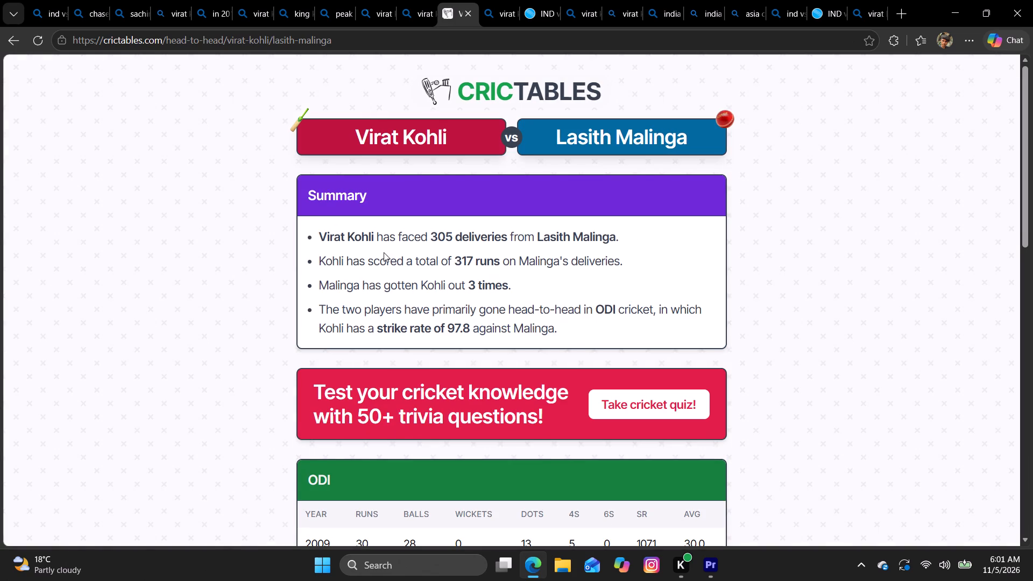
{"action": "scroll", "coordinate": [388, 238], "scroll_direction": "down", "scroll_amount": 3}
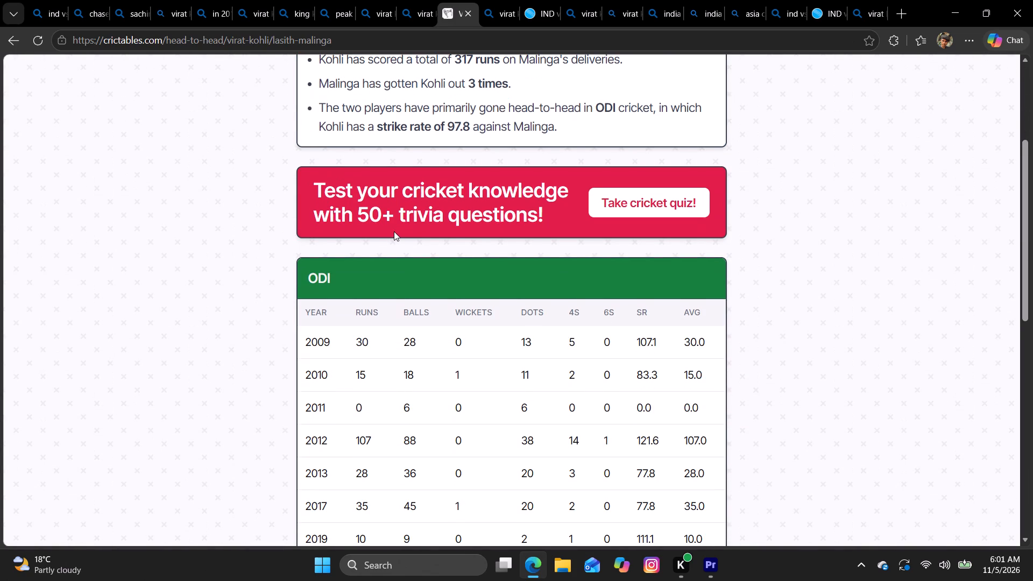
{"action": "scroll", "coordinate": [429, 255], "scroll_direction": "down", "scroll_amount": 1}
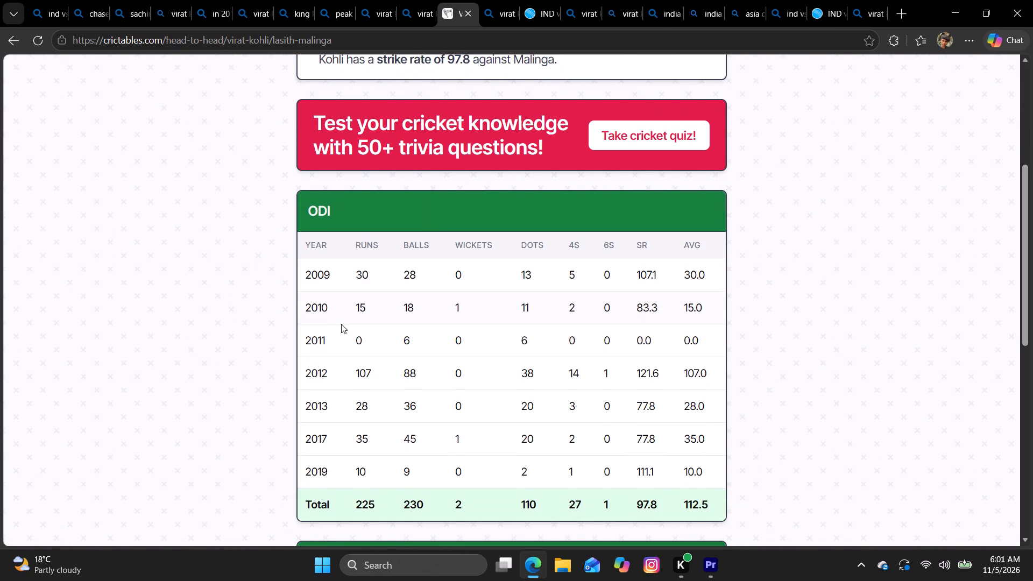
Examine the 2012 row of the Kohli vs Malinga ODI table, focusing on the runs figure.
{"action": "double_click", "coordinate": [318, 374]}
{"action": "double_click", "coordinate": [355, 380]}
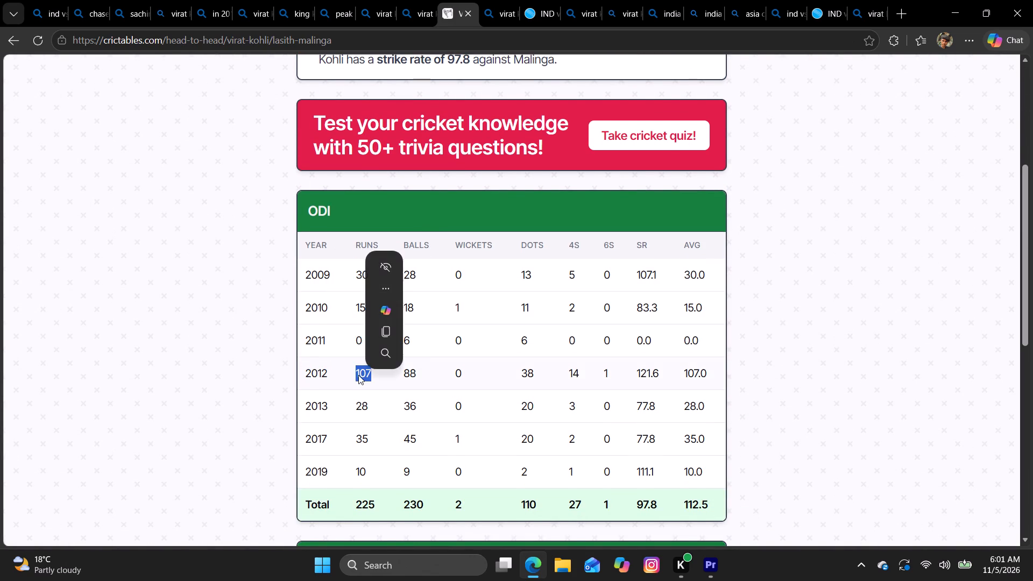
{"action": "scroll", "coordinate": [347, 374], "scroll_direction": "down", "scroll_amount": 3}
{"action": "scroll", "coordinate": [328, 349], "scroll_direction": "up", "scroll_amount": 3}
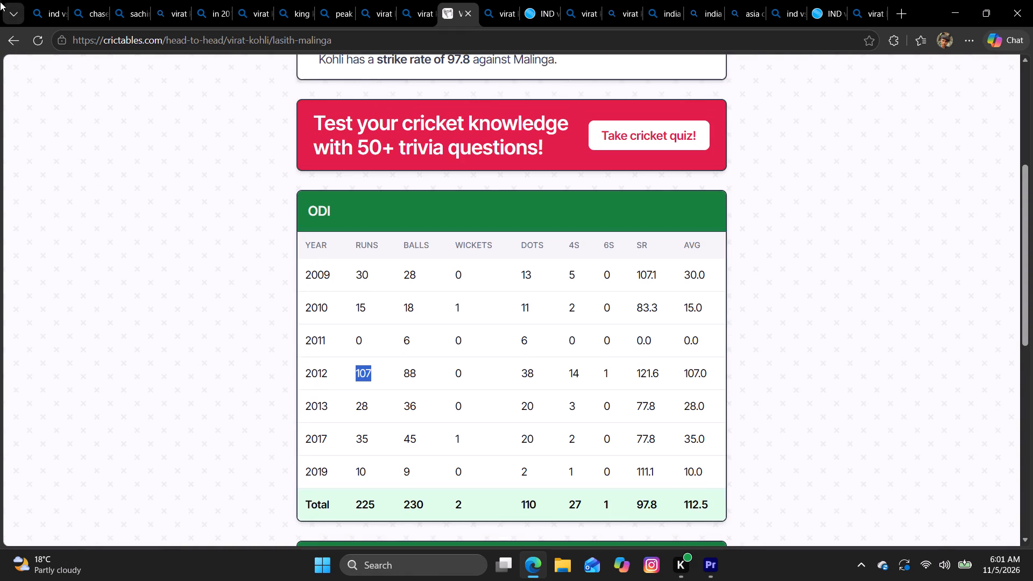
Go back to the web search results and look through the Kohli vs Malinga videos, images and comparison links.
{"action": "left_click", "coordinate": [13, 44]}
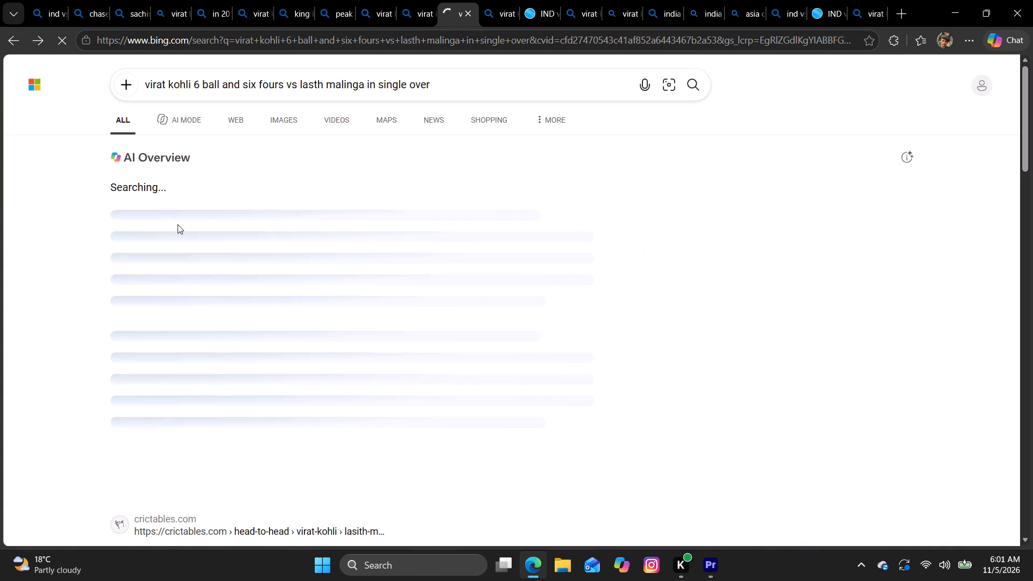
{"action": "scroll", "coordinate": [178, 228], "scroll_direction": "down", "scroll_amount": 4}
{"action": "scroll", "coordinate": [243, 261], "scroll_direction": "down", "scroll_amount": 9}
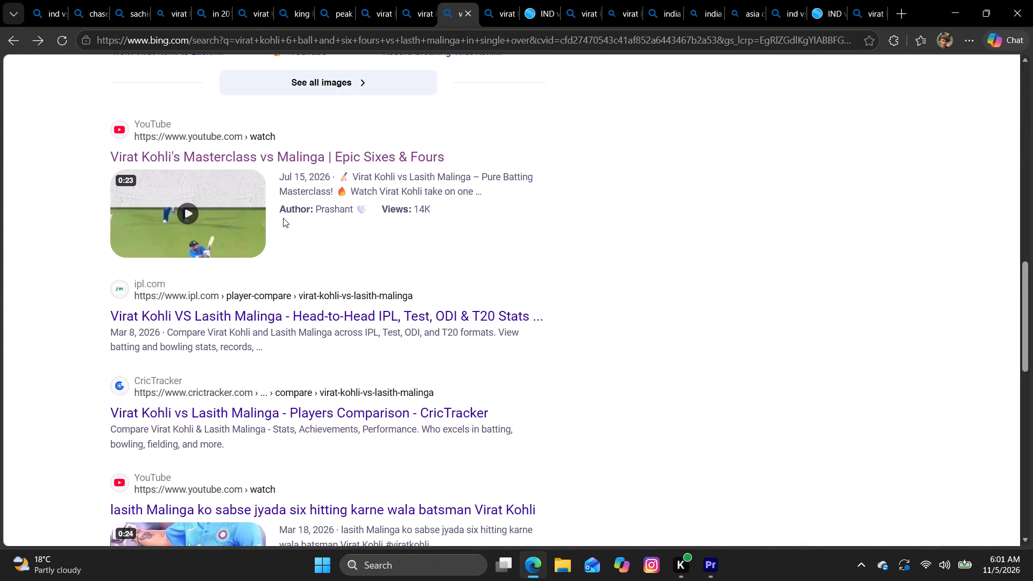
{"action": "scroll", "coordinate": [285, 219], "scroll_direction": "down", "scroll_amount": 2}
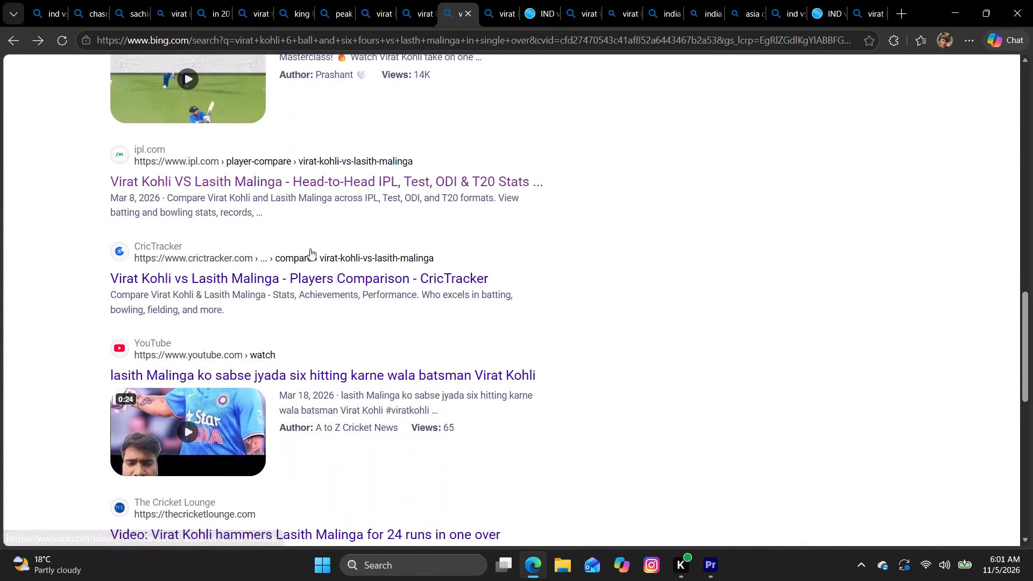
{"action": "scroll", "coordinate": [472, 246], "scroll_direction": "up", "scroll_amount": 4}
{"action": "scroll", "coordinate": [407, 169], "scroll_direction": "up", "scroll_amount": 2}
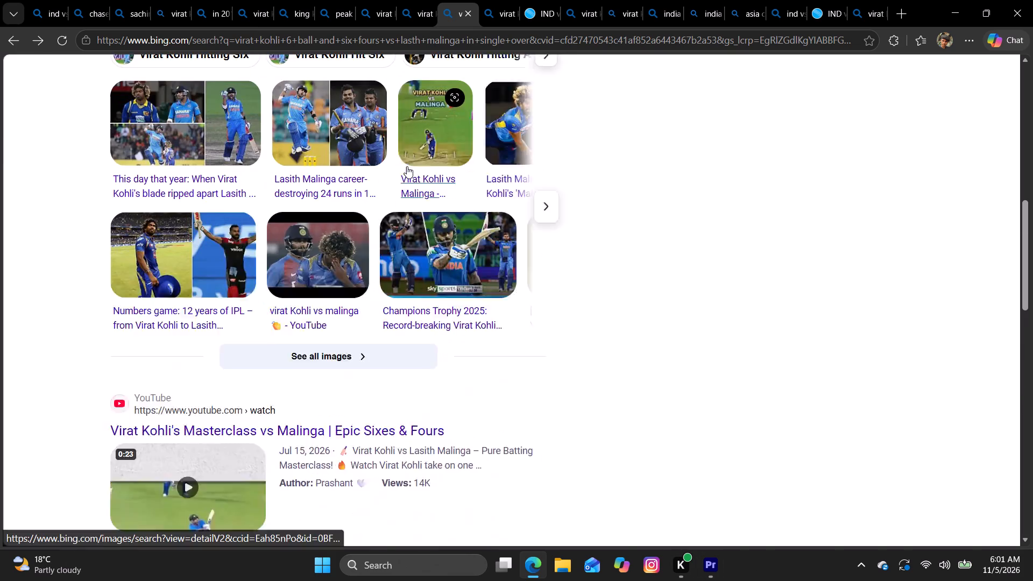
{"action": "scroll", "coordinate": [407, 166], "scroll_direction": "up", "scroll_amount": 13}
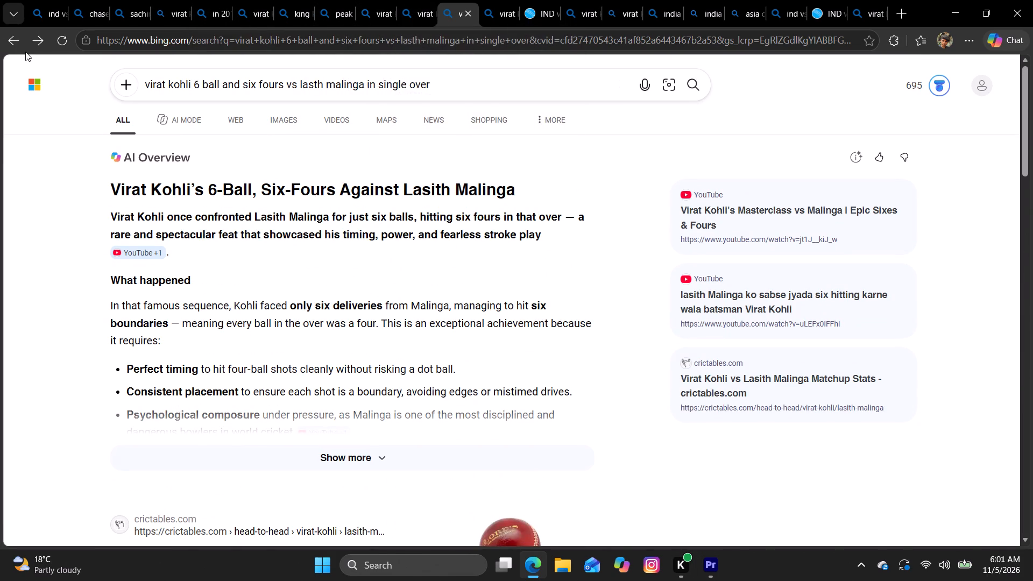
In the image results for the same search, find and copy the India.com World T20 2014 picture pairing Malinga and Kohli.
{"action": "left_click", "coordinate": [288, 115]}
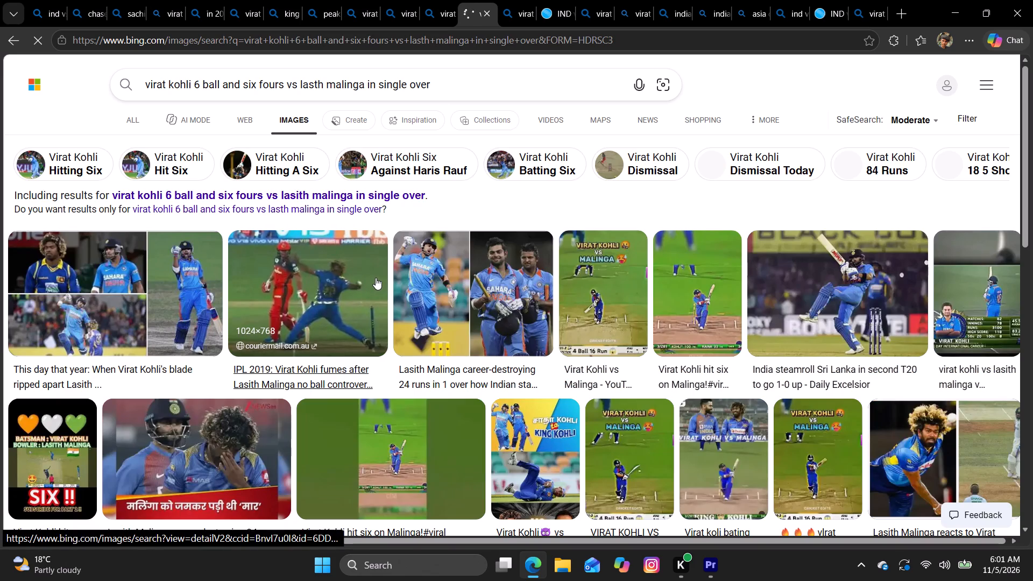
{"action": "scroll", "coordinate": [376, 275], "scroll_direction": "down", "scroll_amount": 2}
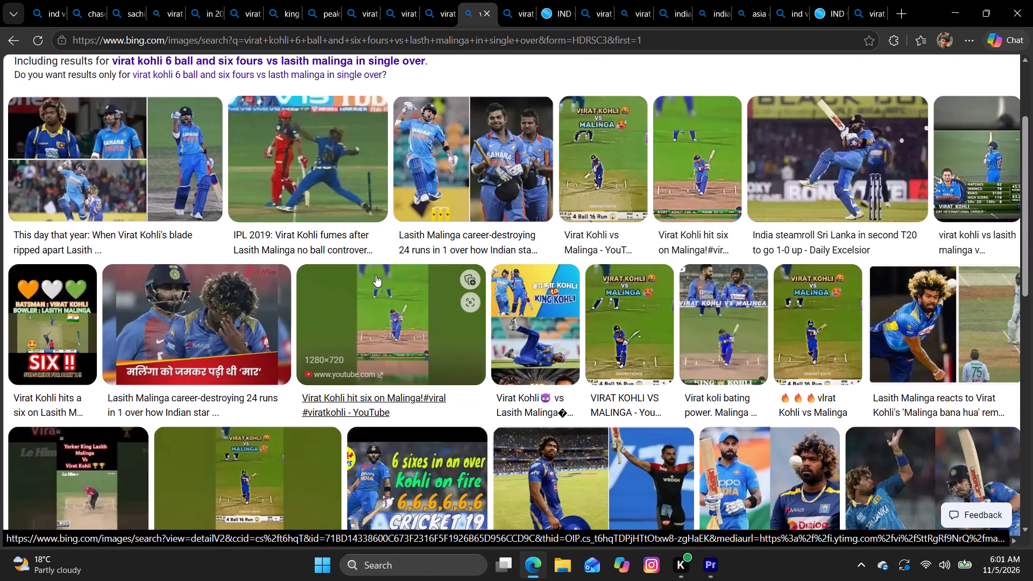
{"action": "scroll", "coordinate": [376, 275], "scroll_direction": "down", "scroll_amount": 2}
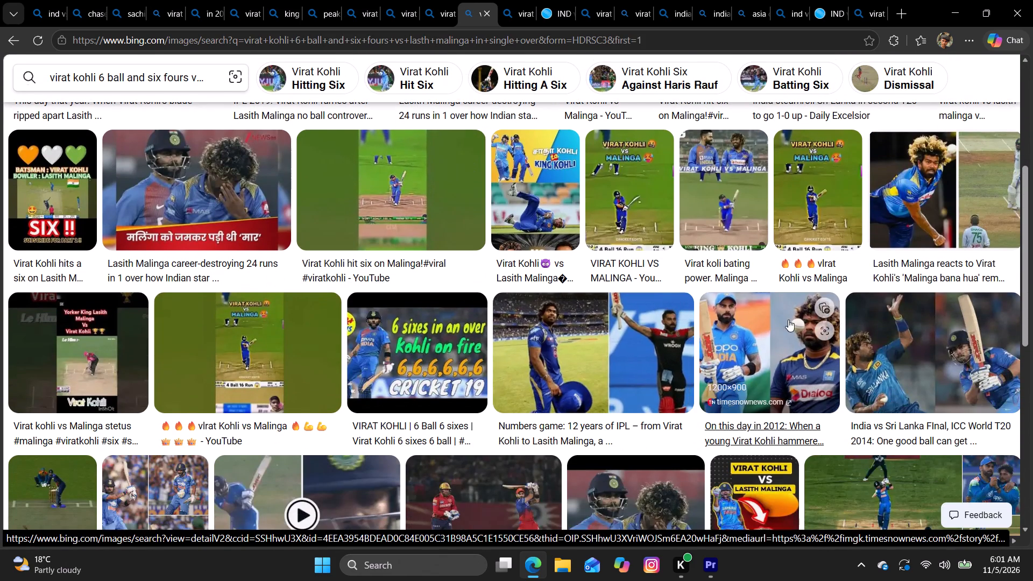
{"action": "left_click", "coordinate": [871, 327]}
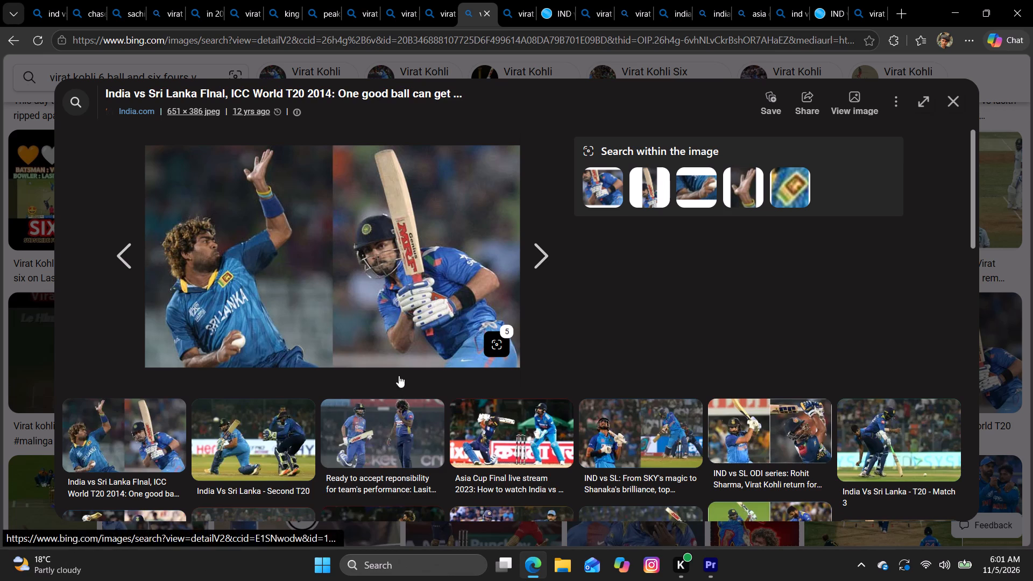
{"action": "right_click", "coordinate": [432, 300]}
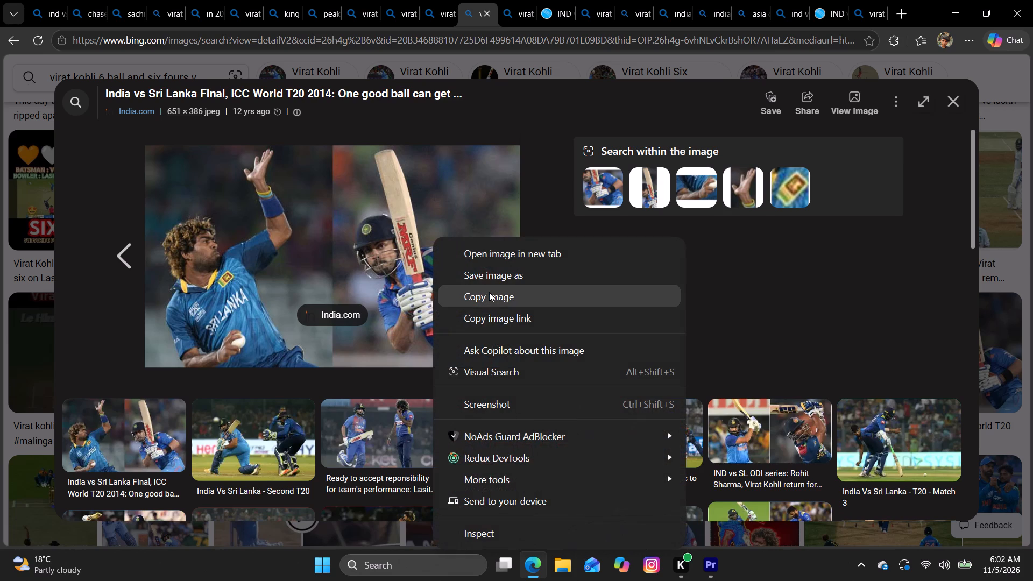
{"action": "left_click", "coordinate": [489, 292]}
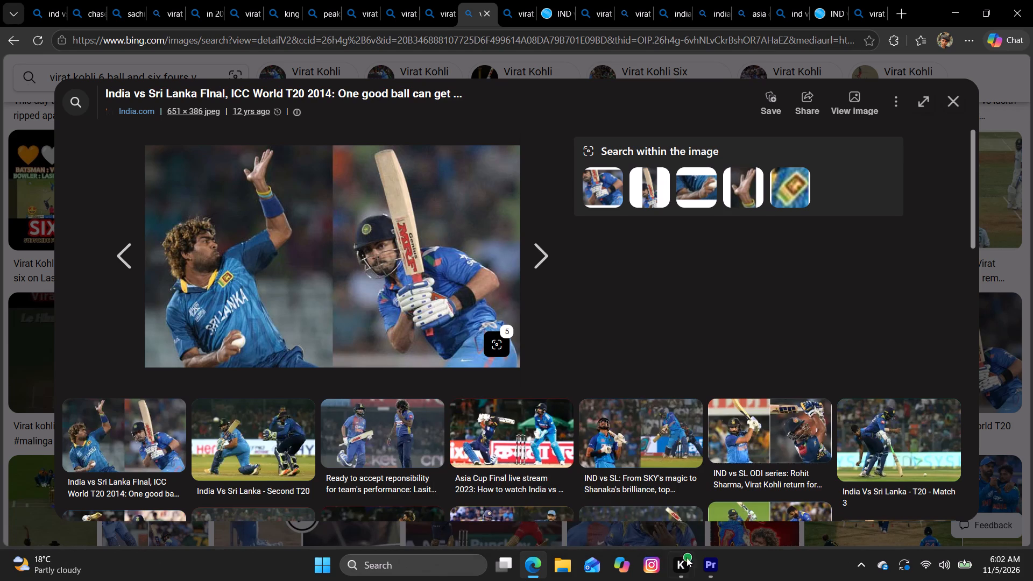
Switch to Premiere and insert the copied Malinga and Kohli picture on V2 at 00:01:47:09.
{"action": "left_click", "coordinate": [720, 568]}
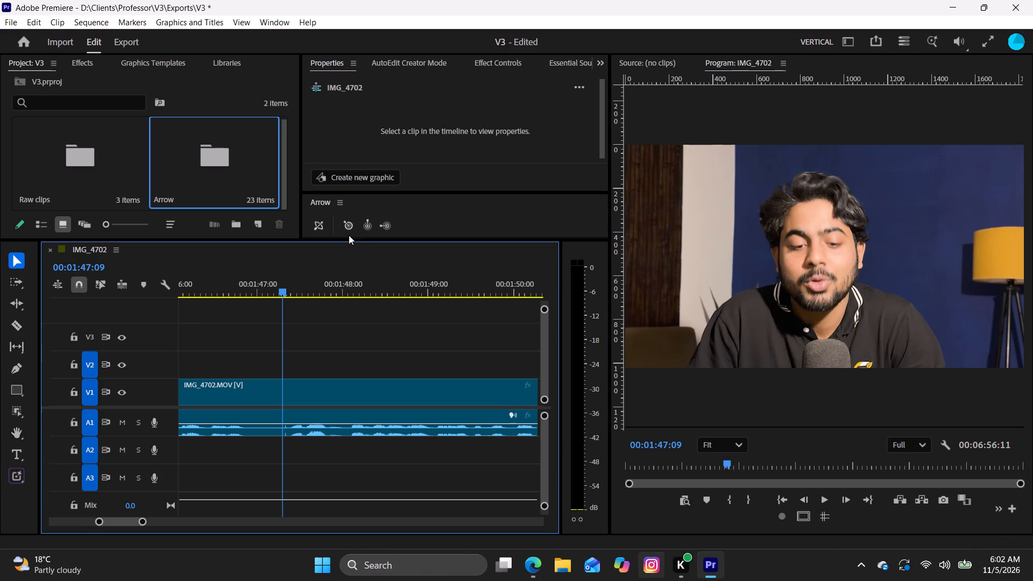
{"action": "left_click", "coordinate": [349, 227]}
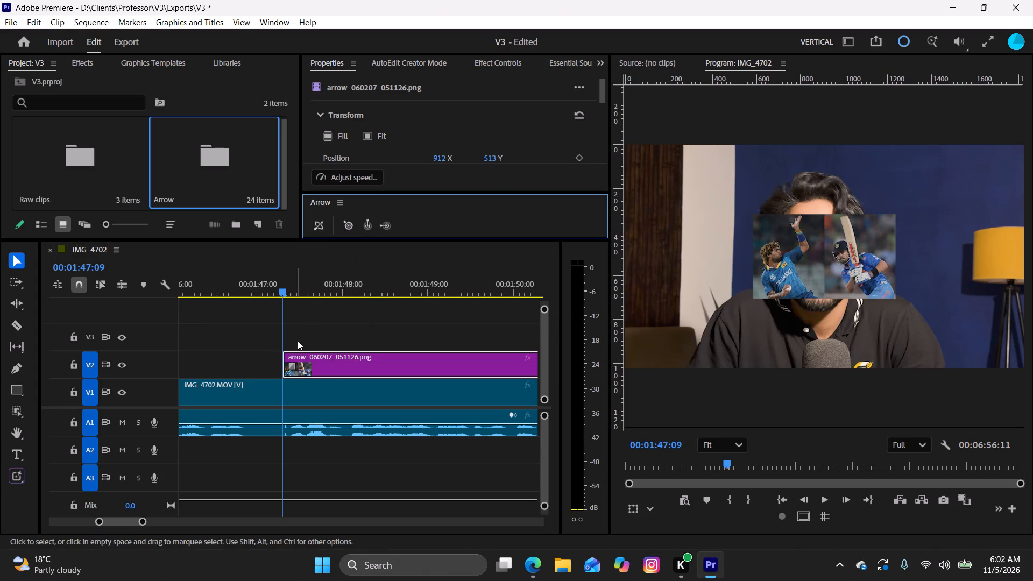
Play the narration over the Malinga and Kohli picture, cut the V2 clip at 00:01:50:29 and delete the remainder.
{"action": "key", "text": "space"}
{"action": "left_click", "coordinate": [323, 313]}
{"action": "key", "text": "space"}
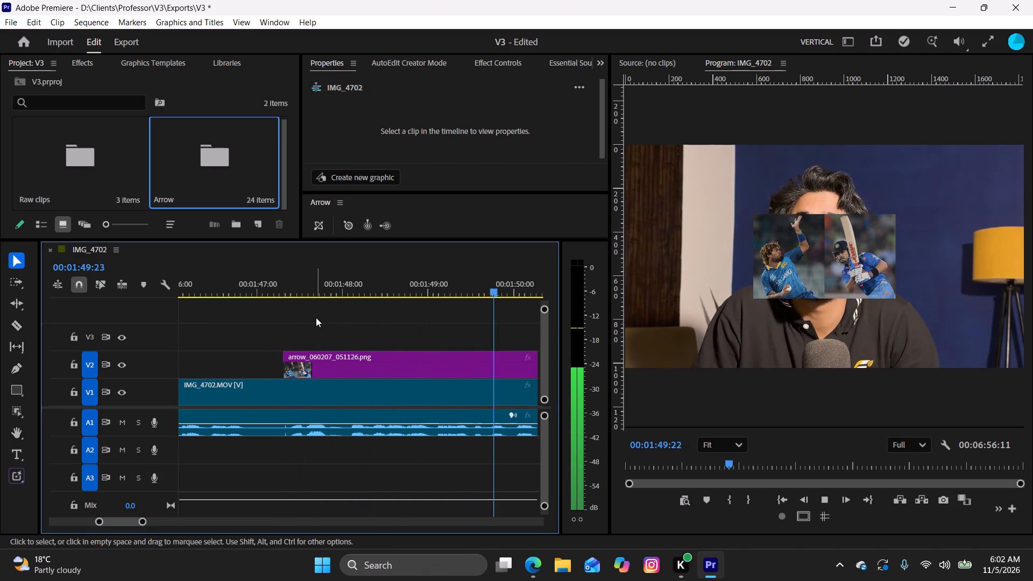
{"action": "key", "text": "comma"}
{"action": "key", "text": "space"}
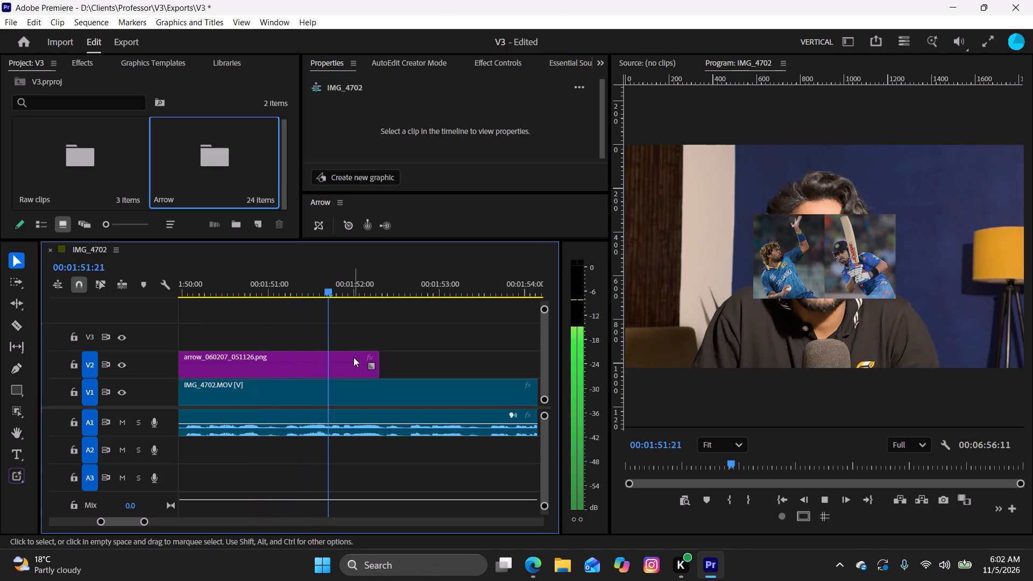
{"action": "left_click_drag", "start_coordinate": [326, 298], "coordinate": [274, 317]}
{"action": "key", "text": "space"}
{"action": "key", "text": "space"}
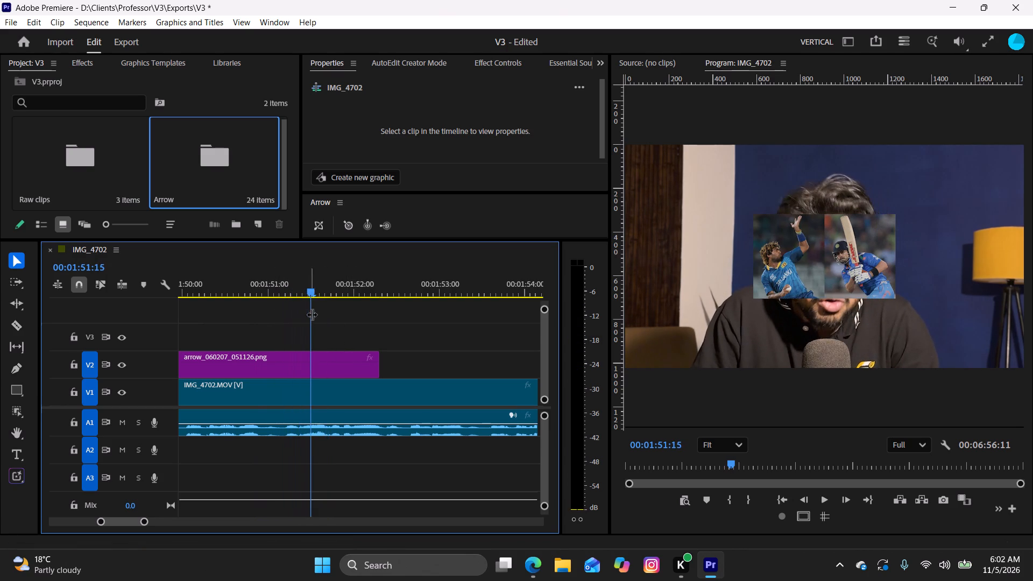
{"action": "left_click_drag", "start_coordinate": [312, 296], "coordinate": [266, 320]}
{"action": "left_click", "coordinate": [331, 366]}
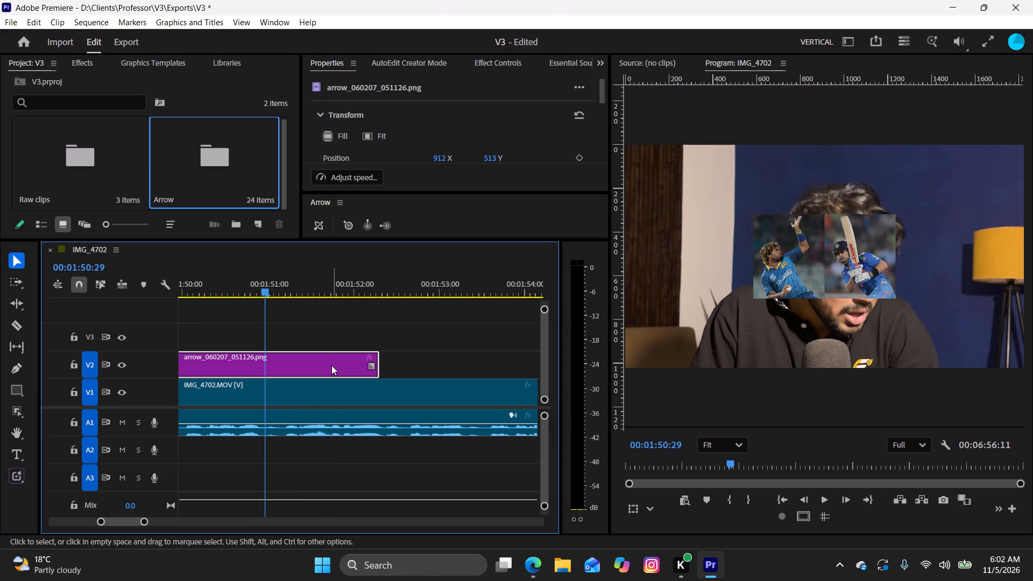
{"action": "key", "text": "w"}
{"action": "left_click", "coordinate": [329, 360]}
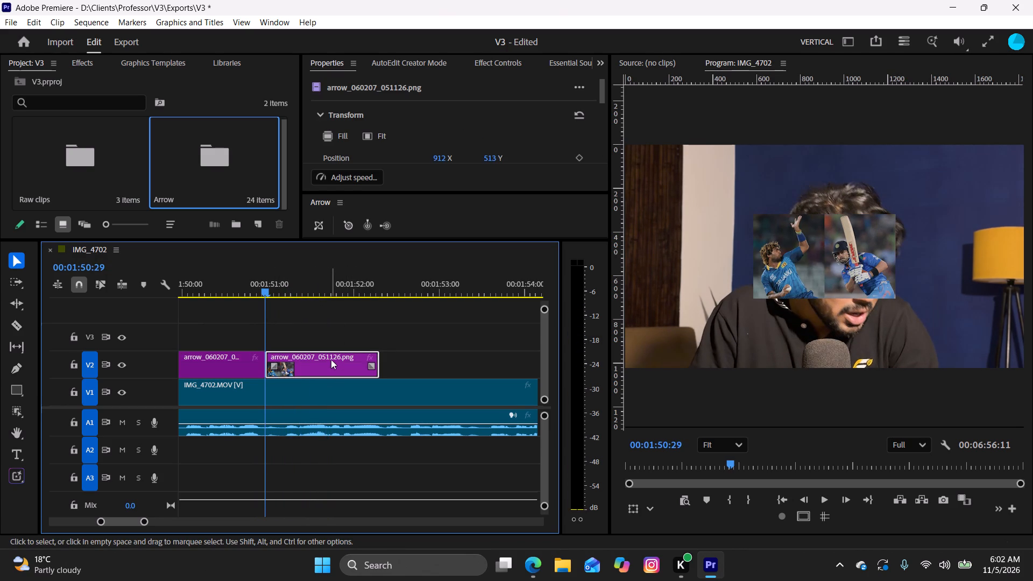
{"action": "key", "text": "BackSpace"}
Play onward and ripple-trim the pause out of IMG_4702 on V1 and A1, from 00:01:57:10 to about 00:01:58:00.
{"action": "key", "text": "space"}
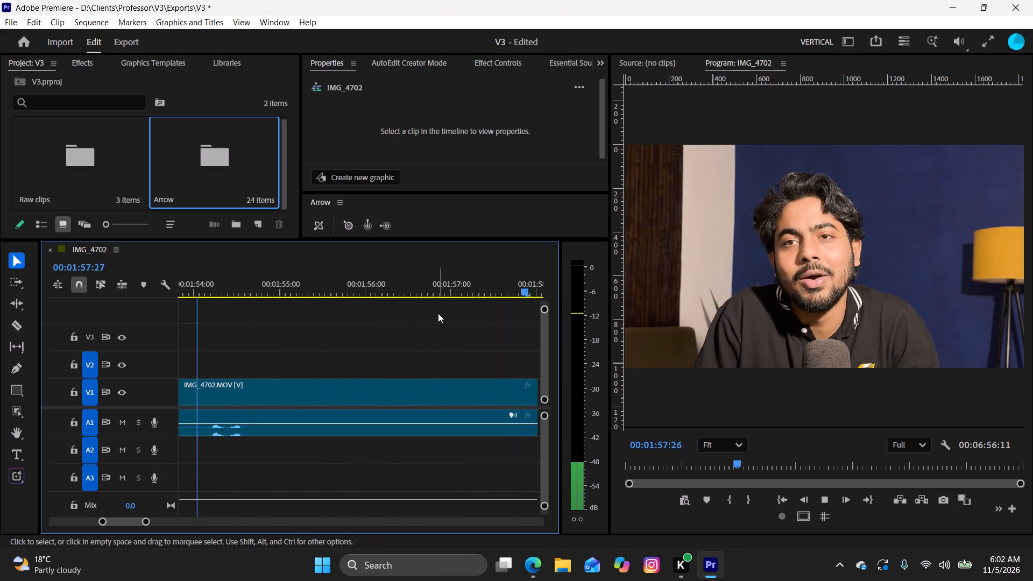
{"action": "key", "text": "space"}
{"action": "left_click_drag", "start_coordinate": [290, 284], "coordinate": [176, 298]}
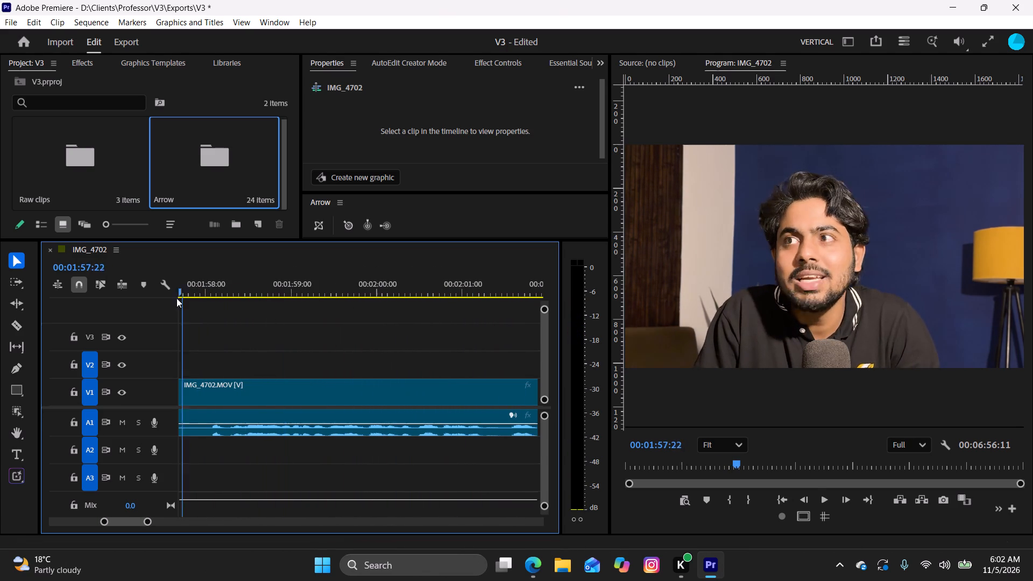
{"action": "left_click_drag", "start_coordinate": [176, 298], "coordinate": [407, 334]}
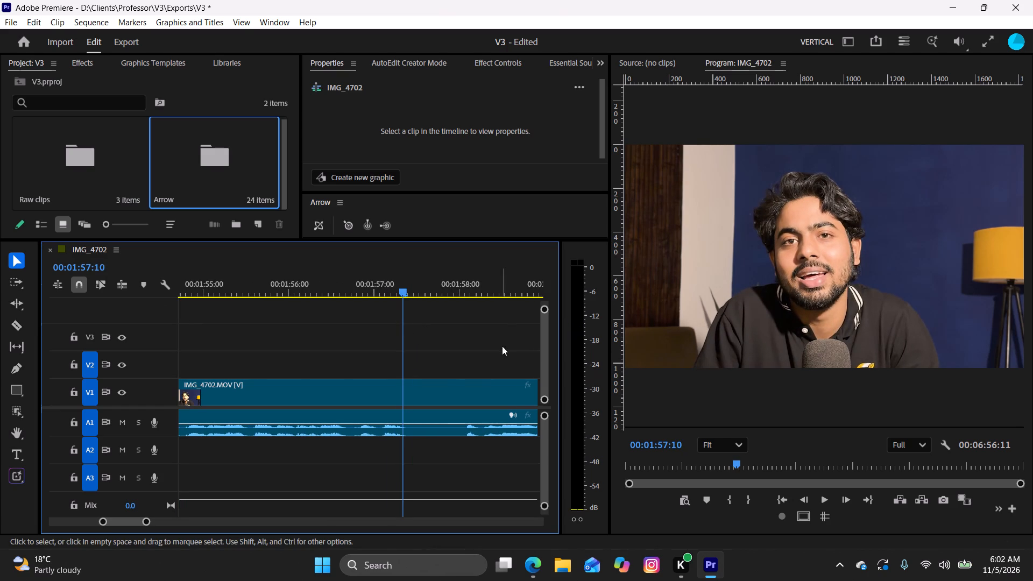
{"action": "left_click_drag", "start_coordinate": [478, 343], "coordinate": [492, 457]}
{"action": "key", "text": "w"}
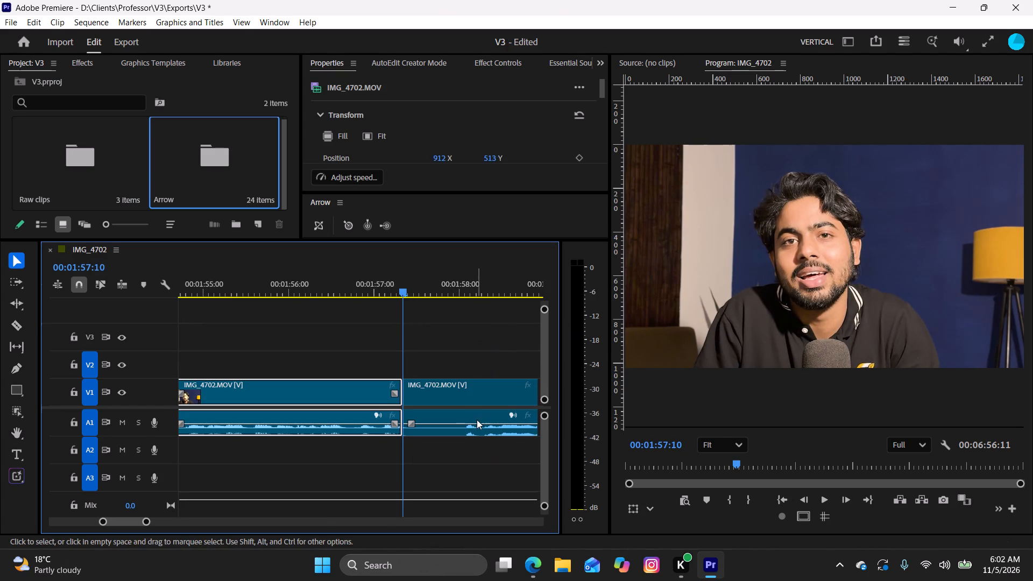
{"action": "left_click_drag", "start_coordinate": [404, 288], "coordinate": [463, 343]}
{"action": "key", "text": "q"}
Play through the narration that follows the cut, replay the part around 00:02:01, and park the playhead near 00:02:00:28.
{"action": "key", "text": "space"}
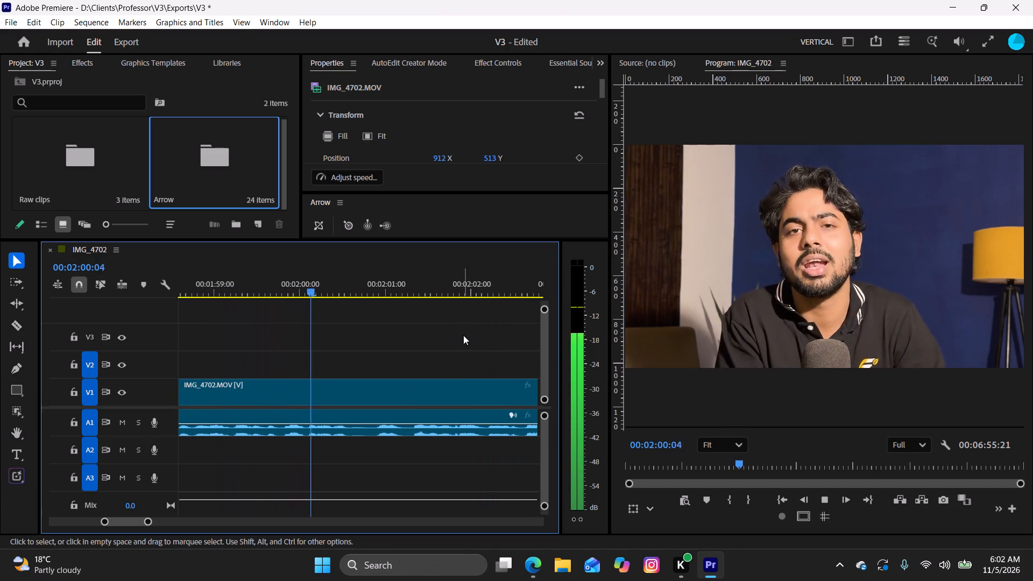
{"action": "key", "text": "space"}
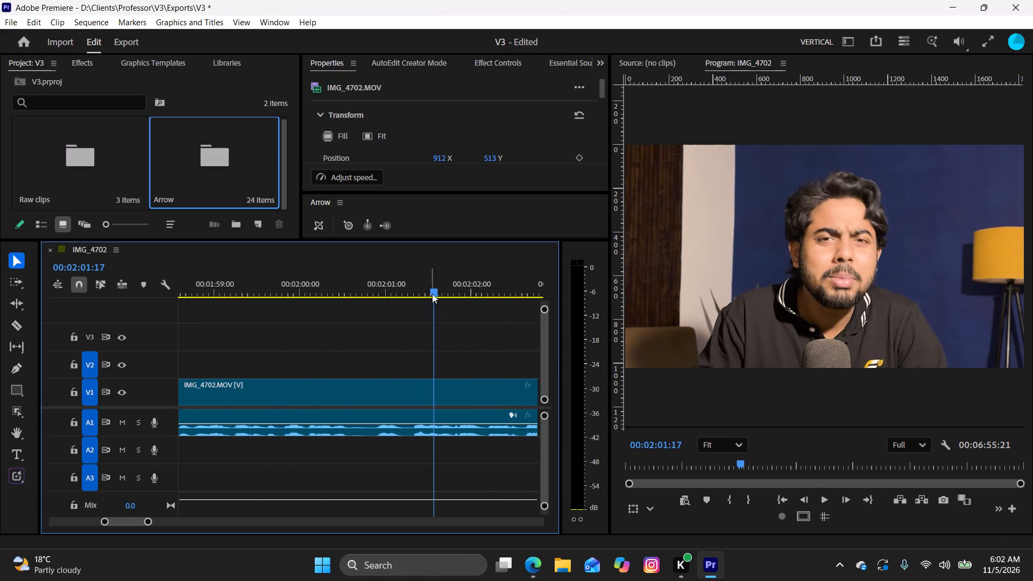
{"action": "left_click_drag", "start_coordinate": [429, 287], "coordinate": [342, 315]}
{"action": "key", "text": "space"}
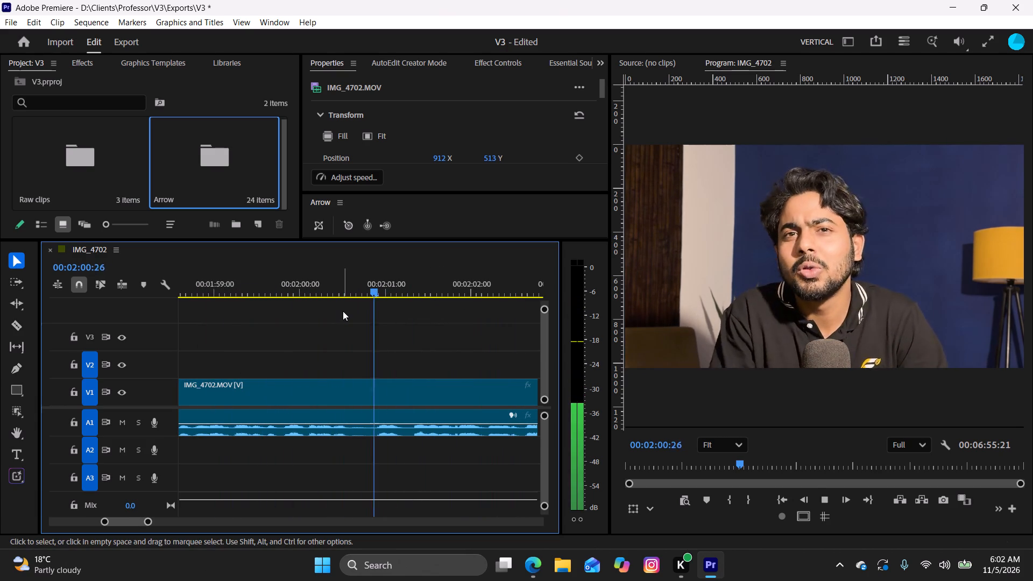
{"action": "key", "text": "space"}
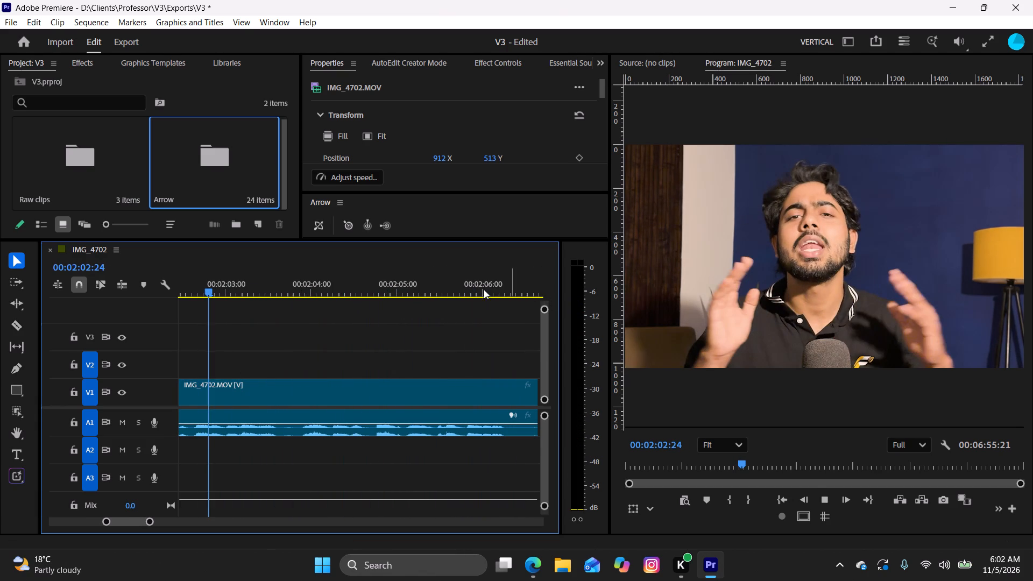
{"action": "left_click_drag", "start_coordinate": [207, 286], "coordinate": [289, 320]}
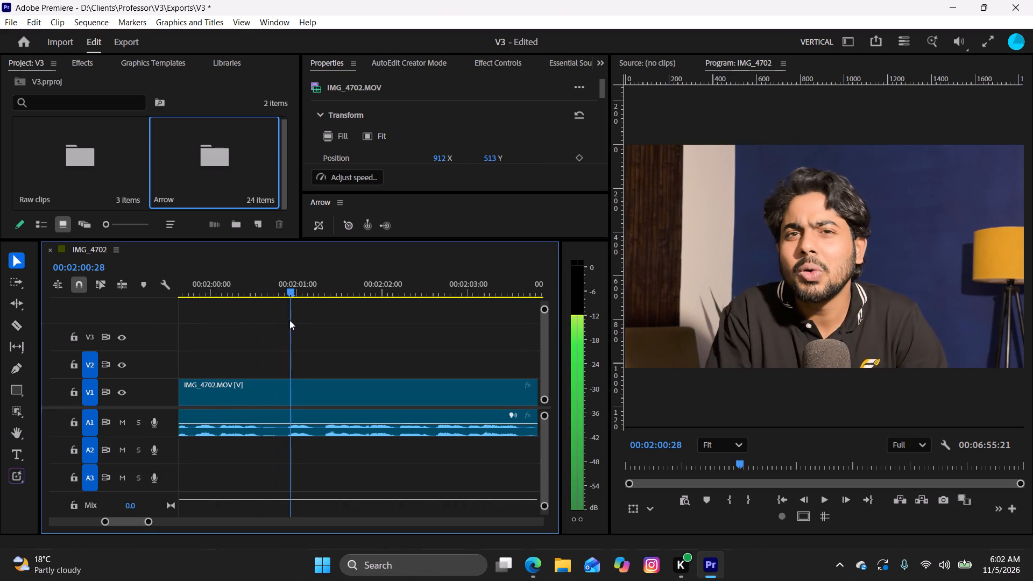
{"action": "left_click_drag", "start_coordinate": [289, 320], "coordinate": [288, 325]}
Switch to Edge to look for another image matching the narration.
{"action": "left_click", "coordinate": [543, 568]}
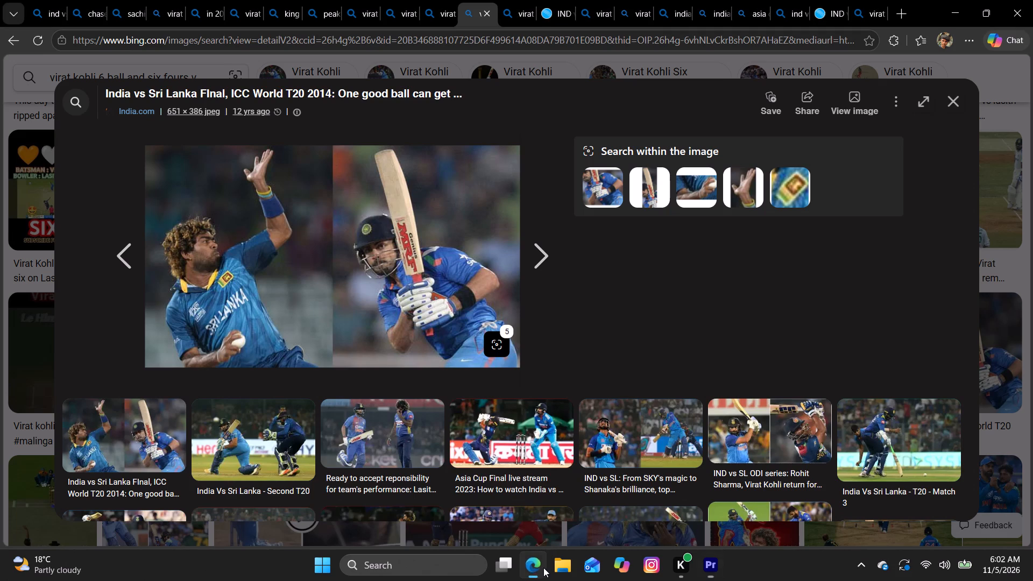
Close the Malinga and Kohli picture preview and run an image search for "virat kohli great batssman".
{"action": "left_click", "coordinate": [949, 103]}
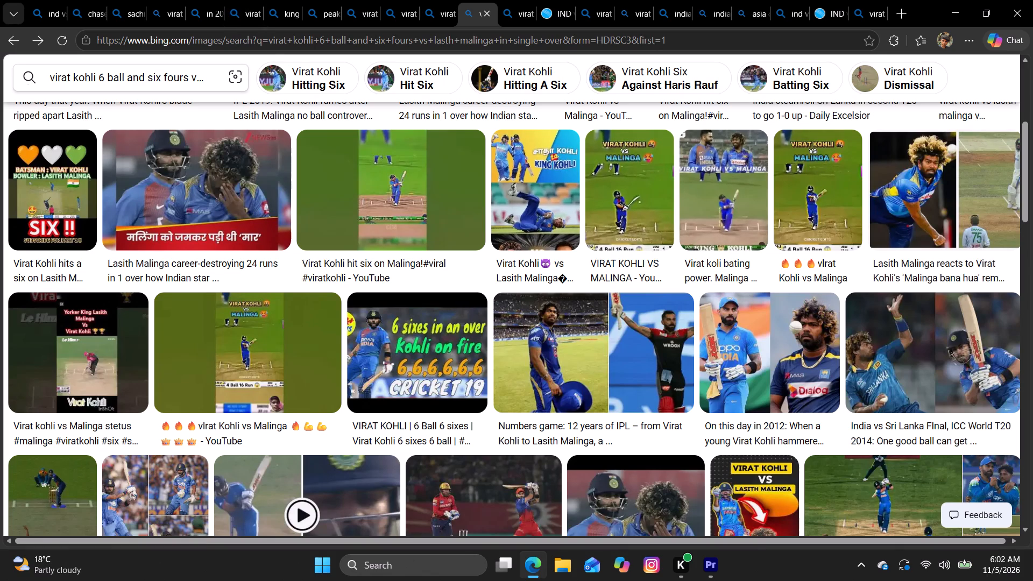
{"action": "left_click", "coordinate": [278, 36]}
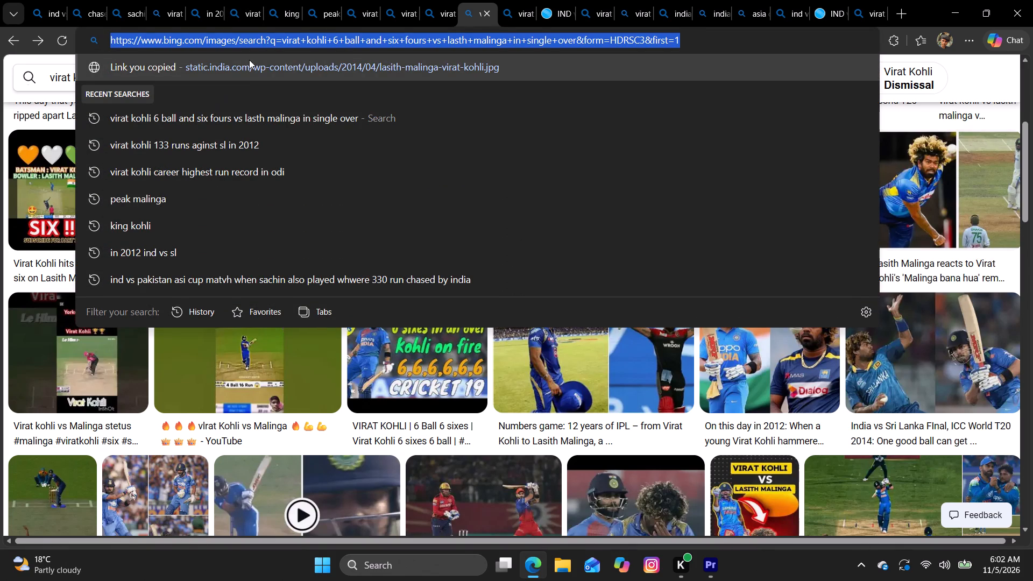
{"action": "type", "text": "virat kohli"}
{"action": "key", "text": "space"}
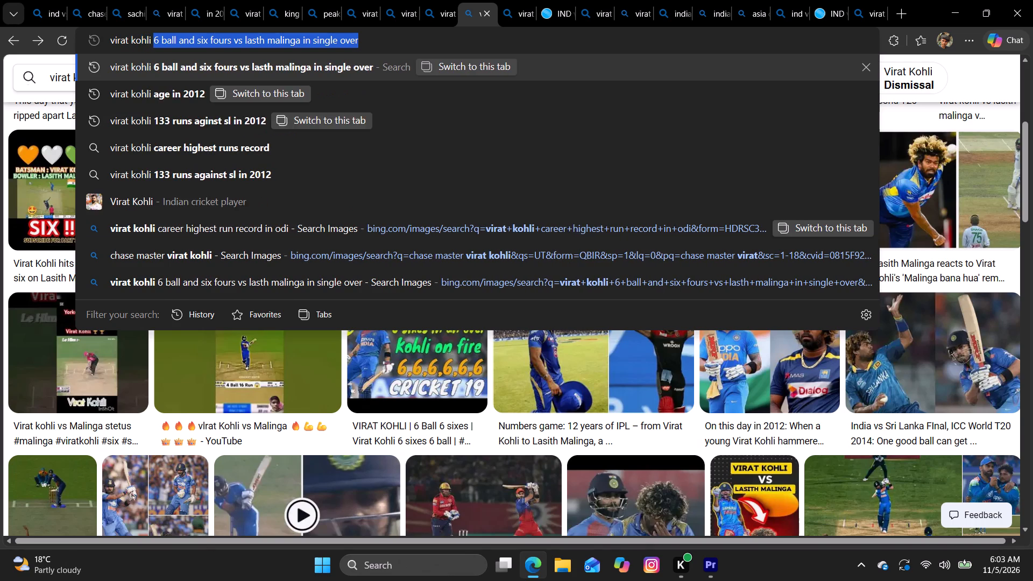
{"action": "type", "text": "great batssman"}
{"action": "key", "text": "Return"}
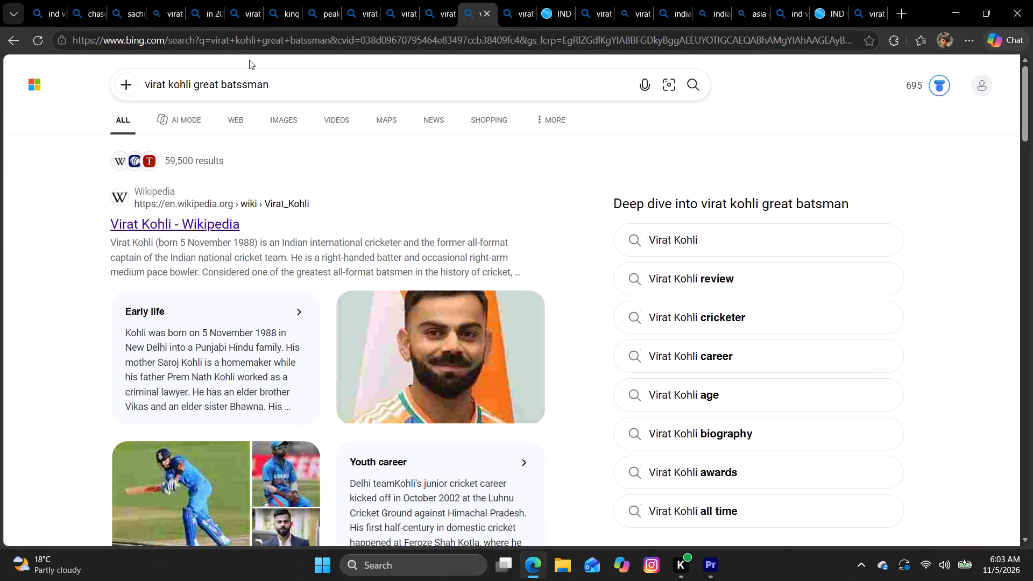
{"action": "left_click", "coordinate": [279, 117]}
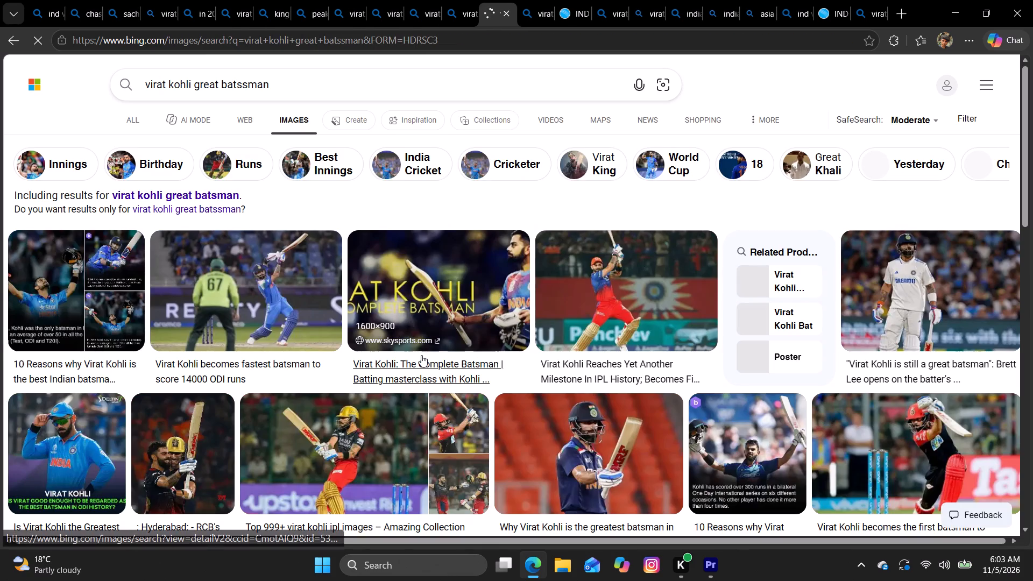
Browse the Kohli pictures and copy the gangatimes.com one of him in the India shirt holding his helmet.
{"action": "scroll", "coordinate": [418, 328], "scroll_direction": "down", "scroll_amount": 2}
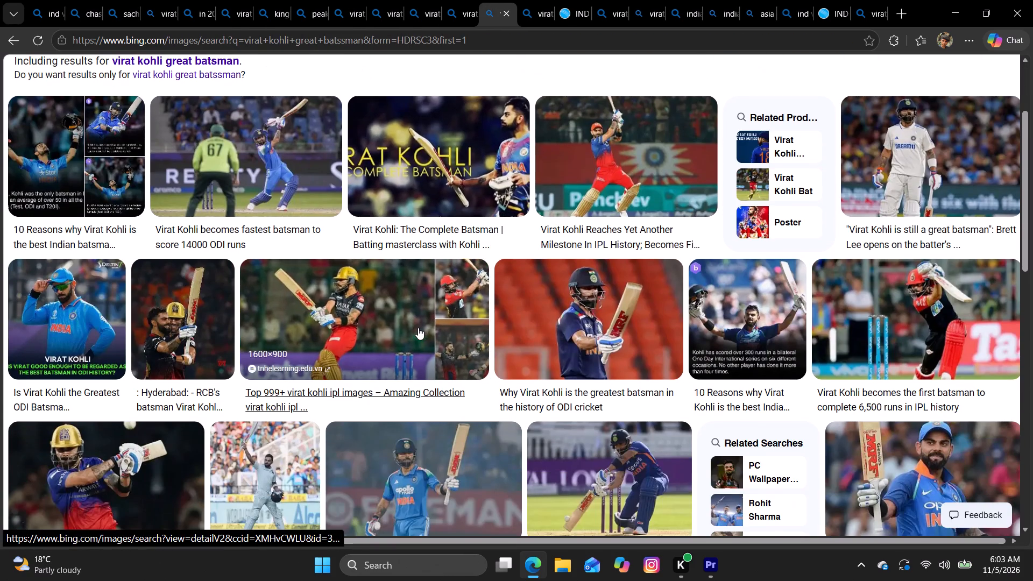
{"action": "scroll", "coordinate": [418, 328], "scroll_direction": "down", "scroll_amount": 2}
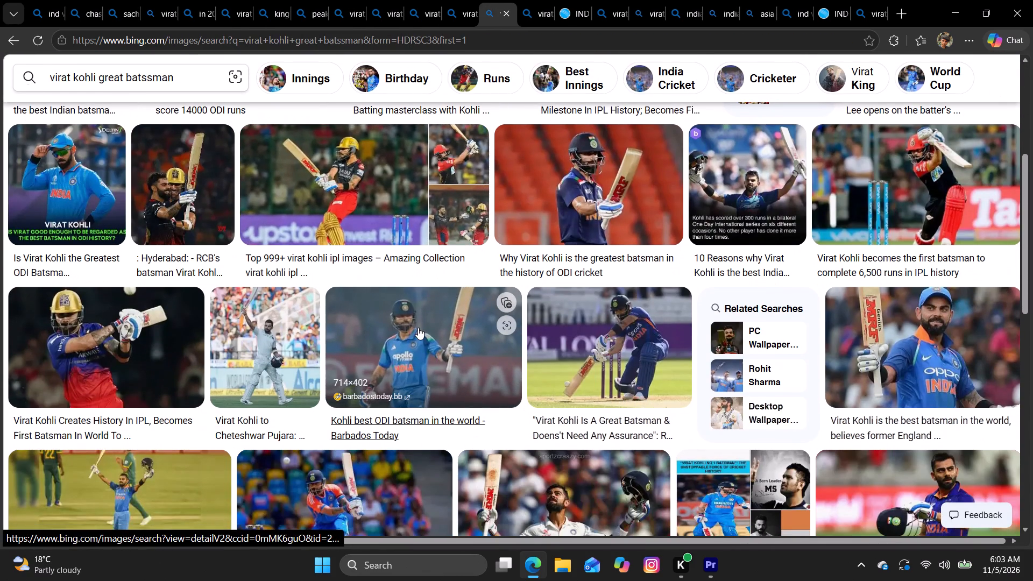
{"action": "scroll", "coordinate": [418, 328], "scroll_direction": "down", "scroll_amount": 3}
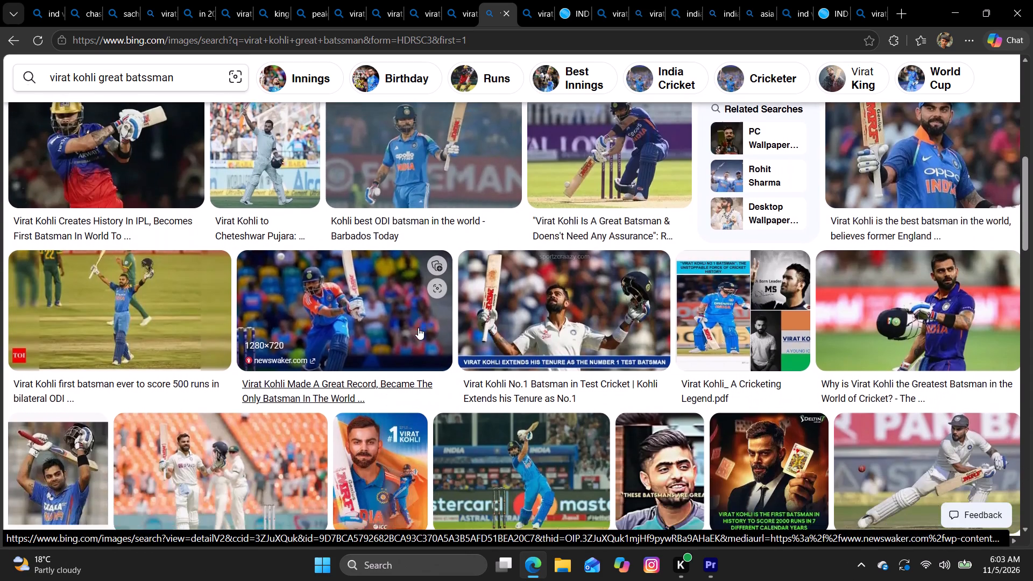
{"action": "left_click", "coordinate": [300, 294]}
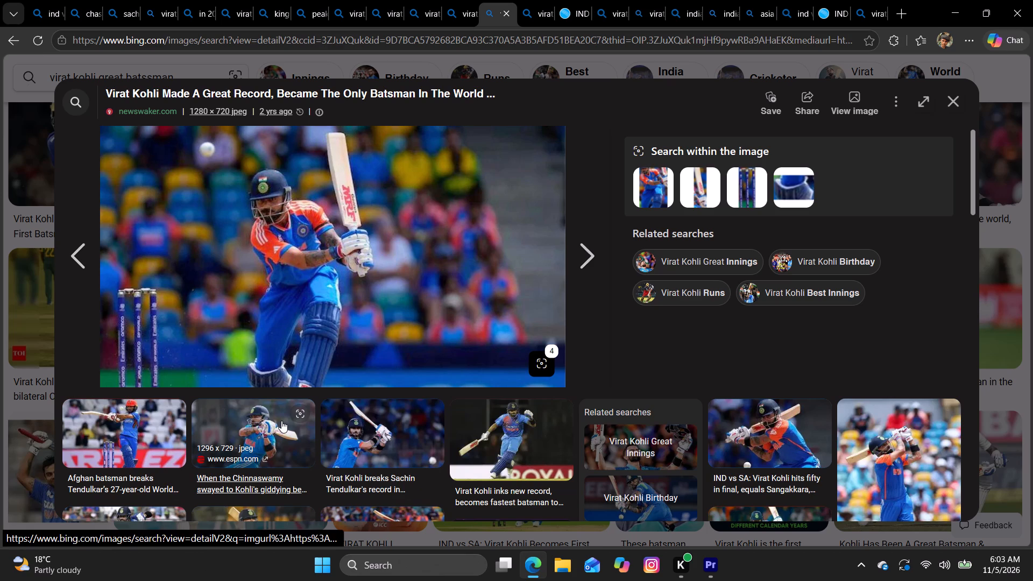
{"action": "left_click", "coordinate": [780, 445]}
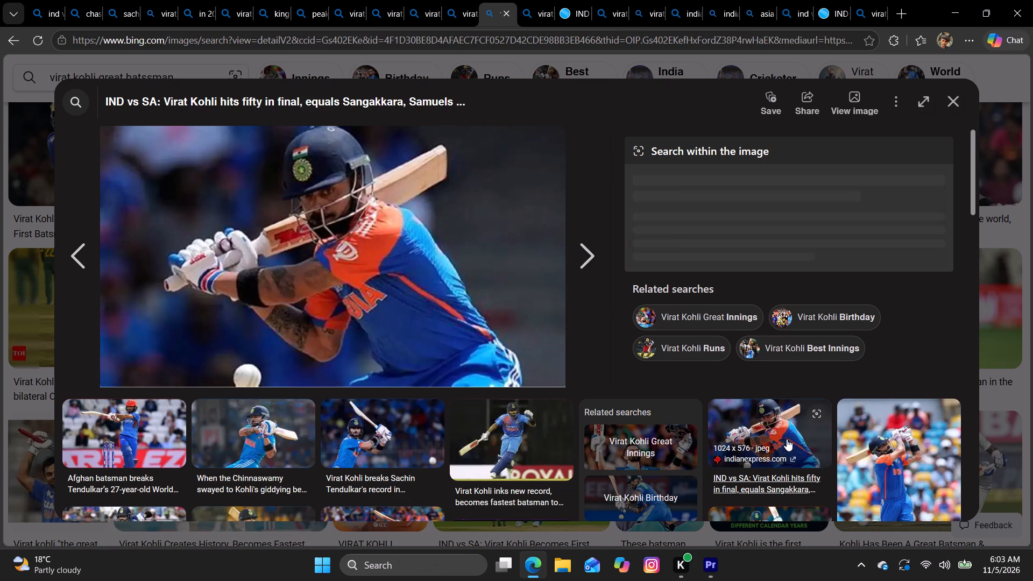
{"action": "left_click", "coordinate": [951, 100]}
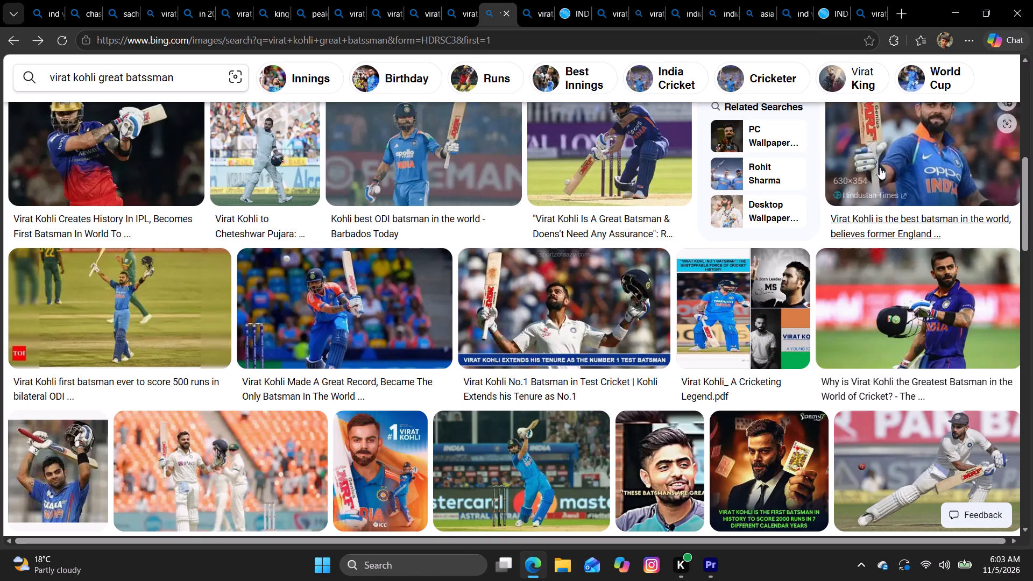
{"action": "left_click", "coordinate": [889, 286]}
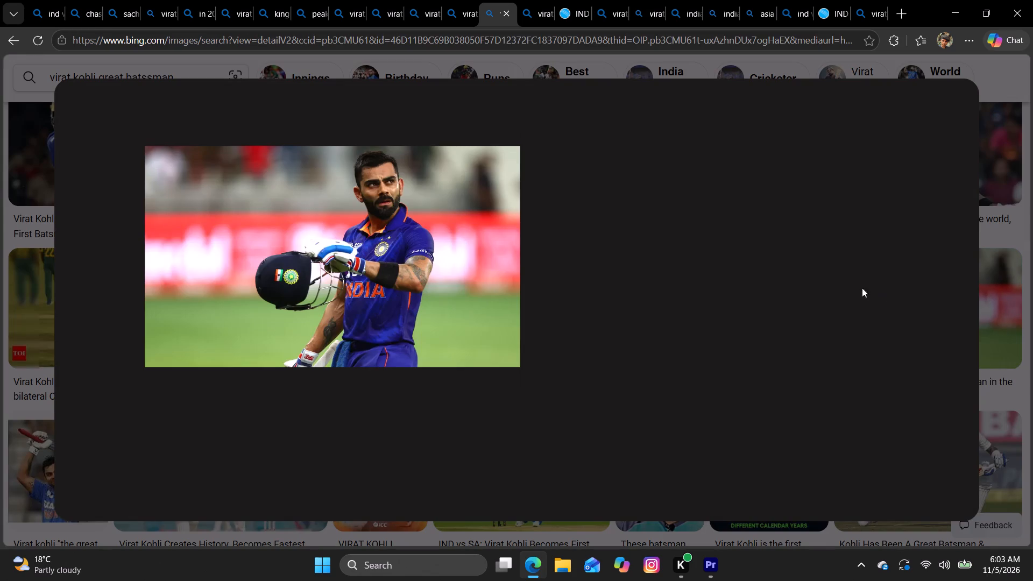
{"action": "right_click", "coordinate": [463, 230]}
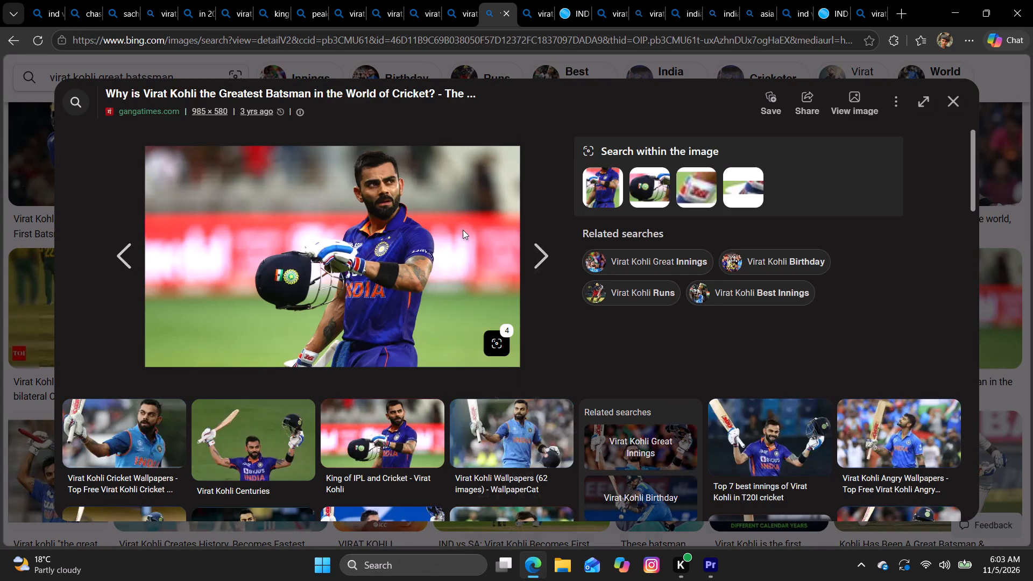
{"action": "left_click", "coordinate": [513, 286]}
Switch to Premiere and place the copied Kohli helmet picture on V2 at 00:02:00:26.
{"action": "left_click", "coordinate": [710, 574]}
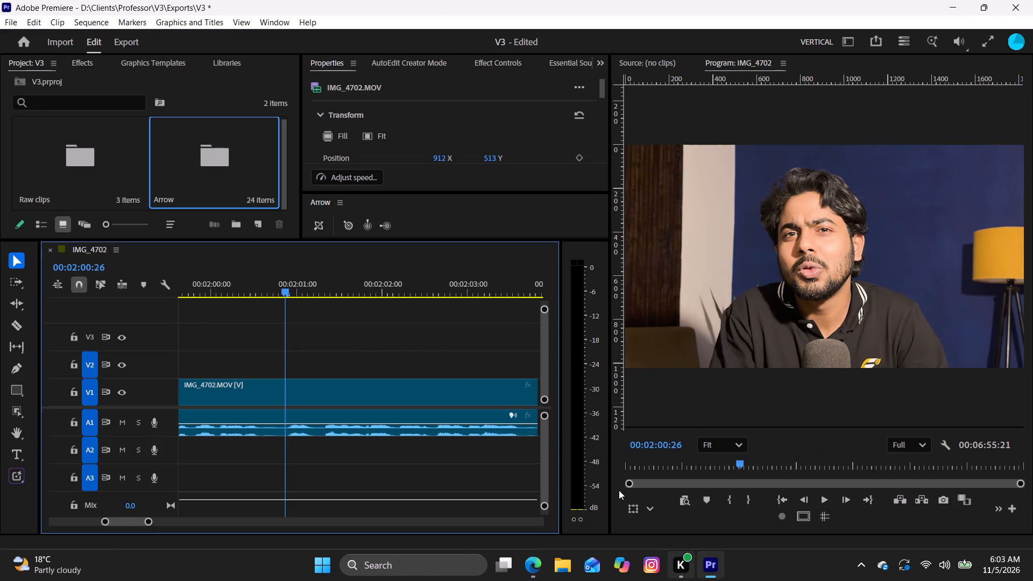
{"action": "left_click", "coordinate": [345, 231]}
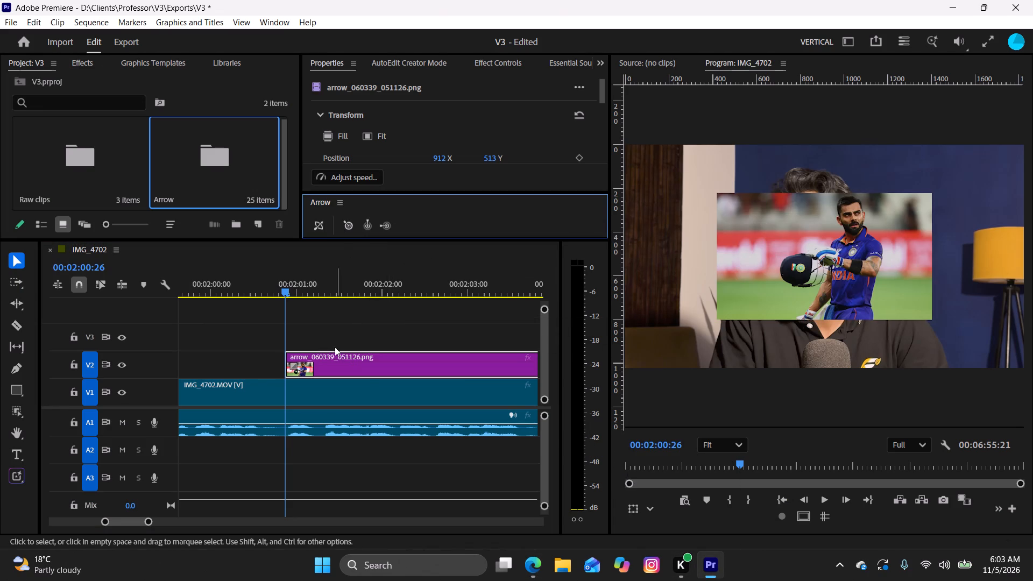
Play the narration over the Kohli helmet picture, cut the V2 clip at 00:02:03:16 and delete the remainder.
{"action": "left_click", "coordinate": [324, 329]}
{"action": "key", "text": "space"}
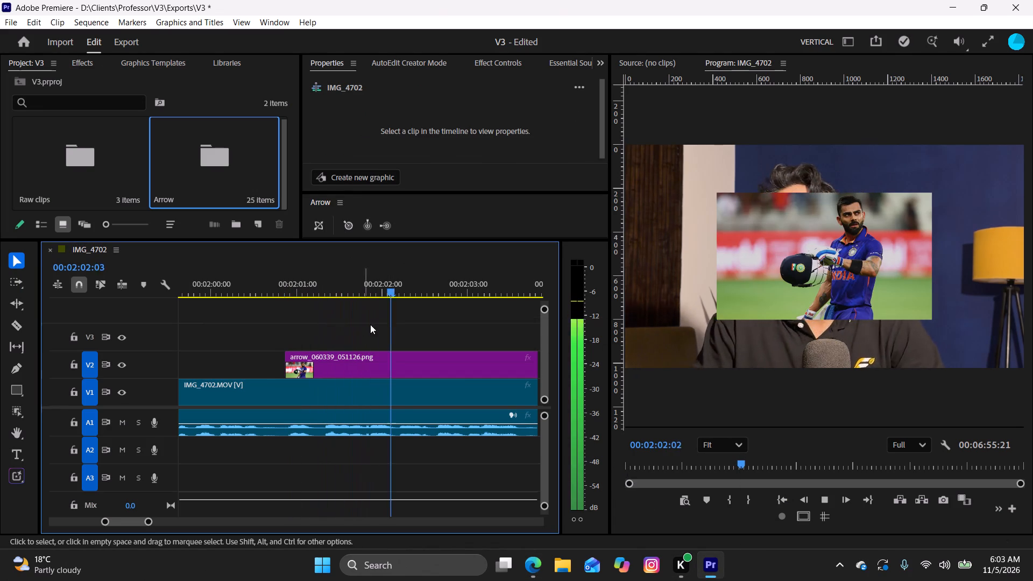
{"action": "key", "text": "space"}
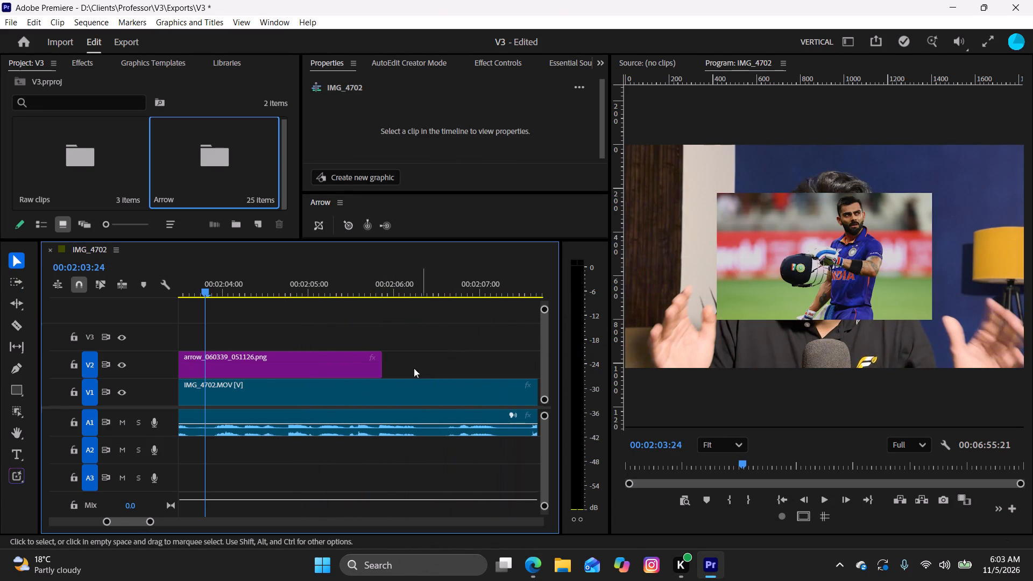
{"action": "left_click_drag", "start_coordinate": [200, 290], "coordinate": [187, 303]}
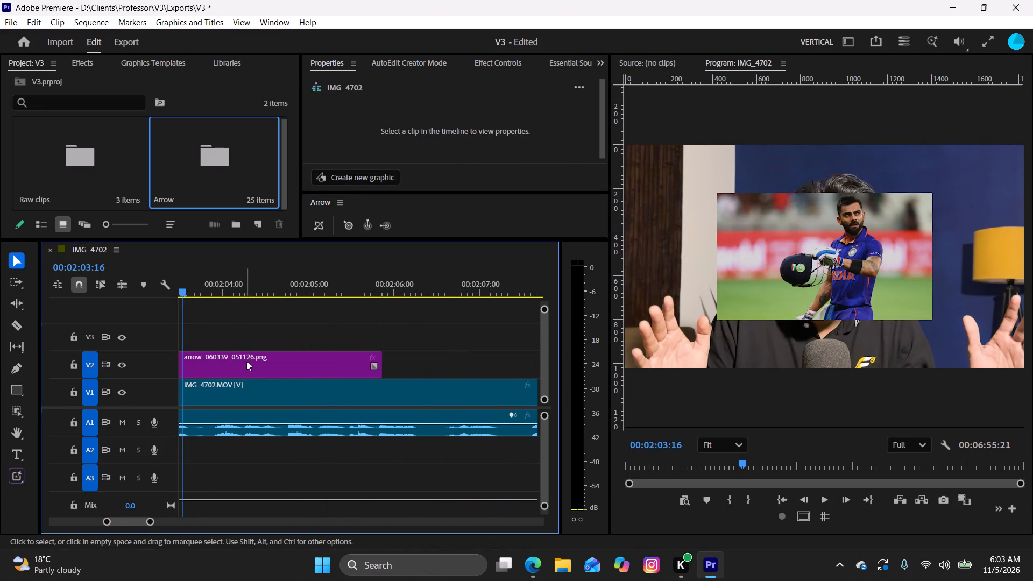
{"action": "left_click", "coordinate": [250, 366]}
{"action": "key", "text": "w"}
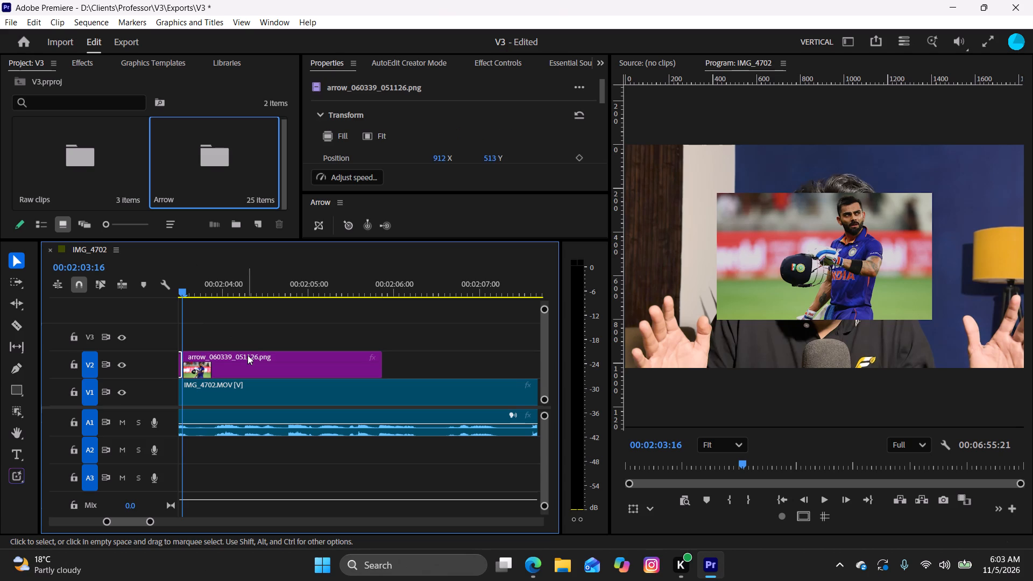
{"action": "left_click", "coordinate": [247, 355]}
{"action": "key", "text": "BackSpace"}
Play through the narration after the Kohli picture to about 00:02:08, and park the playhead at 00:02:03:26.
{"action": "key", "text": "space"}
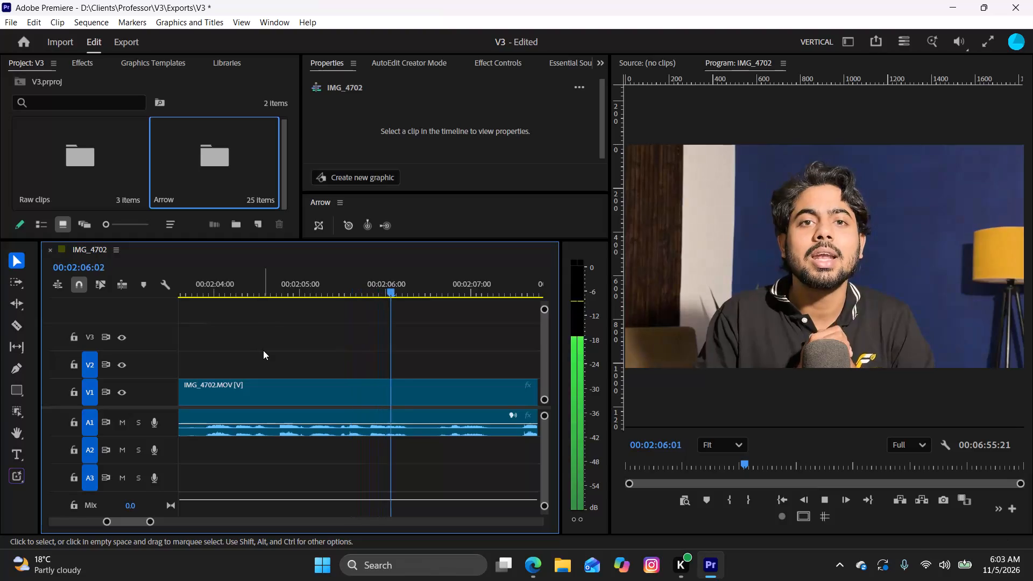
{"action": "key", "text": "space"}
{"action": "key", "text": "space"}
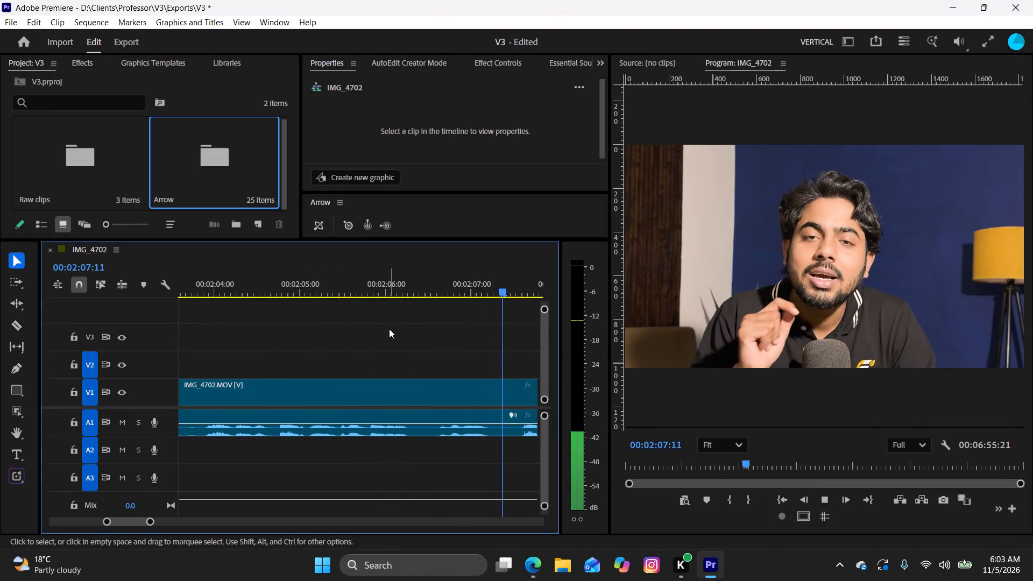
{"action": "key", "text": "space"}
{"action": "left_click_drag", "start_coordinate": [247, 287], "coordinate": [247, 288]}
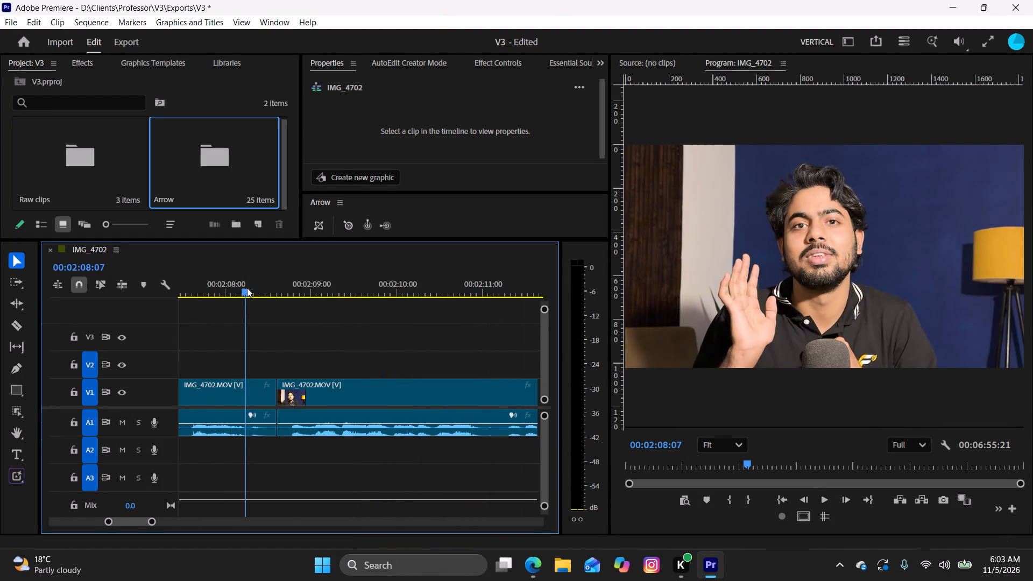
{"action": "left_click_drag", "start_coordinate": [247, 288], "coordinate": [258, 322]}
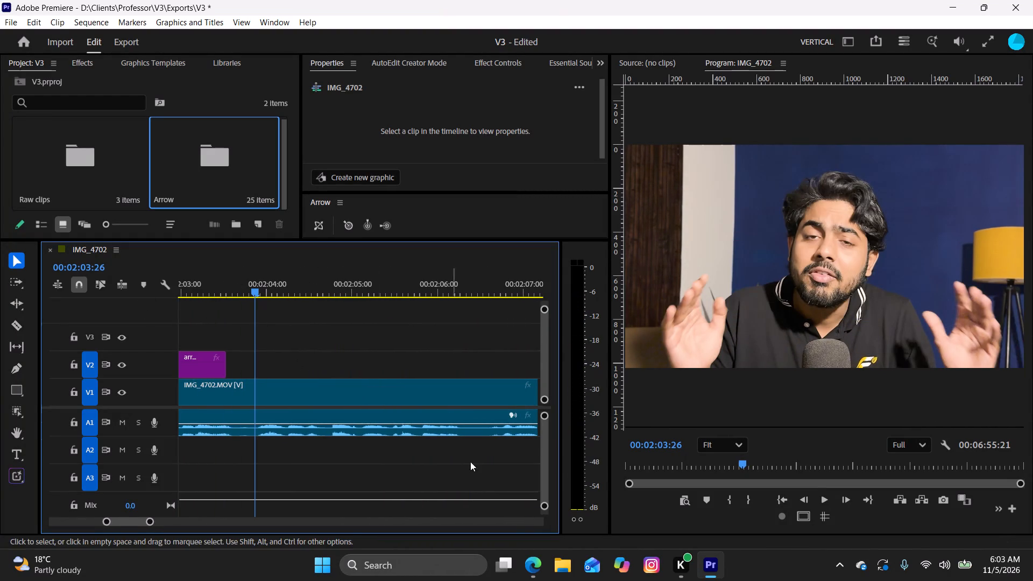
Switch to Edge, search for "virat kohli best inings" and look through the suggested Kohli innings.
{"action": "left_click", "coordinate": [534, 562]}
{"action": "left_click", "coordinate": [461, 40]}
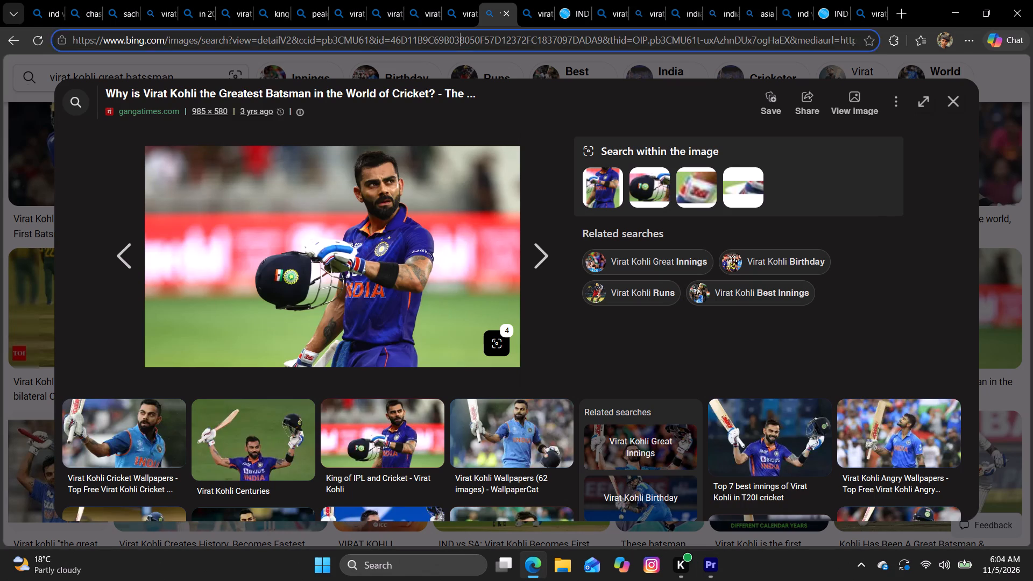
{"action": "key", "text": "v"}
{"action": "type", "text": "irat kohli best inings"}
{"action": "key", "text": "Return"}
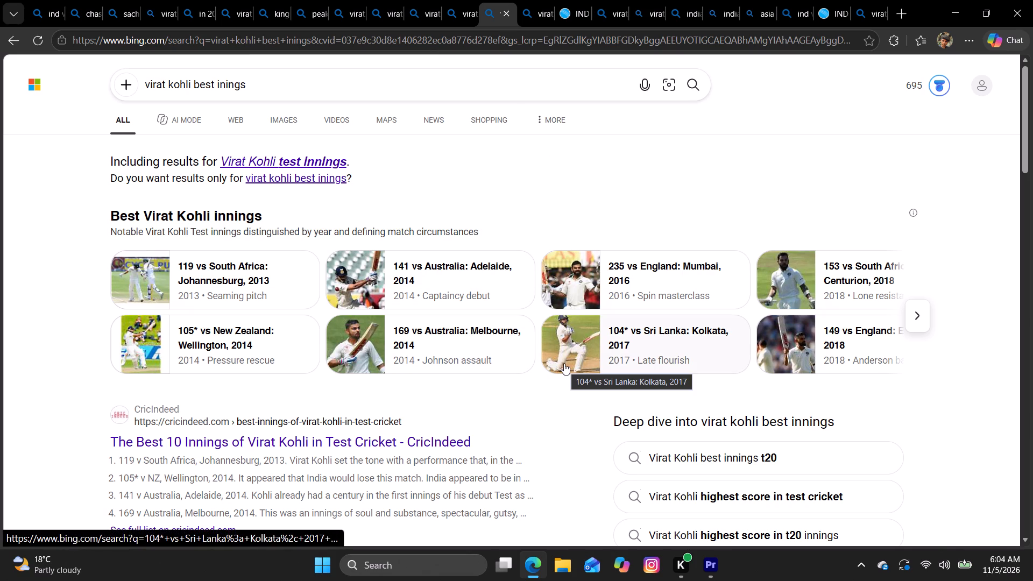
{"action": "left_click", "coordinate": [923, 316]}
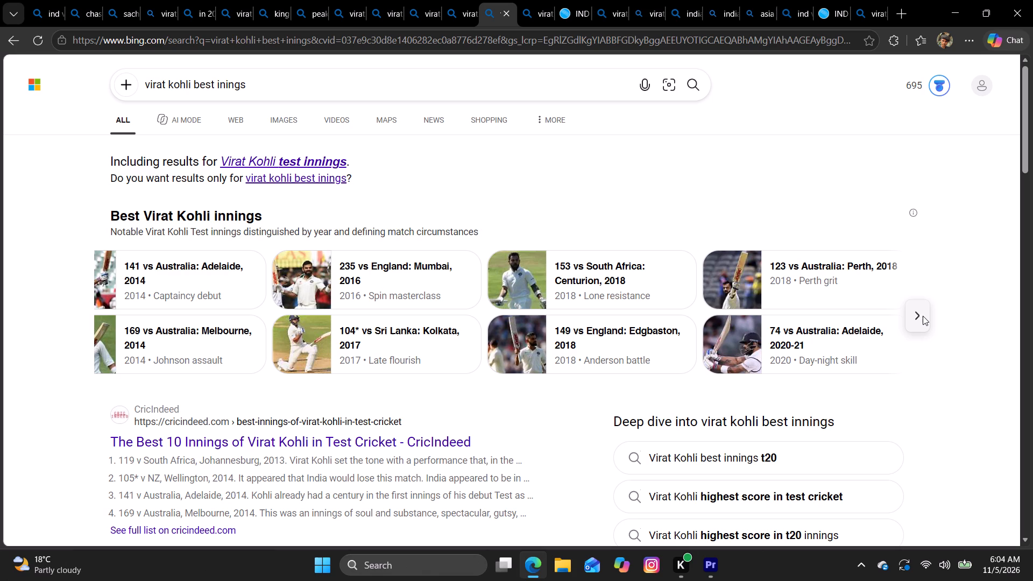
{"action": "left_click", "coordinate": [117, 309]}
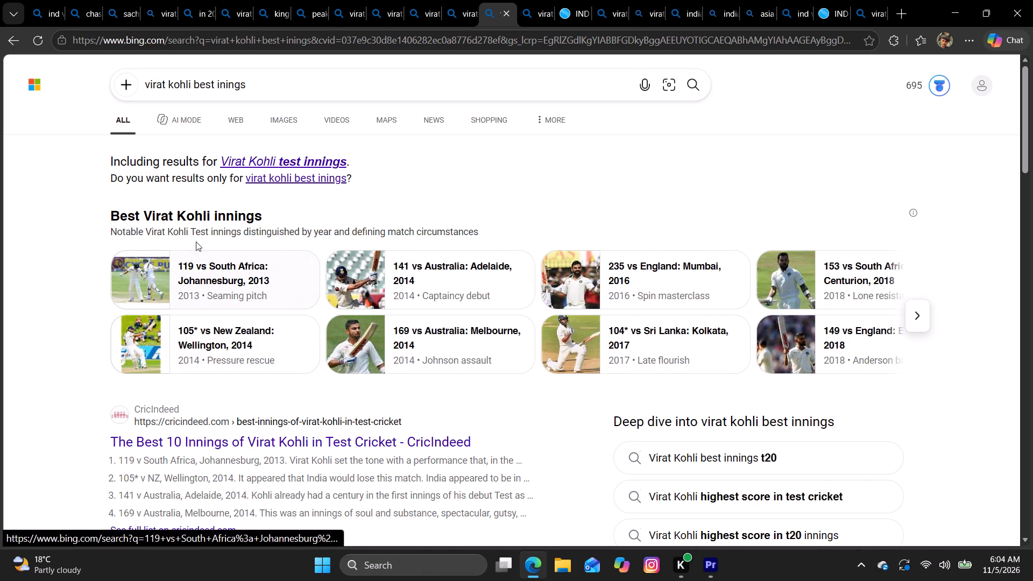
Refine the search to "virat kohli best inings odi", expand the AI overview and examine its list of iconic ODI innings.
{"action": "left_click", "coordinate": [277, 83]}
{"action": "key", "text": "space"}
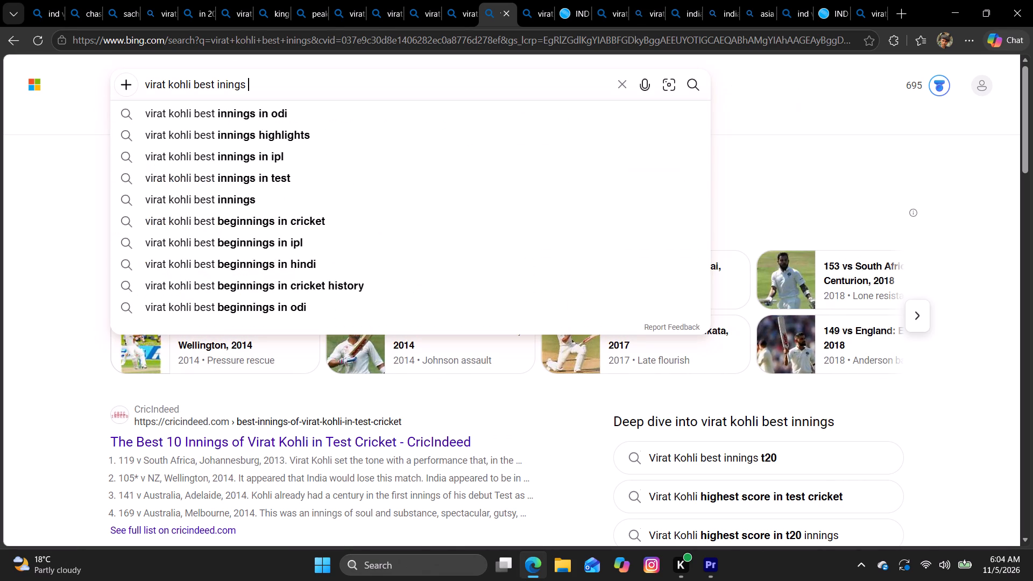
{"action": "type", "text": "odi"}
{"action": "key", "text": "Return"}
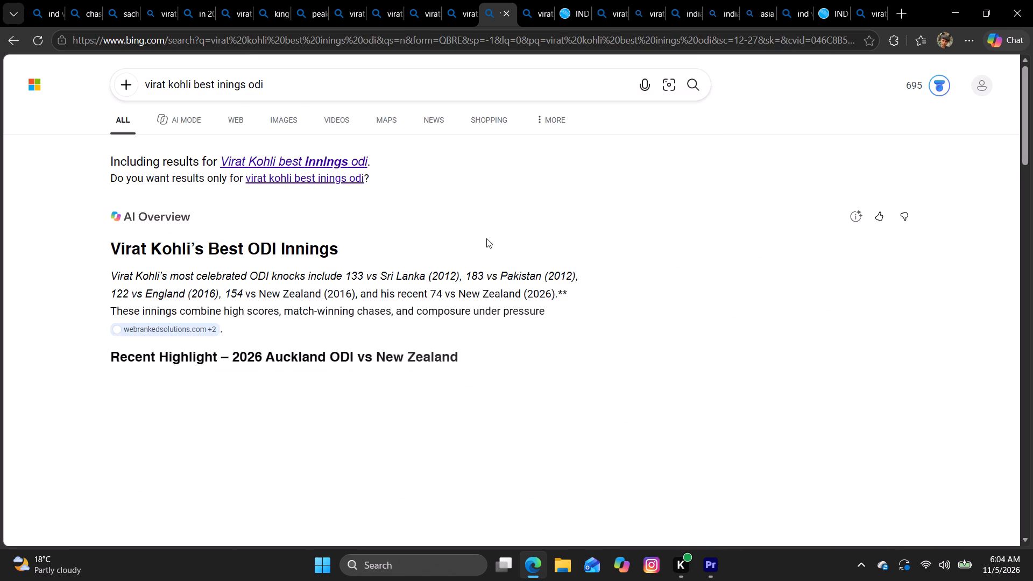
{"action": "scroll", "coordinate": [486, 238], "scroll_direction": "down", "scroll_amount": 2}
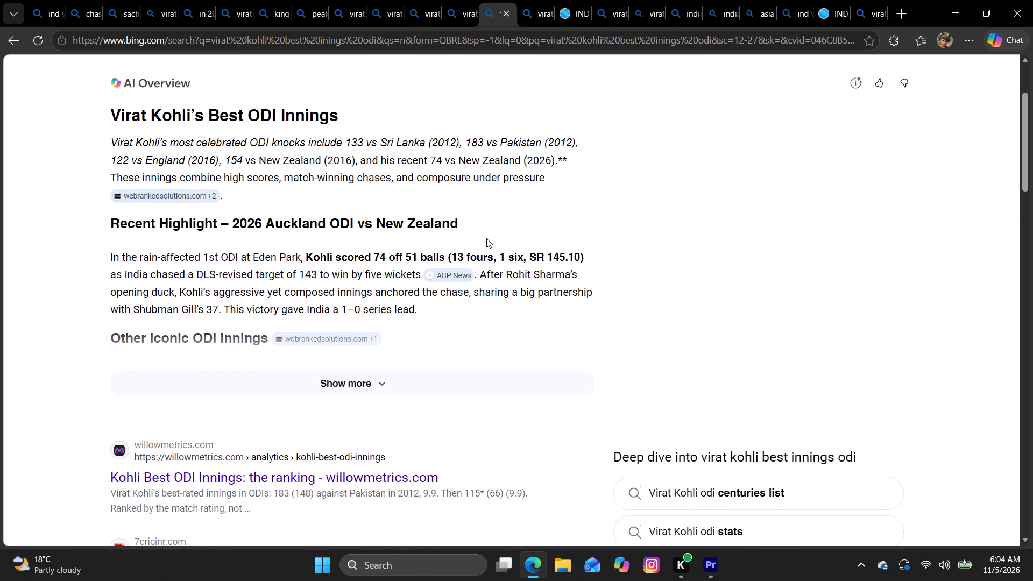
{"action": "left_click", "coordinate": [459, 384]}
{"action": "scroll", "coordinate": [460, 375], "scroll_direction": "down", "scroll_amount": 1}
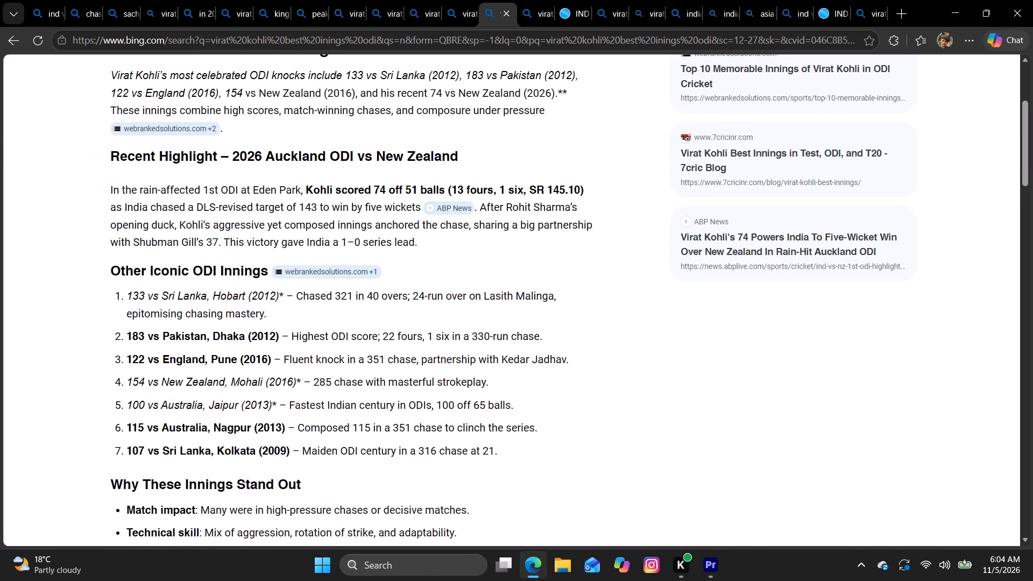
{"action": "scroll", "coordinate": [437, 341], "scroll_direction": "down", "scroll_amount": 1}
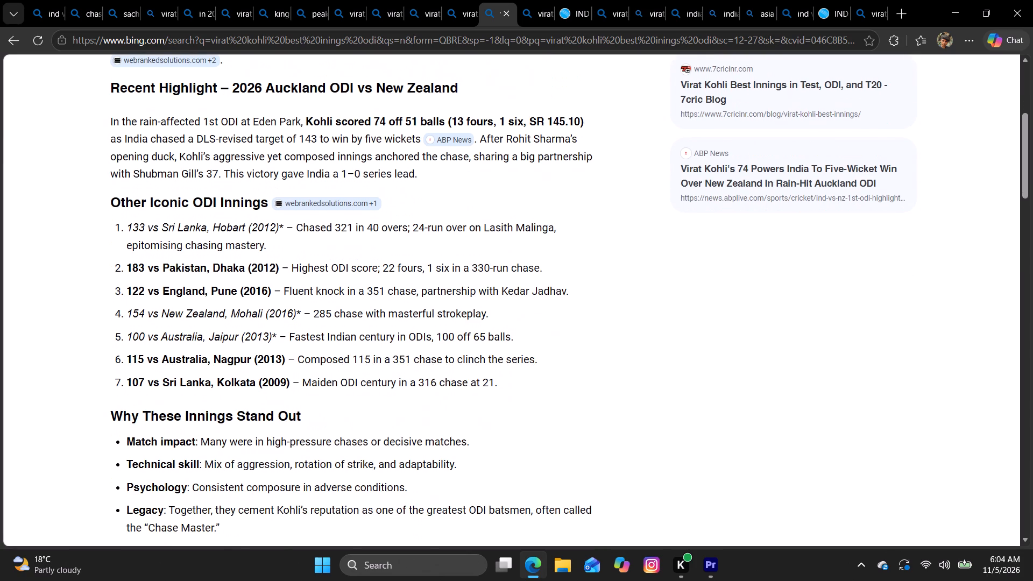
{"action": "scroll", "coordinate": [437, 341], "scroll_direction": "down", "scroll_amount": 1}
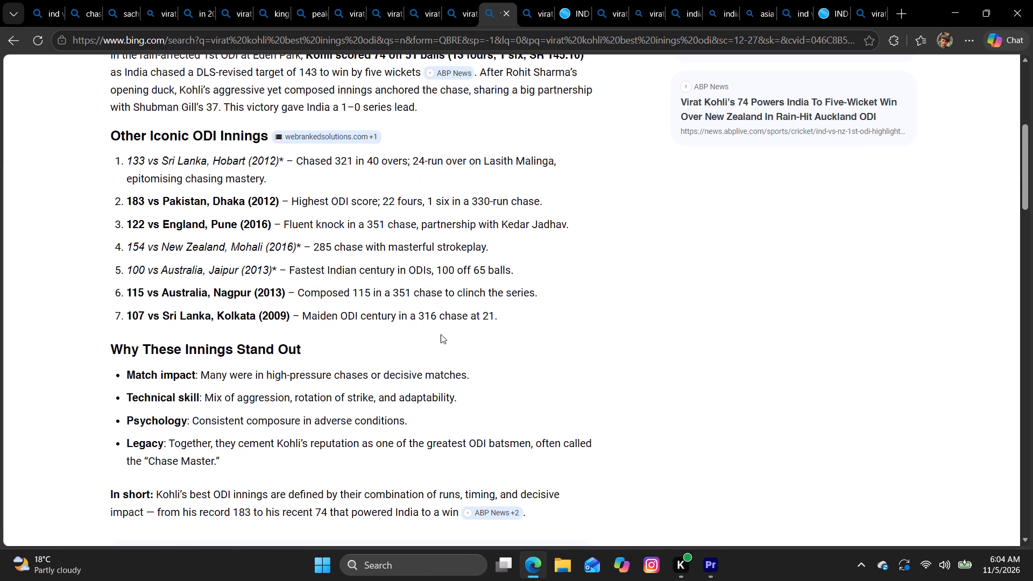
{"action": "scroll", "coordinate": [399, 304], "scroll_direction": "up", "scroll_amount": 1}
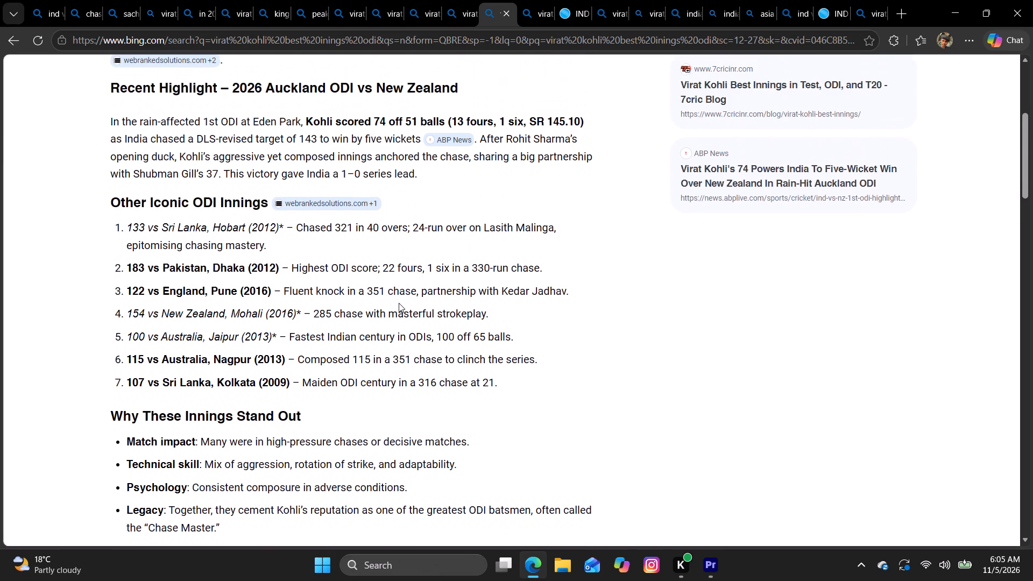
Capture a screenshot of the AI overview from the "Virat Kohli's Best ODI Innings" heading through the seventh iconic innings.
{"action": "scroll", "coordinate": [399, 303], "scroll_direction": "up", "scroll_amount": 1}
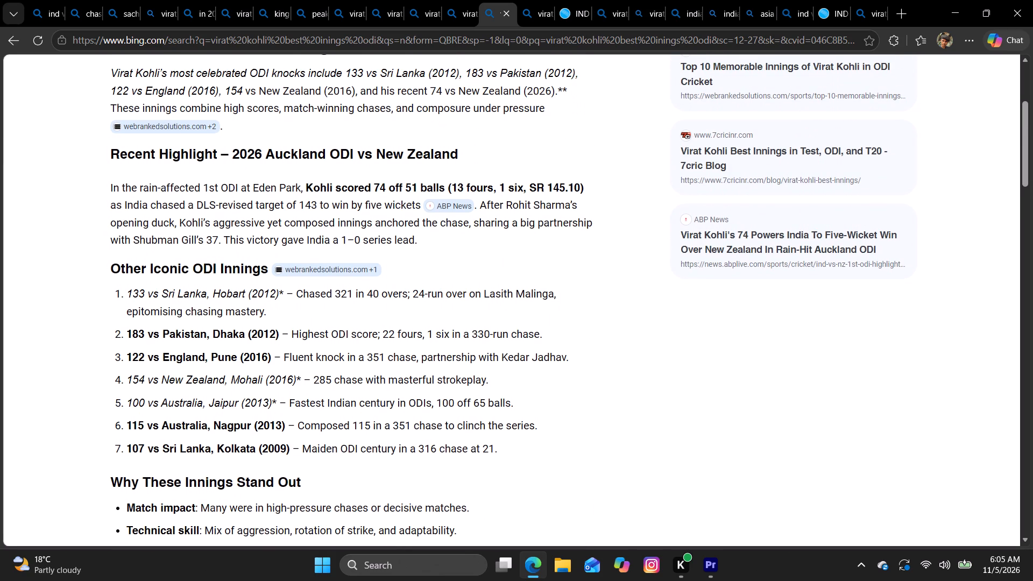
{"action": "scroll", "coordinate": [364, 295], "scroll_direction": "up", "scroll_amount": 1}
{"action": "scroll", "coordinate": [364, 295], "scroll_direction": "down", "scroll_amount": 1}
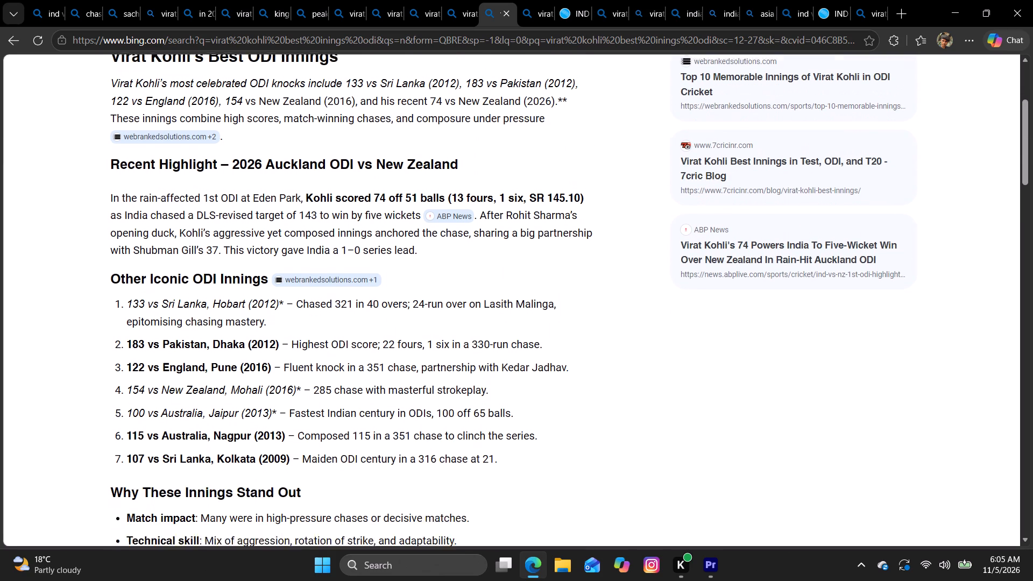
{"action": "scroll", "coordinate": [364, 295], "scroll_direction": "up", "scroll_amount": 1}
{"action": "scroll", "coordinate": [364, 295], "scroll_direction": "down", "scroll_amount": 1}
{"action": "scroll", "coordinate": [364, 295], "scroll_direction": "up", "scroll_amount": 1}
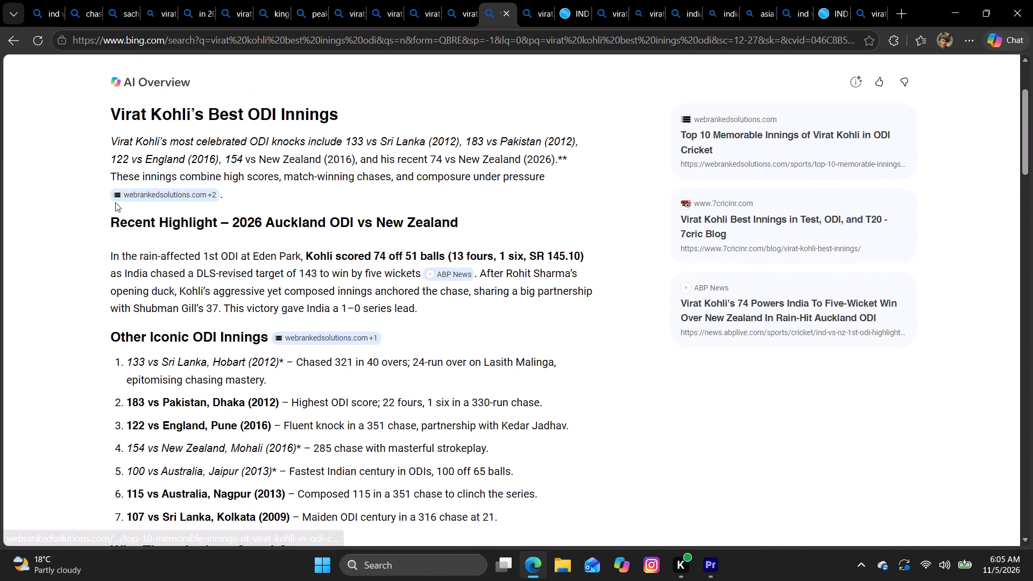
{"action": "key", "text": "shift+super+s"}
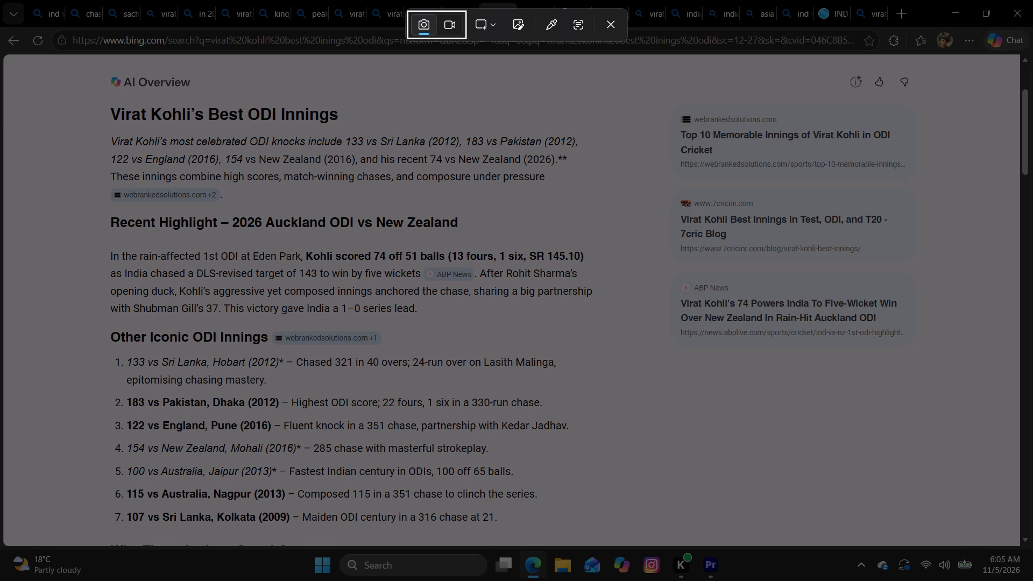
{"action": "left_click_drag", "start_coordinate": [100, 97], "coordinate": [603, 497]}
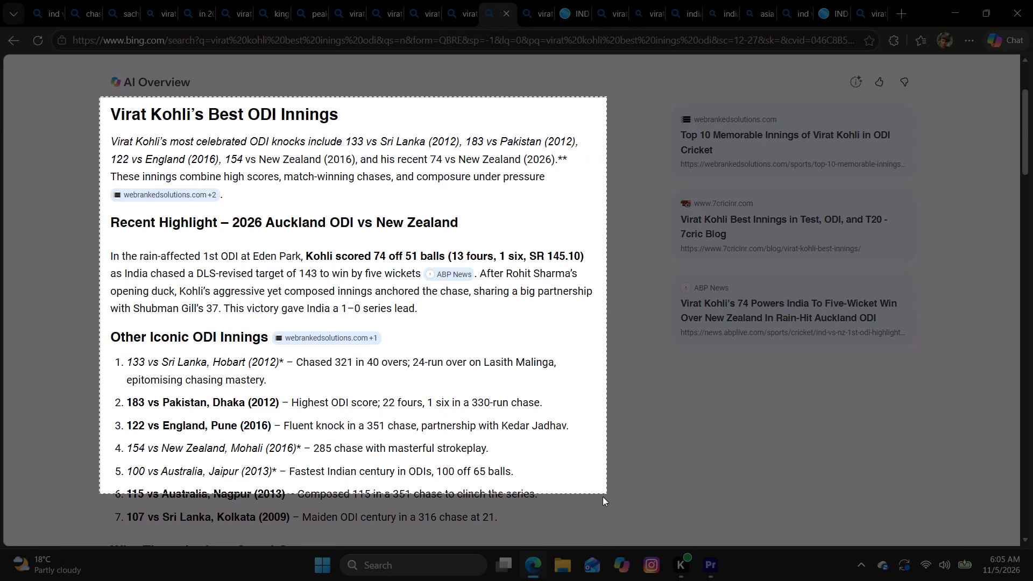
{"action": "left_click_drag", "start_coordinate": [603, 497], "coordinate": [597, 540]}
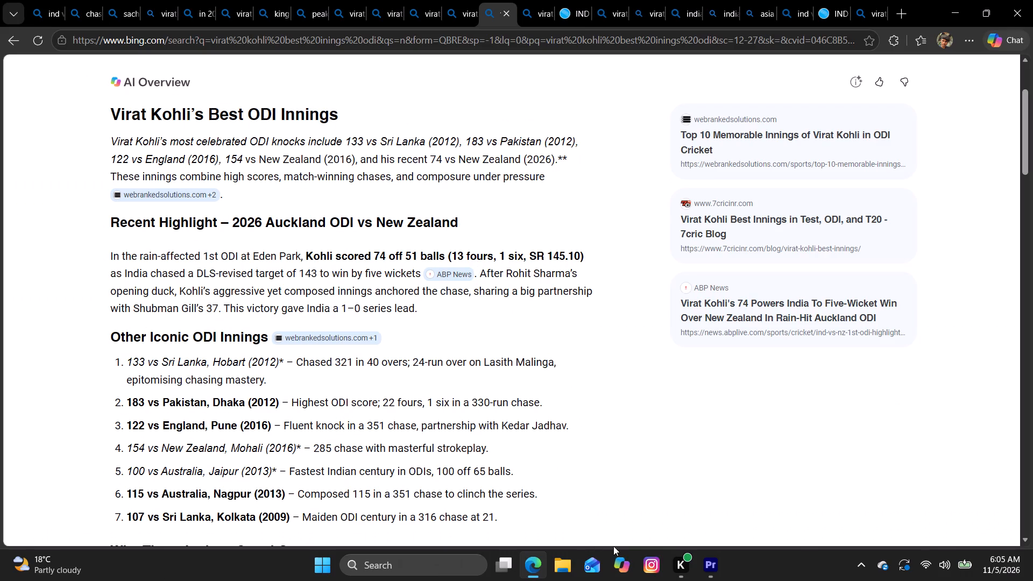
Switch to Premiere, find the matching narration point and place the captured innings list on V2 at 00:02:04:23.
{"action": "left_click", "coordinate": [701, 560]}
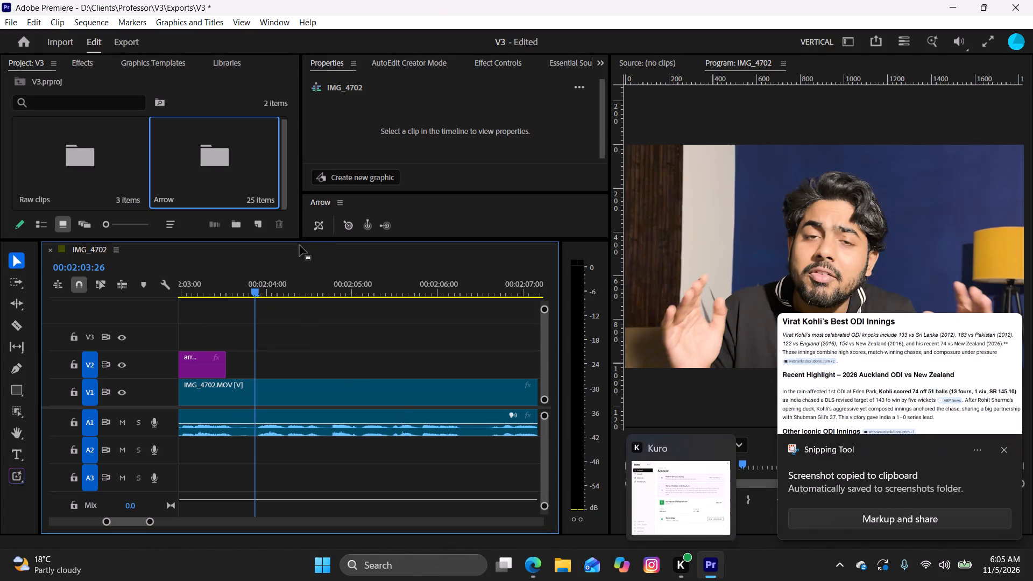
{"action": "left_click_drag", "start_coordinate": [250, 287], "coordinate": [235, 293]}
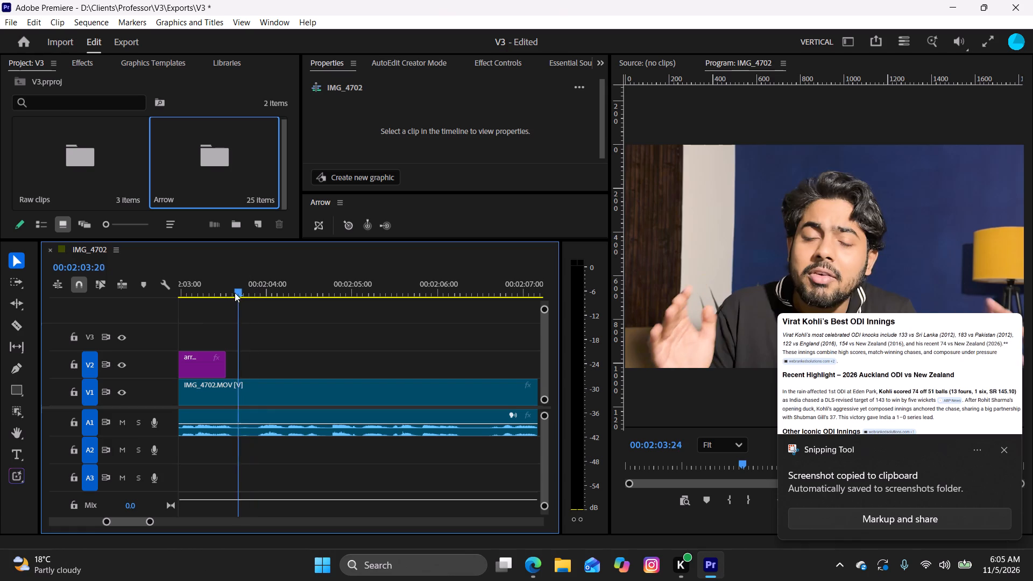
{"action": "left_click_drag", "start_coordinate": [235, 293], "coordinate": [211, 302]}
{"action": "key", "text": "space"}
{"action": "key", "text": "space"}
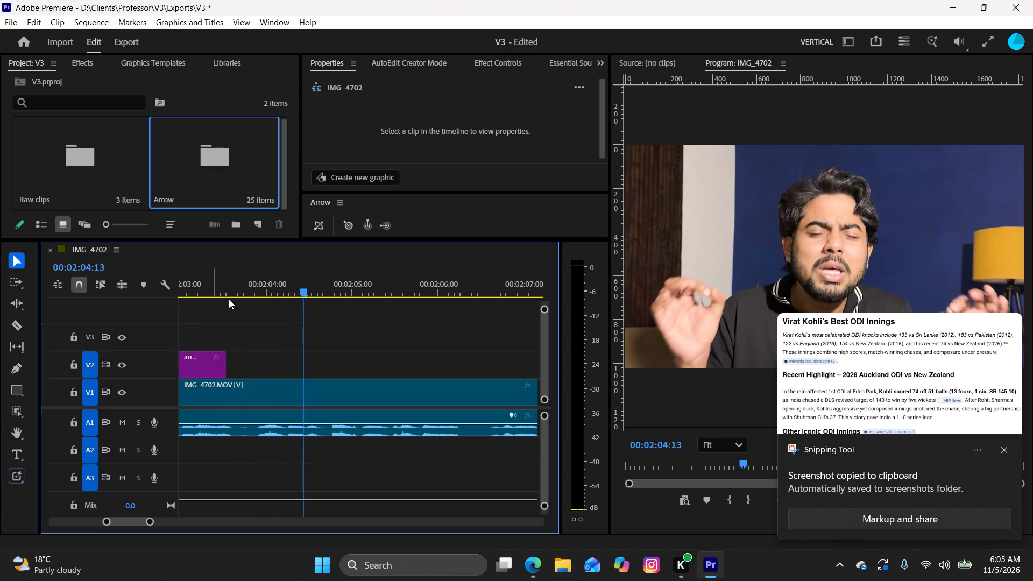
{"action": "key", "text": "space"}
{"action": "key", "text": "space"}
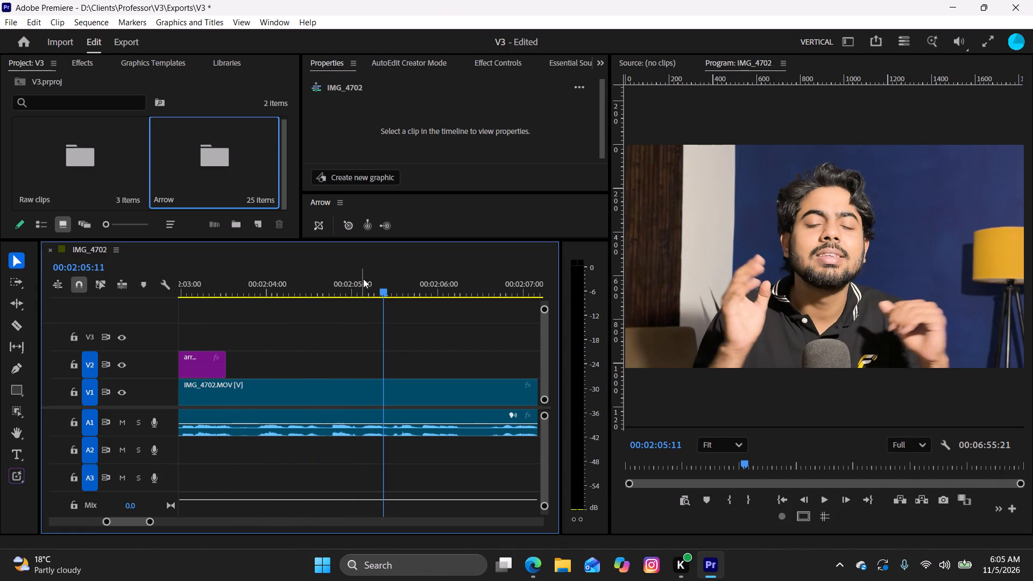
{"action": "left_click_drag", "start_coordinate": [379, 292], "coordinate": [330, 324]}
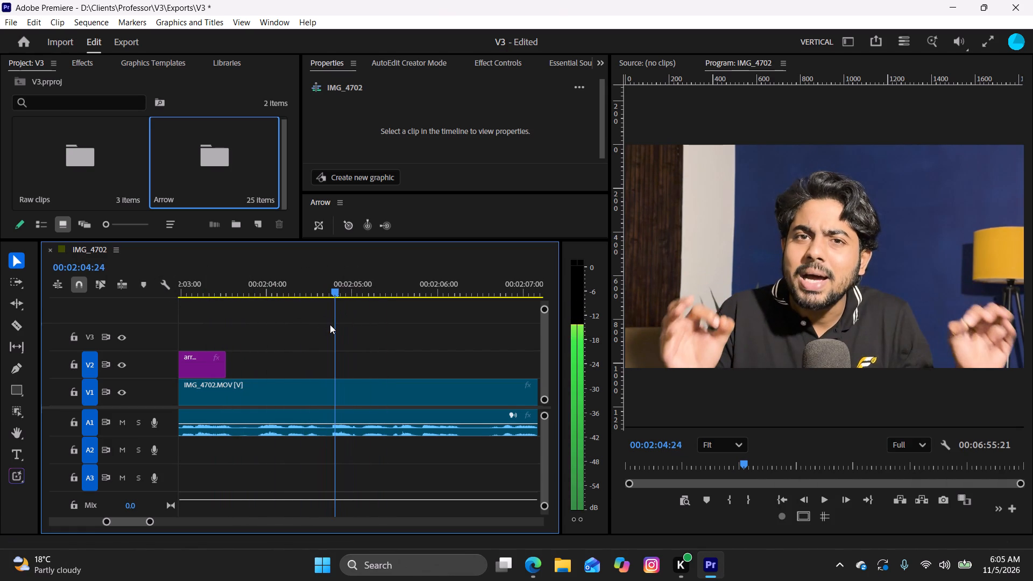
{"action": "left_click_drag", "start_coordinate": [330, 324], "coordinate": [328, 335]}
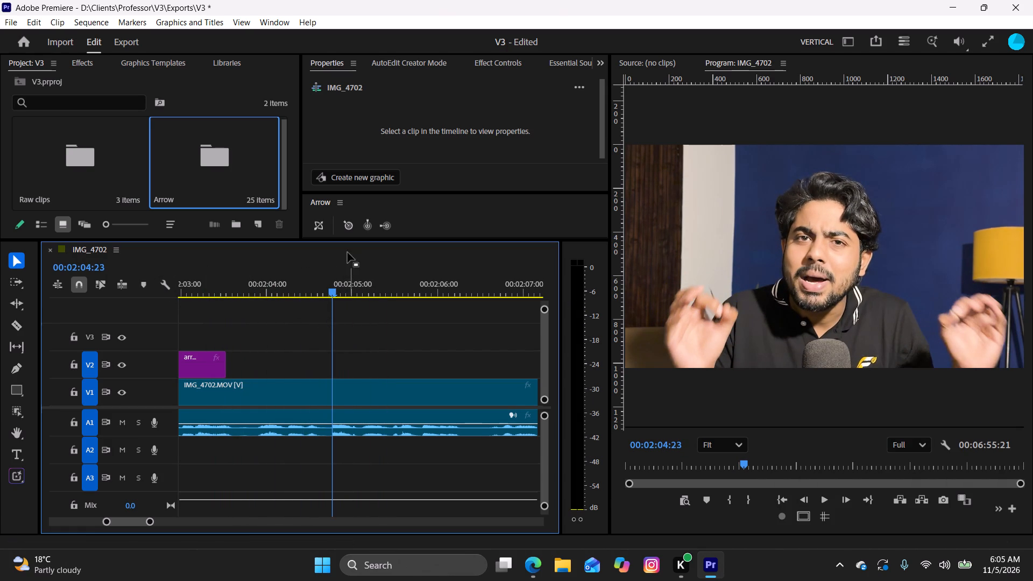
{"action": "left_click", "coordinate": [343, 229]}
Play the narration over the innings list, cut its V2 clip at 00:02:08:09 and delete the remainder.
{"action": "key", "text": "space"}
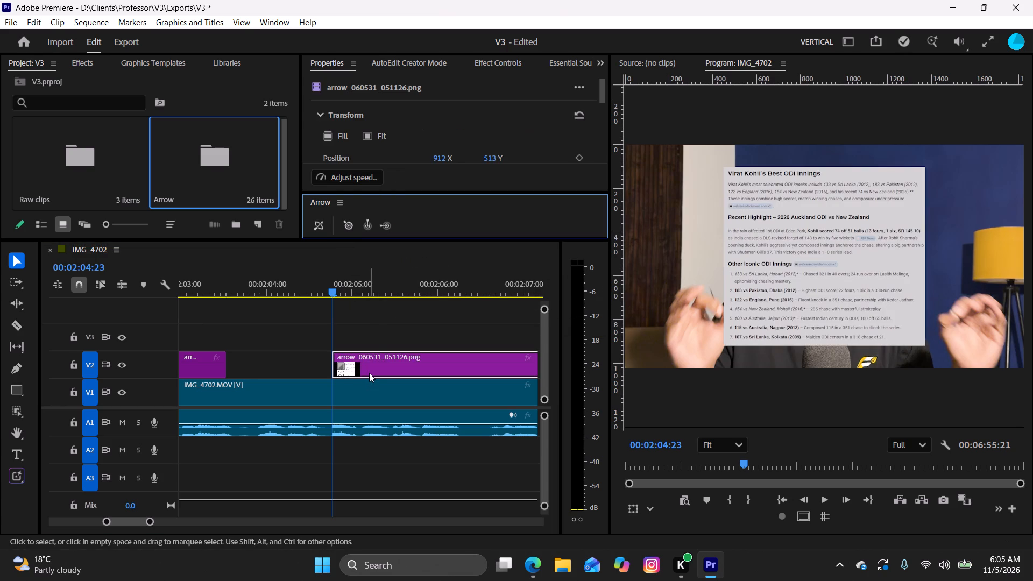
{"action": "left_click_drag", "start_coordinate": [330, 282], "coordinate": [365, 318]}
{"action": "left_click_drag", "start_coordinate": [355, 317], "coordinate": [320, 313]}
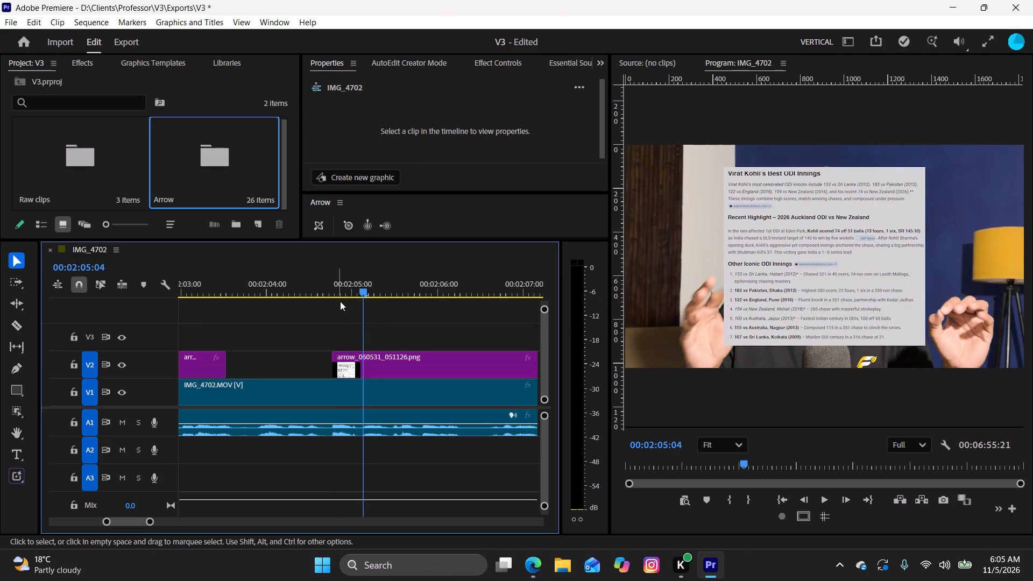
{"action": "left_click_drag", "start_coordinate": [352, 290], "coordinate": [329, 296]}
{"action": "key", "text": "space"}
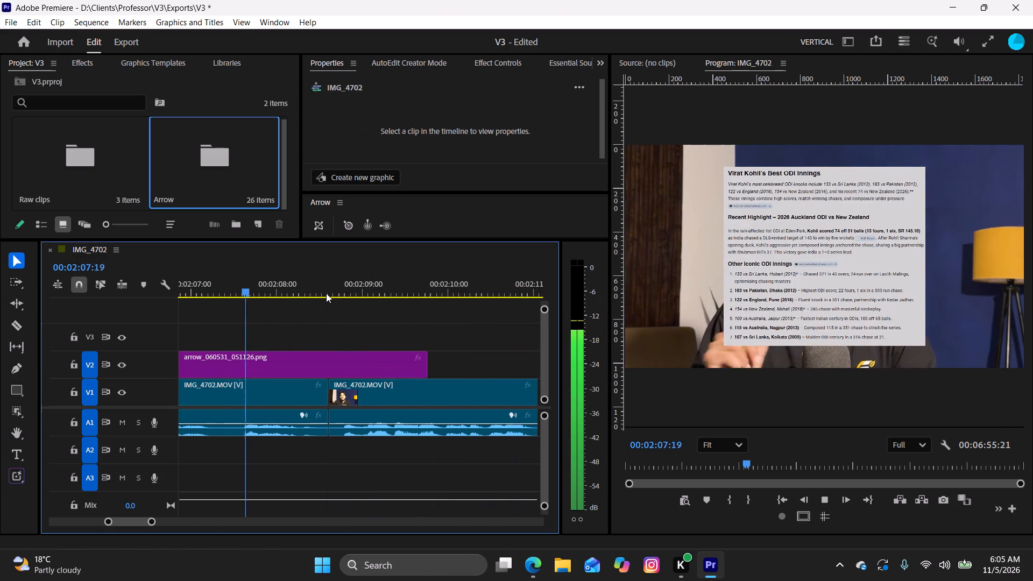
{"action": "key", "text": "space"}
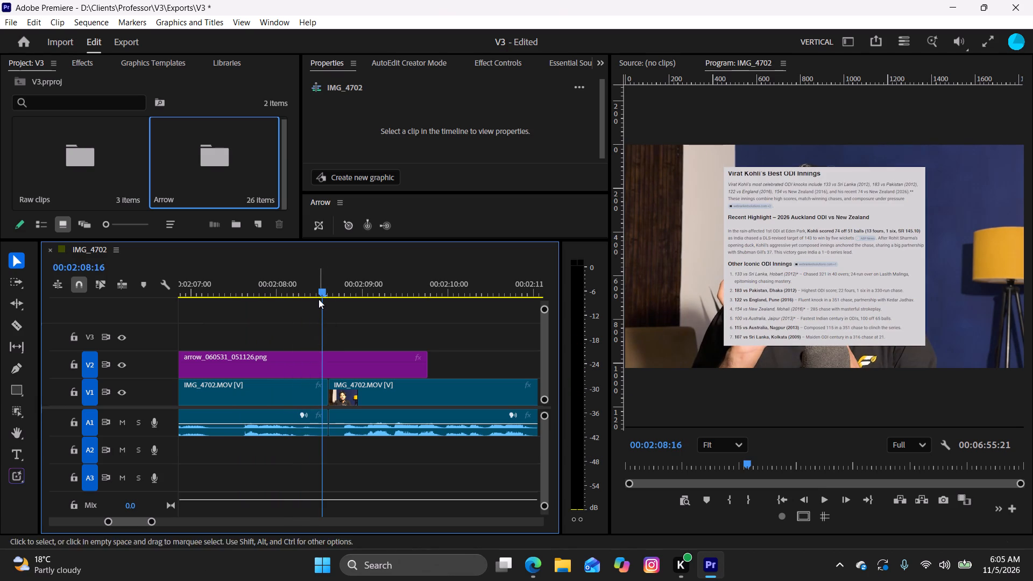
{"action": "left_click_drag", "start_coordinate": [319, 293], "coordinate": [302, 325]}
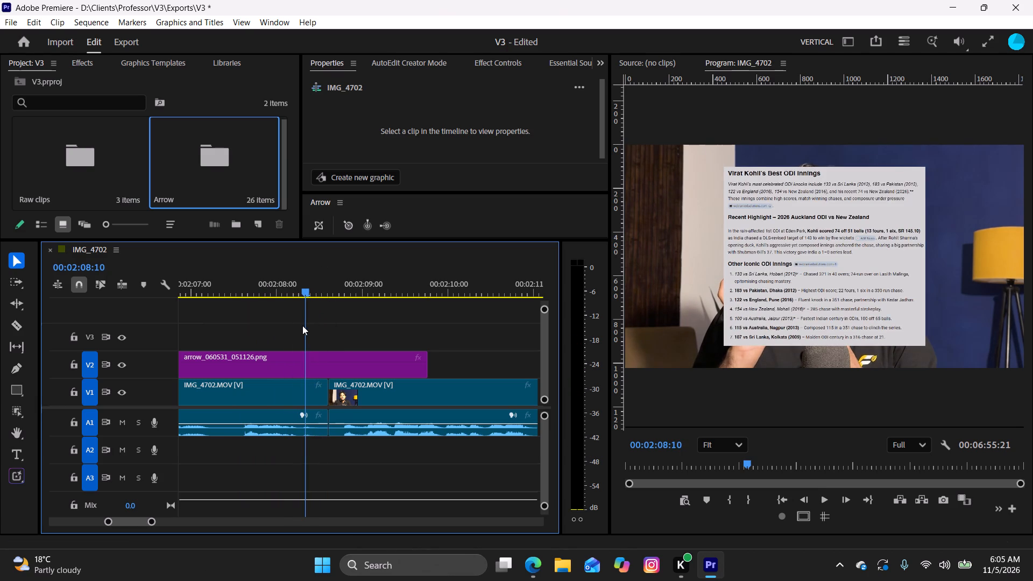
{"action": "left_click_drag", "start_coordinate": [302, 325], "coordinate": [299, 339]}
{"action": "left_click", "coordinate": [336, 371]}
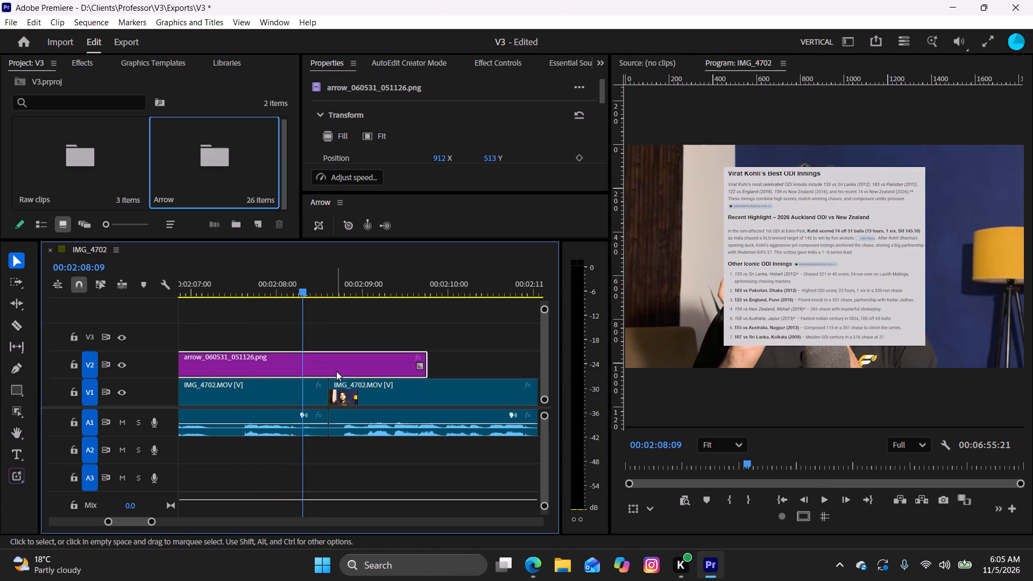
{"action": "key", "text": "w"}
{"action": "left_click", "coordinate": [331, 365]}
{"action": "key", "text": "BackSpace"}
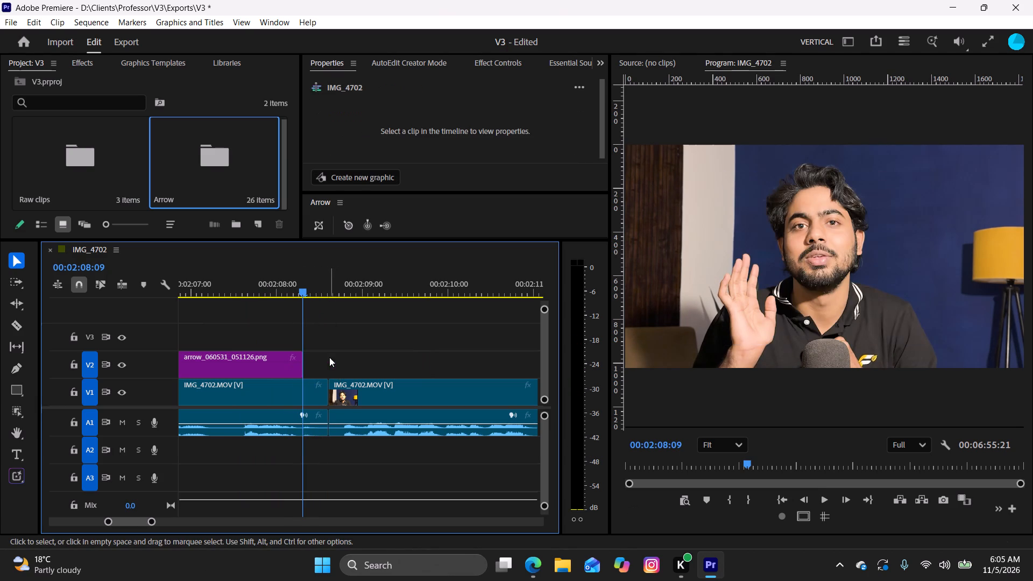
Ripple-trim the end of the IMG_4702 clip back to 00:02:08:09 to remove the pause.
{"action": "key", "text": "e"}
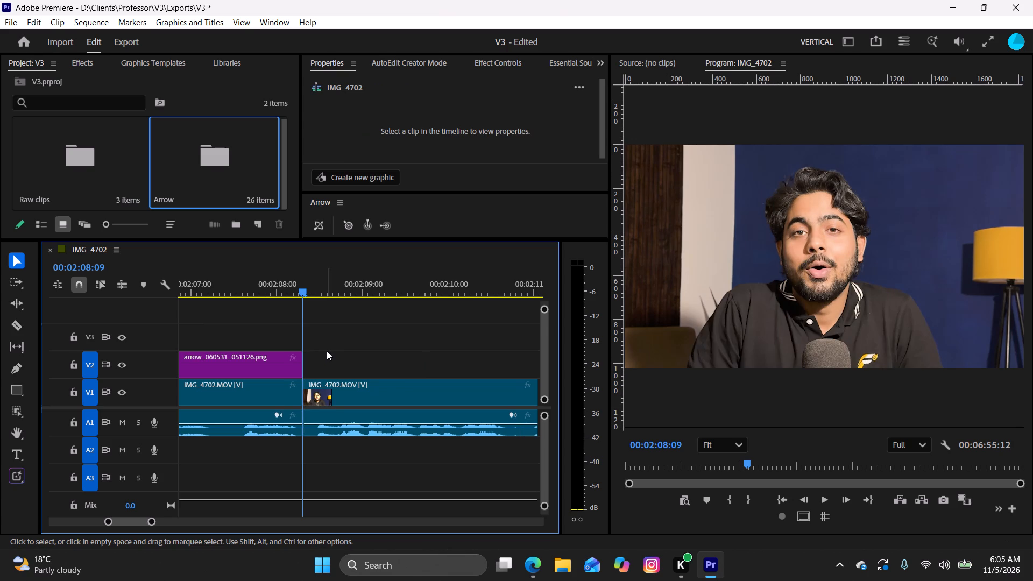
Play through the narration after the innings list to about 00:02:16, and park the playhead at 00:02:10:29.
{"action": "key", "text": "space"}
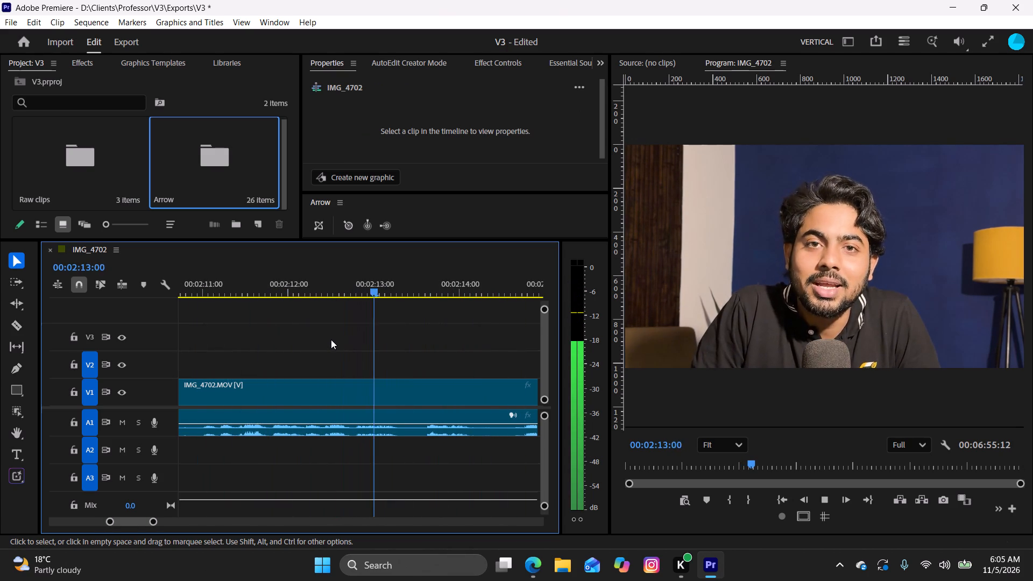
{"action": "key", "text": "space"}
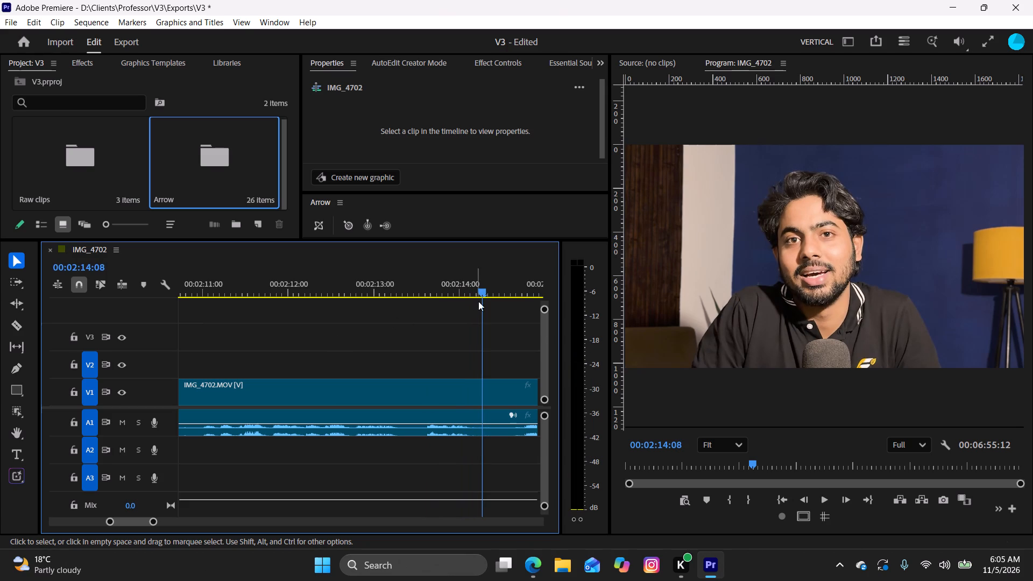
{"action": "left_click_drag", "start_coordinate": [482, 296], "coordinate": [359, 318]}
{"action": "left_click_drag", "start_coordinate": [470, 287], "coordinate": [384, 294]}
{"action": "key", "text": "space"}
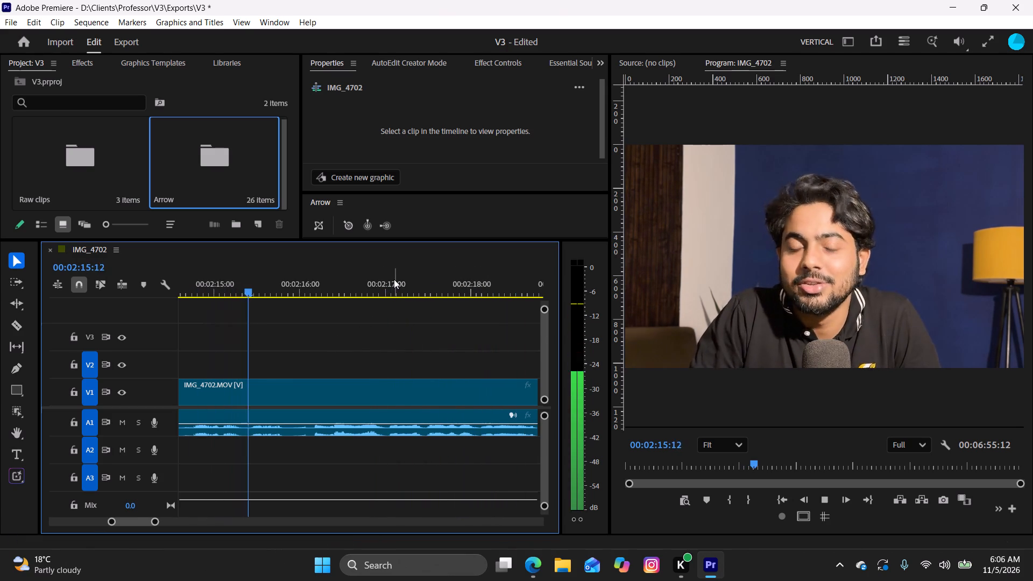
{"action": "key", "text": "space"}
{"action": "left_click_drag", "start_coordinate": [295, 289], "coordinate": [316, 329]}
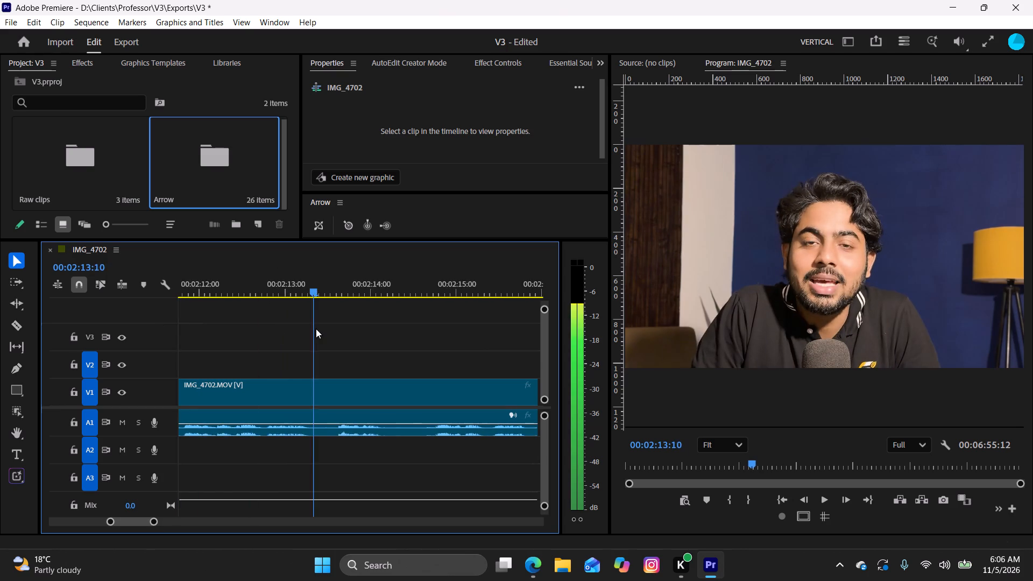
{"action": "left_click_drag", "start_coordinate": [316, 329], "coordinate": [193, 325]}
{"action": "key", "text": "space"}
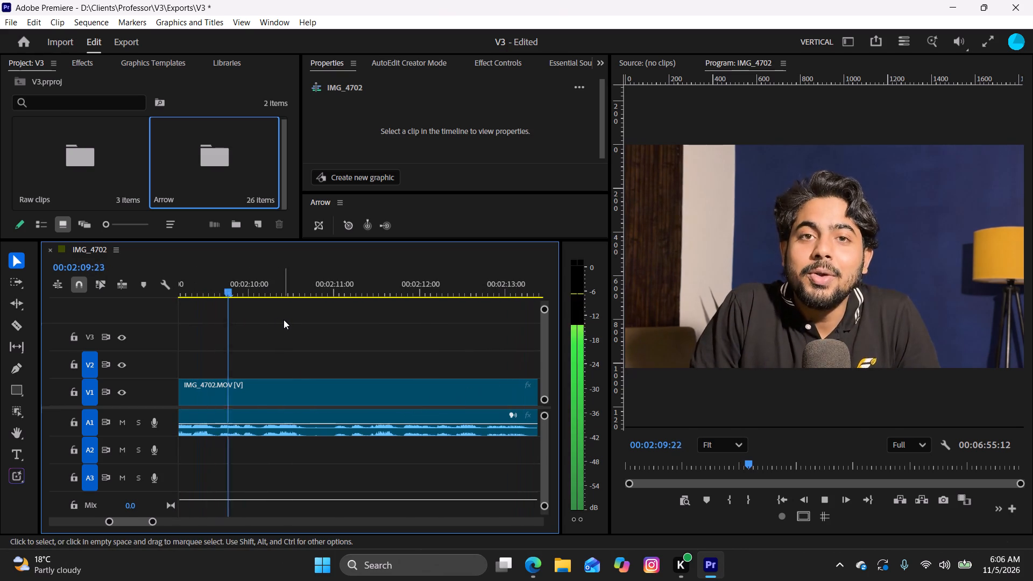
{"action": "key", "text": "space"}
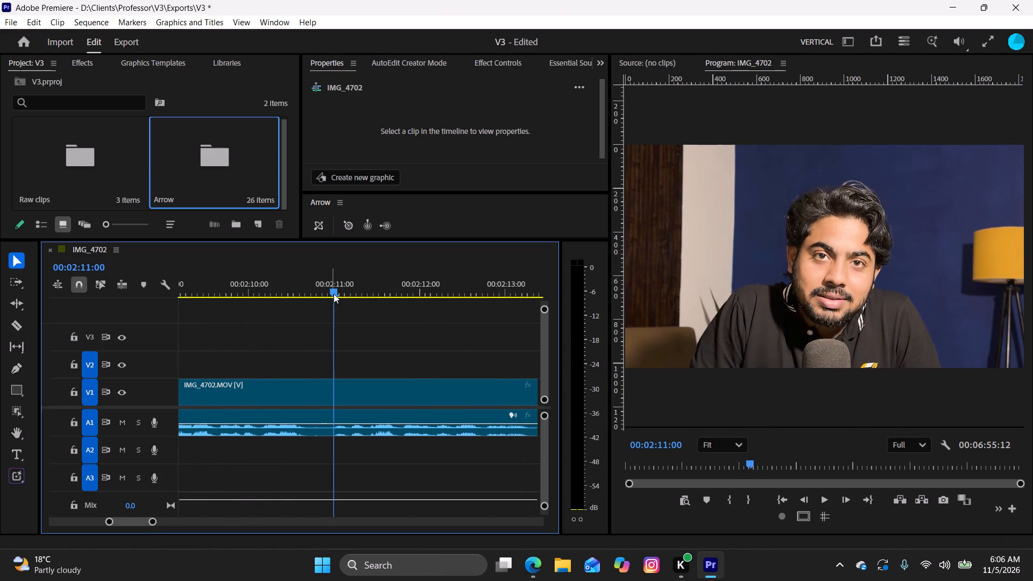
{"action": "left_click", "coordinate": [333, 292]}
Switch to Edge, search for "virat kohli king photo" and open the WallpaperAccess page of King Kohli backgrounds.
{"action": "left_click", "coordinate": [530, 563]}
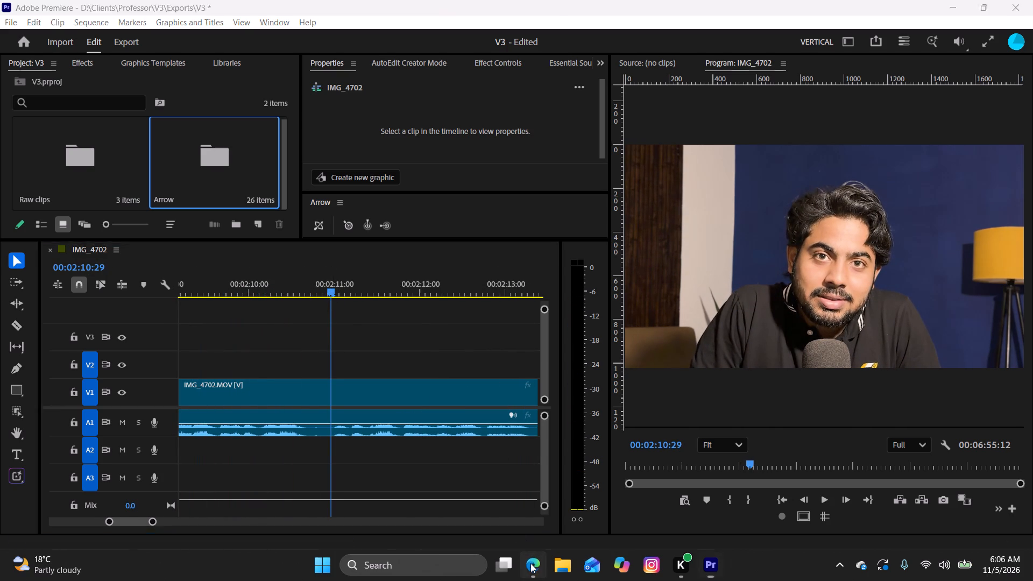
{"action": "left_click", "coordinate": [402, 48]}
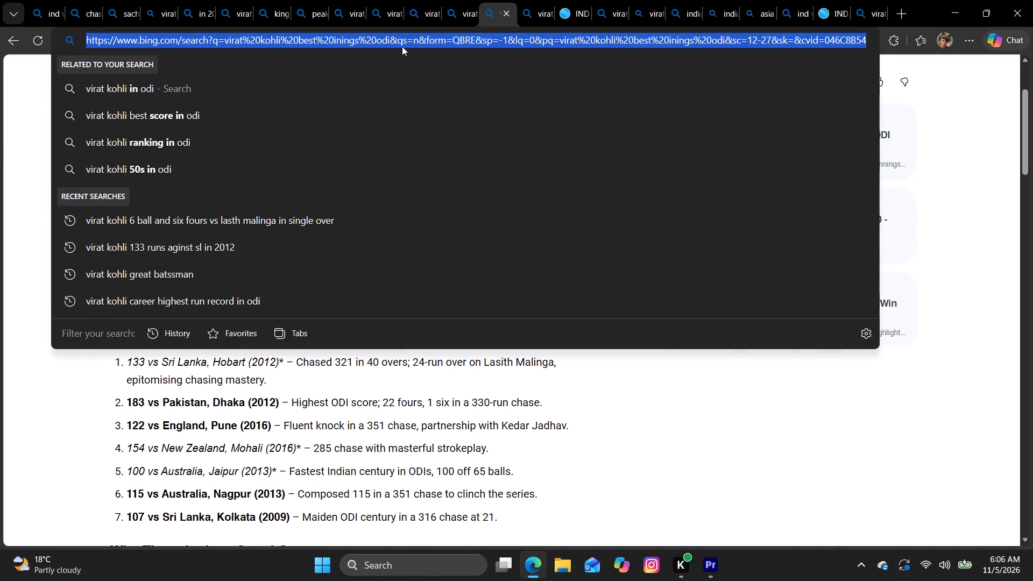
{"action": "type", "text": "virat kohli king"}
{"action": "key", "text": "Return"}
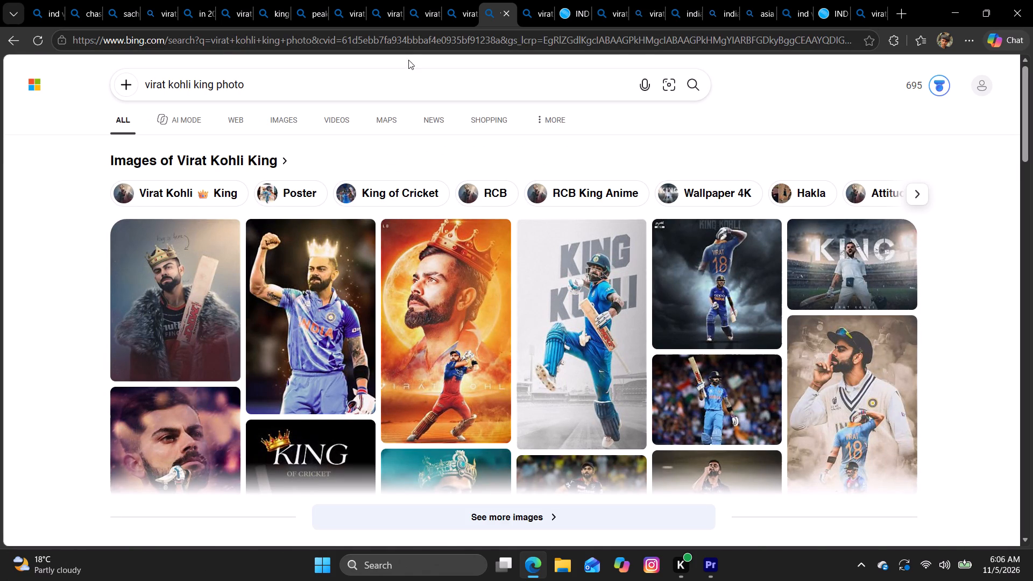
{"action": "scroll", "coordinate": [414, 69], "scroll_direction": "down", "scroll_amount": 3}
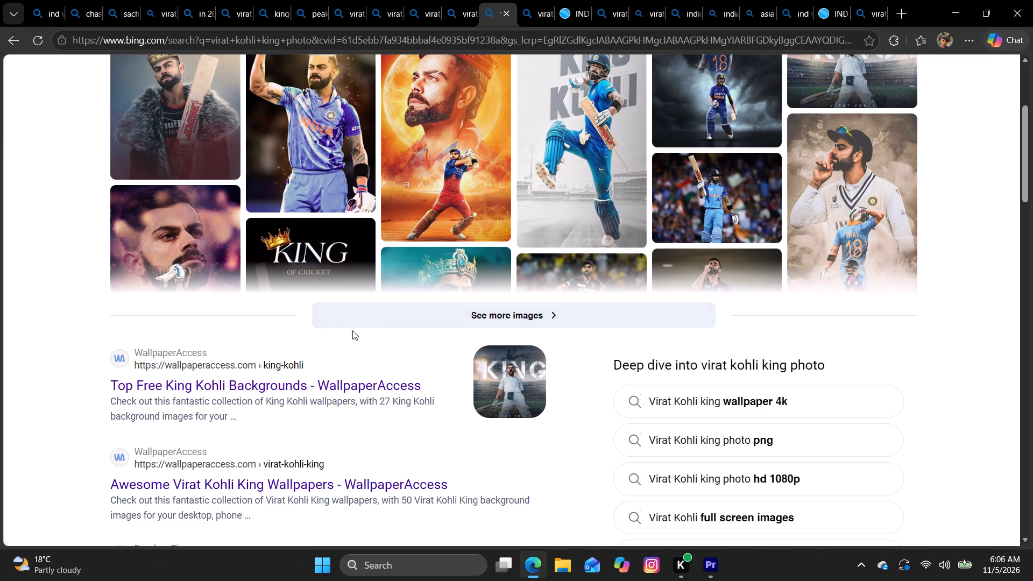
{"action": "left_click", "coordinate": [338, 385]}
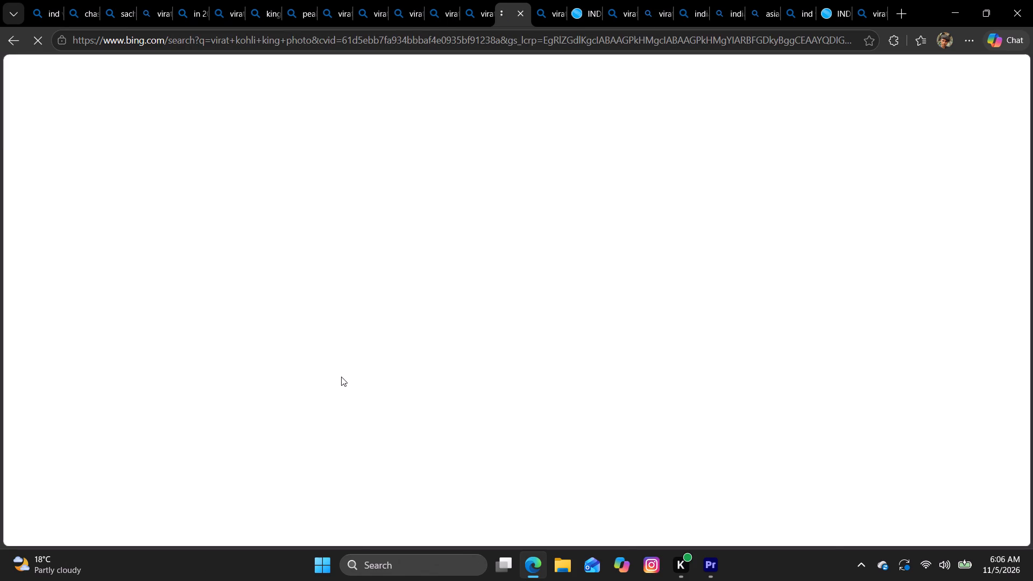
Look through the King Kohli wallpapers on the WallpaperAccess page for an image that suits the narration.
{"action": "scroll", "coordinate": [366, 312], "scroll_direction": "down", "scroll_amount": 2}
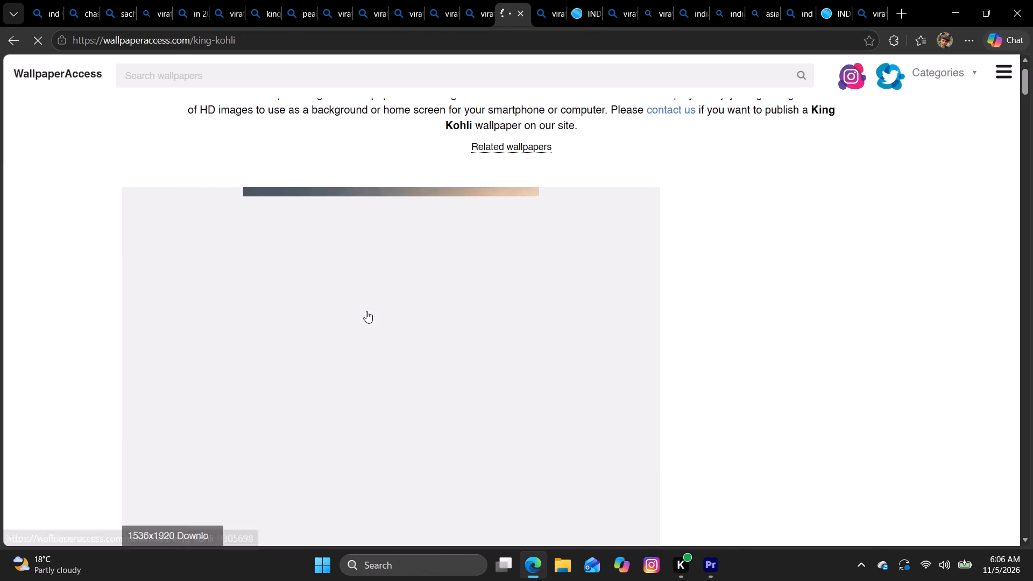
{"action": "scroll", "coordinate": [372, 308], "scroll_direction": "down", "scroll_amount": 3}
{"action": "scroll", "coordinate": [373, 309], "scroll_direction": "up", "scroll_amount": 1}
{"action": "scroll", "coordinate": [373, 309], "scroll_direction": "down", "scroll_amount": 3}
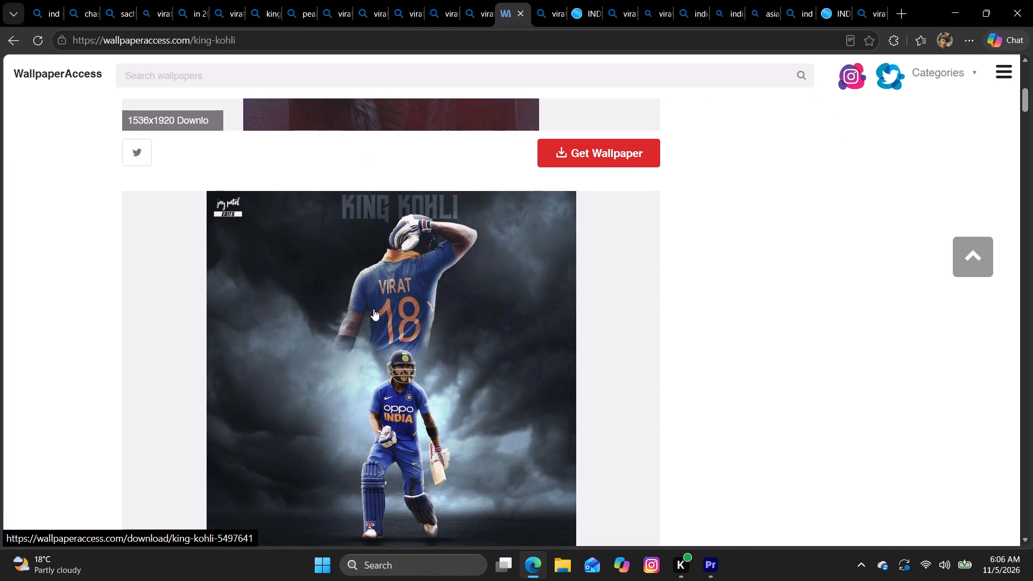
{"action": "scroll", "coordinate": [373, 309], "scroll_direction": "down", "scroll_amount": 6}
{"action": "scroll", "coordinate": [374, 309], "scroll_direction": "up", "scroll_amount": 1}
{"action": "scroll", "coordinate": [374, 309], "scroll_direction": "down", "scroll_amount": 7}
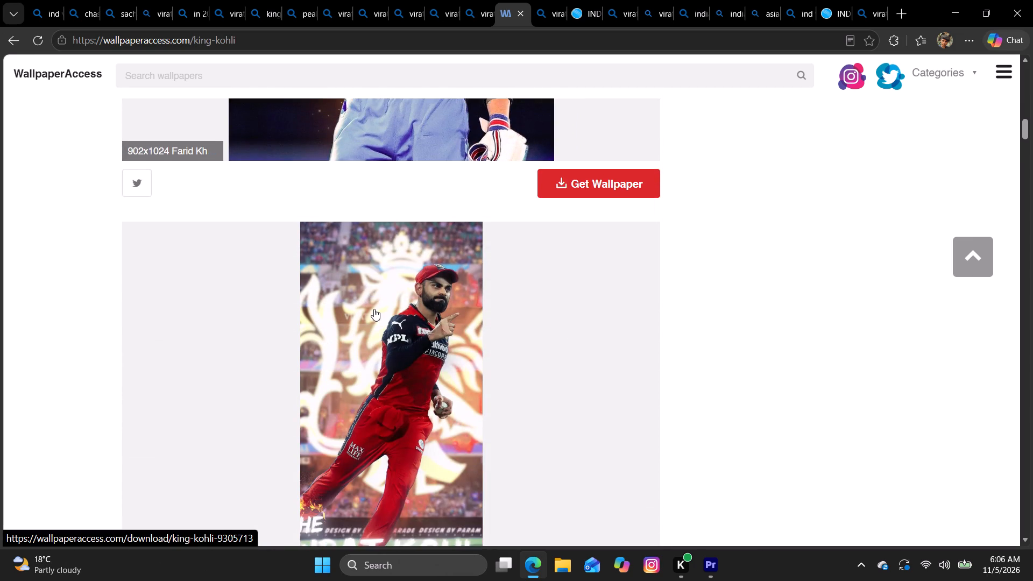
{"action": "scroll", "coordinate": [374, 309], "scroll_direction": "down", "scroll_amount": 7}
{"action": "scroll", "coordinate": [376, 307], "scroll_direction": "up", "scroll_amount": 1}
{"action": "scroll", "coordinate": [376, 307], "scroll_direction": "down", "scroll_amount": 1}
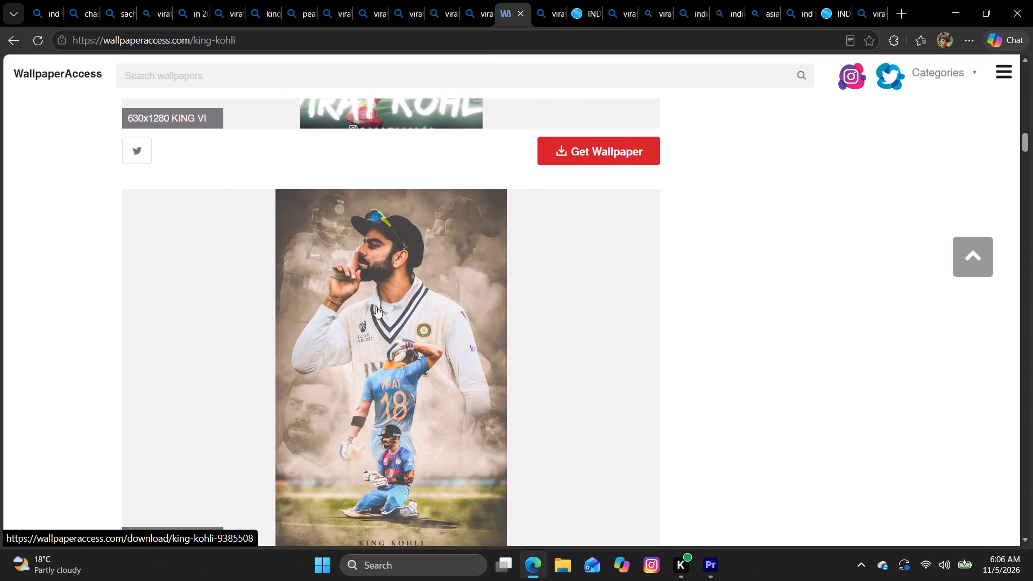
{"action": "scroll", "coordinate": [376, 307], "scroll_direction": "down", "scroll_amount": 9}
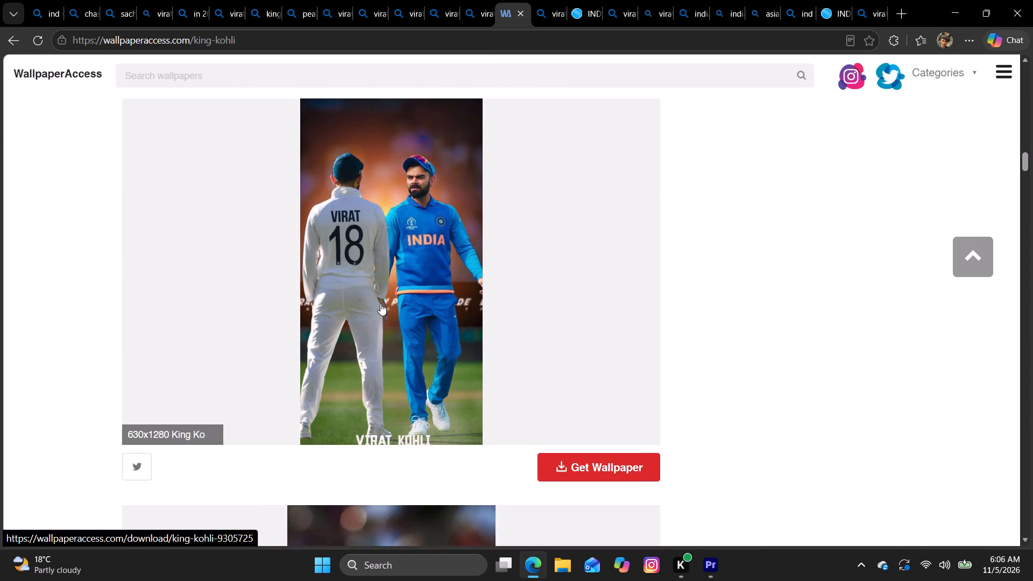
{"action": "scroll", "coordinate": [380, 303], "scroll_direction": "down", "scroll_amount": 10}
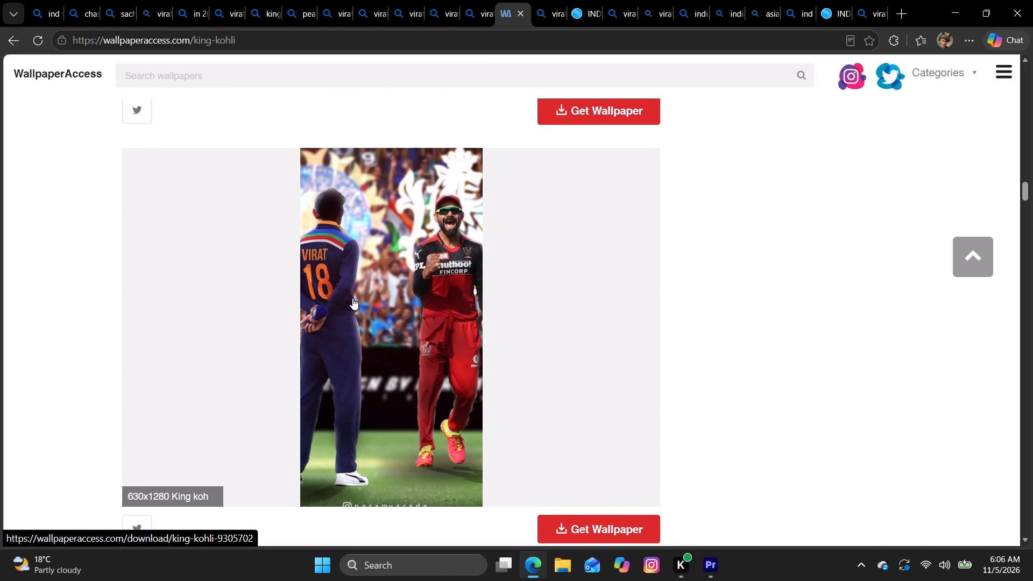
Go back to the "virat kohli king photo" search, browse its image results and preview the red-kit Kohli photo with white sparks.
{"action": "left_click", "coordinate": [16, 48]}
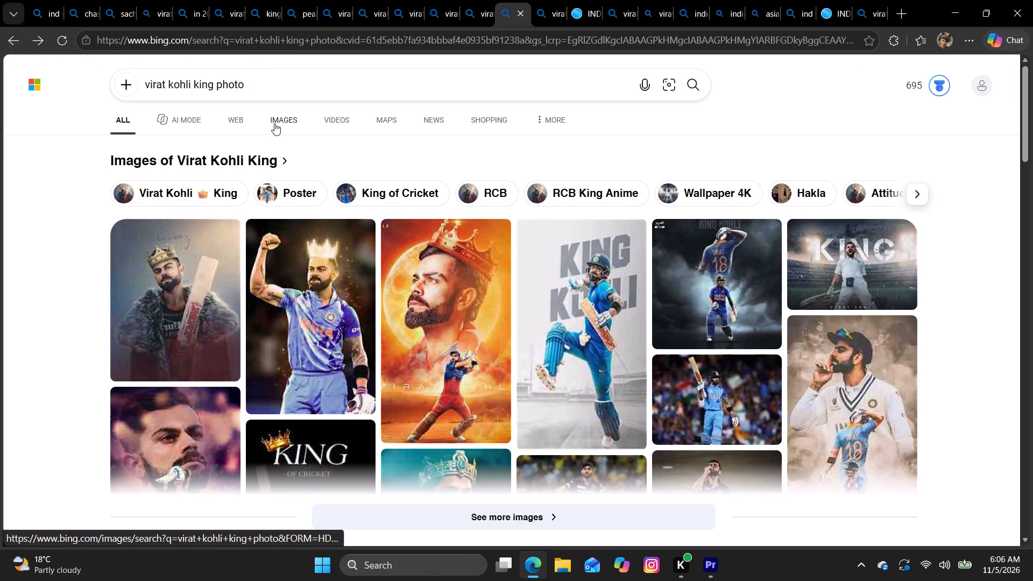
{"action": "left_click", "coordinate": [274, 123]}
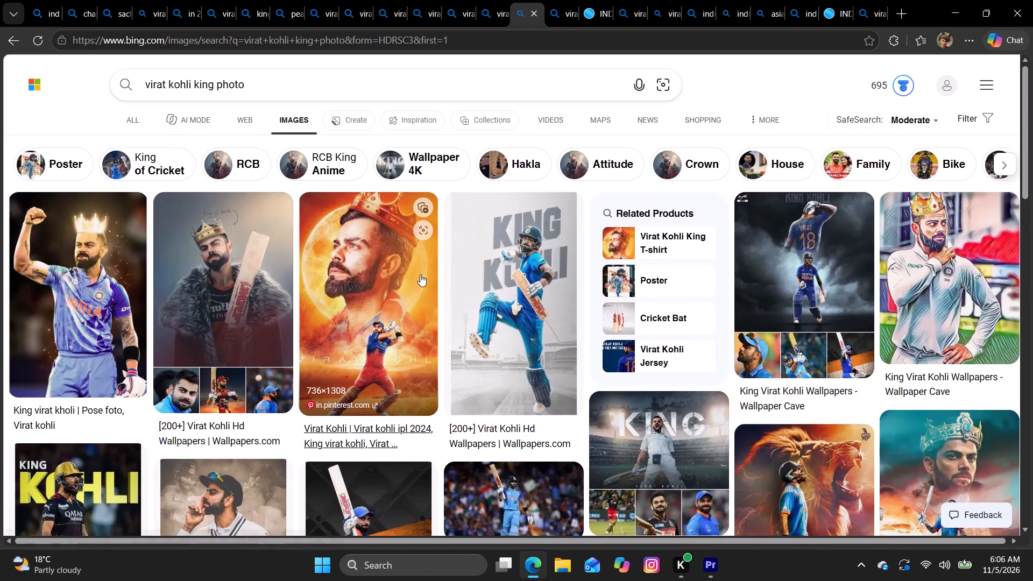
{"action": "scroll", "coordinate": [420, 274], "scroll_direction": "down", "scroll_amount": 4}
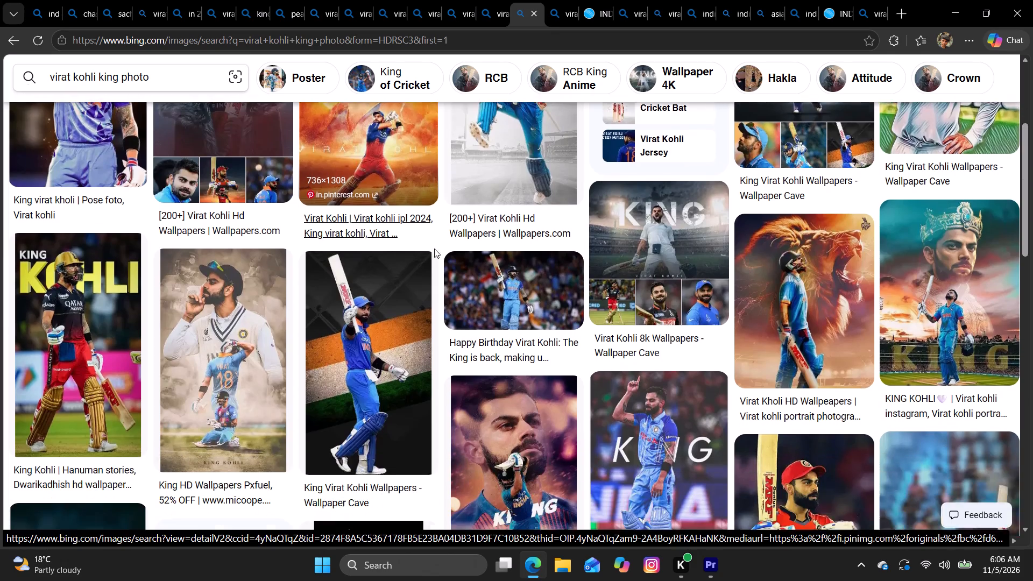
{"action": "scroll", "coordinate": [438, 246], "scroll_direction": "down", "scroll_amount": 1}
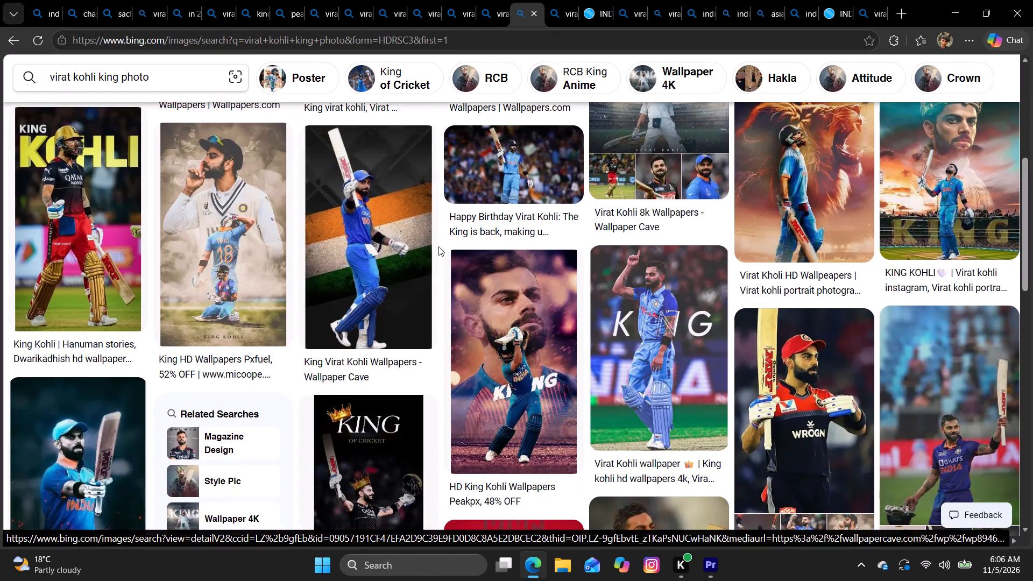
{"action": "scroll", "coordinate": [438, 246], "scroll_direction": "down", "scroll_amount": 2}
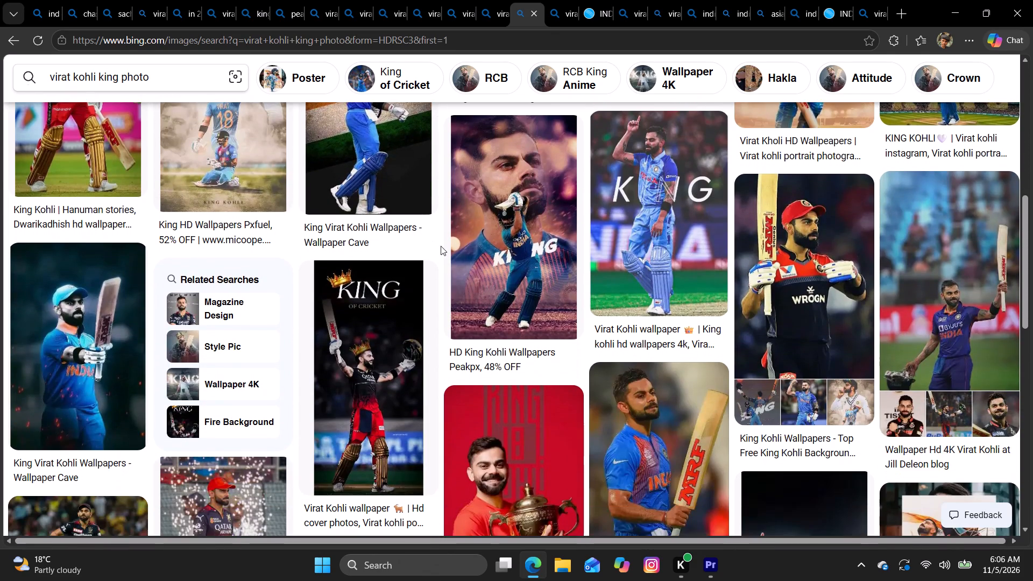
{"action": "scroll", "coordinate": [441, 246], "scroll_direction": "down", "scroll_amount": 1}
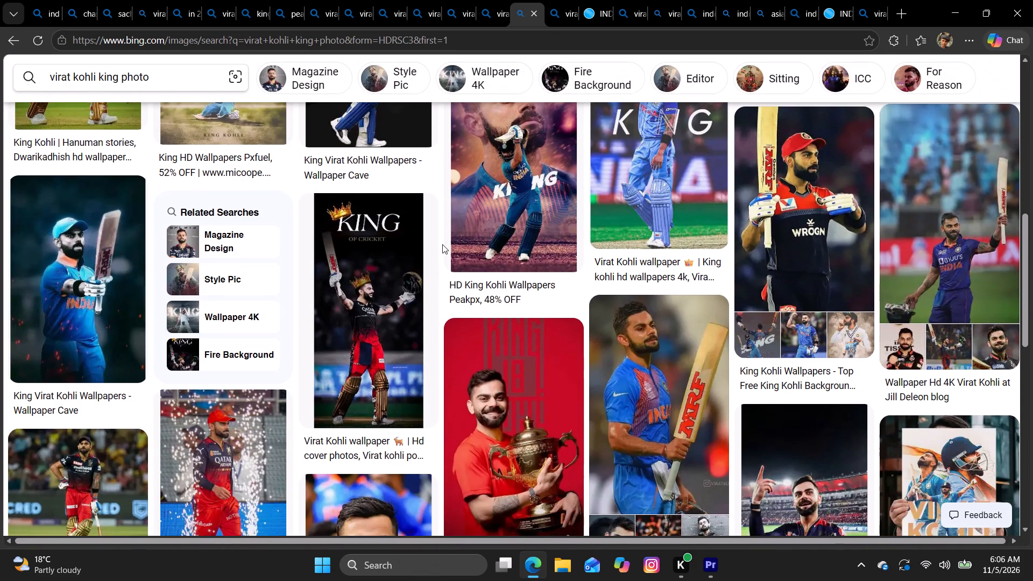
{"action": "scroll", "coordinate": [442, 244], "scroll_direction": "down", "scroll_amount": 4}
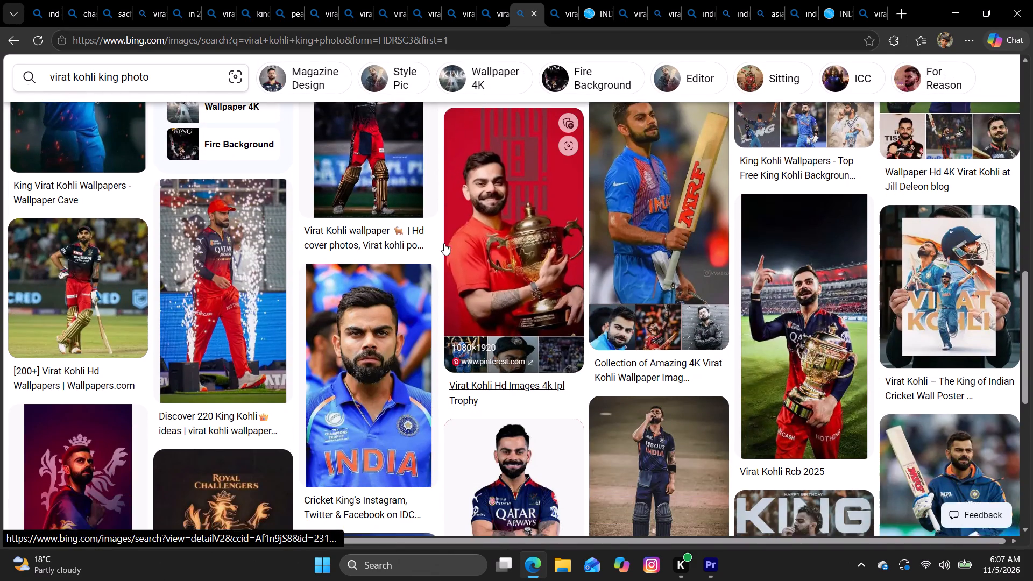
{"action": "scroll", "coordinate": [444, 243], "scroll_direction": "down", "scroll_amount": 2}
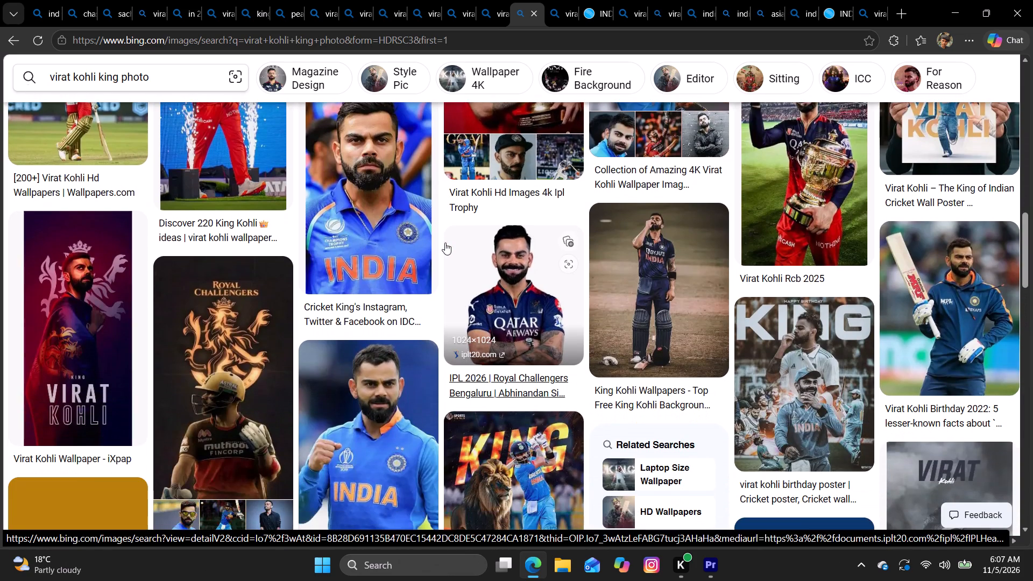
{"action": "scroll", "coordinate": [445, 243], "scroll_direction": "down", "scroll_amount": 4}
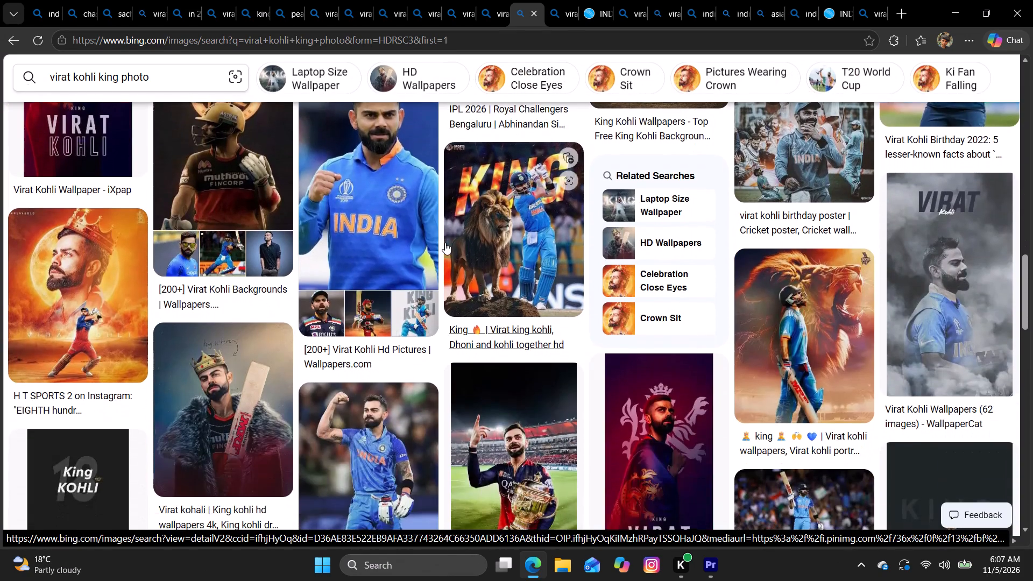
{"action": "scroll", "coordinate": [445, 243], "scroll_direction": "down", "scroll_amount": 5}
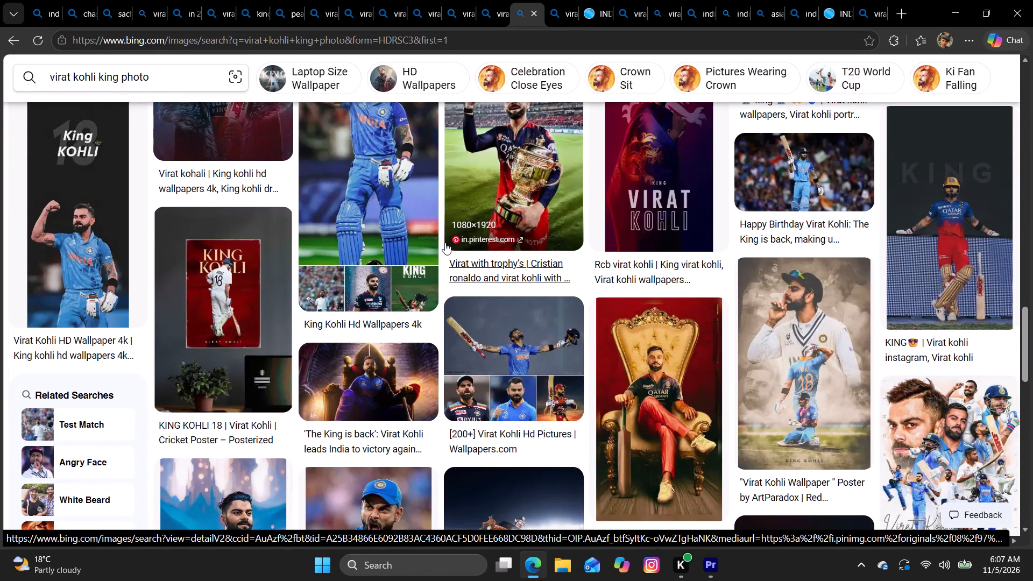
{"action": "scroll", "coordinate": [445, 243], "scroll_direction": "up", "scroll_amount": 3}
{"action": "scroll", "coordinate": [445, 243], "scroll_direction": "down", "scroll_amount": 1}
{"action": "scroll", "coordinate": [445, 243], "scroll_direction": "up", "scroll_amount": 10}
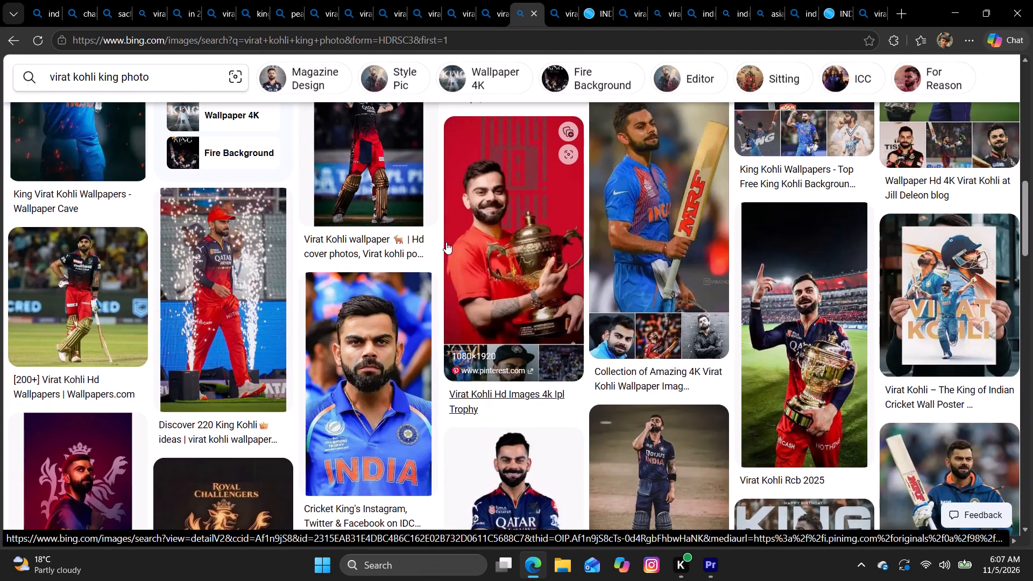
{"action": "scroll", "coordinate": [446, 242], "scroll_direction": "up", "scroll_amount": 3}
{"action": "scroll", "coordinate": [446, 242], "scroll_direction": "down", "scroll_amount": 2}
{"action": "left_click", "coordinate": [208, 336]}
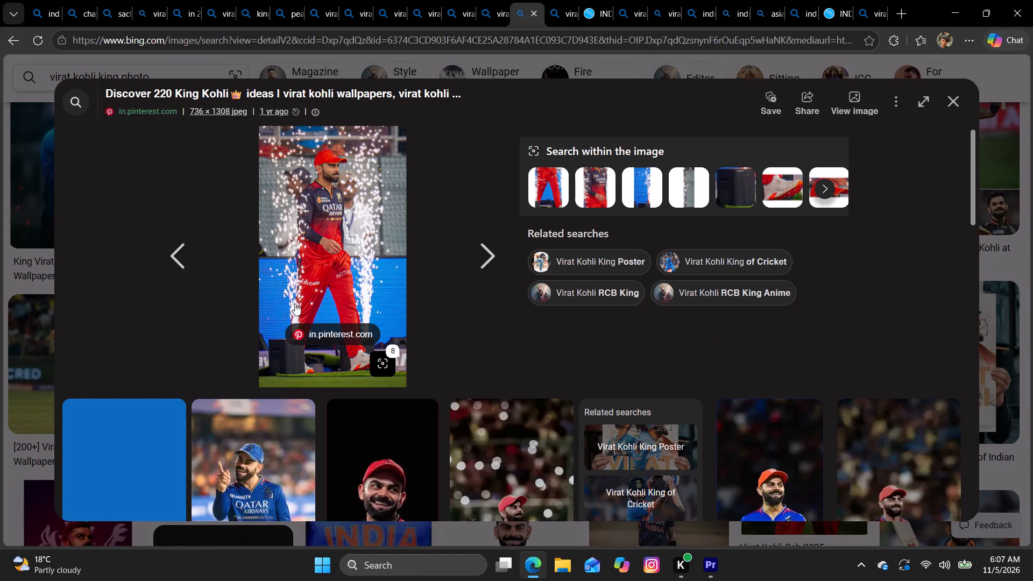
{"action": "left_click", "coordinate": [957, 107]}
Look through the earlier Kohli image results again and preview the blue-kit wallpaper with "KING" lettering.
{"action": "scroll", "coordinate": [299, 352], "scroll_direction": "up", "scroll_amount": 5}
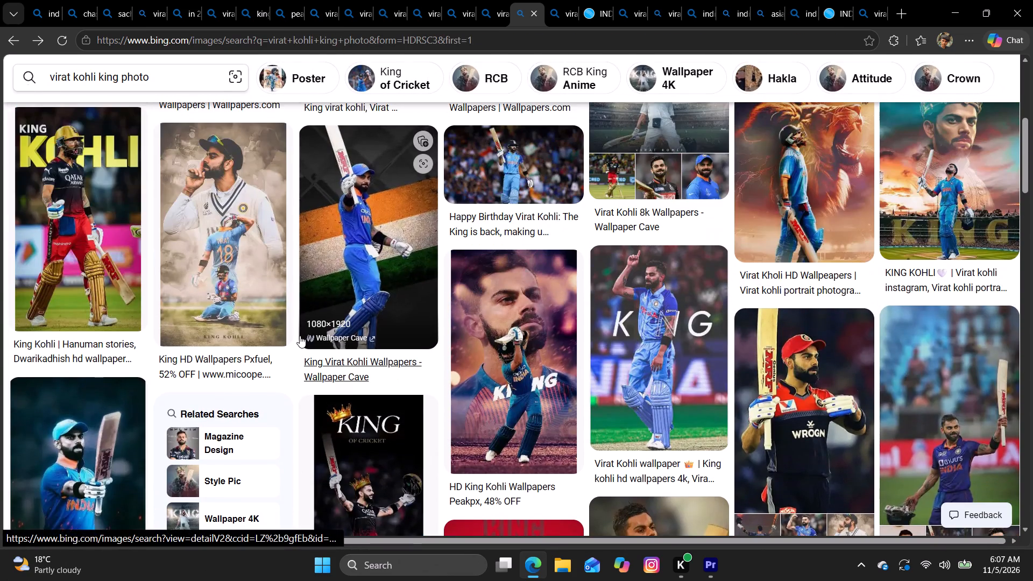
{"action": "scroll", "coordinate": [302, 334], "scroll_direction": "up", "scroll_amount": 4}
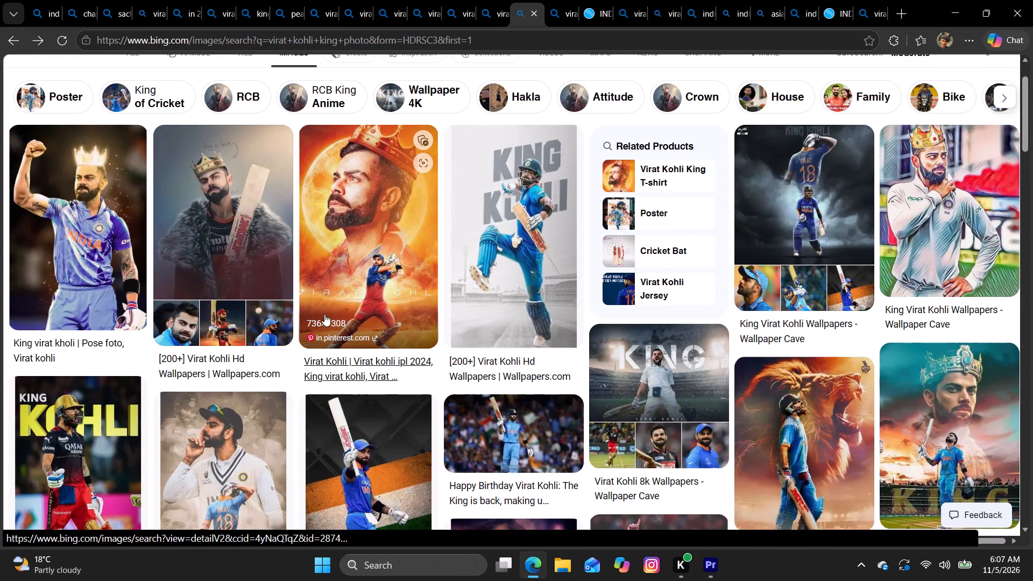
{"action": "scroll", "coordinate": [406, 306], "scroll_direction": "up", "scroll_amount": 3}
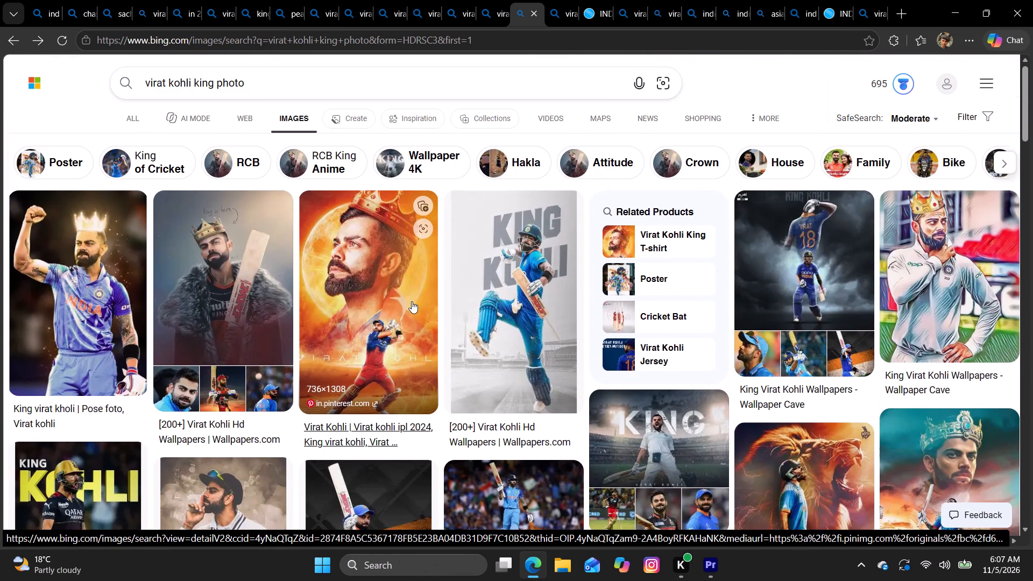
{"action": "scroll", "coordinate": [412, 301], "scroll_direction": "down", "scroll_amount": 4}
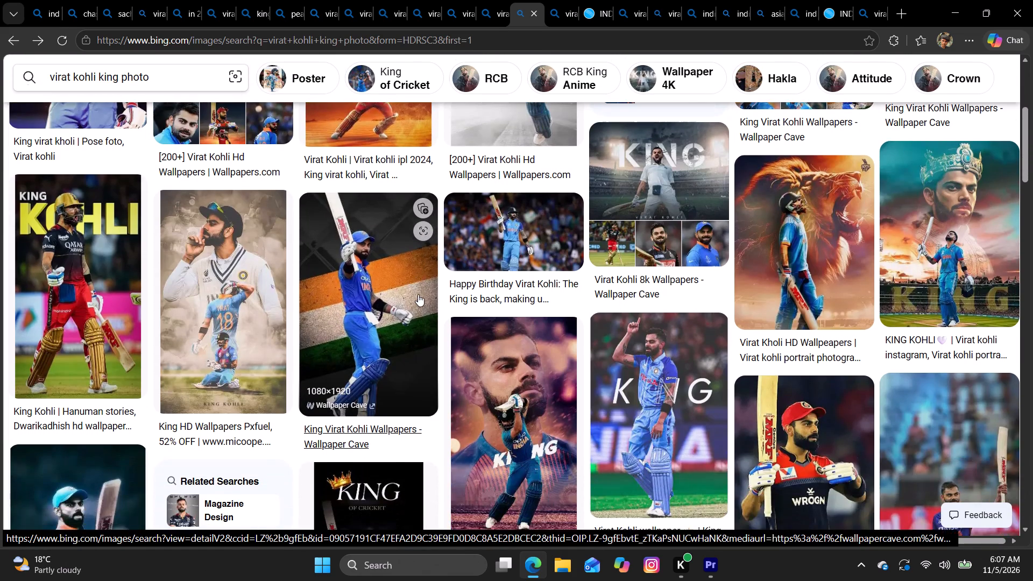
{"action": "scroll", "coordinate": [418, 294], "scroll_direction": "down", "scroll_amount": 2}
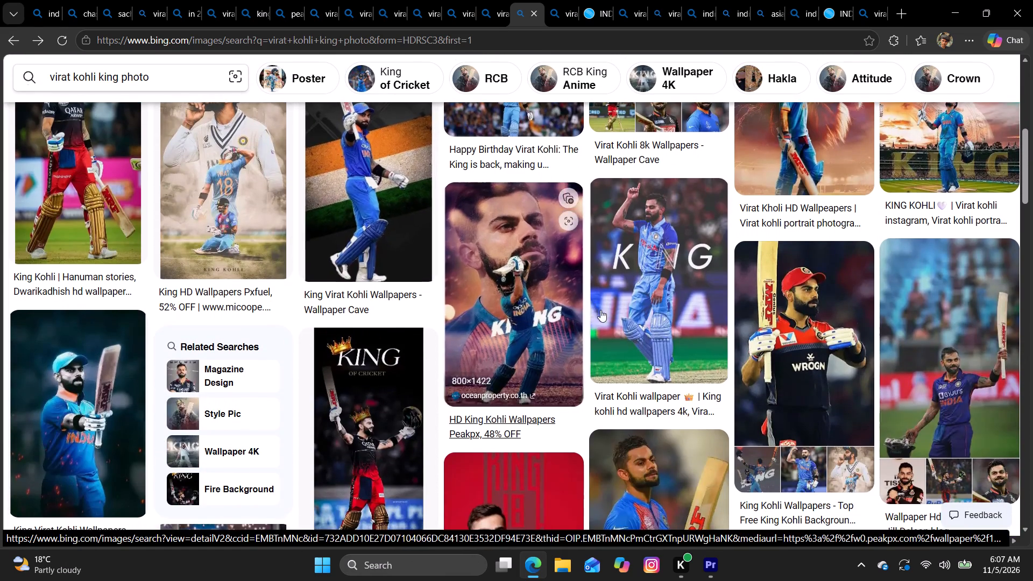
{"action": "left_click", "coordinate": [639, 306]}
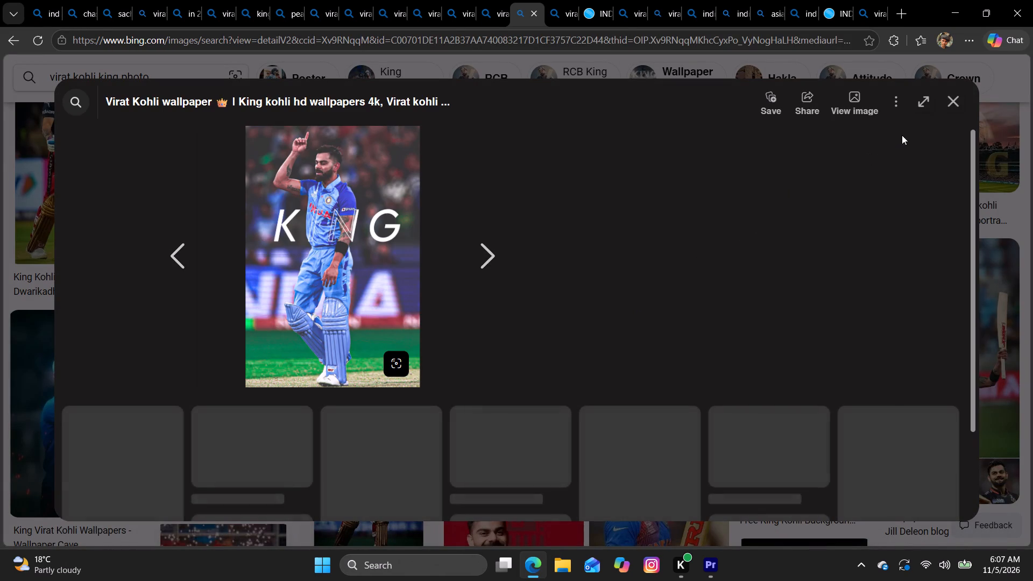
{"action": "left_click", "coordinate": [957, 103]}
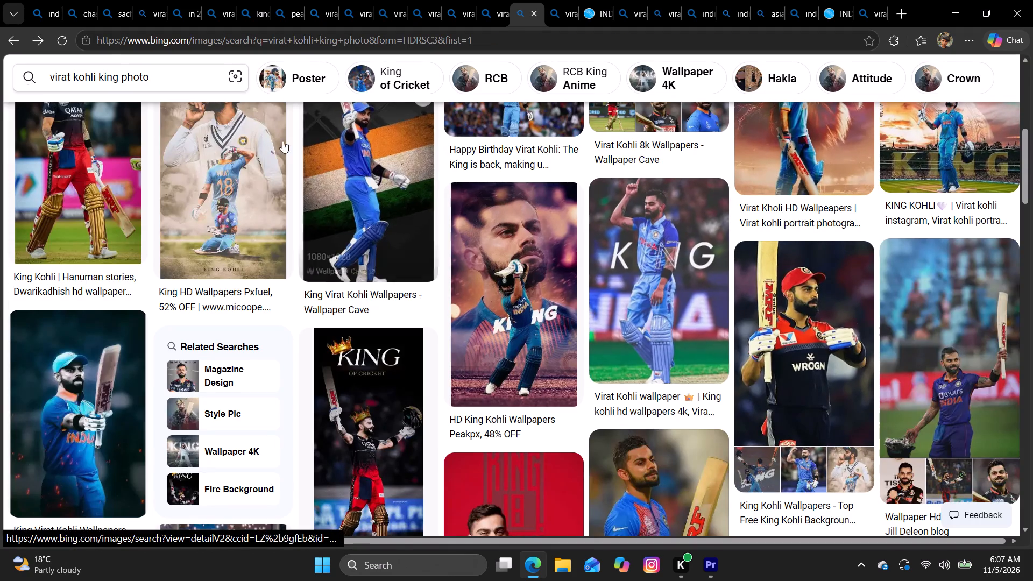
Refine the image search to "virat kohli king photo horizontol".
{"action": "left_click", "coordinate": [180, 80]}
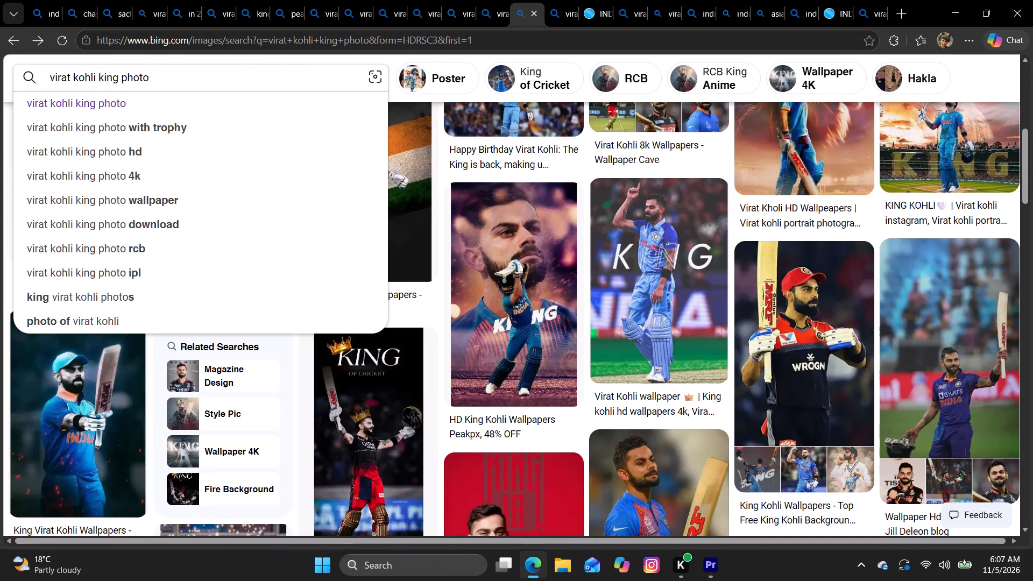
{"action": "key", "text": "space"}
{"action": "type", "text": "ho"}
{"action": "type", "text": "rt"}
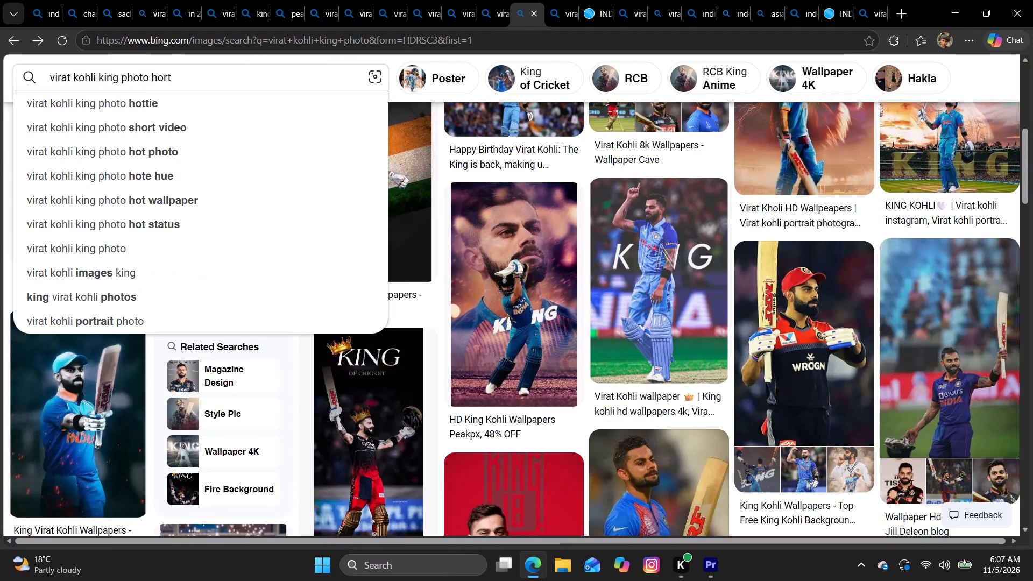
{"action": "key", "text": "BackSpace"}
{"action": "key", "text": "i"}
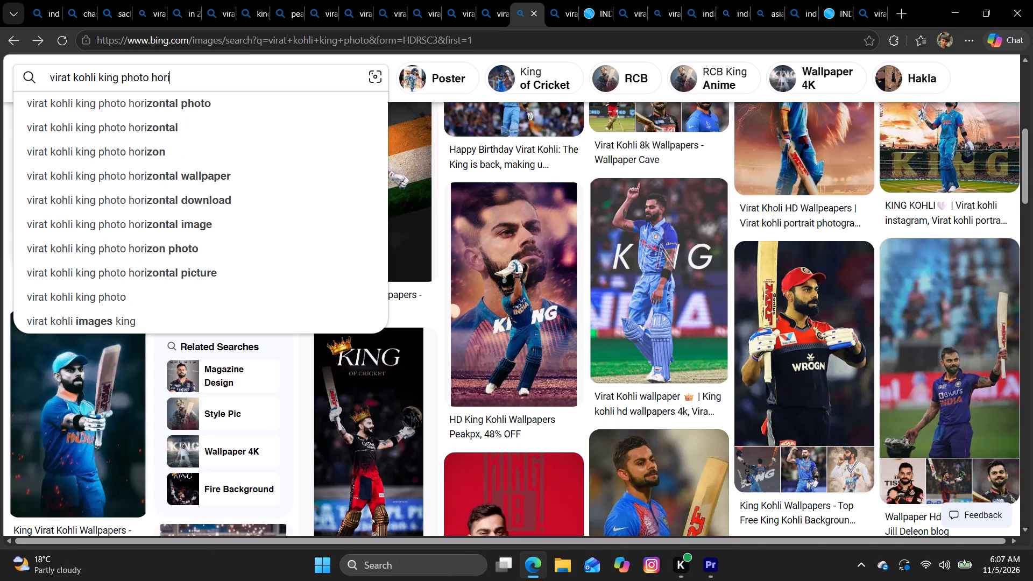
{"action": "key", "text": "z"}
{"action": "key", "text": "o"}
{"action": "key", "text": "n"}
{"action": "type", "text": "tol"}
{"action": "key", "text": "Return"}
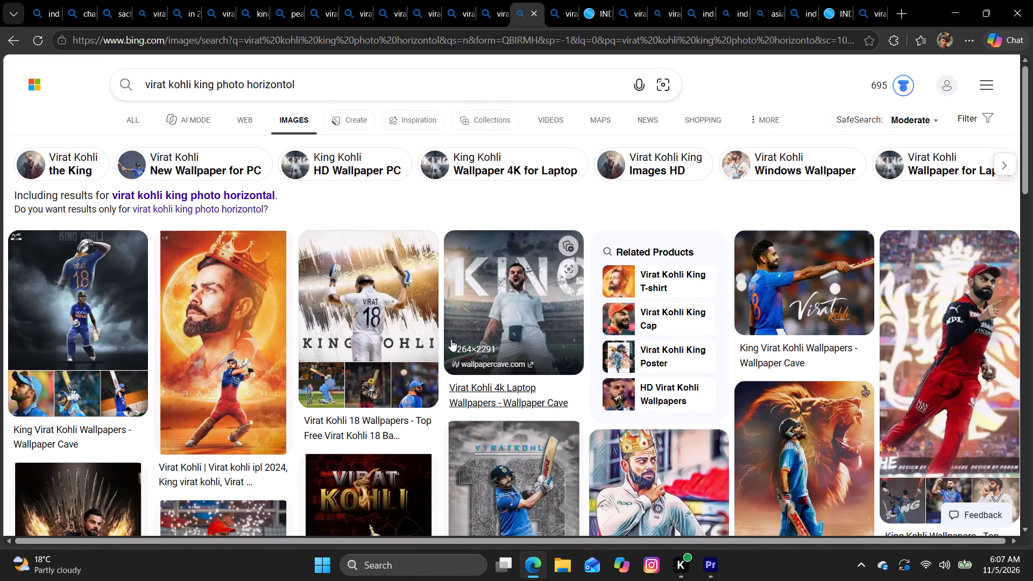
Browse the "virat kohli king photo horizontol" image results for a King Kohli picture that suits the narration.
{"action": "scroll", "coordinate": [355, 302], "scroll_direction": "down", "scroll_amount": 2}
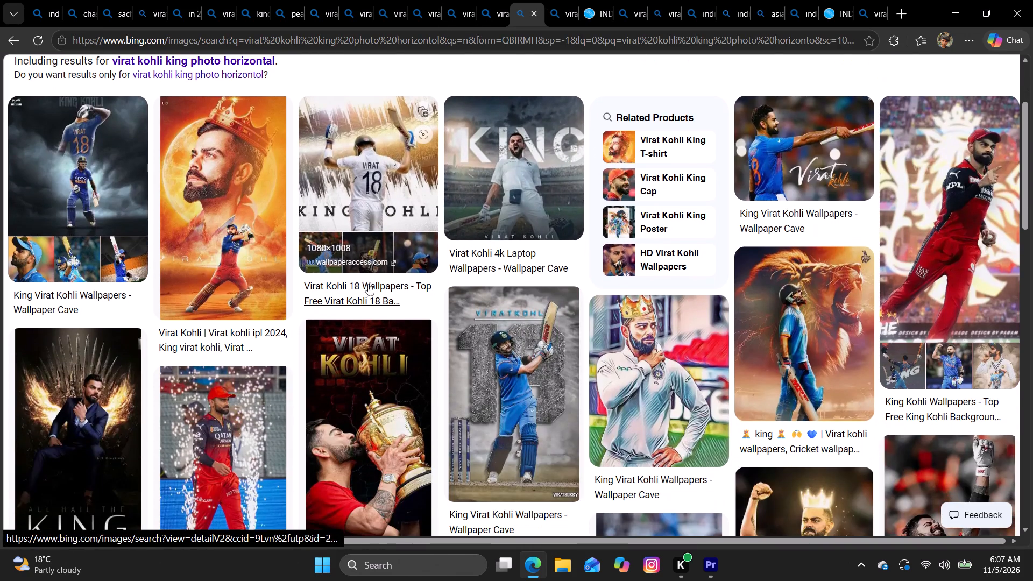
{"action": "scroll", "coordinate": [381, 274], "scroll_direction": "down", "scroll_amount": 2}
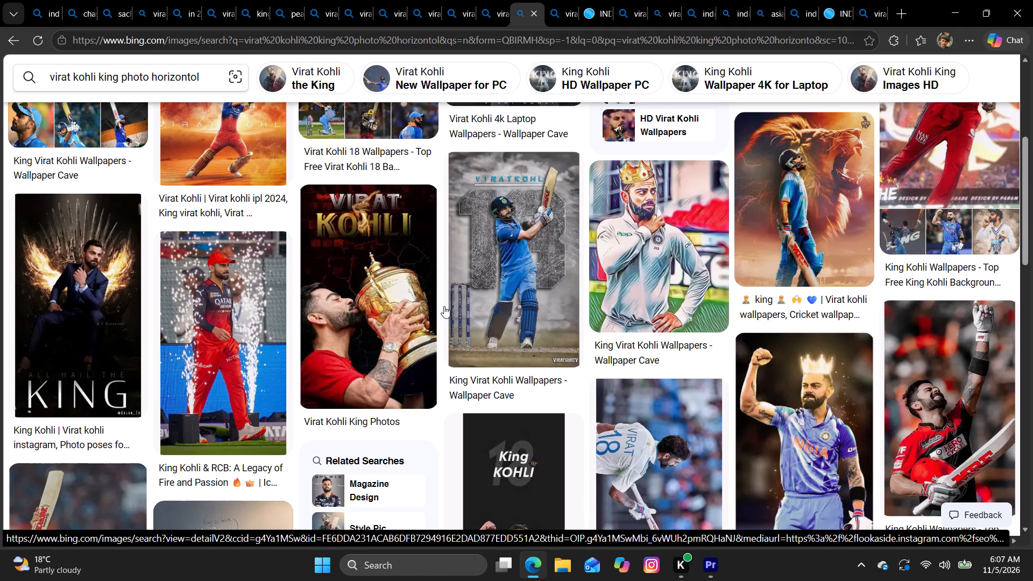
{"action": "scroll", "coordinate": [450, 303], "scroll_direction": "down", "scroll_amount": 3}
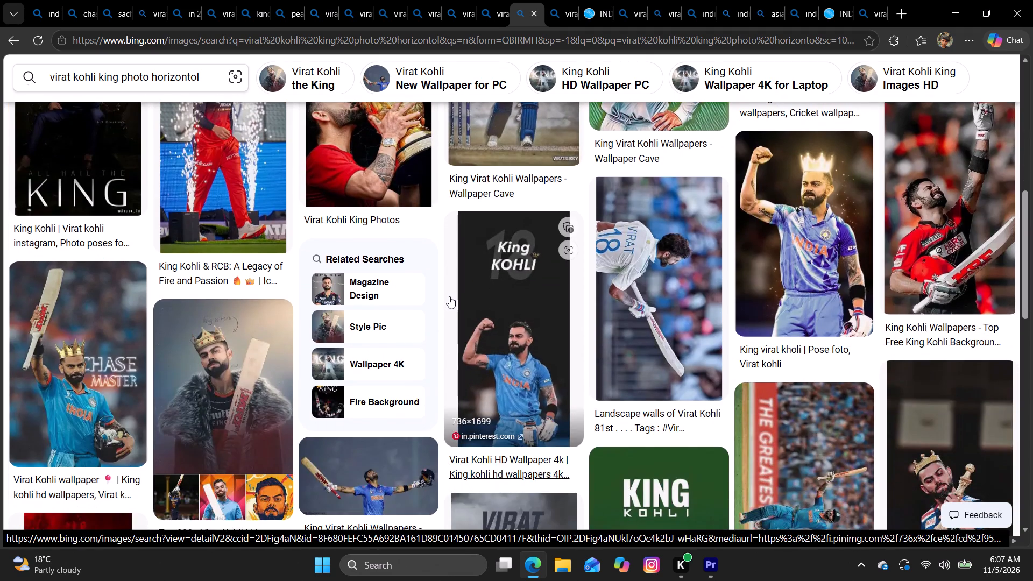
{"action": "scroll", "coordinate": [450, 296], "scroll_direction": "down", "scroll_amount": 1}
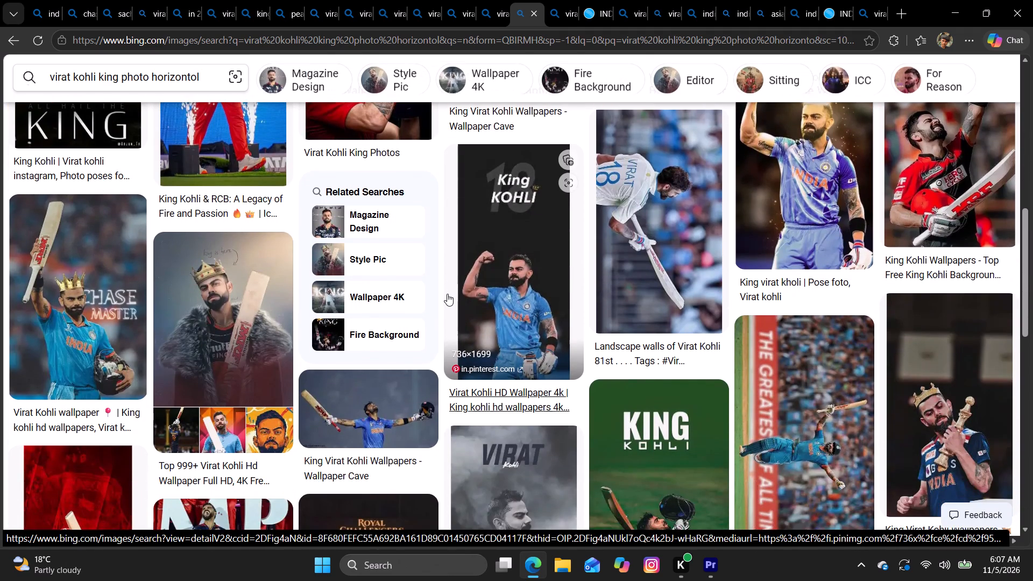
{"action": "scroll", "coordinate": [447, 294], "scroll_direction": "down", "scroll_amount": 4}
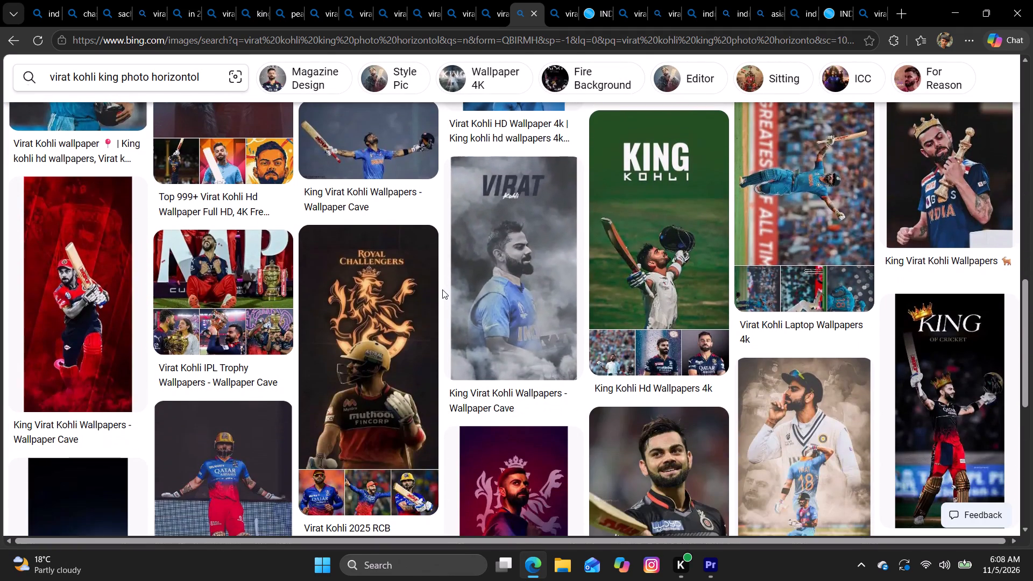
{"action": "scroll", "coordinate": [441, 284], "scroll_direction": "down", "scroll_amount": 6}
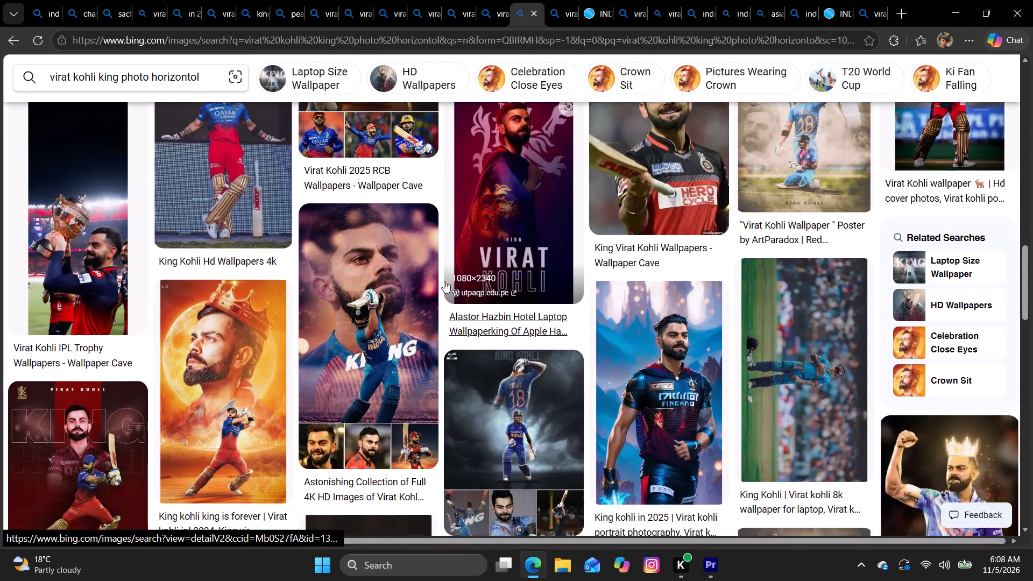
{"action": "scroll", "coordinate": [454, 281], "scroll_direction": "down", "scroll_amount": 5}
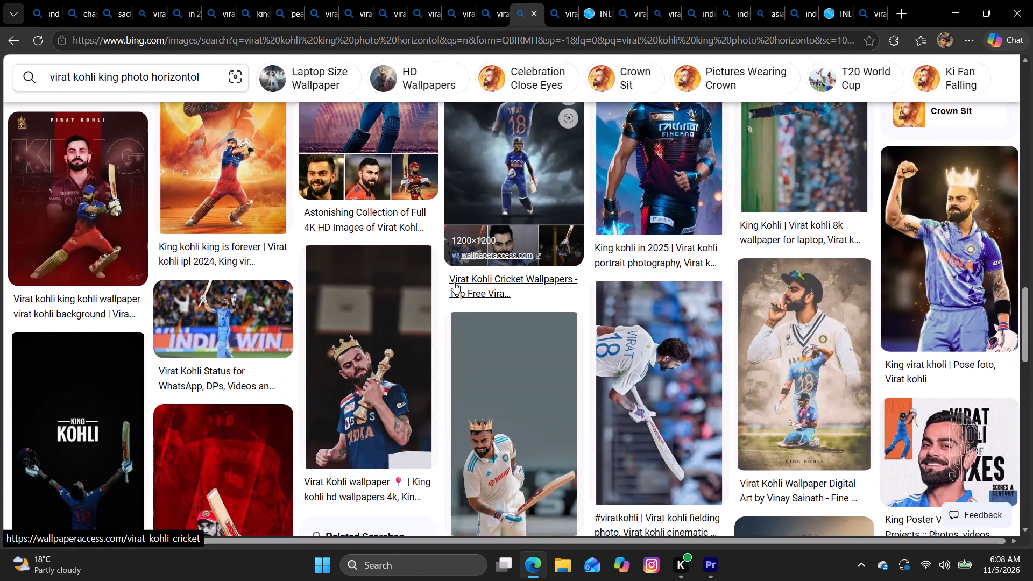
{"action": "scroll", "coordinate": [455, 280], "scroll_direction": "down", "scroll_amount": 5}
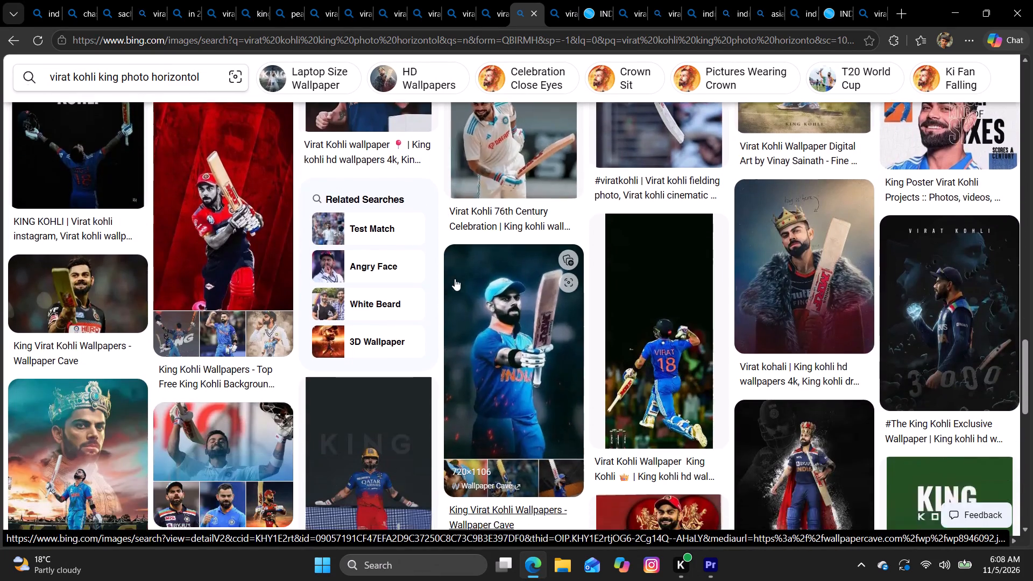
{"action": "scroll", "coordinate": [454, 278], "scroll_direction": "down", "scroll_amount": 2}
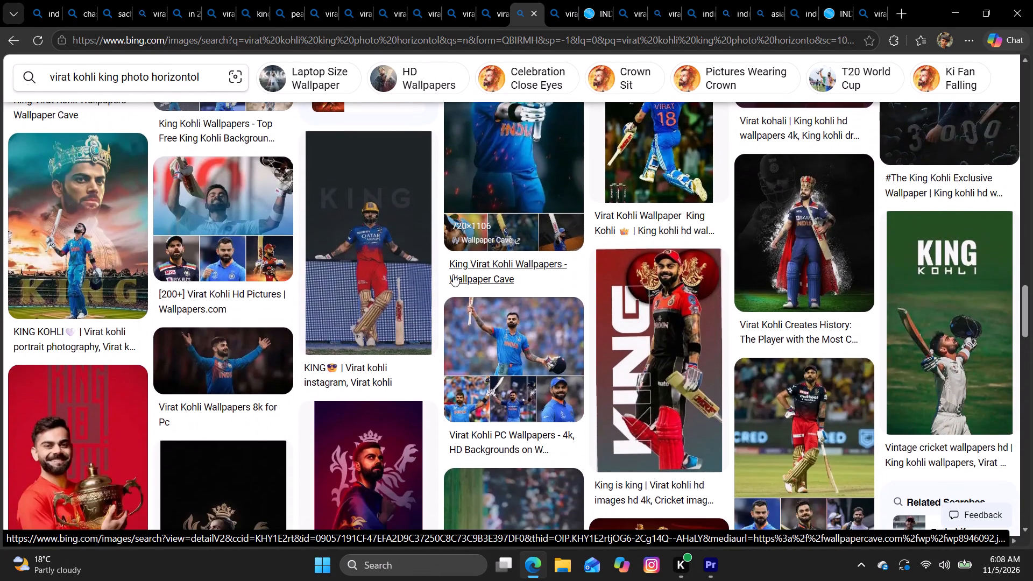
{"action": "scroll", "coordinate": [453, 274], "scroll_direction": "down", "scroll_amount": 3}
{"action": "scroll", "coordinate": [454, 269], "scroll_direction": "up", "scroll_amount": 2}
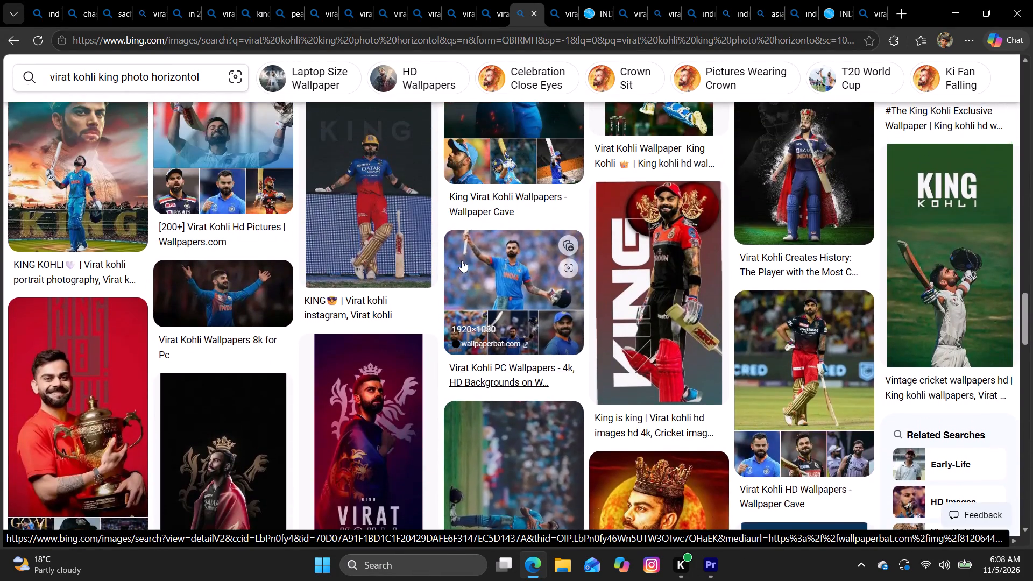
{"action": "scroll", "coordinate": [462, 260], "scroll_direction": "up", "scroll_amount": 8}
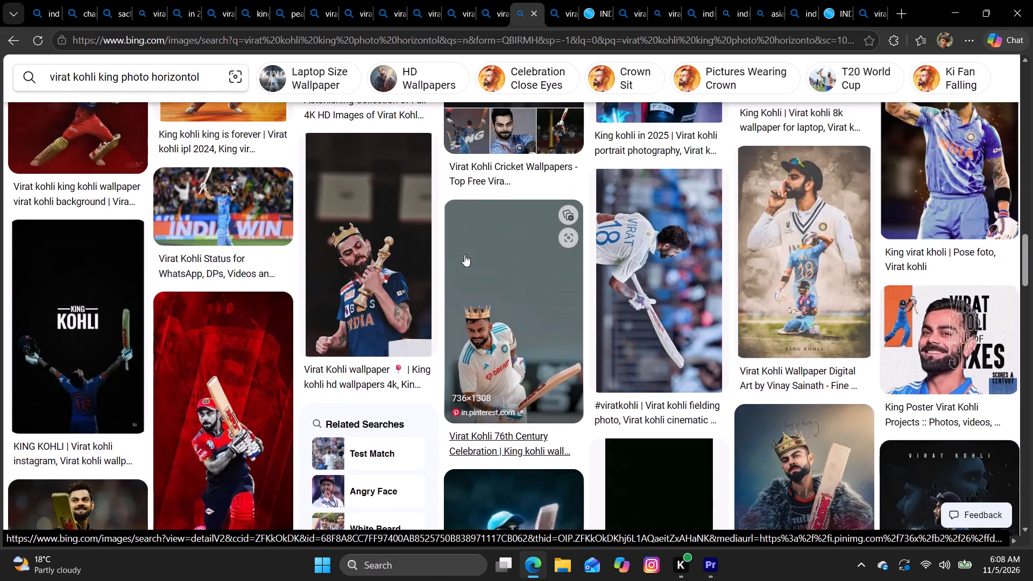
Preview the Virat Kohli 76th century image with the crown and white Test kit, and copy it.
{"action": "left_click", "coordinate": [492, 290]}
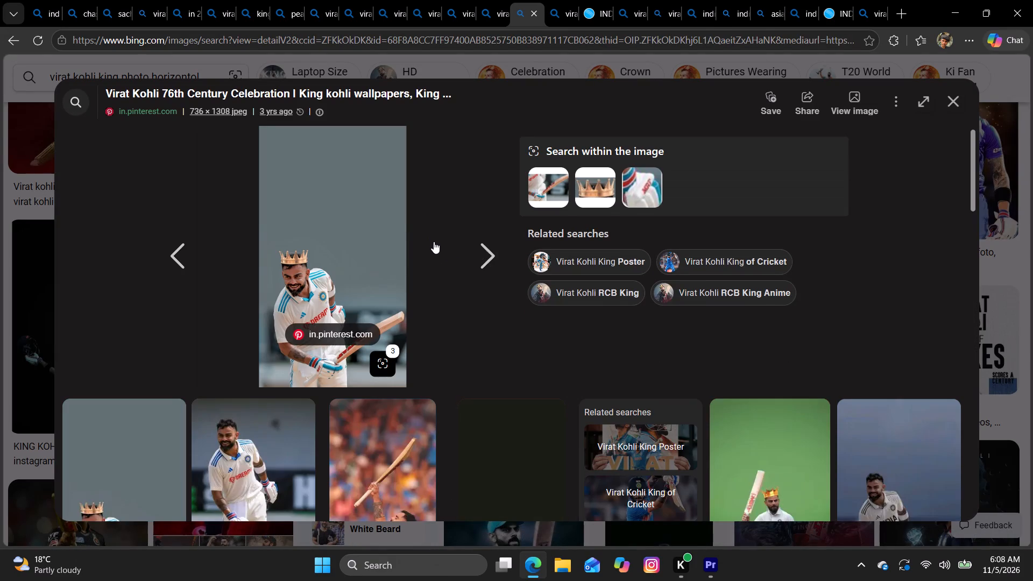
{"action": "scroll", "coordinate": [356, 242], "scroll_direction": "down", "scroll_amount": 1}
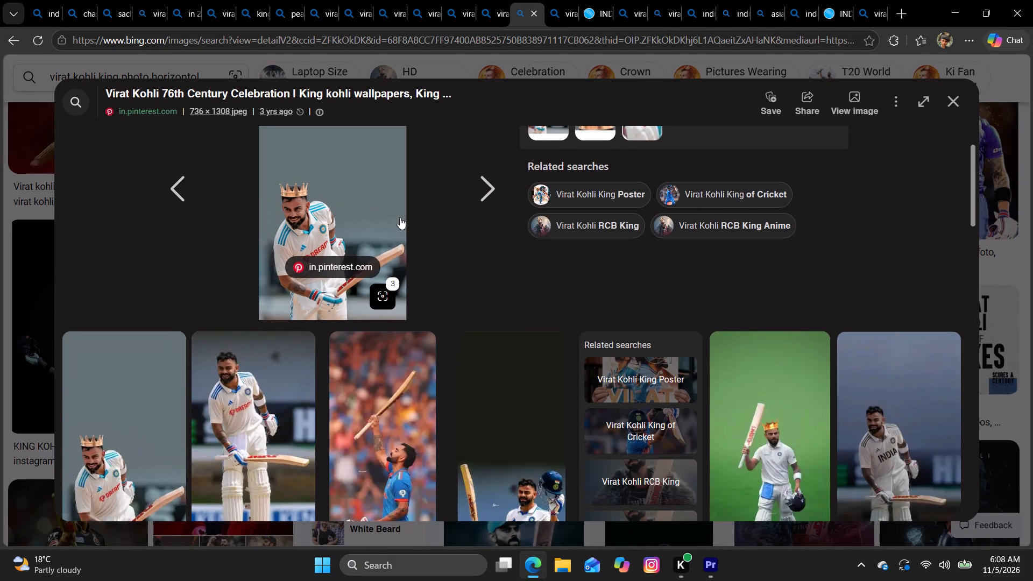
{"action": "scroll", "coordinate": [400, 217], "scroll_direction": "down", "scroll_amount": 1}
{"action": "scroll", "coordinate": [632, 236], "scroll_direction": "up", "scroll_amount": 1}
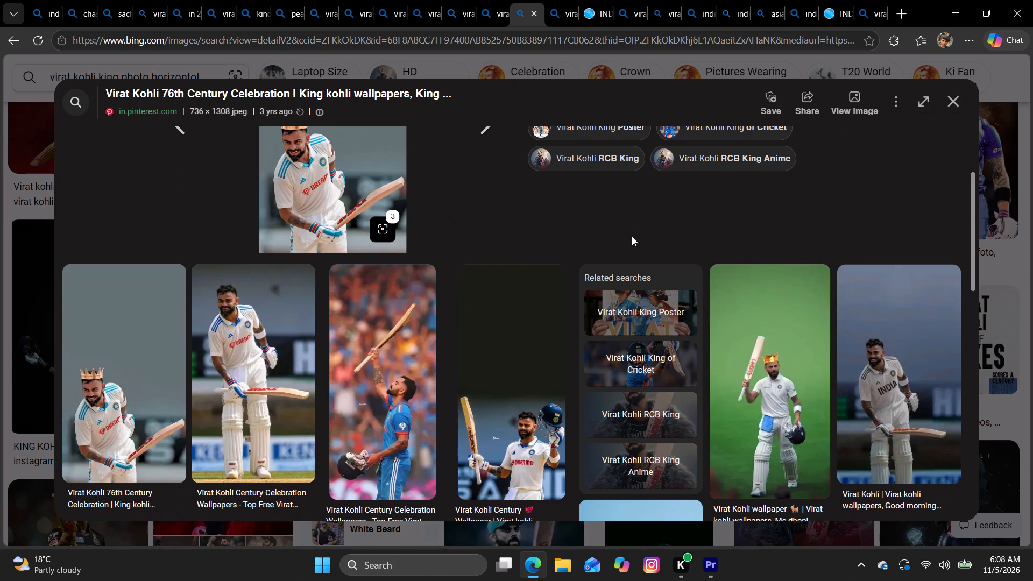
{"action": "scroll", "coordinate": [632, 236], "scroll_direction": "up", "scroll_amount": 1}
{"action": "left_click", "coordinate": [288, 242]}
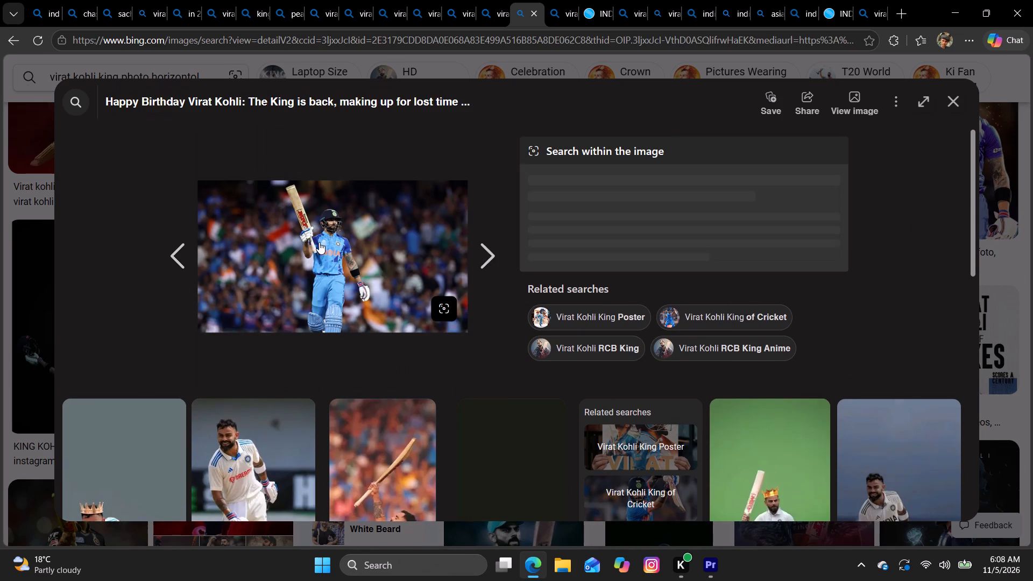
{"action": "left_click", "coordinate": [178, 253]}
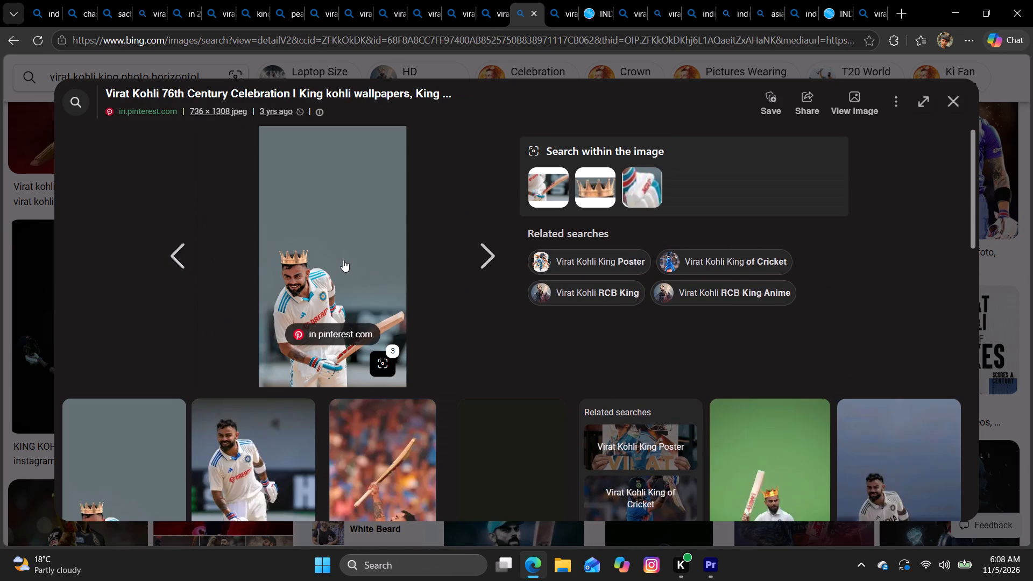
{"action": "right_click", "coordinate": [341, 257]}
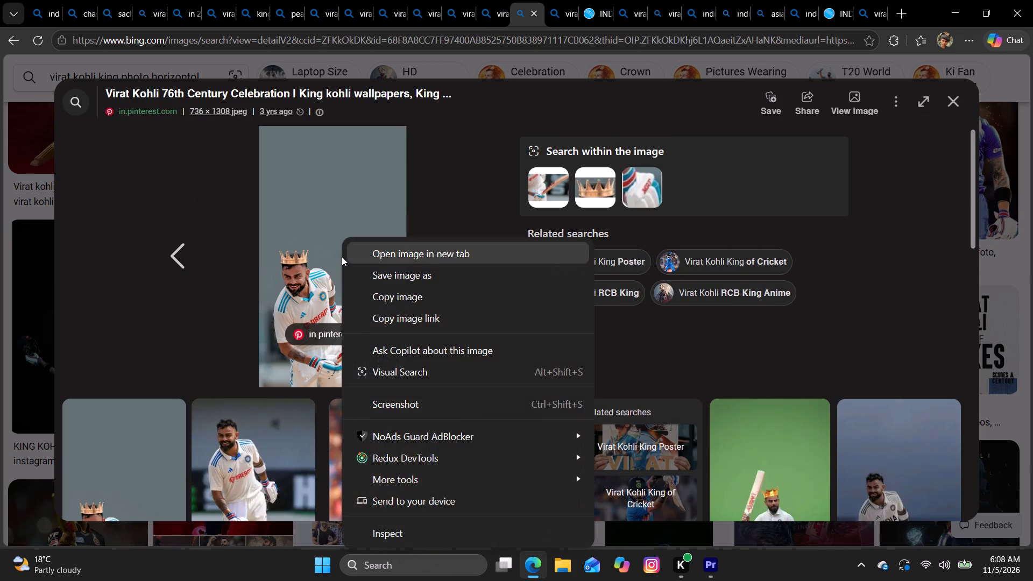
{"action": "left_click", "coordinate": [399, 302]}
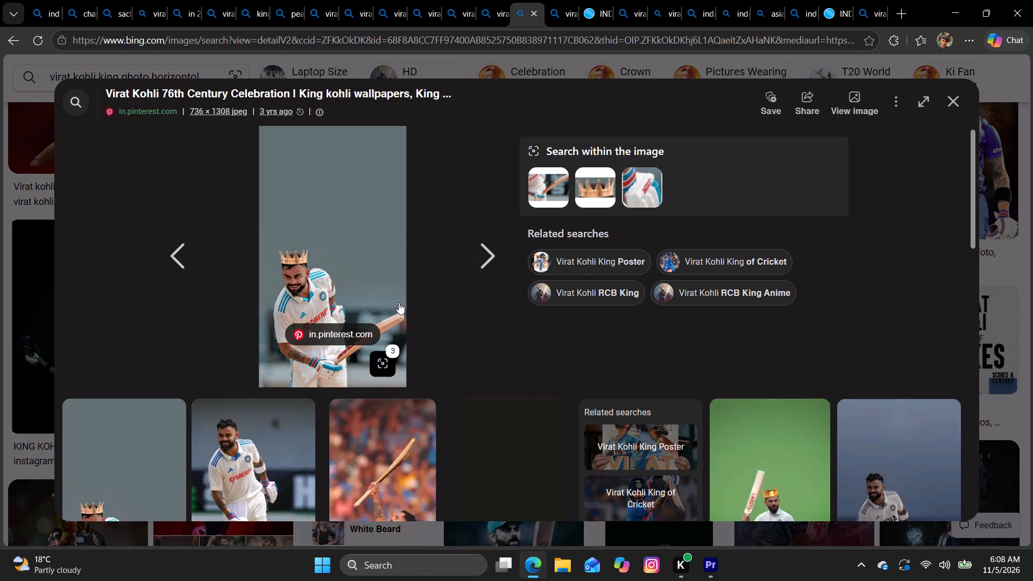
Switch to Premiere and place the copied crowned Kohli image on V2 at 00:02:10:29.
{"action": "left_click", "coordinate": [703, 580]}
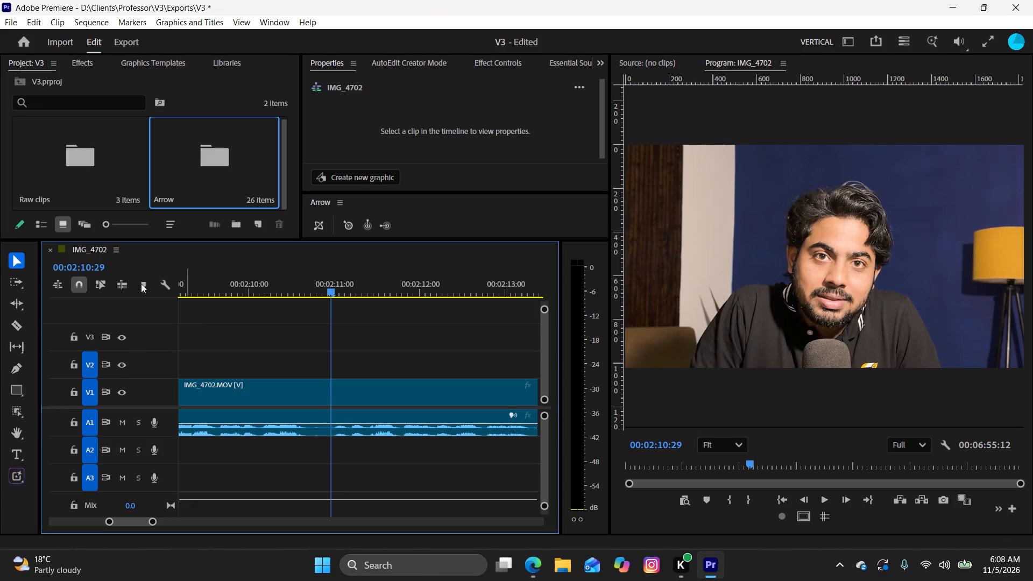
{"action": "left_click", "coordinate": [351, 227]}
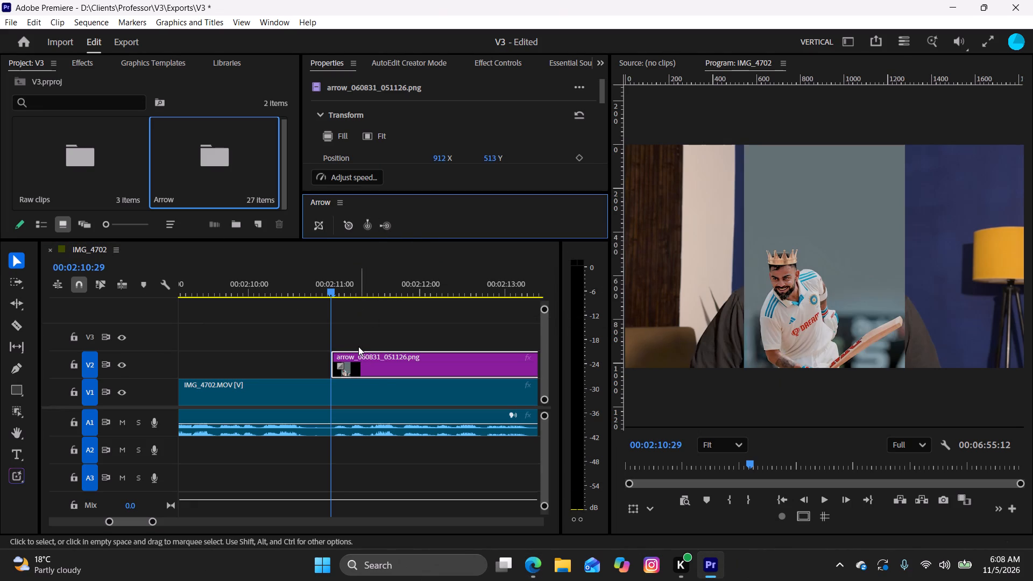
Play through the narration, cut the crowned Kohli image on V2 at 00:02:14:06 and delete the remainder.
{"action": "key", "text": "space"}
{"action": "left_click", "coordinate": [366, 324]}
{"action": "key", "text": "space"}
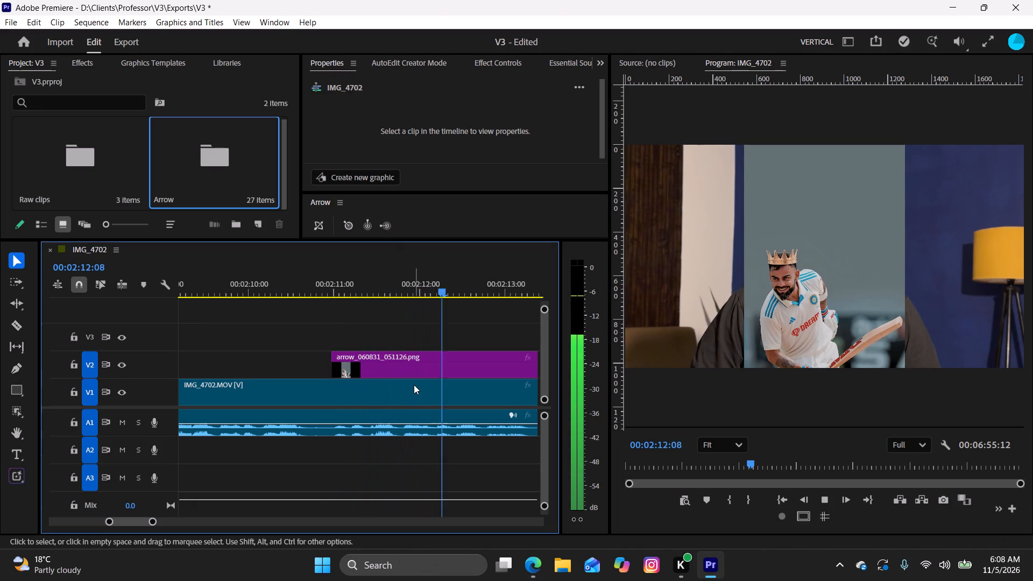
{"action": "key", "text": "space"}
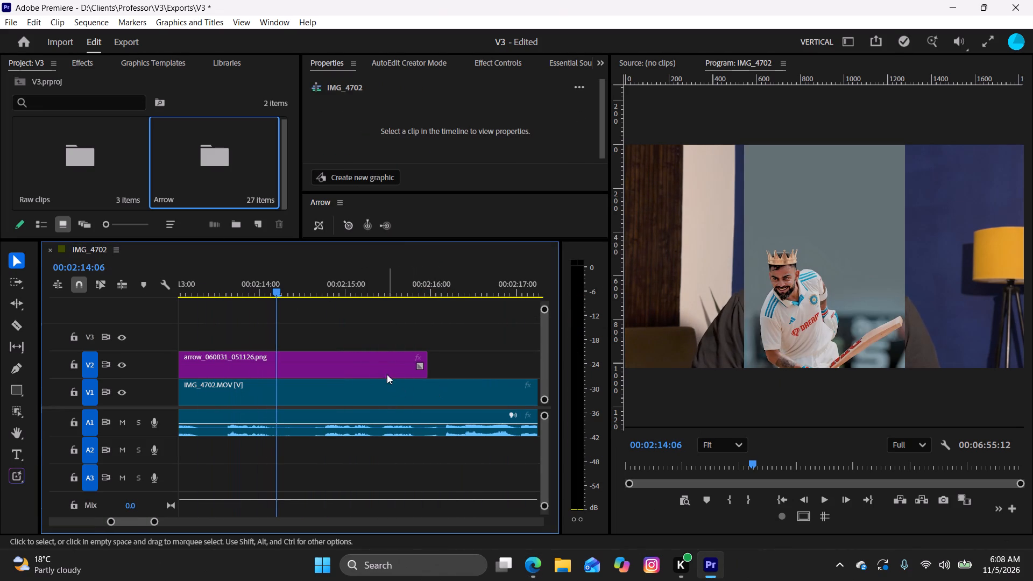
{"action": "left_click", "coordinate": [381, 358]}
{"action": "key", "text": "w"}
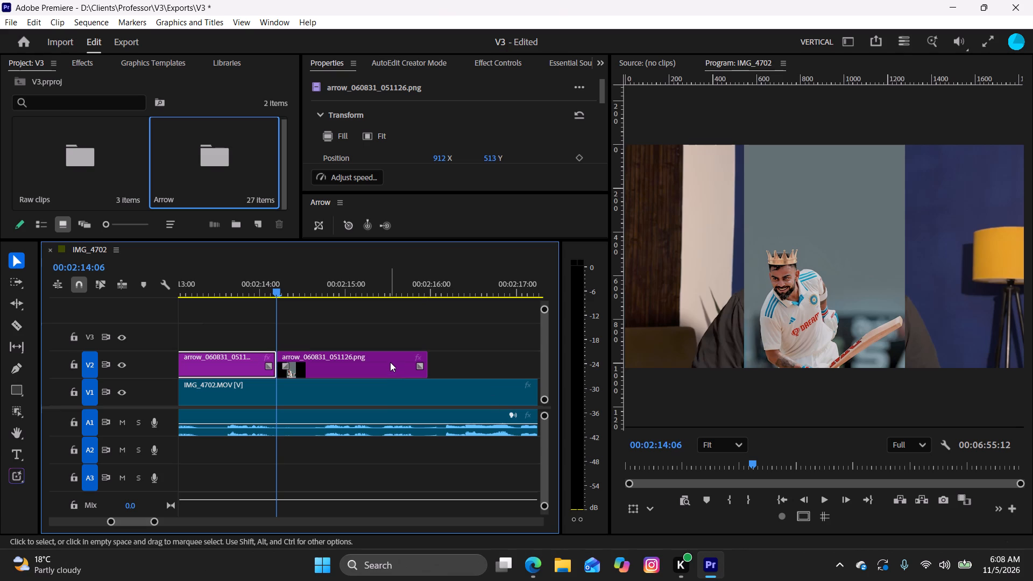
{"action": "left_click", "coordinate": [390, 362]}
{"action": "key", "text": "space"}
{"action": "key", "text": "space"}
{"action": "left_click", "coordinate": [390, 362]}
{"action": "key", "text": "BackSpace"}
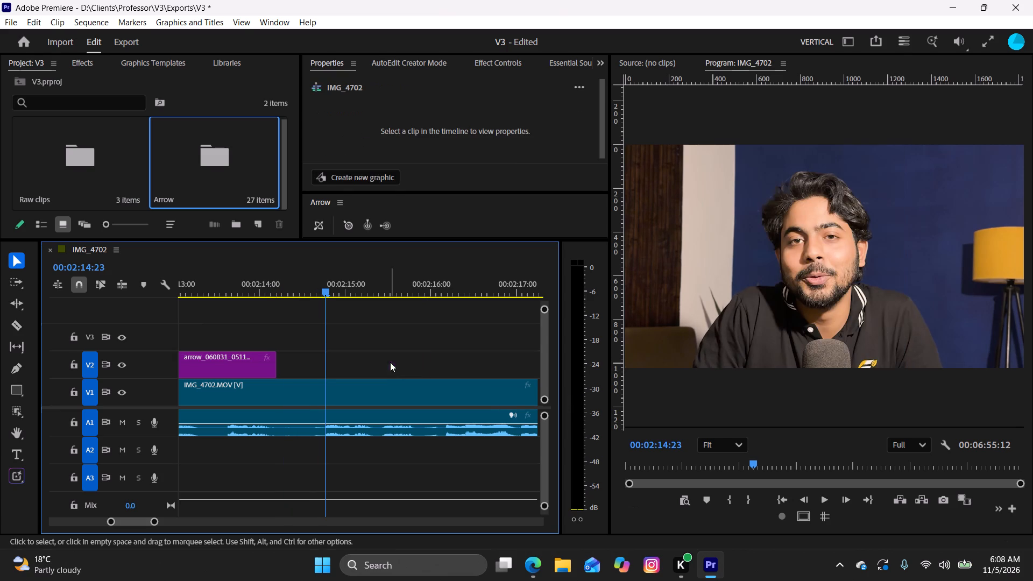
Split the IMG_4702 video and audio at 00:02:14:06 and ripple-trim the pause up to about 00:02:14:21.
{"action": "left_click_drag", "start_coordinate": [323, 287], "coordinate": [270, 295]}
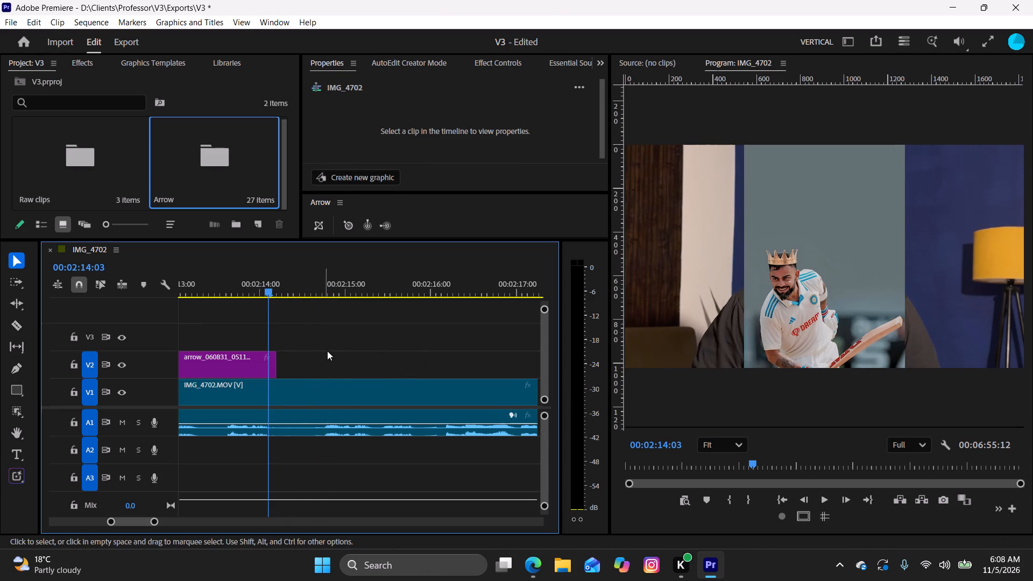
{"action": "left_click_drag", "start_coordinate": [337, 356], "coordinate": [362, 476]}
{"action": "left_click_drag", "start_coordinate": [269, 289], "coordinate": [273, 294]}
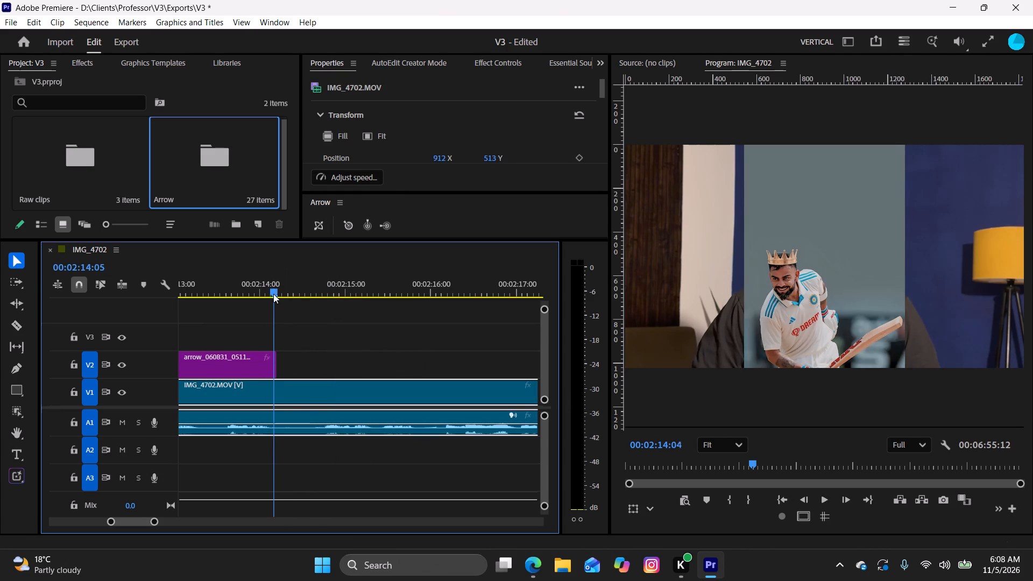
{"action": "left_click_drag", "start_coordinate": [273, 294], "coordinate": [278, 299]}
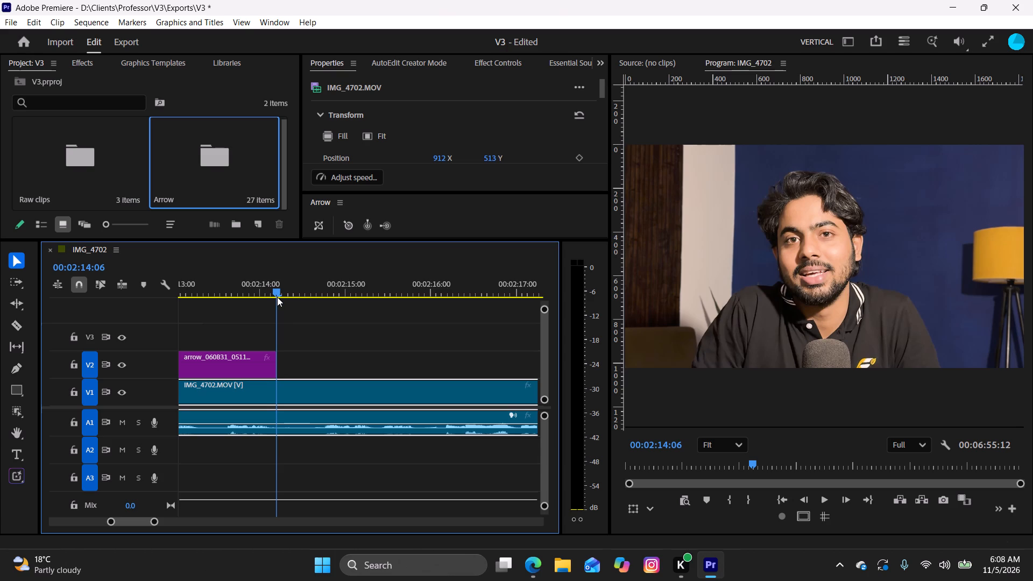
{"action": "key", "text": "w"}
{"action": "left_click", "coordinate": [264, 288]}
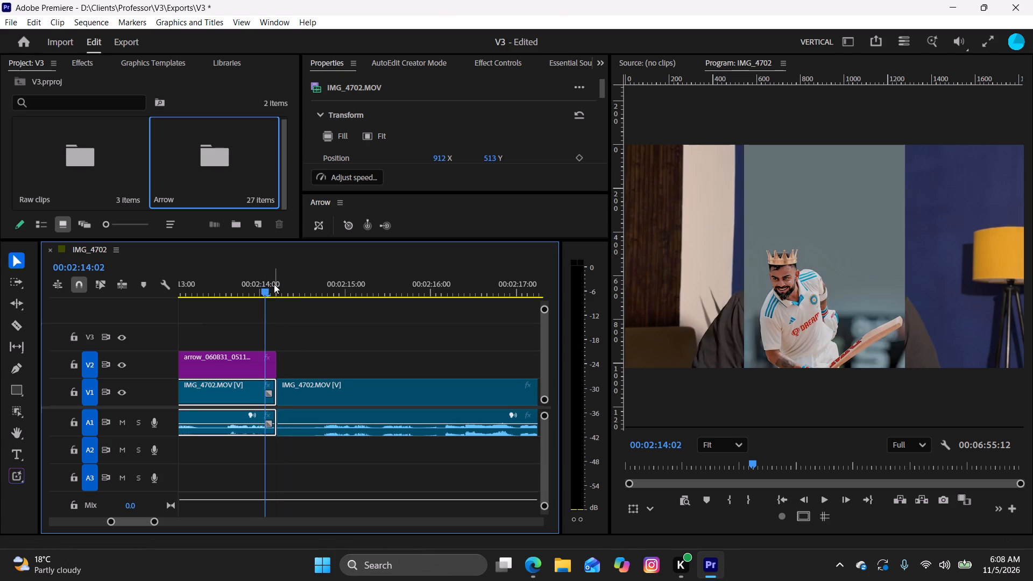
{"action": "left_click_drag", "start_coordinate": [269, 284], "coordinate": [320, 310]}
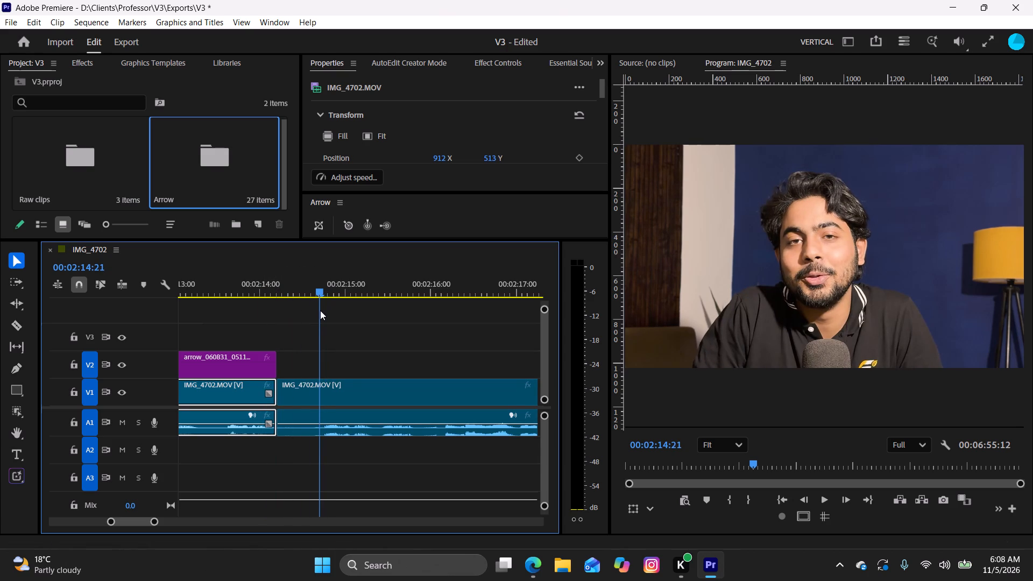
{"action": "left_click_drag", "start_coordinate": [320, 310], "coordinate": [316, 317]}
{"action": "key", "text": "q"}
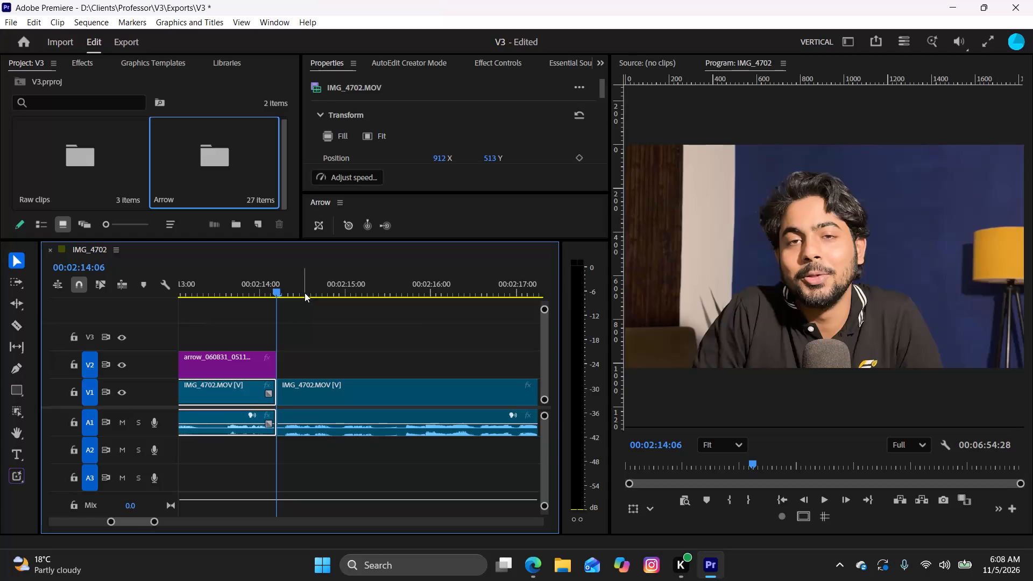
Play the following narration and park the playhead at 00:02:19:18, just before the next phrase.
{"action": "key", "text": "space"}
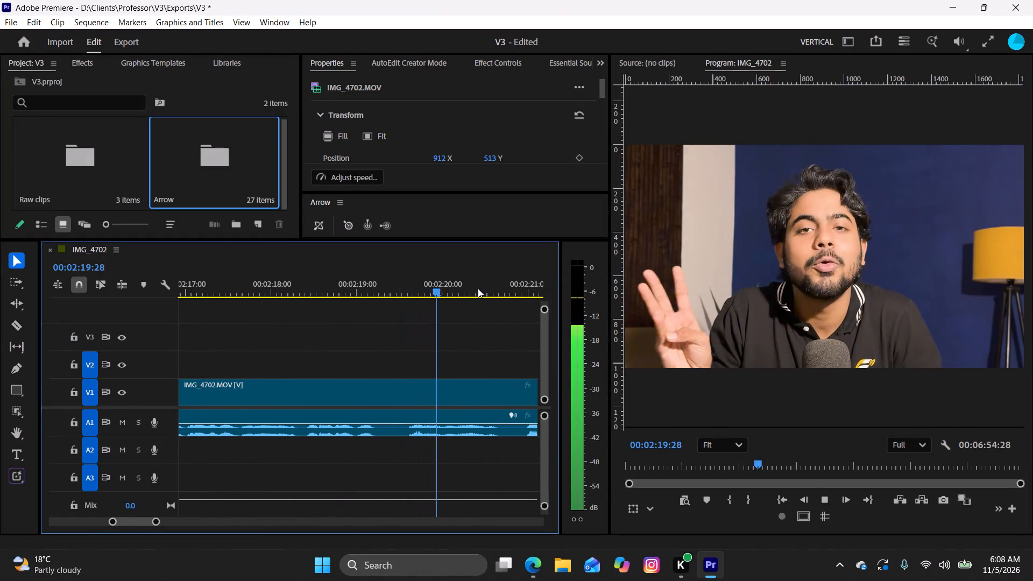
{"action": "key", "text": "space"}
{"action": "left_click_drag", "start_coordinate": [480, 288], "coordinate": [480, 290]}
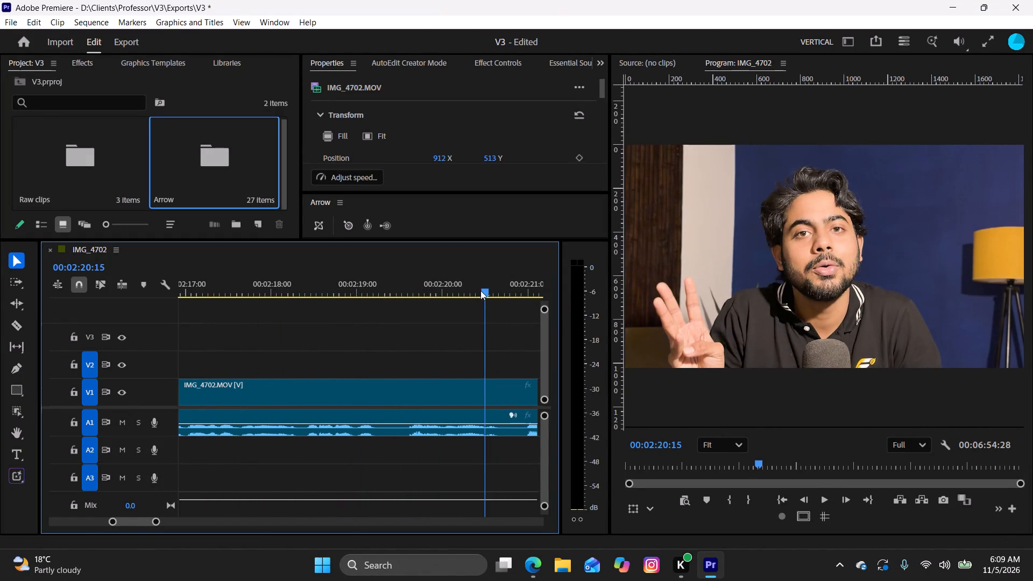
{"action": "left_click_drag", "start_coordinate": [480, 290], "coordinate": [404, 304]}
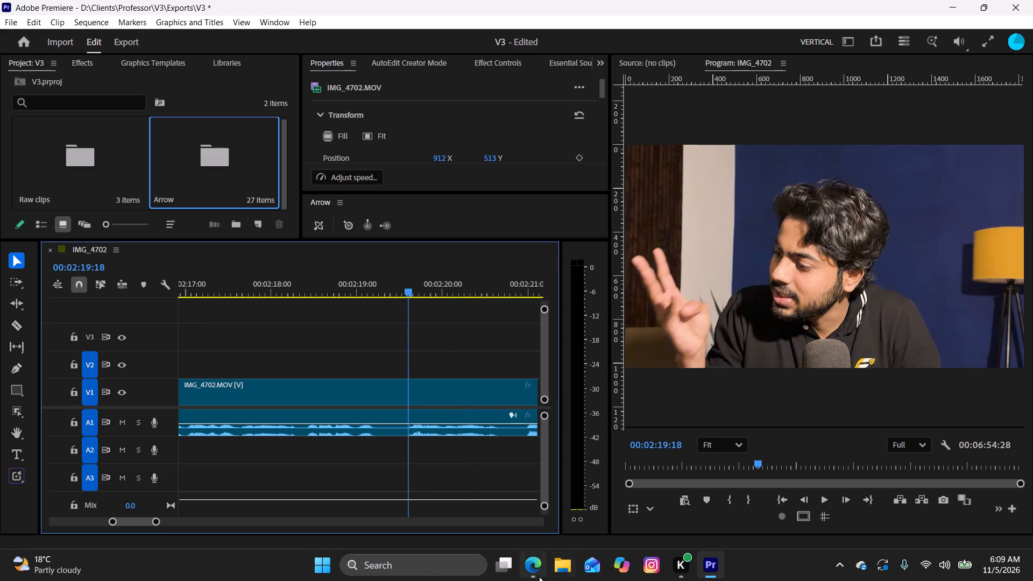
Switch to Edge, close the crowned Kohli image tab, search for "virat kohli achievments in 2016" and read through the expanded overview.
{"action": "left_click", "coordinate": [528, 574]}
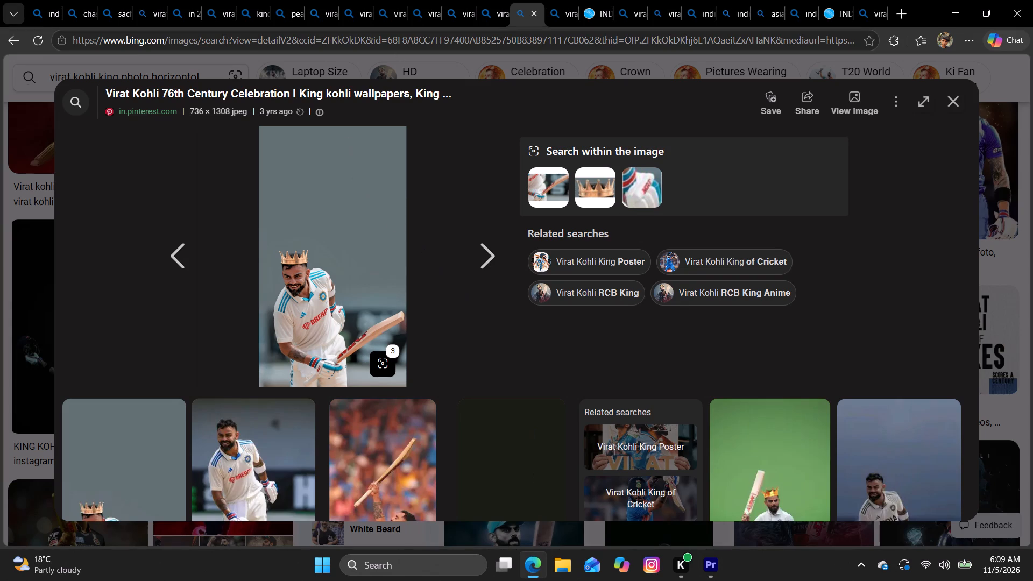
{"action": "left_click", "coordinate": [421, 41]}
{"action": "double_click", "coordinate": [435, 47]}
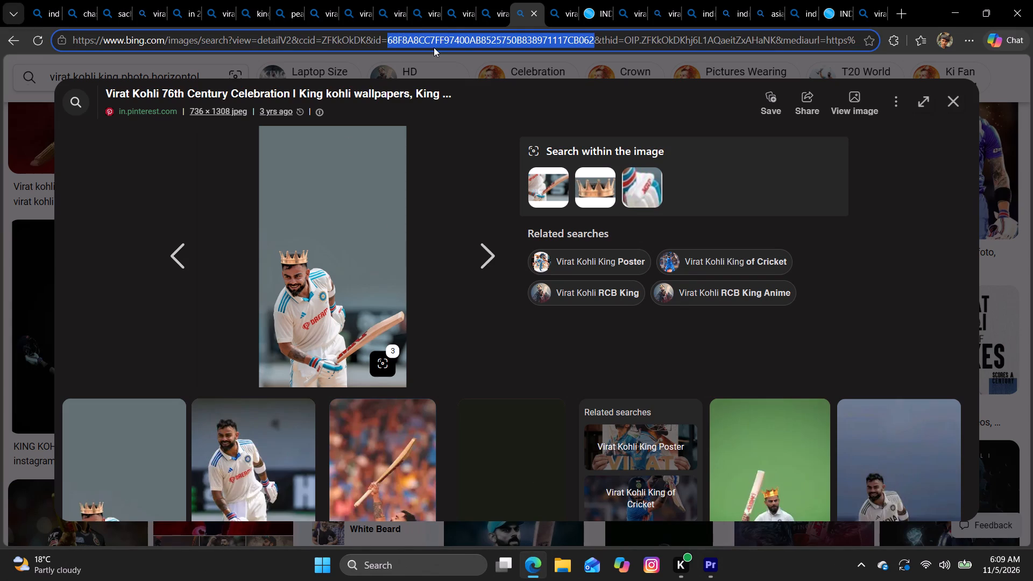
{"action": "left_click", "coordinate": [376, 42]}
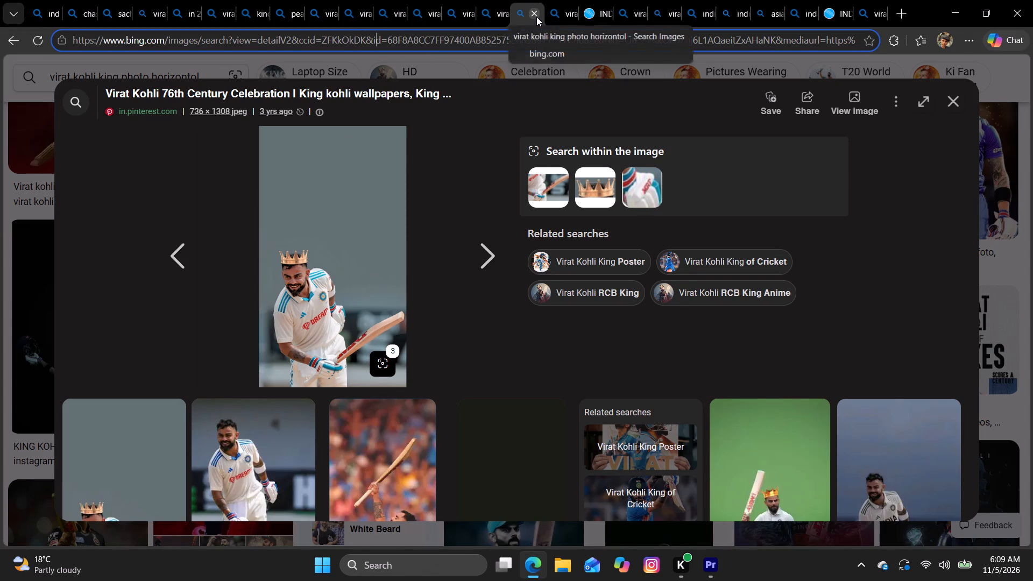
{"action": "left_click", "coordinate": [536, 17]}
{"action": "left_click", "coordinate": [497, 17]}
{"action": "left_click", "coordinate": [349, 46]}
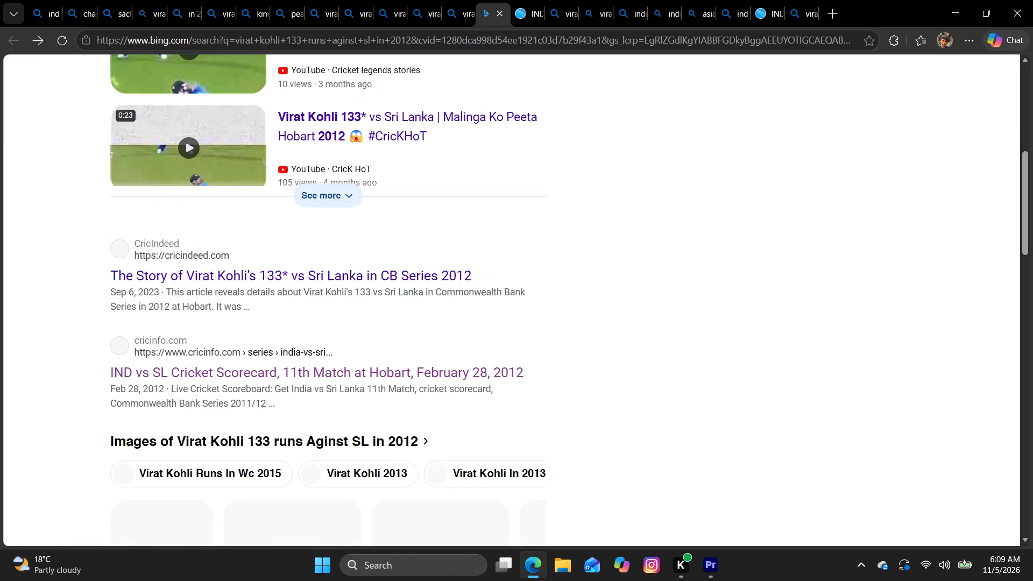
{"action": "type", "text": "virat kohli achievments in 201"}
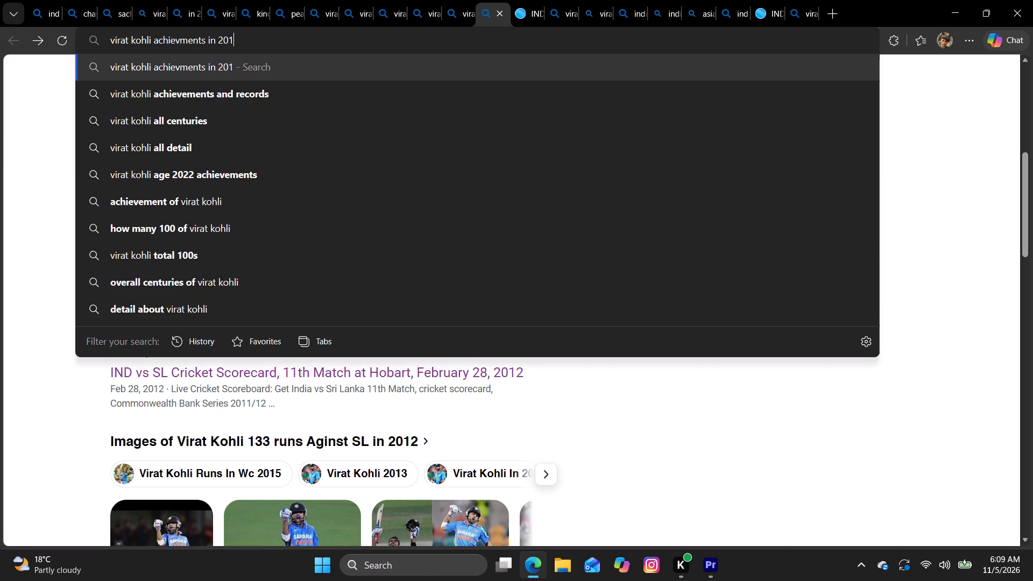
{"action": "type", "text": "6"}
{"action": "key", "text": "Return"}
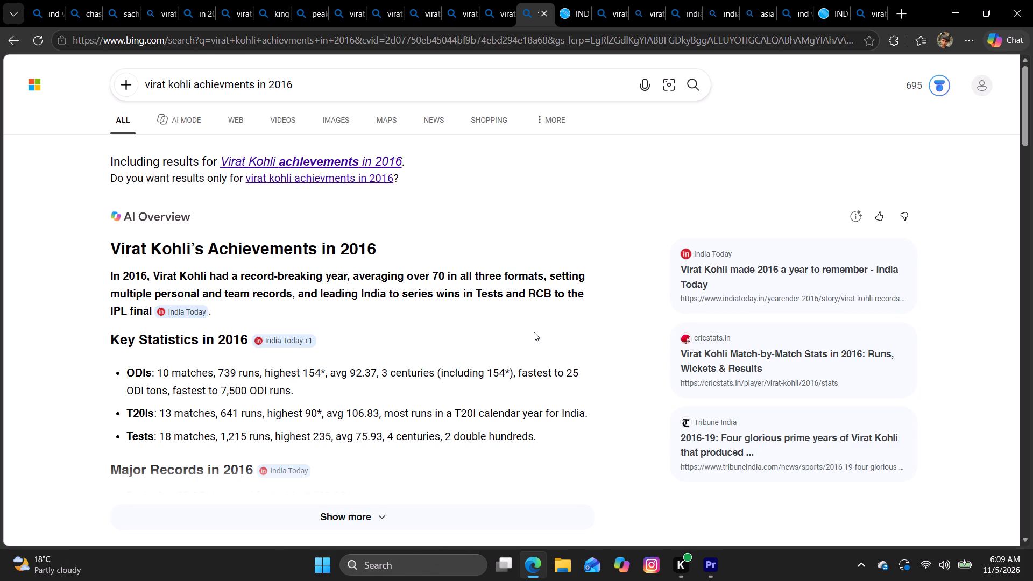
{"action": "scroll", "coordinate": [534, 332], "scroll_direction": "down", "scroll_amount": 1}
{"action": "left_click", "coordinate": [433, 444]}
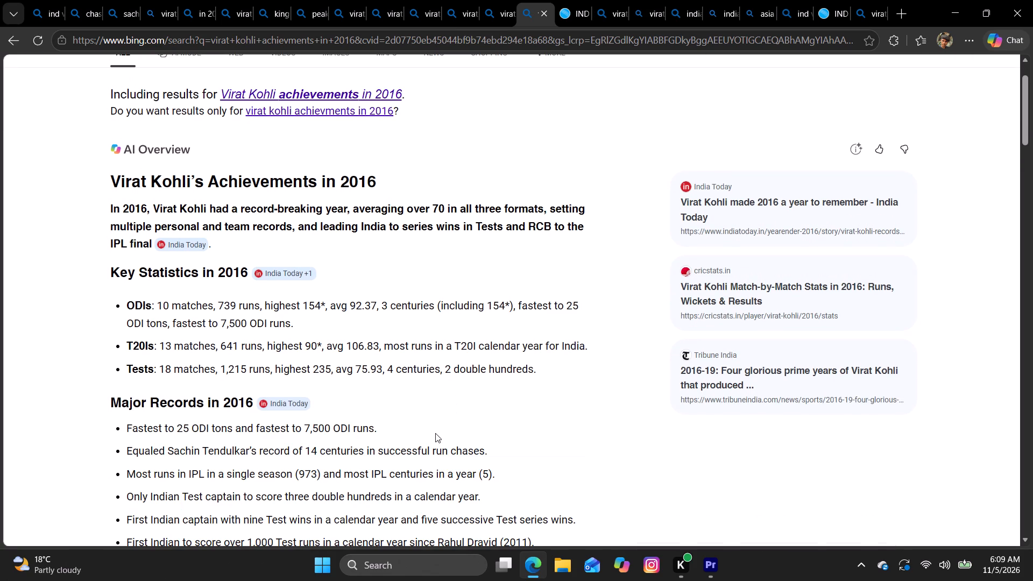
{"action": "scroll", "coordinate": [455, 397], "scroll_direction": "down", "scroll_amount": 3}
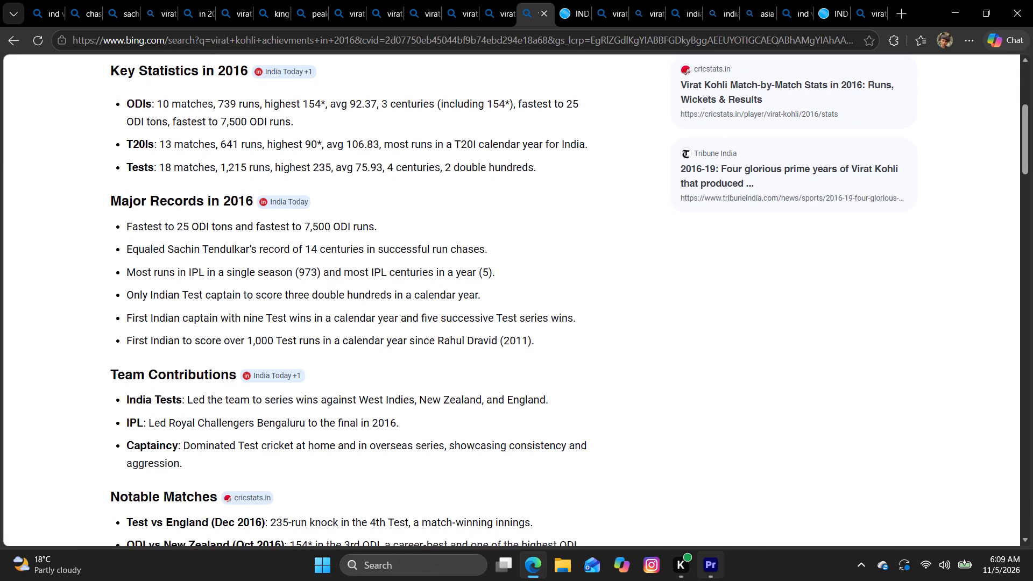
Switch to Premiere and add a sequence marker at 00:02:19:18.
{"action": "left_click", "coordinate": [724, 578]}
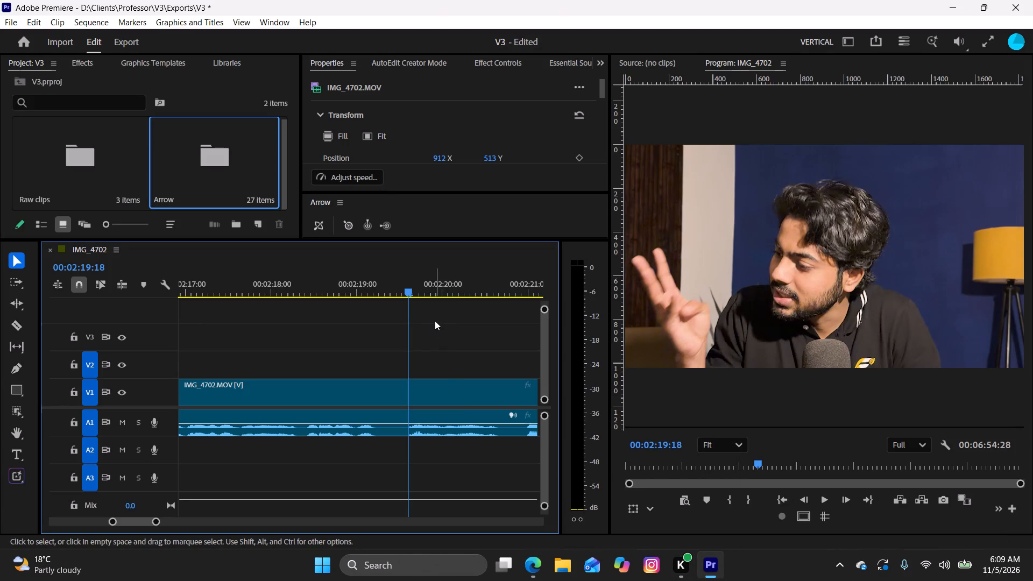
{"action": "key", "text": "m"}
Play the narration after the marker, review the earlier V2 images, and return the playhead to 00:02:19:18.
{"action": "key", "text": "space"}
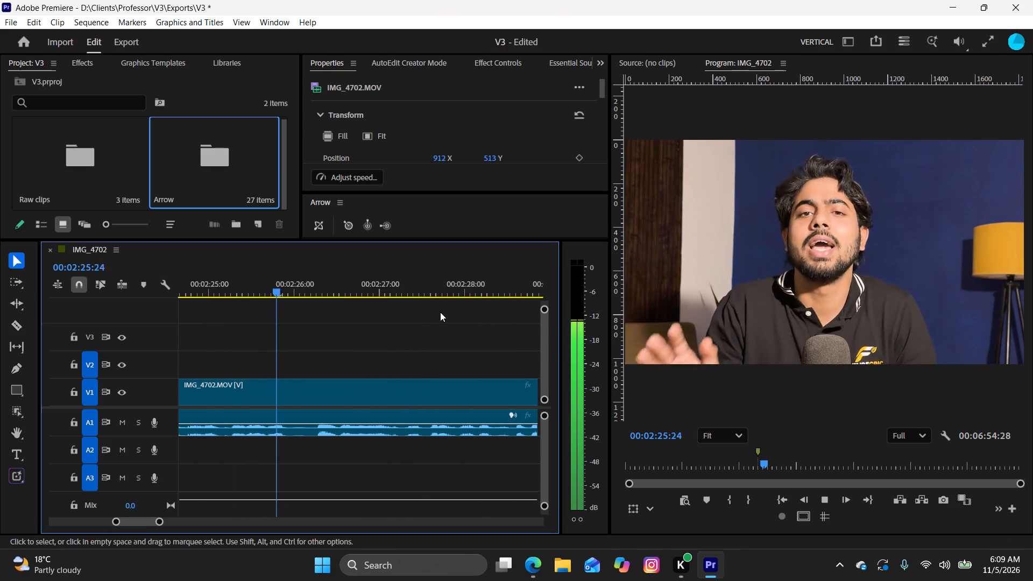
{"action": "key", "text": "space"}
{"action": "left_click_drag", "start_coordinate": [313, 294], "coordinate": [307, 308]}
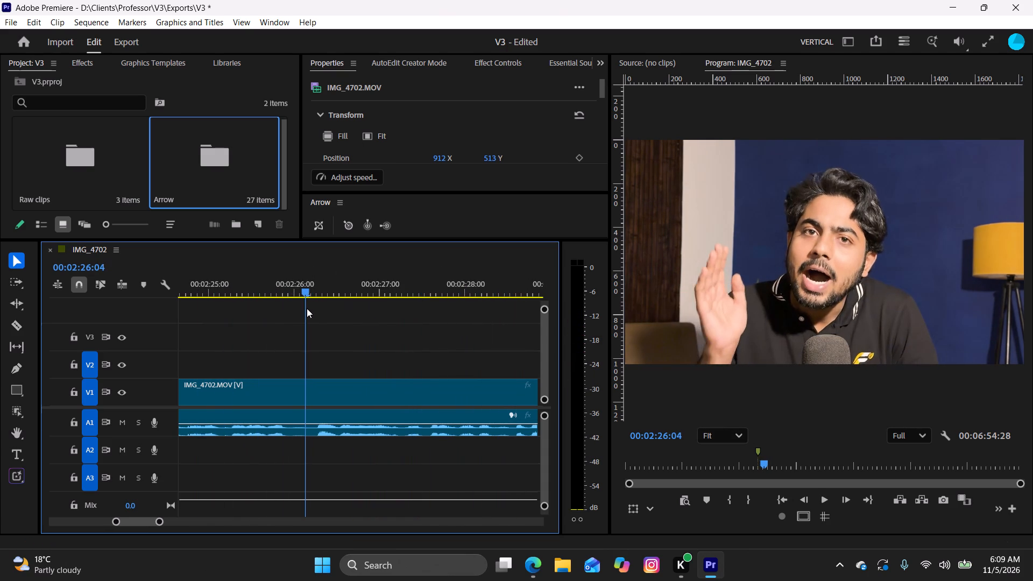
{"action": "left_click_drag", "start_coordinate": [307, 308], "coordinate": [291, 323]}
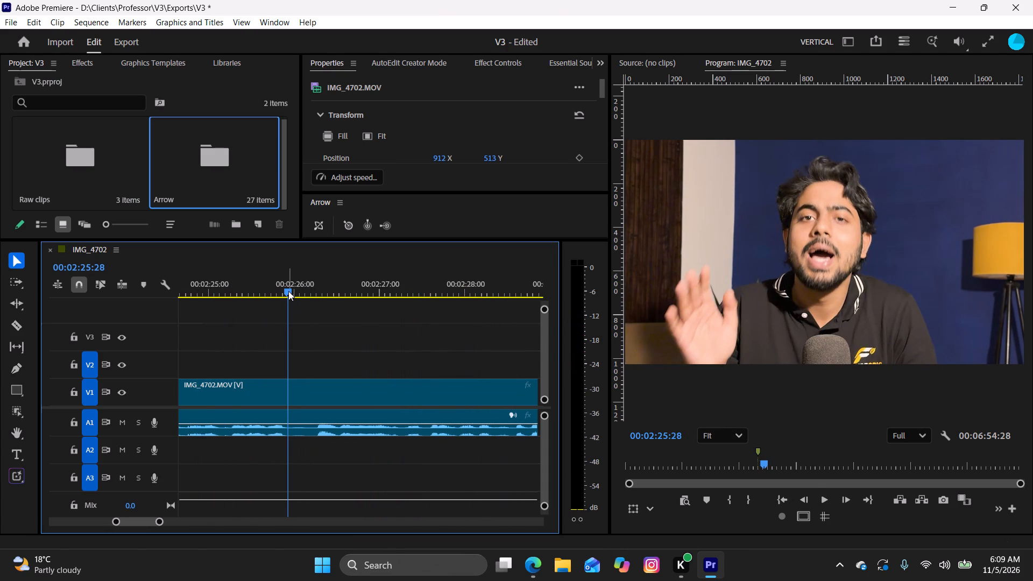
{"action": "key", "text": "space"}
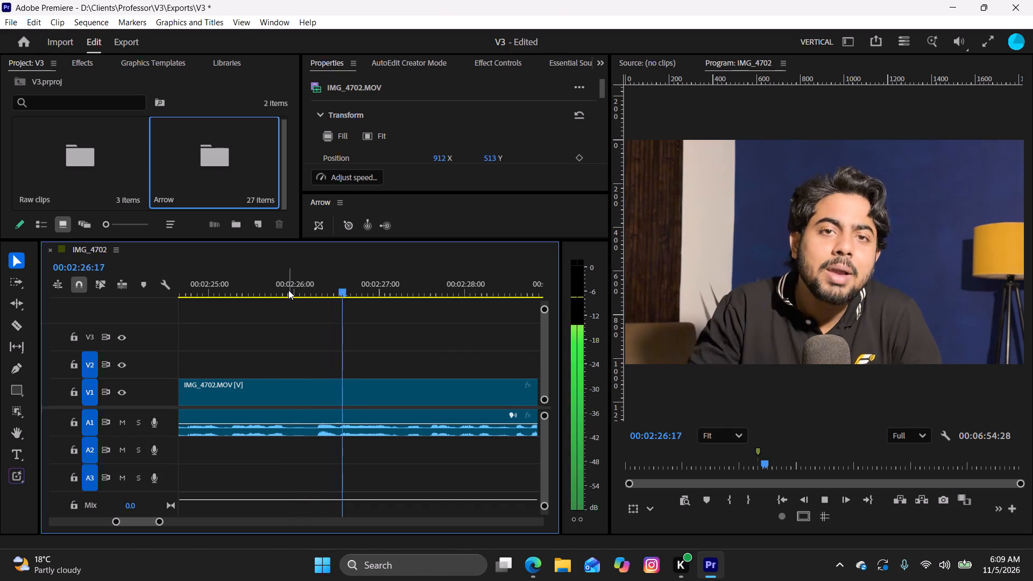
{"action": "key", "text": "space"}
{"action": "left_click_drag", "start_coordinate": [361, 289], "coordinate": [290, 301]}
{"action": "left_click_drag", "start_coordinate": [291, 301], "coordinate": [424, 336]}
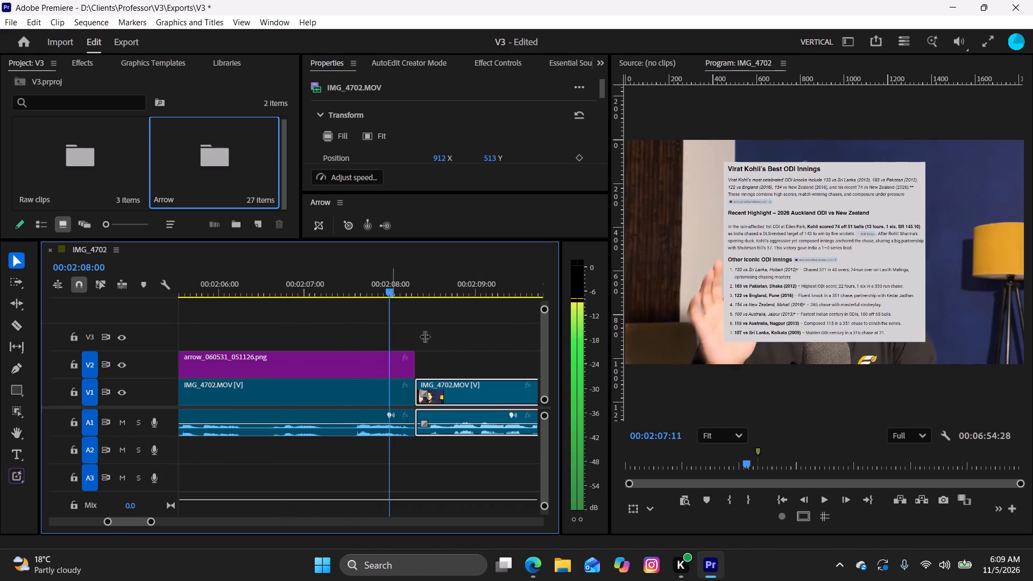
{"action": "left_click_drag", "start_coordinate": [424, 336], "coordinate": [491, 363]}
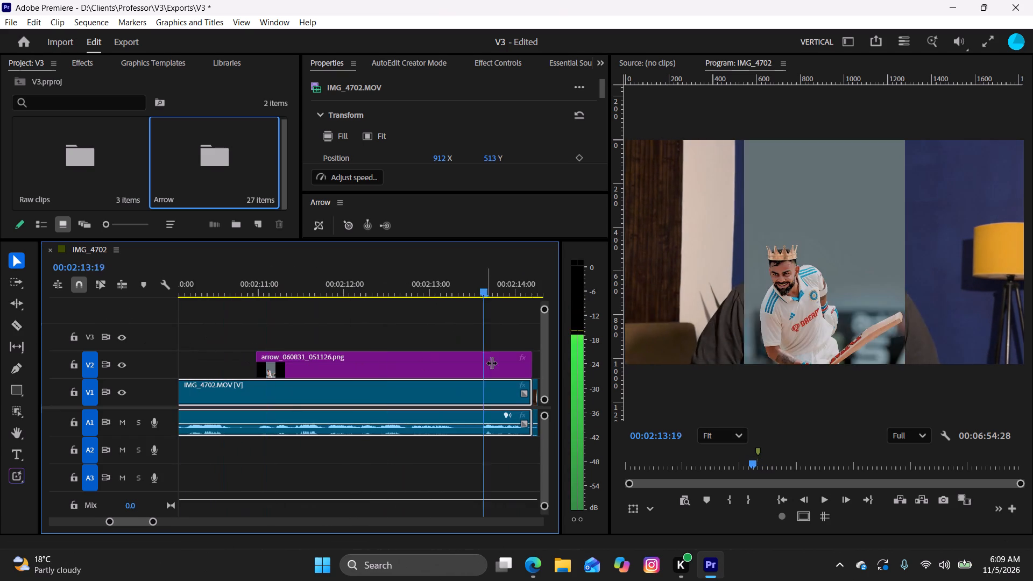
{"action": "left_click_drag", "start_coordinate": [491, 363], "coordinate": [356, 396]}
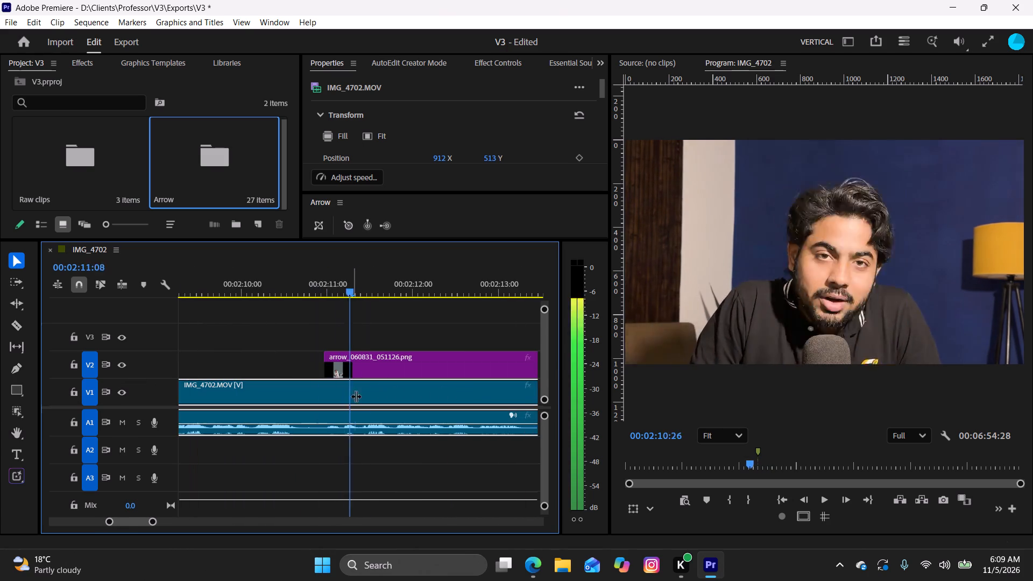
{"action": "left_click_drag", "start_coordinate": [356, 396], "coordinate": [187, 399]}
{"action": "key", "text": "space"}
{"action": "key", "text": "space"}
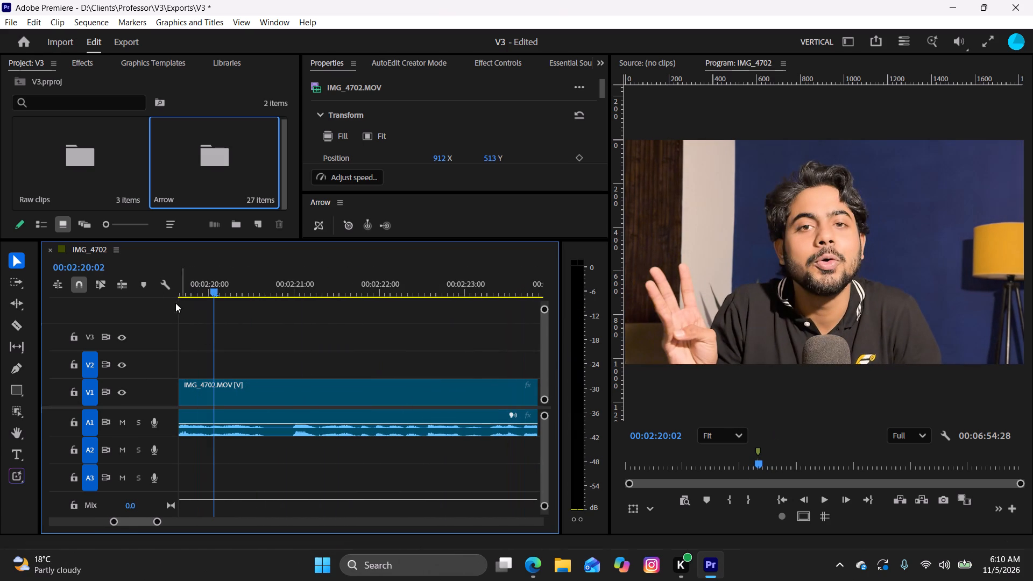
{"action": "left_click_drag", "start_coordinate": [215, 290], "coordinate": [344, 333]}
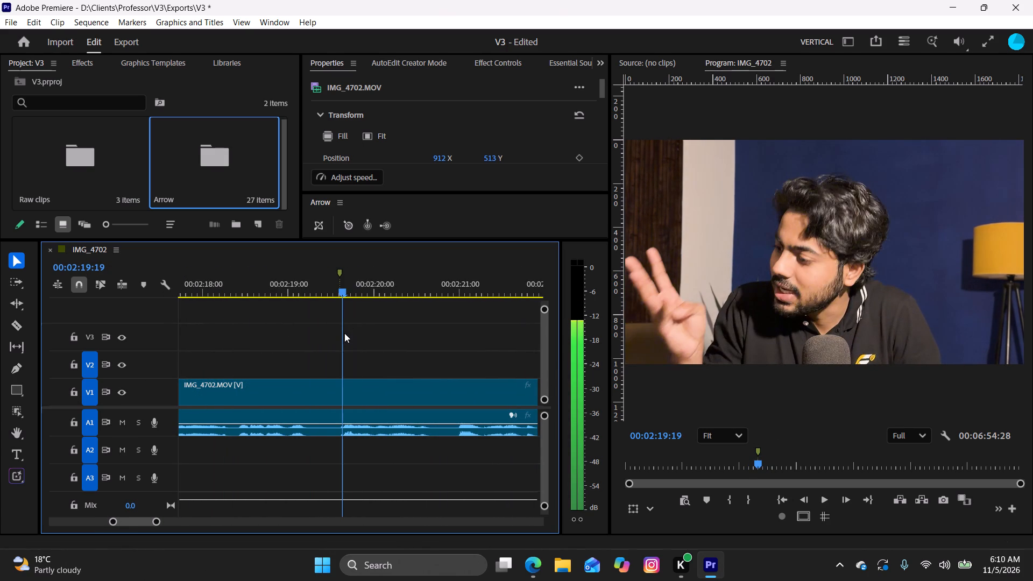
{"action": "left_click_drag", "start_coordinate": [344, 333], "coordinate": [341, 342]}
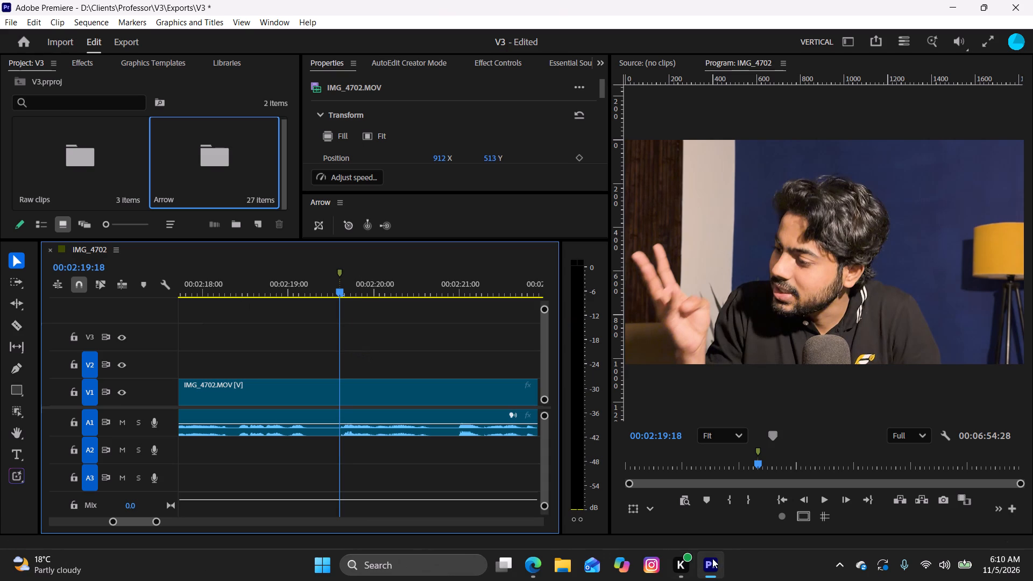
Switch to Edge, search images for "virat kohli in odi" and copy the picture of Kohli raising his bat for his record 50th ODI century.
{"action": "left_click", "coordinate": [527, 561]}
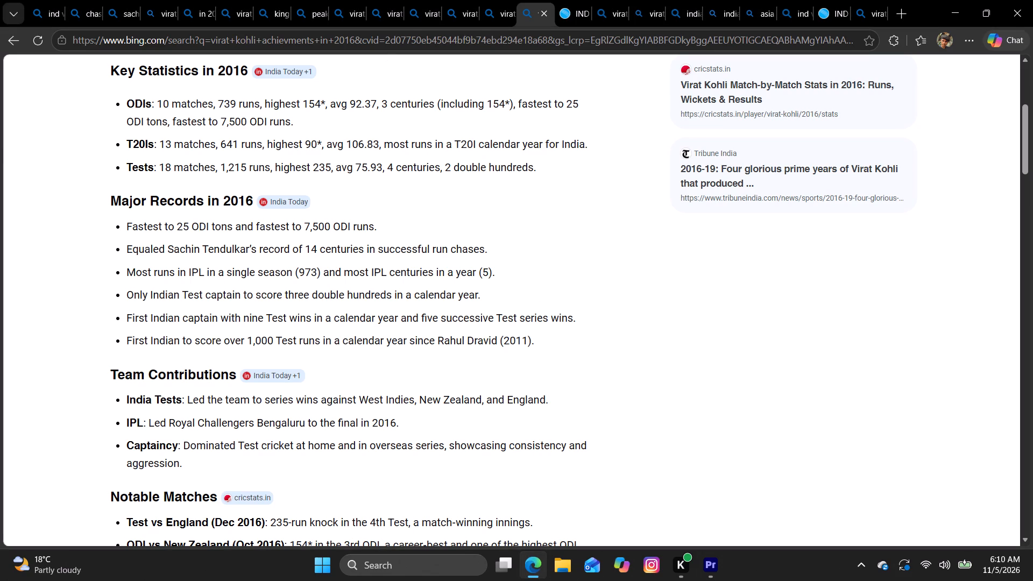
{"action": "left_click", "coordinate": [580, 14]}
{"action": "left_click", "coordinate": [471, 45]}
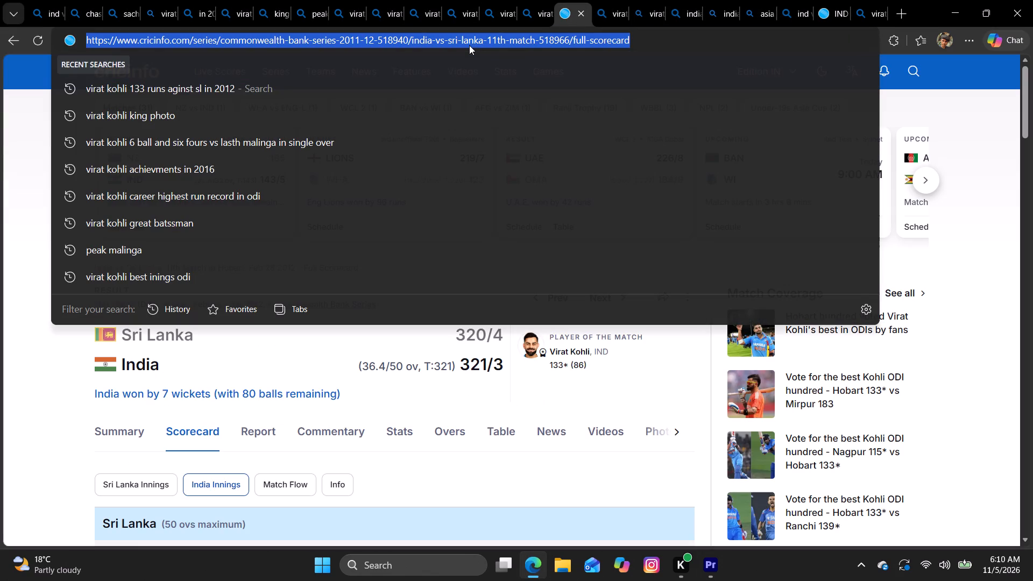
{"action": "type", "text": "virat kohli in odi"}
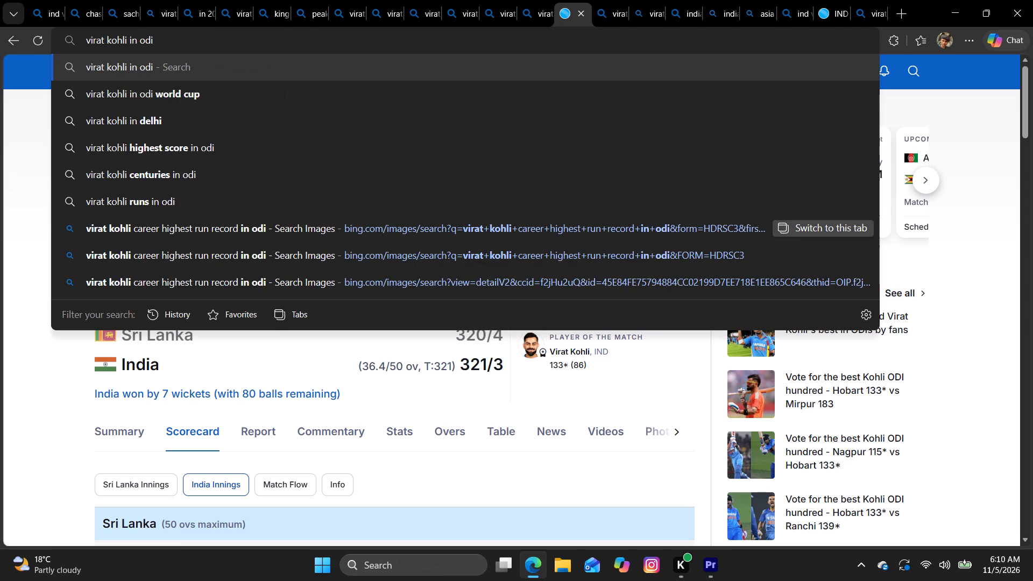
{"action": "key", "text": "Return"}
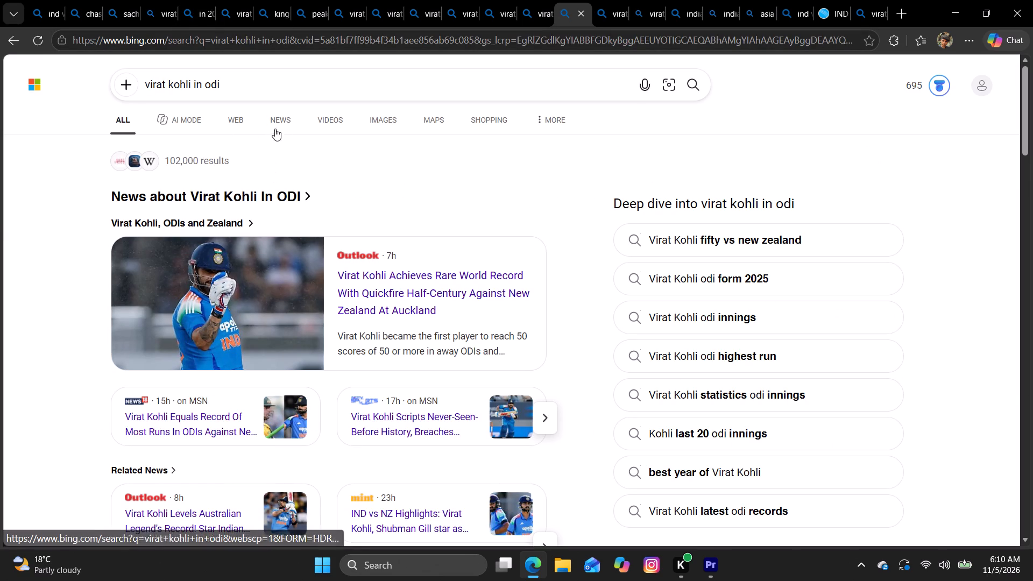
{"action": "left_click", "coordinate": [393, 118]}
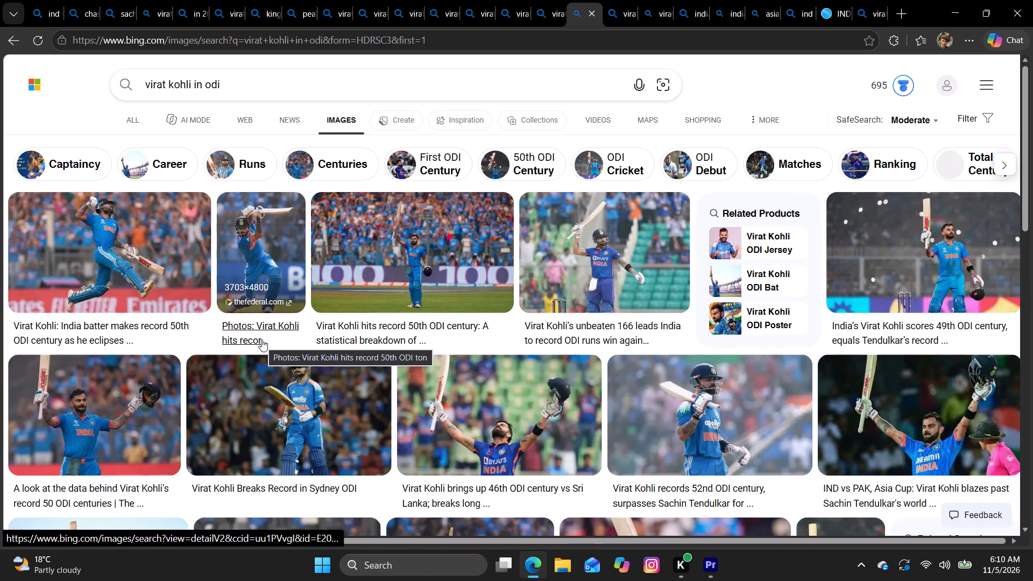
{"action": "left_click", "coordinate": [377, 232]}
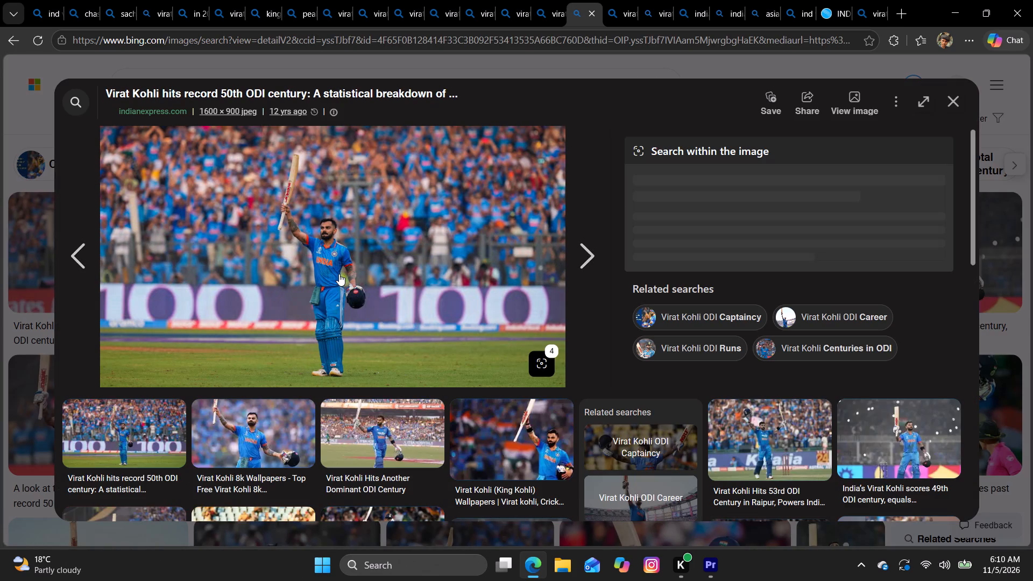
{"action": "right_click", "coordinate": [339, 274]}
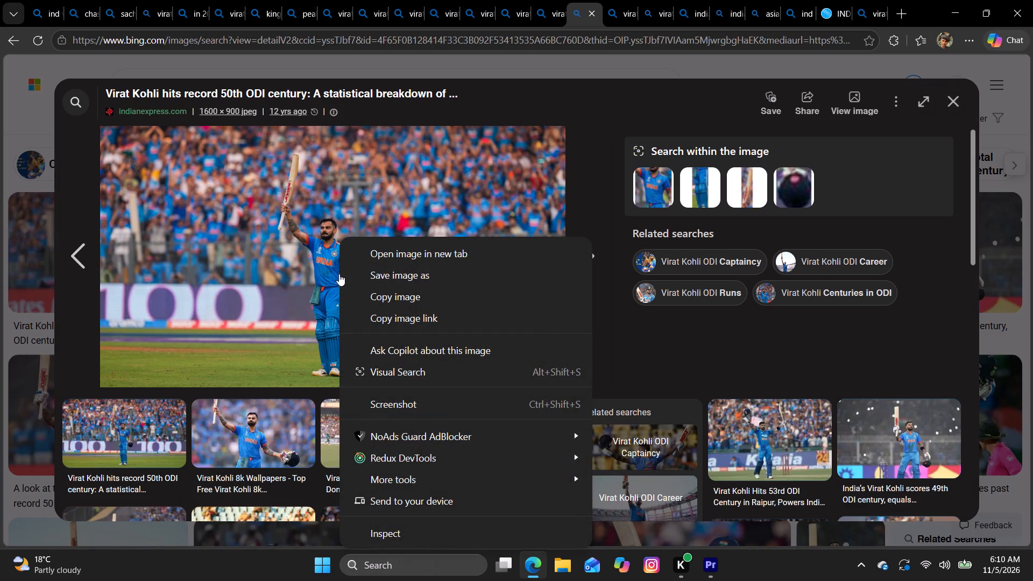
{"action": "left_click", "coordinate": [408, 288]}
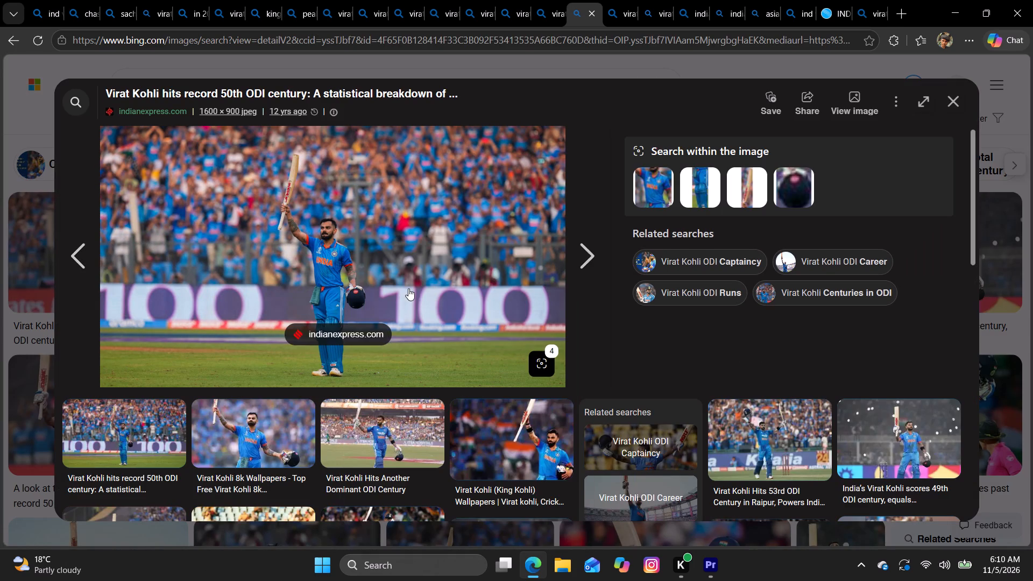
Switch to Premiere and place the copied 50th ODI century image on V2 at 00:02:19:18.
{"action": "left_click", "coordinate": [720, 578]}
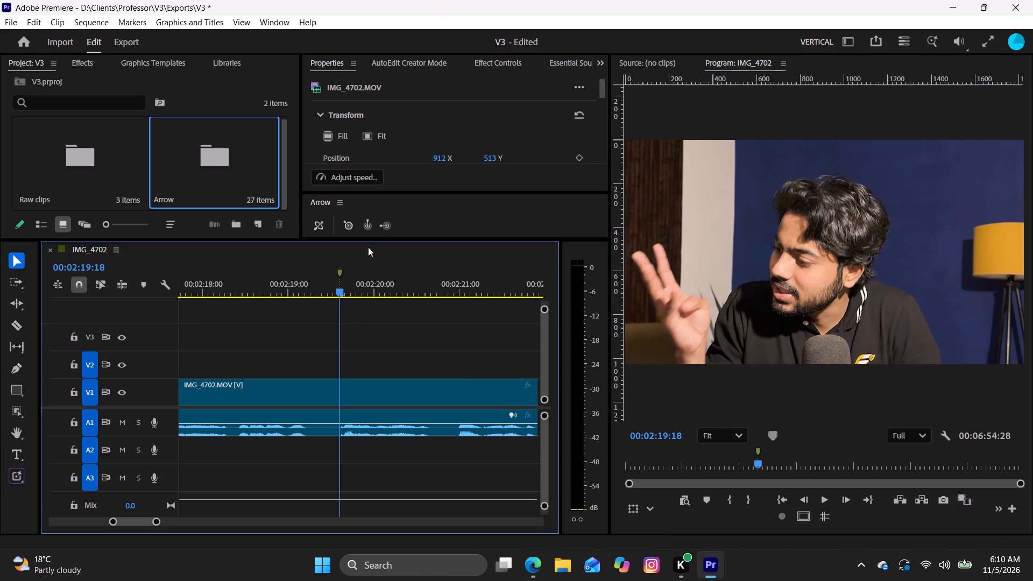
{"action": "left_click", "coordinate": [352, 227]}
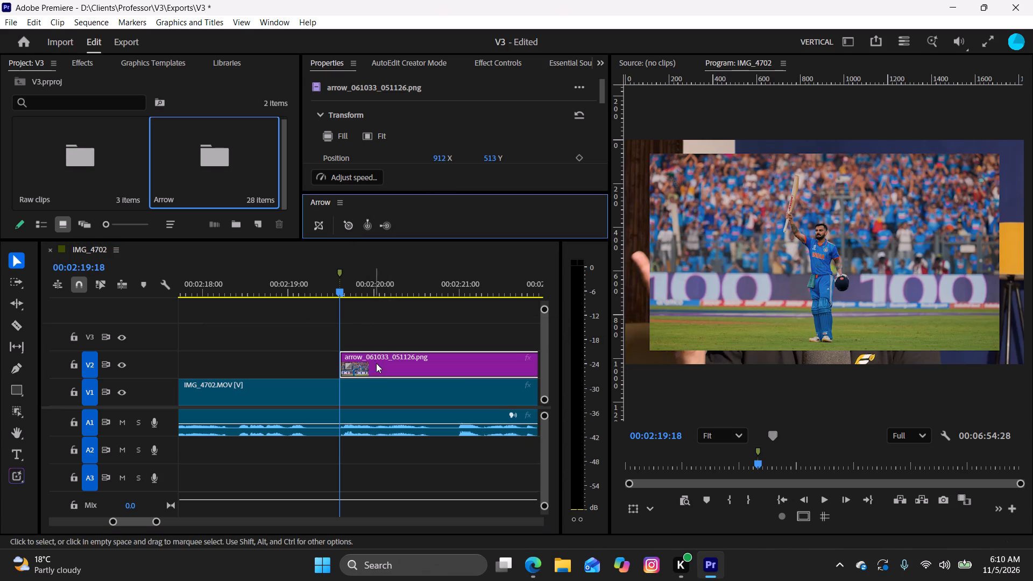
Cut the 50th ODI century image on V2 at 00:02:20:19 and delete the remainder.
{"action": "left_click_drag", "start_coordinate": [338, 290], "coordinate": [408, 332]}
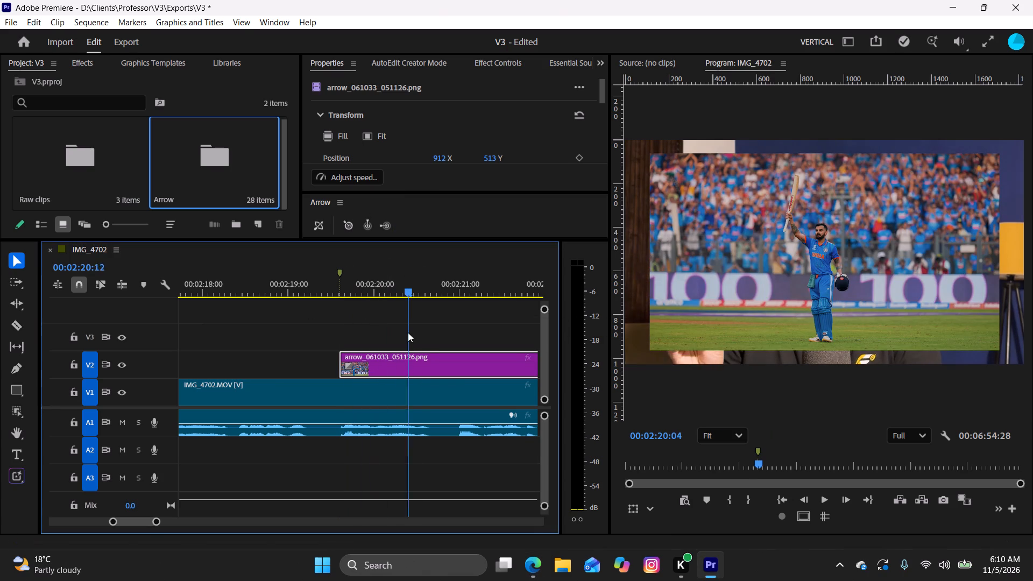
{"action": "left_click_drag", "start_coordinate": [408, 332], "coordinate": [427, 345]}
{"action": "left_click", "coordinate": [454, 358]}
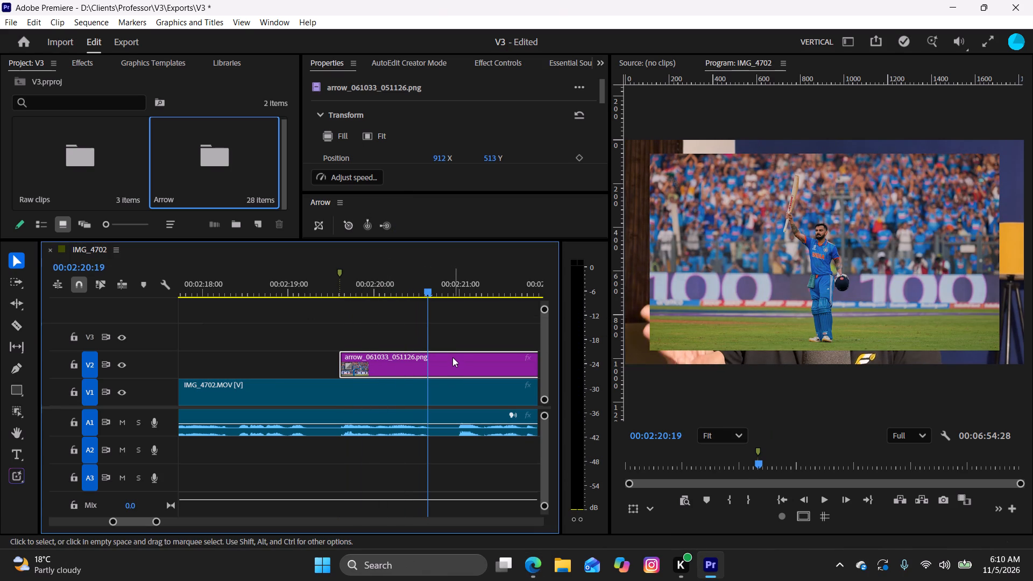
{"action": "key", "text": "w"}
{"action": "left_click", "coordinate": [457, 366]}
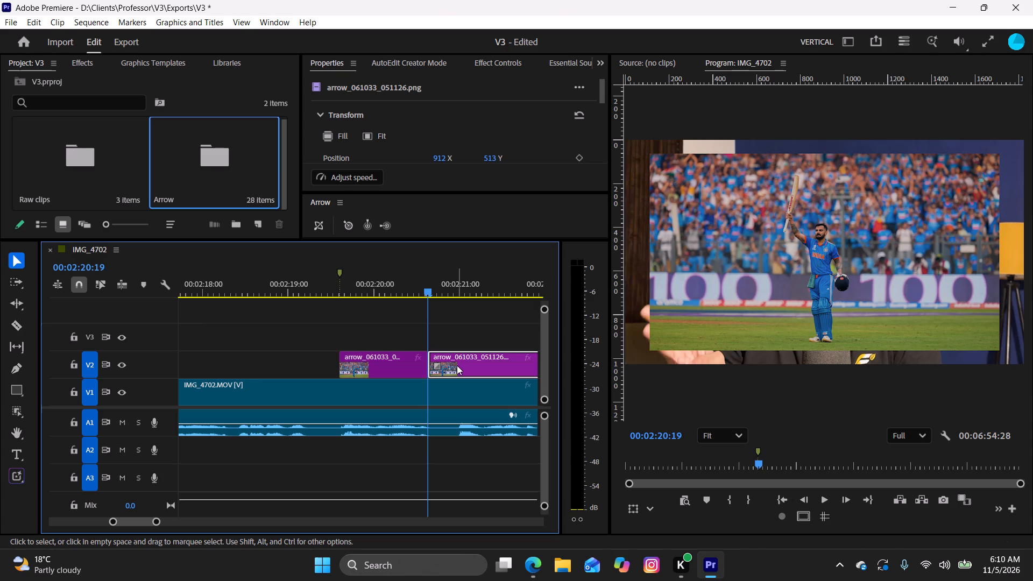
{"action": "key", "text": "BackSpace"}
{"action": "left_click_drag", "start_coordinate": [457, 366], "coordinate": [463, 374]}
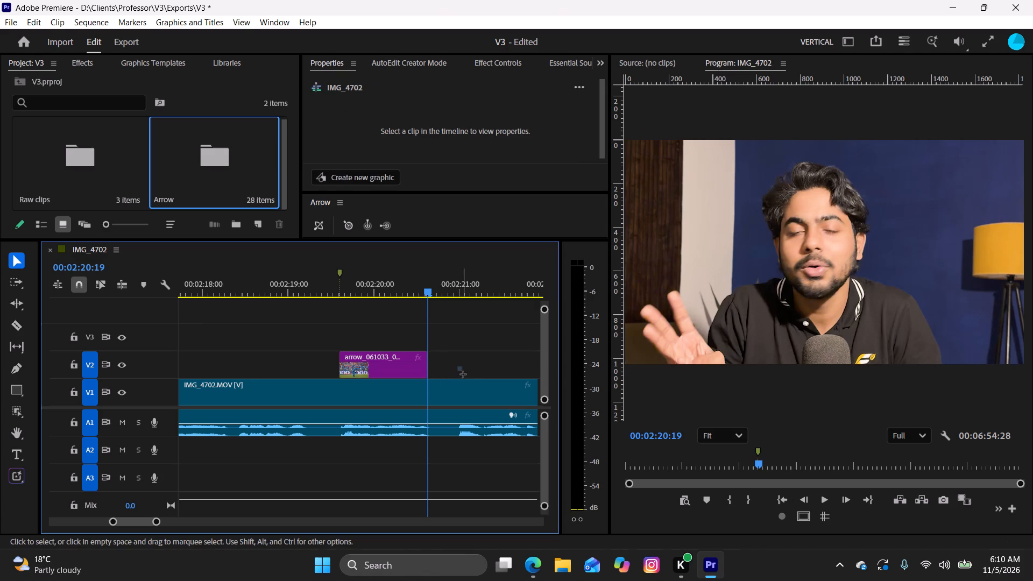
Split the IMG_4702 video and audio at 00:02:20:19, ripple-trim the pause up to about 00:02:20:29, and resume playback.
{"action": "left_click_drag", "start_coordinate": [463, 374], "coordinate": [473, 427]}
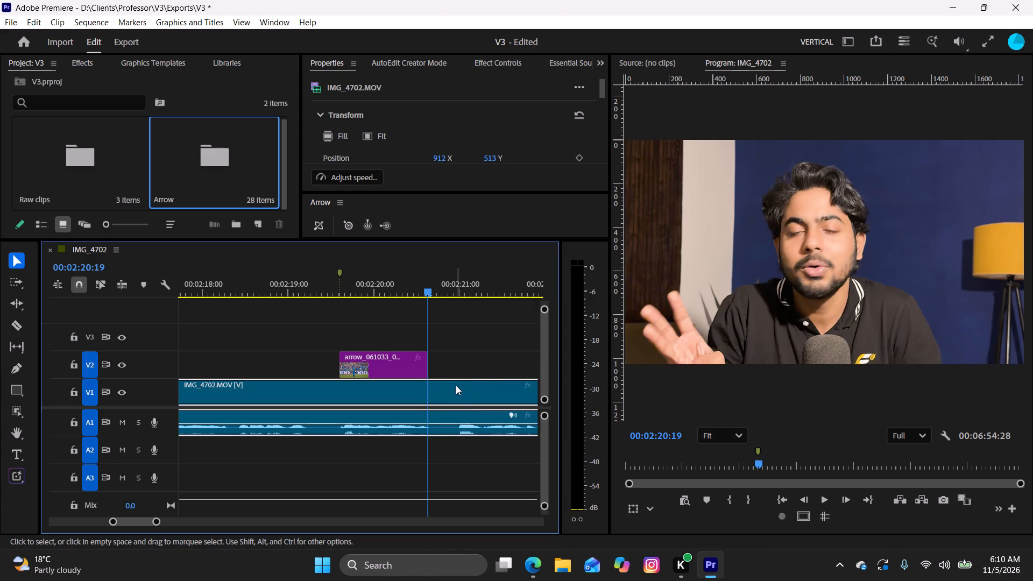
{"action": "key", "text": "w"}
{"action": "left_click_drag", "start_coordinate": [424, 288], "coordinate": [454, 321]}
{"action": "key", "text": "q"}
{"action": "key", "text": "space"}
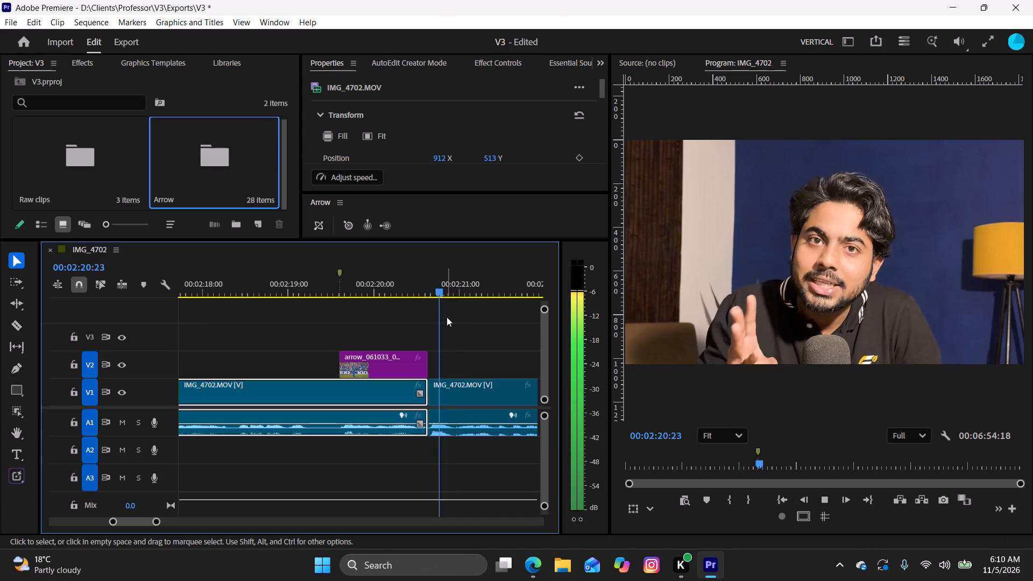
Park the playhead at the 00:02:20:19 cut, switch to Edge, search images for "kohli in test" and copy the picture of Kohli raising bat and helmet.
{"action": "key", "text": "space"}
{"action": "left_click_drag", "start_coordinate": [474, 289], "coordinate": [433, 324]}
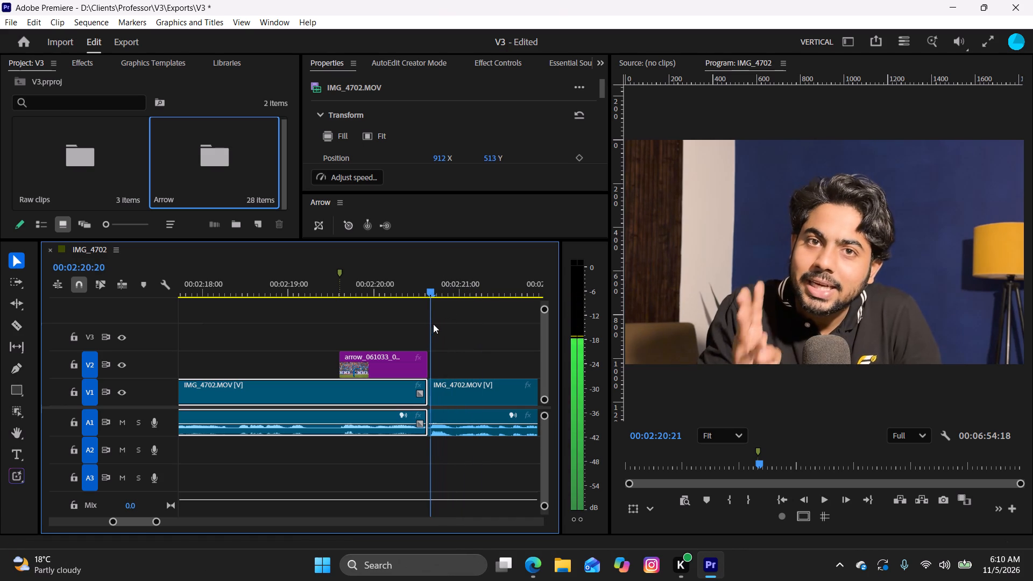
{"action": "left_click_drag", "start_coordinate": [433, 324], "coordinate": [430, 330]}
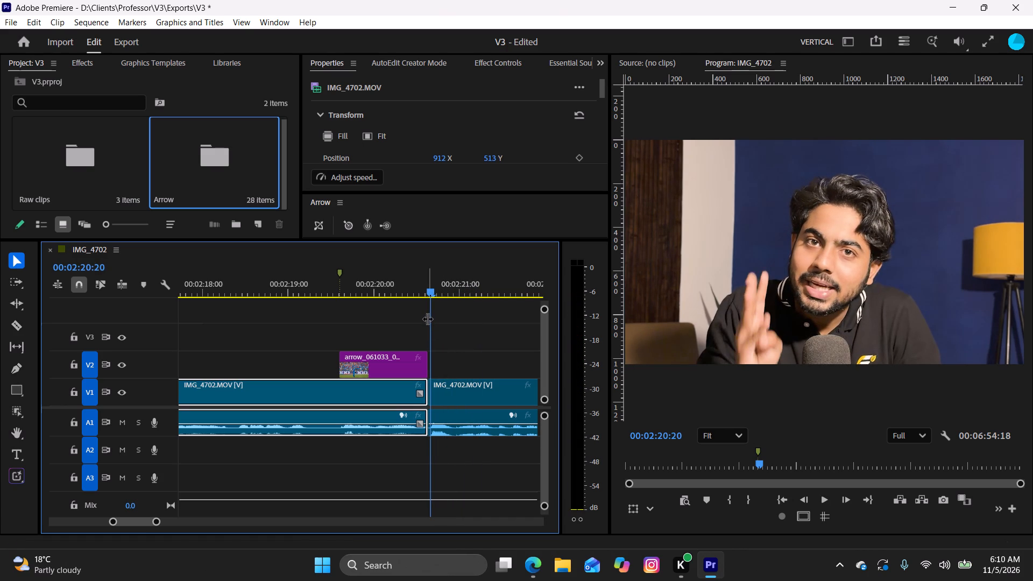
{"action": "key", "text": "shift+Up"}
{"action": "left_click", "coordinate": [543, 561]}
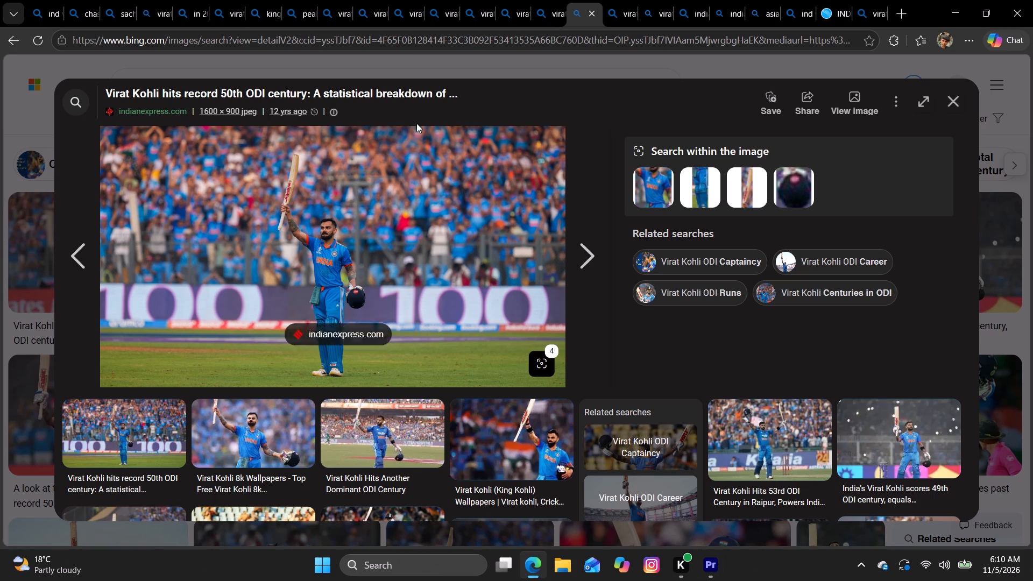
{"action": "left_click", "coordinate": [418, 39]}
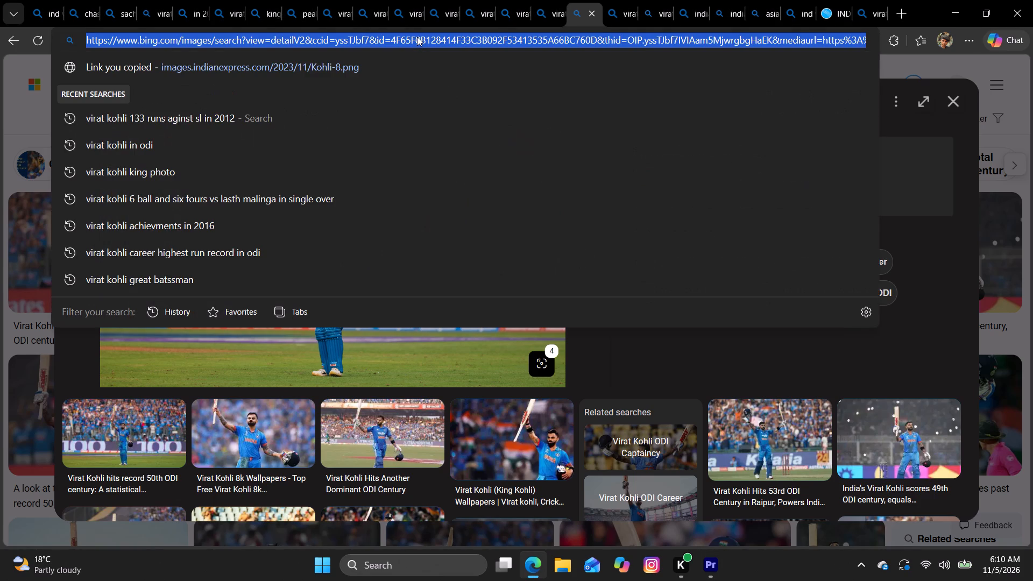
{"action": "type", "text": "kohli in"}
{"action": "key", "text": "space"}
{"action": "type", "text": "te"}
{"action": "type", "text": "st"}
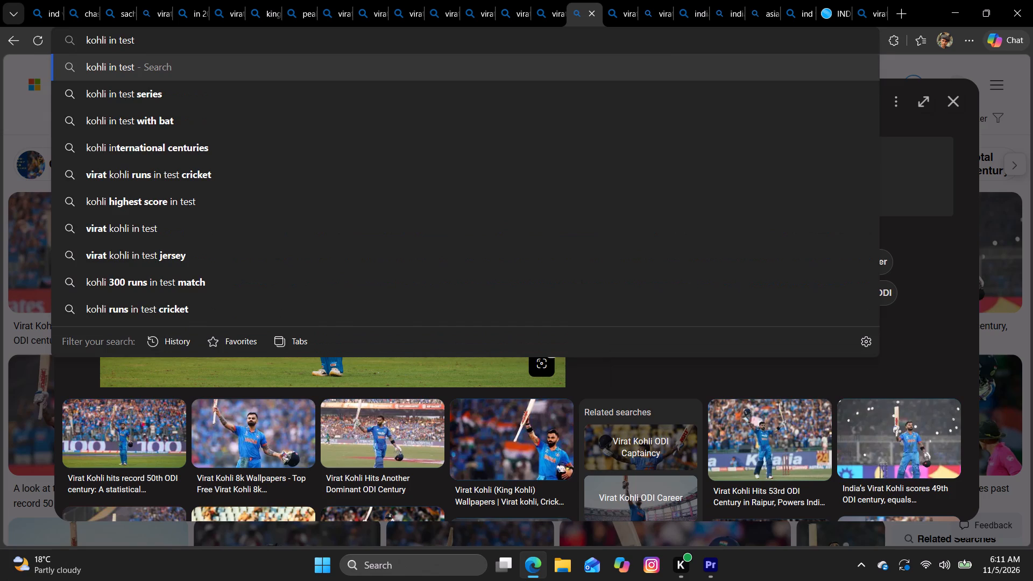
{"action": "key", "text": "Return"}
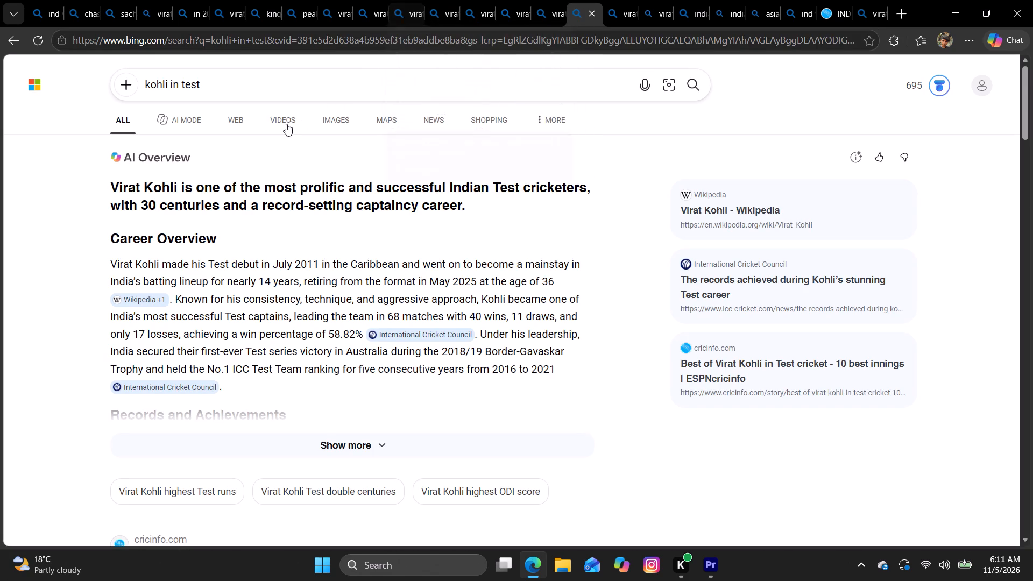
{"action": "left_click", "coordinate": [338, 119]}
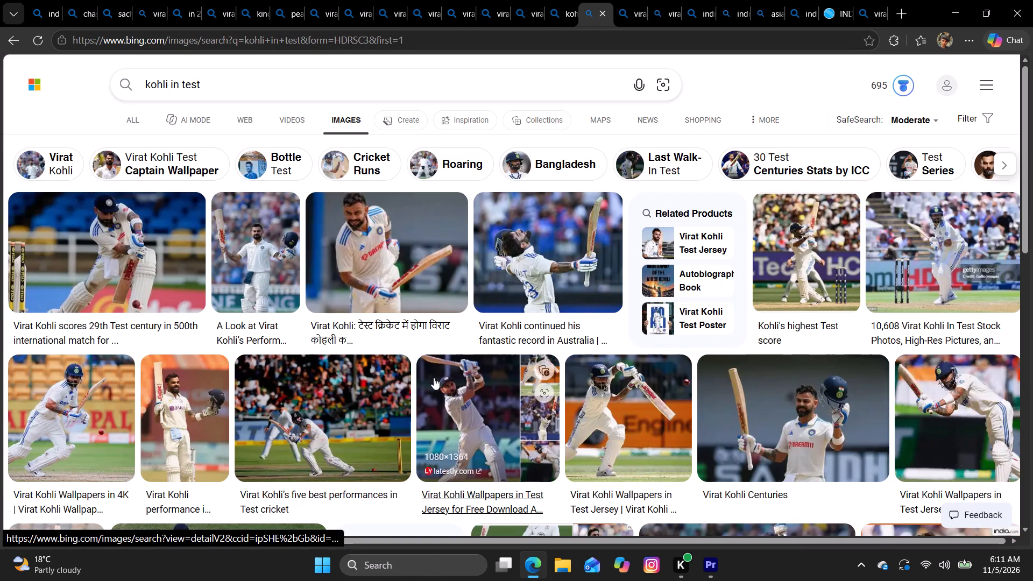
{"action": "left_click", "coordinate": [763, 423]}
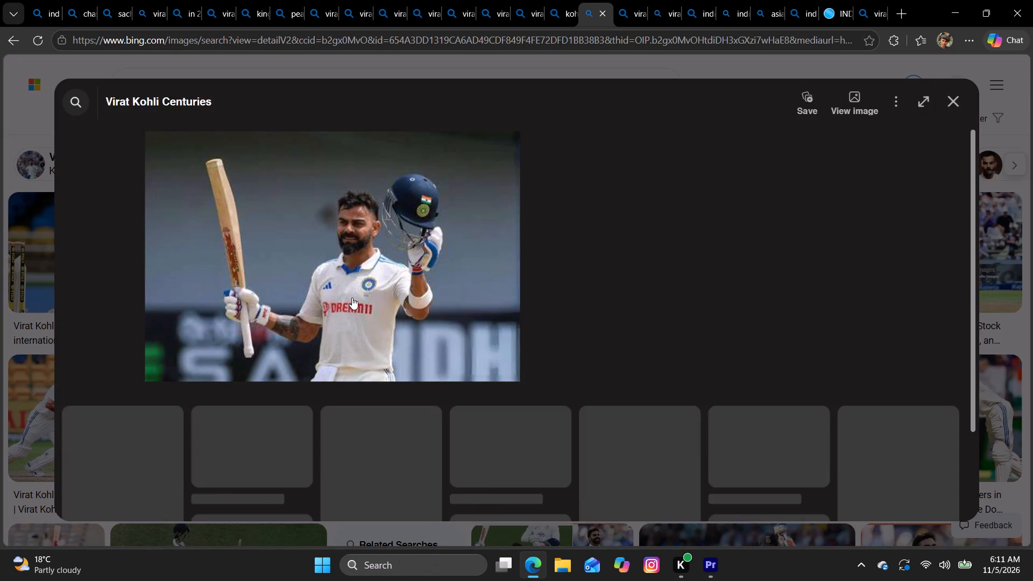
{"action": "right_click", "coordinate": [352, 297]}
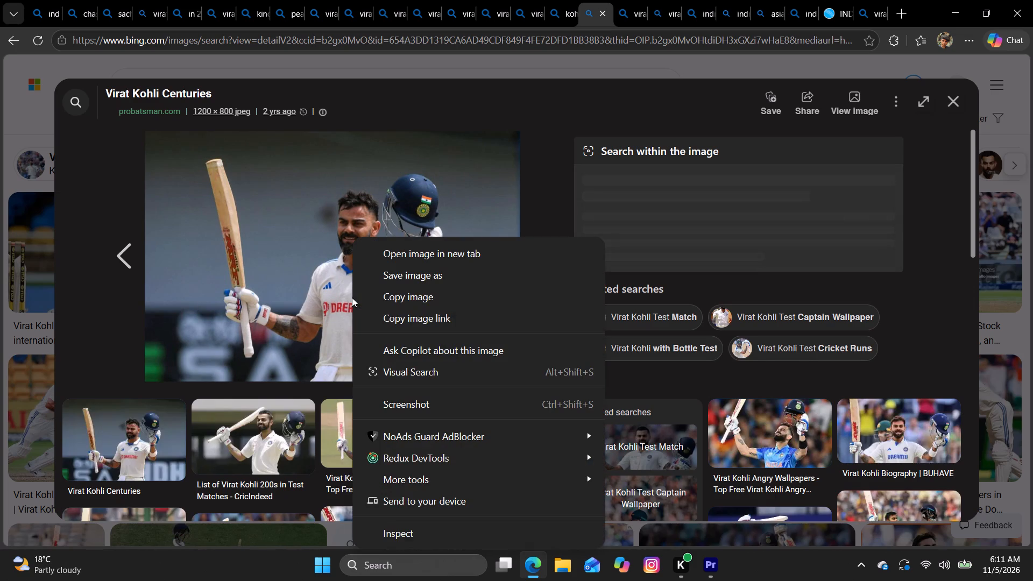
{"action": "left_click", "coordinate": [404, 301]}
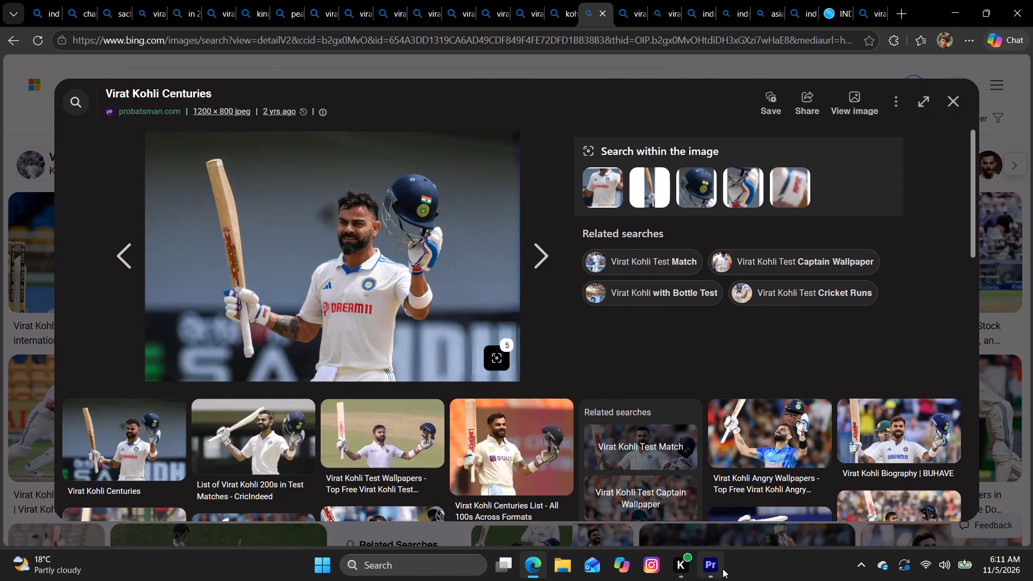
Switch to Premiere and place the copied Kohli Test image on V2 at 00:02:20:19.
{"action": "left_click", "coordinate": [723, 569]}
{"action": "left_click", "coordinate": [349, 227]}
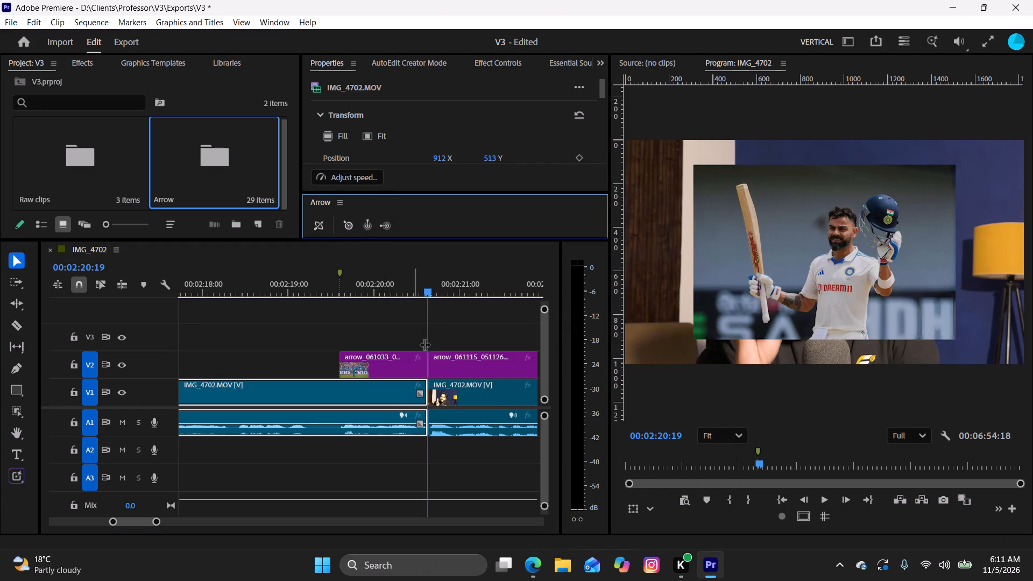
Cut the Kohli Test image on V2 at 00:02:21:13, delete the remainder and save the project.
{"action": "key", "text": "space"}
{"action": "left_click", "coordinate": [425, 267]}
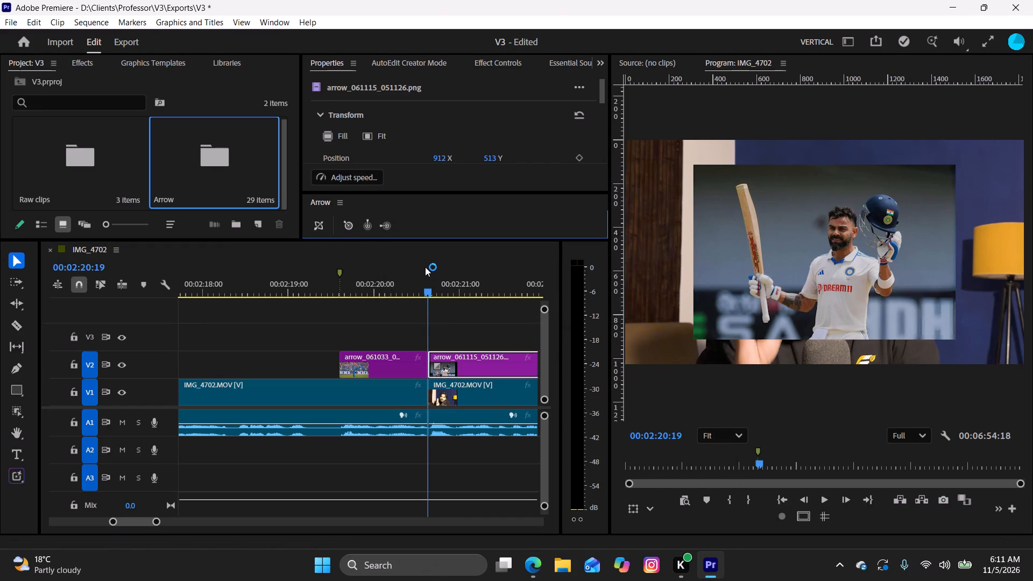
{"action": "key", "text": "space"}
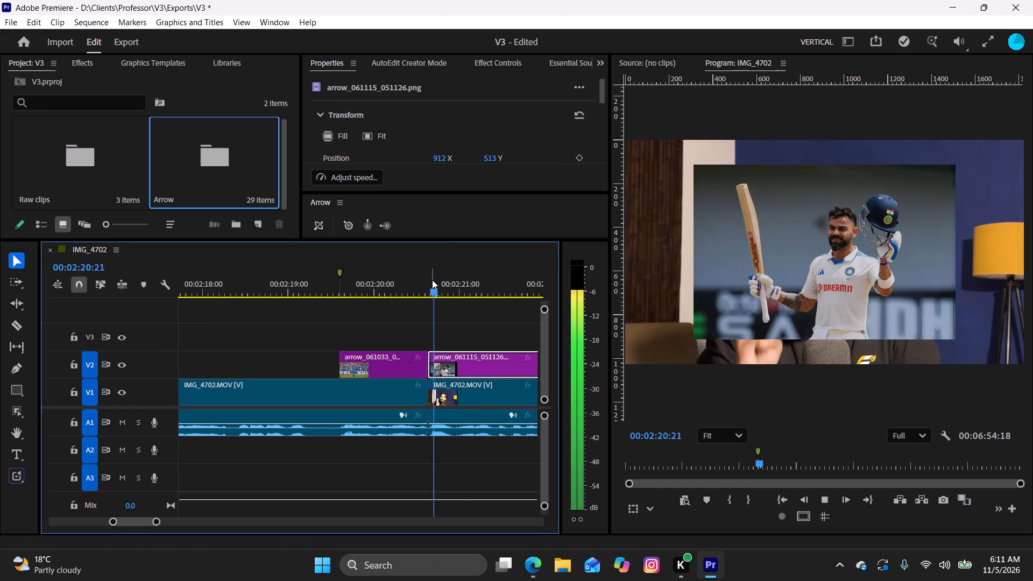
{"action": "key", "text": "space"}
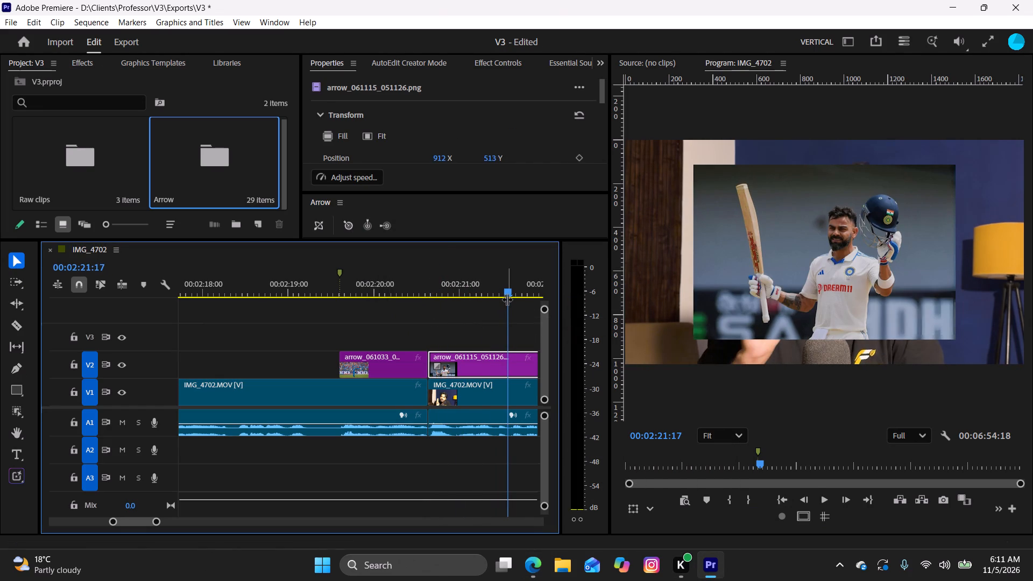
{"action": "left_click_drag", "start_coordinate": [506, 294], "coordinate": [494, 303]}
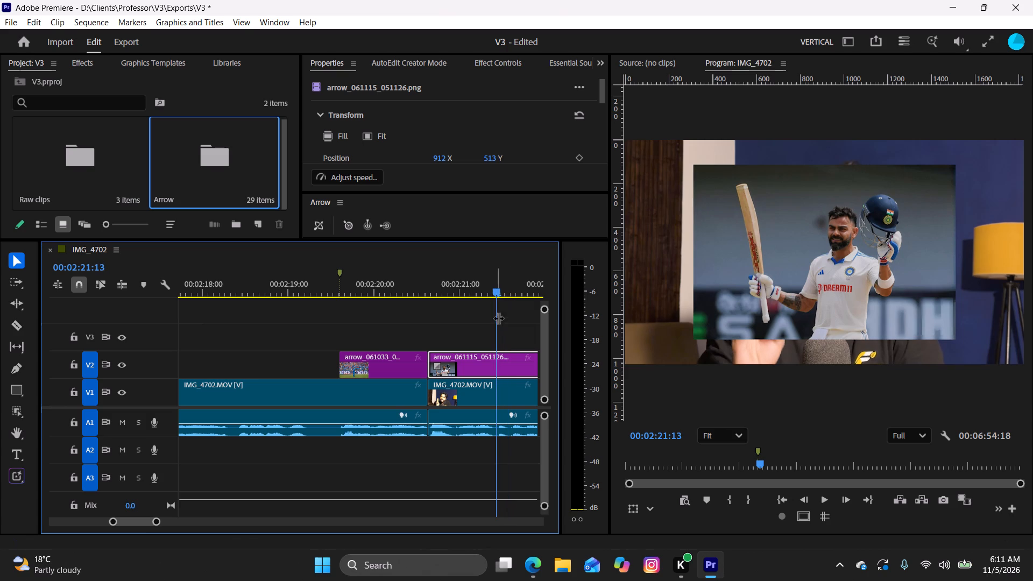
{"action": "key", "text": "w"}
{"action": "left_click", "coordinate": [514, 364]}
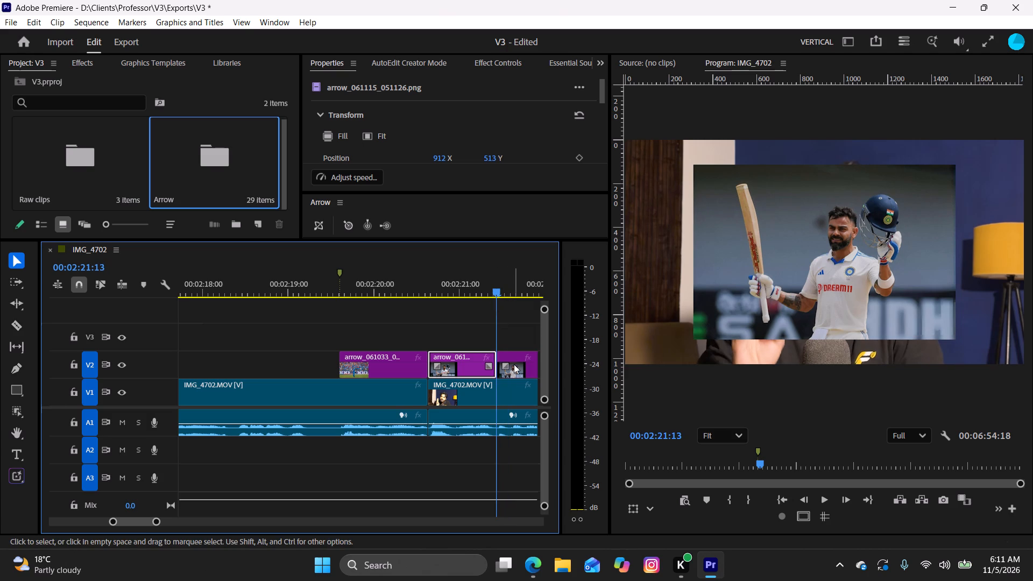
{"action": "key", "text": "BackSpace"}
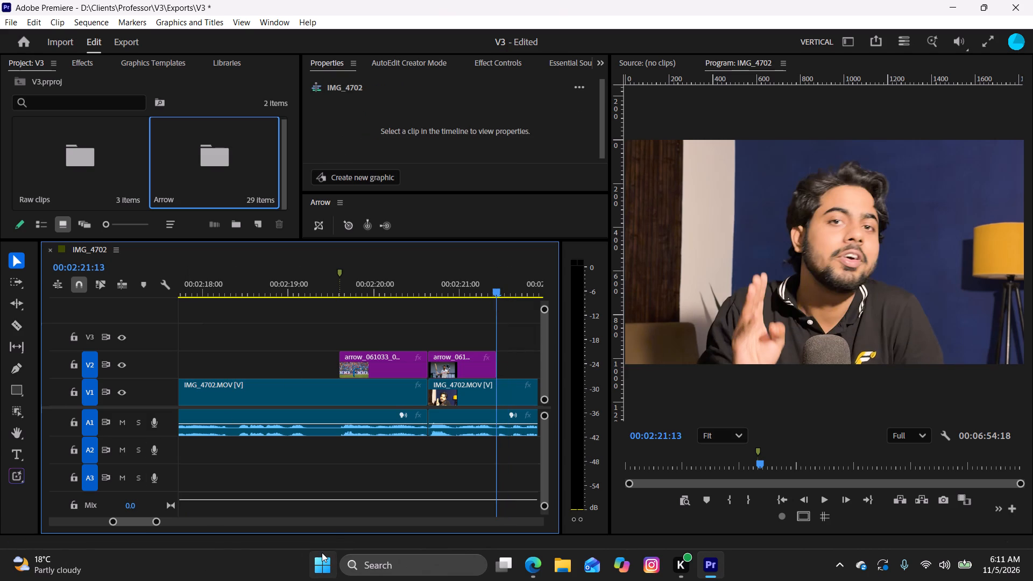
{"action": "key", "text": "ctrl+s"}
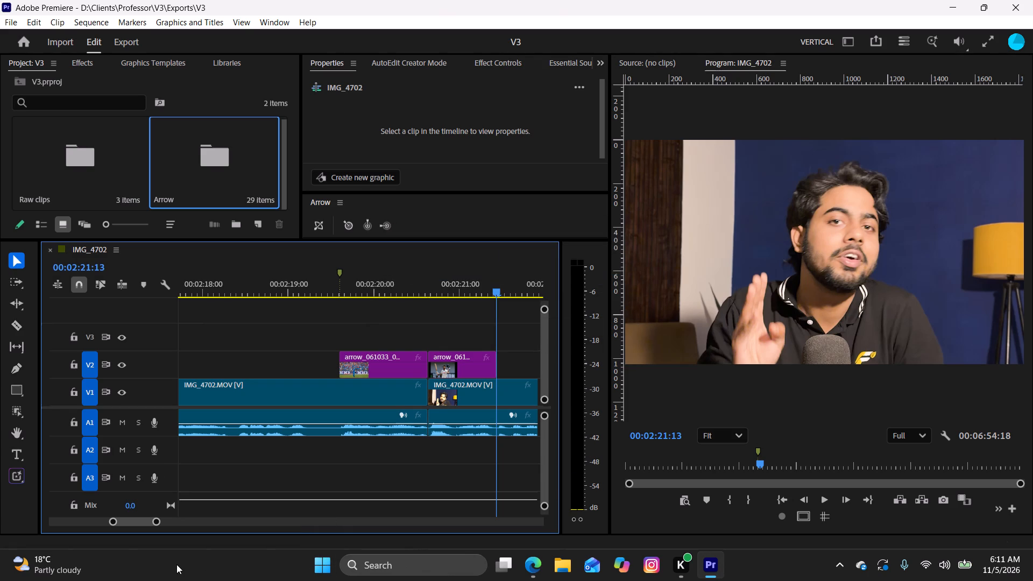
Switch to Edge, search images for "kohli in t20" and copy the sportingnews.com picture of Kohli batting in the T20 World Cup.
{"action": "left_click", "coordinate": [532, 572]}
{"action": "left_click", "coordinate": [523, 39]}
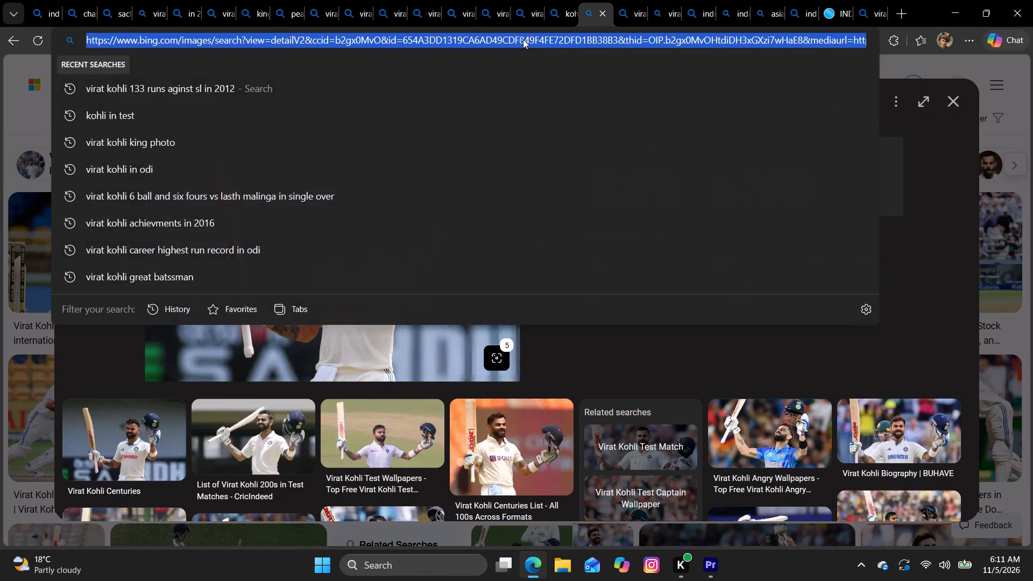
{"action": "type", "text": "kohli in t20"}
{"action": "key", "text": "Return"}
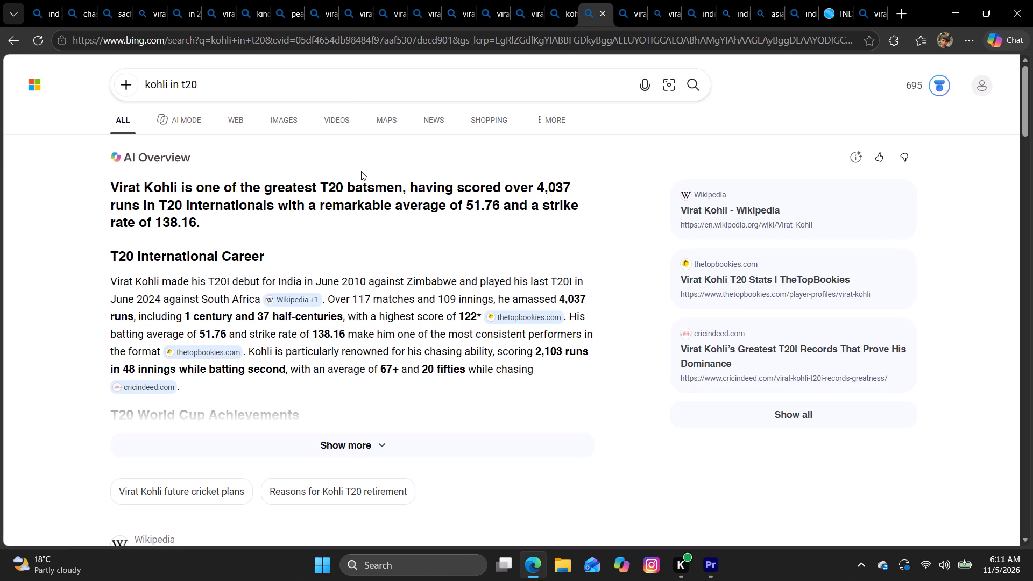
{"action": "left_click", "coordinate": [277, 116]}
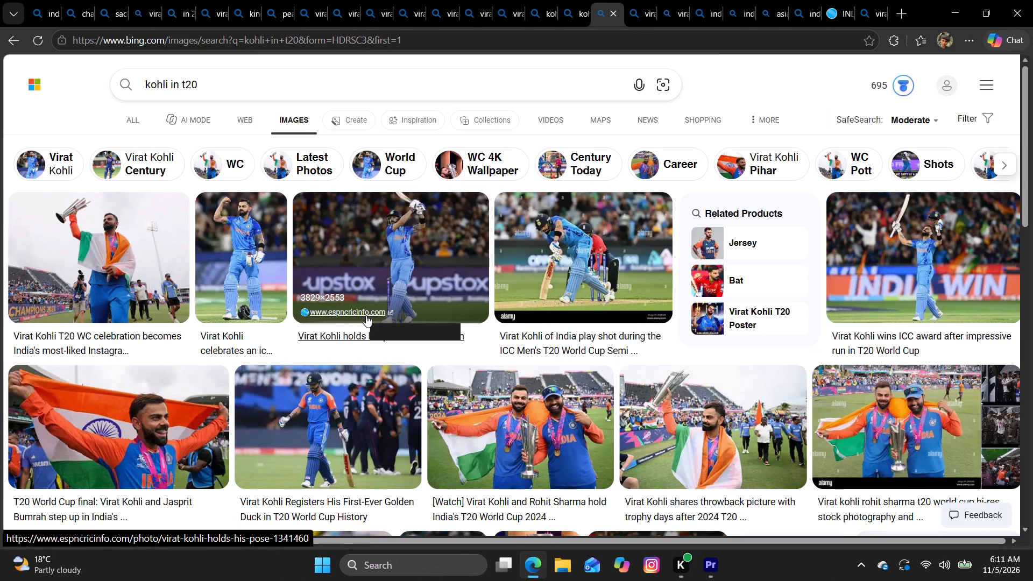
{"action": "scroll", "coordinate": [366, 316], "scroll_direction": "down", "scroll_amount": 1}
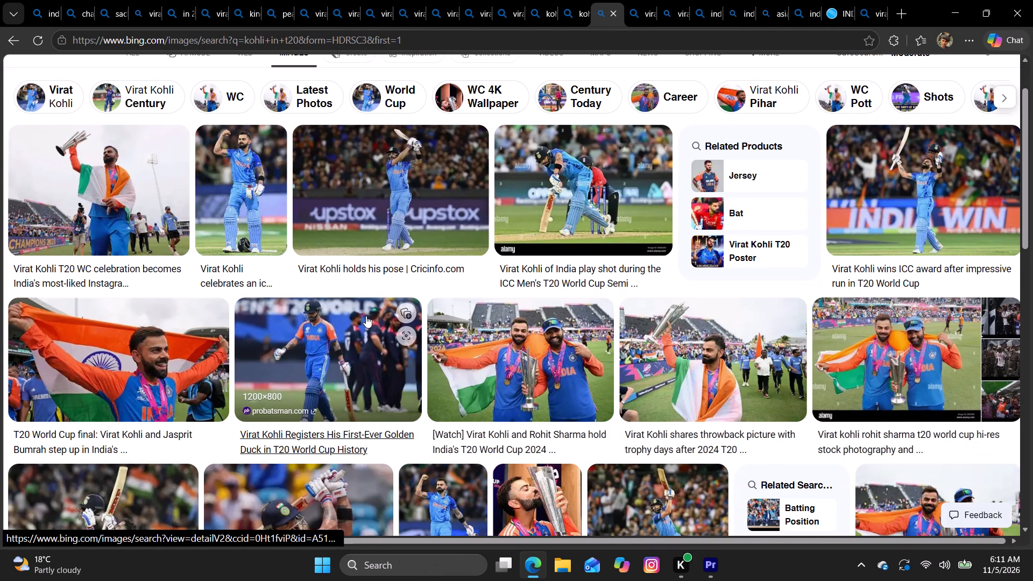
{"action": "scroll", "coordinate": [366, 316], "scroll_direction": "down", "scroll_amount": 1}
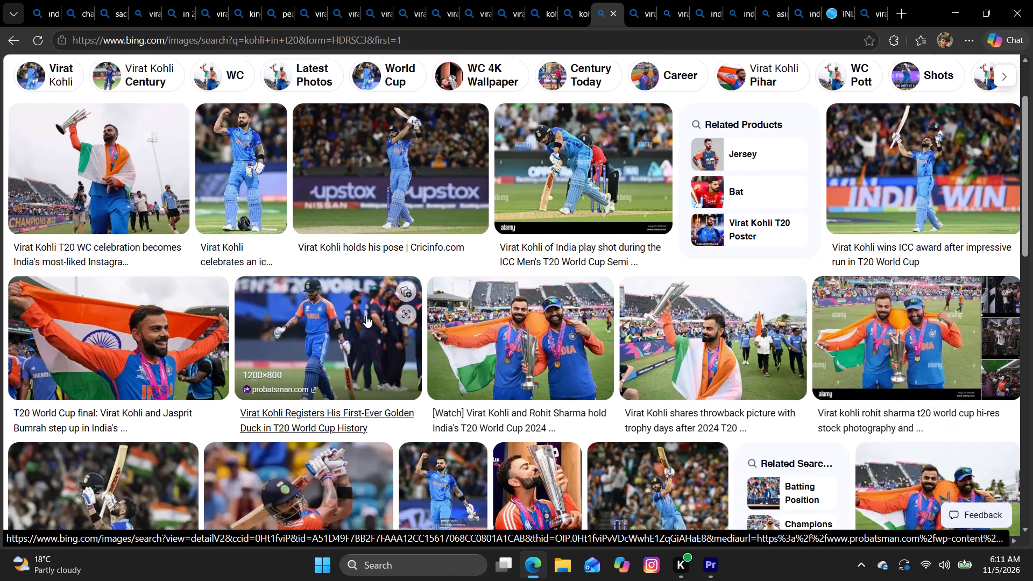
{"action": "scroll", "coordinate": [366, 316], "scroll_direction": "down", "scroll_amount": 1}
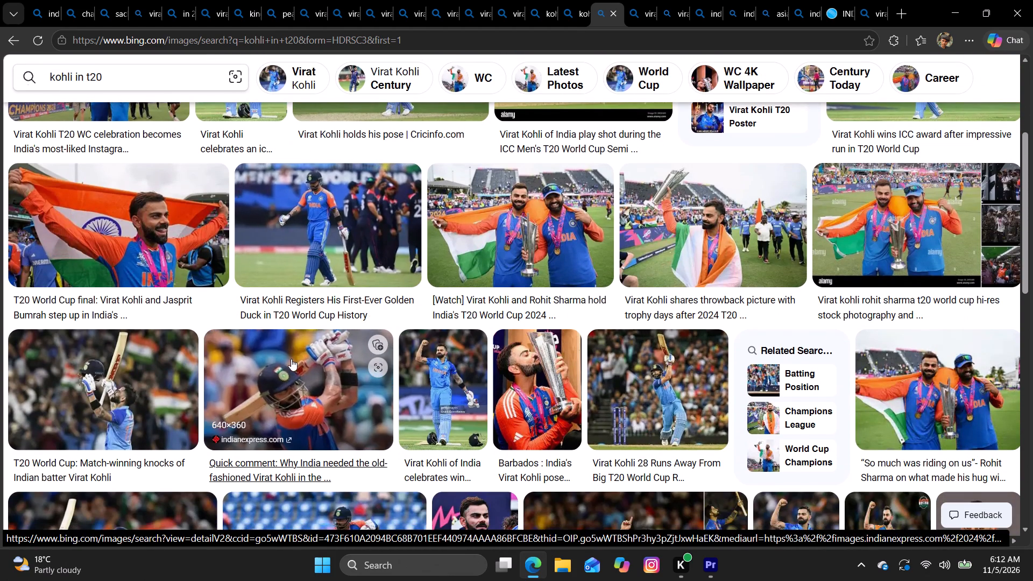
{"action": "scroll", "coordinate": [291, 359], "scroll_direction": "down", "scroll_amount": 3}
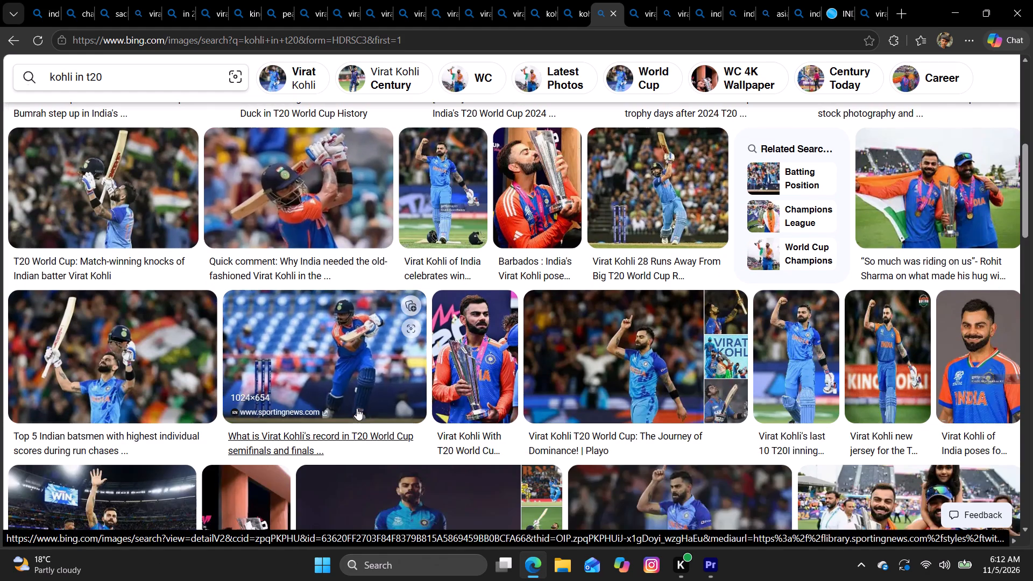
{"action": "left_click", "coordinate": [359, 405]}
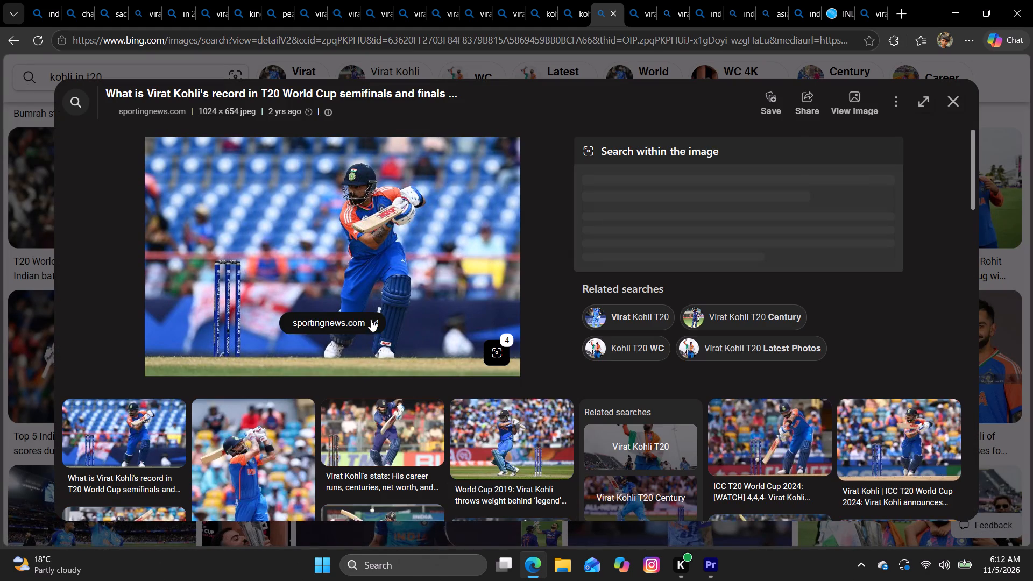
{"action": "right_click", "coordinate": [373, 310]}
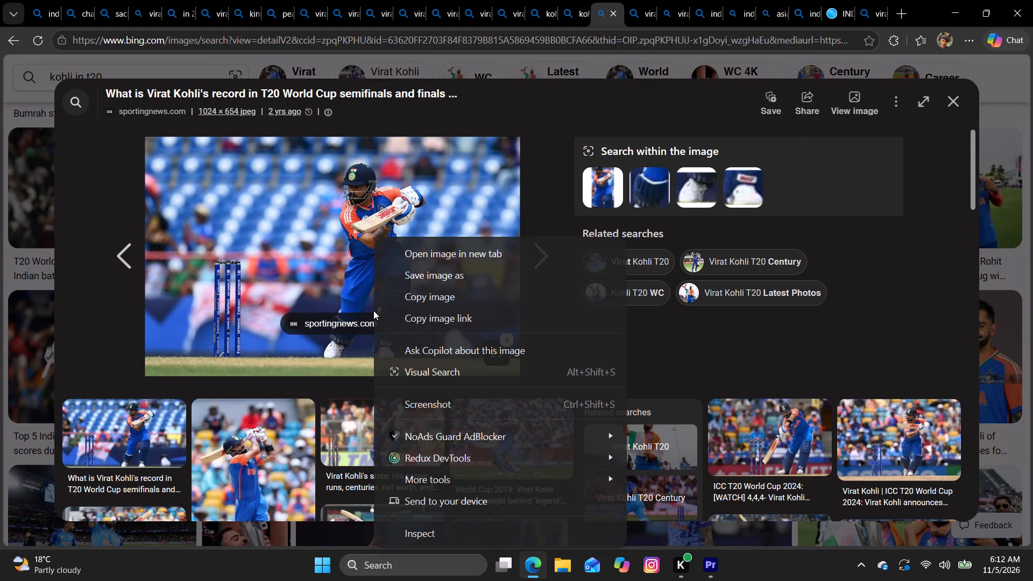
{"action": "left_click", "coordinate": [473, 291]}
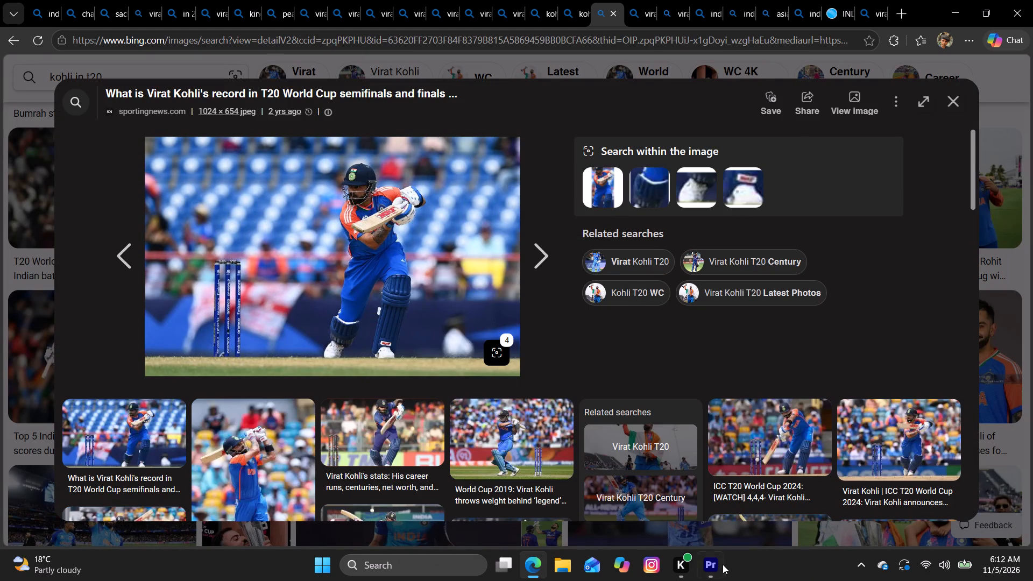
Switch to Premiere and place the copied Kohli T20 batting image on V2 at 00:02:21:13.
{"action": "left_click", "coordinate": [720, 566]}
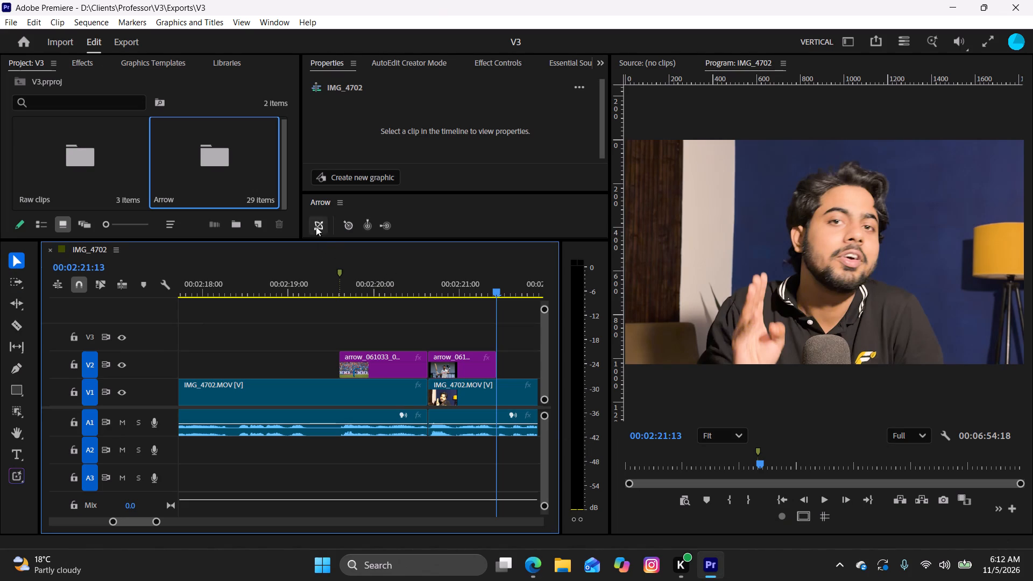
{"action": "left_click", "coordinate": [350, 225]}
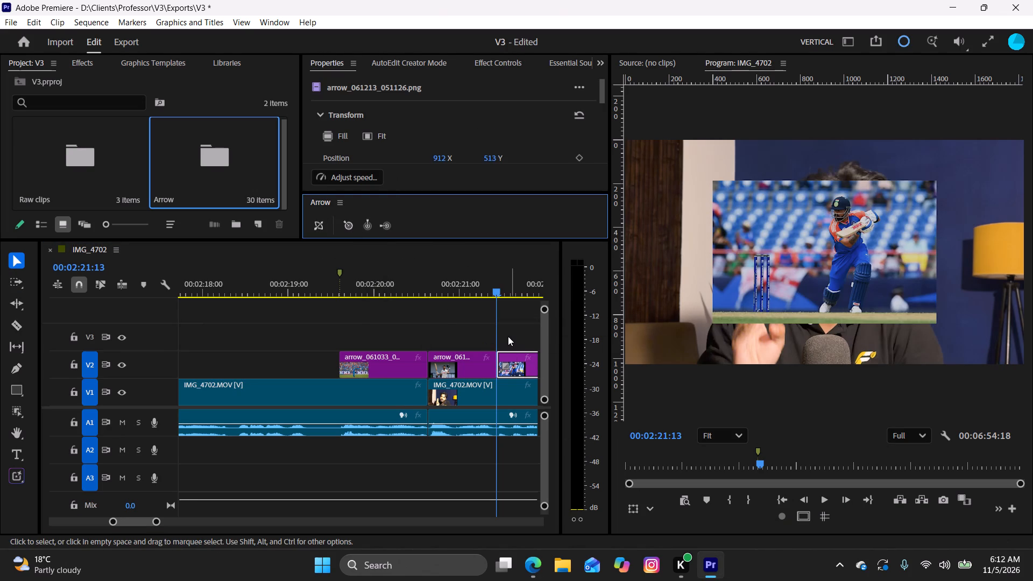
Cut the Kohli T20 image on V2 at 00:02:22:20, delete the remainder and resume playback.
{"action": "key", "text": "space"}
{"action": "left_click", "coordinate": [507, 334]}
{"action": "key", "text": "space"}
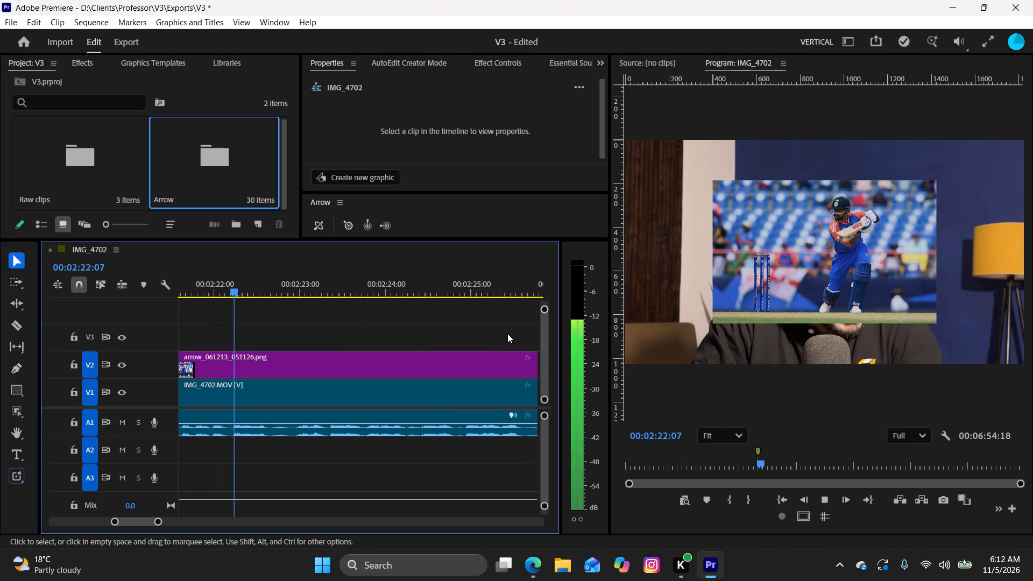
{"action": "key", "text": "space"}
{"action": "key", "text": "space"}
{"action": "key", "text": "space"}
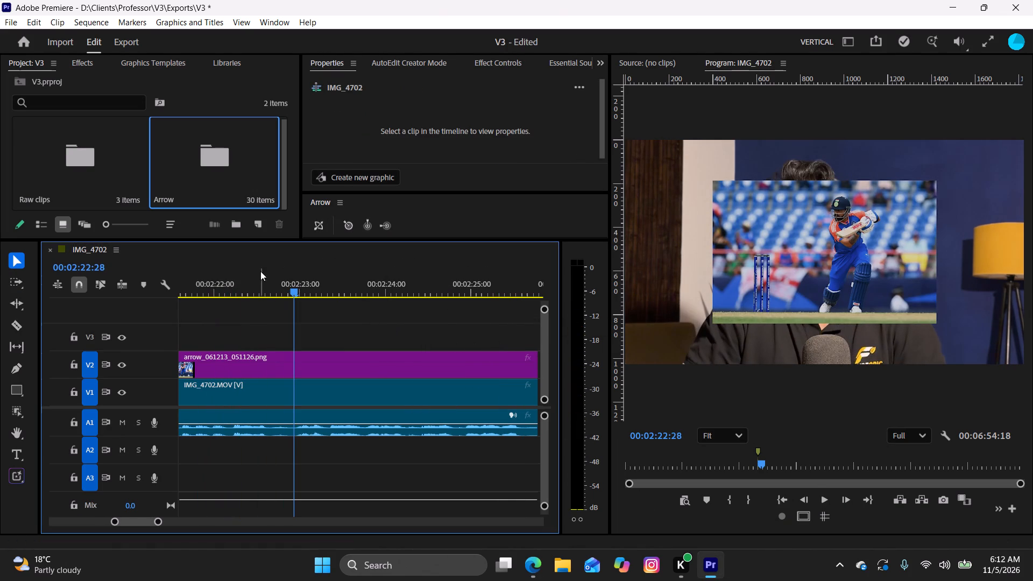
{"action": "left_click_drag", "start_coordinate": [300, 292], "coordinate": [272, 318]}
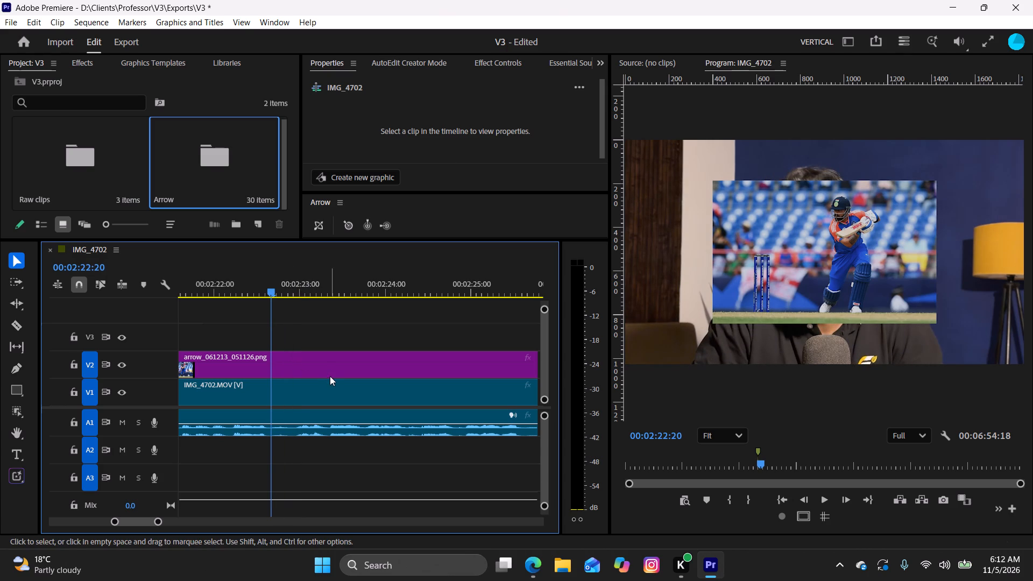
{"action": "left_click", "coordinate": [330, 376]}
{"action": "key", "text": "w"}
{"action": "left_click", "coordinate": [324, 357]}
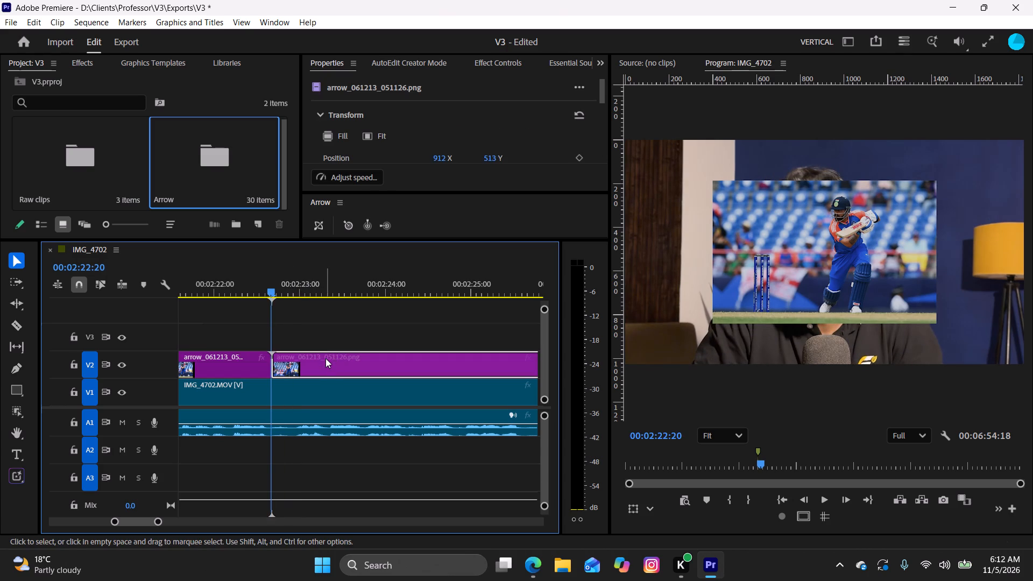
{"action": "key", "text": "BackSpace"}
{"action": "key", "text": "space"}
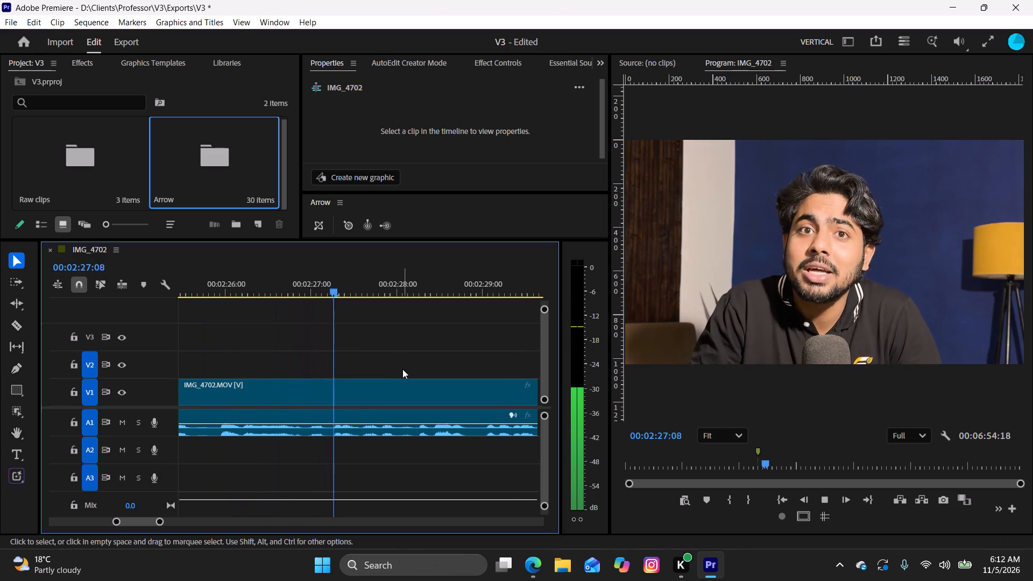
Park the playhead at 00:02:25:27, switch to Edge and snip the Virat Kohli's Achievements in 2016 overview through its Major Records list.
{"action": "key", "text": "space"}
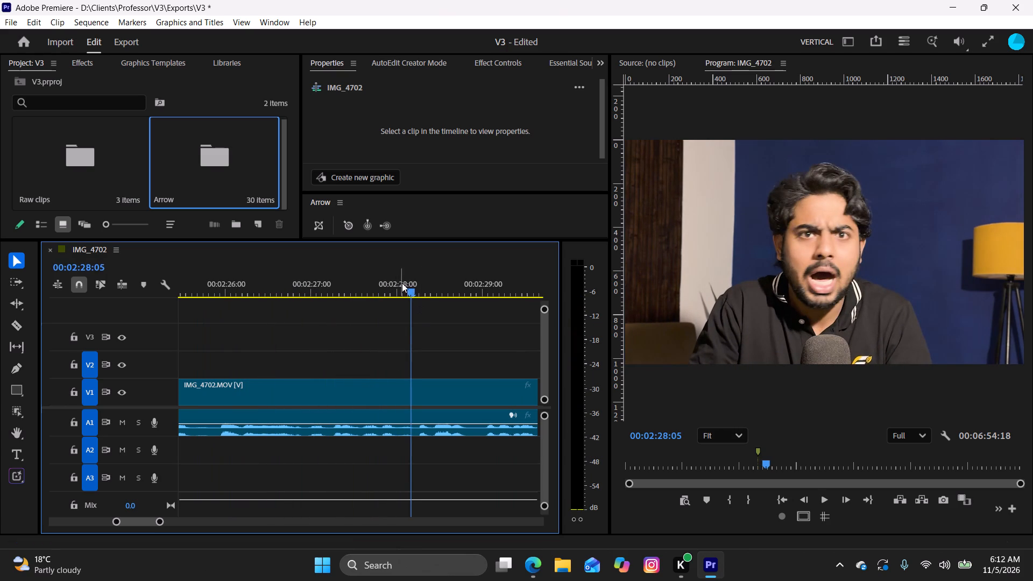
{"action": "left_click_drag", "start_coordinate": [402, 284], "coordinate": [218, 339]}
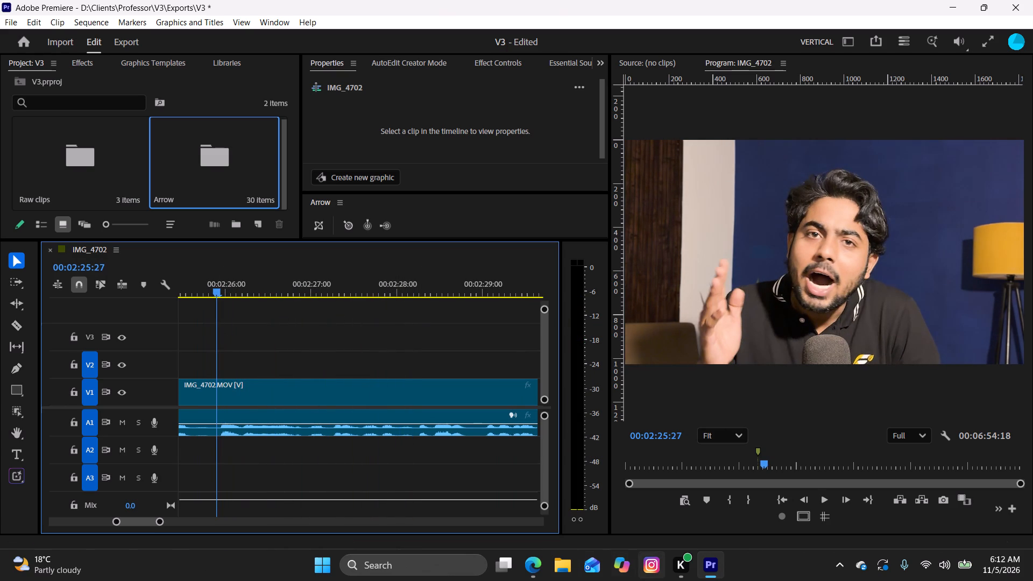
{"action": "left_click", "coordinate": [537, 569]}
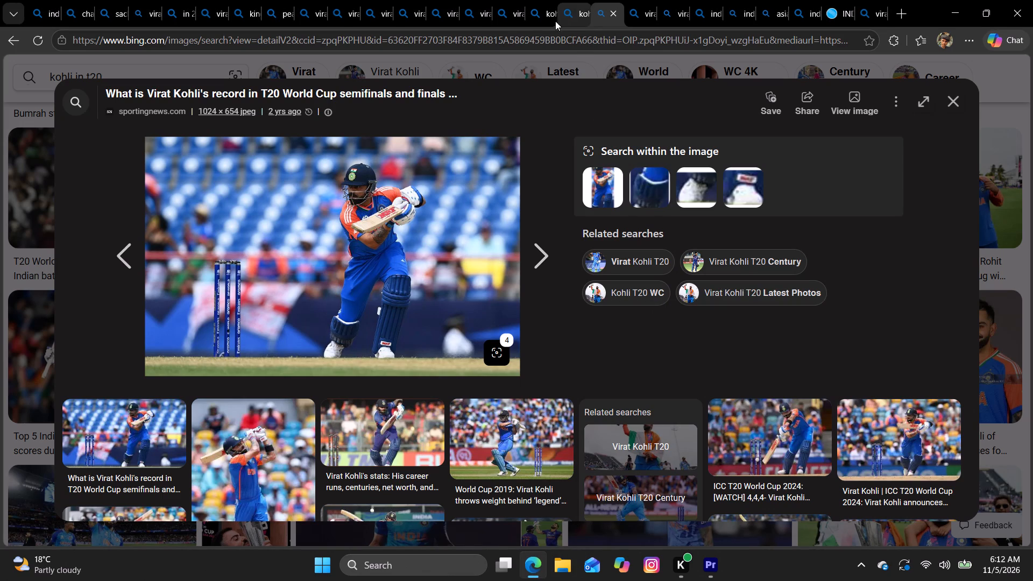
{"action": "left_click", "coordinate": [507, 8]}
{"action": "left_click", "coordinate": [491, 13]}
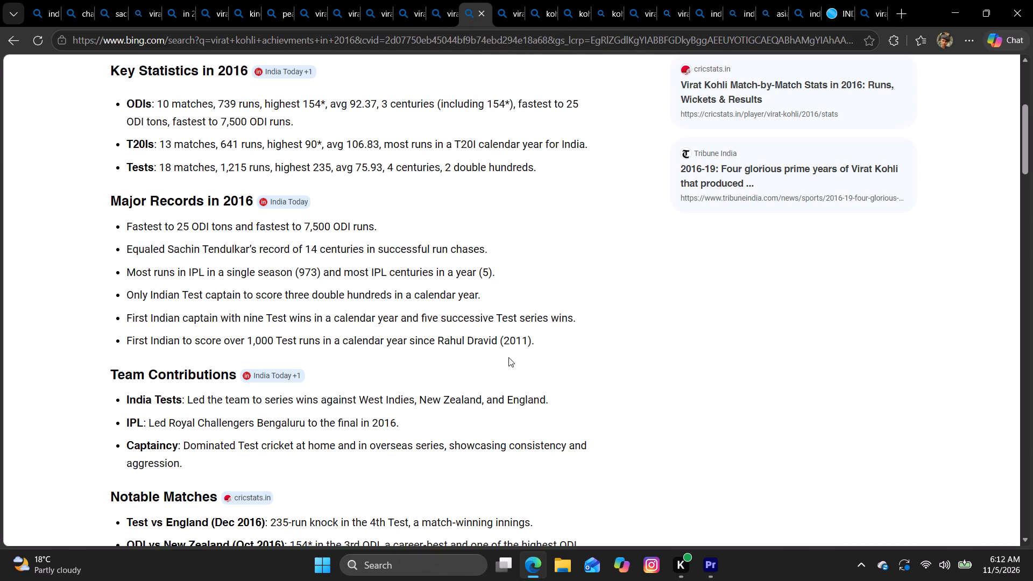
{"action": "scroll", "coordinate": [508, 357], "scroll_direction": "down", "scroll_amount": 3}
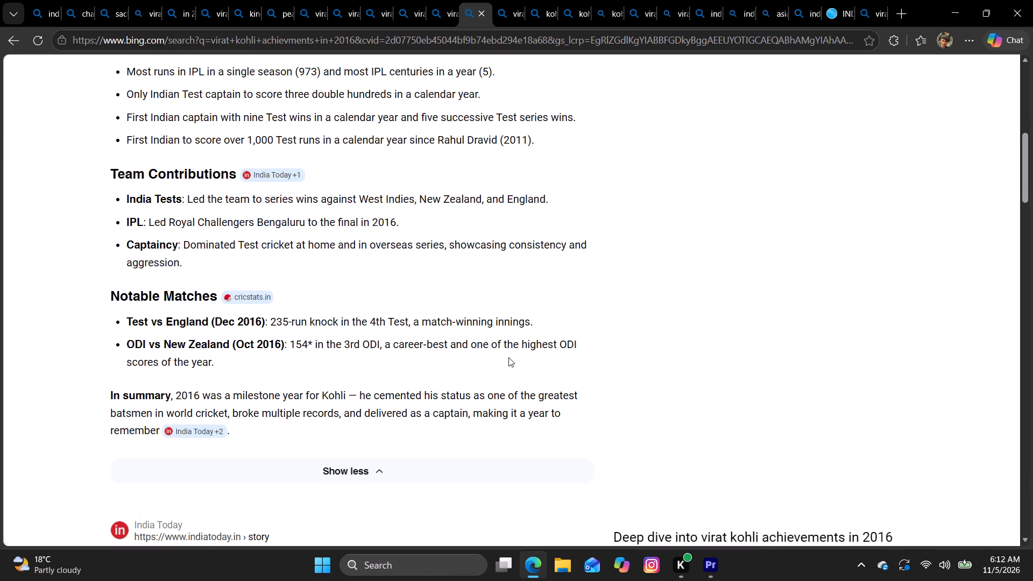
{"action": "scroll", "coordinate": [508, 357], "scroll_direction": "up", "scroll_amount": 5}
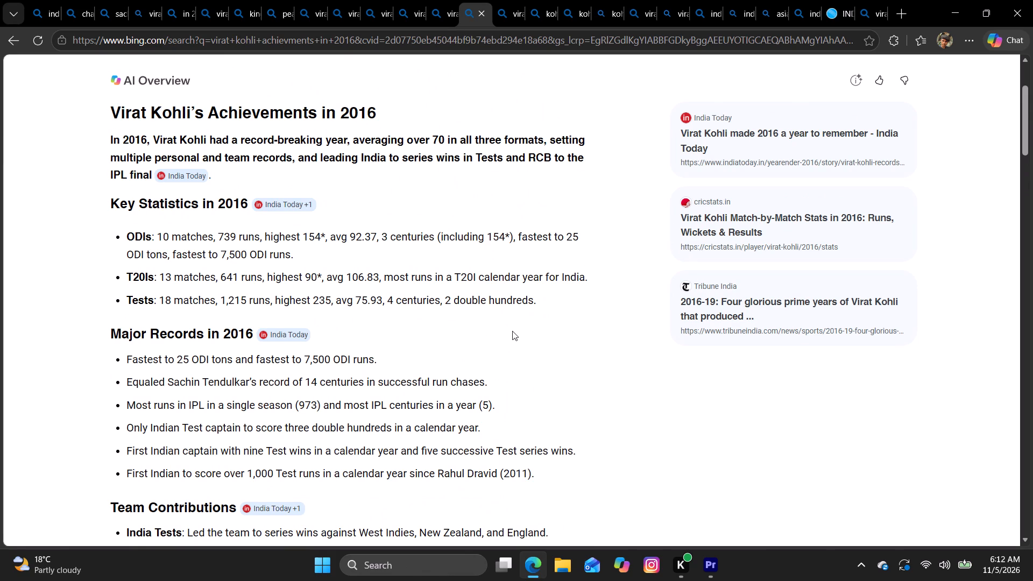
{"action": "scroll", "coordinate": [512, 331], "scroll_direction": "down", "scroll_amount": 1}
{"action": "scroll", "coordinate": [512, 331], "scroll_direction": "up", "scroll_amount": 1}
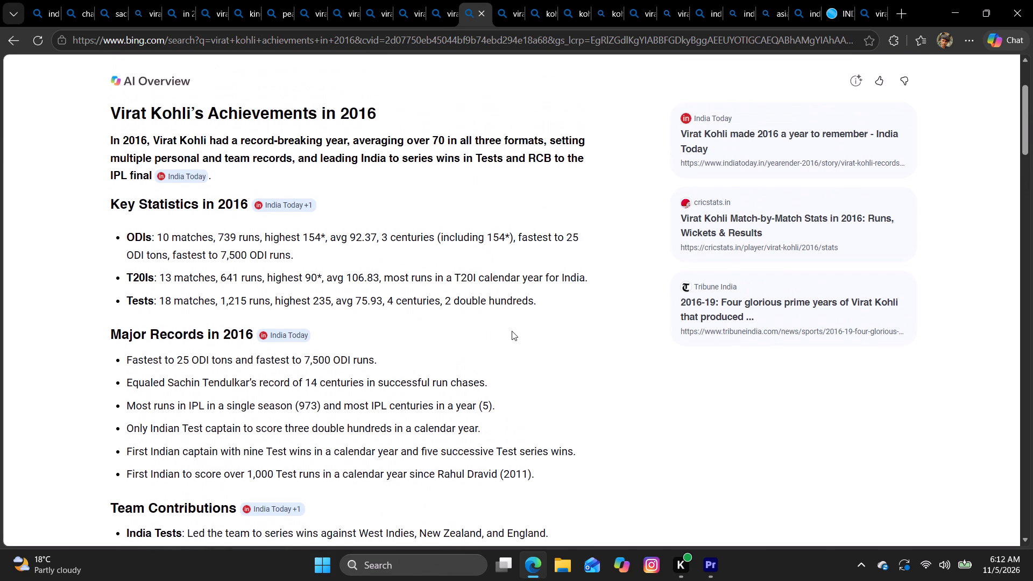
{"action": "scroll", "coordinate": [512, 331], "scroll_direction": "up", "scroll_amount": 1}
{"action": "scroll", "coordinate": [512, 331], "scroll_direction": "down", "scroll_amount": 1}
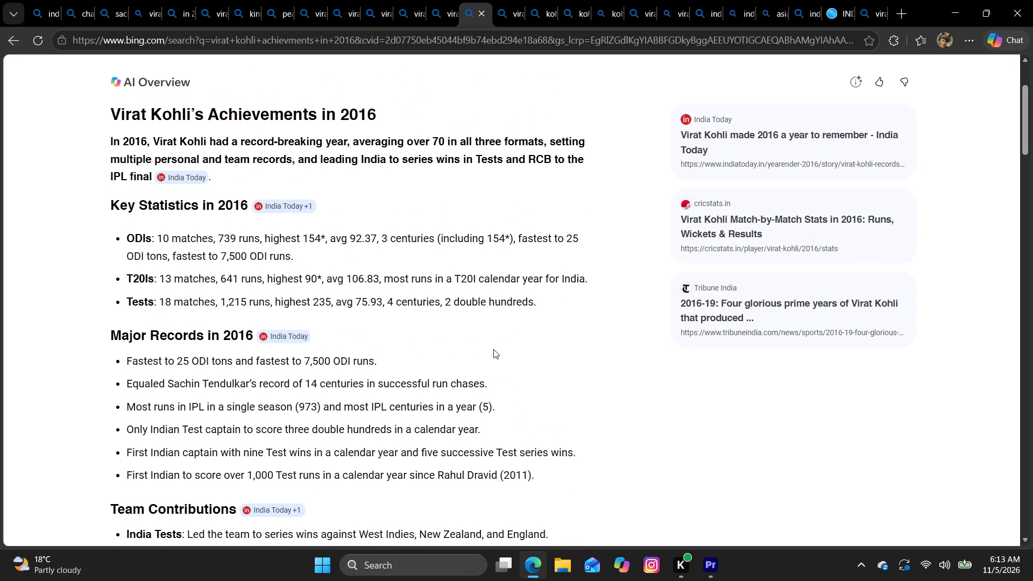
{"action": "key", "text": "shift+super+s"}
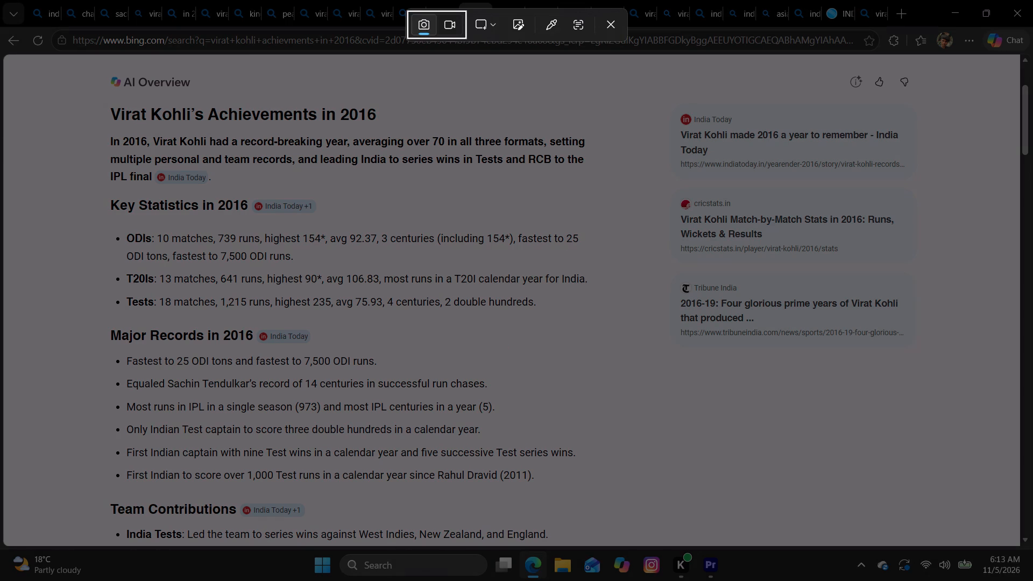
{"action": "left_click_drag", "start_coordinate": [94, 102], "coordinate": [197, 198]}
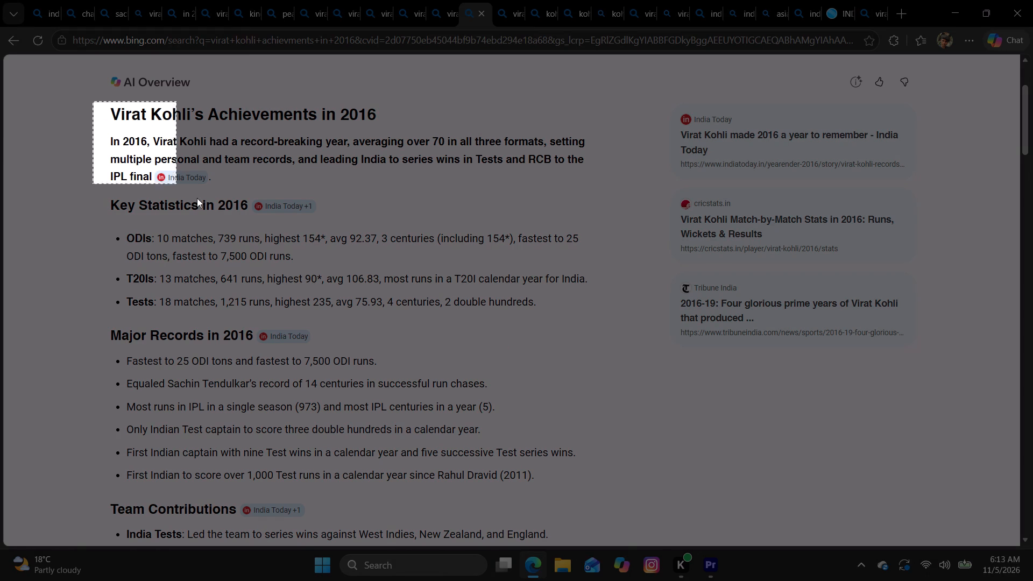
{"action": "left_click_drag", "start_coordinate": [197, 198], "coordinate": [613, 497]}
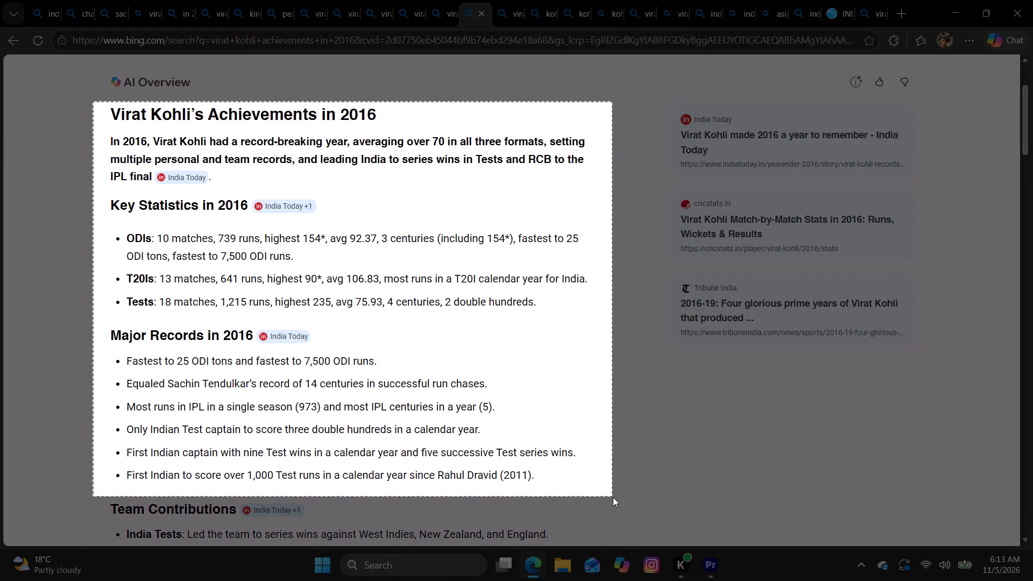
{"action": "left_click_drag", "start_coordinate": [613, 497], "coordinate": [615, 500]}
Switch to Premiere and place the copied Kohli 2016 achievements screenshot on V2 at 00:02:25:27.
{"action": "left_click", "coordinate": [710, 573]}
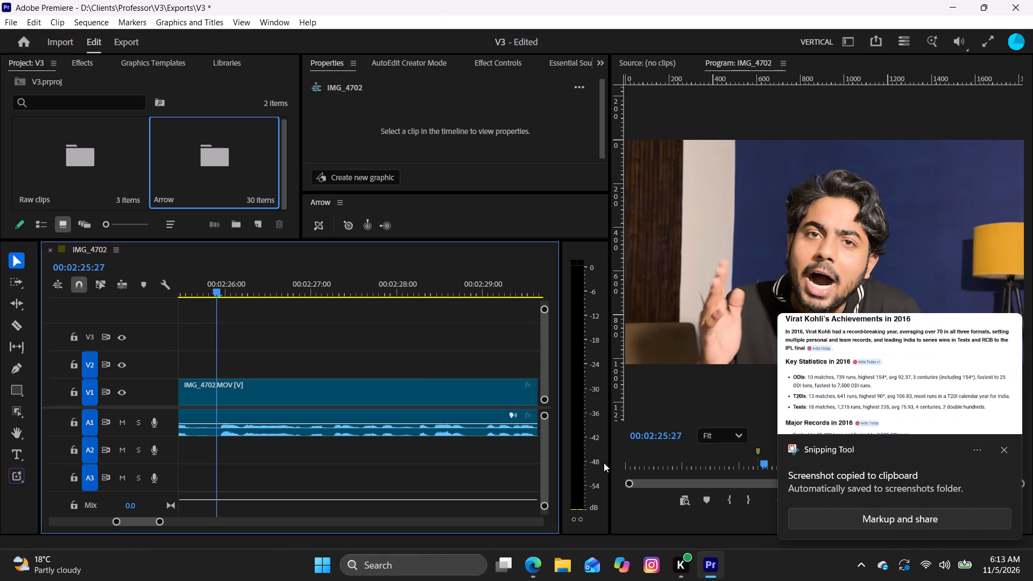
{"action": "left_click", "coordinate": [346, 224]}
{"action": "key", "text": "space"}
{"action": "left_click", "coordinate": [314, 337]}
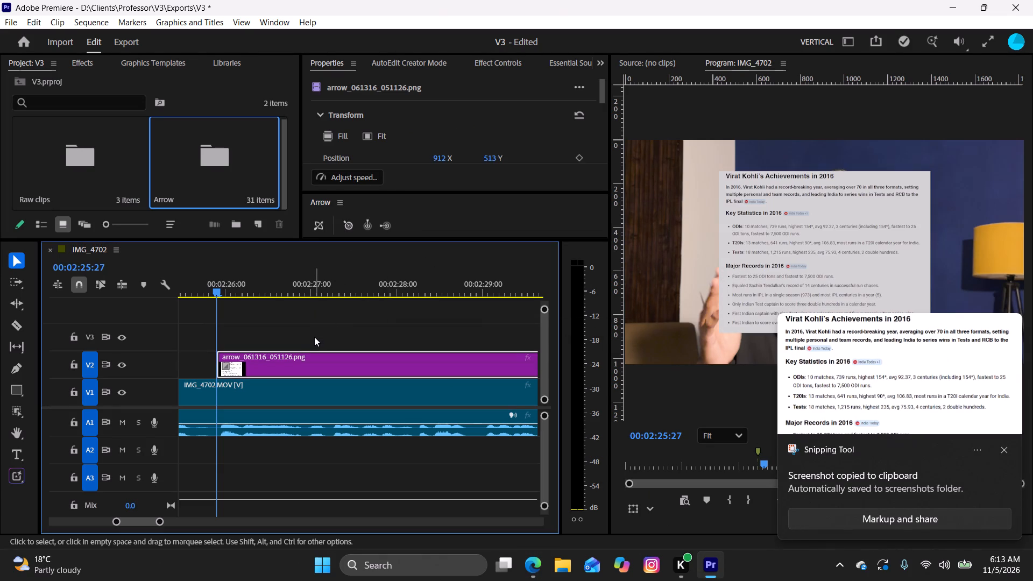
Cut the Kohli achievements screenshot on V2 at 00:02:28:06 and delete the remainder.
{"action": "key", "text": "space"}
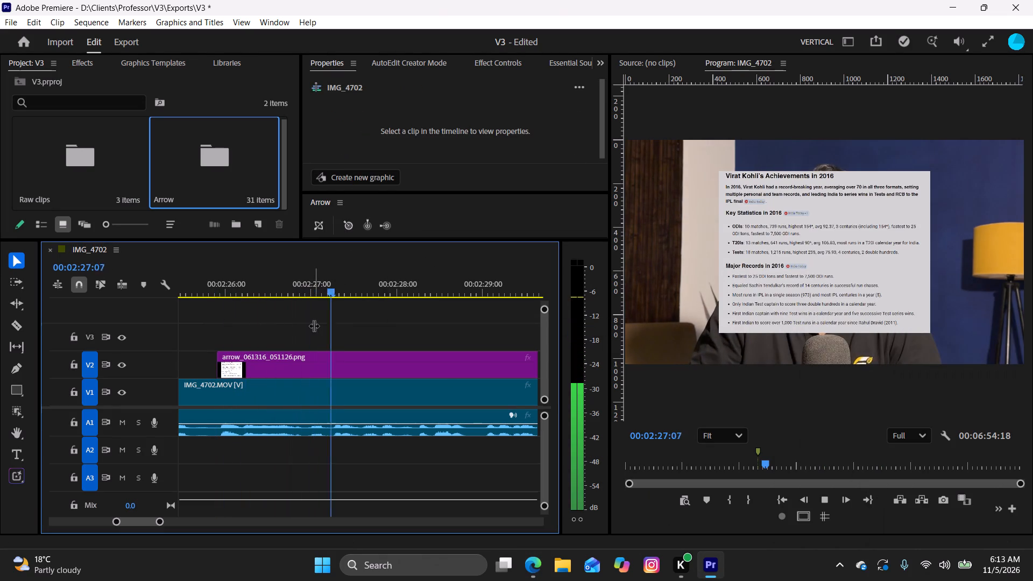
{"action": "key", "text": "space"}
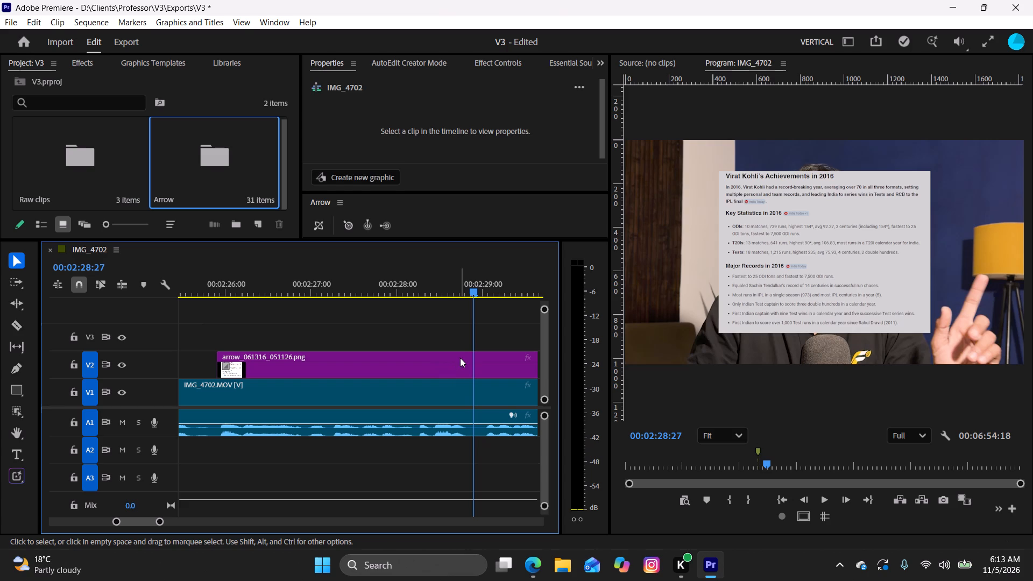
{"action": "left_click", "coordinate": [460, 358]}
{"action": "left_click_drag", "start_coordinate": [472, 290], "coordinate": [469, 293]}
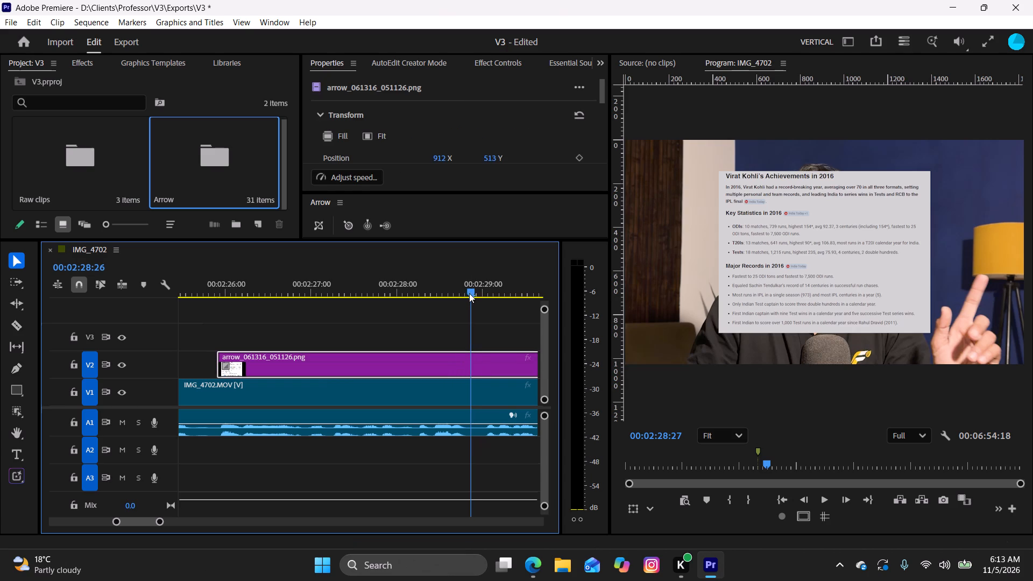
{"action": "left_click_drag", "start_coordinate": [469, 293], "coordinate": [413, 346]}
{"action": "left_click", "coordinate": [428, 367]}
{"action": "key", "text": "w"}
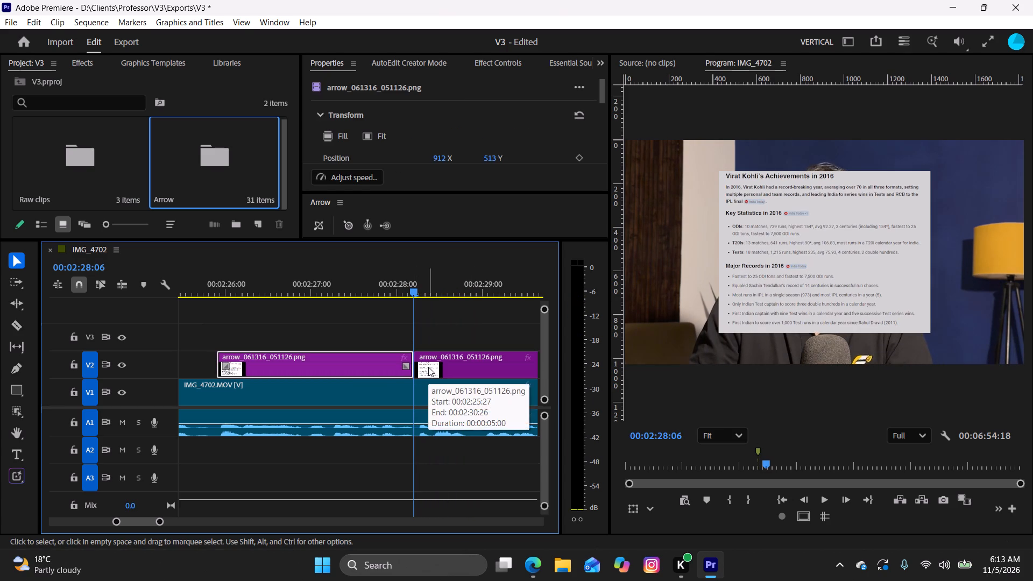
{"action": "left_click", "coordinate": [429, 366]}
{"action": "key", "text": "BackSpace"}
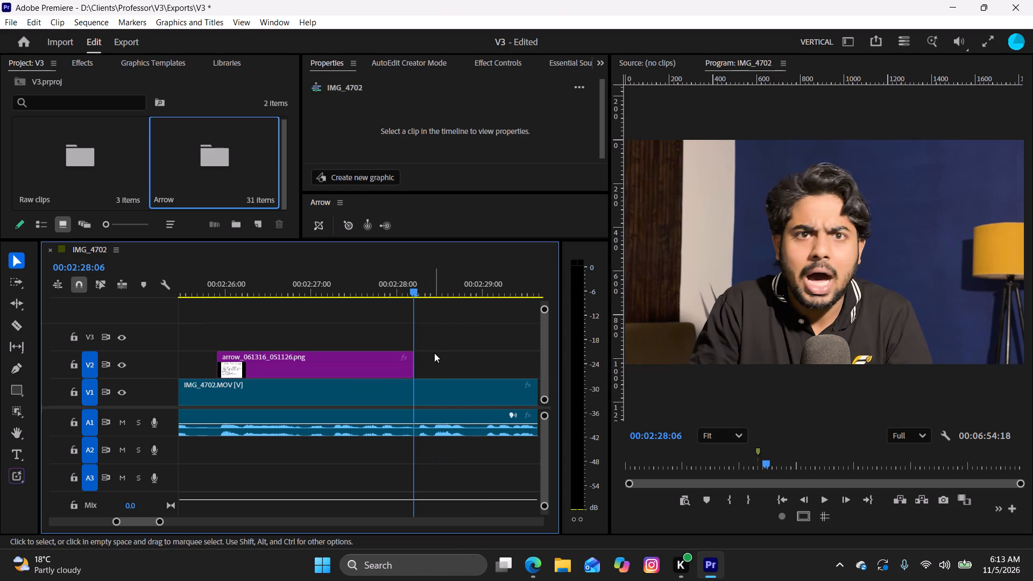
Park the playhead at 00:02:30:04, switch to Edge, search for "2016 t20 world cup" and open Cricbuzz's ICC World T20, 2016 stats.
{"action": "key", "text": "space"}
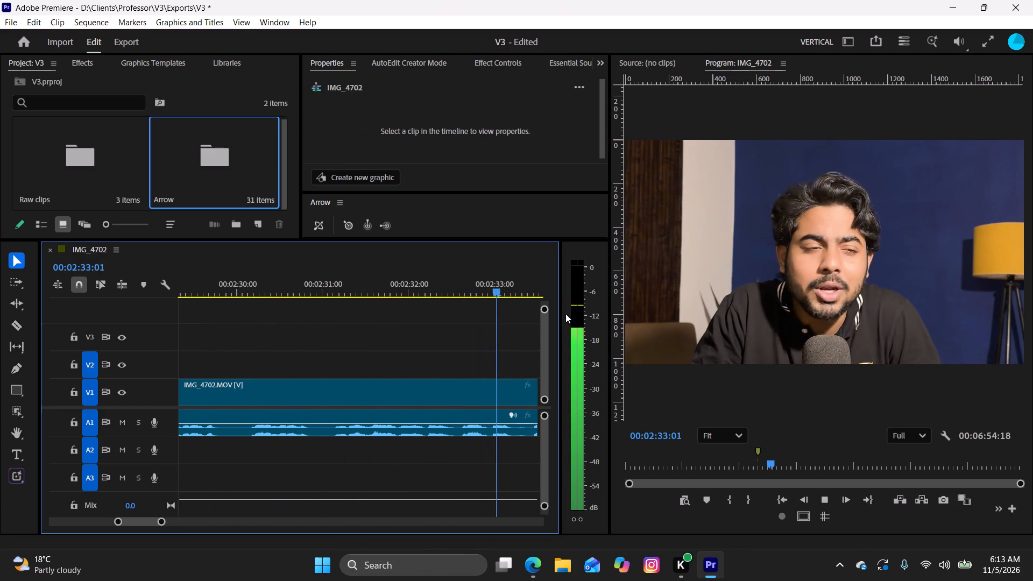
{"action": "key", "text": "space"}
{"action": "left_click_drag", "start_coordinate": [525, 289], "coordinate": [251, 343]}
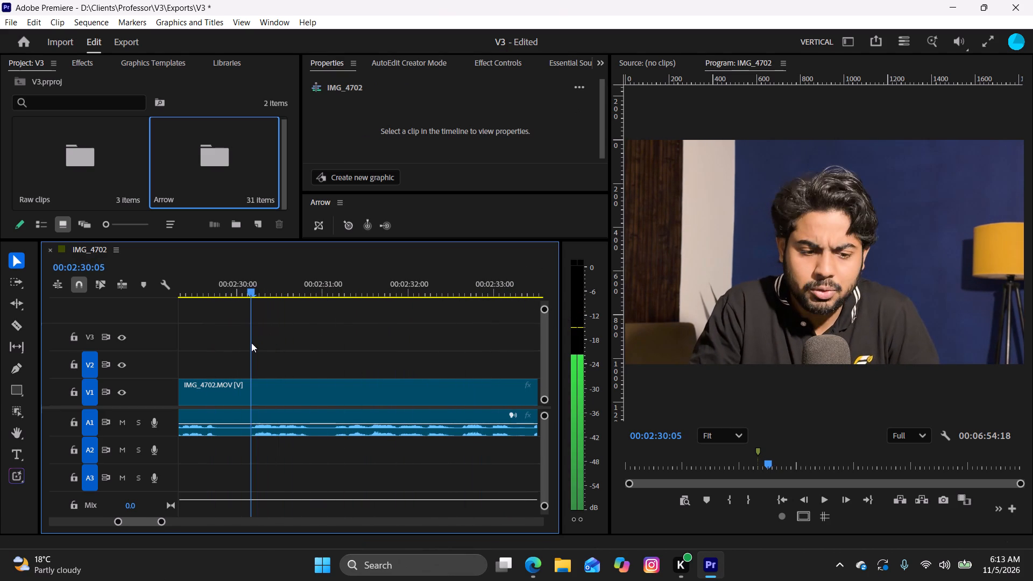
{"action": "left_click_drag", "start_coordinate": [251, 343], "coordinate": [249, 348]}
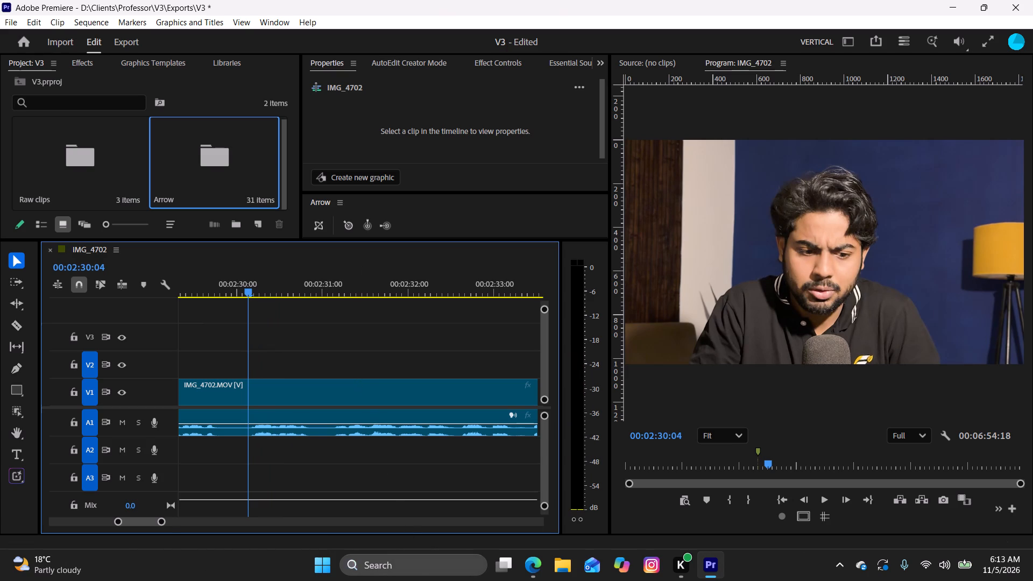
{"action": "left_click", "coordinate": [539, 577]}
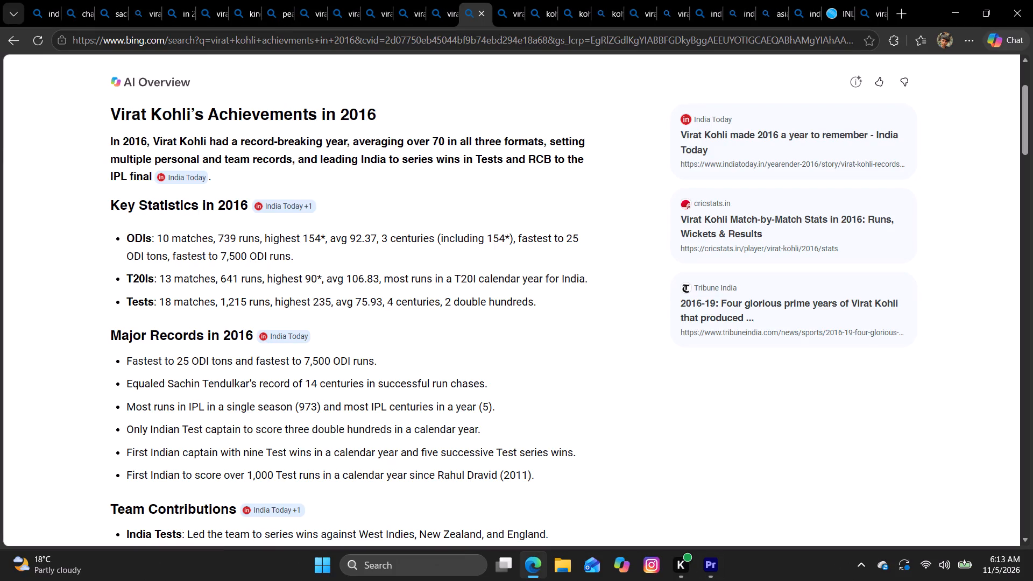
{"action": "left_click", "coordinate": [337, 38]}
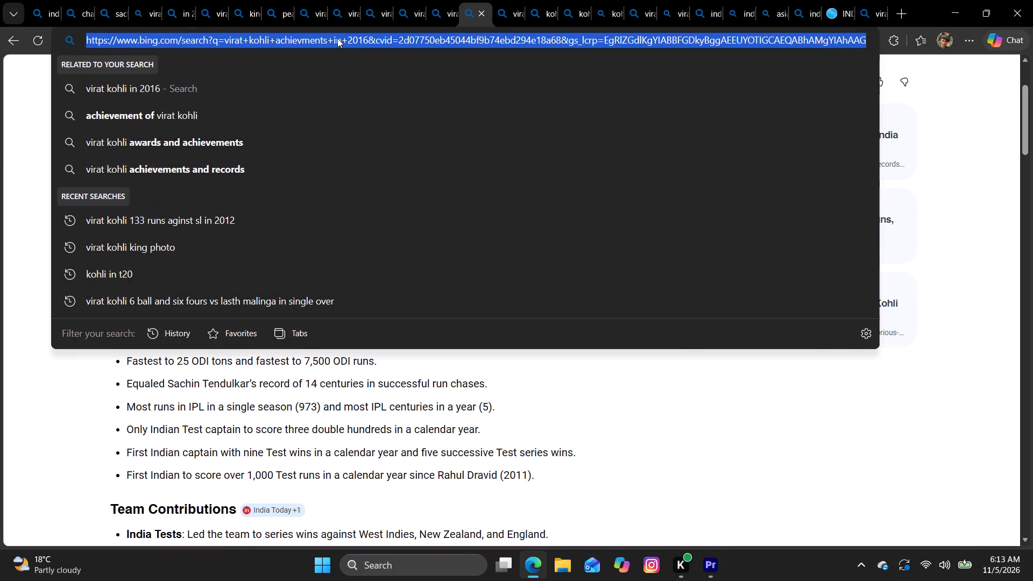
{"action": "type", "text": "2016 t20 world cup"}
{"action": "key", "text": "Return"}
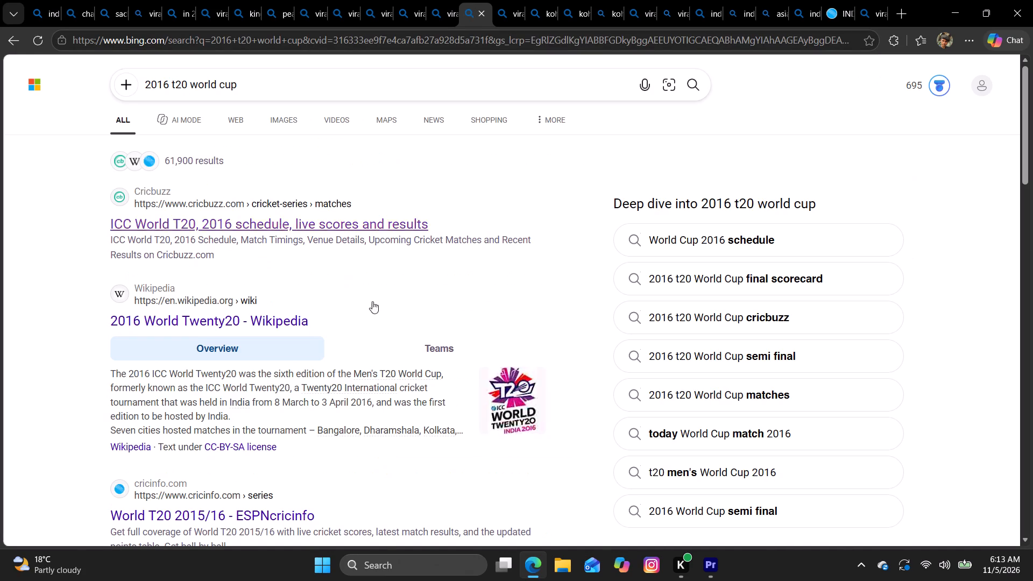
{"action": "left_click", "coordinate": [369, 228]}
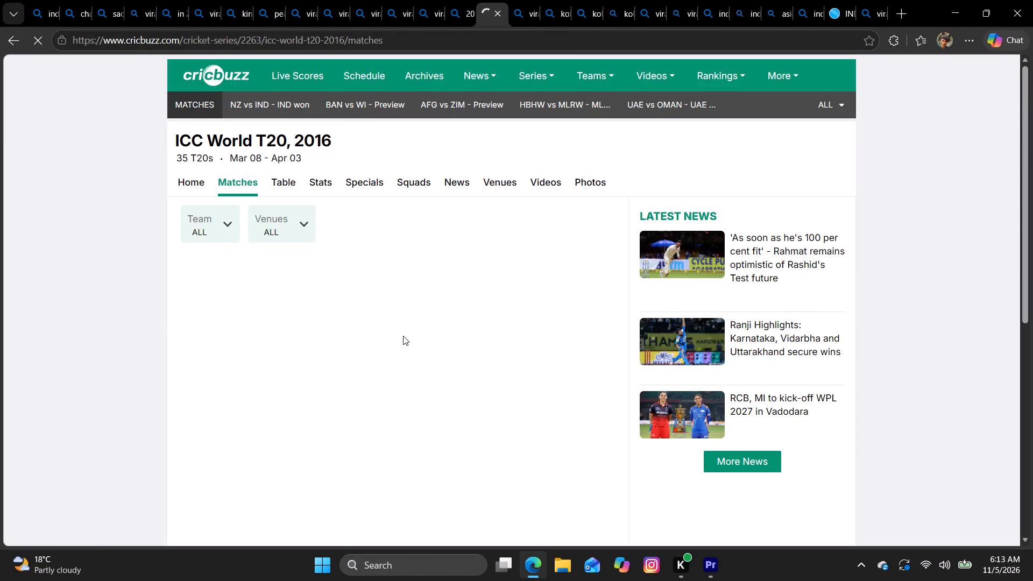
{"action": "left_click", "coordinate": [325, 178]}
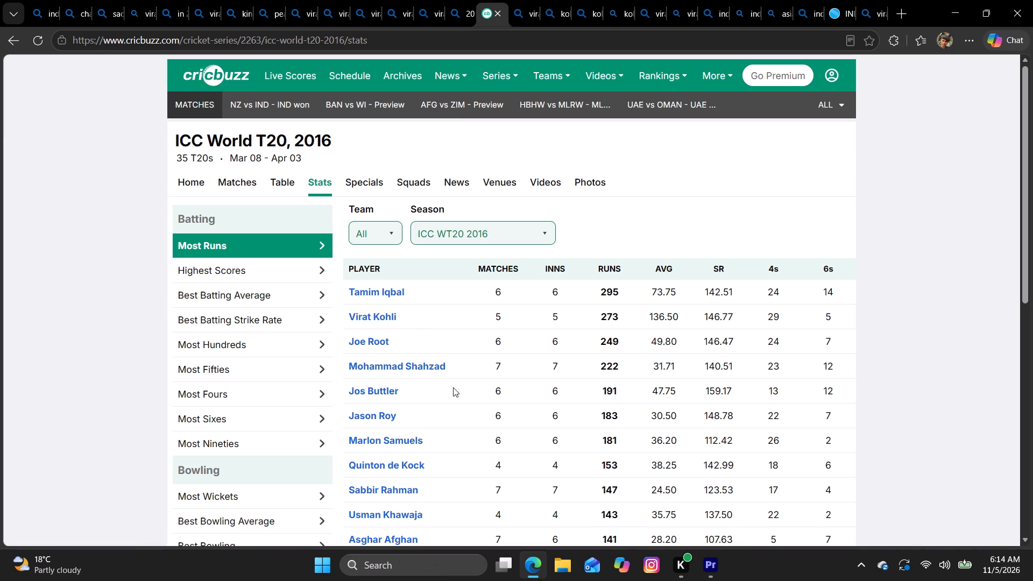
Examine the ICC World T20, 2016 batting tables for Most Runs and Highest Scores, ending on Most Runs.
{"action": "scroll", "coordinate": [453, 387], "scroll_direction": "down", "scroll_amount": 4}
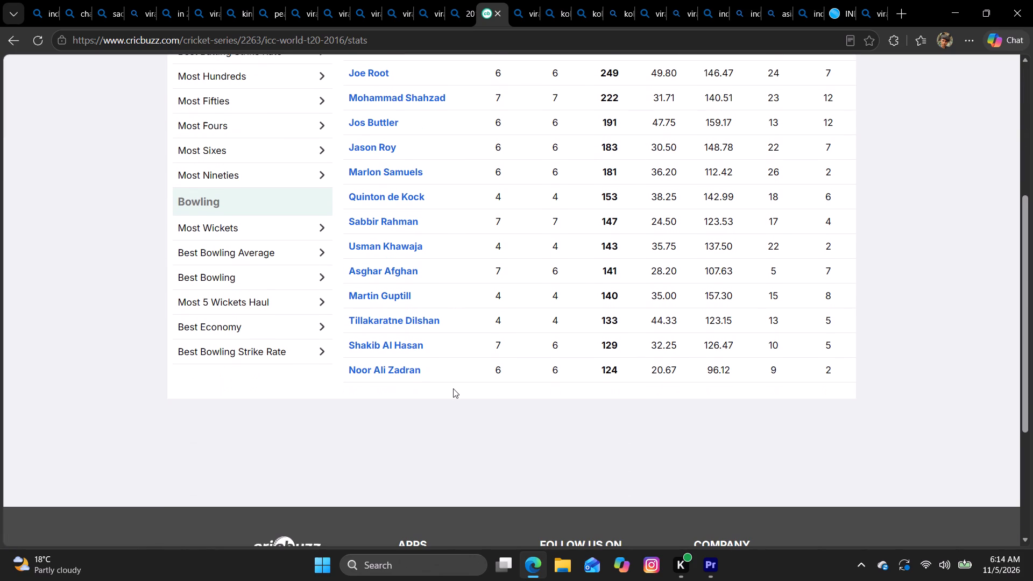
{"action": "scroll", "coordinate": [454, 389], "scroll_direction": "up", "scroll_amount": 2}
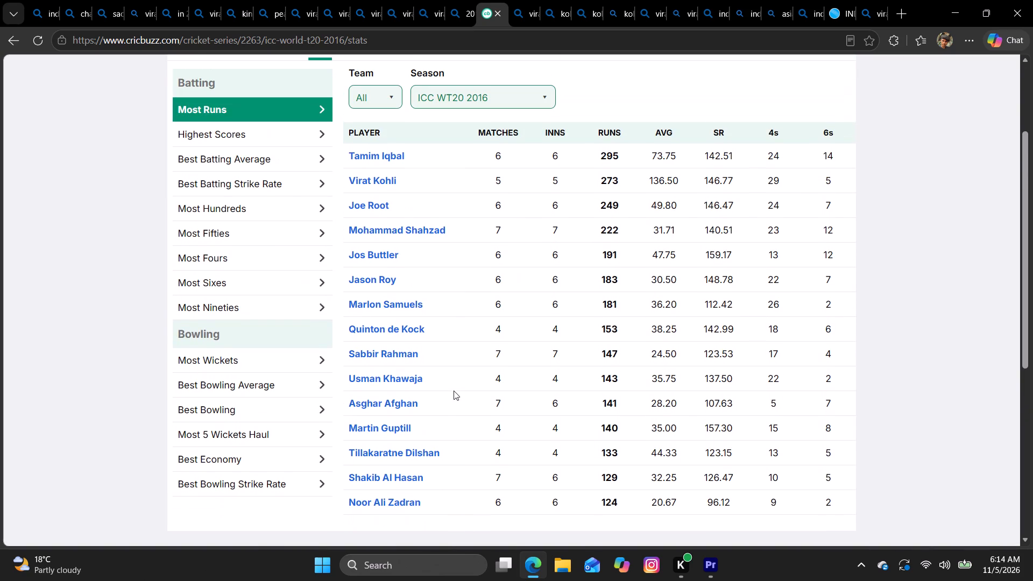
{"action": "left_click", "coordinate": [263, 136]}
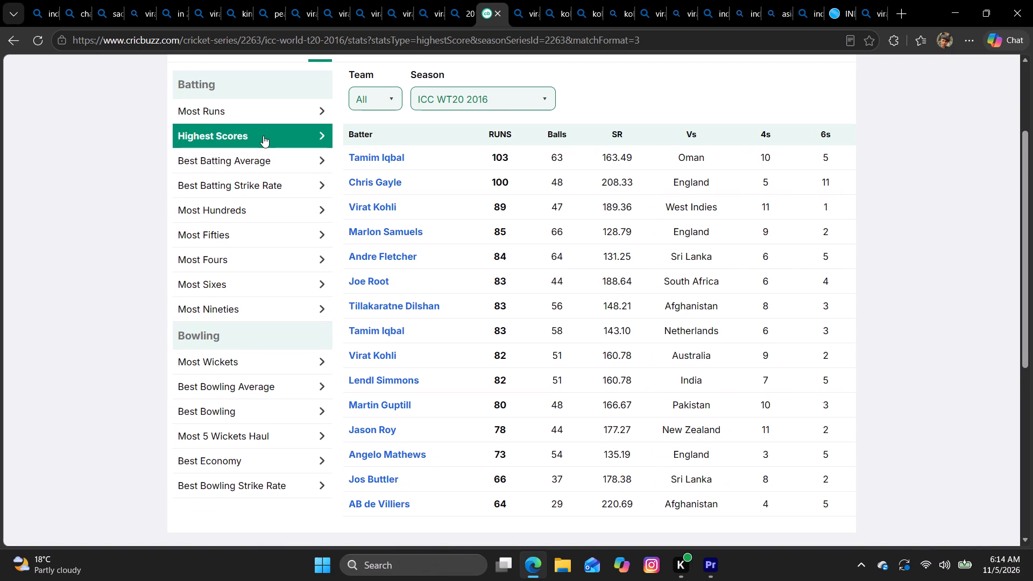
{"action": "left_click", "coordinate": [265, 119]}
{"action": "scroll", "coordinate": [358, 285], "scroll_direction": "up", "scroll_amount": 2}
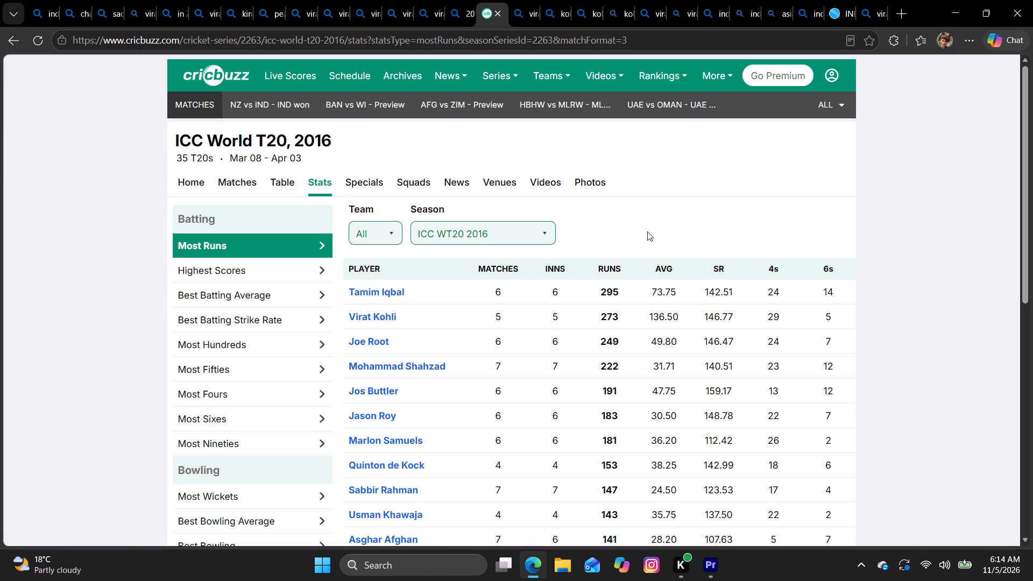
Search for "2016 t20 world cup highest scorer" and open the Cricbuzz ICC World T20, 2016 Statistics result.
{"action": "left_click", "coordinate": [420, 32]}
{"action": "left_click", "coordinate": [455, 13]}
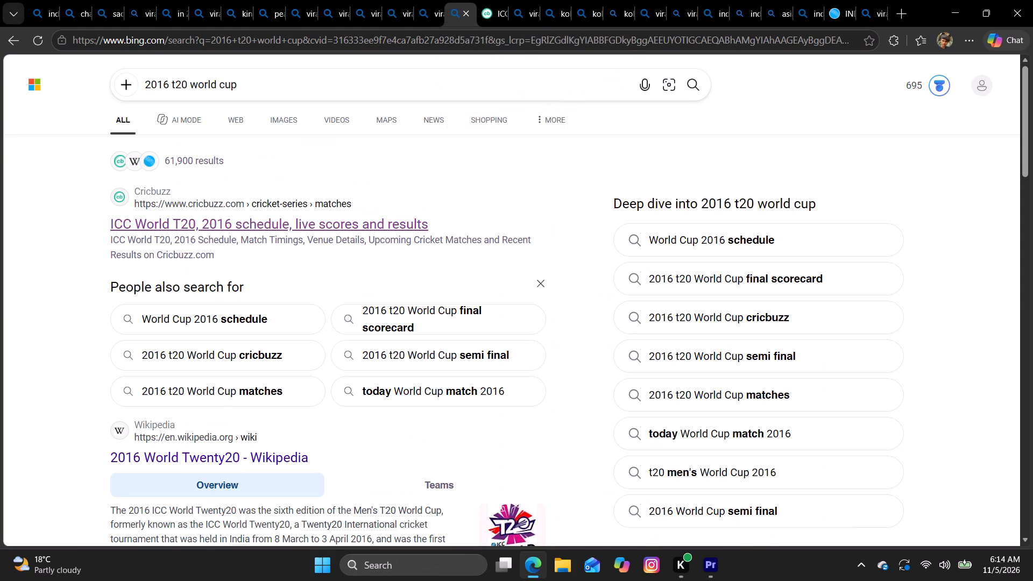
{"action": "left_click", "coordinate": [340, 70]}
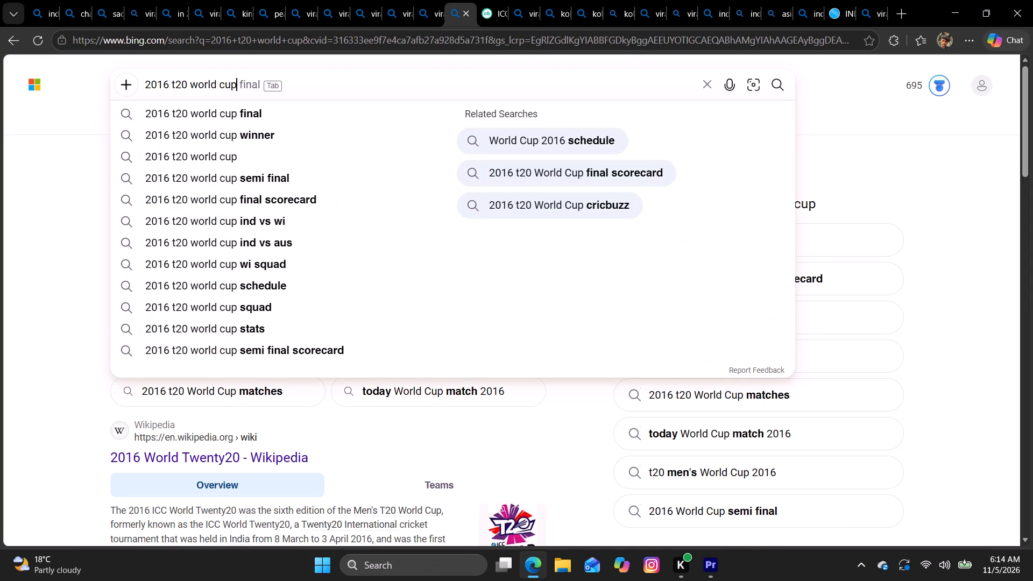
{"action": "key", "text": "space"}
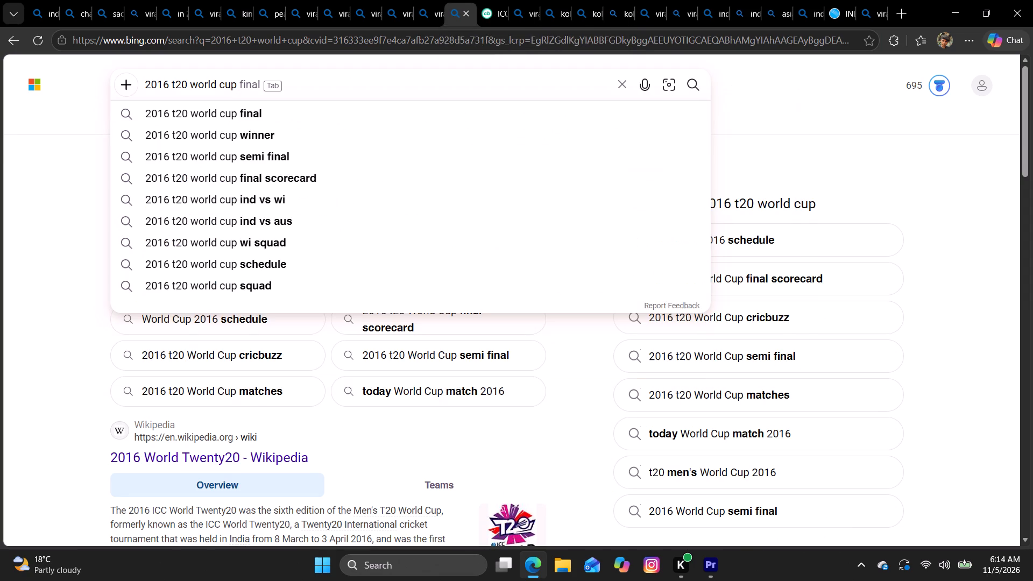
{"action": "type", "text": "hi"}
{"action": "type", "text": "ghest scorer"}
{"action": "key", "text": "Return"}
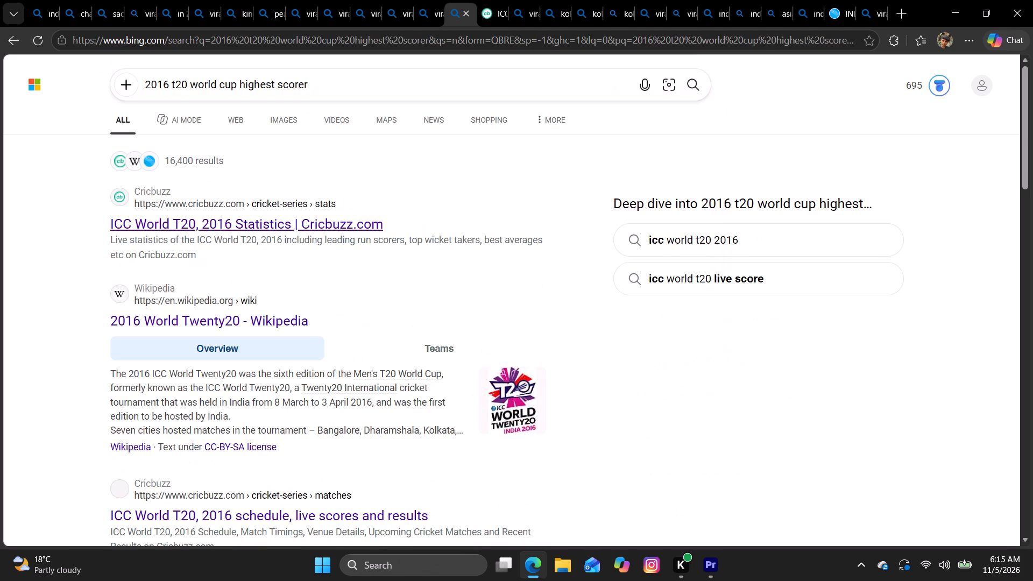
{"action": "left_click", "coordinate": [299, 225]}
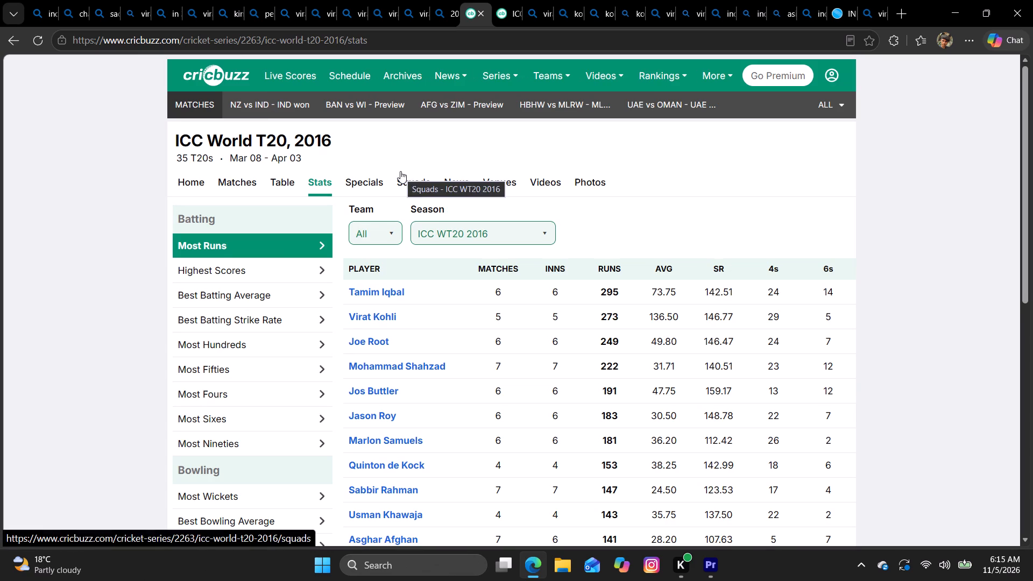
Close the duplicate Cricbuzz stats tab and filter the ICC World T20, 2016 Most Runs table to team IND.
{"action": "left_click", "coordinate": [493, 7]}
{"action": "left_click", "coordinate": [512, 10]}
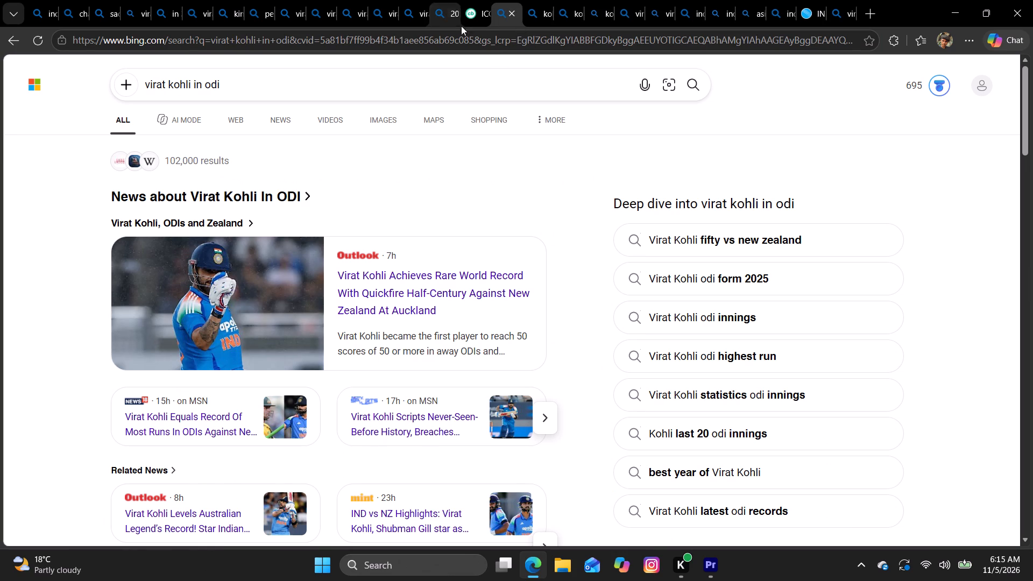
{"action": "left_click", "coordinate": [484, 14]}
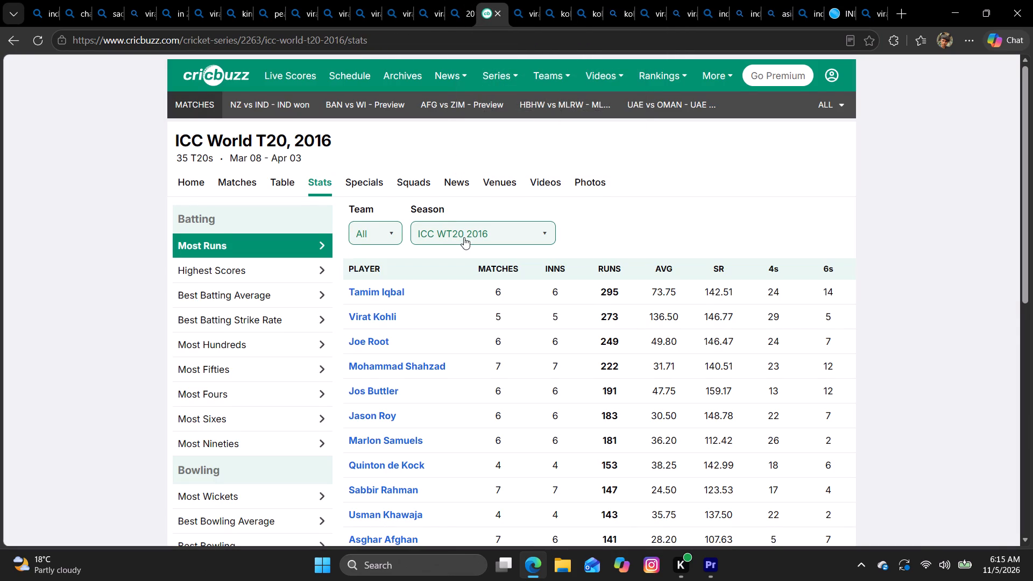
{"action": "scroll", "coordinate": [464, 237], "scroll_direction": "down", "scroll_amount": 1}
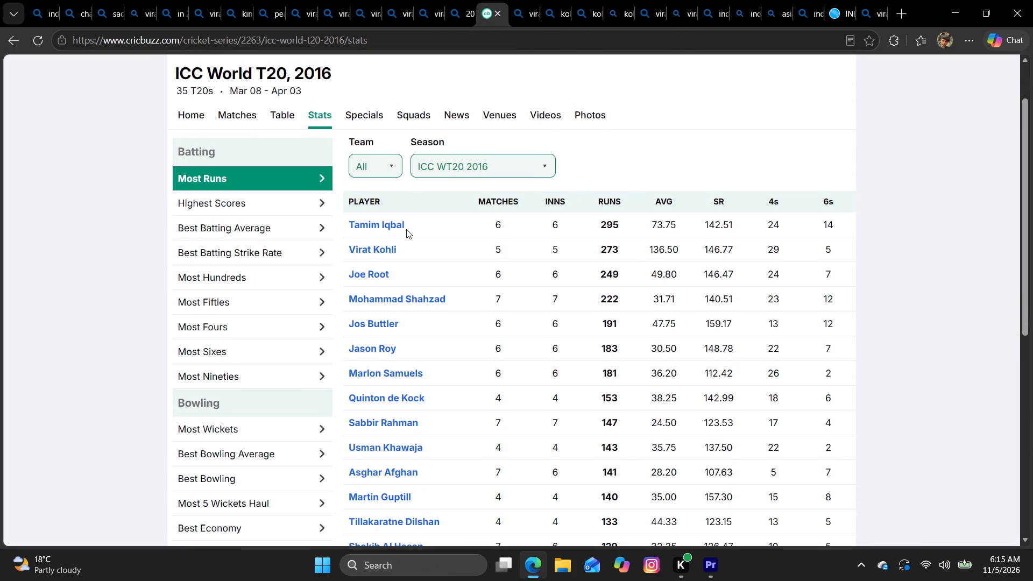
{"action": "left_click", "coordinate": [392, 169]}
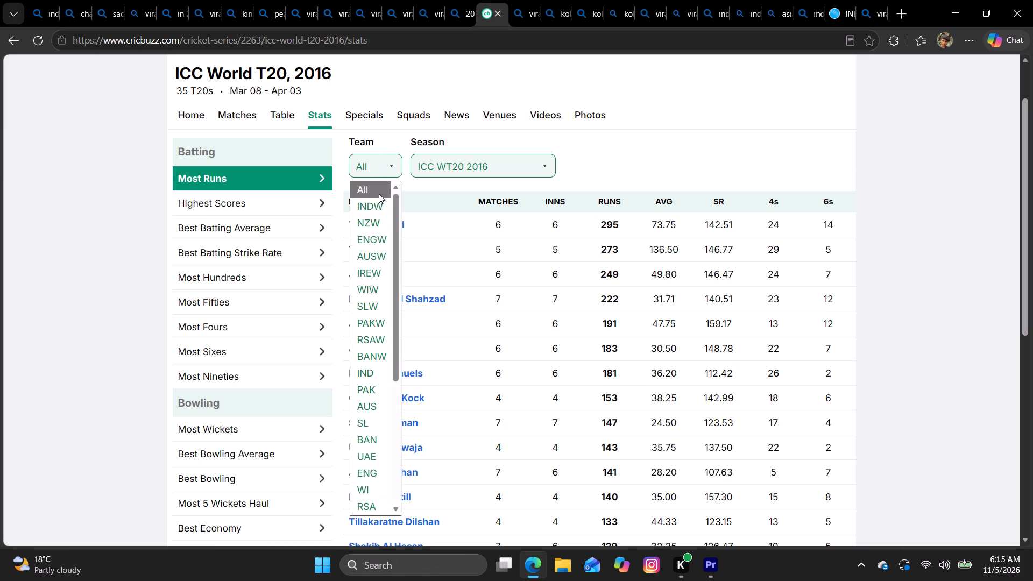
{"action": "left_click", "coordinate": [376, 203]}
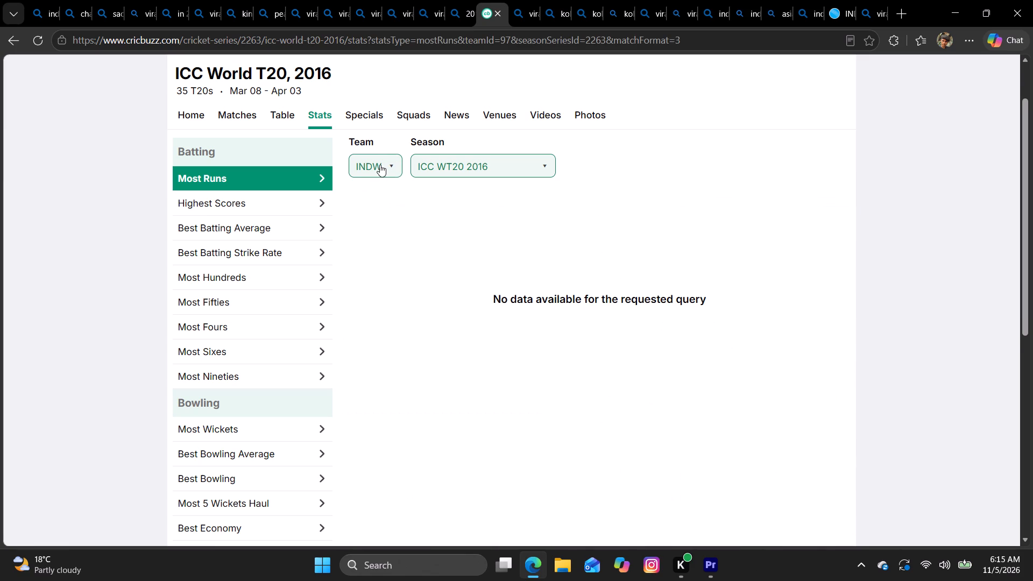
{"action": "left_click", "coordinate": [380, 165]}
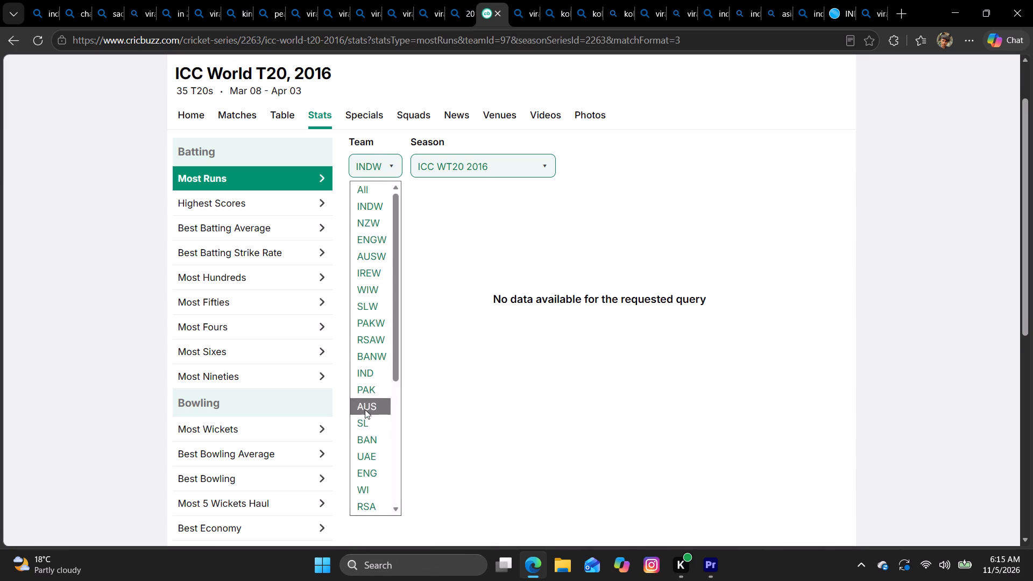
{"action": "left_click", "coordinate": [377, 374]}
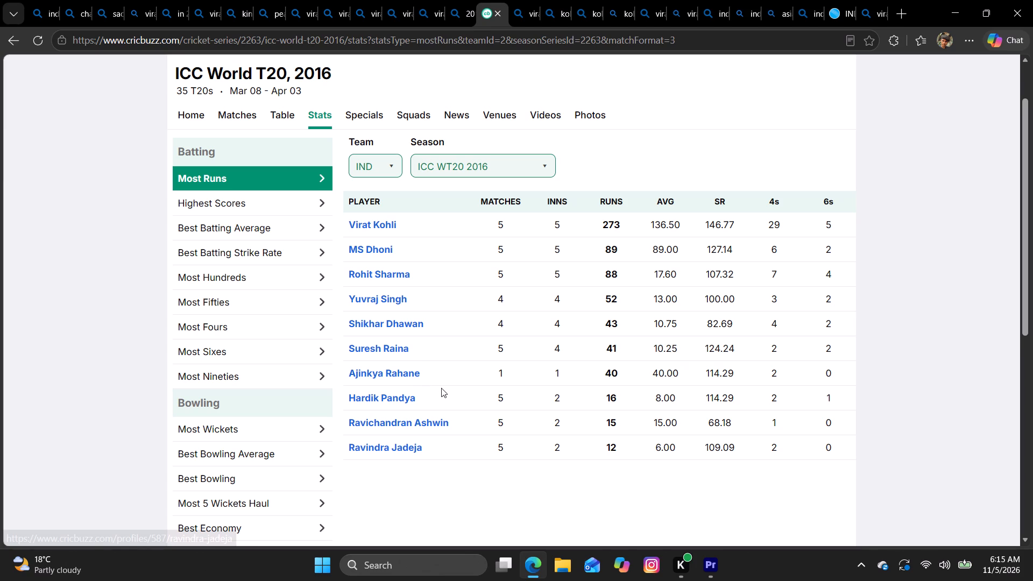
Capture the IND Most Runs table as a screenshot and place it on V2 at 00:02:30:04 in Premiere.
{"action": "key", "text": "shift+super+s"}
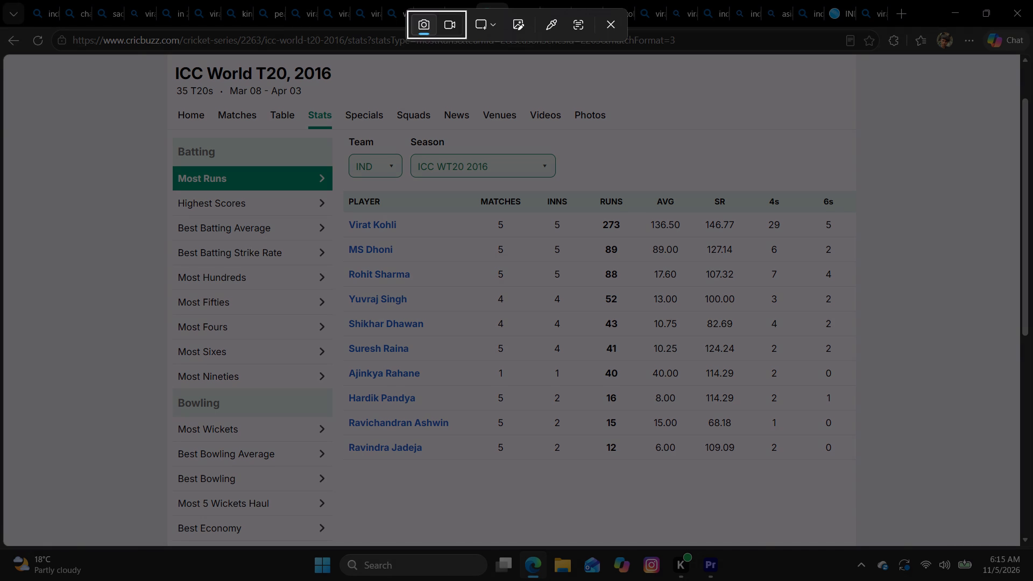
{"action": "left_click_drag", "start_coordinate": [166, 59], "coordinate": [172, 70]}
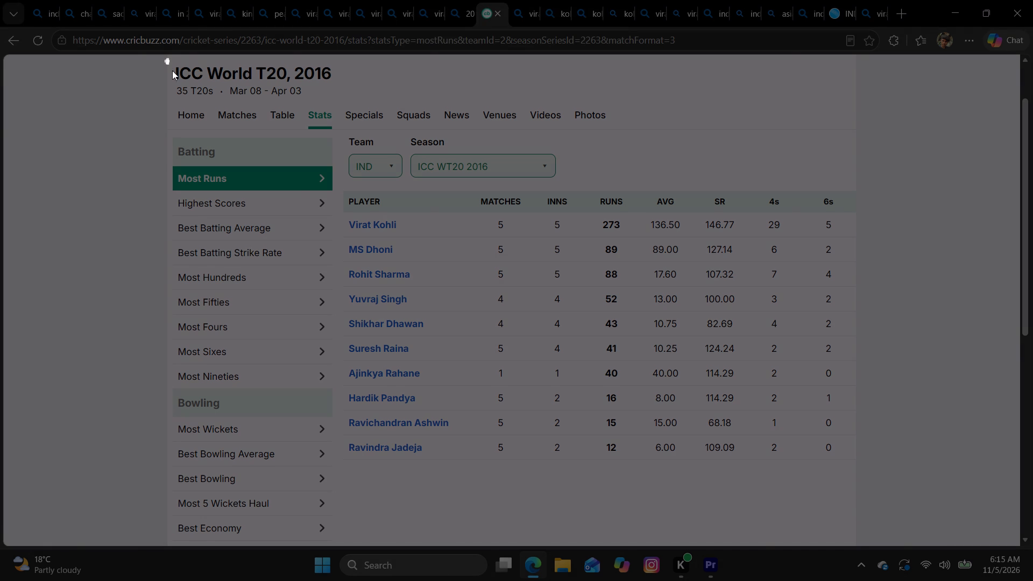
{"action": "left_click_drag", "start_coordinate": [172, 70], "coordinate": [917, 469]}
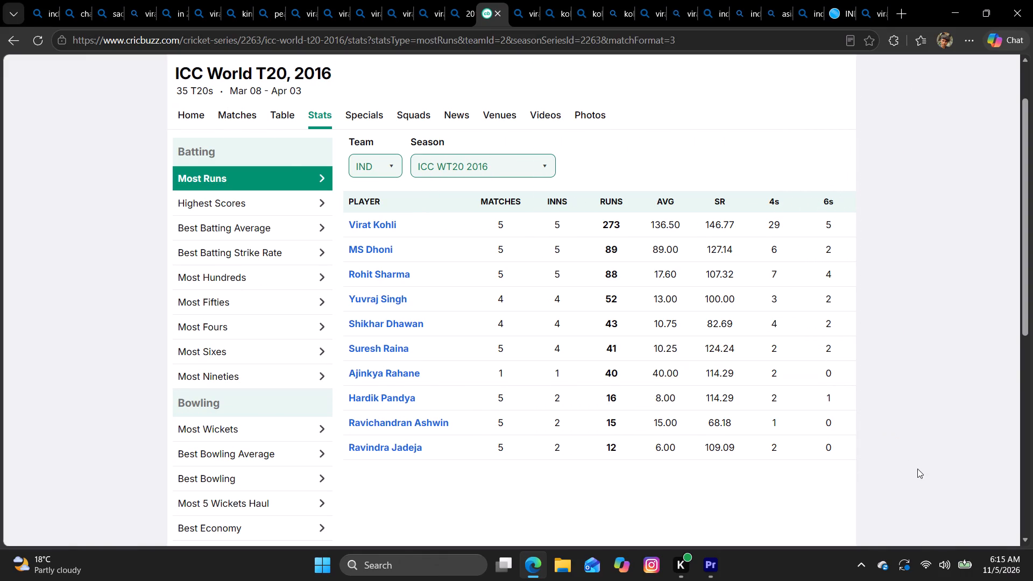
{"action": "left_click", "coordinate": [721, 580]}
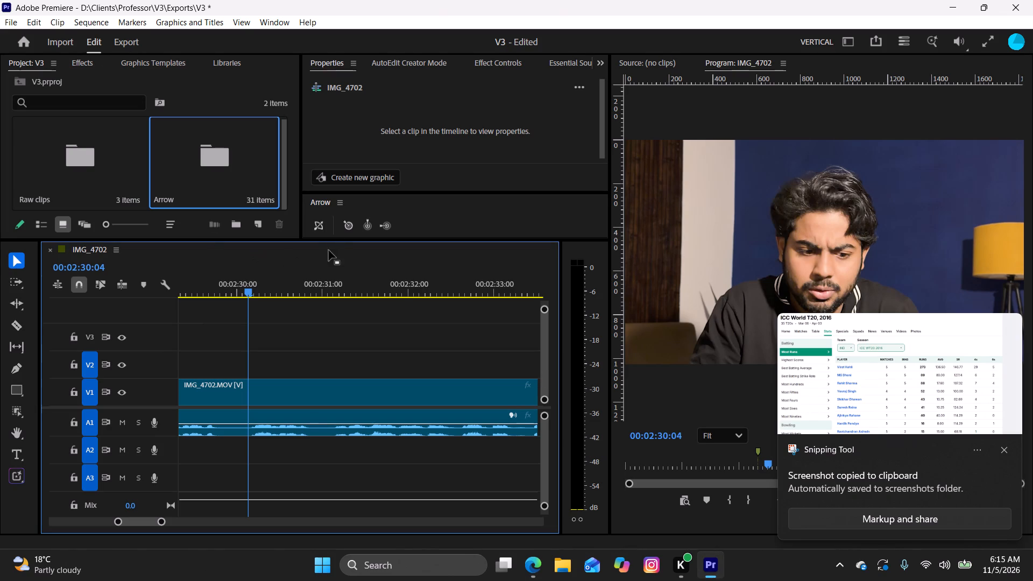
{"action": "left_click", "coordinate": [347, 231]}
Play through the narration, cut the World T20 stats screenshot on V2 at 00:02:33:07 and delete the remainder.
{"action": "key", "text": "space"}
{"action": "left_click", "coordinate": [329, 337]}
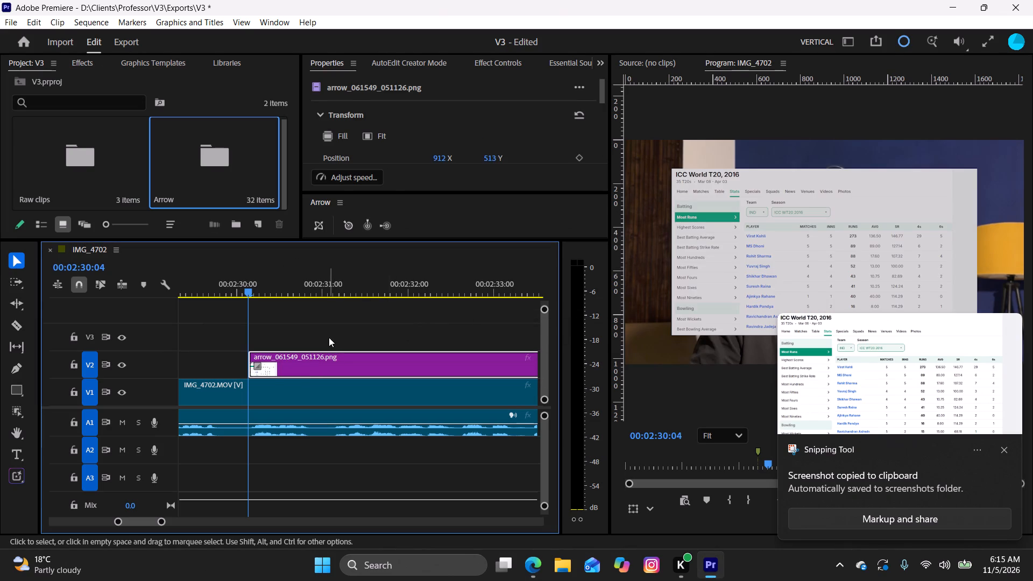
{"action": "key", "text": "space"}
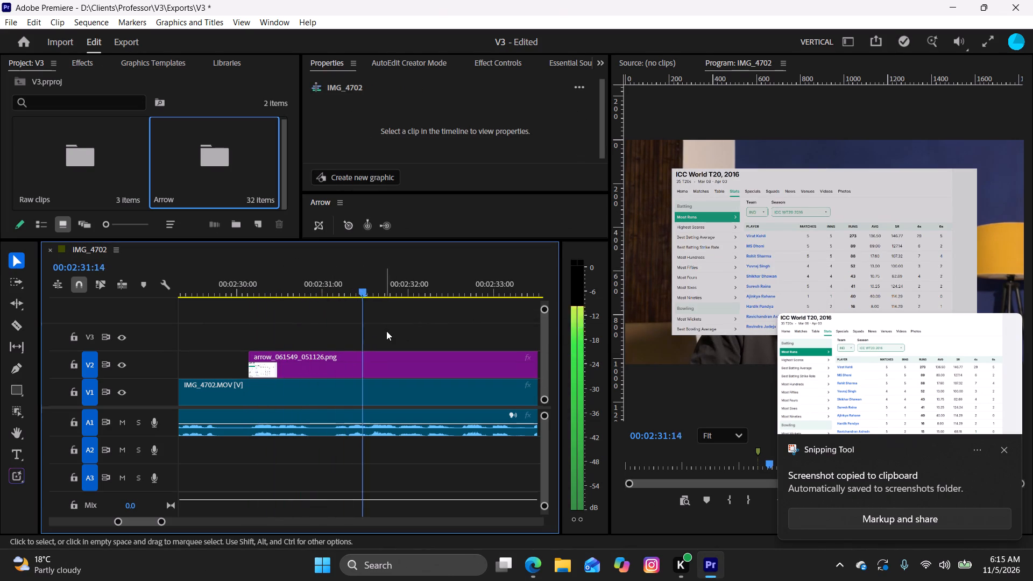
{"action": "key", "text": "space"}
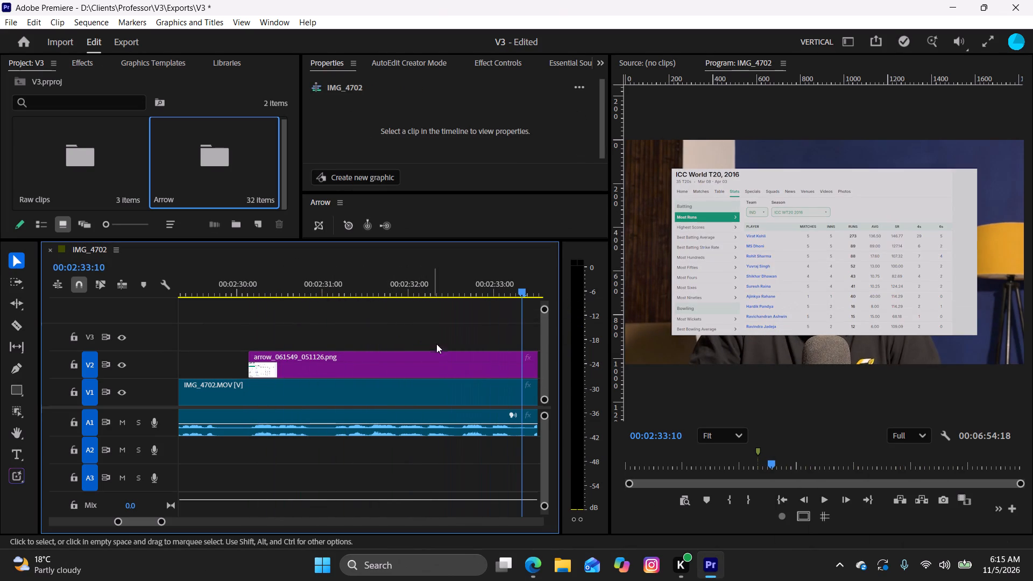
{"action": "left_click_drag", "start_coordinate": [522, 294], "coordinate": [514, 301]}
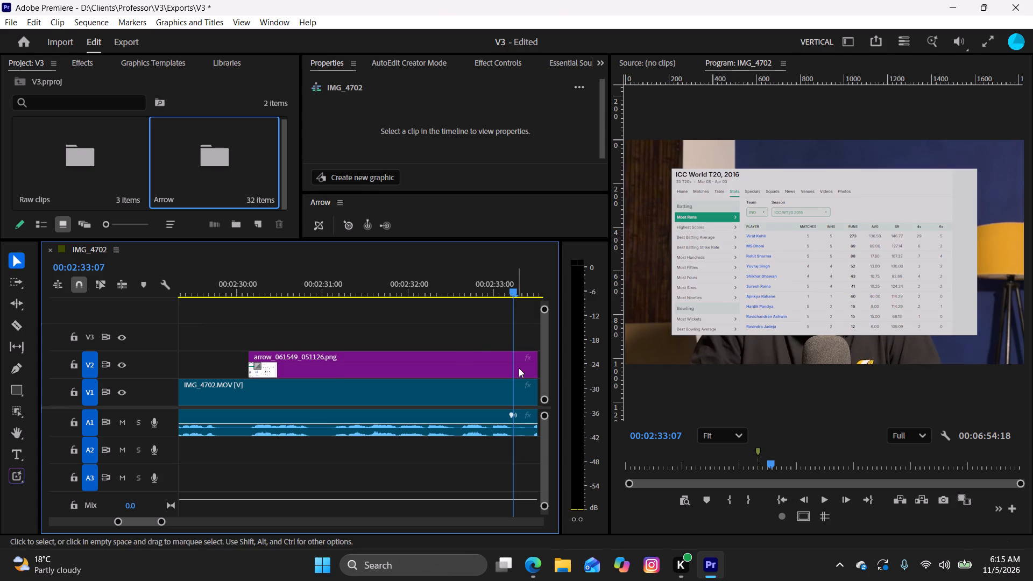
{"action": "left_click", "coordinate": [519, 368]}
{"action": "key", "text": "w"}
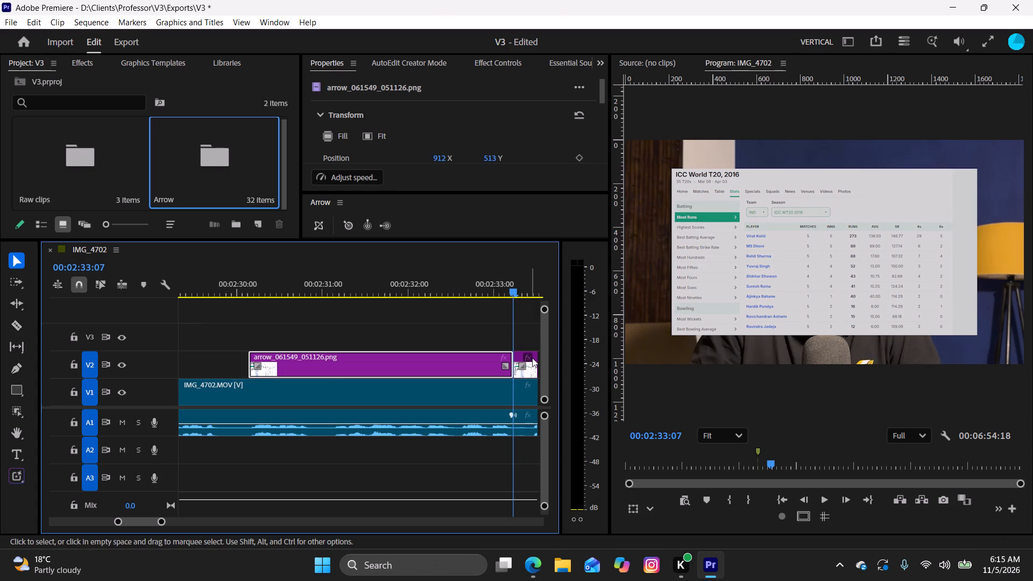
{"action": "left_click", "coordinate": [533, 358]}
{"action": "key", "text": "BackSpace"}
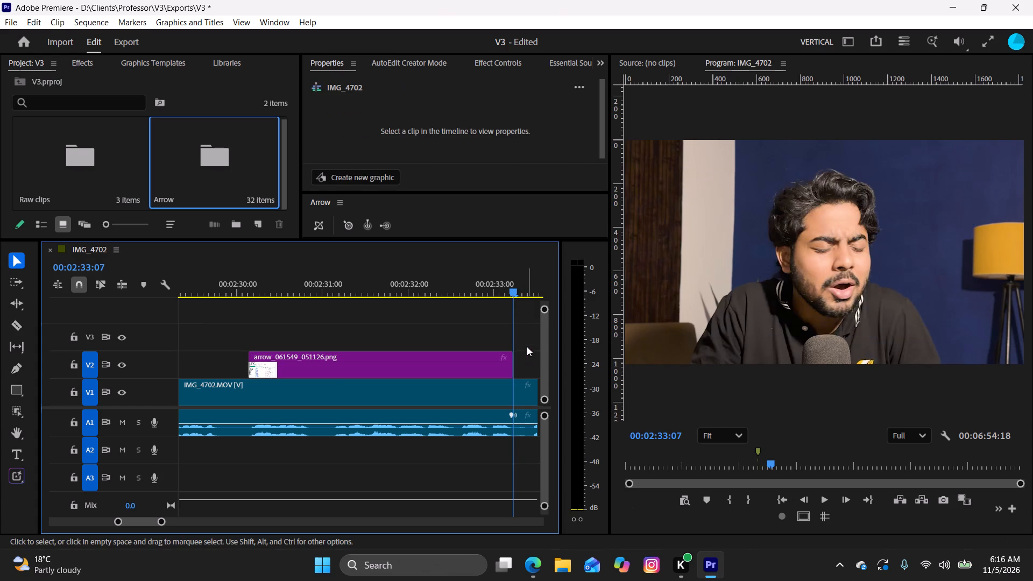
Play the narration following the stats screenshot and park the playhead at 00:02:35:09.
{"action": "key", "text": "space"}
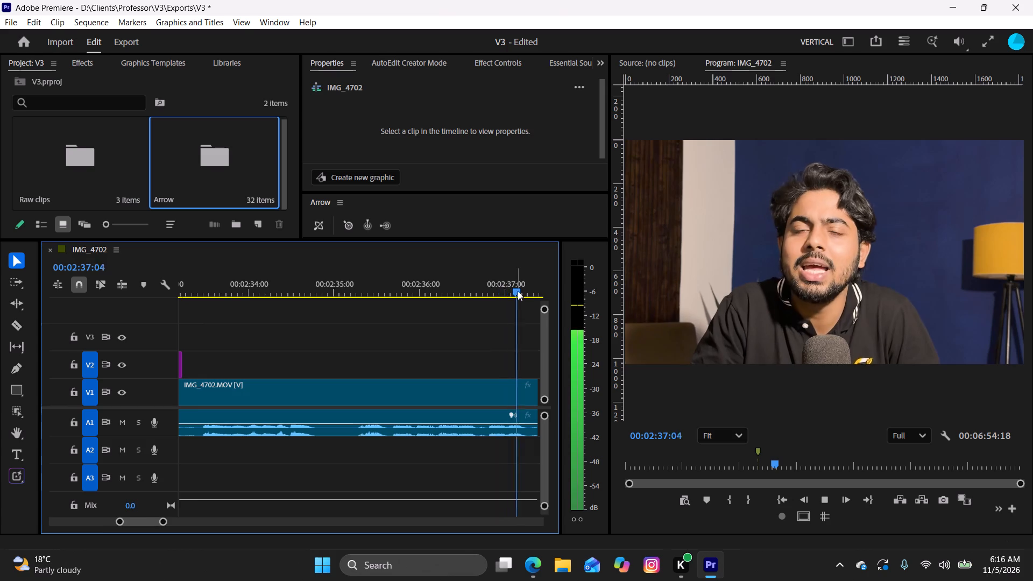
{"action": "key", "text": "space"}
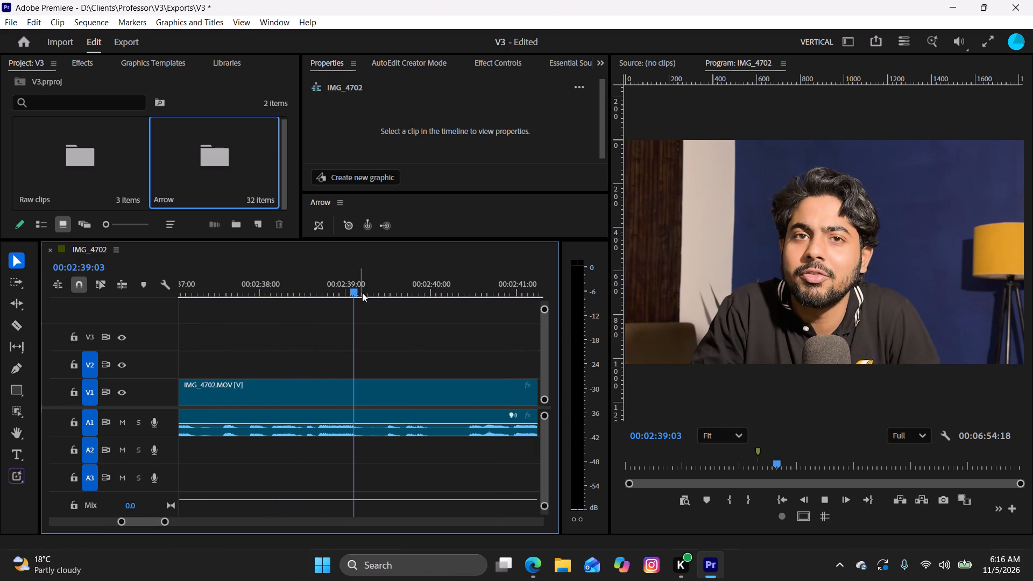
{"action": "left_click_drag", "start_coordinate": [346, 290], "coordinate": [168, 332]}
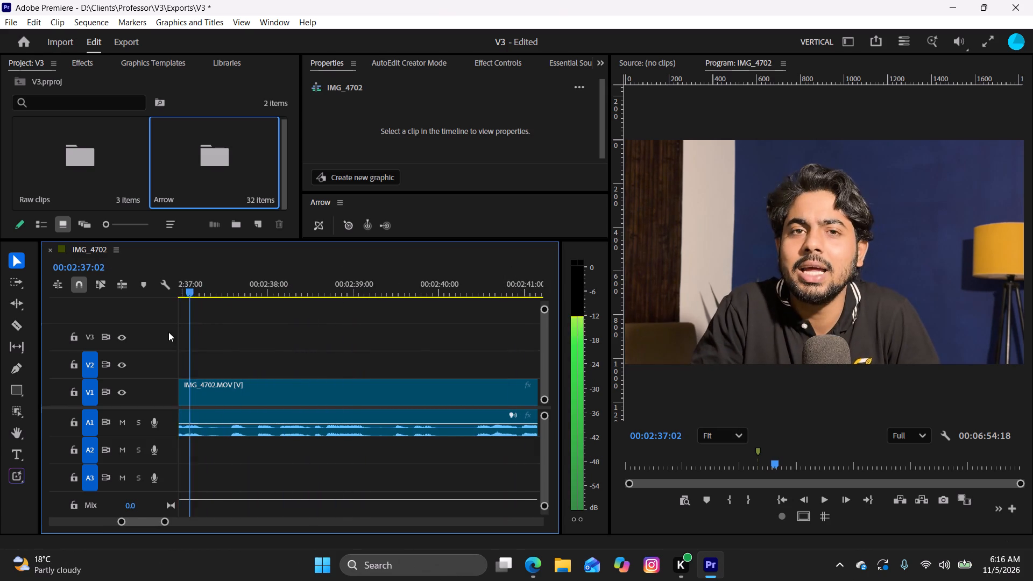
{"action": "left_click_drag", "start_coordinate": [168, 332], "coordinate": [277, 359]}
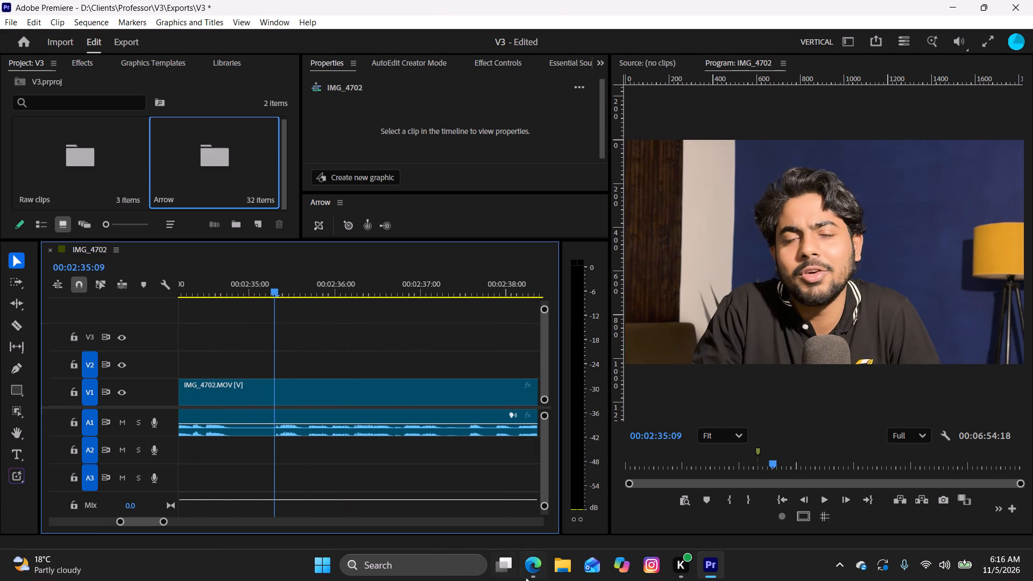
Switch to Edge, search for "kohli 82 run innings in mnohali" and open the image results.
{"action": "left_click", "coordinate": [534, 562]}
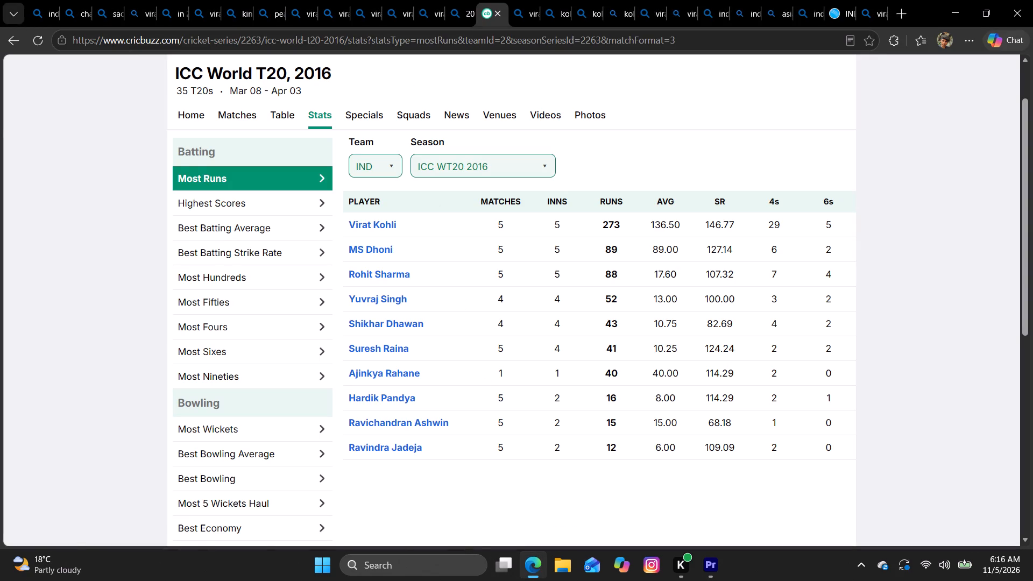
{"action": "left_click", "coordinate": [411, 37]}
{"action": "left_click", "coordinate": [434, 12]}
{"action": "left_click", "coordinate": [428, 34]}
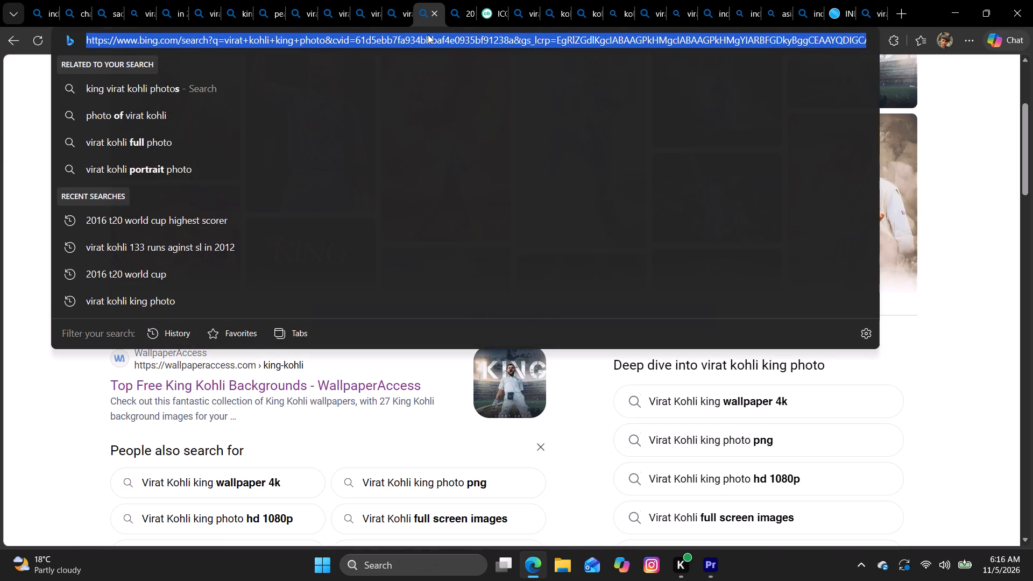
{"action": "type", "text": "kohli"}
{"action": "key", "text": "space"}
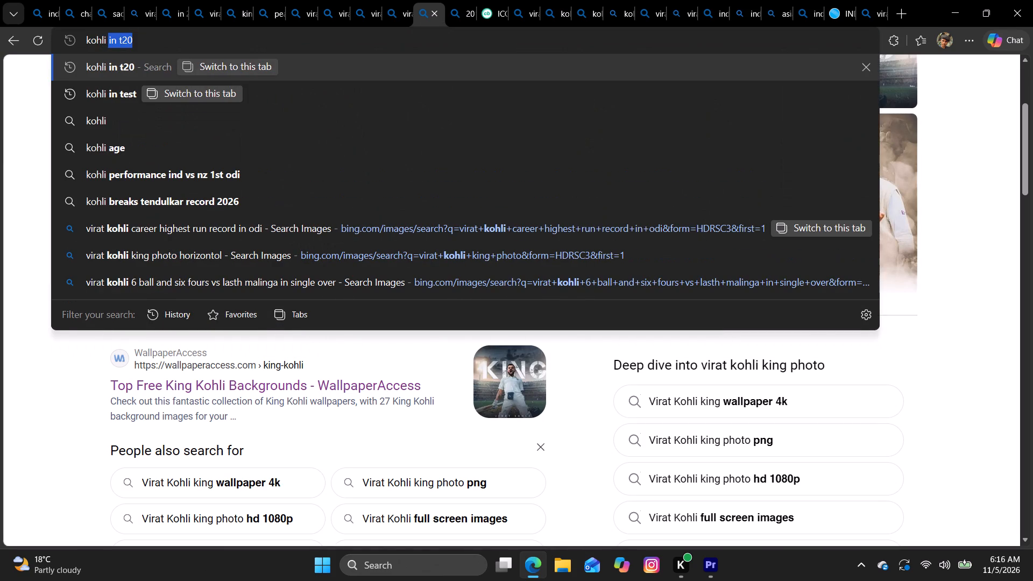
{"action": "type", "text": "82 run innings in mnog"}
{"action": "key", "text": "BackSpace"}
{"action": "type", "text": "hali"}
{"action": "key", "text": "Return"}
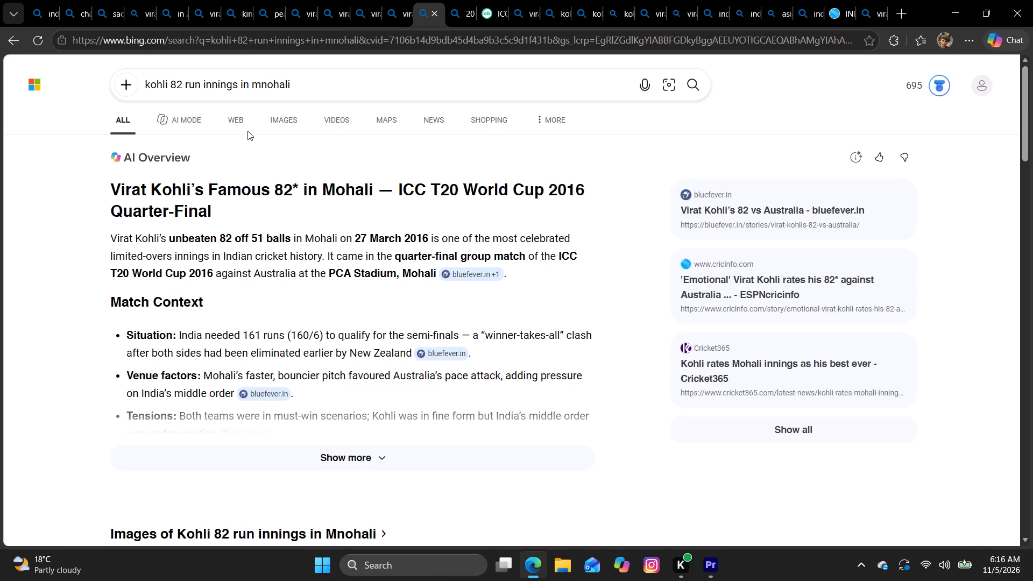
{"action": "left_click", "coordinate": [285, 120]}
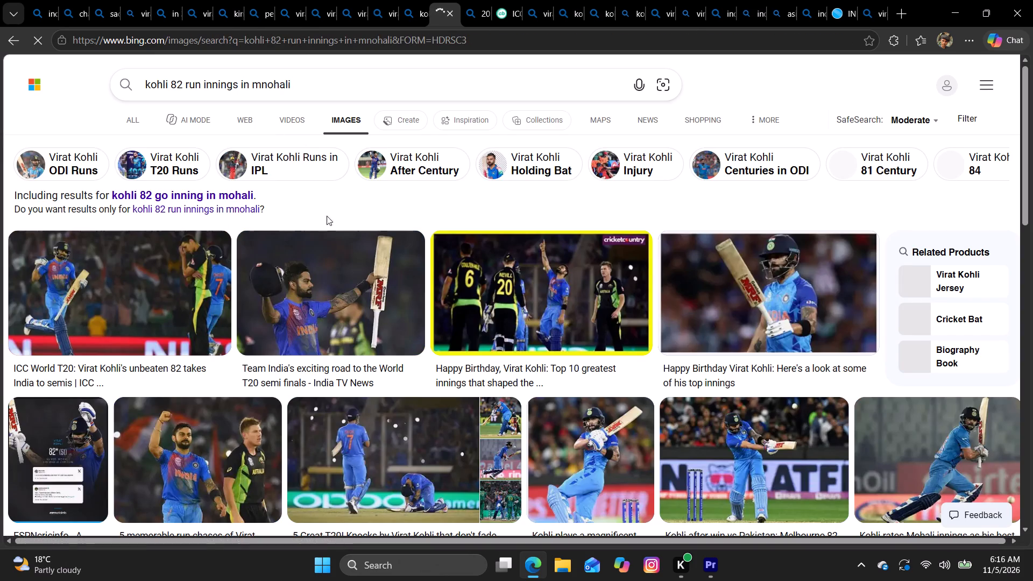
Preview the ESPNcricinfo graphic of Kohli's 82* in Mohali, look through its related images, and close the preview.
{"action": "scroll", "coordinate": [279, 375], "scroll_direction": "down", "scroll_amount": 2}
{"action": "left_click", "coordinate": [70, 322]}
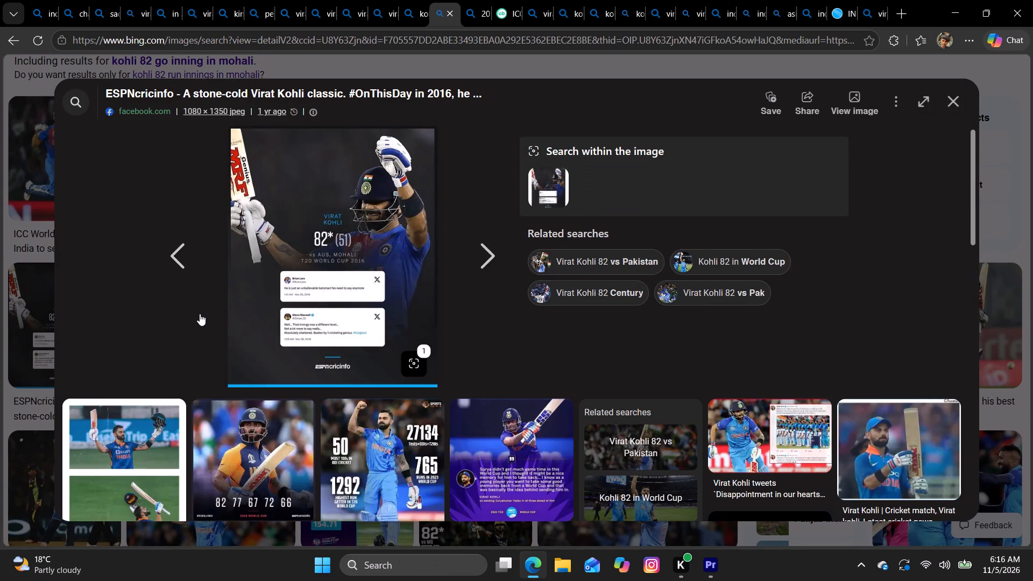
{"action": "scroll", "coordinate": [207, 313], "scroll_direction": "down", "scroll_amount": 4}
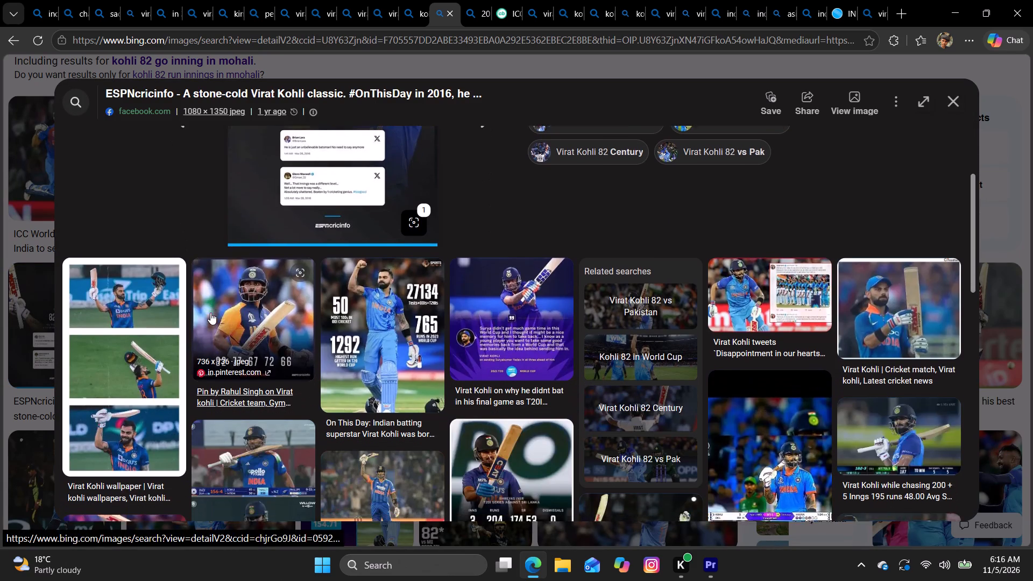
{"action": "scroll", "coordinate": [210, 313], "scroll_direction": "down", "scroll_amount": 4}
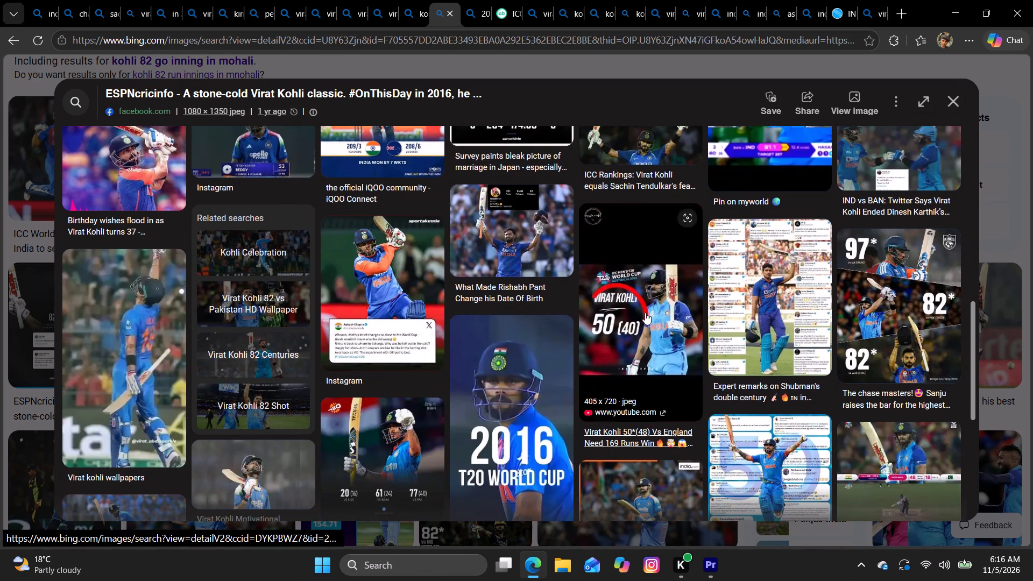
{"action": "left_click", "coordinate": [954, 101]}
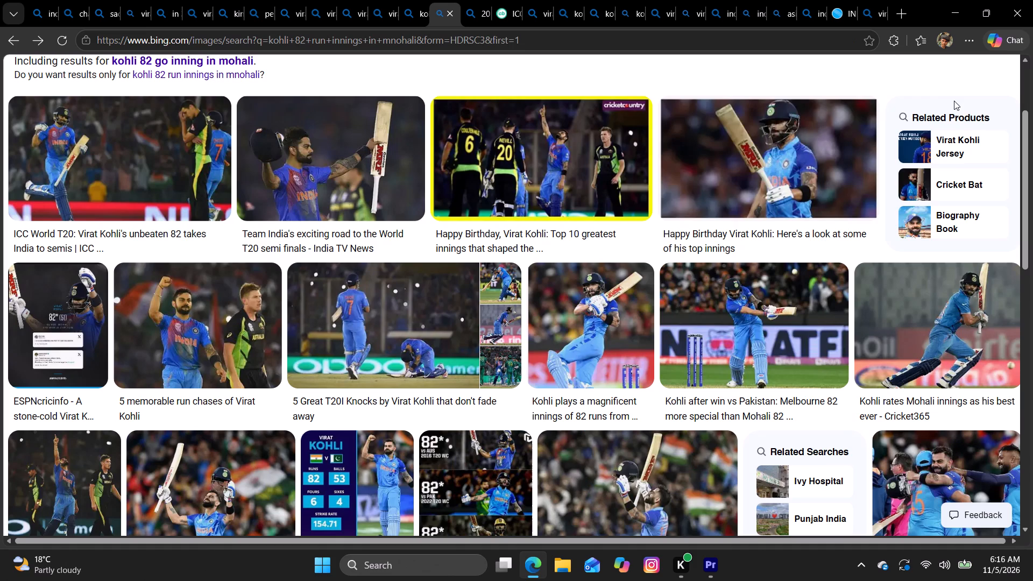
Look through the image results for a picture of Kohli's 82-run Mohali innings.
{"action": "scroll", "coordinate": [553, 258], "scroll_direction": "down", "scroll_amount": 2}
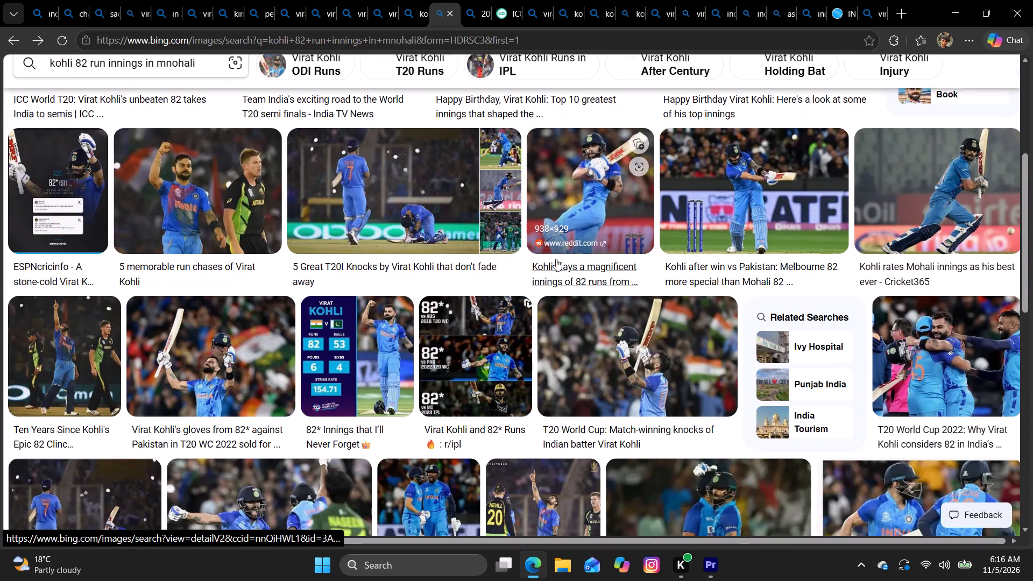
{"action": "scroll", "coordinate": [565, 254], "scroll_direction": "down", "scroll_amount": 2}
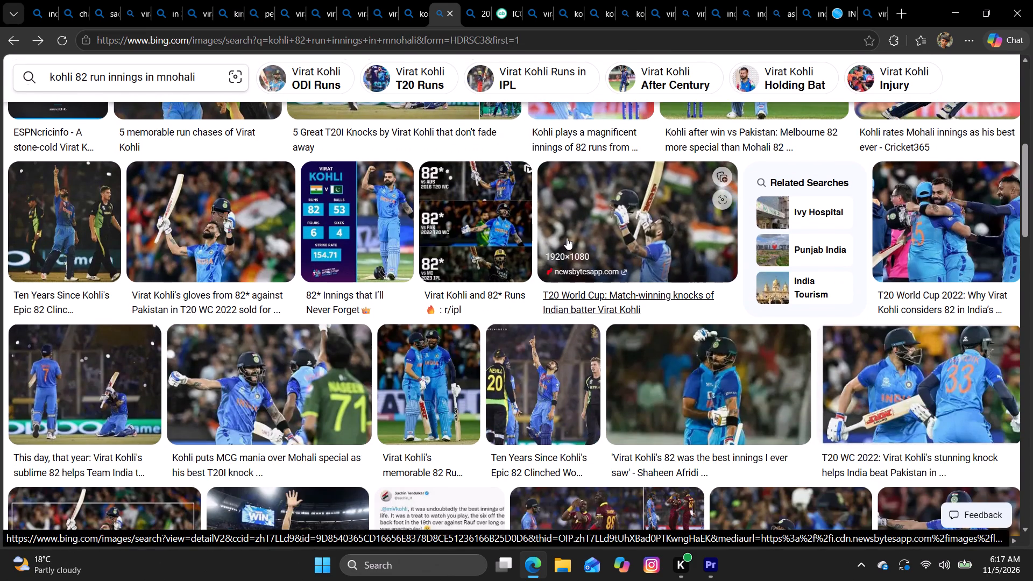
{"action": "scroll", "coordinate": [567, 238], "scroll_direction": "down", "scroll_amount": 2}
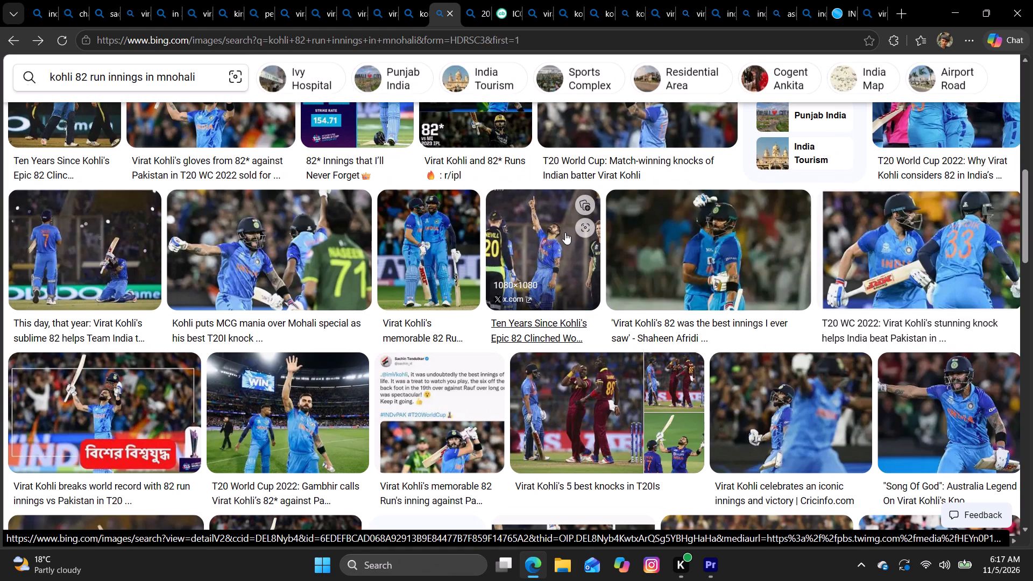
{"action": "scroll", "coordinate": [567, 231], "scroll_direction": "down", "scroll_amount": 4}
{"action": "scroll", "coordinate": [567, 231], "scroll_direction": "up", "scroll_amount": 1}
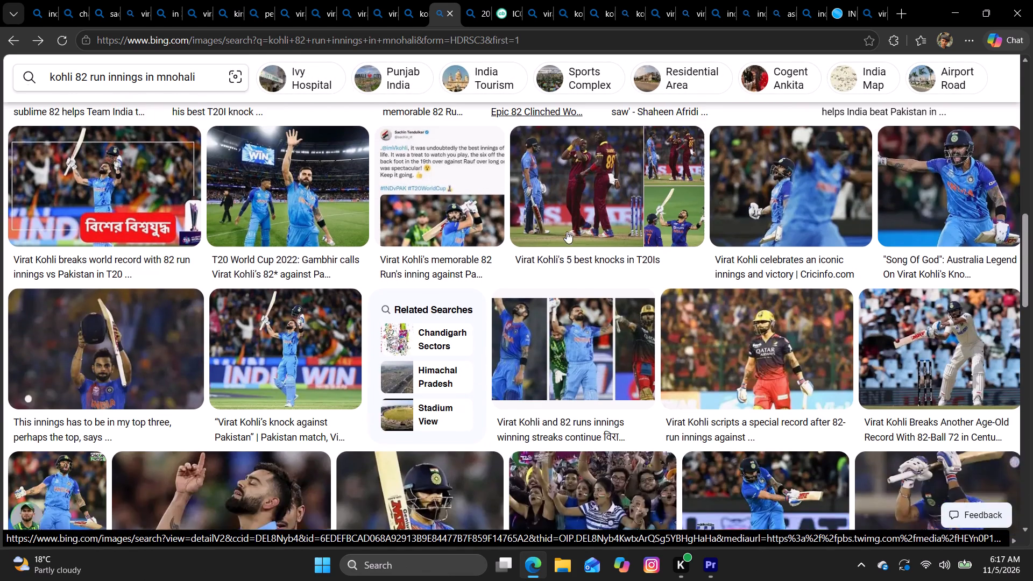
{"action": "scroll", "coordinate": [567, 231], "scroll_direction": "down", "scroll_amount": 2}
{"action": "scroll", "coordinate": [567, 231], "scroll_direction": "up", "scroll_amount": 6}
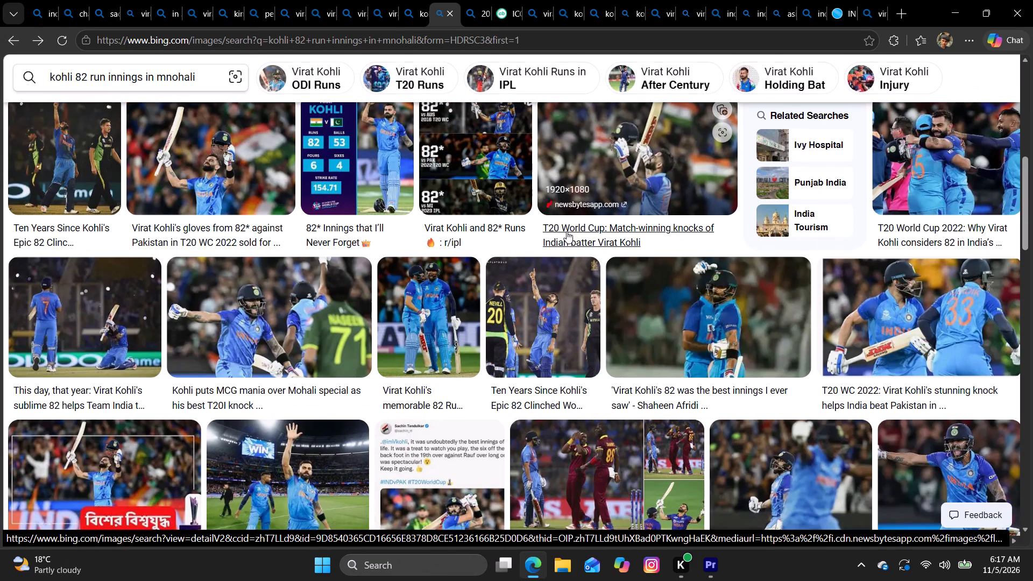
{"action": "scroll", "coordinate": [567, 231], "scroll_direction": "up", "scroll_amount": 7}
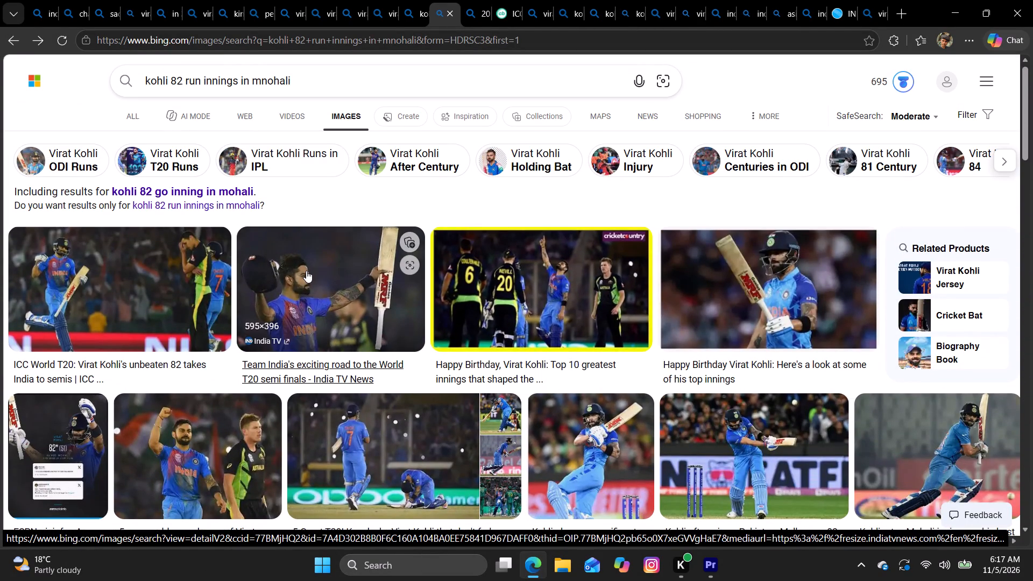
{"action": "scroll", "coordinate": [307, 266], "scroll_direction": "down", "scroll_amount": 2}
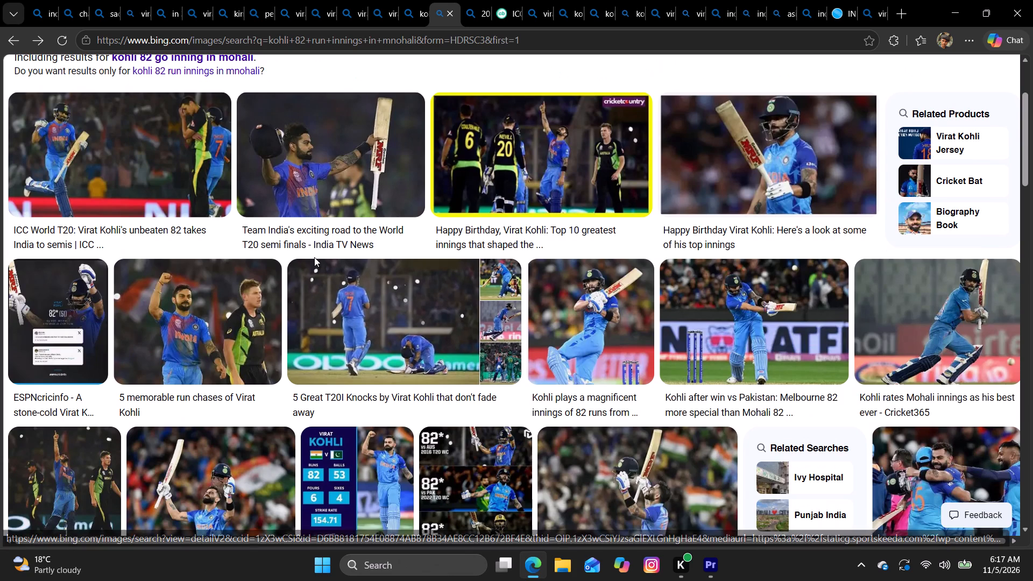
{"action": "scroll", "coordinate": [314, 257], "scroll_direction": "up", "scroll_amount": 1}
Copy the India TV image of Kohli raising his bat and helmet, and insert it on V2 at 00:02:35:09 in Premiere.
{"action": "left_click", "coordinate": [332, 225]}
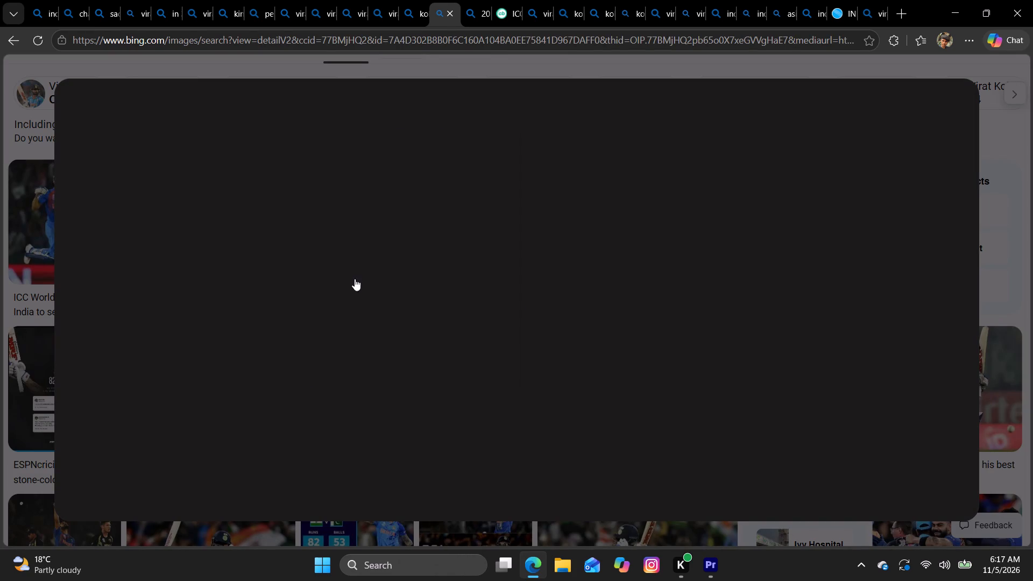
{"action": "right_click", "coordinate": [355, 281]}
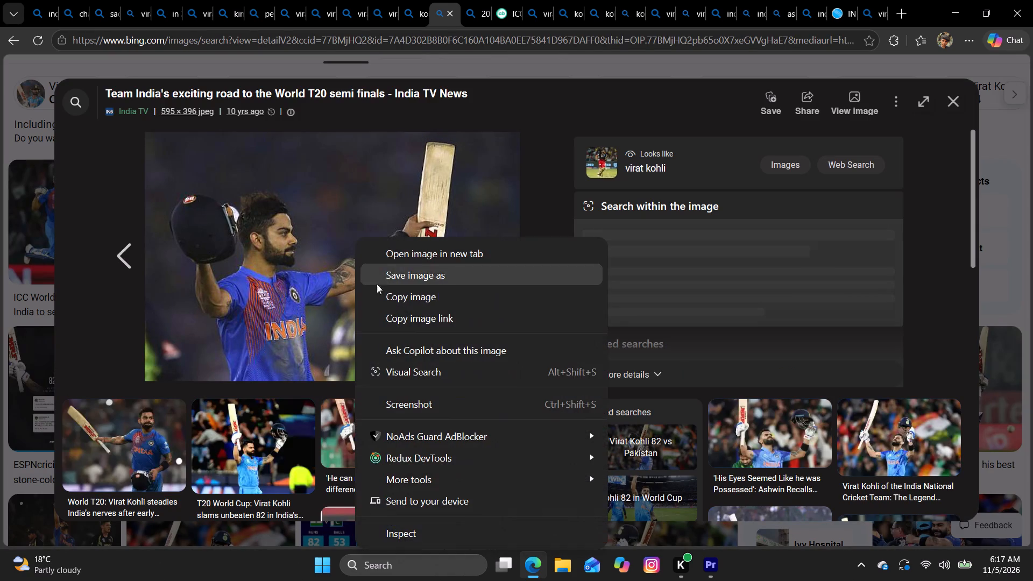
{"action": "left_click", "coordinate": [393, 293]}
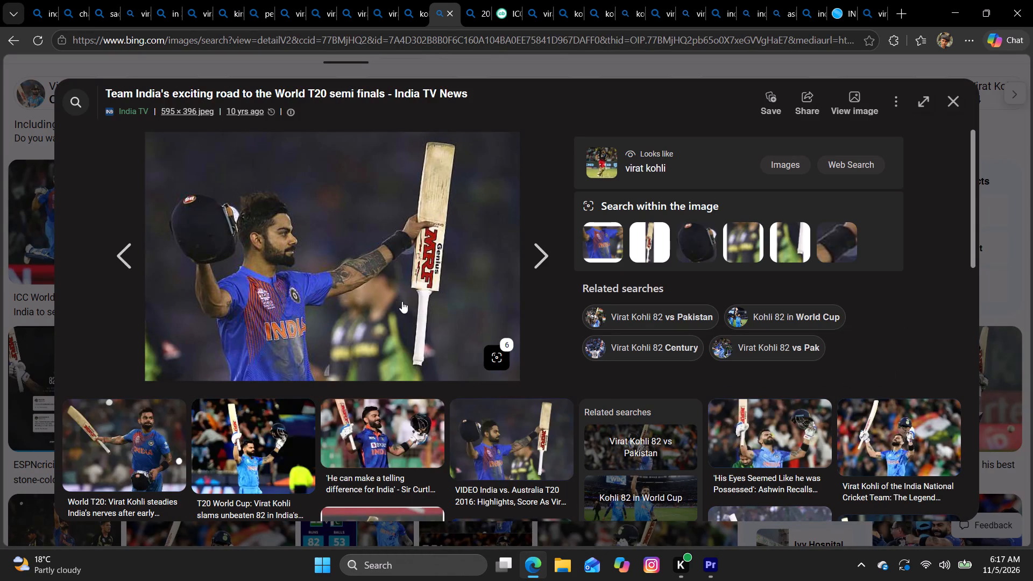
{"action": "left_click", "coordinate": [712, 566]}
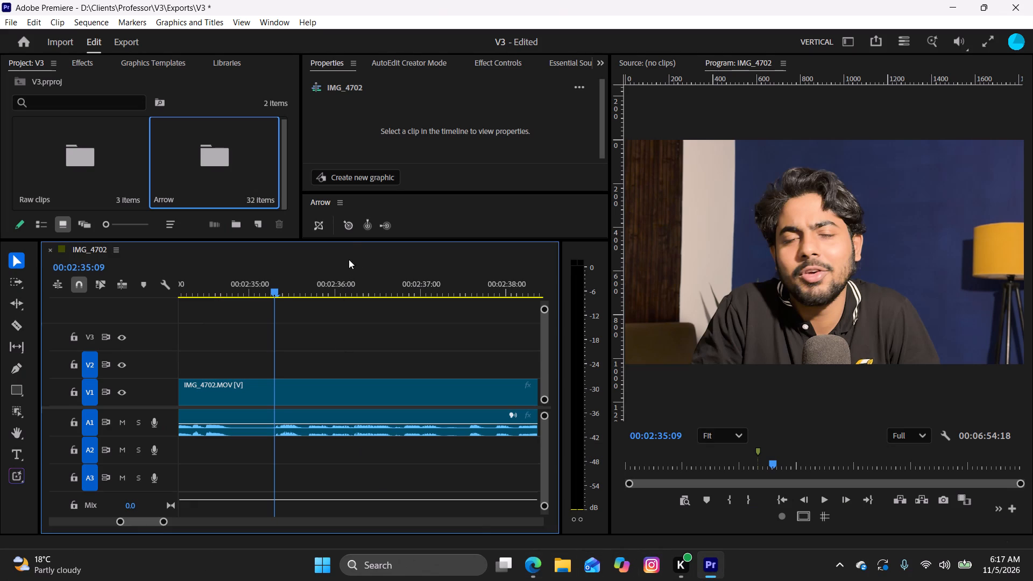
{"action": "left_click", "coordinate": [349, 226]}
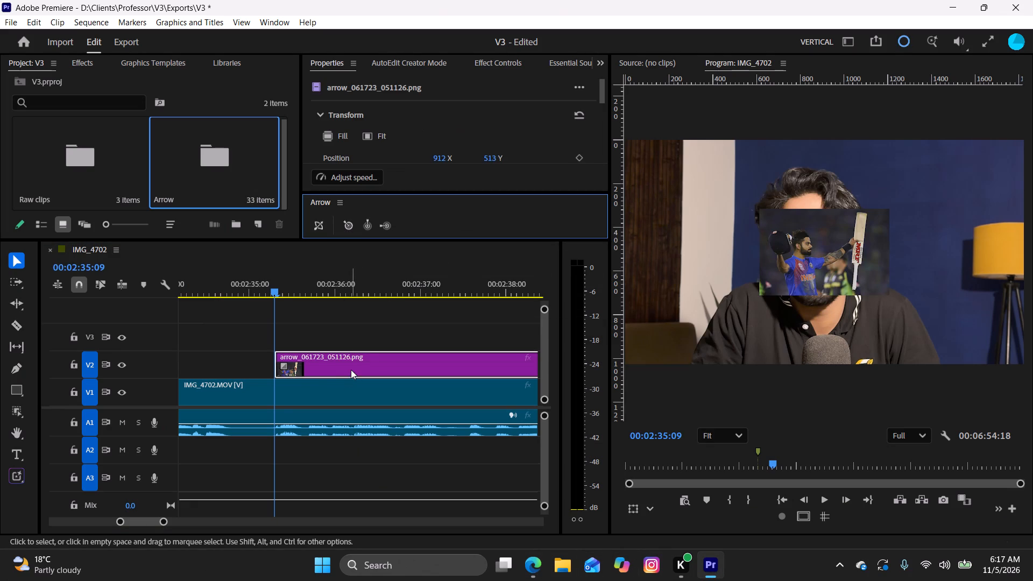
Play the narration over the new Kohli image and trim the clip's end on V2 to 00:02:39:05.
{"action": "left_click", "coordinate": [373, 330]}
{"action": "key", "text": "space"}
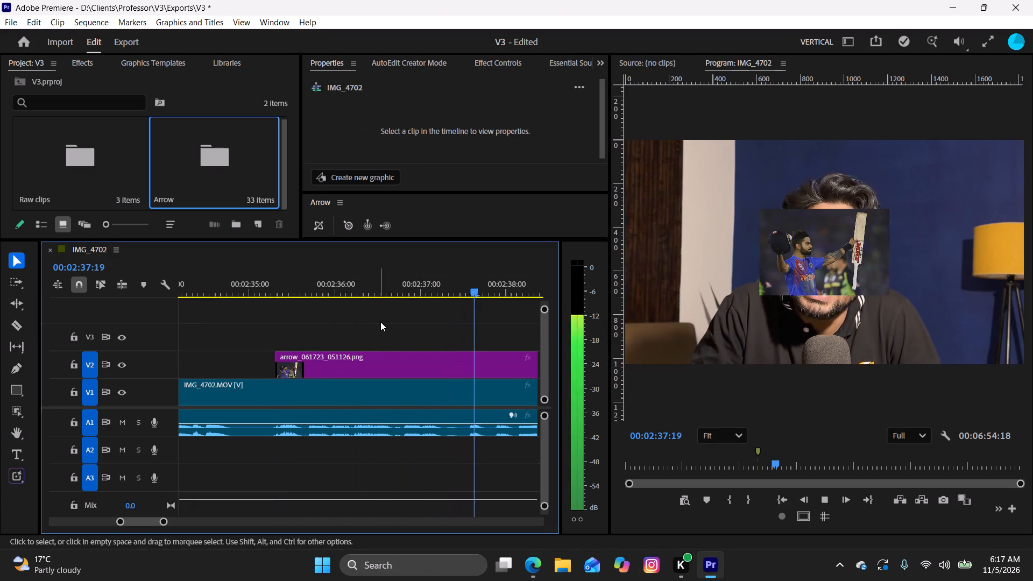
{"action": "key", "text": "space"}
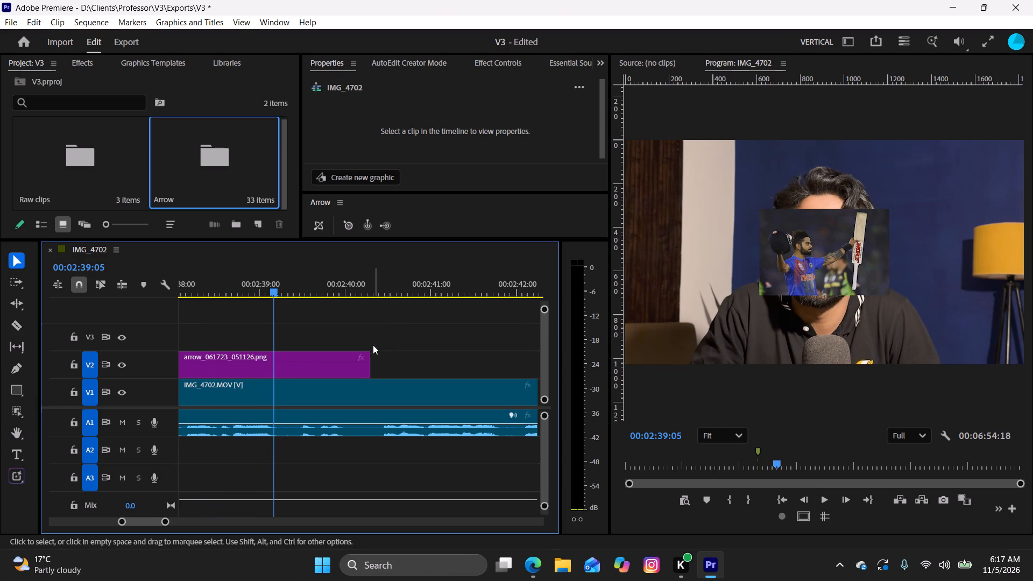
{"action": "left_click_drag", "start_coordinate": [370, 365], "coordinate": [276, 388]}
Play the narration following the Kohli image and park the playhead at 00:02:53:21.
{"action": "key", "text": "space"}
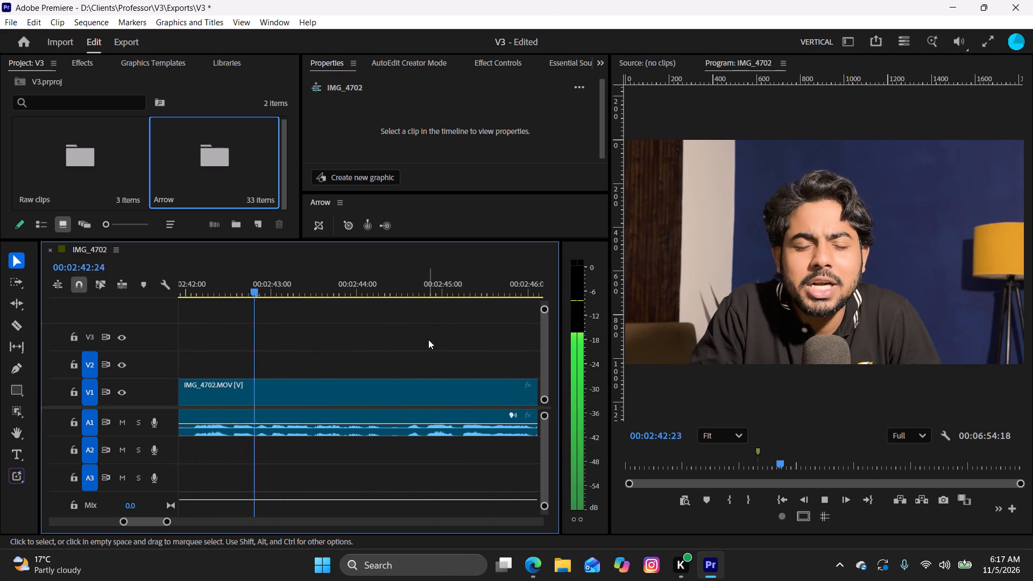
{"action": "key", "text": "space"}
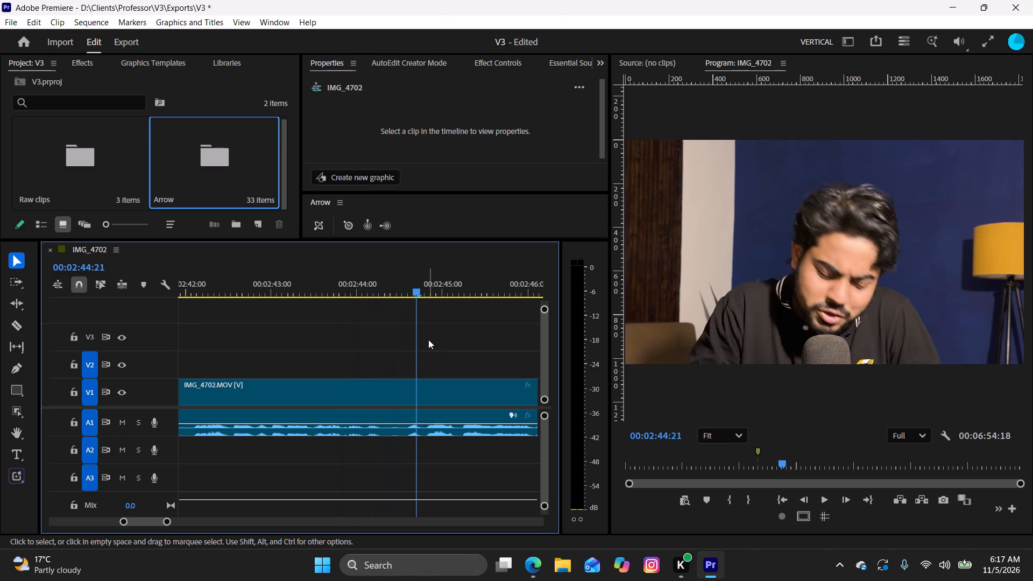
{"action": "key", "text": "space"}
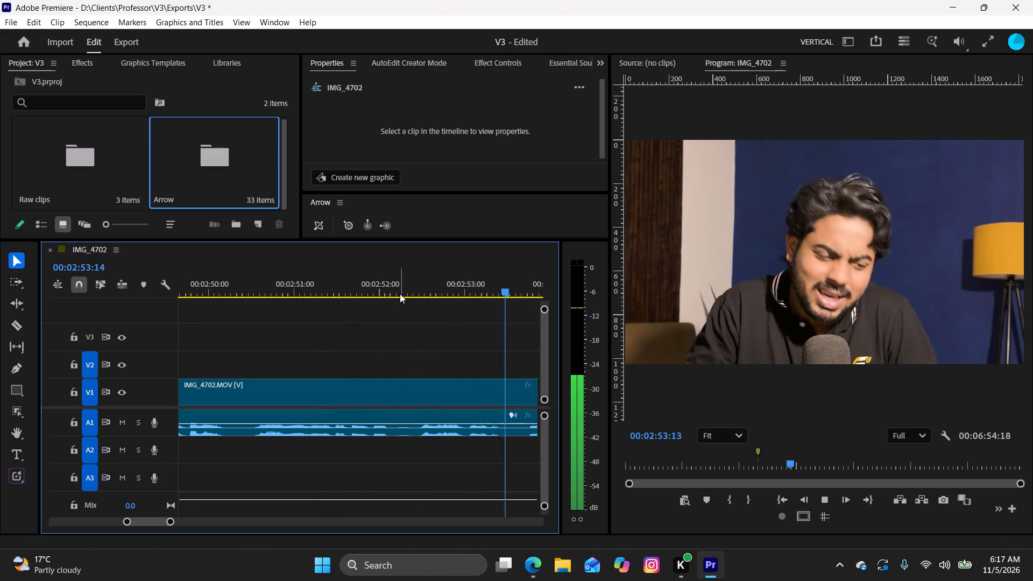
{"action": "key", "text": "space"}
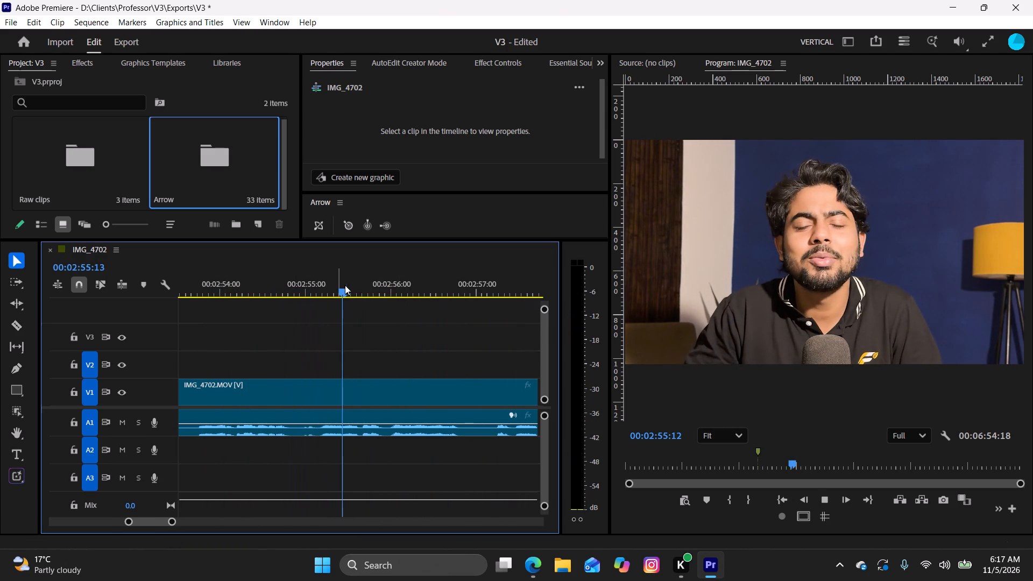
{"action": "left_click_drag", "start_coordinate": [346, 293], "coordinate": [198, 322]}
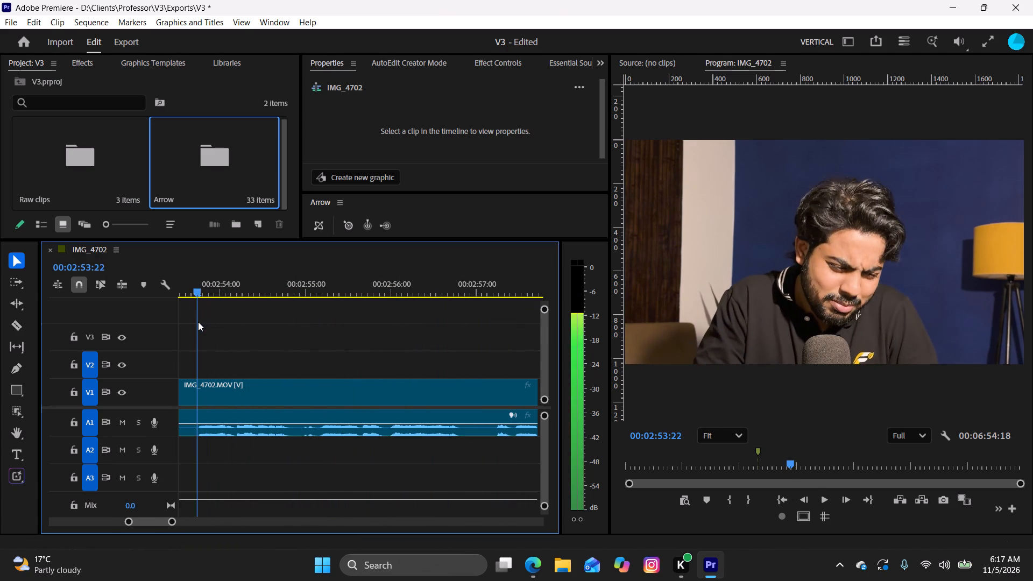
{"action": "left_click_drag", "start_coordinate": [198, 322], "coordinate": [196, 327]}
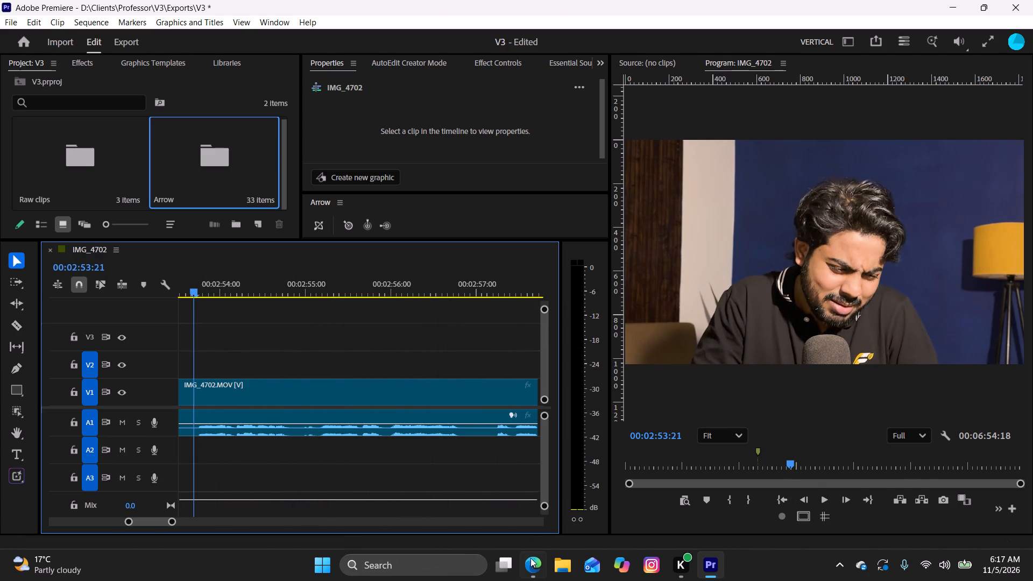
Switch to Edge, close the image preview, search for "viratbkohli moments" and open the image results.
{"action": "left_click", "coordinate": [536, 572]}
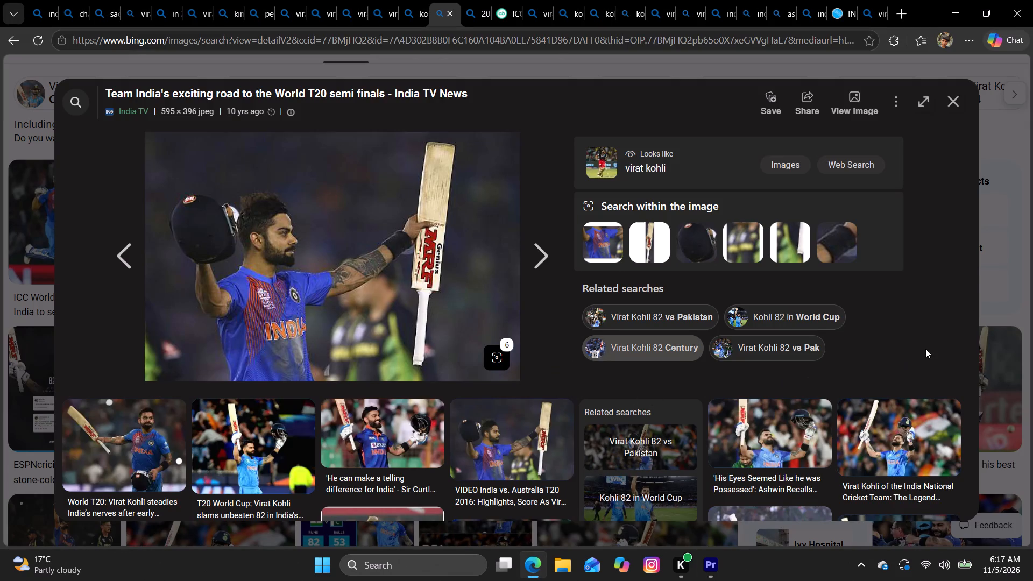
{"action": "left_click", "coordinate": [951, 102]}
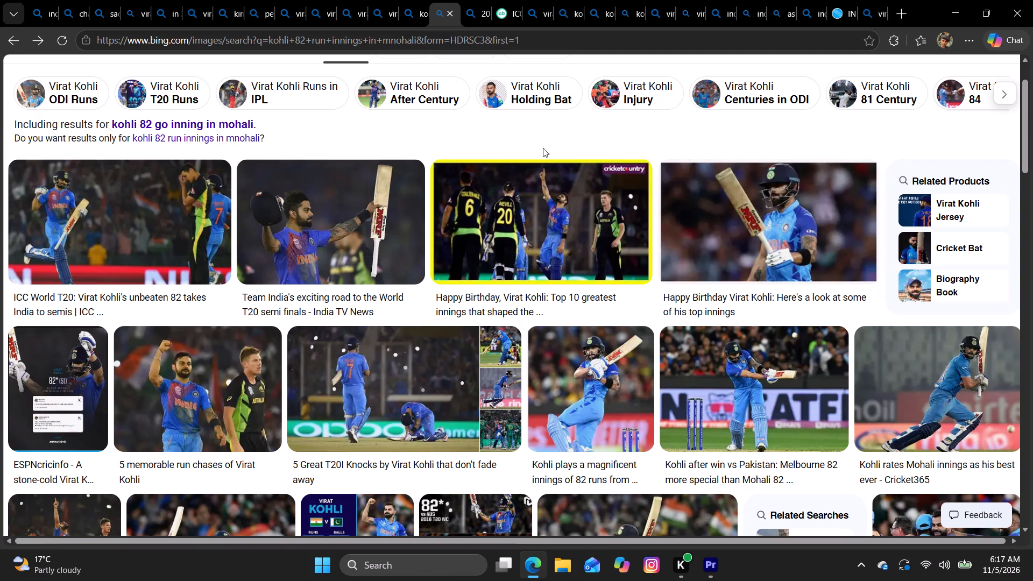
{"action": "left_click", "coordinate": [494, 35]}
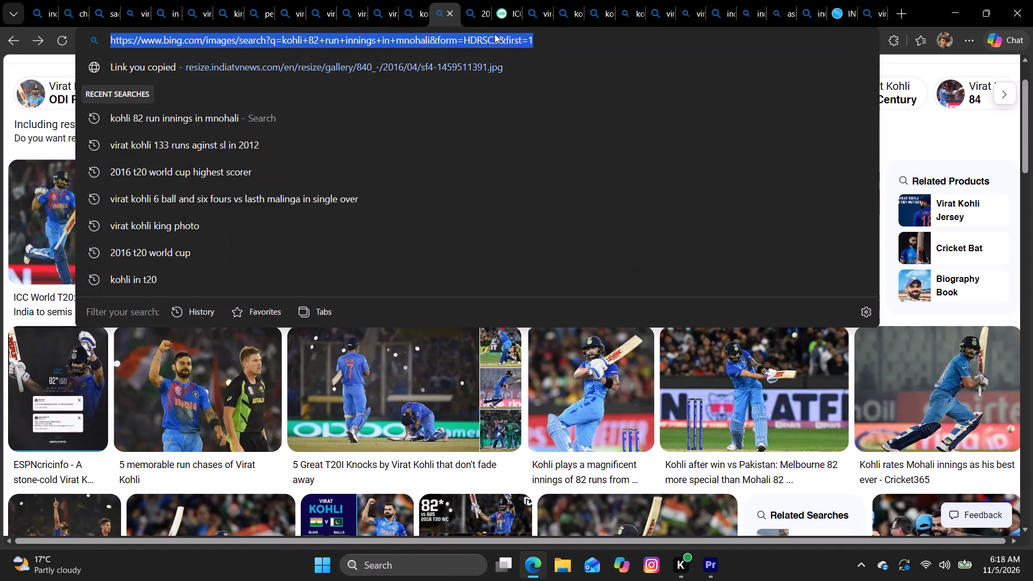
{"action": "type", "text": "viratbkohli moments"}
{"action": "key", "text": "Return"}
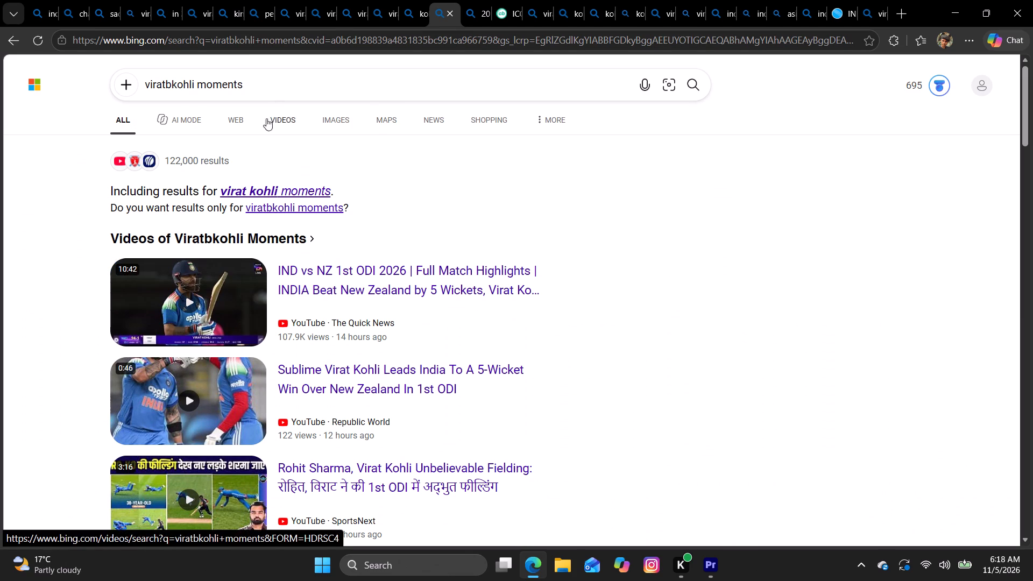
{"action": "left_click", "coordinate": [341, 122]}
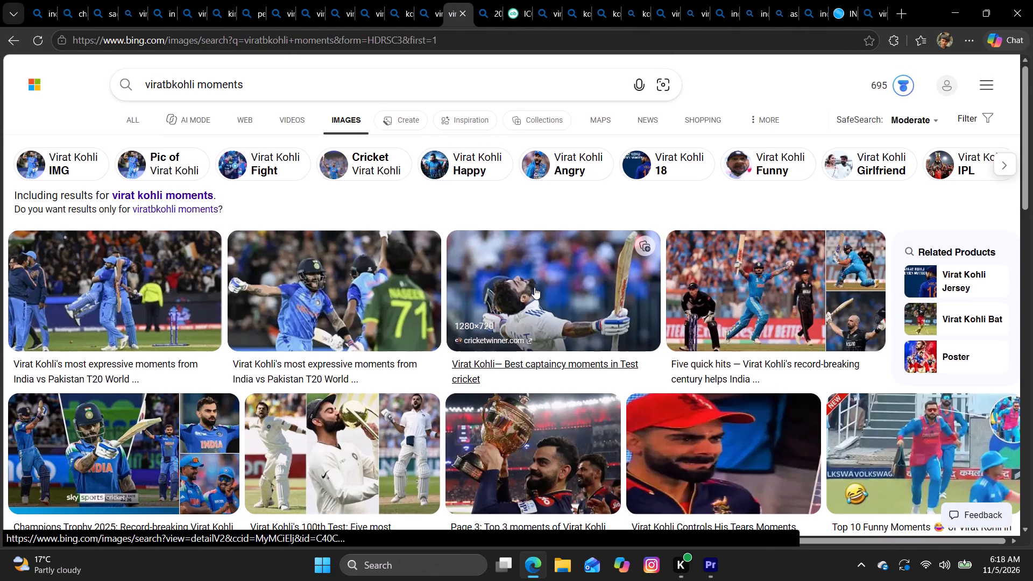
Look through the Kohli moments image results, preview the "17 Years Of Virat Kohli" picture, and close the preview.
{"action": "scroll", "coordinate": [534, 287], "scroll_direction": "down", "scroll_amount": 4}
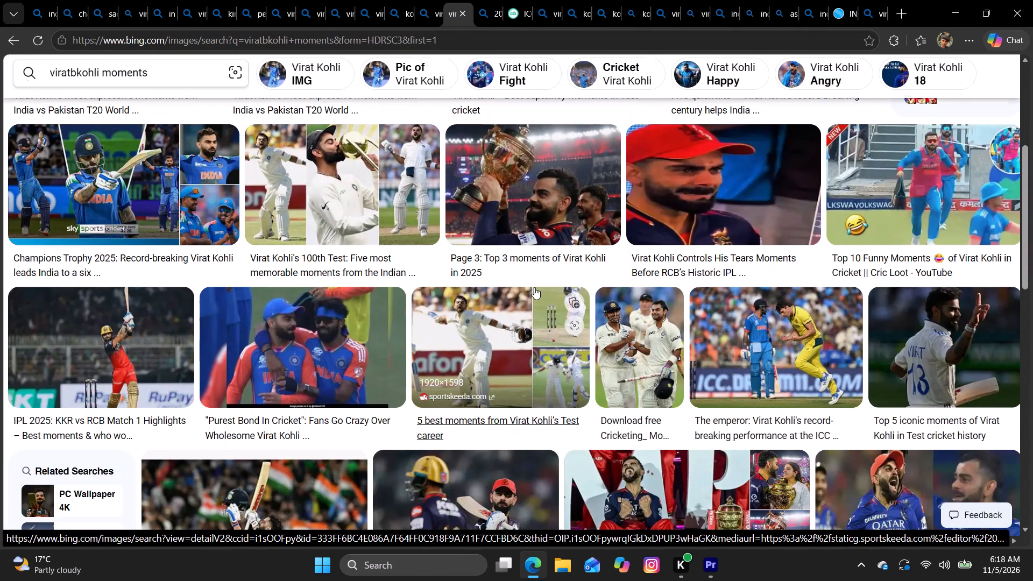
{"action": "scroll", "coordinate": [534, 287], "scroll_direction": "down", "scroll_amount": 2}
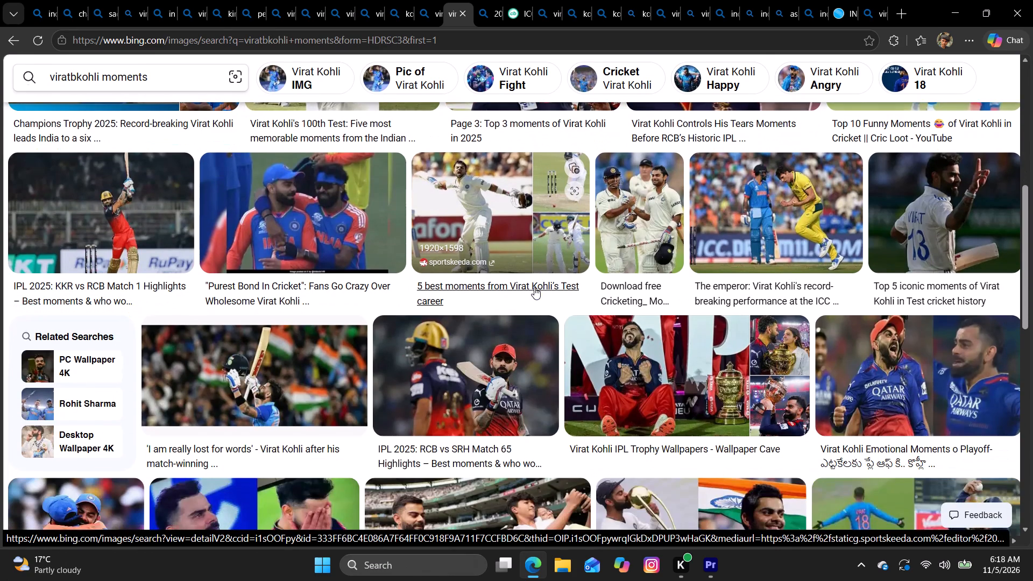
{"action": "scroll", "coordinate": [534, 287], "scroll_direction": "down", "scroll_amount": 5}
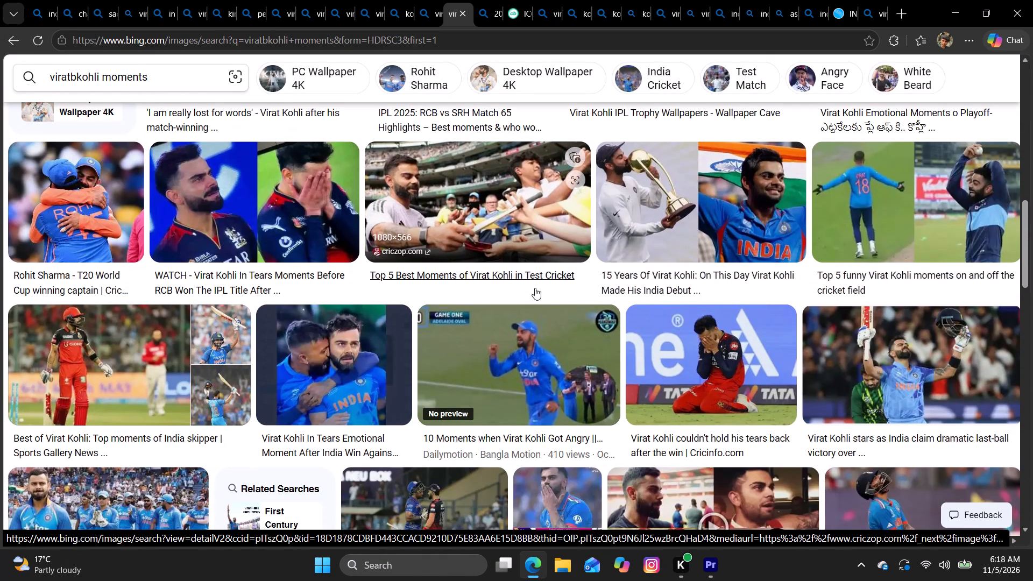
{"action": "scroll", "coordinate": [535, 288], "scroll_direction": "down", "scroll_amount": 6}
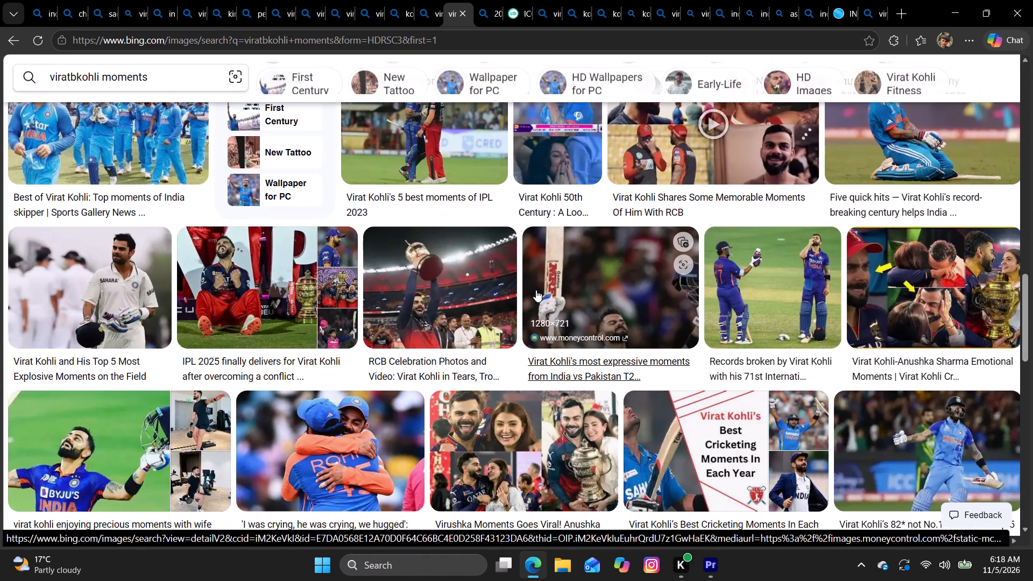
{"action": "scroll", "coordinate": [535, 290], "scroll_direction": "down", "scroll_amount": 4}
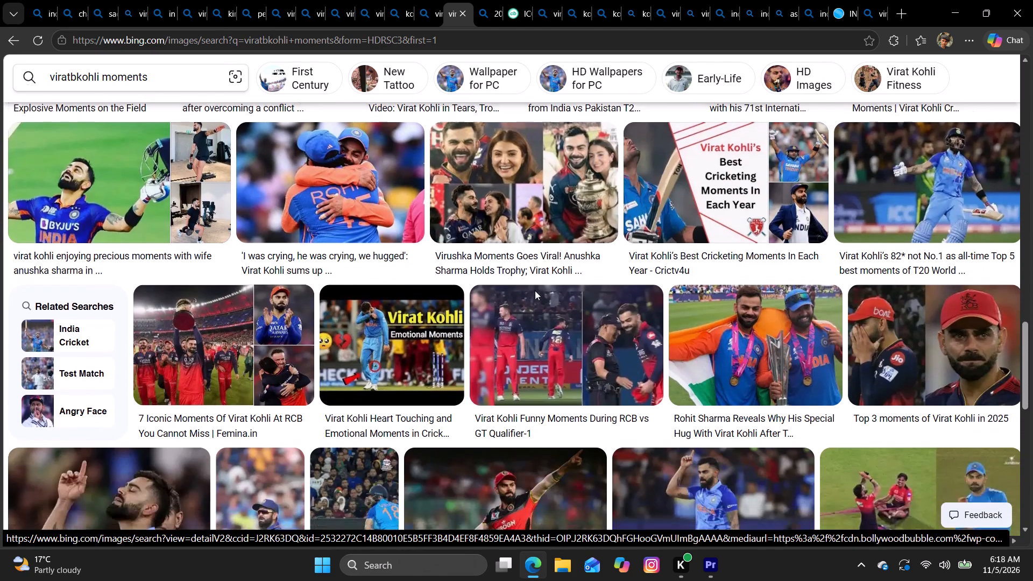
{"action": "scroll", "coordinate": [536, 292], "scroll_direction": "down", "scroll_amount": 1}
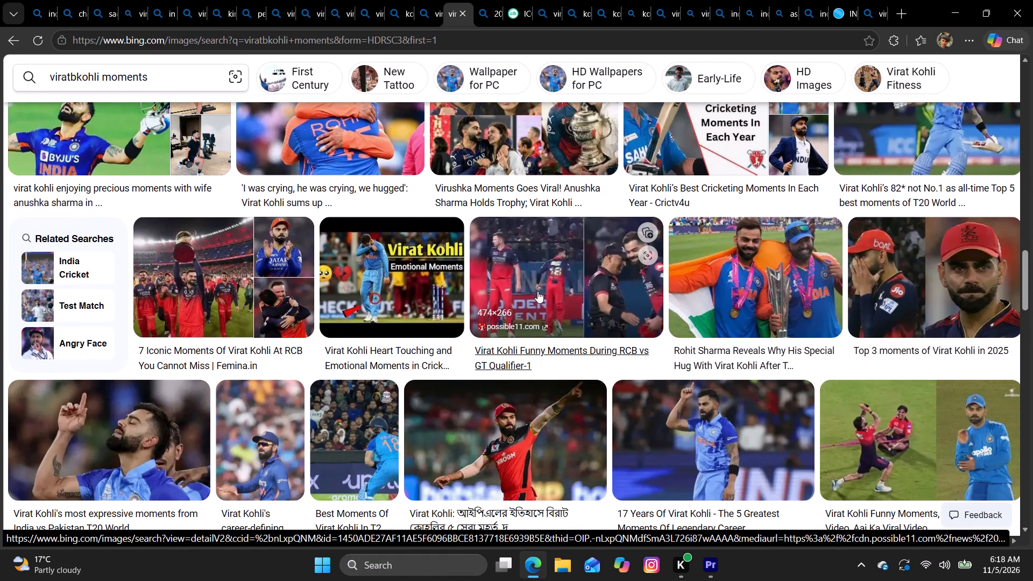
{"action": "left_click", "coordinate": [748, 457]}
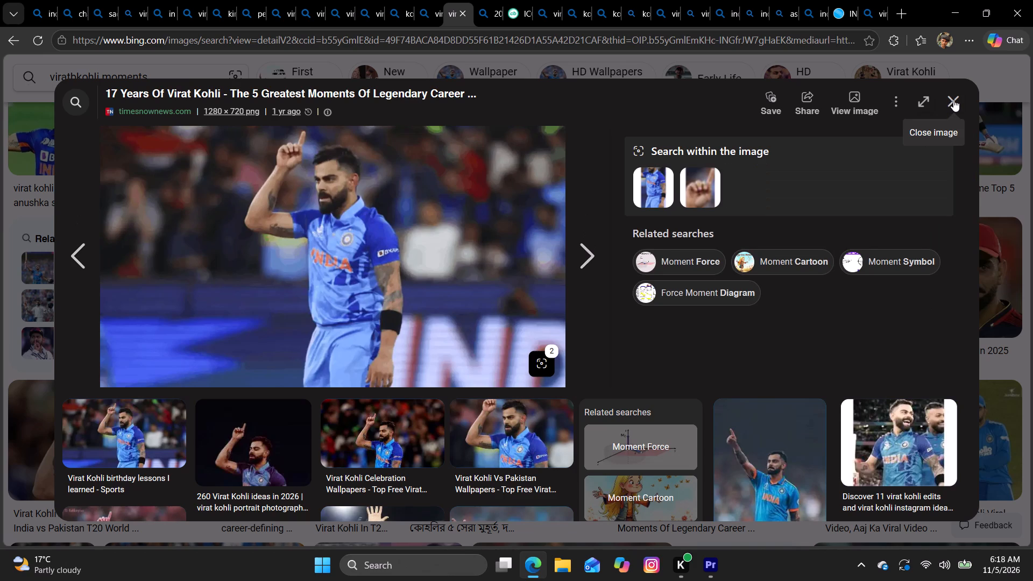
{"action": "left_click", "coordinate": [953, 100]}
Look further through the Kohli moments image results for a suitable picture.
{"action": "scroll", "coordinate": [811, 297], "scroll_direction": "down", "scroll_amount": 2}
{"action": "scroll", "coordinate": [618, 291], "scroll_direction": "down", "scroll_amount": 1}
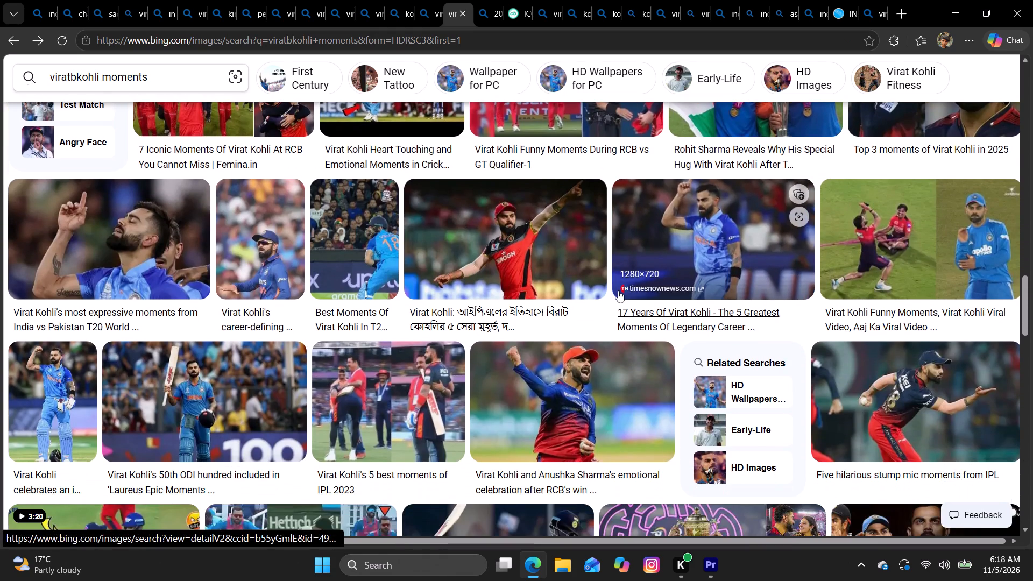
{"action": "scroll", "coordinate": [622, 290], "scroll_direction": "down", "scroll_amount": 1}
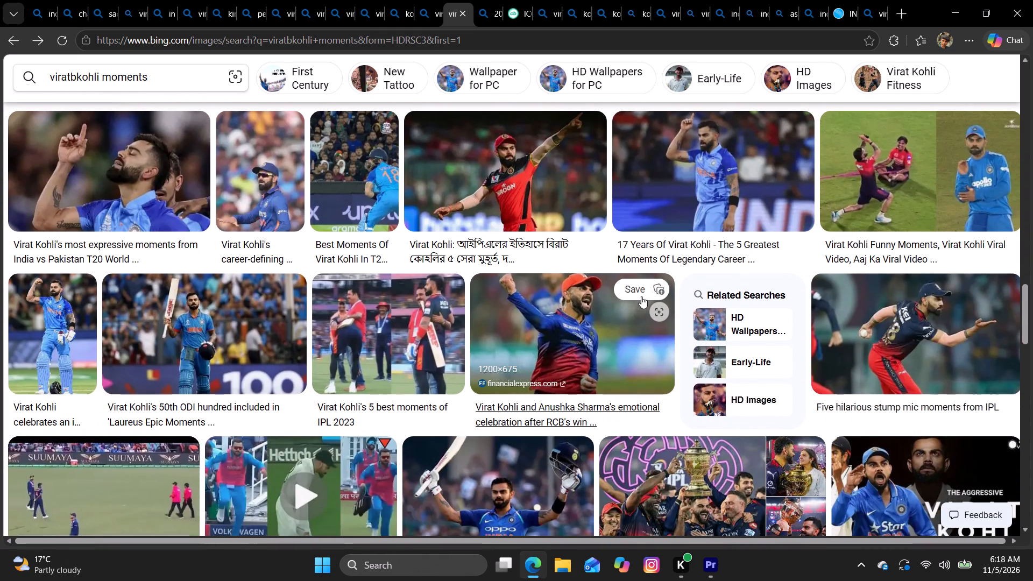
{"action": "scroll", "coordinate": [597, 313], "scroll_direction": "down", "scroll_amount": 3}
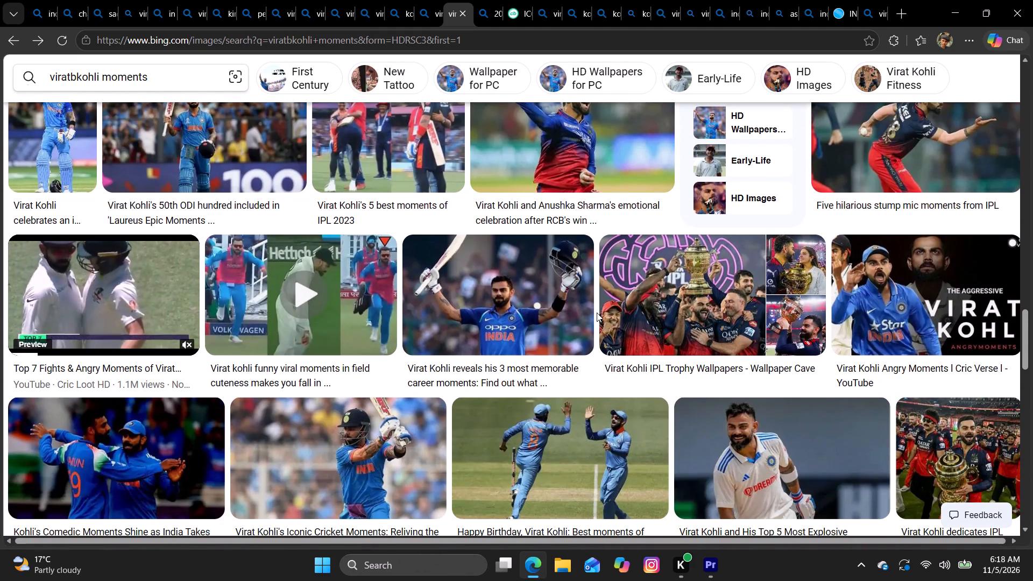
{"action": "scroll", "coordinate": [498, 341], "scroll_direction": "down", "scroll_amount": 2}
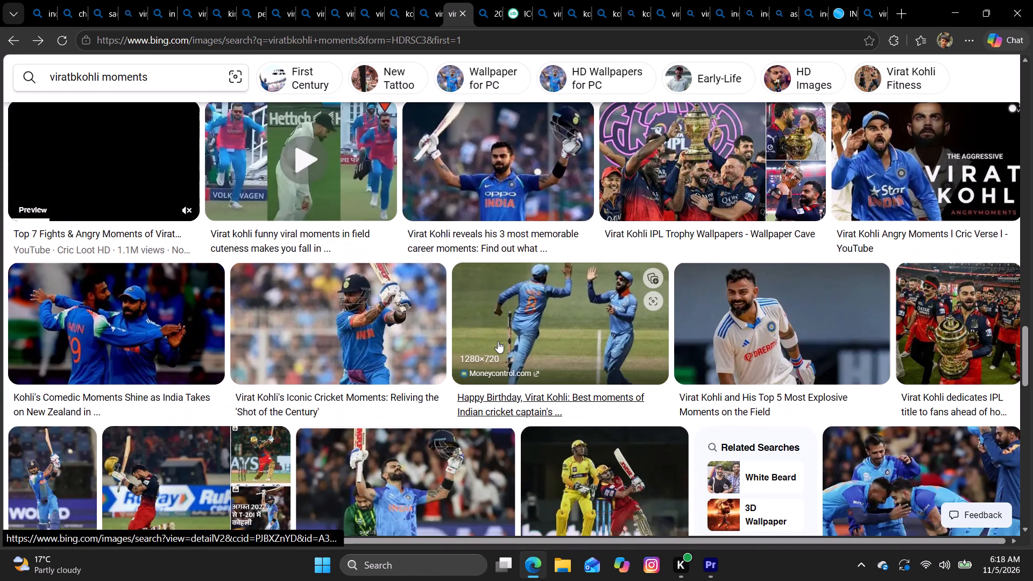
{"action": "scroll", "coordinate": [495, 345], "scroll_direction": "down", "scroll_amount": 1}
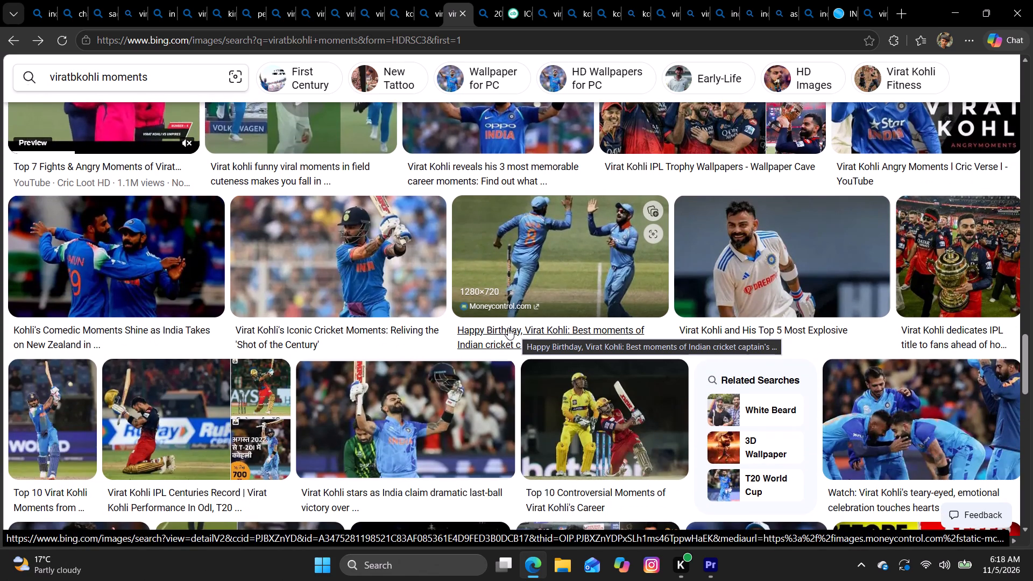
{"action": "scroll", "coordinate": [507, 328], "scroll_direction": "down", "scroll_amount": 1}
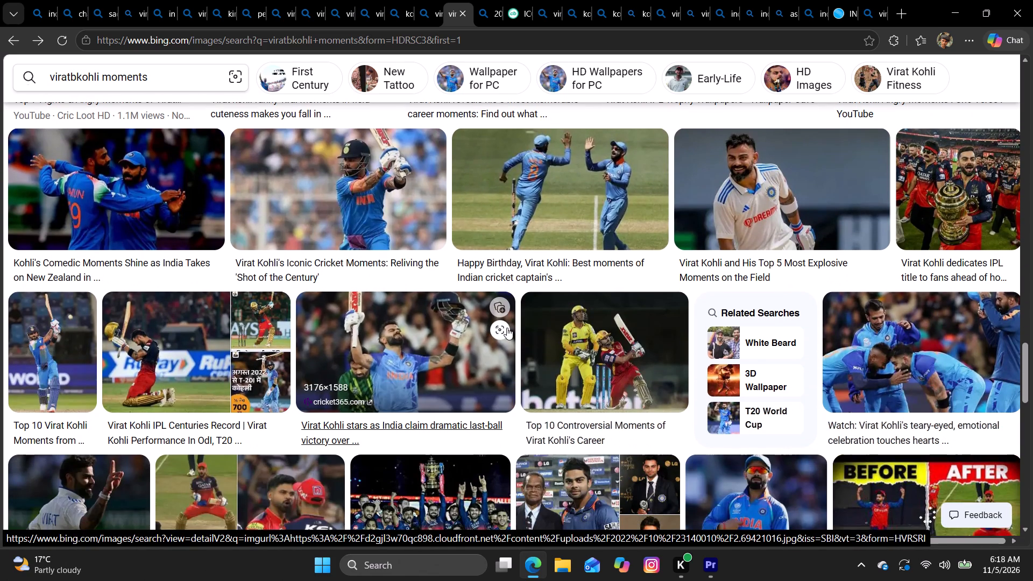
{"action": "scroll", "coordinate": [509, 325], "scroll_direction": "down", "scroll_amount": 2}
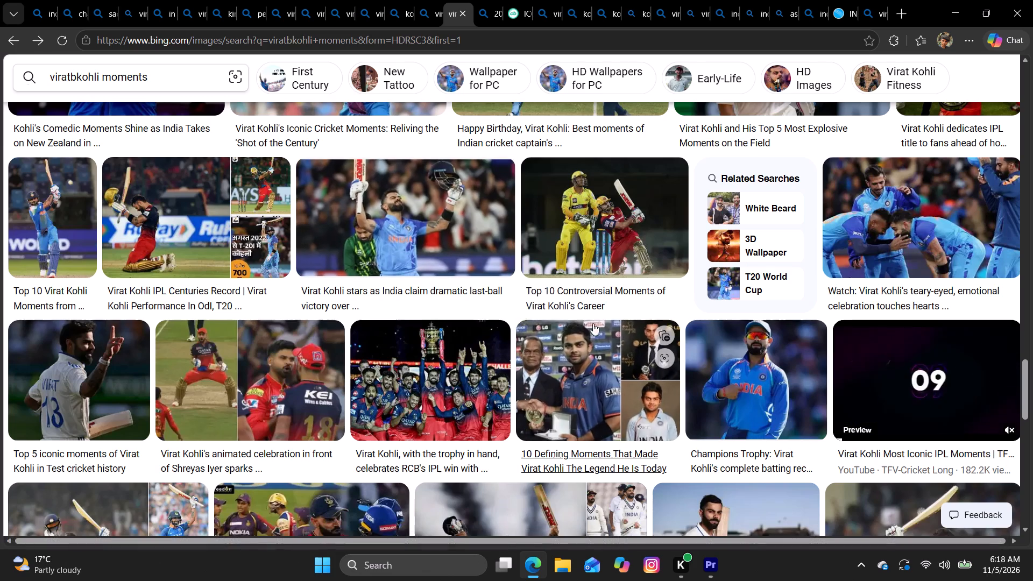
{"action": "scroll", "coordinate": [760, 363], "scroll_direction": "down", "scroll_amount": 1}
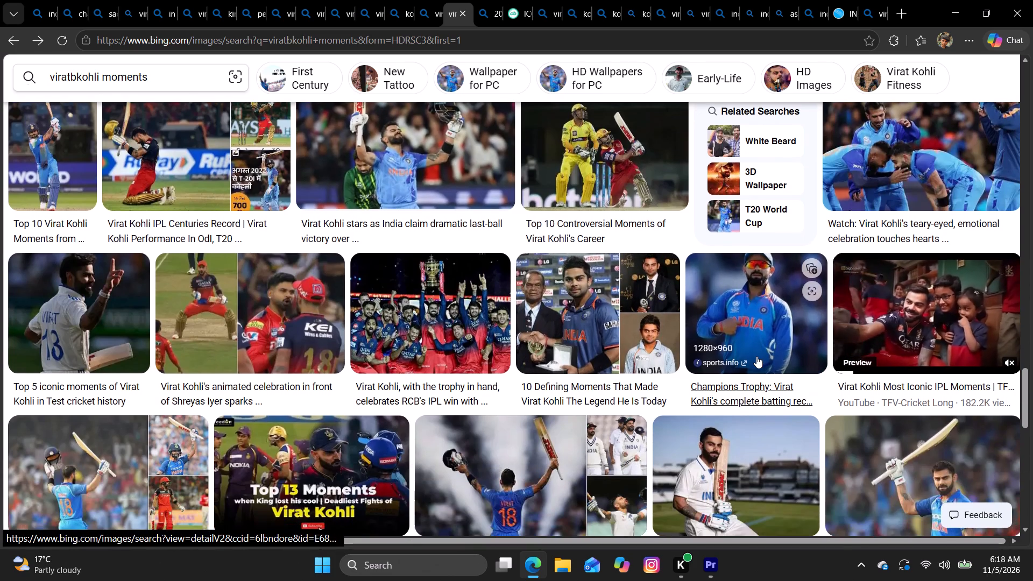
{"action": "scroll", "coordinate": [756, 356], "scroll_direction": "down", "scroll_amount": 2}
Copy the "Best of Virat Kohli: Top moments of India skipper" image and paste it in Premiere on V2 at 00:02:53:21.
{"action": "left_click", "coordinate": [915, 338]}
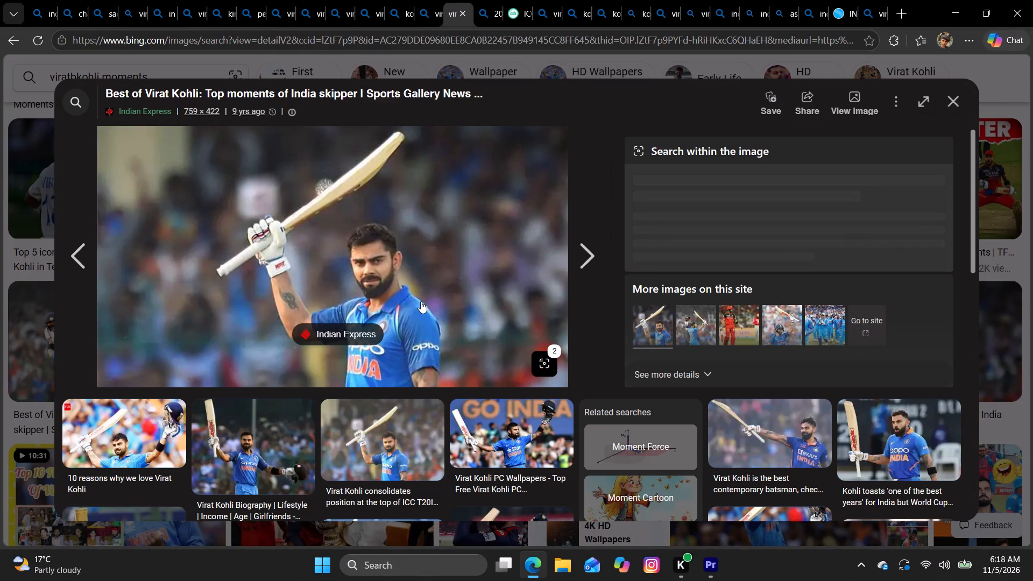
{"action": "right_click", "coordinate": [421, 301]}
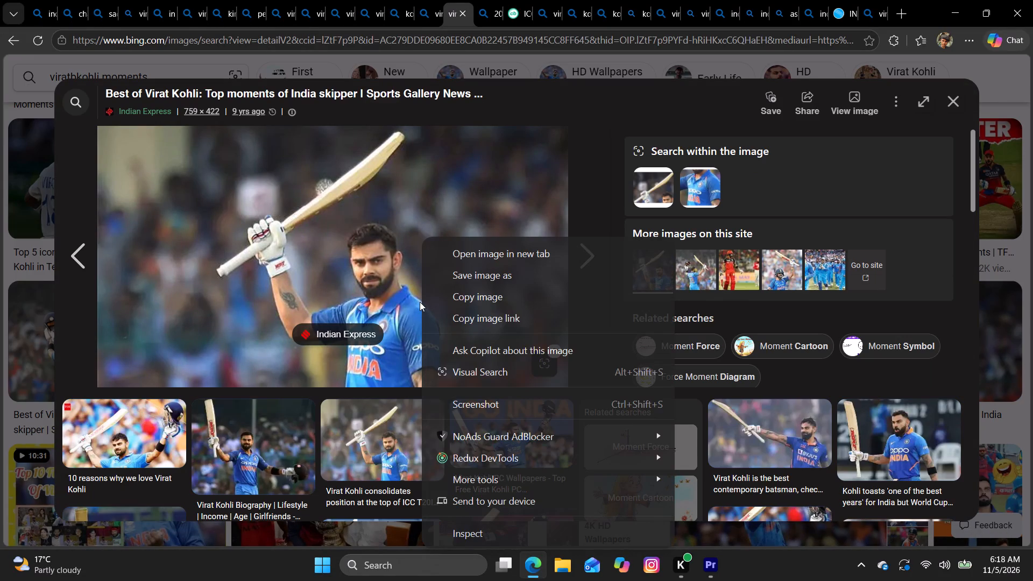
{"action": "left_click", "coordinate": [476, 303]}
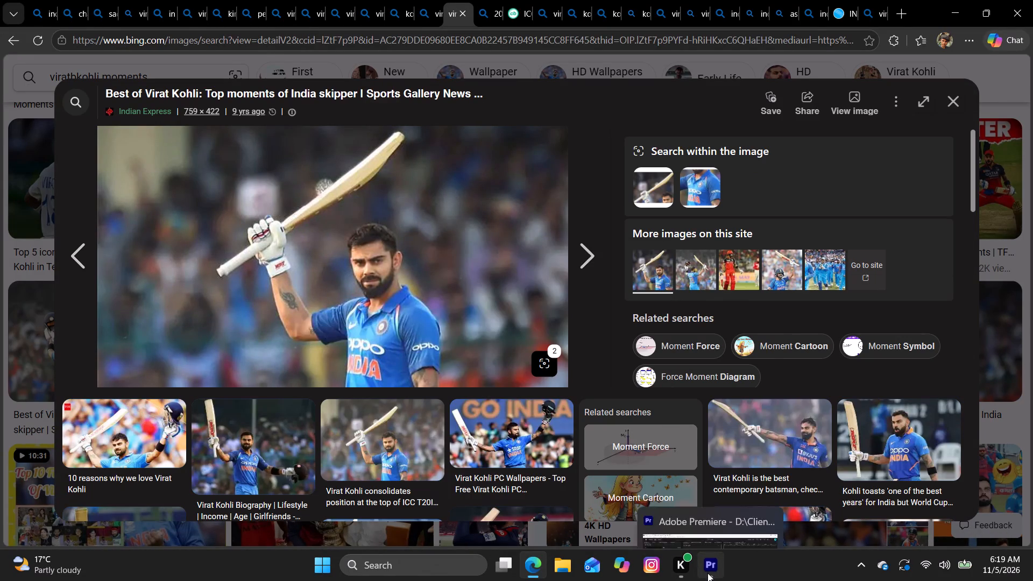
{"action": "left_click", "coordinate": [707, 573]}
{"action": "left_click", "coordinate": [351, 223]}
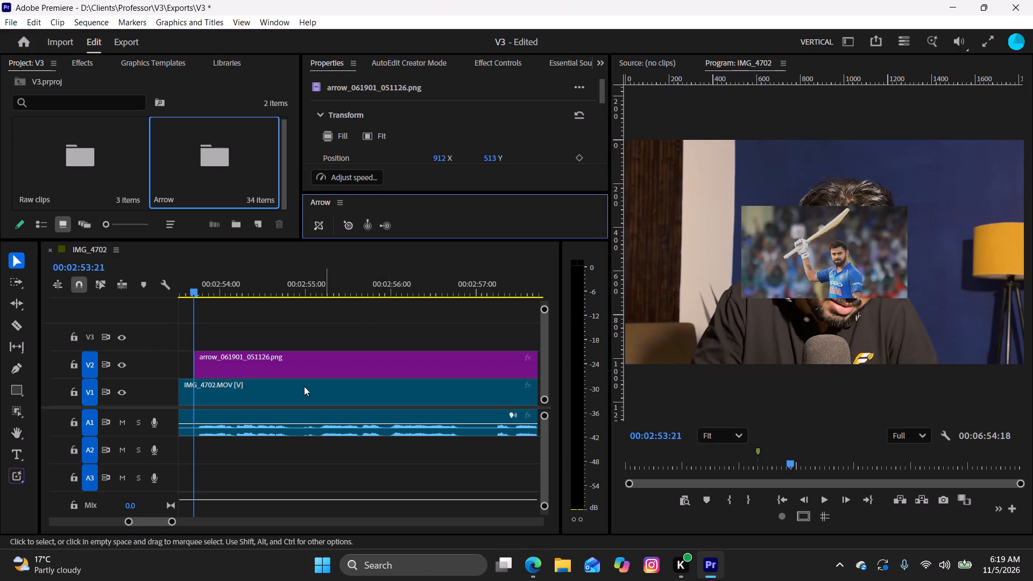
Play the narration over the new Kohli image, cut the V2 clip at 00:02:57:00 and delete the remainder.
{"action": "key", "text": "space"}
{"action": "left_click", "coordinate": [256, 328]}
{"action": "key", "text": "space"}
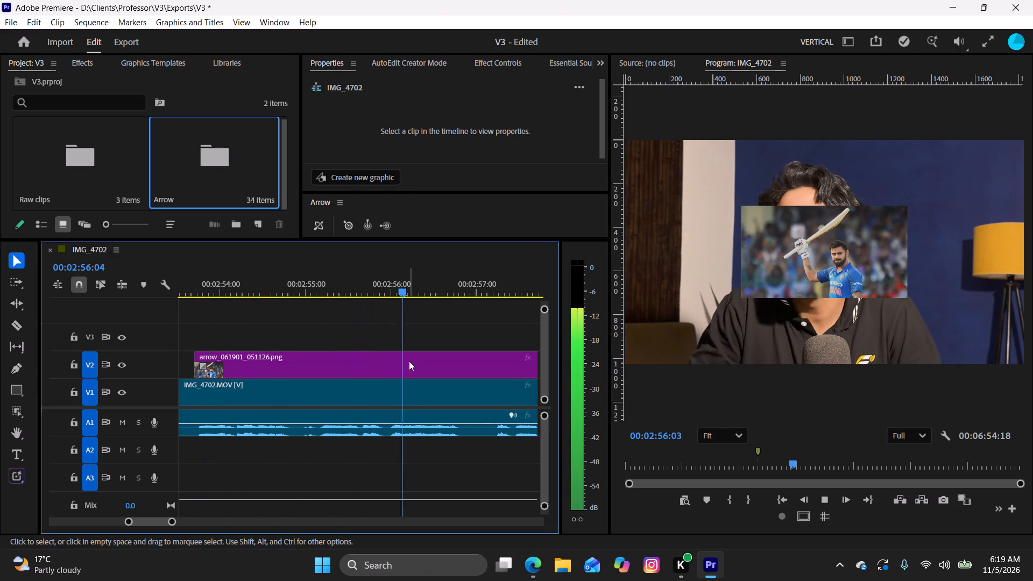
{"action": "key", "text": "space"}
{"action": "left_click", "coordinate": [436, 360]}
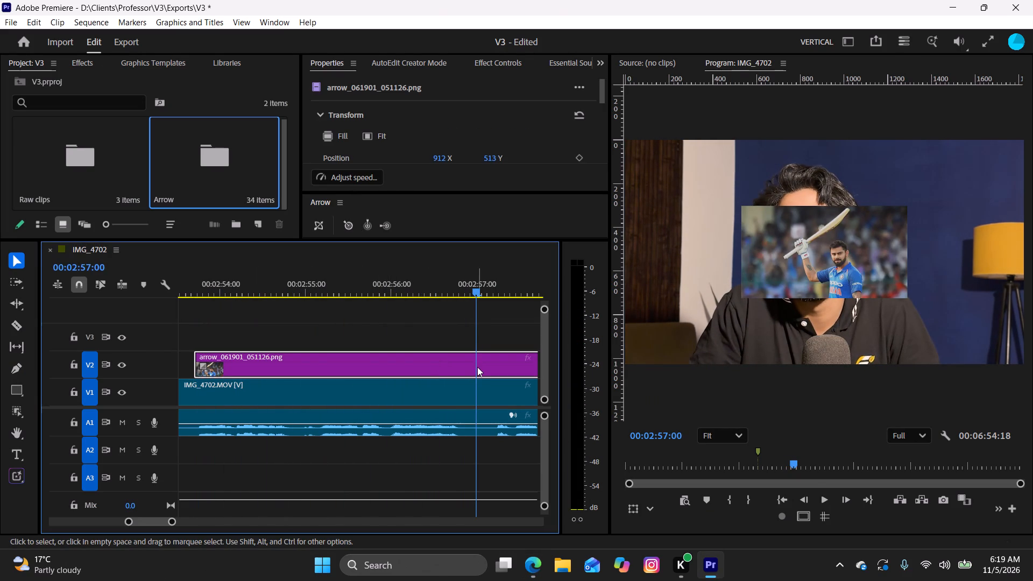
{"action": "key", "text": "w"}
{"action": "left_click", "coordinate": [515, 370]}
{"action": "key", "text": "BackSpace"}
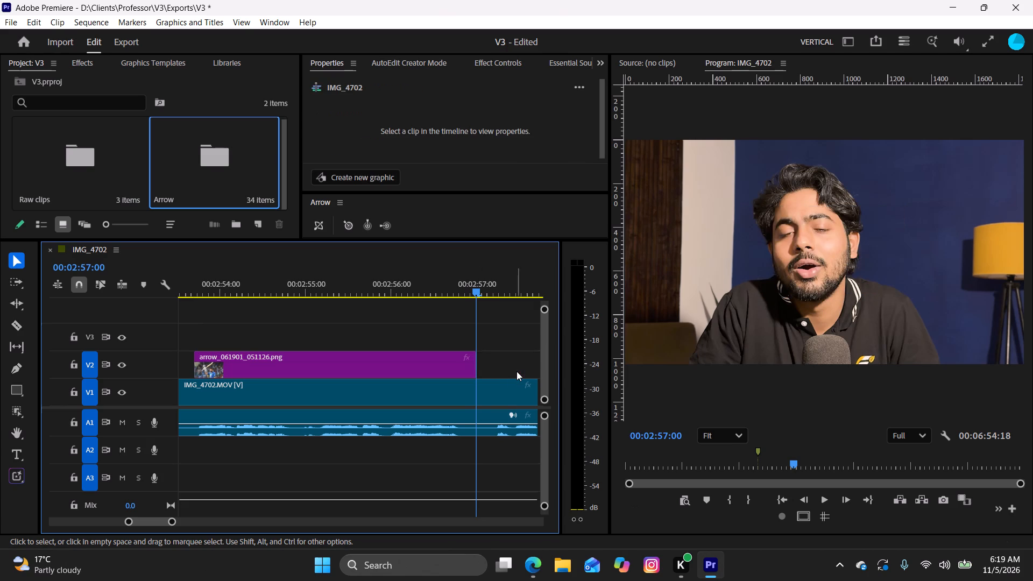
Play the narration following the Kohli image and park the playhead at 00:03:00:18.
{"action": "key", "text": "space"}
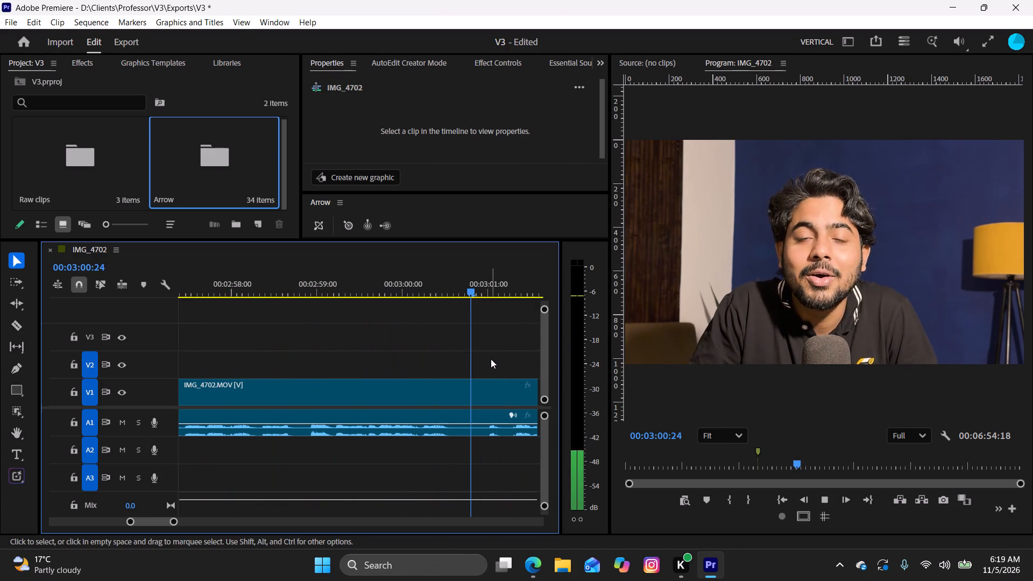
{"action": "key", "text": "space"}
{"action": "left_click_drag", "start_coordinate": [467, 288], "coordinate": [452, 304]}
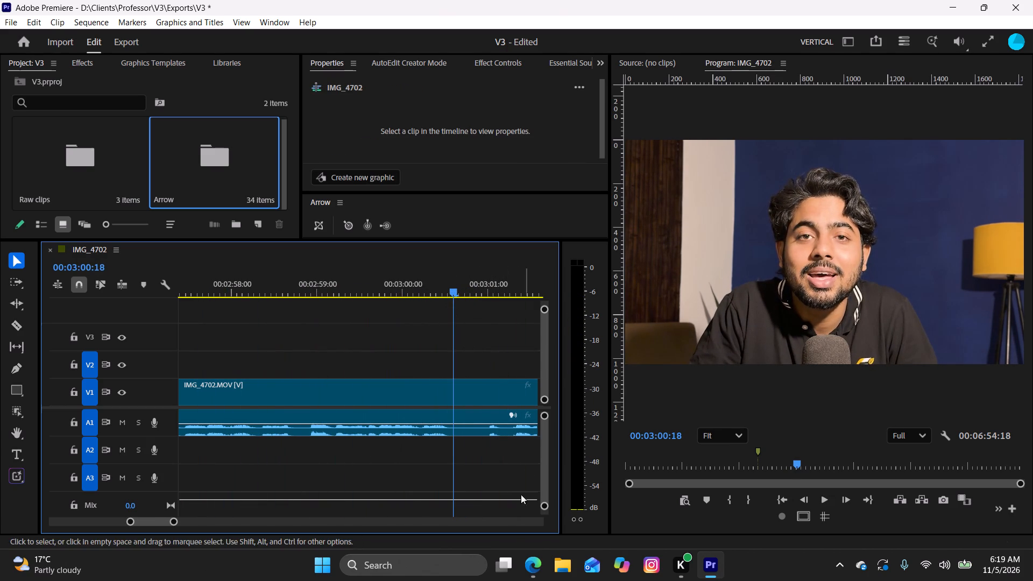
Switch to Edge and look through the open Kohli search tabs.
{"action": "left_click", "coordinate": [538, 567]}
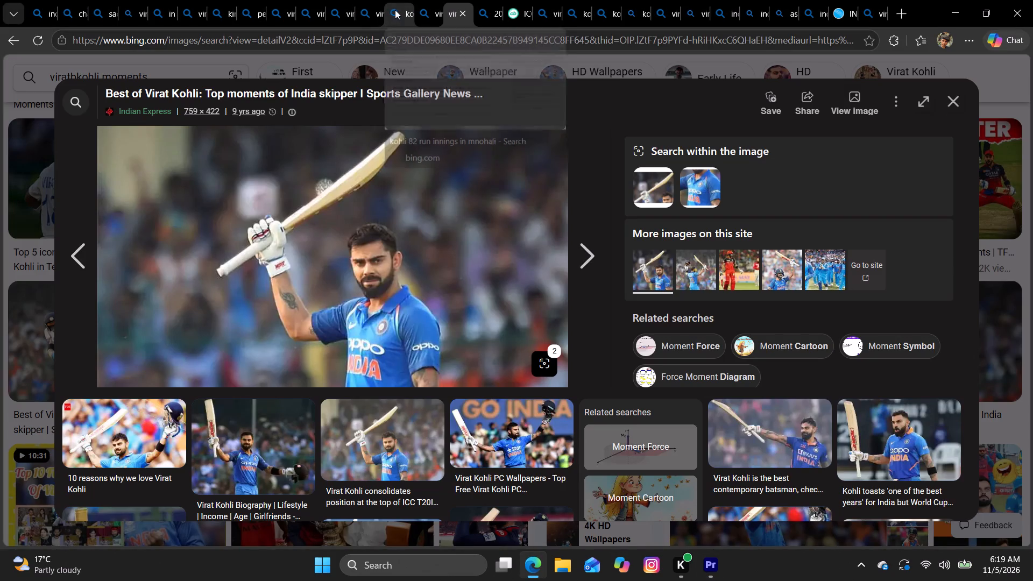
{"action": "left_click", "coordinate": [395, 10]}
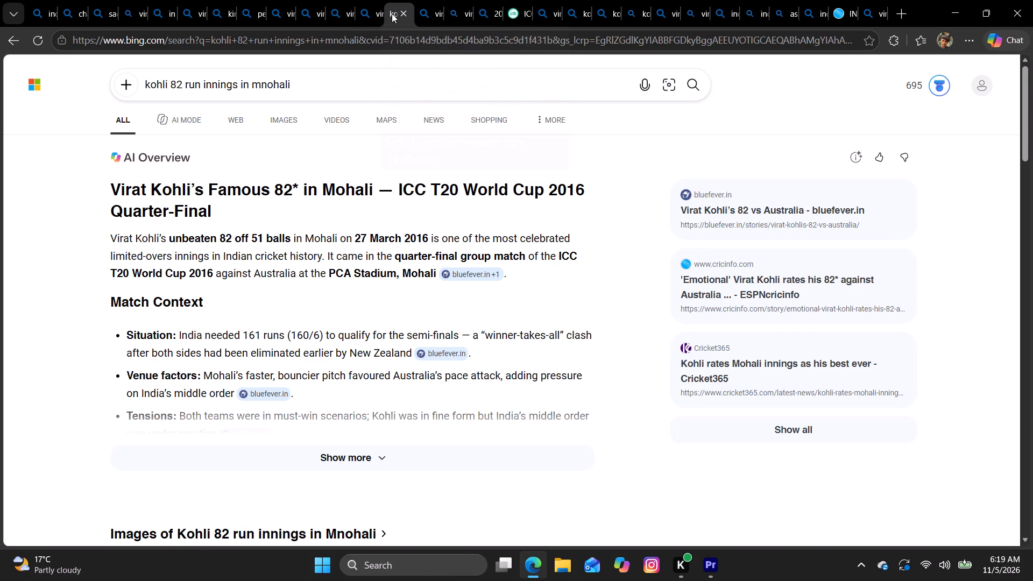
{"action": "left_click", "coordinate": [372, 13]}
{"action": "left_click", "coordinate": [335, 9]}
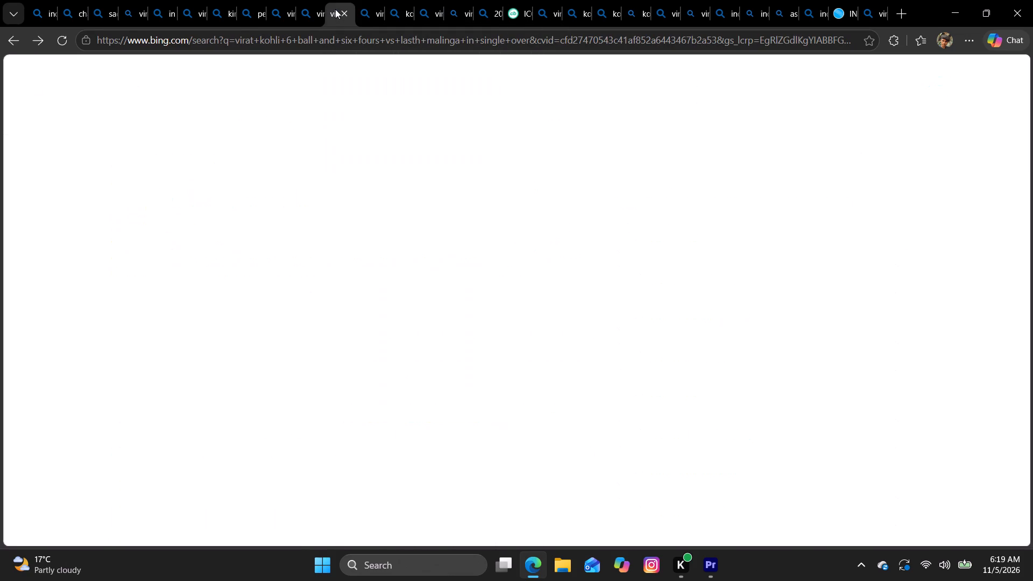
{"action": "left_click", "coordinate": [299, 19]}
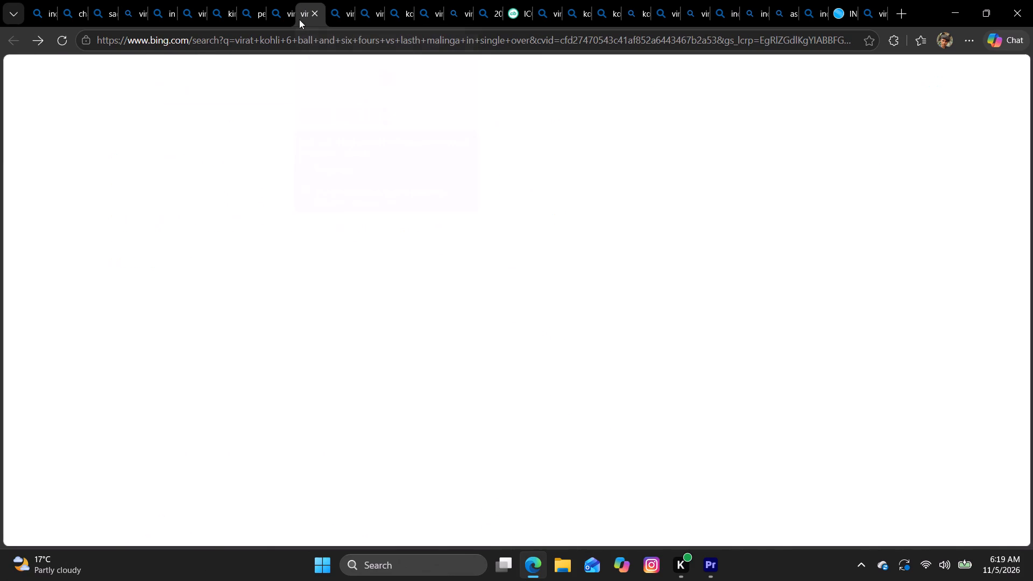
{"action": "left_click", "coordinate": [455, 15]}
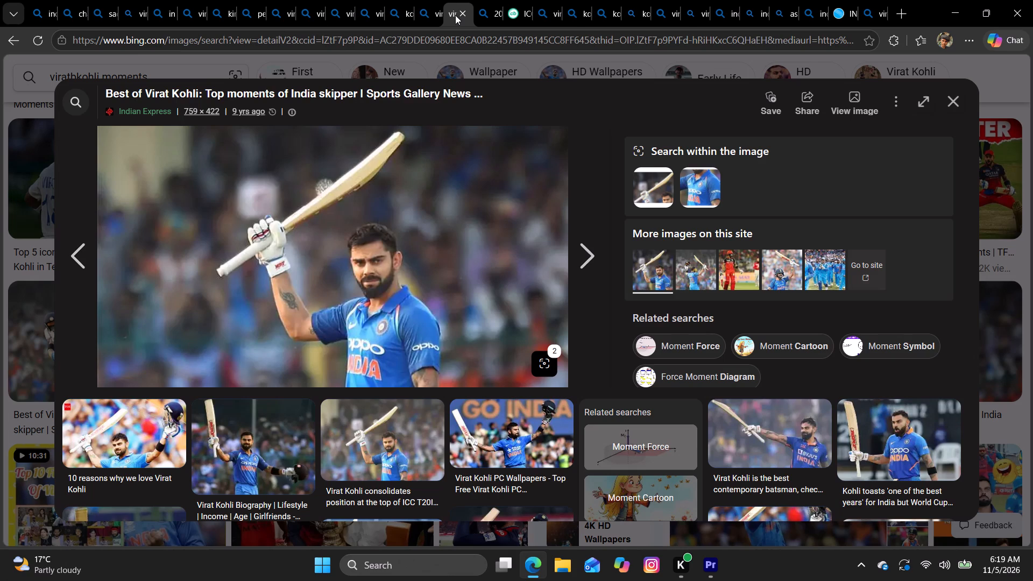
{"action": "left_click", "coordinate": [431, 11]}
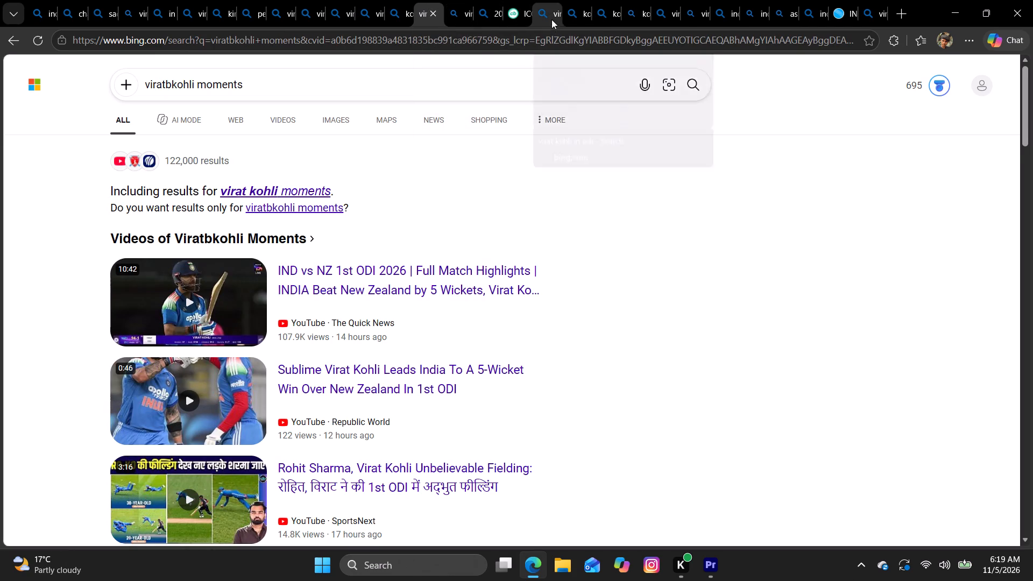
In the "virat kohli in odi" search tab, search for "virat kohli records in 2016" instead.
{"action": "left_click", "coordinate": [551, 19]}
{"action": "left_click", "coordinate": [351, 75]}
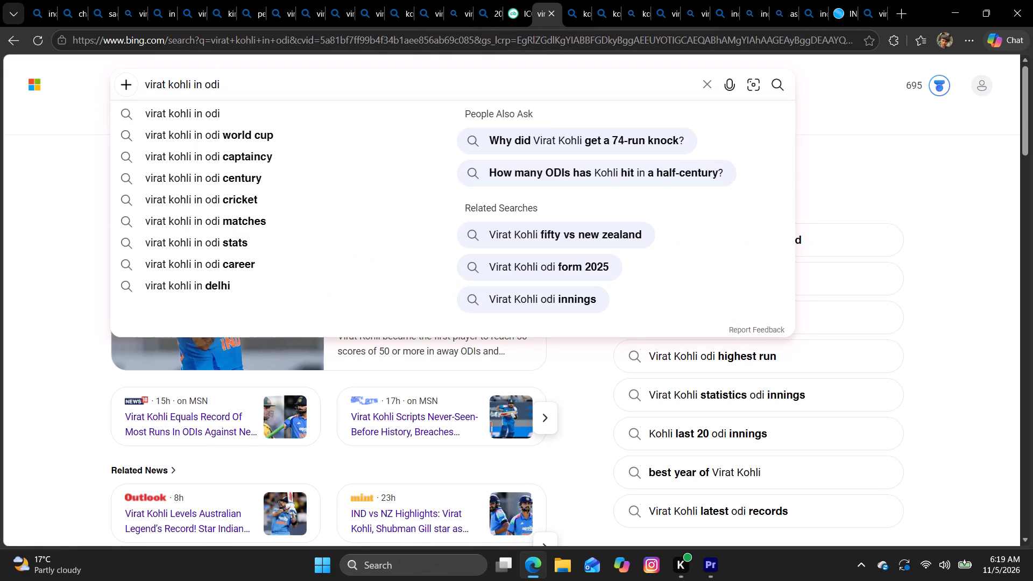
{"action": "key", "text": "BackSpace"}
{"action": "key", "text": "BackSpace"}
{"action": "key", "text": "BackSpace"}
{"action": "key", "text": "BackSpace"}
{"action": "key", "text": "BackSpace"}
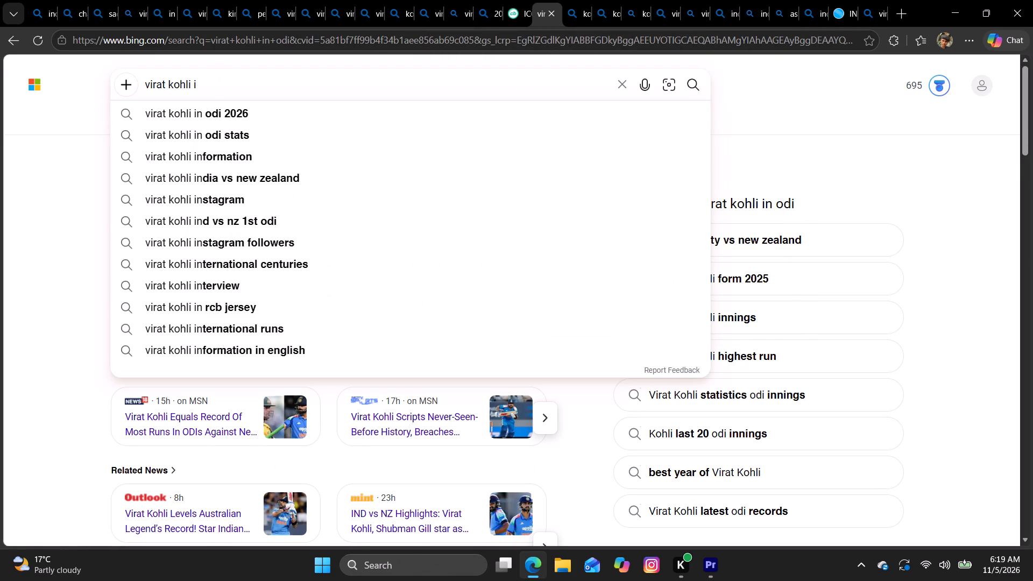
{"action": "key", "text": "BackSpace"}
{"action": "type", "text": "records in 2016"}
{"action": "key", "text": "Return"}
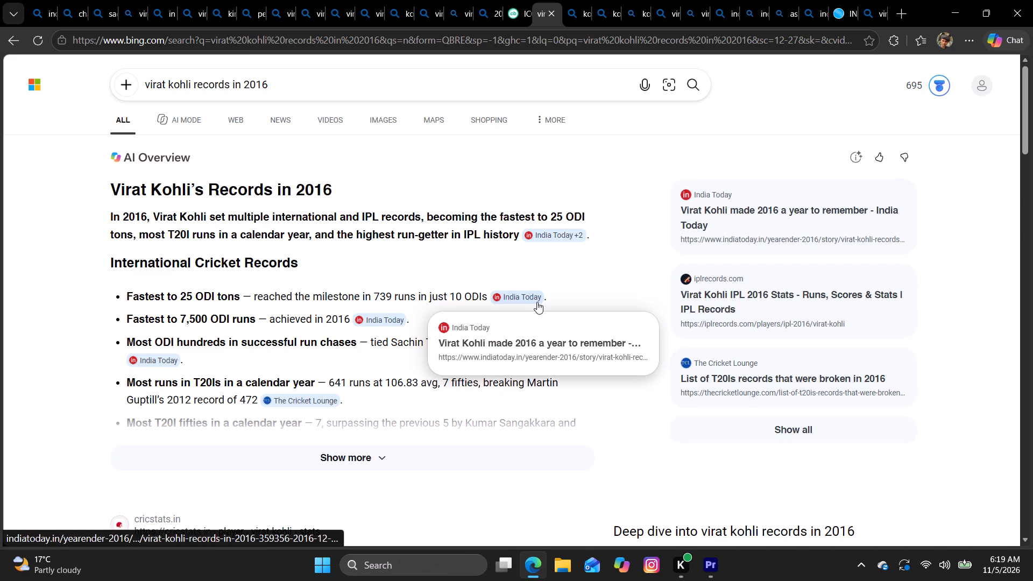
Expand the AI overview of Kohli's 2016 records and read through the international, IPL and notable achievement sections.
{"action": "left_click", "coordinate": [368, 458]}
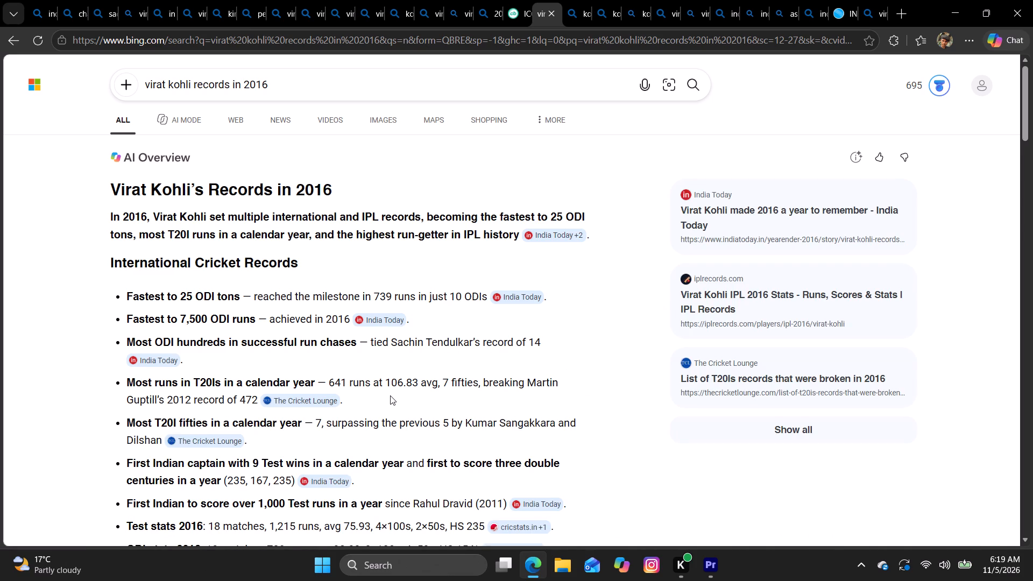
{"action": "scroll", "coordinate": [390, 395], "scroll_direction": "down", "scroll_amount": 4}
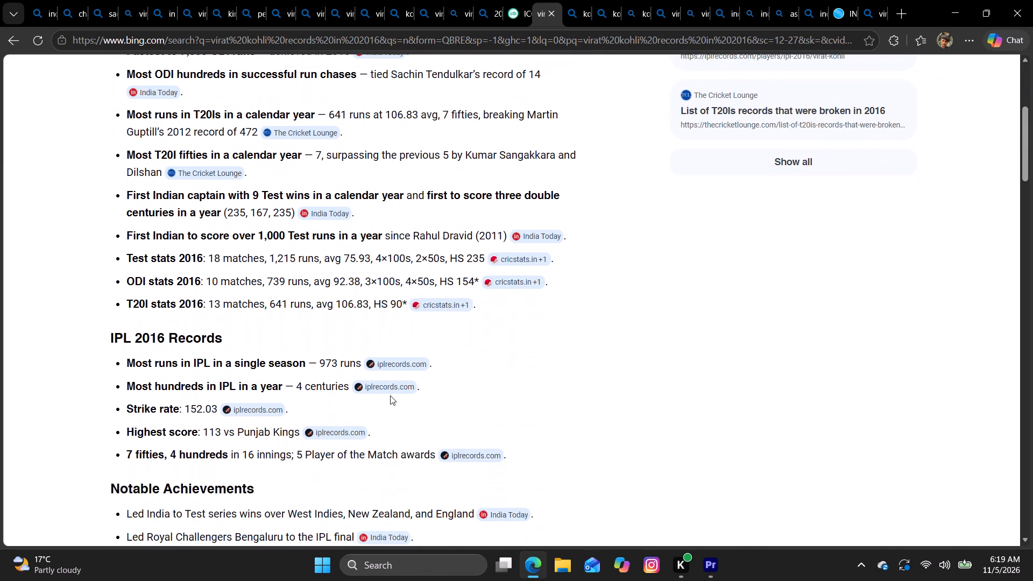
{"action": "scroll", "coordinate": [390, 395], "scroll_direction": "down", "scroll_amount": 2}
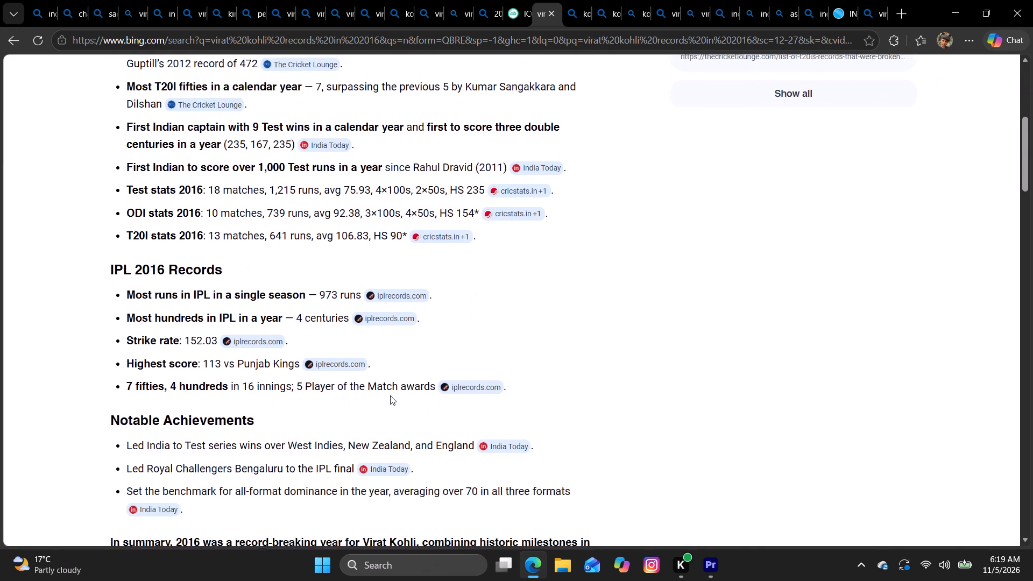
{"action": "scroll", "coordinate": [390, 395], "scroll_direction": "down", "scroll_amount": 4}
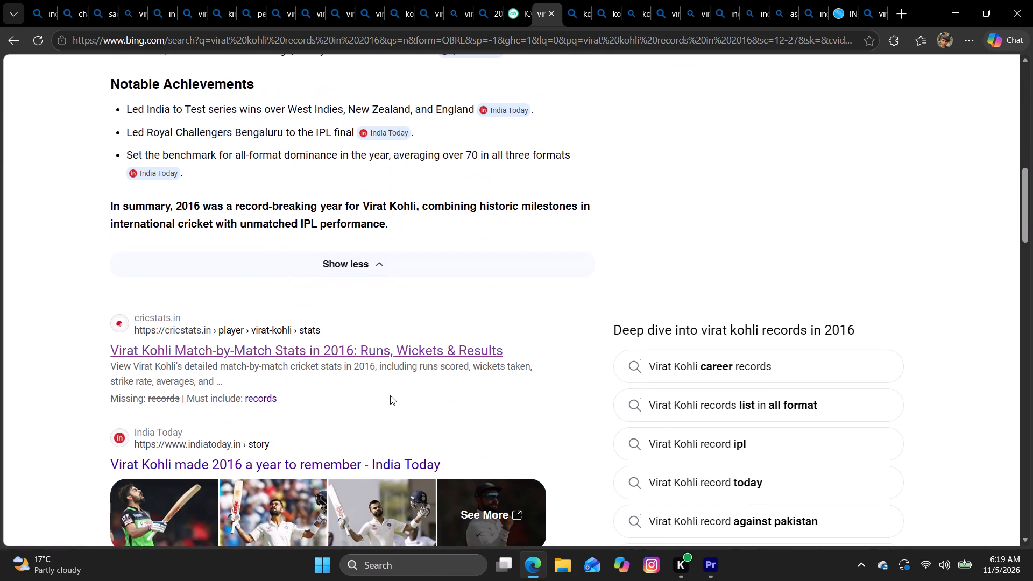
{"action": "scroll", "coordinate": [390, 395], "scroll_direction": "up", "scroll_amount": 9}
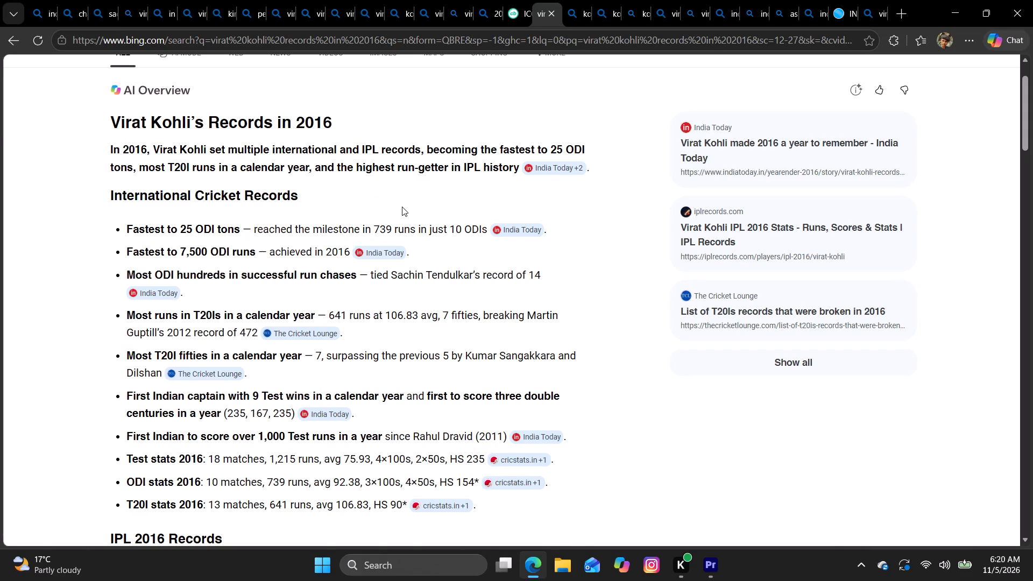
{"action": "scroll", "coordinate": [402, 206], "scroll_direction": "up", "scroll_amount": 1}
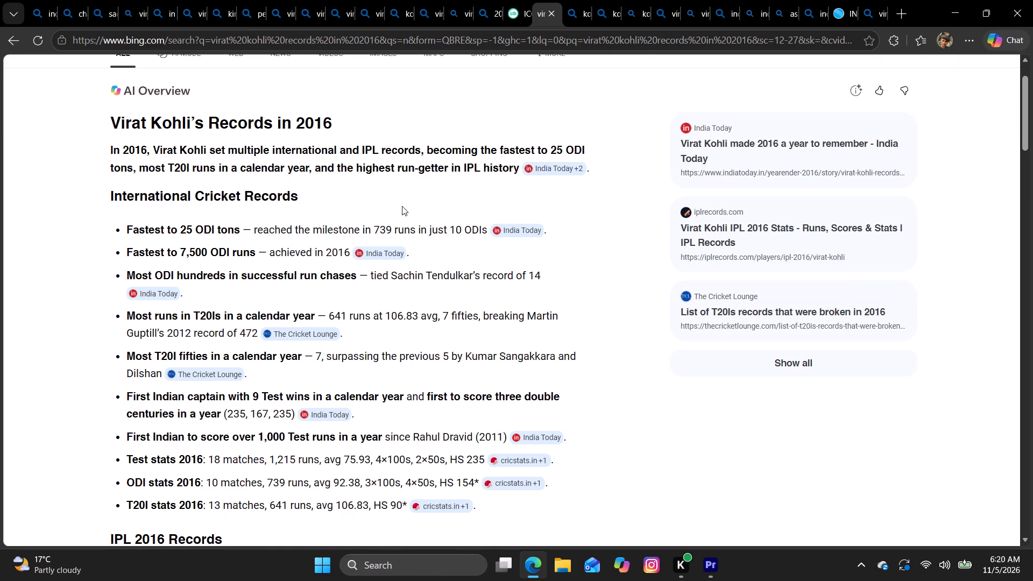
Change the web search to "virat kohli total runs in 2106" and run it.
{"action": "scroll", "coordinate": [402, 206], "scroll_direction": "up", "scroll_amount": 1}
{"action": "left_click", "coordinate": [339, 95]}
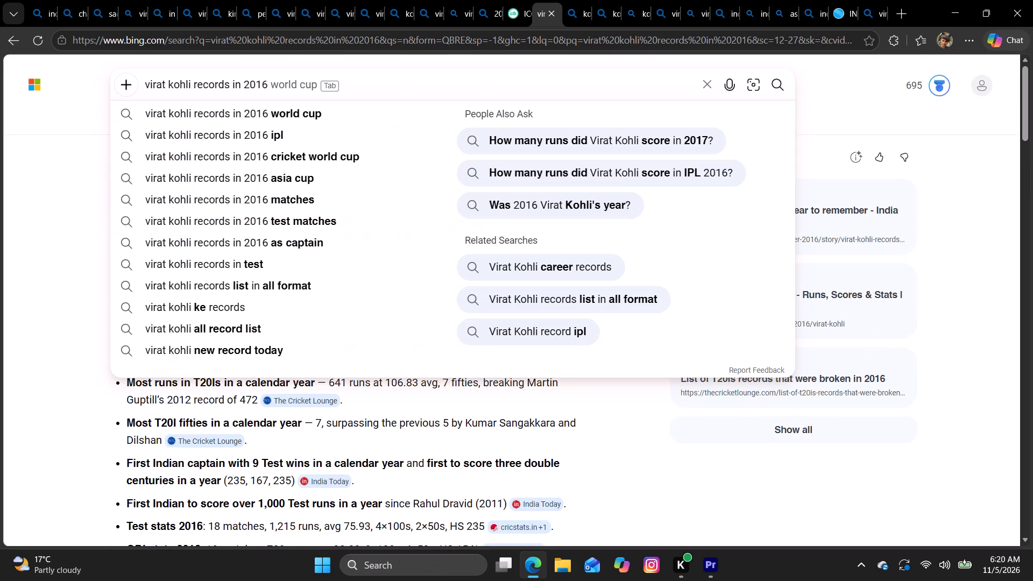
{"action": "key", "text": "ctrl+BackSpace"}
{"action": "key", "text": "ctrl+BackSpace"}
{"action": "key", "text": "ctrl+BackSpace"}
{"action": "key", "text": "ctrl+BackSpace"}
{"action": "key", "text": "ctrl+BackSpace"}
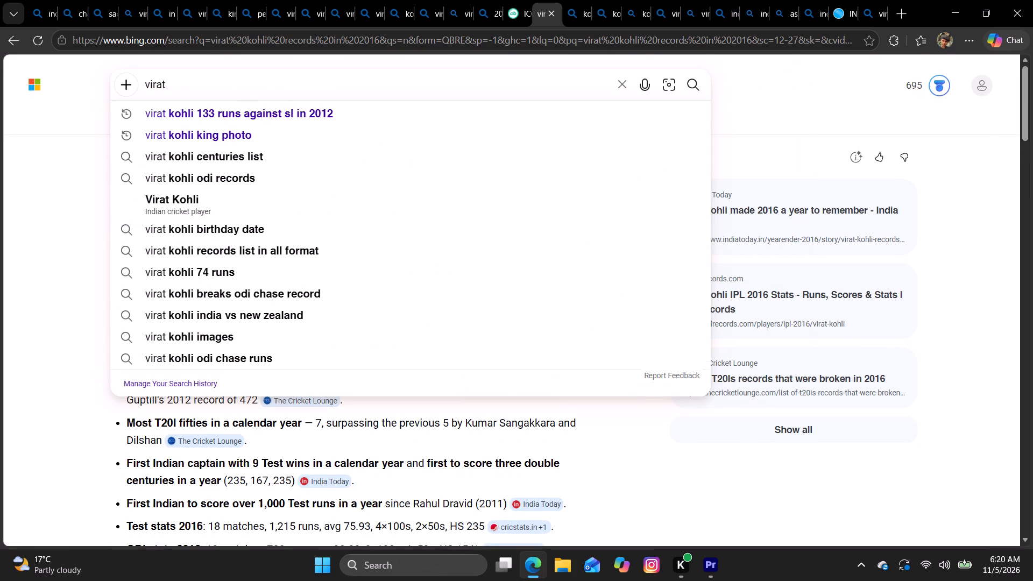
{"action": "type", "text": "kohli total runs"}
{"action": "key", "text": "space"}
{"action": "type", "text": "in 2106"}
{"action": "key", "text": "Return"}
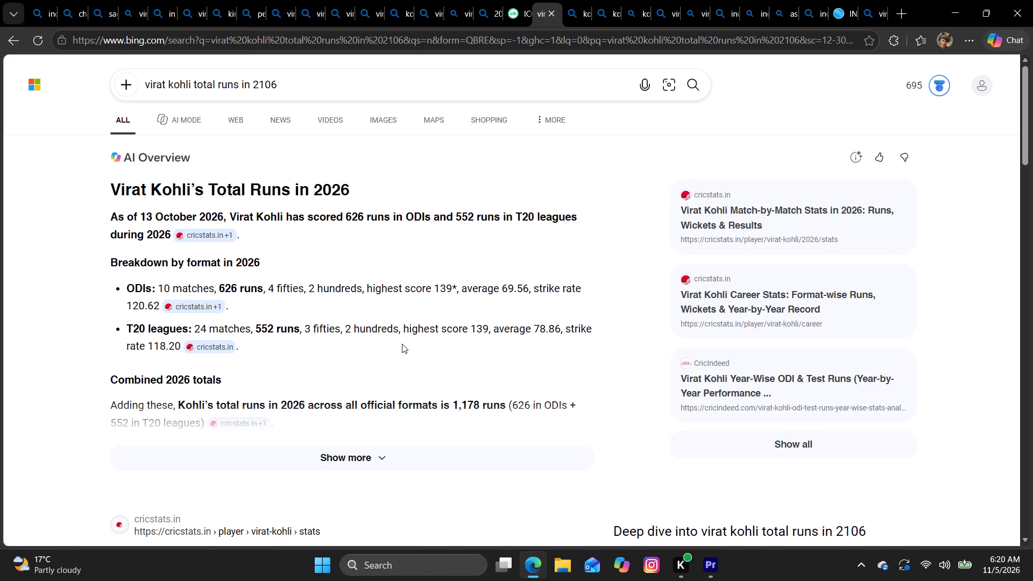
Expand the AI overview for the "virat kohli total runs in 2106" search and read its breakdown, context and summary.
{"action": "left_click", "coordinate": [404, 456]}
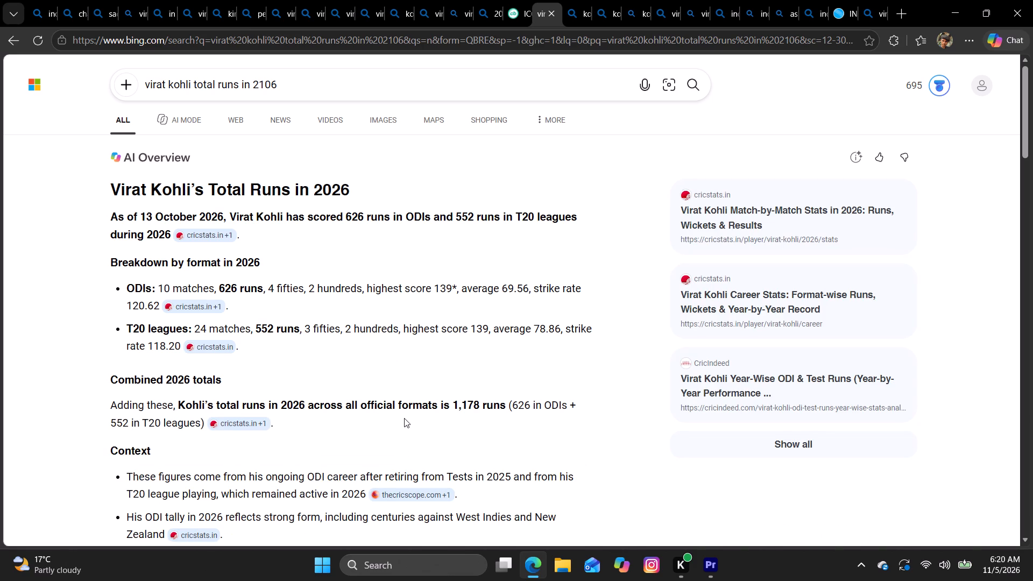
{"action": "scroll", "coordinate": [404, 418], "scroll_direction": "down", "scroll_amount": 3}
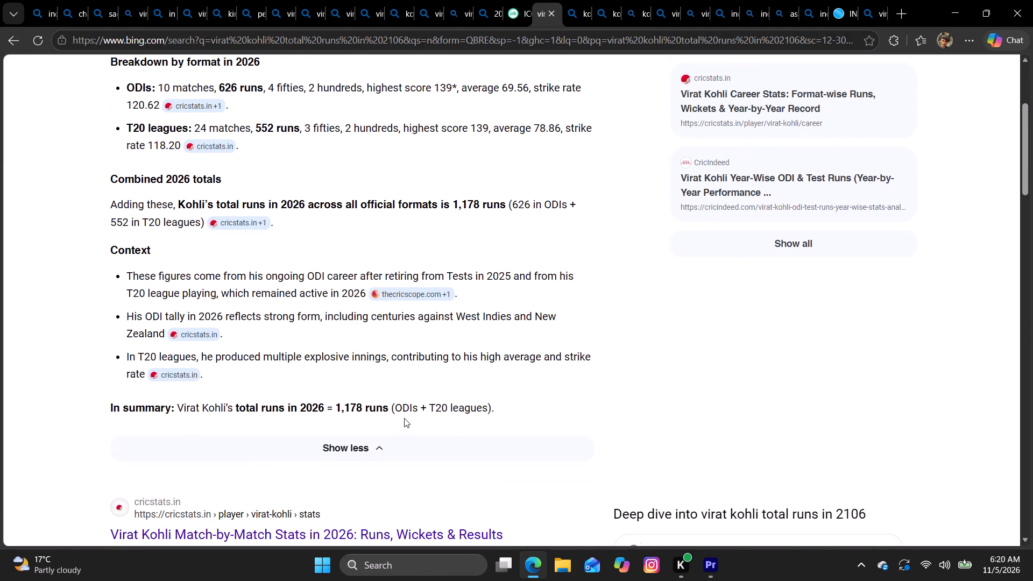
{"action": "scroll", "coordinate": [404, 418], "scroll_direction": "down", "scroll_amount": 2}
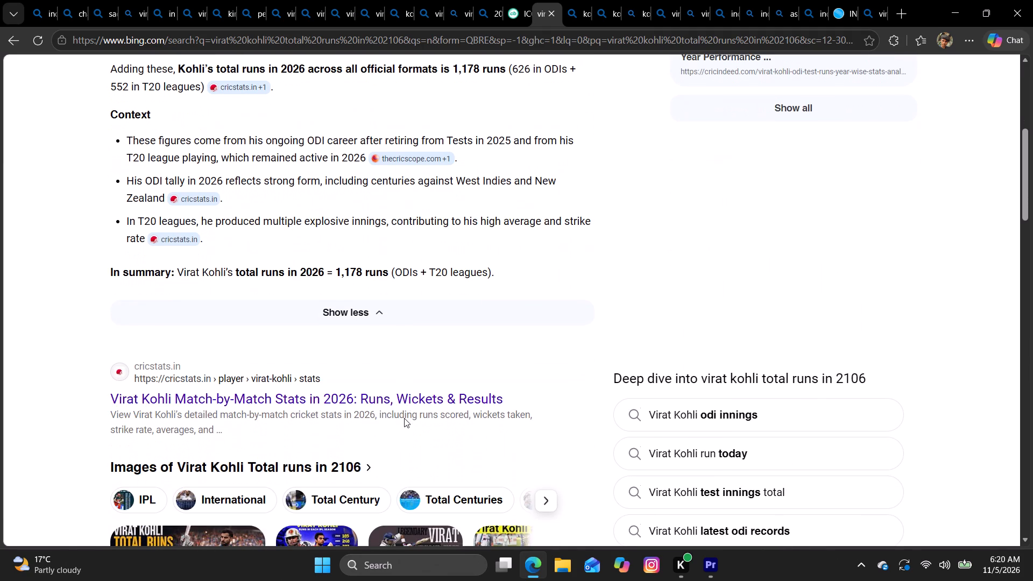
Switch to Premiere, replay the narration between about 00:02:58 and 00:03:02, and park the playhead at 00:02:58:26.
{"action": "left_click", "coordinate": [717, 572]}
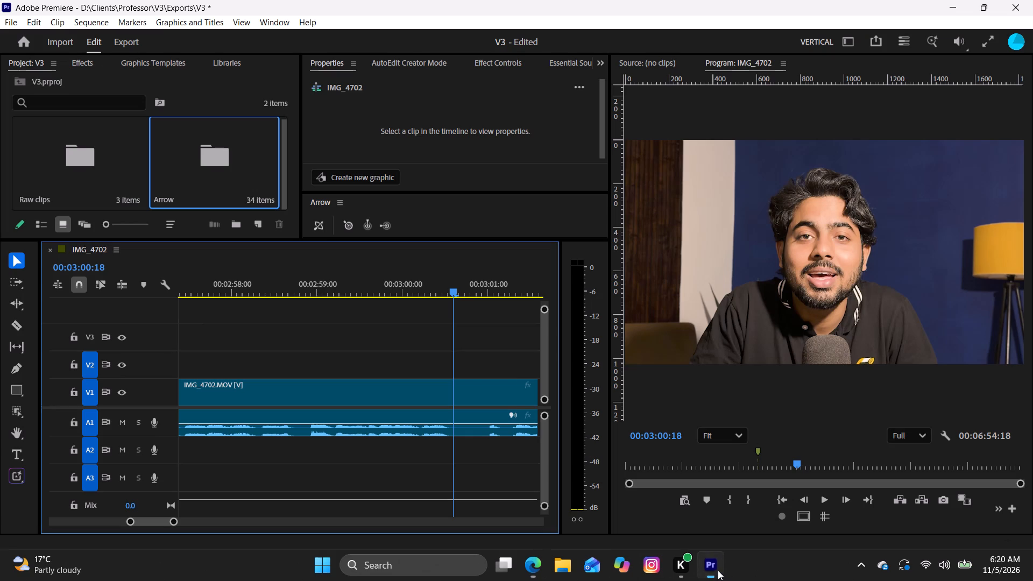
{"action": "key", "text": "space"}
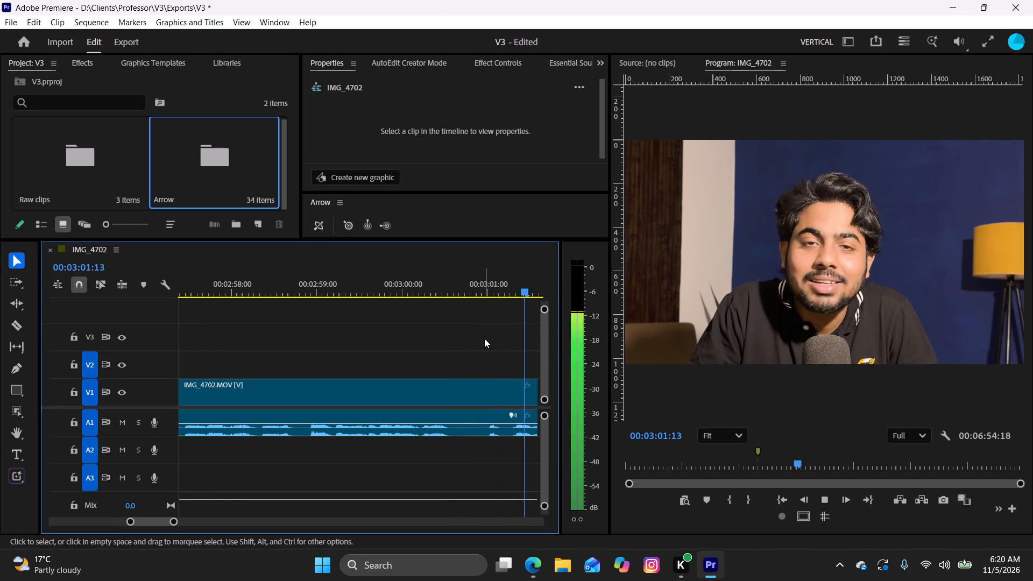
{"action": "key", "text": "space"}
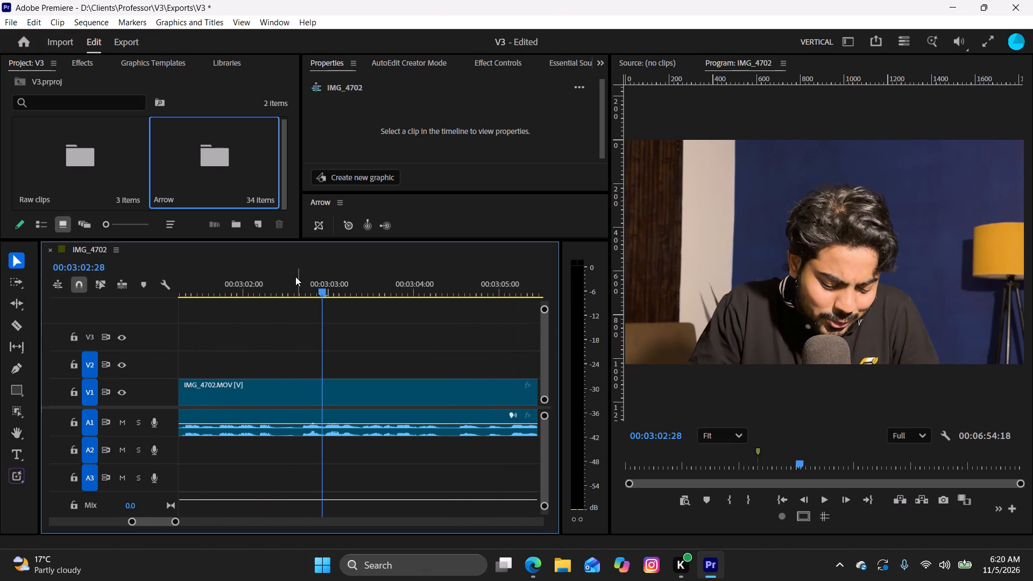
{"action": "left_click_drag", "start_coordinate": [318, 292], "coordinate": [298, 316]}
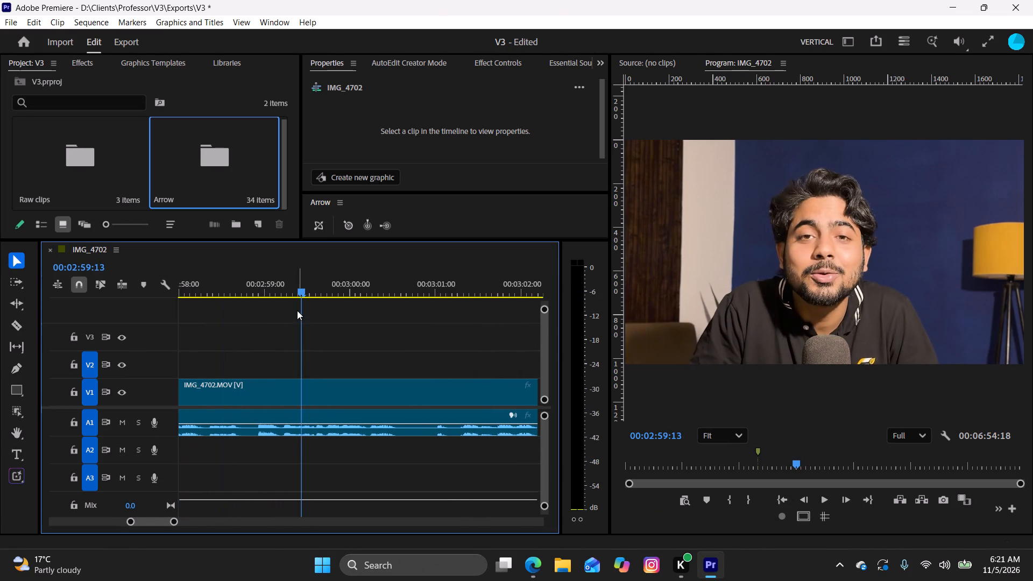
{"action": "key", "text": "space"}
{"action": "key", "text": "space"}
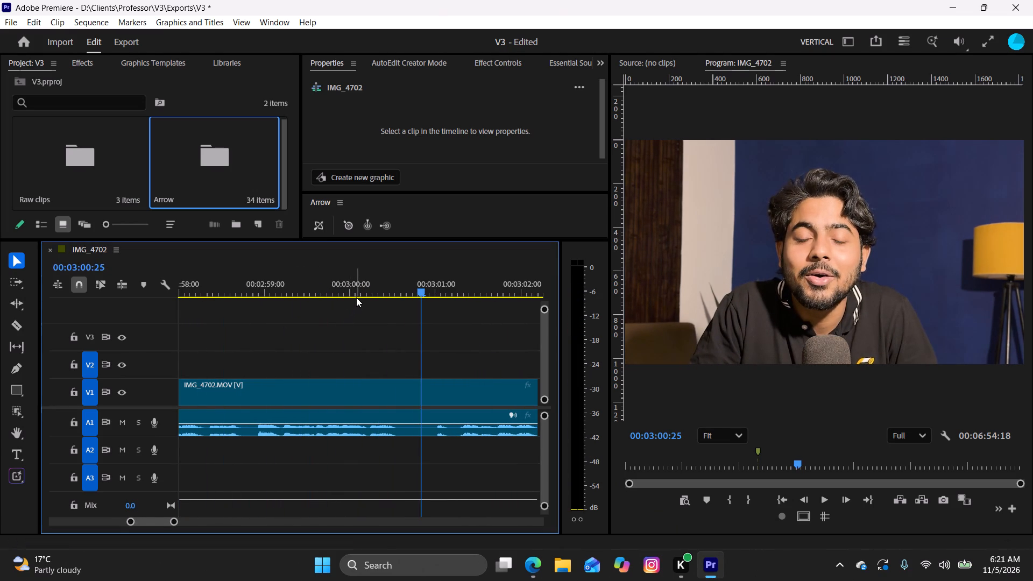
{"action": "left_click_drag", "start_coordinate": [356, 297], "coordinate": [240, 306]}
{"action": "left_click_drag", "start_coordinate": [307, 286], "coordinate": [188, 292]}
{"action": "key", "text": "space"}
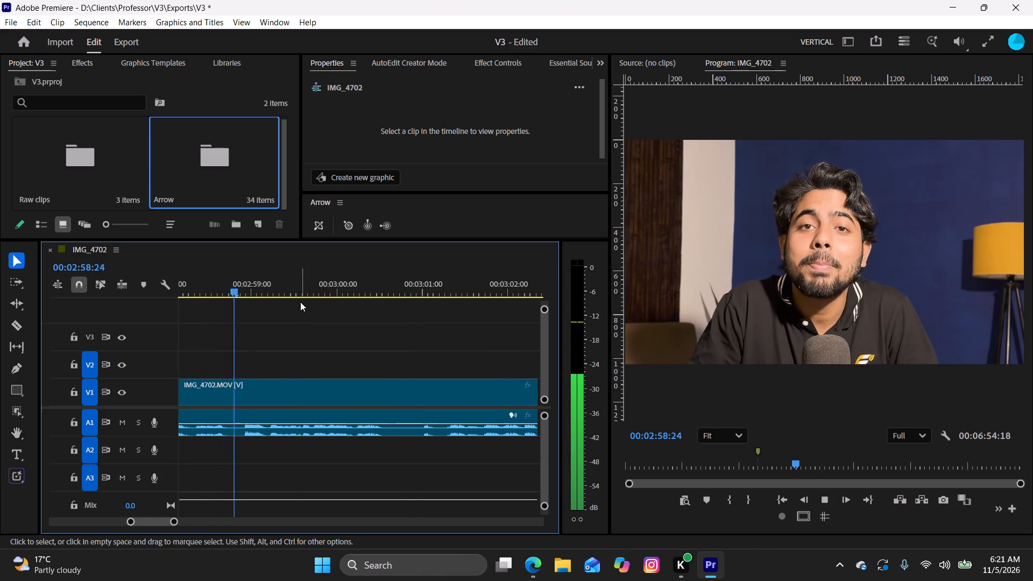
{"action": "key", "text": "space"}
{"action": "left_click_drag", "start_coordinate": [280, 288], "coordinate": [249, 307]}
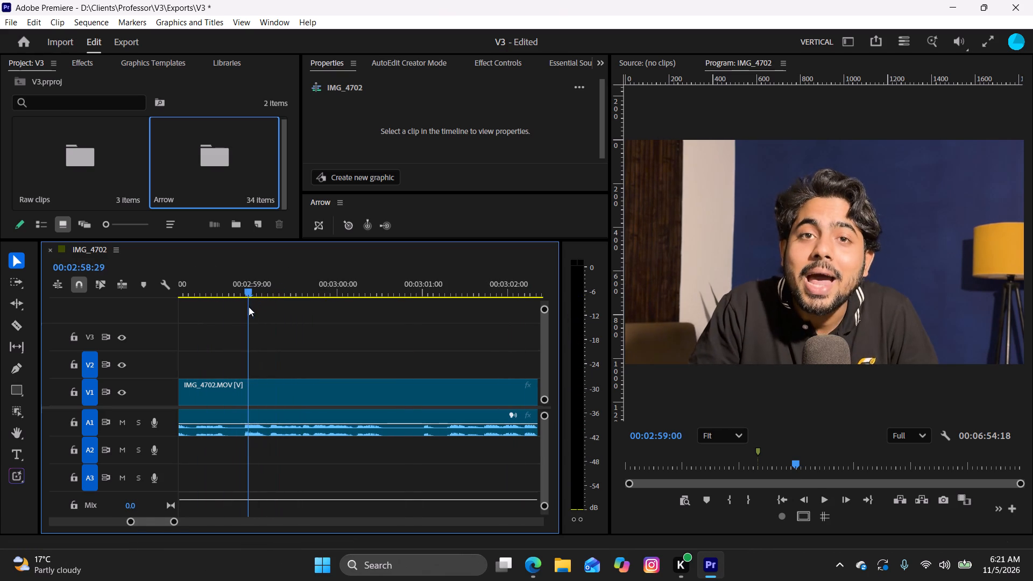
{"action": "left_click_drag", "start_coordinate": [249, 307], "coordinate": [238, 315]}
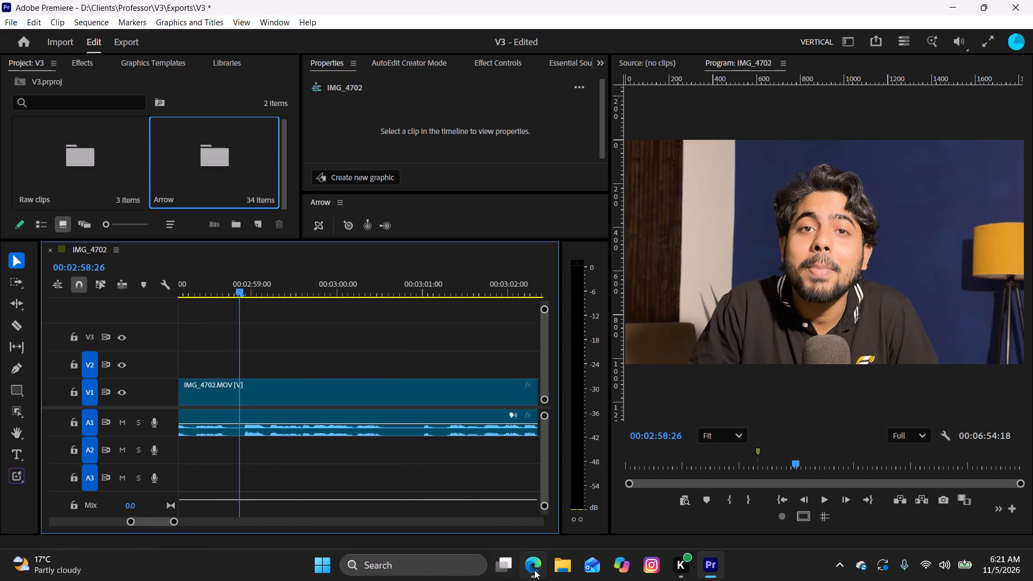
Switch to Edge and check the image results for Kohli's total runs, previewing the "Complete Career Record in All Formats" graphic.
{"action": "left_click", "coordinate": [536, 573]}
{"action": "scroll", "coordinate": [428, 379], "scroll_direction": "down", "scroll_amount": 4}
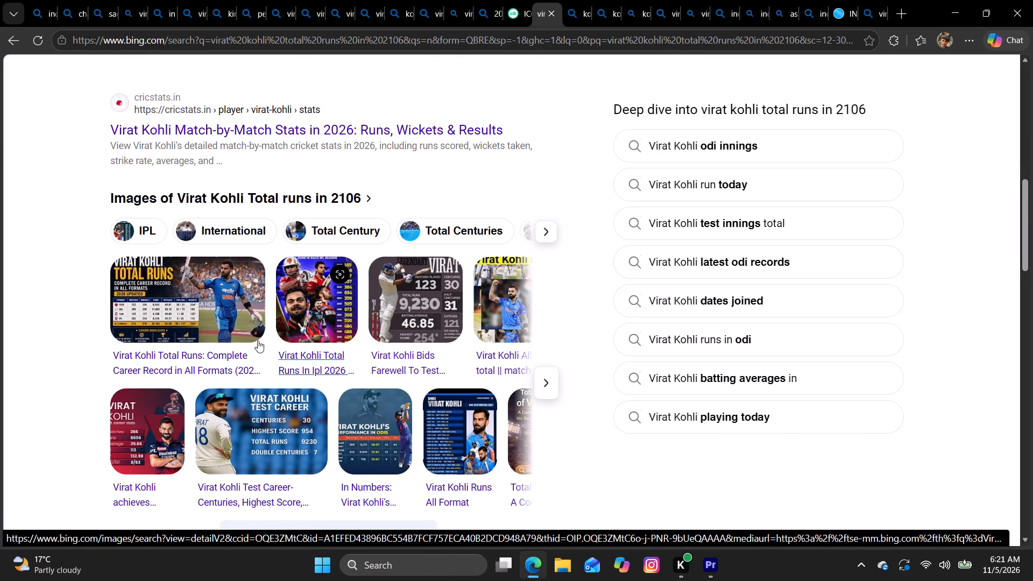
{"action": "left_click", "coordinate": [208, 326]}
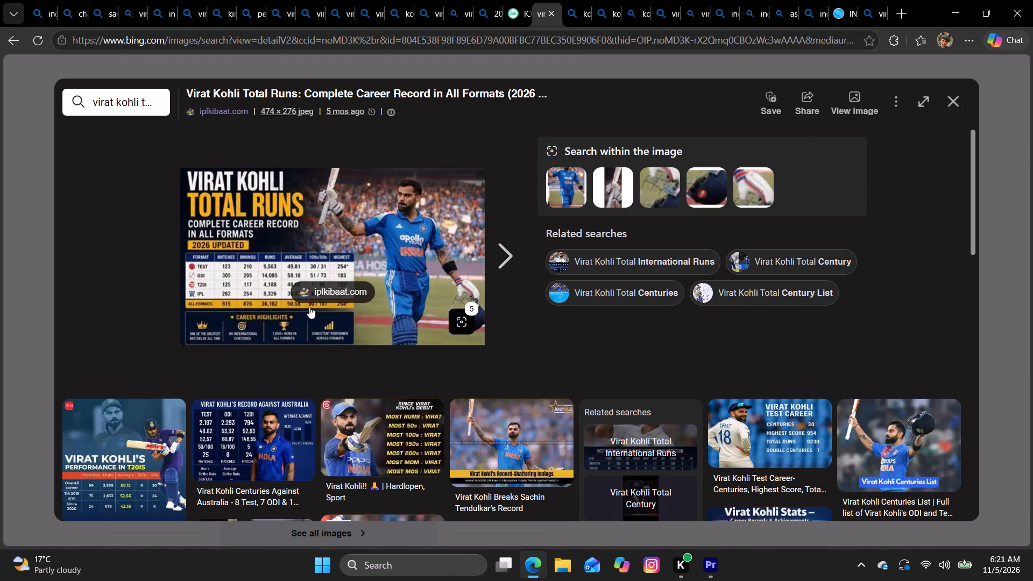
{"action": "left_click", "coordinate": [953, 104]}
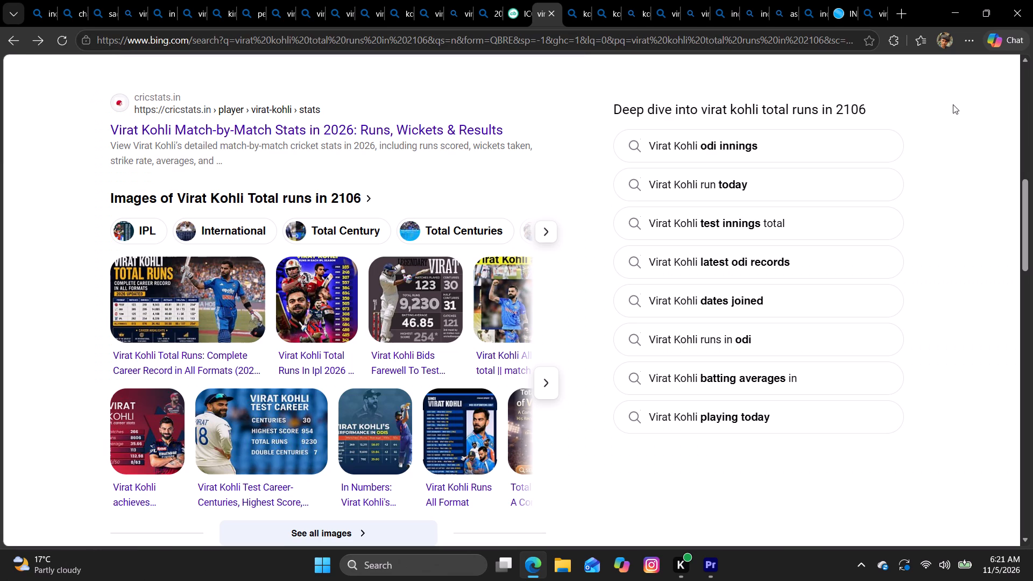
{"action": "scroll", "coordinate": [302, 236], "scroll_direction": "up", "scroll_amount": 11}
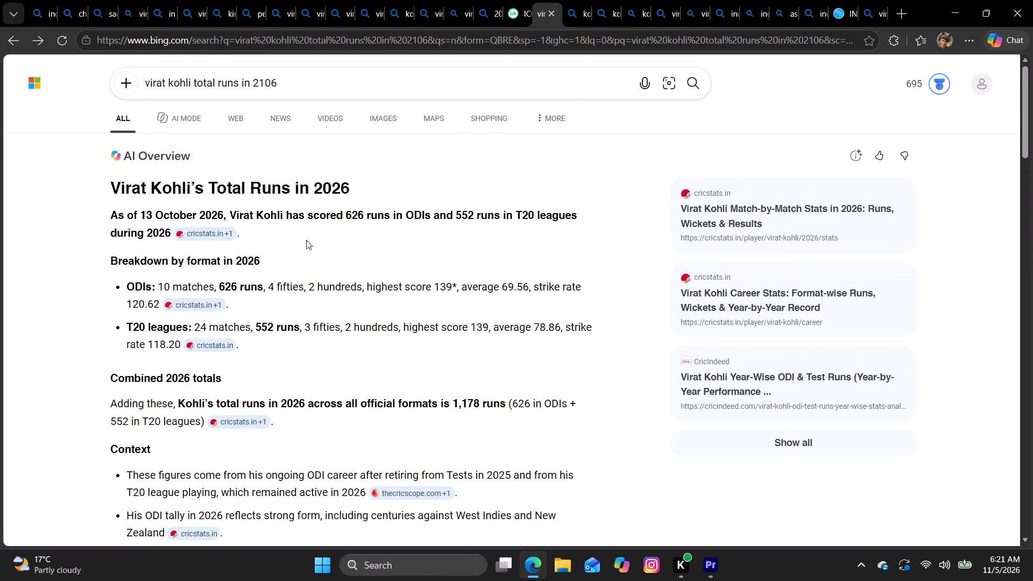
Change the web search to "virat kohli total runs in 2016 350+" and run it.
{"action": "left_click", "coordinate": [313, 85]}
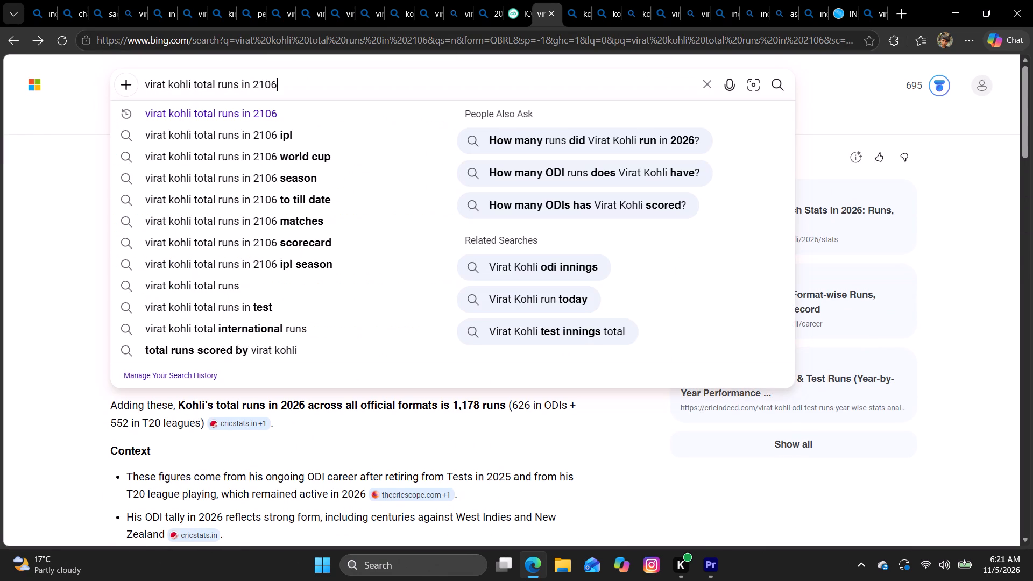
{"action": "key", "text": "BackSpace"}
{"action": "key", "text": "BackSpace"}
{"action": "key", "text": "BackSpace"}
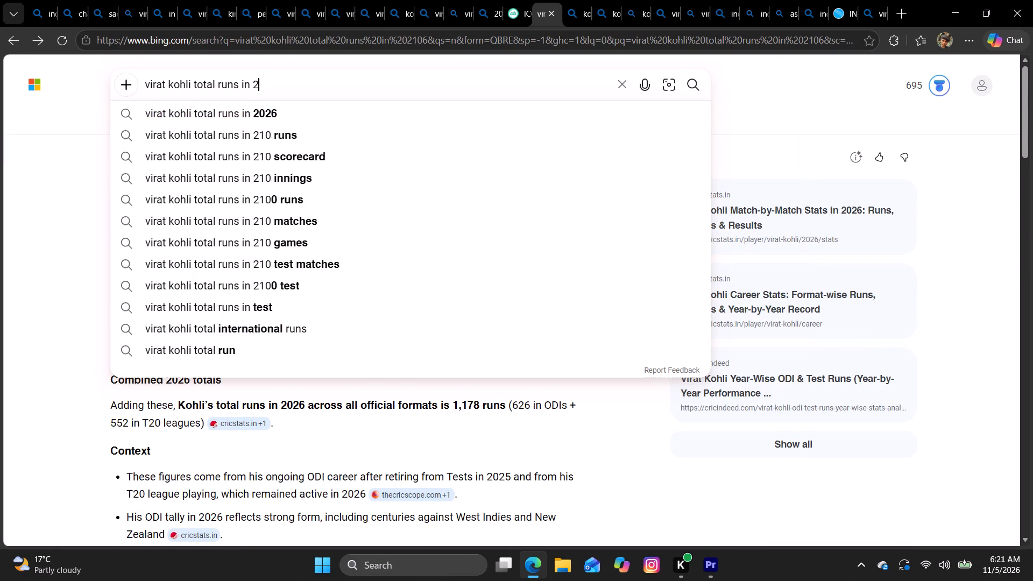
{"action": "type", "text": "016"}
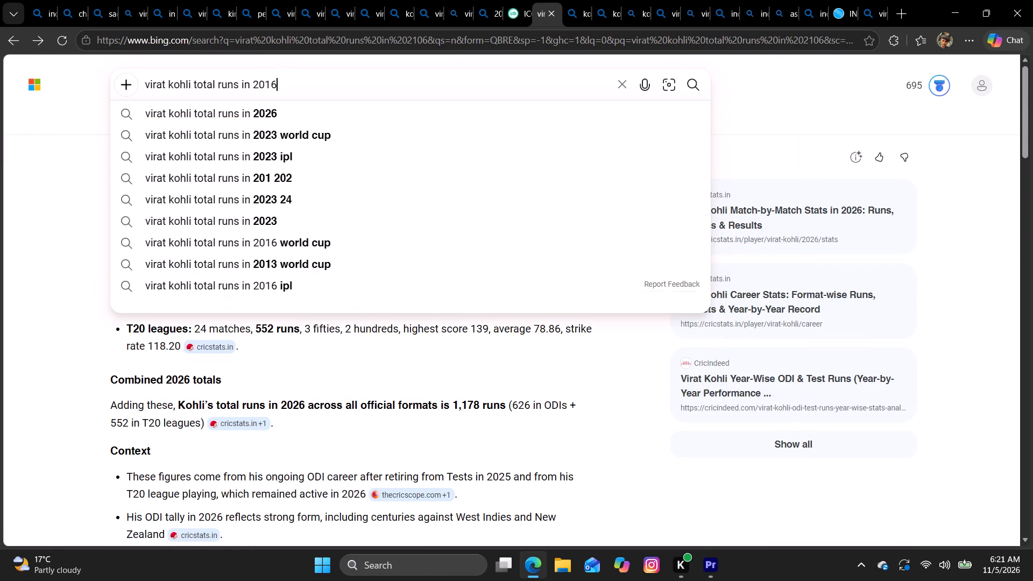
{"action": "key", "text": "space"}
{"action": "type", "text": "350"}
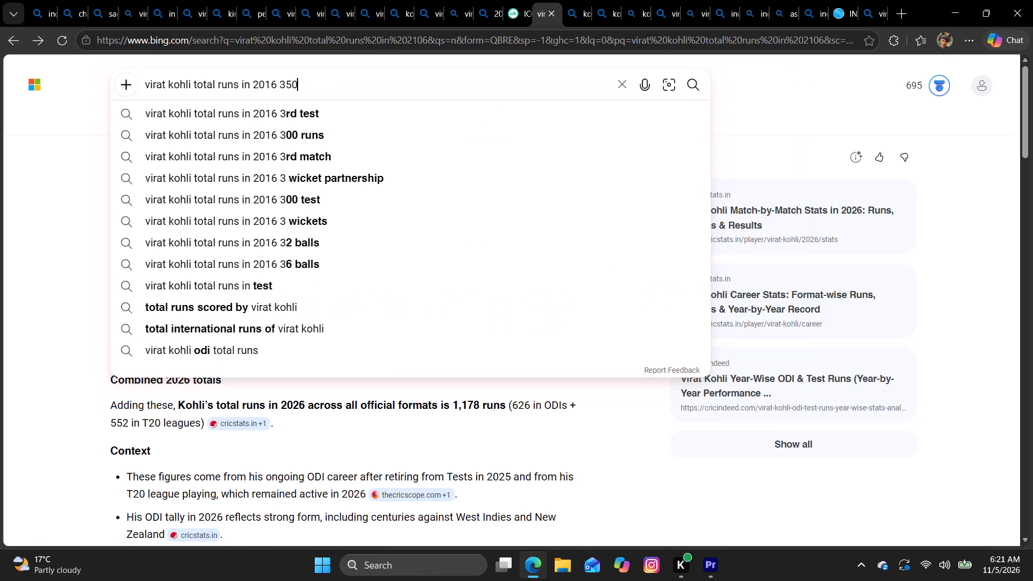
{"action": "key", "text": "shift+plus"}
{"action": "key", "text": "Return"}
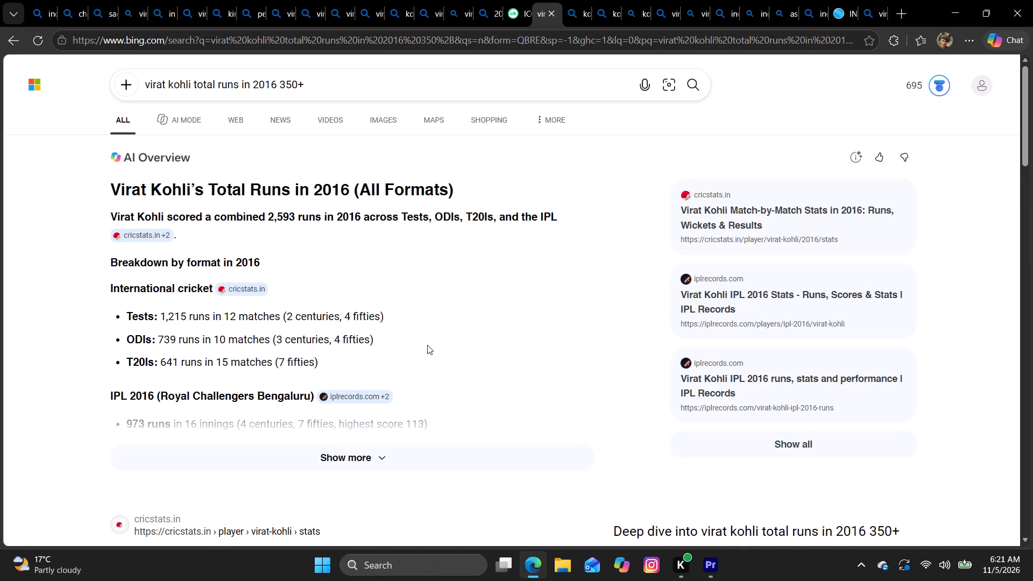
Expand the 2016 AI overview and capture a screenshot from its "Virat Kohli's Total Runs in 2016" heading through the all-formats total.
{"action": "scroll", "coordinate": [429, 345], "scroll_direction": "down", "scroll_amount": 1}
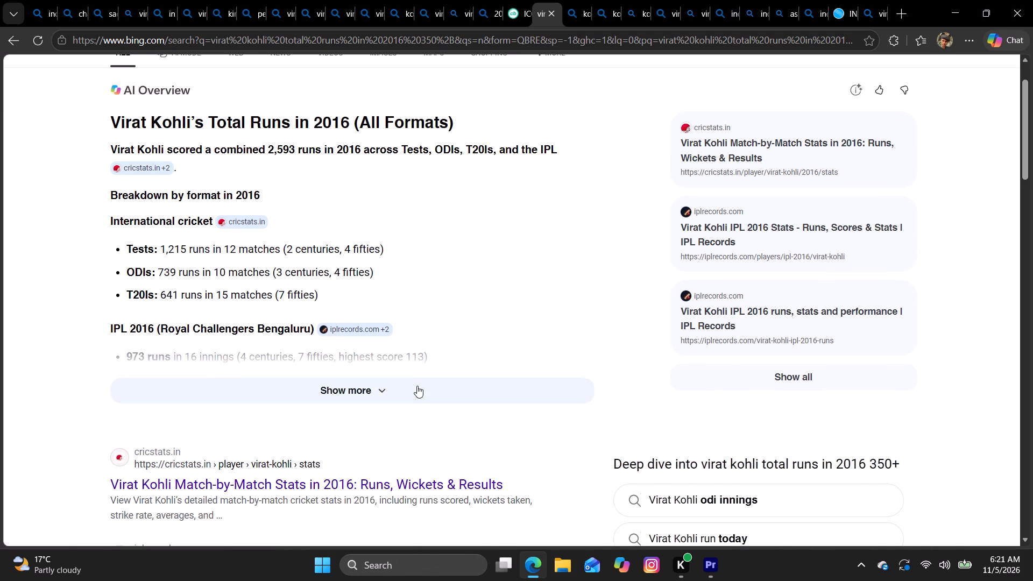
{"action": "left_click", "coordinate": [417, 386]}
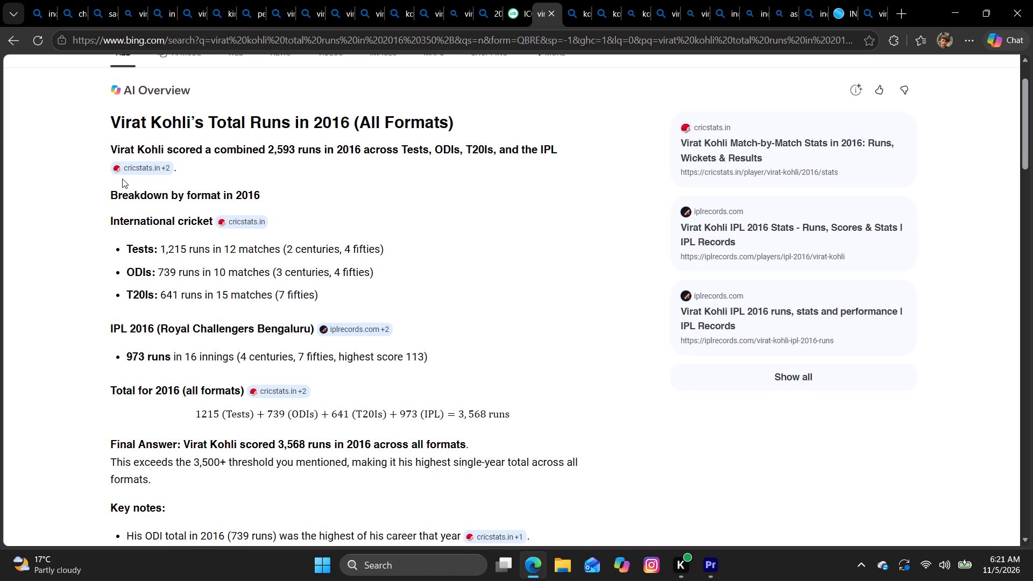
{"action": "key", "text": "shift+super+s"}
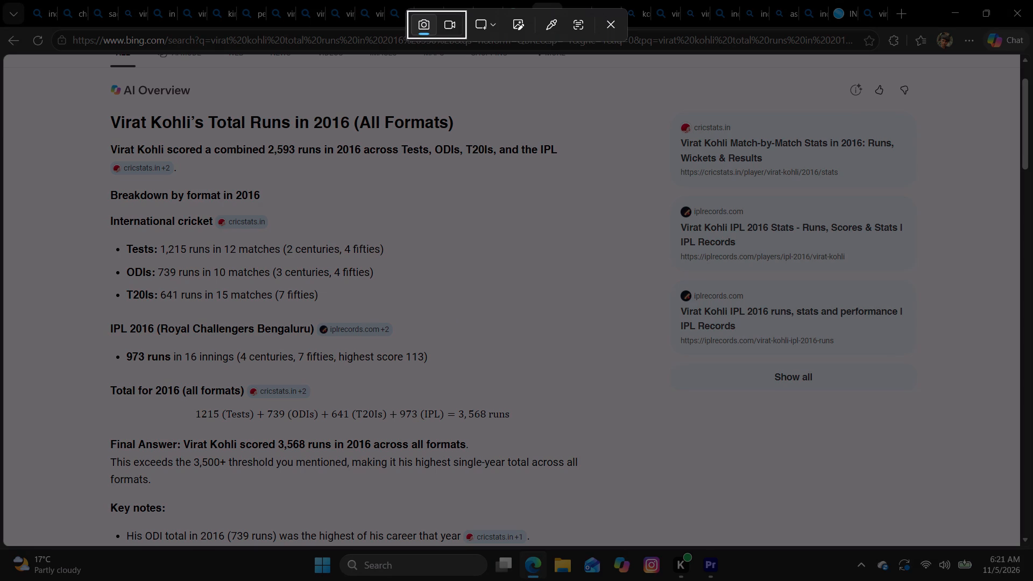
{"action": "left_click_drag", "start_coordinate": [101, 104], "coordinate": [610, 429]}
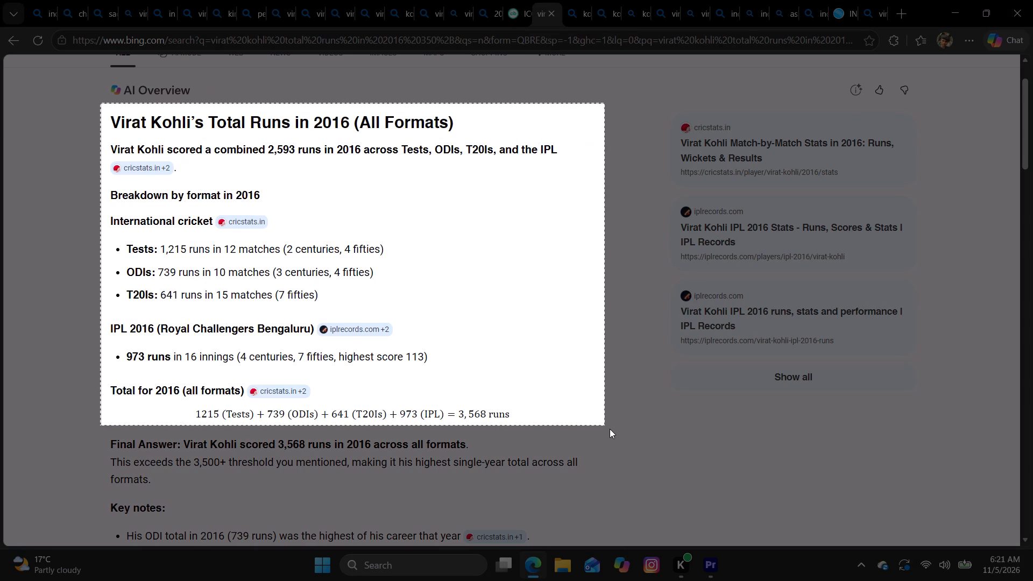
{"action": "left_click_drag", "start_coordinate": [610, 429], "coordinate": [620, 440]}
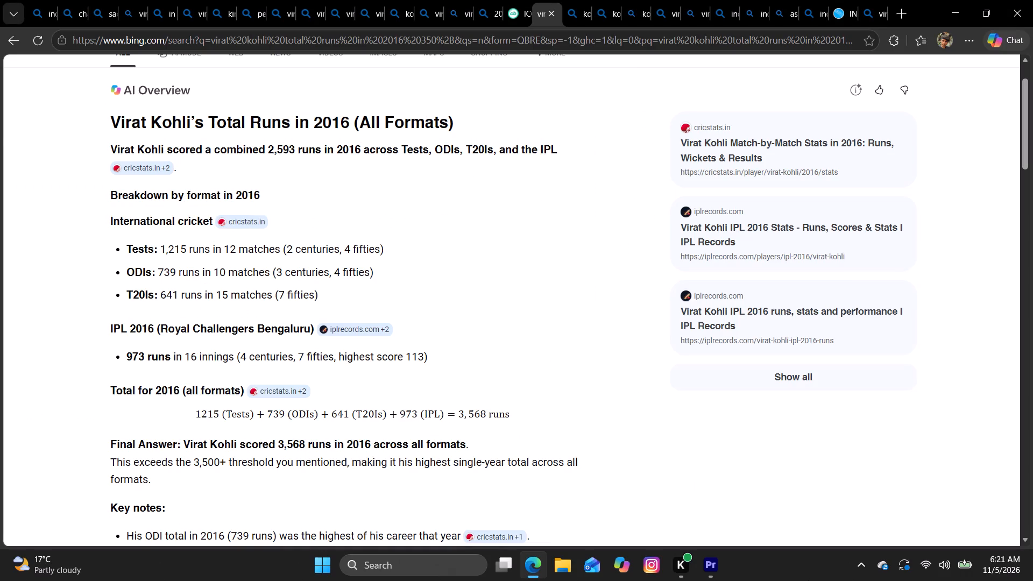
Switch to Premiere and paste the captured overview screenshot onto V2 at 00:02:58:26 with the Arrow extension.
{"action": "left_click", "coordinate": [709, 569]}
{"action": "left_click", "coordinate": [340, 221]}
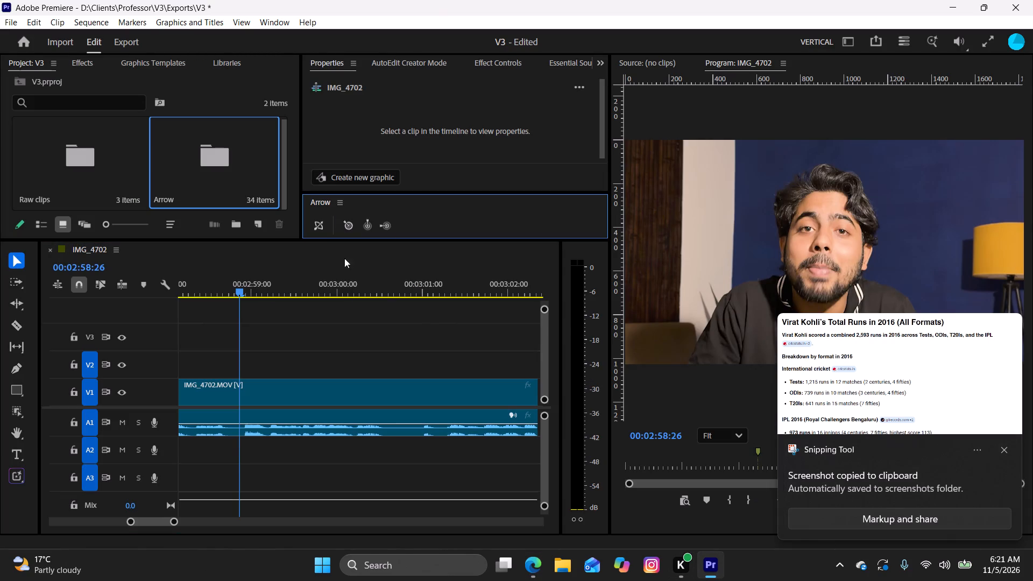
{"action": "key", "text": "space"}
{"action": "left_click", "coordinate": [298, 327]}
Play through the overview screenshot on V2, split it at 00:03:00:23 and delete the part after the cut.
{"action": "key", "text": "space"}
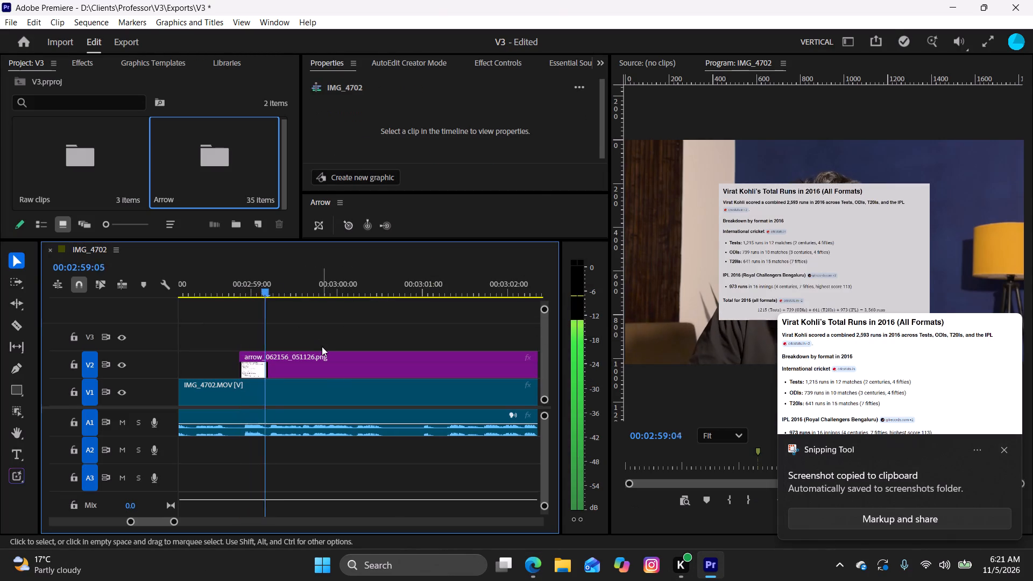
{"action": "key", "text": "space"}
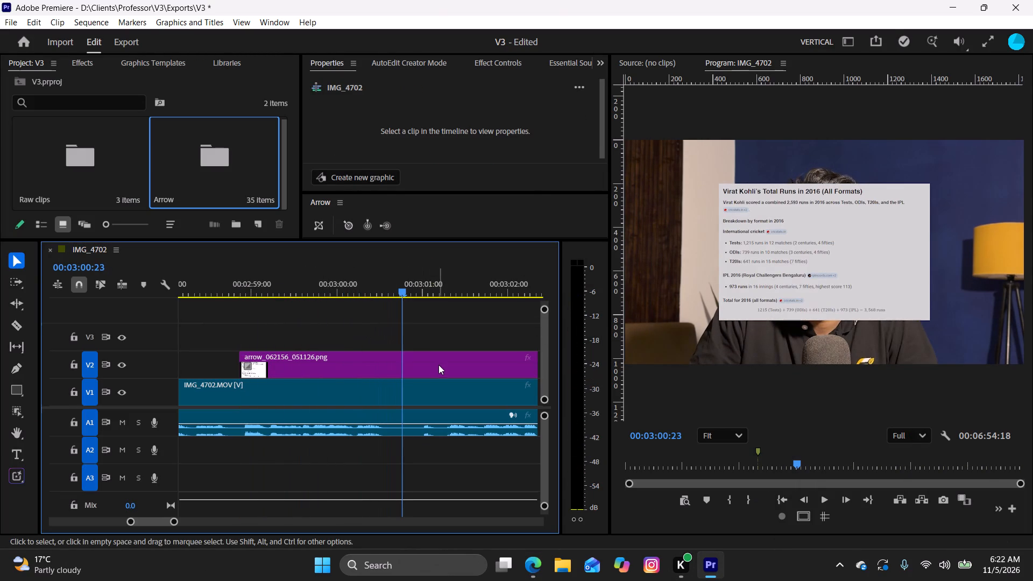
{"action": "left_click", "coordinate": [440, 366]}
{"action": "key", "text": "w"}
{"action": "left_click", "coordinate": [456, 359]}
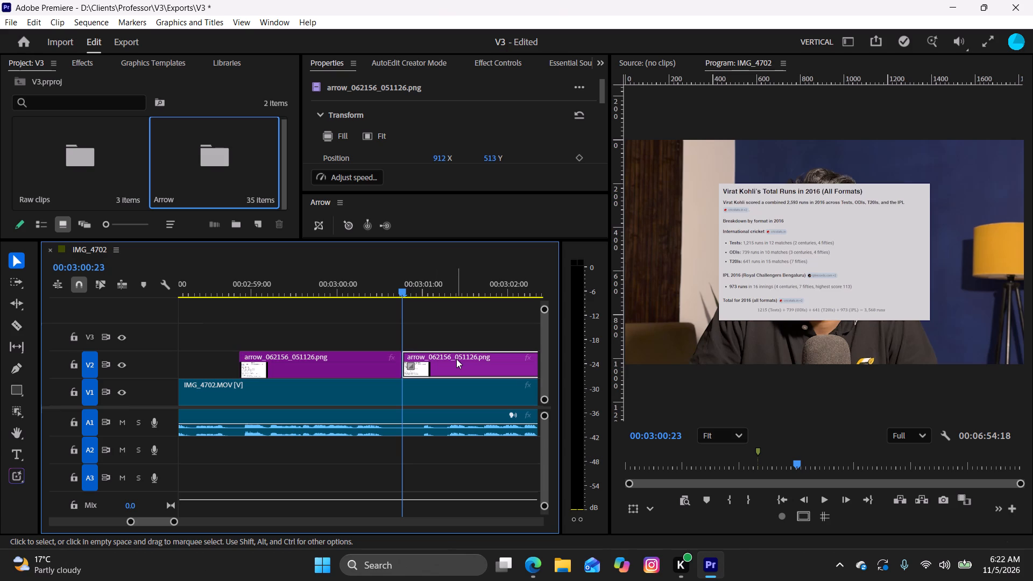
{"action": "key", "text": "BackSpace"}
Play the narration from 00:03:00:23 to about 00:03:08 and scrub back to the start of the last phrase.
{"action": "key", "text": "space"}
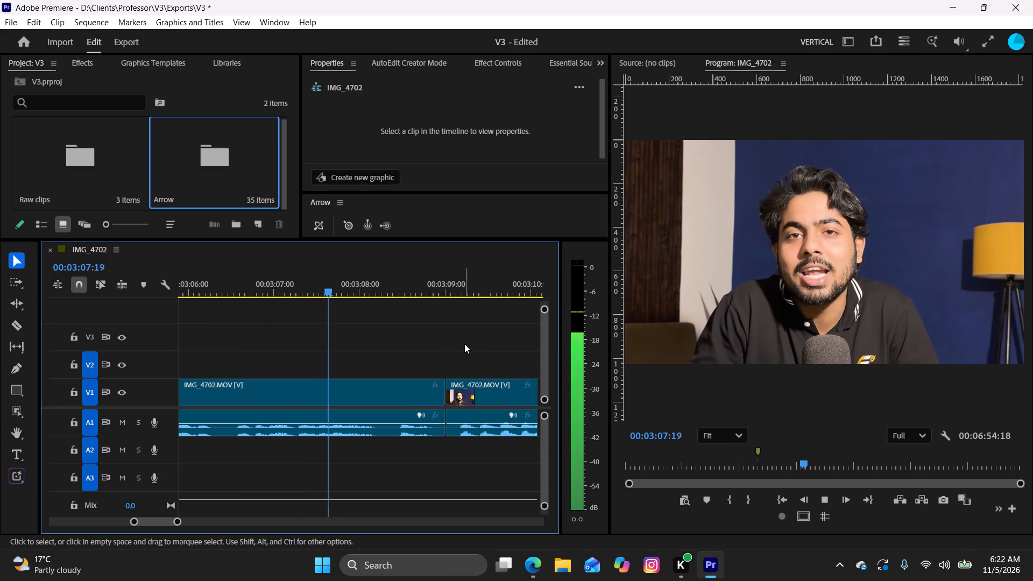
{"action": "key", "text": "space"}
{"action": "left_click_drag", "start_coordinate": [440, 283], "coordinate": [378, 292]}
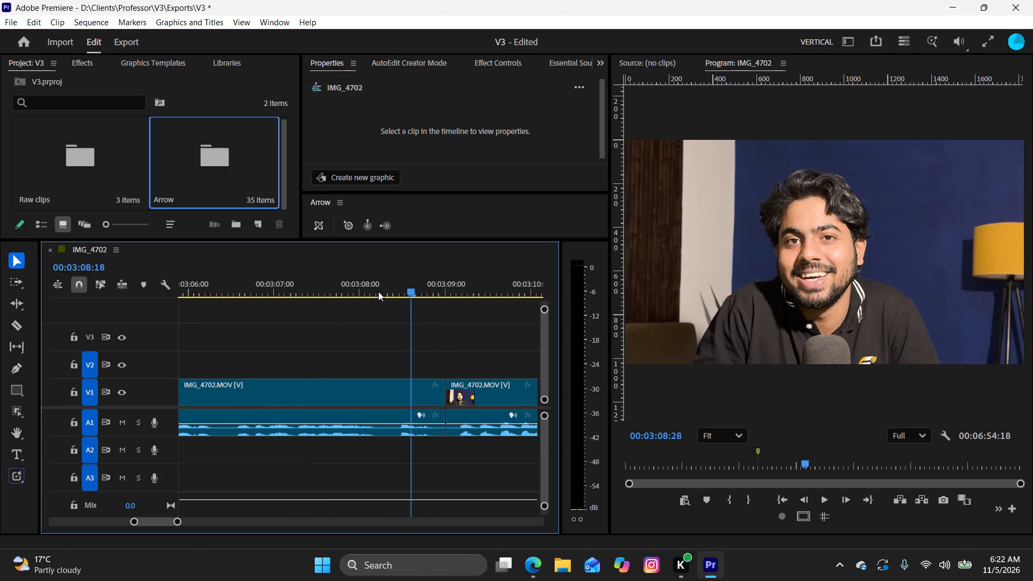
{"action": "left_click_drag", "start_coordinate": [378, 292], "coordinate": [228, 308]}
Switch to Edge, skim the 2016 overview and key notes, and open the image results for "virat kohli total runs in 2016 350+".
{"action": "left_click", "coordinate": [533, 565]}
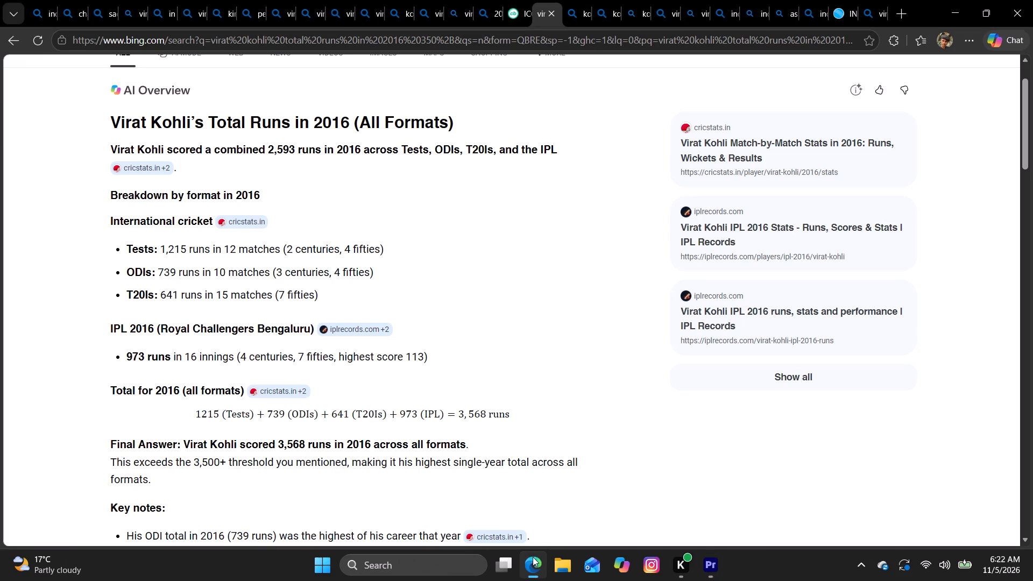
{"action": "scroll", "coordinate": [334, 243], "scroll_direction": "down", "scroll_amount": 3}
{"action": "scroll", "coordinate": [334, 243], "scroll_direction": "up", "scroll_amount": 2}
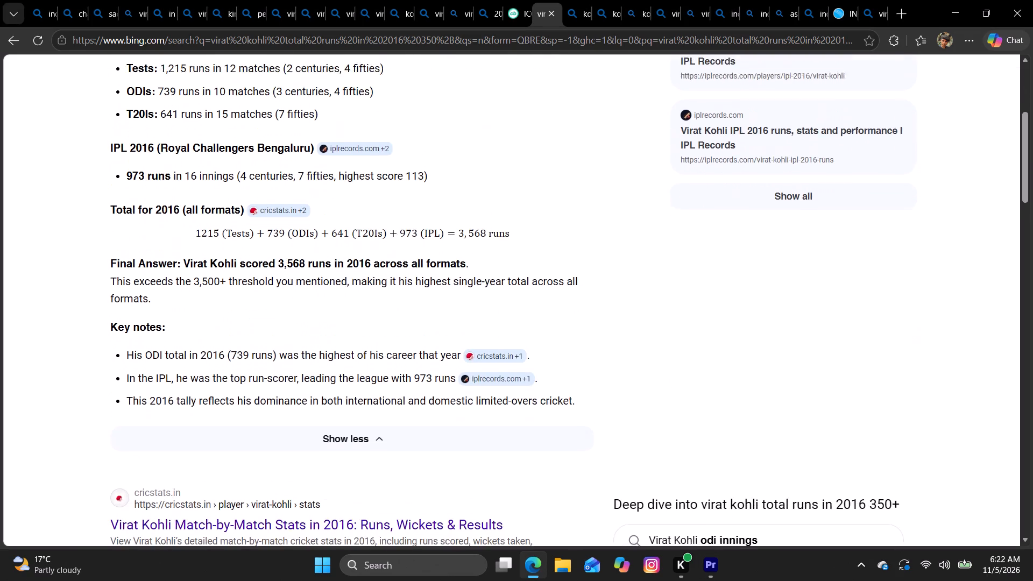
{"action": "scroll", "coordinate": [334, 243], "scroll_direction": "down", "scroll_amount": 4}
{"action": "scroll", "coordinate": [332, 247], "scroll_direction": "up", "scroll_amount": 10}
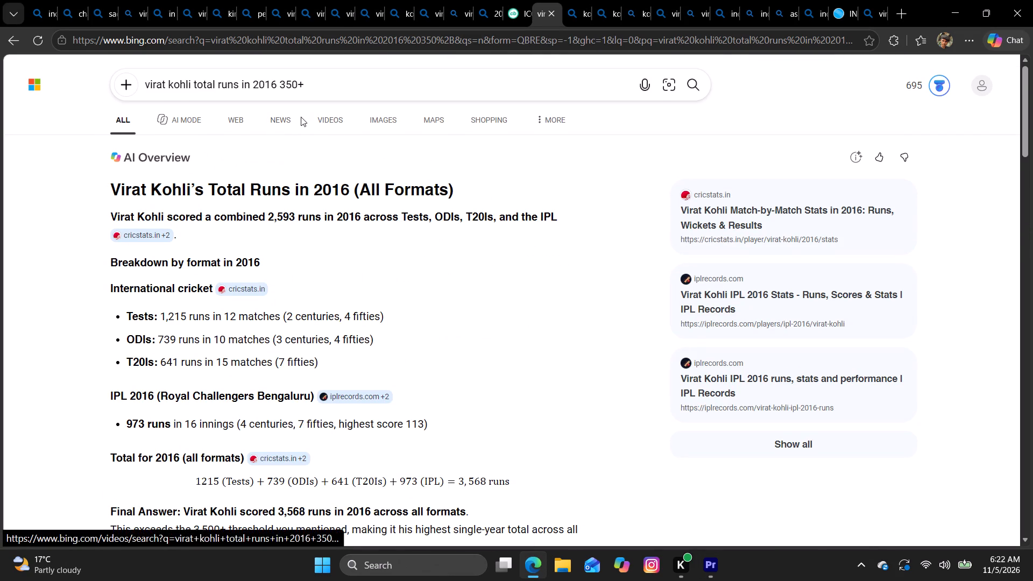
{"action": "left_click", "coordinate": [376, 125]}
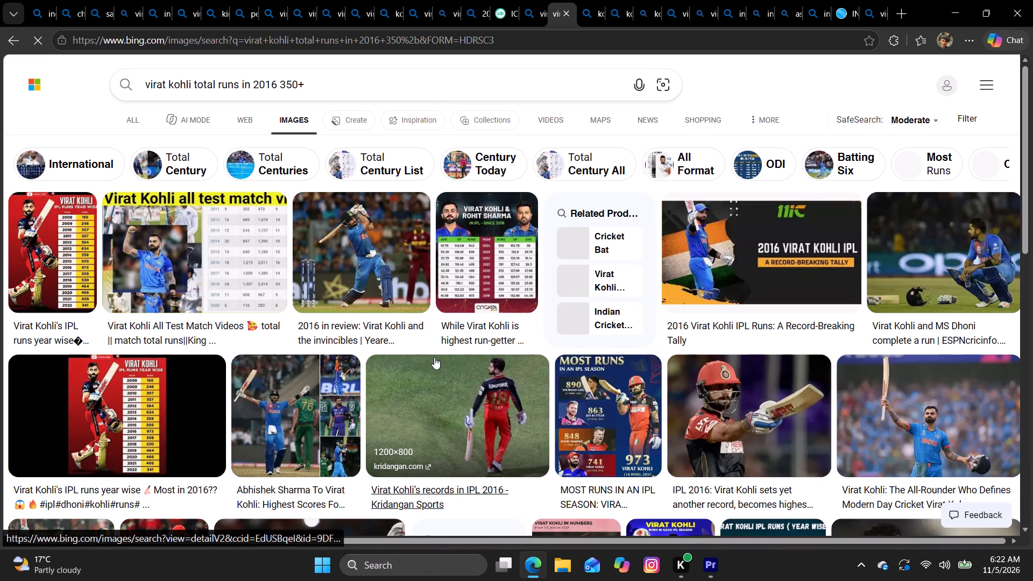
Copy the ESPNcricinfo image of Kohli crouching beside his helmet and paste it onto V2 at 00:03:06:14 in Premiere with the Arrow extension.
{"action": "scroll", "coordinate": [434, 357], "scroll_direction": "down", "scroll_amount": 2}
{"action": "left_click", "coordinate": [905, 130]}
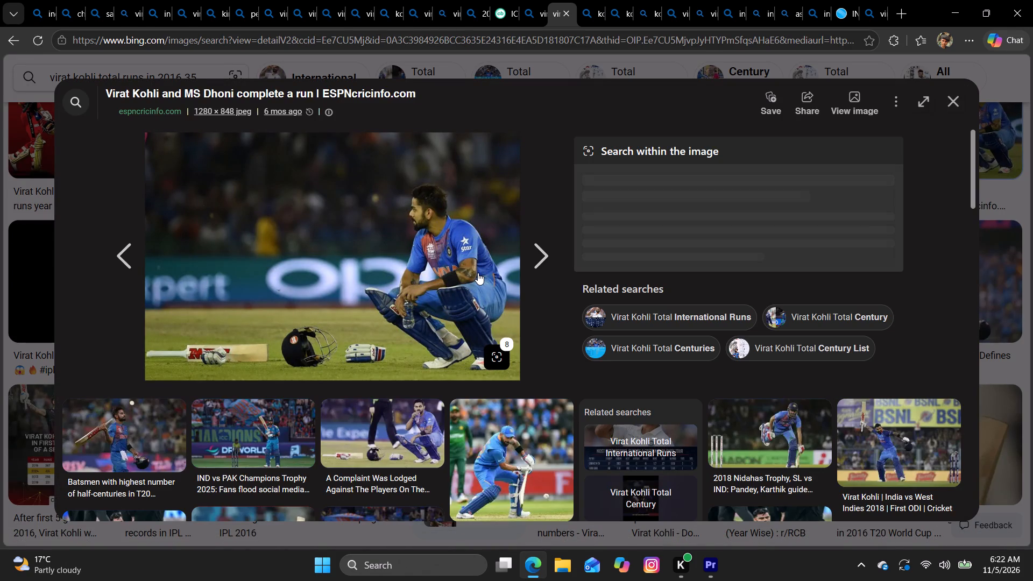
{"action": "right_click", "coordinate": [478, 273]}
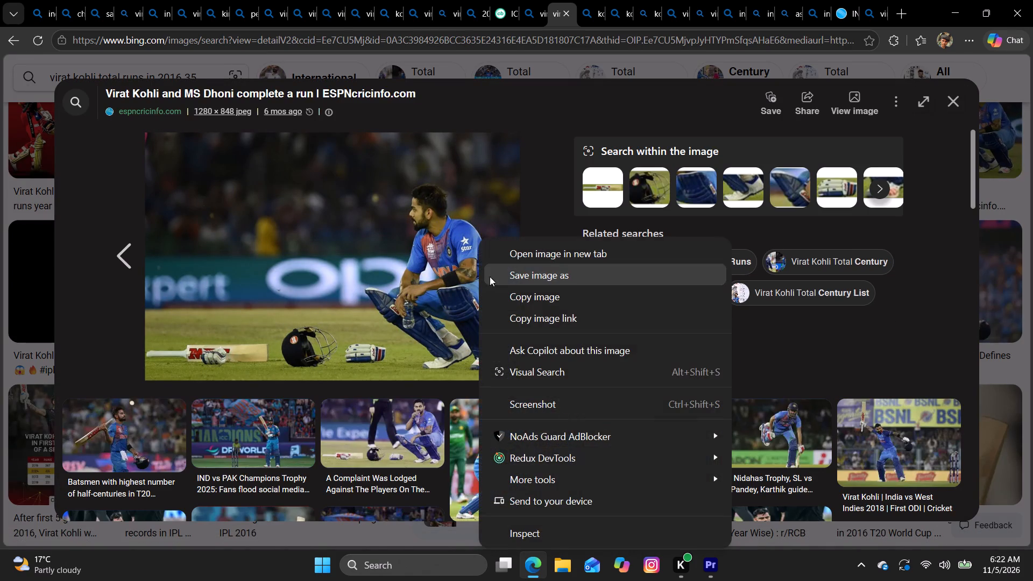
{"action": "left_click", "coordinate": [506, 299]}
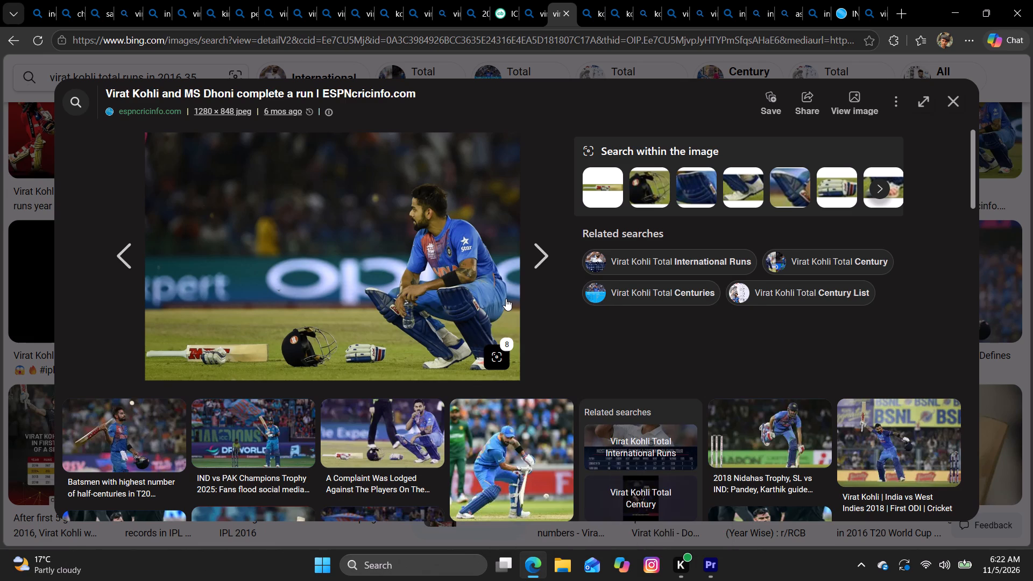
{"action": "left_click", "coordinate": [702, 561]}
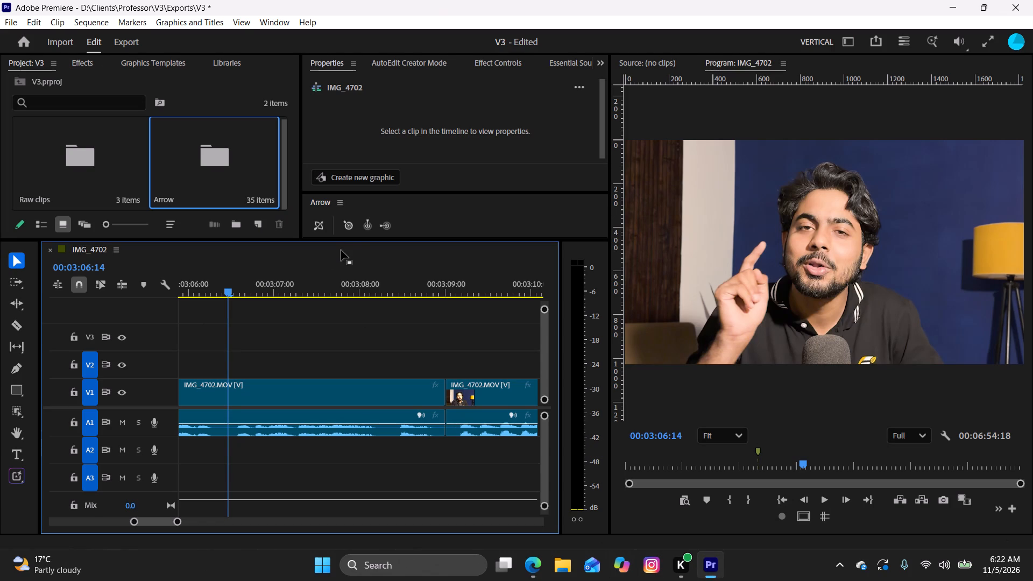
{"action": "left_click", "coordinate": [349, 226]}
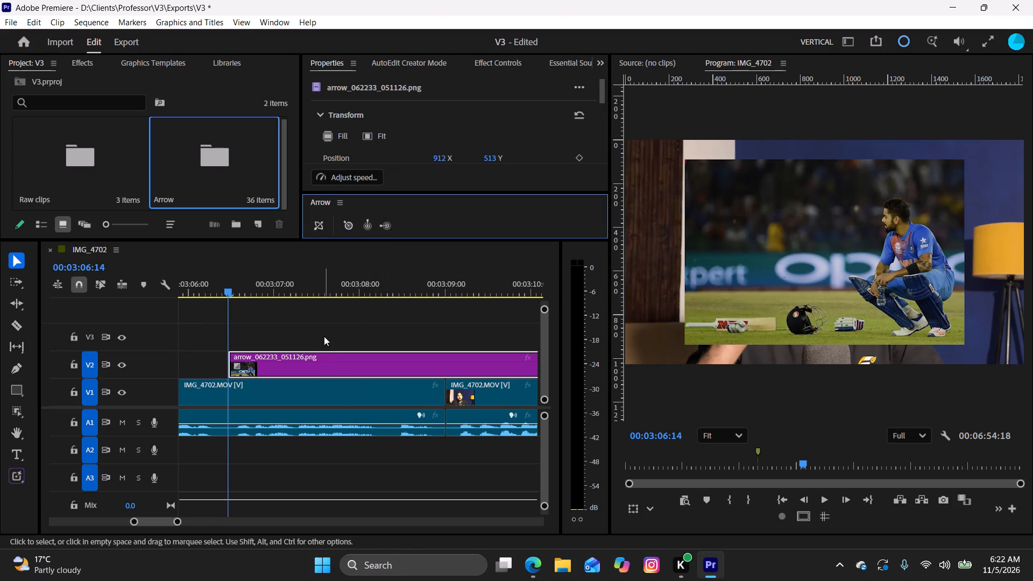
Play through the crouching Kohli image on V2, split it at 00:03:09:00 and delete the part after the cut.
{"action": "left_click", "coordinate": [324, 336]}
{"action": "key", "text": "space"}
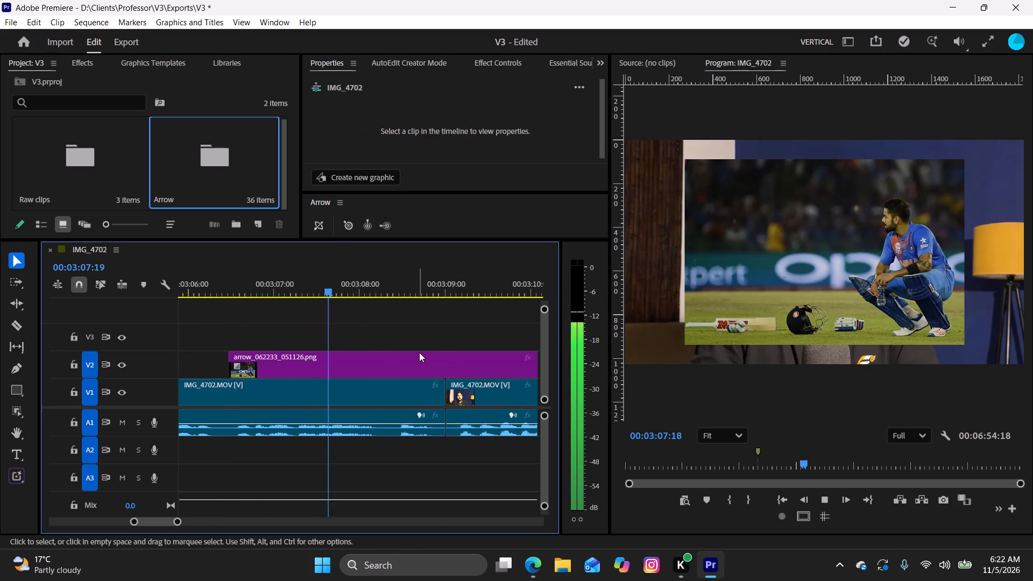
{"action": "key", "text": "space"}
{"action": "left_click", "coordinate": [452, 360]}
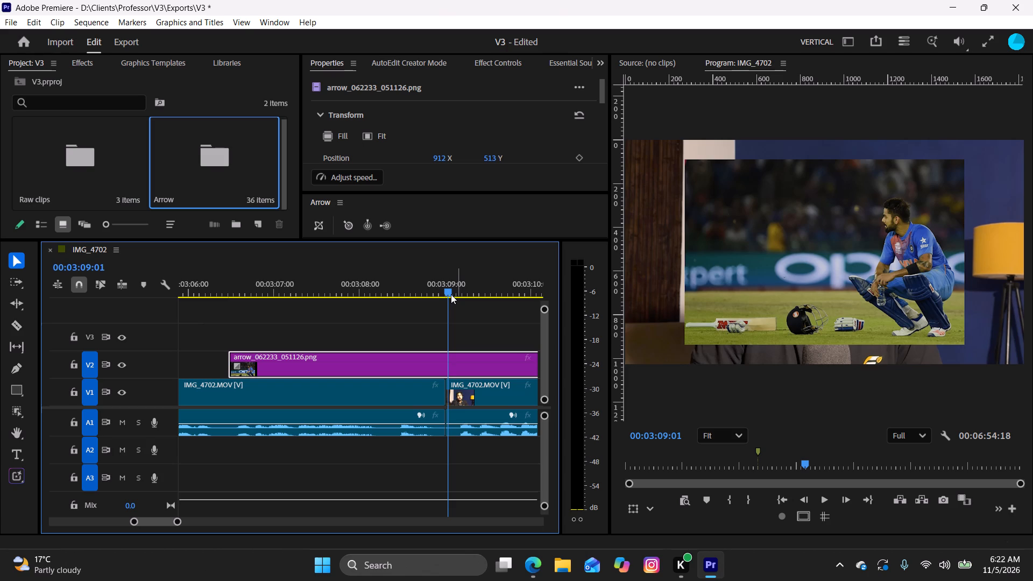
{"action": "left_click_drag", "start_coordinate": [448, 288], "coordinate": [447, 296]}
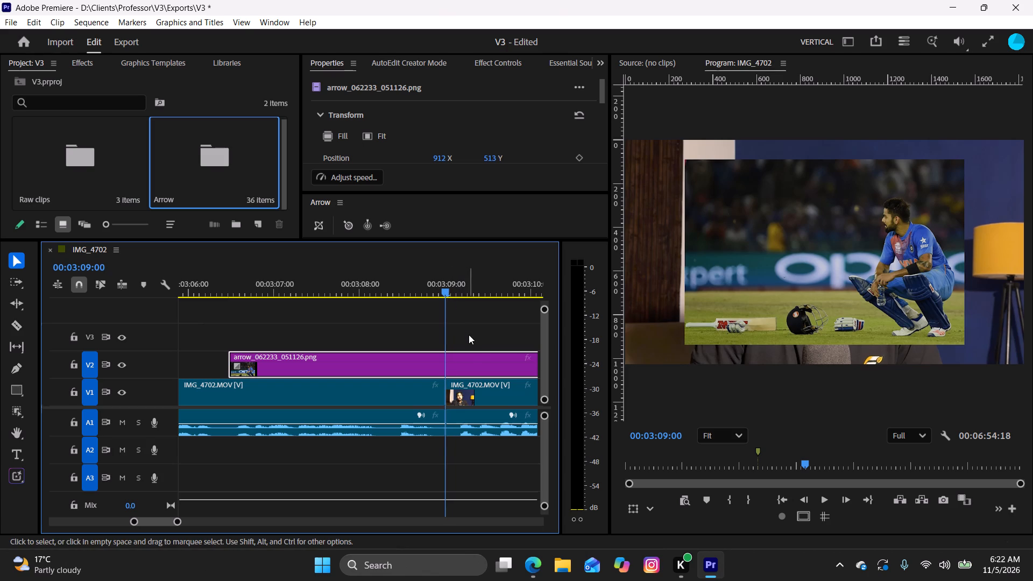
{"action": "key", "text": "w"}
{"action": "left_click", "coordinate": [494, 365]}
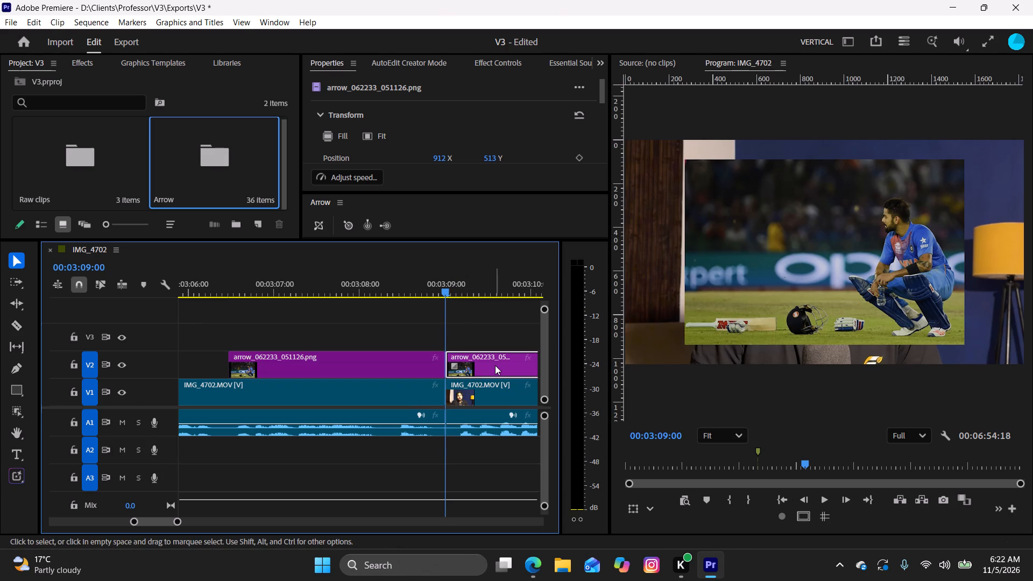
{"action": "key", "text": "BackSpace"}
Play the narration from 00:03:09:00 to about 00:03:15:17 and scrub back to 00:03:12:25 for the next visual.
{"action": "key", "text": "space"}
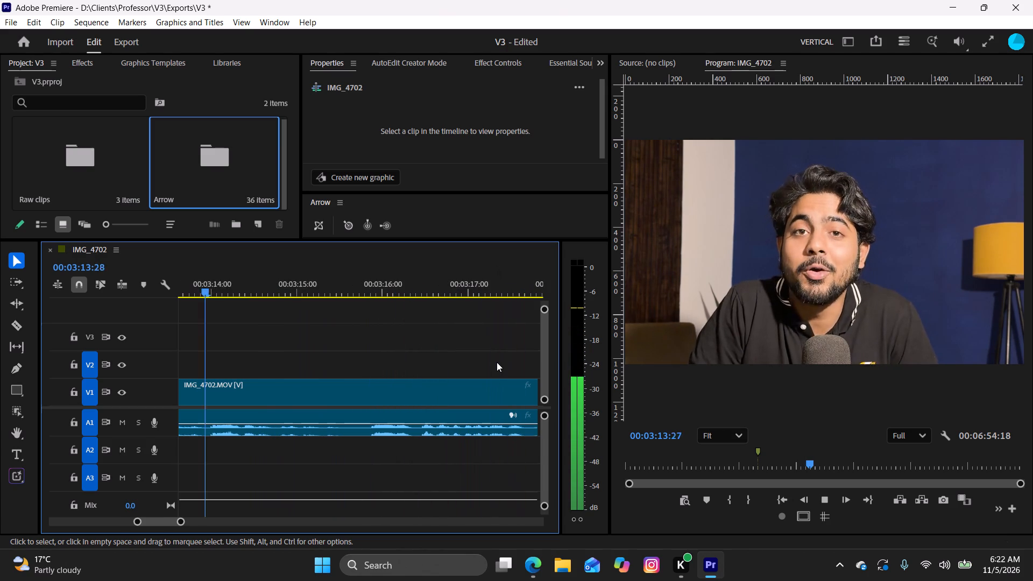
{"action": "key", "text": "space"}
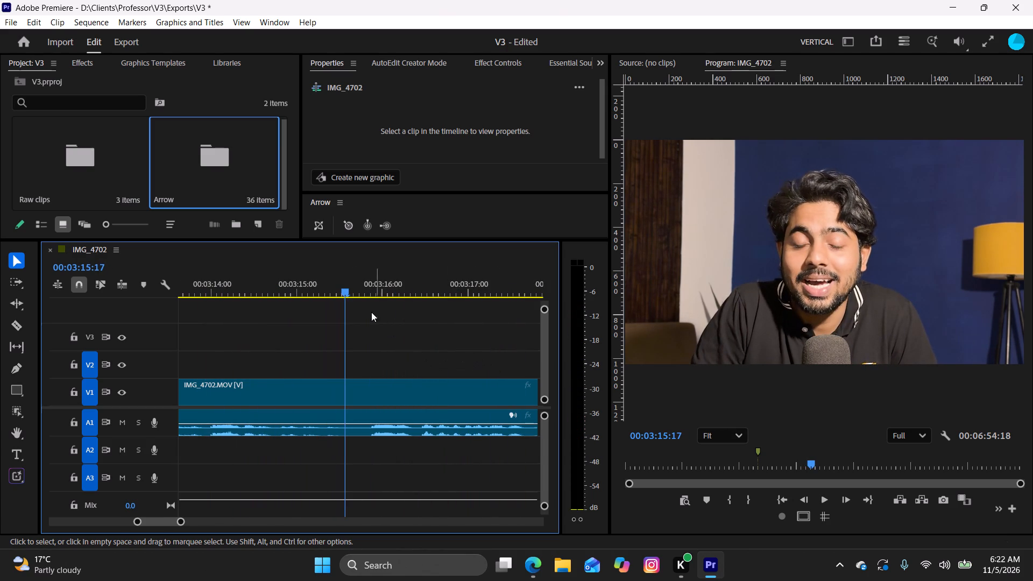
{"action": "left_click", "coordinate": [344, 293]}
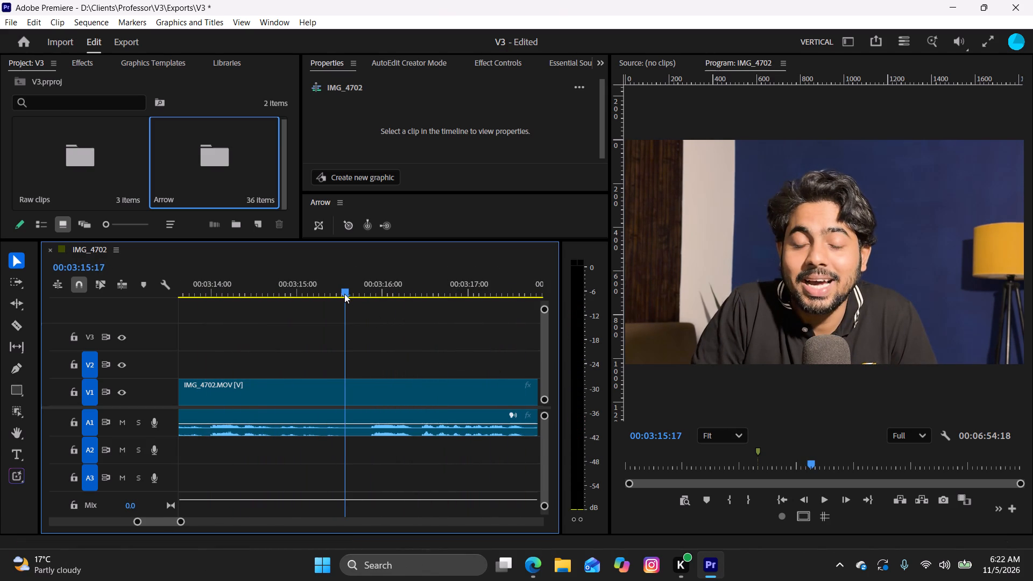
{"action": "left_click_drag", "start_coordinate": [342, 288], "coordinate": [162, 327]}
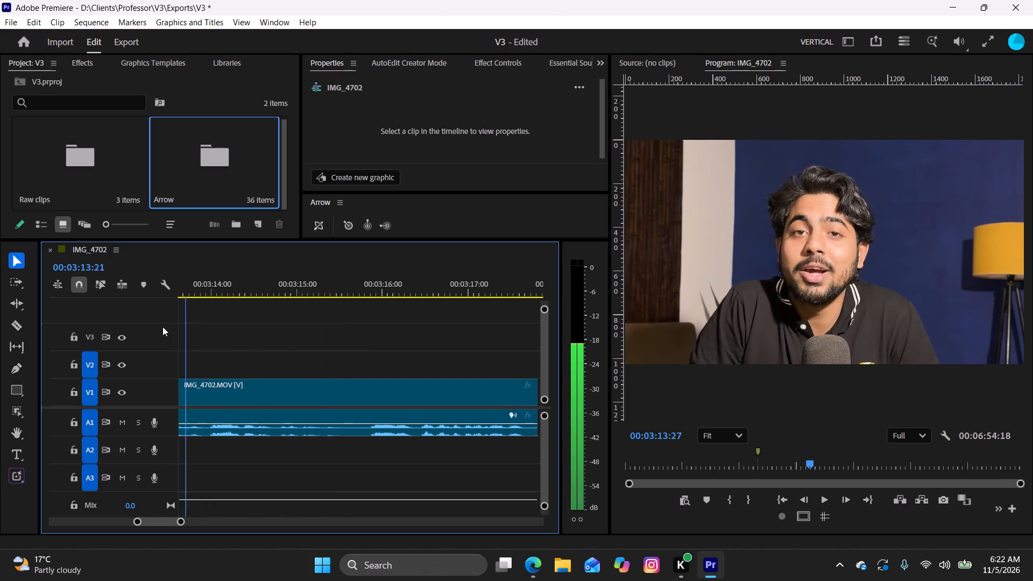
{"action": "left_click_drag", "start_coordinate": [162, 327], "coordinate": [327, 355]}
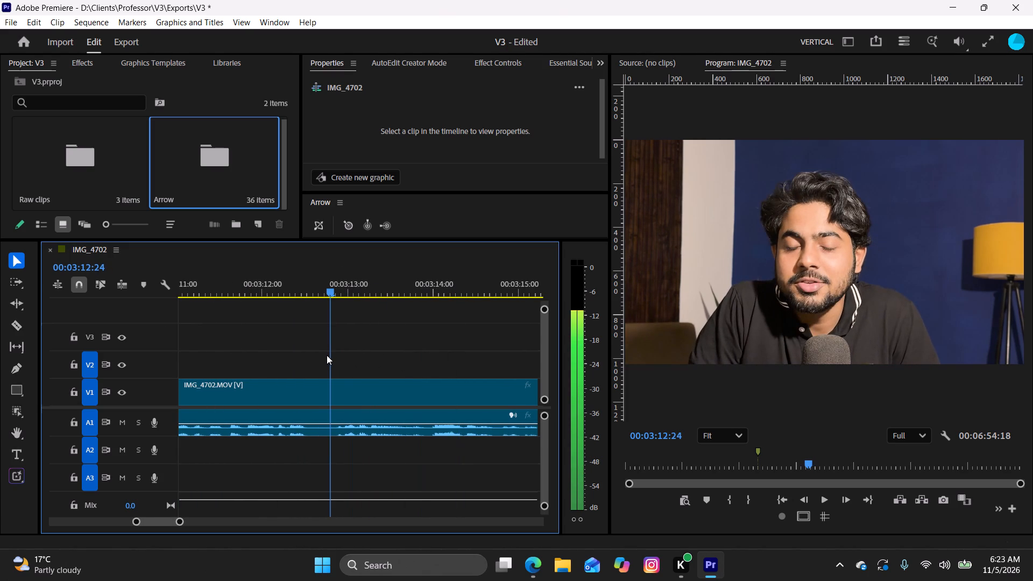
{"action": "left_click_drag", "start_coordinate": [327, 355], "coordinate": [331, 358]}
Switch to Edge, close the image preview and search for "virat kohli break the record of god of cricekt".
{"action": "left_click", "coordinate": [532, 566]}
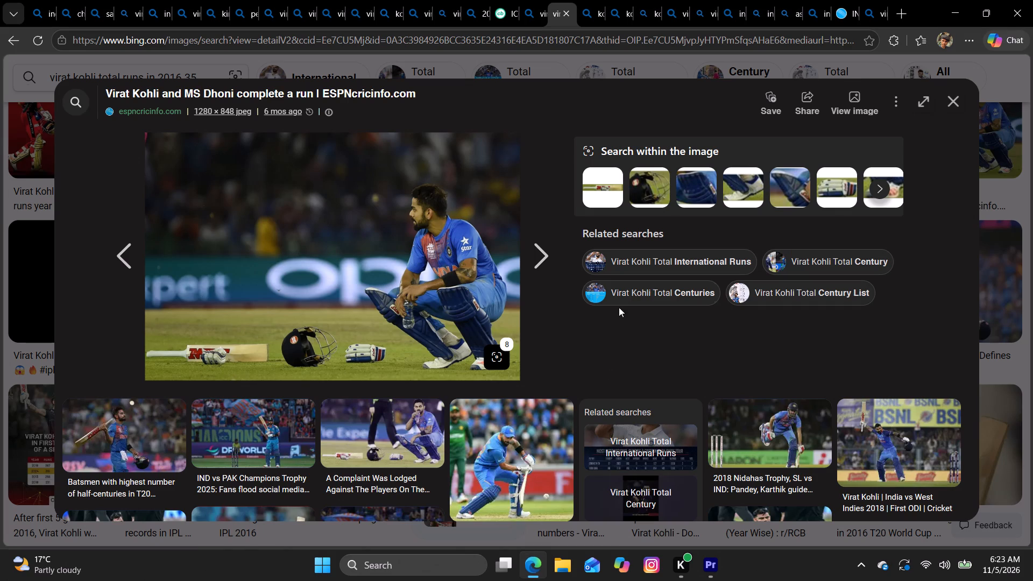
{"action": "left_click", "coordinate": [954, 101]}
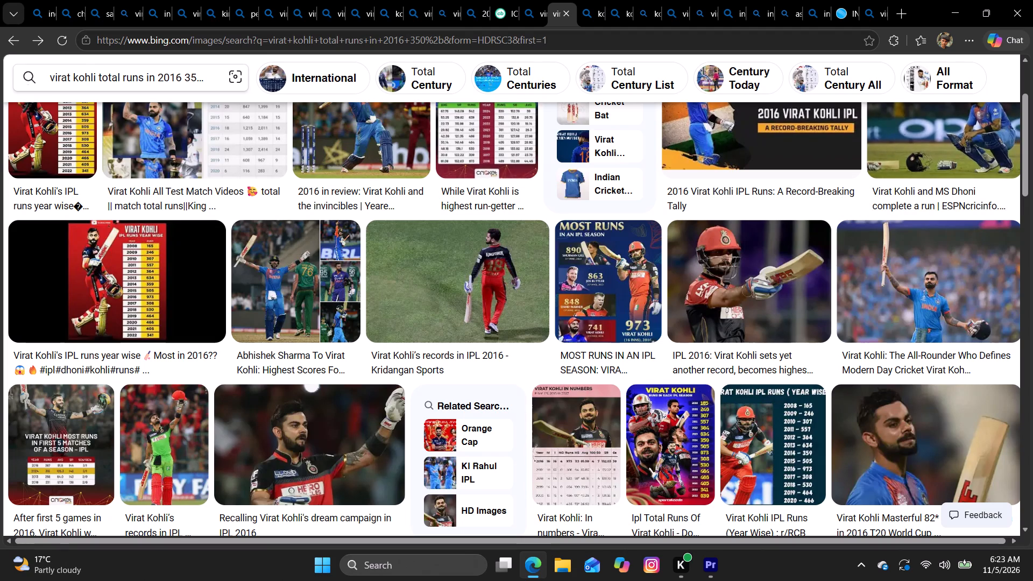
{"action": "left_click", "coordinate": [488, 41]}
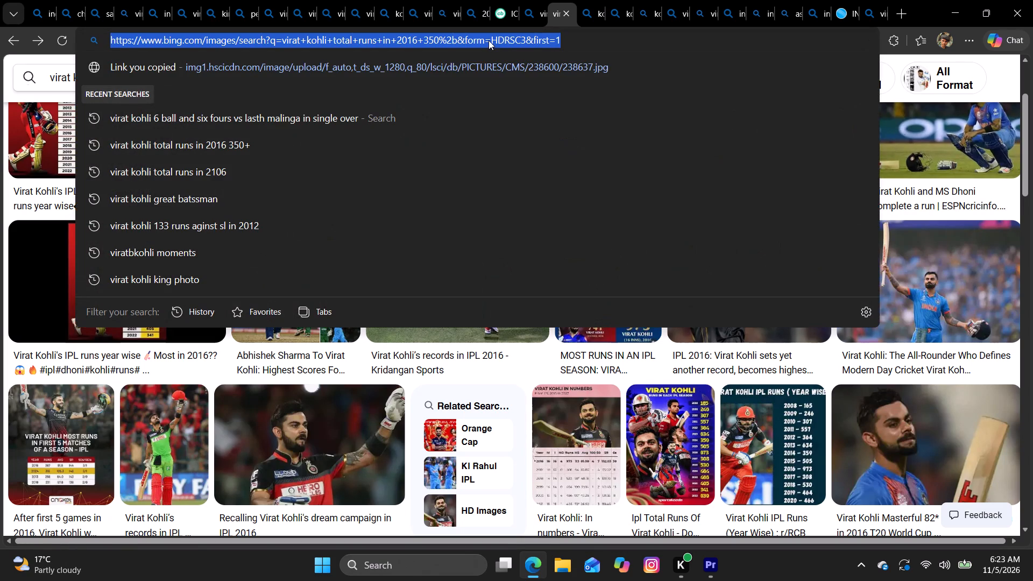
{"action": "type", "text": "virat kohli"}
{"action": "key", "text": "space"}
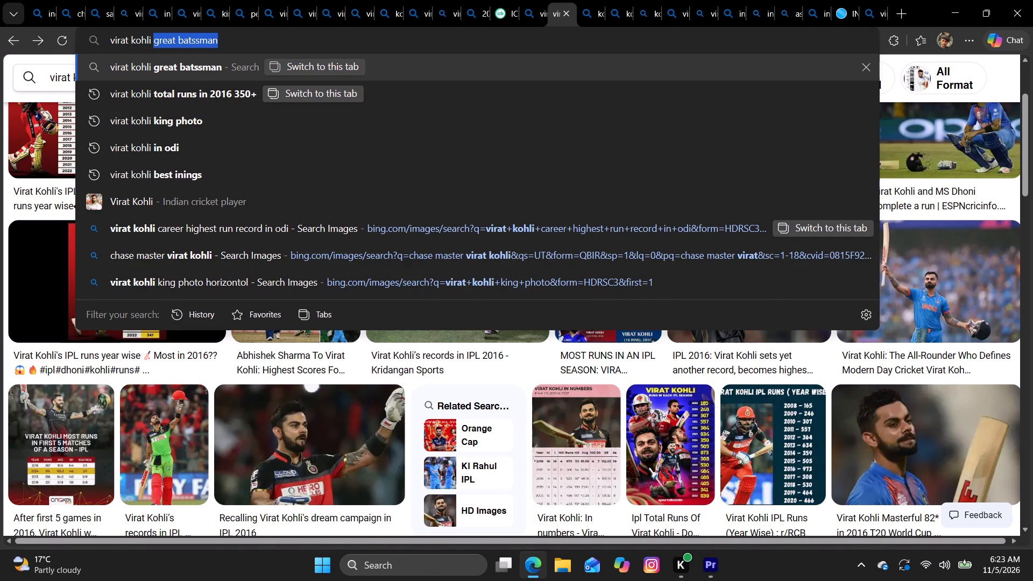
{"action": "type", "text": "brea"}
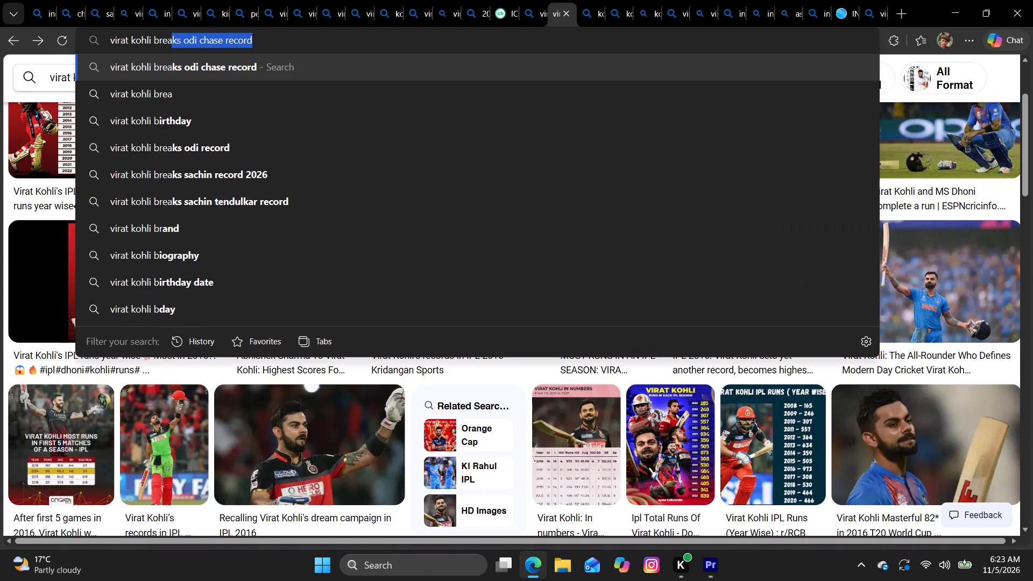
{"action": "type", "text": "k the record of god of cricekt"}
{"action": "key", "text": "Return"}
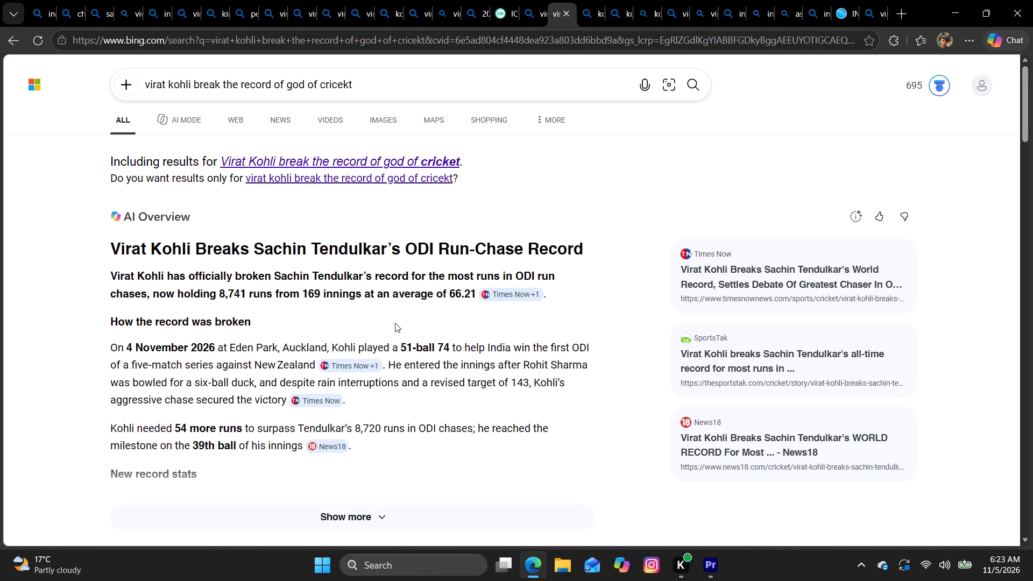
Skim the AI overview on Kohli's record and open the image results for the same search.
{"action": "scroll", "coordinate": [395, 327], "scroll_direction": "down", "scroll_amount": 1}
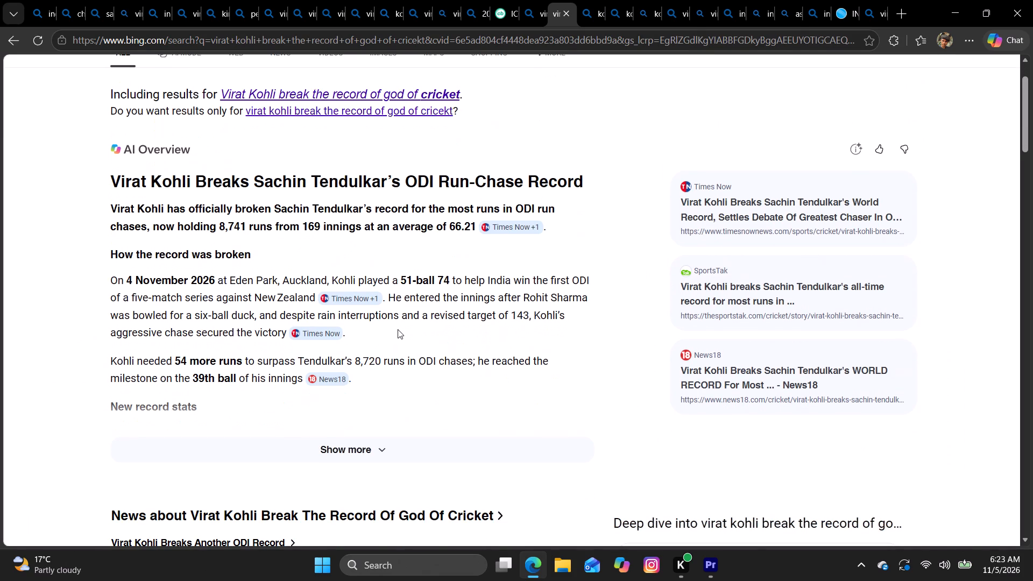
{"action": "scroll", "coordinate": [403, 334], "scroll_direction": "down", "scroll_amount": 2}
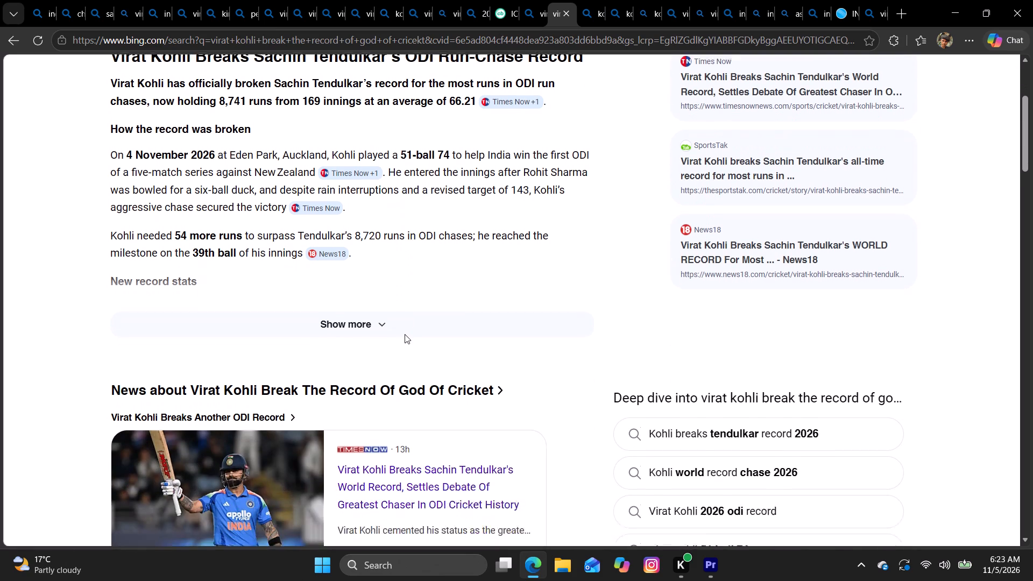
{"action": "scroll", "coordinate": [405, 334], "scroll_direction": "up", "scroll_amount": 3}
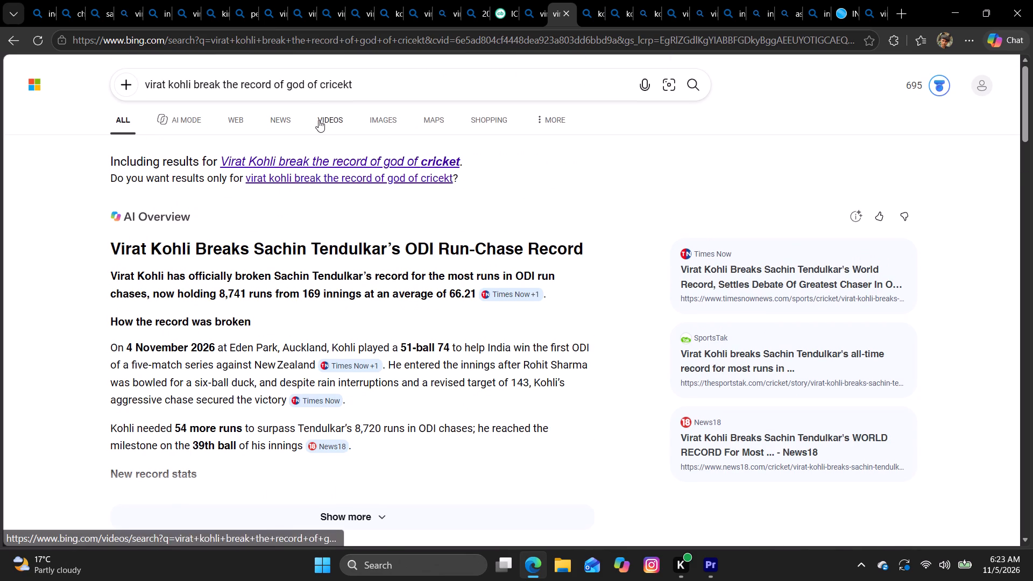
{"action": "left_click", "coordinate": [381, 118]}
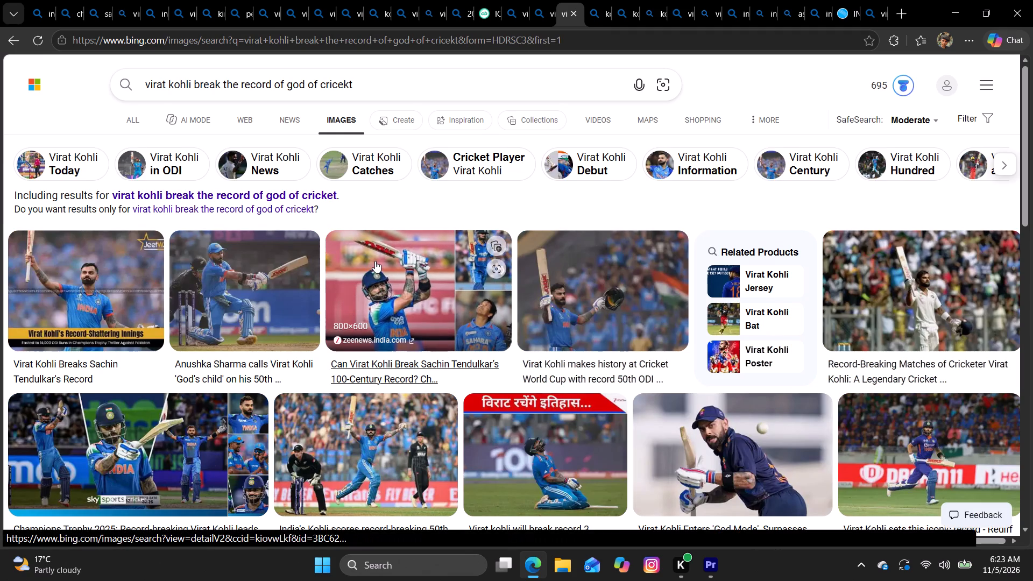
Copy the Sky Sports Champions Trophy 2025 Kohli collage and paste it onto V2 at 00:03:12:25 in Premiere with the Arrow extension.
{"action": "scroll", "coordinate": [380, 260], "scroll_direction": "down", "scroll_amount": 2}
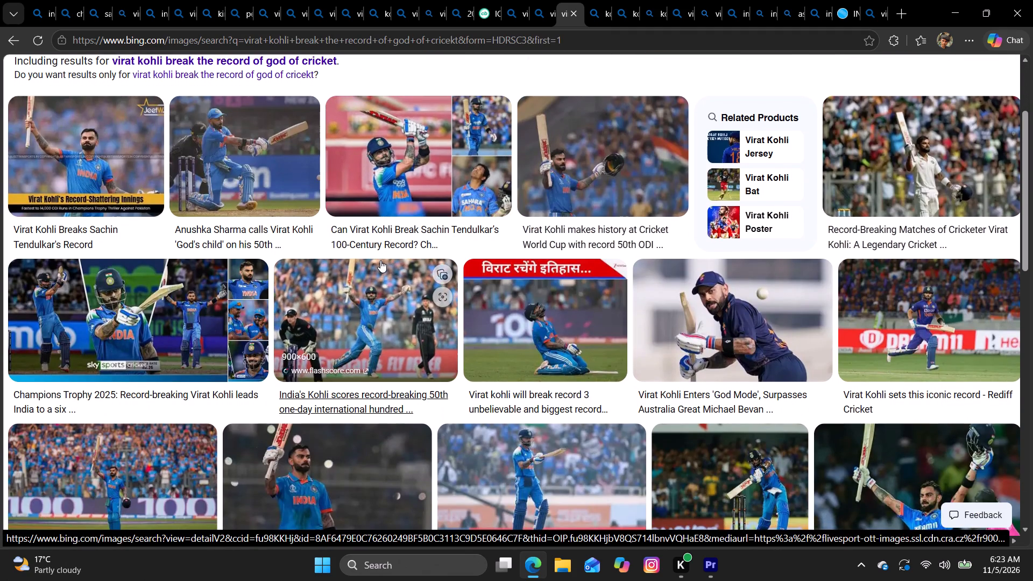
{"action": "left_click", "coordinate": [160, 294]}
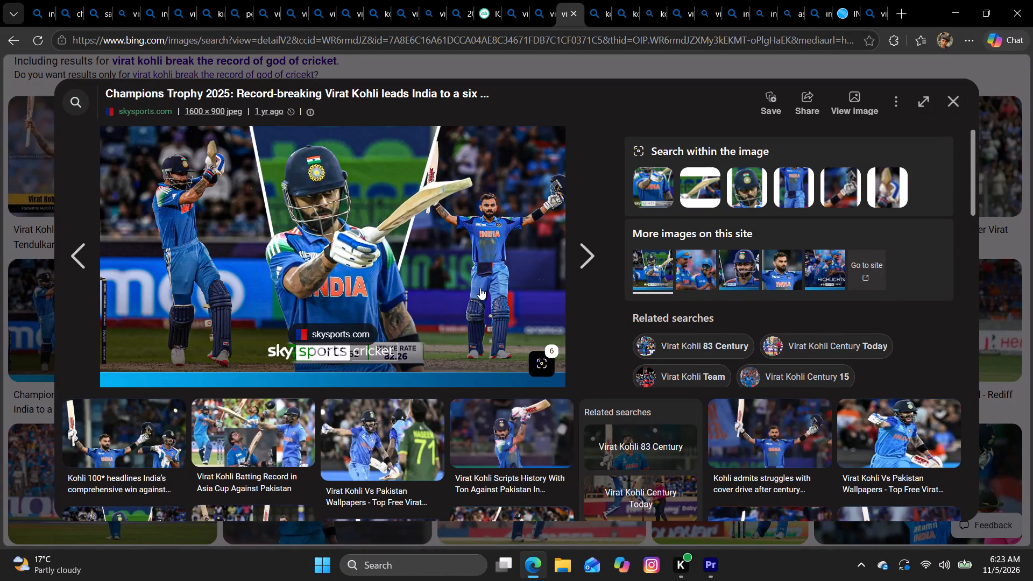
{"action": "right_click", "coordinate": [411, 209]}
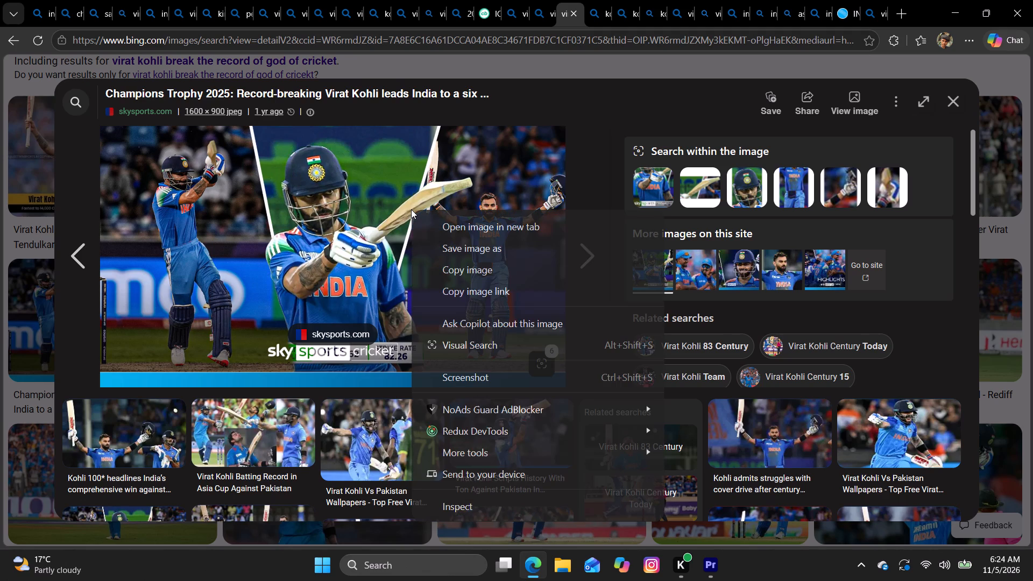
{"action": "left_click", "coordinate": [528, 277]}
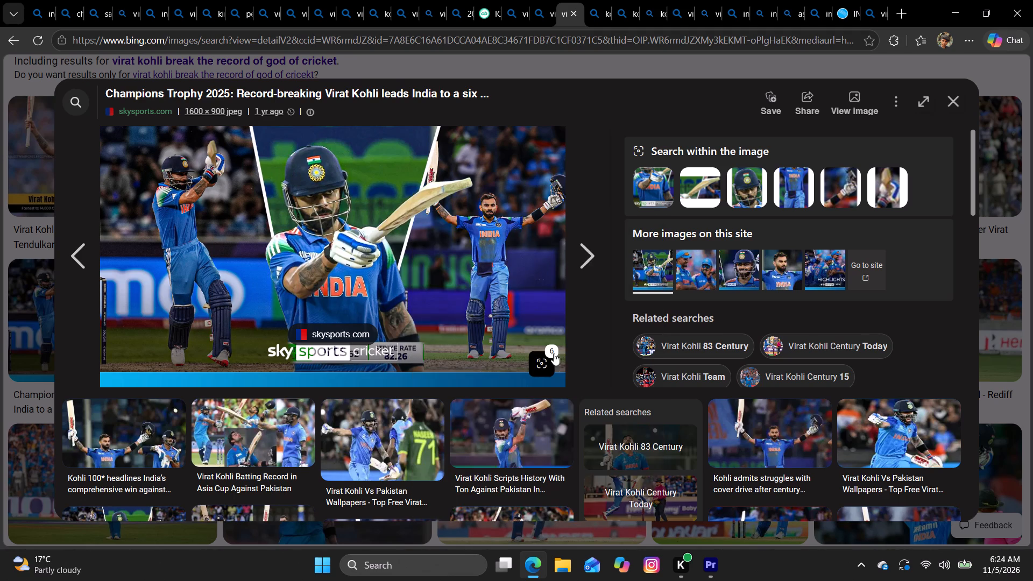
{"action": "left_click", "coordinate": [702, 570]}
{"action": "left_click", "coordinate": [351, 225]}
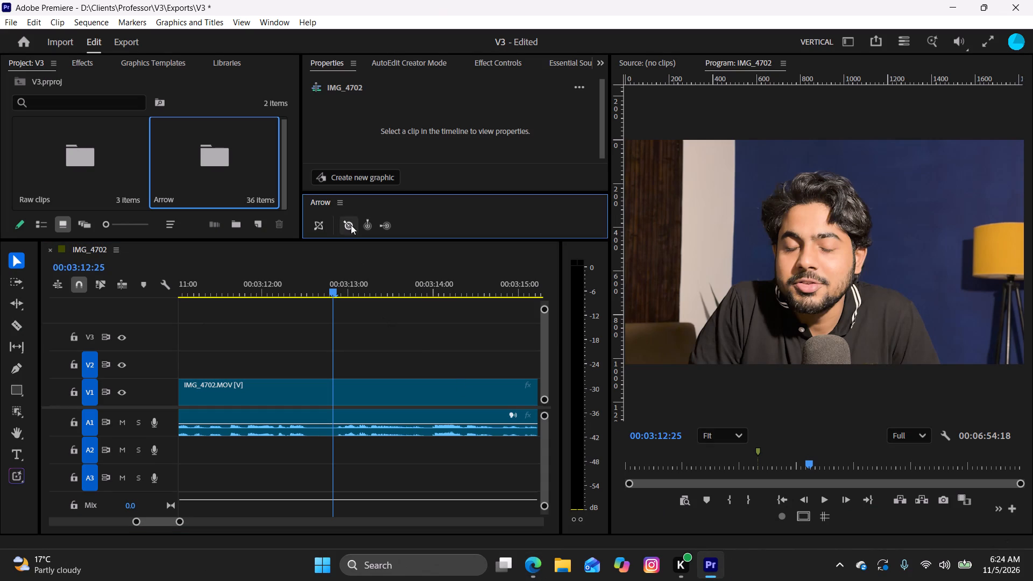
{"action": "key", "text": "space"}
{"action": "left_click", "coordinate": [383, 278]}
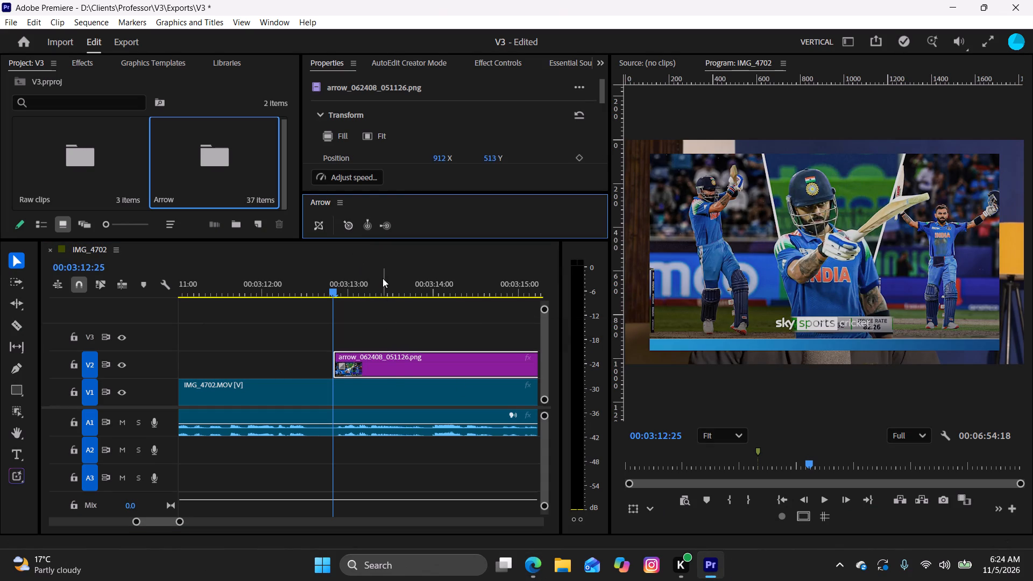
Play through the Sky Sports collage on V2, split it at 00:03:15:24 and delete the part after the cut.
{"action": "key", "text": "space"}
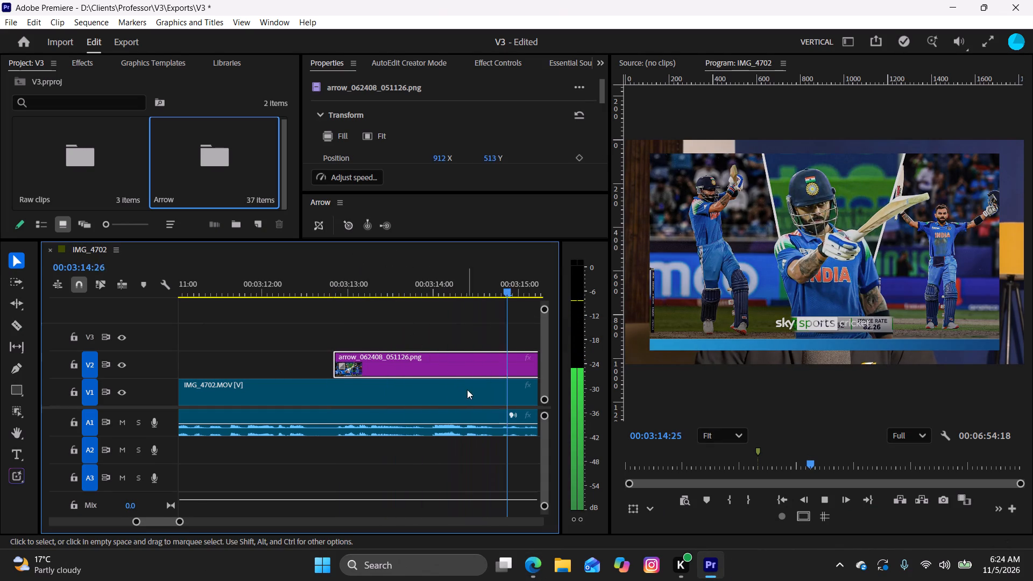
{"action": "key", "text": "space"}
{"action": "left_click", "coordinate": [392, 354]}
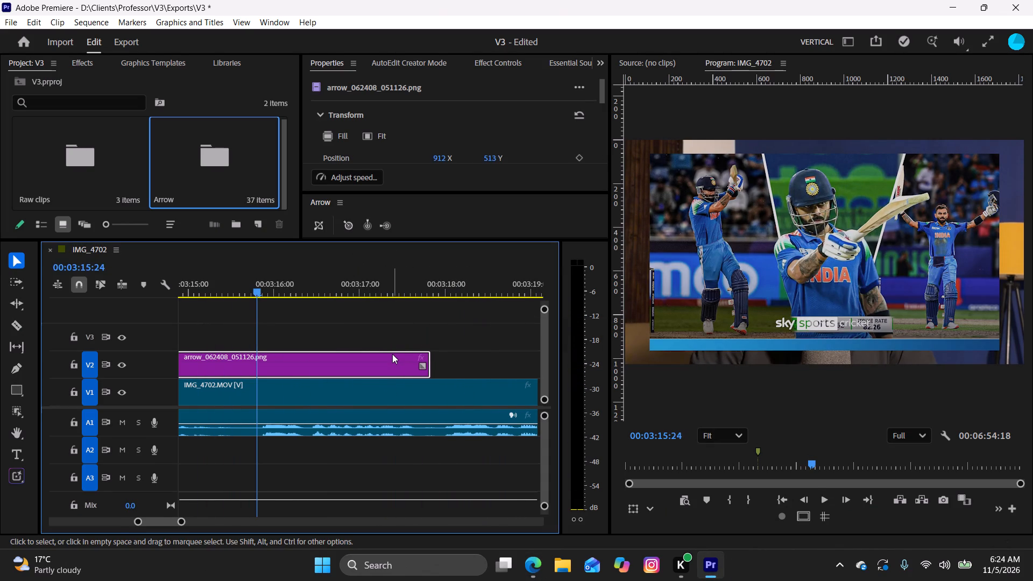
{"action": "key", "text": "w"}
{"action": "left_click", "coordinate": [391, 355]}
{"action": "key", "text": "BackSpace"}
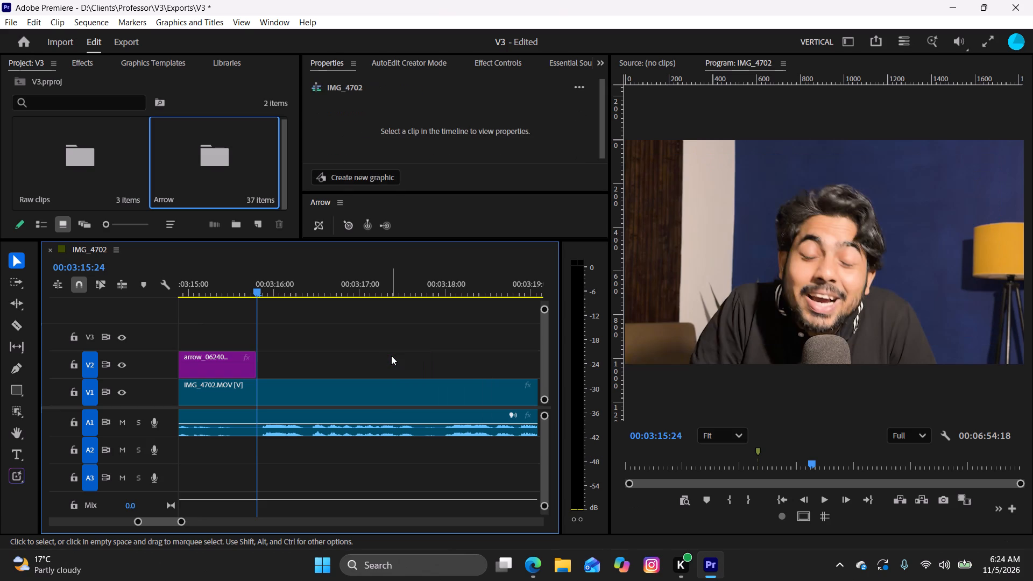
Play the narration after 00:03:15:24, replay it from about 00:03:16:12 and stop the playhead at 00:03:17:29.
{"action": "key", "text": "space"}
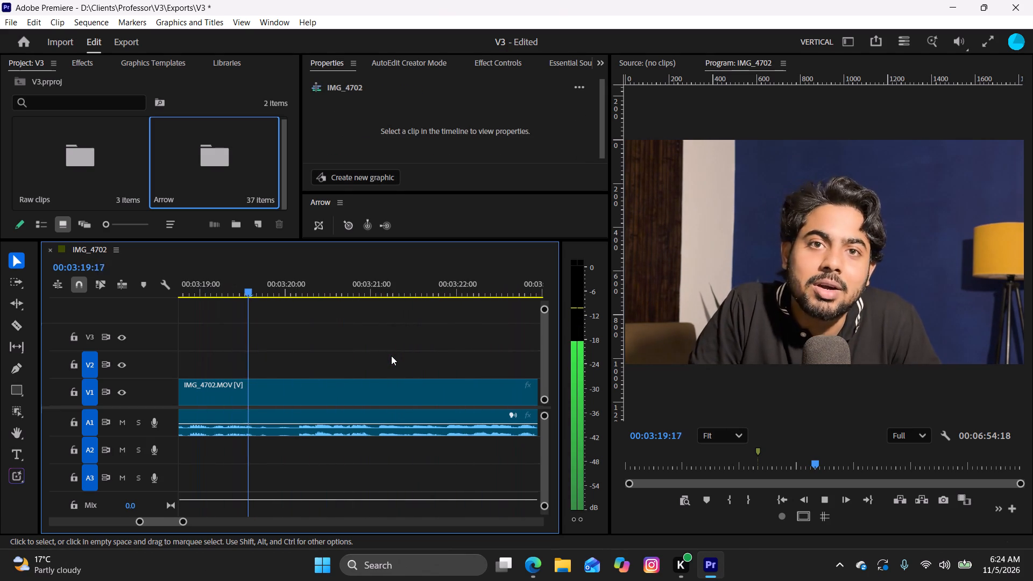
{"action": "key", "text": "space"}
{"action": "left_click_drag", "start_coordinate": [286, 292], "coordinate": [253, 321]}
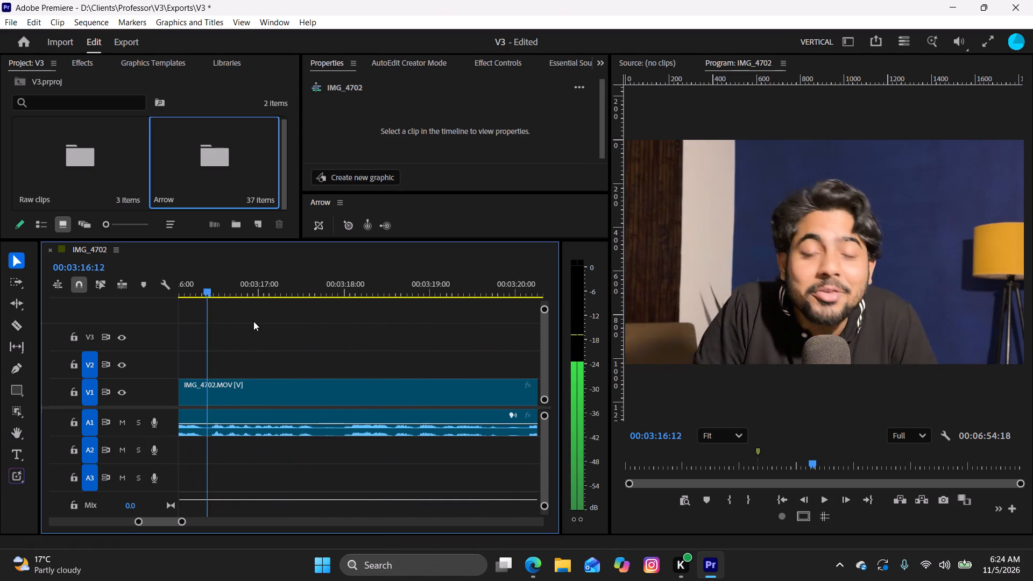
{"action": "left_click_drag", "start_coordinate": [253, 321], "coordinate": [211, 327]}
{"action": "key", "text": "space"}
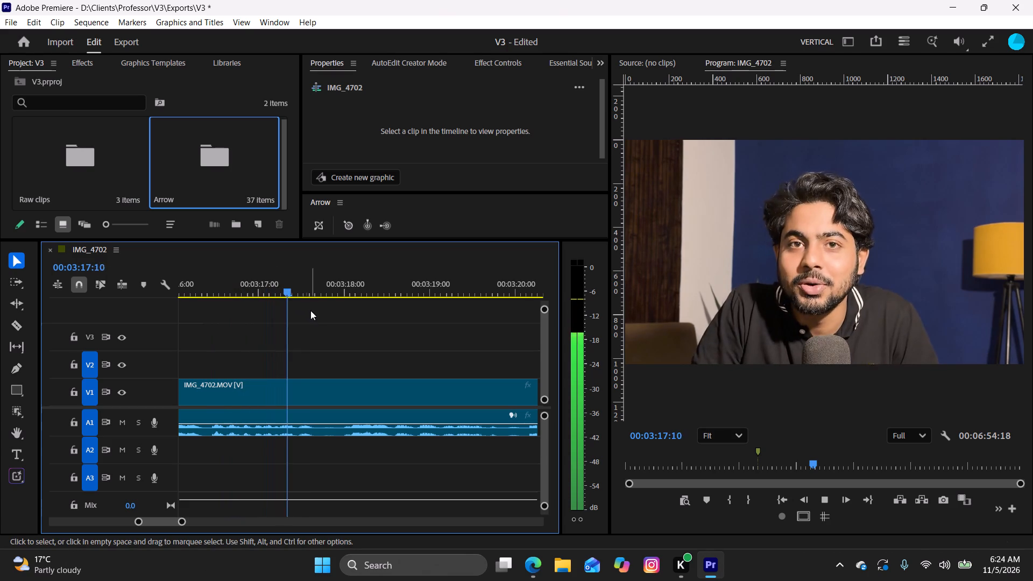
{"action": "key", "text": "space"}
Switch to Edge, search for "2023 odi worldcup" in another search tab and open the image results.
{"action": "left_click", "coordinate": [533, 573]}
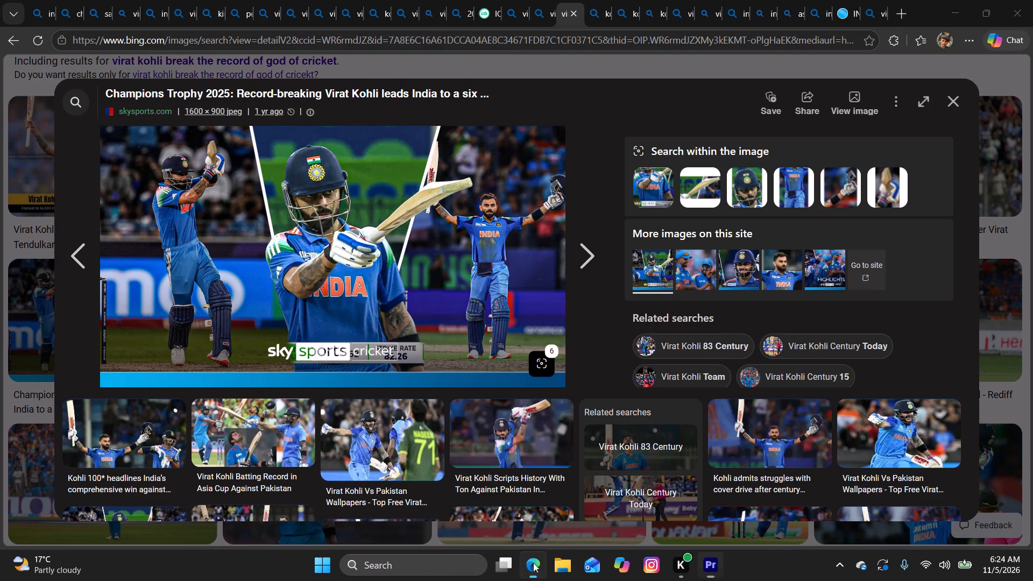
{"action": "left_click", "coordinate": [591, 16]}
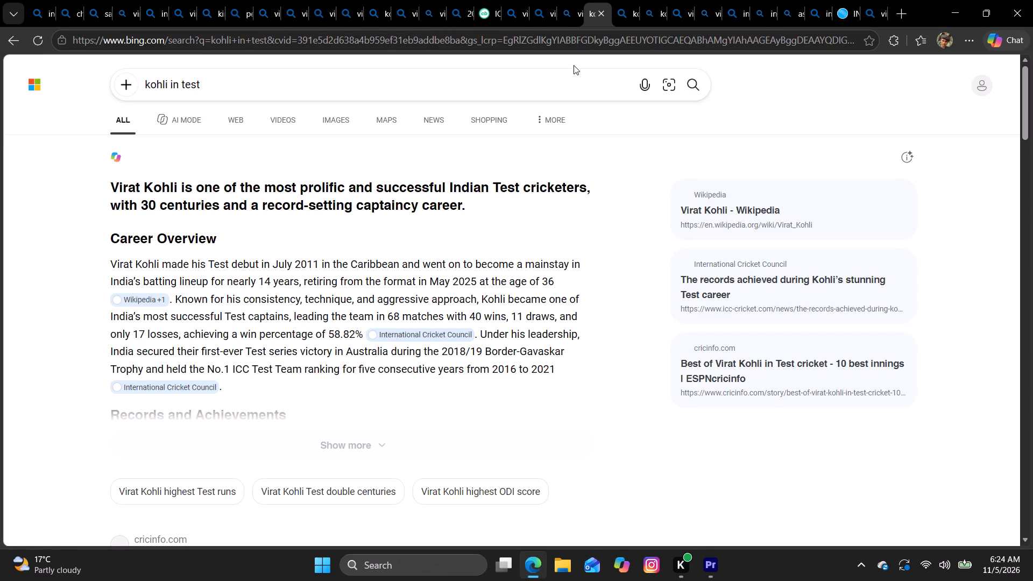
{"action": "left_click", "coordinate": [625, 86]}
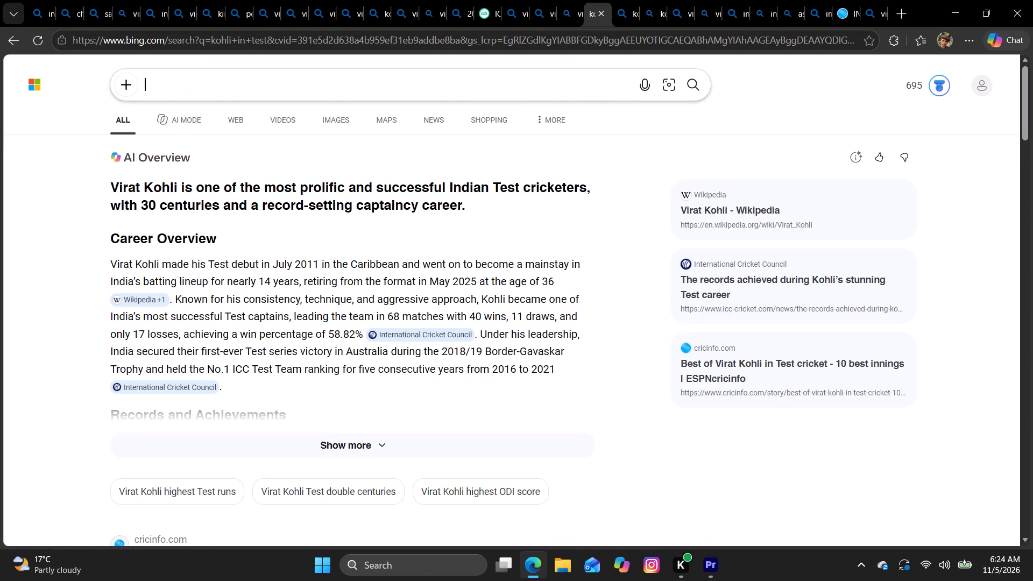
{"action": "type", "text": "2023 odi worldcup"}
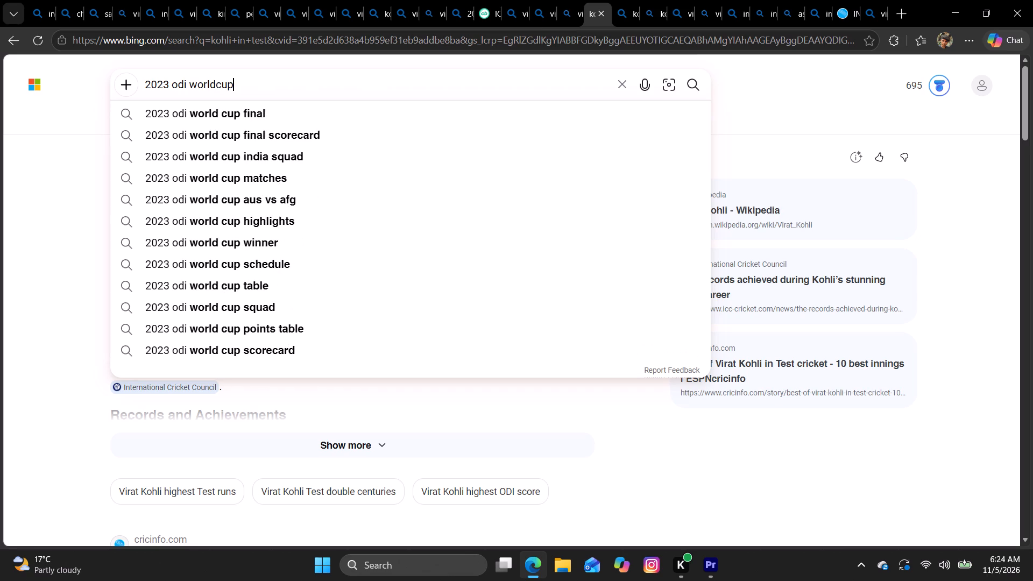
{"action": "key", "text": "Return"}
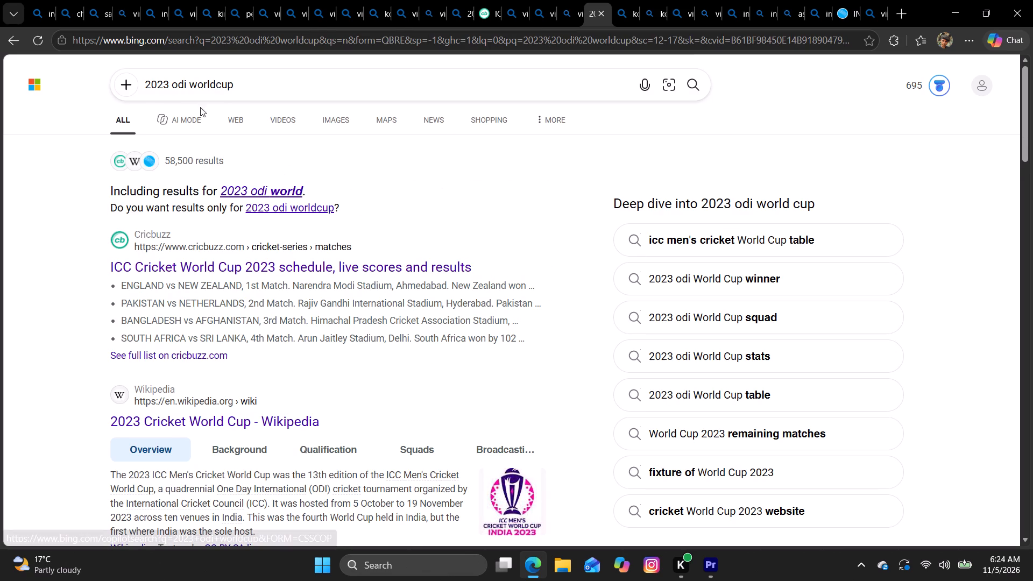
{"action": "left_click", "coordinate": [335, 119]}
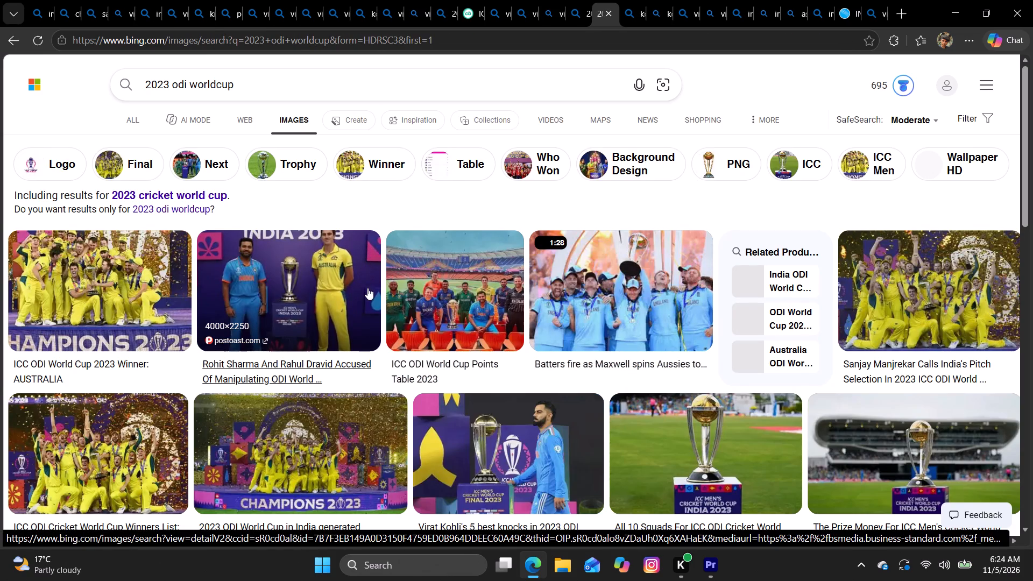
Copy the Cricketnmore ICC Men's Cricket World Cup India 2023 trophy image and paste it onto V2 at 00:03:17:29 in Premiere with the Arrow extension.
{"action": "scroll", "coordinate": [437, 288], "scroll_direction": "down", "scroll_amount": 2}
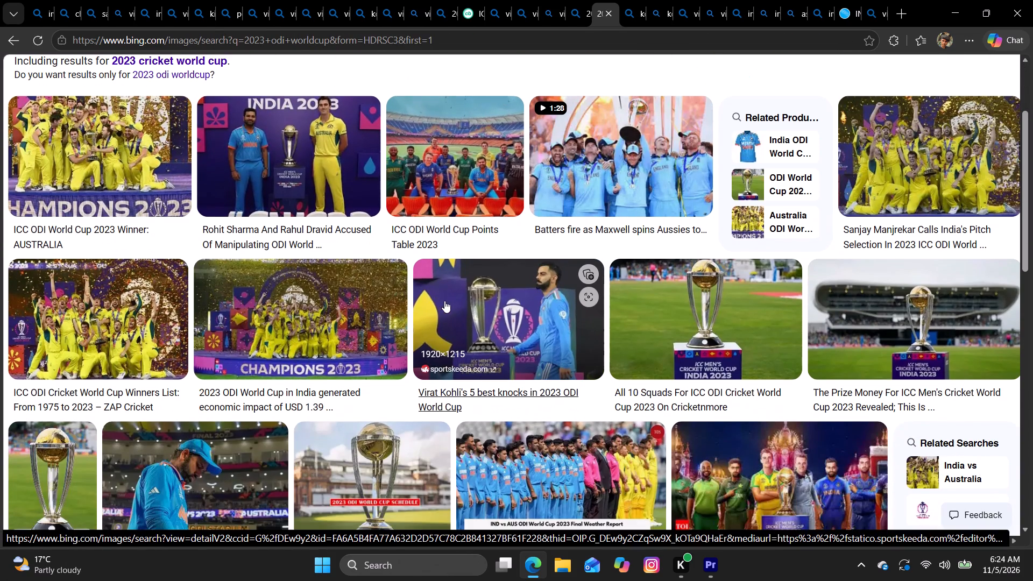
{"action": "left_click", "coordinate": [490, 301]}
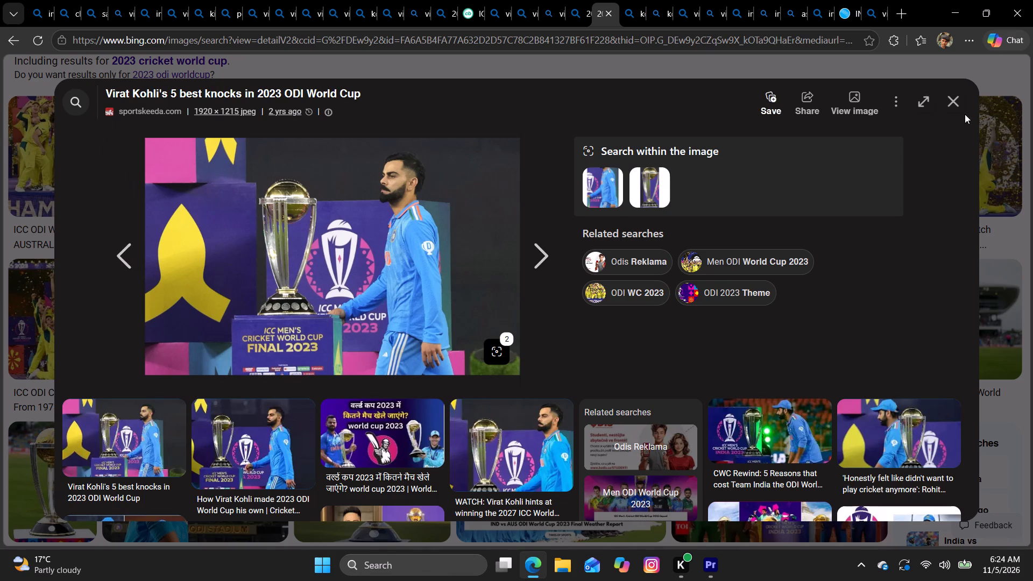
{"action": "left_click", "coordinate": [954, 107]}
{"action": "left_click", "coordinate": [705, 322]}
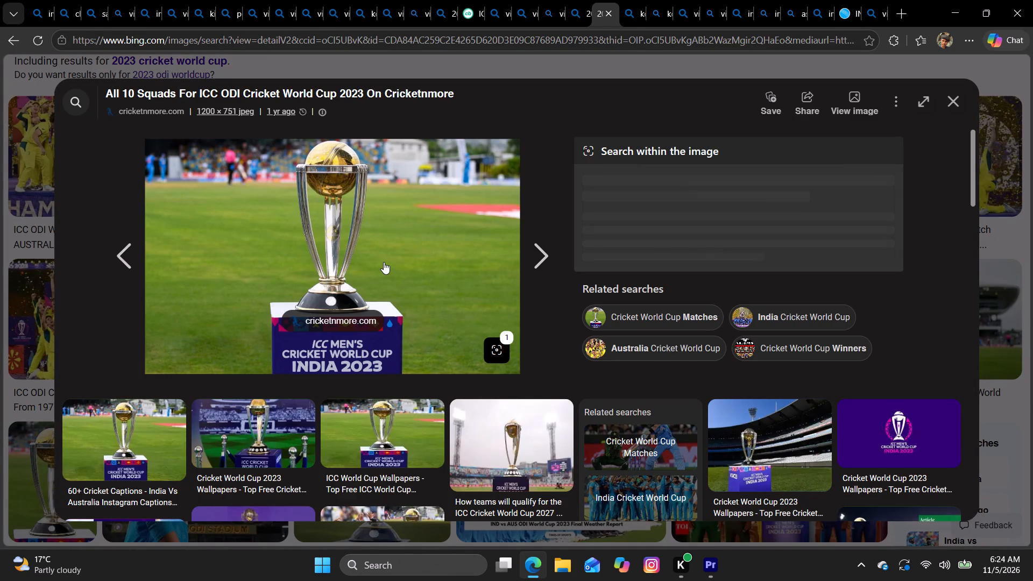
{"action": "right_click", "coordinate": [384, 262]}
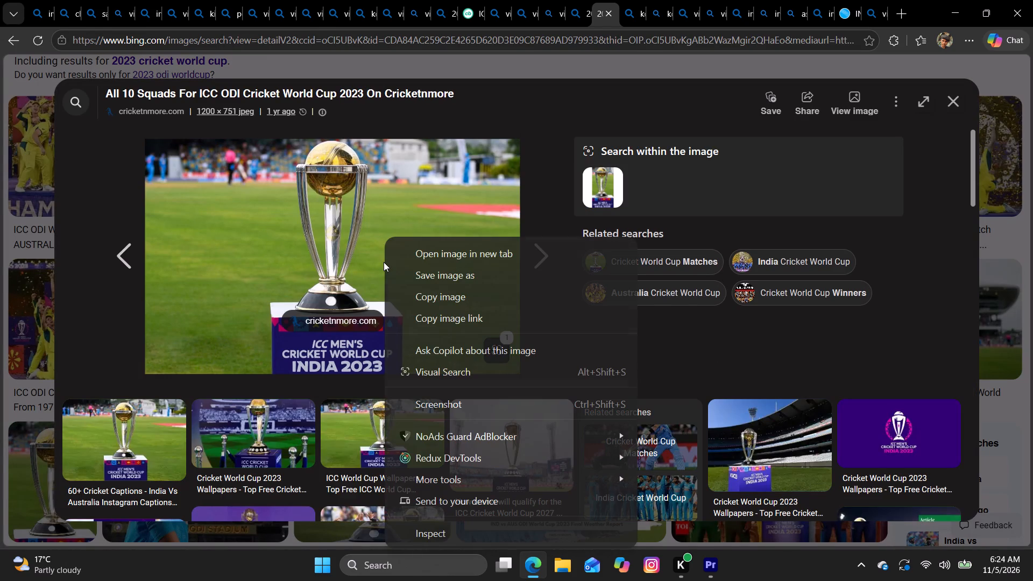
{"action": "left_click", "coordinate": [424, 290]}
{"action": "left_click", "coordinate": [709, 575]}
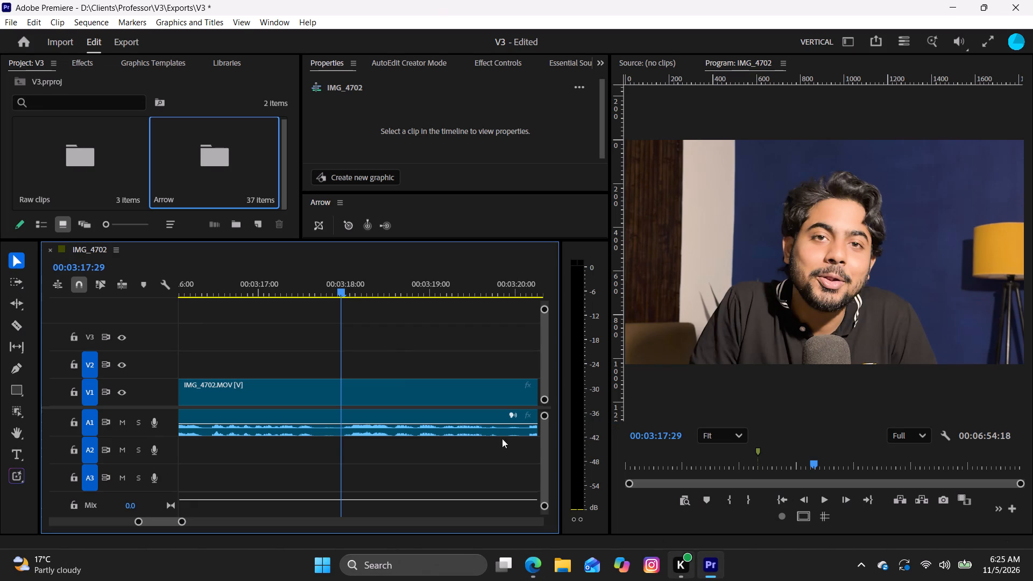
{"action": "left_click", "coordinate": [350, 231]}
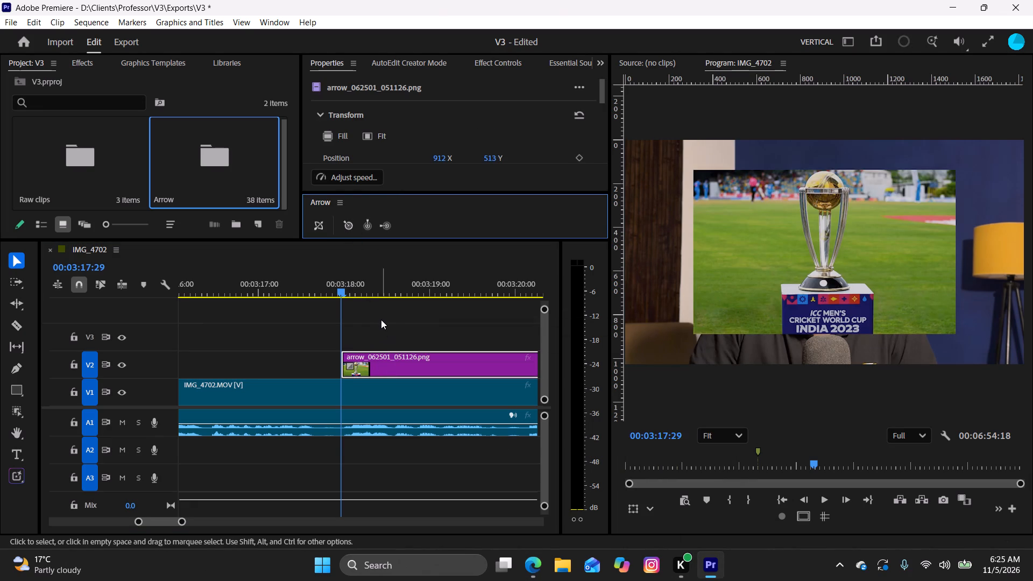
Play through the trophy image on V2, split it at 00:03:20:02 and delete the part after the cut.
{"action": "key", "text": "space"}
{"action": "left_click", "coordinate": [382, 320]}
{"action": "key", "text": "space"}
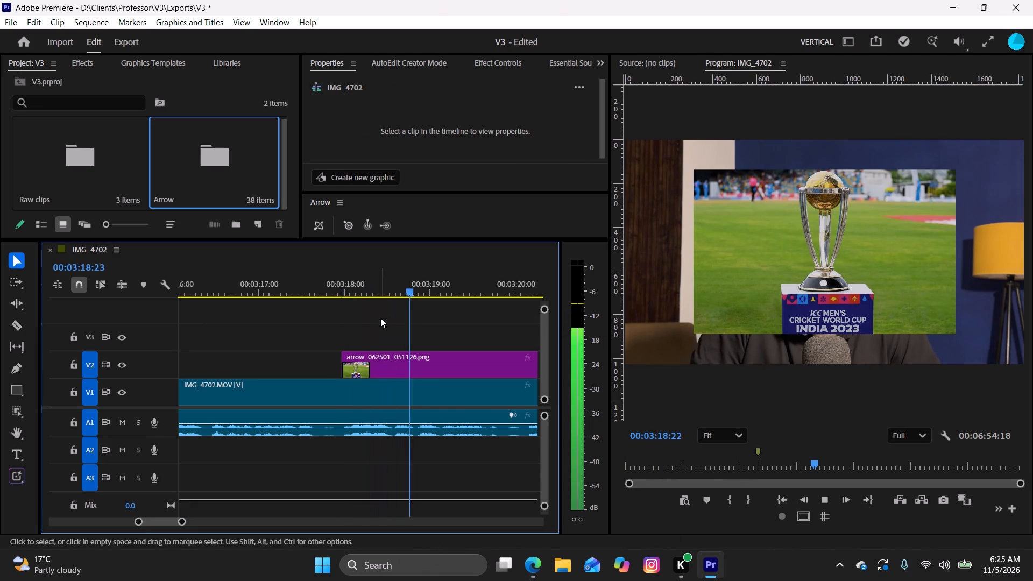
{"action": "key", "text": "space"}
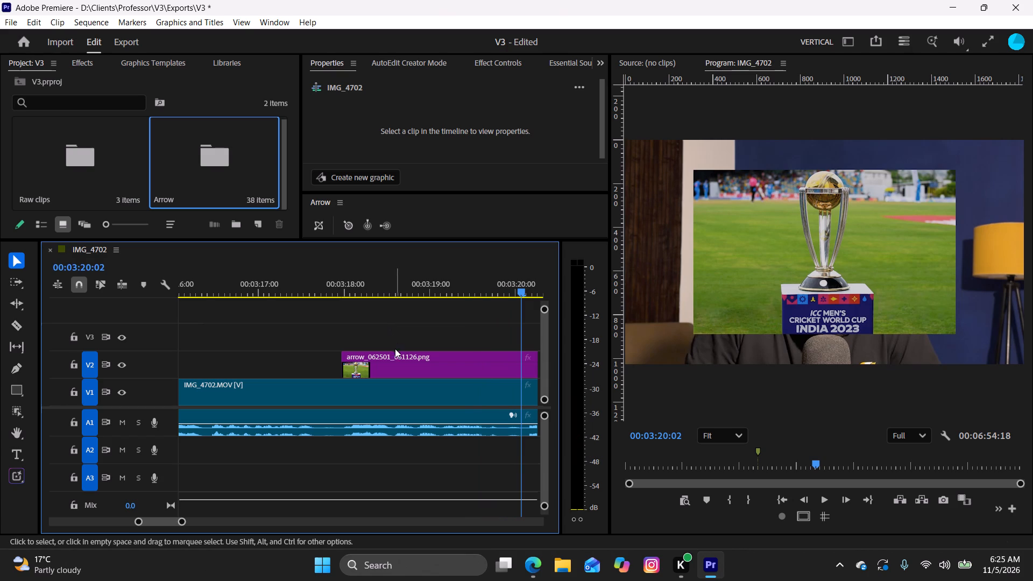
{"action": "left_click", "coordinate": [530, 364]}
{"action": "key", "text": "w"}
{"action": "left_click", "coordinate": [532, 364]}
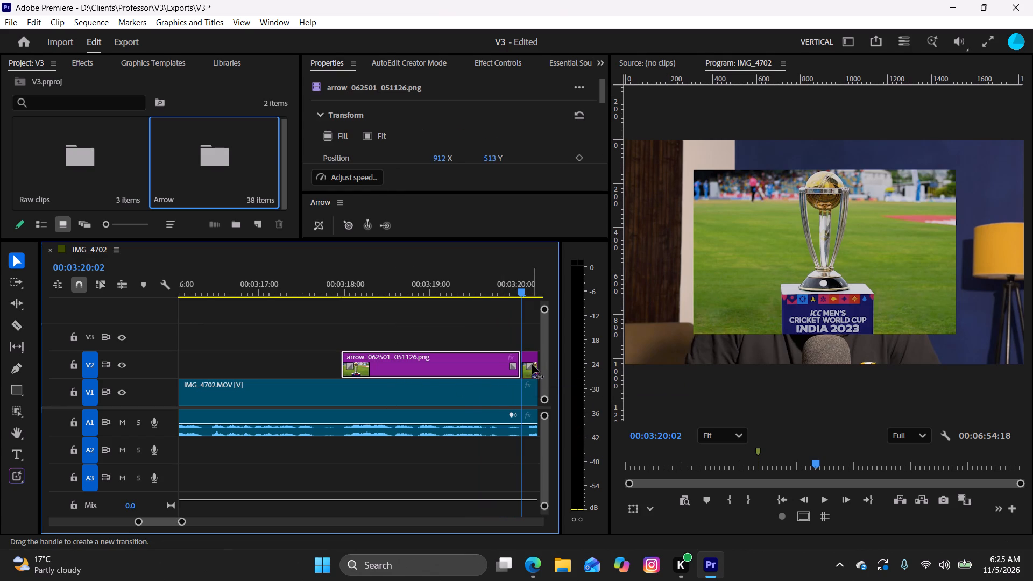
{"action": "key", "text": "space"}
{"action": "key", "text": "space"}
{"action": "left_click", "coordinate": [381, 360]}
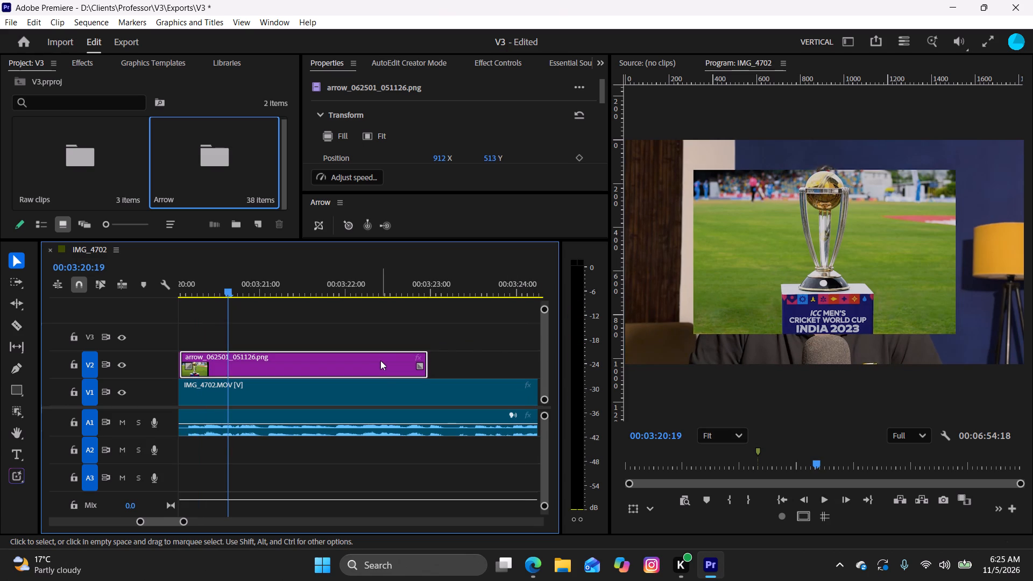
{"action": "key", "text": "BackSpace"}
Listen to the narration up to about 00:03:23 and return the playhead to the trophy clip's end at 00:03:20:02.
{"action": "key", "text": "space"}
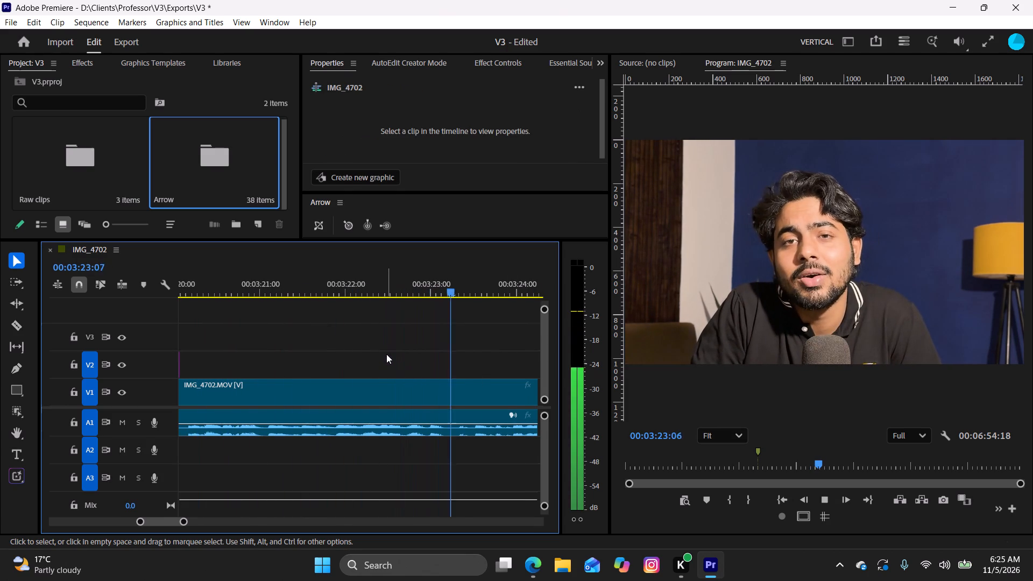
{"action": "key", "text": "space"}
{"action": "left_click_drag", "start_coordinate": [461, 288], "coordinate": [338, 369]}
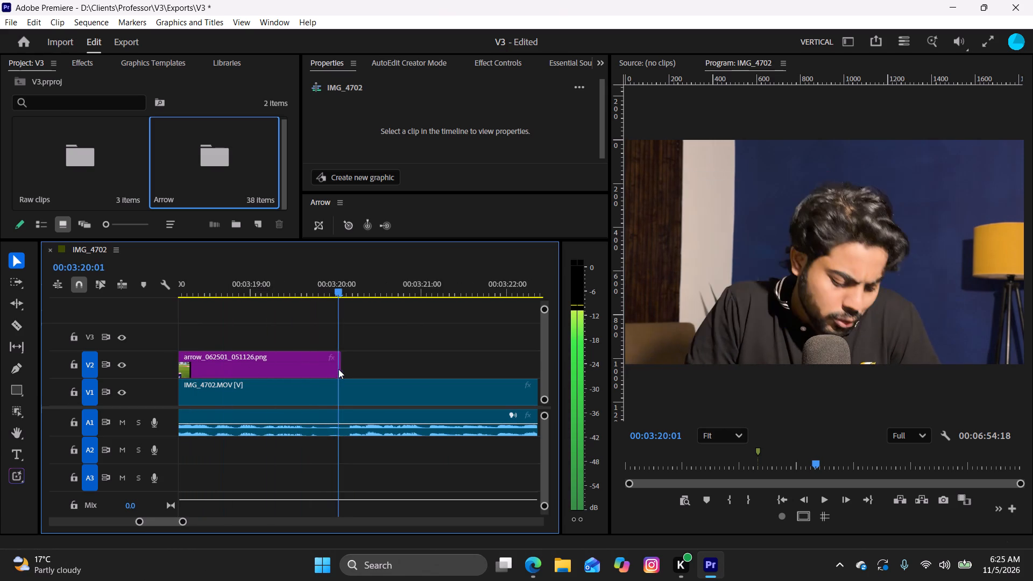
{"action": "left_click_drag", "start_coordinate": [338, 369], "coordinate": [335, 378]}
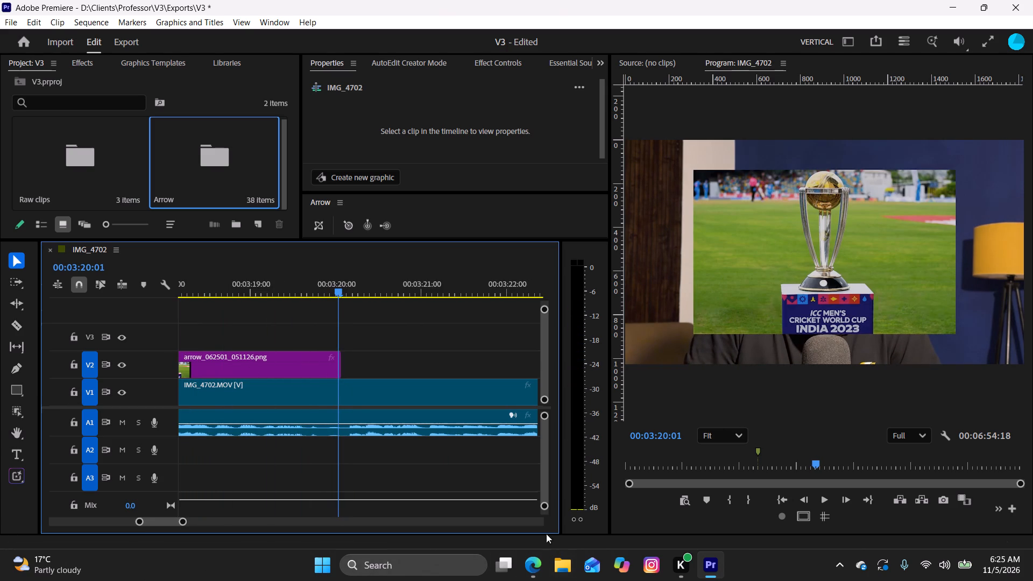
{"action": "key", "text": "shift+Down"}
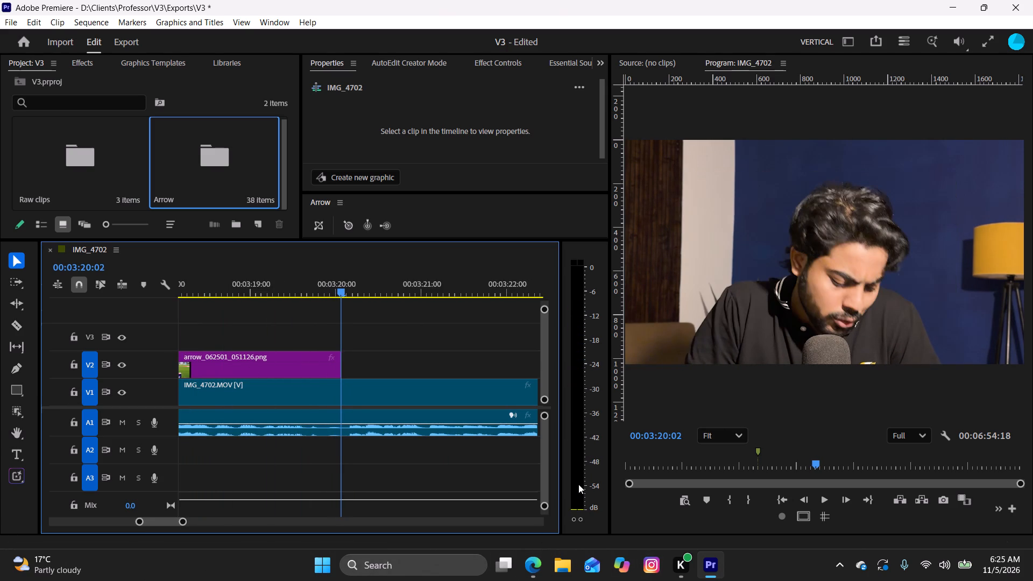
Switch to Edge, close the image preview and search images for "most runs in 2023 odi worldcup".
{"action": "left_click", "coordinate": [540, 565]}
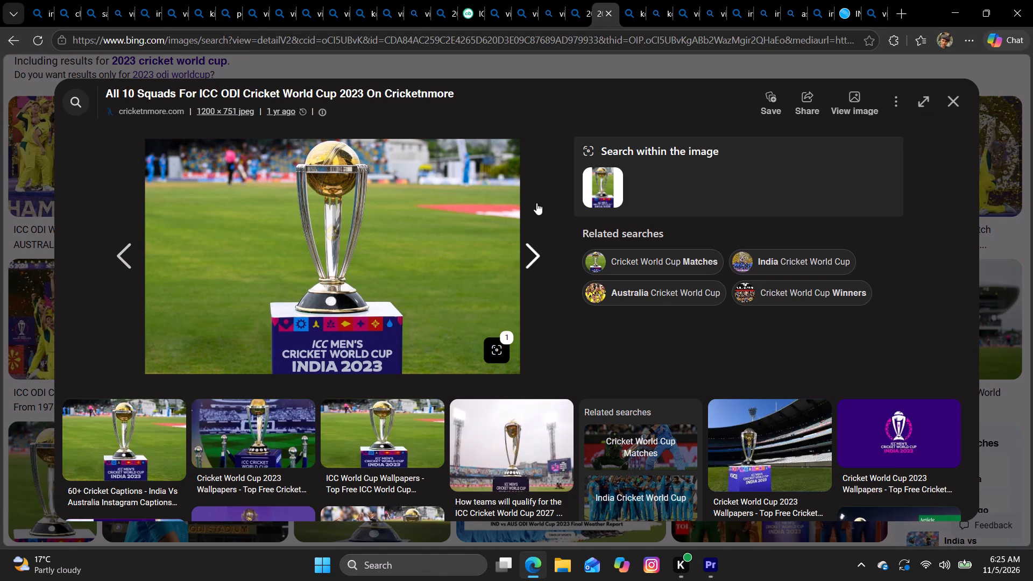
{"action": "left_click", "coordinate": [949, 101]}
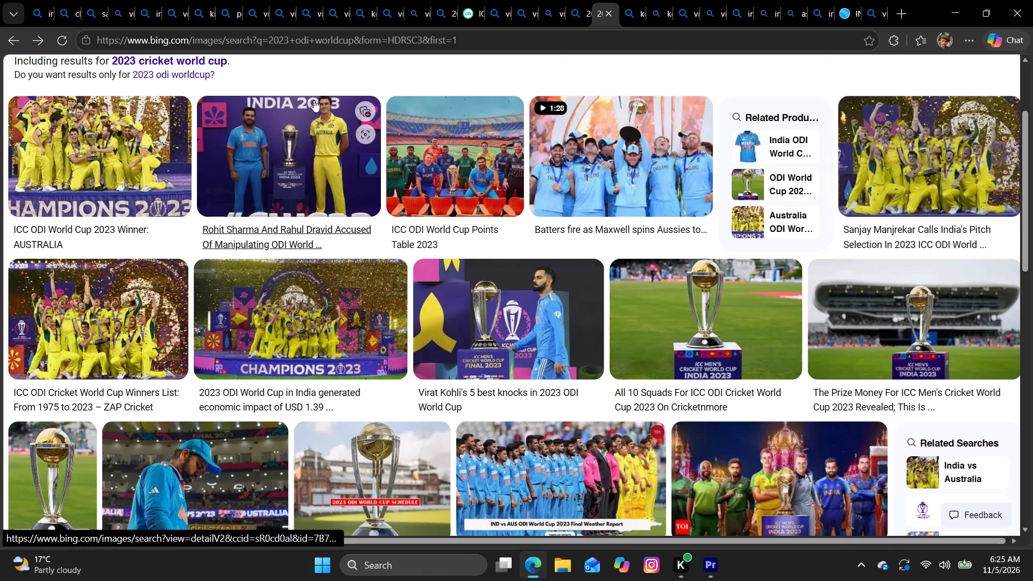
{"action": "scroll", "coordinate": [314, 101], "scroll_direction": "up", "scroll_amount": 7}
{"action": "left_click", "coordinate": [341, 82]}
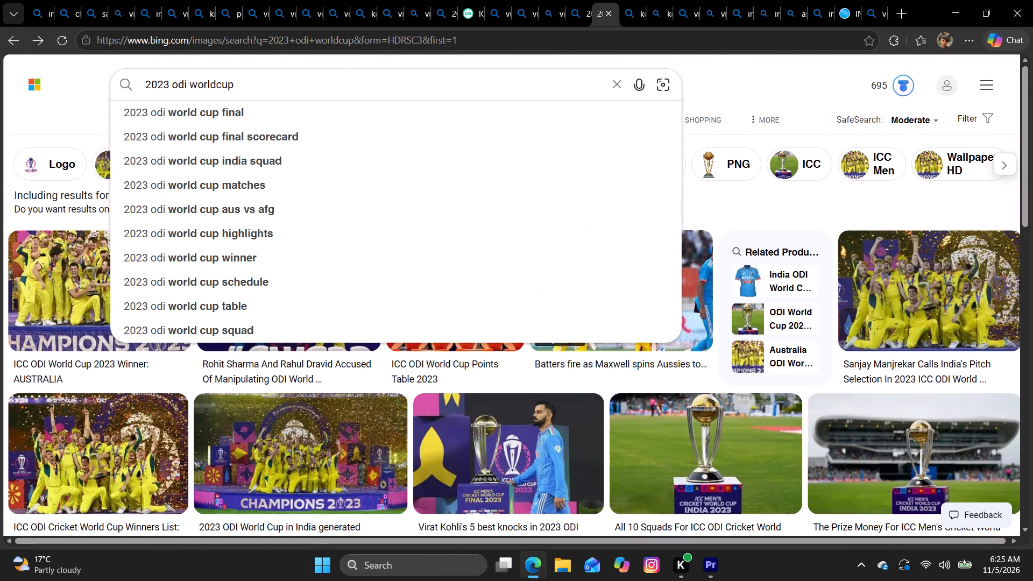
{"action": "key", "text": "ctrl+Left"}
{"action": "key", "text": "ctrl+Left"}
{"action": "key", "text": "ctrl+Left"}
{"action": "key", "text": "space"}
{"action": "type", "text": "most runs in"}
{"action": "key", "text": "space"}
{"action": "key", "text": "Return"}
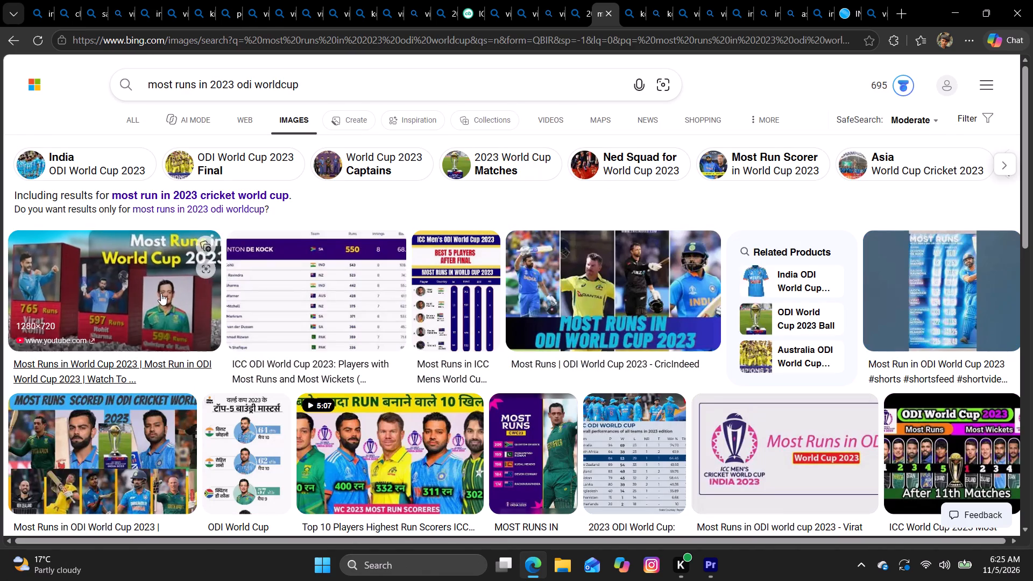
Examine the image results for a suitable 2023 World Cup most-runs graphic and switch to all results for the same search.
{"action": "left_click", "coordinate": [319, 291]}
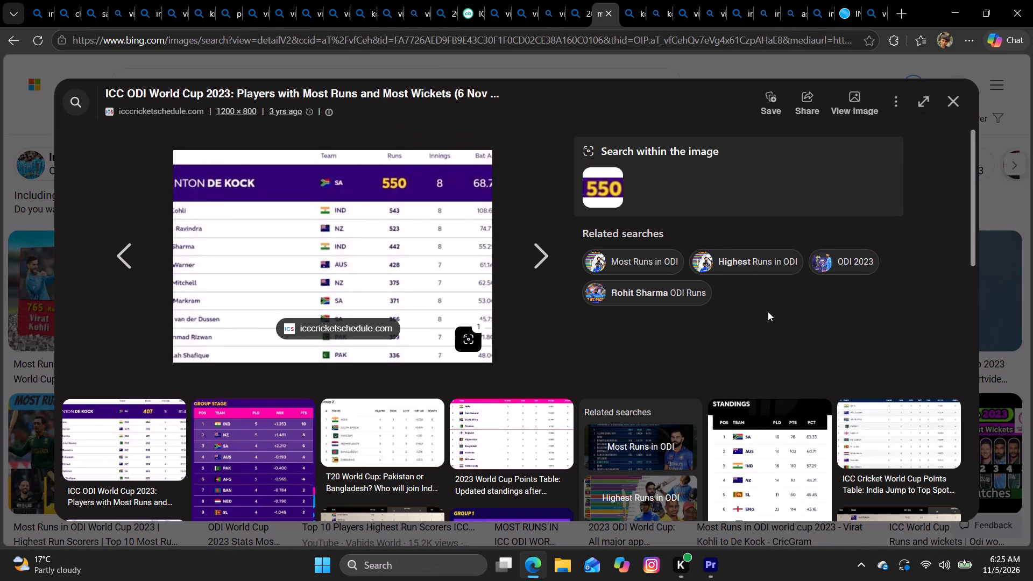
{"action": "left_click", "coordinate": [961, 104]}
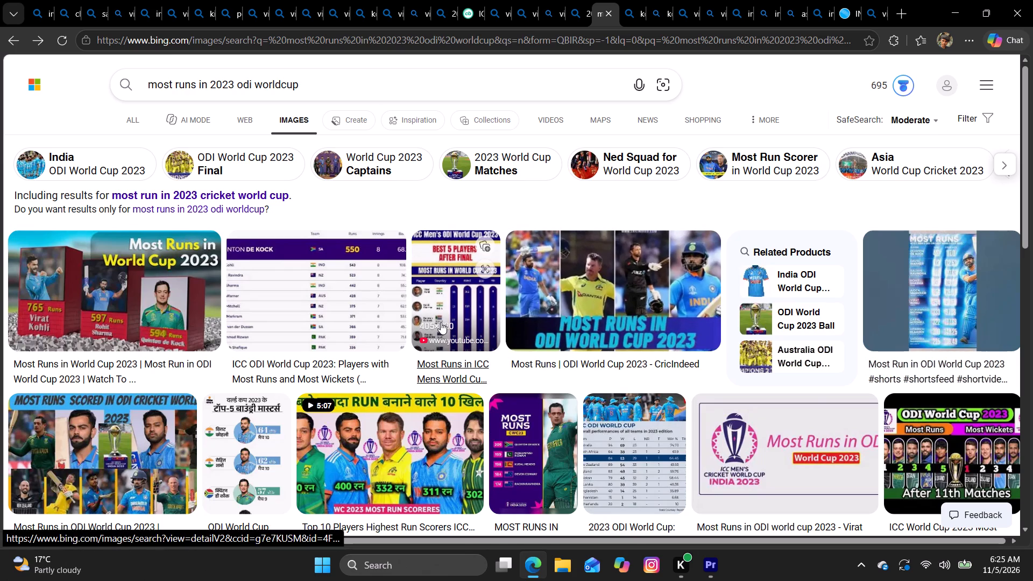
{"action": "scroll", "coordinate": [441, 322], "scroll_direction": "down", "scroll_amount": 1}
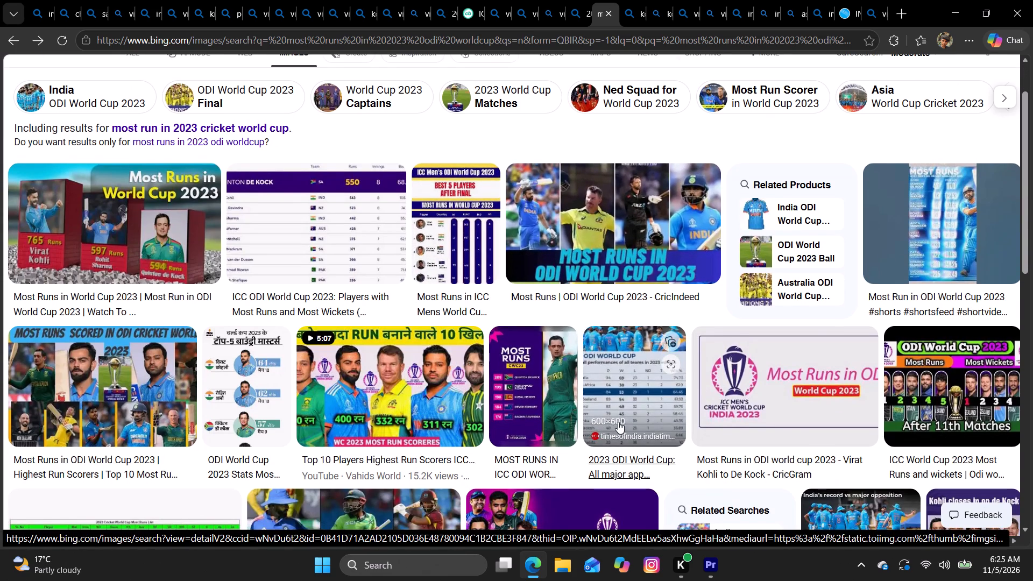
{"action": "left_click", "coordinate": [619, 410]}
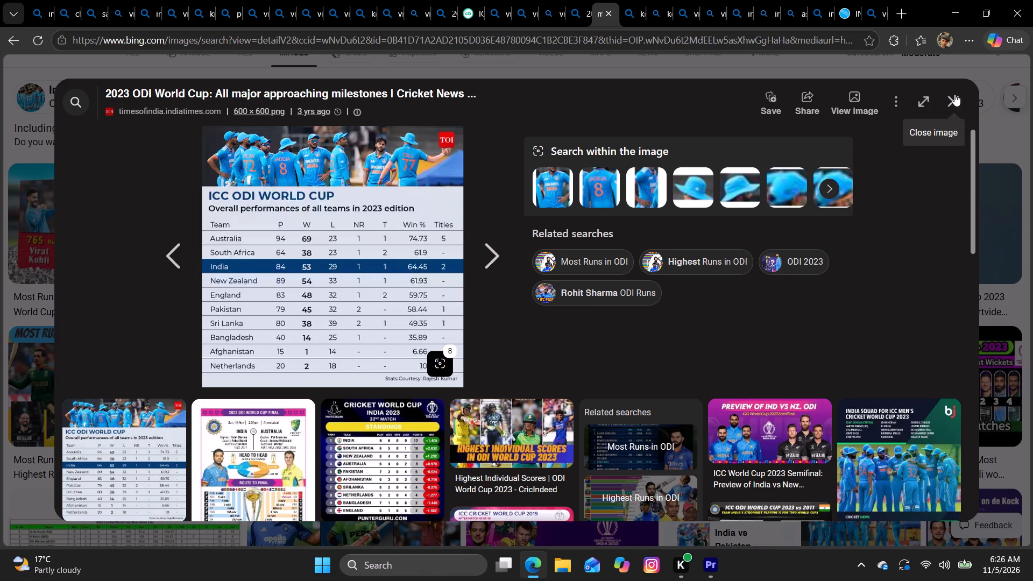
{"action": "left_click", "coordinate": [956, 97]}
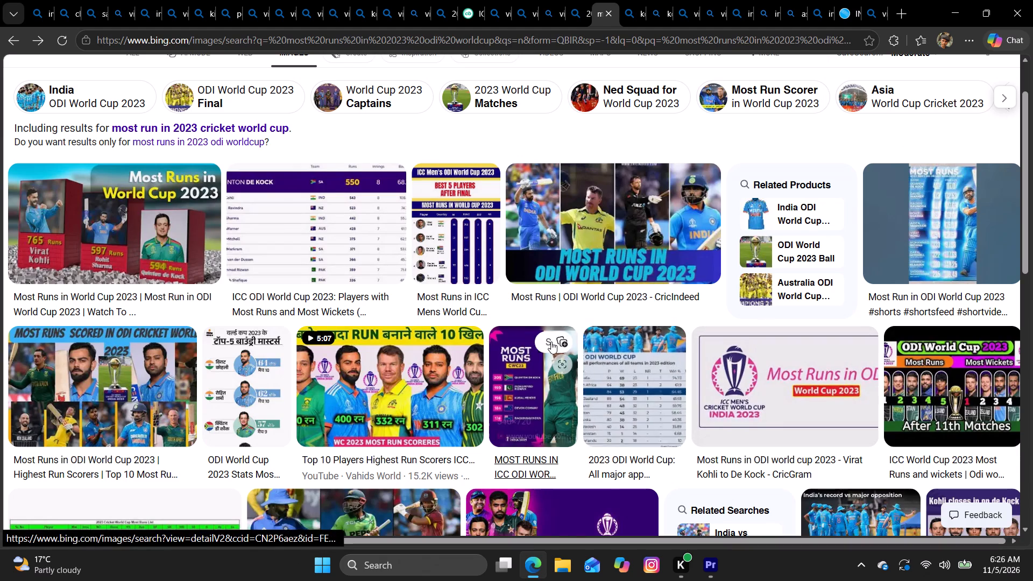
{"action": "scroll", "coordinate": [547, 335], "scroll_direction": "down", "scroll_amount": 2}
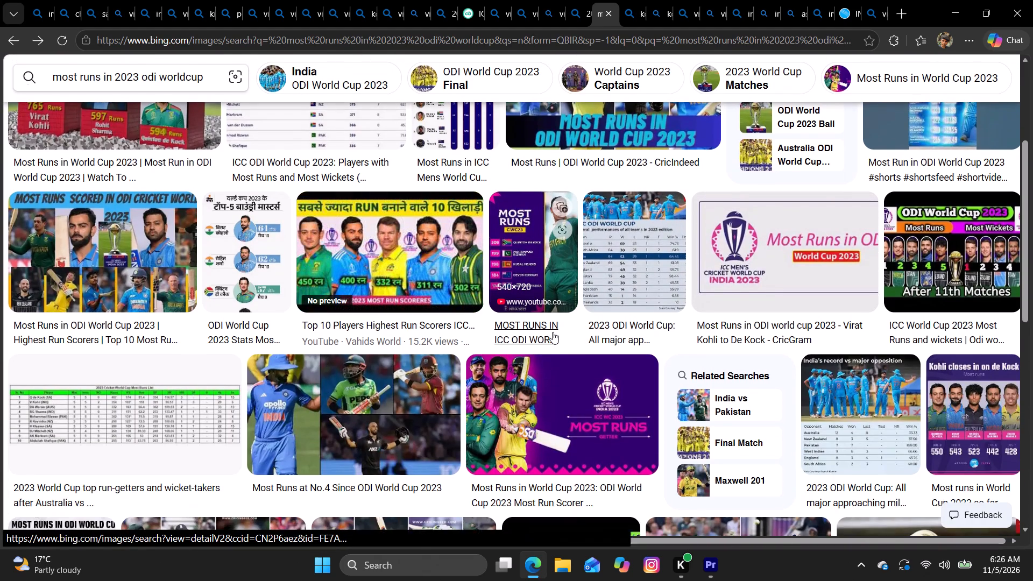
{"action": "scroll", "coordinate": [553, 332], "scroll_direction": "up", "scroll_amount": 4}
{"action": "scroll", "coordinate": [552, 330], "scroll_direction": "down", "scroll_amount": 1}
{"action": "scroll", "coordinate": [552, 330], "scroll_direction": "up", "scroll_amount": 1}
{"action": "left_click", "coordinate": [131, 121]}
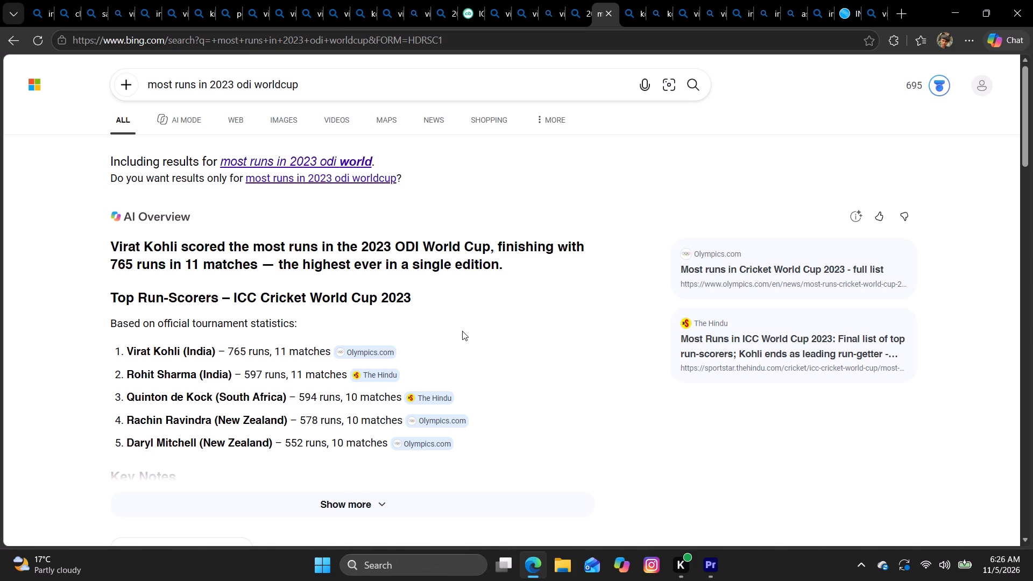
Check Cricinfo's most-runs table for the ICC Cricket World Cup 2023/24 and return to the search results.
{"action": "scroll", "coordinate": [462, 330], "scroll_direction": "down", "scroll_amount": 2}
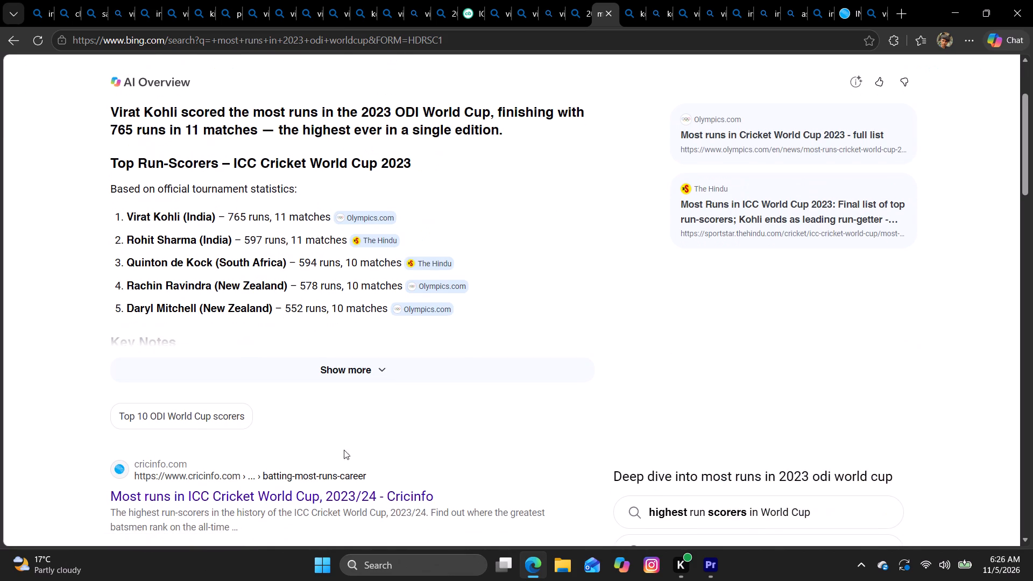
{"action": "left_click", "coordinate": [349, 503]}
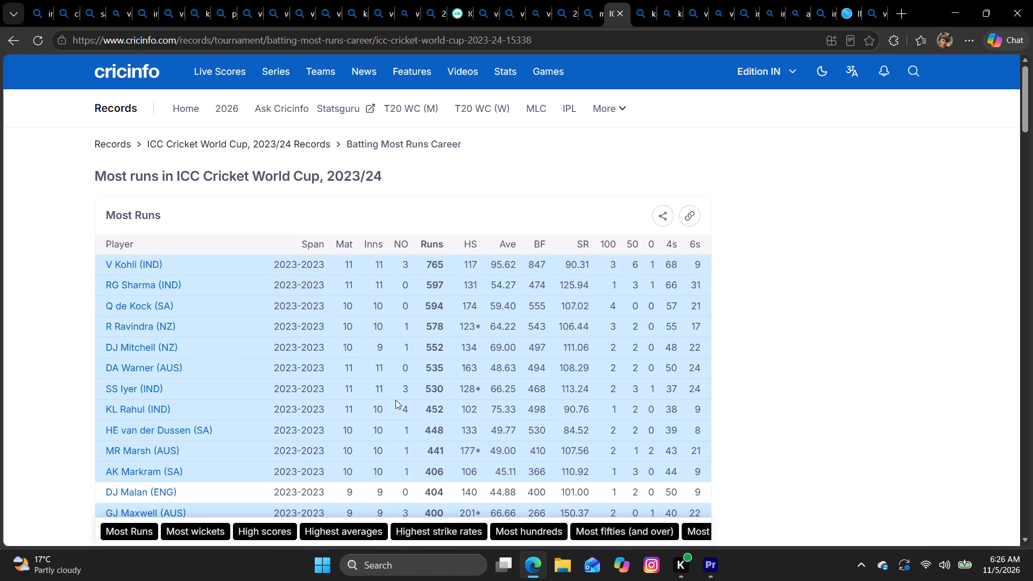
{"action": "scroll", "coordinate": [395, 400], "scroll_direction": "up", "scroll_amount": 1}
{"action": "left_click", "coordinate": [8, 34]}
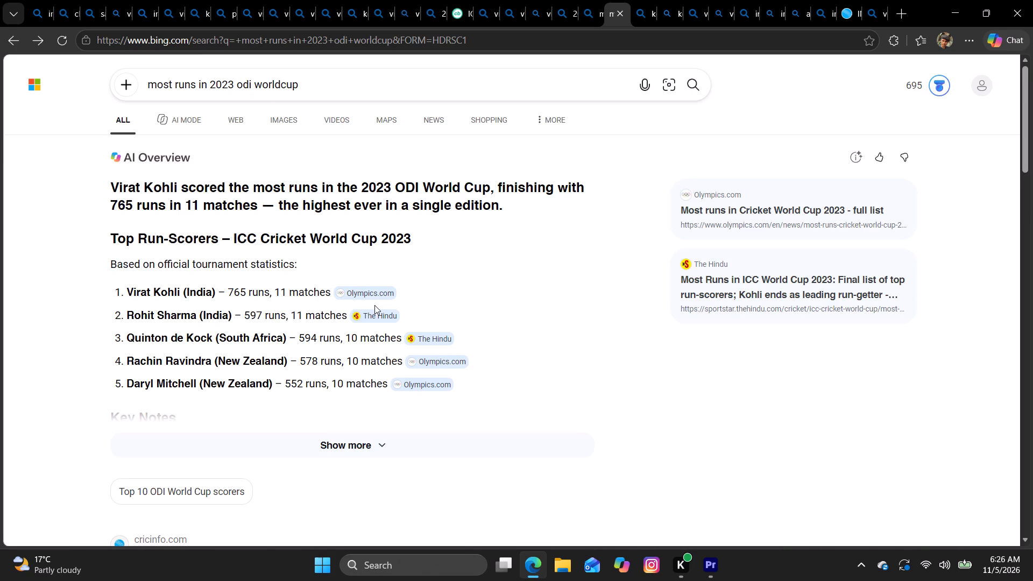
Capture the overview's headline and top-five run-scorers list as a screenshot and place it on V2 at 00:03:20:02 in Premiere.
{"action": "key", "text": "shift+super+s"}
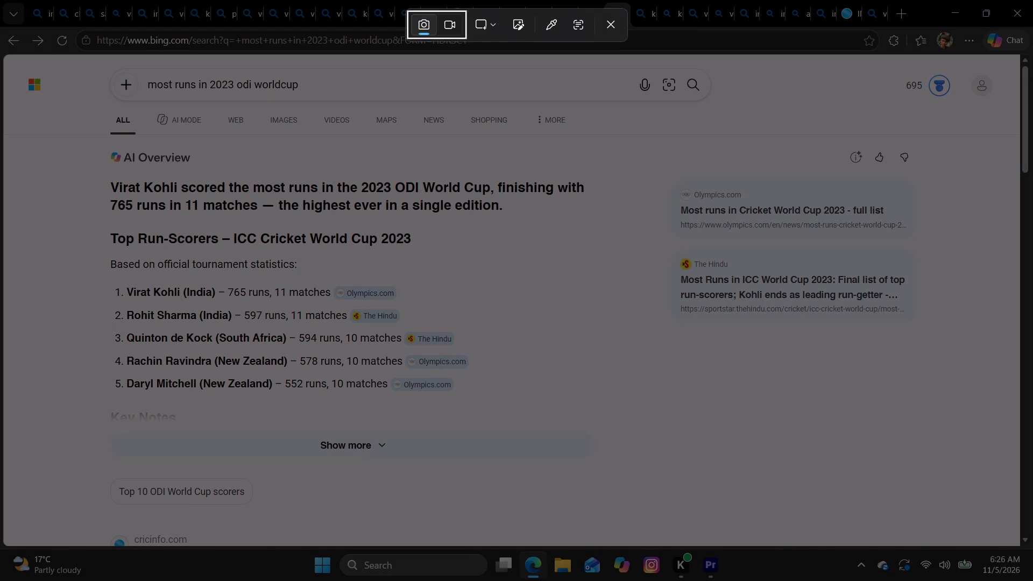
{"action": "left_click_drag", "start_coordinate": [93, 174], "coordinate": [550, 388]}
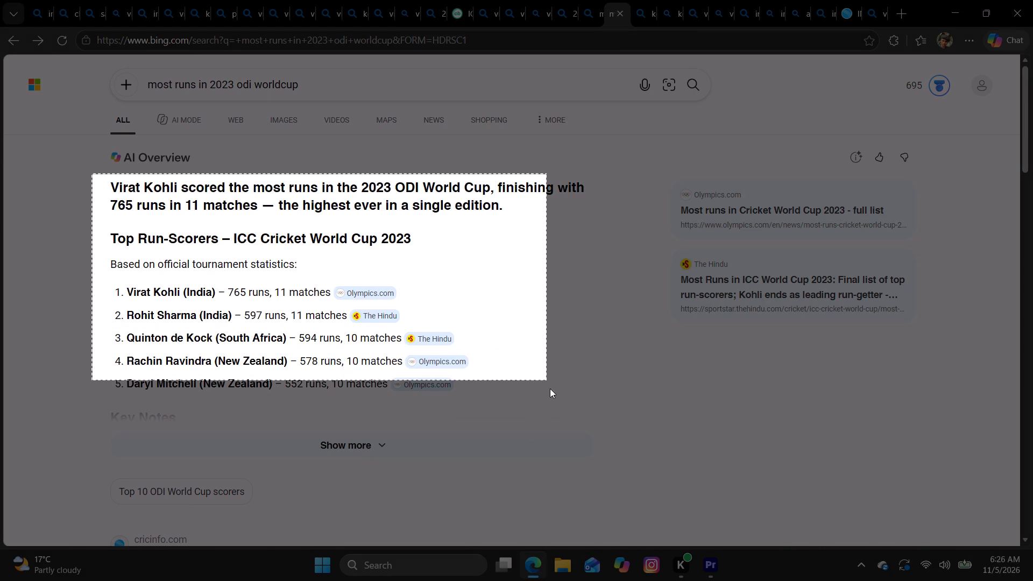
{"action": "left_click_drag", "start_coordinate": [550, 388], "coordinate": [585, 405]}
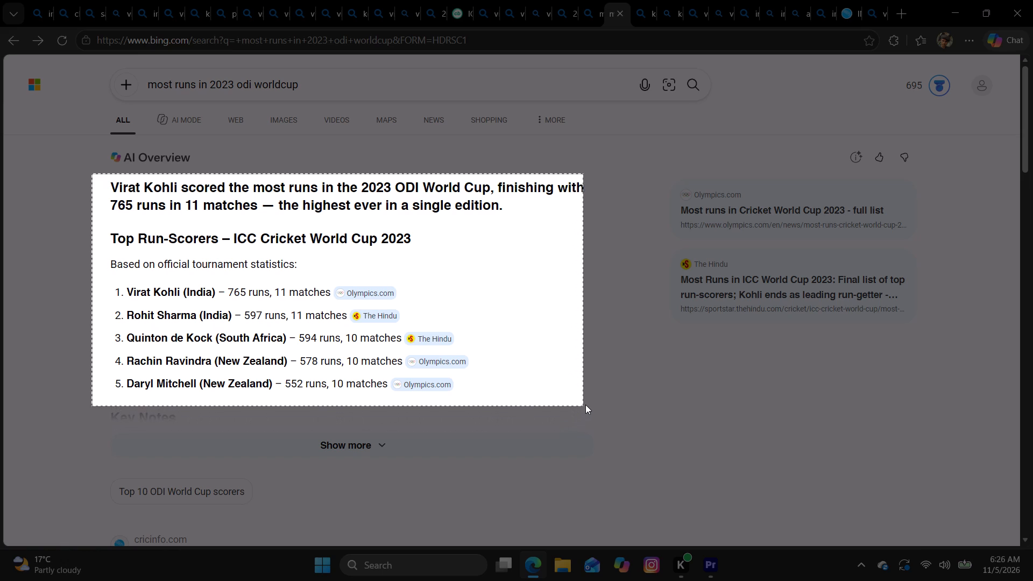
{"action": "left_click_drag", "start_coordinate": [585, 405], "coordinate": [603, 410]}
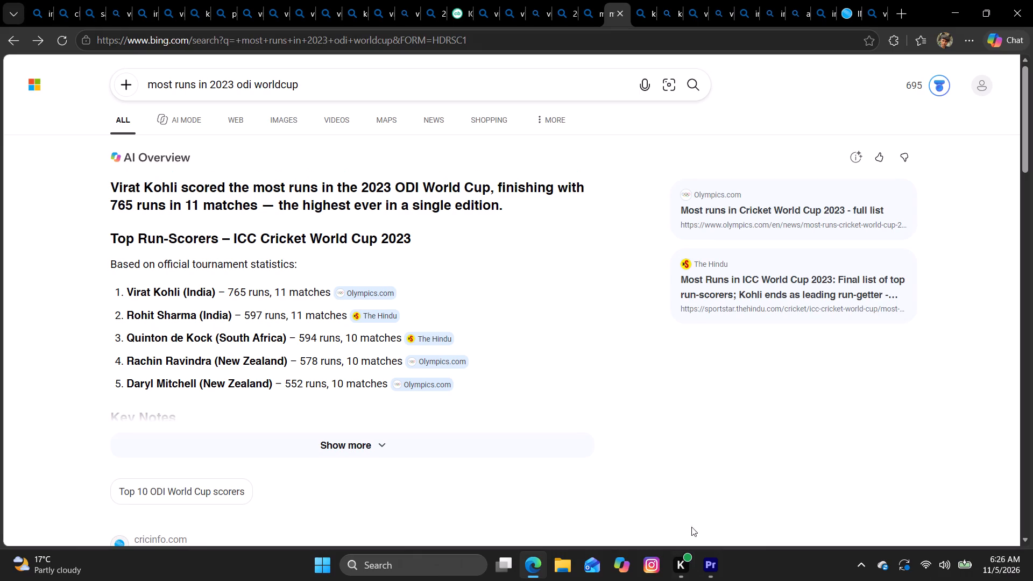
{"action": "left_click", "coordinate": [716, 572]}
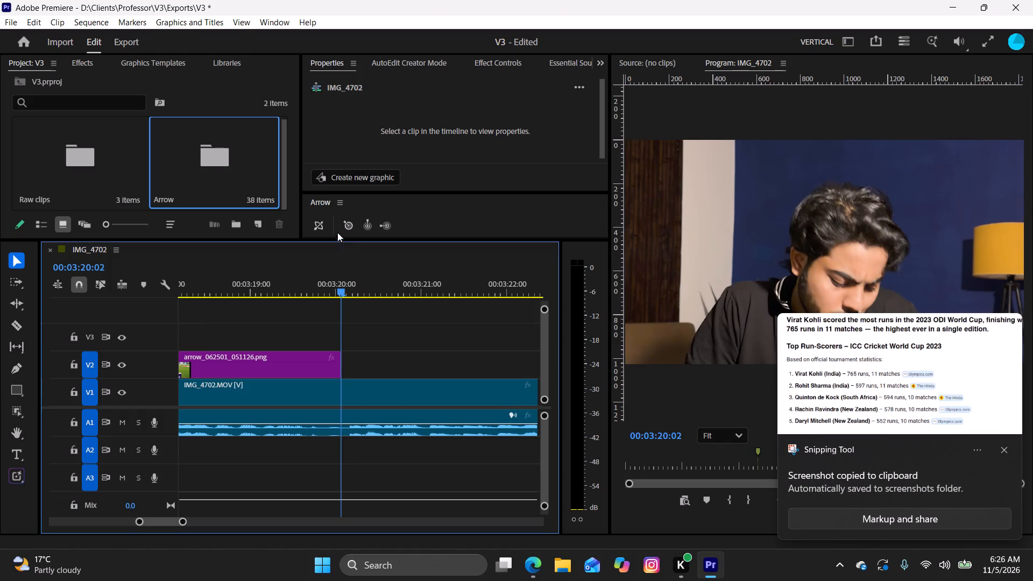
{"action": "left_click", "coordinate": [342, 222]}
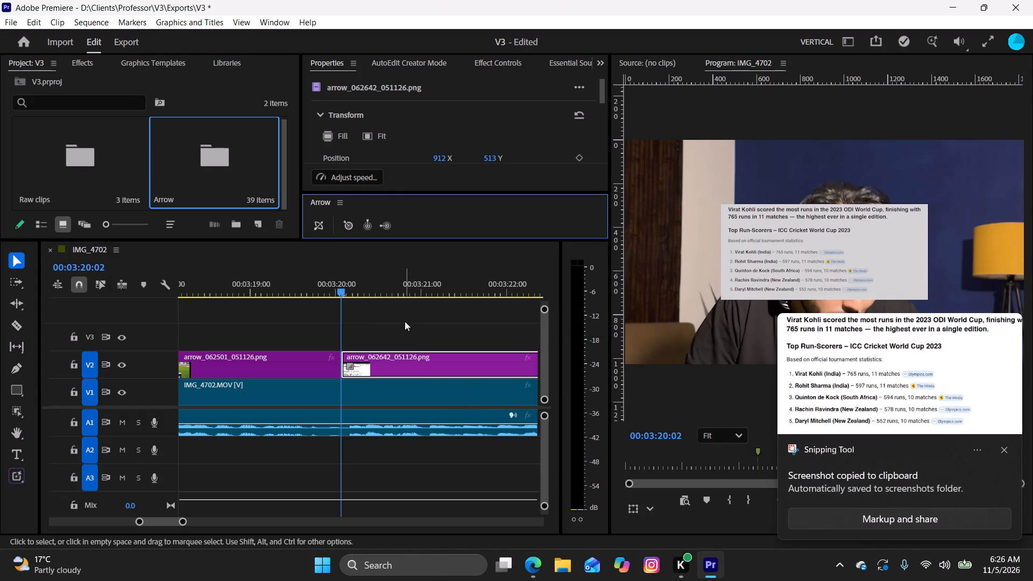
Play through the run-scorers screenshot on V2, split it at 00:03:23:09 and delete the part after the cut.
{"action": "key", "text": "space"}
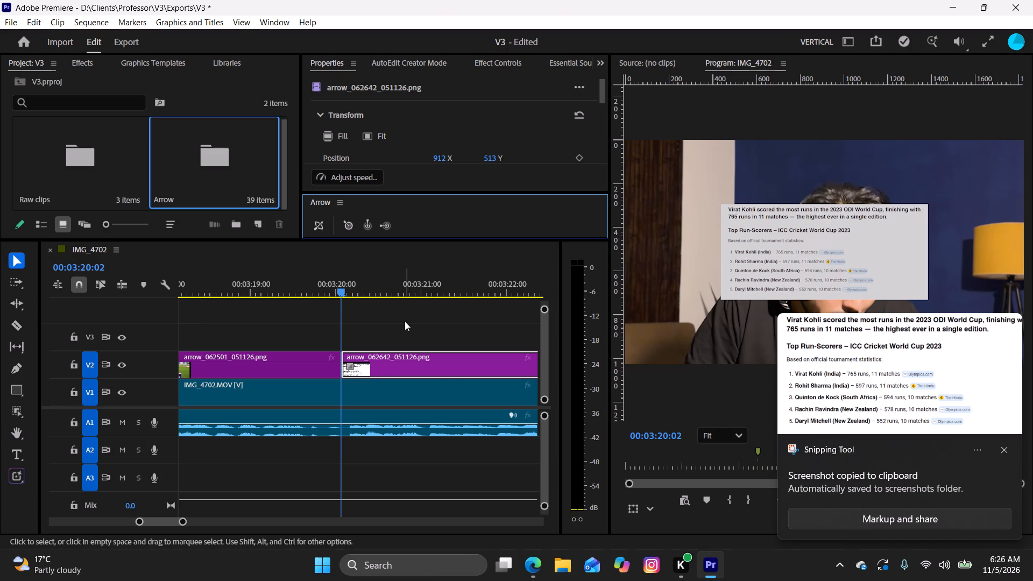
{"action": "left_click", "coordinate": [405, 321]}
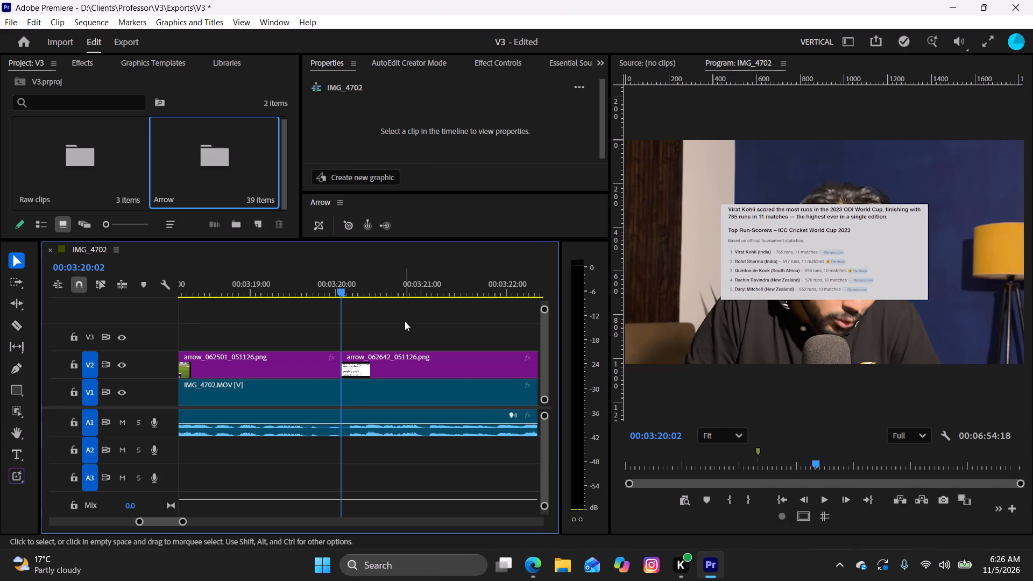
{"action": "left_click", "coordinate": [401, 314]}
{"action": "key", "text": "space"}
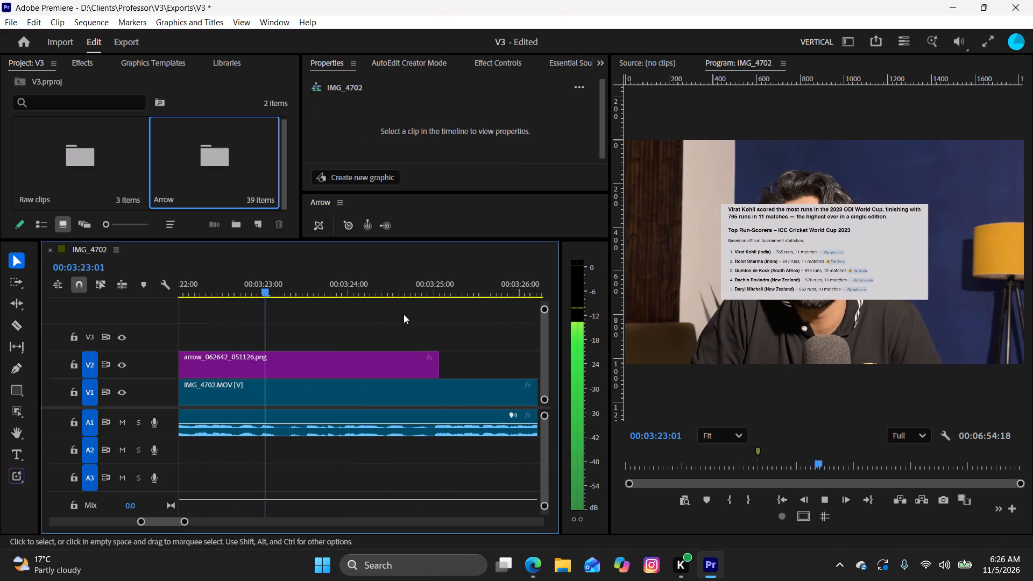
{"action": "key", "text": "space"}
{"action": "left_click", "coordinate": [400, 367]}
{"action": "key", "text": "w"}
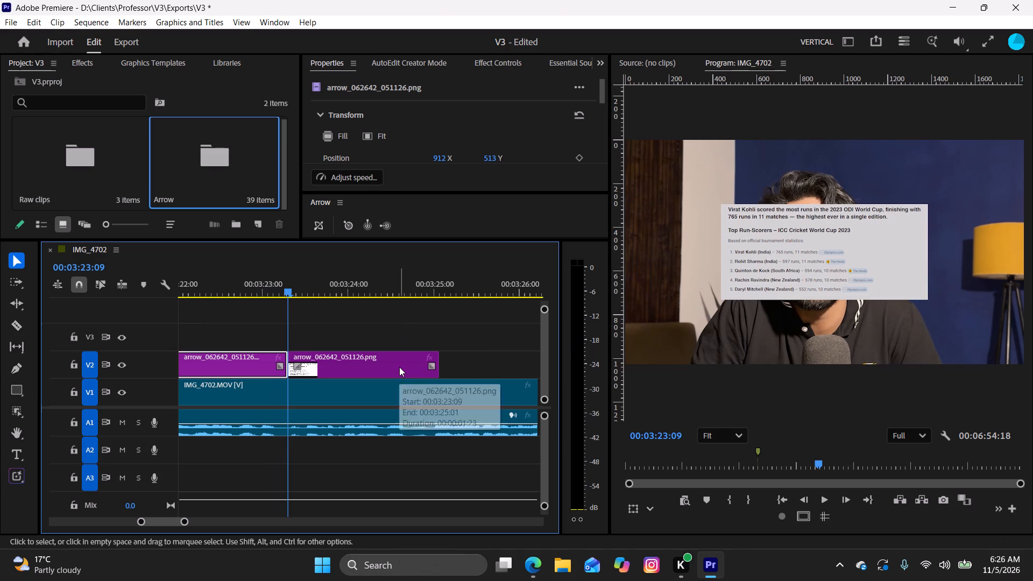
{"action": "left_click", "coordinate": [399, 367]}
{"action": "key", "text": "BackSpace"}
Listen to the narration after the run-scorers clip and stop the playhead at 00:03:24:29 for the next visual.
{"action": "key", "text": "space"}
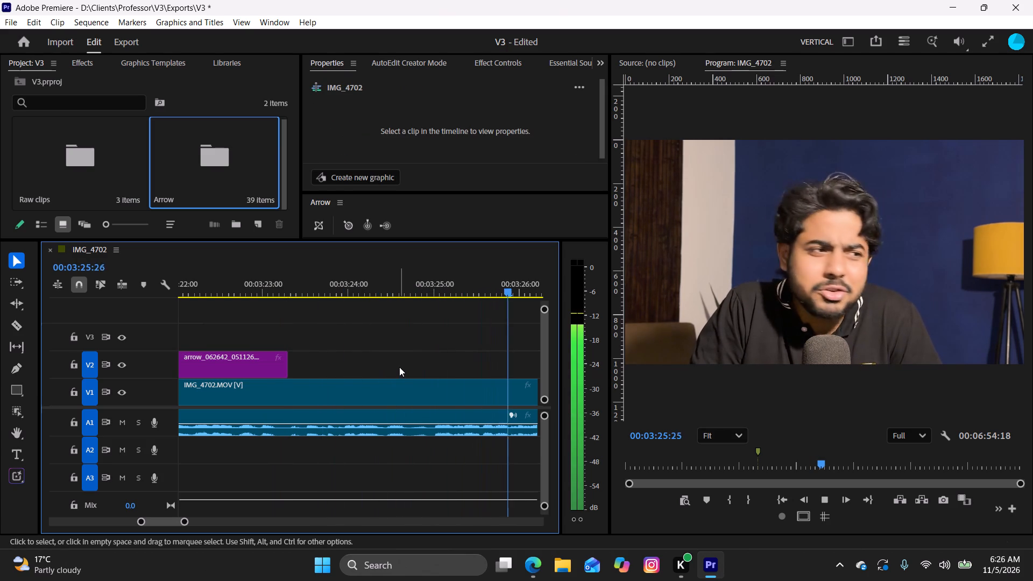
{"action": "key", "text": "space"}
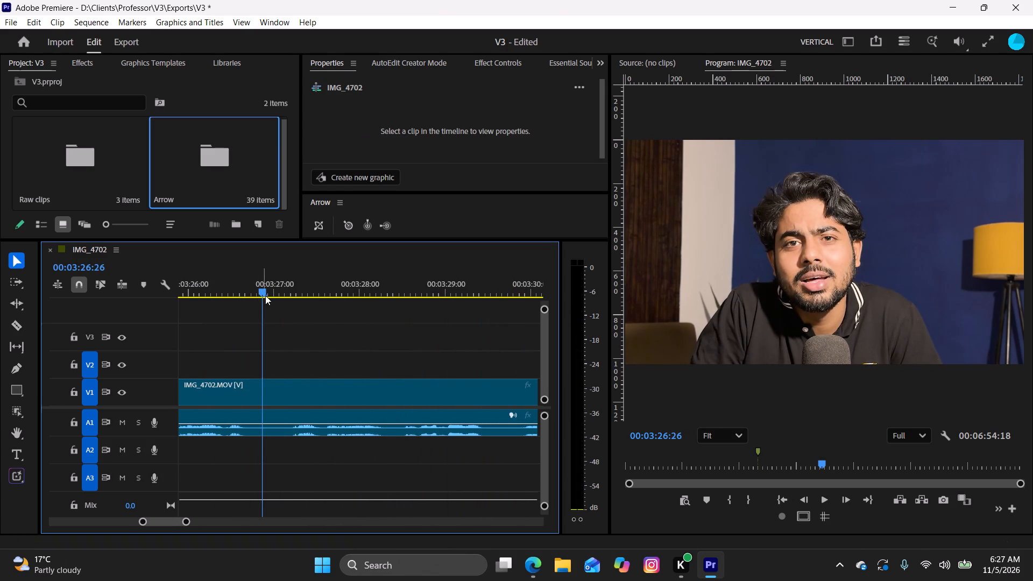
{"action": "left_click_drag", "start_coordinate": [261, 289], "coordinate": [326, 370]}
{"action": "key", "text": "space"}
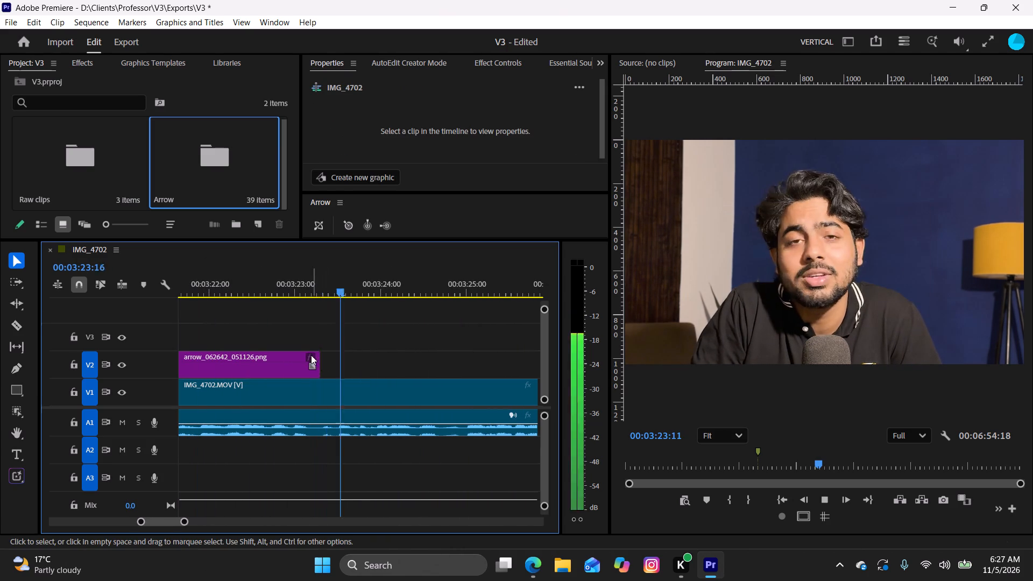
{"action": "key", "text": "space"}
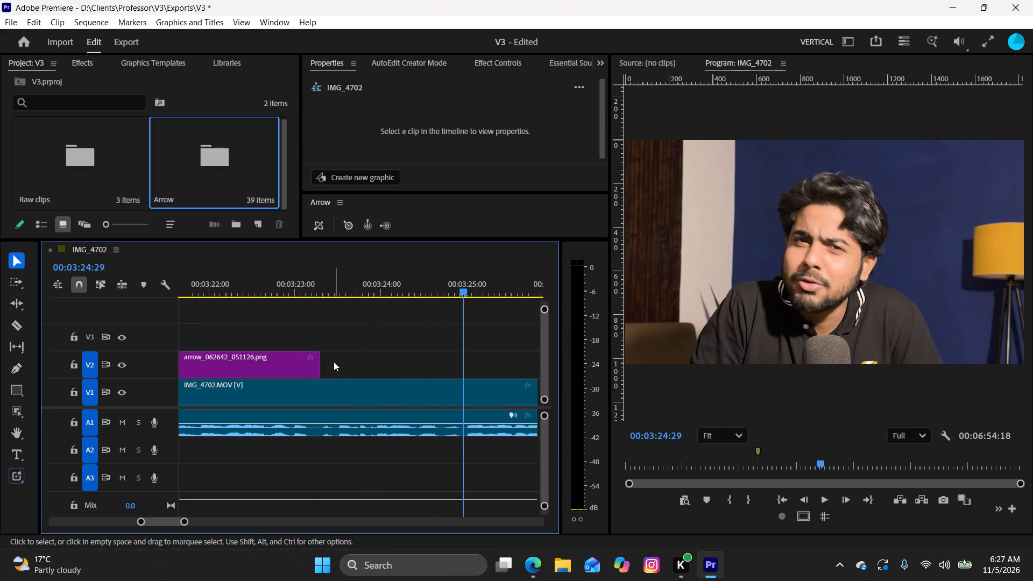
Switch to Edge and search images for "ind vs nz in 2023 wc".
{"action": "left_click", "coordinate": [525, 568]}
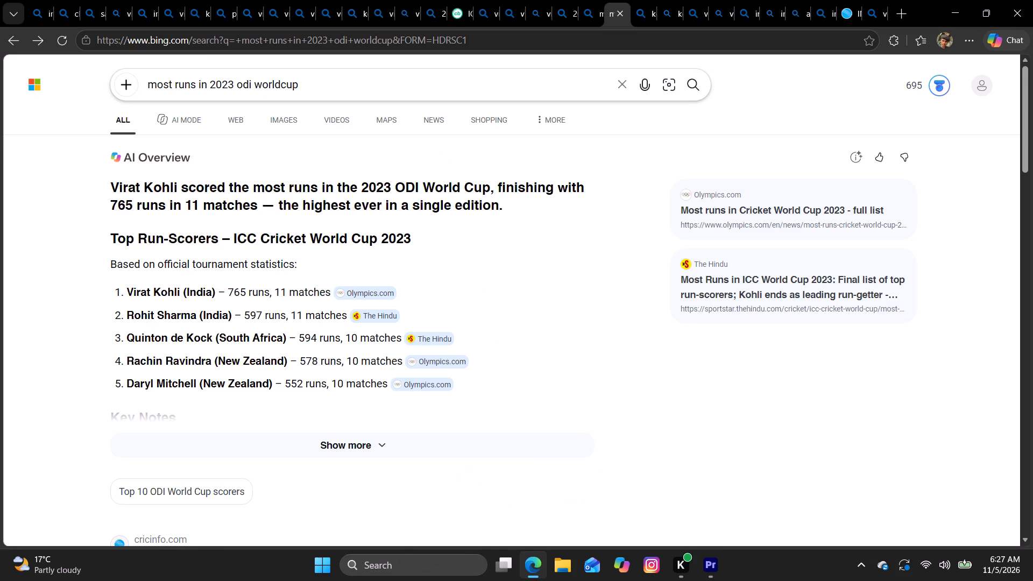
{"action": "left_click", "coordinate": [622, 83]}
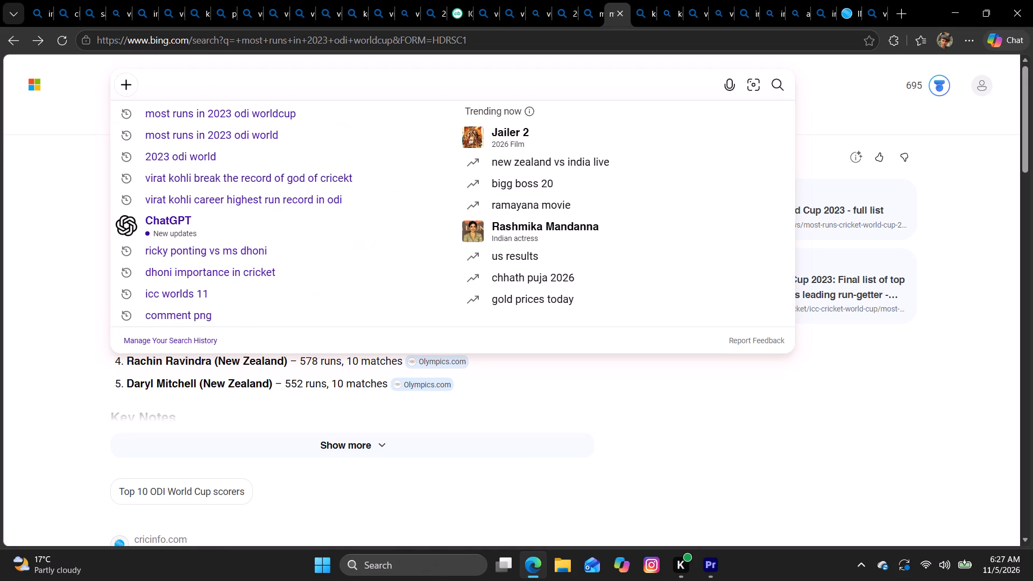
{"action": "type", "text": "ind cv"}
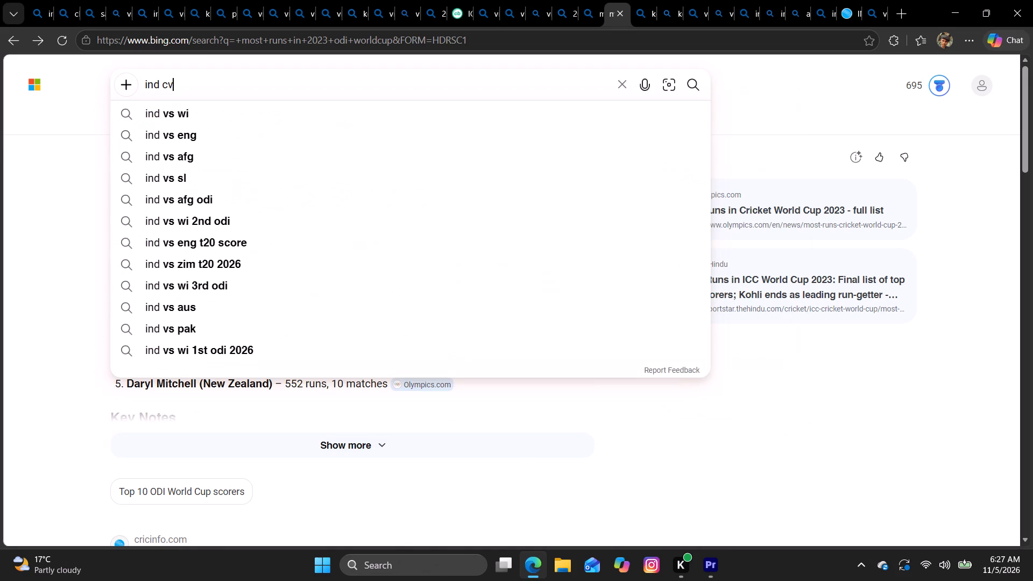
{"action": "key", "text": "BackSpace"}
{"action": "key", "text": "BackSpace"}
{"action": "key", "text": "BackSpace"}
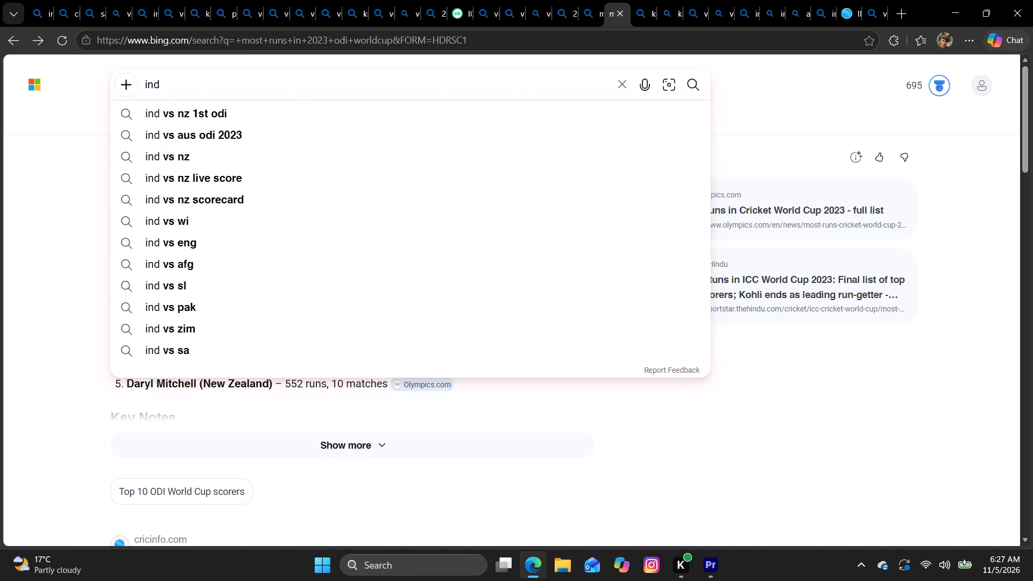
{"action": "key", "text": "space"}
{"action": "type", "text": "vs nz"}
{"action": "key", "text": "space"}
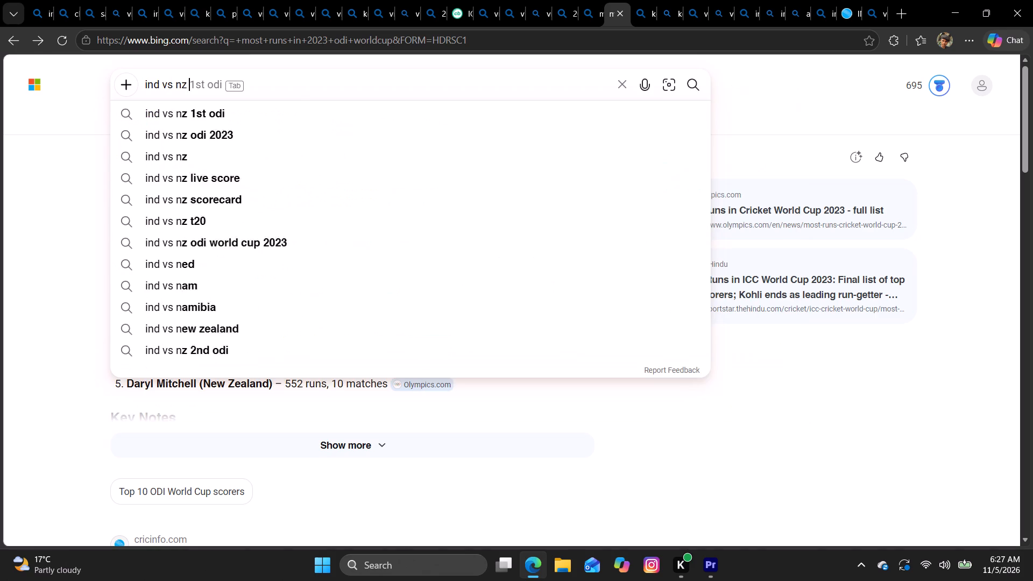
{"action": "type", "text": "in 2023 wc"}
{"action": "key", "text": "Return"}
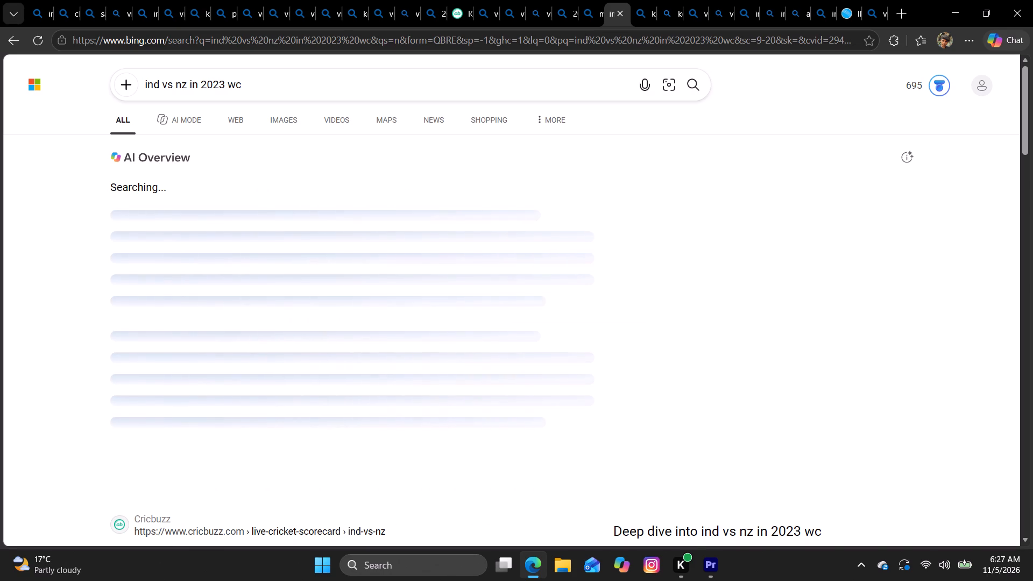
{"action": "left_click", "coordinate": [288, 119]}
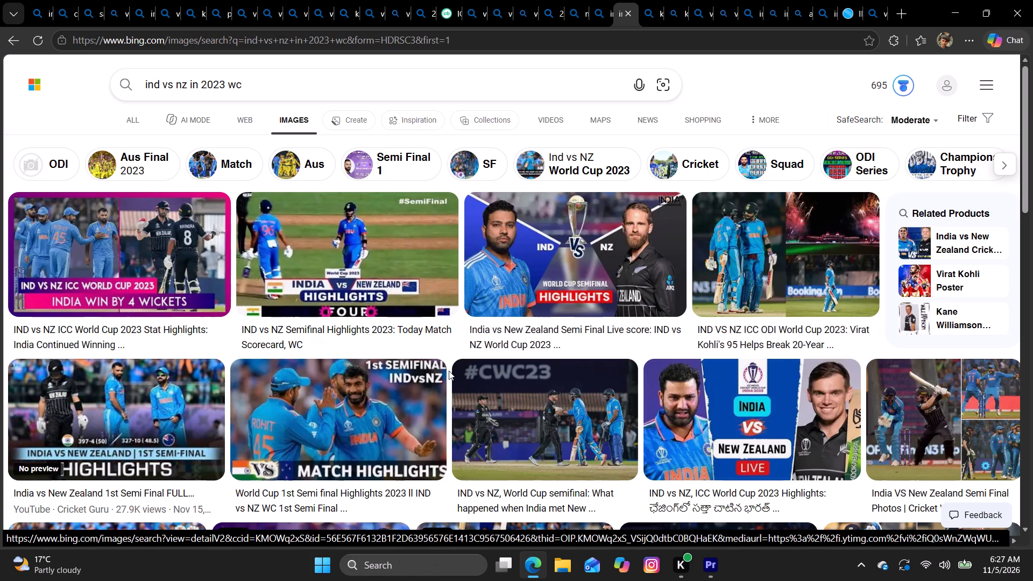
Browse the India vs New Zealand image results and copy the "IND VS NZ HEAD TO HEAD" World Cup 2023 image.
{"action": "scroll", "coordinate": [453, 373], "scroll_direction": "down", "scroll_amount": 1}
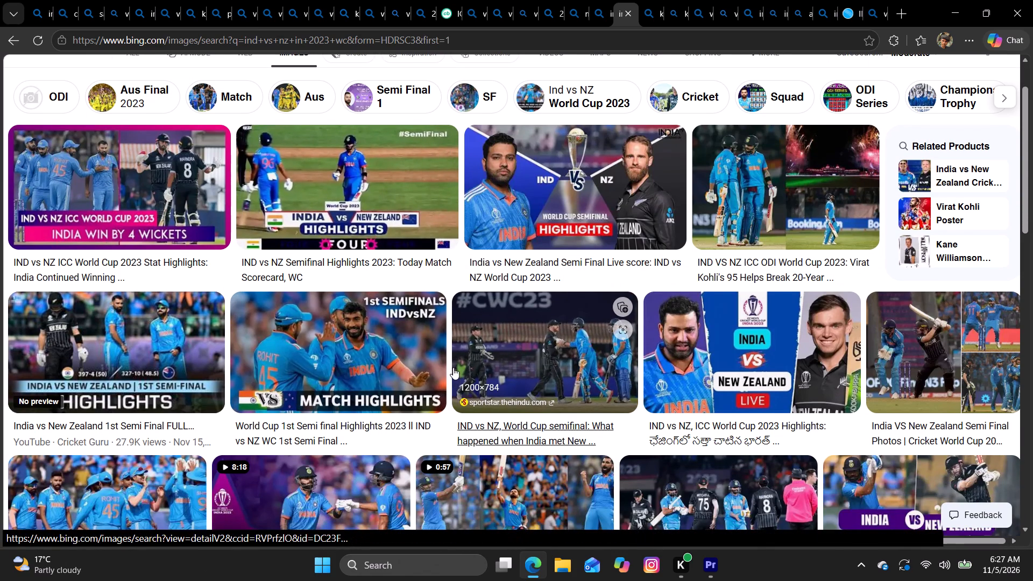
{"action": "left_click", "coordinate": [169, 349]}
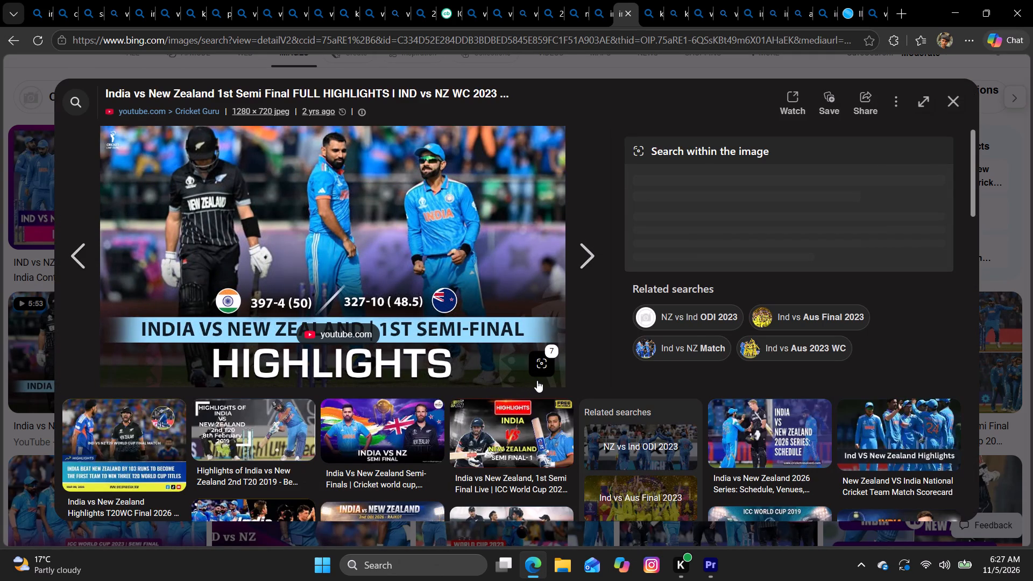
{"action": "left_click", "coordinate": [956, 102]}
{"action": "scroll", "coordinate": [436, 298], "scroll_direction": "down", "scroll_amount": 2}
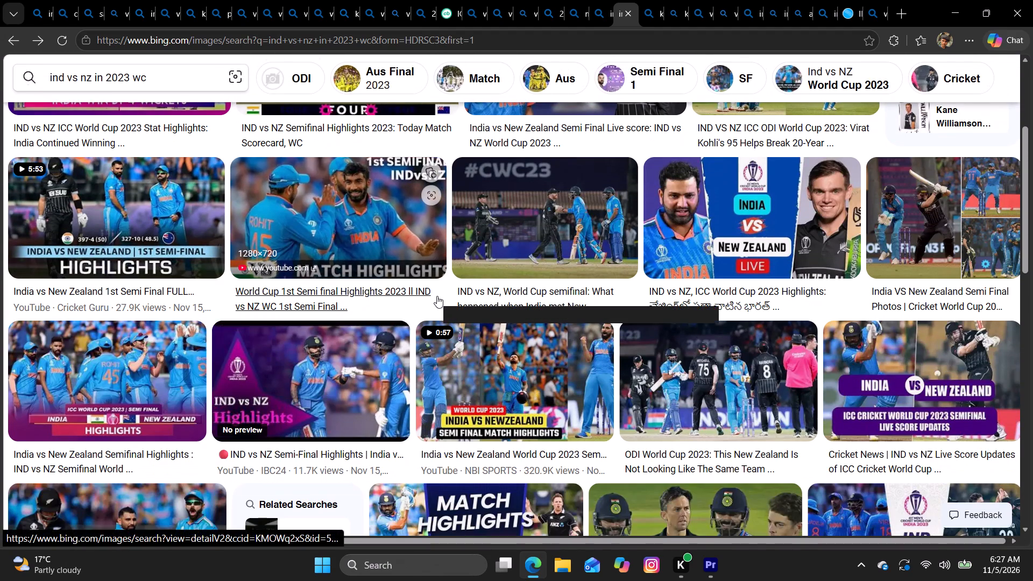
{"action": "scroll", "coordinate": [444, 299], "scroll_direction": "down", "scroll_amount": 1}
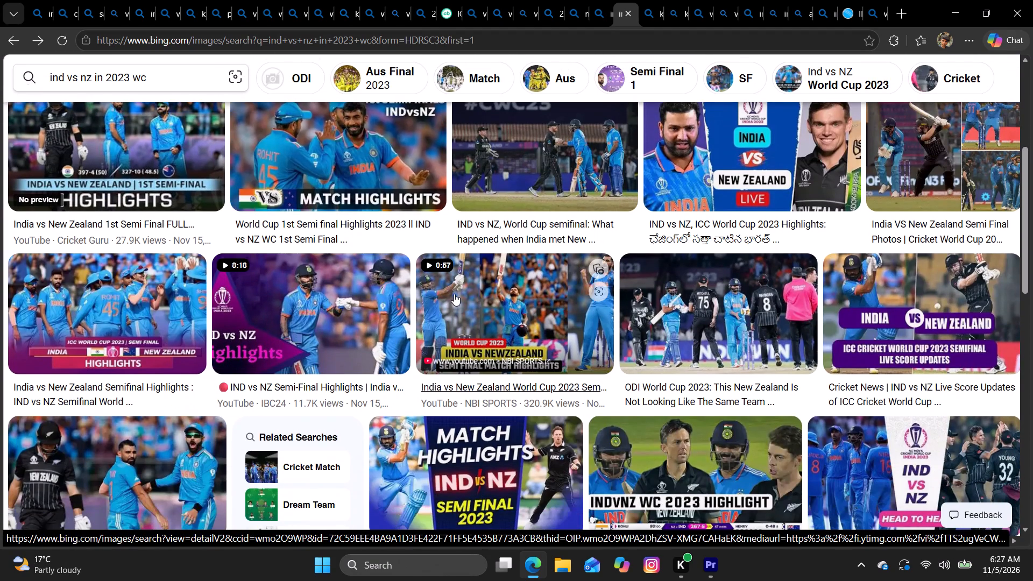
{"action": "scroll", "coordinate": [466, 286], "scroll_direction": "down", "scroll_amount": 1}
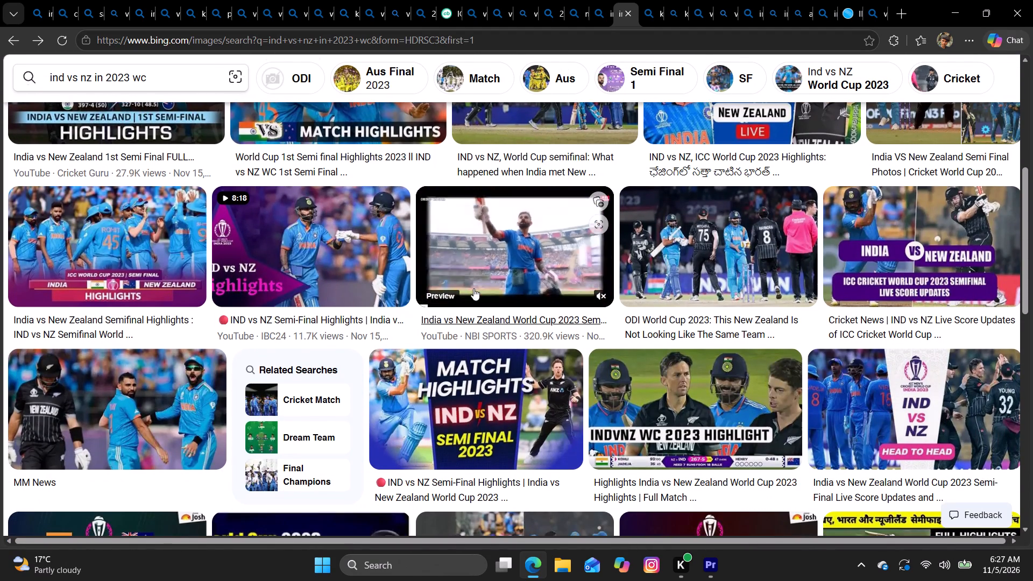
{"action": "left_click", "coordinate": [876, 416]}
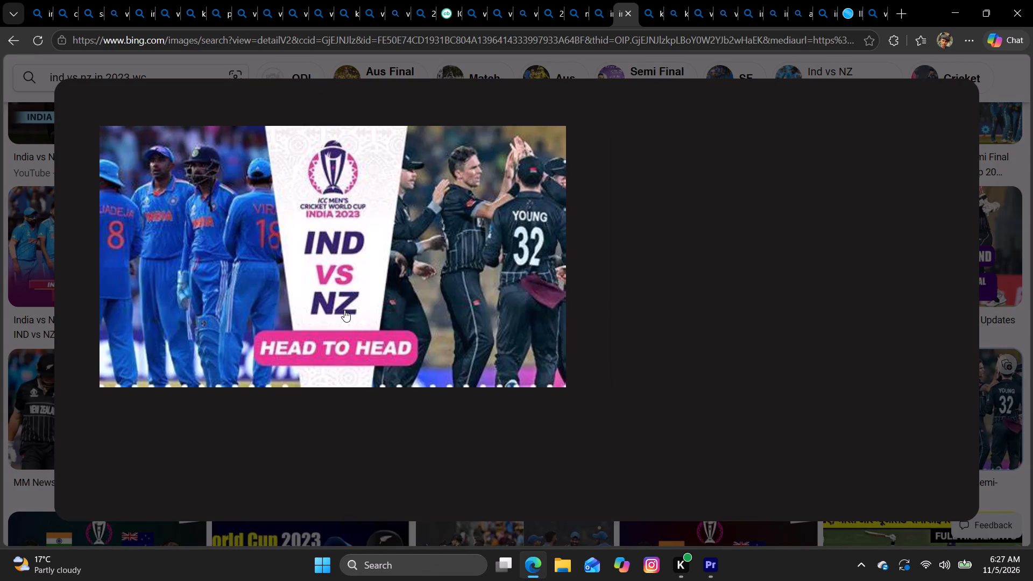
{"action": "right_click", "coordinate": [358, 288]}
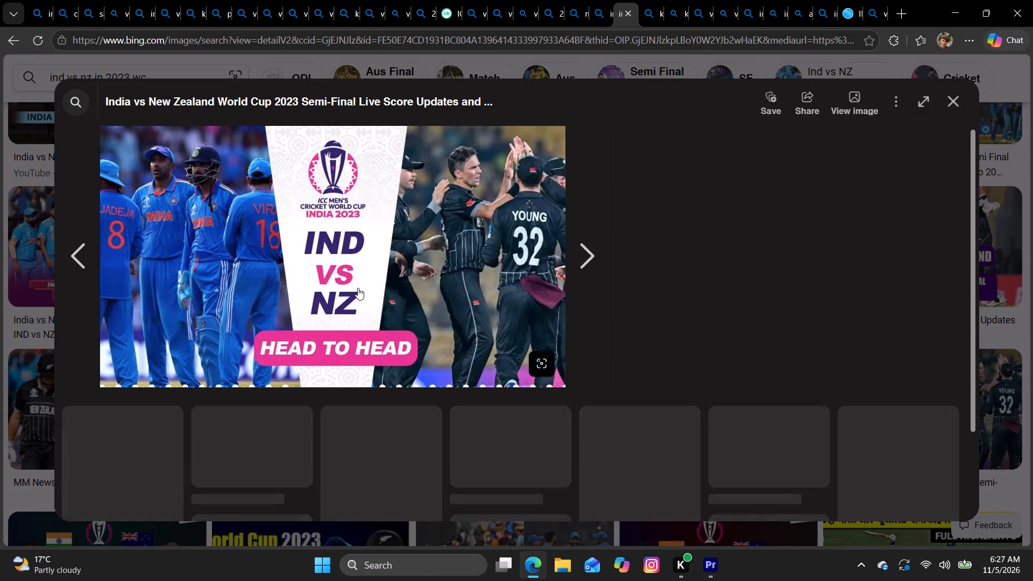
{"action": "left_click", "coordinate": [392, 289]}
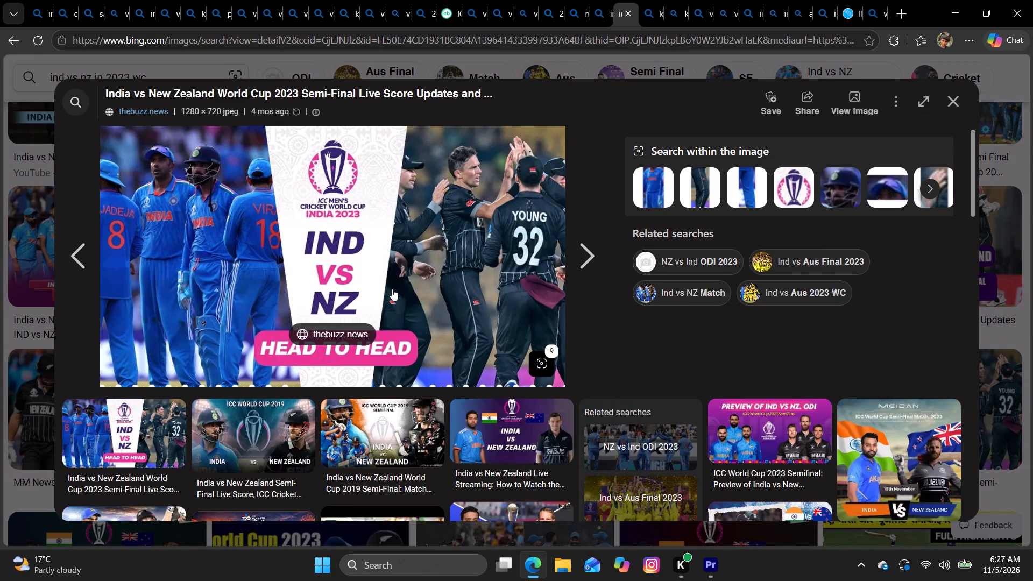
Switch to Premiere and place the copied IND vs NZ image on V2 at 00:03:24:29.
{"action": "left_click", "coordinate": [713, 570]}
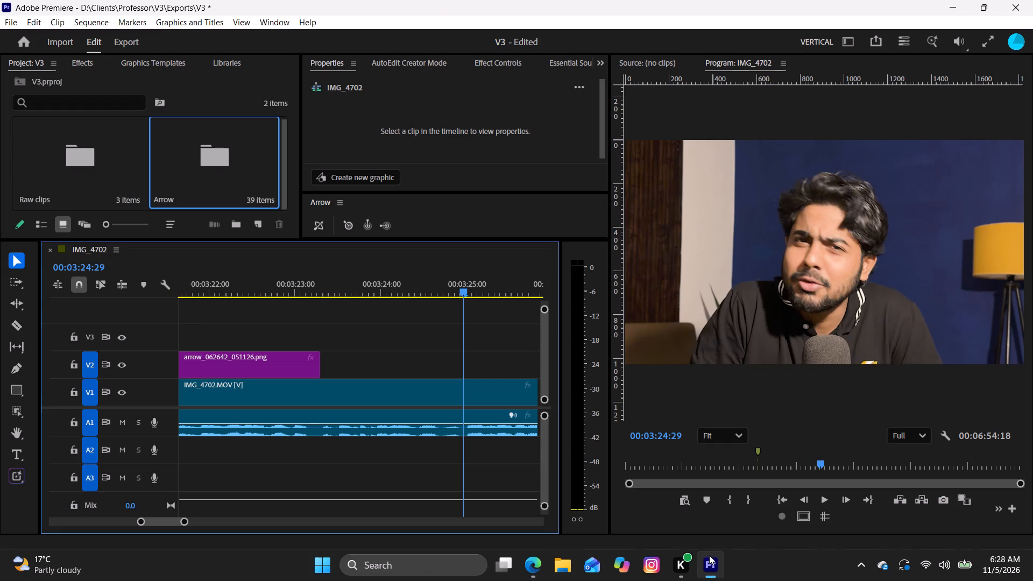
{"action": "left_click", "coordinate": [352, 229]}
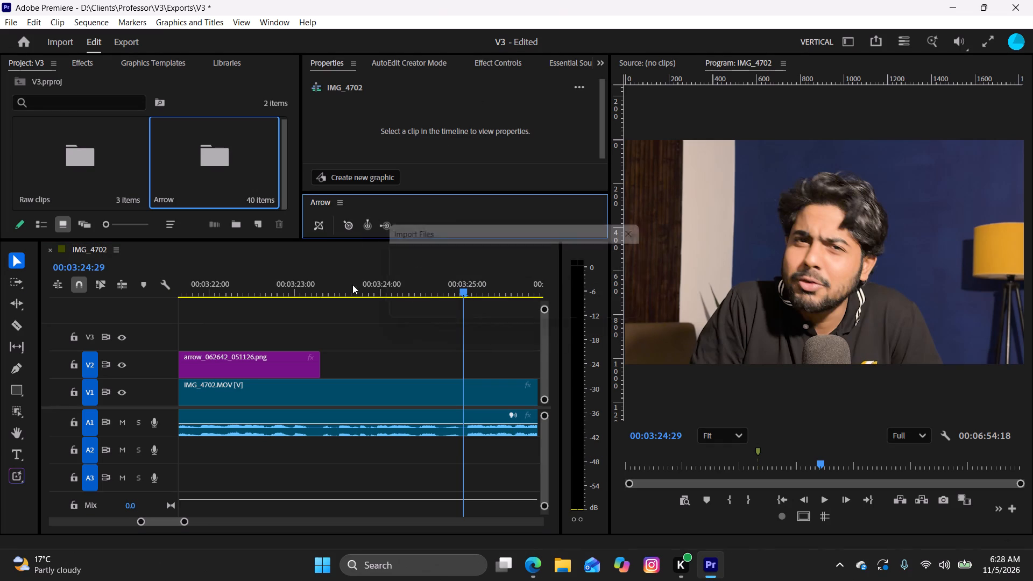
Play through the IND vs NZ image on V2, split it at 00:03:26:21 and delete the part after the cut.
{"action": "key", "text": "space"}
{"action": "left_click", "coordinate": [489, 310]}
{"action": "key", "text": "space"}
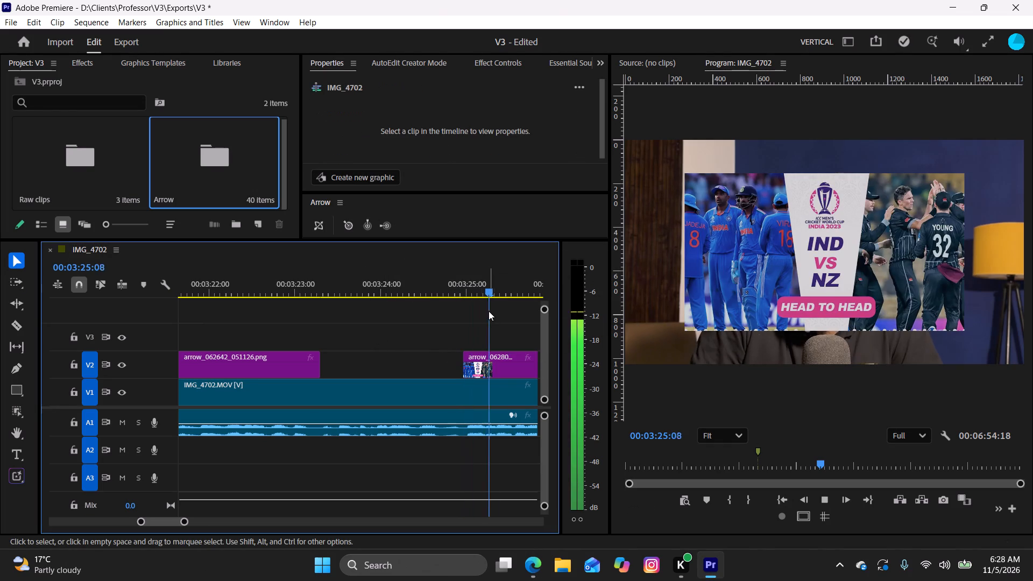
{"action": "key", "text": "space"}
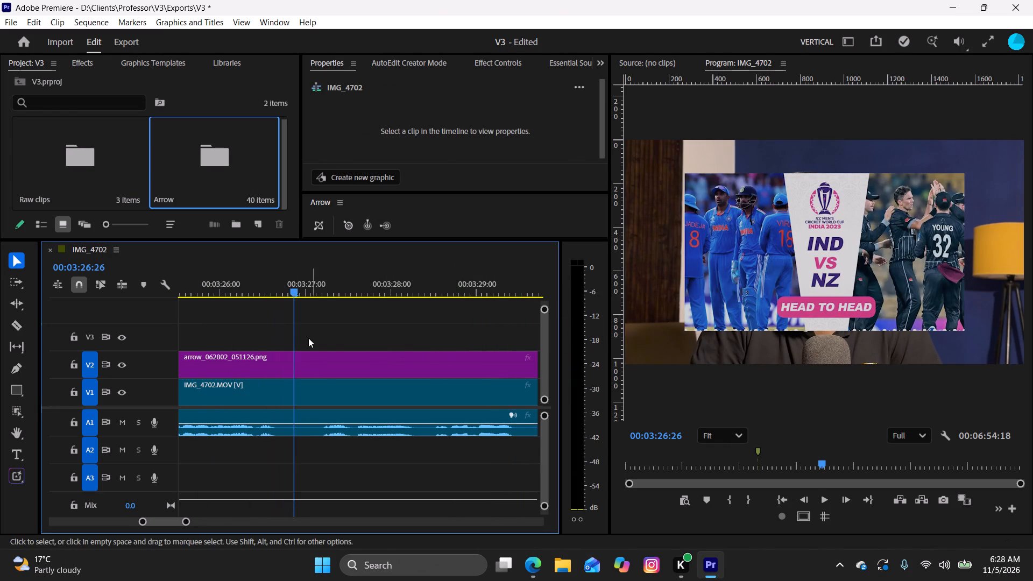
{"action": "left_click_drag", "start_coordinate": [298, 292], "coordinate": [282, 301]}
{"action": "left_click", "coordinate": [352, 369]}
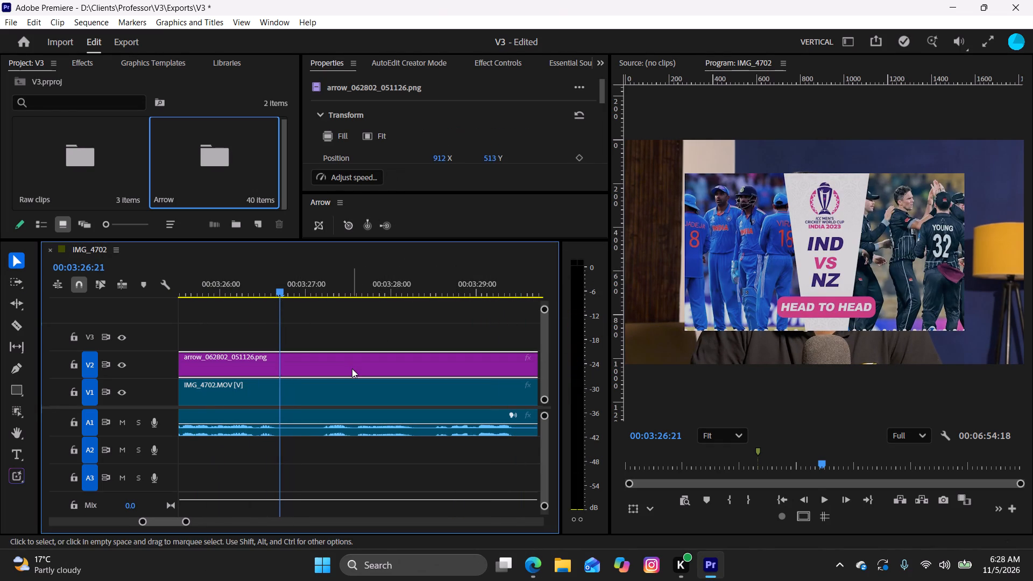
{"action": "key", "text": "w"}
{"action": "left_click", "coordinate": [347, 366]}
{"action": "key", "text": "BackSpace"}
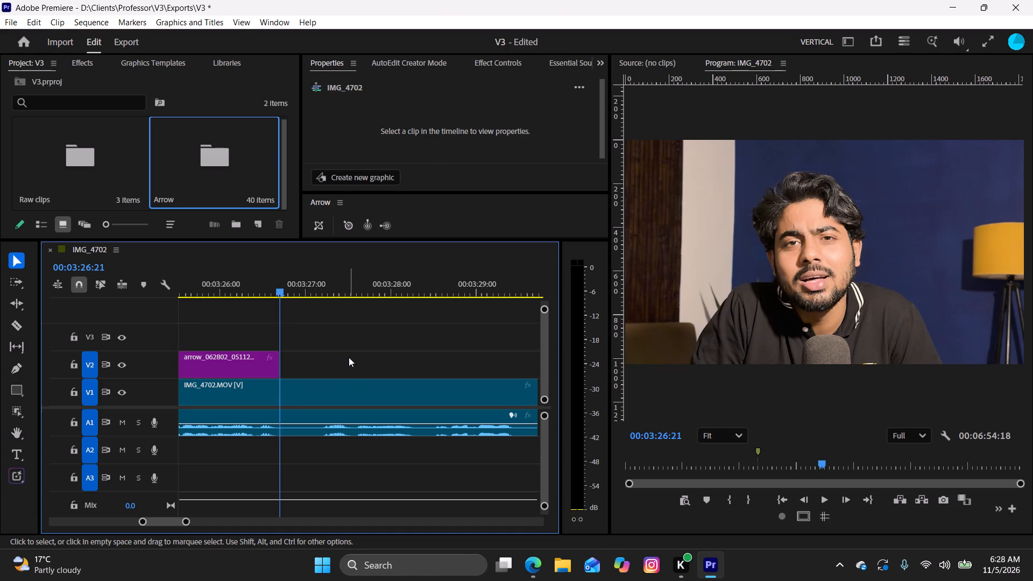
Save the V3 project.
{"action": "key", "text": "ctrl+s"}
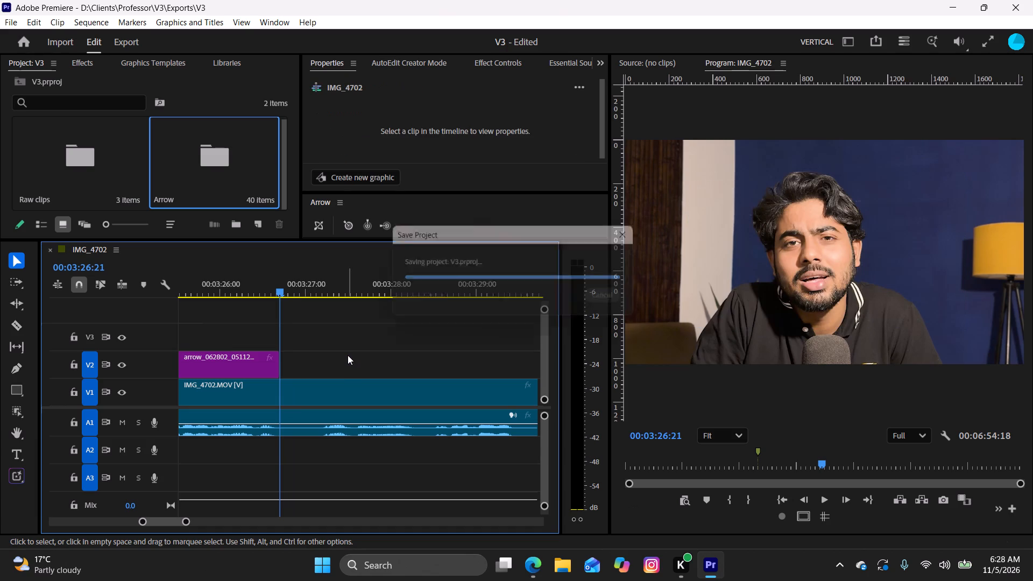
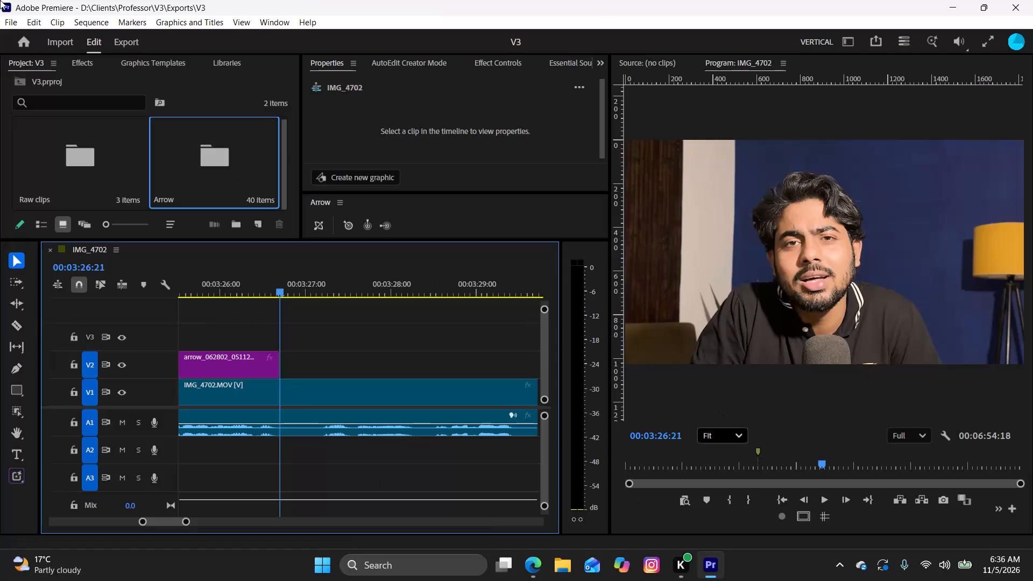
Split the IMG_4702 clip at 00:03:26:21 and ripple-trim away the pause of about 14 frames that follows.
{"action": "left_click_drag", "start_coordinate": [372, 368], "coordinate": [373, 368]}
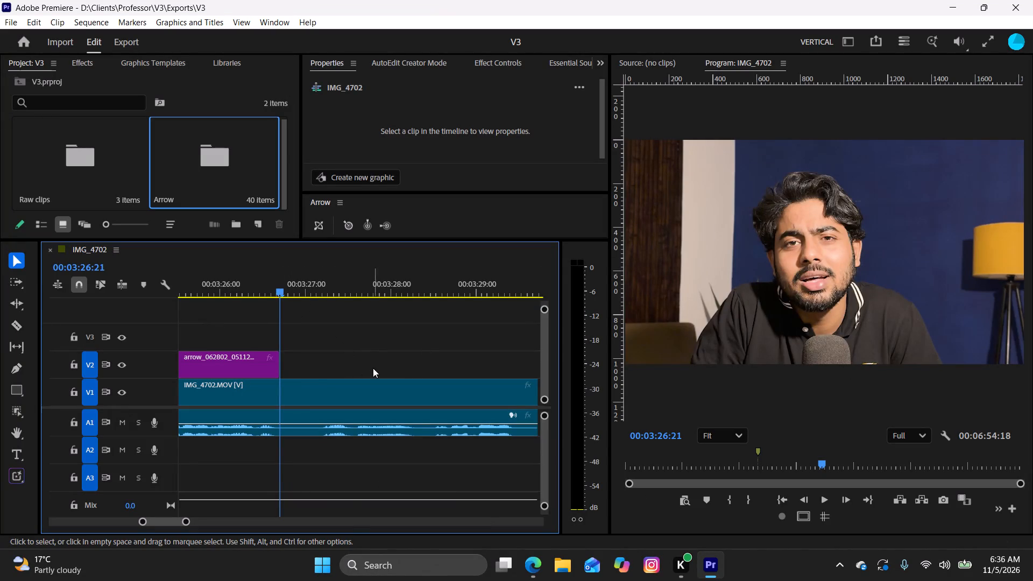
{"action": "left_click_drag", "start_coordinate": [373, 368], "coordinate": [431, 480]}
{"action": "left_click_drag", "start_coordinate": [279, 282], "coordinate": [319, 311]}
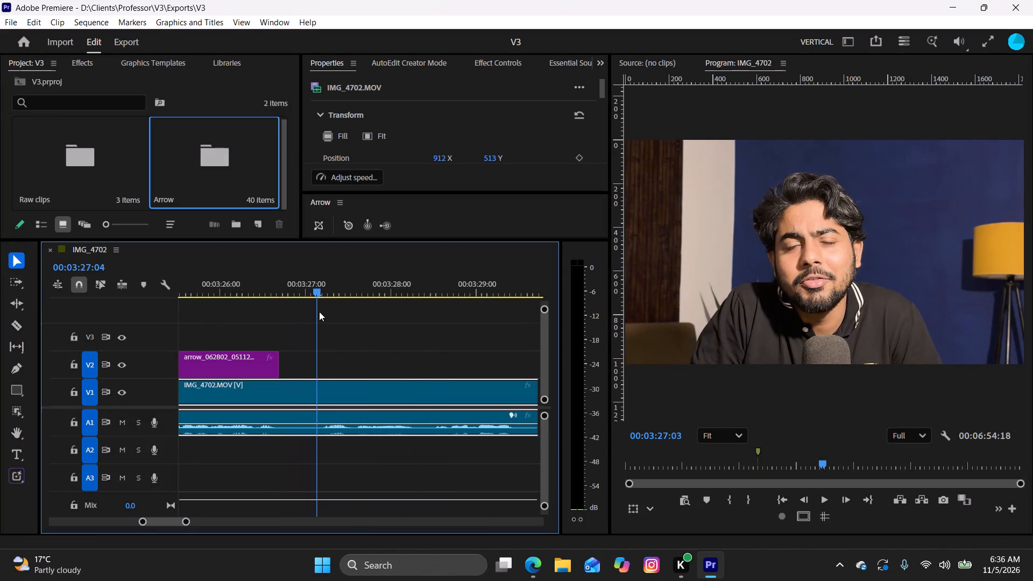
{"action": "left_click_drag", "start_coordinate": [319, 311], "coordinate": [328, 318]}
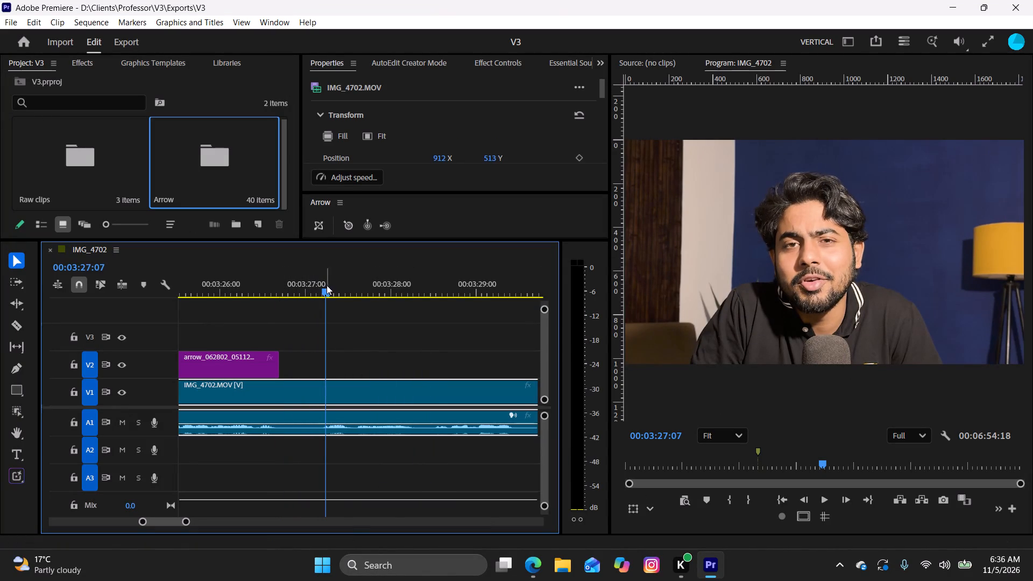
{"action": "left_click_drag", "start_coordinate": [328, 286], "coordinate": [327, 300]}
{"action": "left_click_drag", "start_coordinate": [328, 288], "coordinate": [284, 327]}
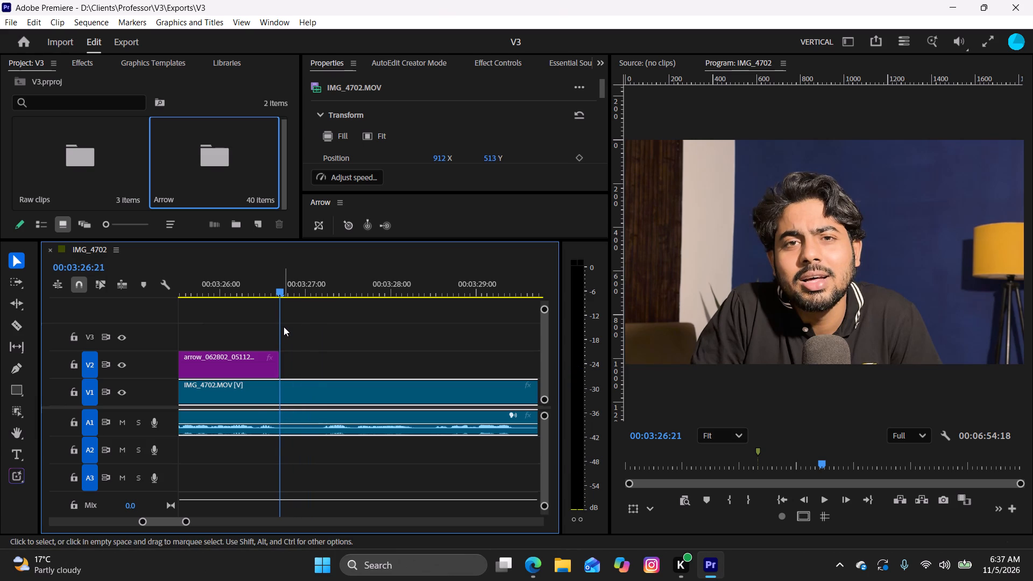
{"action": "key", "text": "w"}
{"action": "left_click_drag", "start_coordinate": [278, 289], "coordinate": [317, 324]}
{"action": "key", "text": "q"}
Play on and set the playhead at 00:03:37:19, then search images in Edge for "kohli bow down when he break record god of cricket".
{"action": "key", "text": "space"}
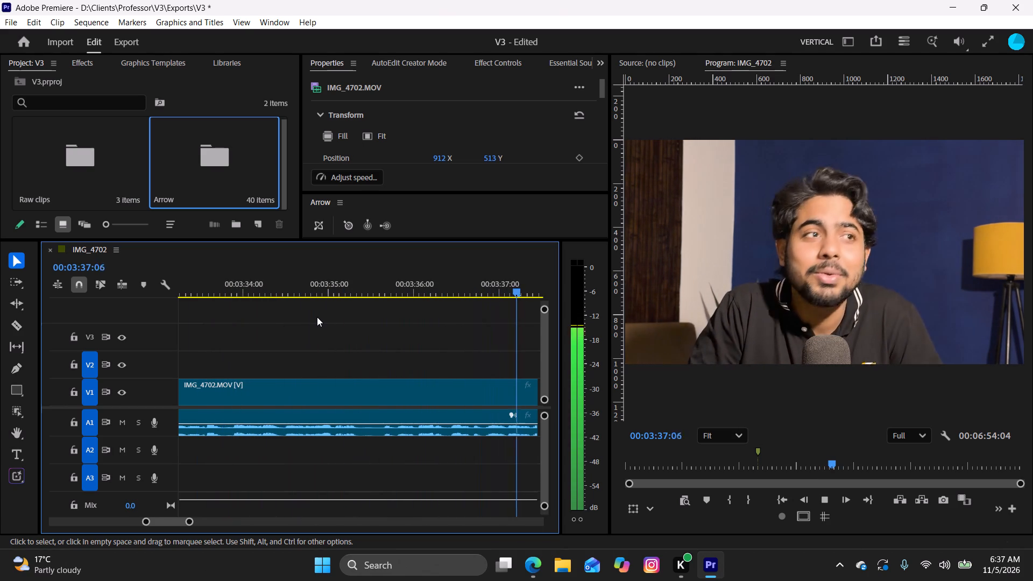
{"action": "key", "text": "space"}
{"action": "key", "text": "space"}
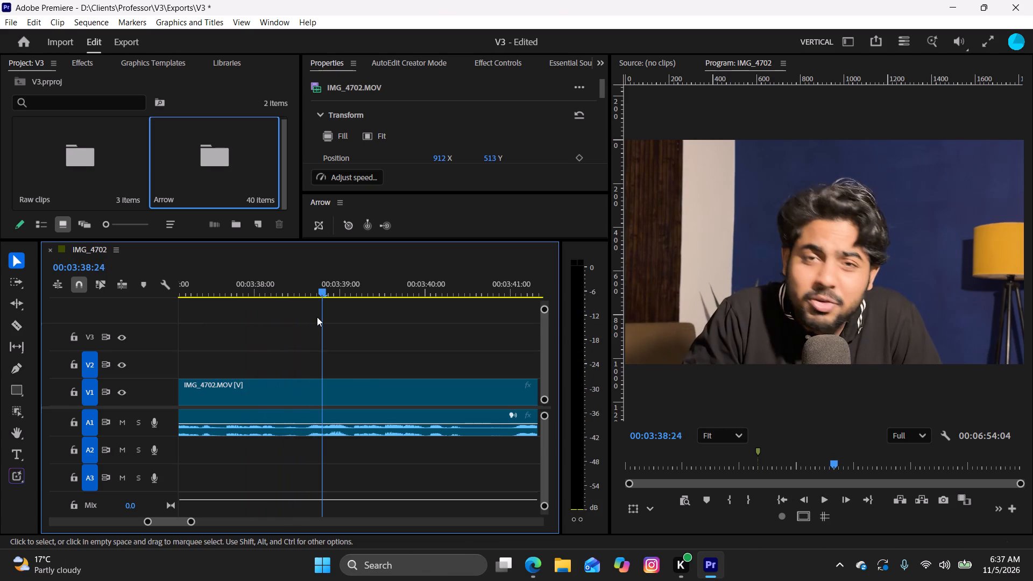
{"action": "key", "text": "space"}
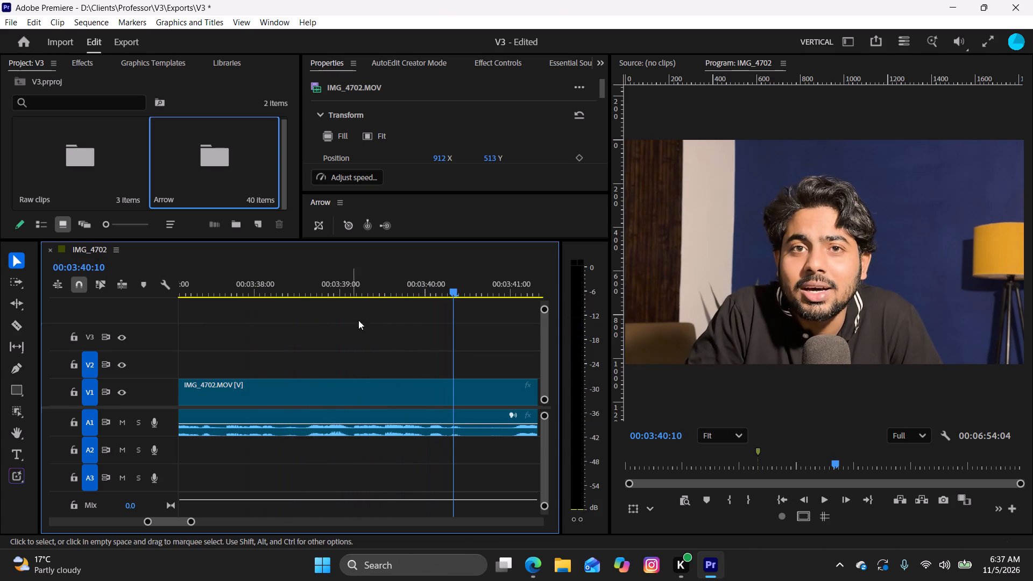
{"action": "left_click_drag", "start_coordinate": [455, 285], "coordinate": [227, 333]}
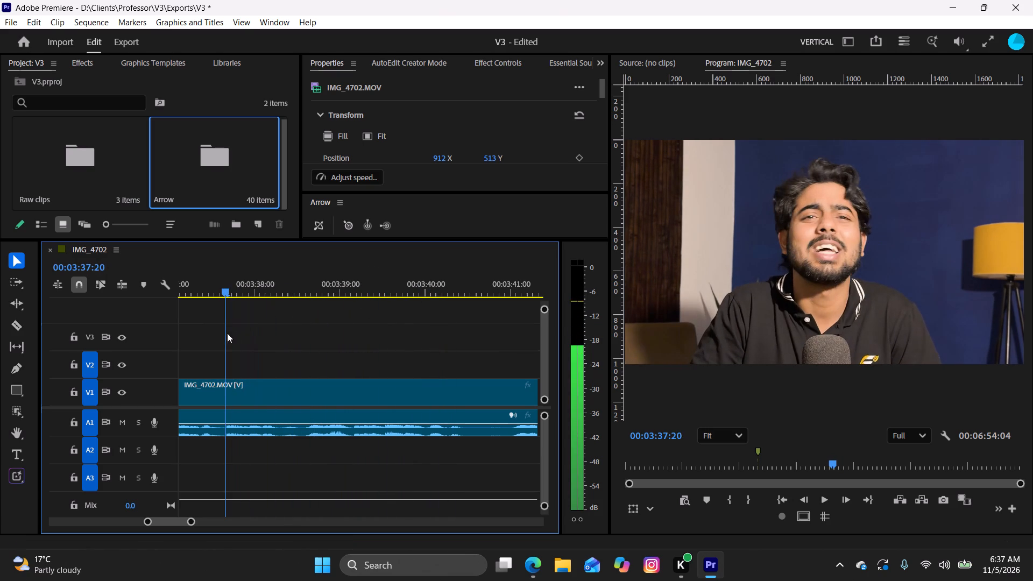
{"action": "left_click_drag", "start_coordinate": [227, 333], "coordinate": [225, 338]}
{"action": "left_click", "coordinate": [529, 568]}
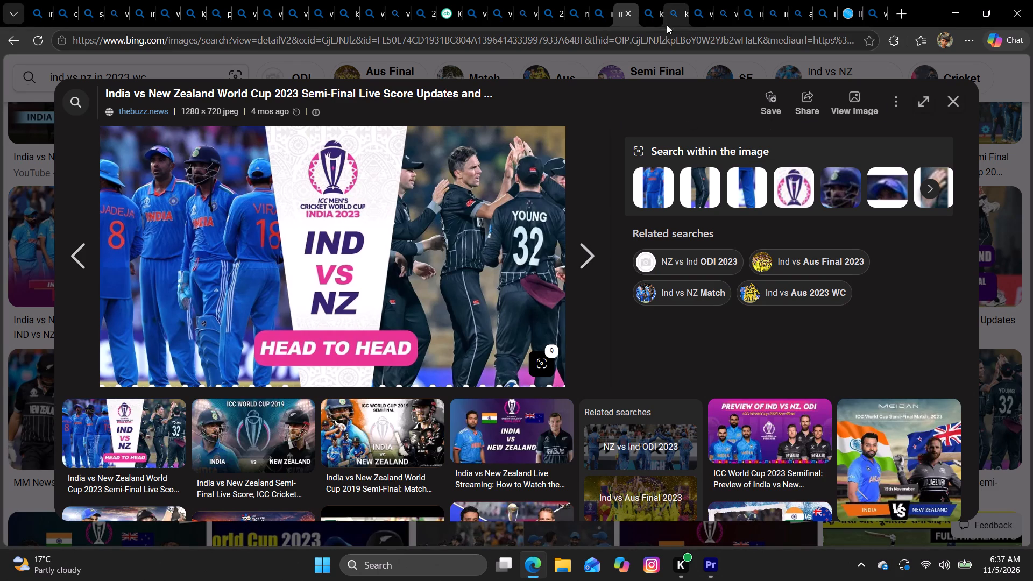
{"action": "left_click", "coordinate": [646, 13]}
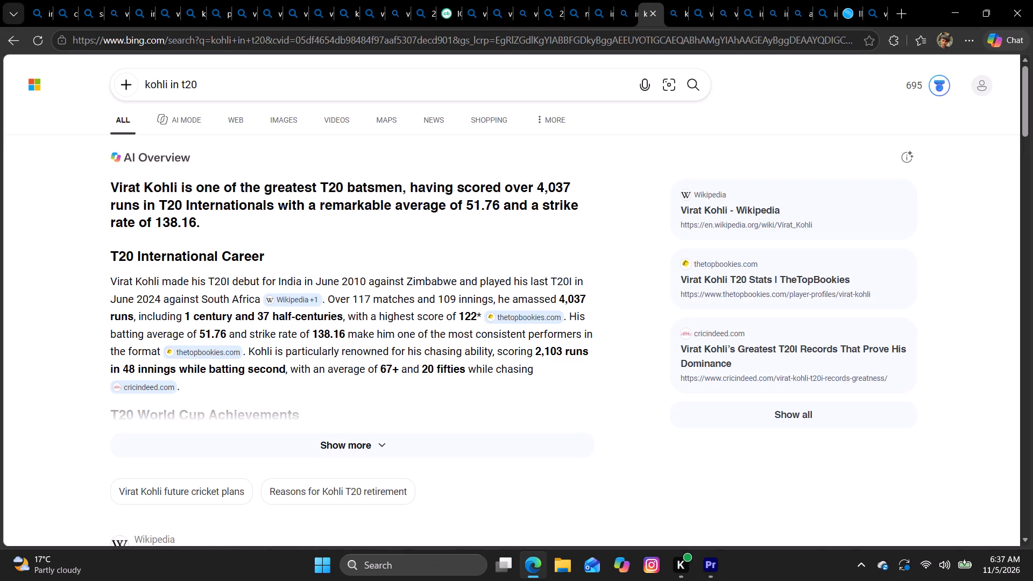
{"action": "left_click", "coordinate": [628, 39]}
{"action": "type", "text": "kohli bow down when he break record go"}
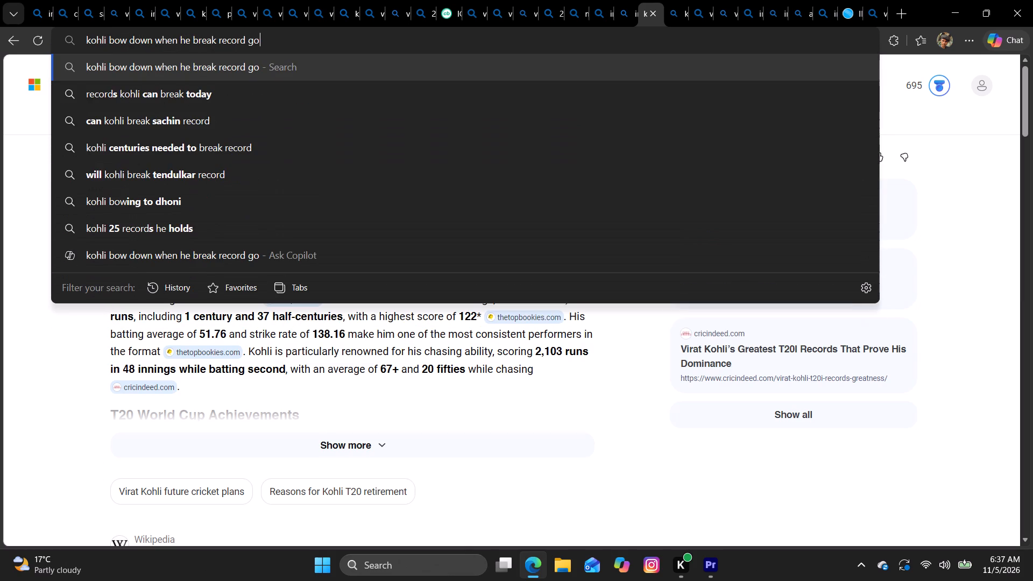
{"action": "type", "text": "d of cricket"}
{"action": "key", "text": "Return"}
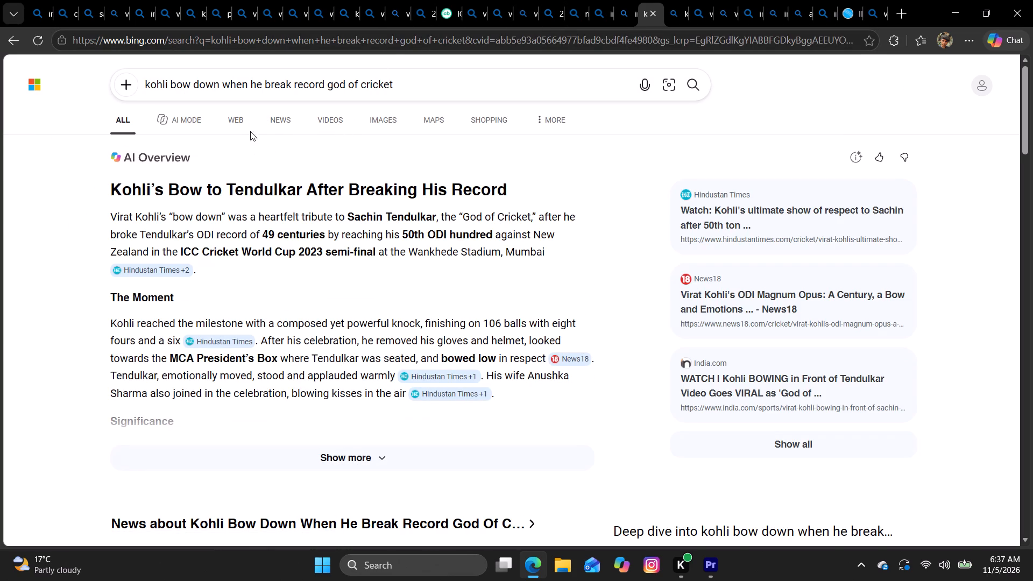
{"action": "left_click", "coordinate": [369, 121]}
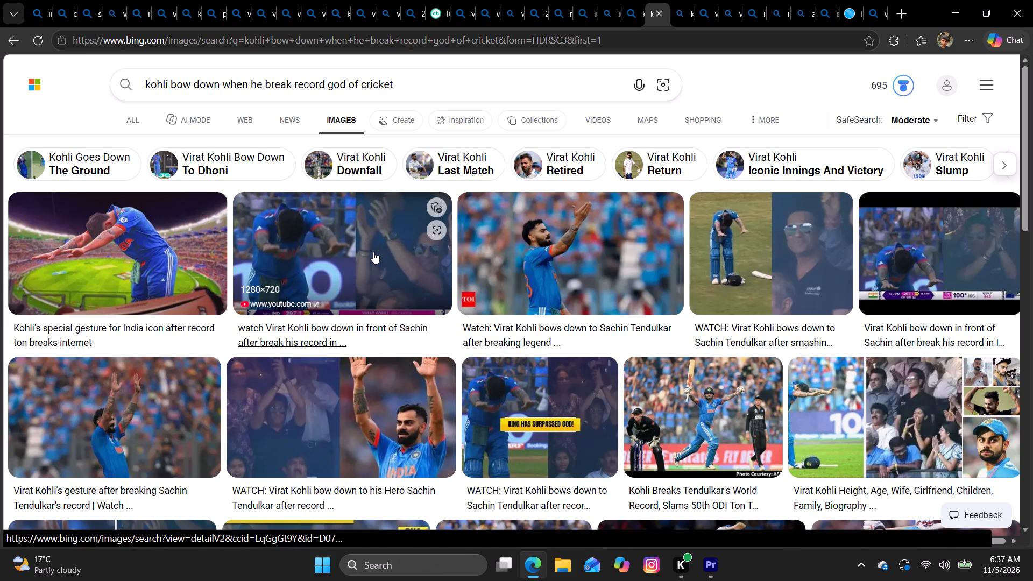
Copy the 1280 × 720 picture of Kohli bowing beside Tendulkar applauding and paste it into the Premiere timeline on V2 at 00:03:37:19.
{"action": "left_click", "coordinate": [391, 257]}
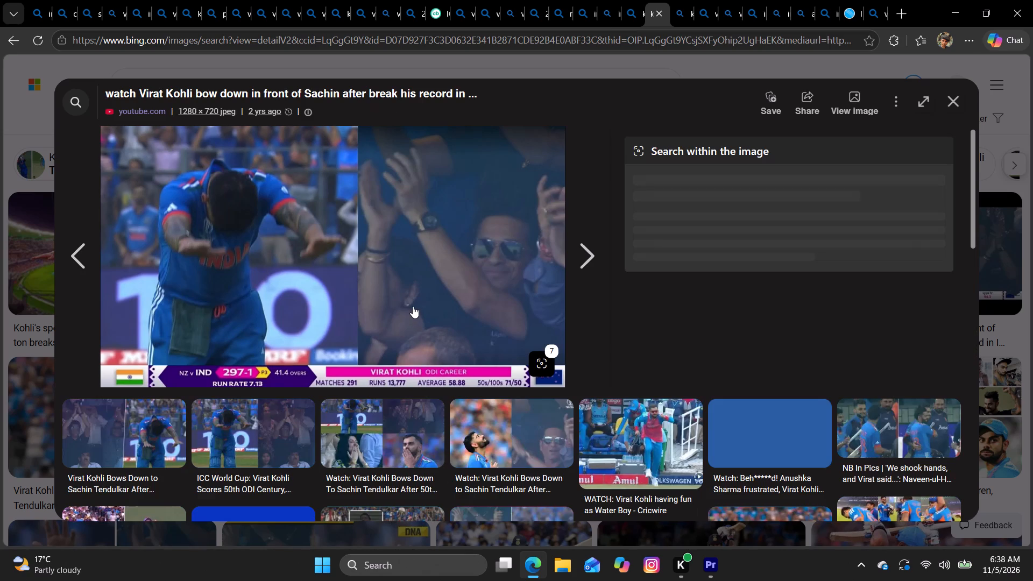
{"action": "right_click", "coordinate": [413, 306]}
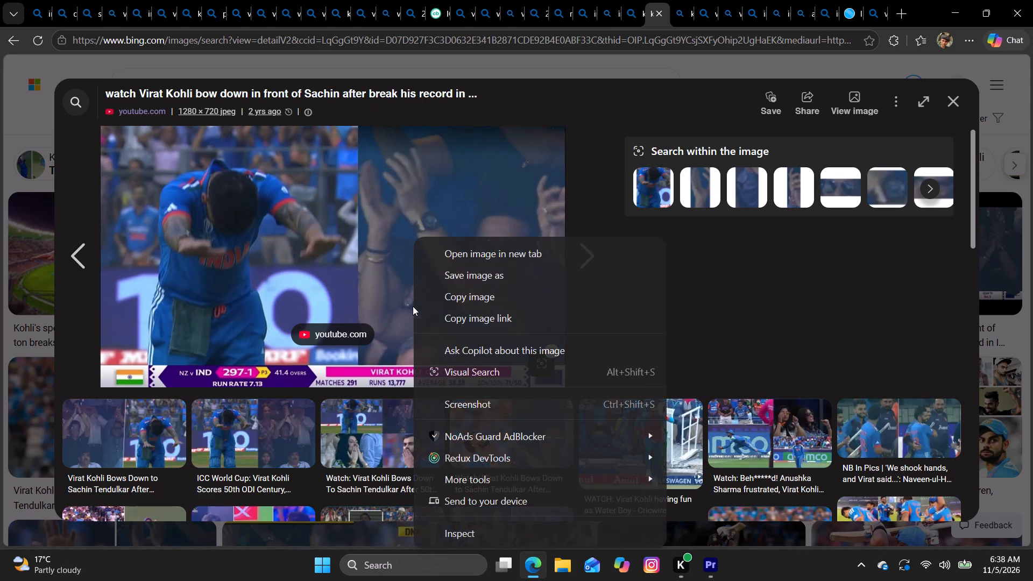
{"action": "left_click", "coordinate": [460, 294]}
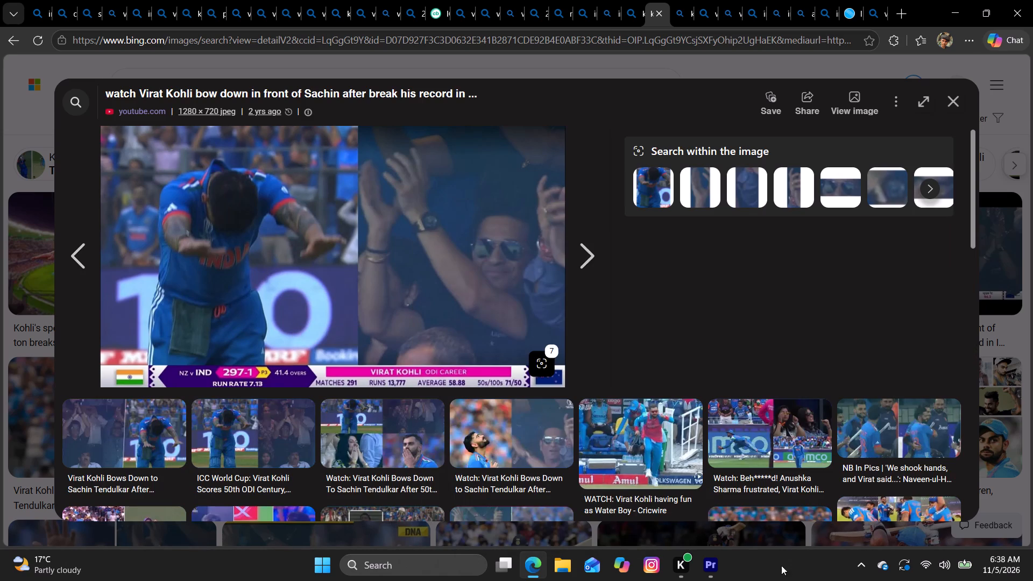
{"action": "left_click", "coordinate": [721, 571]}
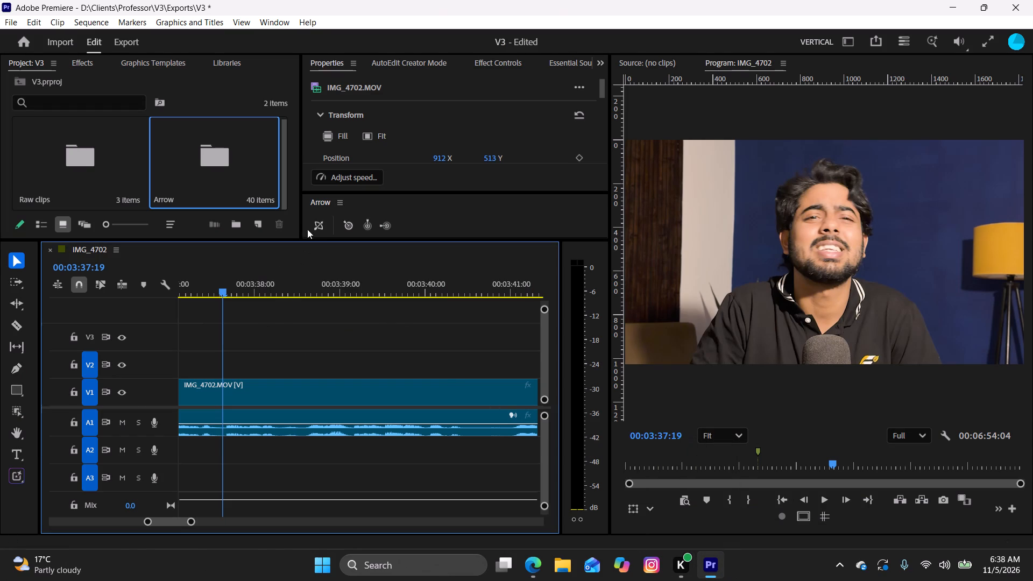
{"action": "left_click", "coordinate": [349, 228]}
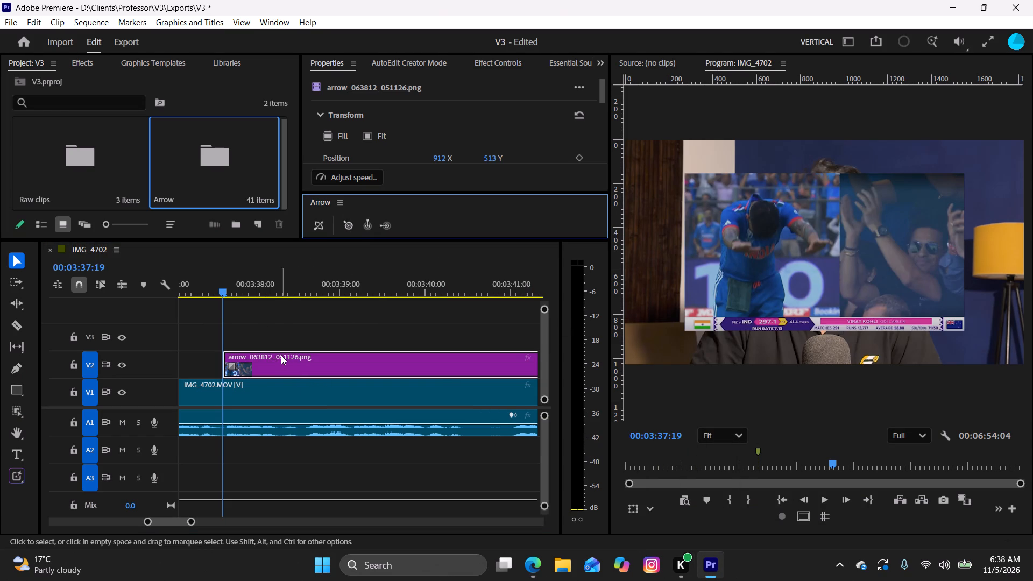
Split the bowing picture on V2 at 00:03:40:14 and delete the part after the cut.
{"action": "key", "text": "space"}
{"action": "left_click", "coordinate": [277, 324]}
{"action": "key", "text": "space"}
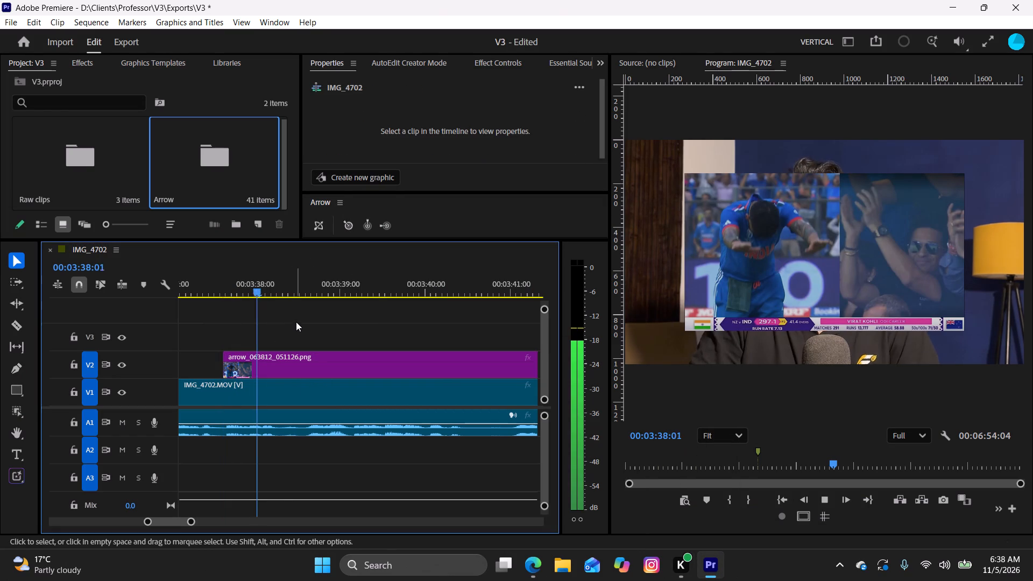
{"action": "key", "text": "space"}
{"action": "left_click", "coordinate": [482, 365]}
{"action": "key", "text": "w"}
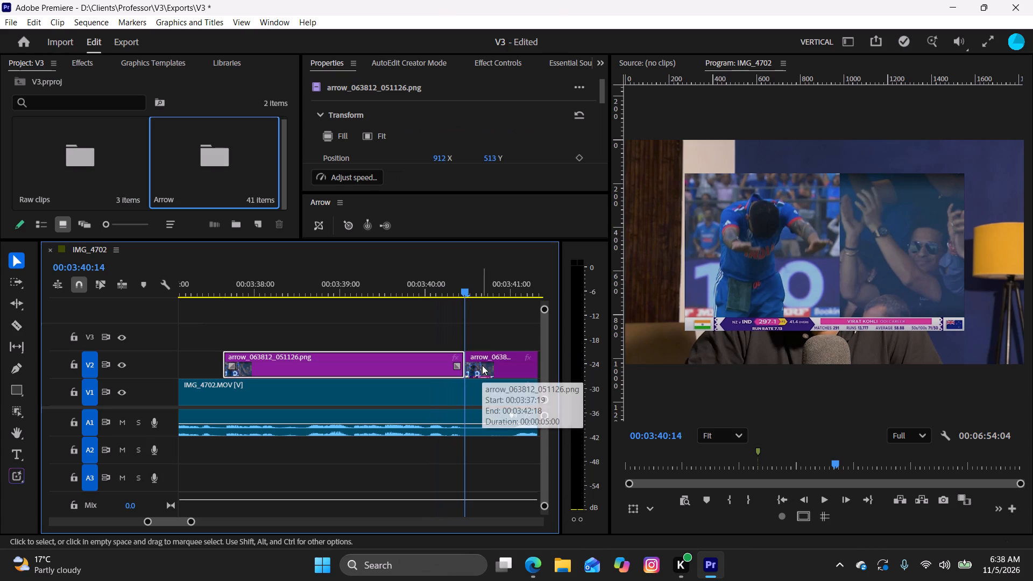
{"action": "left_click", "coordinate": [501, 363]}
{"action": "key", "text": "BackSpace"}
Review the footage after the bowing picture for the next image cue, and set the playhead at about 00:03:45:02.
{"action": "key", "text": "space"}
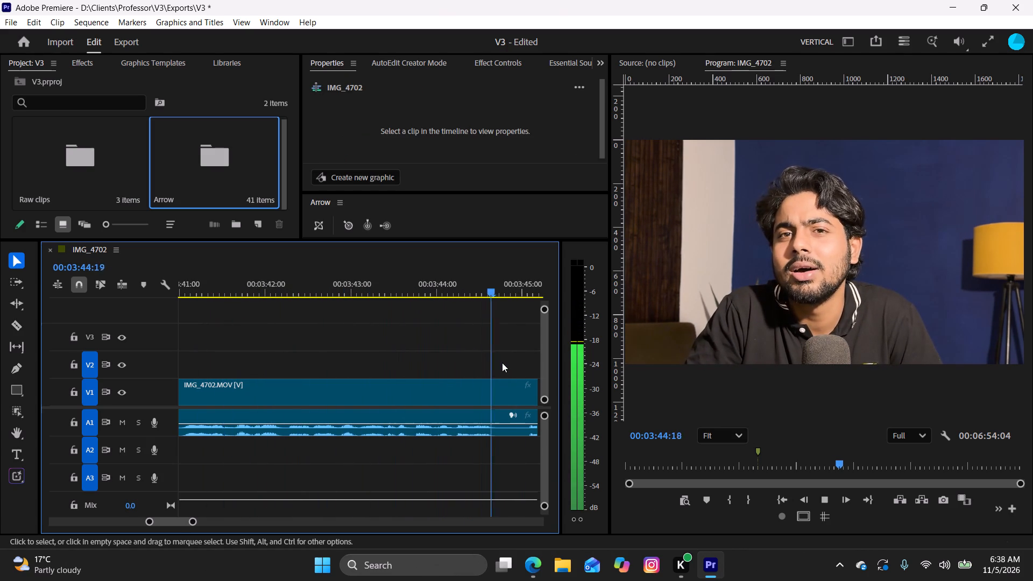
{"action": "key", "text": "space"}
{"action": "key", "text": "space"}
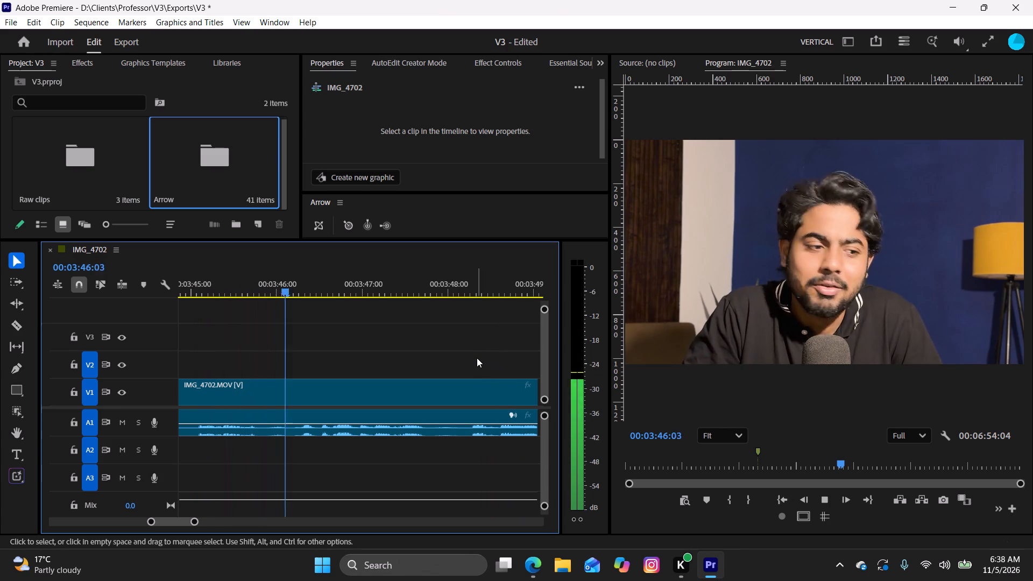
{"action": "key", "text": "space"}
{"action": "left_click_drag", "start_coordinate": [379, 295], "coordinate": [316, 300]}
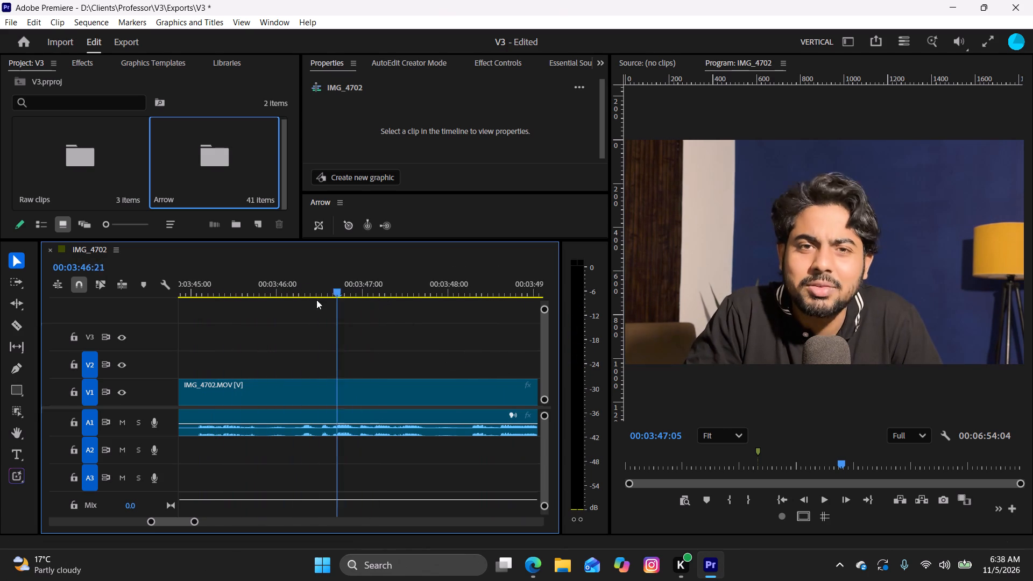
{"action": "left_click_drag", "start_coordinate": [316, 300], "coordinate": [200, 316]}
{"action": "key", "text": "space"}
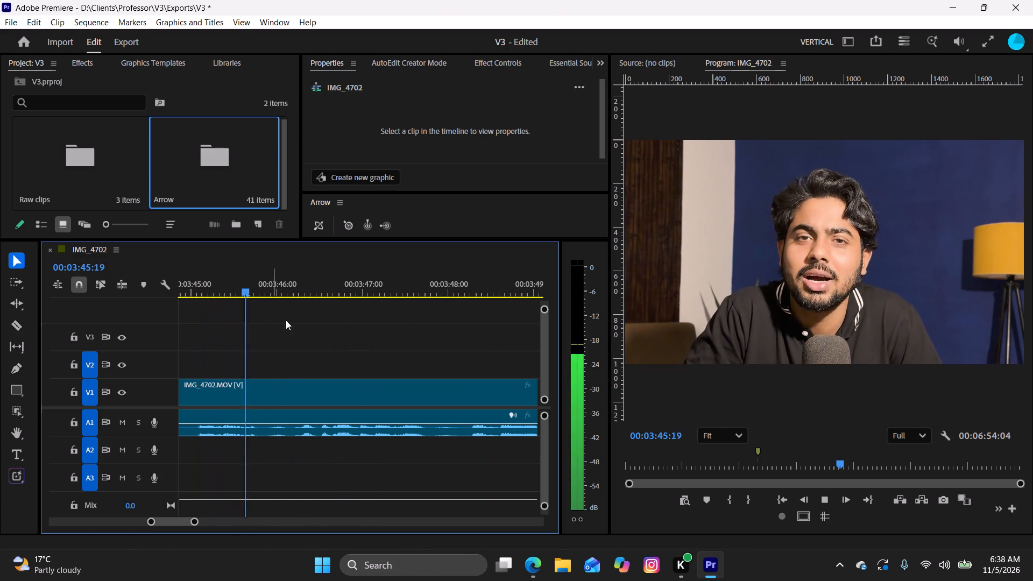
{"action": "key", "text": "space"}
{"action": "key", "text": "space"}
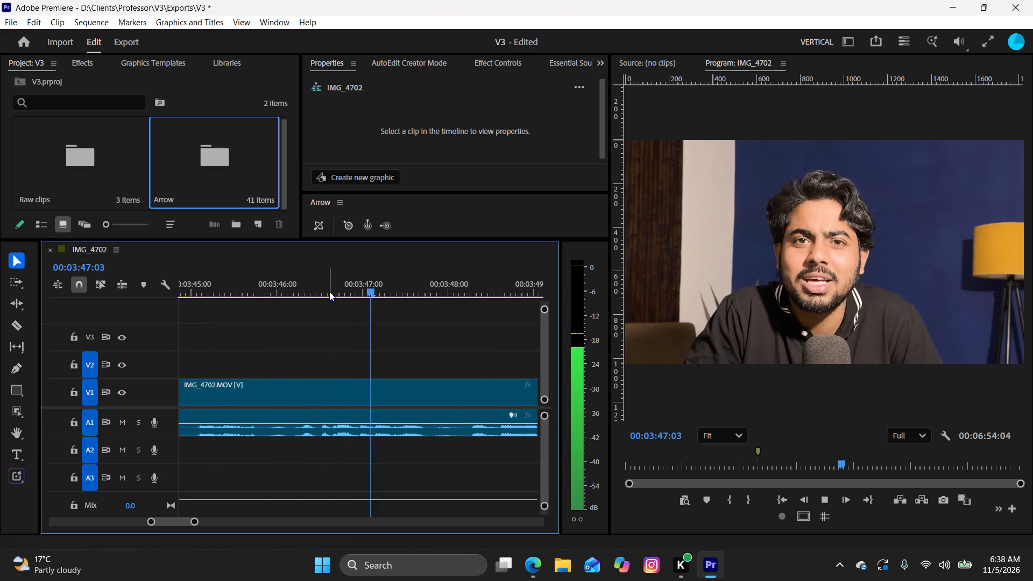
{"action": "key", "text": "space"}
{"action": "left_click_drag", "start_coordinate": [405, 290], "coordinate": [197, 320]}
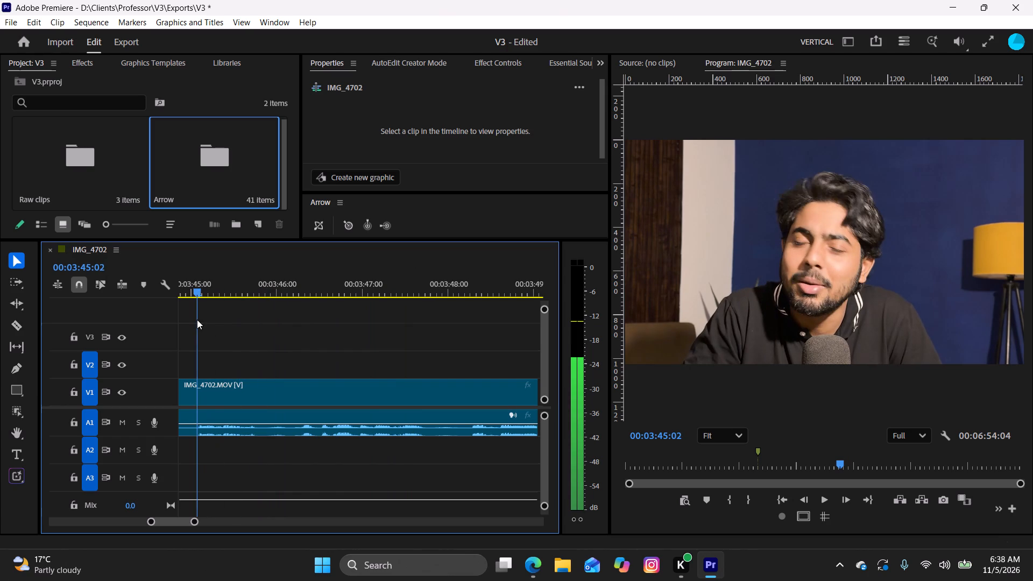
{"action": "left_click_drag", "start_coordinate": [197, 320], "coordinate": [195, 327]}
Return to Edge, close the enlarged picture and look through the image results for another Kohli record picture.
{"action": "left_click", "coordinate": [537, 568]}
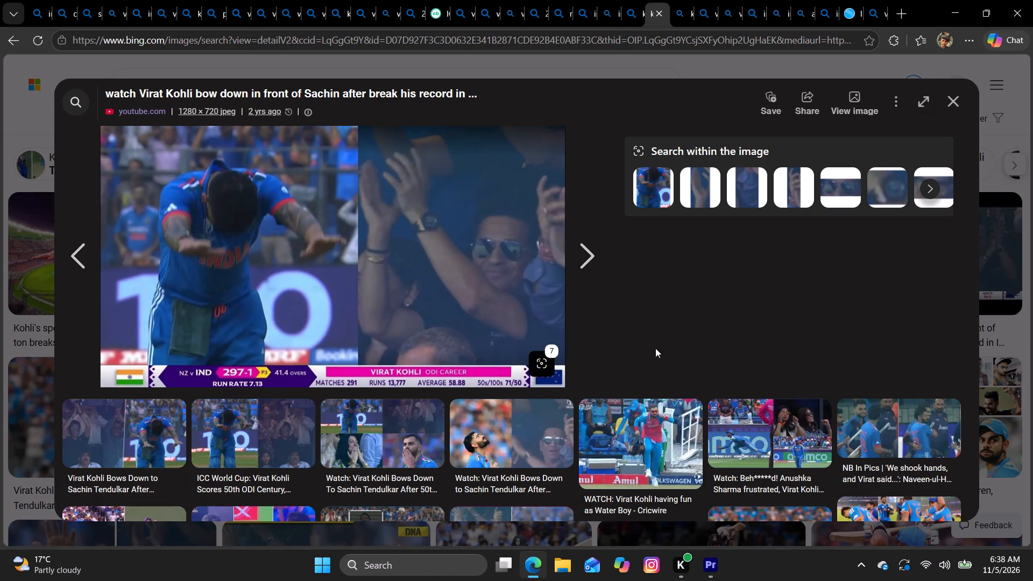
{"action": "left_click", "coordinate": [945, 100]}
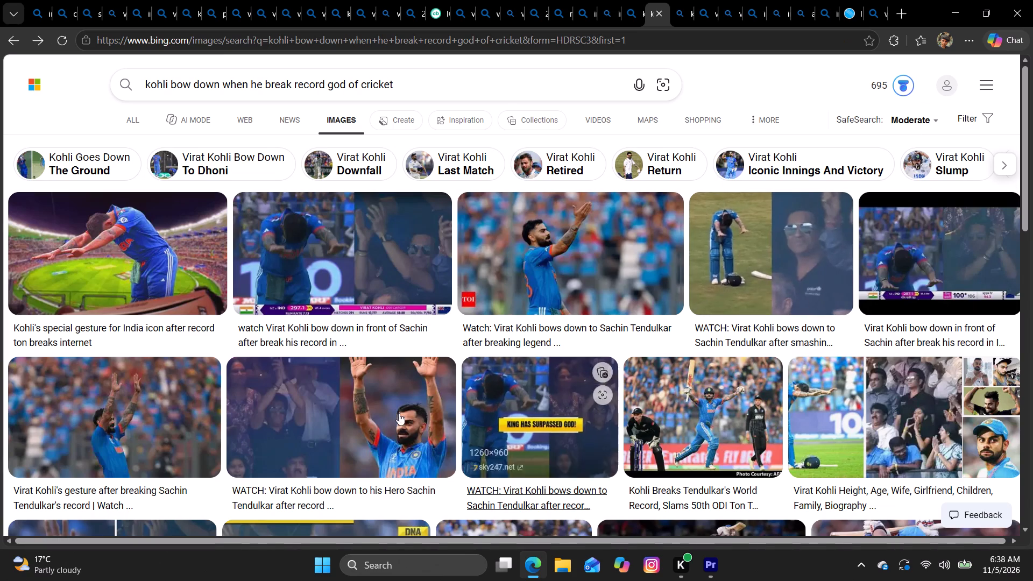
{"action": "scroll", "coordinate": [317, 344], "scroll_direction": "down", "scroll_amount": 2}
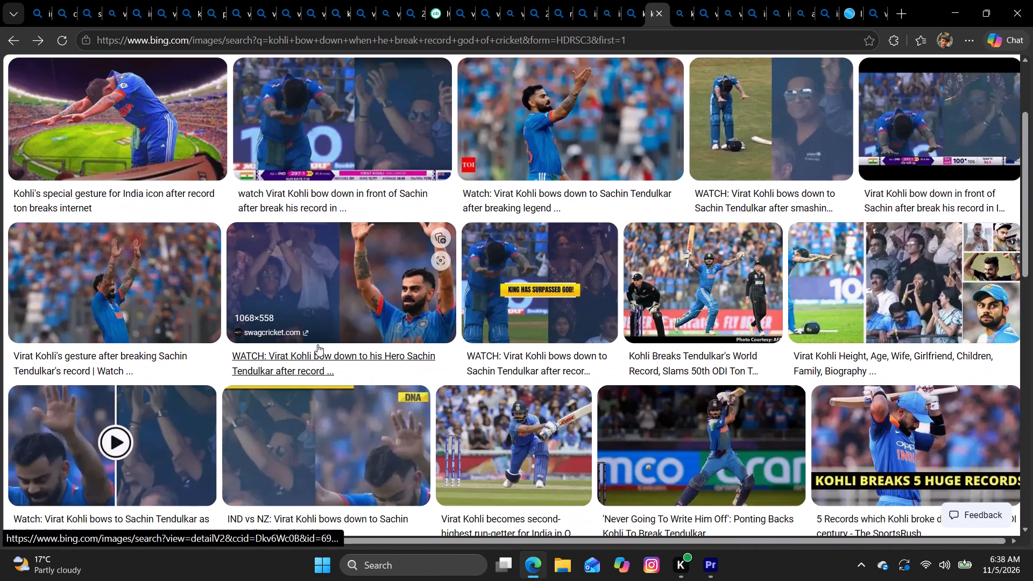
{"action": "scroll", "coordinate": [353, 339], "scroll_direction": "down", "scroll_amount": 2}
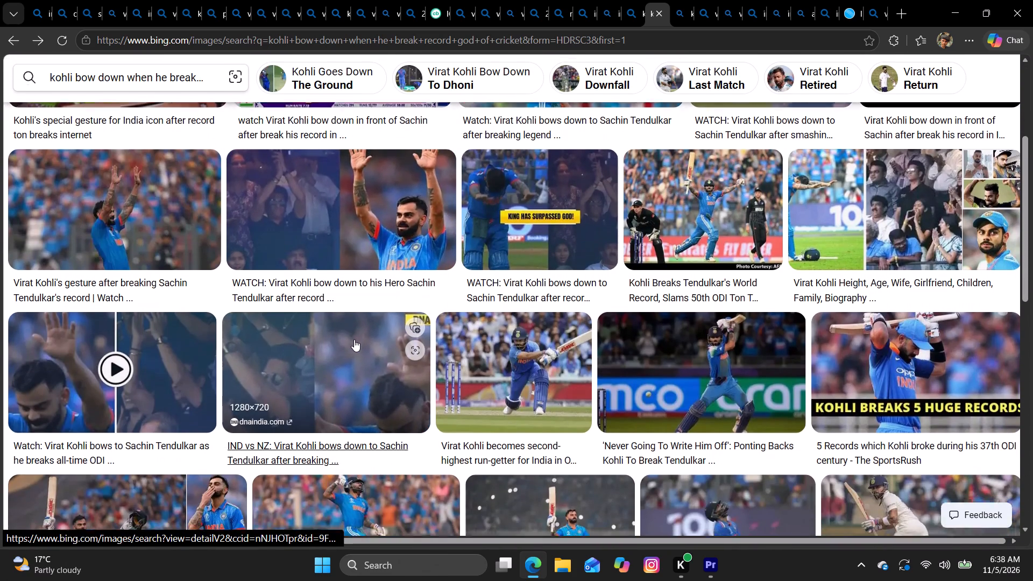
{"action": "scroll", "coordinate": [354, 339], "scroll_direction": "down", "scroll_amount": 6}
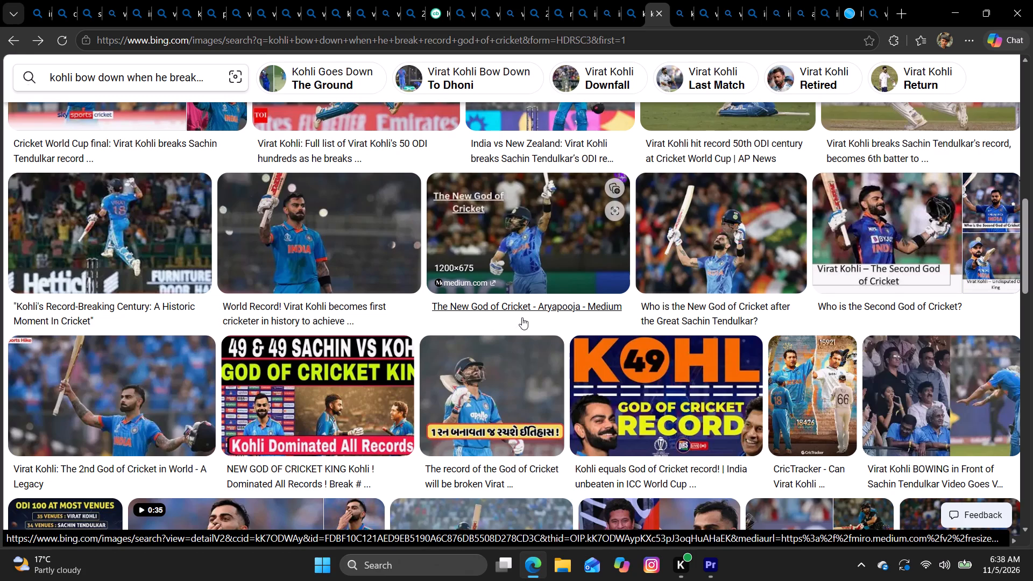
{"action": "scroll", "coordinate": [522, 317], "scroll_direction": "up", "scroll_amount": 10}
{"action": "scroll", "coordinate": [522, 316], "scroll_direction": "down", "scroll_amount": 1}
{"action": "scroll", "coordinate": [521, 315], "scroll_direction": "up", "scroll_amount": 3}
{"action": "scroll", "coordinate": [518, 310], "scroll_direction": "down", "scroll_amount": 2}
{"action": "scroll", "coordinate": [518, 310], "scroll_direction": "up", "scroll_amount": 2}
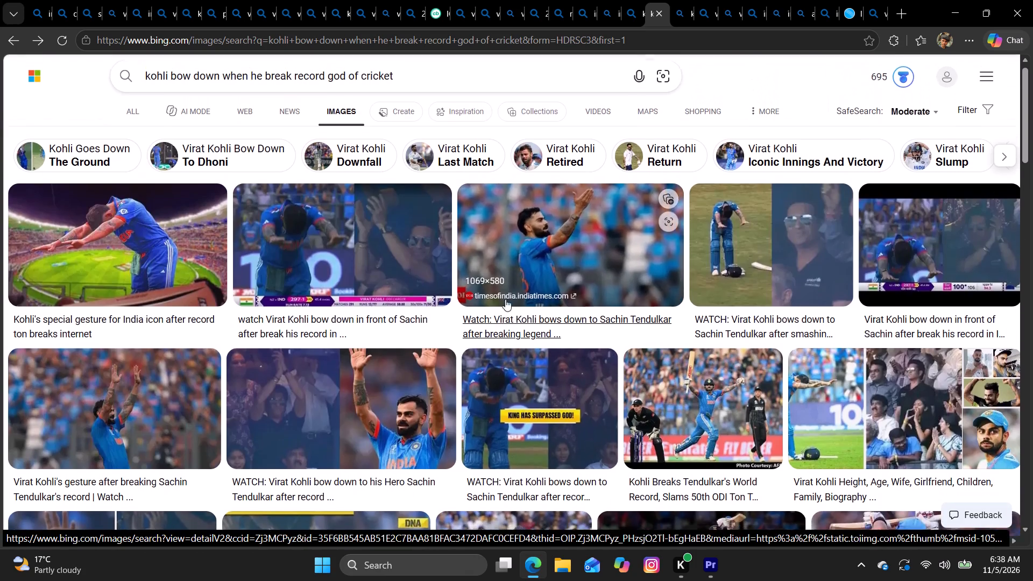
Search the images for "kohli 50th century".
{"action": "left_click", "coordinate": [621, 86]}
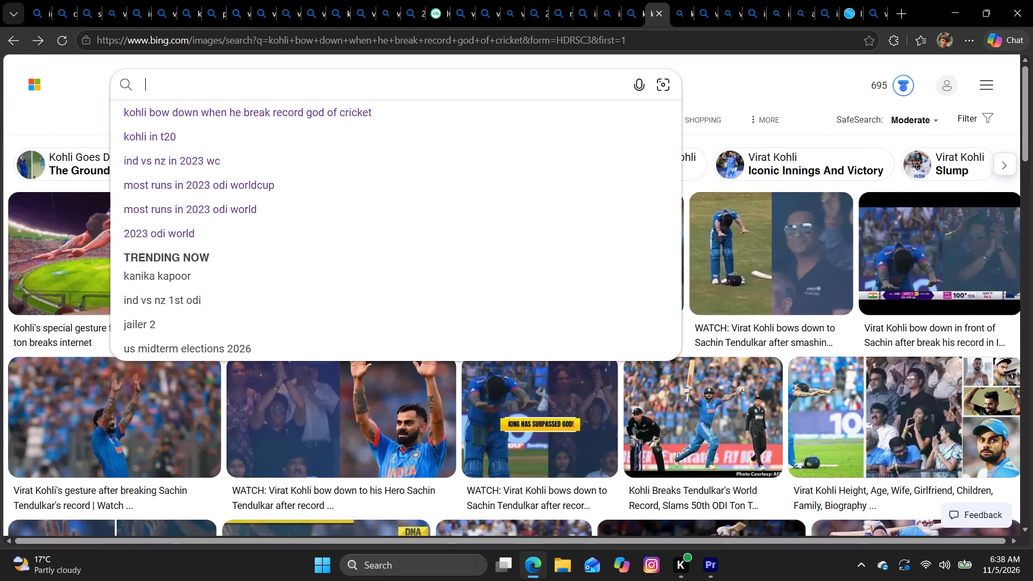
{"action": "type", "text": "kohli 50th century"}
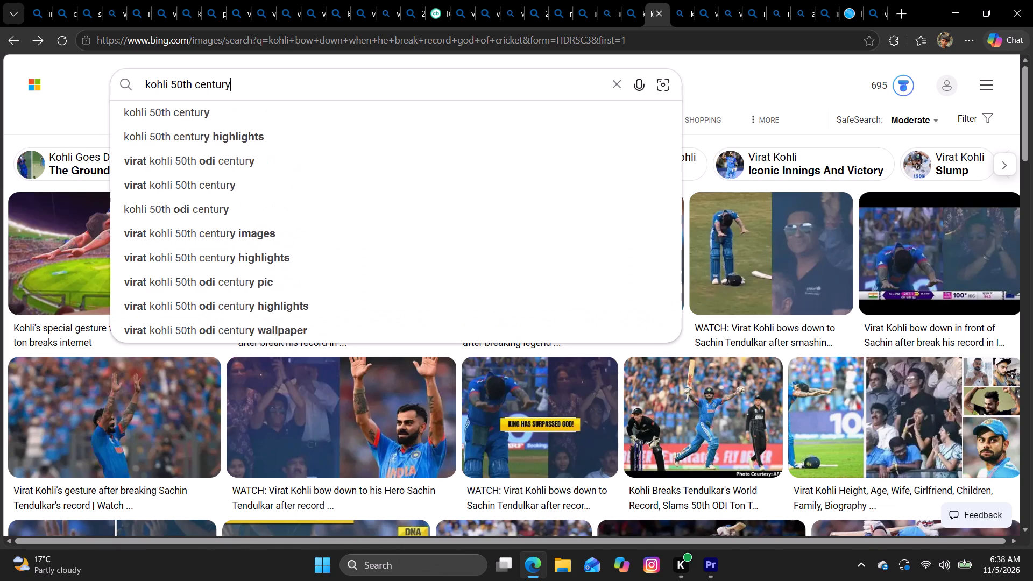
{"action": "key", "text": "Return"}
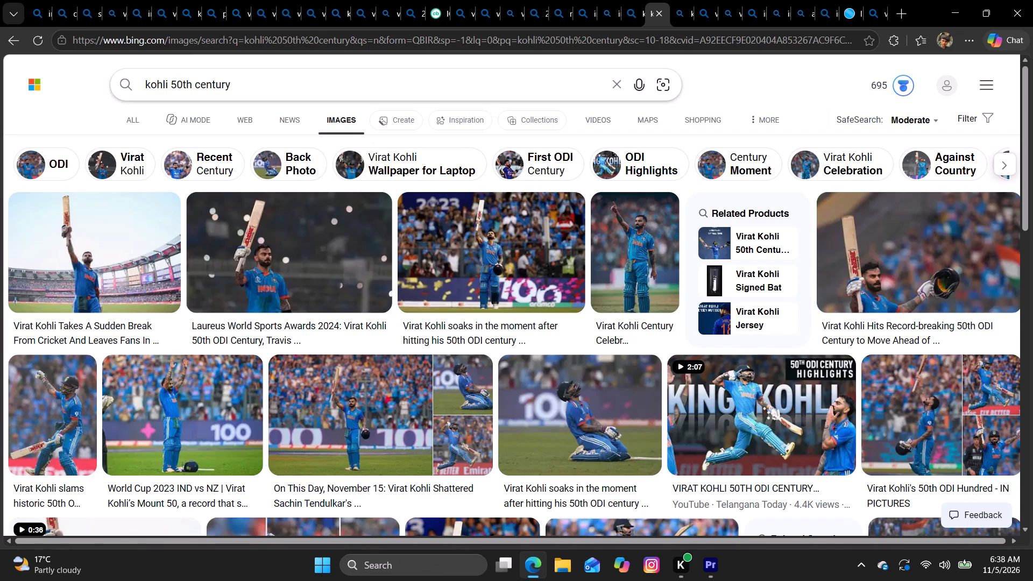
Copy the enlarged ESPNcricinfo picture of Kohli raising his bat and place it on V2 in Premiere at 00:03:45:01.
{"action": "left_click", "coordinate": [500, 249]}
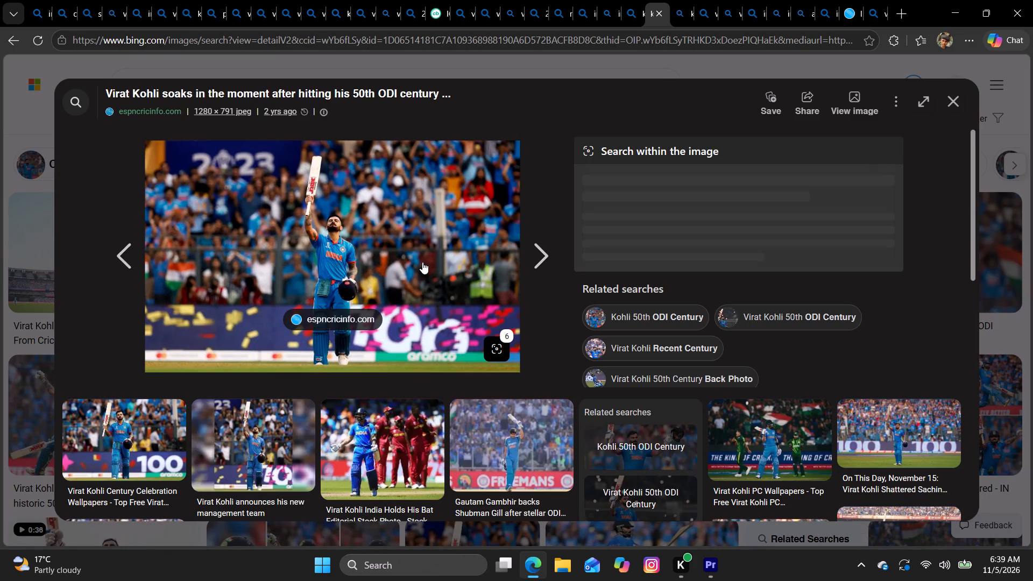
{"action": "right_click", "coordinate": [422, 262]}
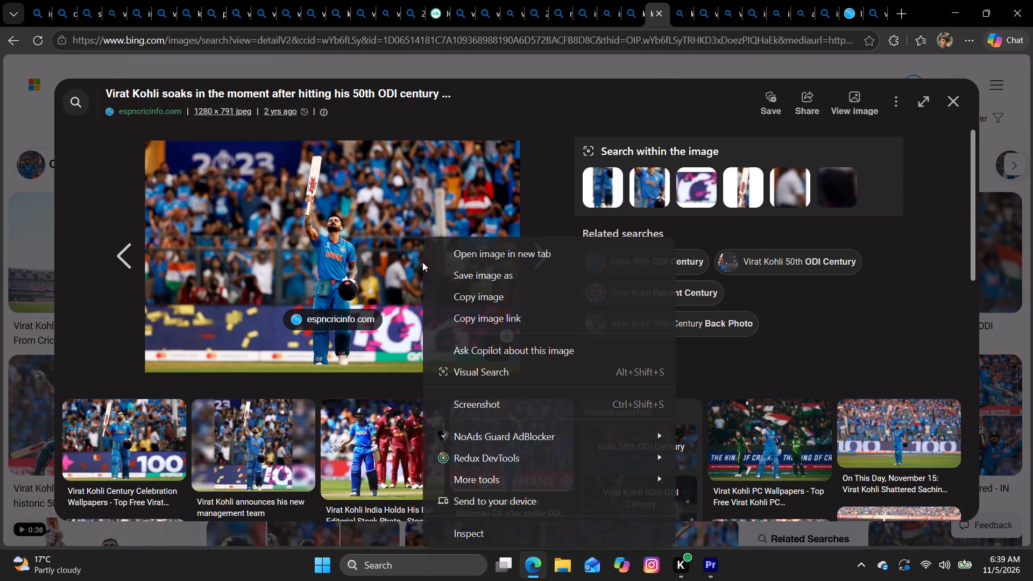
{"action": "left_click", "coordinate": [556, 293]}
{"action": "left_click", "coordinate": [719, 570]}
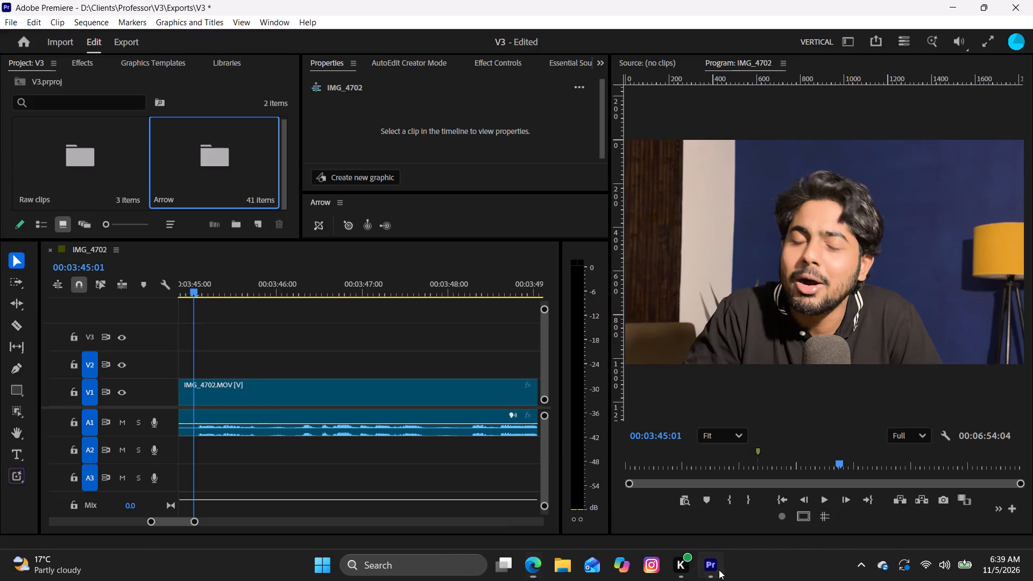
{"action": "left_click", "coordinate": [346, 226]}
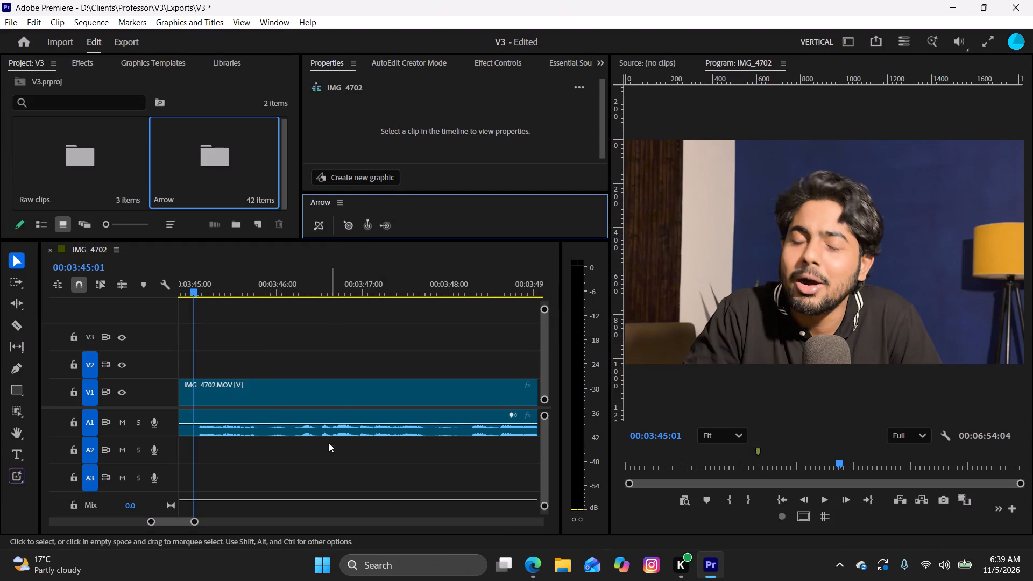
Play through the raised-bat picture, split it on V2 at 00:03:48:09 and delete the part after the cut.
{"action": "key", "text": "space"}
{"action": "left_click", "coordinate": [296, 328]}
{"action": "key", "text": "space"}
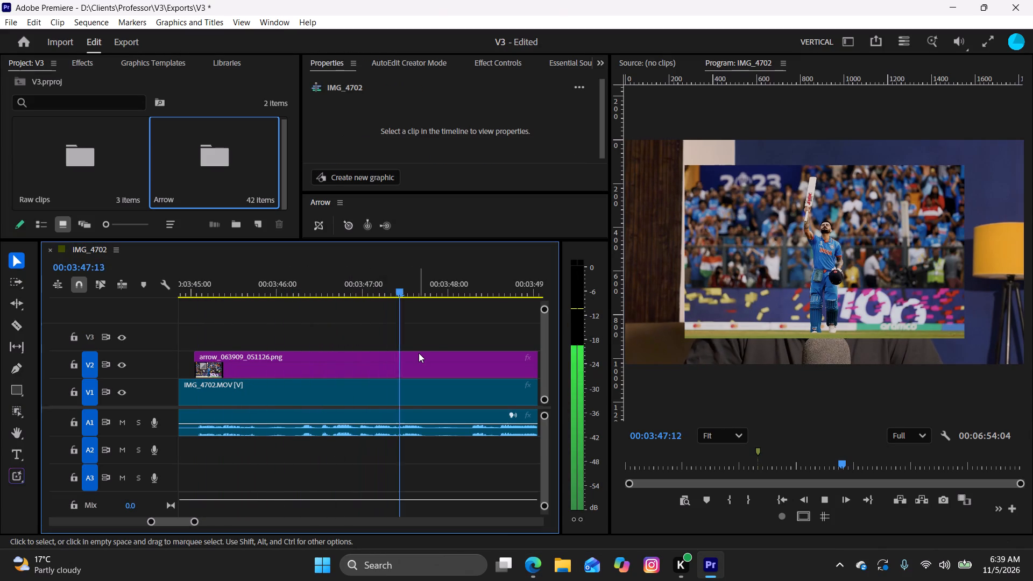
{"action": "key", "text": "space"}
{"action": "left_click", "coordinate": [503, 371]}
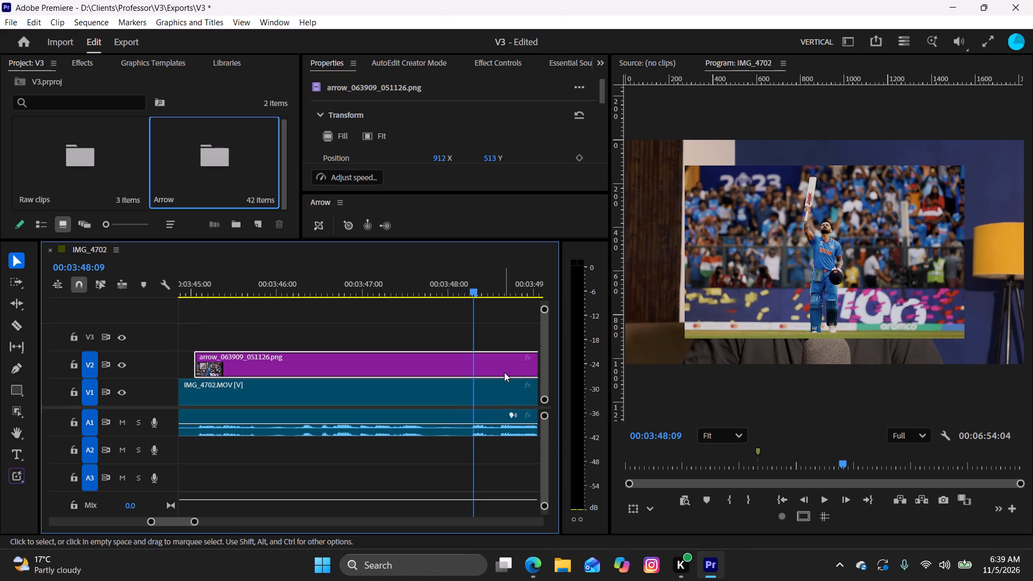
{"action": "type", "text": "w"}
{"action": "key", "text": "space"}
{"action": "key", "text": "space"}
{"action": "left_click", "coordinate": [506, 374]}
{"action": "key", "text": "BackSpace"}
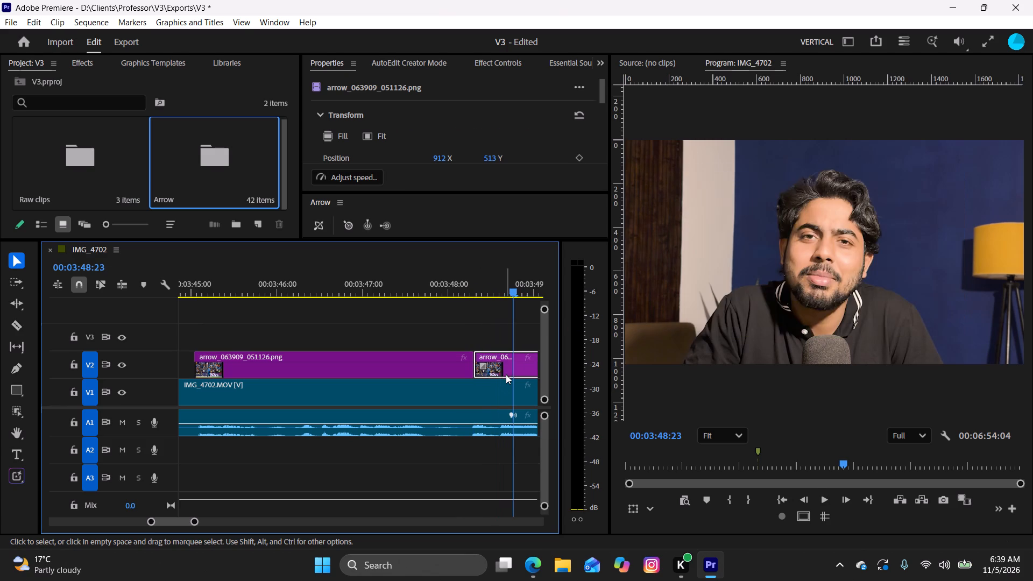
Review the narration after the raised-bat picture for the next image cue, and set the playhead at 00:03:50:13.
{"action": "key", "text": "space"}
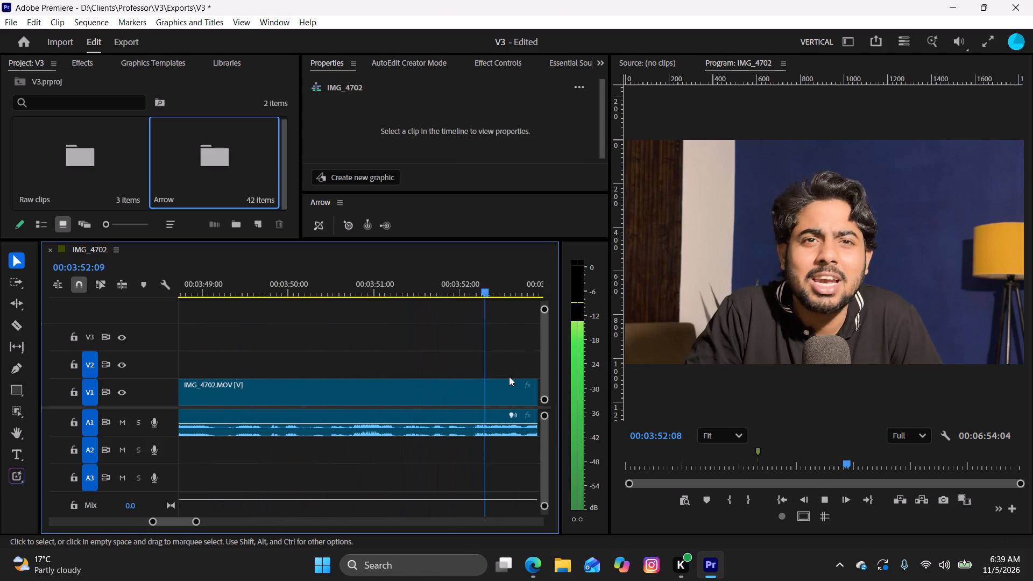
{"action": "key", "text": "space"}
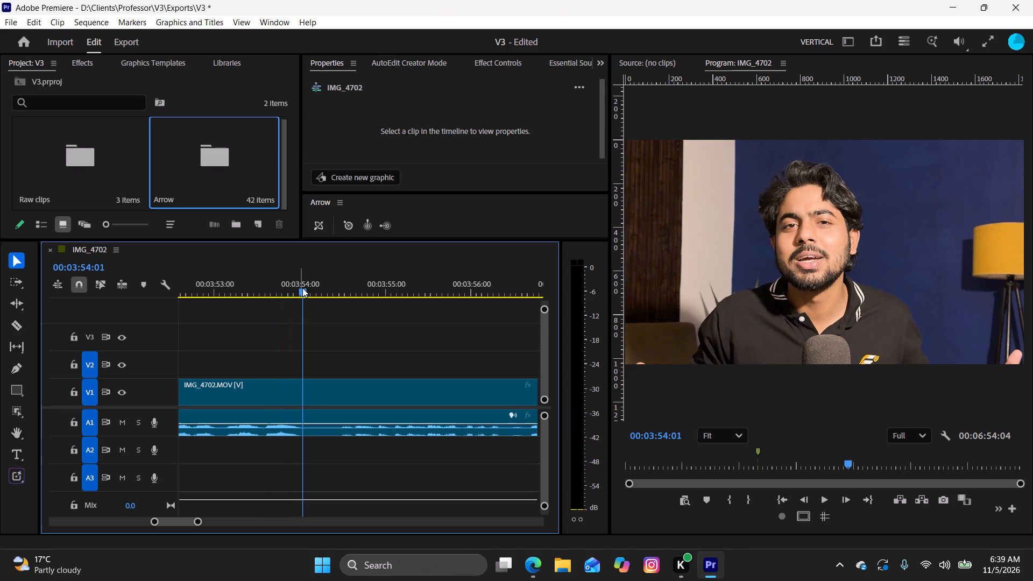
{"action": "left_click_drag", "start_coordinate": [302, 288], "coordinate": [157, 342]}
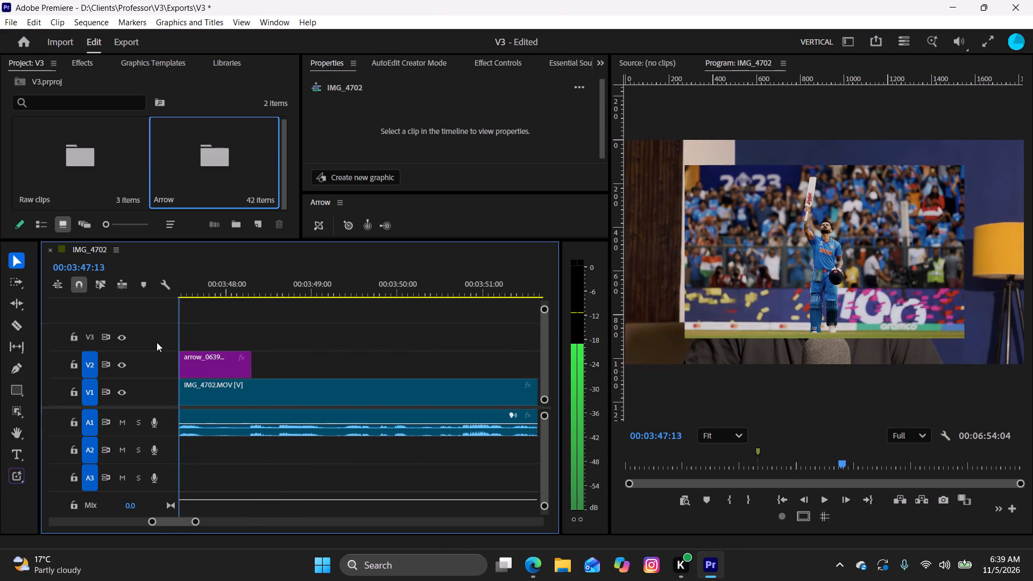
{"action": "left_click_drag", "start_coordinate": [157, 342], "coordinate": [335, 355]}
{"action": "key", "text": "space"}
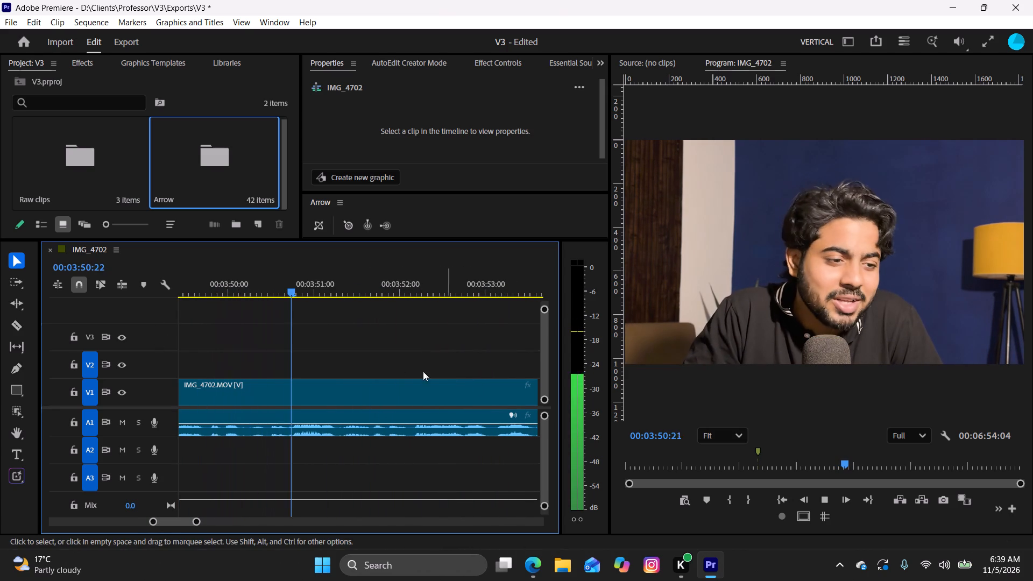
{"action": "key", "text": "space"}
{"action": "left_click_drag", "start_coordinate": [295, 289], "coordinate": [268, 307]}
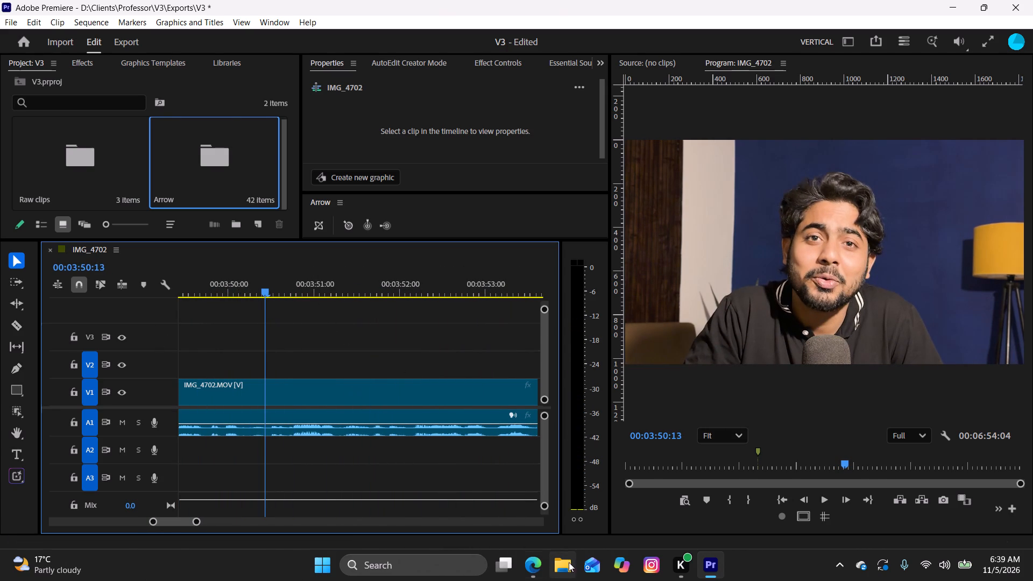
Switch to Edge, close the enlarged picture and search the images for "kohli 50th century prasing tendulkar".
{"action": "left_click", "coordinate": [526, 564]}
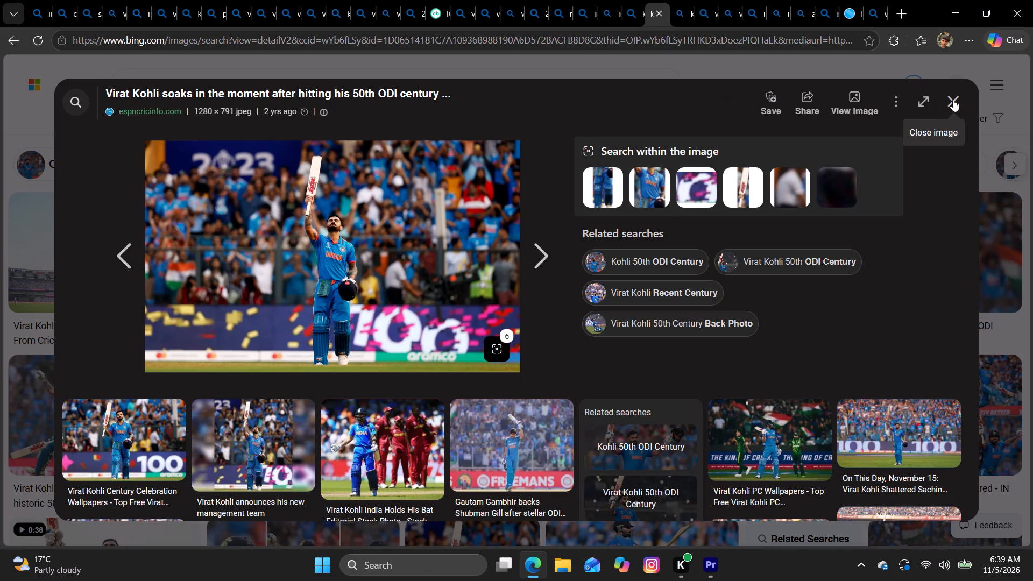
{"action": "left_click", "coordinate": [954, 100]}
{"action": "left_click", "coordinate": [362, 92]}
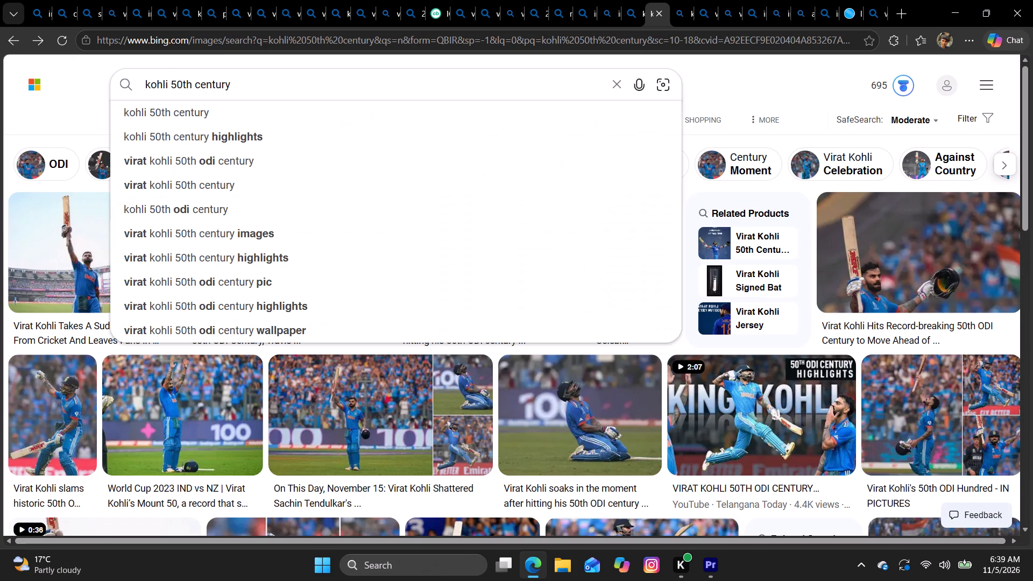
{"action": "key", "text": "space"}
{"action": "type", "text": "prasing tendul"}
{"action": "key", "text": "k"}
{"action": "type", "text": "ar"}
{"action": "key", "text": "Return"}
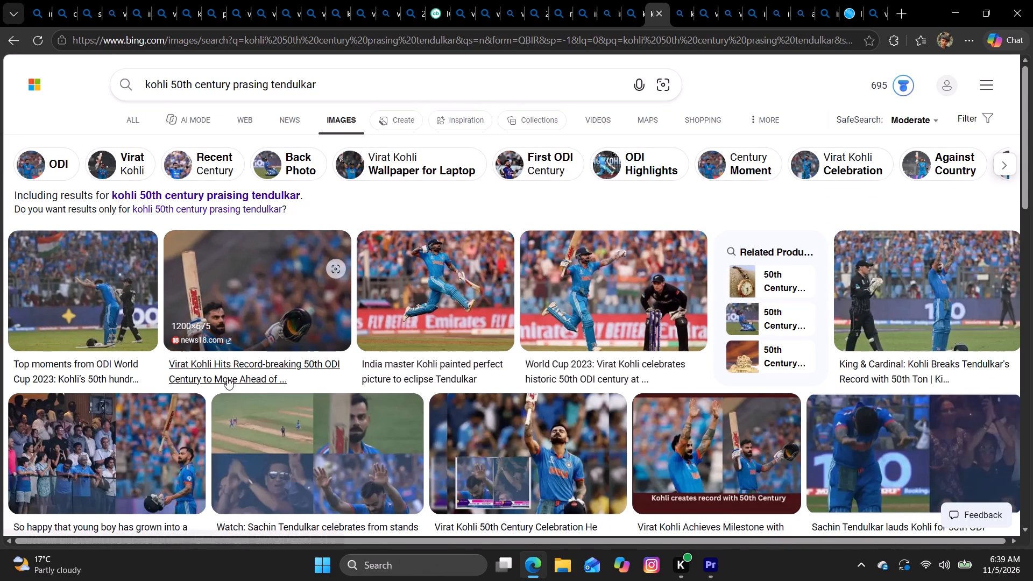
Find and copy the picture of Tendulkar facing Kohli in the results, and place it on V2 in Premiere at 00:03:50:13.
{"action": "scroll", "coordinate": [393, 345], "scroll_direction": "down", "scroll_amount": 1}
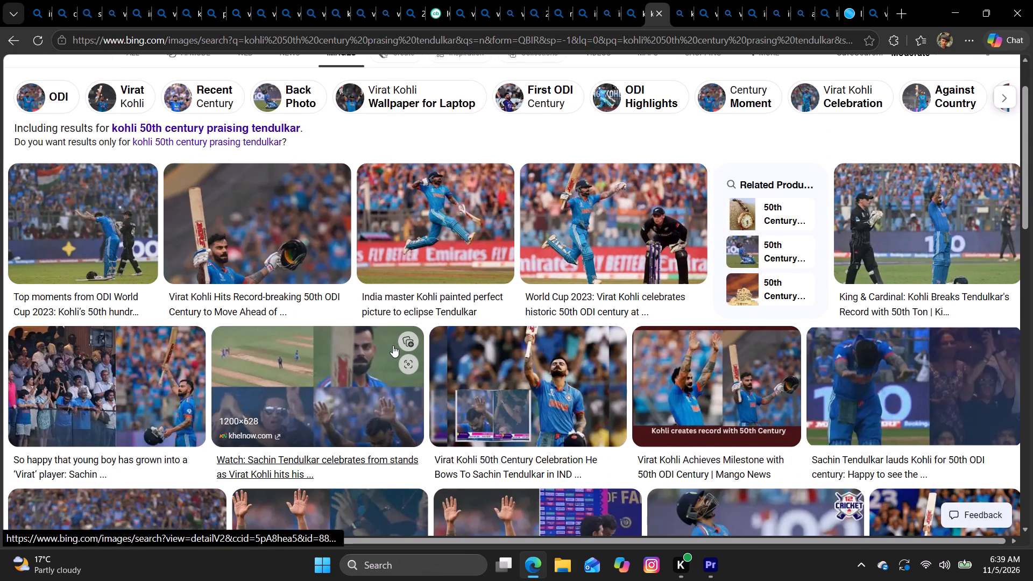
{"action": "scroll", "coordinate": [393, 345], "scroll_direction": "down", "scroll_amount": 4}
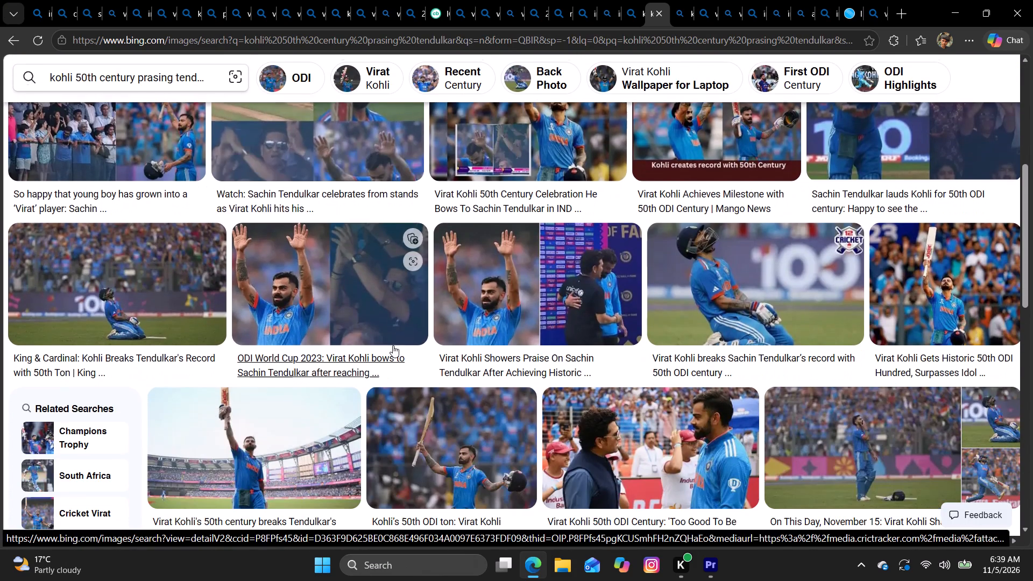
{"action": "scroll", "coordinate": [393, 345], "scroll_direction": "down", "scroll_amount": 1}
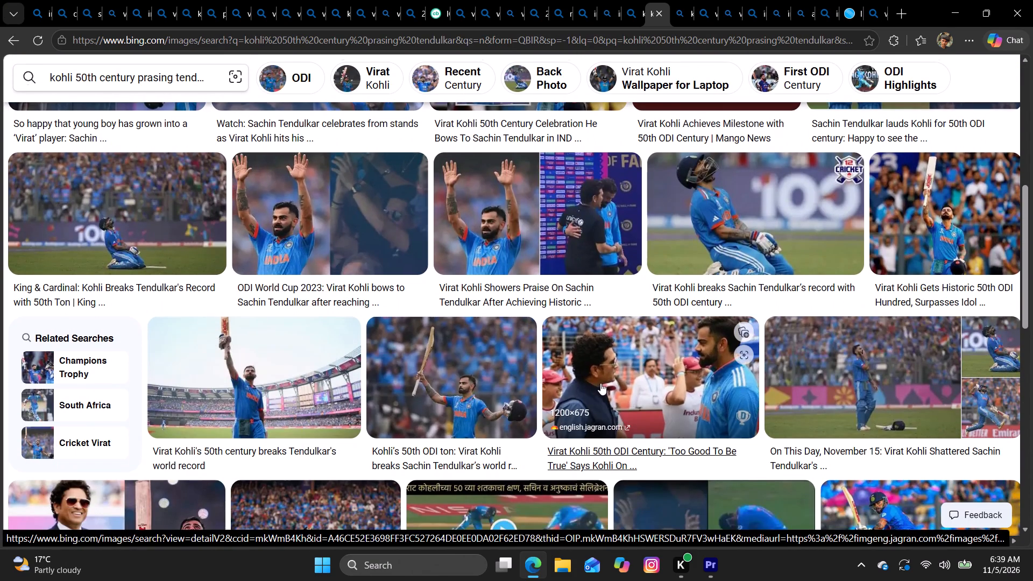
{"action": "left_click", "coordinate": [616, 373]}
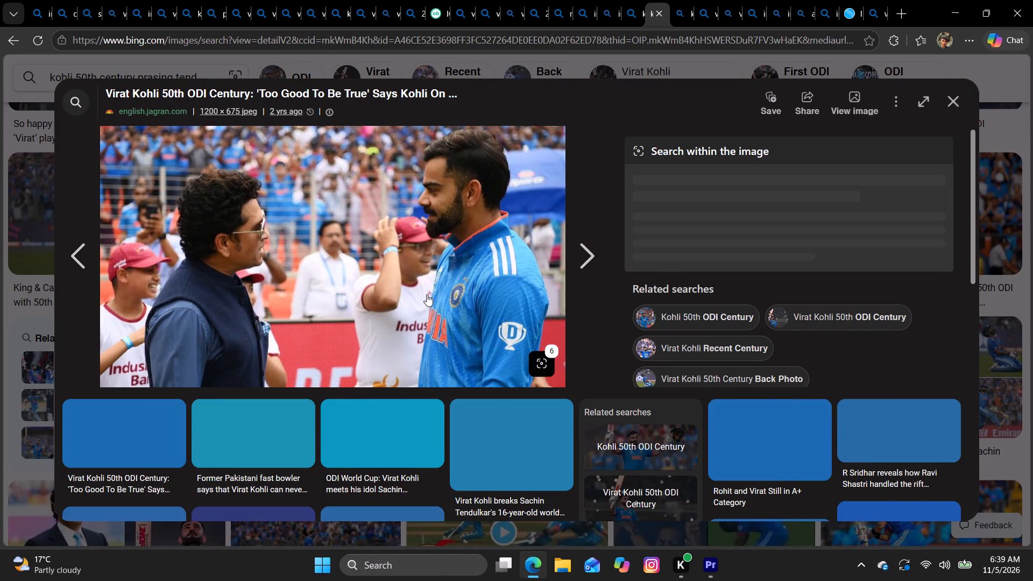
{"action": "right_click", "coordinate": [427, 294]}
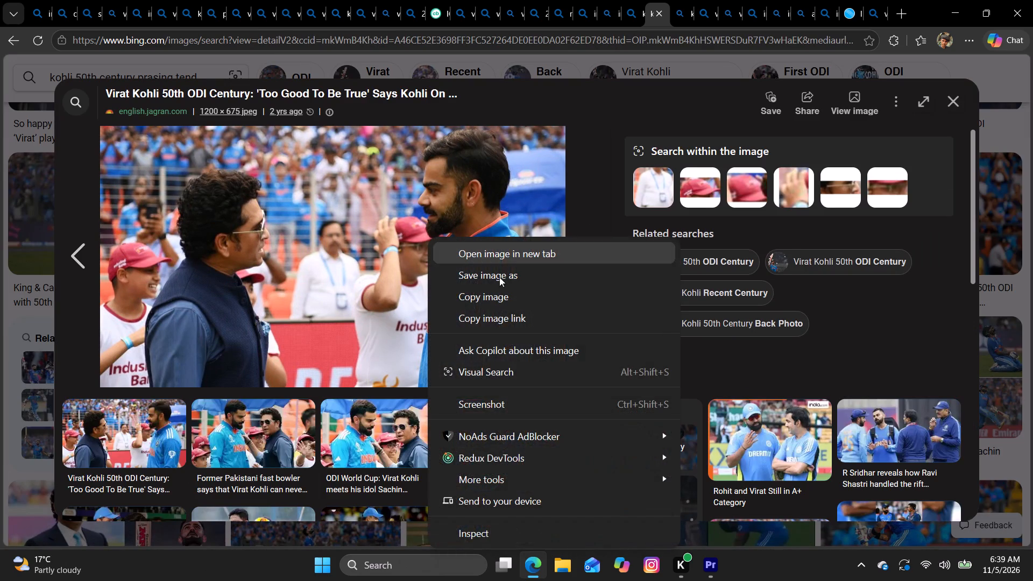
{"action": "left_click", "coordinate": [509, 296]}
{"action": "left_click", "coordinate": [718, 577]}
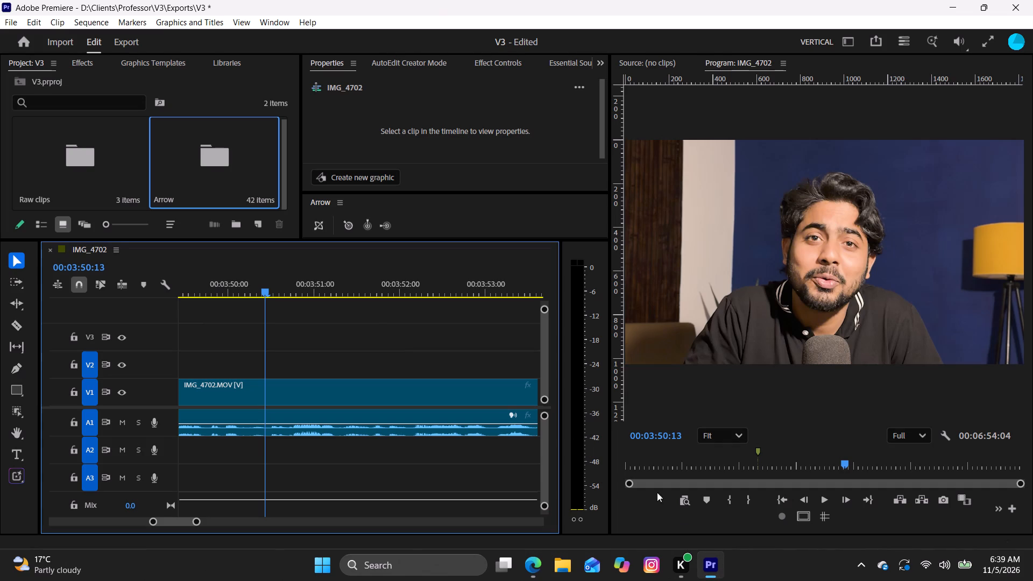
{"action": "left_click", "coordinate": [347, 228]}
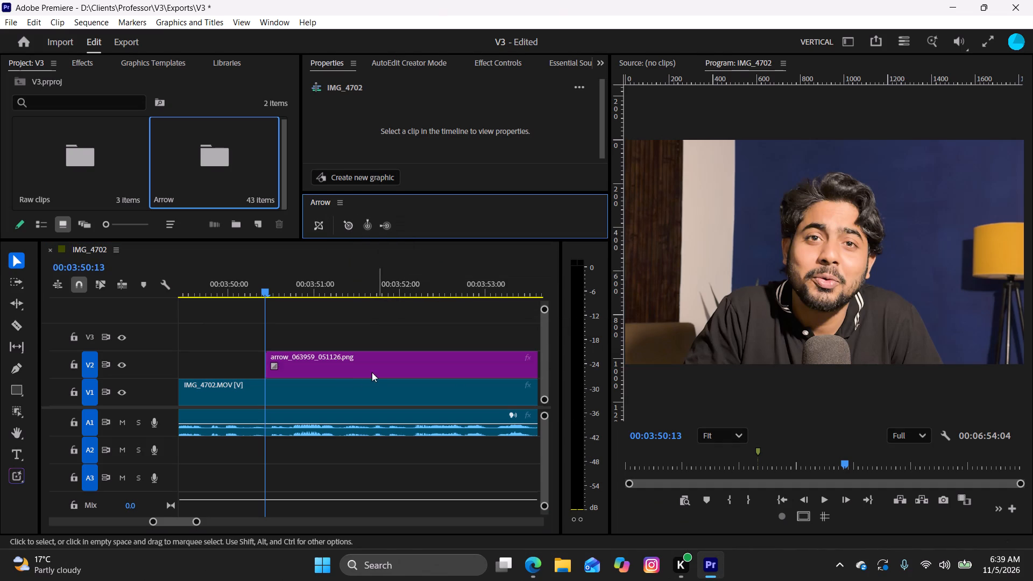
Play through the Tendulkar and Kohli picture, split it on V2 at 00:03:52:04 and delete the part after the cut.
{"action": "key", "text": "space"}
{"action": "left_click", "coordinate": [324, 328]}
{"action": "key", "text": "space"}
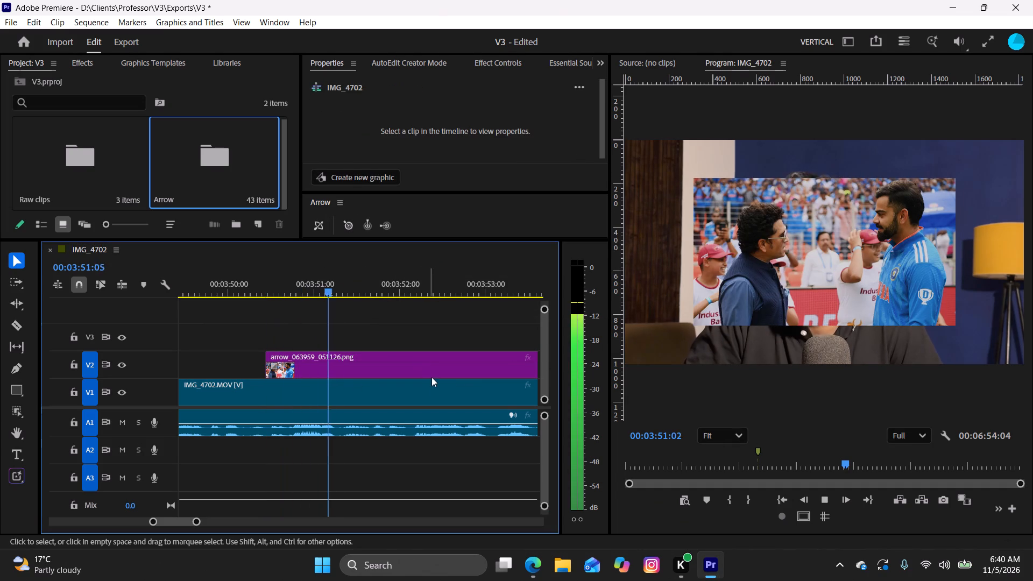
{"action": "key", "text": "space"}
{"action": "left_click", "coordinate": [462, 358]}
{"action": "type", "text": "w"}
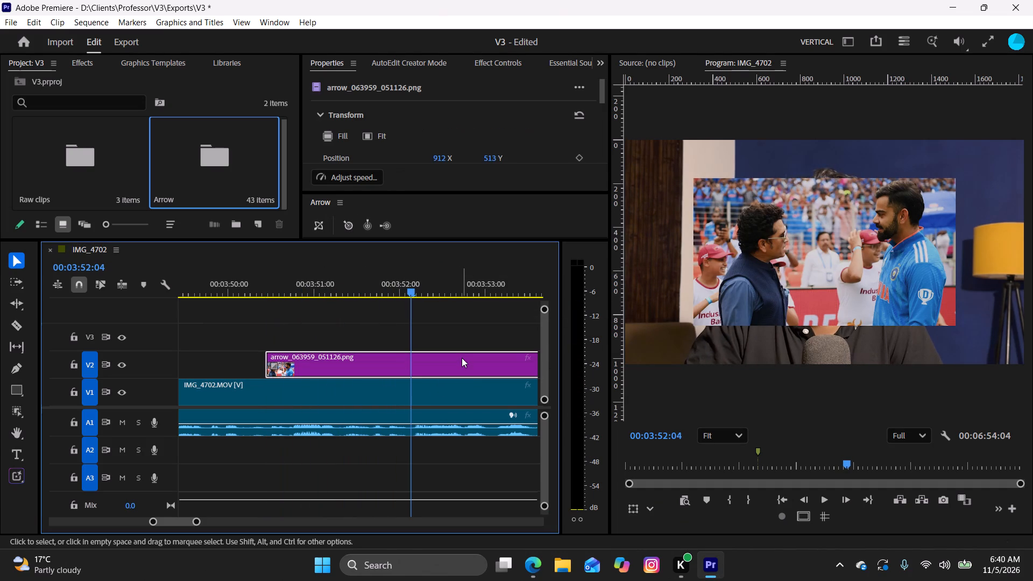
{"action": "key", "text": "space"}
{"action": "left_click", "coordinate": [463, 358]}
{"action": "key", "text": "space"}
{"action": "key", "text": "BackSpace"}
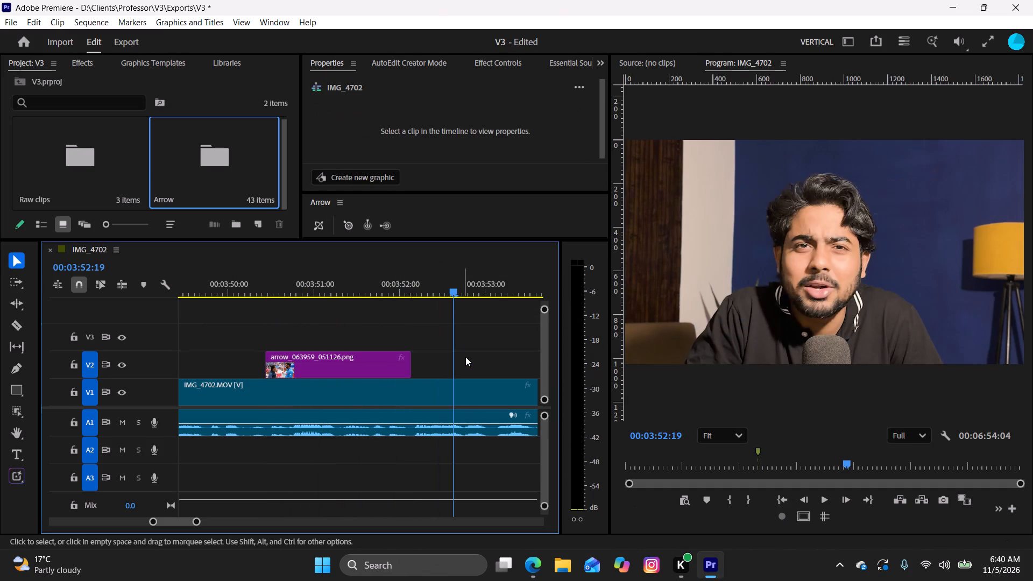
Review the narration after the Tendulkar and Kohli picture for the next image cue, and set the playhead at 00:03:54:14.
{"action": "key", "text": "space"}
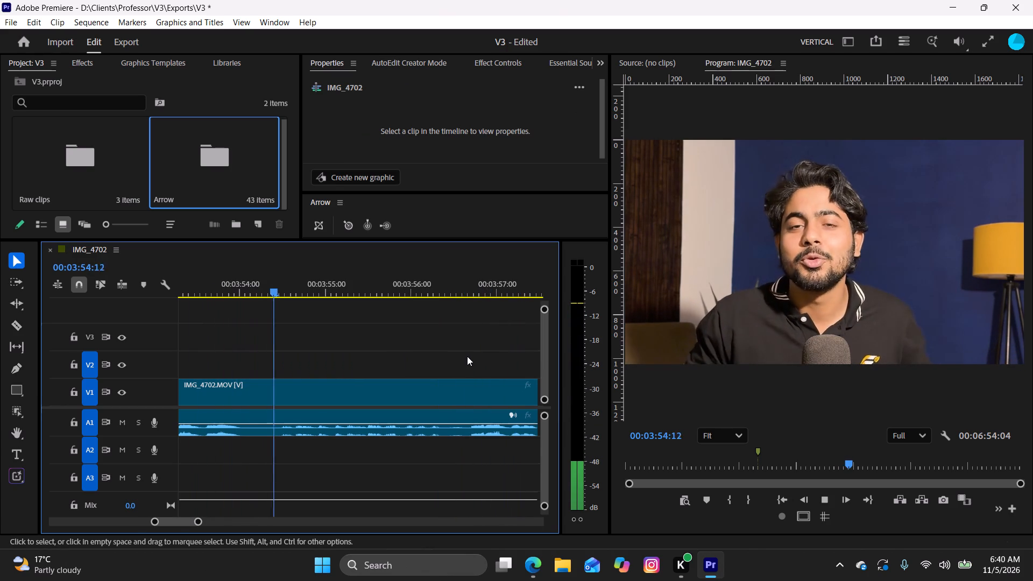
{"action": "key", "text": "space"}
{"action": "left_click_drag", "start_coordinate": [368, 291], "coordinate": [357, 300]}
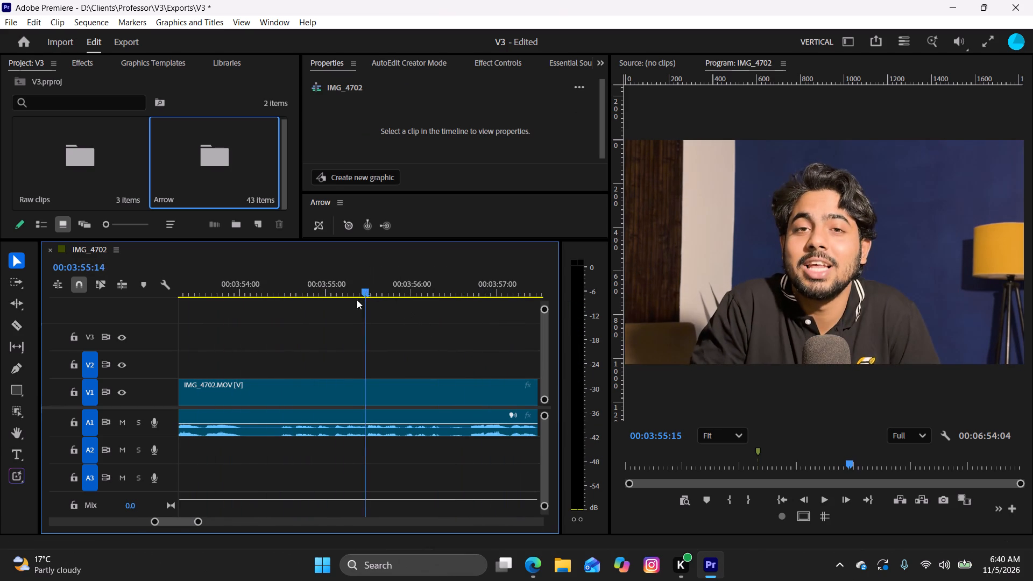
{"action": "left_click_drag", "start_coordinate": [357, 300], "coordinate": [279, 345]}
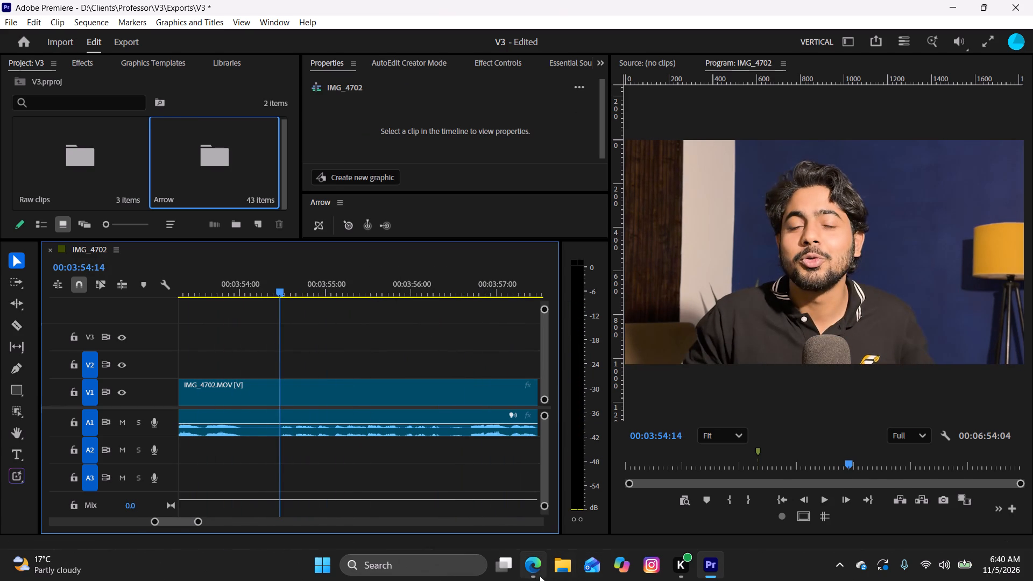
Switch to Edge, close the enlarged picture and look through the Kohli 50th century and Tendulkar results for another fitting picture.
{"action": "left_click", "coordinate": [540, 576]}
{"action": "left_click", "coordinate": [953, 107]}
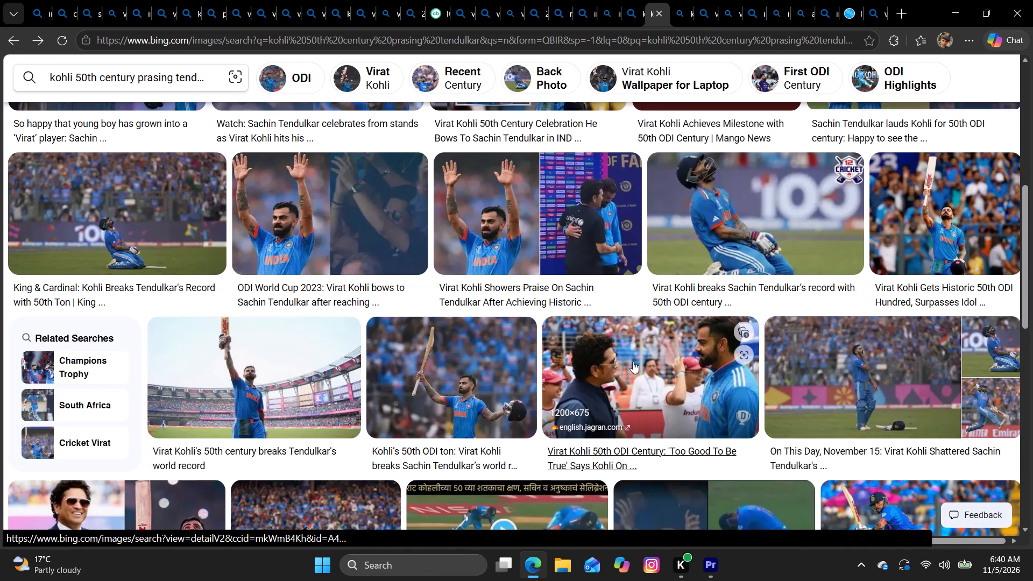
{"action": "scroll", "coordinate": [634, 359], "scroll_direction": "down", "scroll_amount": 2}
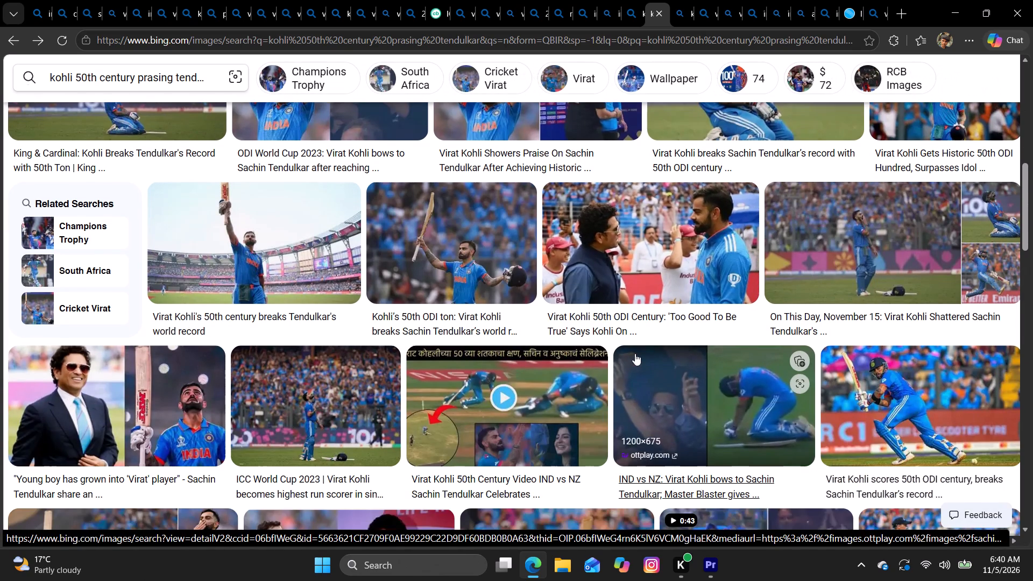
{"action": "scroll", "coordinate": [635, 353], "scroll_direction": "down", "scroll_amount": 5}
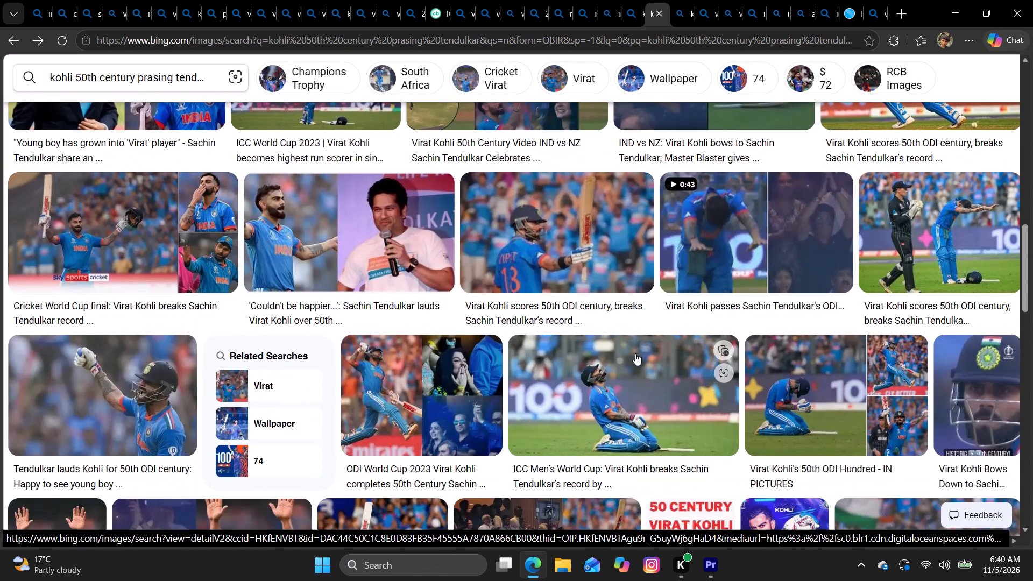
{"action": "scroll", "coordinate": [635, 353], "scroll_direction": "down", "scroll_amount": 2}
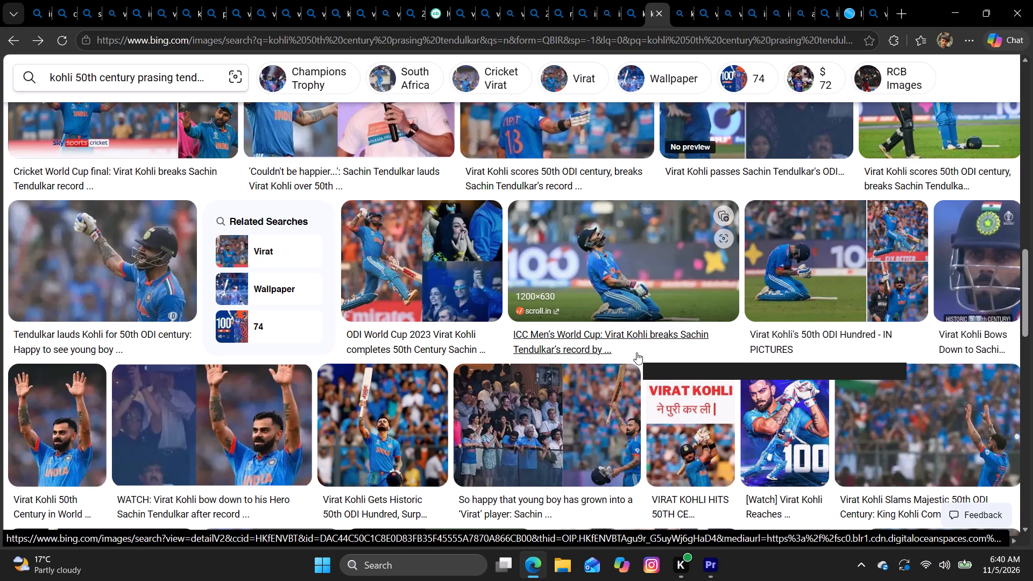
{"action": "left_click", "coordinate": [566, 441]}
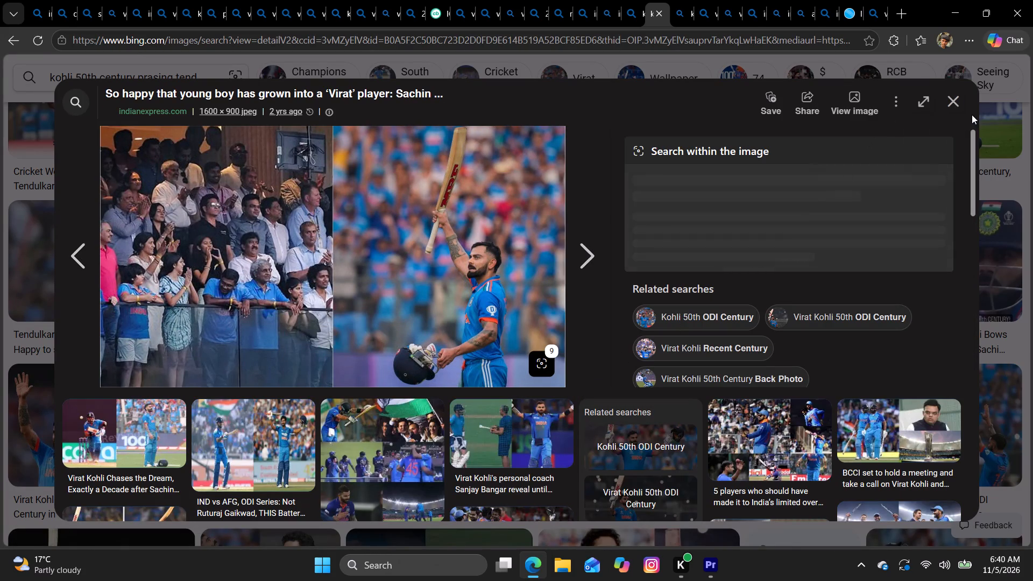
{"action": "left_click", "coordinate": [949, 103]}
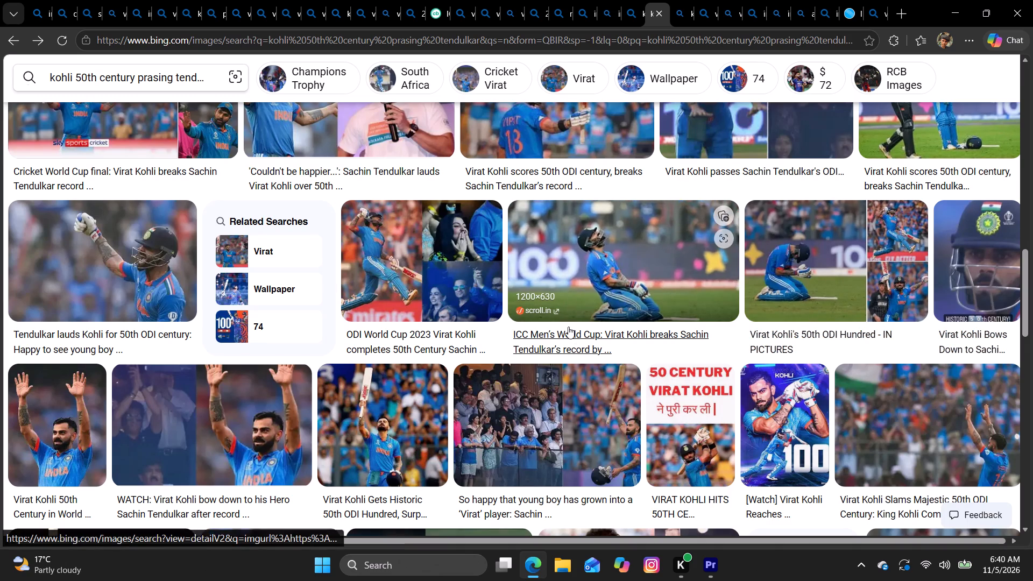
{"action": "scroll", "coordinate": [581, 306], "scroll_direction": "down", "scroll_amount": 5}
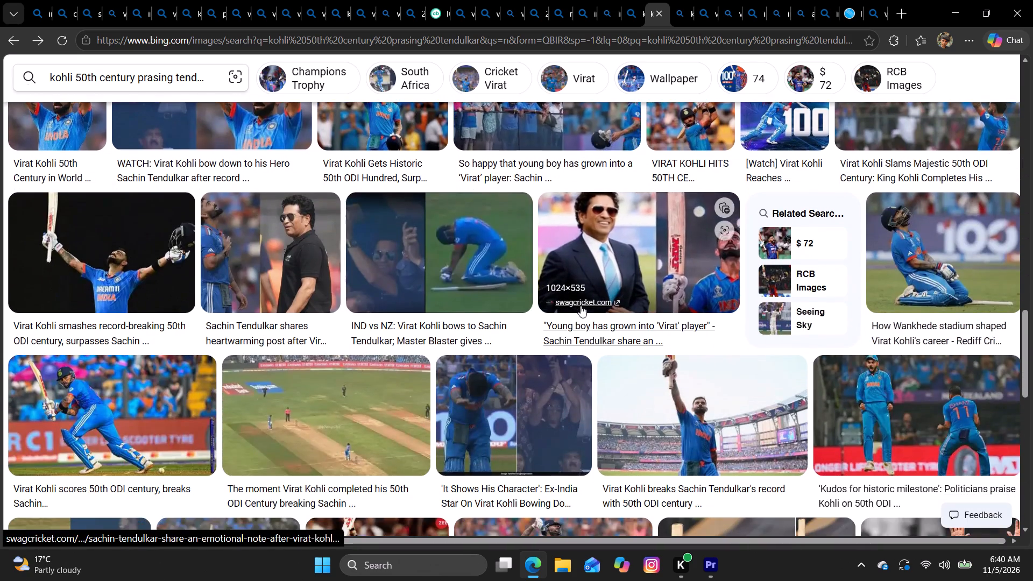
{"action": "scroll", "coordinate": [581, 306], "scroll_direction": "down", "scroll_amount": 3}
{"action": "scroll", "coordinate": [581, 311], "scroll_direction": "up", "scroll_amount": 7}
{"action": "scroll", "coordinate": [581, 311], "scroll_direction": "down", "scroll_amount": 1}
{"action": "scroll", "coordinate": [581, 311], "scroll_direction": "up", "scroll_amount": 11}
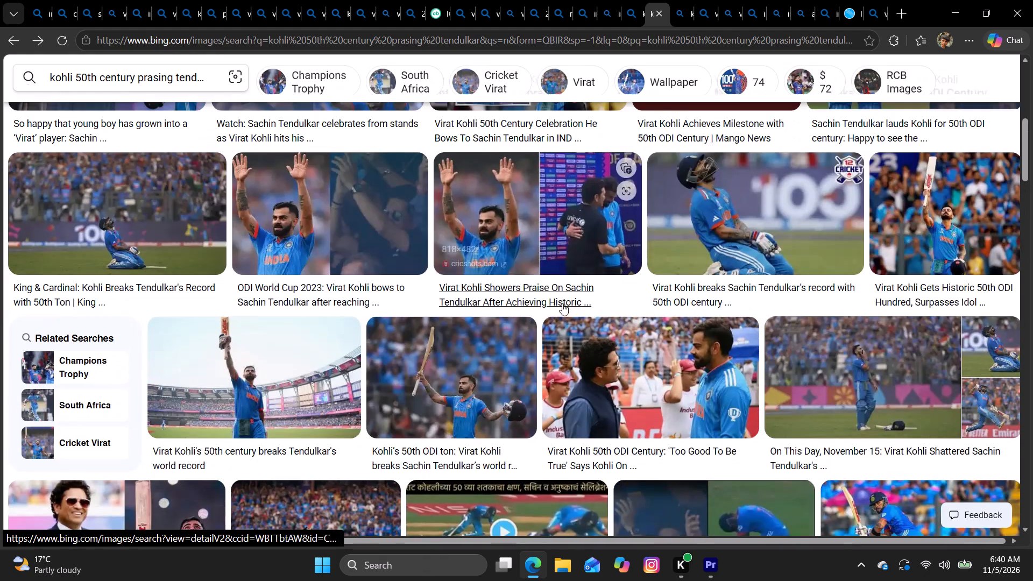
Change the image search to "kohli 50th century whole croud cheering".
{"action": "scroll", "coordinate": [267, 151], "scroll_direction": "up", "scroll_amount": 14}
{"action": "left_click", "coordinate": [412, 74]}
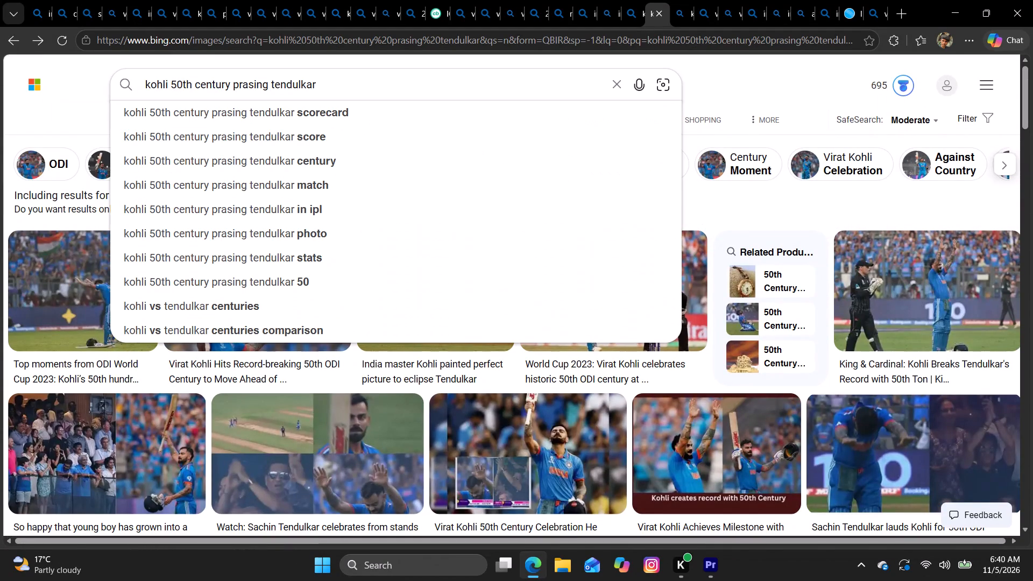
{"action": "key", "text": "ctrl+BackSpace"}
{"action": "key", "text": "BackSpace"}
{"action": "key", "text": "BackSpace"}
{"action": "key", "text": "BackSpace"}
{"action": "key", "text": "BackSpace"}
{"action": "key", "text": "BackSpace"}
{"action": "key", "text": "BackSpace"}
{"action": "key", "text": "BackSpace"}
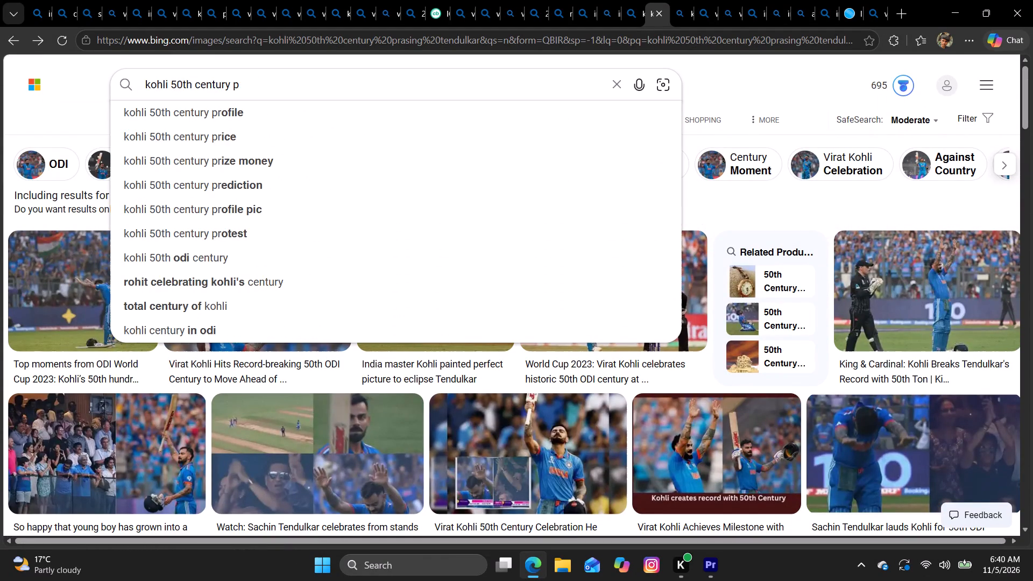
{"action": "key", "text": "BackSpace"}
{"action": "type", "text": "whole croud cheering"}
{"action": "key", "text": "Return"}
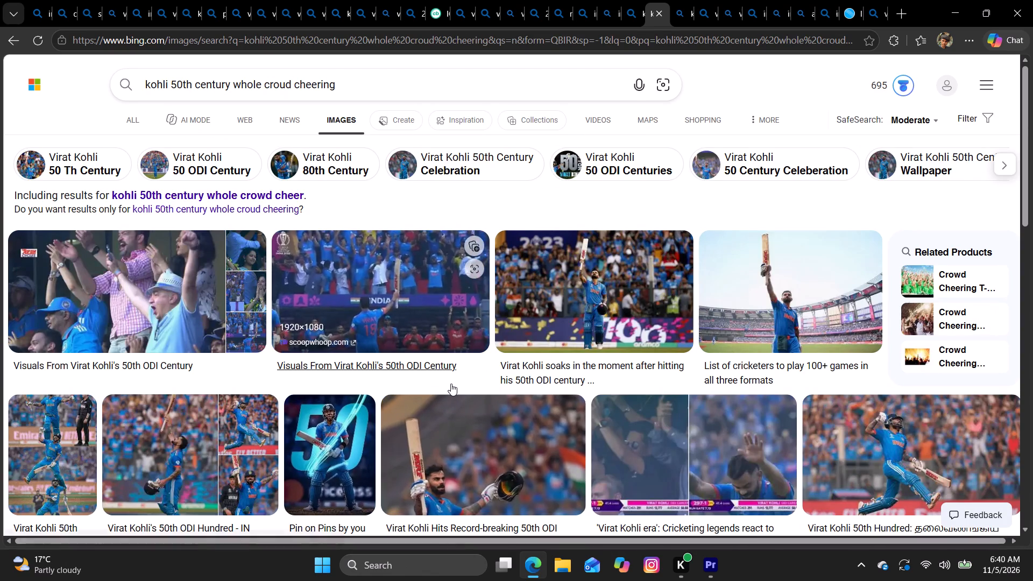
Examine enlarged pictures of Virat Kohli in front of cheering fans in the stands, and return to the results.
{"action": "scroll", "coordinate": [451, 384], "scroll_direction": "down", "scroll_amount": 3}
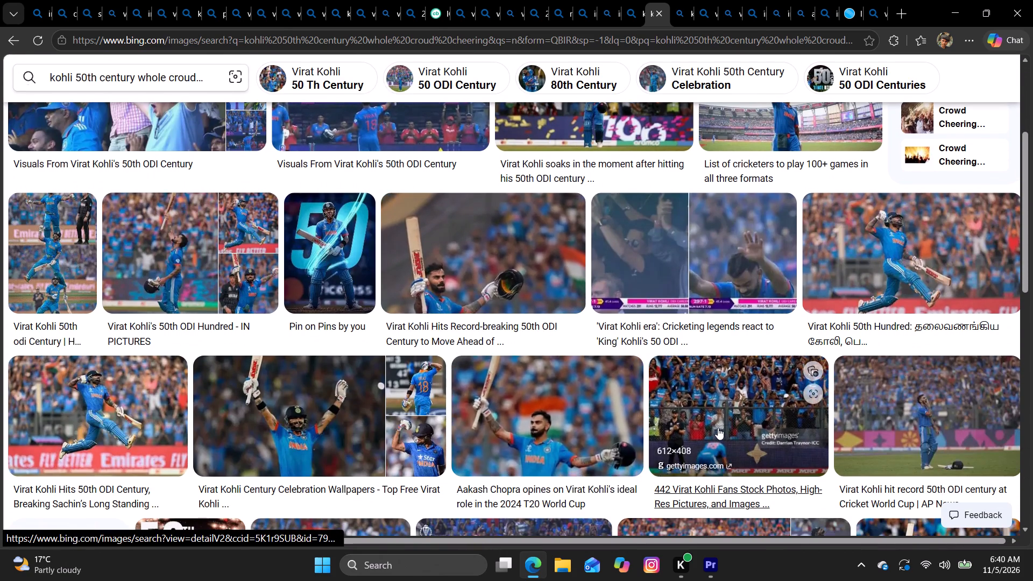
{"action": "left_click", "coordinate": [718, 428]}
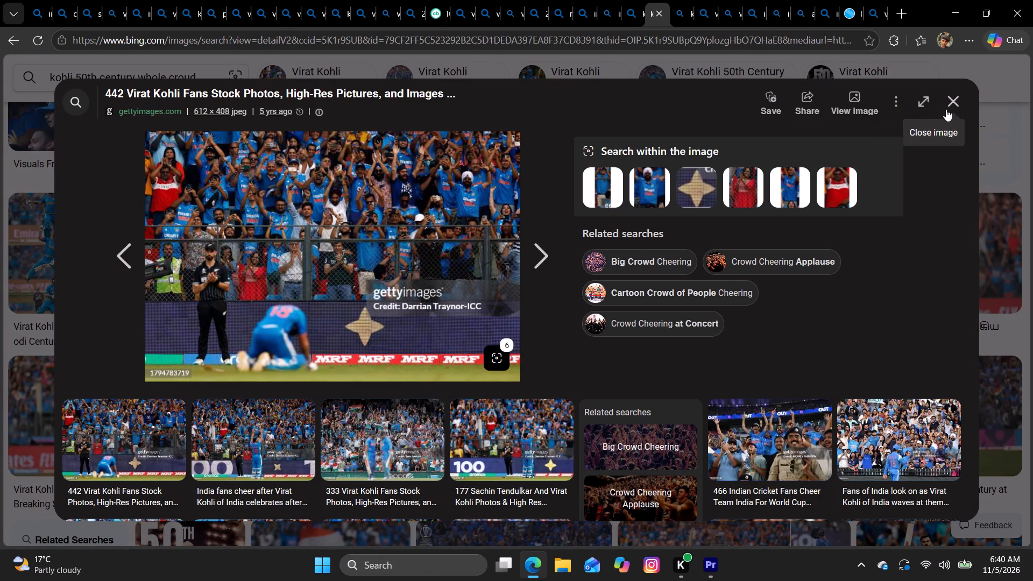
{"action": "left_click", "coordinate": [896, 424]}
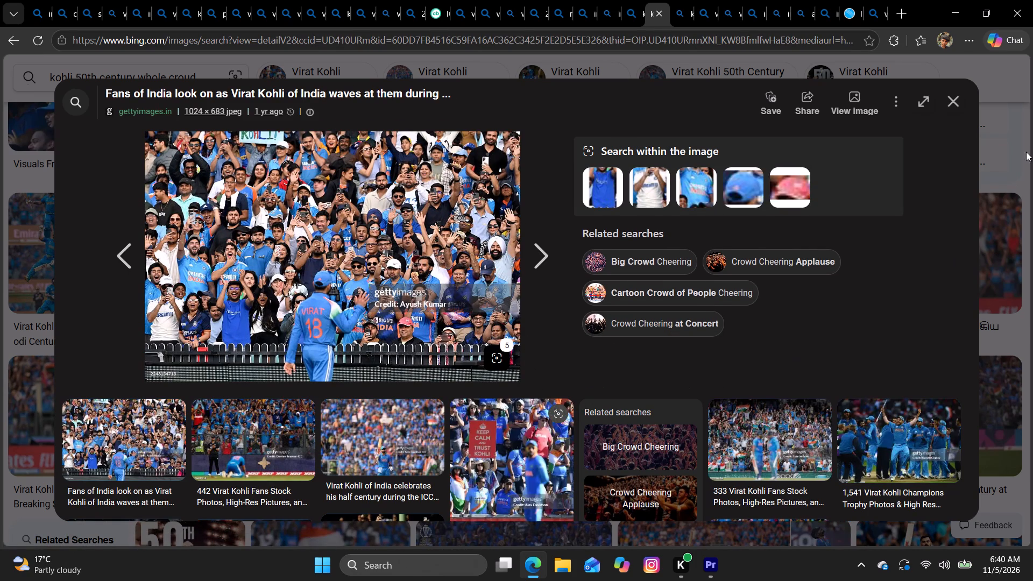
{"action": "left_click", "coordinate": [946, 96]}
Look further through the crowd-cheering results, enlarging the picture of Kohli raising his bat to the stands and a related one.
{"action": "scroll", "coordinate": [713, 287], "scroll_direction": "down", "scroll_amount": 2}
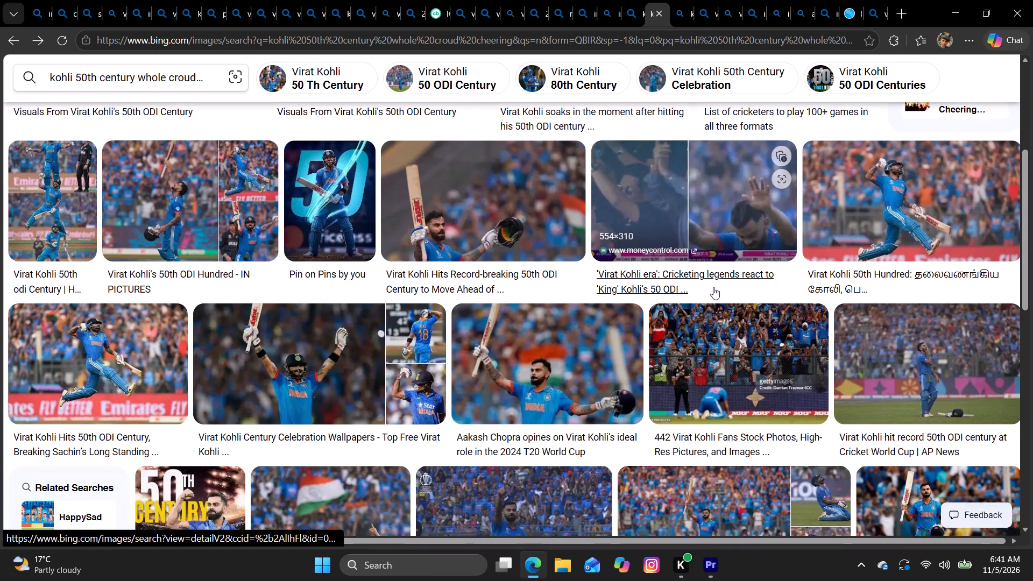
{"action": "scroll", "coordinate": [713, 287], "scroll_direction": "down", "scroll_amount": 8}
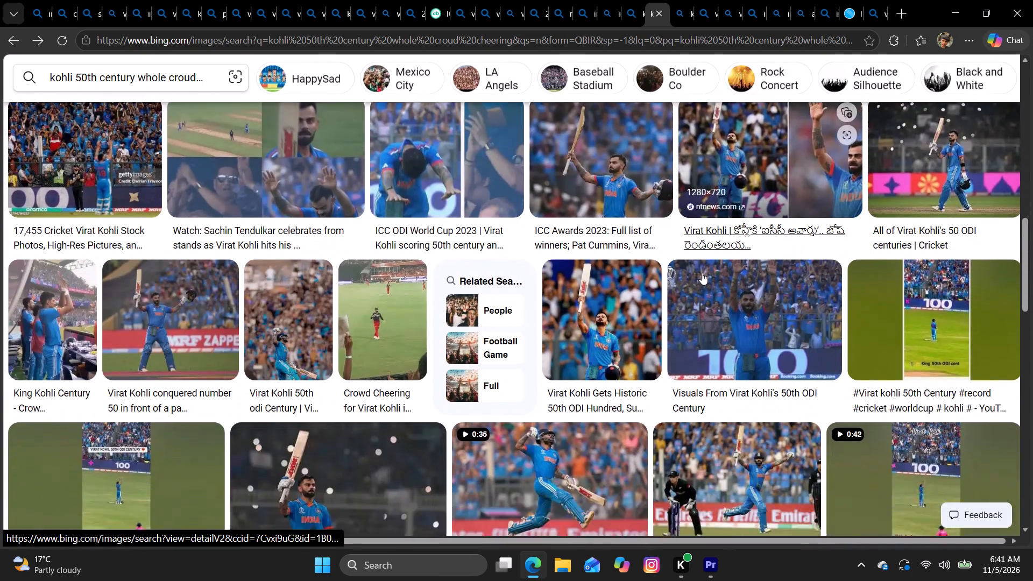
{"action": "scroll", "coordinate": [702, 273], "scroll_direction": "down", "scroll_amount": 2}
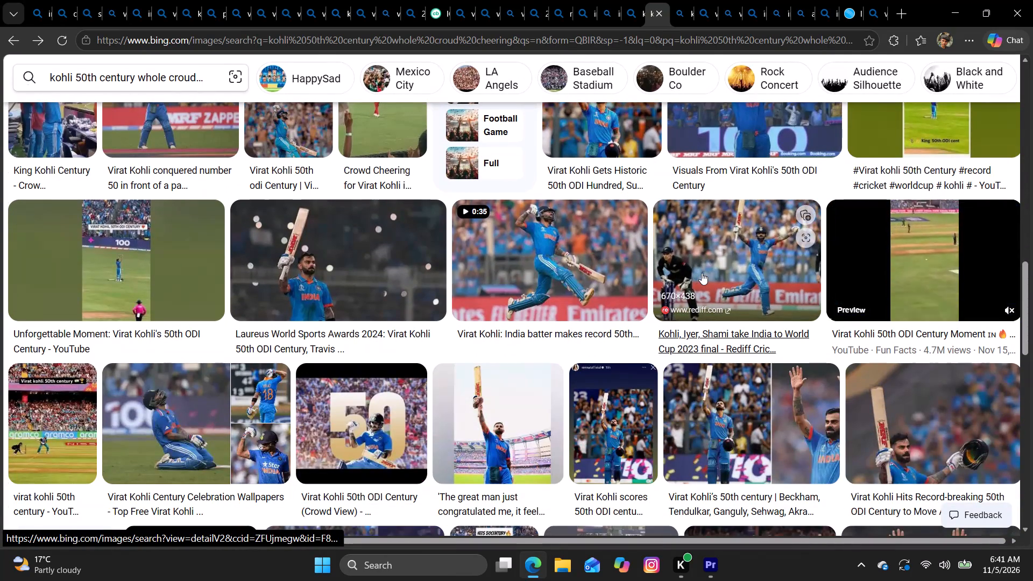
{"action": "scroll", "coordinate": [702, 273], "scroll_direction": "down", "scroll_amount": 3}
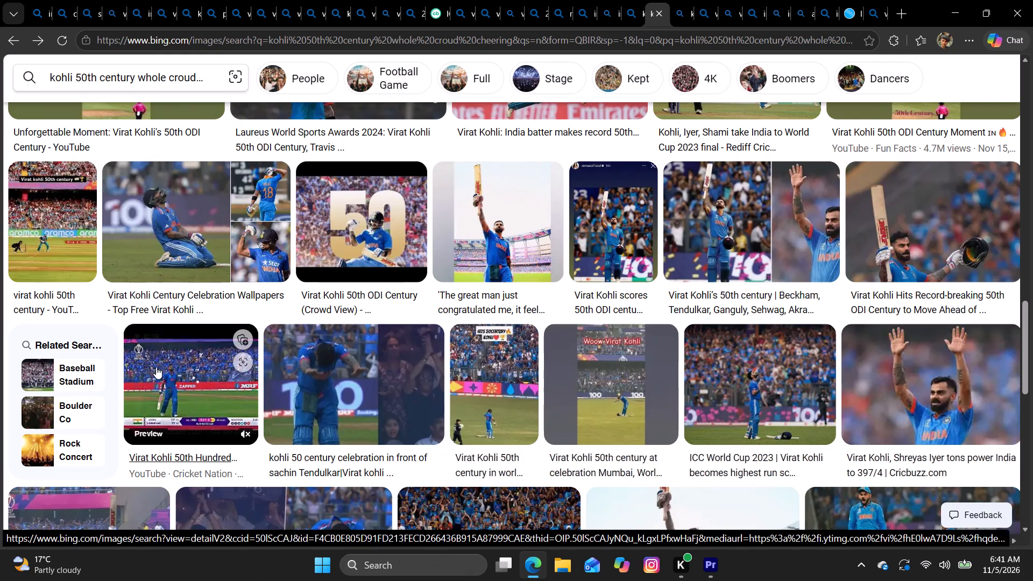
{"action": "scroll", "coordinate": [379, 332], "scroll_direction": "down", "scroll_amount": 2}
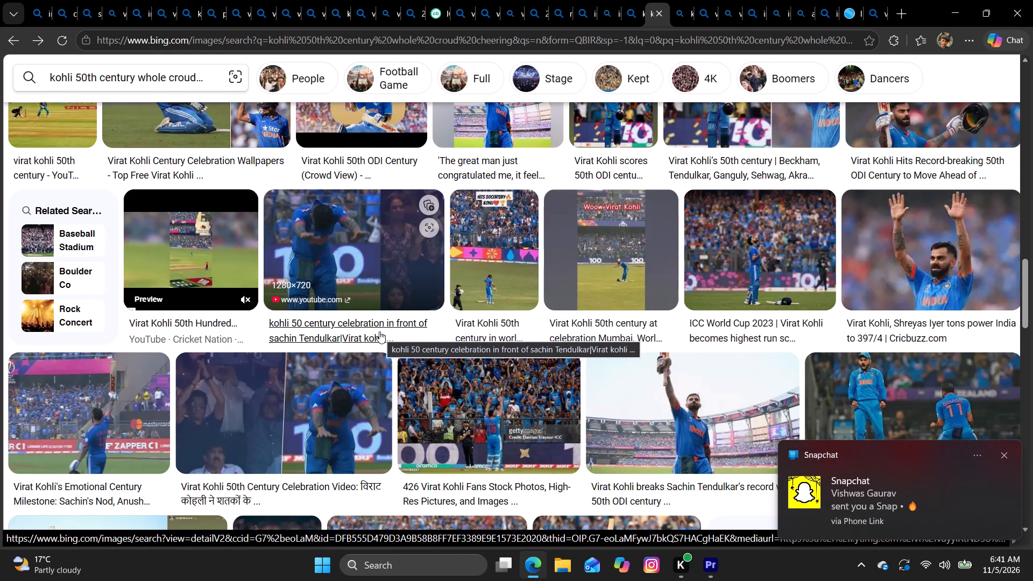
{"action": "scroll", "coordinate": [379, 331], "scroll_direction": "down", "scroll_amount": 2}
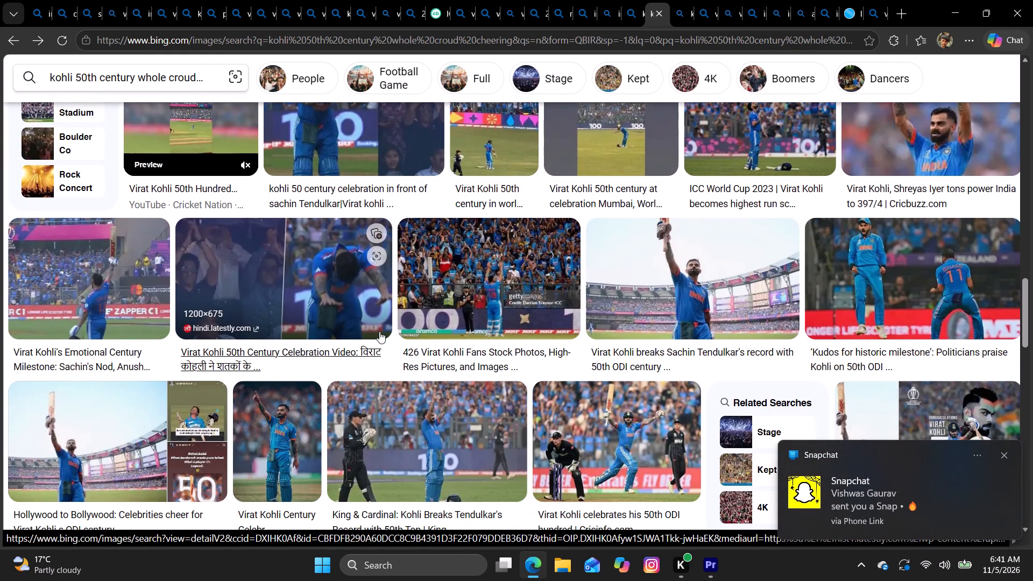
{"action": "left_click", "coordinate": [121, 305]}
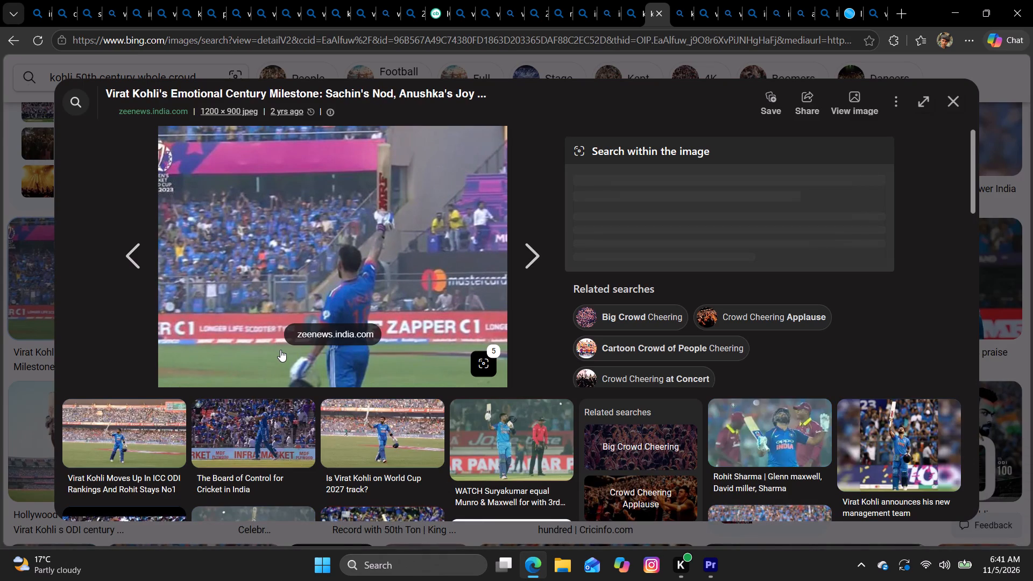
{"action": "left_click", "coordinate": [234, 408]}
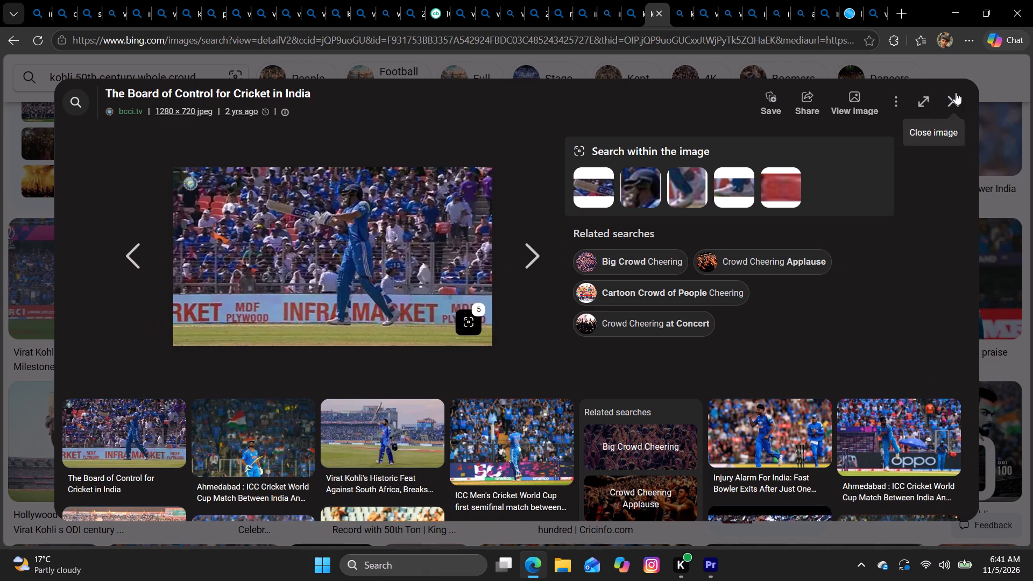
{"action": "left_click", "coordinate": [951, 102]}
Examine further Kohli century celebration pictures, including the one pointing skyward and the MM News one, along with their related images.
{"action": "scroll", "coordinate": [565, 351], "scroll_direction": "down", "scroll_amount": 3}
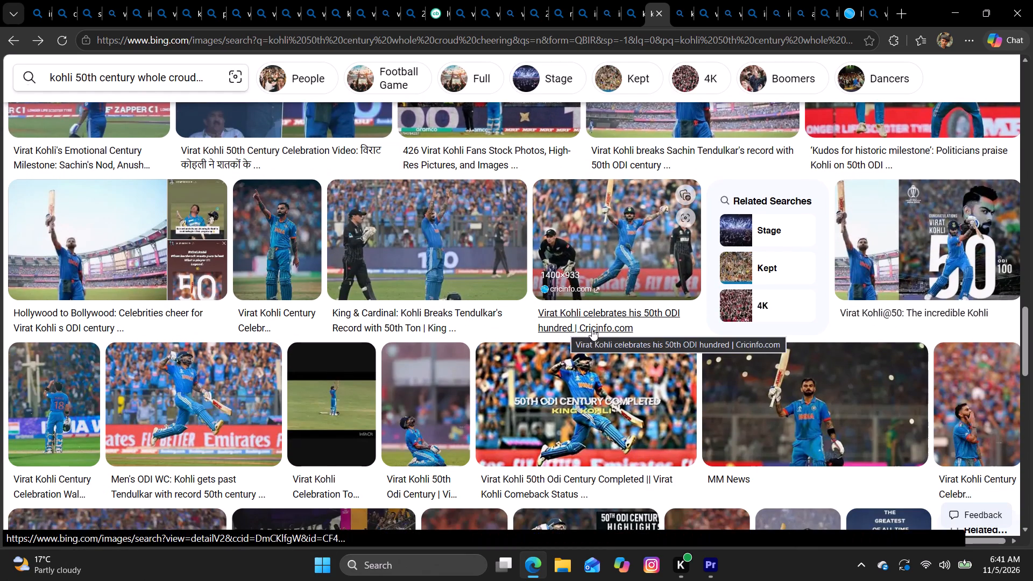
{"action": "scroll", "coordinate": [695, 340], "scroll_direction": "down", "scroll_amount": 2}
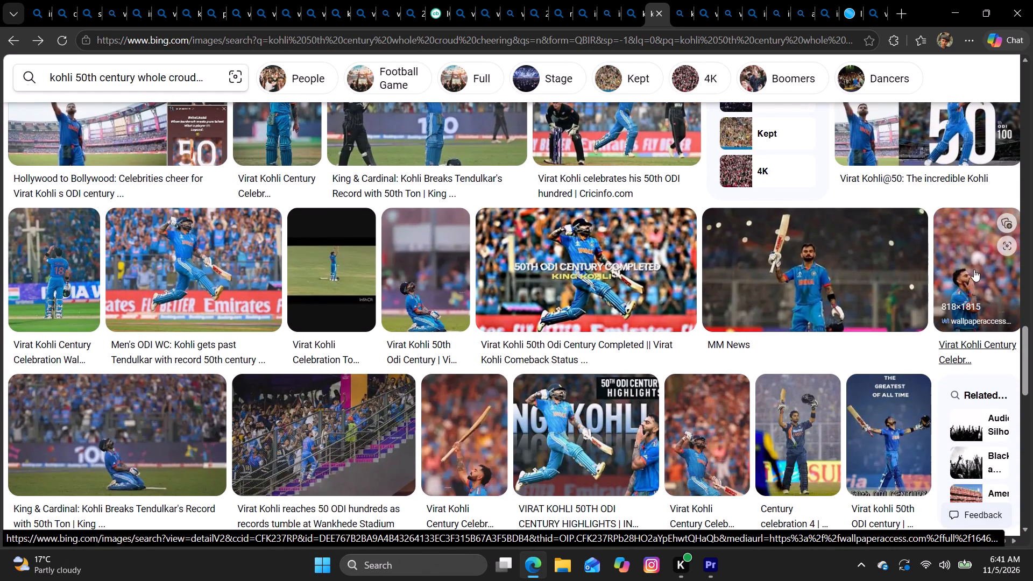
{"action": "left_click", "coordinate": [974, 270]}
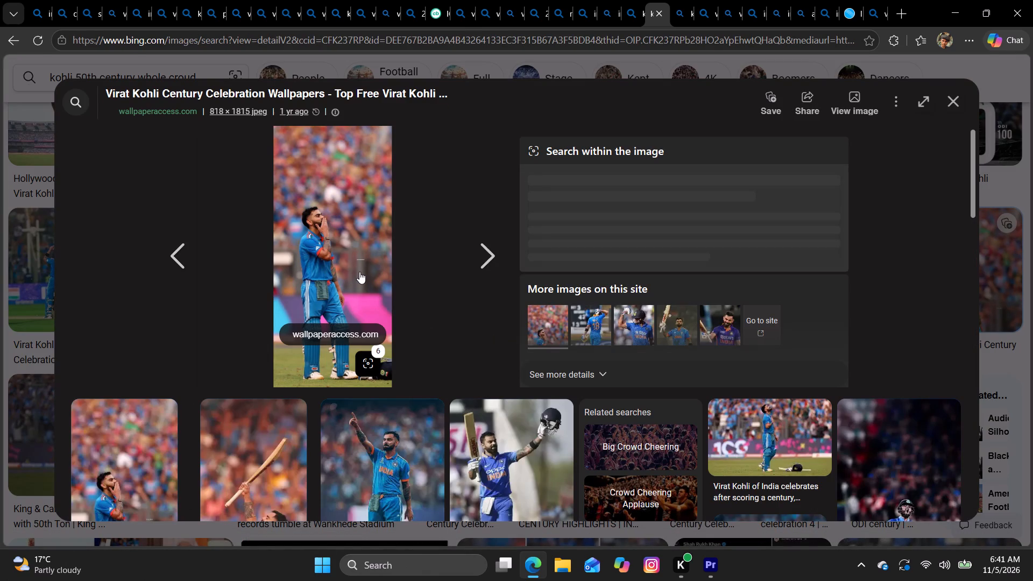
{"action": "scroll", "coordinate": [475, 365], "scroll_direction": "down", "scroll_amount": 2}
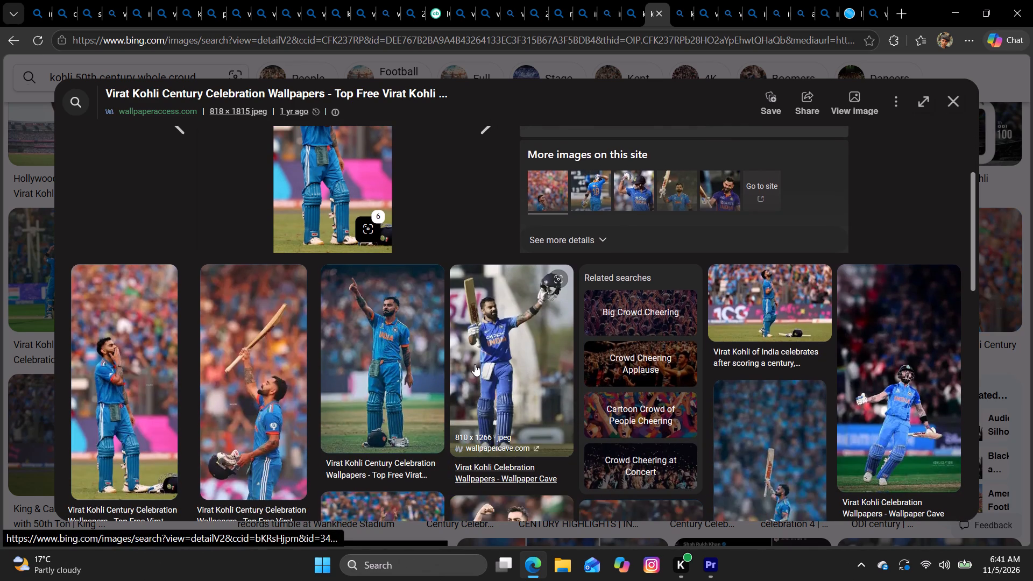
{"action": "left_click", "coordinate": [430, 362]}
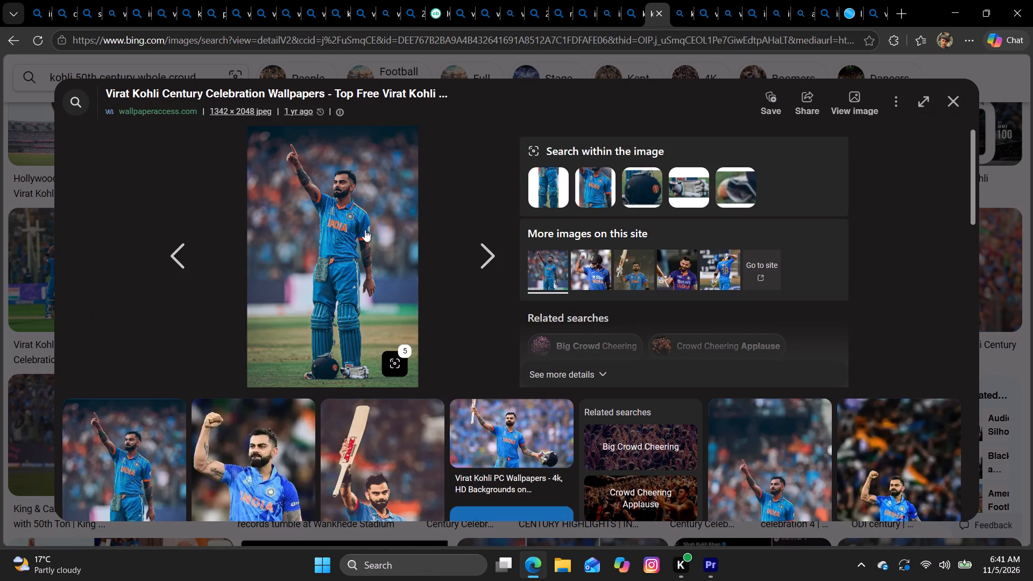
{"action": "left_click", "coordinate": [952, 99]}
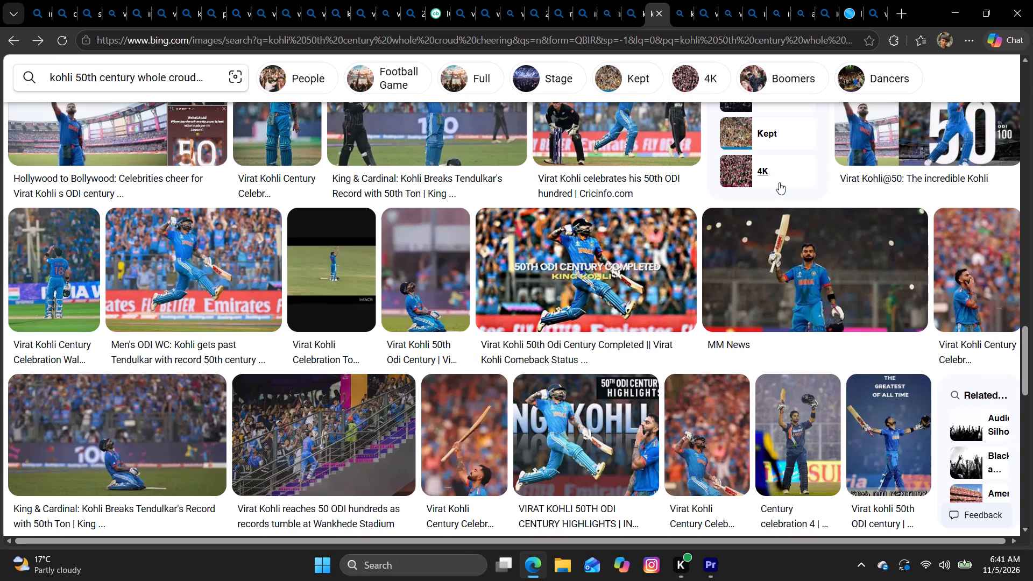
{"action": "scroll", "coordinate": [685, 242], "scroll_direction": "down", "scroll_amount": 1}
{"action": "left_click", "coordinate": [875, 175]}
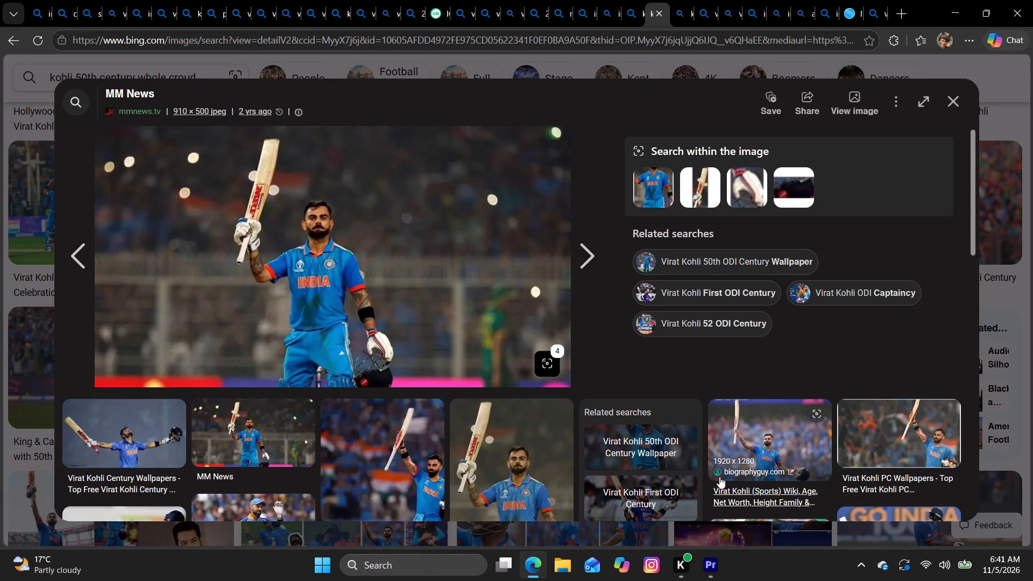
{"action": "scroll", "coordinate": [482, 322], "scroll_direction": "down", "scroll_amount": 3}
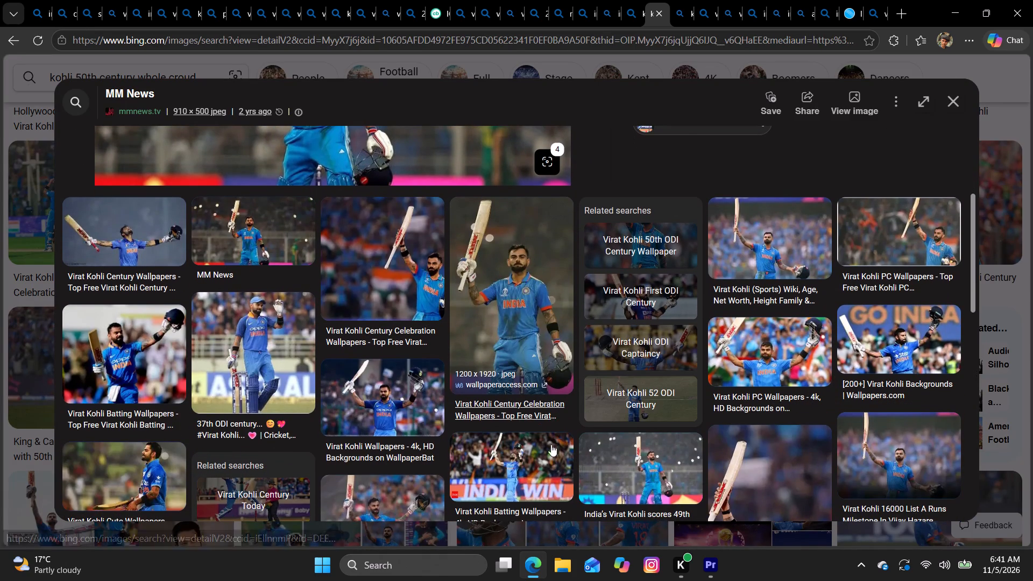
Switch to Premiere, play the narration onward from 00:03:54:14 for the next image cue, and replay the passage from about 00:04:01.
{"action": "left_click", "coordinate": [705, 565]}
{"action": "key", "text": "space"}
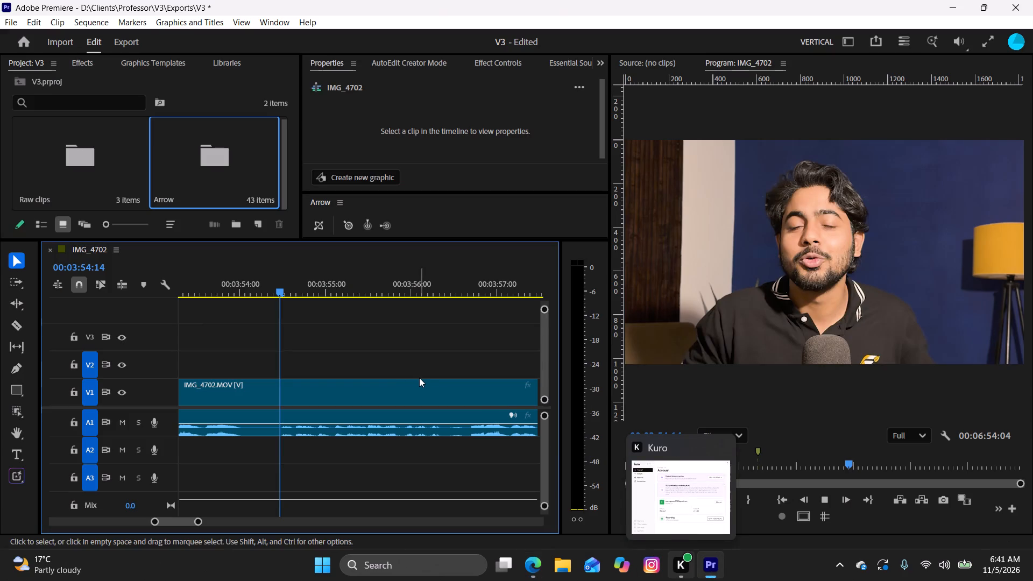
{"action": "key", "text": "space"}
{"action": "key", "text": "space"}
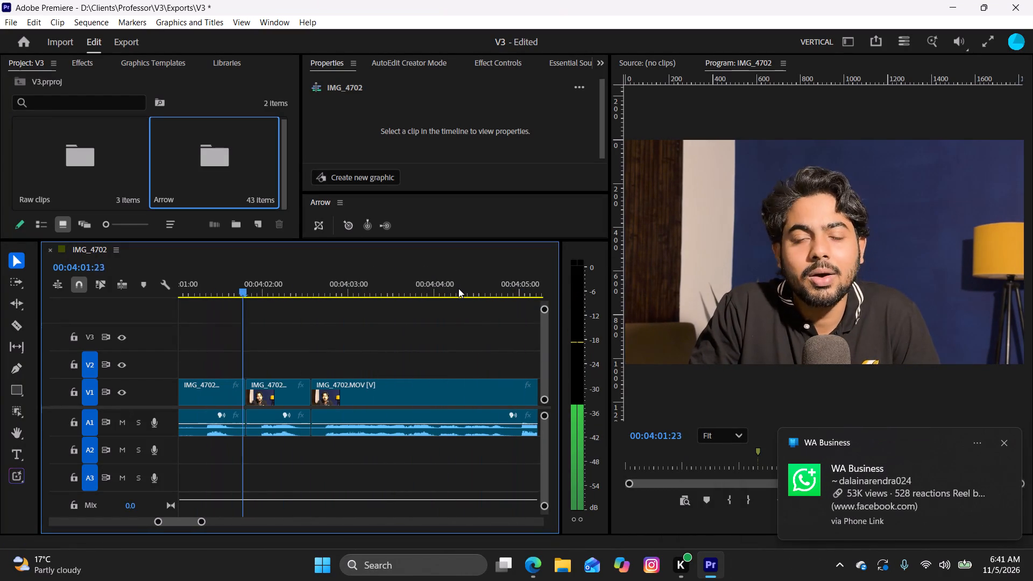
{"action": "key", "text": "space"}
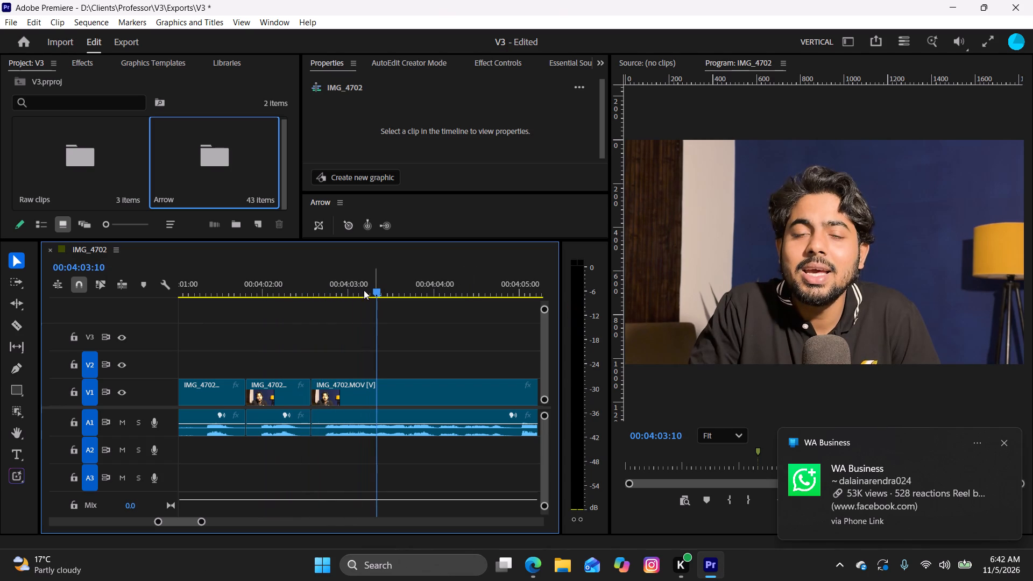
{"action": "left_click_drag", "start_coordinate": [373, 290], "coordinate": [195, 323]}
{"action": "key", "text": "space"}
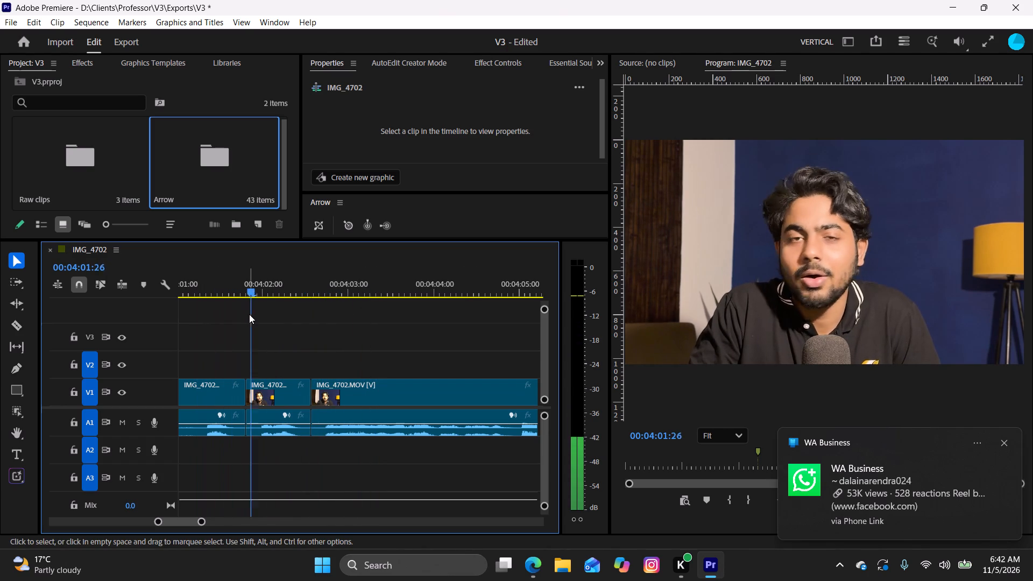
{"action": "key", "text": "space"}
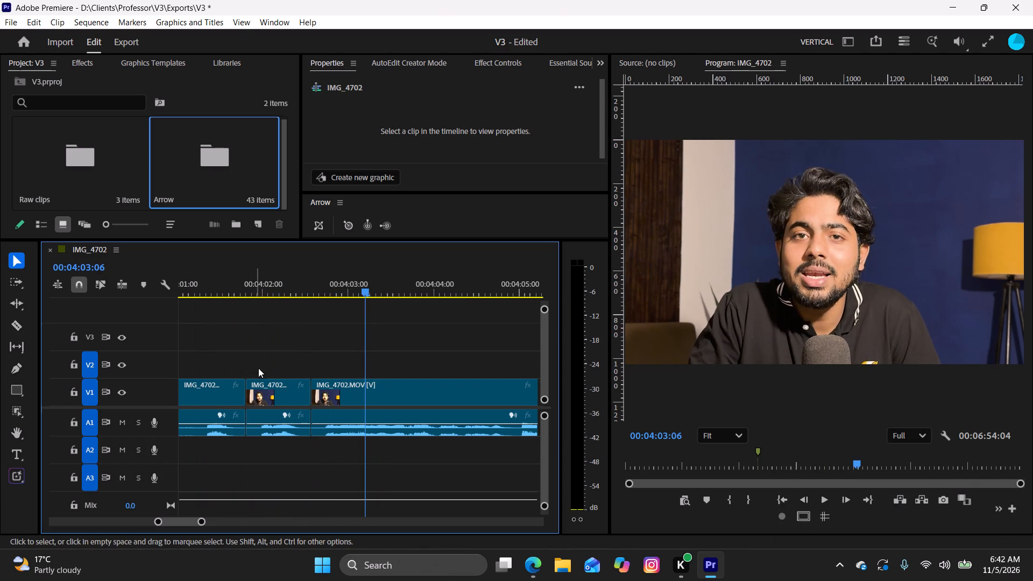
Ripple-delete the short talking-head segment, video and audio, at about 00:04:02.
{"action": "left_click", "coordinate": [290, 392]}
{"action": "left_click_drag", "start_coordinate": [293, 348], "coordinate": [281, 461]}
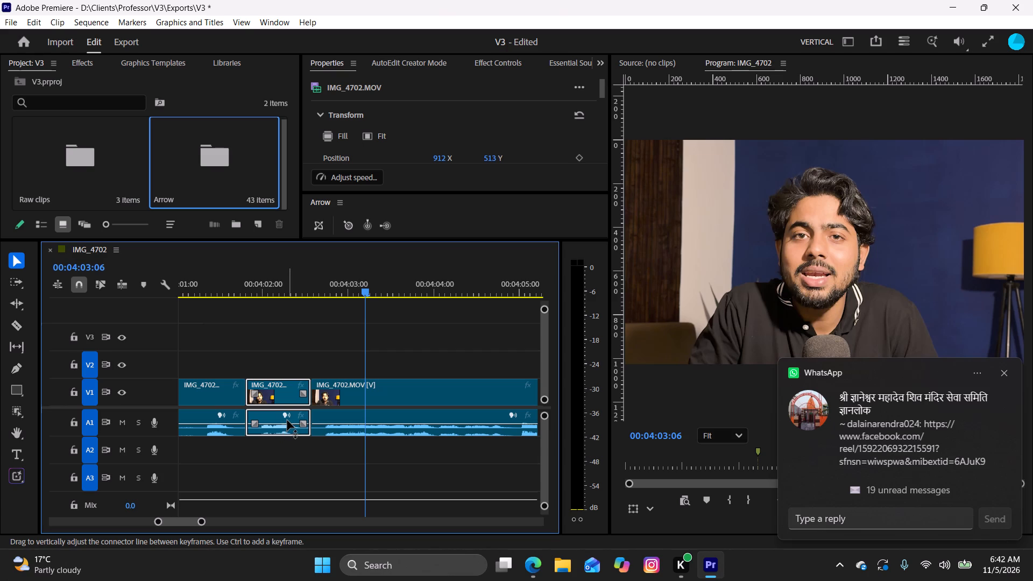
{"action": "key", "text": "shift+BackSpace"}
{"action": "key", "text": "shift+Delete"}
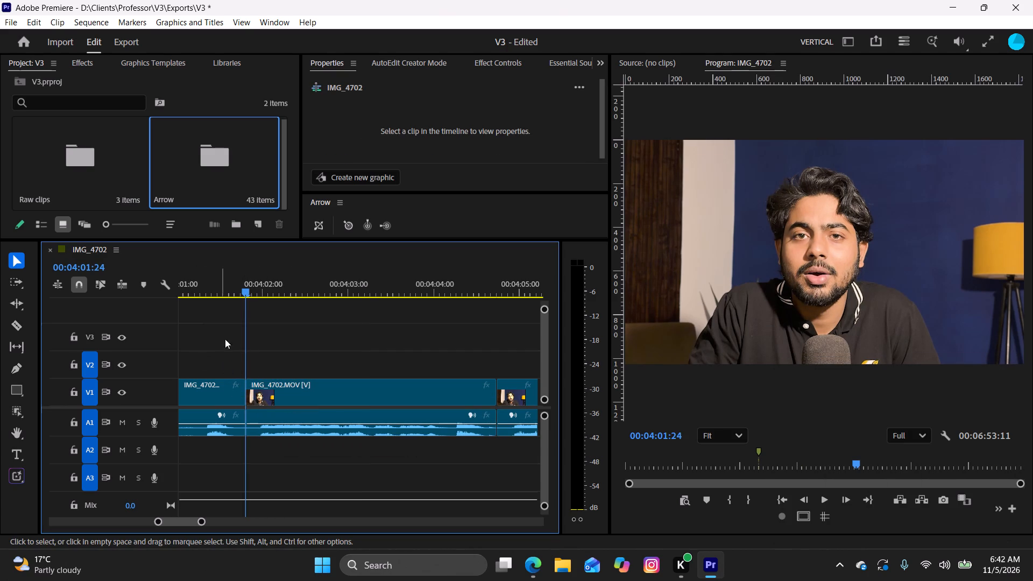
Ripple-trim the end of the preceding talking-head segment back to 00:04:00:25.
{"action": "left_click_drag", "start_coordinate": [247, 284], "coordinate": [238, 334]}
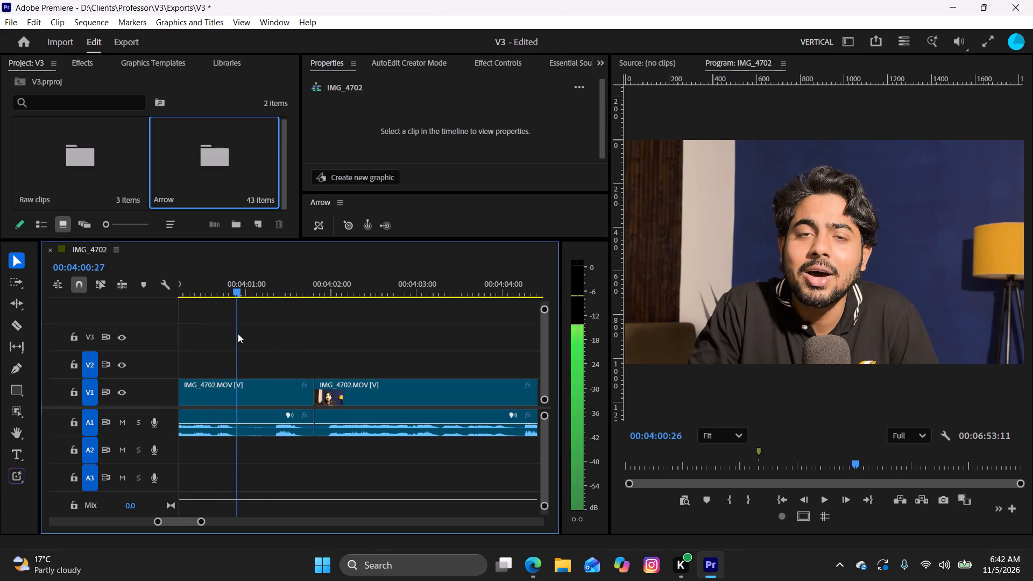
{"action": "left_click_drag", "start_coordinate": [238, 334], "coordinate": [234, 342]}
{"action": "key", "text": "e"}
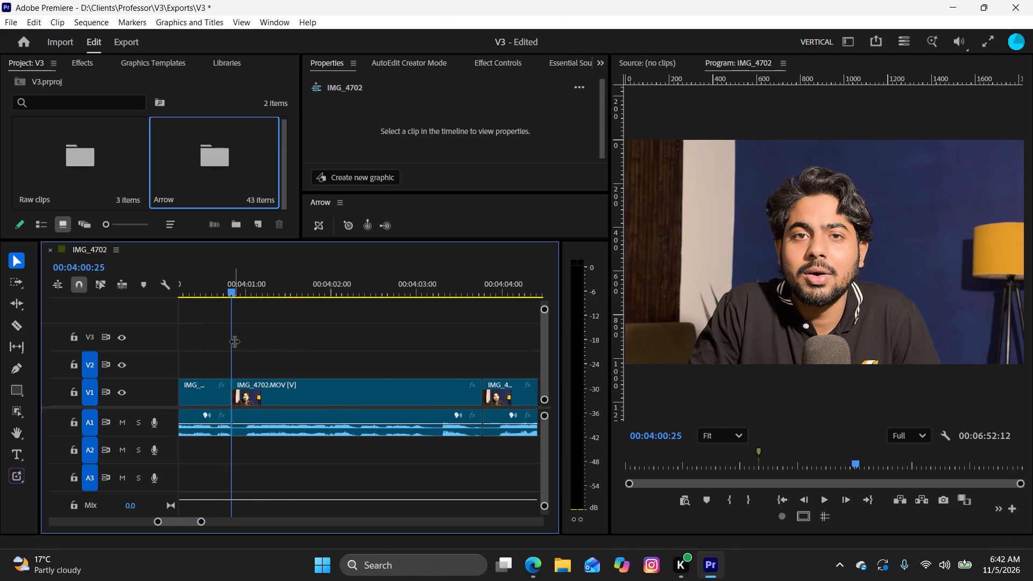
Play the segment that starts at 00:04:00:25 and ripple-delete it with its audio.
{"action": "key", "text": "space"}
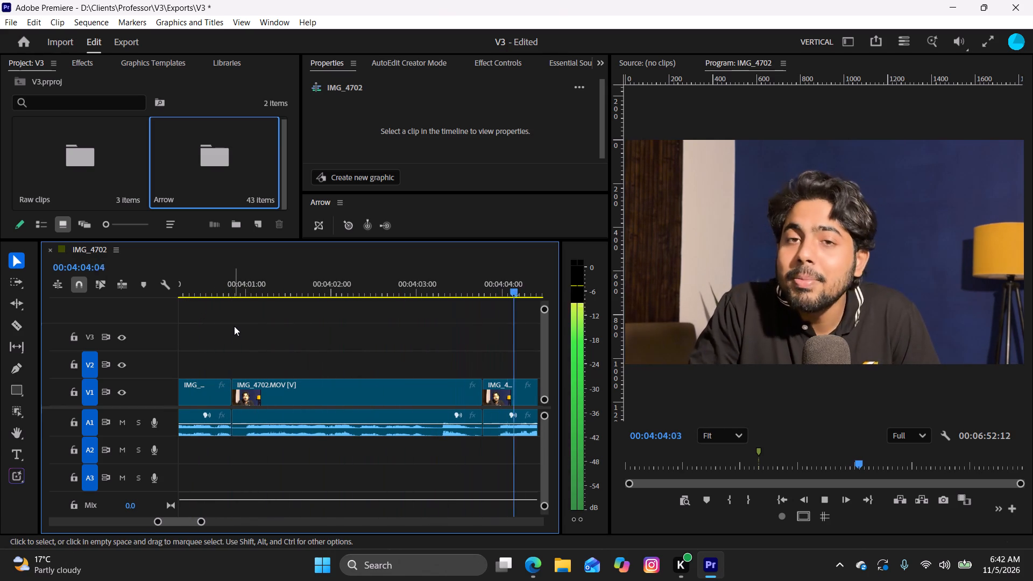
{"action": "key", "text": "space"}
{"action": "left_click_drag", "start_coordinate": [263, 292], "coordinate": [112, 320]}
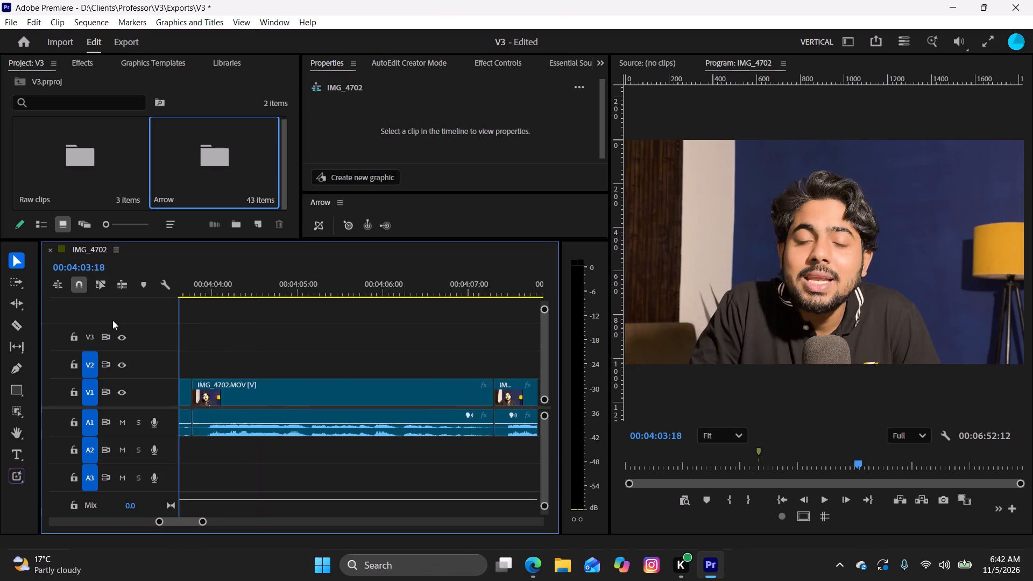
{"action": "left_click_drag", "start_coordinate": [112, 320], "coordinate": [419, 365]}
{"action": "left_click_drag", "start_coordinate": [467, 357], "coordinate": [496, 431]}
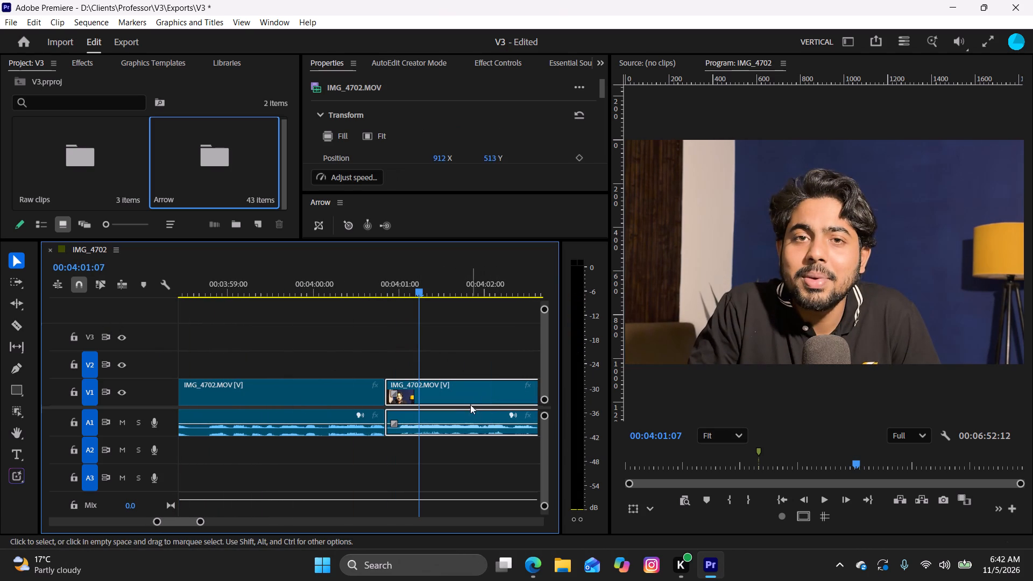
{"action": "key", "text": "shift+Delete"}
Play the narration onward from about 00:04:01 to 00:04:09 for the next image cue, and scrub back to about 00:04:07.
{"action": "key", "text": "space"}
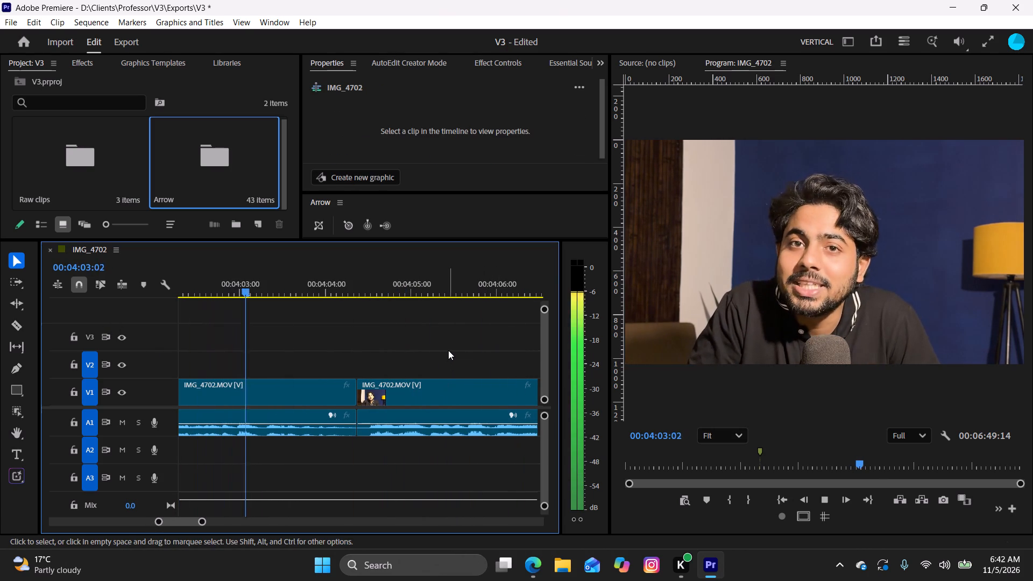
{"action": "key", "text": "space"}
{"action": "key", "text": "space"}
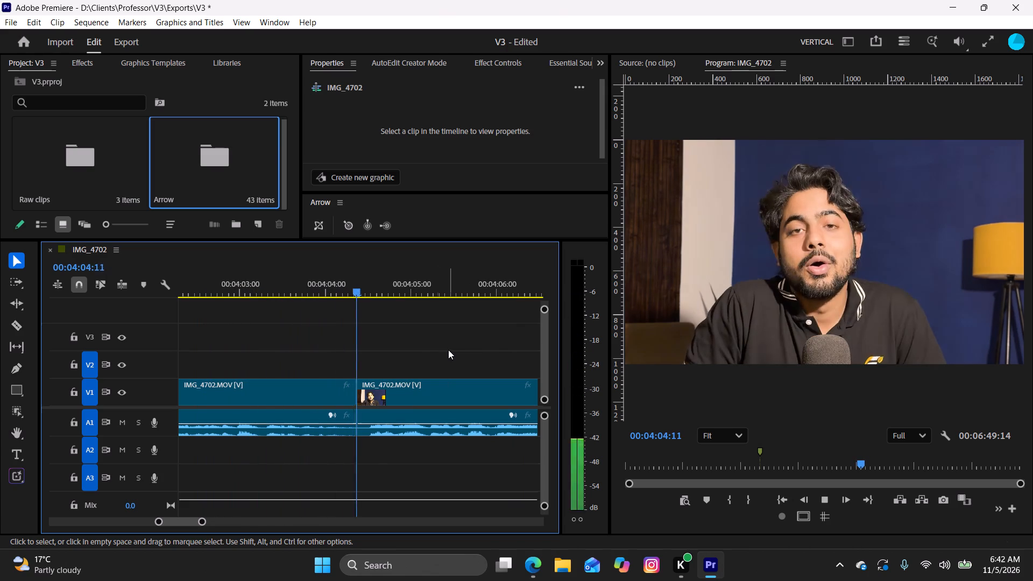
{"action": "key", "text": "space"}
{"action": "left_click_drag", "start_coordinate": [367, 284], "coordinate": [307, 318]}
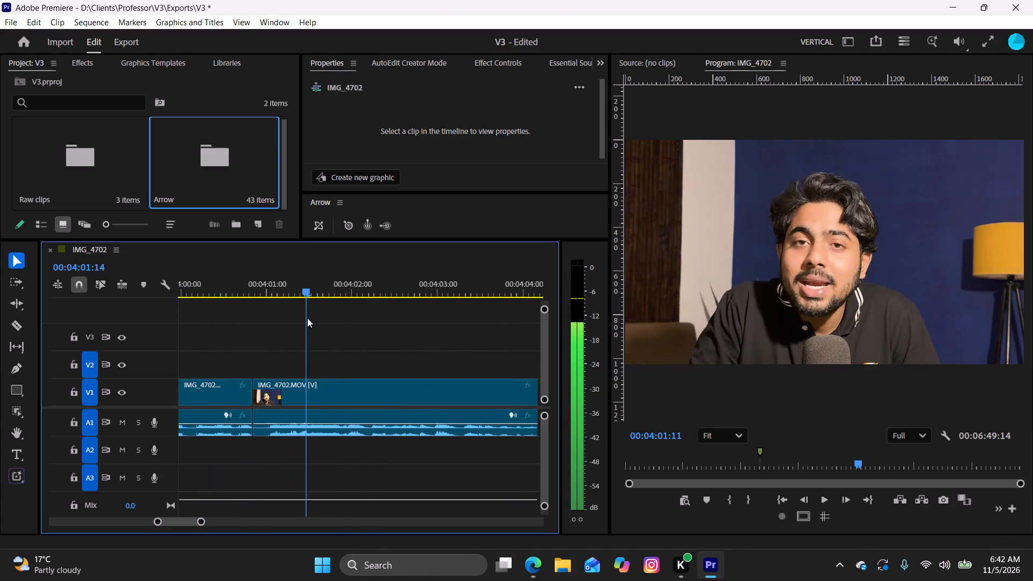
{"action": "left_click_drag", "start_coordinate": [307, 318], "coordinate": [258, 334]}
{"action": "key", "text": "space"}
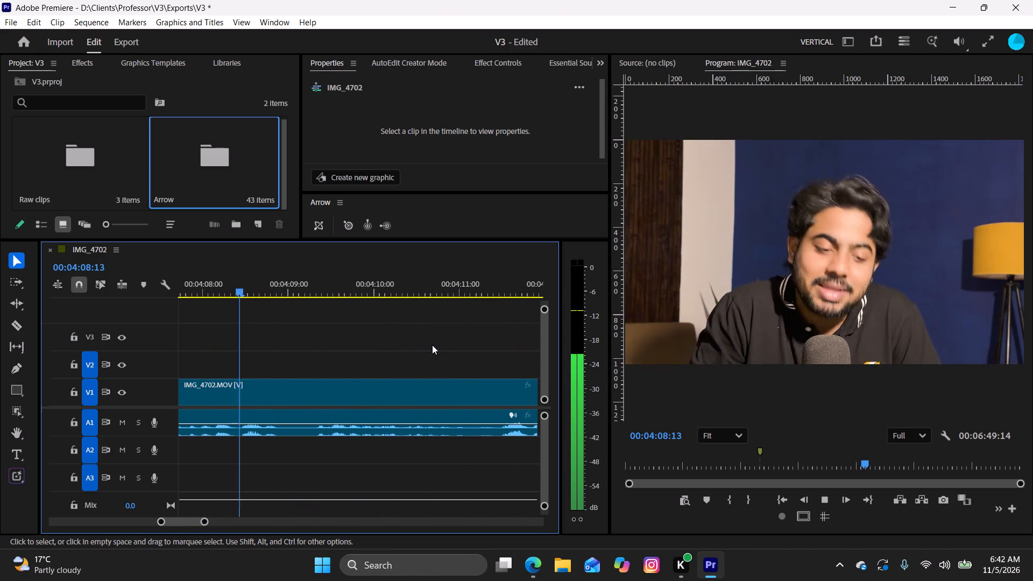
{"action": "key", "text": "space"}
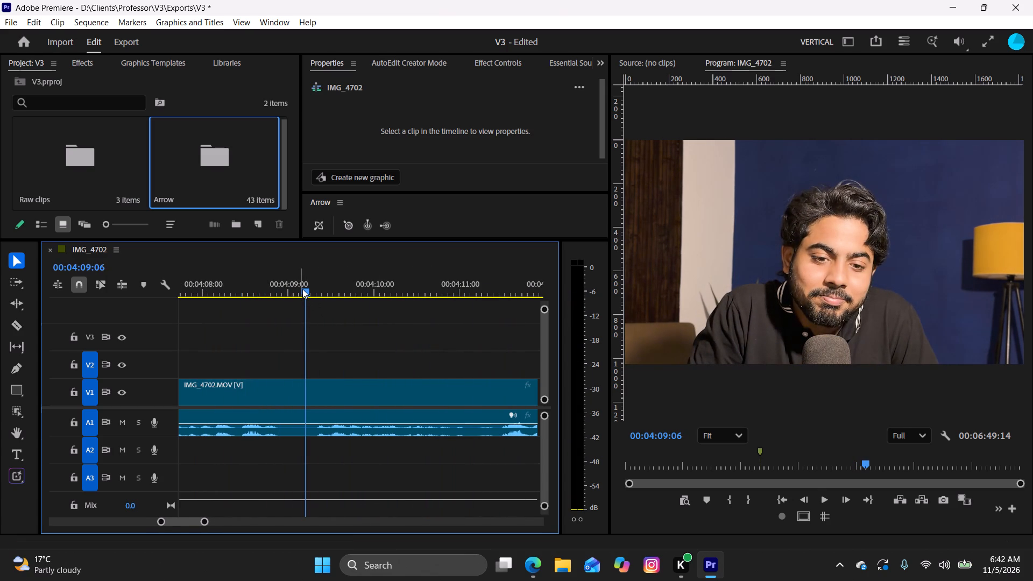
{"action": "left_click_drag", "start_coordinate": [303, 289], "coordinate": [186, 332]}
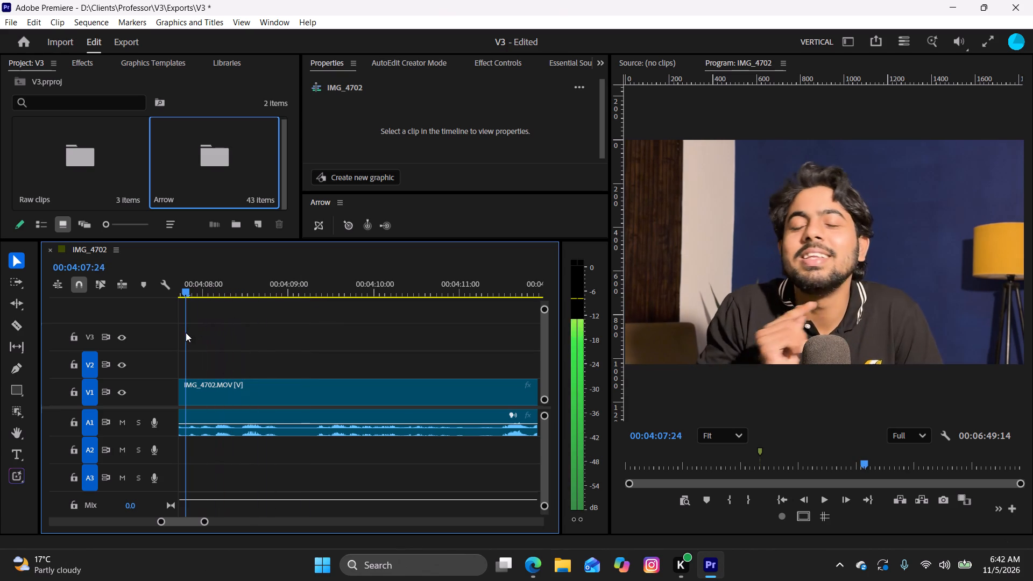
{"action": "left_click_drag", "start_coordinate": [186, 332], "coordinate": [197, 349]}
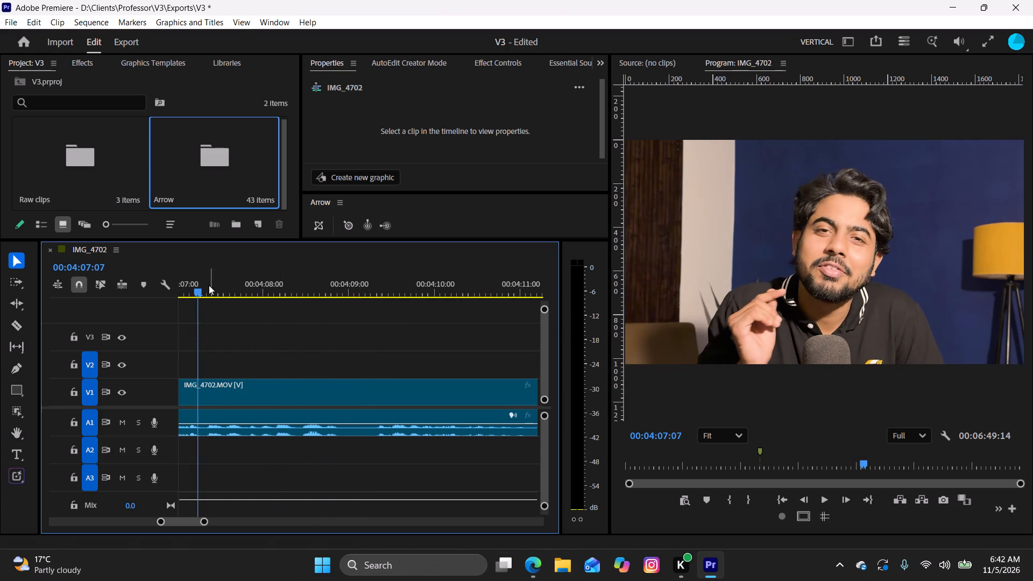
Switch to Edge, close the enlarged MM News picture, and search for "virat kohli in test jersey".
{"action": "left_click", "coordinate": [529, 568]}
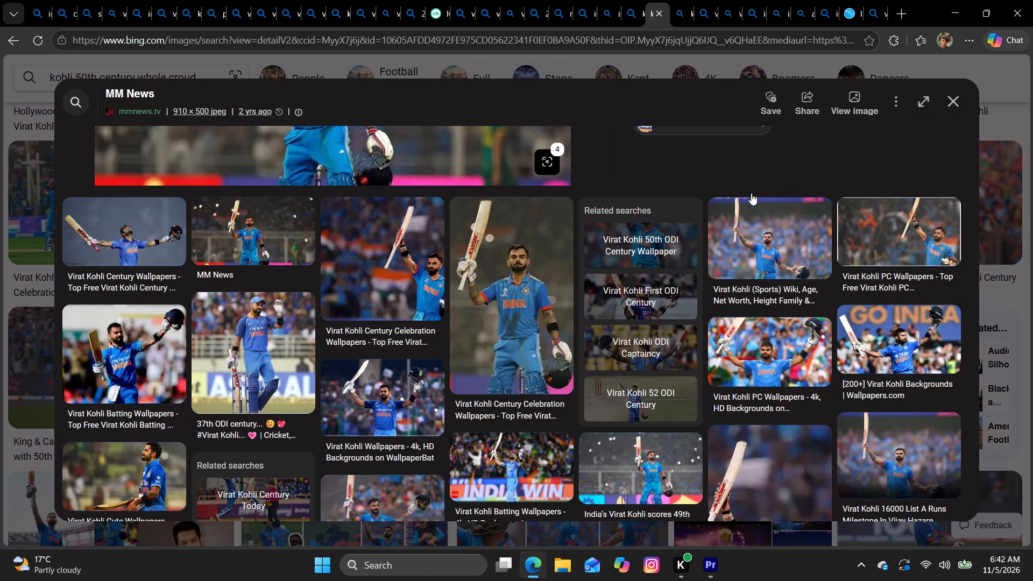
{"action": "left_click", "coordinate": [954, 105]}
{"action": "left_click", "coordinate": [467, 45]}
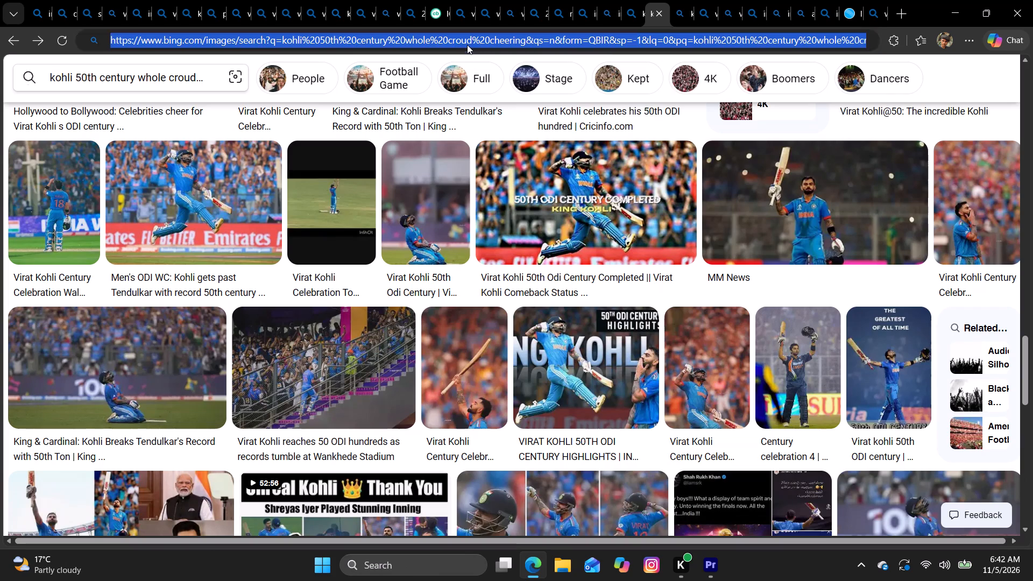
{"action": "type", "text": "virat kohli in test jersey"}
{"action": "key", "text": "Return"}
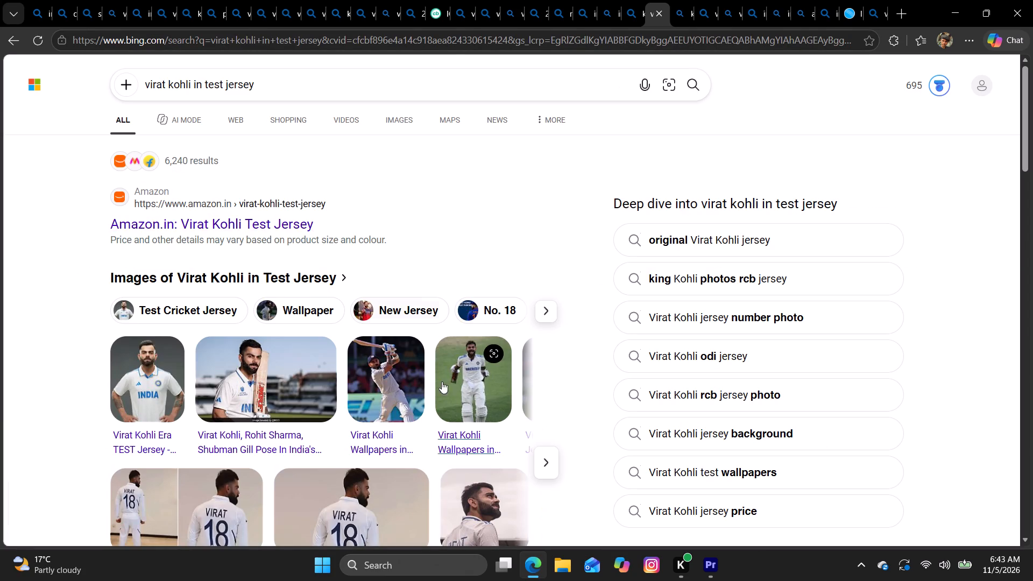
{"action": "scroll", "coordinate": [461, 412], "scroll_direction": "down", "scroll_amount": 2}
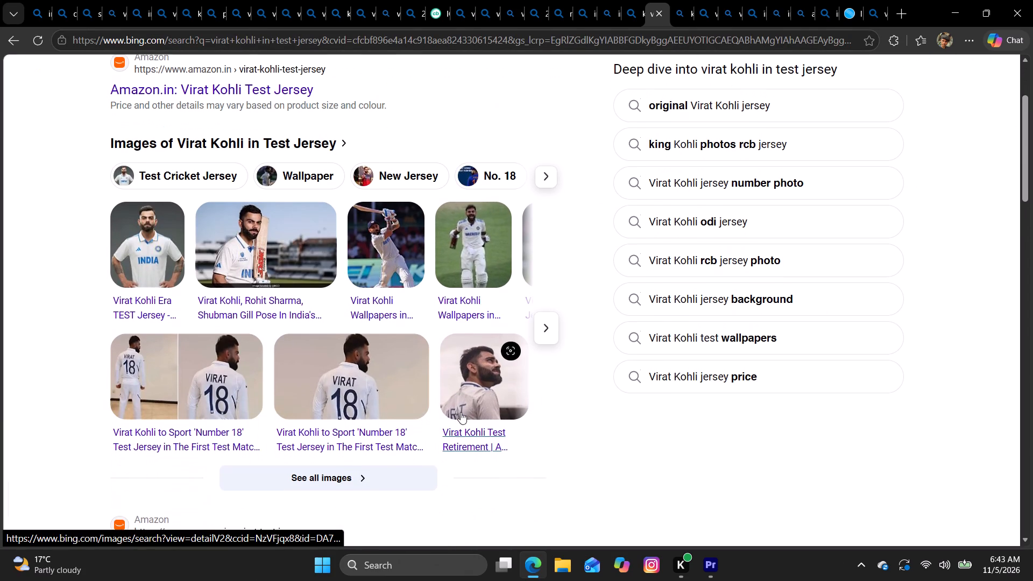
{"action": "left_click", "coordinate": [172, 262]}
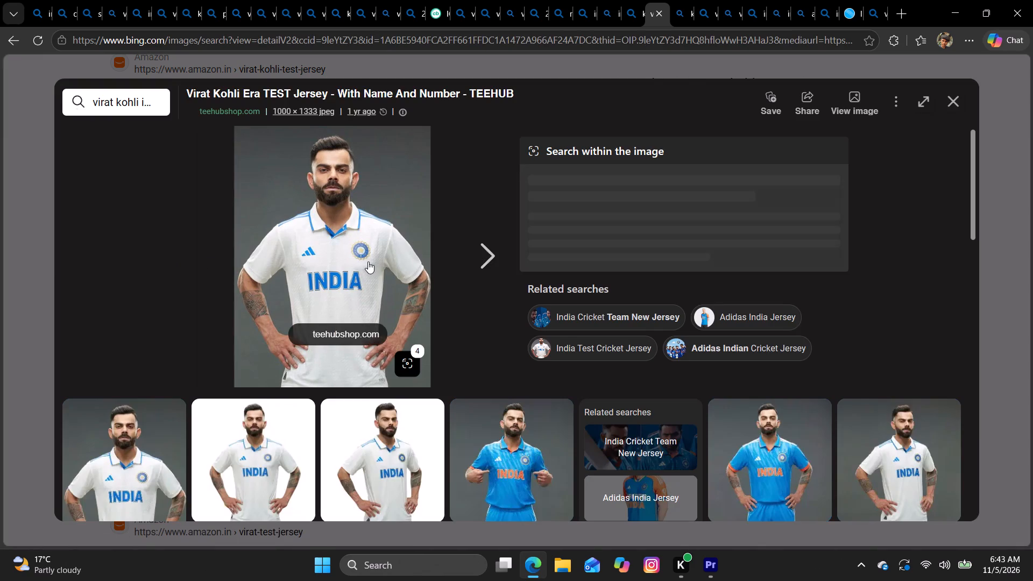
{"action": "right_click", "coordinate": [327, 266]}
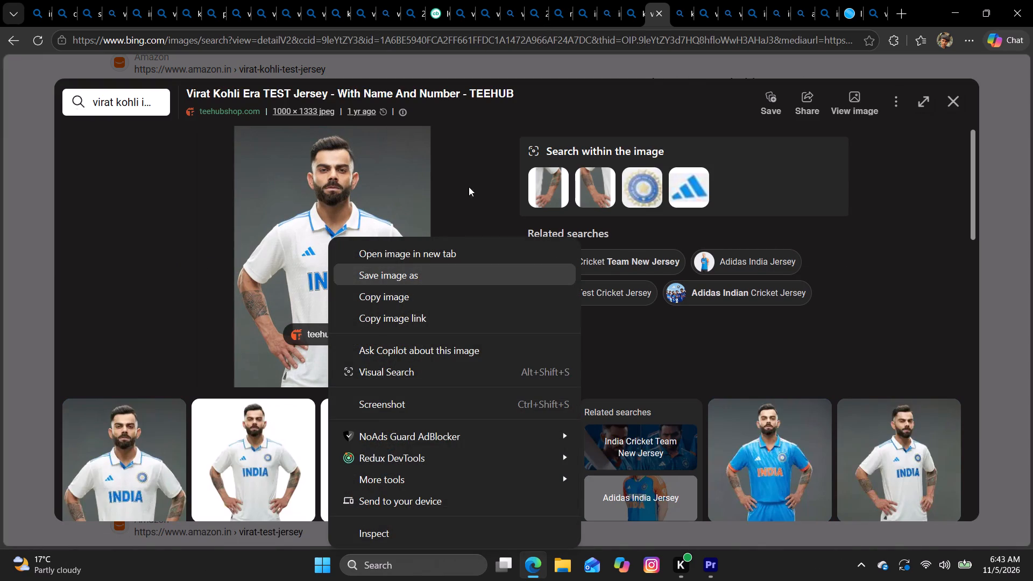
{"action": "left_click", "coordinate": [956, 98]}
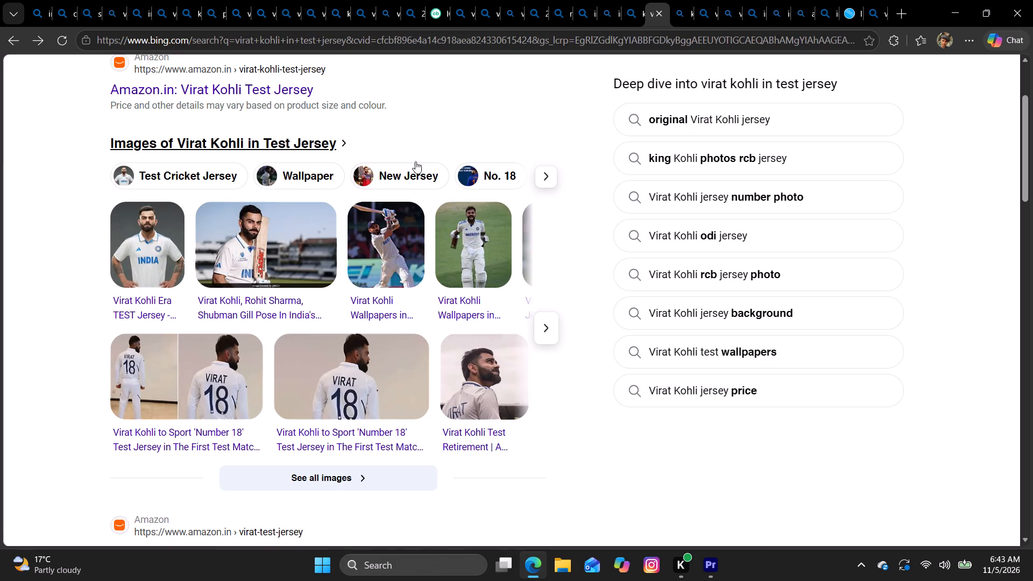
Enlarge the wikibious.com picture of Kohli in Test whites holding his helmet and MRF bat, and copy the image.
{"action": "left_click", "coordinate": [444, 237]}
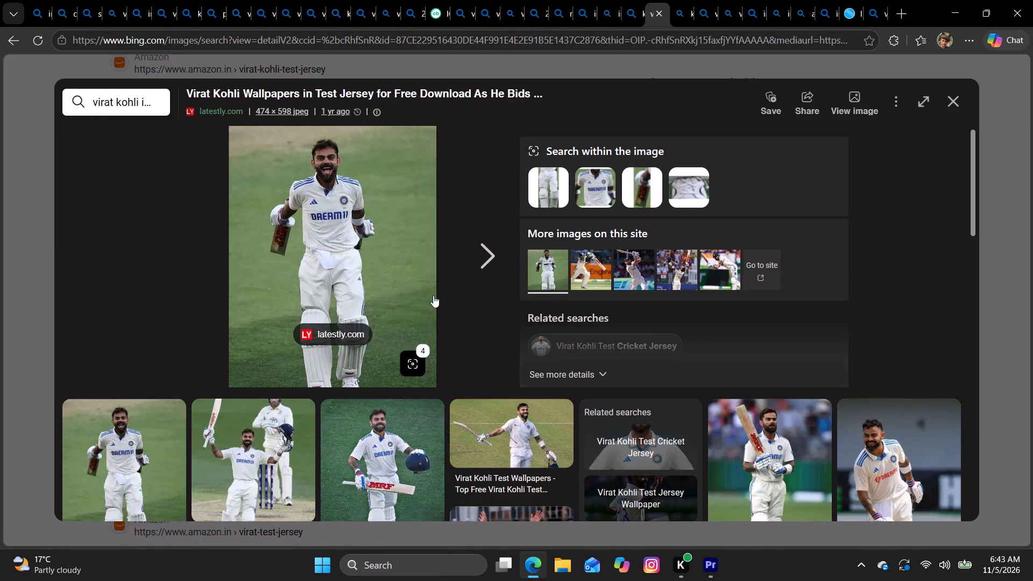
{"action": "left_click", "coordinate": [390, 436]}
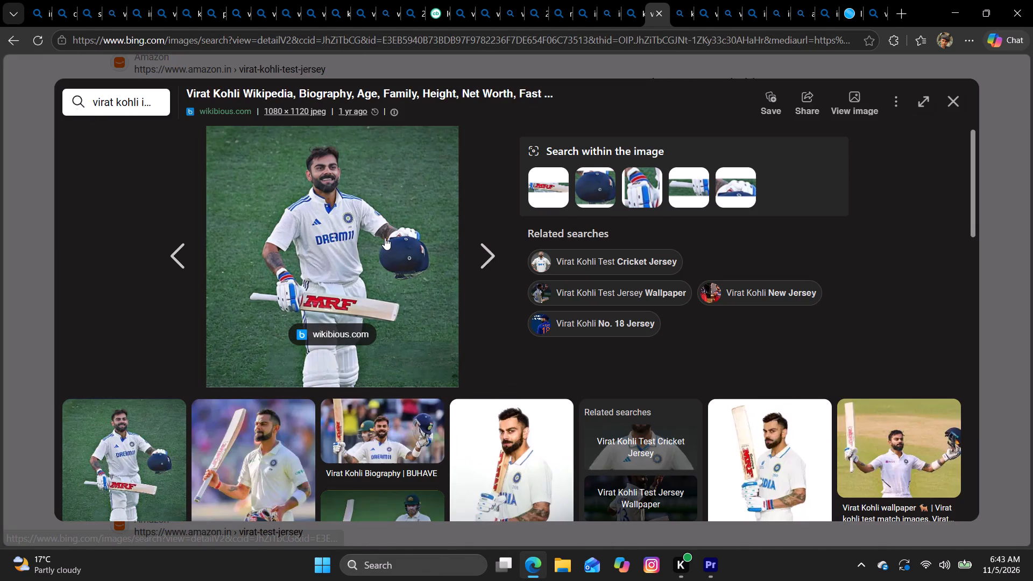
{"action": "right_click", "coordinate": [385, 238]}
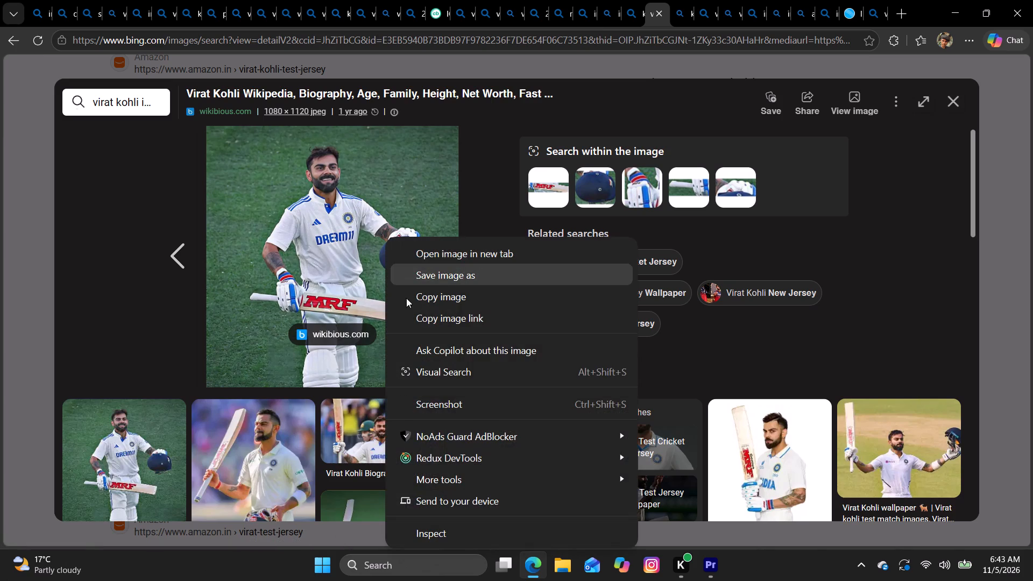
{"action": "left_click", "coordinate": [415, 305]}
Switch to Premiere, replay the narration for the cue, and place the copied Test-whites image on V2 at 00:04:05:28.
{"action": "left_click", "coordinate": [718, 564]}
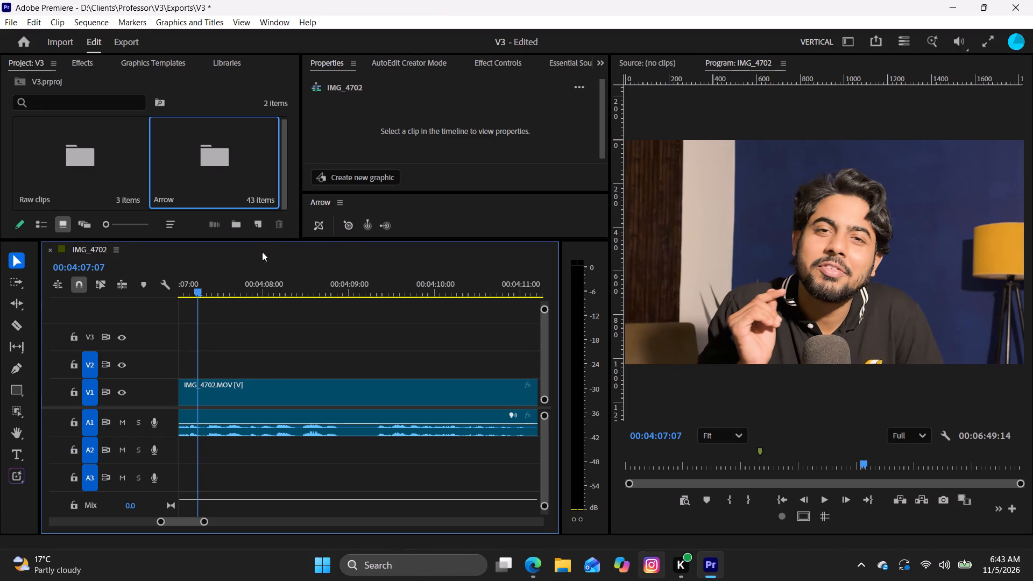
{"action": "left_click_drag", "start_coordinate": [196, 292], "coordinate": [180, 298]}
{"action": "key", "text": "space"}
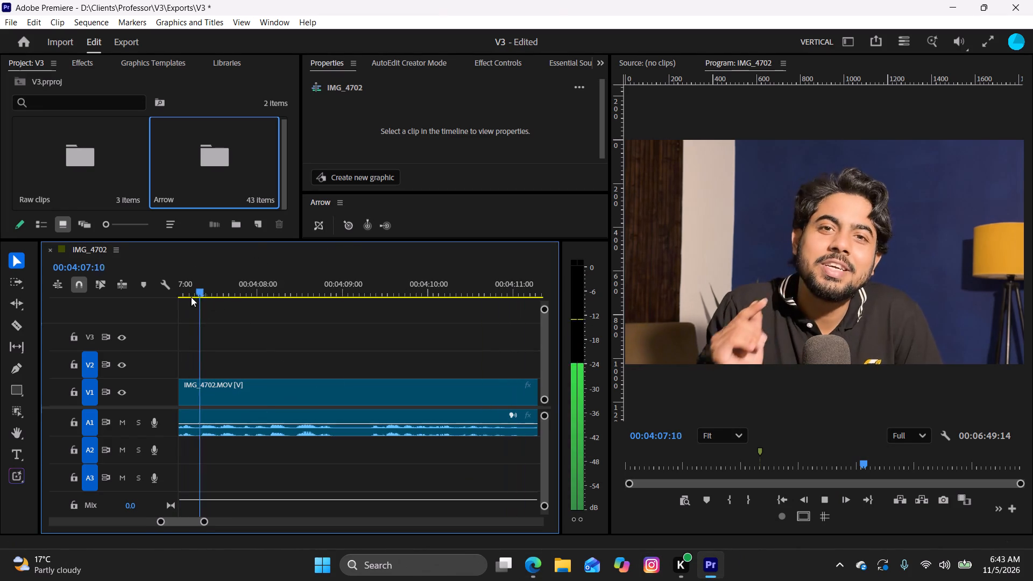
{"action": "key", "text": "space"}
{"action": "left_click_drag", "start_coordinate": [246, 292], "coordinate": [252, 344]}
{"action": "key", "text": "space"}
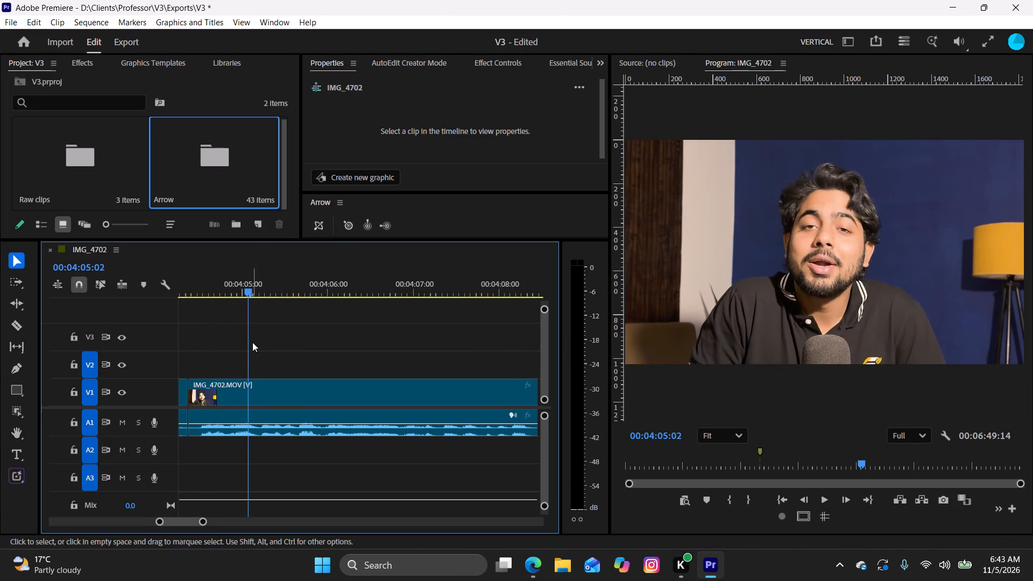
{"action": "key", "text": "space"}
{"action": "left_click_drag", "start_coordinate": [330, 293], "coordinate": [327, 296]}
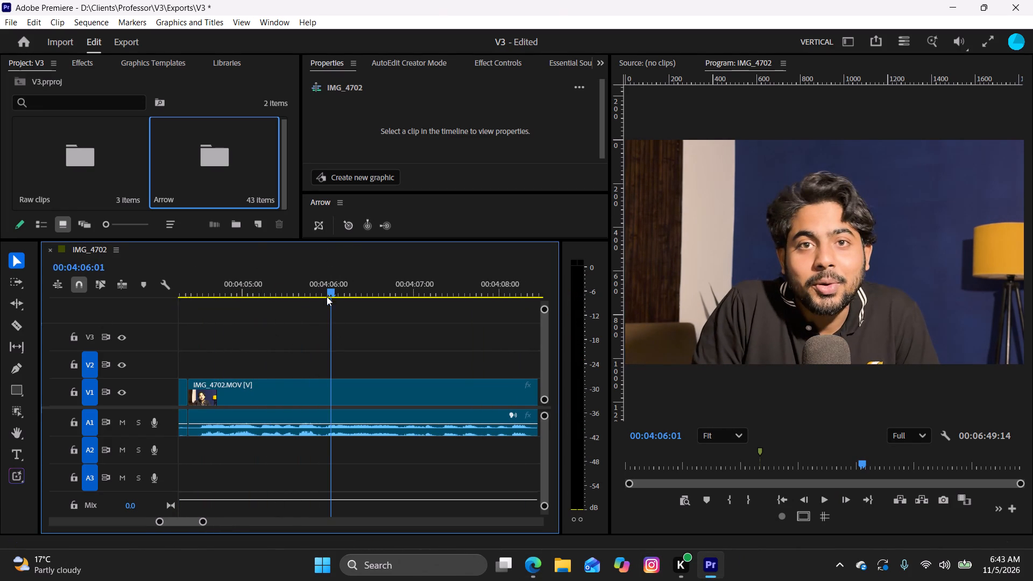
{"action": "left_click_drag", "start_coordinate": [327, 296], "coordinate": [321, 304]}
{"action": "left_click", "coordinate": [346, 226]}
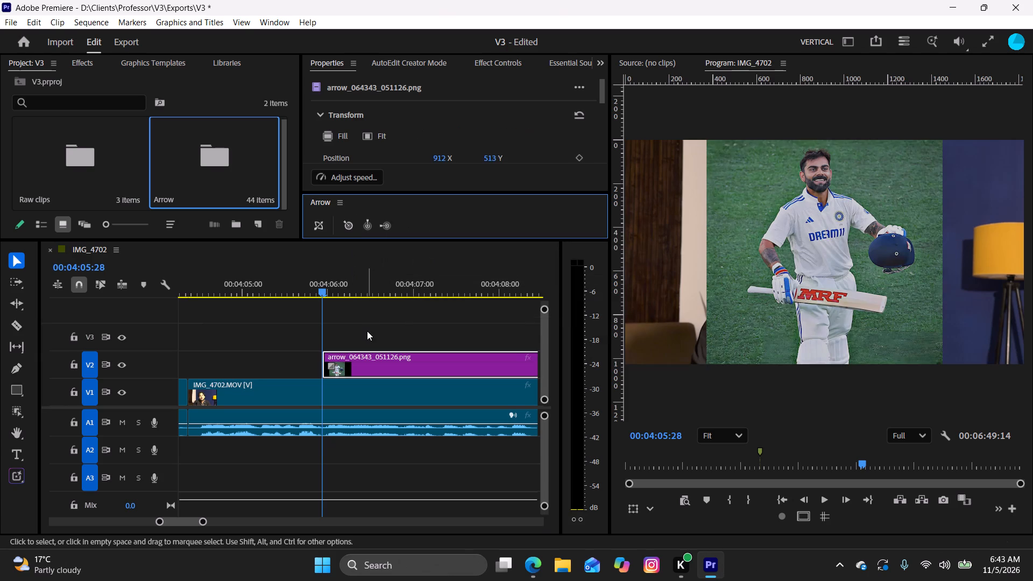
Play through the Test-whites image, split it on V2 at 00:04:08:27, and delete the remainder after the cut.
{"action": "key", "text": "space"}
{"action": "left_click", "coordinate": [369, 331]}
{"action": "key", "text": "space"}
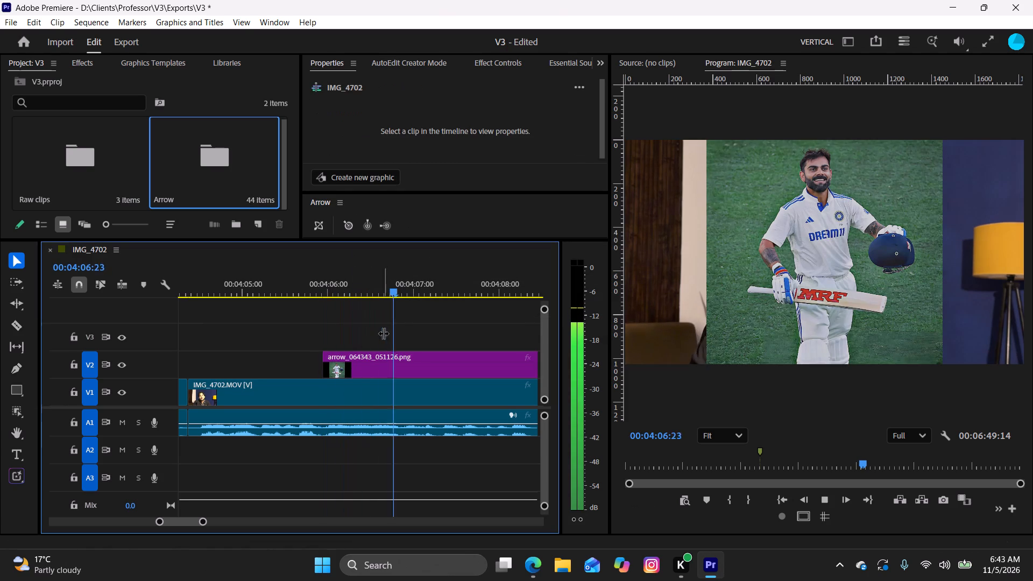
{"action": "key", "text": "space"}
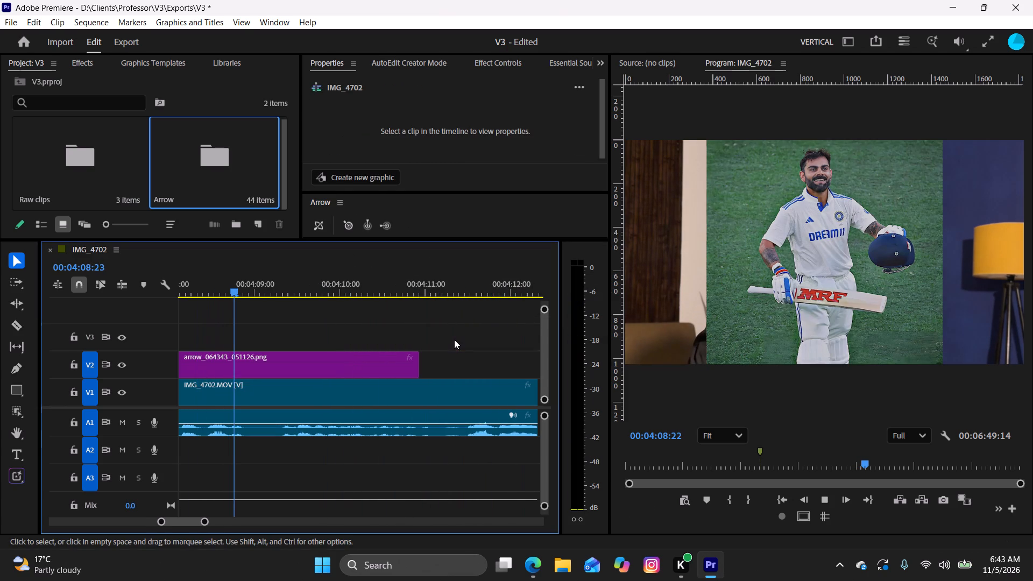
{"action": "key", "text": "space"}
{"action": "key", "text": "space"}
{"action": "key", "text": "space"}
{"action": "key", "text": "space"}
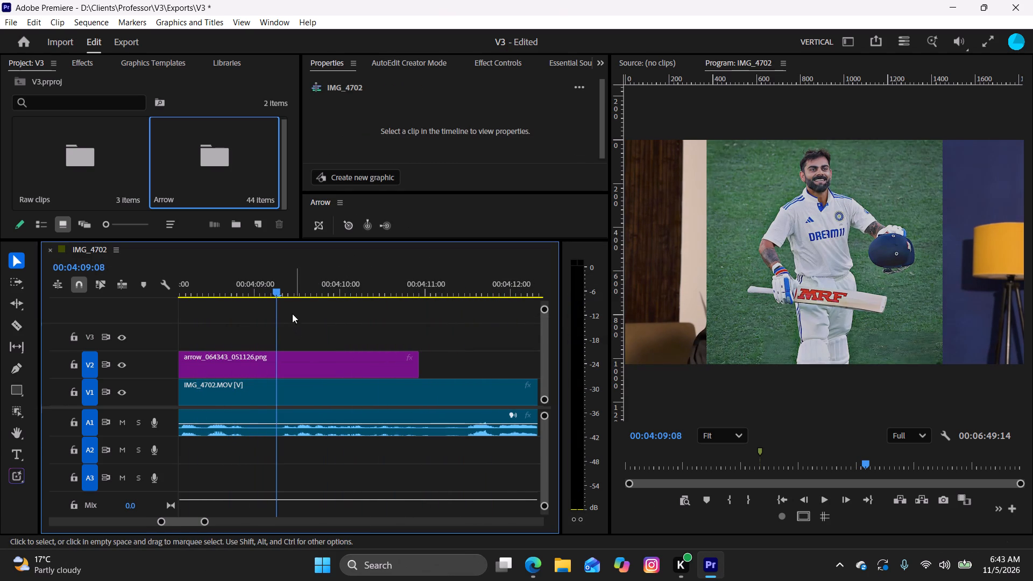
{"action": "left_click_drag", "start_coordinate": [275, 293], "coordinate": [245, 309]}
{"action": "left_click", "coordinate": [319, 374]}
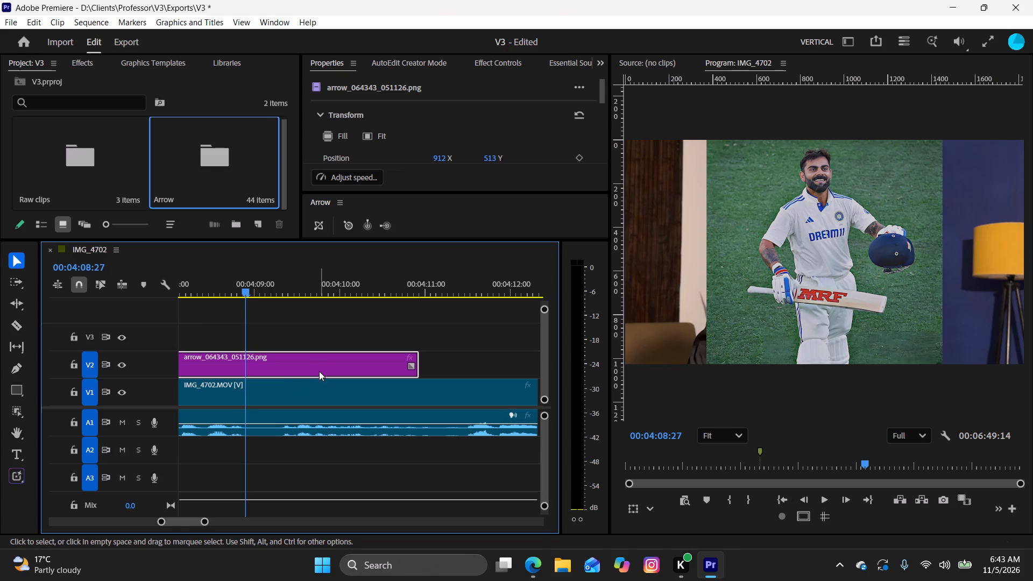
{"action": "key", "text": "w"}
{"action": "left_click", "coordinate": [318, 366]}
{"action": "key", "text": "BackSpace"}
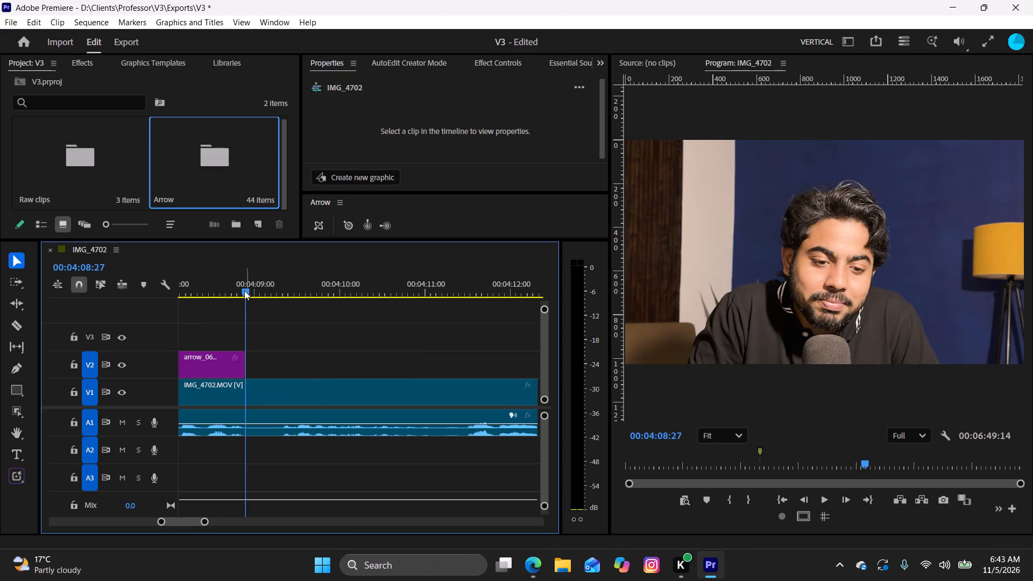
Cut the pause between 00:04:08:27 and 00:04:09:10 out of the talking-head clip and close the gap.
{"action": "key", "text": "w"}
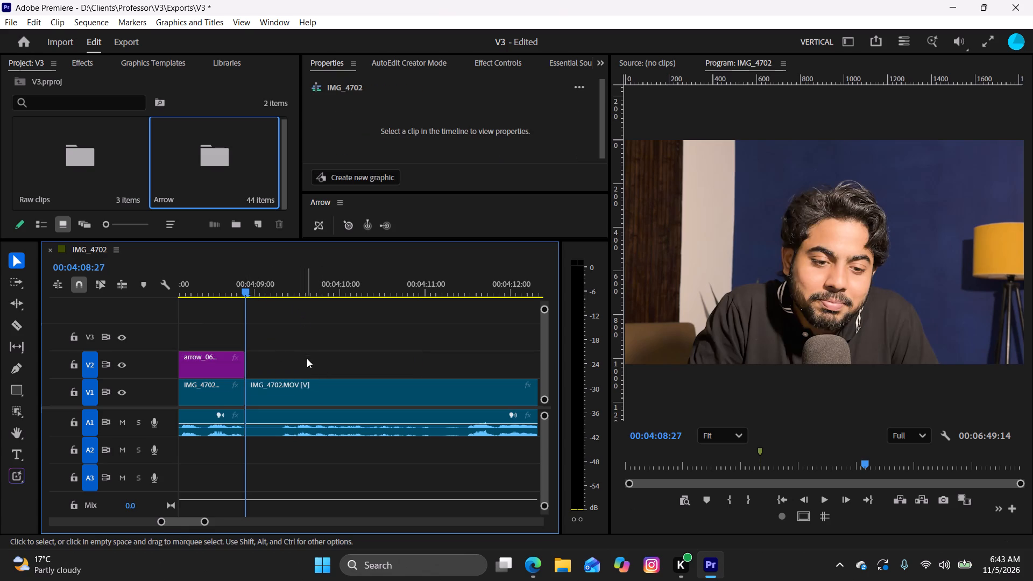
{"action": "left_click_drag", "start_coordinate": [250, 289], "coordinate": [283, 325]}
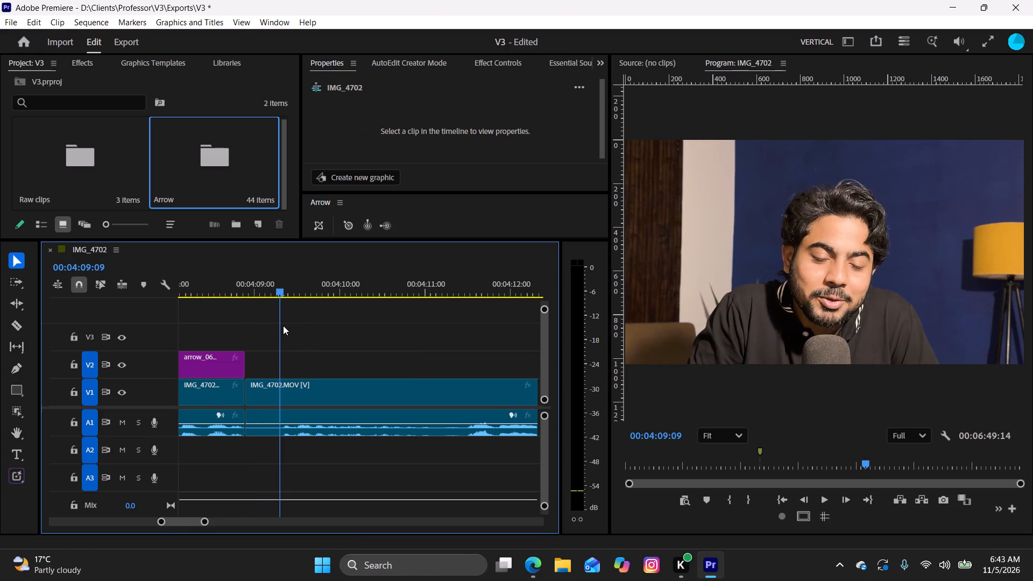
{"action": "left_click_drag", "start_coordinate": [283, 325], "coordinate": [284, 327]}
{"action": "type", "text": "q"}
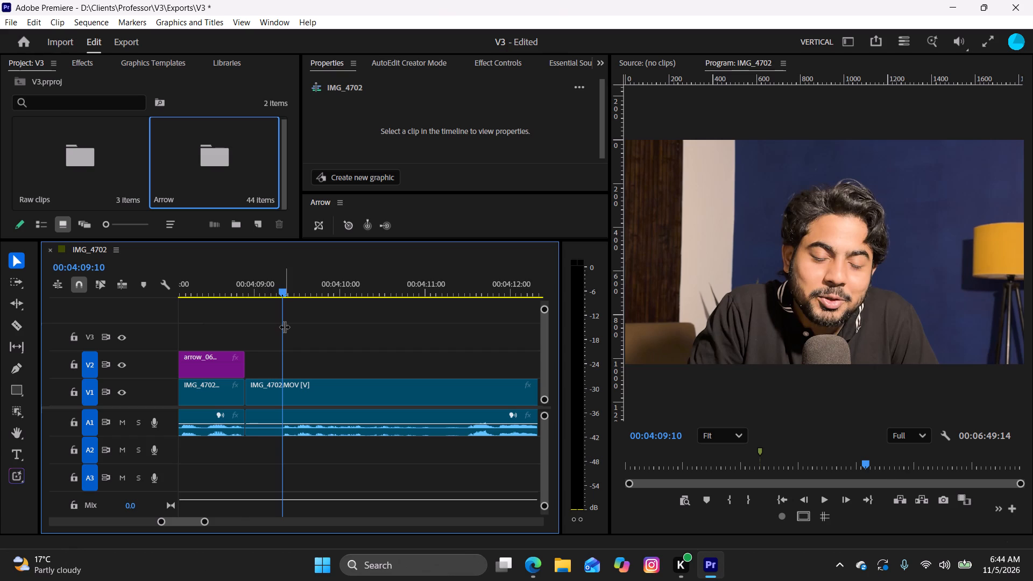
Play the narration after the cut, replay it from about 00:04:12, and stop at 00:04:13:27 for the next image cue.
{"action": "key", "text": "space"}
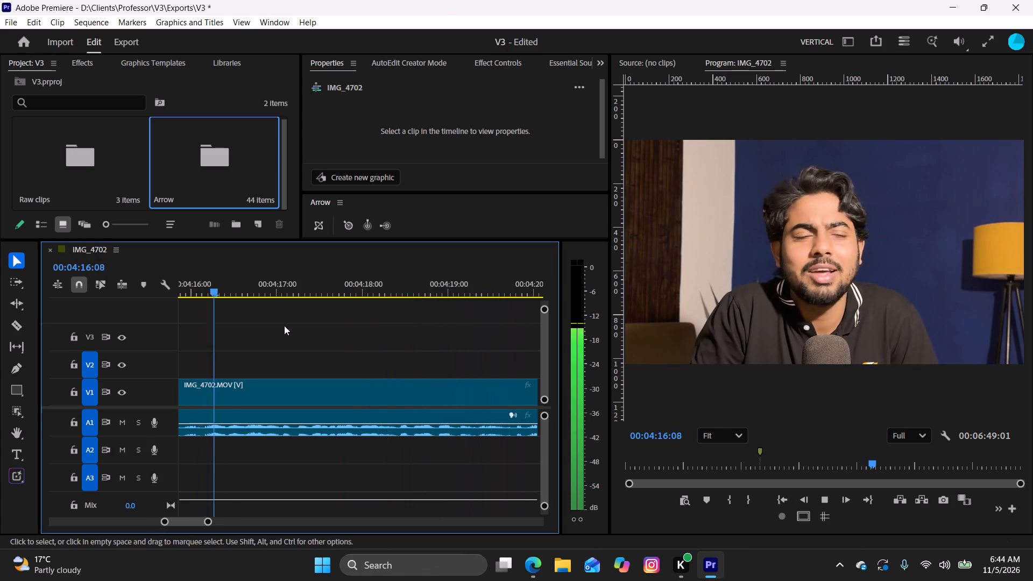
{"action": "key", "text": "space"}
{"action": "left_click_drag", "start_coordinate": [225, 289], "coordinate": [233, 316]}
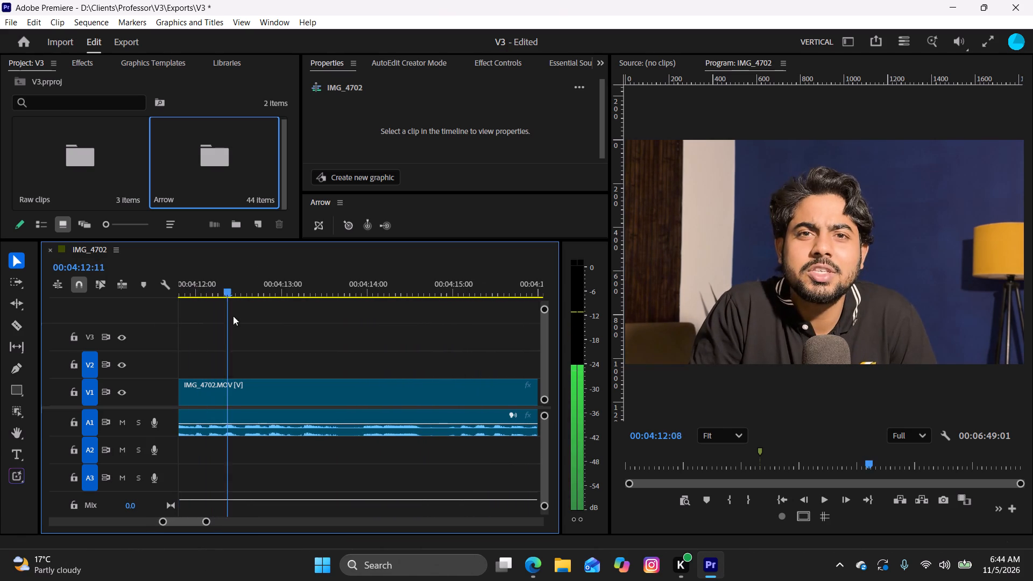
{"action": "left_click_drag", "start_coordinate": [233, 316], "coordinate": [249, 316]}
{"action": "key", "text": "space"}
{"action": "key", "text": "space"}
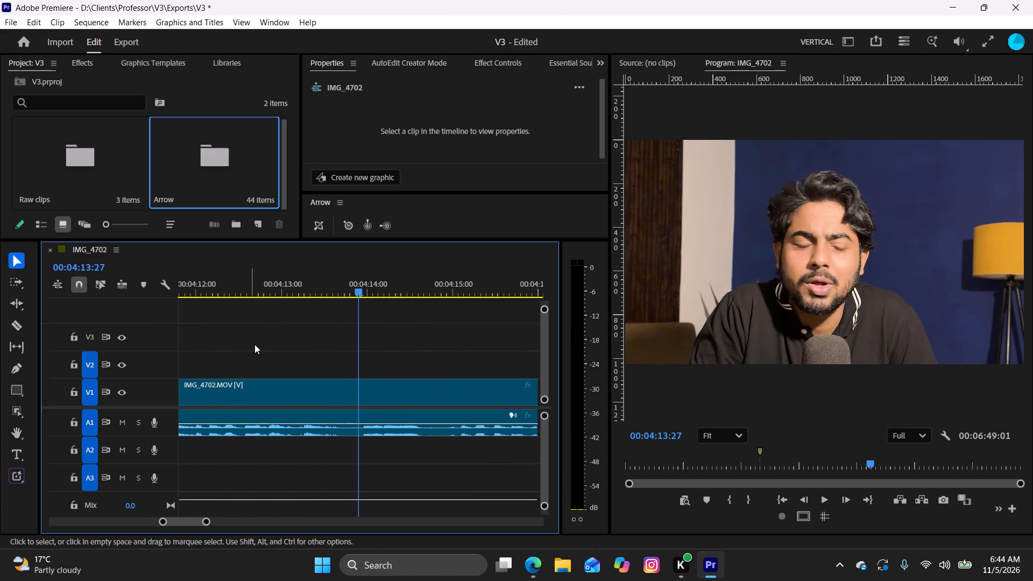
Switch to Edge, preview the related BUHAVE picture of Kohli raising his bat and helmet, and close the enlarged view.
{"action": "left_click", "coordinate": [523, 577]}
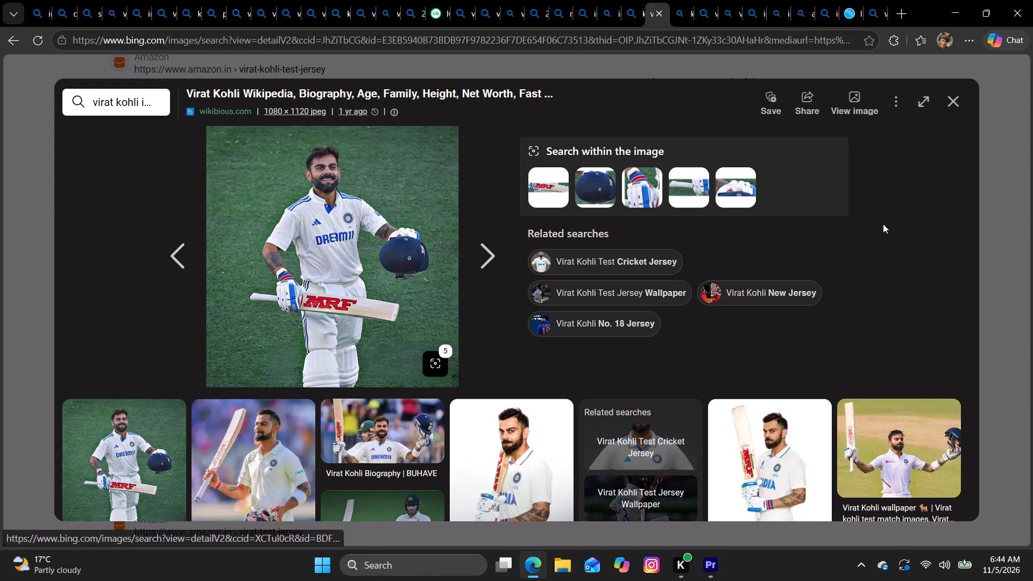
{"action": "left_click", "coordinate": [394, 424]}
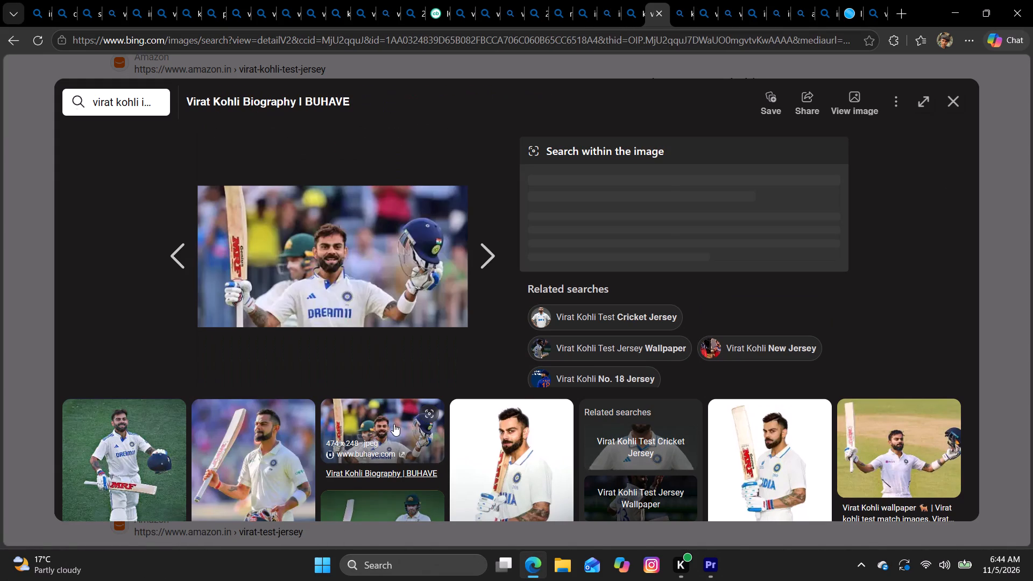
{"action": "left_click", "coordinate": [957, 104]}
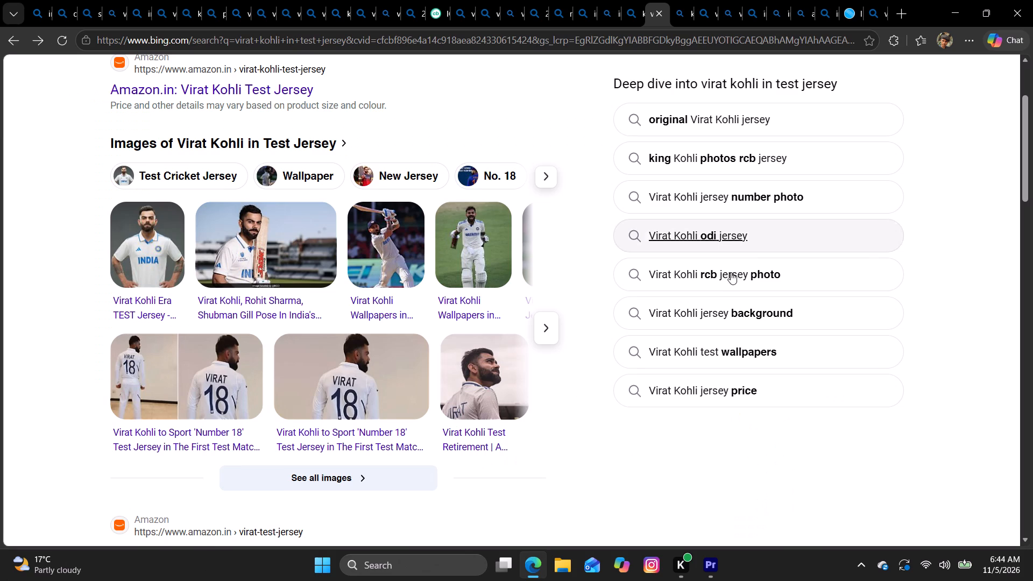
Show the full image results for "virat kohli in test jersey", preview the cricfit.com picture of Kohli in a cap, and close it.
{"action": "scroll", "coordinate": [266, 94], "scroll_direction": "up", "scroll_amount": 5}
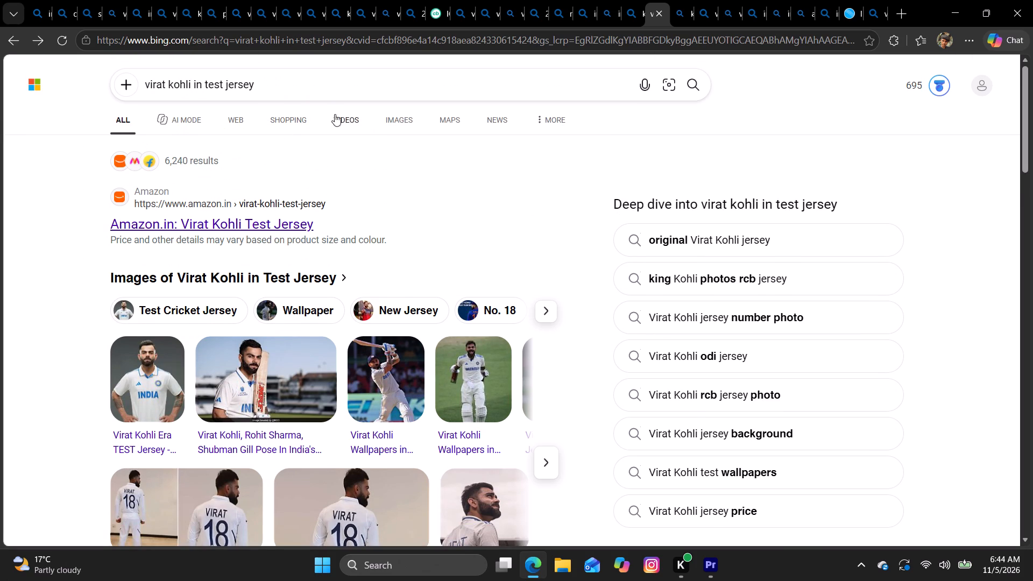
{"action": "left_click", "coordinate": [392, 122]}
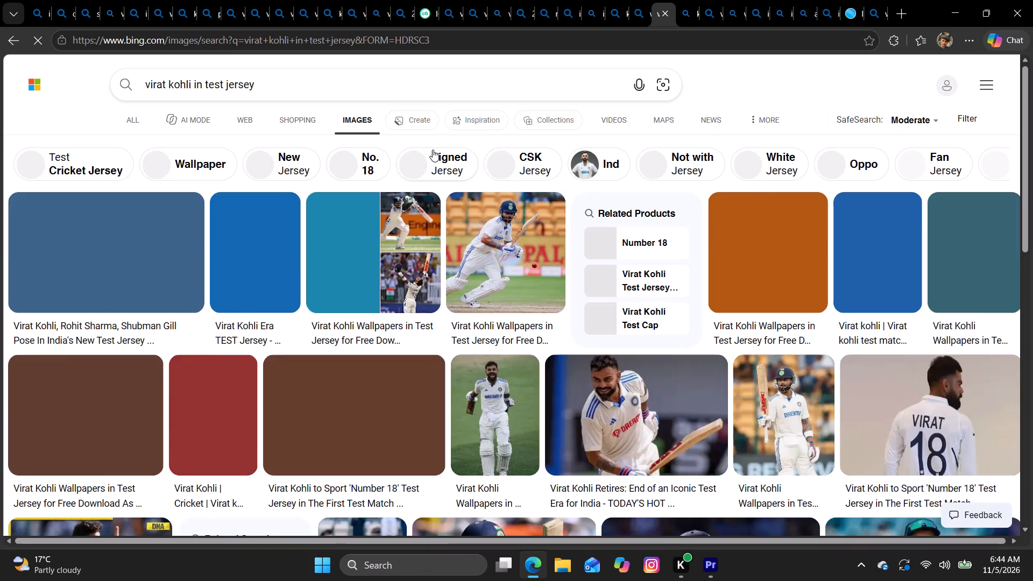
{"action": "scroll", "coordinate": [462, 371], "scroll_direction": "down", "scroll_amount": 1}
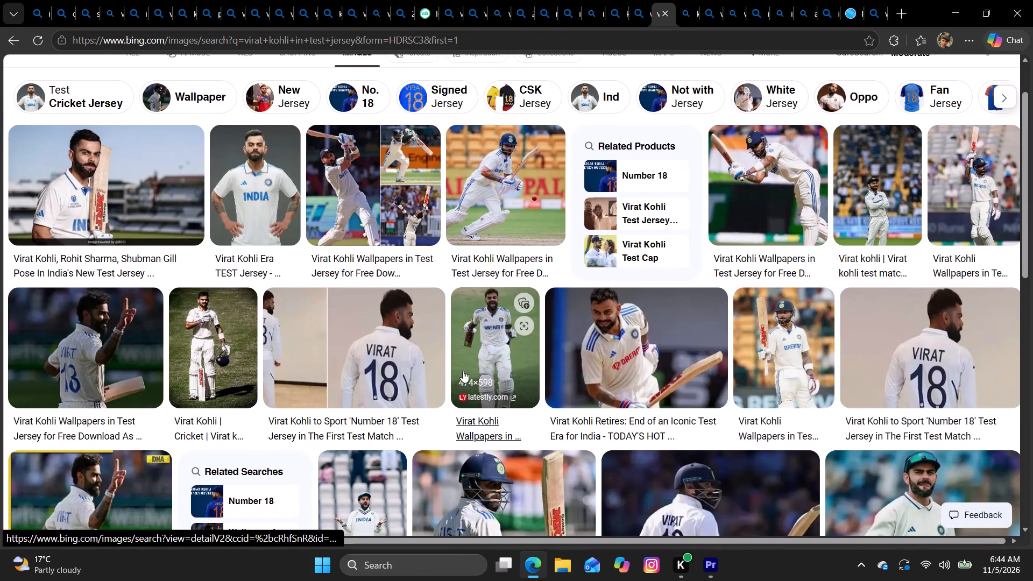
{"action": "scroll", "coordinate": [496, 349], "scroll_direction": "down", "scroll_amount": 1}
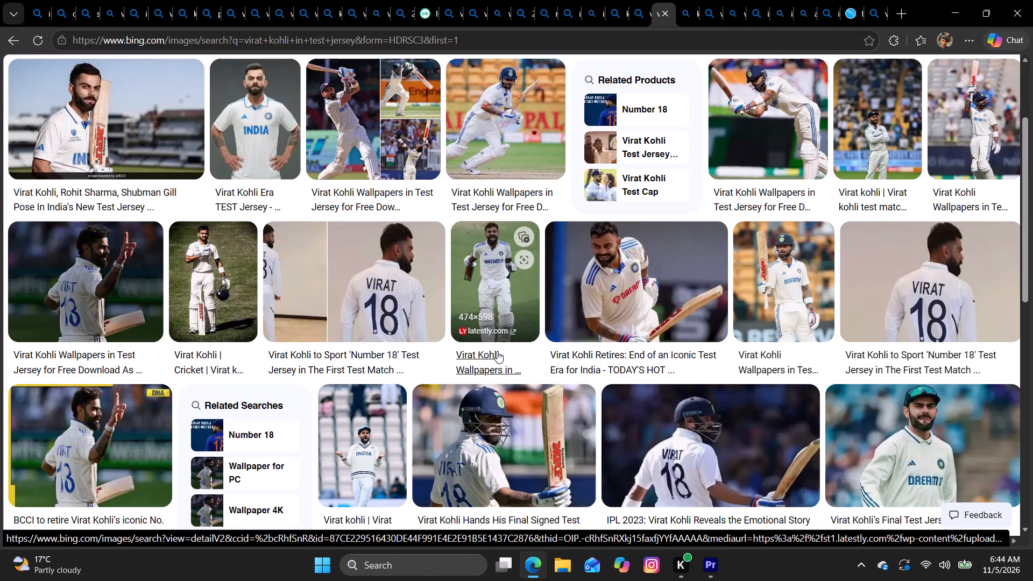
{"action": "scroll", "coordinate": [497, 351], "scroll_direction": "down", "scroll_amount": 2}
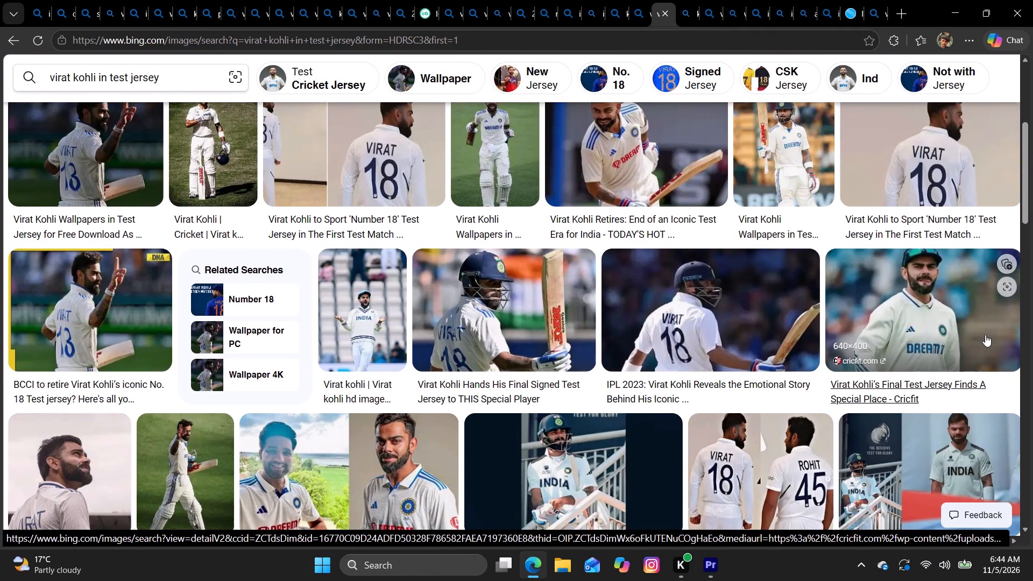
{"action": "left_click", "coordinate": [984, 335]}
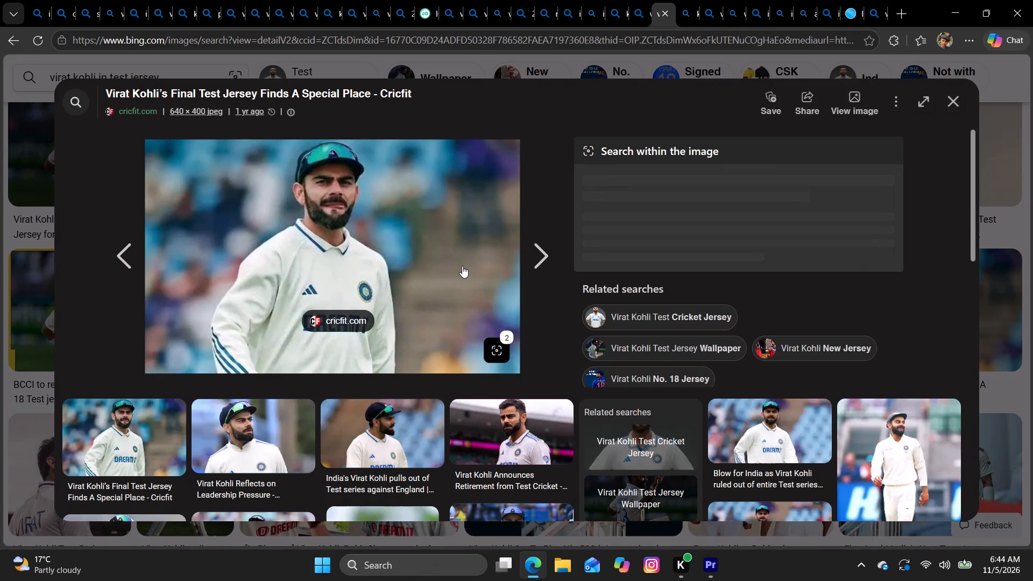
{"action": "left_click", "coordinate": [951, 100]}
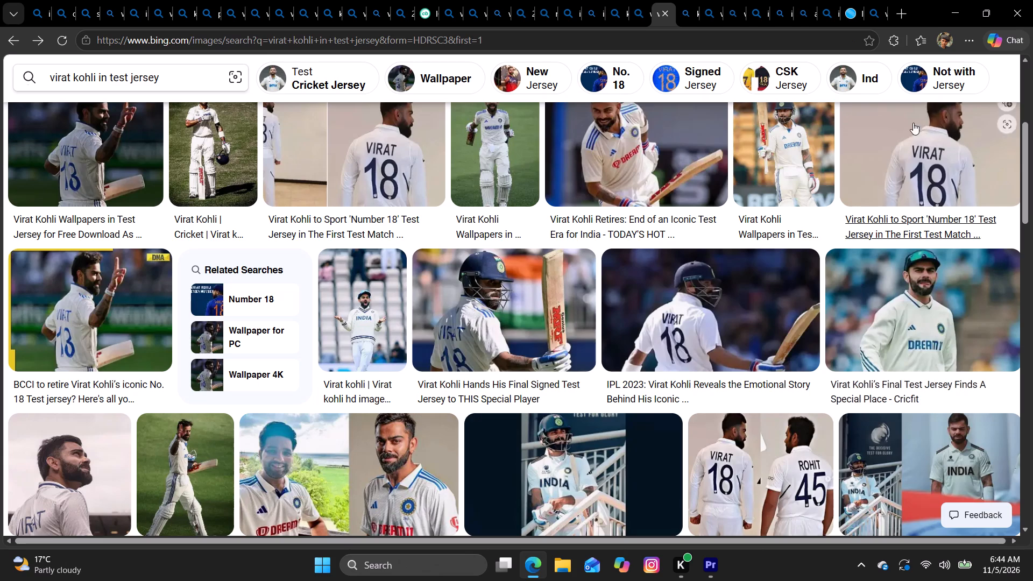
Look through the Test jersey image results for a suitable picture of Kohli in Test whites.
{"action": "scroll", "coordinate": [445, 407], "scroll_direction": "down", "scroll_amount": 3}
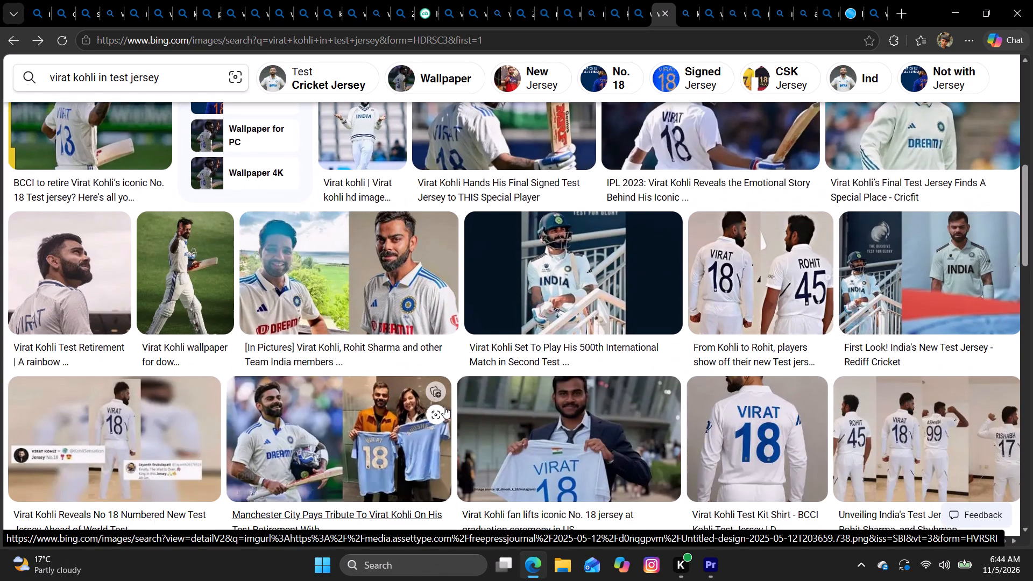
{"action": "scroll", "coordinate": [444, 405], "scroll_direction": "down", "scroll_amount": 5}
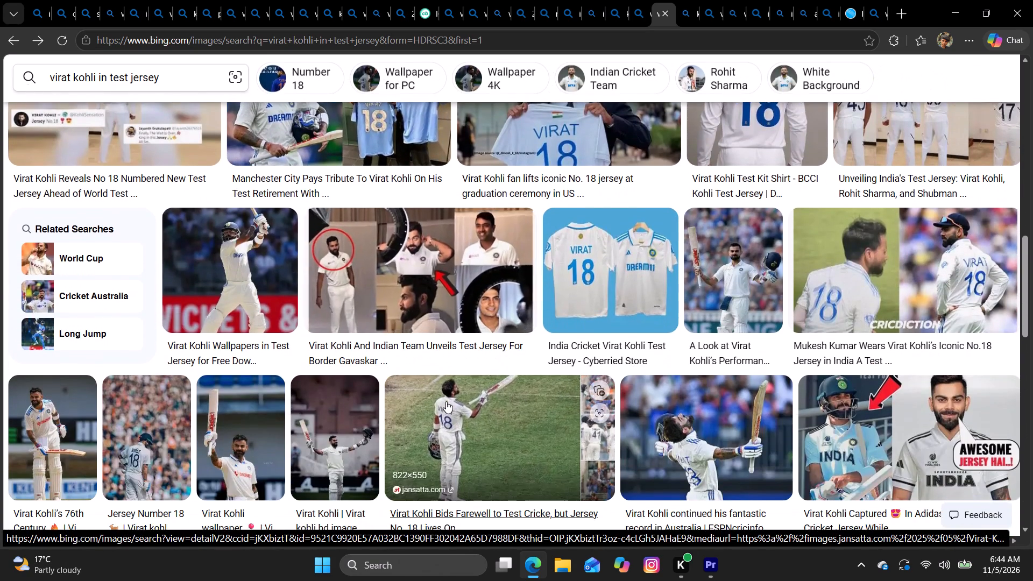
{"action": "scroll", "coordinate": [446, 401], "scroll_direction": "down", "scroll_amount": 1}
{"action": "scroll", "coordinate": [663, 394], "scroll_direction": "down", "scroll_amount": 2}
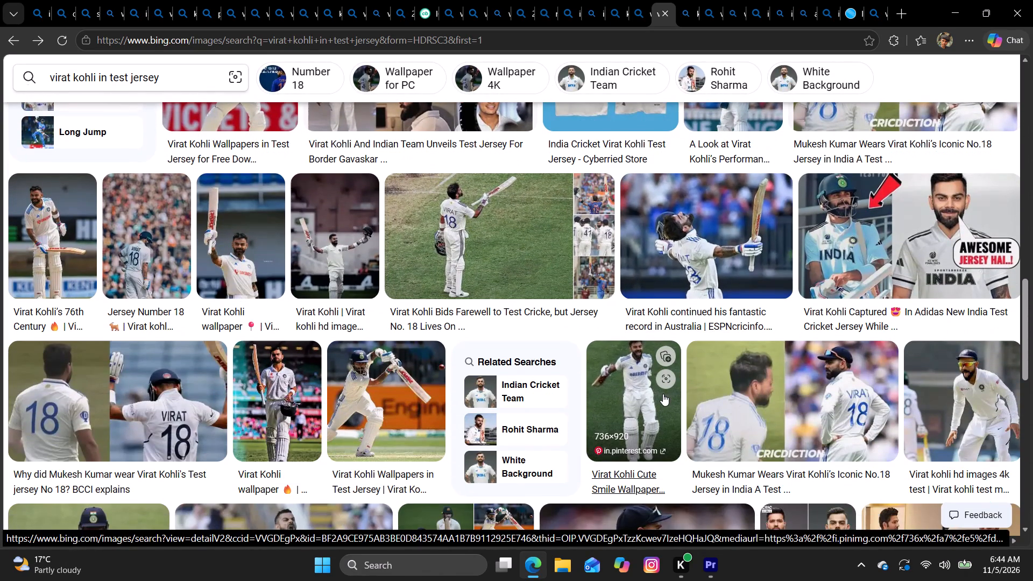
{"action": "scroll", "coordinate": [560, 397], "scroll_direction": "down", "scroll_amount": 3}
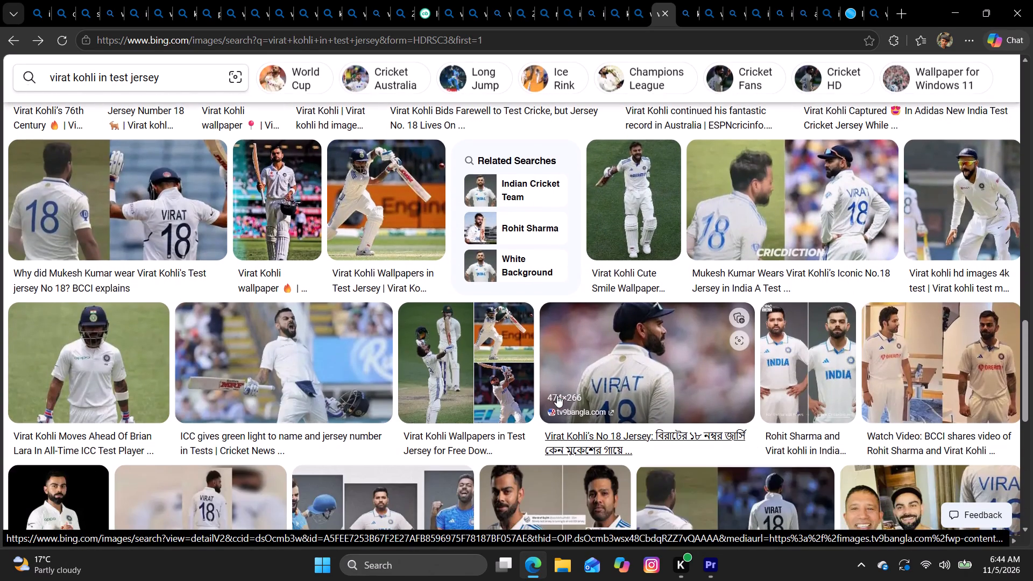
{"action": "scroll", "coordinate": [557, 395], "scroll_direction": "down", "scroll_amount": 6}
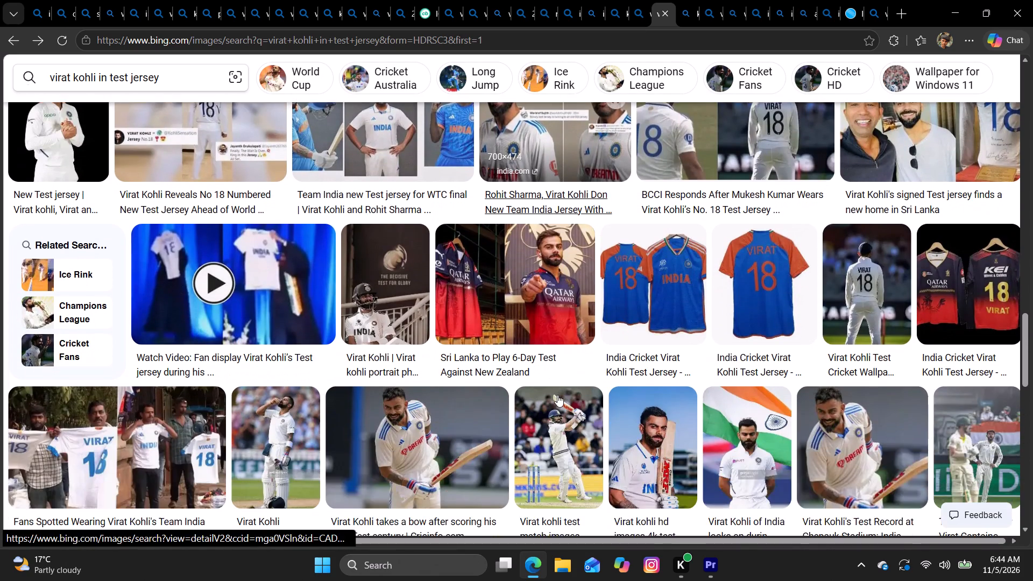
{"action": "scroll", "coordinate": [557, 395], "scroll_direction": "up", "scroll_amount": 1}
{"action": "scroll", "coordinate": [557, 395], "scroll_direction": "down", "scroll_amount": 4}
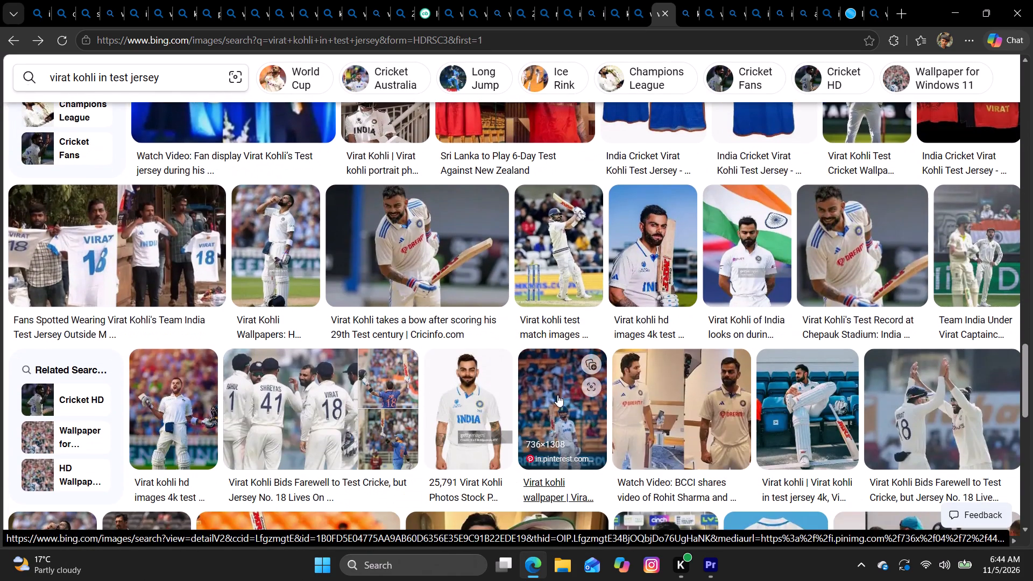
{"action": "scroll", "coordinate": [557, 395], "scroll_direction": "down", "scroll_amount": 4}
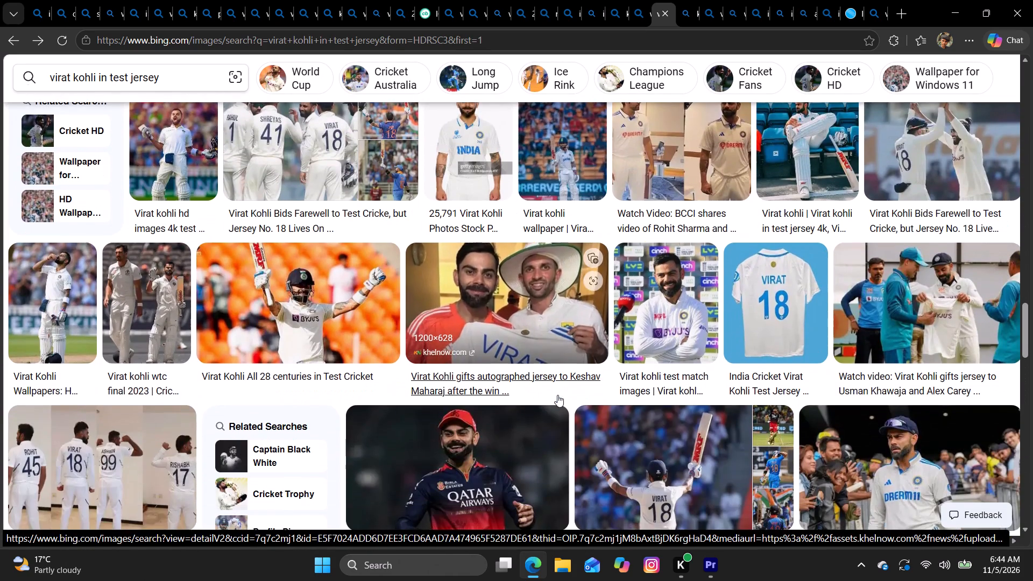
{"action": "scroll", "coordinate": [557, 395], "scroll_direction": "down", "scroll_amount": 2}
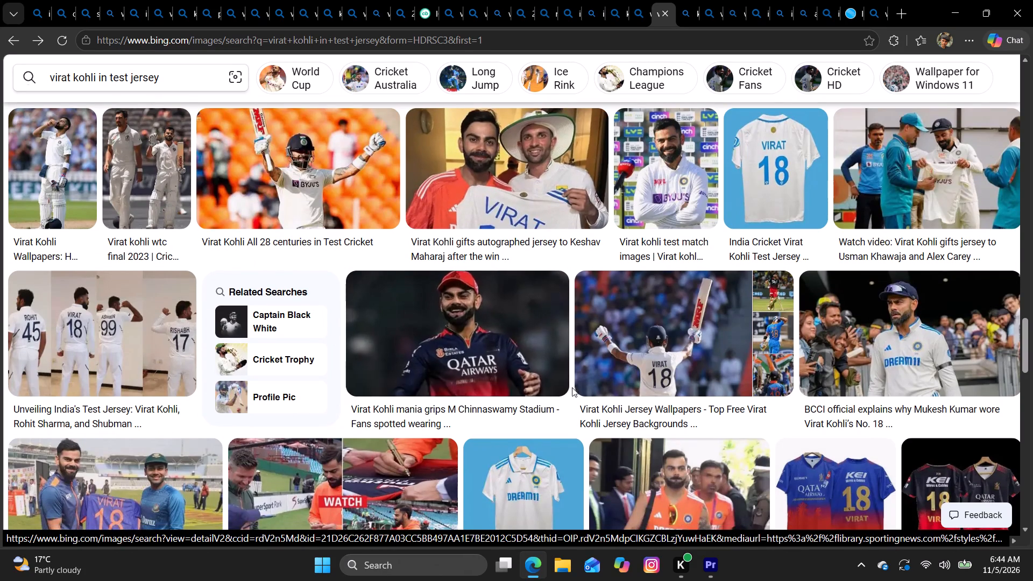
{"action": "scroll", "coordinate": [575, 384], "scroll_direction": "down", "scroll_amount": 2}
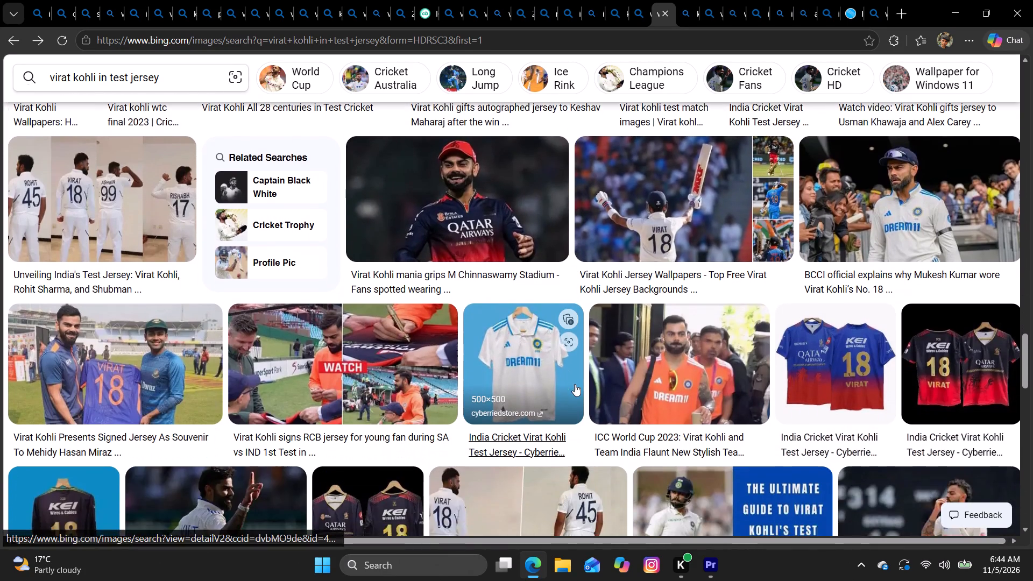
{"action": "scroll", "coordinate": [575, 384], "scroll_direction": "down", "scroll_amount": 3}
{"action": "scroll", "coordinate": [575, 384], "scroll_direction": "up", "scroll_amount": 1}
{"action": "scroll", "coordinate": [575, 384], "scroll_direction": "down", "scroll_amount": 2}
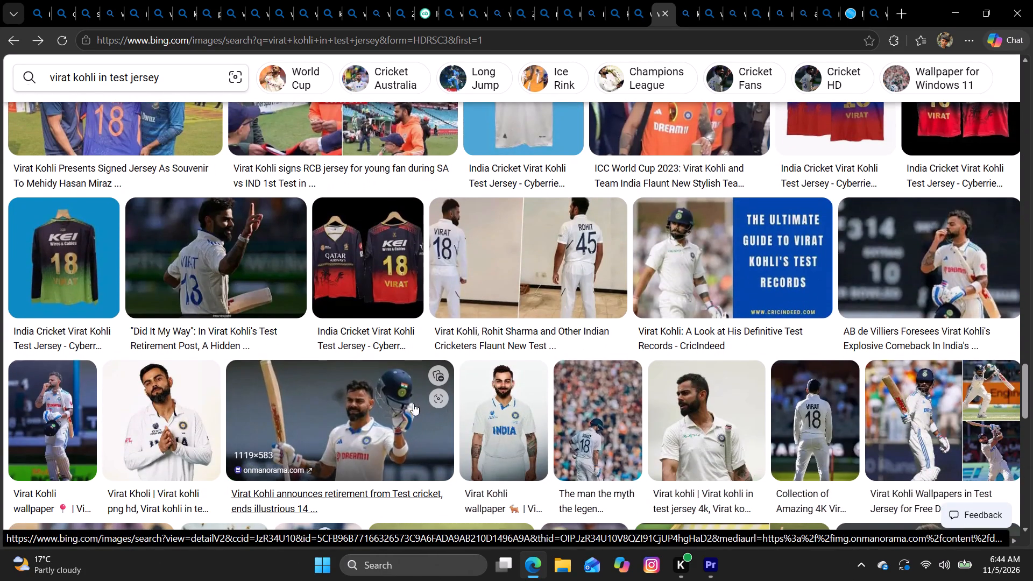
Enlarge the onmanorama.com picture of Kohli raising his bat and helmet, open the related buzzer.lk version, and copy that image.
{"action": "left_click", "coordinate": [374, 416]}
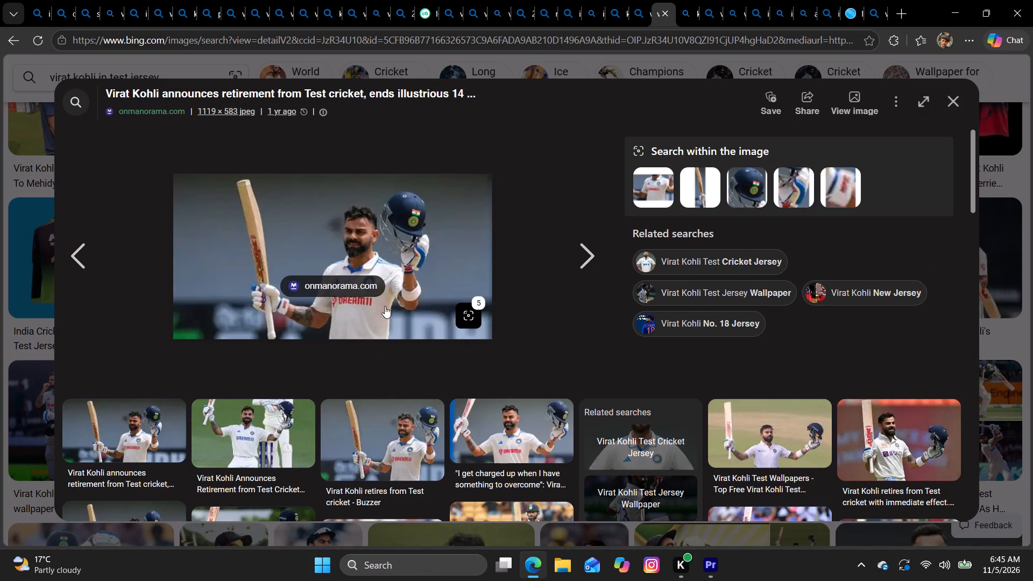
{"action": "left_click", "coordinate": [380, 431]}
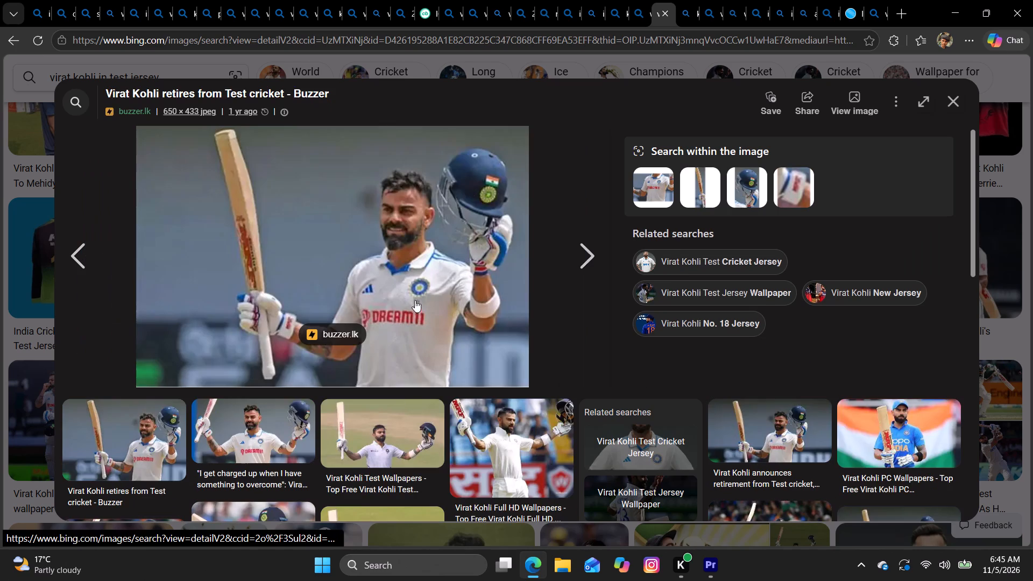
{"action": "right_click", "coordinate": [413, 257]}
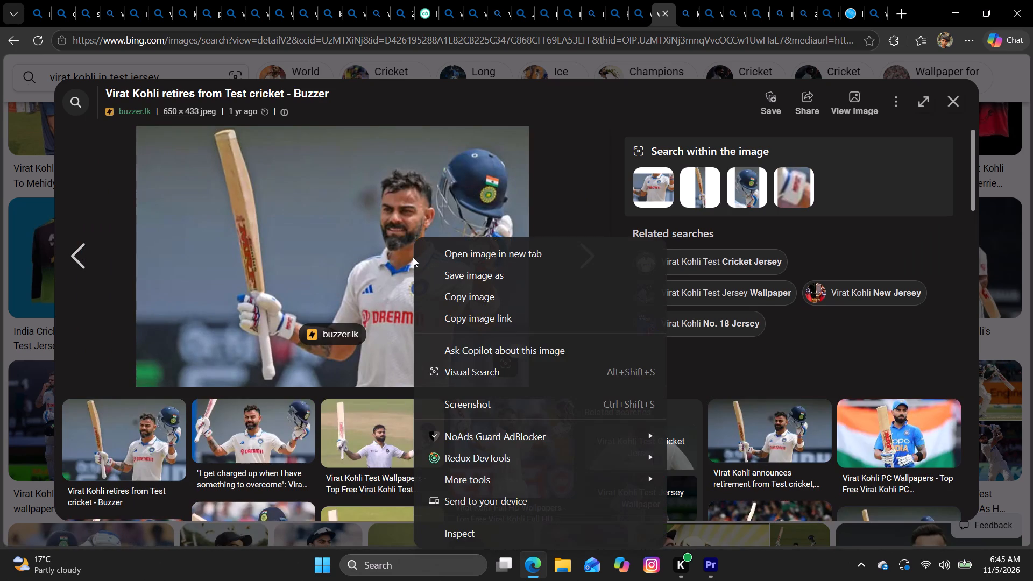
{"action": "left_click", "coordinate": [451, 292]}
Switch to Premiere and place the copied bat-and-helmet image on V2 at 00:04:13:27.
{"action": "left_click", "coordinate": [719, 570]}
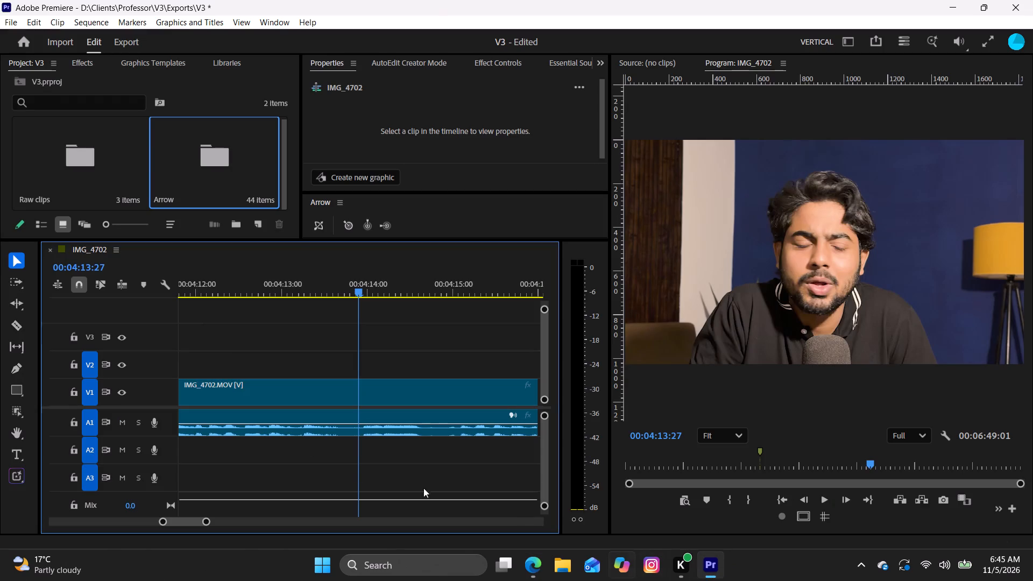
{"action": "left_click", "coordinate": [353, 228]}
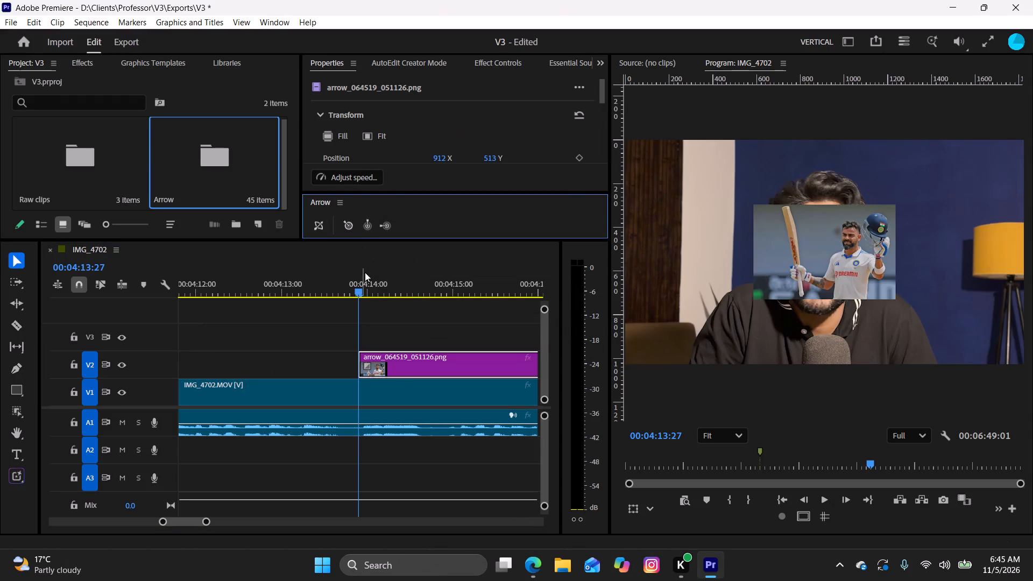
Play through the bat-and-helmet image, split it on V2 at 00:04:17:07, and delete the remainder after the cut.
{"action": "key", "text": "space"}
{"action": "left_click", "coordinate": [400, 331]}
{"action": "key", "text": "space"}
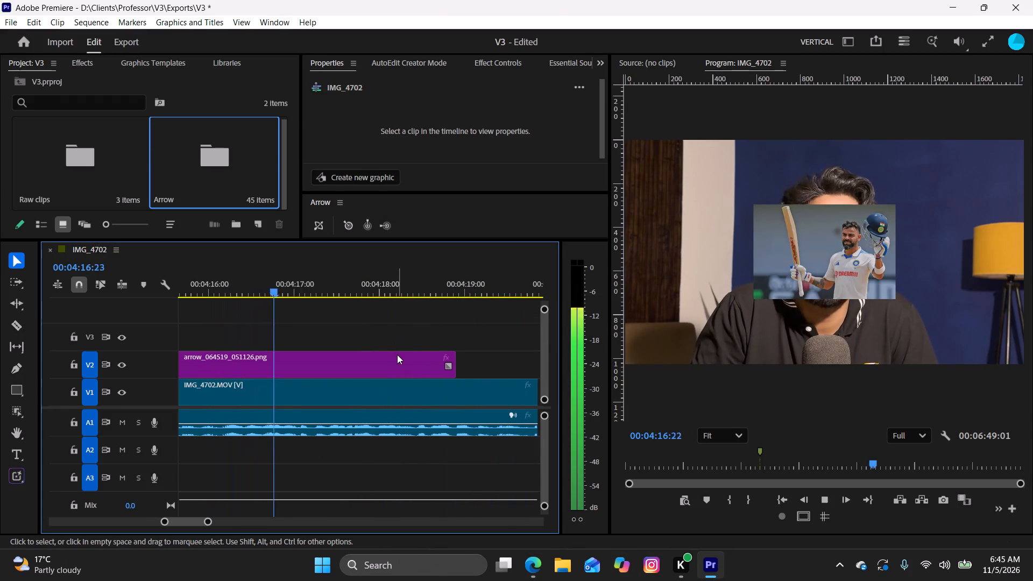
{"action": "key", "text": "space"}
{"action": "left_click", "coordinate": [398, 357]}
{"action": "key", "text": "w"}
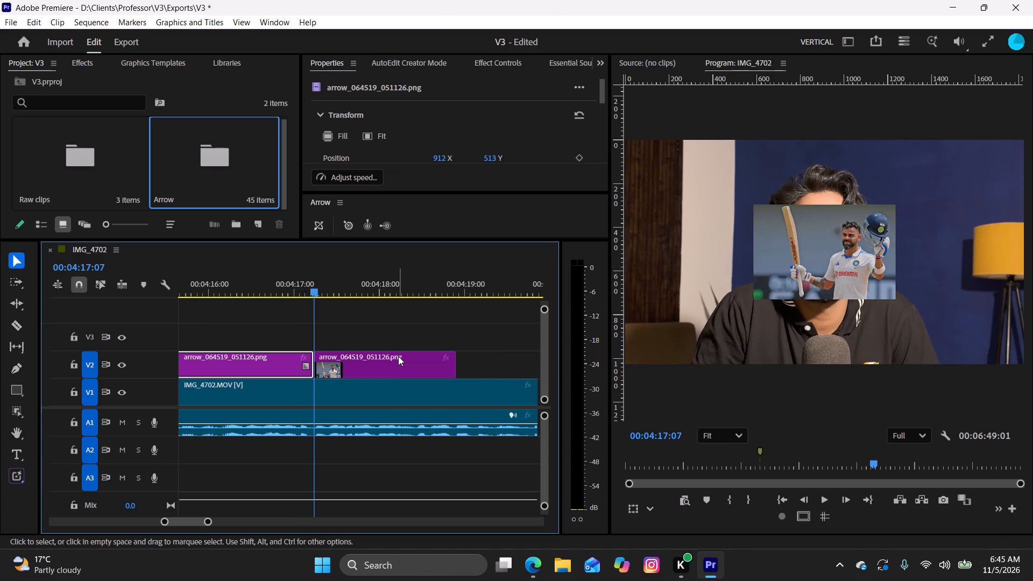
{"action": "left_click", "coordinate": [398, 356]}
{"action": "key", "text": "BackSpace"}
Play and scrub the narration after the bat-and-helmet image to locate the next overlay point, stopping at 00:04:26:19.
{"action": "key", "text": "space"}
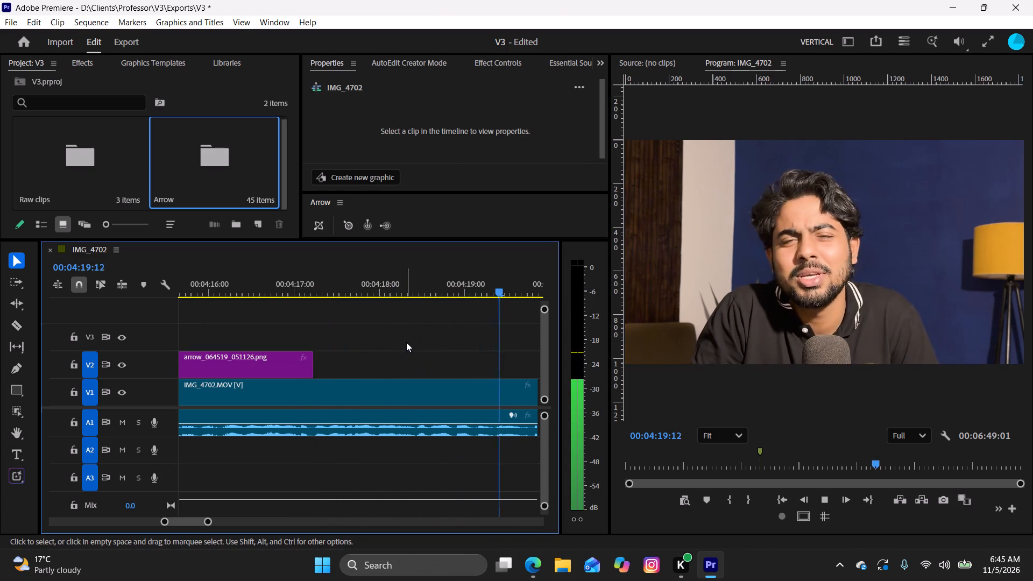
{"action": "key", "text": "space"}
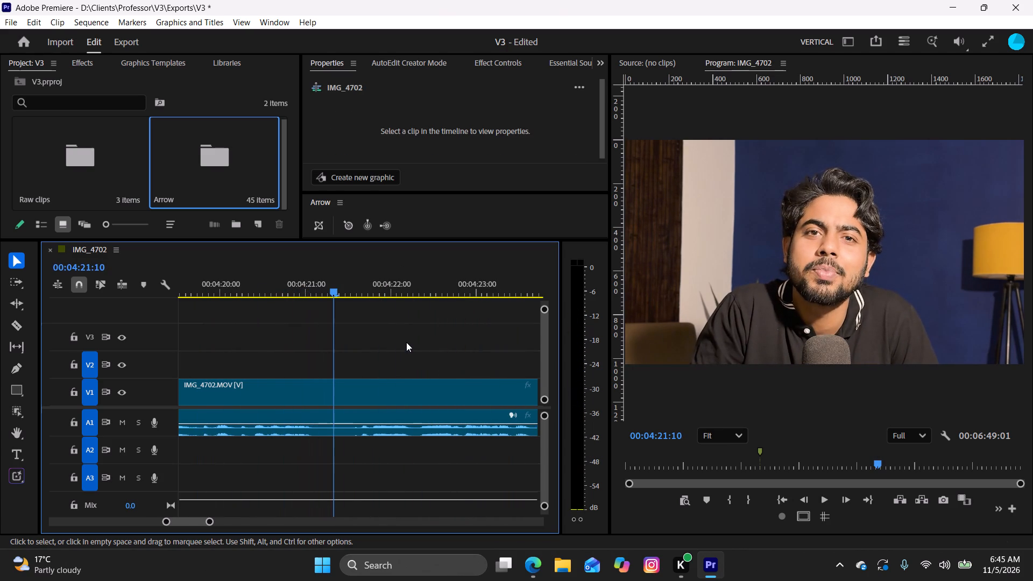
{"action": "key", "text": "space"}
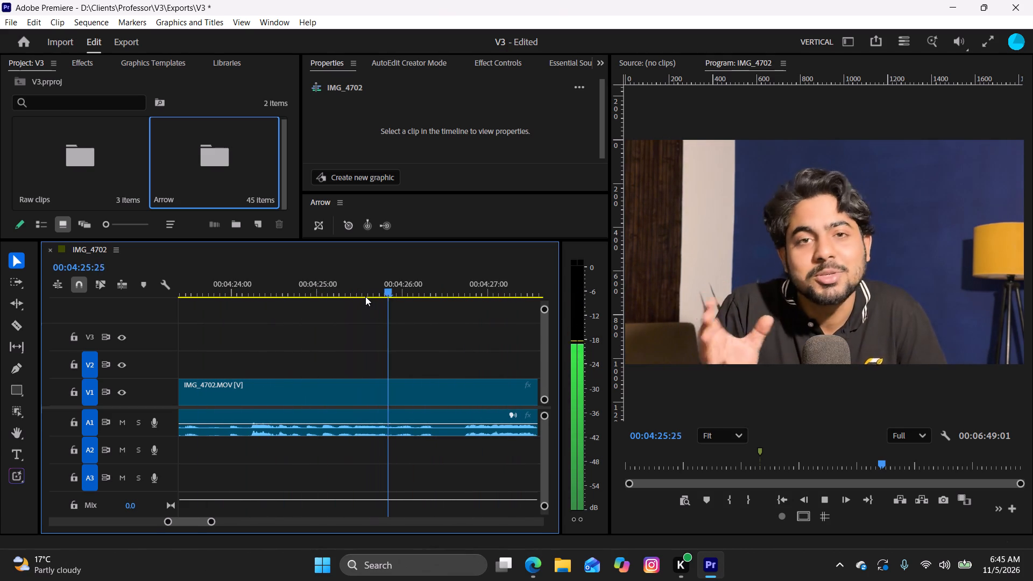
{"action": "key", "text": "space"}
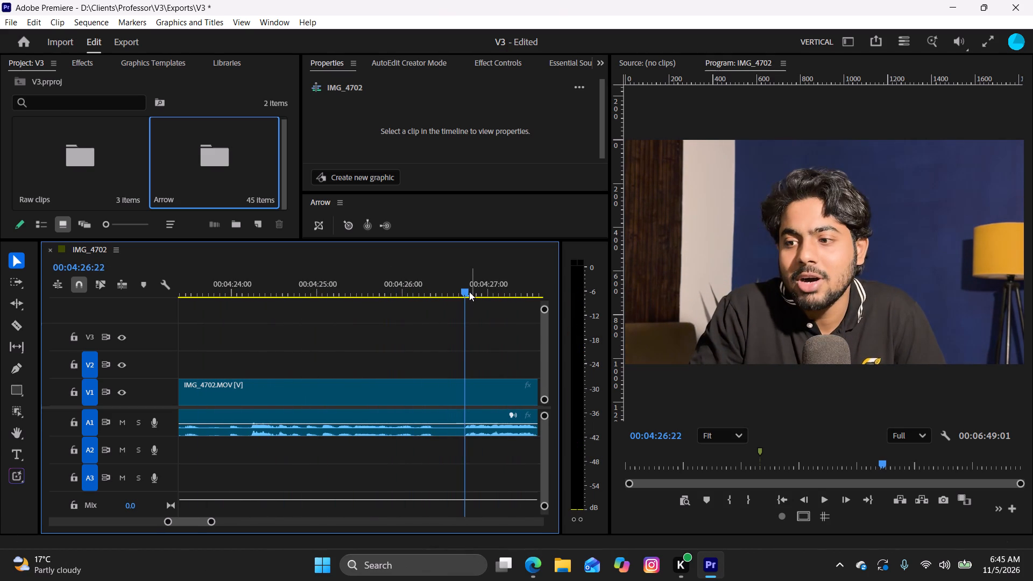
{"action": "left_click_drag", "start_coordinate": [469, 292], "coordinate": [441, 311]}
{"action": "key", "text": "space"}
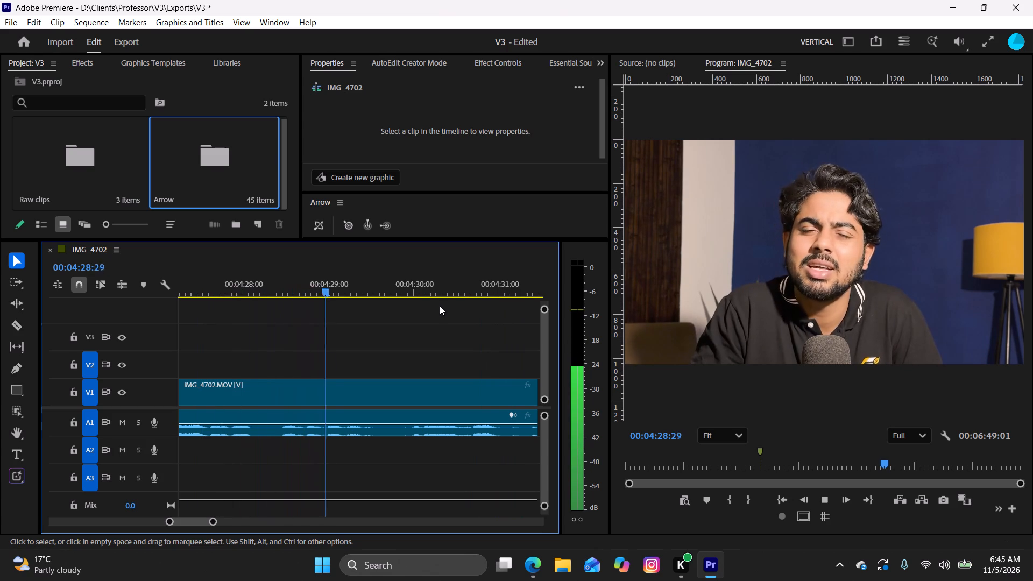
{"action": "key", "text": "space"}
{"action": "left_click_drag", "start_coordinate": [386, 290], "coordinate": [176, 342]}
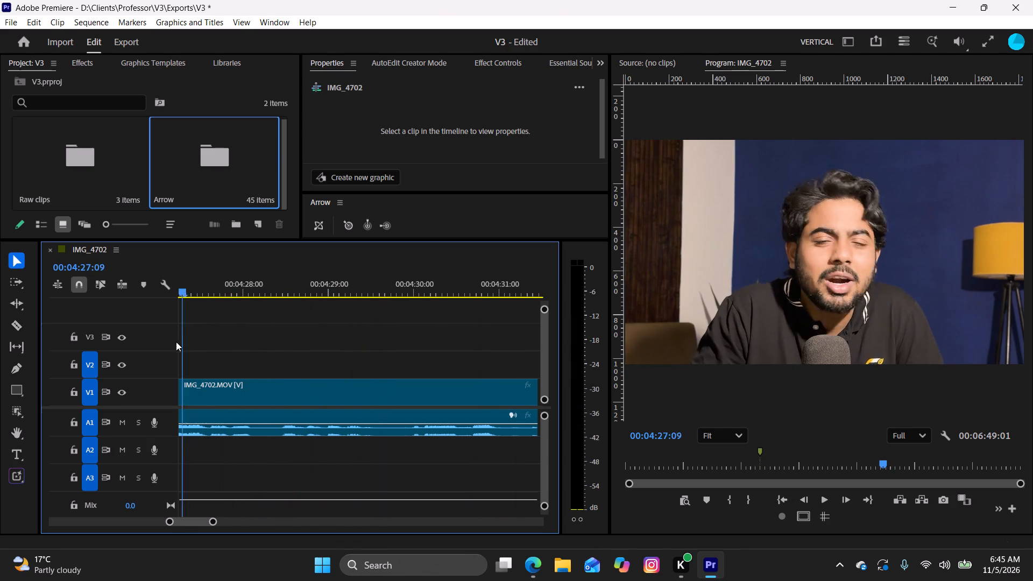
{"action": "left_click_drag", "start_coordinate": [176, 342], "coordinate": [296, 351]}
{"action": "key", "text": "space"}
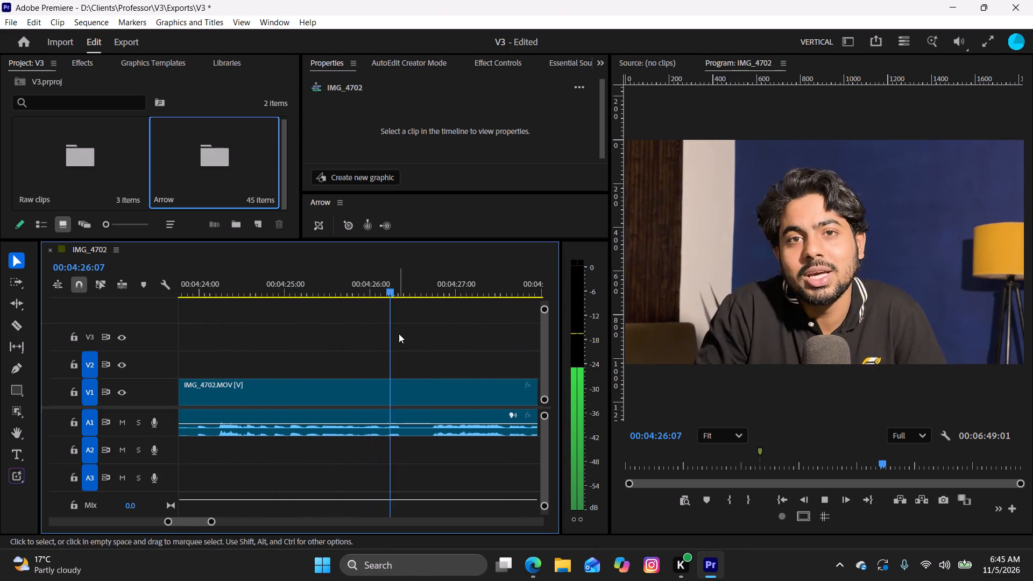
{"action": "key", "text": "space"}
{"action": "left_click", "coordinate": [427, 289]}
{"action": "left_click", "coordinate": [424, 292]}
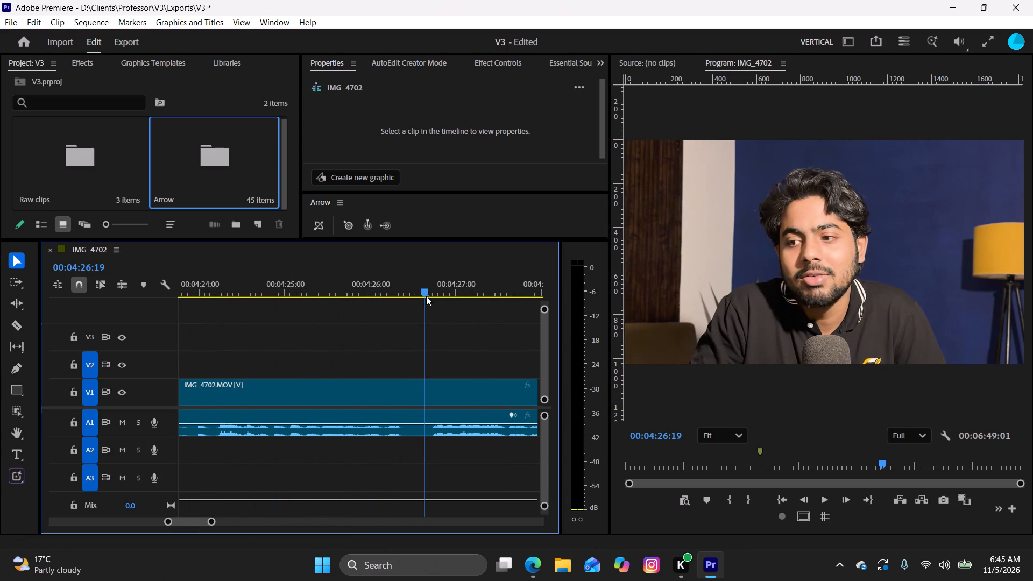
Switch to Edge, search the web for "virat kohli test records", and expand the AI overview of his Test statistics.
{"action": "left_click", "coordinate": [541, 572]}
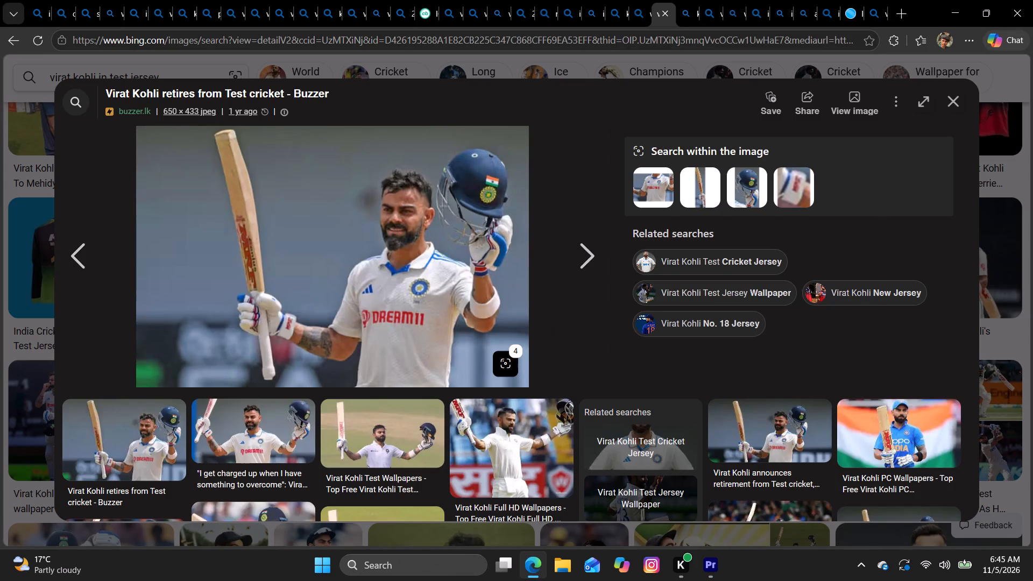
{"action": "left_click", "coordinate": [457, 39]}
{"action": "type", "text": "vir"}
{"action": "key", "text": "a"}
{"action": "type", "text": "t"}
{"action": "key", "text": "space"}
{"action": "type", "text": "kohli"}
{"action": "key", "text": "space"}
{"action": "type", "text": "t"}
{"action": "key", "text": "e"}
{"action": "key", "text": "s"}
{"action": "type", "text": "t records"}
{"action": "key", "text": "Return"}
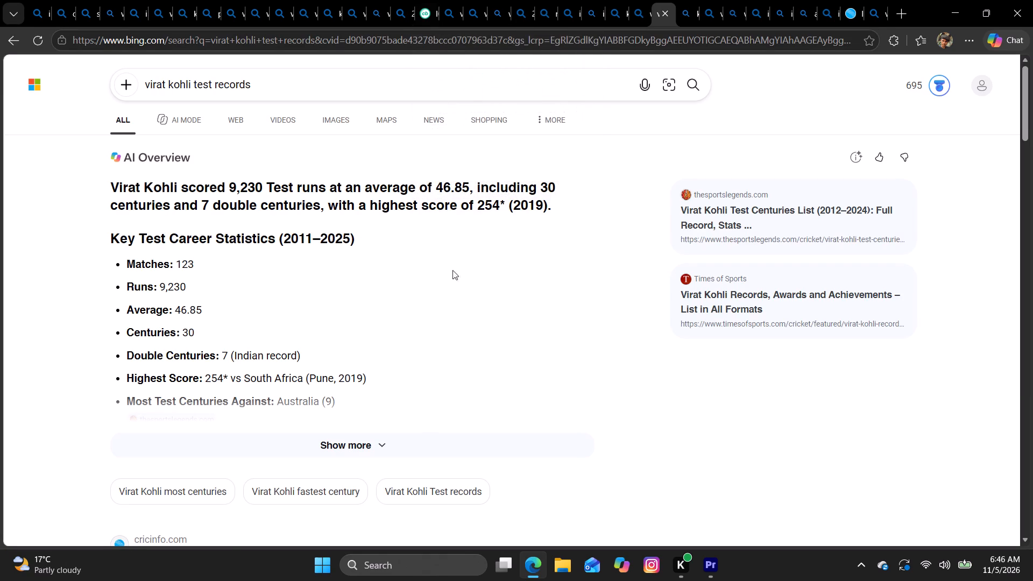
{"action": "scroll", "coordinate": [469, 347], "scroll_direction": "down", "scroll_amount": 1}
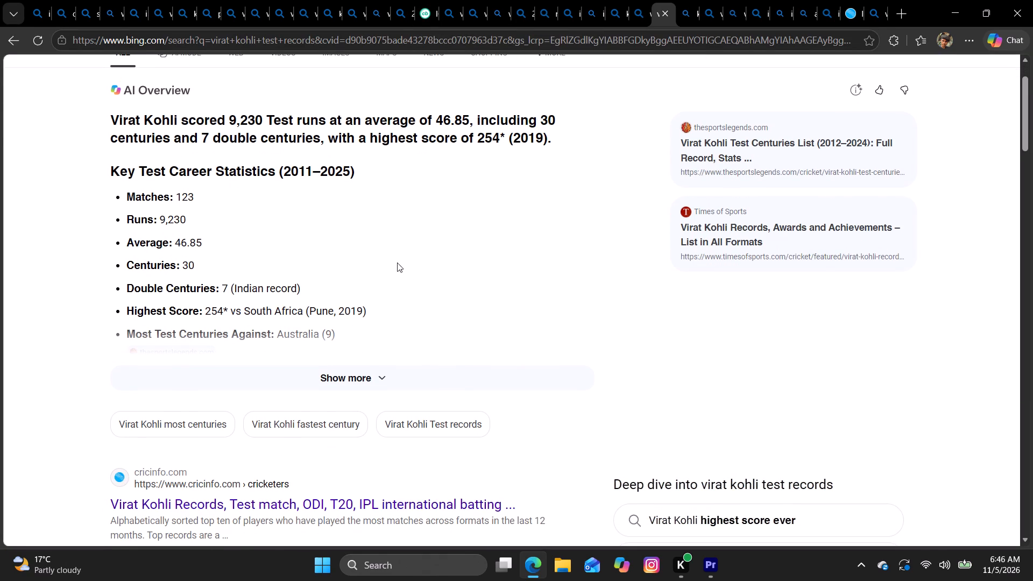
{"action": "left_click", "coordinate": [374, 379]}
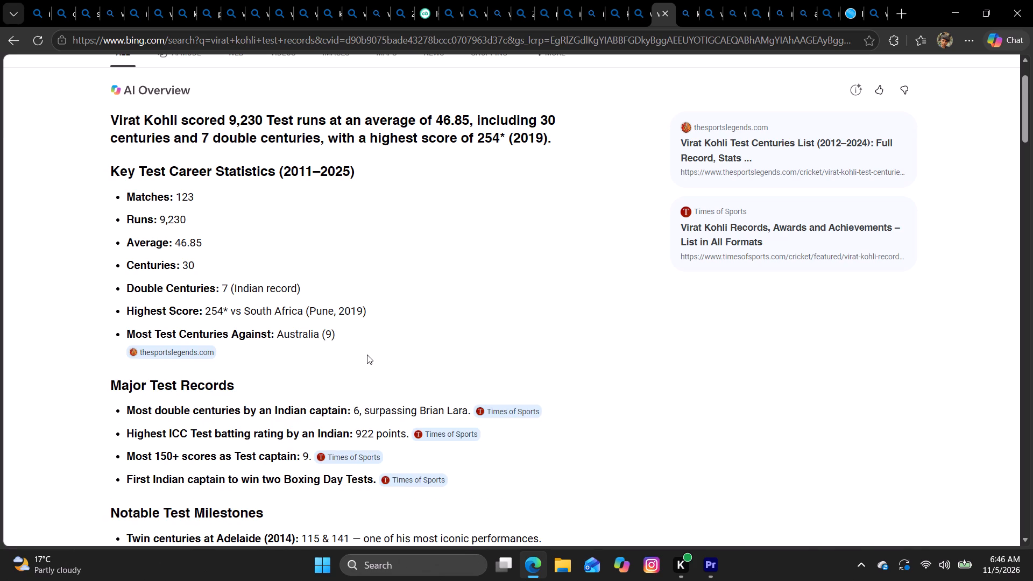
{"action": "scroll", "coordinate": [367, 355], "scroll_direction": "up", "scroll_amount": 1}
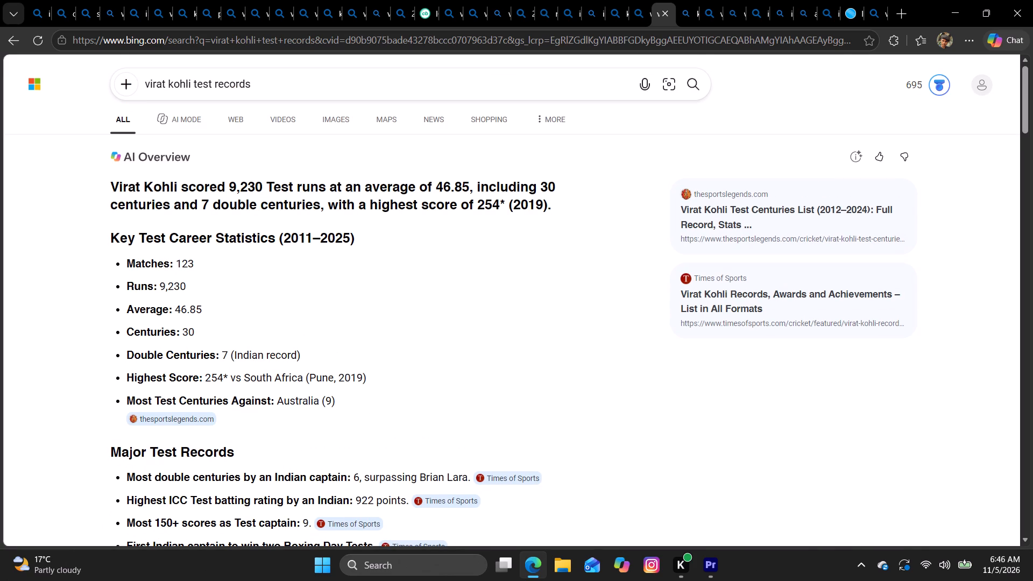
Capture a screenshot region covering the overview's summary sentence and the Key Test Career Statistics list down to Most Test Centuries Against.
{"action": "key", "text": "shift+super+s"}
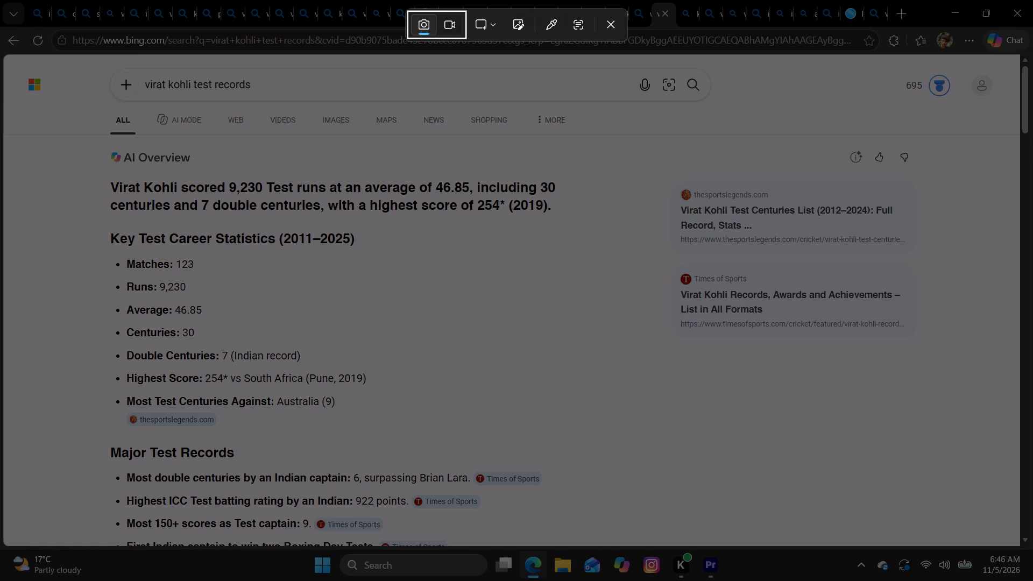
{"action": "left_click_drag", "start_coordinate": [101, 168], "coordinate": [612, 443]}
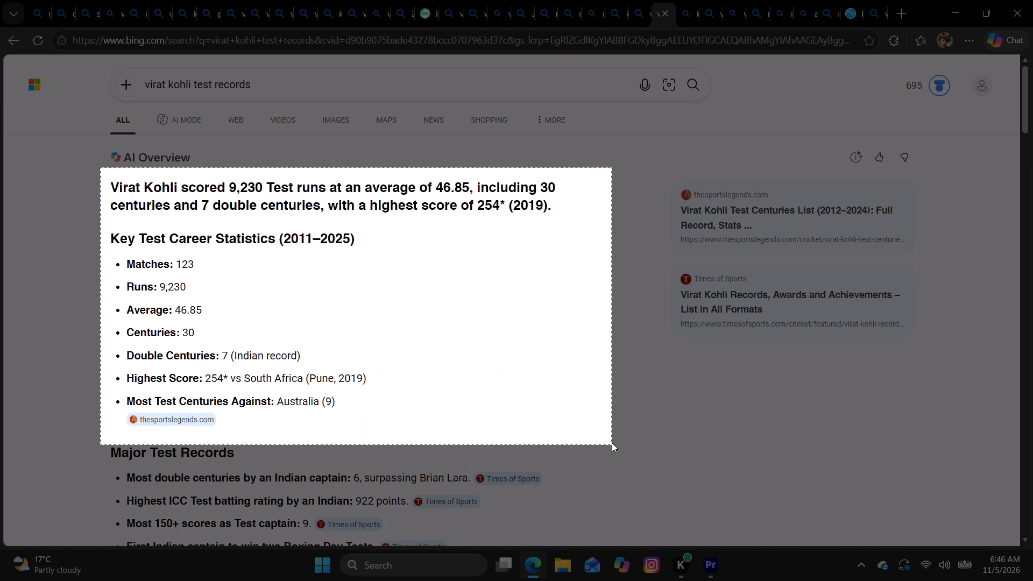
{"action": "left_click_drag", "start_coordinate": [612, 443], "coordinate": [613, 443]}
Switch to Premiere and place the captured Test statistics image on V2 at 00:04:26:19.
{"action": "left_click", "coordinate": [713, 578]}
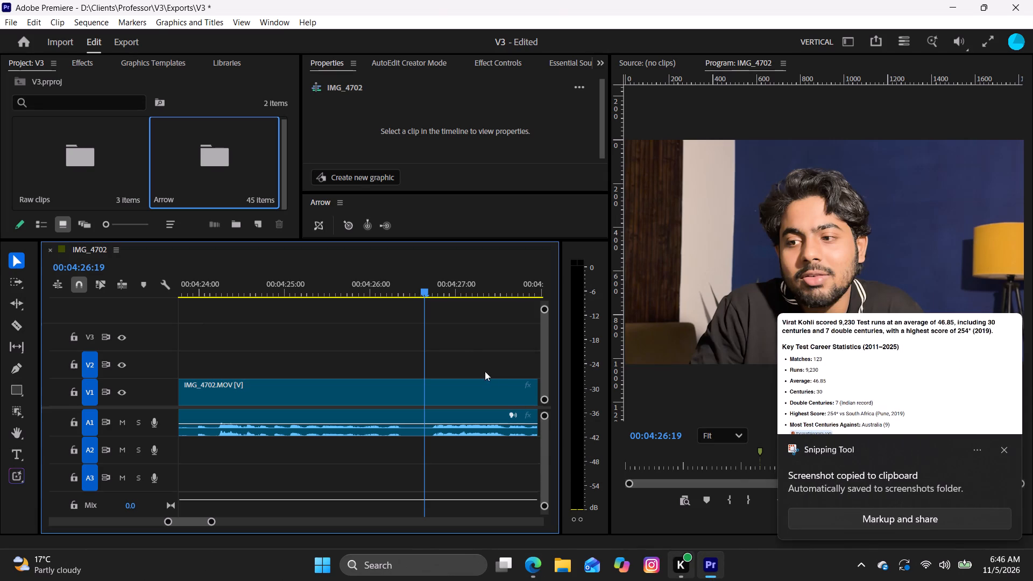
{"action": "left_click", "coordinate": [347, 222]}
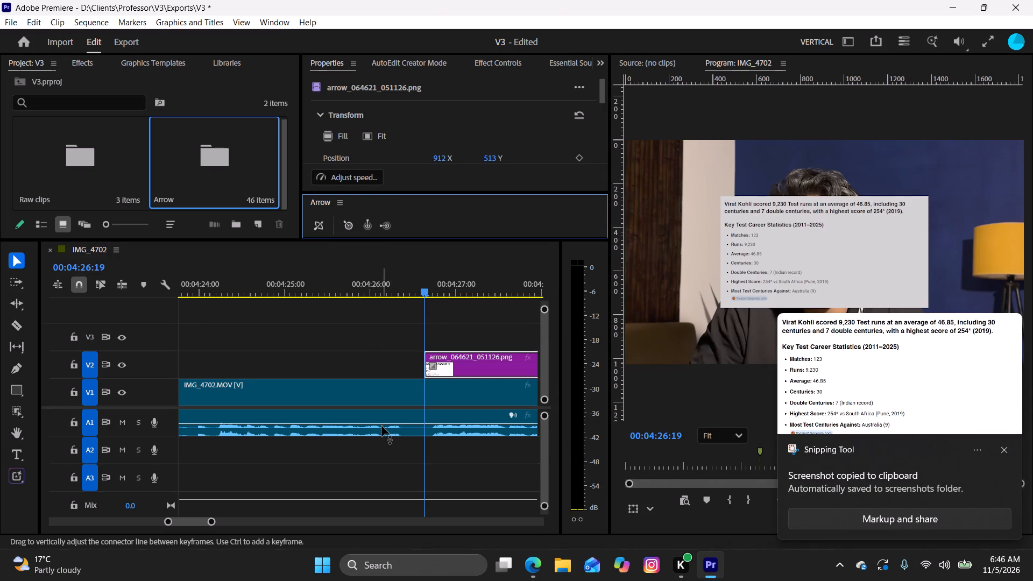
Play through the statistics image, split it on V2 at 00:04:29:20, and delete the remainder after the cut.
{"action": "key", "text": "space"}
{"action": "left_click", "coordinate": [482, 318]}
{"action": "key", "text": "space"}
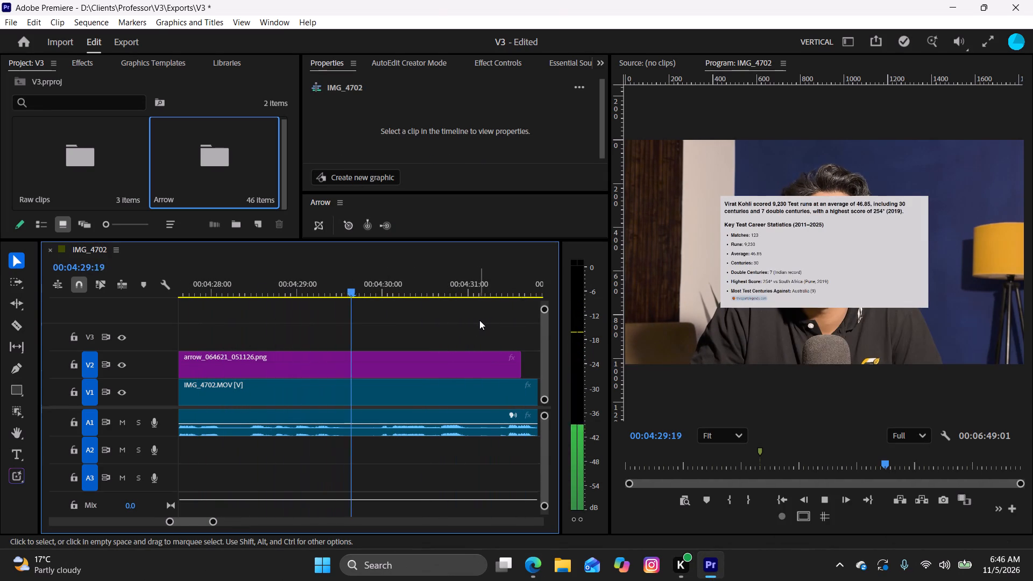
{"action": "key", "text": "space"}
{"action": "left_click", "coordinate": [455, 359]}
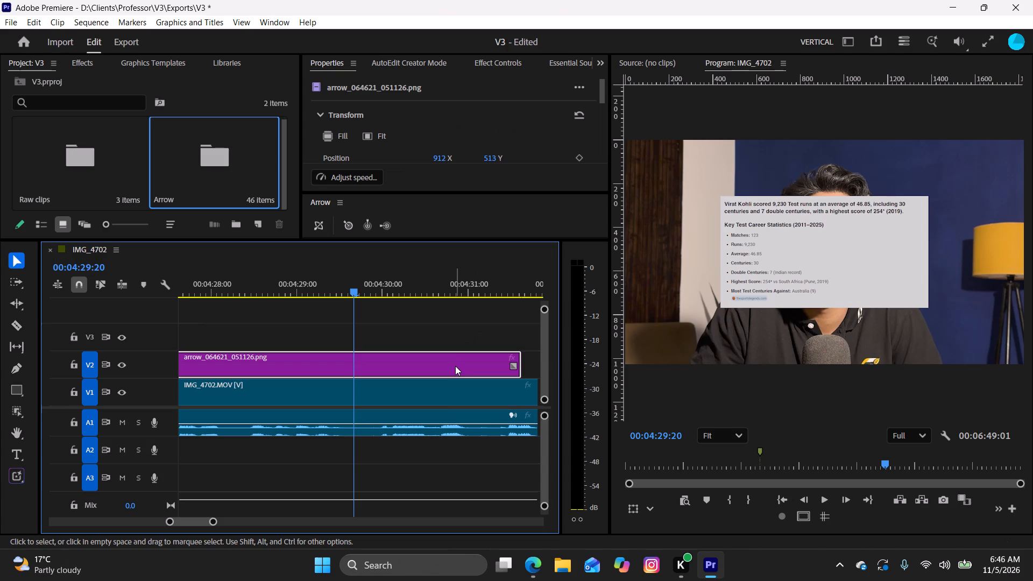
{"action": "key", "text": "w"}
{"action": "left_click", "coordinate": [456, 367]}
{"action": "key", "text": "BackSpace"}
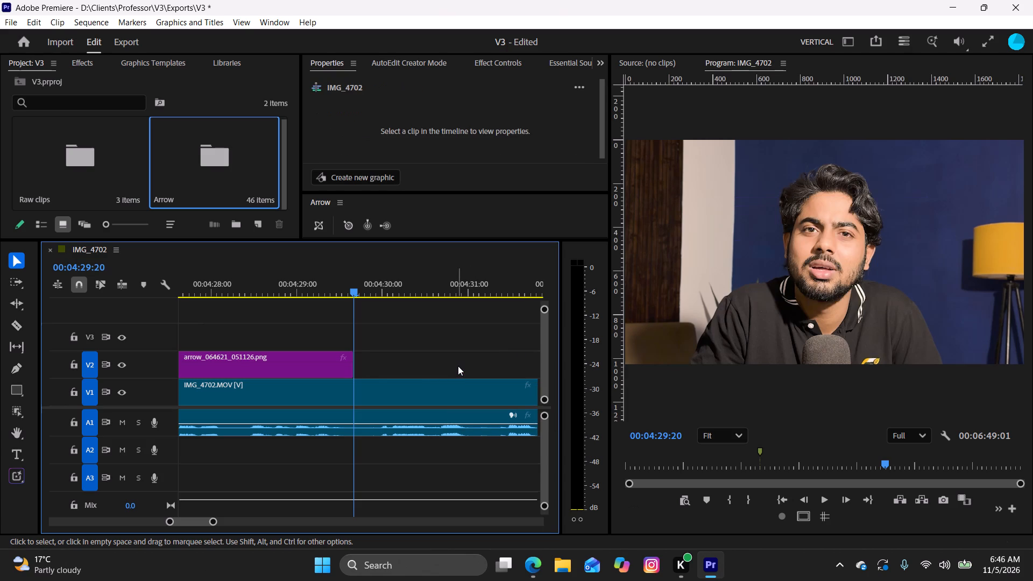
Play on through the narration and extend the end of the statistics image on V2 to 00:04:32:23.
{"action": "key", "text": "space"}
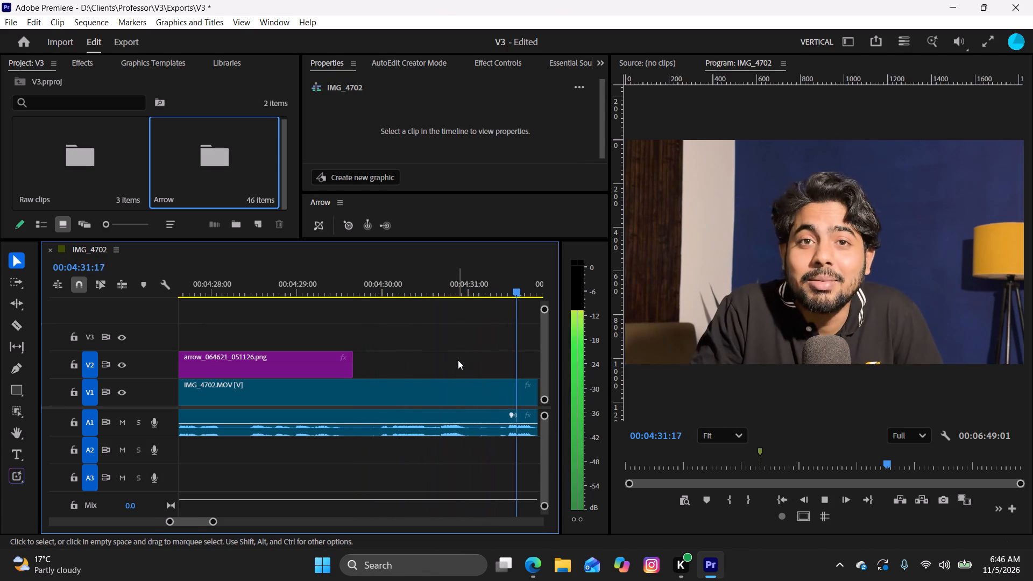
{"action": "key", "text": "space"}
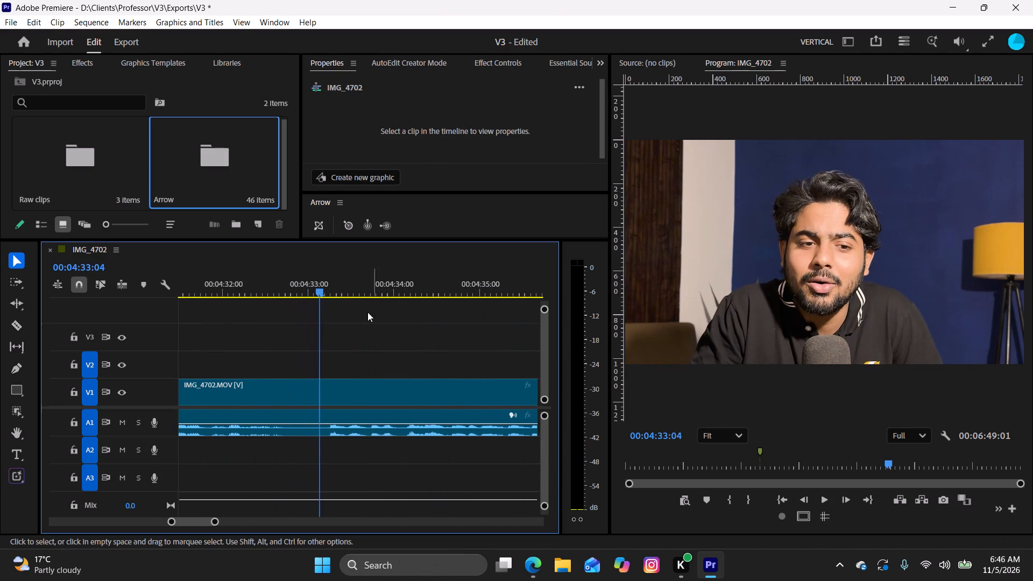
{"action": "left_click_drag", "start_coordinate": [318, 291], "coordinate": [163, 314]}
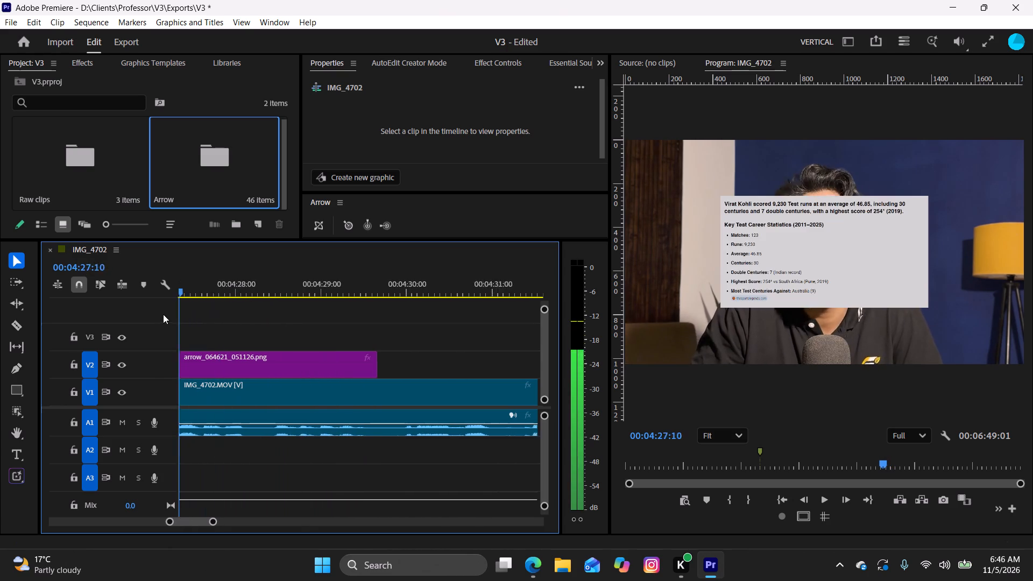
{"action": "left_click_drag", "start_coordinate": [163, 314], "coordinate": [418, 367]}
{"action": "left_click_drag", "start_coordinate": [416, 365], "coordinate": [322, 385]}
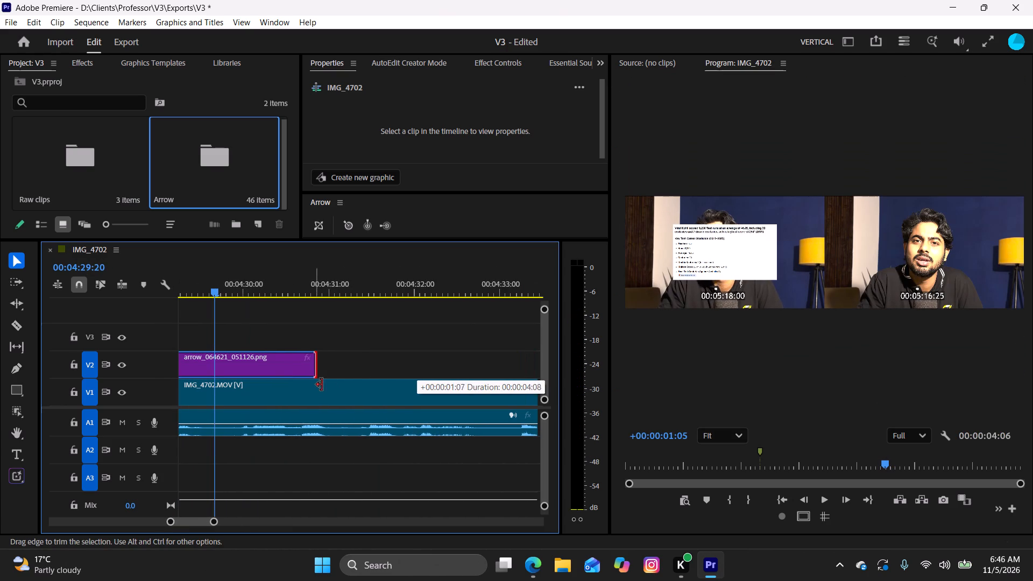
{"action": "left_click_drag", "start_coordinate": [322, 385], "coordinate": [330, 389]}
{"action": "key", "text": "space"}
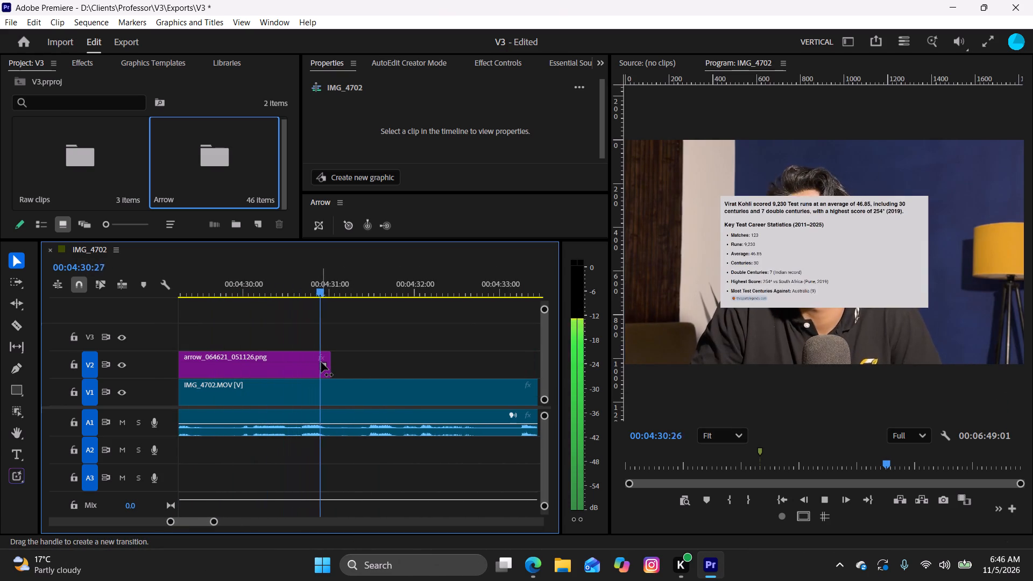
{"action": "key", "text": "space"}
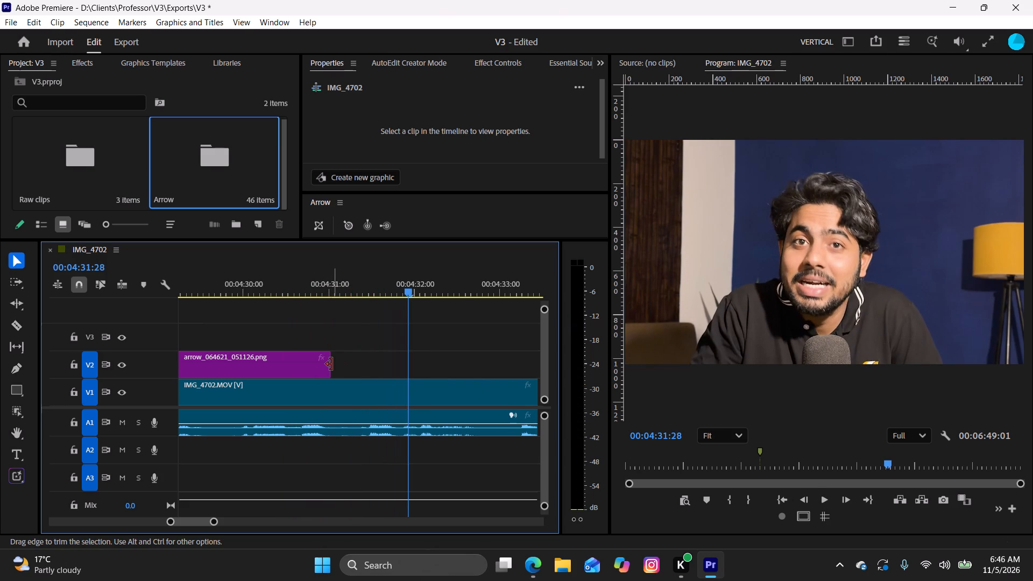
{"action": "left_click_drag", "start_coordinate": [331, 364], "coordinate": [469, 398]}
{"action": "key", "text": "space"}
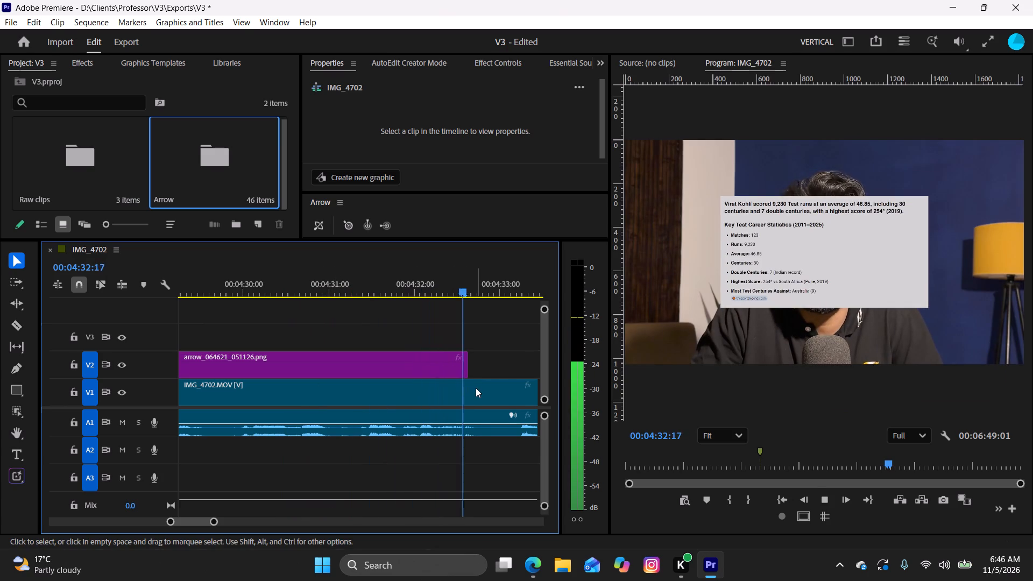
{"action": "key", "text": "space"}
{"action": "left_click_drag", "start_coordinate": [466, 367], "coordinate": [480, 382]}
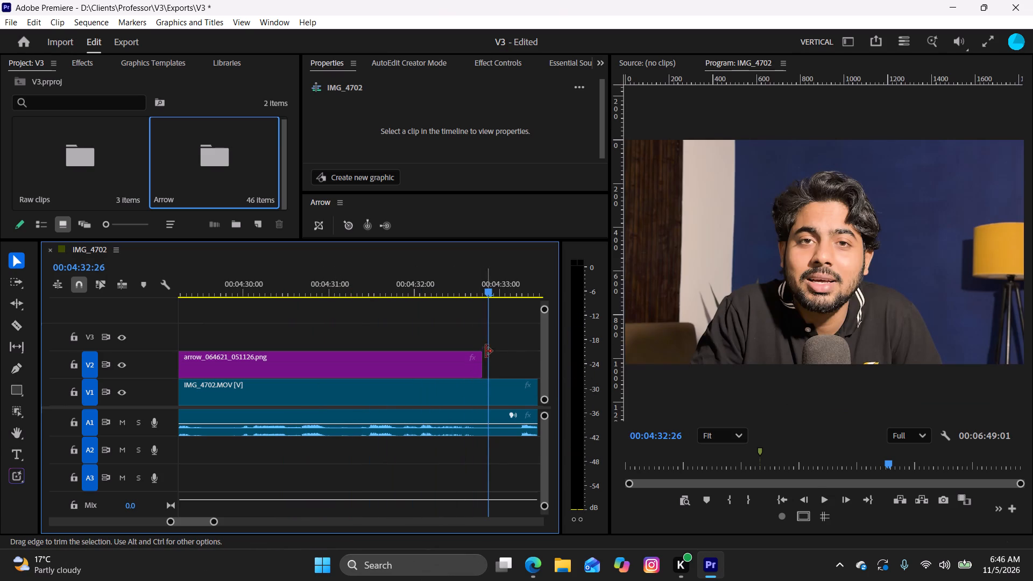
Replay the extended statistics section and split the V2 image together with the talking-head video and audio at 00:04:29:16.
{"action": "left_click_drag", "start_coordinate": [488, 294], "coordinate": [457, 325]}
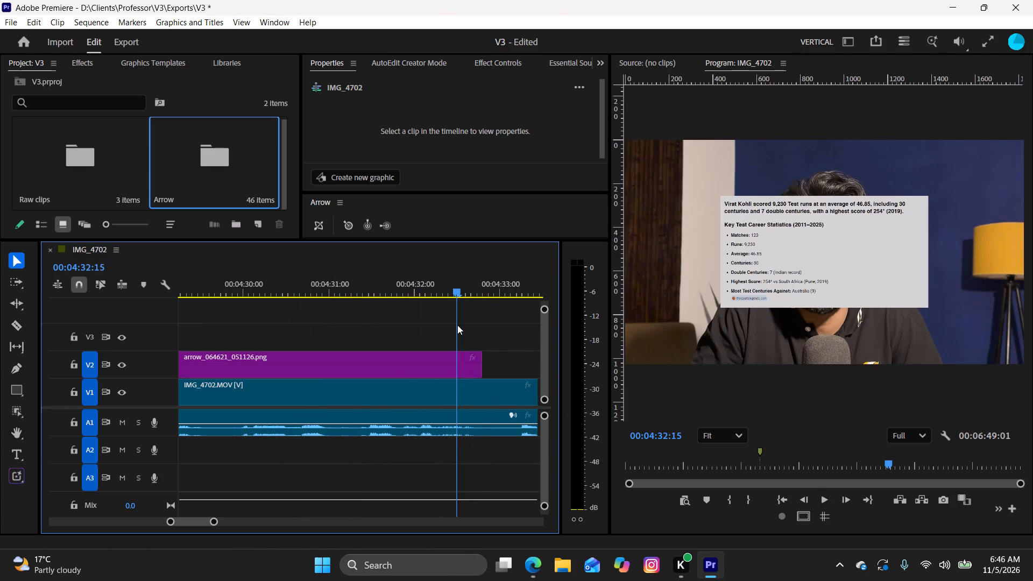
{"action": "left_click_drag", "start_coordinate": [457, 325], "coordinate": [118, 367]}
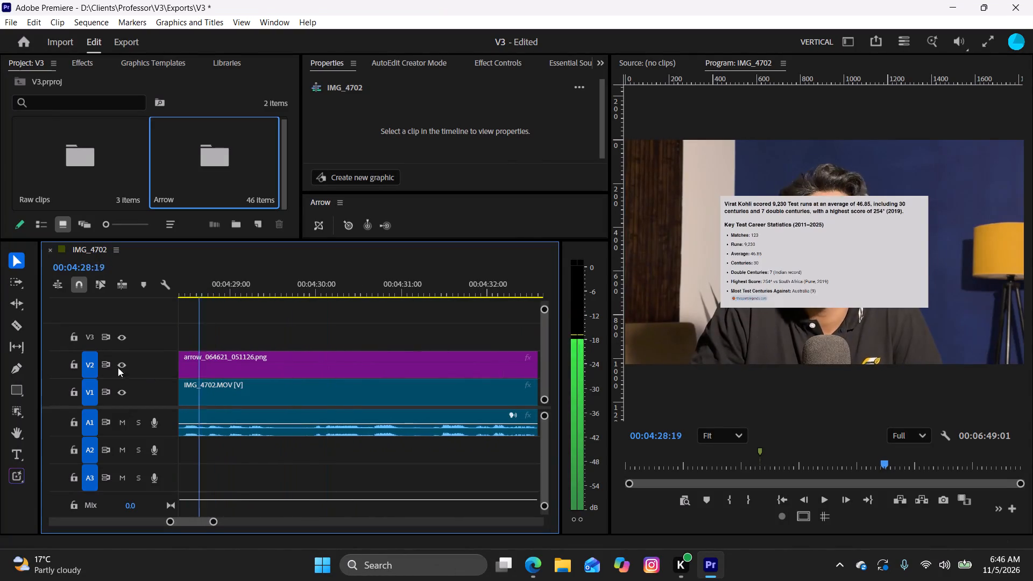
{"action": "left_click_drag", "start_coordinate": [118, 367], "coordinate": [282, 389]}
{"action": "key", "text": "space"}
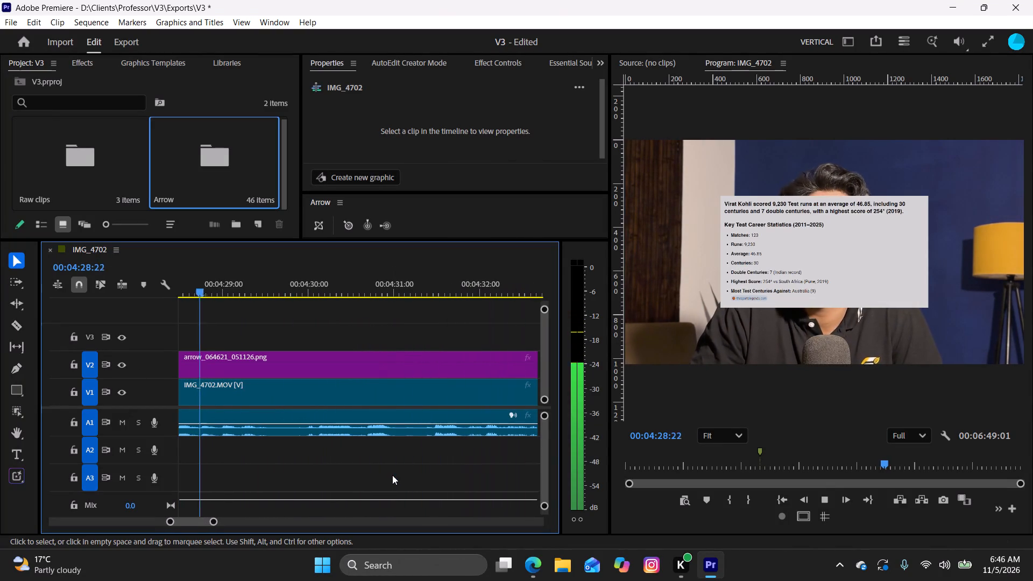
{"action": "key", "text": "space"}
{"action": "key", "text": "w"}
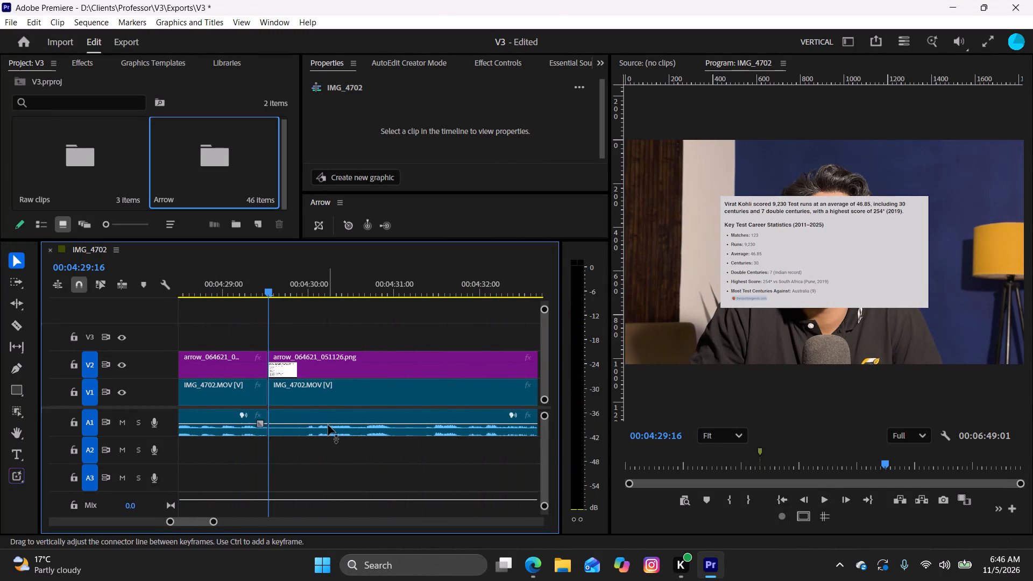
Play on from 00:04:29:16, split the statistics image on V2 at 00:04:31:13, and delete the piece before the cut.
{"action": "key", "text": "space"}
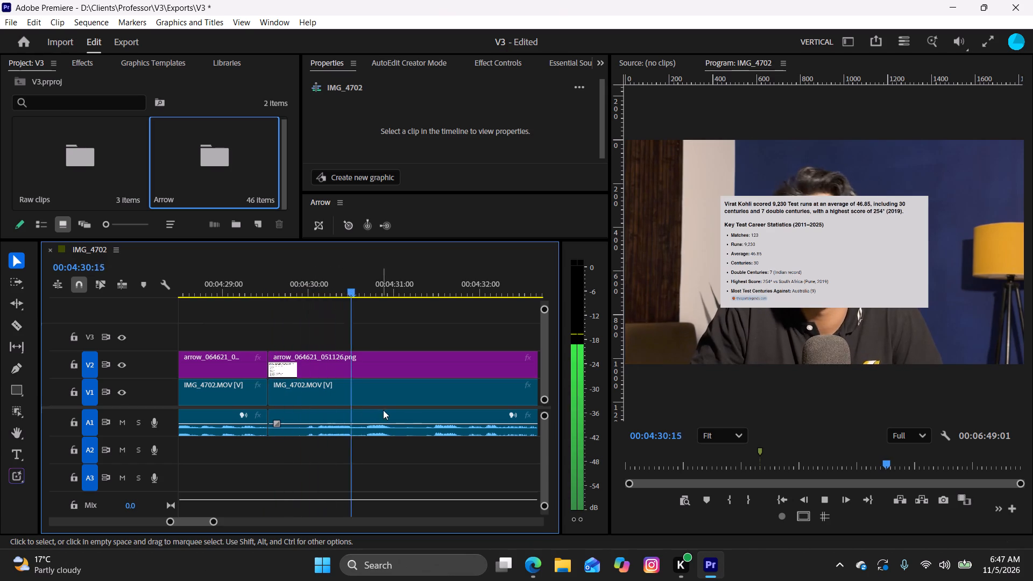
{"action": "key", "text": "space"}
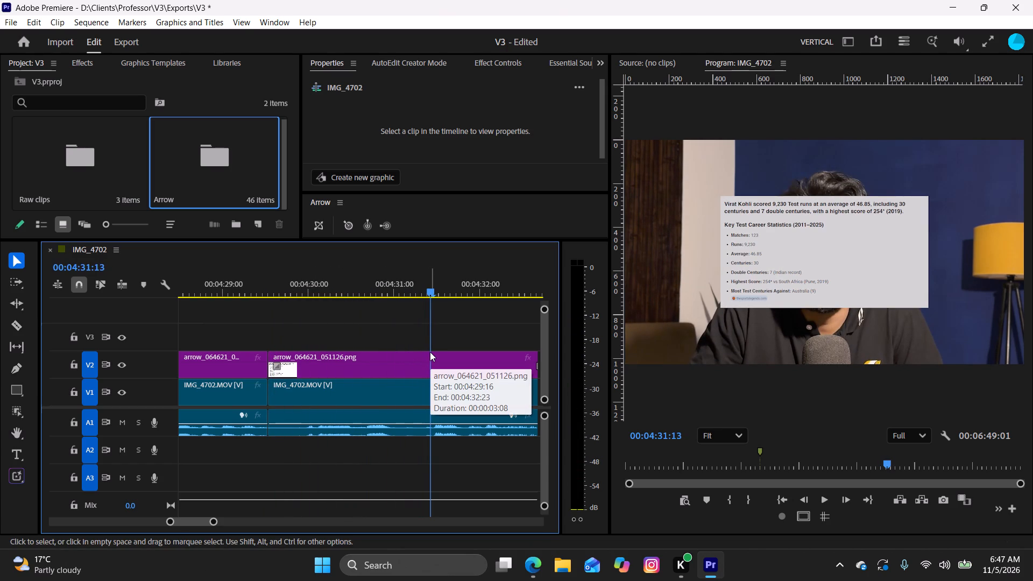
{"action": "left_click", "coordinate": [438, 356]}
{"action": "key", "text": "w"}
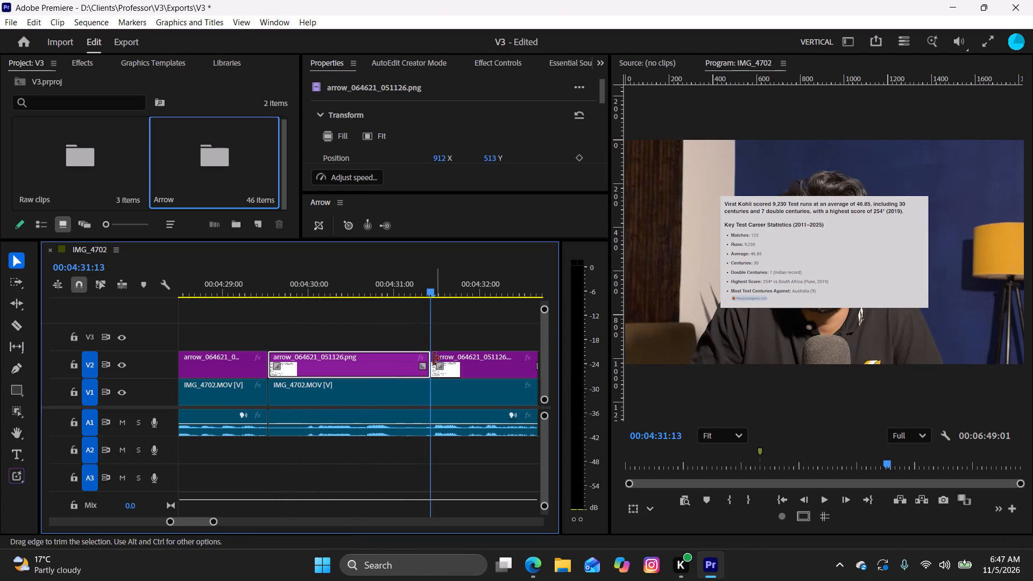
{"action": "left_click", "coordinate": [390, 366]}
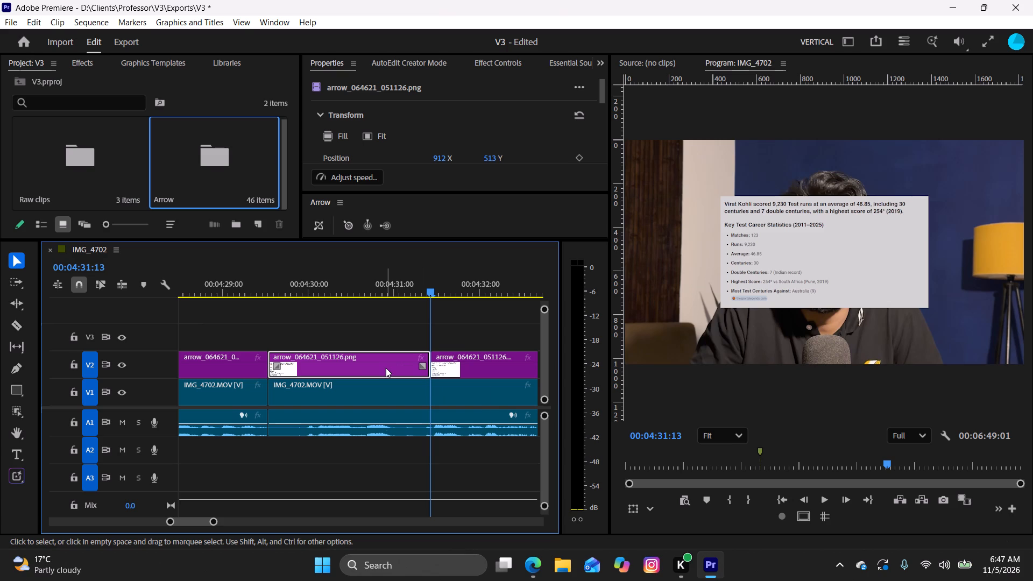
{"action": "key", "text": "BackSpace"}
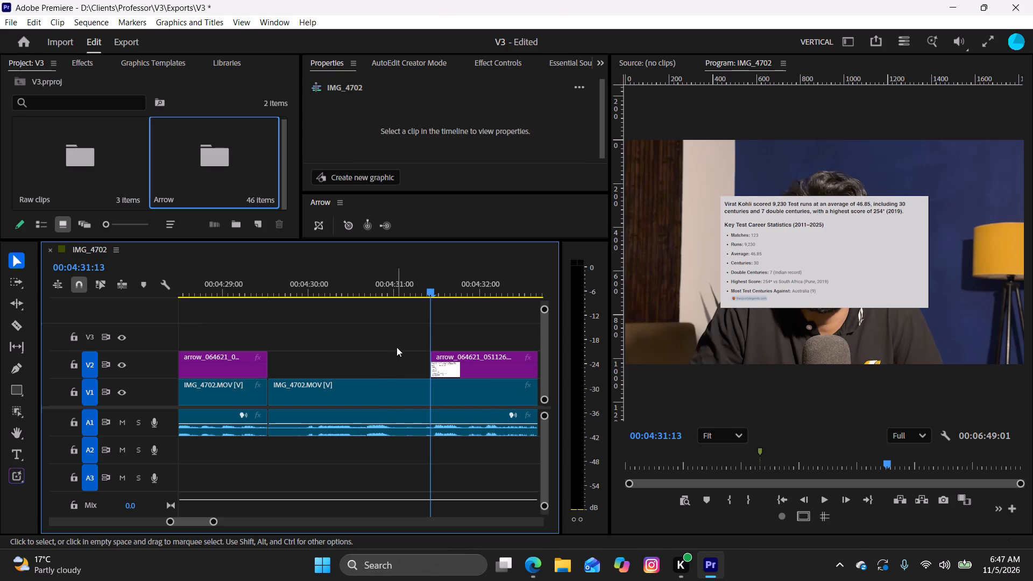
Play and replay the narration from 00:04:31:13 to about 00:04:45, comparing the takes to find the passage to cut.
{"action": "key", "text": "space"}
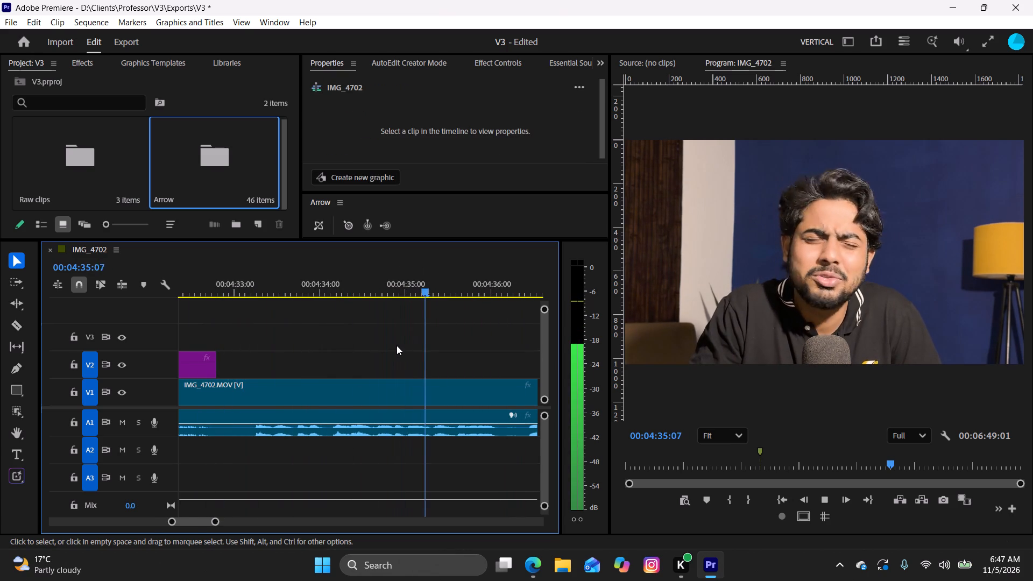
{"action": "key", "text": "space"}
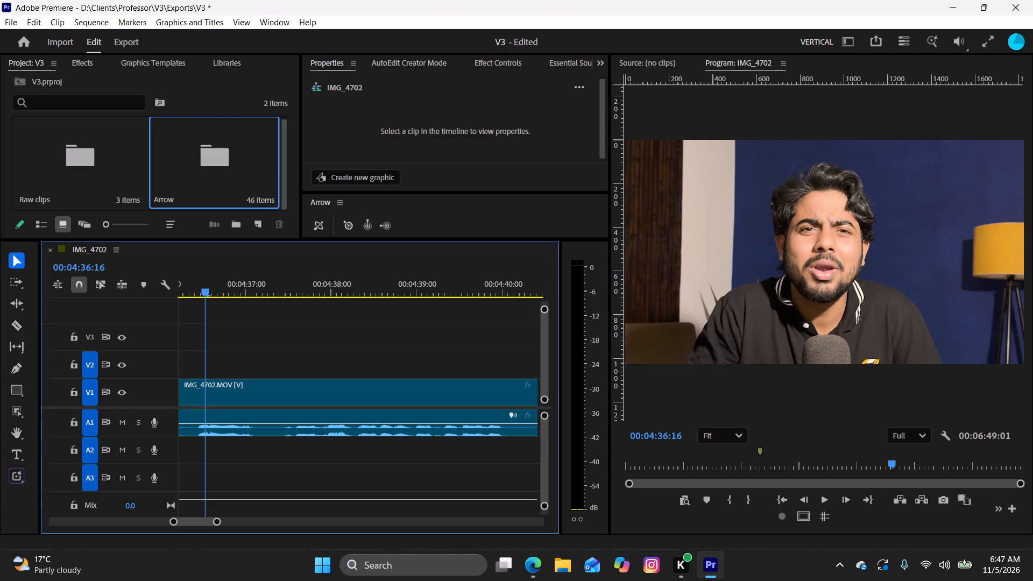
{"action": "left_click", "coordinate": [533, 575]}
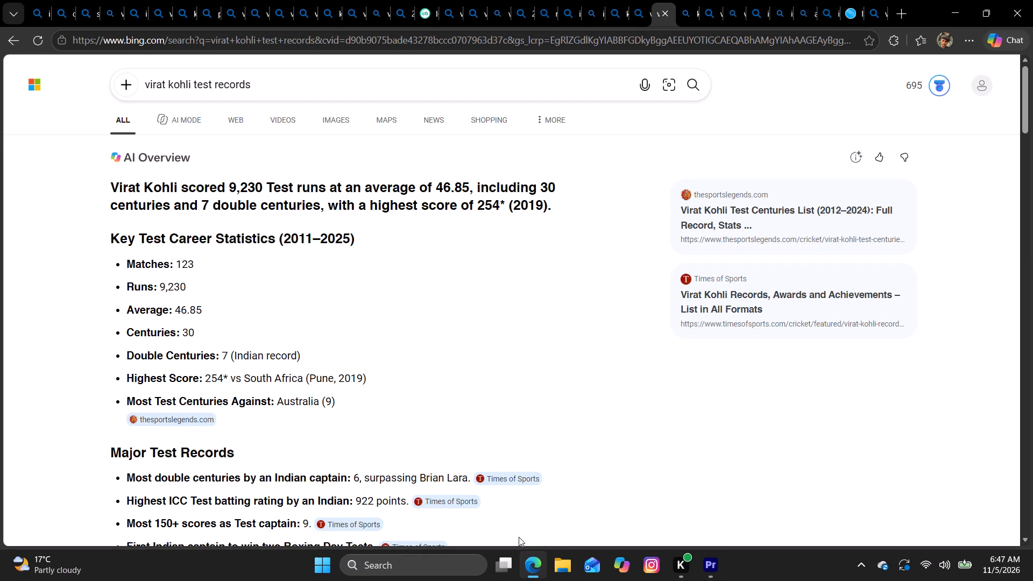
{"action": "left_click", "coordinate": [704, 569]}
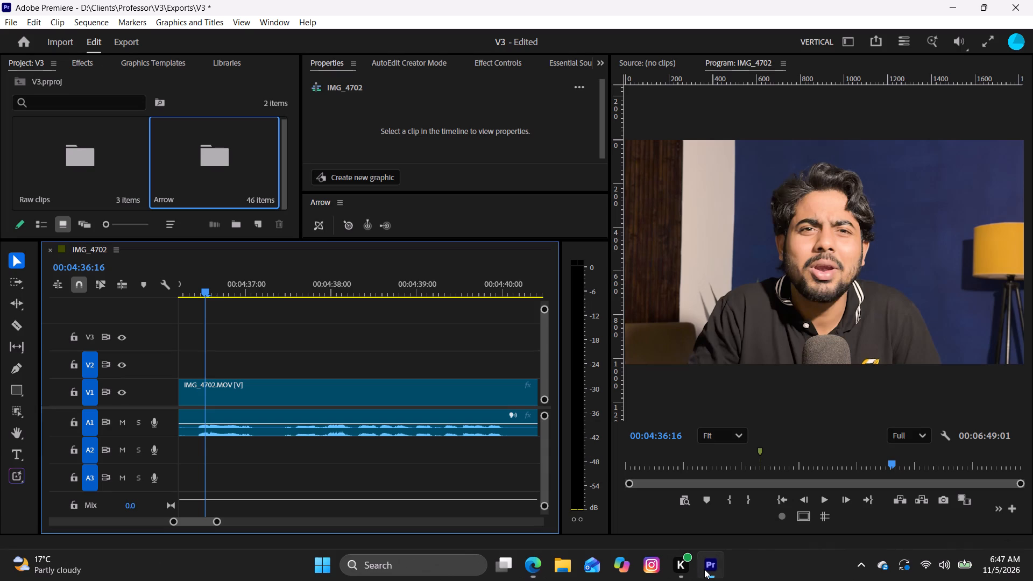
{"action": "key", "text": "space"}
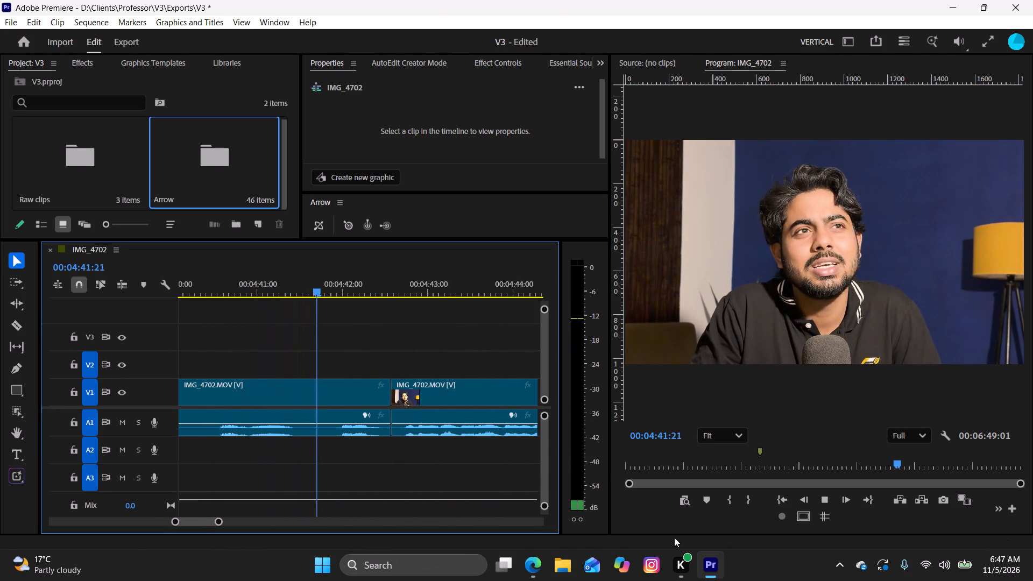
{"action": "key", "text": "space"}
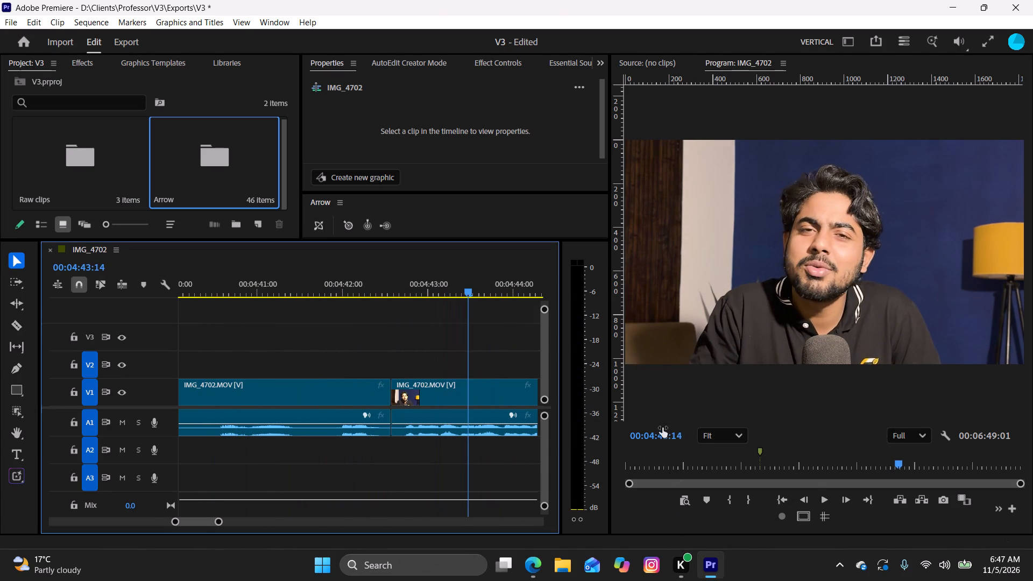
{"action": "left_click_drag", "start_coordinate": [464, 286], "coordinate": [411, 341]}
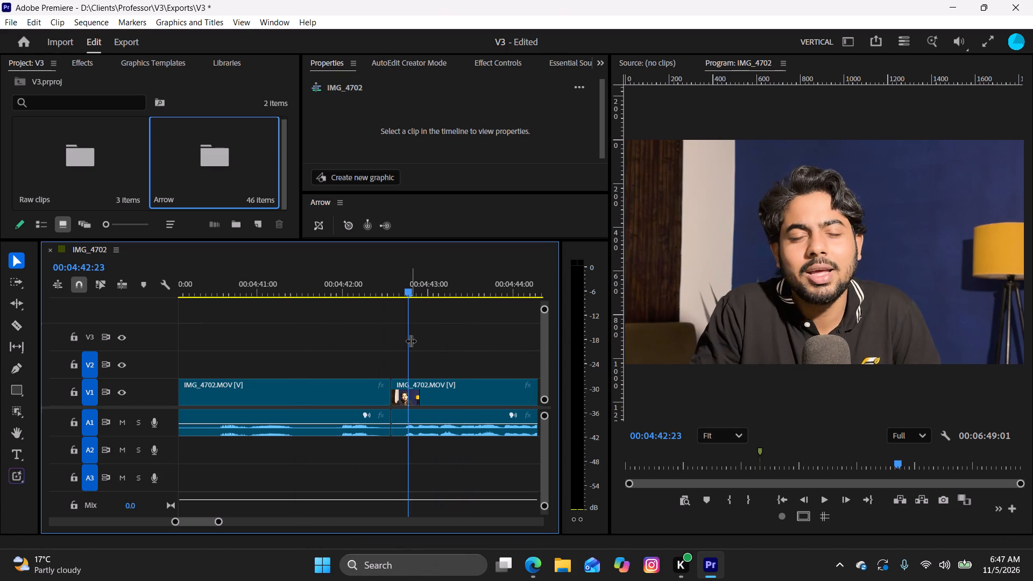
{"action": "key", "text": "space"}
{"action": "key", "text": "space"}
{"action": "left_click_drag", "start_coordinate": [509, 293], "coordinate": [443, 299]}
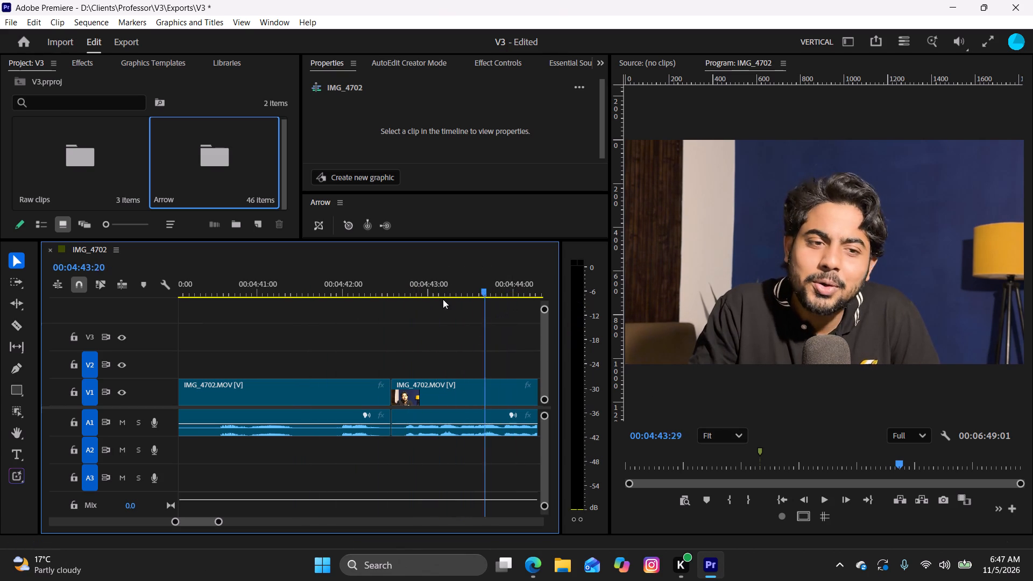
{"action": "left_click_drag", "start_coordinate": [443, 299], "coordinate": [222, 353]}
{"action": "key", "text": "space"}
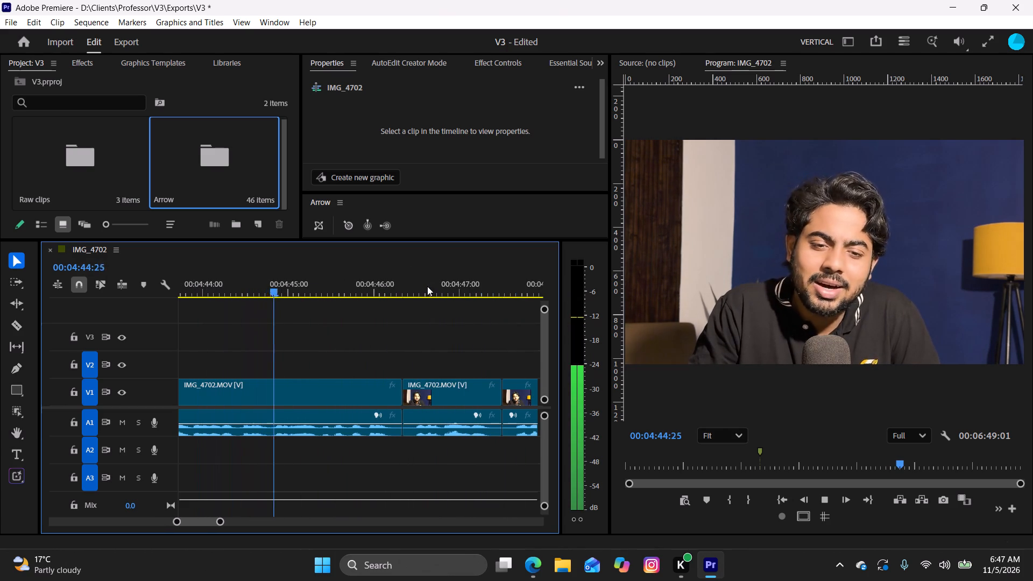
{"action": "key", "text": "space"}
{"action": "left_click_drag", "start_coordinate": [349, 292], "coordinate": [105, 346]}
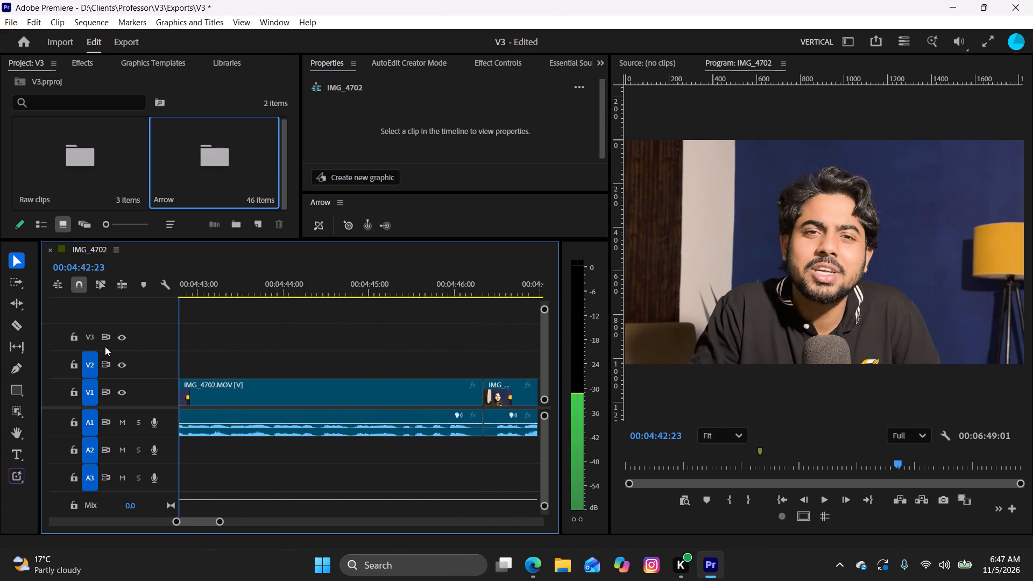
{"action": "left_click_drag", "start_coordinate": [105, 346], "coordinate": [143, 399]}
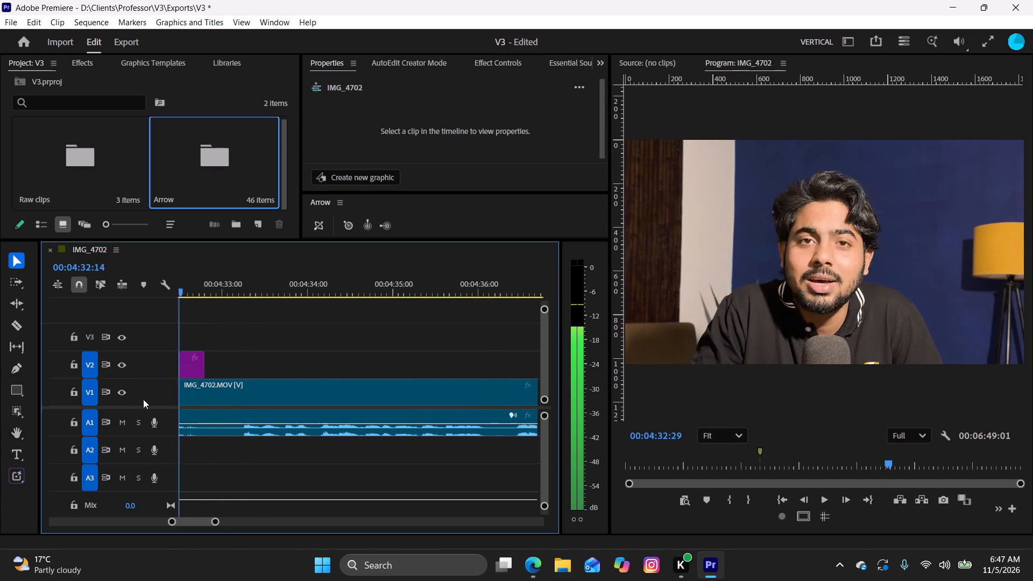
{"action": "left_click_drag", "start_coordinate": [143, 399], "coordinate": [289, 400]}
{"action": "key", "text": "space"}
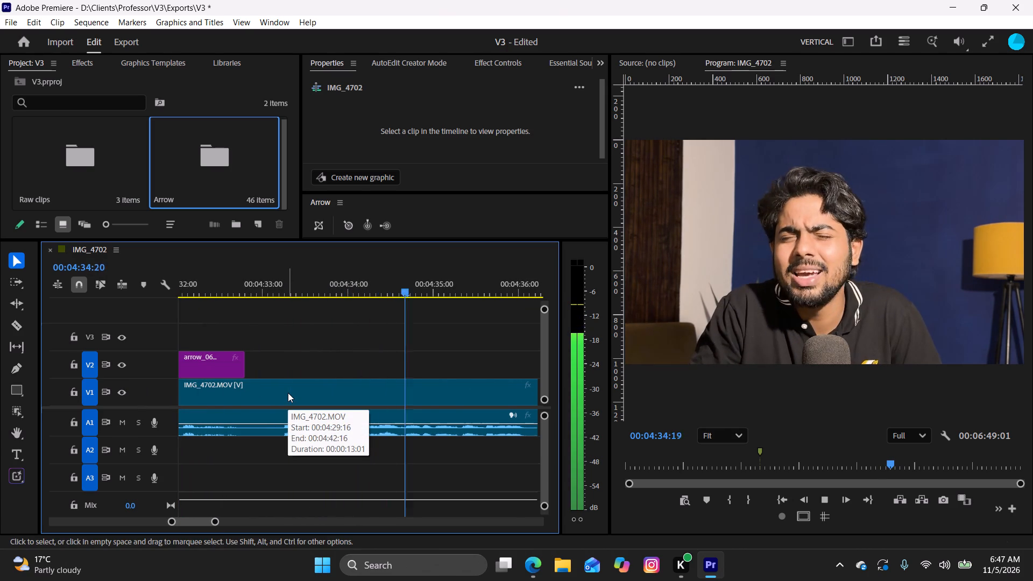
{"action": "key", "text": "space"}
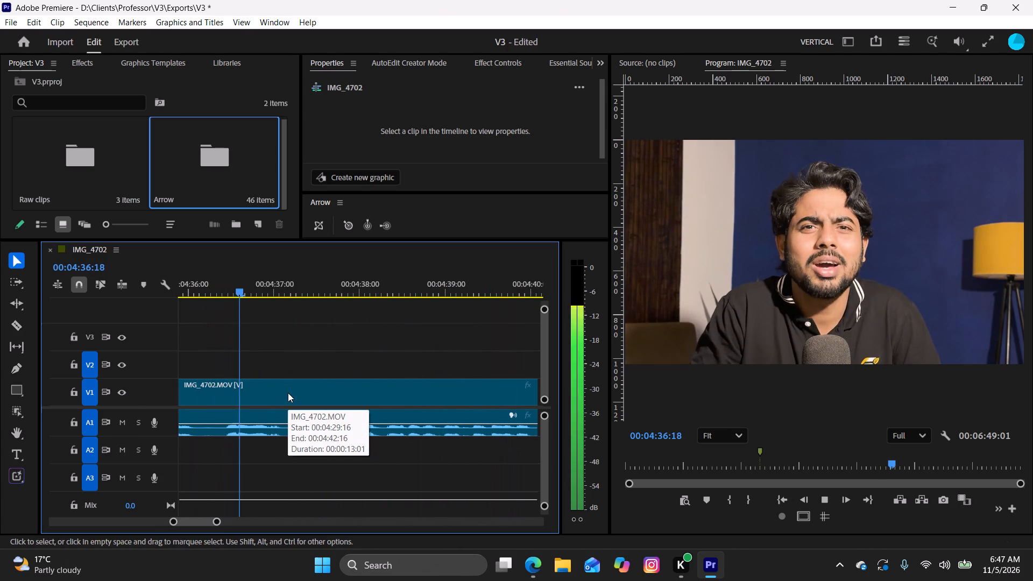
Ripple-trim the end of the talking-head clip under the statistics image to 00:04:33:05, replay the join, and tighten it to 00:04:32:24.
{"action": "left_click_drag", "start_coordinate": [239, 295], "coordinate": [287, 355]}
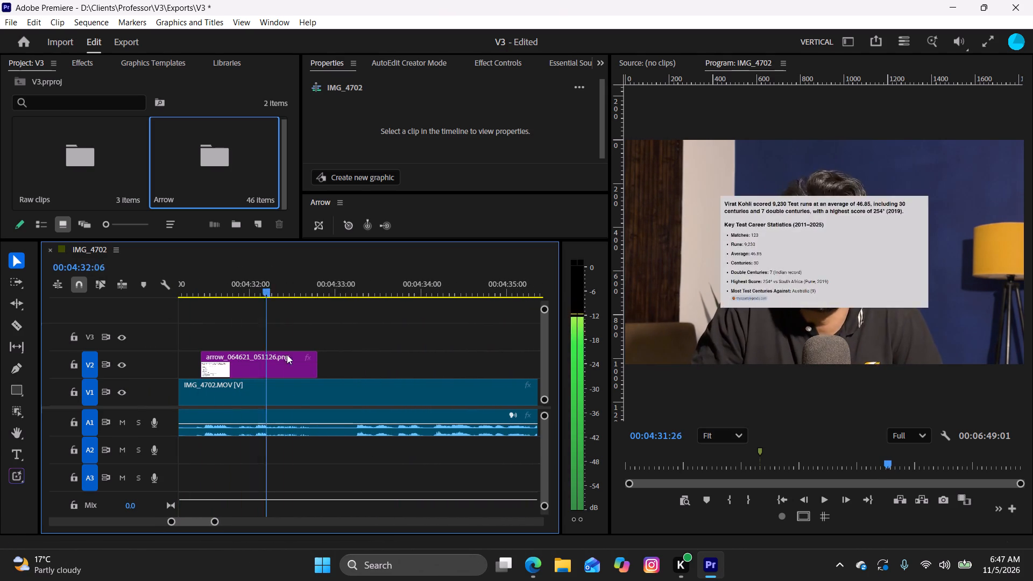
{"action": "left_click_drag", "start_coordinate": [287, 355], "coordinate": [345, 368]}
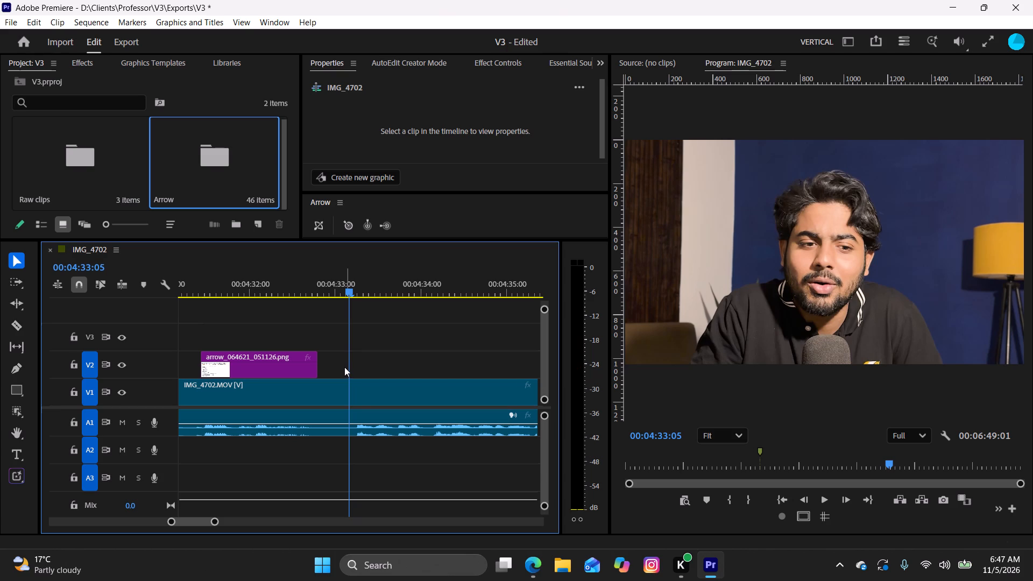
{"action": "key", "text": "e"}
{"action": "key", "text": "space"}
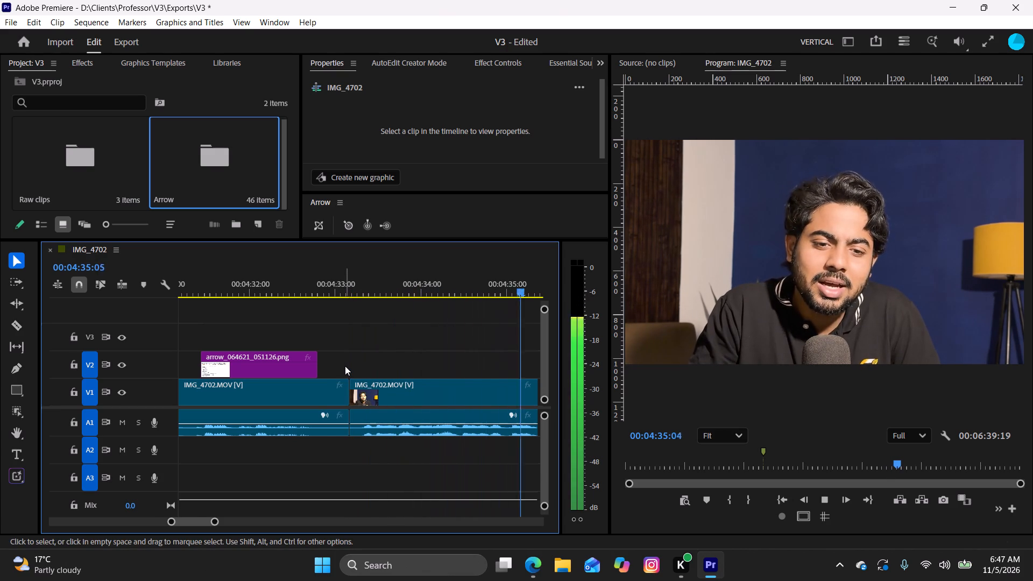
{"action": "key", "text": "space"}
{"action": "left_click_drag", "start_coordinate": [220, 291], "coordinate": [189, 304]}
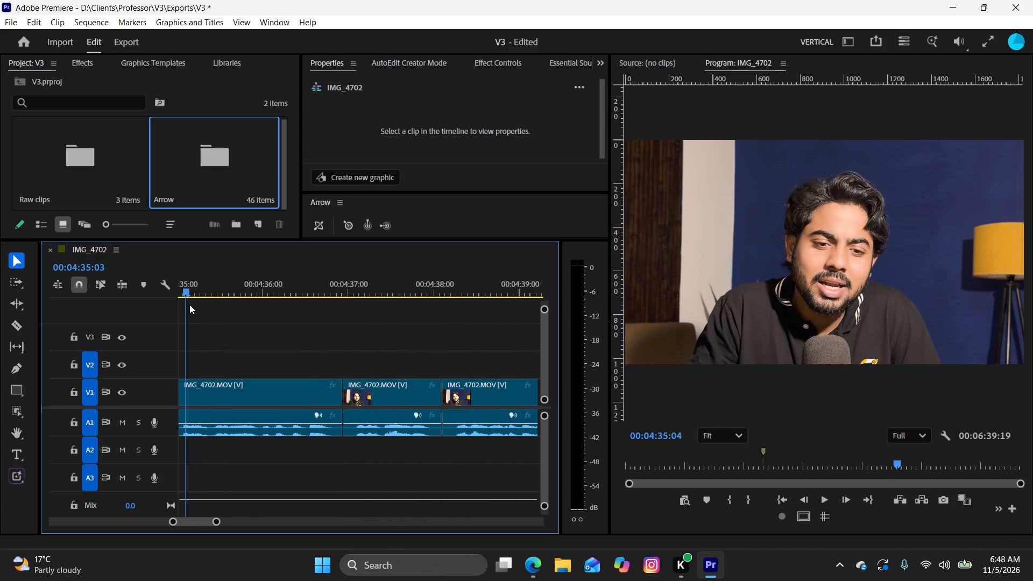
{"action": "left_click_drag", "start_coordinate": [189, 304], "coordinate": [247, 380]}
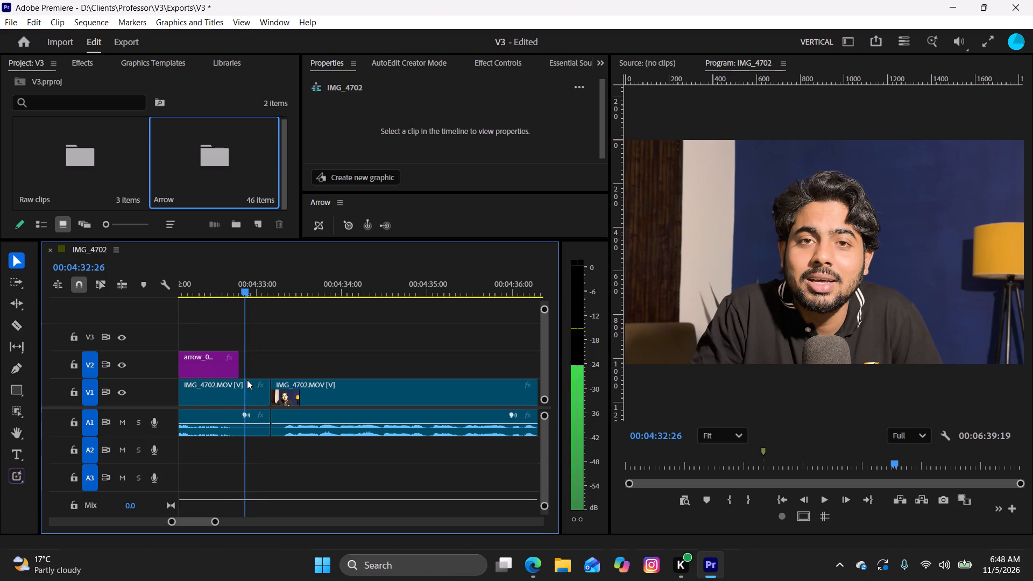
{"action": "left_click_drag", "start_coordinate": [247, 380], "coordinate": [241, 396]}
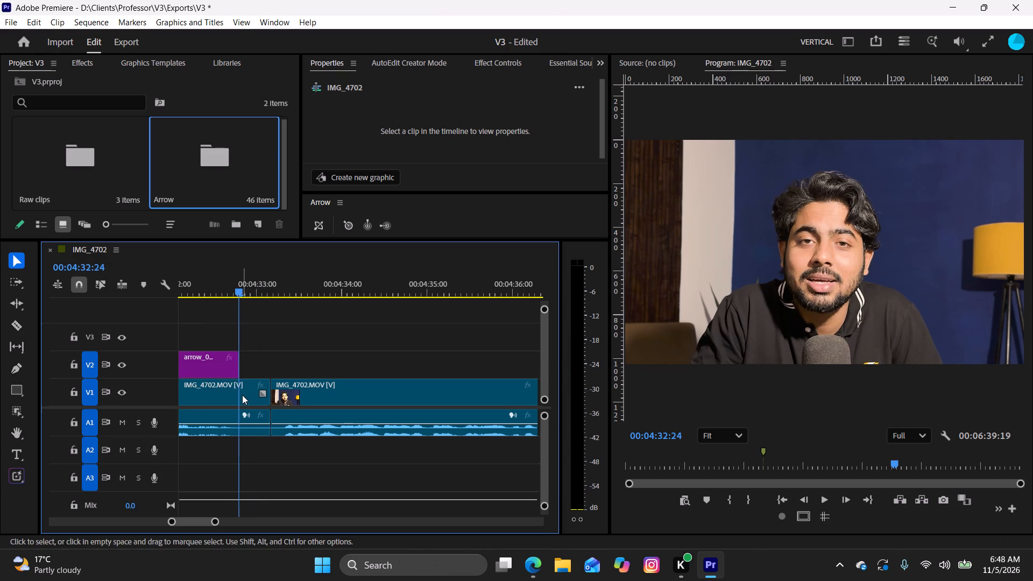
{"action": "key", "text": "e"}
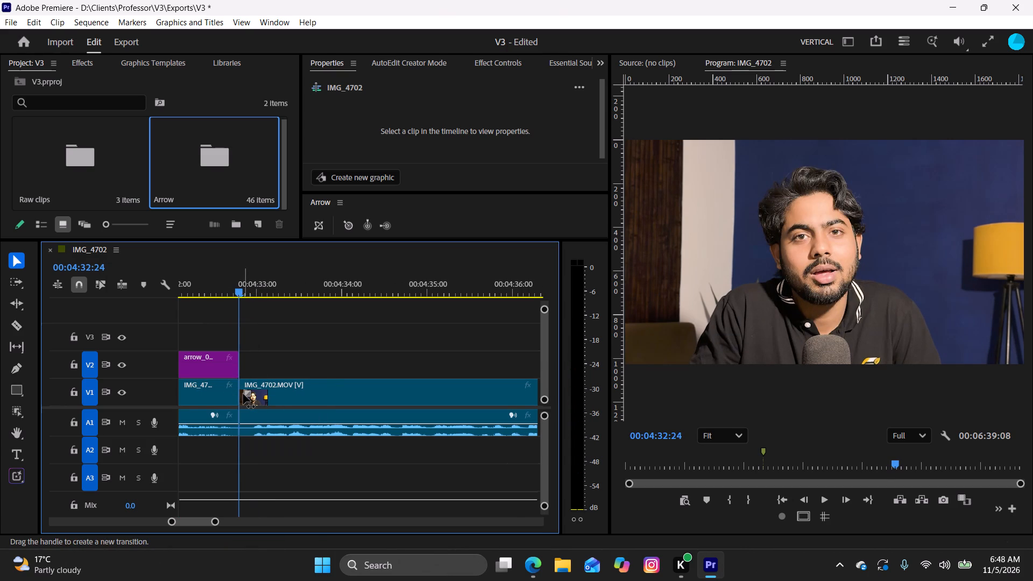
Replay to find the image's start at 00:04:34:03, and copy the NDTV batting photo from Edge's "virat kohli test records" image results.
{"action": "key", "text": "space"}
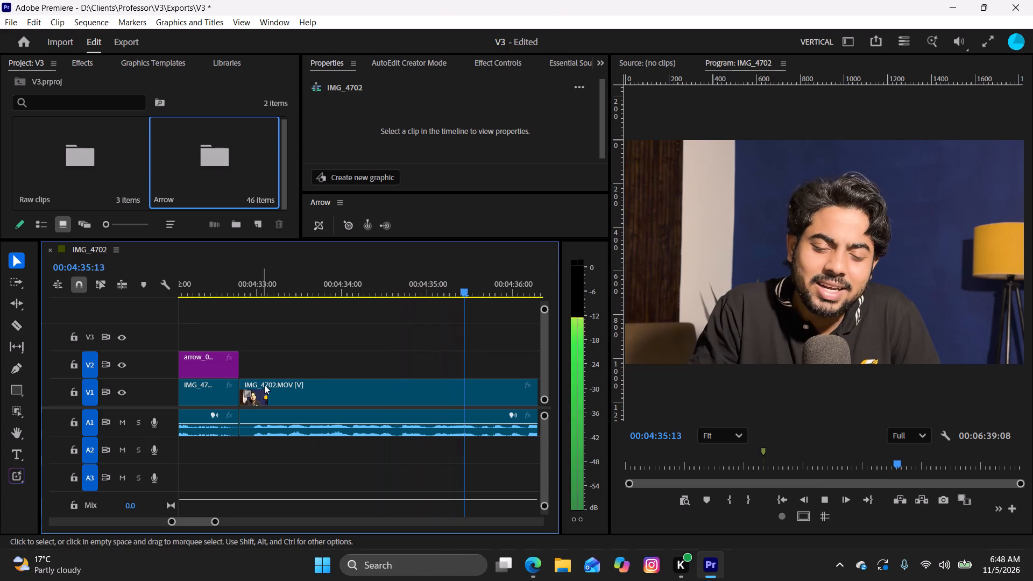
{"action": "key", "text": "space"}
{"action": "left_click_drag", "start_coordinate": [485, 290], "coordinate": [379, 322]}
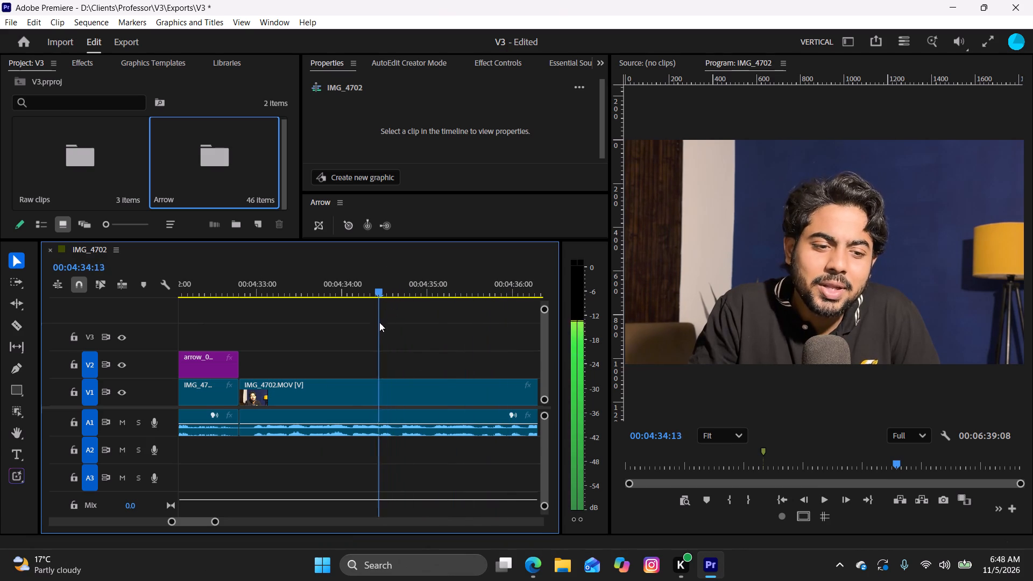
{"action": "left_click_drag", "start_coordinate": [379, 322], "coordinate": [350, 340]}
{"action": "left_click", "coordinate": [527, 558]}
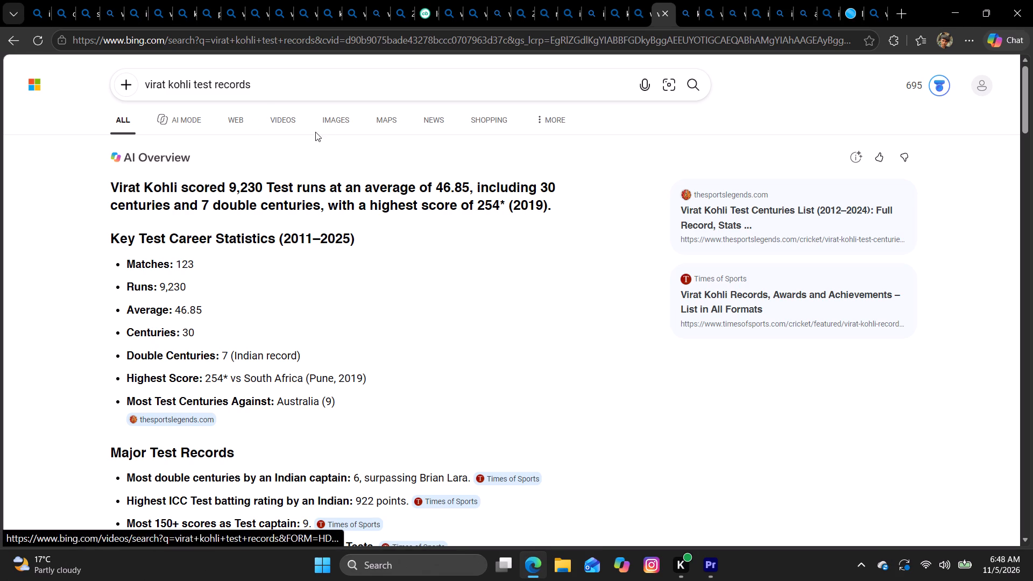
{"action": "left_click", "coordinate": [337, 126]}
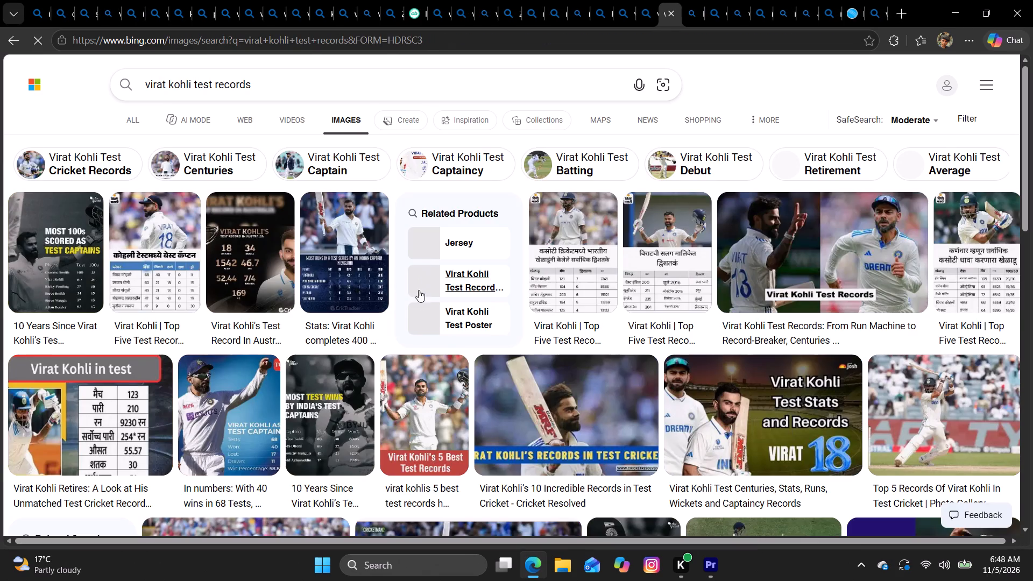
{"action": "scroll", "coordinate": [600, 403], "scroll_direction": "down", "scroll_amount": 1}
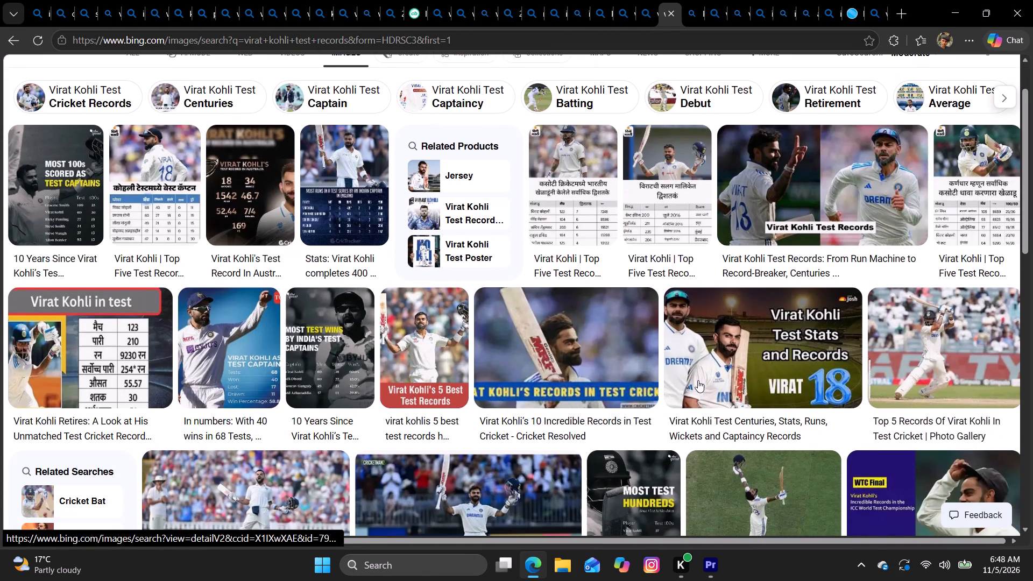
{"action": "left_click", "coordinate": [911, 322]}
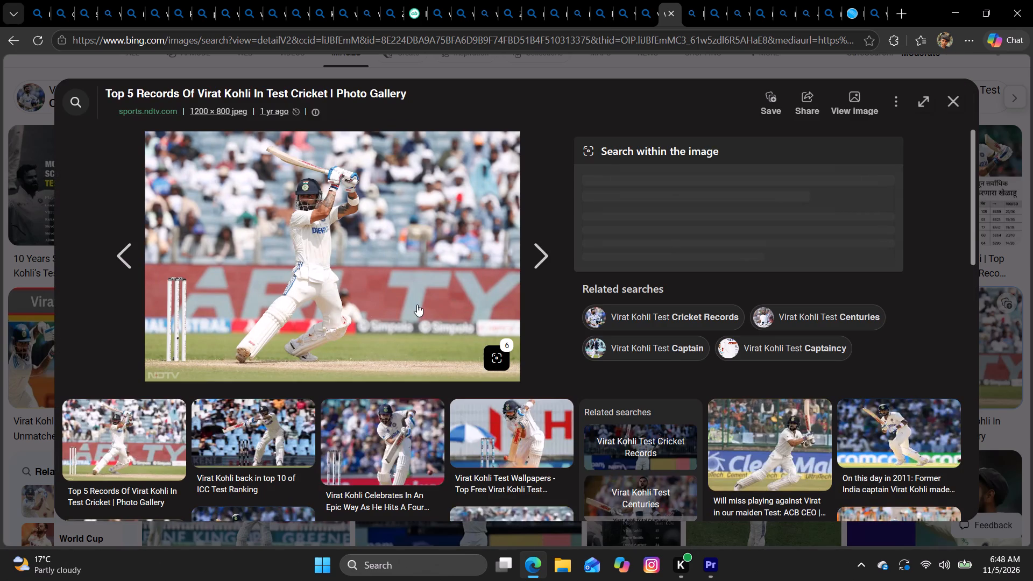
{"action": "right_click", "coordinate": [417, 304]}
{"action": "left_click", "coordinate": [444, 287]}
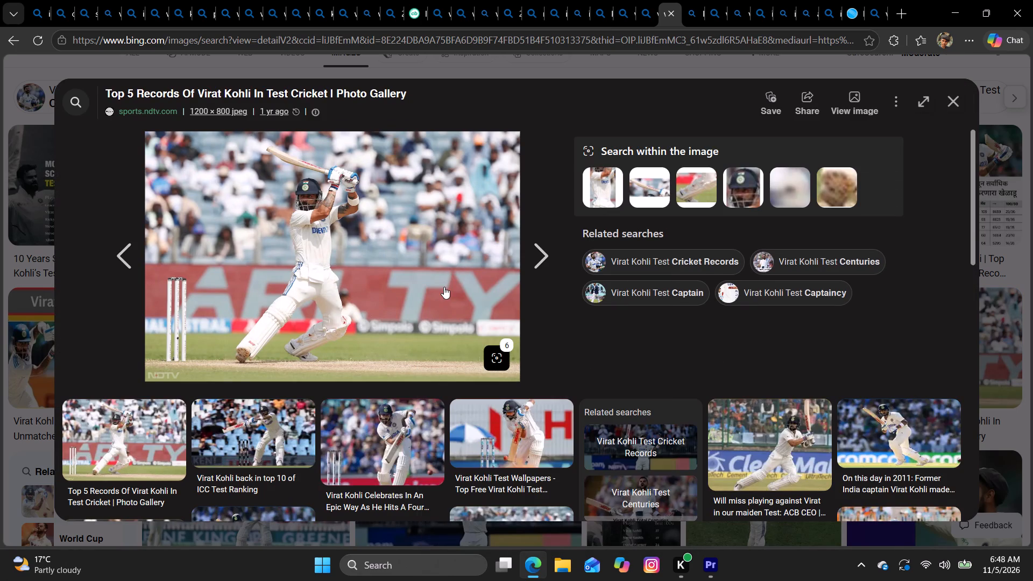
Switch to Premiere, place the copied Kohli batting photo on V2 at 00:04:34:03, and play through it.
{"action": "left_click", "coordinate": [710, 564]}
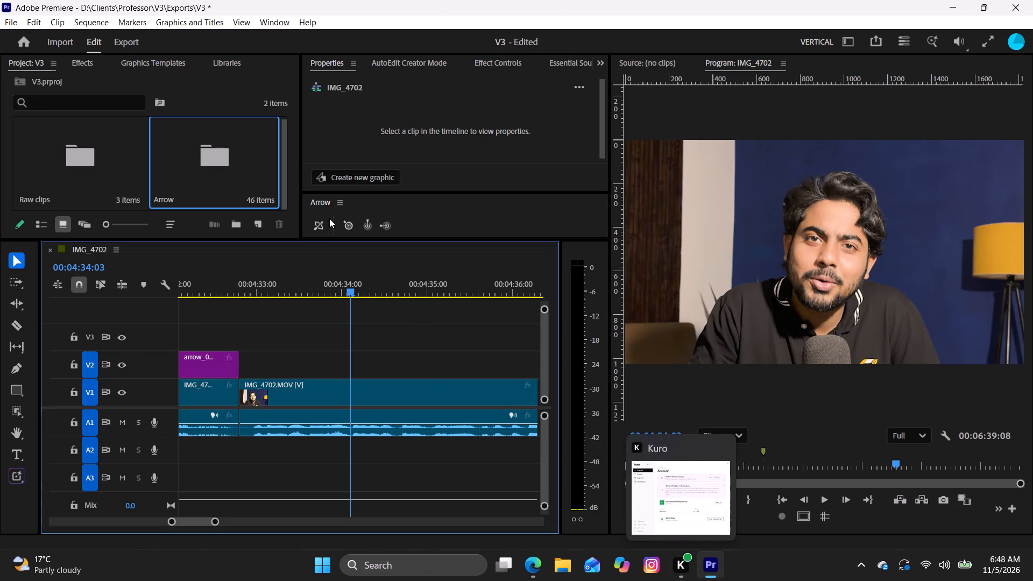
{"action": "left_click", "coordinate": [349, 229]}
{"action": "key", "text": "space"}
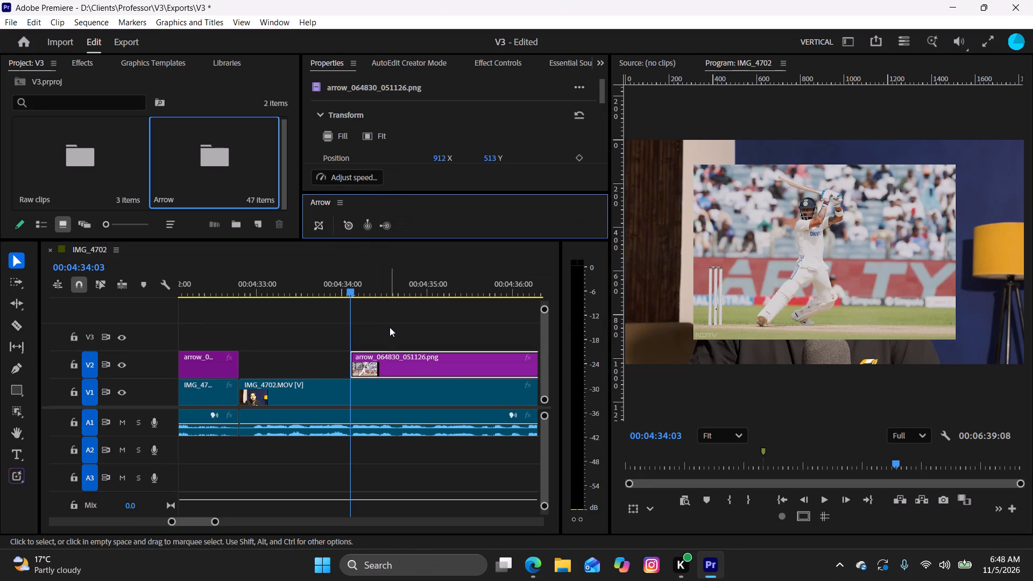
{"action": "left_click", "coordinate": [390, 327]}
{"action": "key", "text": "space"}
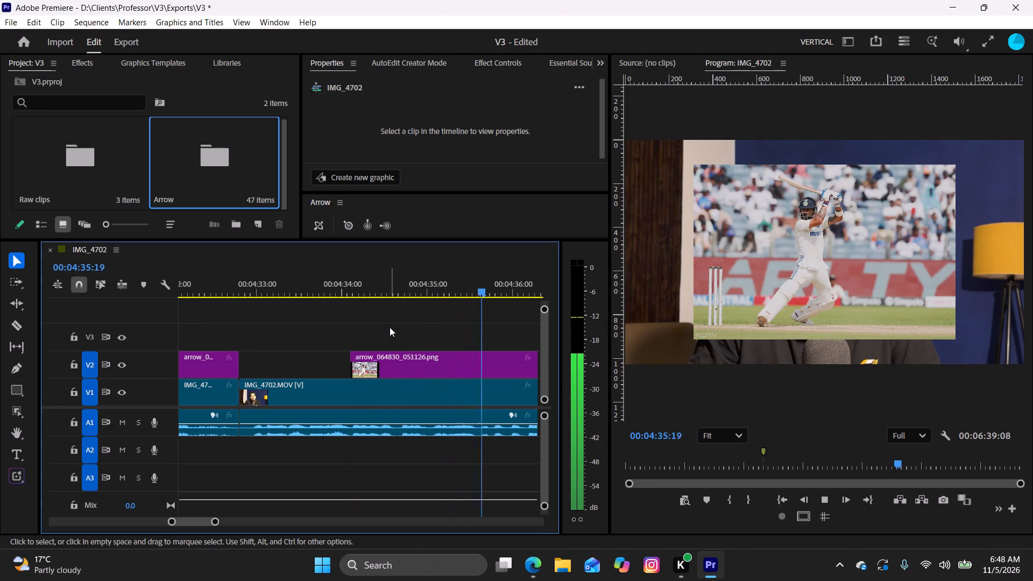
Replay the narration under the Kohli batting photo, and move the photo on V2 to the next talking-head clip's start, about 00:04:37:22.
{"action": "key", "text": "space"}
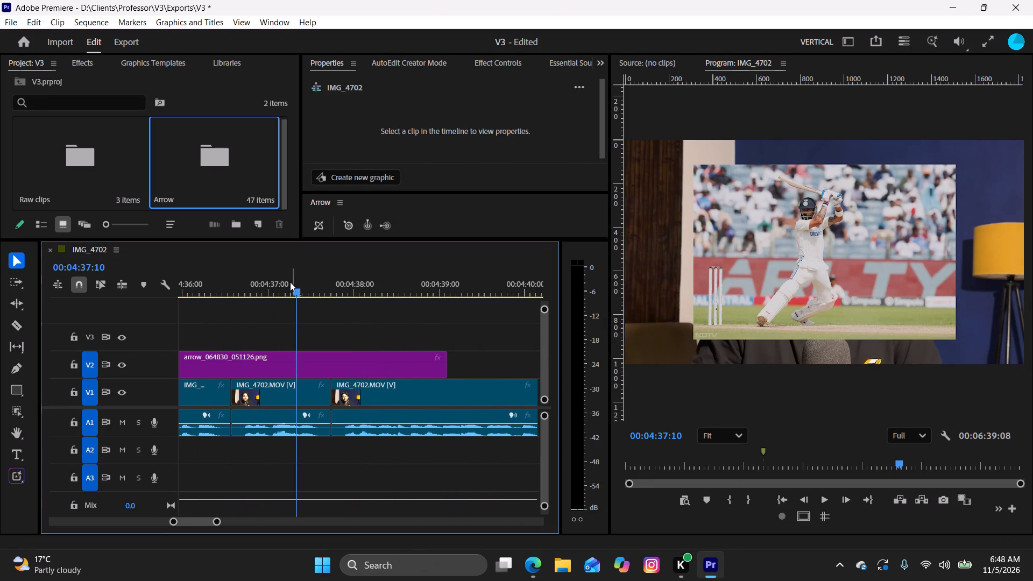
{"action": "left_click_drag", "start_coordinate": [288, 294], "coordinate": [224, 332]}
{"action": "key", "text": "space"}
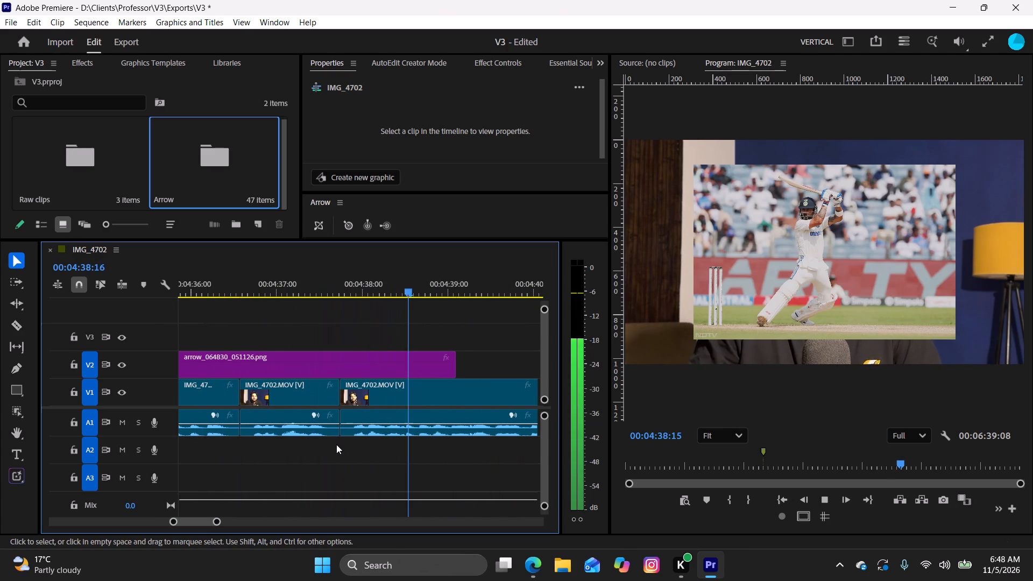
{"action": "key", "text": "space"}
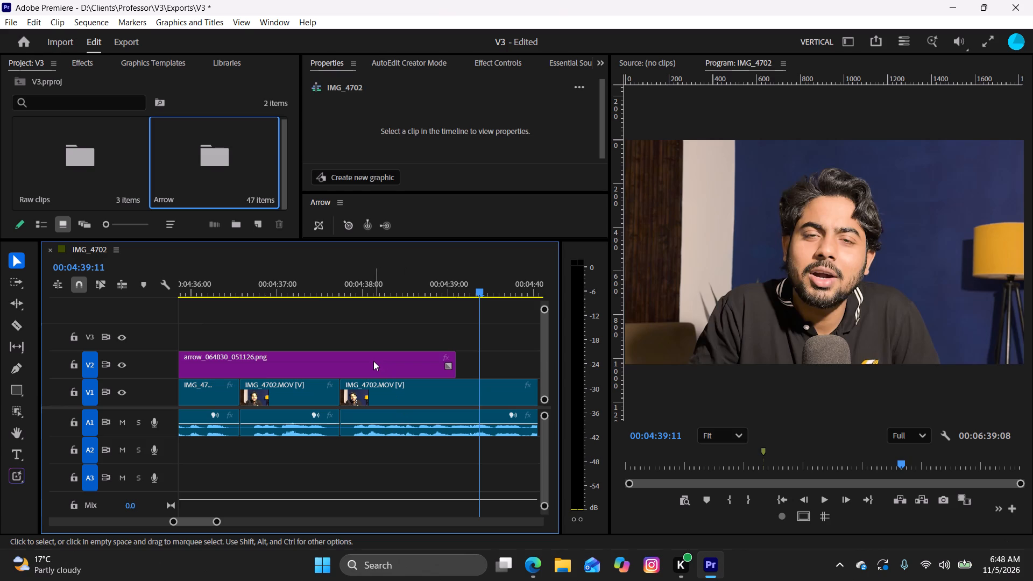
{"action": "left_click_drag", "start_coordinate": [373, 362], "coordinate": [451, 371]}
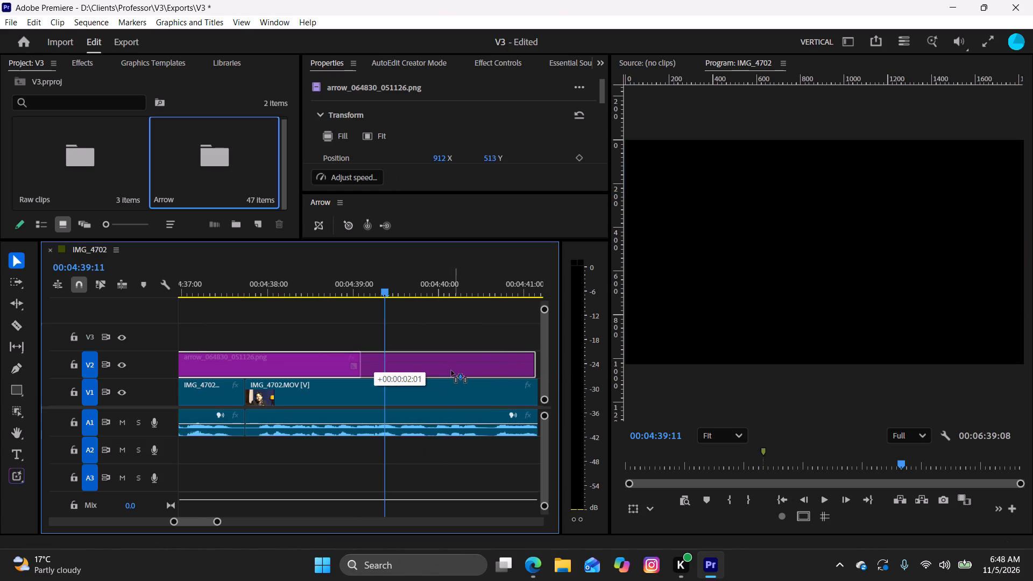
{"action": "left_click_drag", "start_coordinate": [451, 371], "coordinate": [482, 363]}
{"action": "left_click_drag", "start_coordinate": [306, 362], "coordinate": [405, 360]}
Ripple-delete the two talking-head clips on V1 between 00:04:32:24 and the start of the Kohli batting photo.
{"action": "left_click_drag", "start_coordinate": [388, 293], "coordinate": [132, 314]}
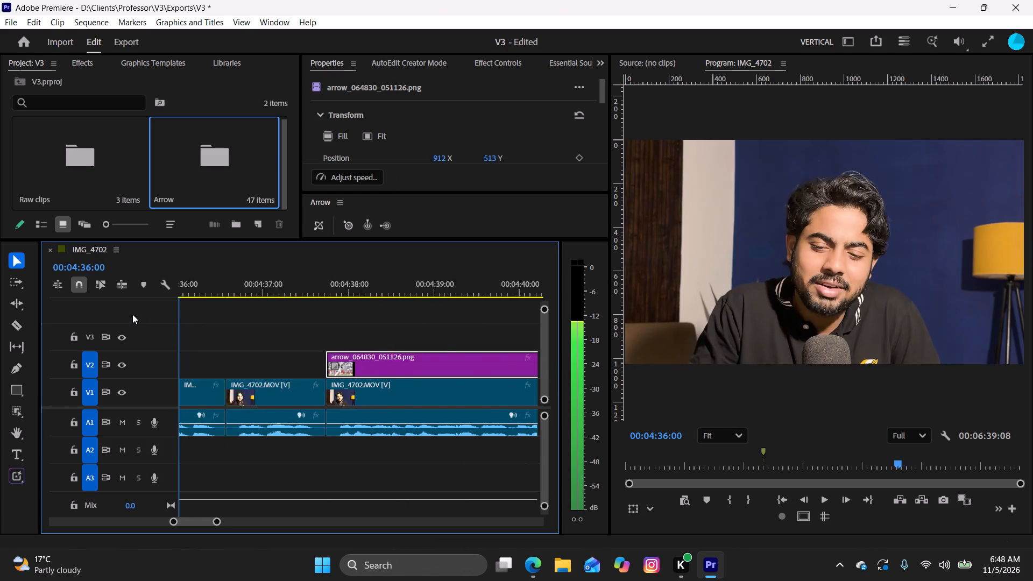
{"action": "left_click_drag", "start_coordinate": [132, 314], "coordinate": [256, 321]}
{"action": "left_click_drag", "start_coordinate": [450, 350], "coordinate": [469, 436]}
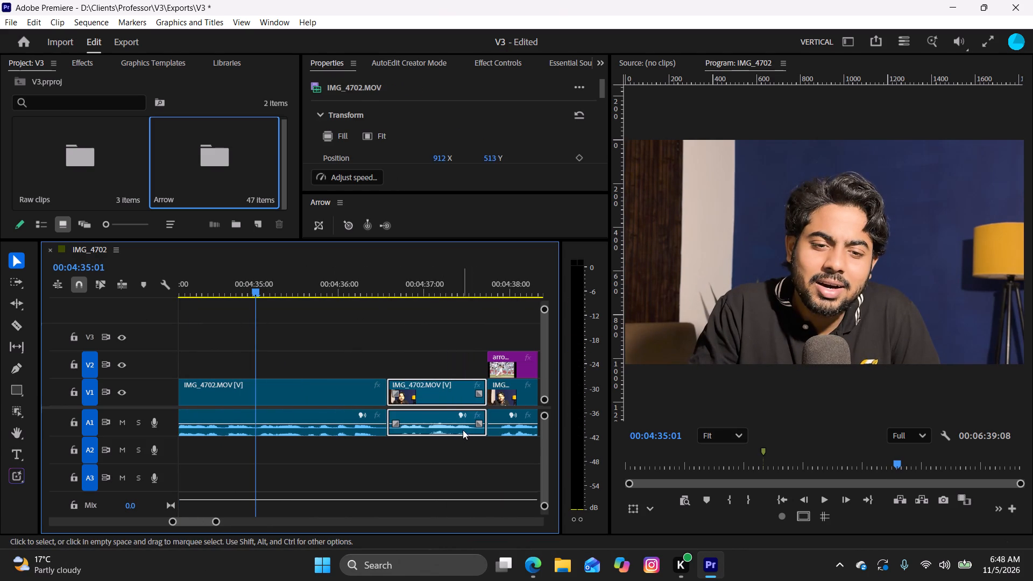
{"action": "key", "text": "shift+Delete"}
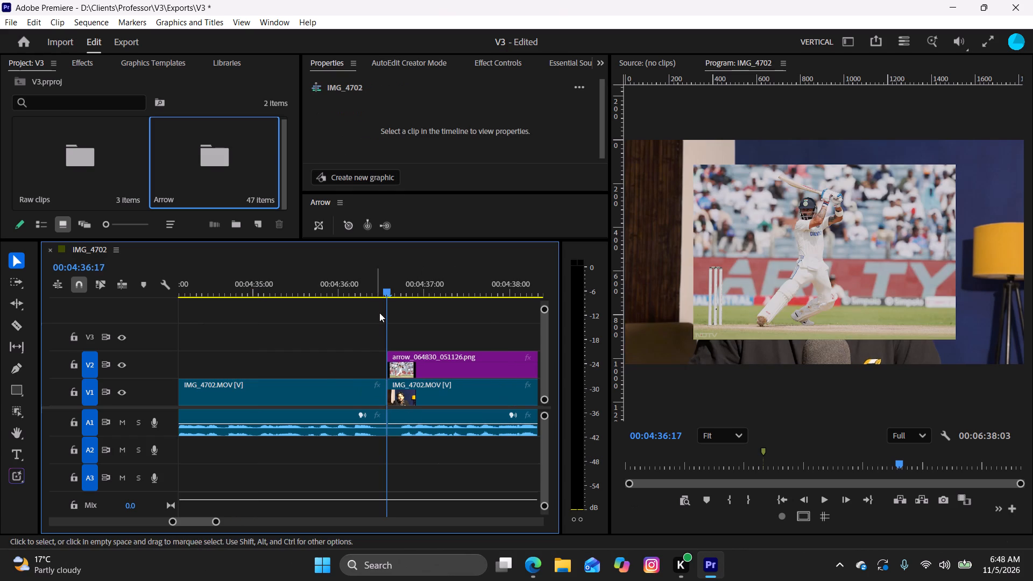
{"action": "left_click_drag", "start_coordinate": [384, 285], "coordinate": [373, 327]}
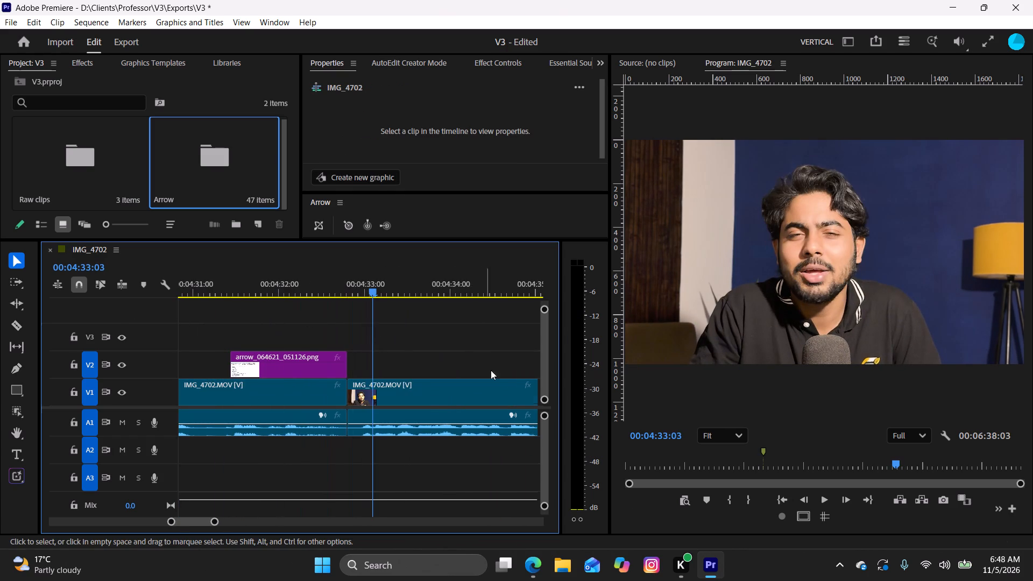
{"action": "left_click_drag", "start_coordinate": [492, 372], "coordinate": [505, 430]}
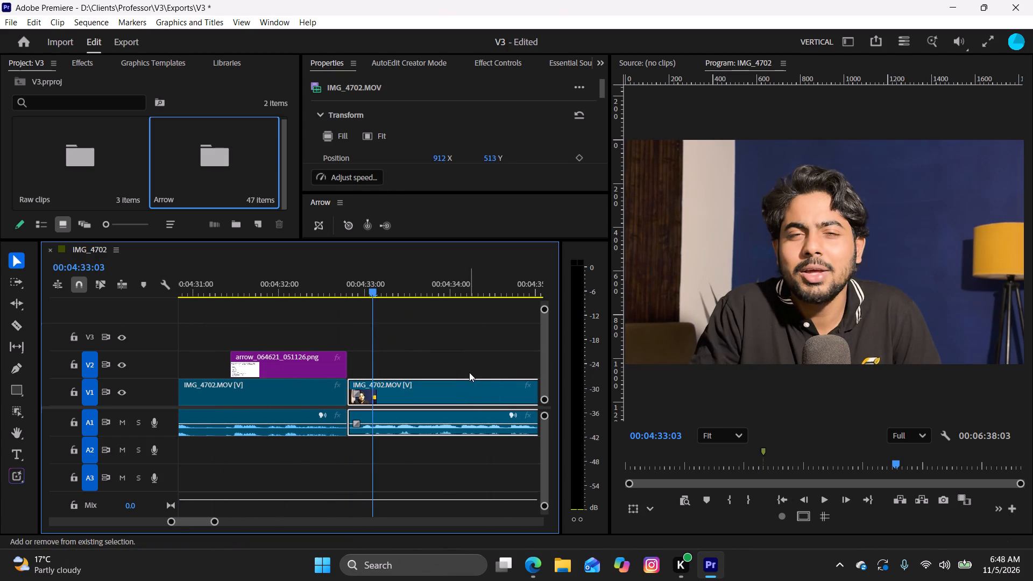
{"action": "key", "text": "shift+Delete"}
Play through the new join and shorten the Kohli batting photo by trimming its end earlier on V2.
{"action": "key", "text": "space"}
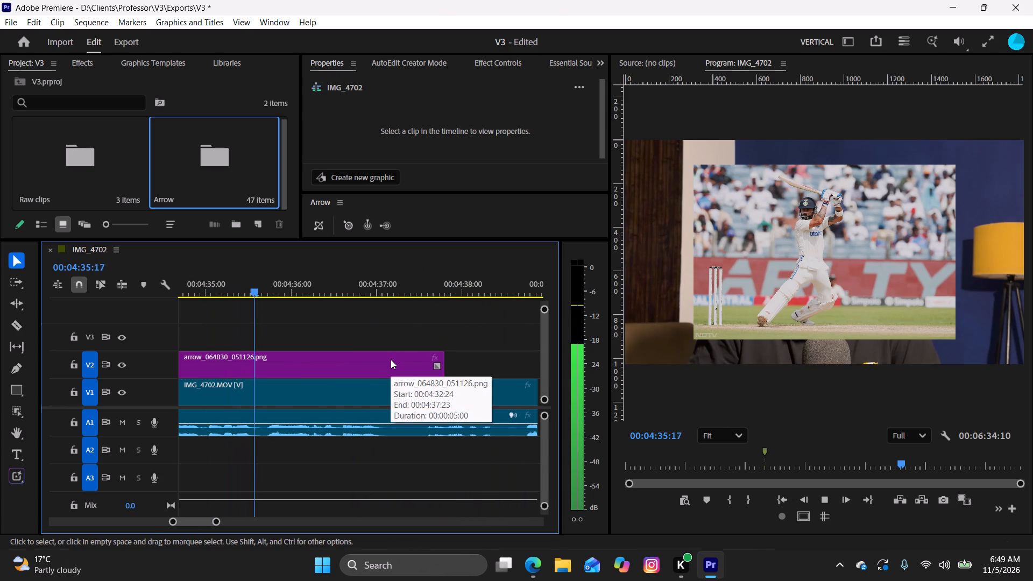
{"action": "key", "text": "space"}
{"action": "left_click_drag", "start_coordinate": [442, 363], "coordinate": [266, 389]}
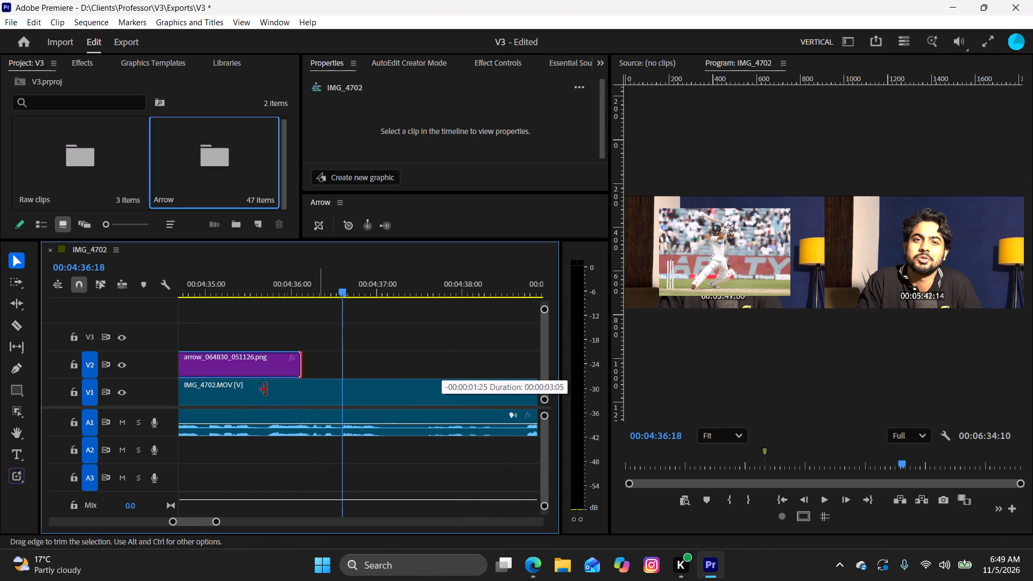
{"action": "left_click_drag", "start_coordinate": [266, 389], "coordinate": [254, 401]}
Play on to find the next image's start at 00:04:38:20, and run an image search in Edge for "kohli test retirment".
{"action": "key", "text": "space"}
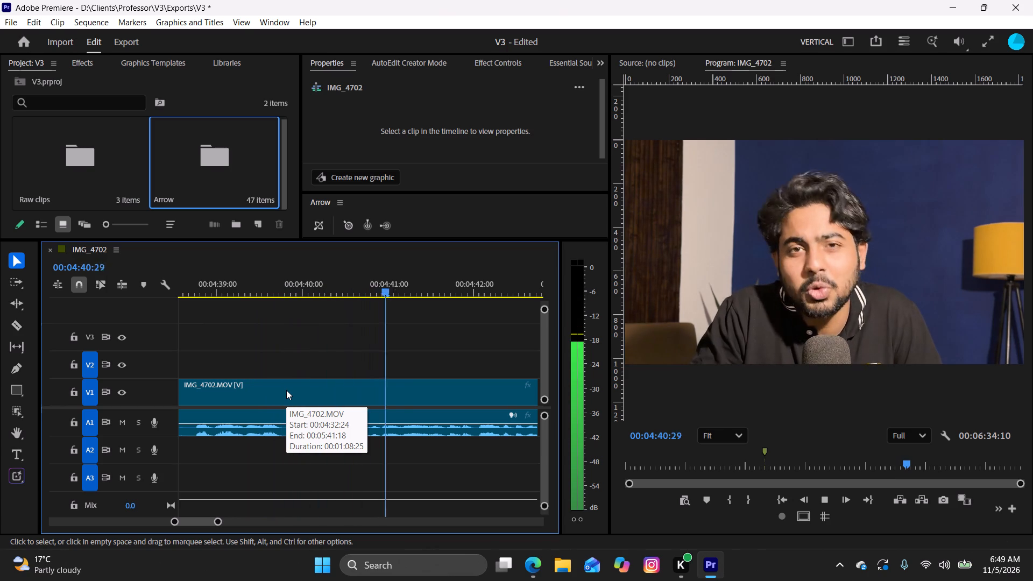
{"action": "key", "text": "space"}
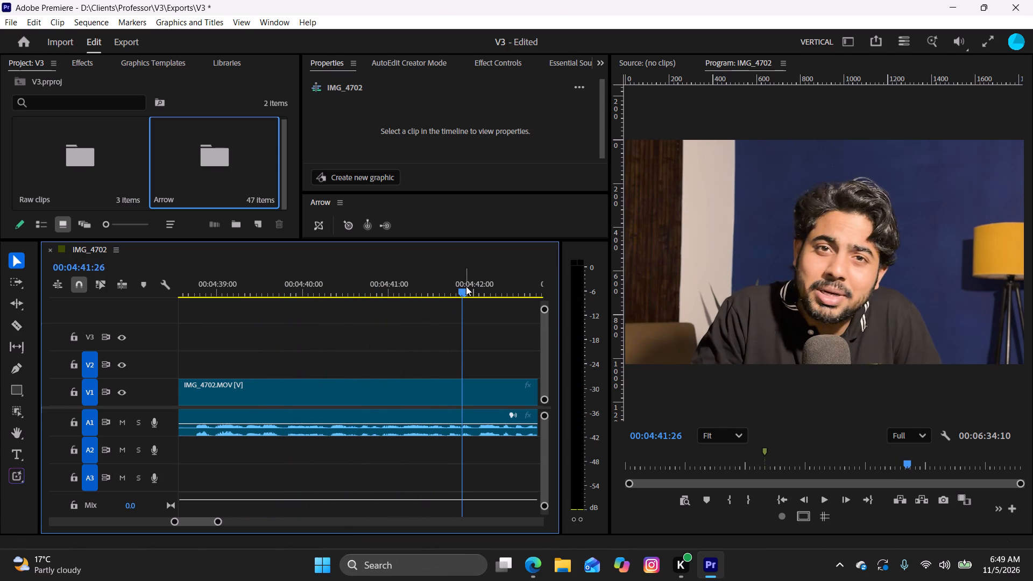
{"action": "left_click_drag", "start_coordinate": [466, 286], "coordinate": [190, 358]}
{"action": "left_click", "coordinate": [534, 565]}
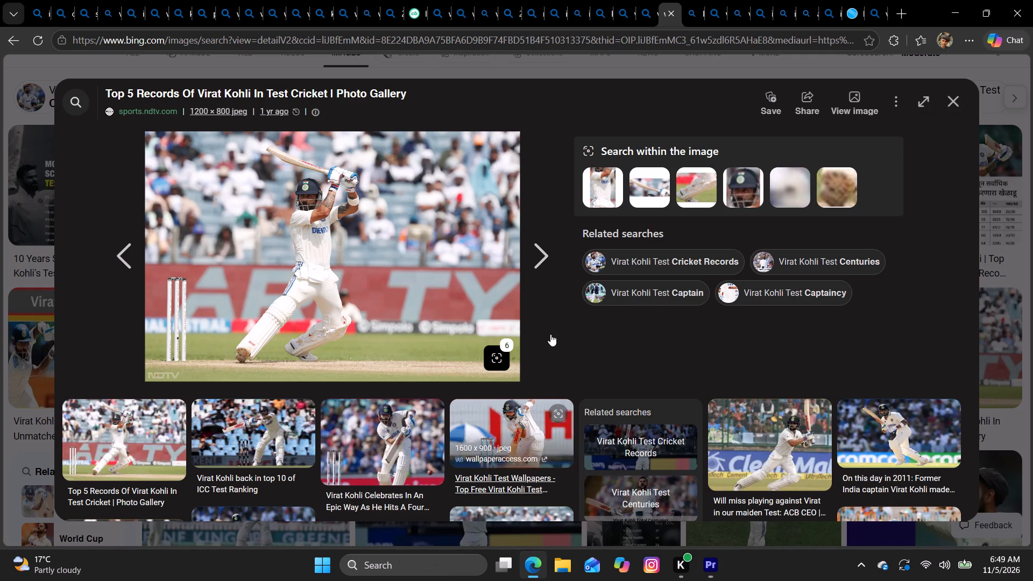
{"action": "left_click", "coordinate": [727, 42]}
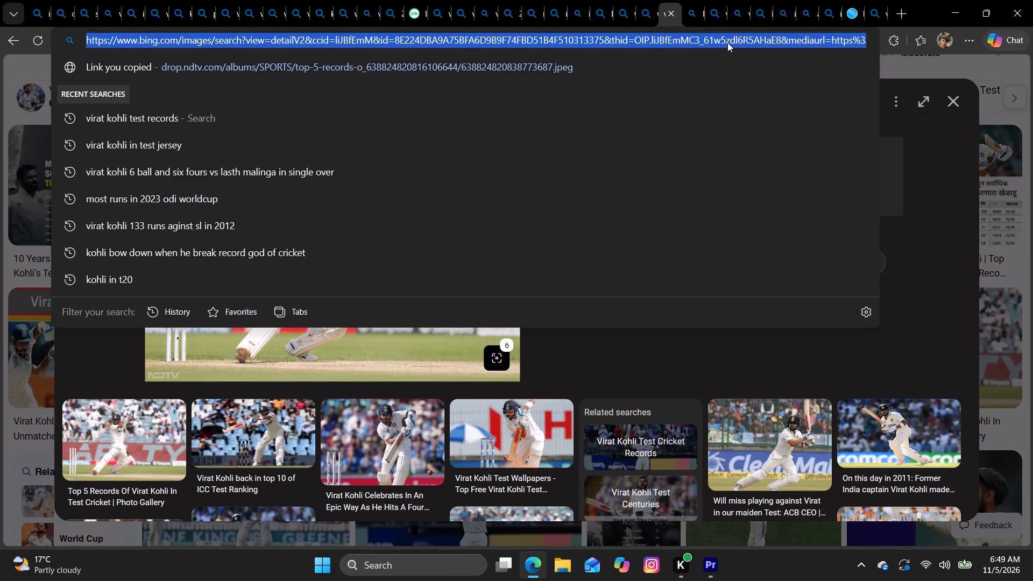
{"action": "type", "text": "kohli test retirment"}
{"action": "key", "text": "Return"}
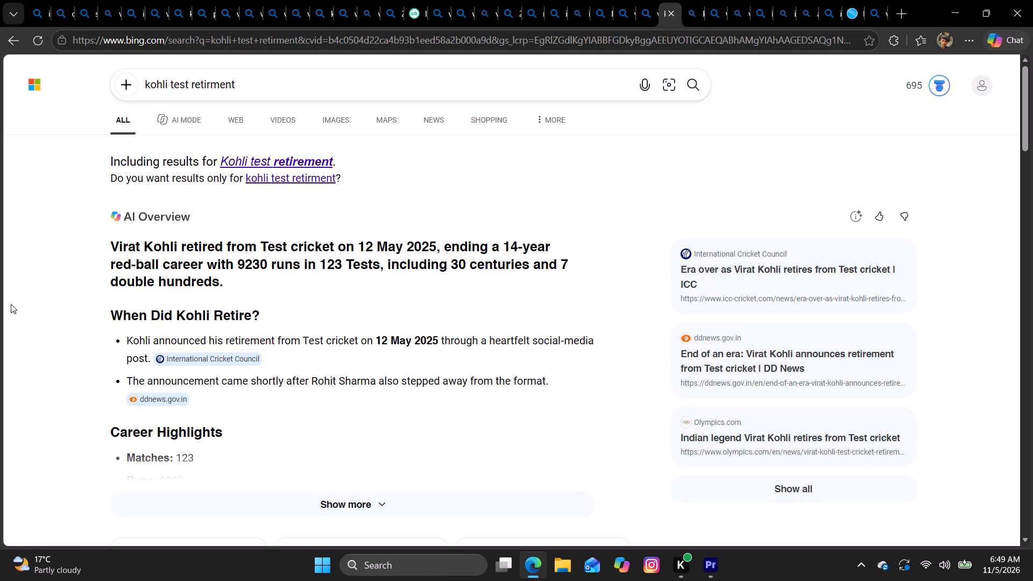
{"action": "left_click", "coordinate": [339, 122]}
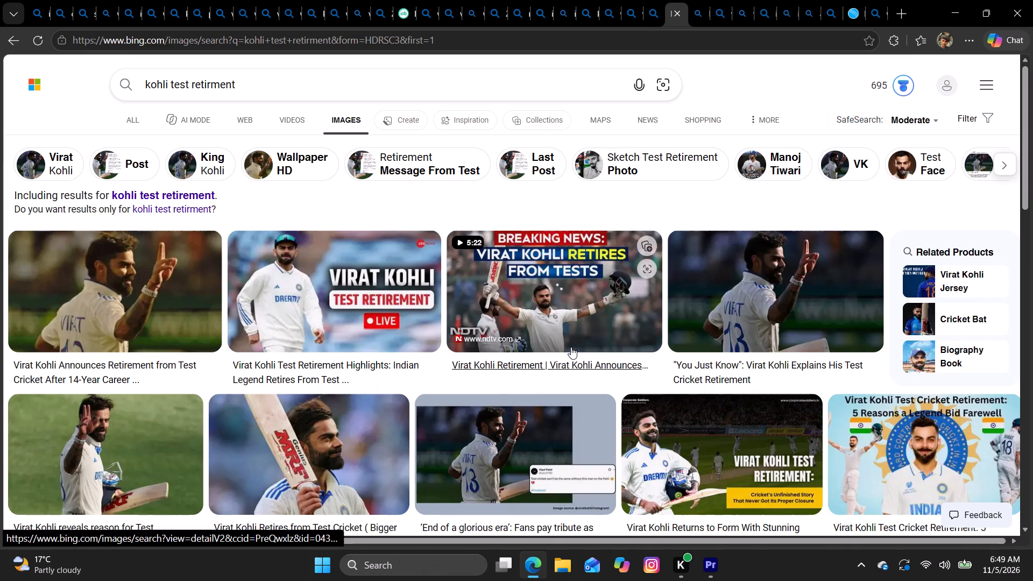
Browse the "kohli test retirment" image results for a photo that fits the narration about his Test retirement.
{"action": "scroll", "coordinate": [576, 344], "scroll_direction": "down", "scroll_amount": 3}
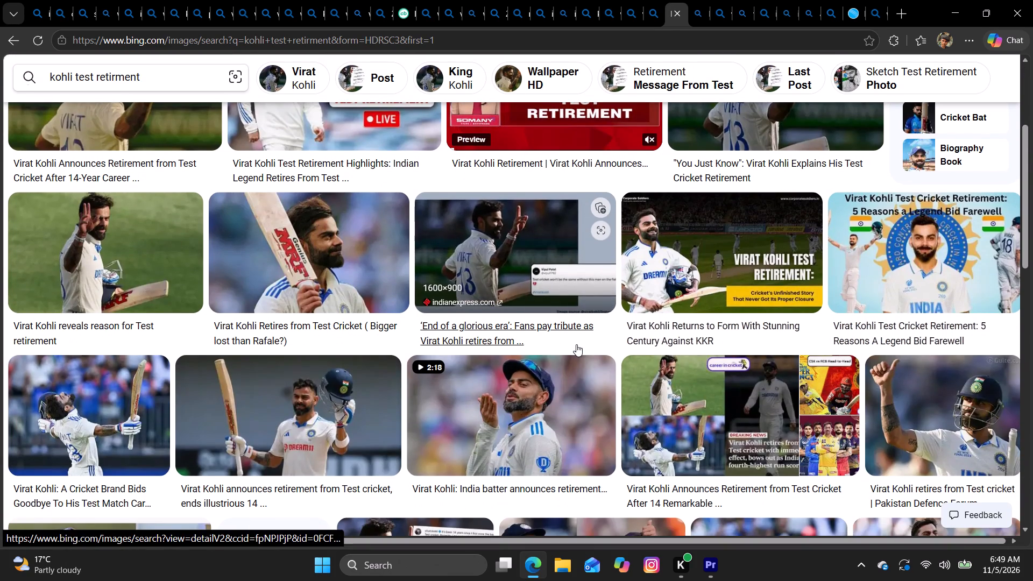
{"action": "scroll", "coordinate": [576, 344], "scroll_direction": "down", "scroll_amount": 6}
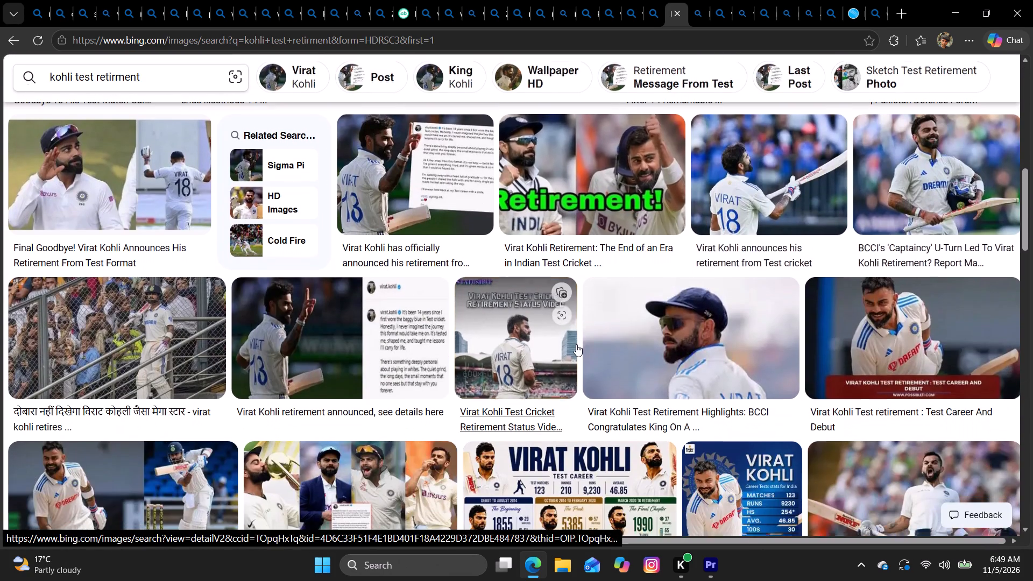
{"action": "scroll", "coordinate": [576, 344], "scroll_direction": "down", "scroll_amount": 8}
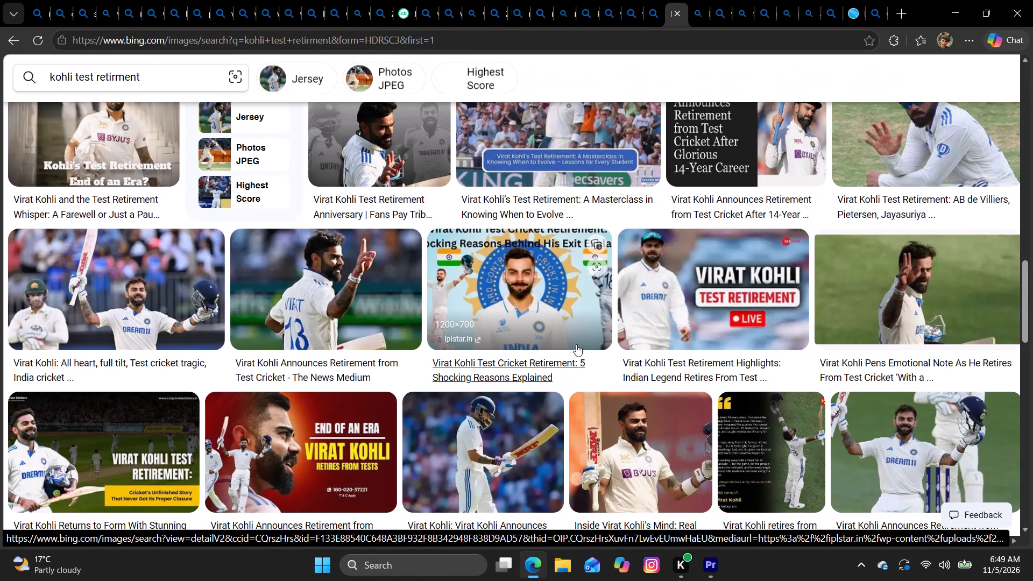
{"action": "scroll", "coordinate": [576, 344], "scroll_direction": "down", "scroll_amount": 6}
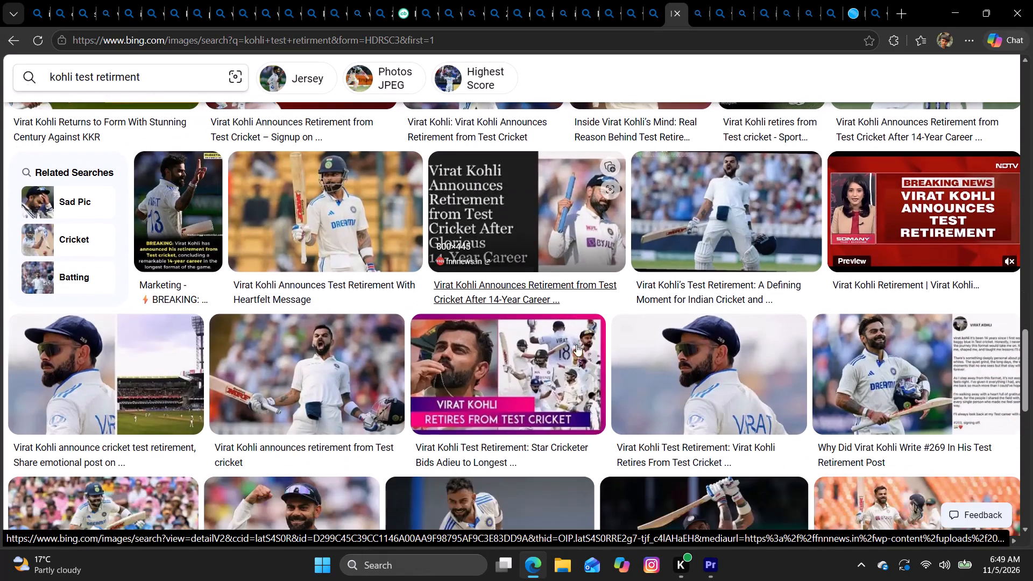
{"action": "scroll", "coordinate": [576, 344], "scroll_direction": "up", "scroll_amount": 1}
{"action": "scroll", "coordinate": [576, 344], "scroll_direction": "down", "scroll_amount": 4}
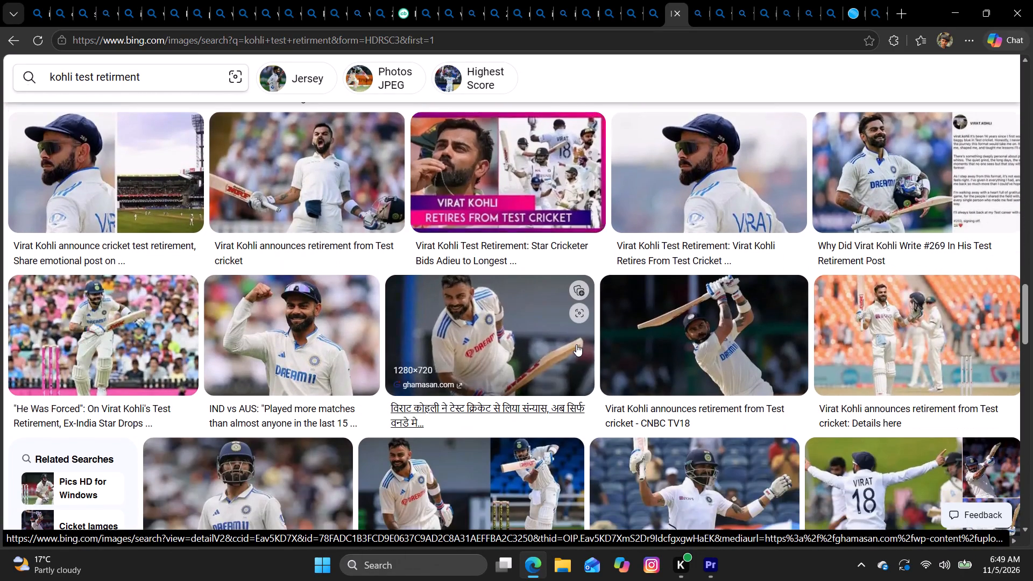
{"action": "scroll", "coordinate": [576, 344], "scroll_direction": "down", "scroll_amount": 5}
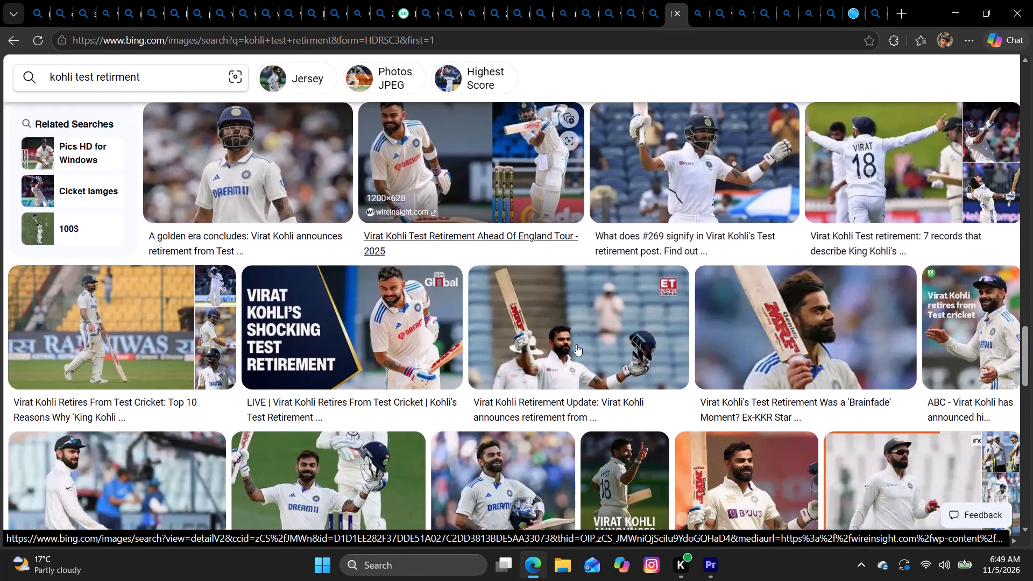
{"action": "scroll", "coordinate": [579, 342], "scroll_direction": "up", "scroll_amount": 11}
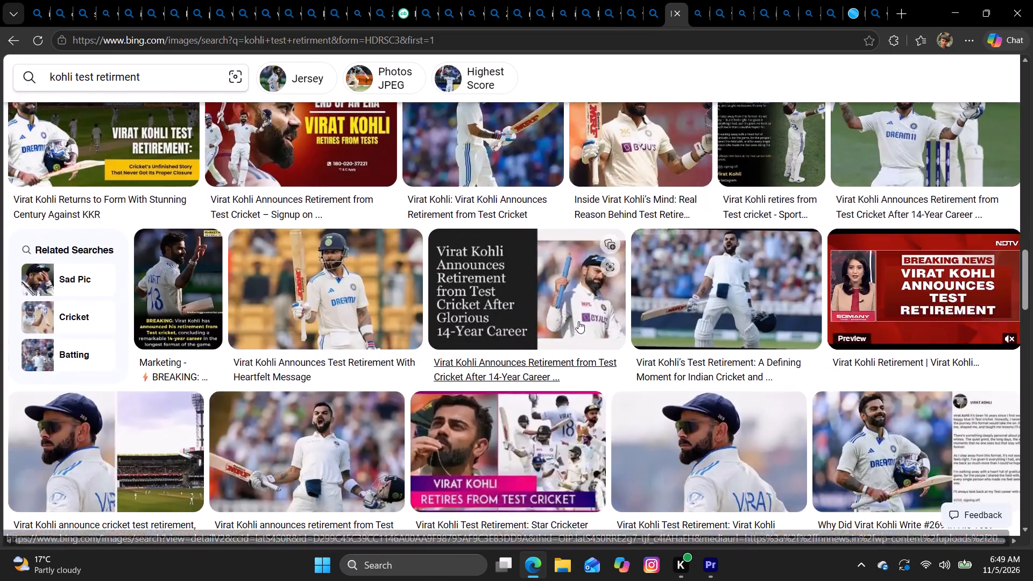
{"action": "scroll", "coordinate": [578, 321], "scroll_direction": "up", "scroll_amount": 10}
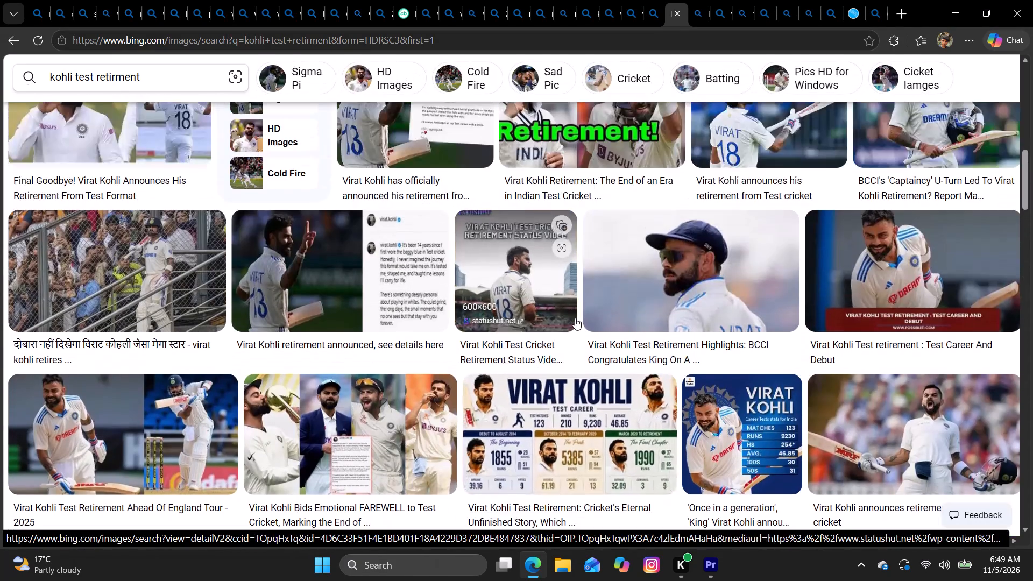
{"action": "scroll", "coordinate": [575, 318], "scroll_direction": "up", "scroll_amount": 5}
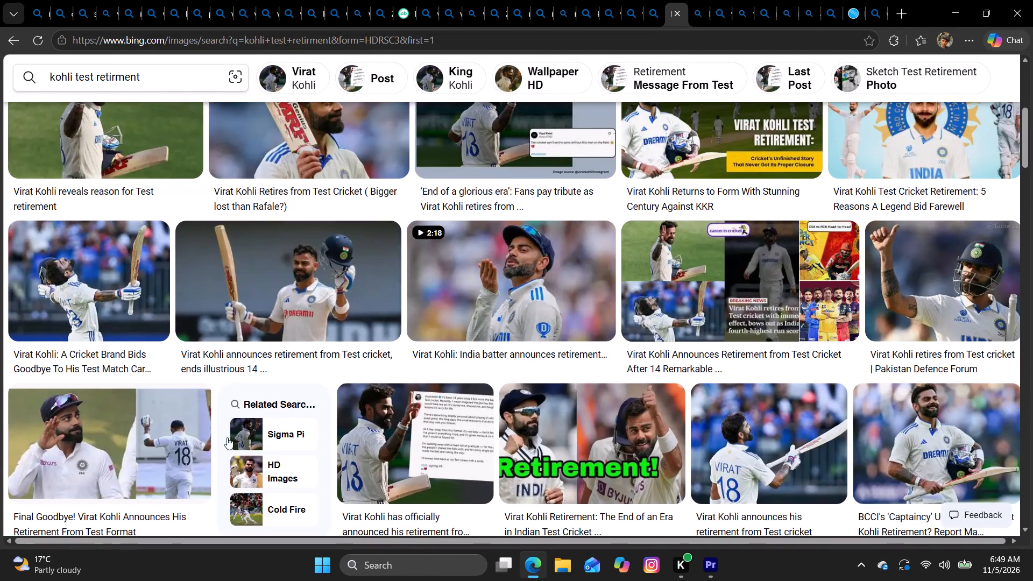
{"action": "scroll", "coordinate": [151, 443], "scroll_direction": "up", "scroll_amount": 1}
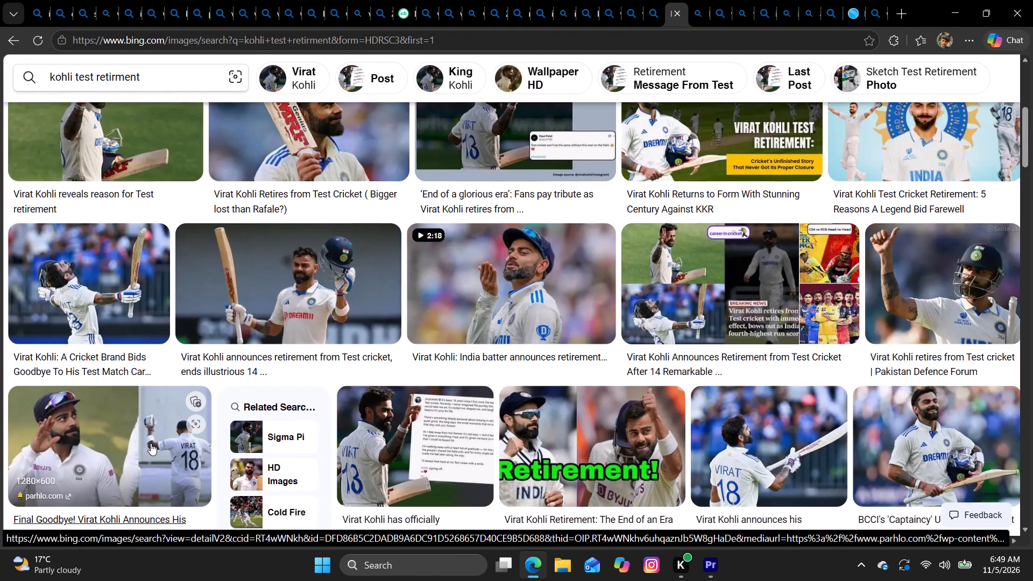
{"action": "scroll", "coordinate": [151, 443], "scroll_direction": "up", "scroll_amount": 3}
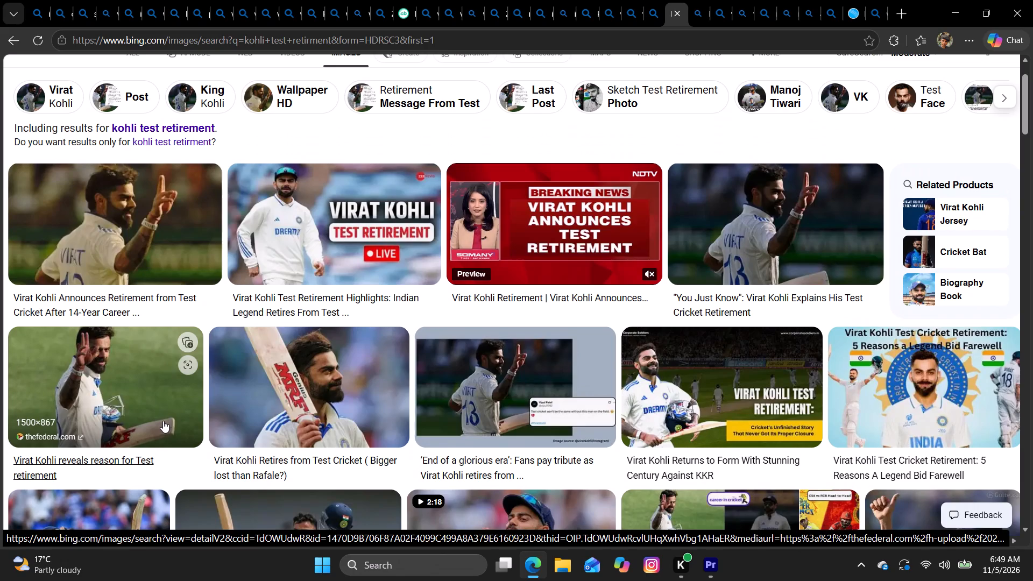
Copy the thefederal.com photo of Kohli raising his hand, titled "Virat Kohli reveals reason for Test retirement".
{"action": "left_click", "coordinate": [163, 421]}
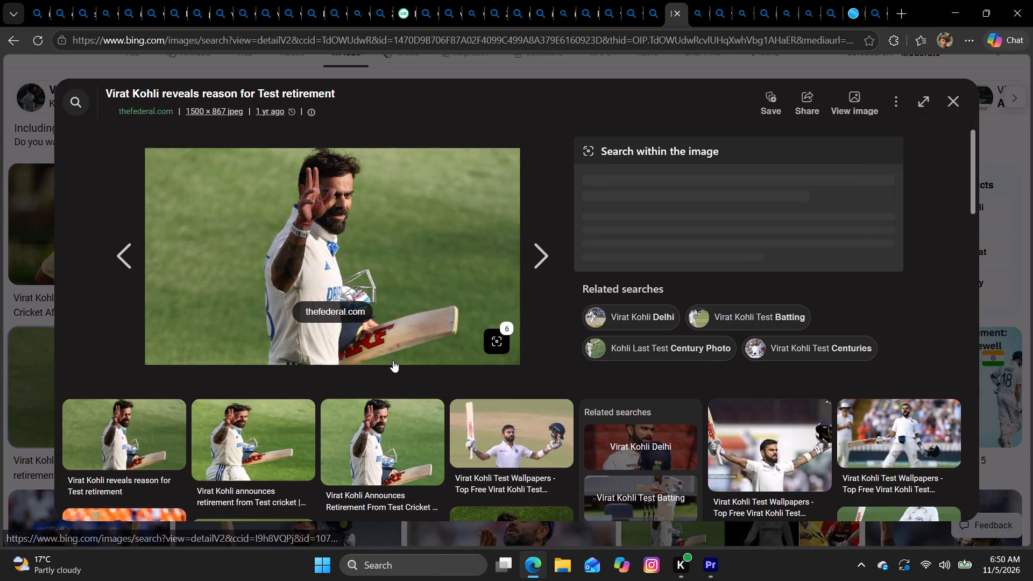
{"action": "right_click", "coordinate": [408, 302]}
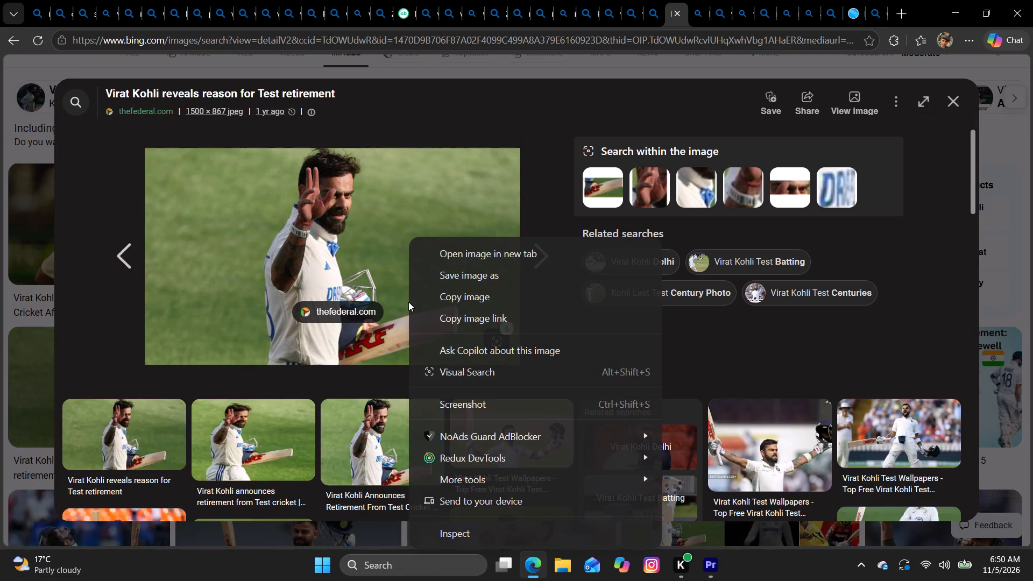
{"action": "left_click", "coordinate": [434, 291]}
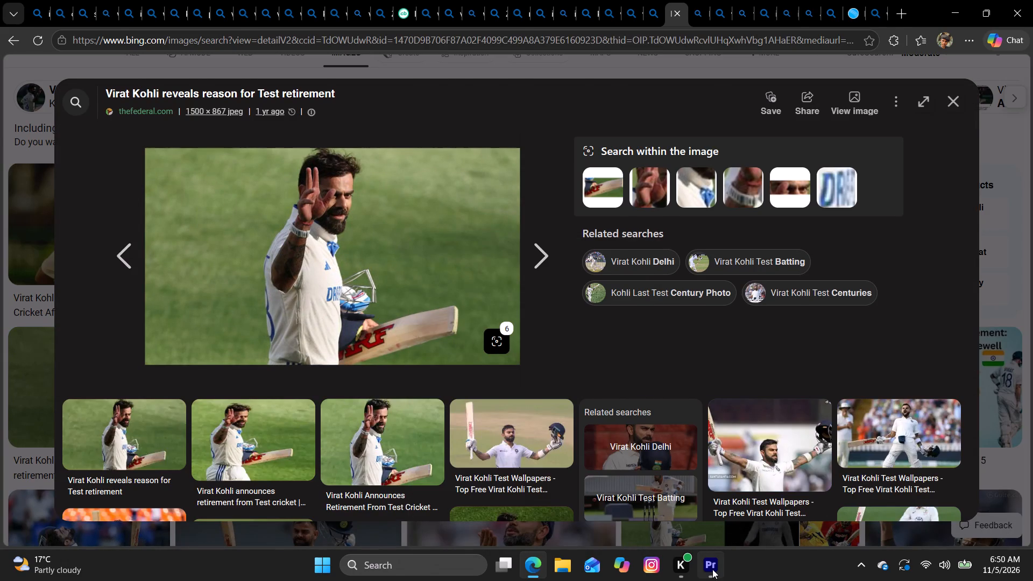
Switch to Premiere, place the copied Kohli retirement photo on V2 at 00:04:38:20, and play through it to 00:04:41:29.
{"action": "left_click", "coordinate": [712, 569]}
{"action": "left_click", "coordinate": [346, 220]}
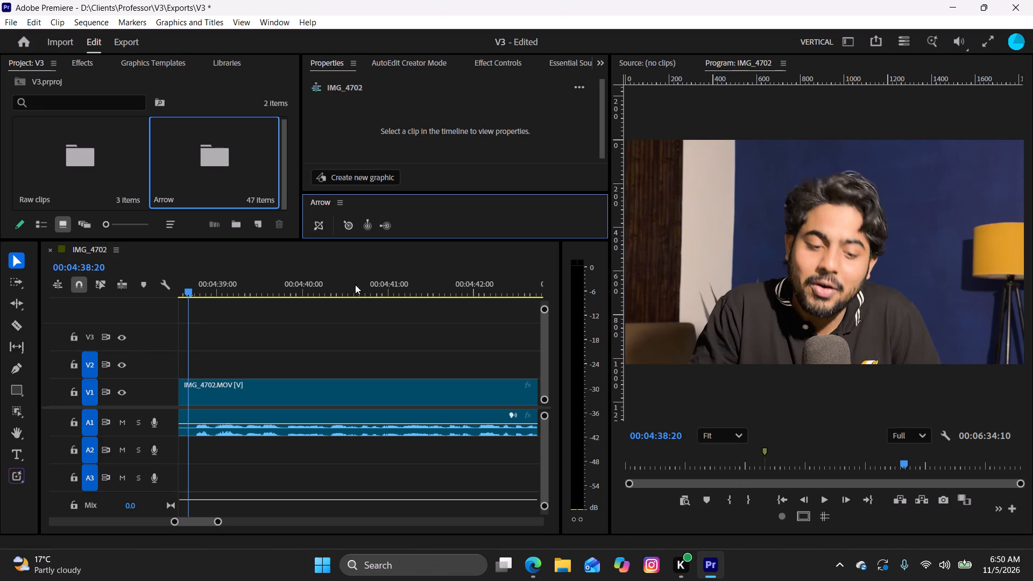
{"action": "left_click_drag", "start_coordinate": [186, 295], "coordinate": [386, 345]}
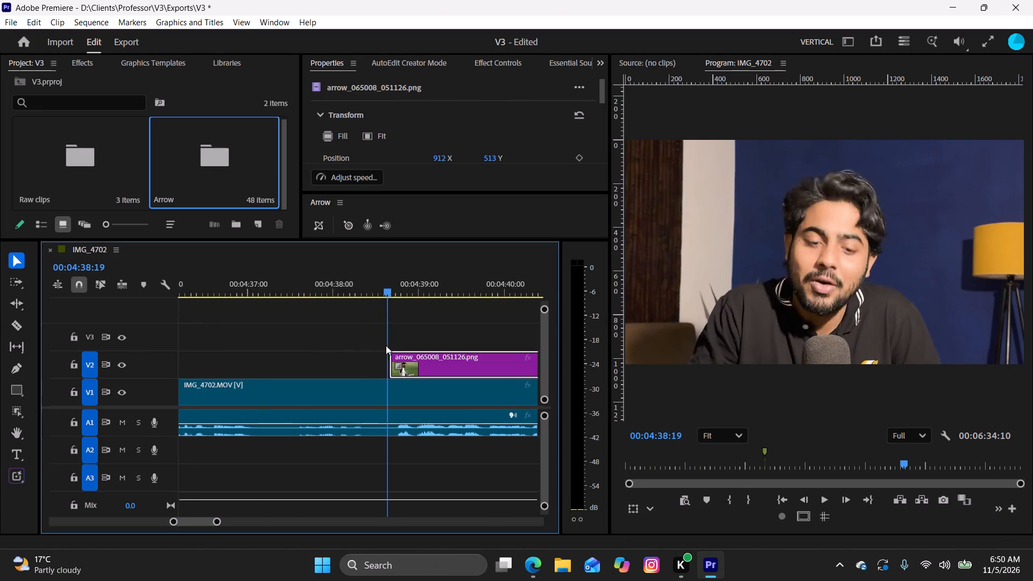
{"action": "left_click_drag", "start_coordinate": [386, 345], "coordinate": [387, 345]}
{"action": "key", "text": "space"}
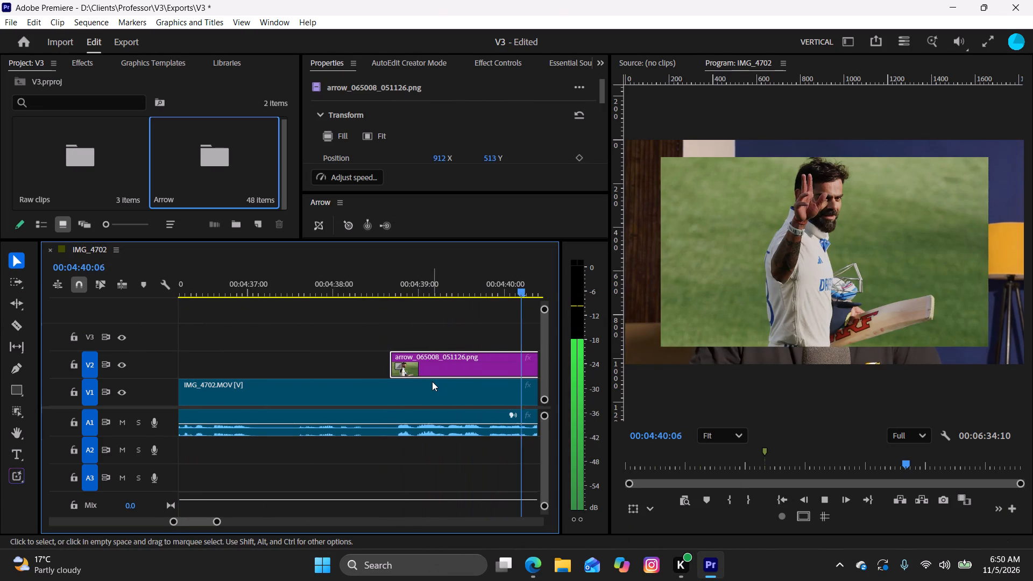
{"action": "key", "text": "space"}
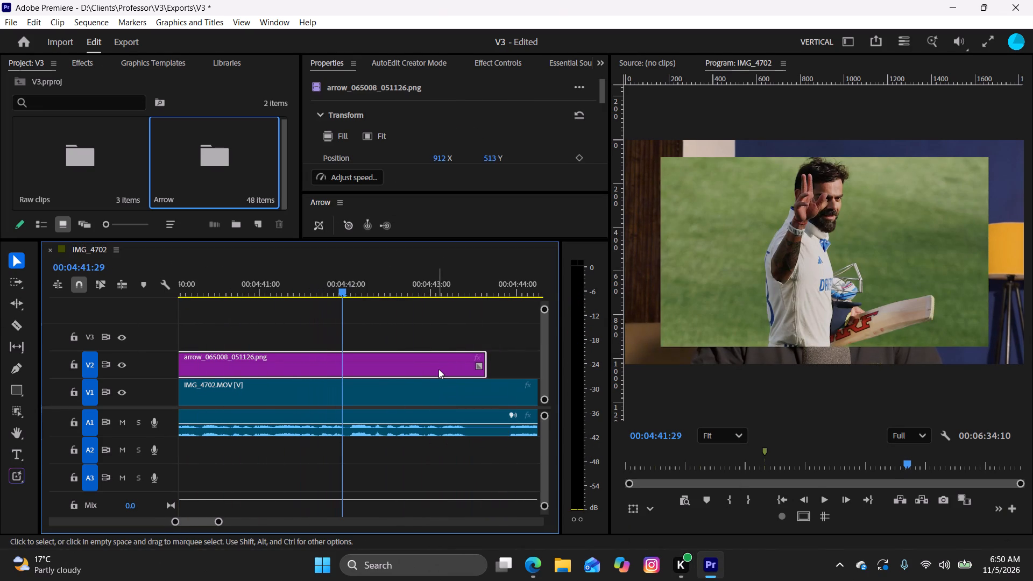
Split the Kohli retirement photo on V2 at 00:04:41:29 and delete the part after the cut.
{"action": "left_click", "coordinate": [438, 369]}
{"action": "type", "text": "w"}
{"action": "key", "text": "space"}
{"action": "key", "text": "space"}
{"action": "left_click", "coordinate": [437, 370]}
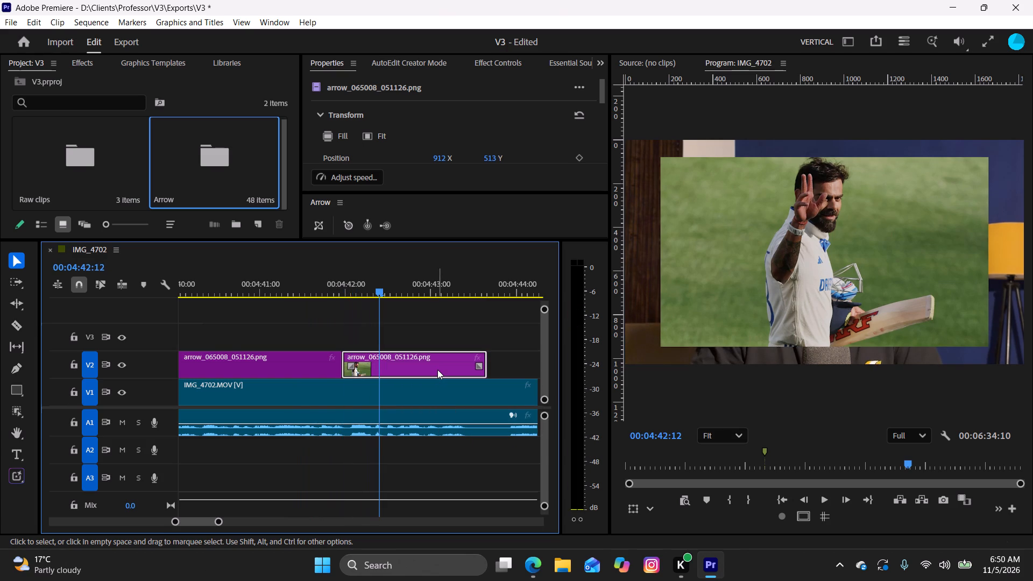
{"action": "key", "text": "BackSpace"}
Play the narration past the retirement photo, return to about 00:04:43:22, and check the "virat kohli test records" results in Edge.
{"action": "key", "text": "space"}
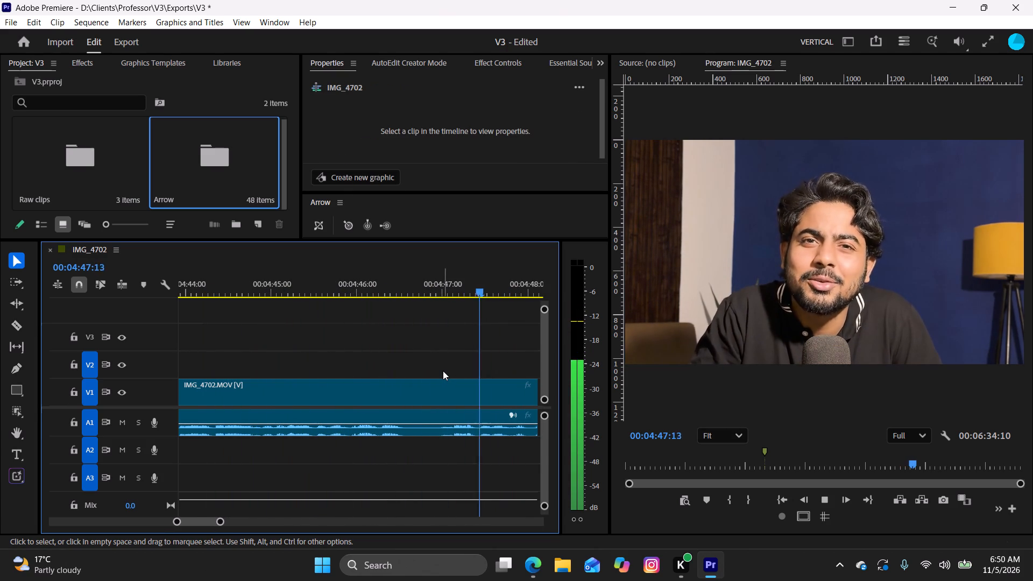
{"action": "key", "text": "space"}
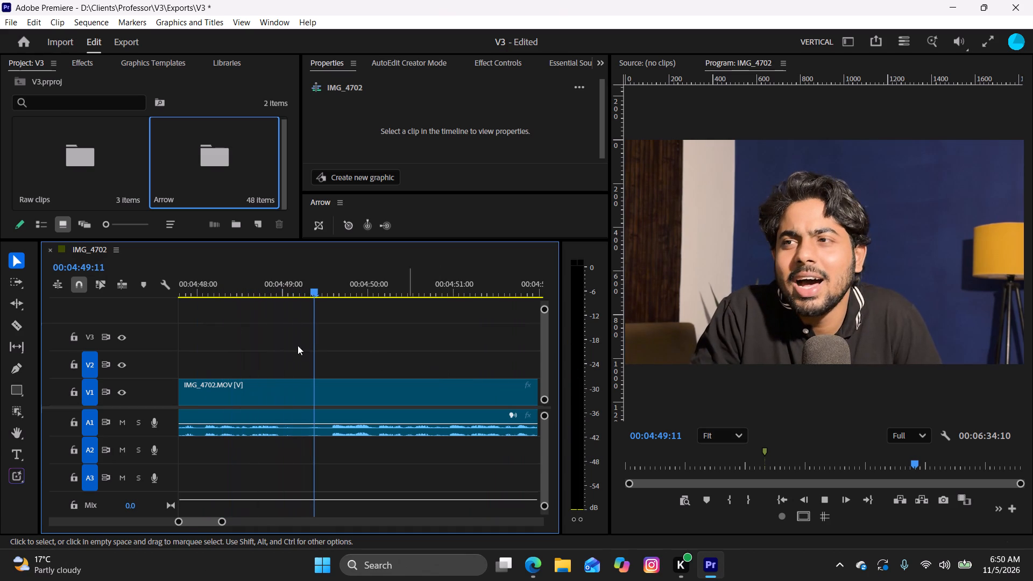
{"action": "left_click_drag", "start_coordinate": [310, 290], "coordinate": [272, 327]}
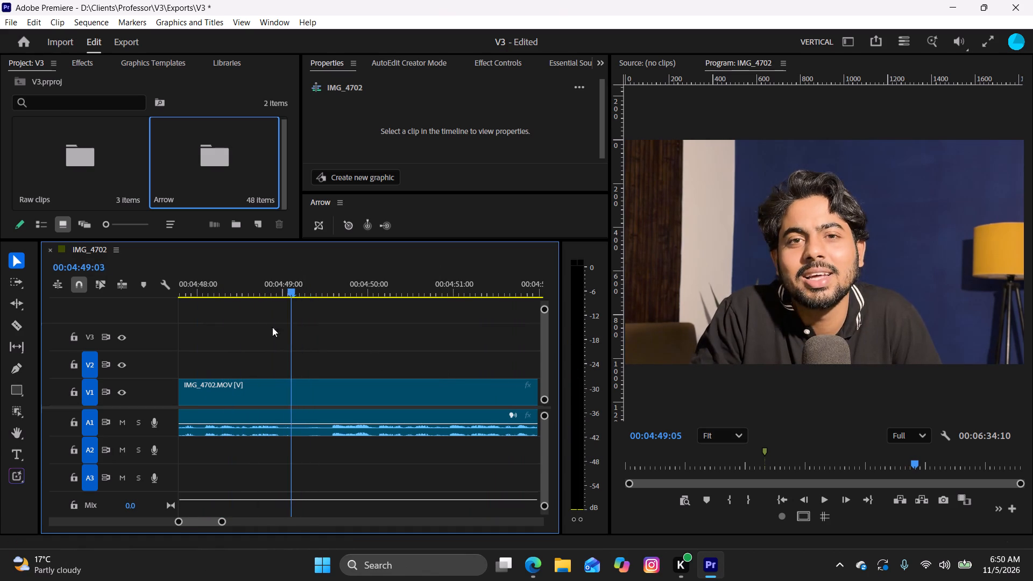
{"action": "left_click_drag", "start_coordinate": [272, 327], "coordinate": [332, 397]}
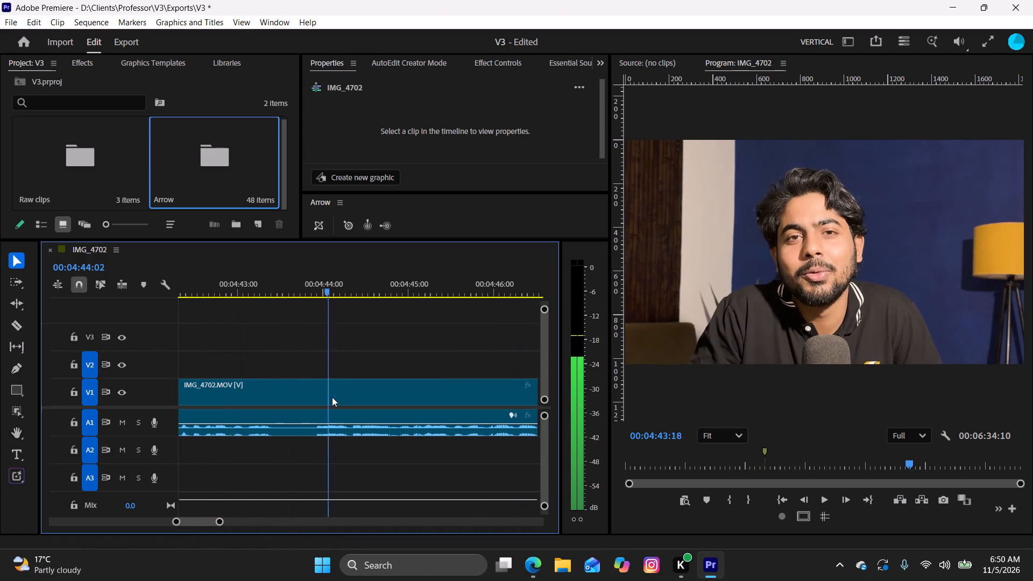
{"action": "left_click_drag", "start_coordinate": [332, 397], "coordinate": [298, 406]}
{"action": "left_click", "coordinate": [534, 579]}
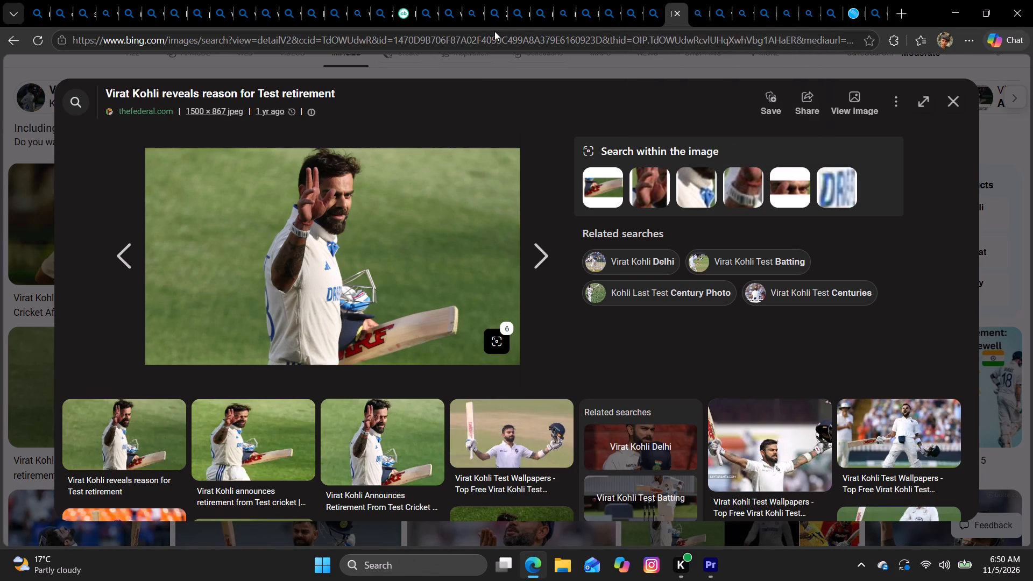
{"action": "left_click", "coordinate": [631, 14]}
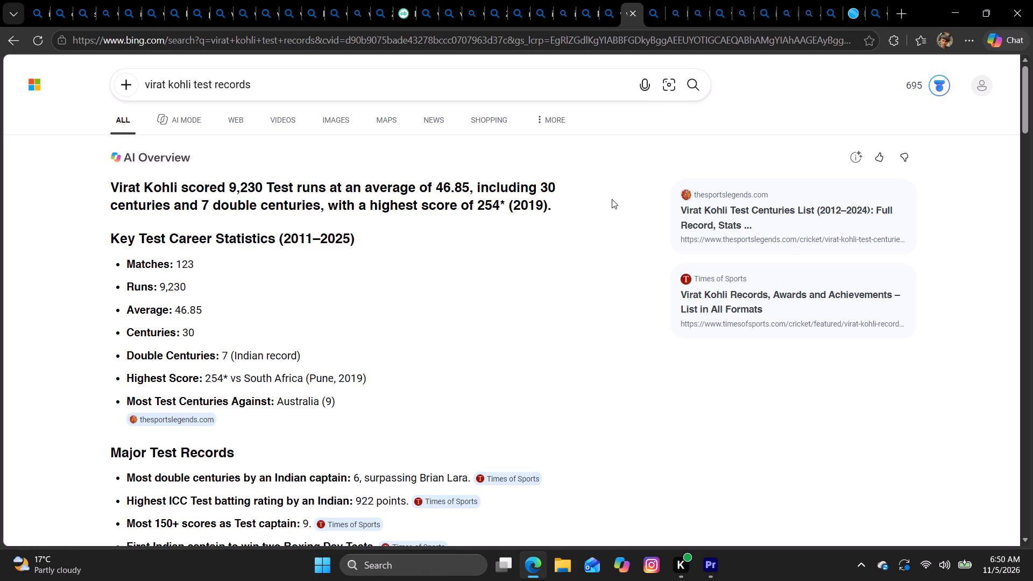
{"action": "scroll", "coordinate": [537, 325], "scroll_direction": "down", "scroll_amount": 1}
Switch back to Premiere and replay the narration from 00:04:43:22, stopping at 00:04:49:15 to identify the next overlay's subject.
{"action": "left_click", "coordinate": [708, 578]}
{"action": "key", "text": "space"}
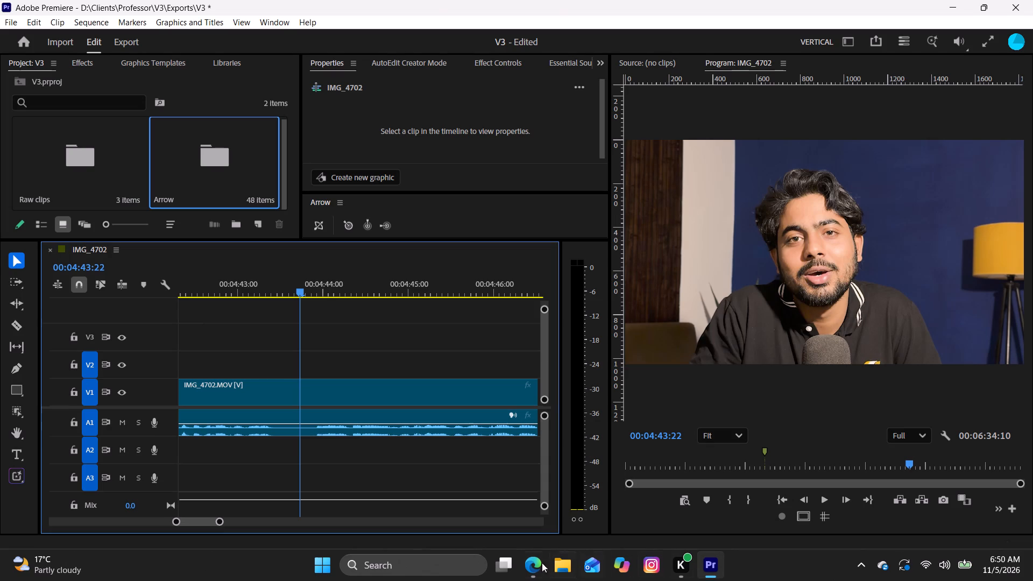
{"action": "left_click", "coordinate": [390, 346]}
{"action": "key", "text": "space"}
{"action": "key", "text": "space"}
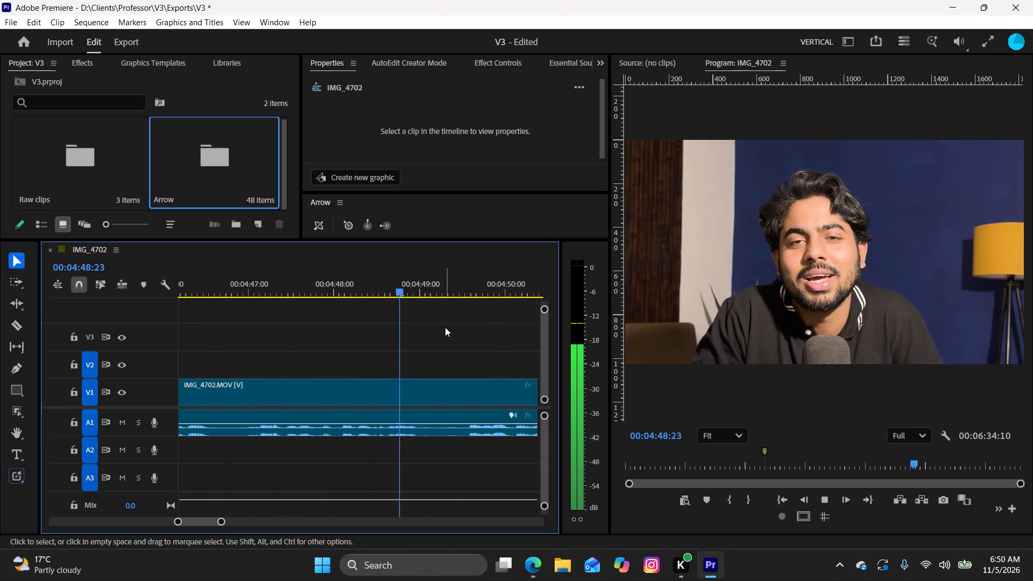
{"action": "key", "text": "space"}
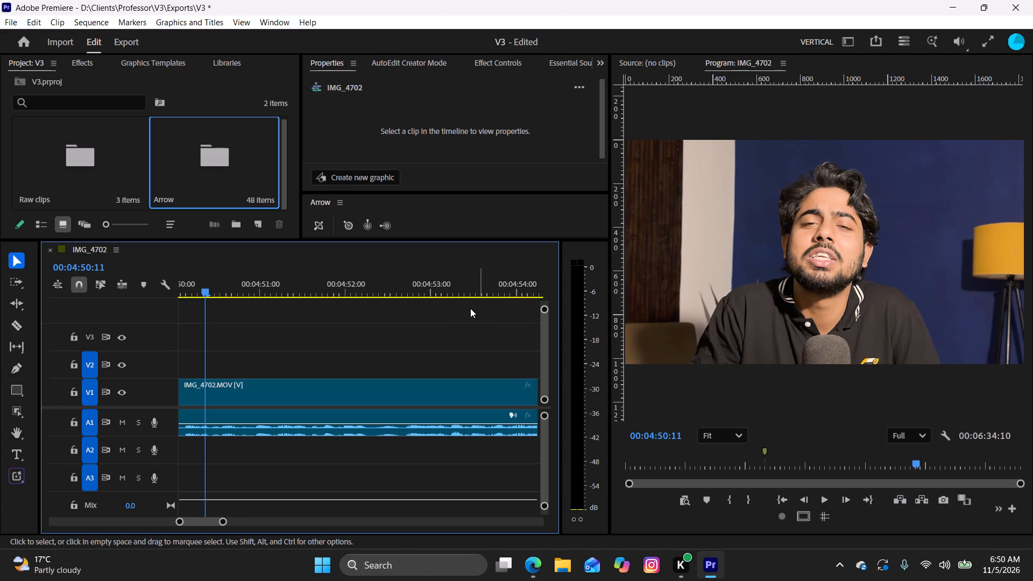
{"action": "key", "text": "space"}
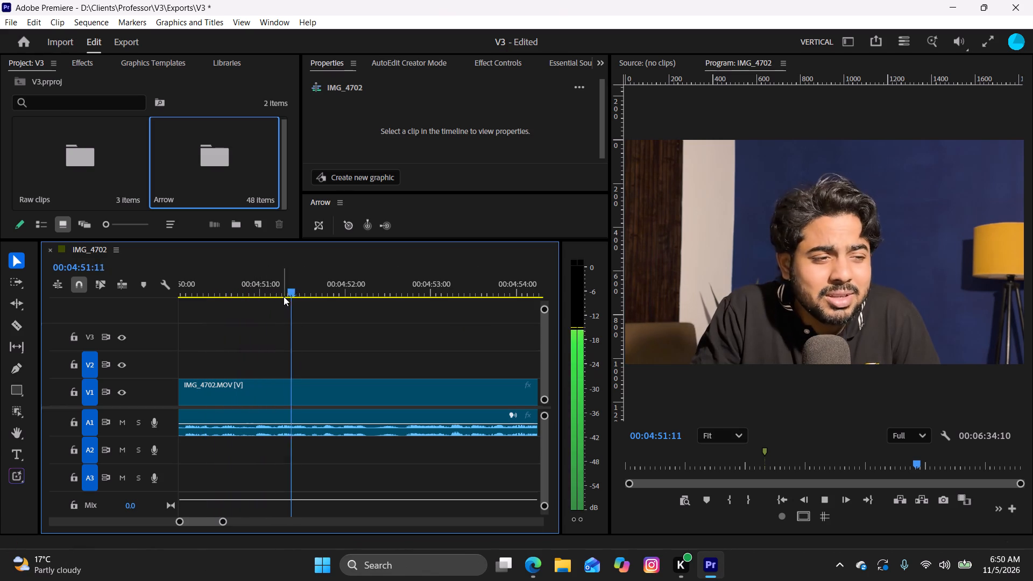
{"action": "key", "text": "space"}
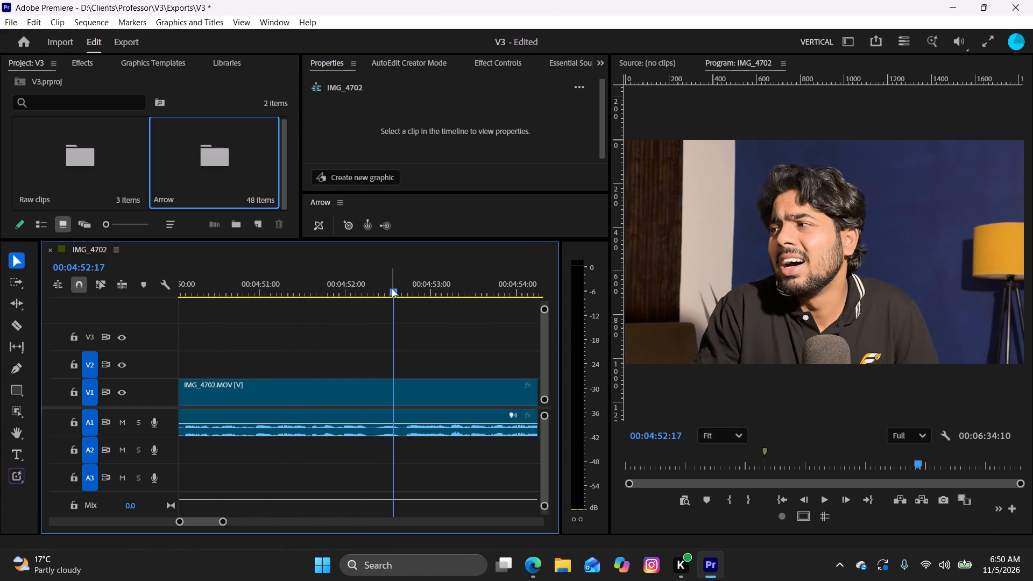
{"action": "left_click_drag", "start_coordinate": [392, 288], "coordinate": [167, 332]}
{"action": "key", "text": "space"}
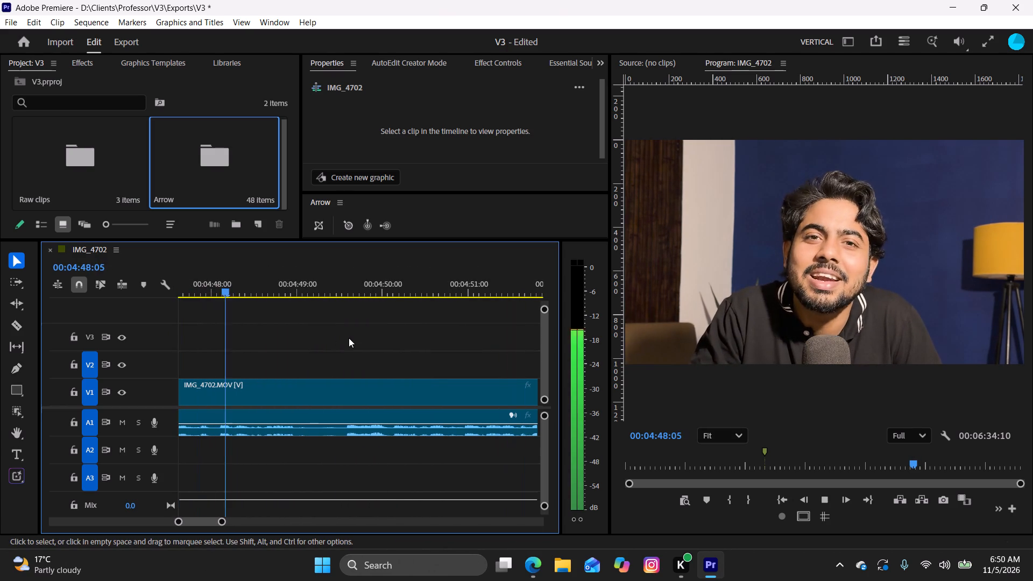
{"action": "key", "text": "space"}
{"action": "key", "text": "space"}
{"action": "key", "text": "space"}
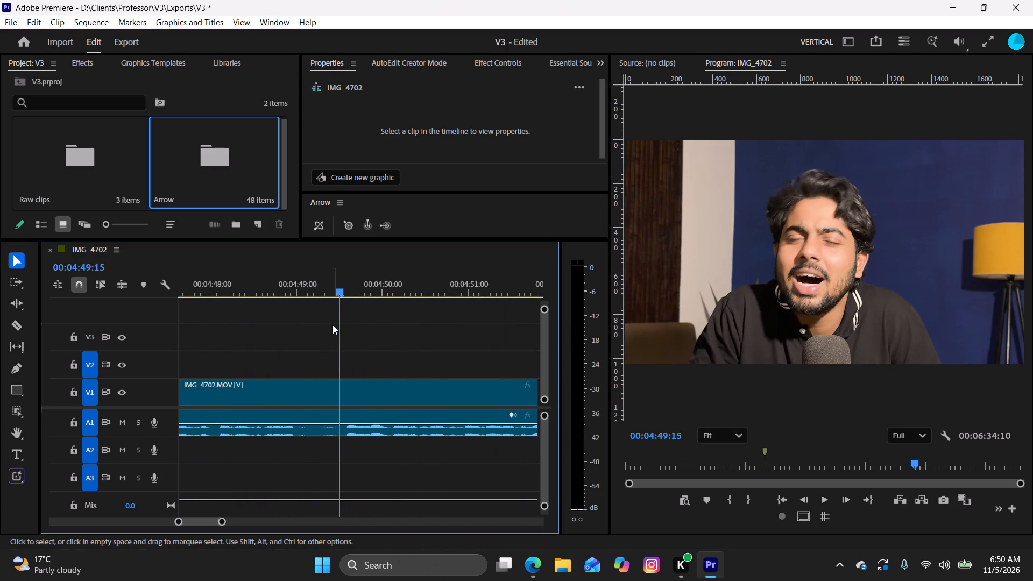
Switch to Edge and run a web search for "virat kohli centuries".
{"action": "left_click", "coordinate": [521, 575]}
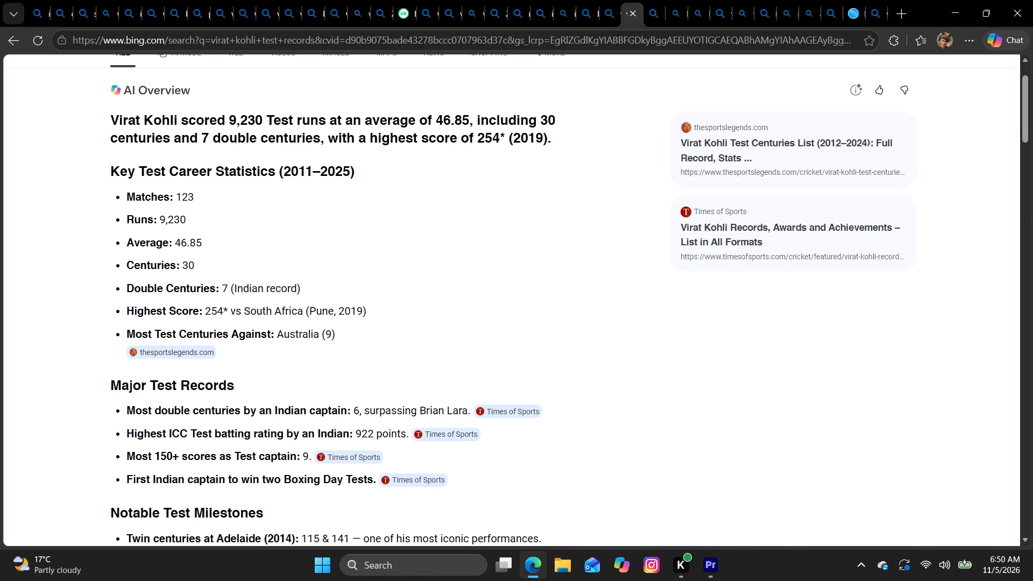
{"action": "scroll", "coordinate": [319, 186], "scroll_direction": "up", "scroll_amount": 4}
{"action": "left_click", "coordinate": [320, 92]}
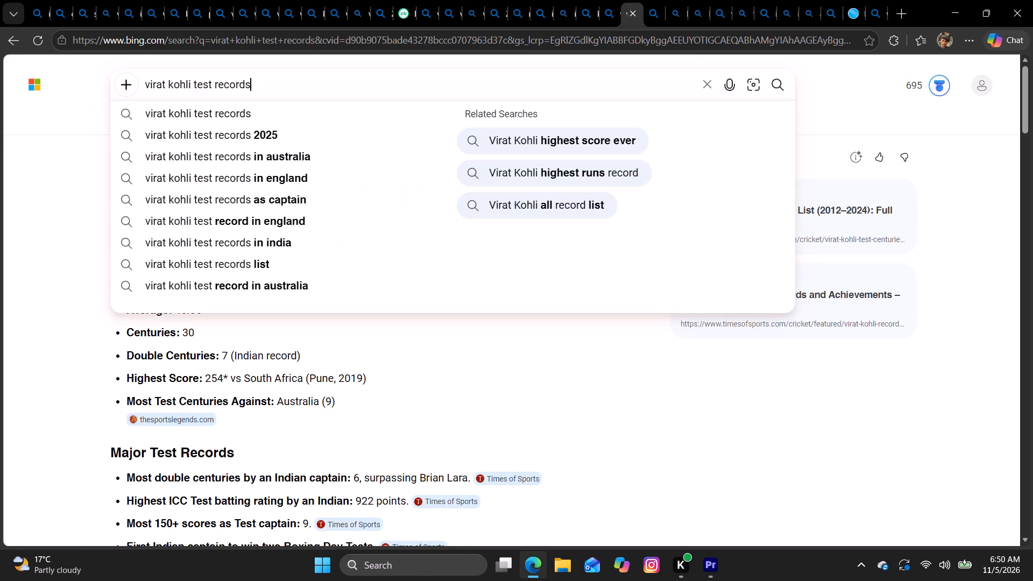
{"action": "key", "text": "ctrl+BackSpace"}
{"action": "key", "text": "ctrl+BackSpace"}
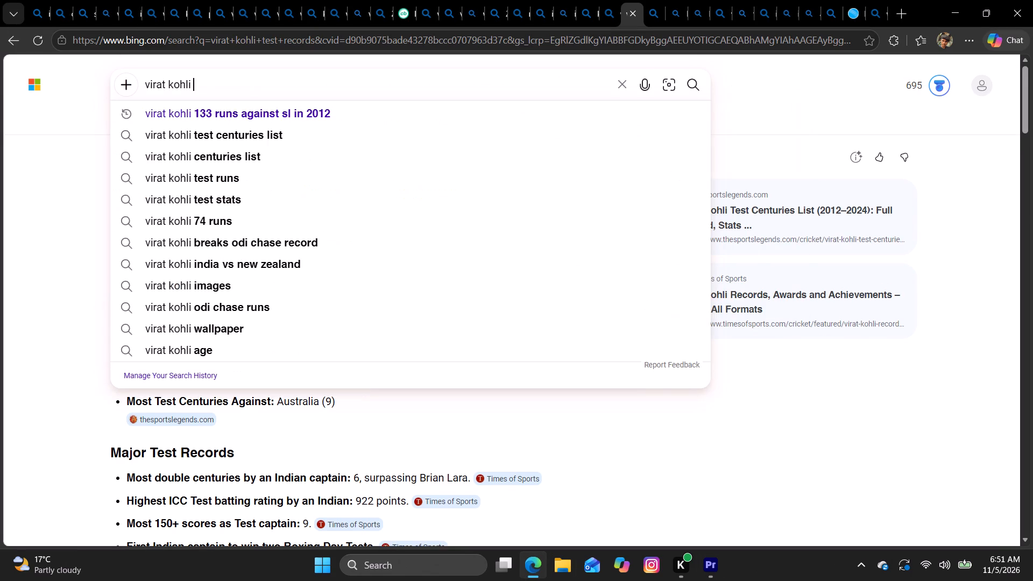
{"action": "type", "text": "centuries"}
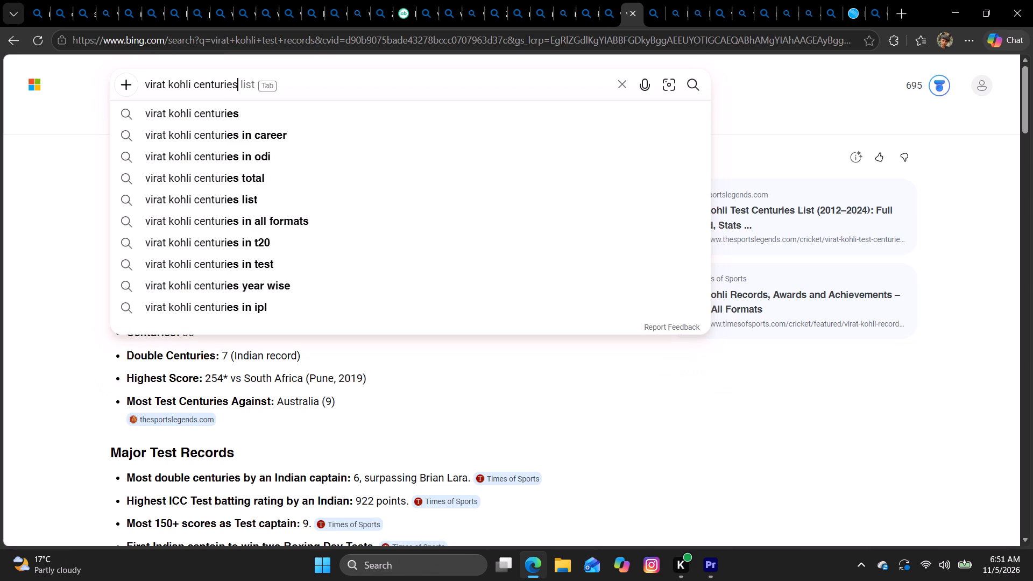
{"action": "key", "text": "Return"}
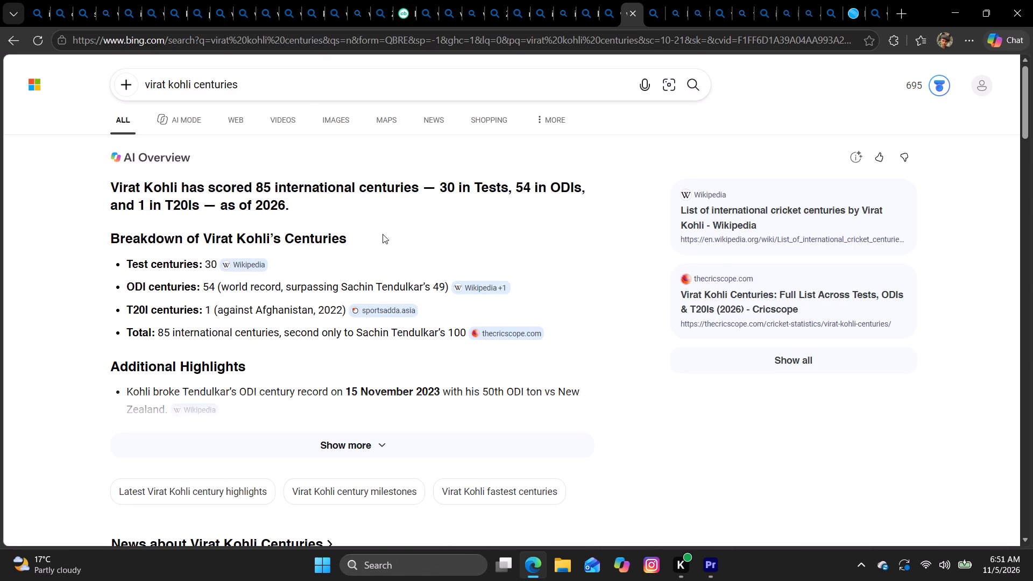
Expand the AI overview of Kohli's centuries and examine the search results for usable century statistics.
{"action": "scroll", "coordinate": [386, 235], "scroll_direction": "down", "scroll_amount": 1}
{"action": "left_click", "coordinate": [274, 377]}
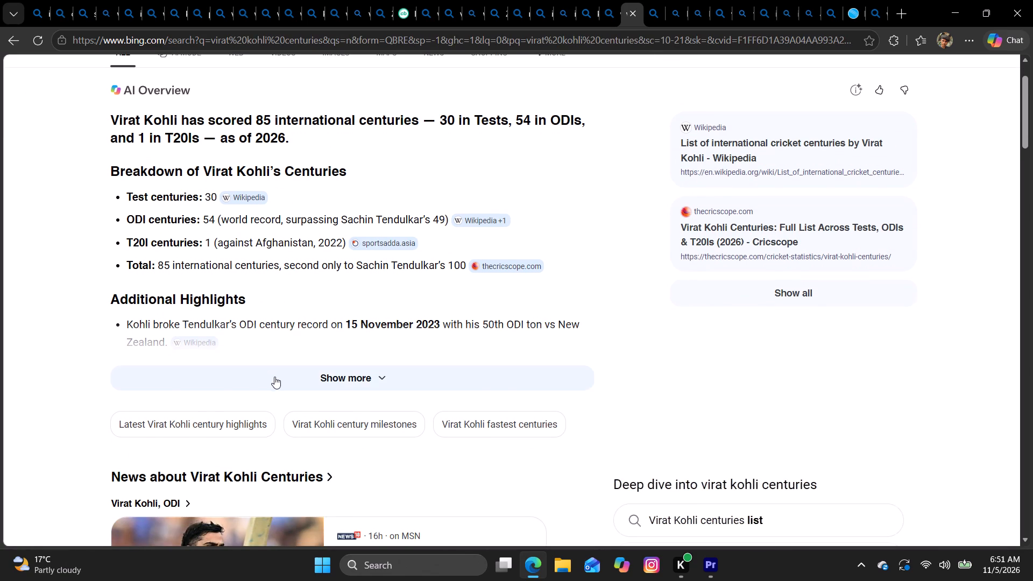
{"action": "scroll", "coordinate": [292, 359], "scroll_direction": "down", "scroll_amount": 1}
{"action": "scroll", "coordinate": [295, 357], "scroll_direction": "up", "scroll_amount": 3}
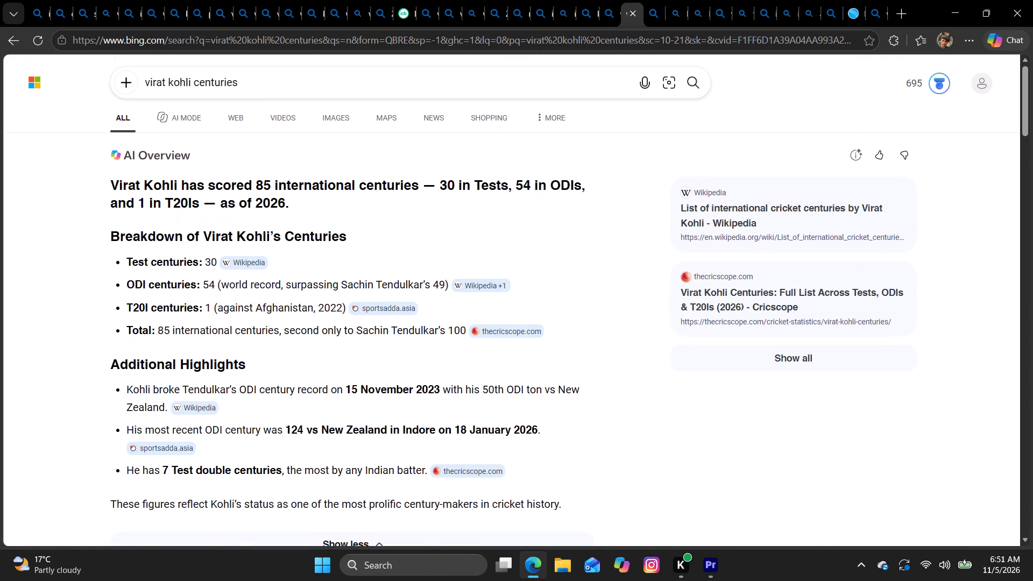
{"action": "scroll", "coordinate": [308, 338], "scroll_direction": "down", "scroll_amount": 14}
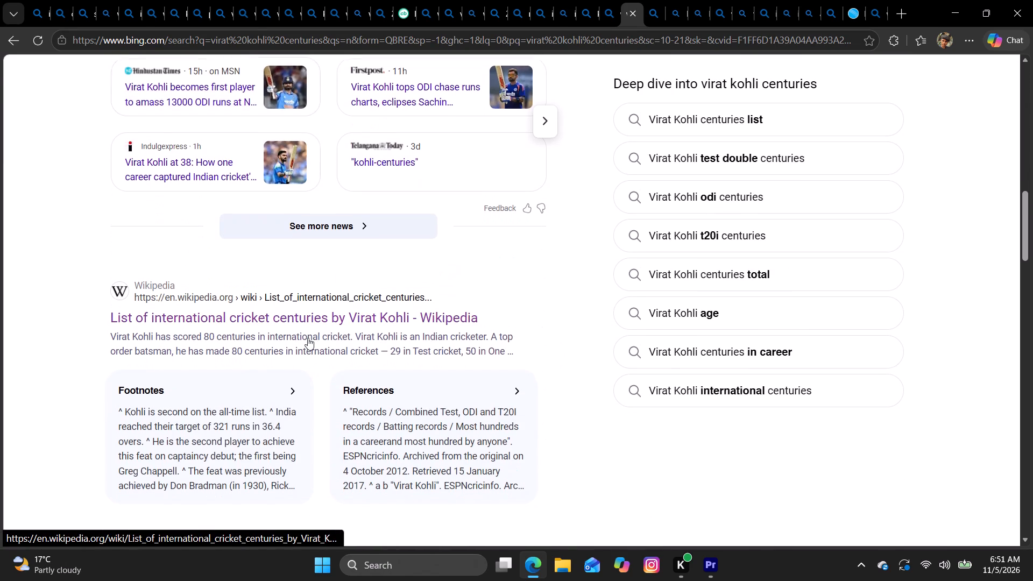
{"action": "scroll", "coordinate": [308, 338], "scroll_direction": "down", "scroll_amount": 9}
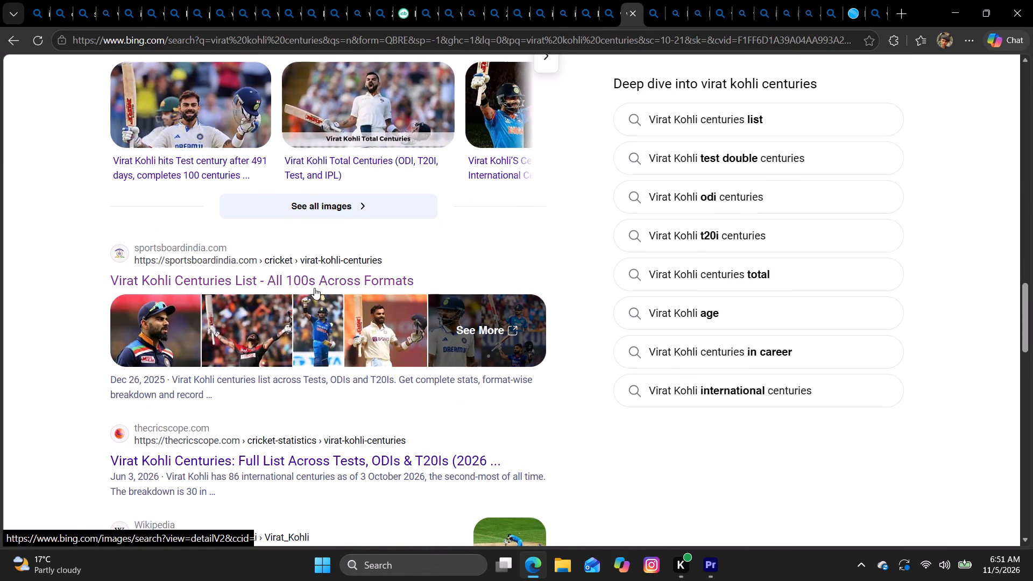
Open the related search "Virat Kohli centuries list" and look through its results for a suitable list.
{"action": "left_click", "coordinate": [640, 124]}
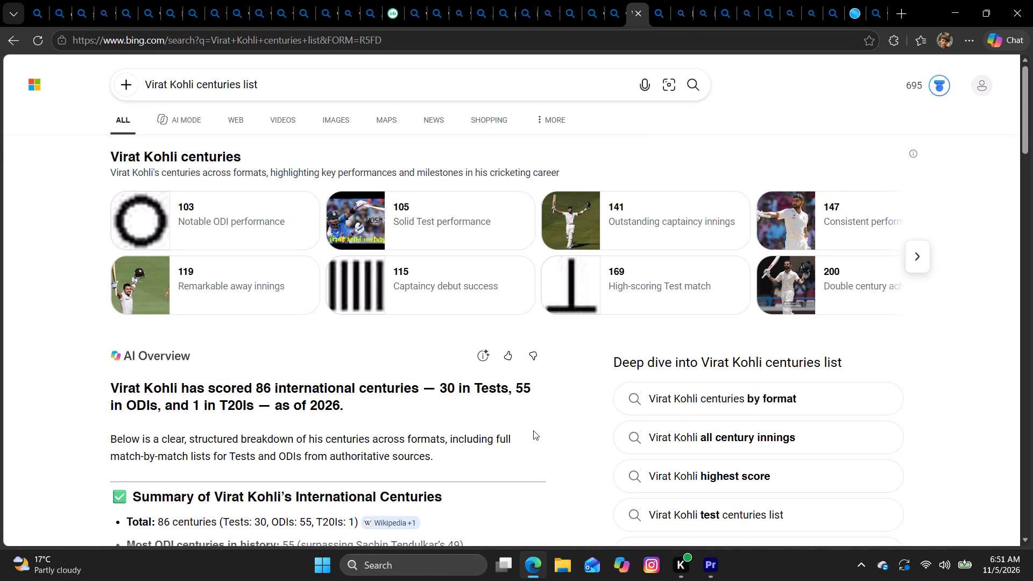
{"action": "scroll", "coordinate": [533, 430], "scroll_direction": "down", "scroll_amount": 1}
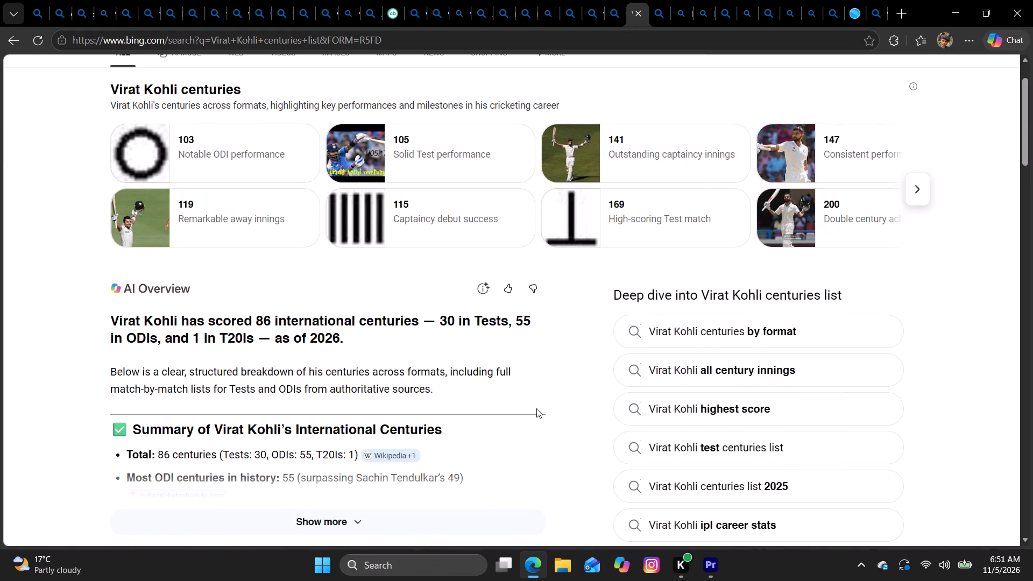
{"action": "scroll", "coordinate": [532, 406], "scroll_direction": "down", "scroll_amount": 1}
{"action": "scroll", "coordinate": [516, 356], "scroll_direction": "down", "scroll_amount": 3}
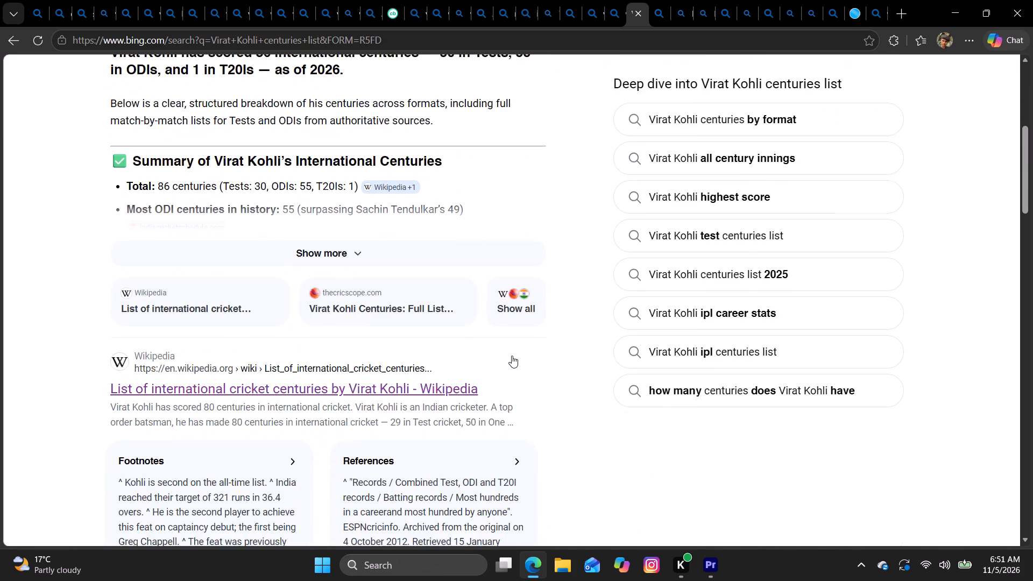
{"action": "scroll", "coordinate": [512, 356], "scroll_direction": "down", "scroll_amount": 11}
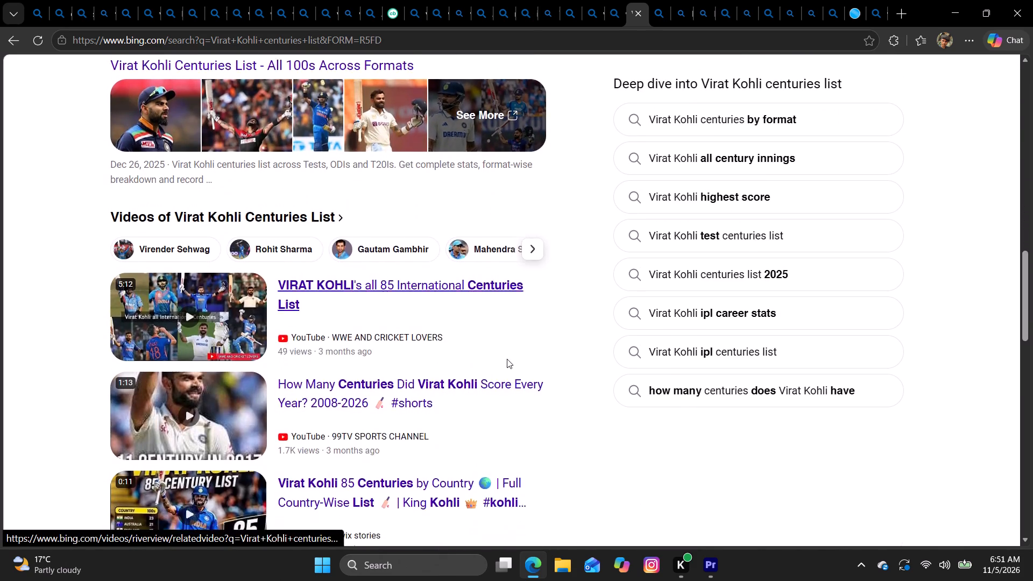
{"action": "scroll", "coordinate": [507, 359], "scroll_direction": "down", "scroll_amount": 3}
Open India Cricket Schedule's "List of Virat Kohli ODI centuries" page and examine its match-by-match table.
{"action": "left_click", "coordinate": [427, 357]}
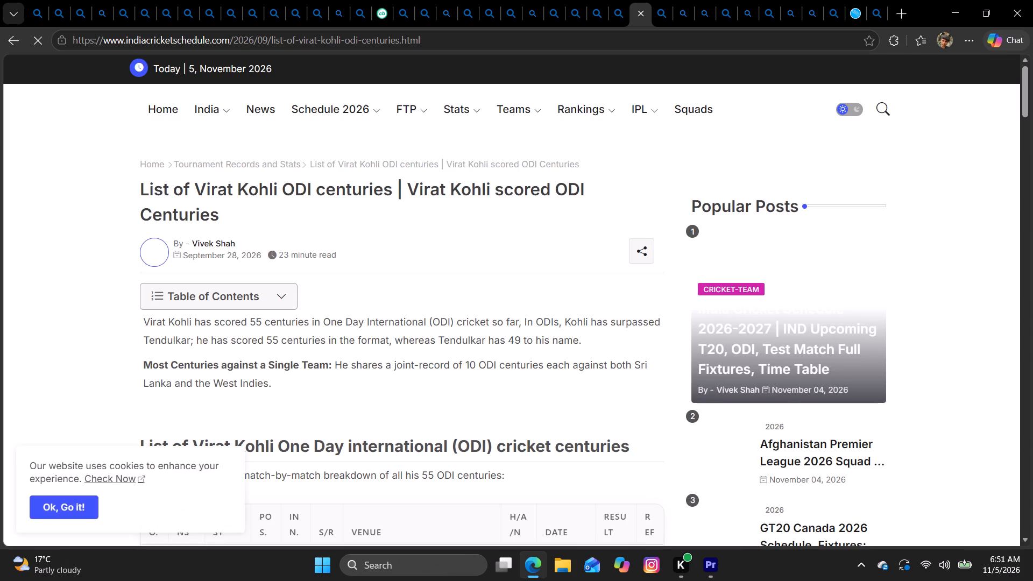
{"action": "scroll", "coordinate": [499, 284], "scroll_direction": "down", "scroll_amount": 7}
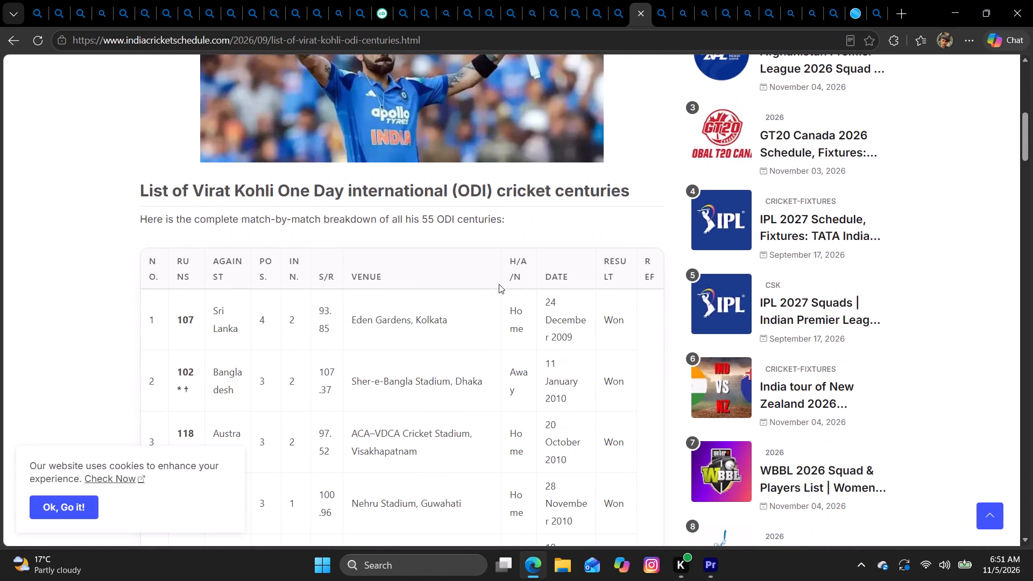
{"action": "scroll", "coordinate": [499, 284], "scroll_direction": "down", "scroll_amount": 8}
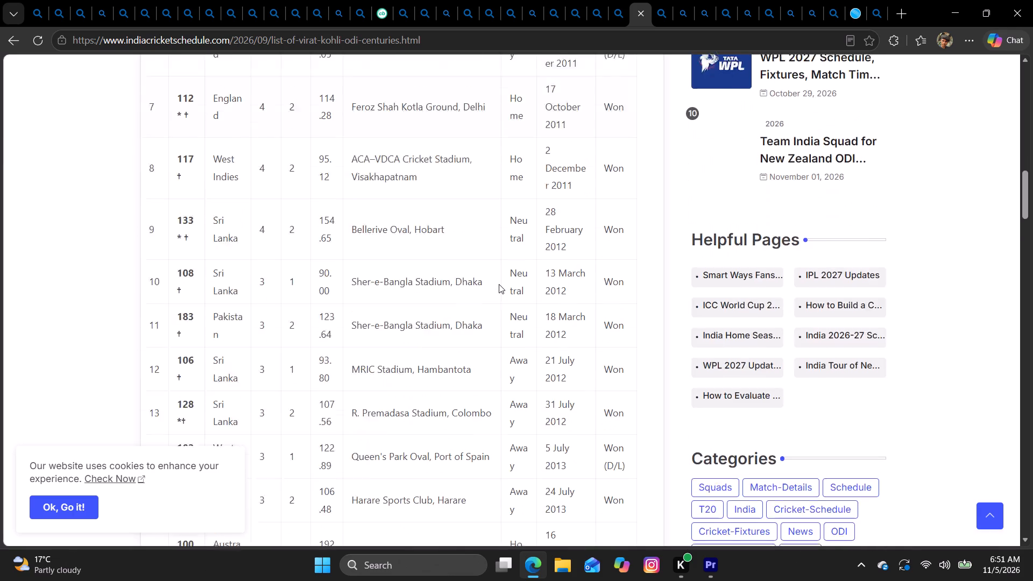
{"action": "scroll", "coordinate": [499, 284], "scroll_direction": "down", "scroll_amount": 4}
{"action": "scroll", "coordinate": [499, 284], "scroll_direction": "up", "scroll_amount": 19}
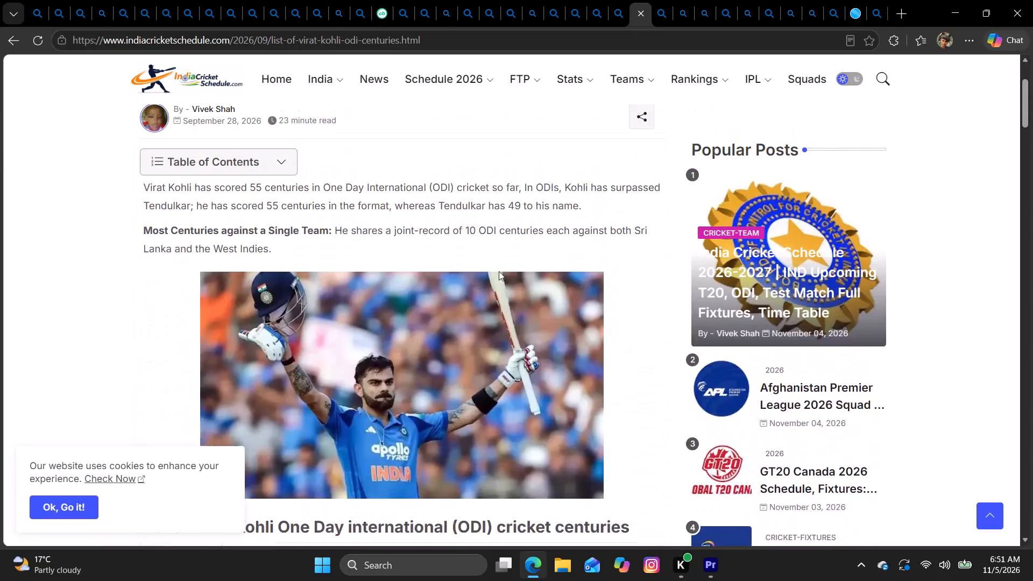
{"action": "scroll", "coordinate": [499, 271], "scroll_direction": "up", "scroll_amount": 1}
Return to the "Virat Kohli centuries list" search and examine its web and image results for a usable centuries summary.
{"action": "left_click", "coordinate": [12, 45]}
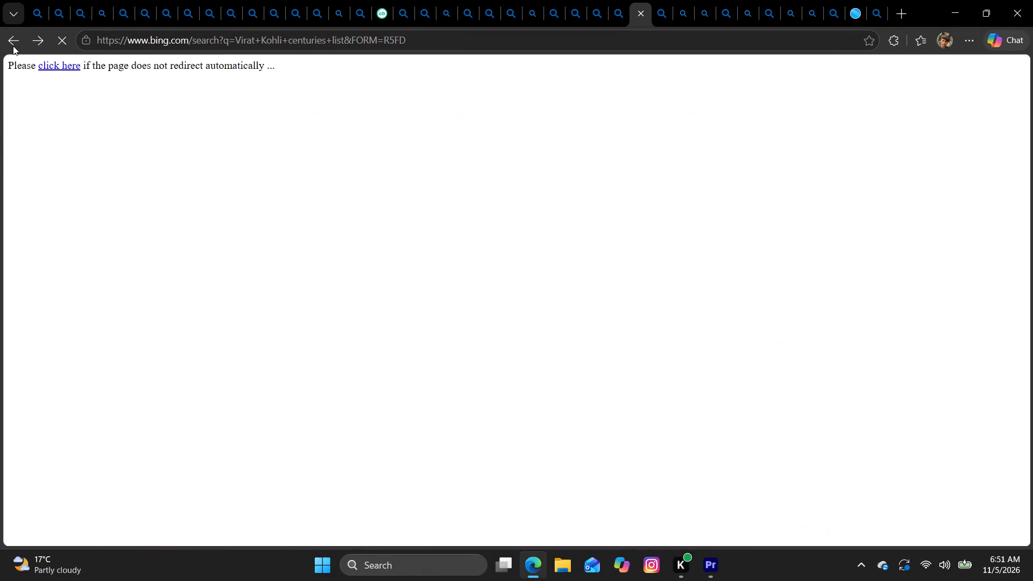
{"action": "left_click", "coordinate": [13, 46]}
{"action": "left_click", "coordinate": [13, 46]}
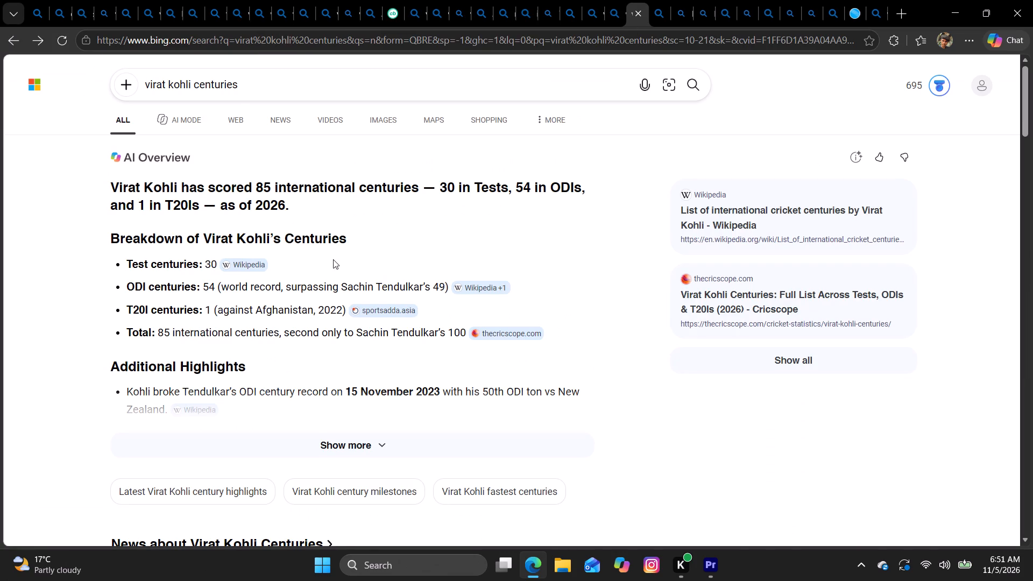
{"action": "left_click", "coordinate": [34, 38]}
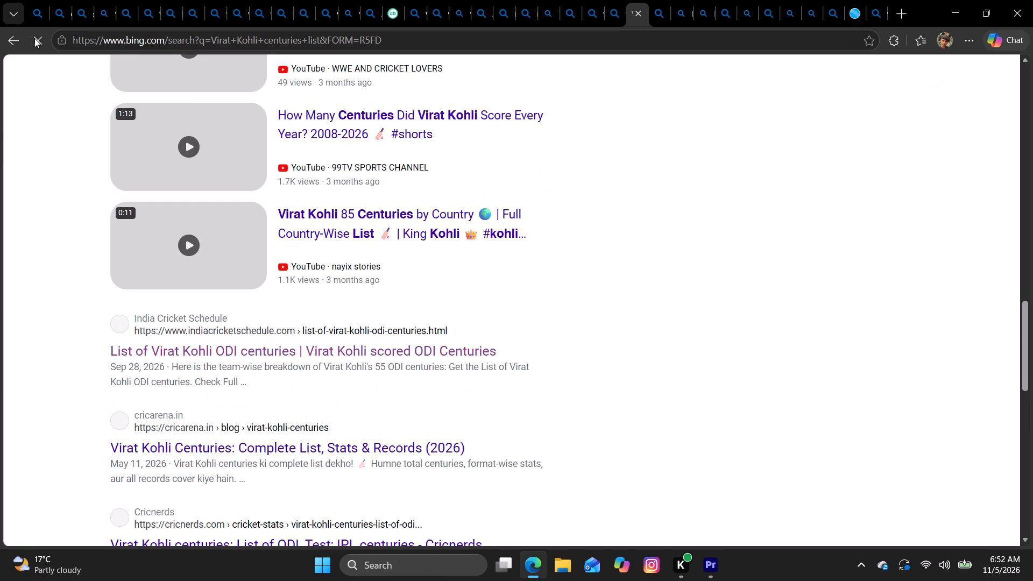
{"action": "scroll", "coordinate": [310, 284], "scroll_direction": "up", "scroll_amount": 7}
{"action": "scroll", "coordinate": [360, 287], "scroll_direction": "down", "scroll_amount": 1}
{"action": "scroll", "coordinate": [360, 287], "scroll_direction": "up", "scroll_amount": 5}
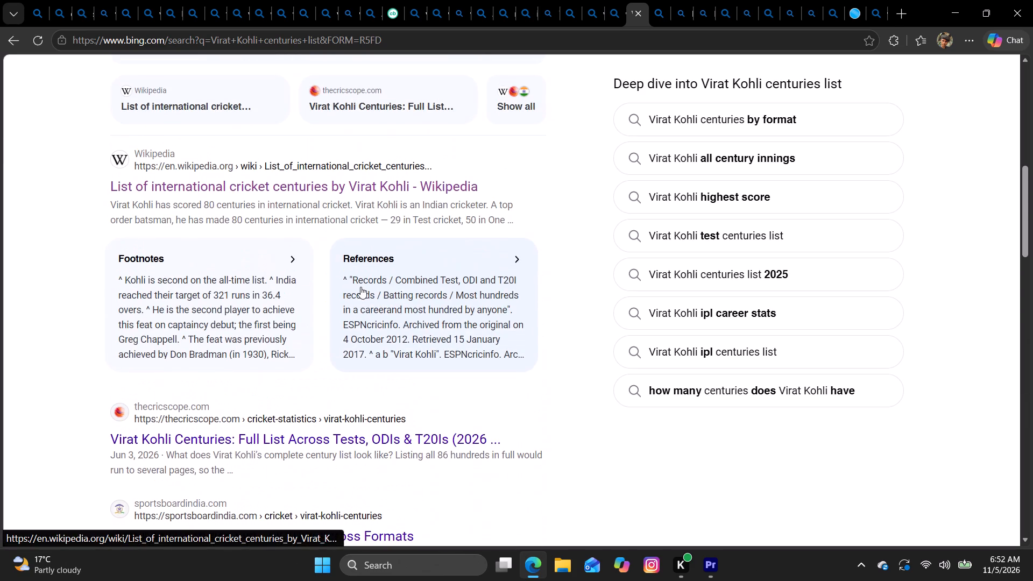
{"action": "scroll", "coordinate": [360, 287], "scroll_direction": "up", "scroll_amount": 14}
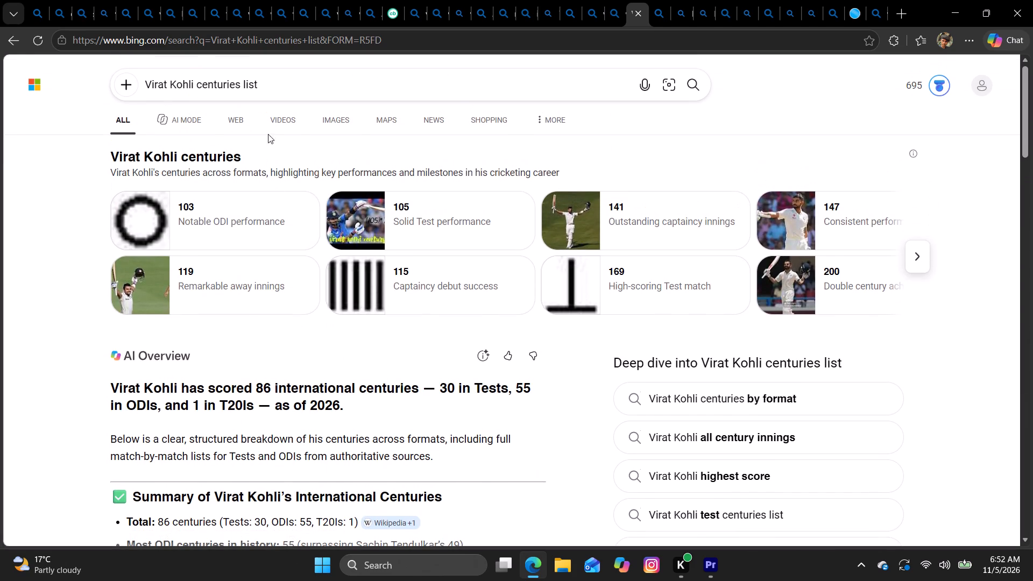
{"action": "left_click", "coordinate": [349, 122]}
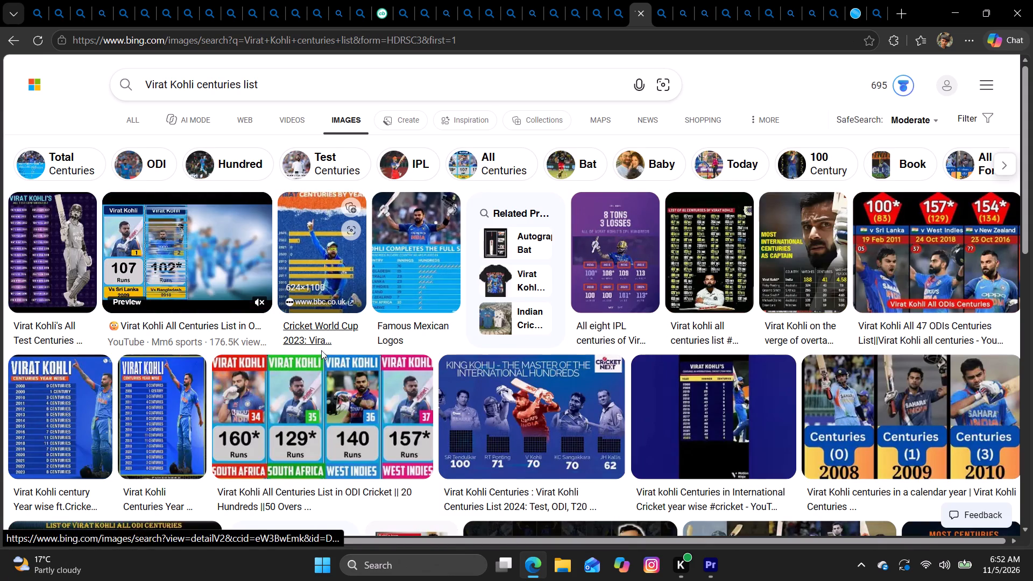
{"action": "left_click", "coordinate": [142, 123]}
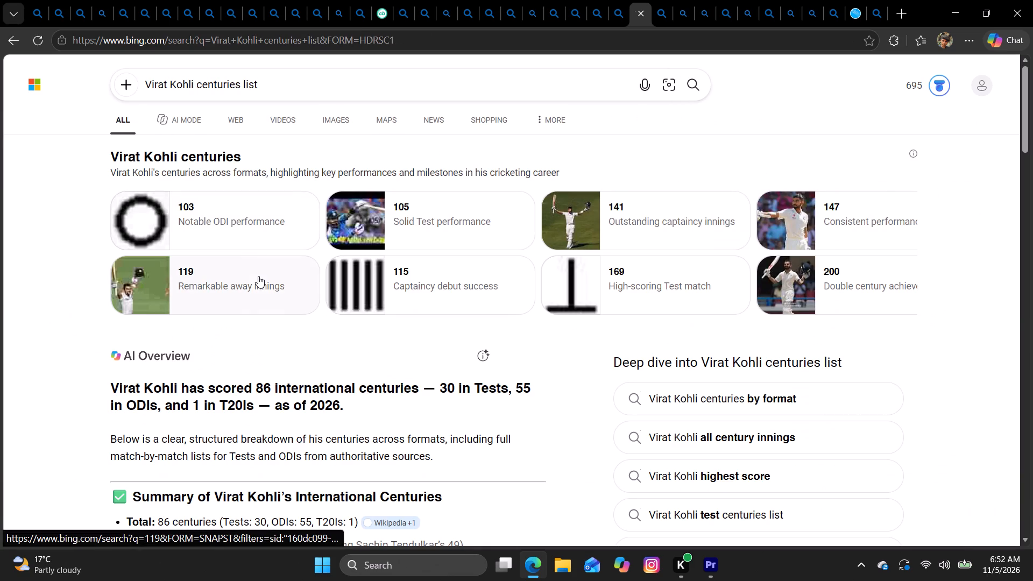
Capture a screenshot region of the AI overview covering the headline on 86 international centuries down to the "Most ODI centuries in history" line.
{"action": "scroll", "coordinate": [339, 374], "scroll_direction": "down", "scroll_amount": 3}
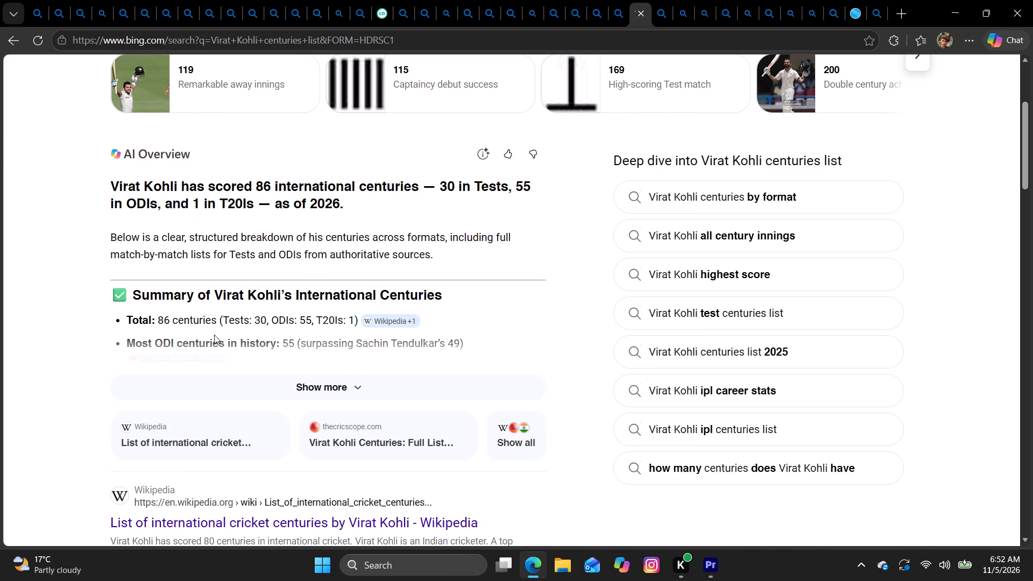
{"action": "key", "text": "shift+super+s"}
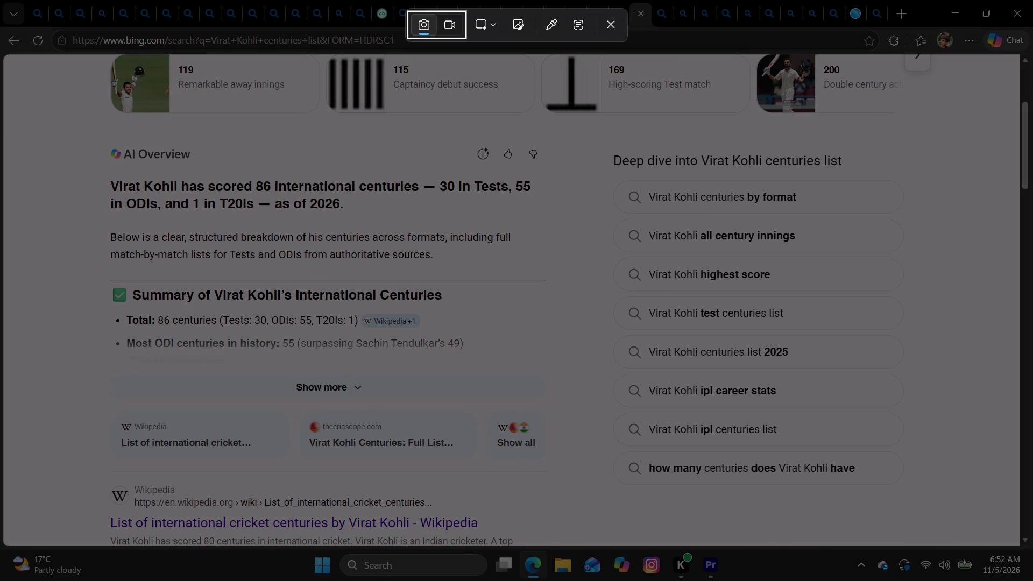
{"action": "left_click_drag", "start_coordinate": [100, 170], "coordinate": [565, 377]}
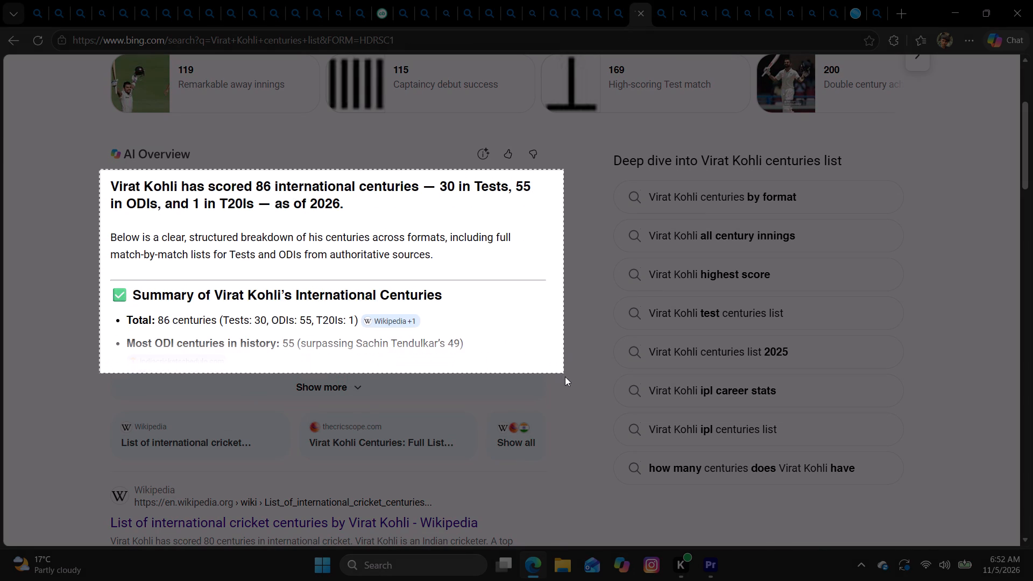
{"action": "left_click_drag", "start_coordinate": [565, 377], "coordinate": [566, 375]}
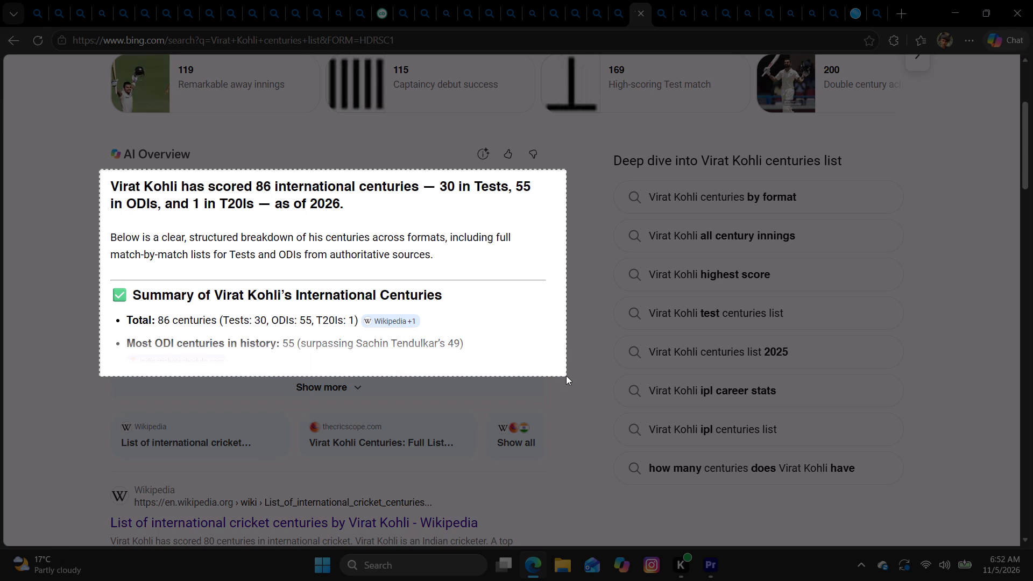
{"action": "left_click_drag", "start_coordinate": [566, 375], "coordinate": [572, 358]}
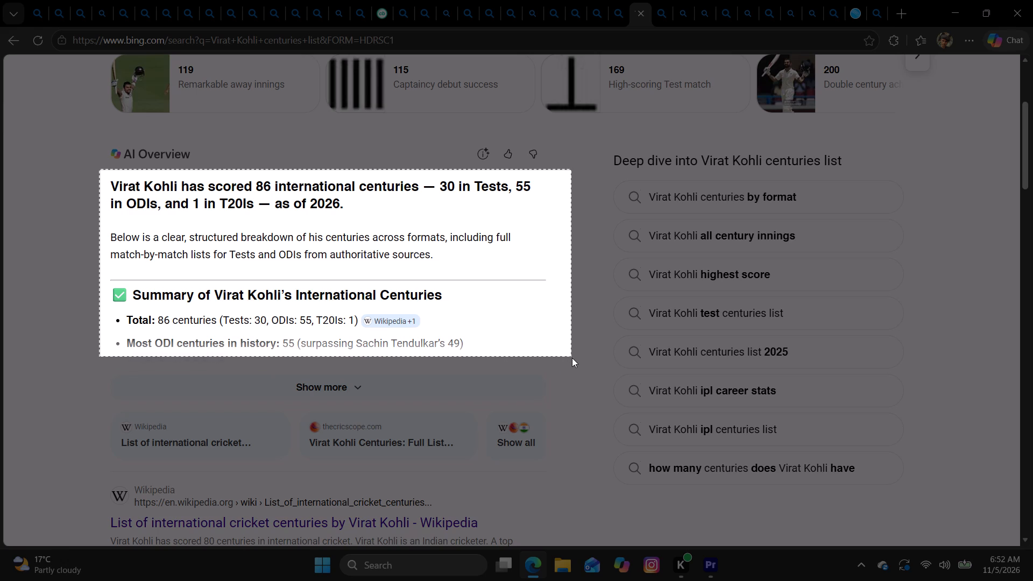
{"action": "left_click_drag", "start_coordinate": [572, 358], "coordinate": [574, 364]}
Switch to Premiere and insert the captured centuries summary on track V2 at 00:04:49:15.
{"action": "left_click", "coordinate": [716, 569]}
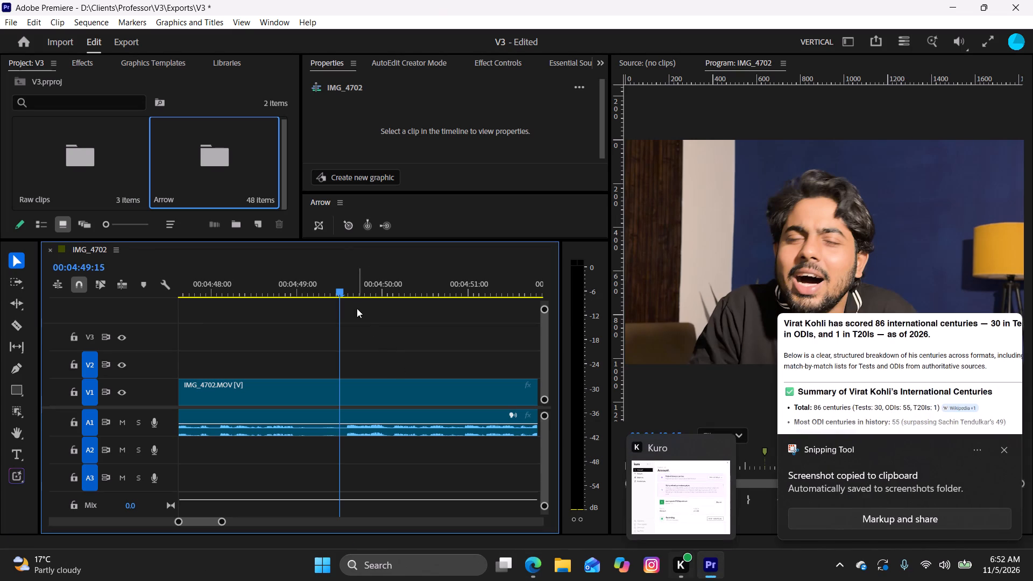
{"action": "left_click", "coordinate": [350, 226]}
{"action": "key", "text": "space"}
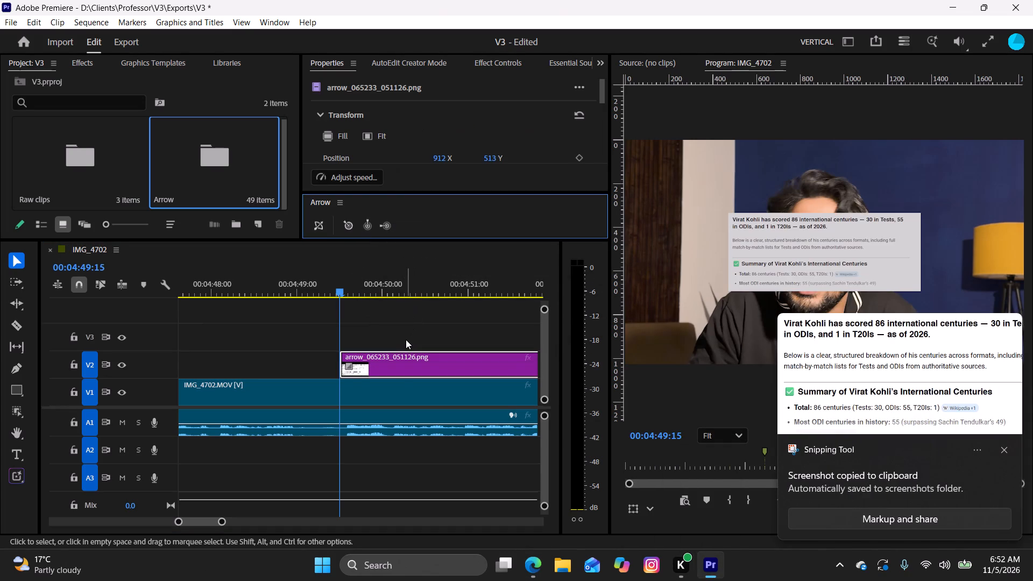
Play through the narration and trim the end of the centuries summary clip on V2 to 00:04:52:08.
{"action": "left_click", "coordinate": [406, 341]}
{"action": "key", "text": "space"}
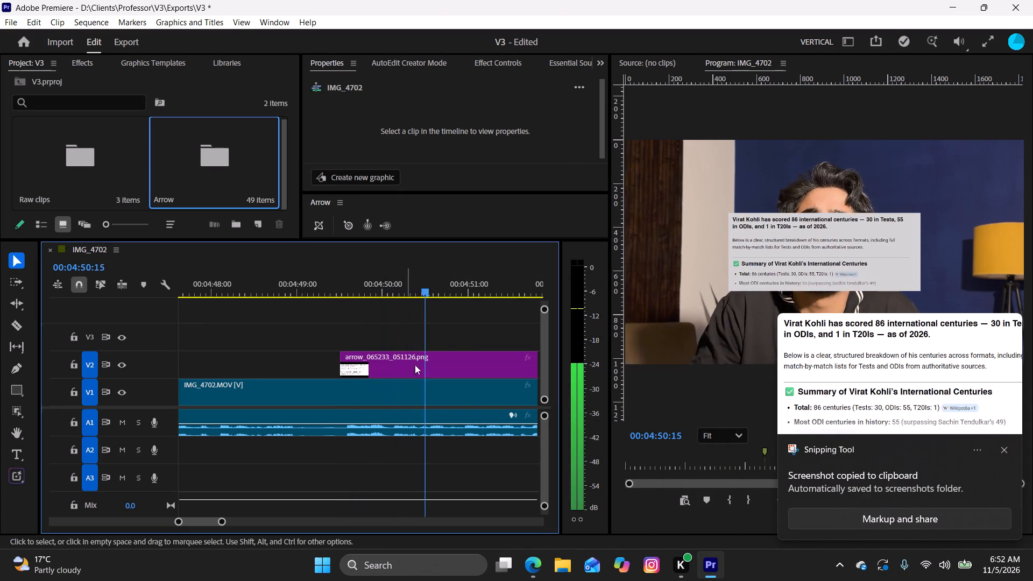
{"action": "key", "text": "space"}
{"action": "left_click", "coordinate": [947, 575]}
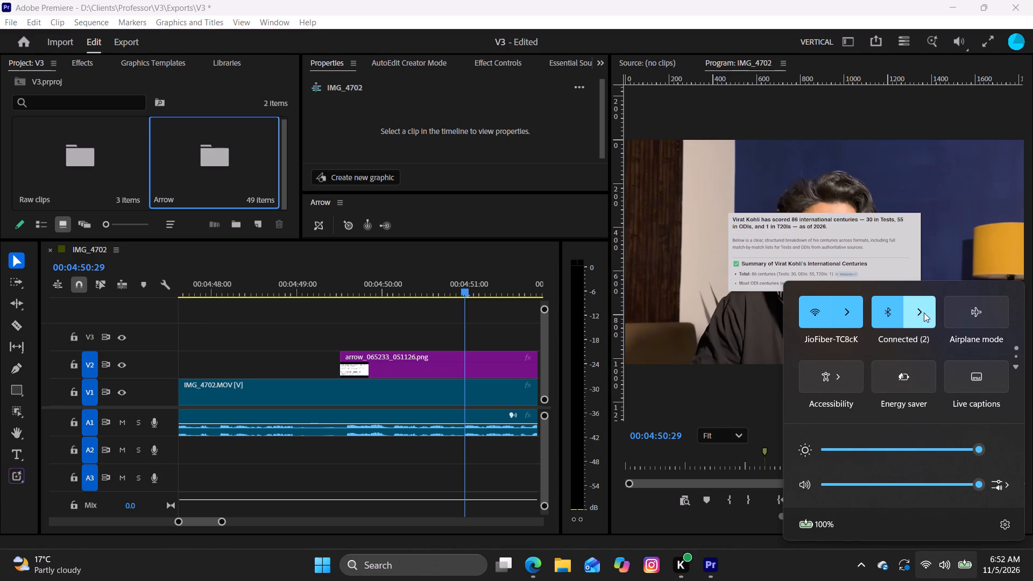
{"action": "left_click", "coordinate": [751, 565]}
{"action": "key", "text": "space"}
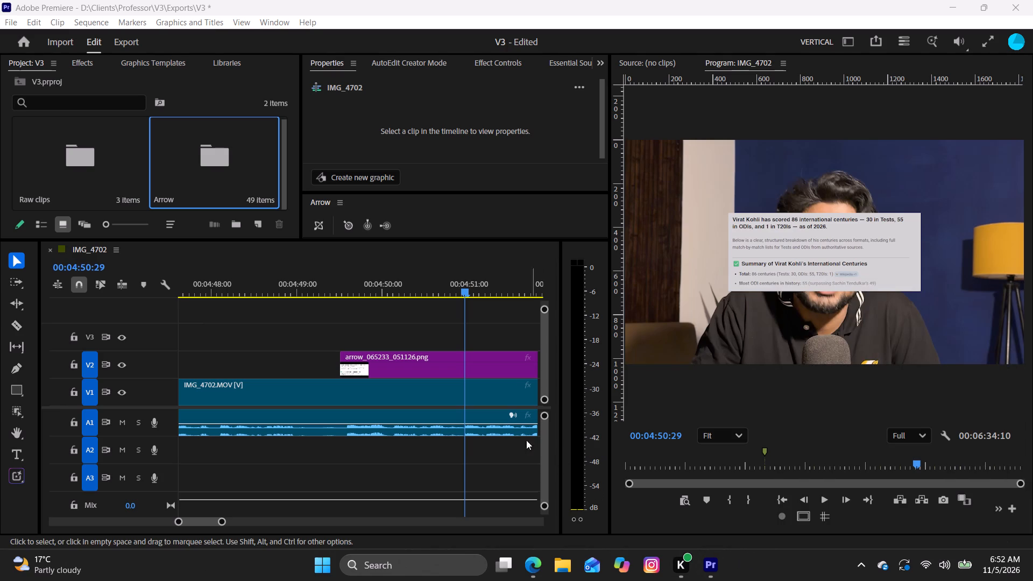
{"action": "left_click", "coordinate": [412, 305]}
{"action": "key", "text": "space"}
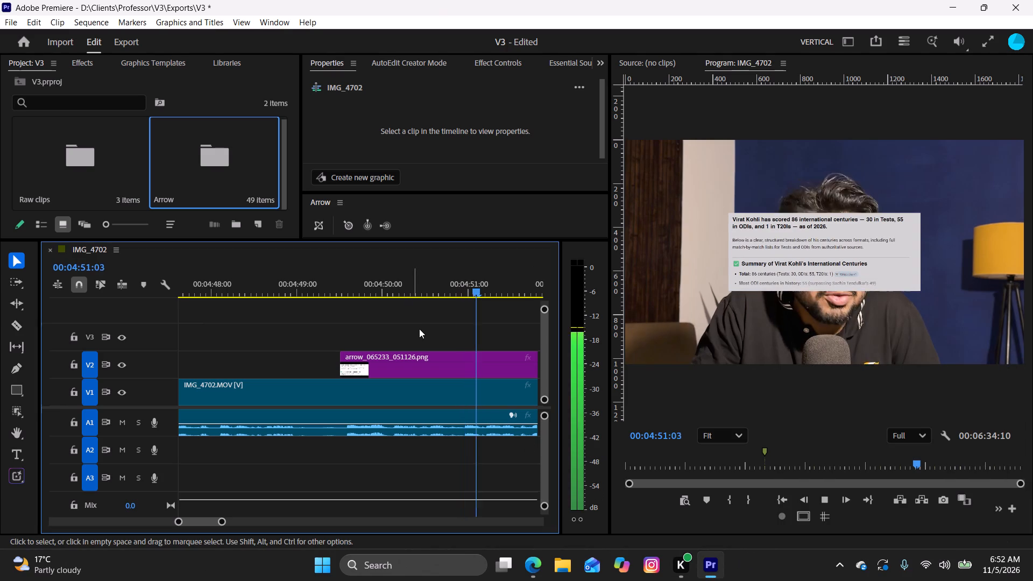
{"action": "key", "text": "space"}
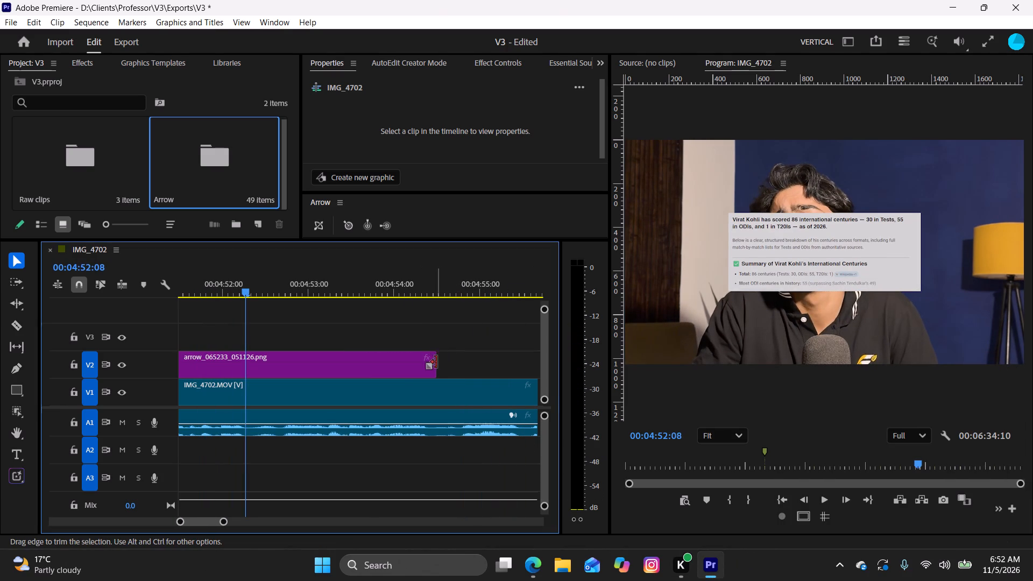
{"action": "left_click_drag", "start_coordinate": [437, 363], "coordinate": [247, 399]}
Review the narration from 00:04:52:08 to about 00:05:09 to find the next spot needing an overlay image.
{"action": "key", "text": "space"}
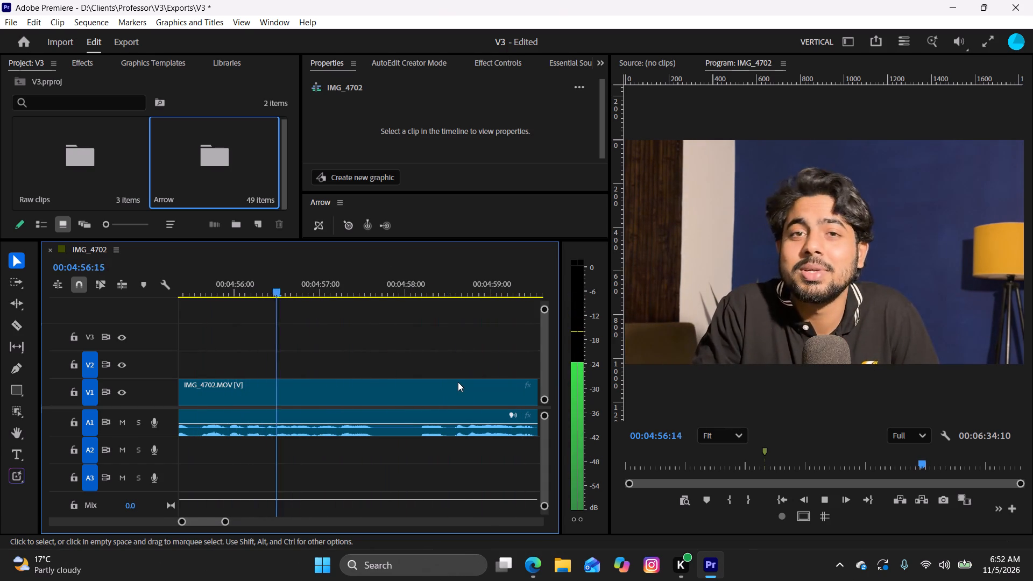
{"action": "key", "text": "space"}
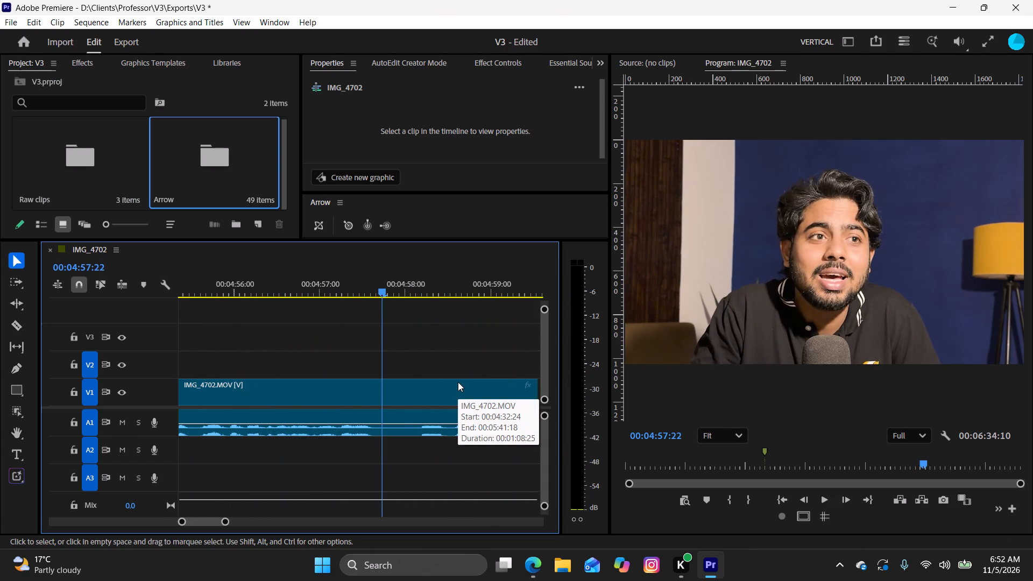
{"action": "left_click_drag", "start_coordinate": [379, 289], "coordinate": [209, 300]}
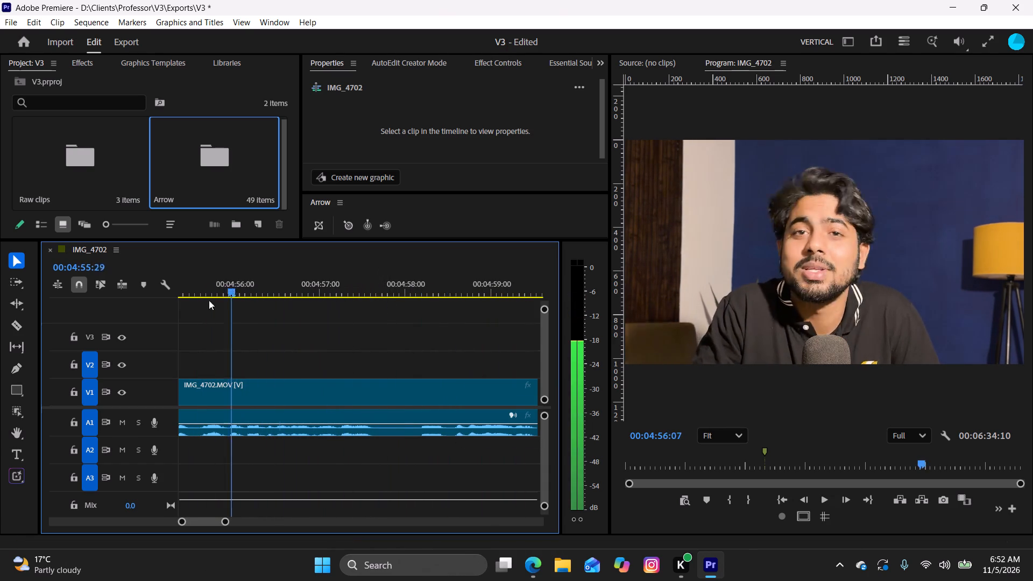
{"action": "left_click_drag", "start_coordinate": [209, 300], "coordinate": [328, 348]}
{"action": "left_click_drag", "start_coordinate": [328, 348], "coordinate": [336, 353]}
{"action": "key", "text": "space"}
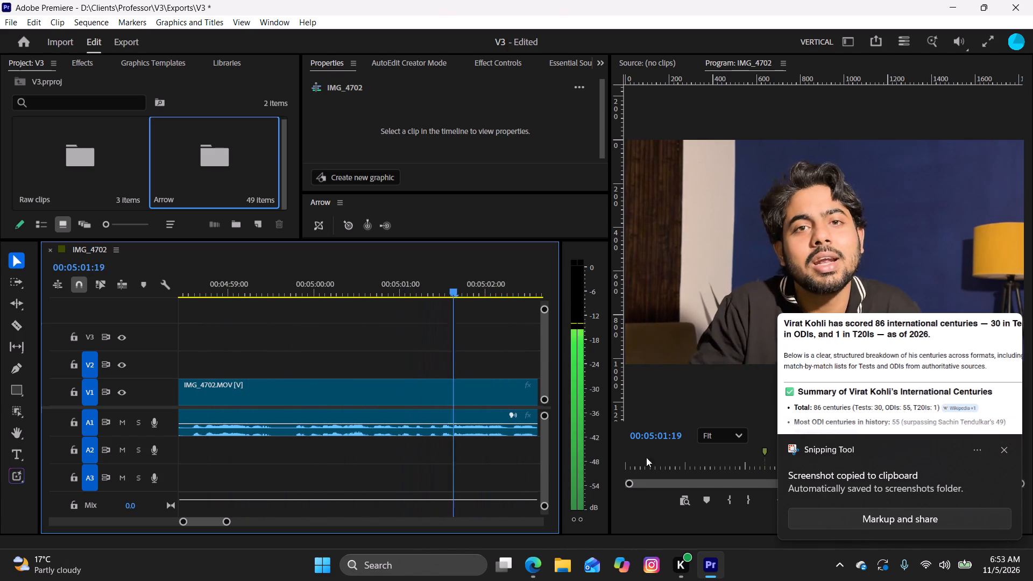
{"action": "key", "text": "space"}
{"action": "key", "text": "space"}
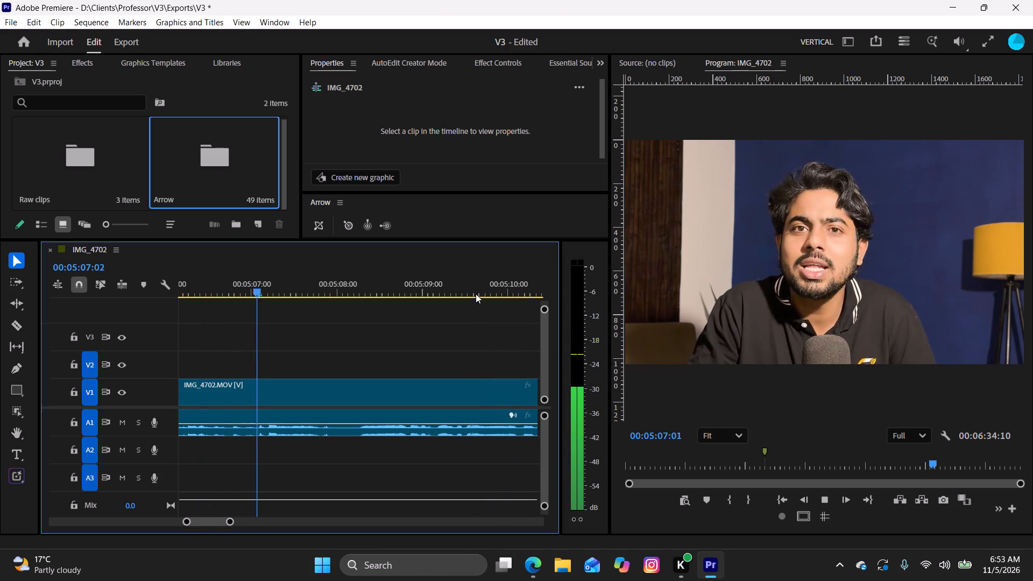
{"action": "key", "text": "space"}
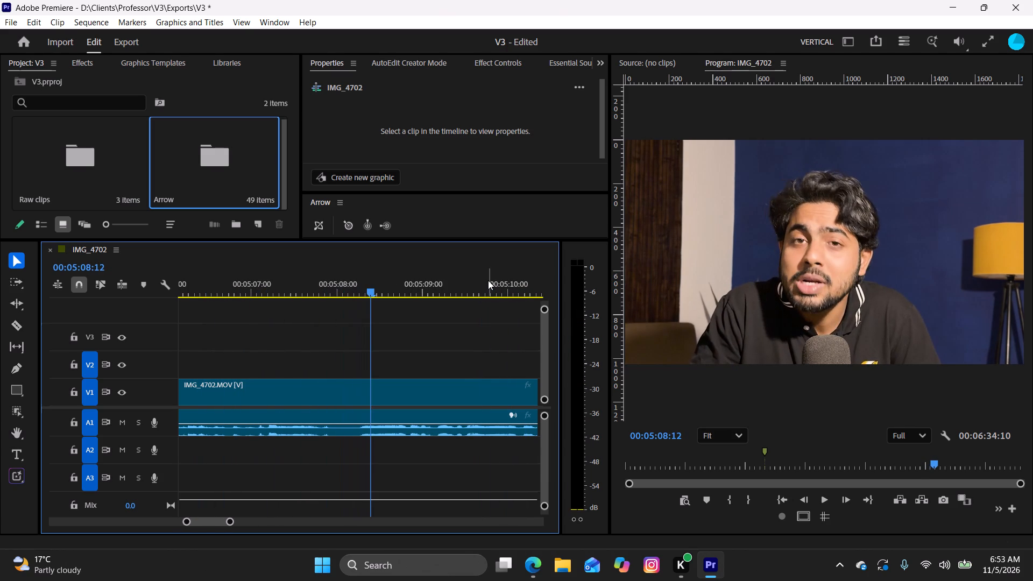
{"action": "key", "text": "space"}
{"action": "key", "text": "space"}
{"action": "left_click_drag", "start_coordinate": [470, 293], "coordinate": [427, 306]}
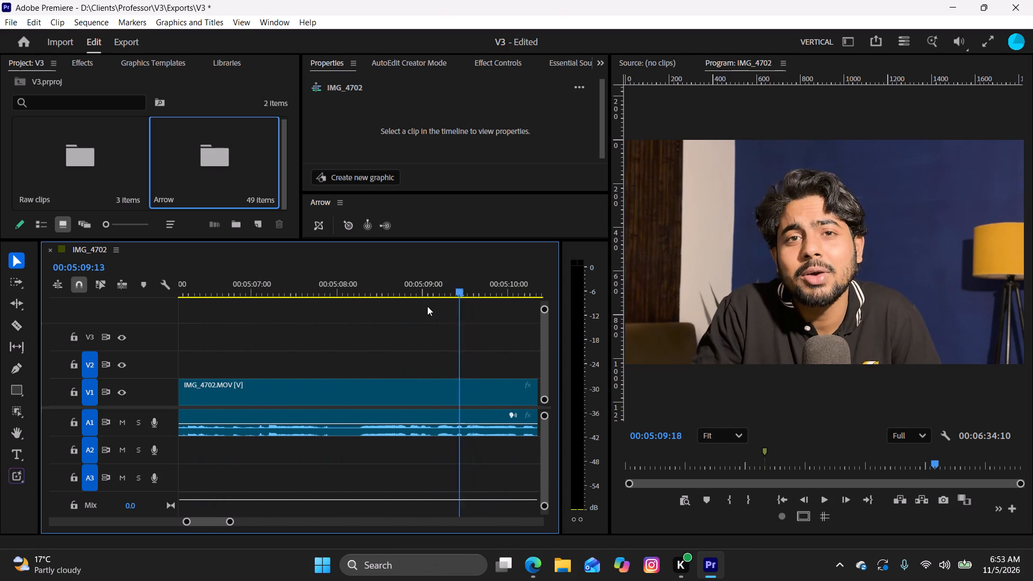
{"action": "left_click_drag", "start_coordinate": [427, 306], "coordinate": [352, 341]}
Switch to Edge and run an image search for "kohli discpline".
{"action": "left_click", "coordinate": [546, 570]}
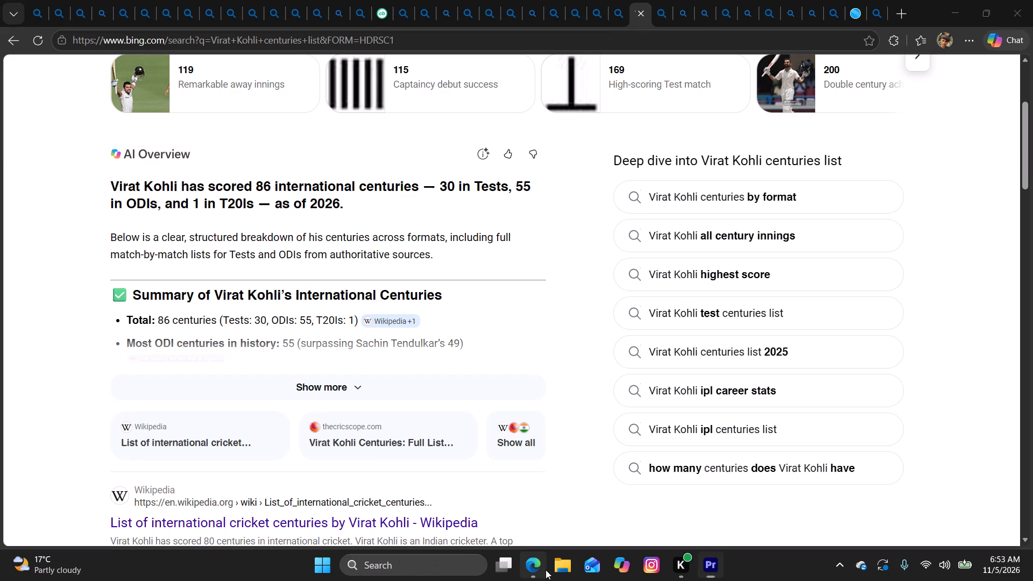
{"action": "left_click", "coordinate": [416, 43]}
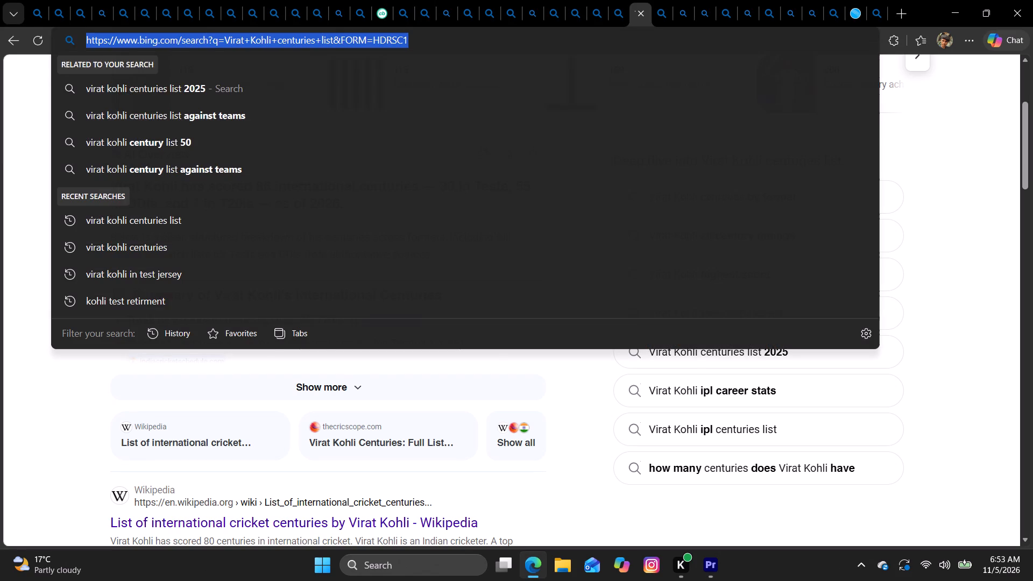
{"action": "type", "text": "kohli dic"}
{"action": "key", "text": "BackSpace"}
{"action": "type", "text": "scpline"}
{"action": "key", "text": "Return"}
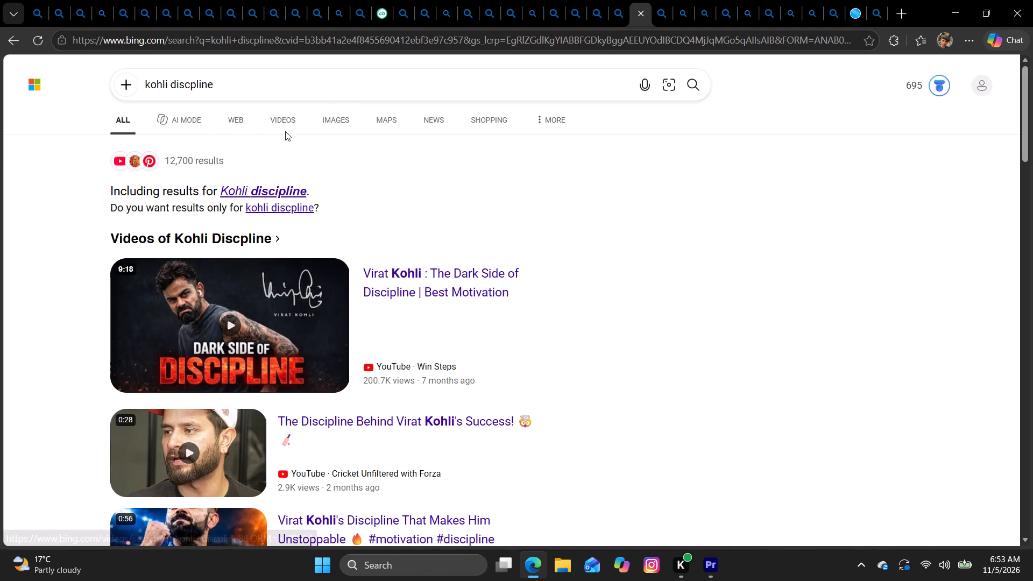
{"action": "left_click", "coordinate": [326, 124]}
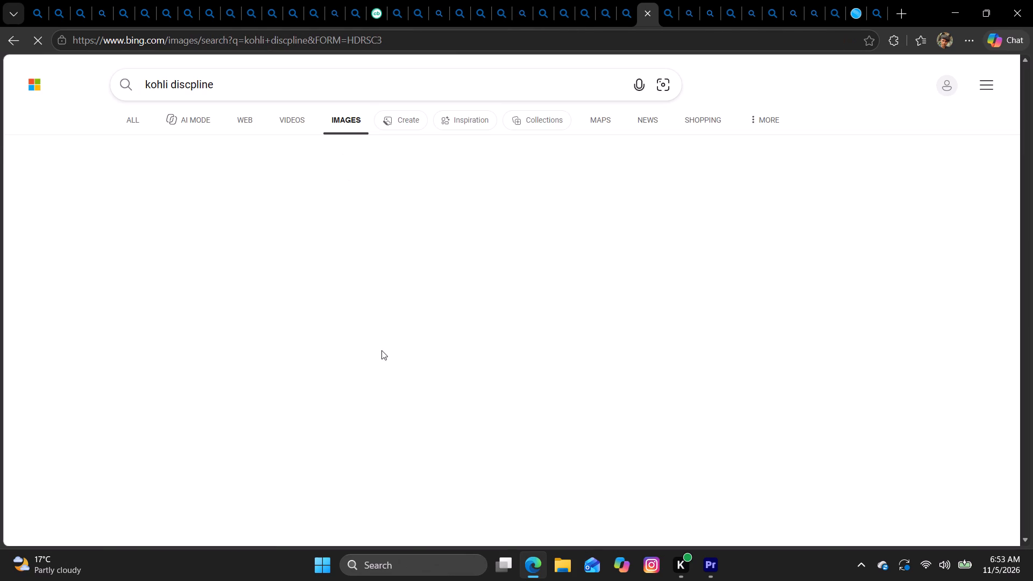
Examine the top image results and preview the Virat Kohli "Discipline" torn-paper poster along with its related images.
{"action": "scroll", "coordinate": [383, 343], "scroll_direction": "down", "scroll_amount": 1}
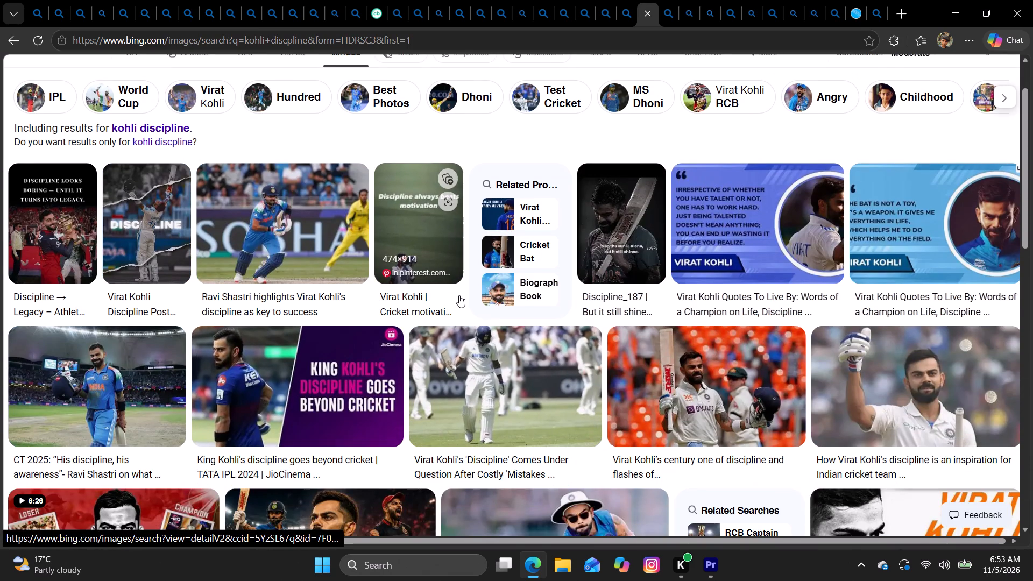
{"action": "scroll", "coordinate": [458, 294], "scroll_direction": "down", "scroll_amount": 2}
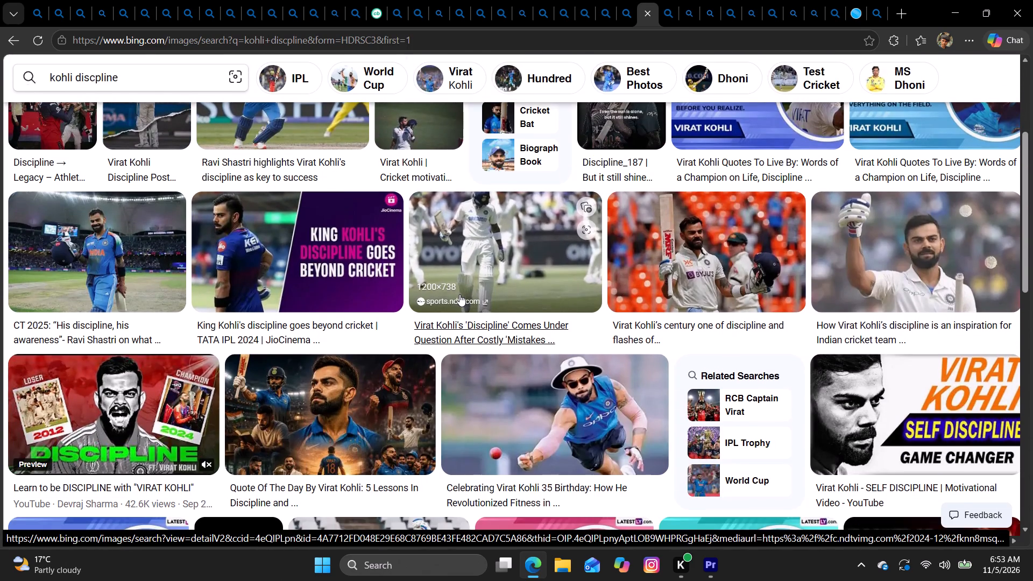
{"action": "scroll", "coordinate": [459, 294], "scroll_direction": "up", "scroll_amount": 2}
{"action": "left_click", "coordinate": [160, 255]}
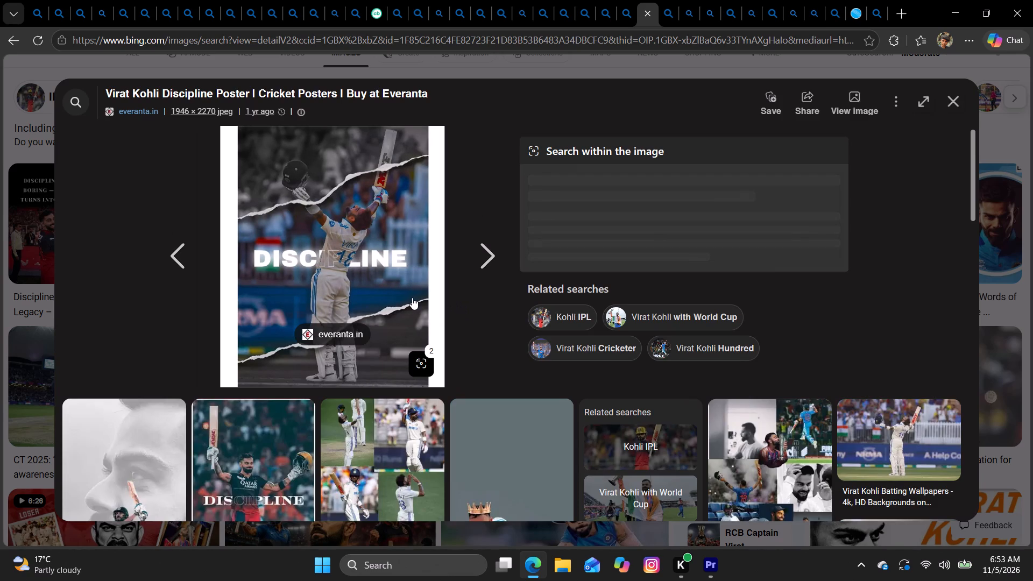
{"action": "scroll", "coordinate": [412, 296], "scroll_direction": "down", "scroll_amount": 2}
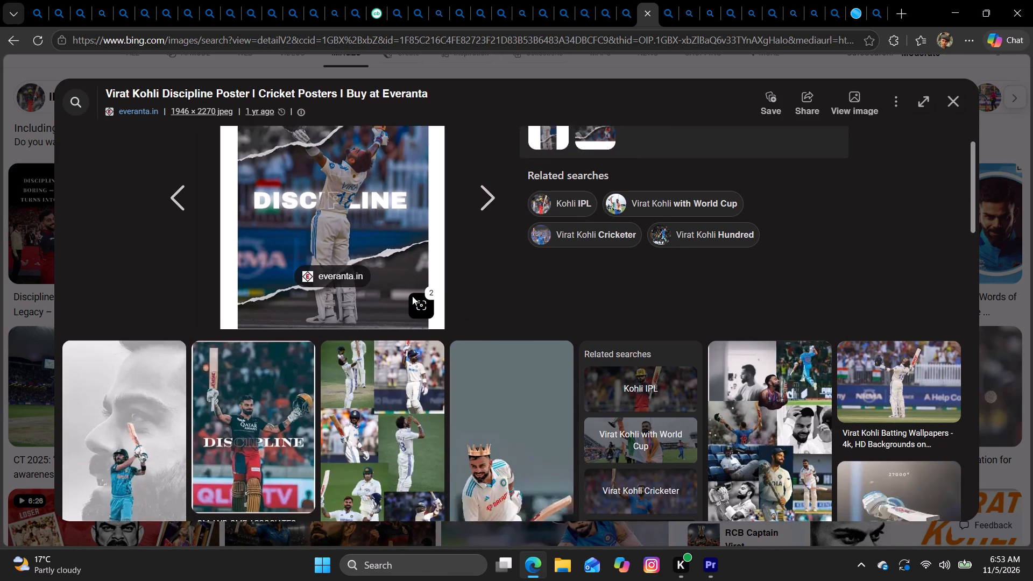
{"action": "scroll", "coordinate": [412, 296], "scroll_direction": "down", "scroll_amount": 3}
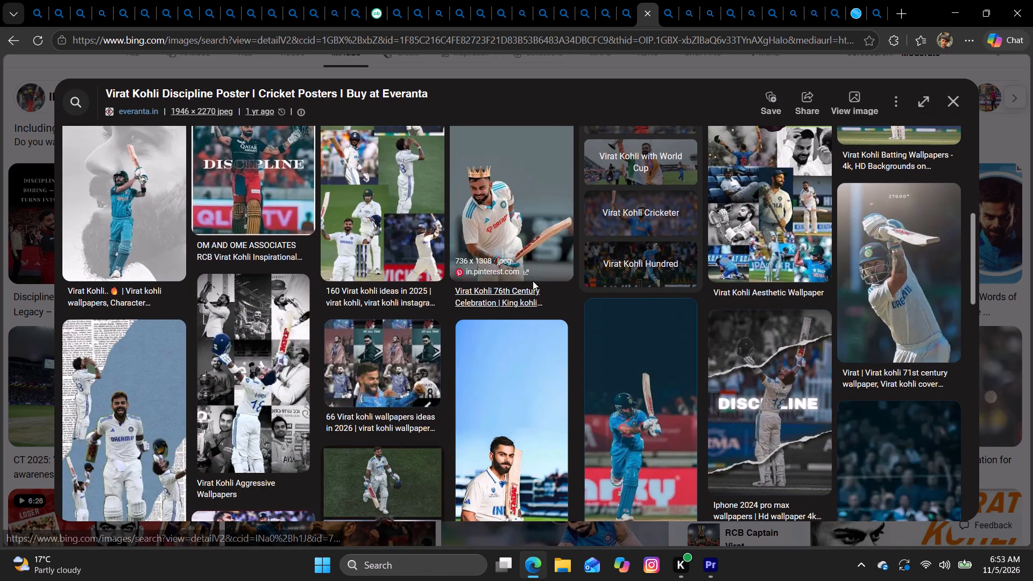
{"action": "left_click", "coordinate": [945, 99]}
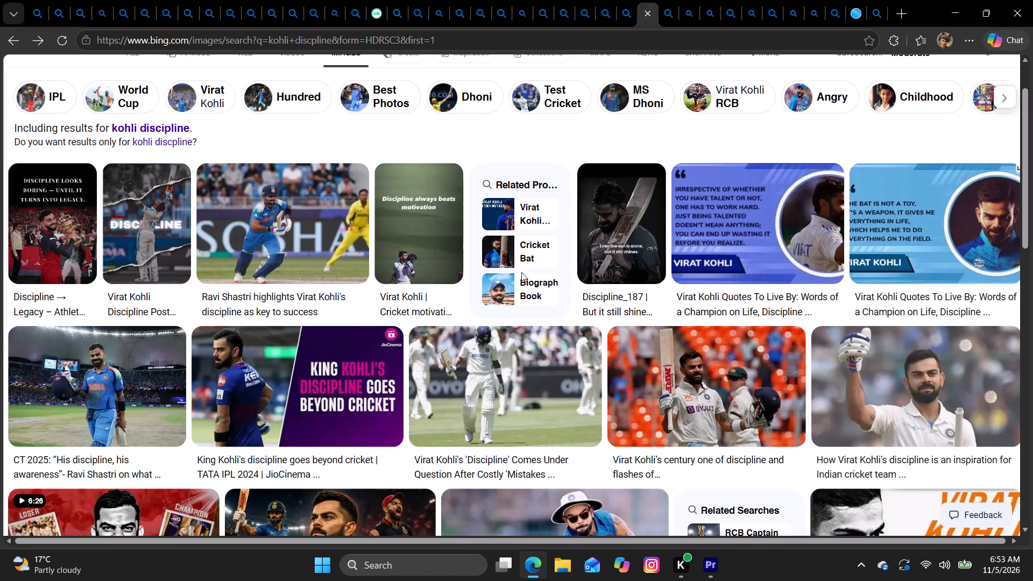
Browse further through the discipline image results and preview the "King Kohli's discipline goes beyond cricket" thumbnail as a candidate overlay.
{"action": "scroll", "coordinate": [519, 274], "scroll_direction": "down", "scroll_amount": 3}
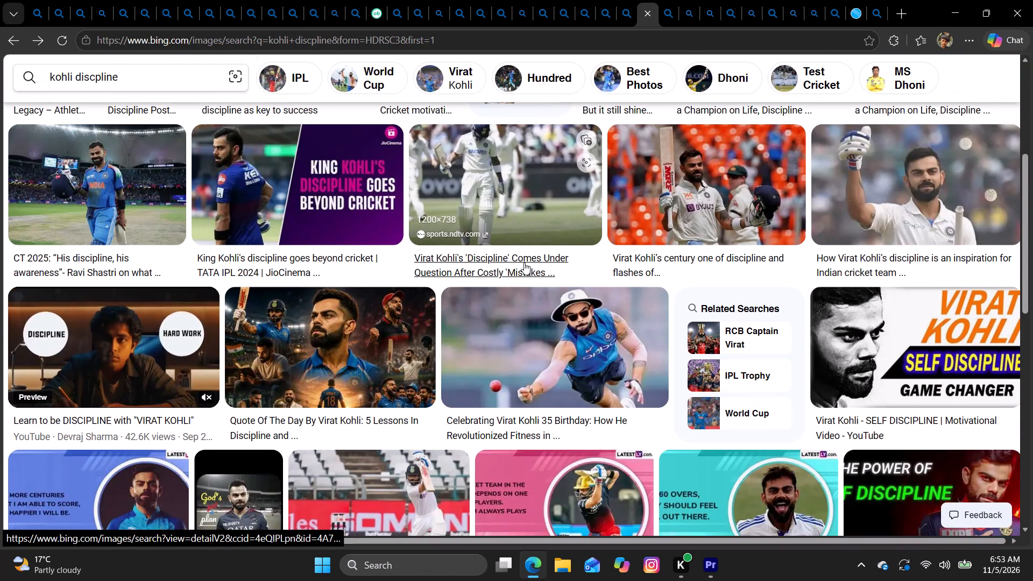
{"action": "scroll", "coordinate": [524, 263], "scroll_direction": "down", "scroll_amount": 5}
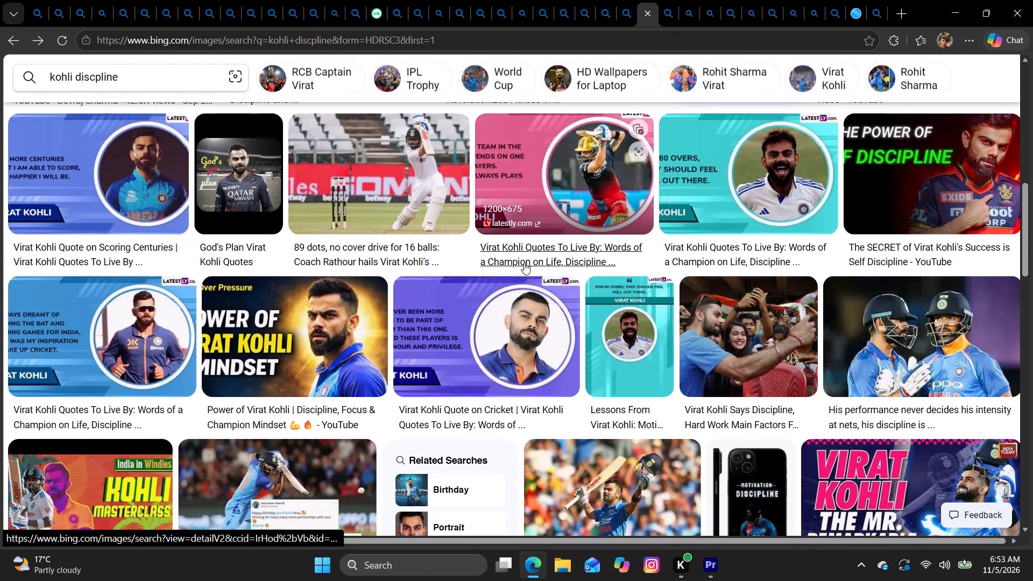
{"action": "scroll", "coordinate": [524, 263], "scroll_direction": "down", "scroll_amount": 7}
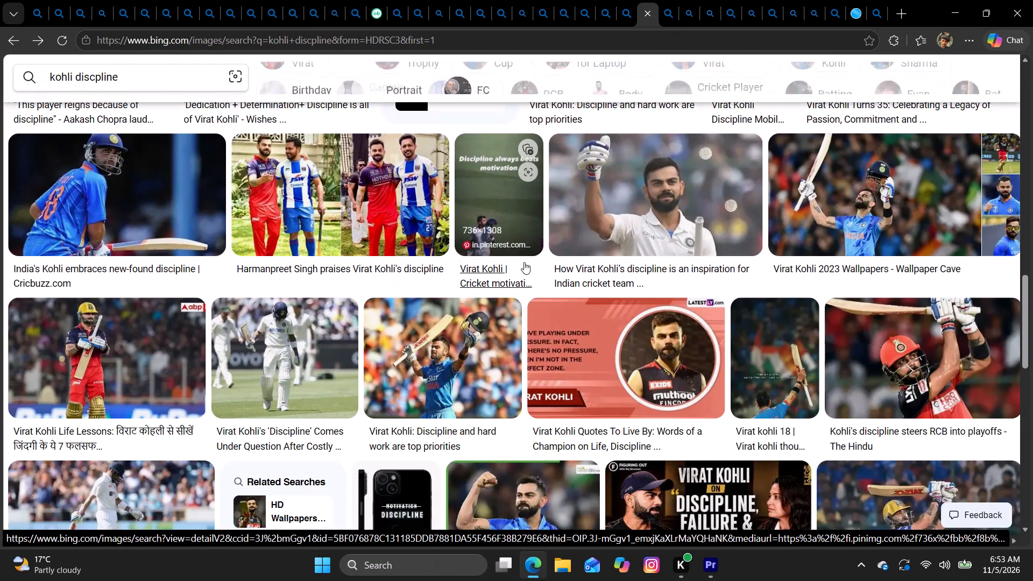
{"action": "scroll", "coordinate": [524, 262], "scroll_direction": "down", "scroll_amount": 4}
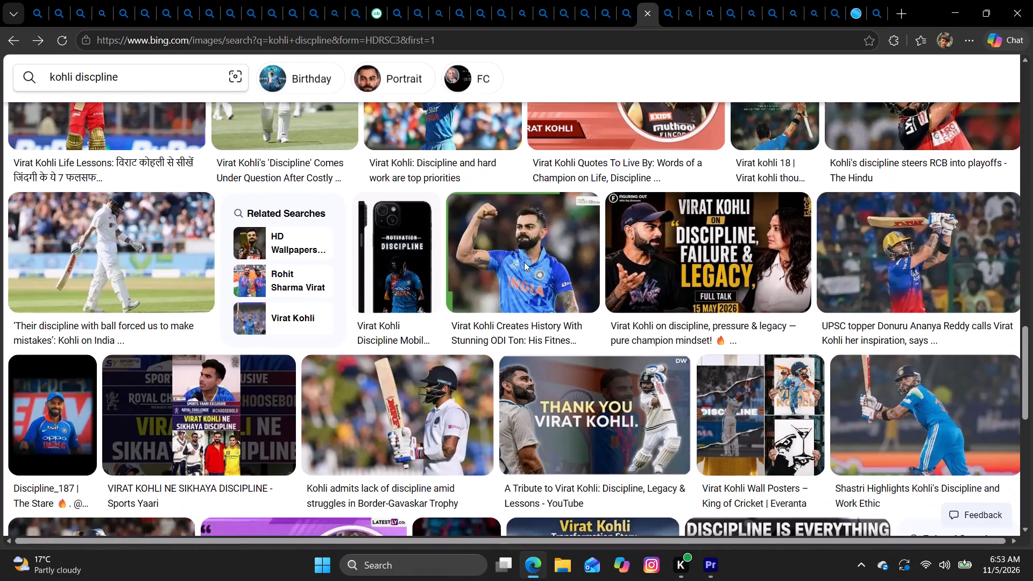
{"action": "scroll", "coordinate": [524, 262], "scroll_direction": "down", "scroll_amount": 3}
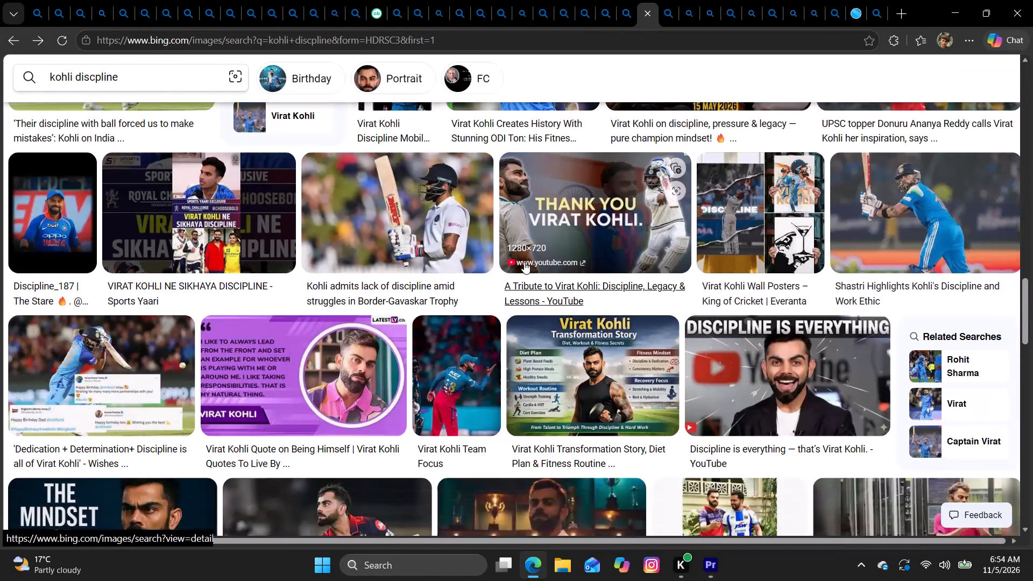
{"action": "scroll", "coordinate": [524, 262], "scroll_direction": "down", "scroll_amount": 2}
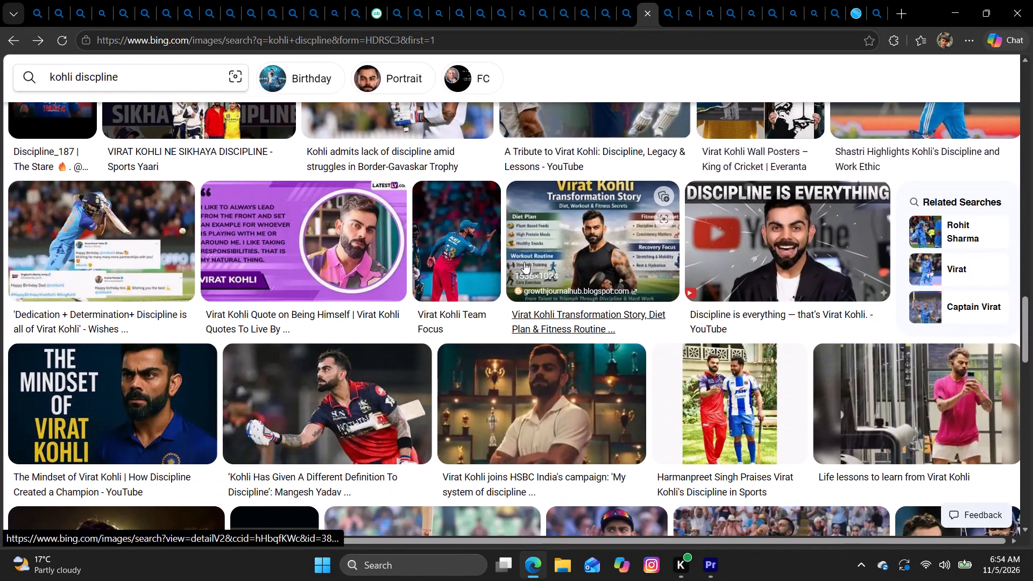
{"action": "scroll", "coordinate": [524, 262], "scroll_direction": "down", "scroll_amount": 4}
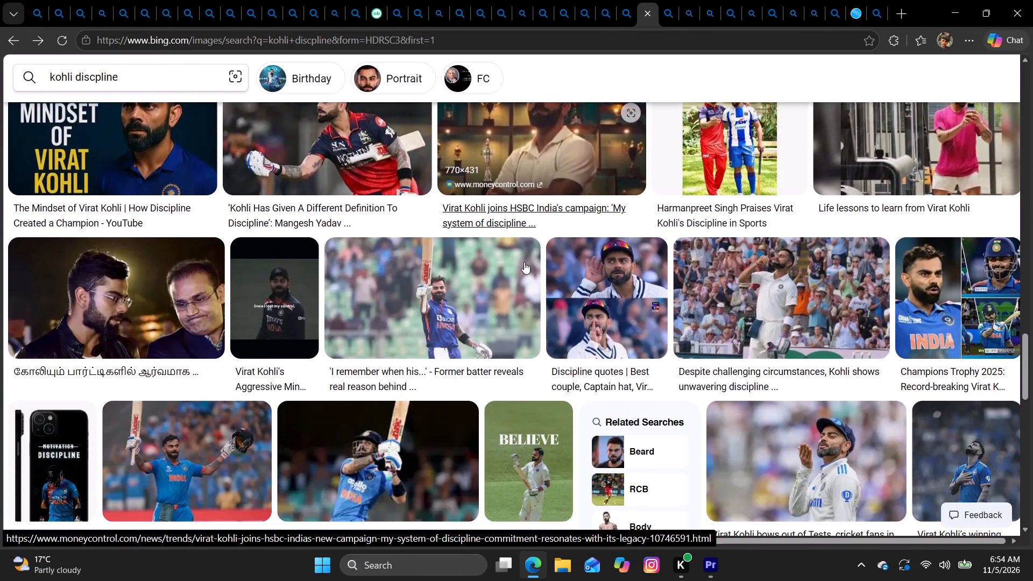
{"action": "scroll", "coordinate": [524, 262], "scroll_direction": "down", "scroll_amount": 4}
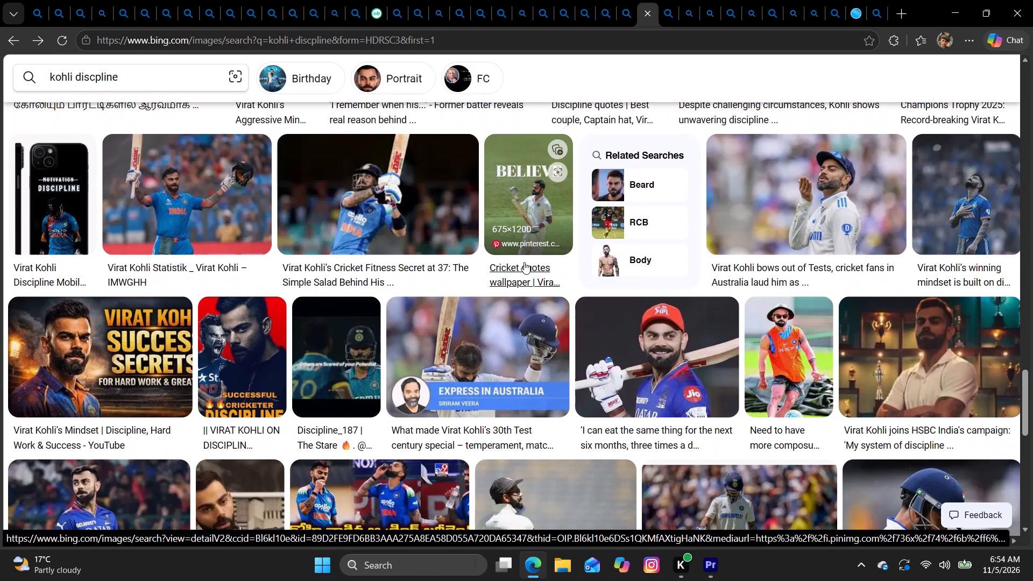
{"action": "scroll", "coordinate": [524, 262], "scroll_direction": "down", "scroll_amount": 3}
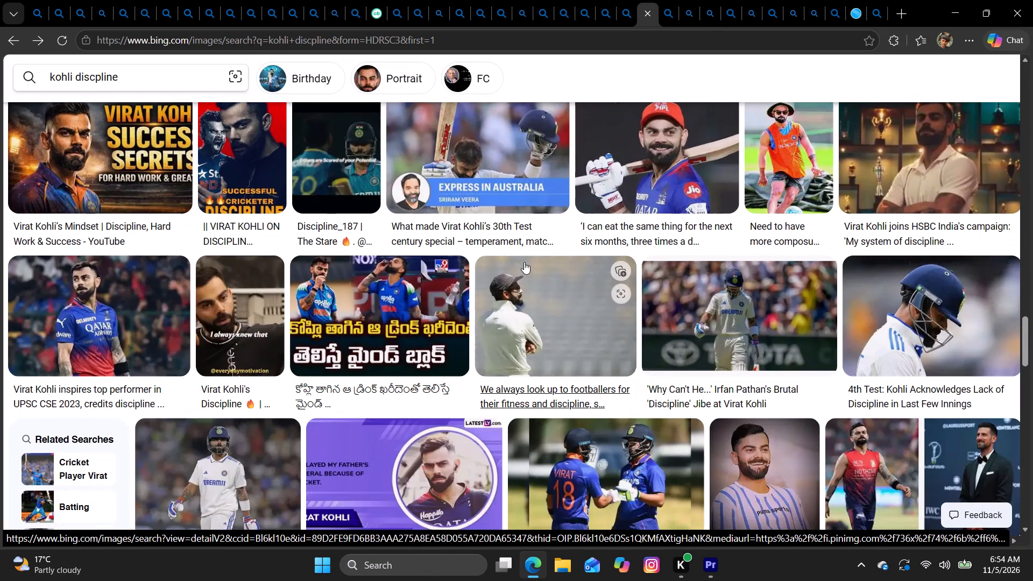
{"action": "scroll", "coordinate": [524, 262], "scroll_direction": "down", "scroll_amount": 4}
{"action": "scroll", "coordinate": [524, 262], "scroll_direction": "up", "scroll_amount": 4}
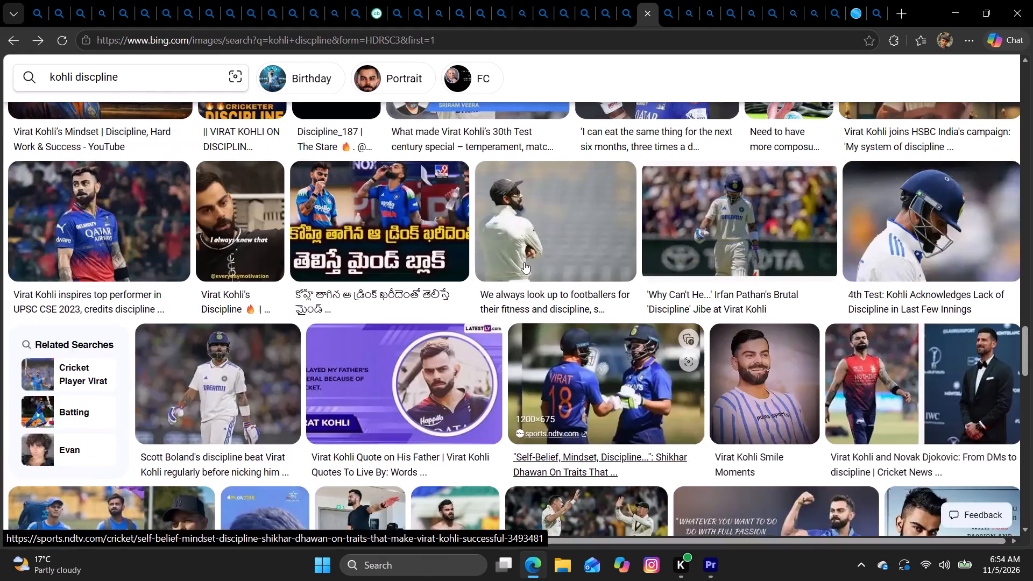
{"action": "scroll", "coordinate": [522, 260], "scroll_direction": "up", "scroll_amount": 19}
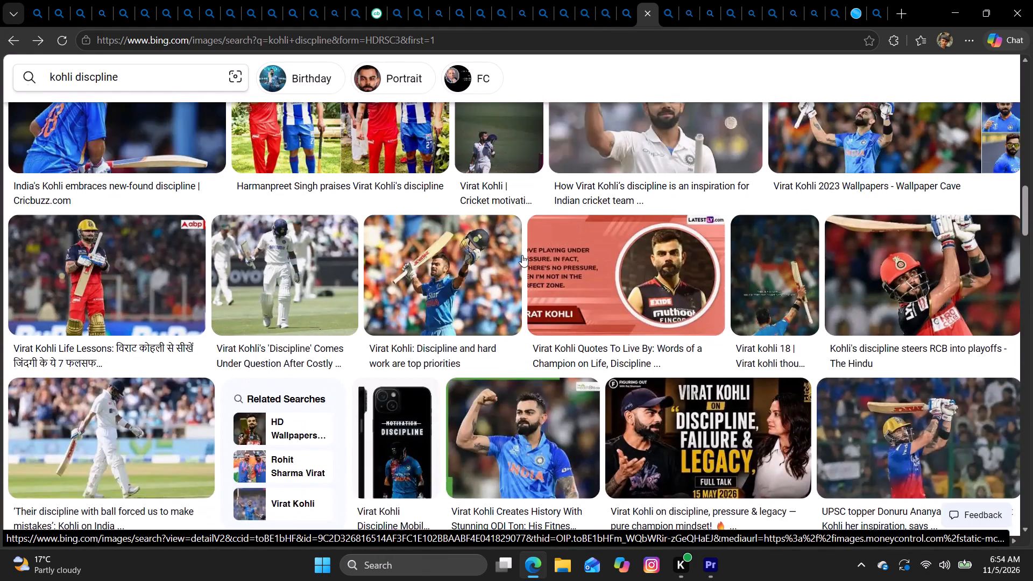
{"action": "scroll", "coordinate": [522, 255], "scroll_direction": "up", "scroll_amount": 14}
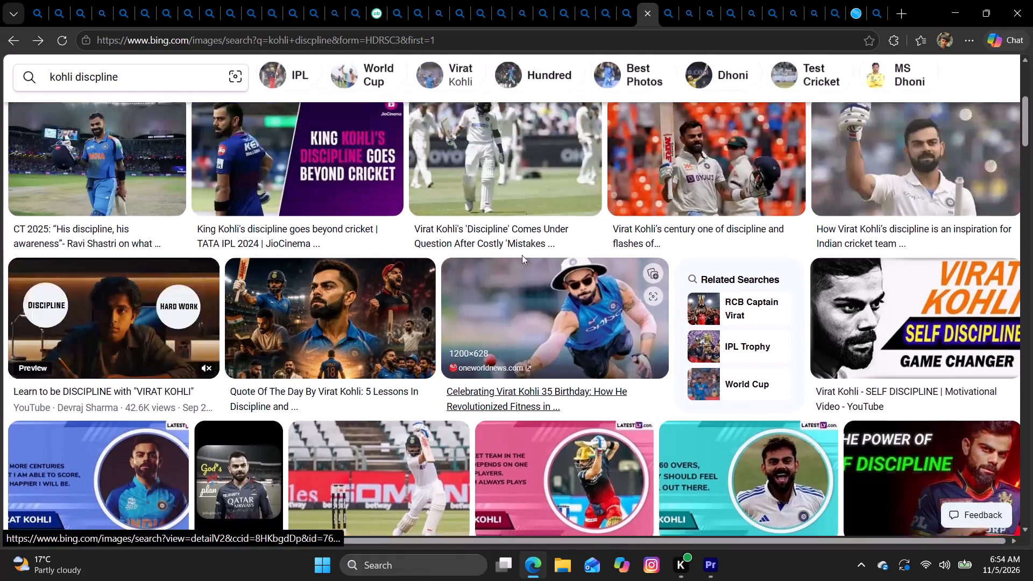
{"action": "scroll", "coordinate": [522, 255], "scroll_direction": "up", "scroll_amount": 3}
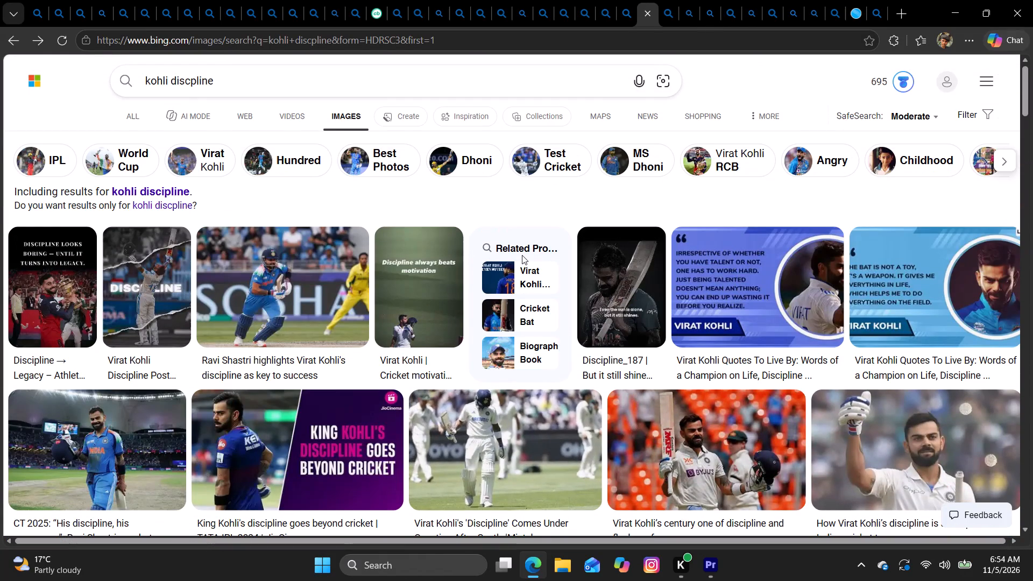
{"action": "left_click", "coordinate": [305, 425]}
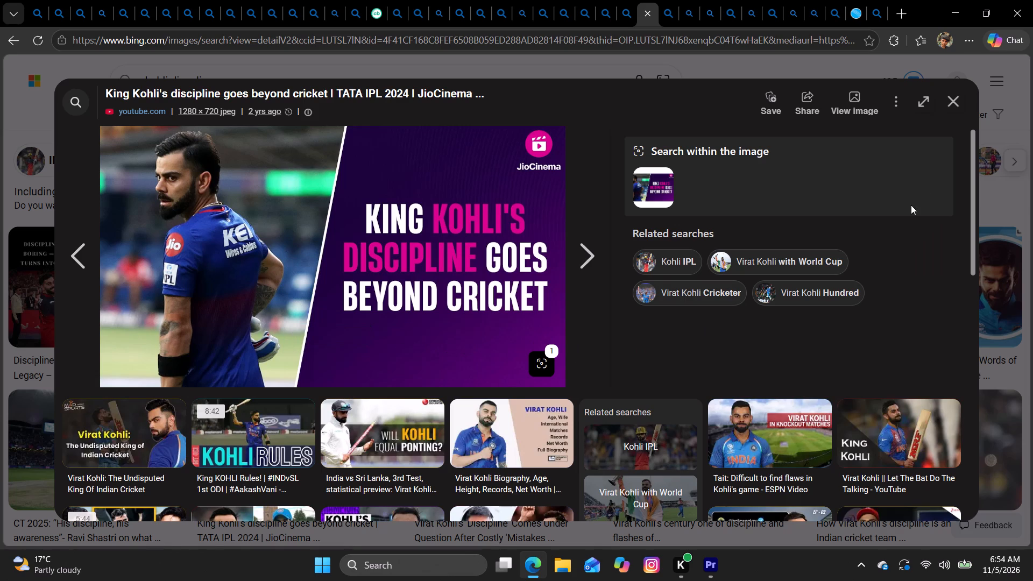
{"action": "left_click", "coordinate": [954, 105]}
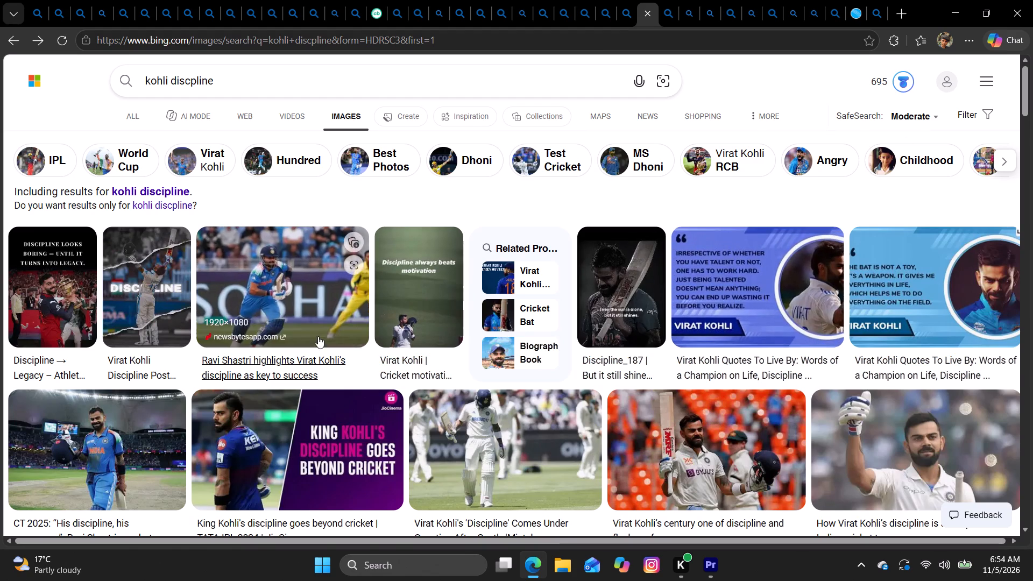
Reopen the "Discipline" torn-paper poster, find its borderless Pinterest version among the related images, and copy that image.
{"action": "left_click", "coordinate": [141, 260]}
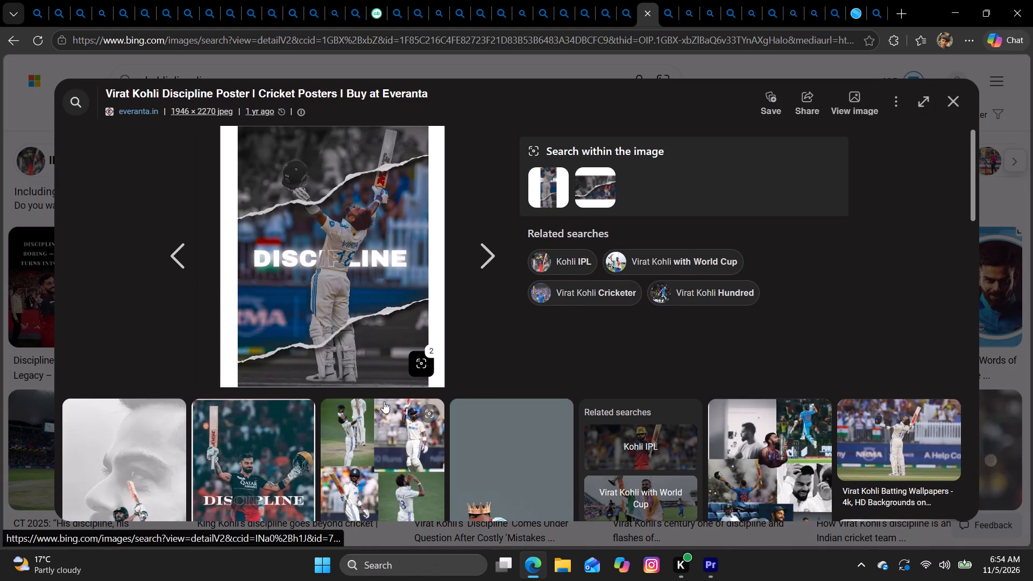
{"action": "scroll", "coordinate": [384, 401], "scroll_direction": "down", "scroll_amount": 6}
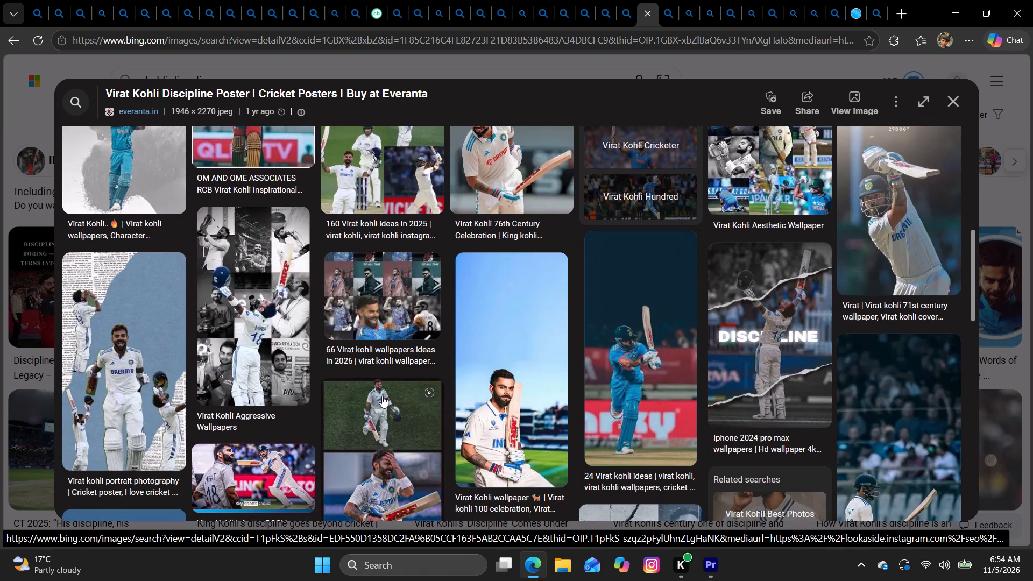
{"action": "scroll", "coordinate": [382, 396], "scroll_direction": "down", "scroll_amount": 1}
{"action": "left_click", "coordinate": [755, 306]}
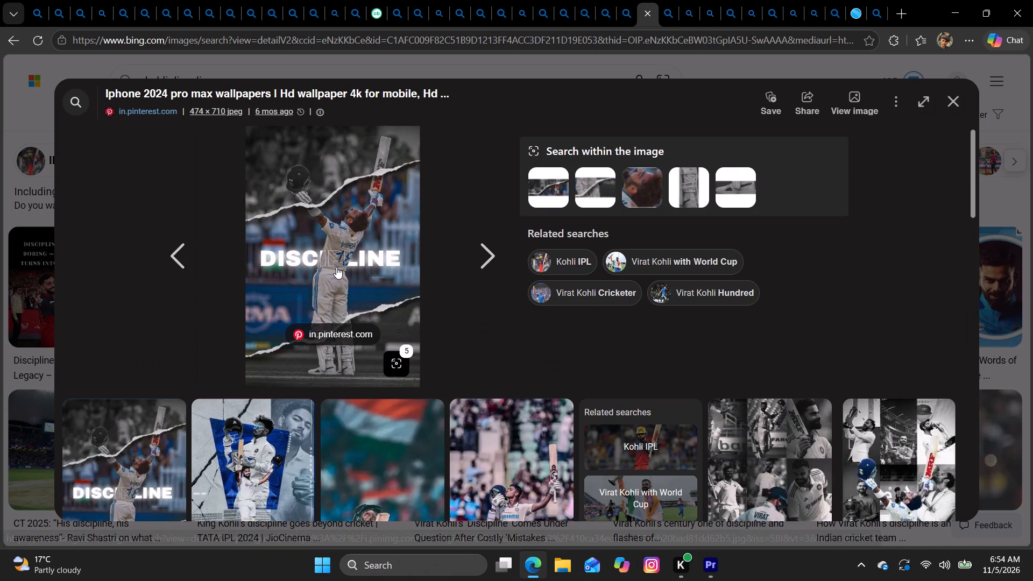
{"action": "right_click", "coordinate": [336, 267]}
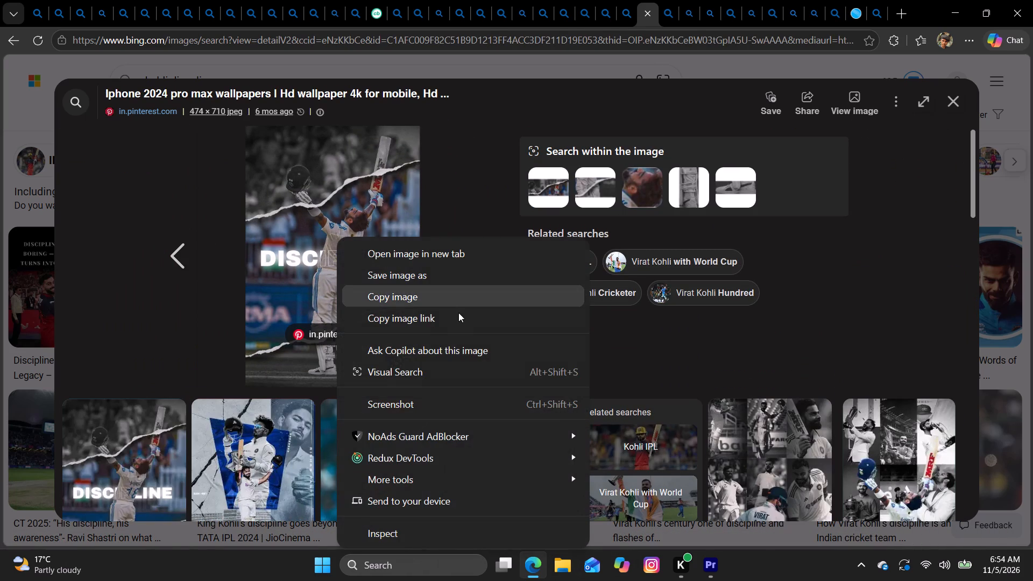
{"action": "left_click", "coordinate": [459, 301]}
Switch to Premiere and insert the copied discipline poster on track V2 at 00:05:08:02.
{"action": "left_click", "coordinate": [721, 573]}
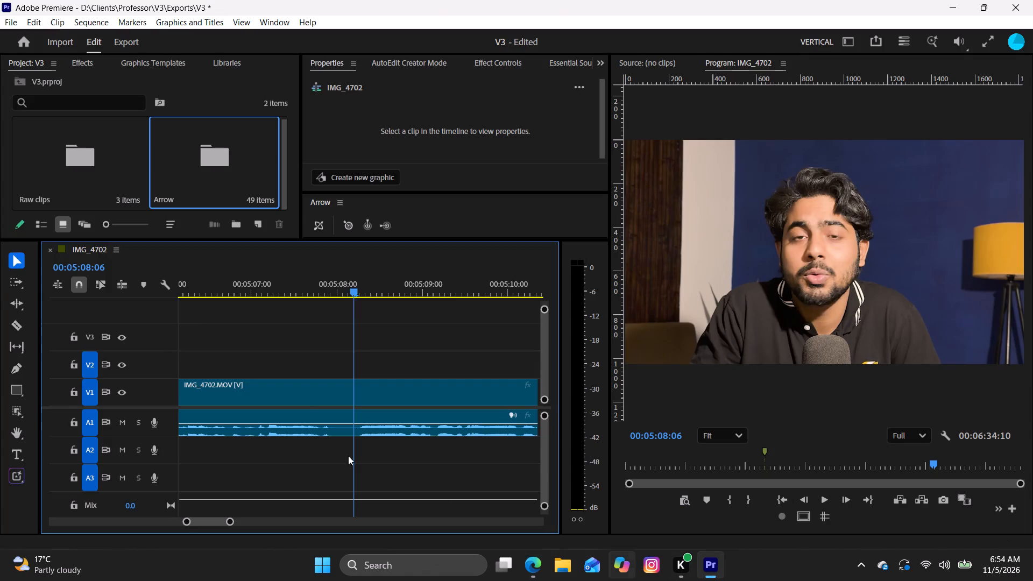
{"action": "left_click_drag", "start_coordinate": [351, 287], "coordinate": [343, 318]}
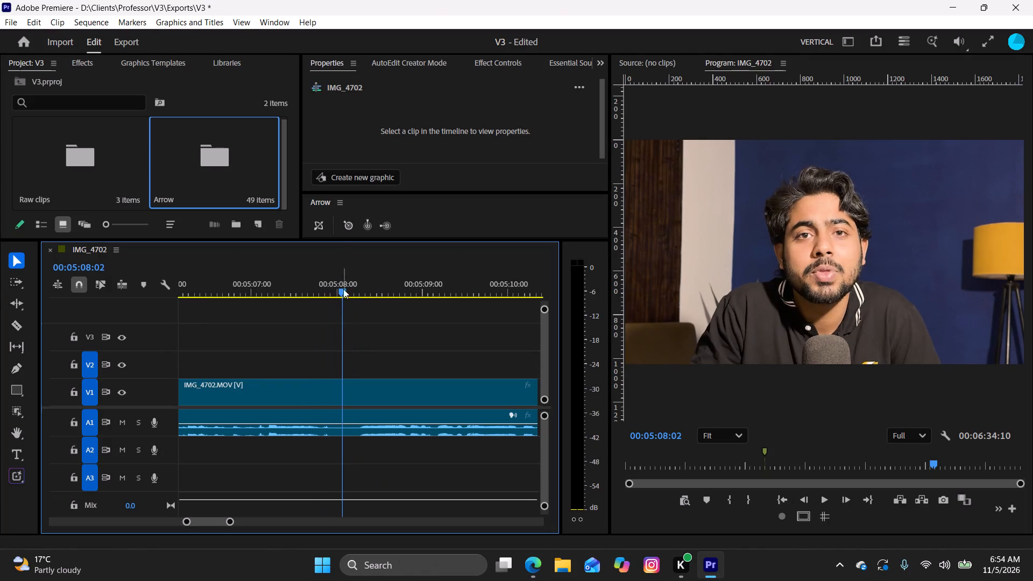
{"action": "left_click", "coordinate": [339, 221]}
{"action": "key", "text": "space"}
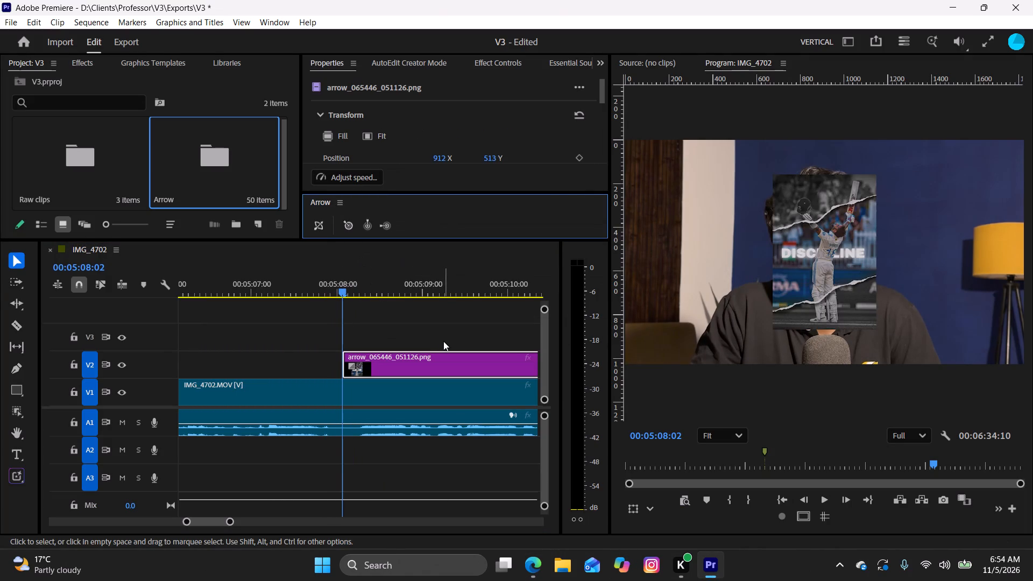
Play the narration, shift the discipline poster on V2 to start at about 00:05:08:12, and trim its end to about 00:05:09:13.
{"action": "left_click", "coordinate": [427, 330]}
{"action": "key", "text": "space"}
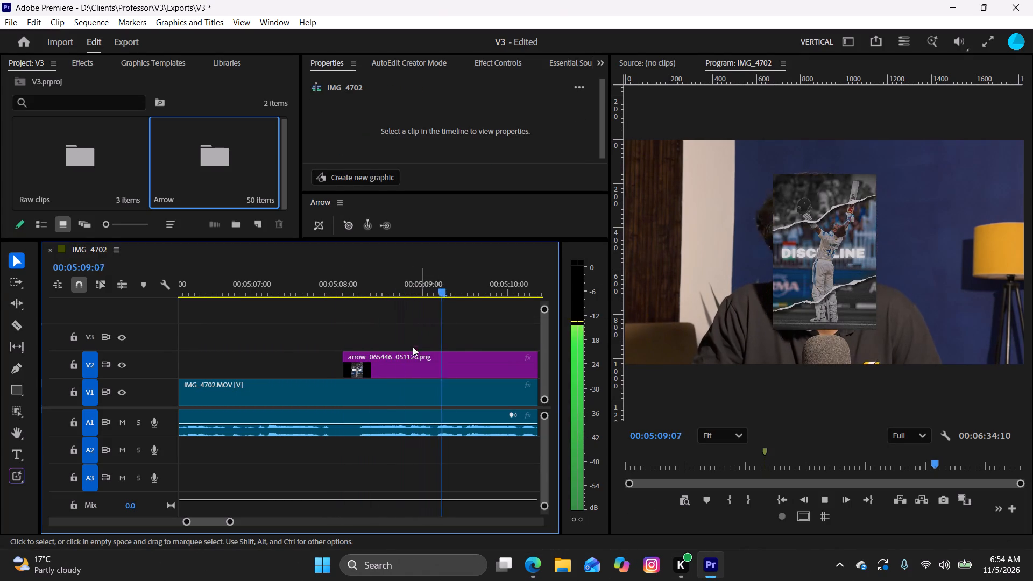
{"action": "left_click_drag", "start_coordinate": [409, 358], "coordinate": [438, 375]}
{"action": "key", "text": "space"}
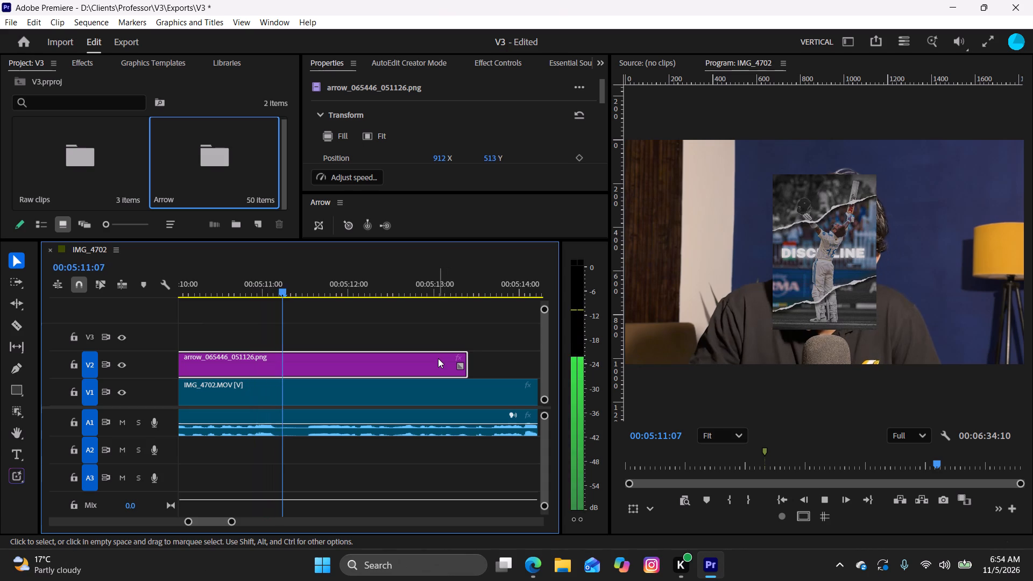
{"action": "left_click_drag", "start_coordinate": [468, 363], "coordinate": [285, 389]}
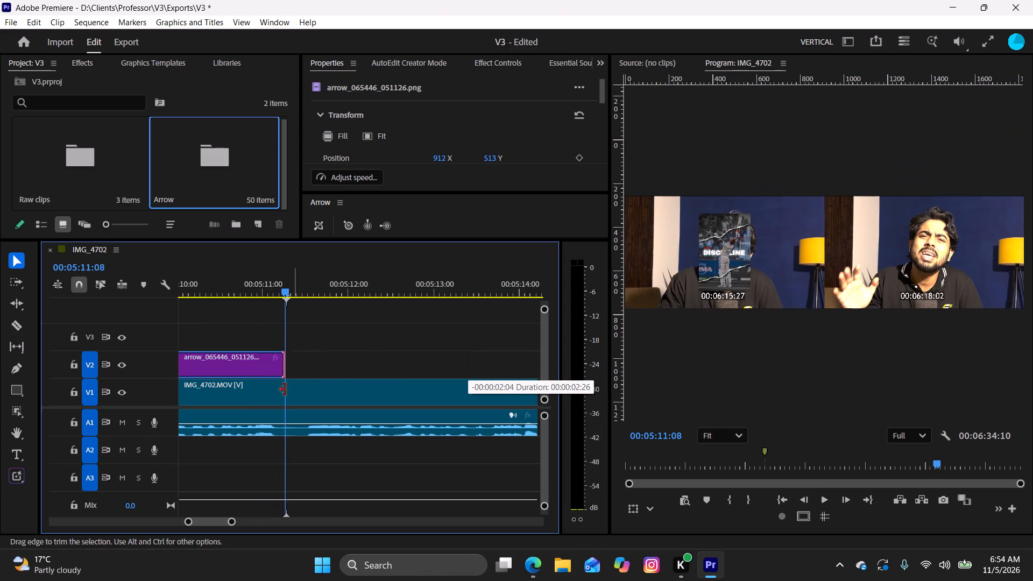
{"action": "left_click_drag", "start_coordinate": [285, 389], "coordinate": [194, 418]}
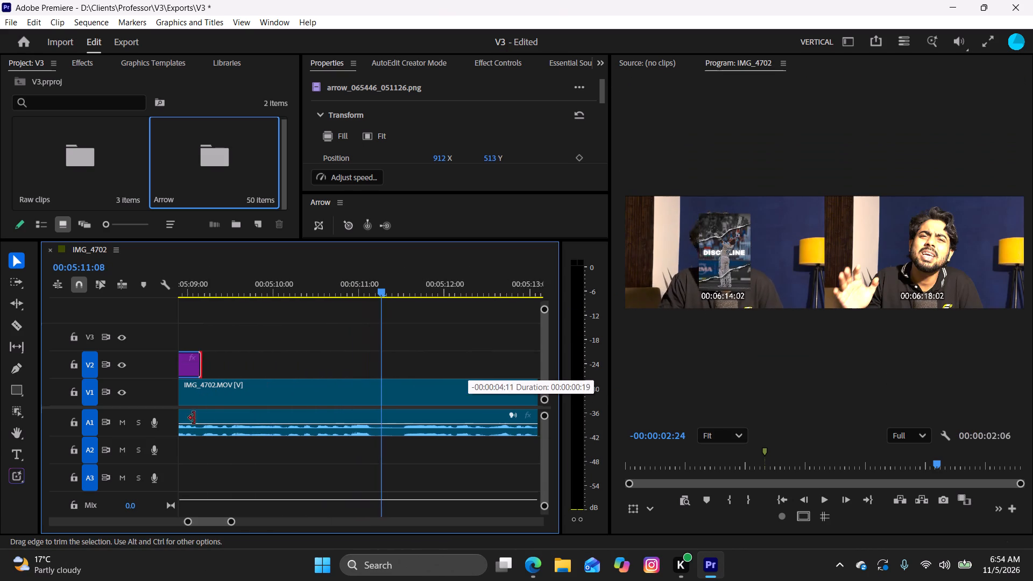
{"action": "left_click_drag", "start_coordinate": [194, 418], "coordinate": [241, 431]}
Replay the narration around the discipline poster, extend its end on V2 to 00:05:09:20, and move the playhead to that end.
{"action": "left_click_drag", "start_coordinate": [360, 289], "coordinate": [120, 318]}
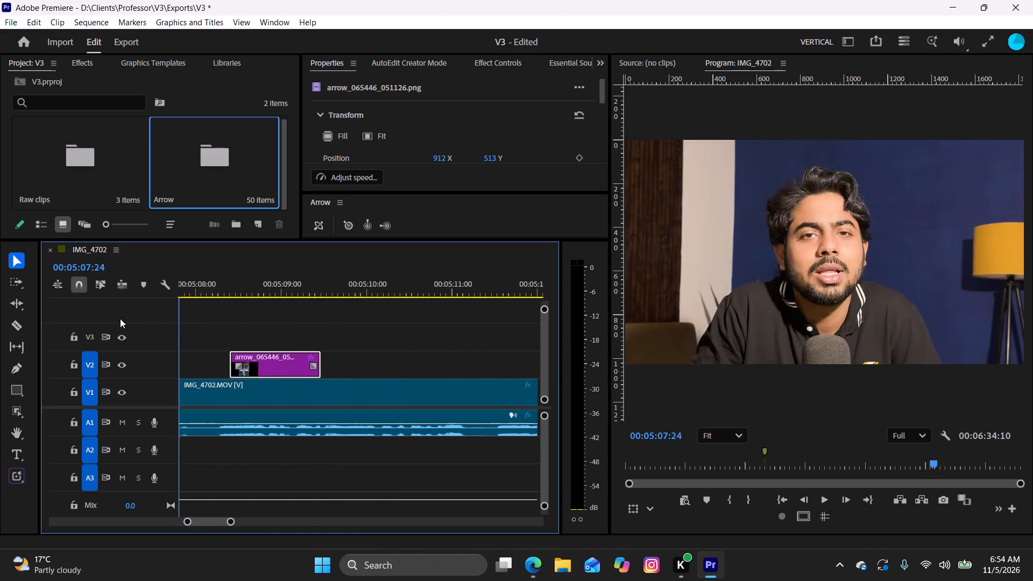
{"action": "left_click_drag", "start_coordinate": [120, 318], "coordinate": [219, 331]}
{"action": "key", "text": "space"}
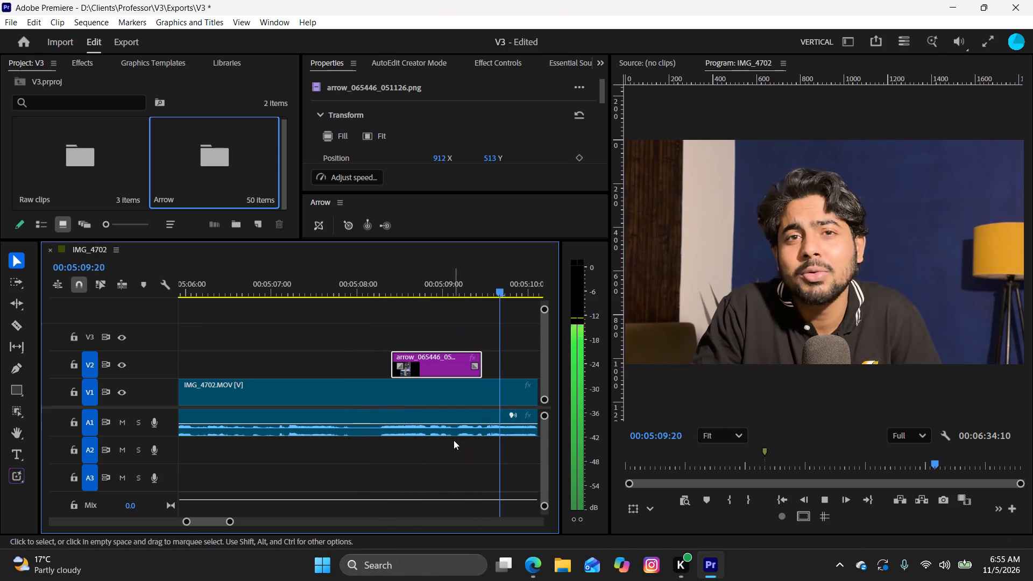
{"action": "key", "text": "space"}
{"action": "left_click_drag", "start_coordinate": [217, 287], "coordinate": [154, 319]}
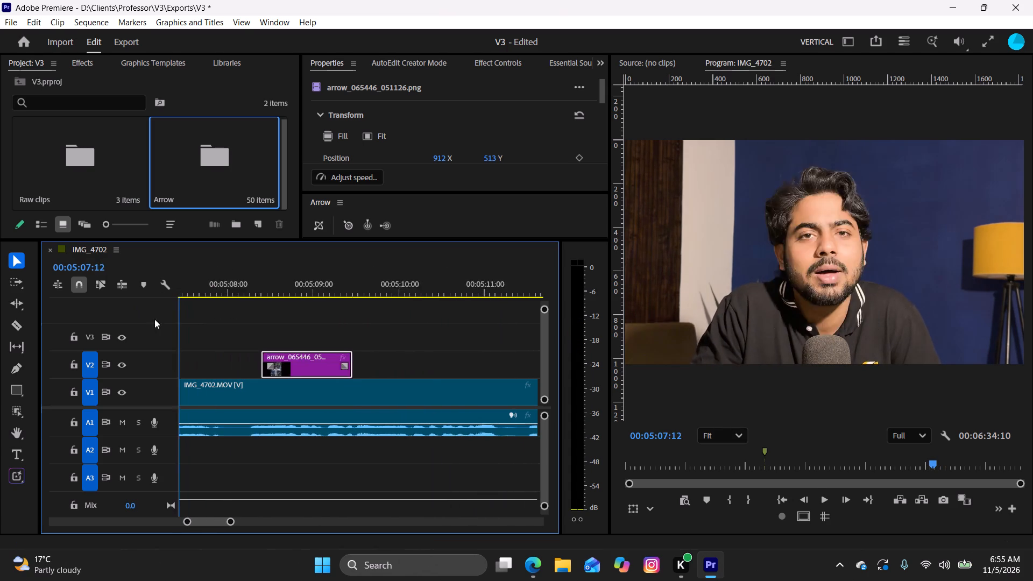
{"action": "left_click_drag", "start_coordinate": [154, 319], "coordinate": [288, 381]}
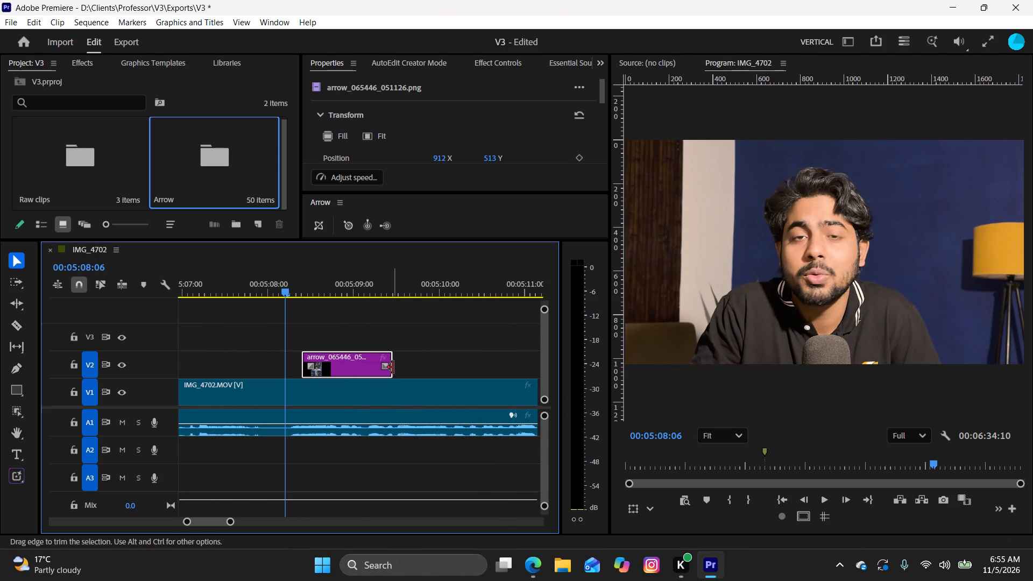
{"action": "left_click_drag", "start_coordinate": [392, 365], "coordinate": [410, 379]}
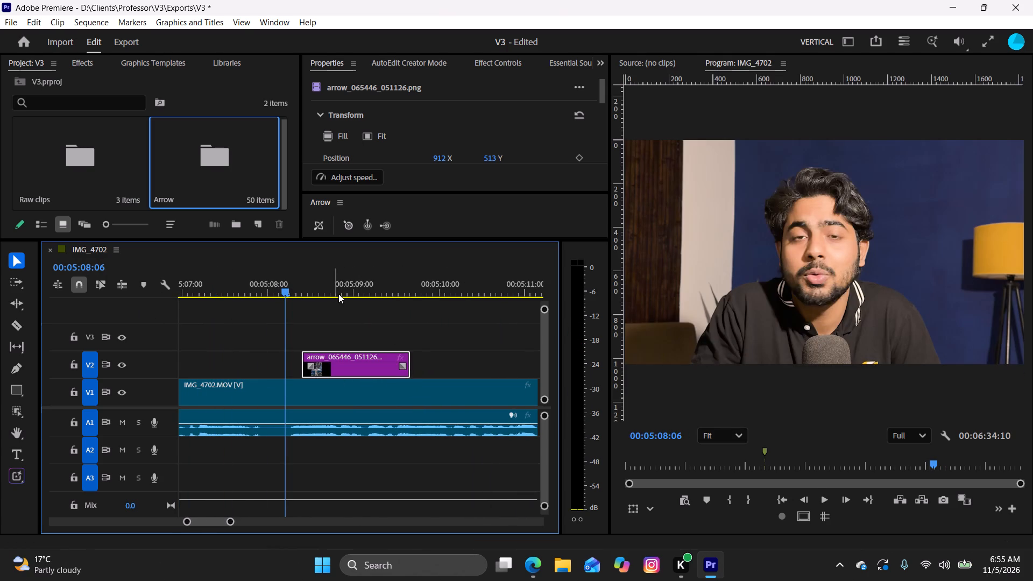
{"action": "key", "text": "shift+Down"}
{"action": "key", "text": "shift+Down"}
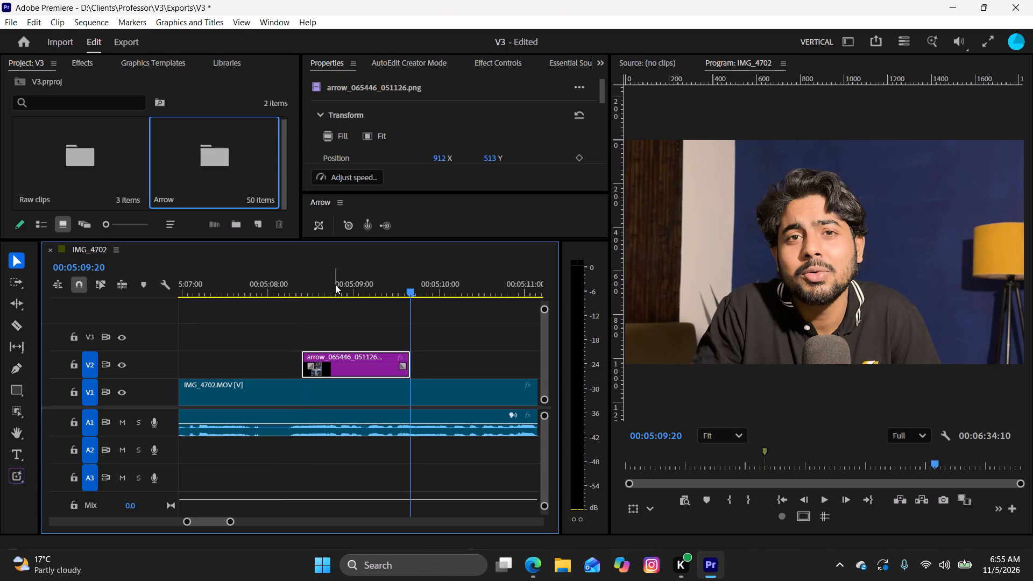
Switch to Edge and search the web for images of "kohli consistency".
{"action": "left_click", "coordinate": [548, 578]}
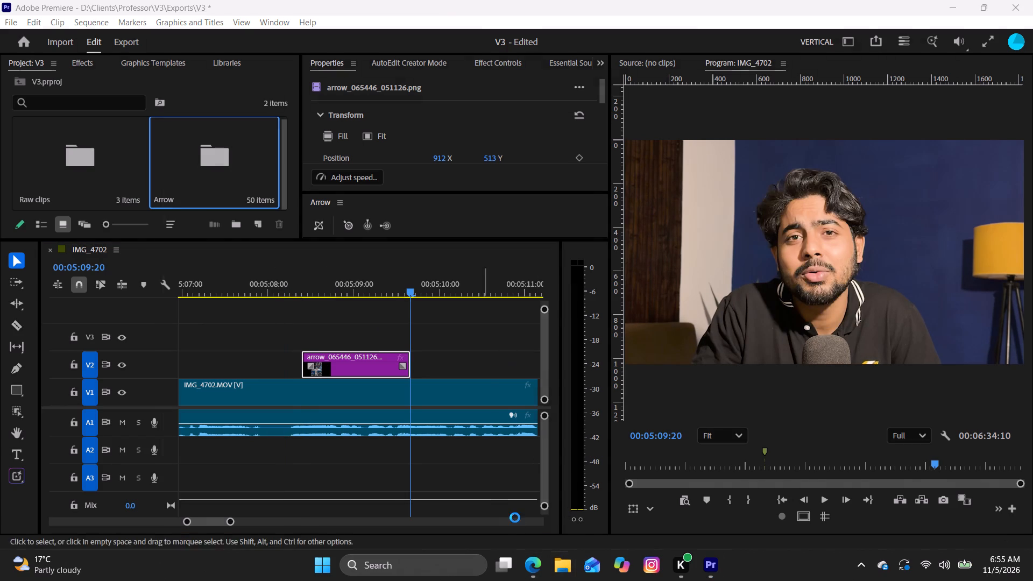
{"action": "left_click", "coordinate": [1022, 12]}
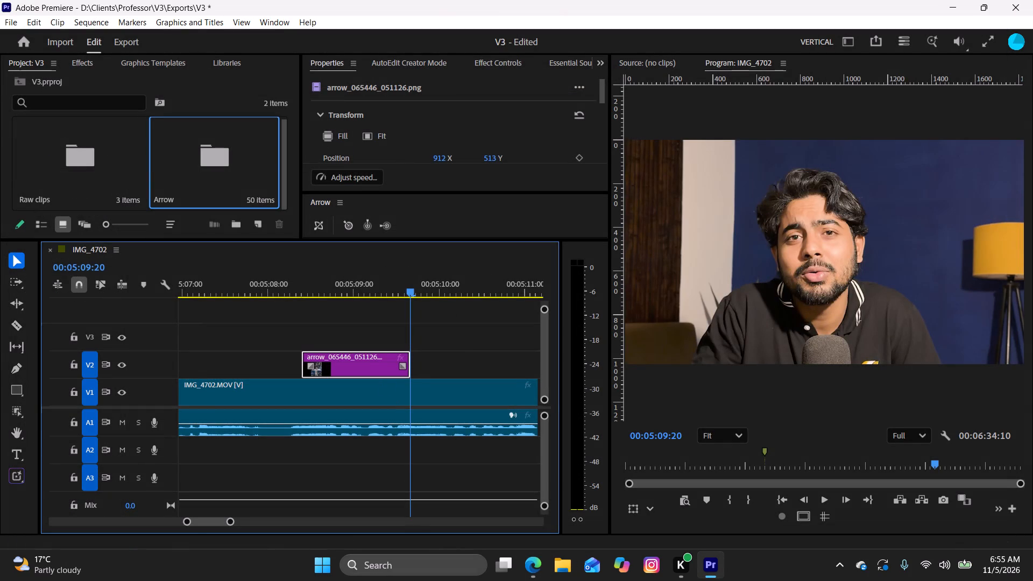
{"action": "left_click", "coordinate": [529, 574]}
{"action": "left_click", "coordinate": [350, 37]}
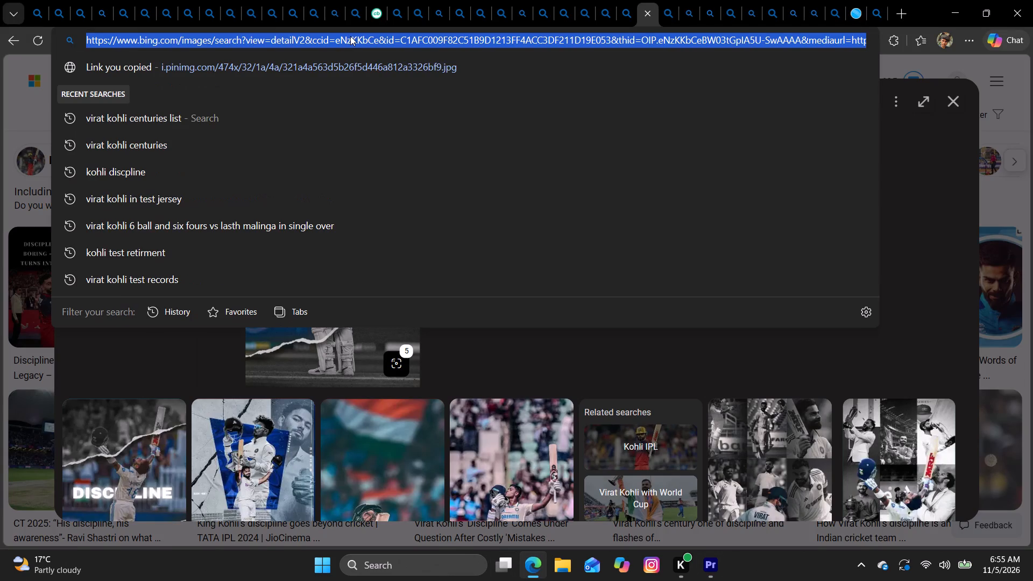
{"action": "type", "text": "kohli ci"}
{"action": "key", "text": "BackSpace"}
{"action": "type", "text": "onsistency"}
{"action": "key", "text": "Return"}
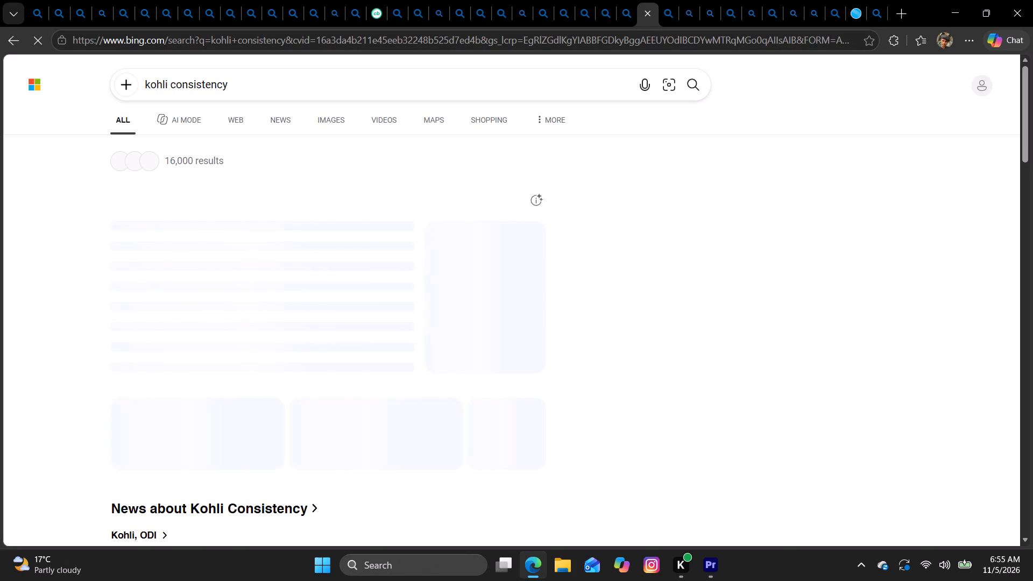
{"action": "left_click", "coordinate": [324, 123]}
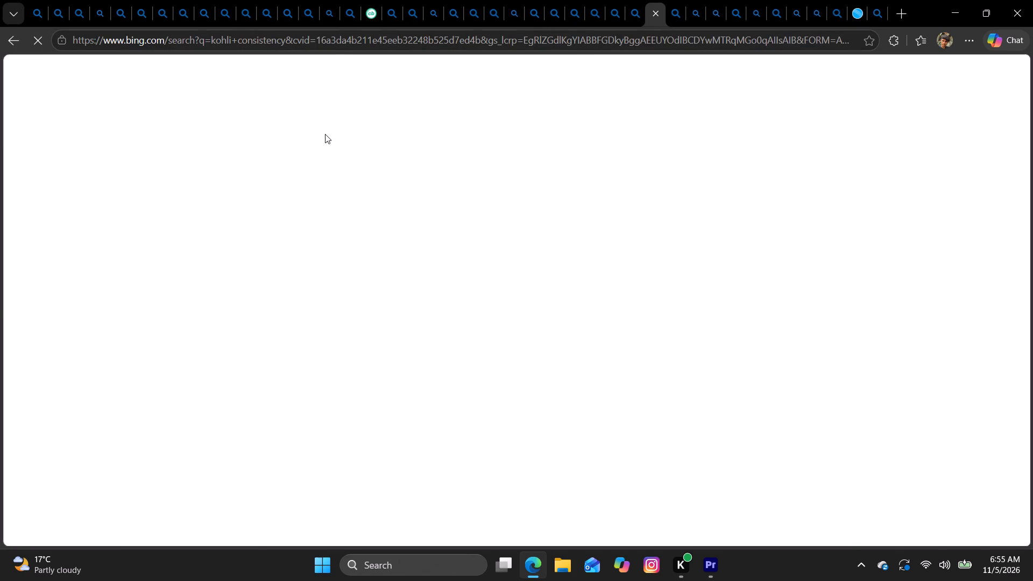
Browse the "kohli consistency" image results down to the end of the page for a suitable overlay image.
{"action": "scroll", "coordinate": [333, 308], "scroll_direction": "down", "scroll_amount": 3}
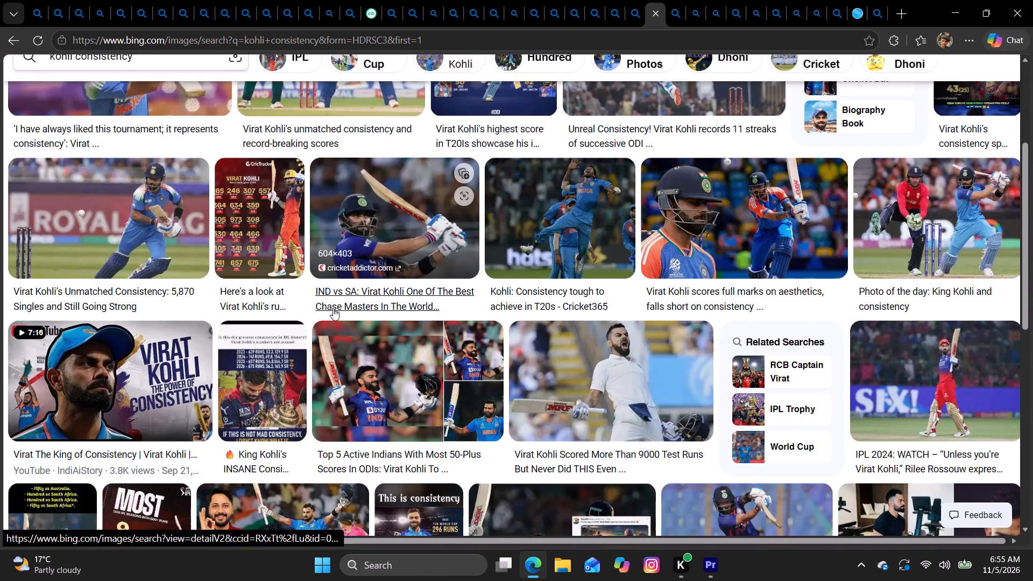
{"action": "scroll", "coordinate": [333, 308], "scroll_direction": "down", "scroll_amount": 4}
{"action": "scroll", "coordinate": [336, 303], "scroll_direction": "up", "scroll_amount": 1}
{"action": "scroll", "coordinate": [336, 303], "scroll_direction": "down", "scroll_amount": 1}
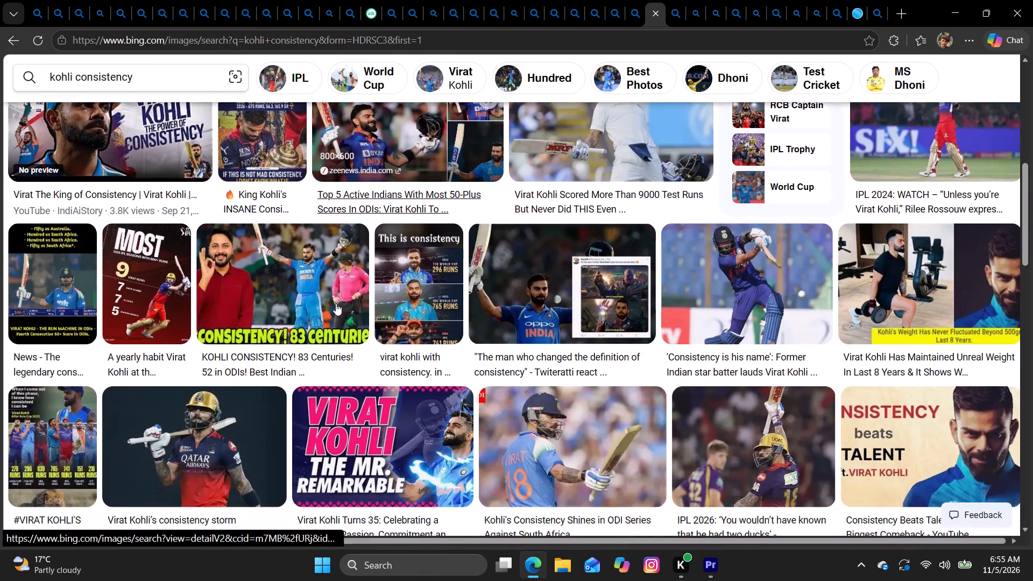
{"action": "scroll", "coordinate": [336, 303], "scroll_direction": "down", "scroll_amount": 3}
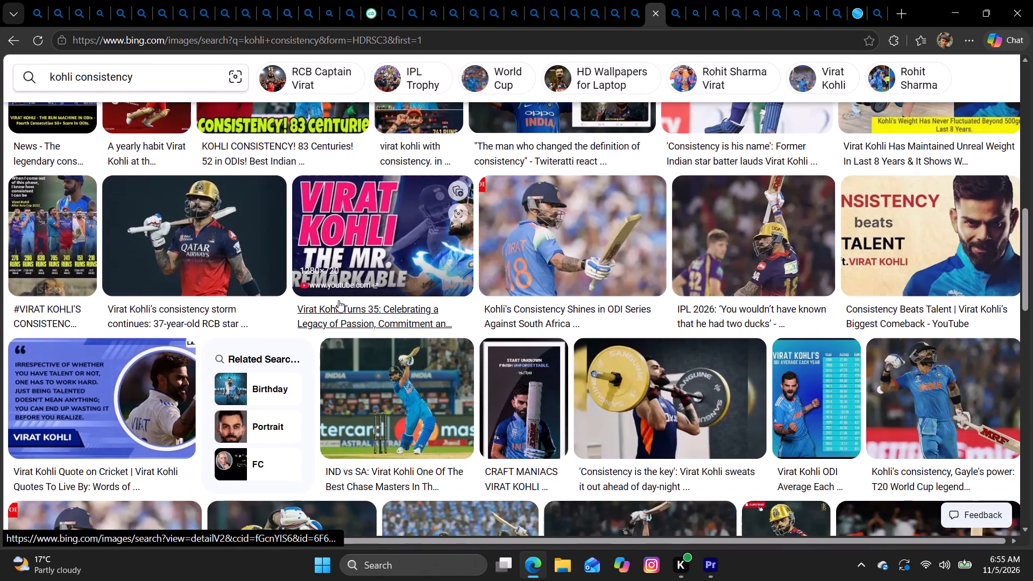
{"action": "scroll", "coordinate": [338, 300], "scroll_direction": "down", "scroll_amount": 10}
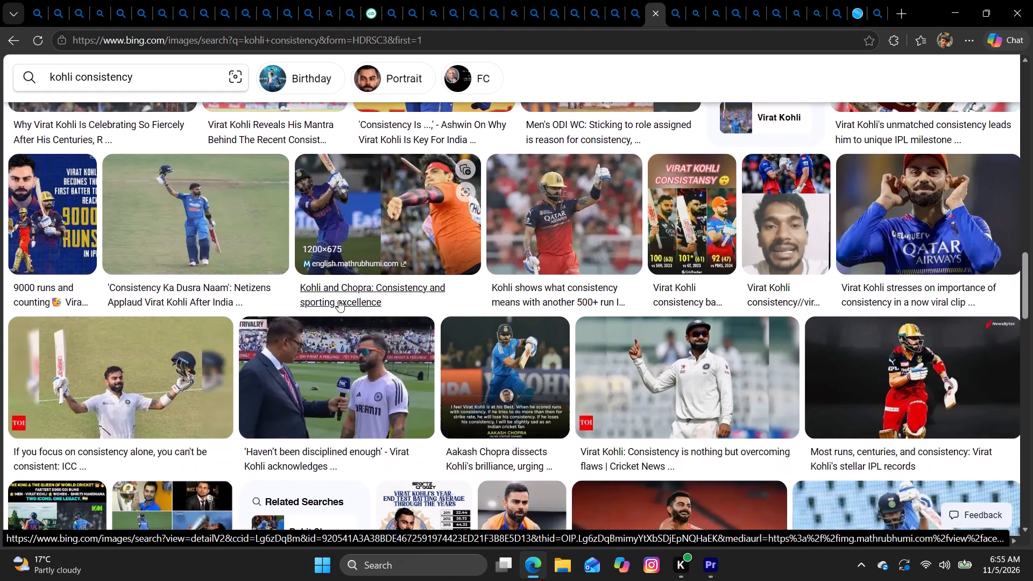
{"action": "scroll", "coordinate": [338, 300], "scroll_direction": "down", "scroll_amount": 7}
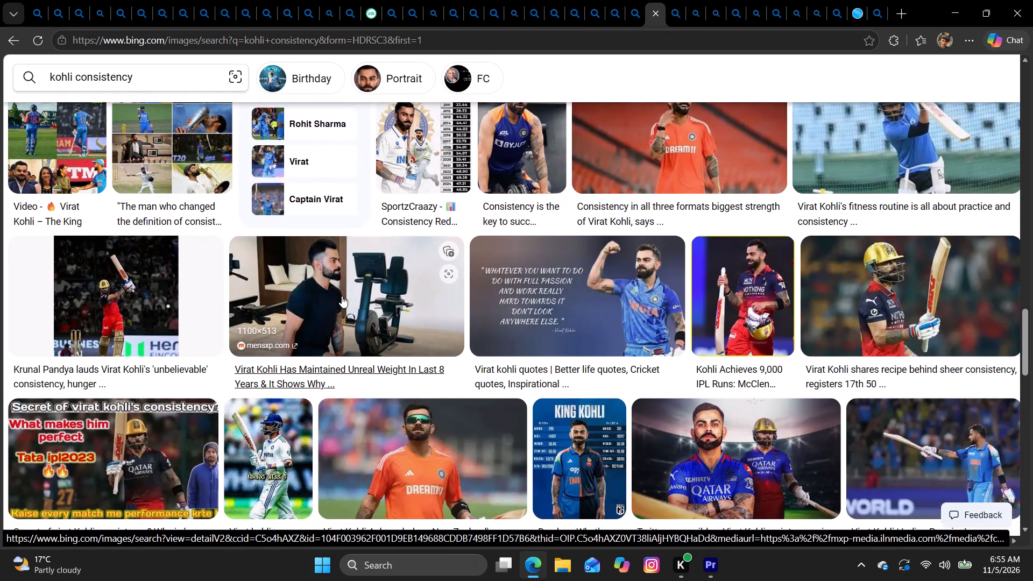
{"action": "scroll", "coordinate": [344, 294], "scroll_direction": "down", "scroll_amount": 4}
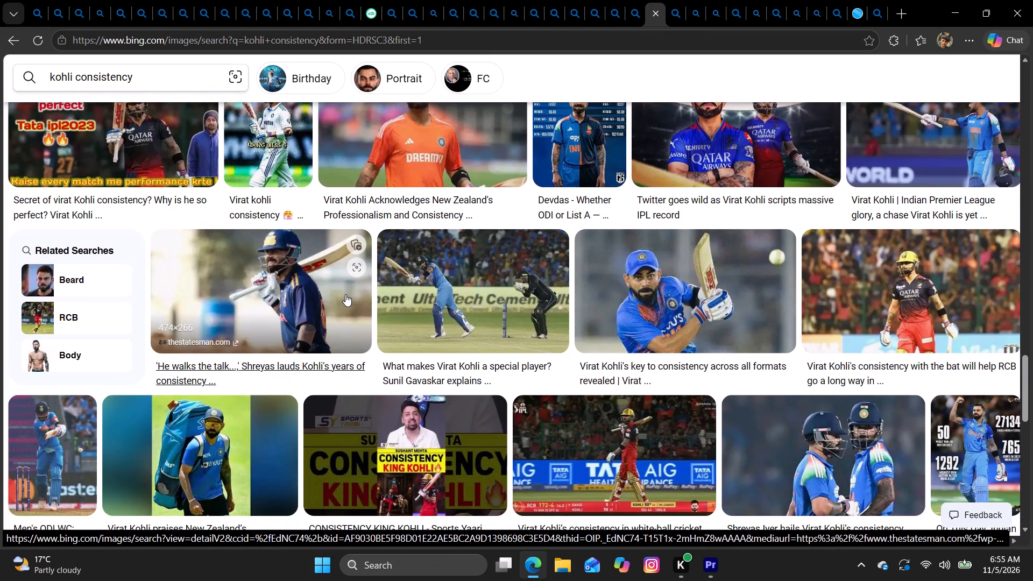
{"action": "scroll", "coordinate": [347, 292], "scroll_direction": "down", "scroll_amount": 4}
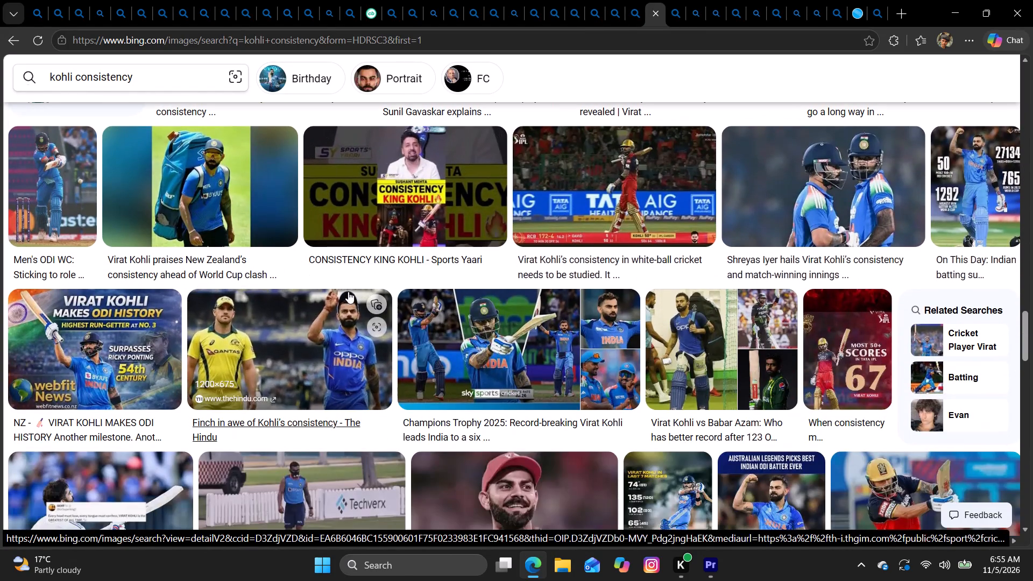
{"action": "scroll", "coordinate": [350, 289], "scroll_direction": "down", "scroll_amount": 6}
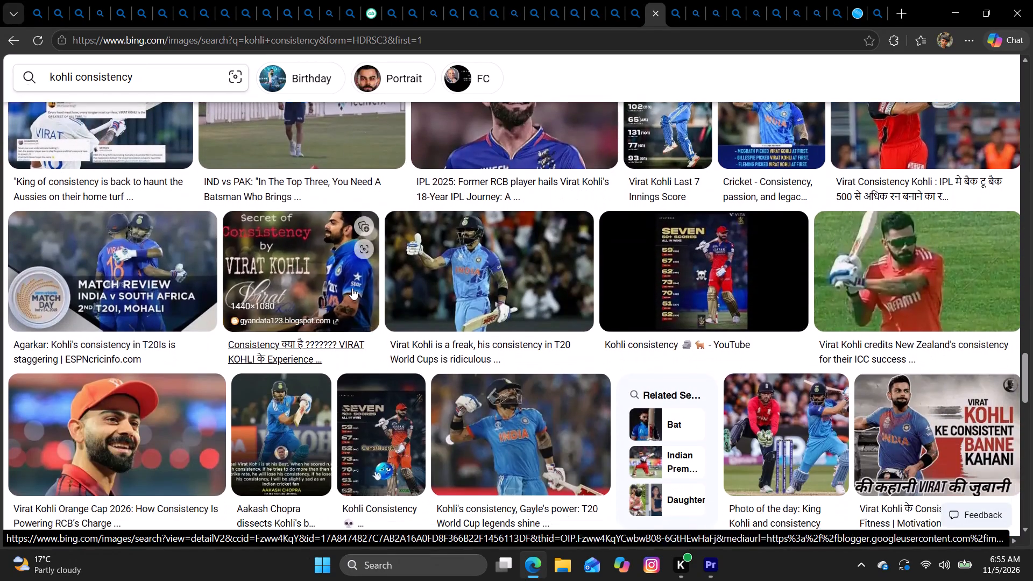
{"action": "scroll", "coordinate": [356, 286], "scroll_direction": "down", "scroll_amount": 6}
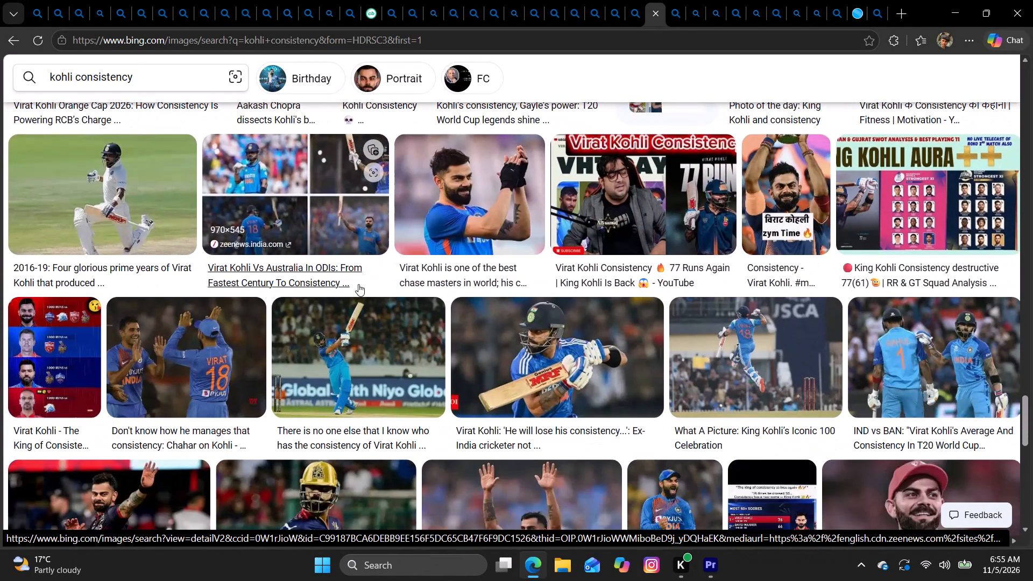
{"action": "scroll", "coordinate": [358, 284], "scroll_direction": "down", "scroll_amount": 8}
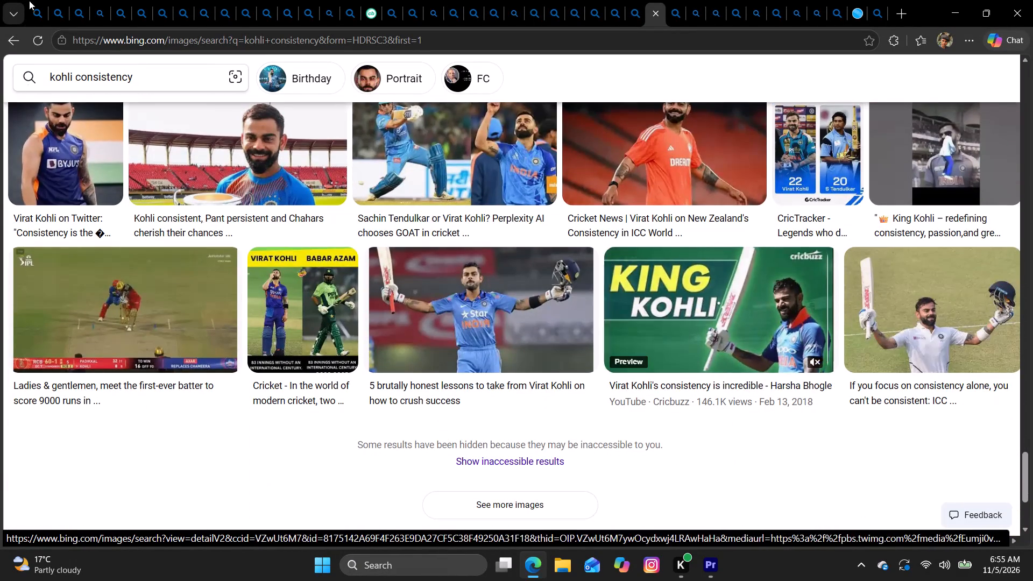
Close all the accumulated search tabs in Edge, leaving only a blank new tab.
{"action": "left_click", "coordinate": [43, 17]}
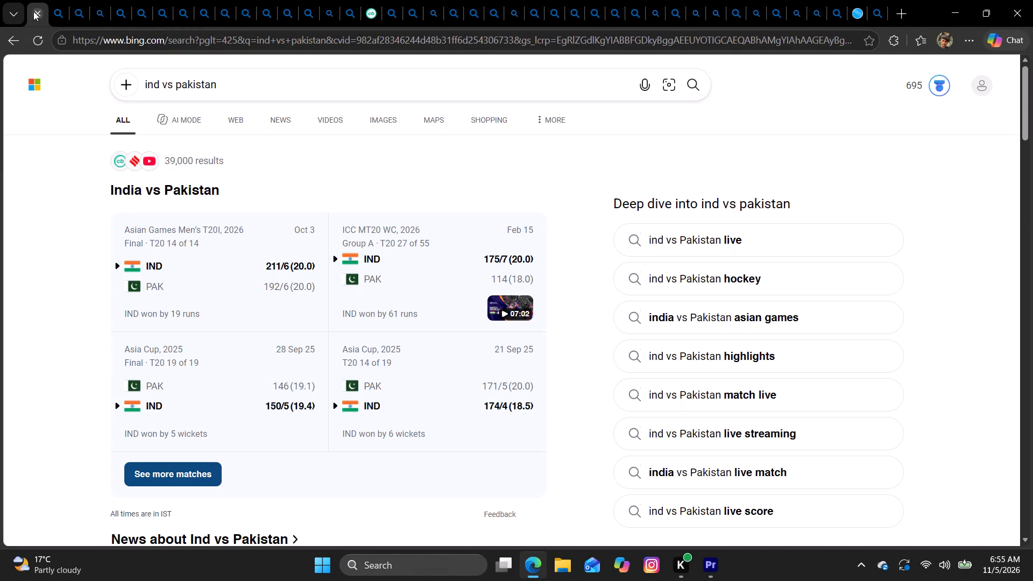
{"action": "triple_click", "coordinate": [38, 13]}
{"action": "triple_click", "coordinate": [39, 13]}
{"action": "triple_click", "coordinate": [39, 13]}
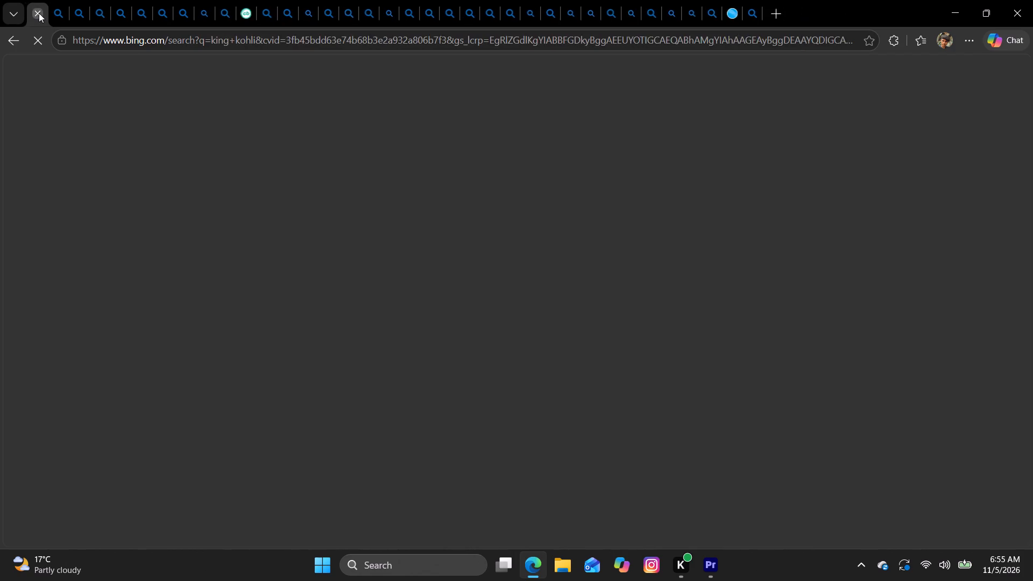
{"action": "triple_click", "coordinate": [39, 13]}
{"action": "triple_click", "coordinate": [39, 13]}
{"action": "triple_click", "coordinate": [39, 13]}
{"action": "triple_click", "coordinate": [39, 13]}
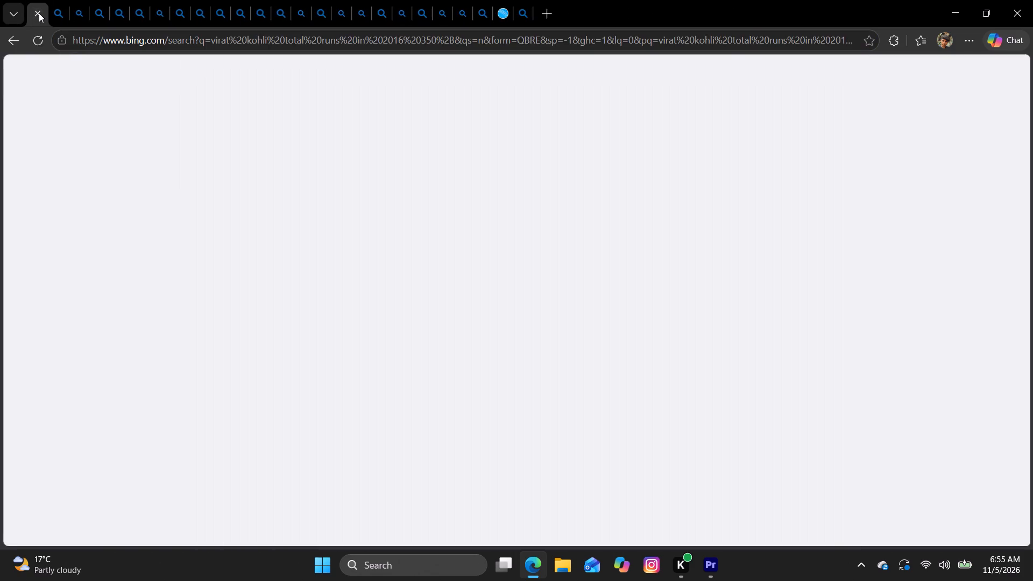
{"action": "triple_click", "coordinate": [39, 13]}
{"action": "triple_click", "coordinate": [39, 13]}
{"action": "triple_click", "coordinate": [39, 13]}
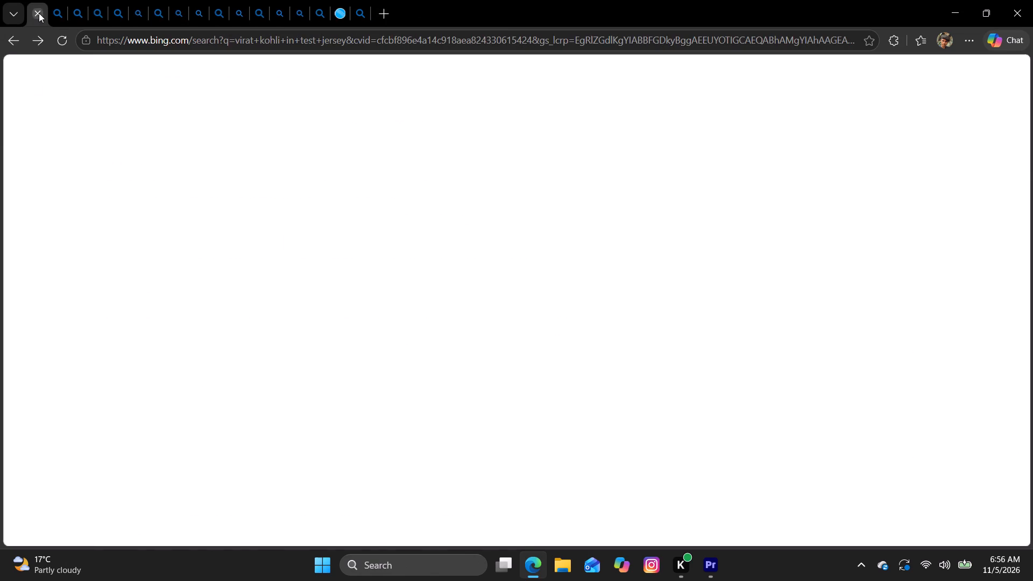
{"action": "triple_click", "coordinate": [39, 13]}
{"action": "triple_click", "coordinate": [39, 13]}
{"action": "triple_click", "coordinate": [39, 13]}
{"action": "triple_click", "coordinate": [39, 13]}
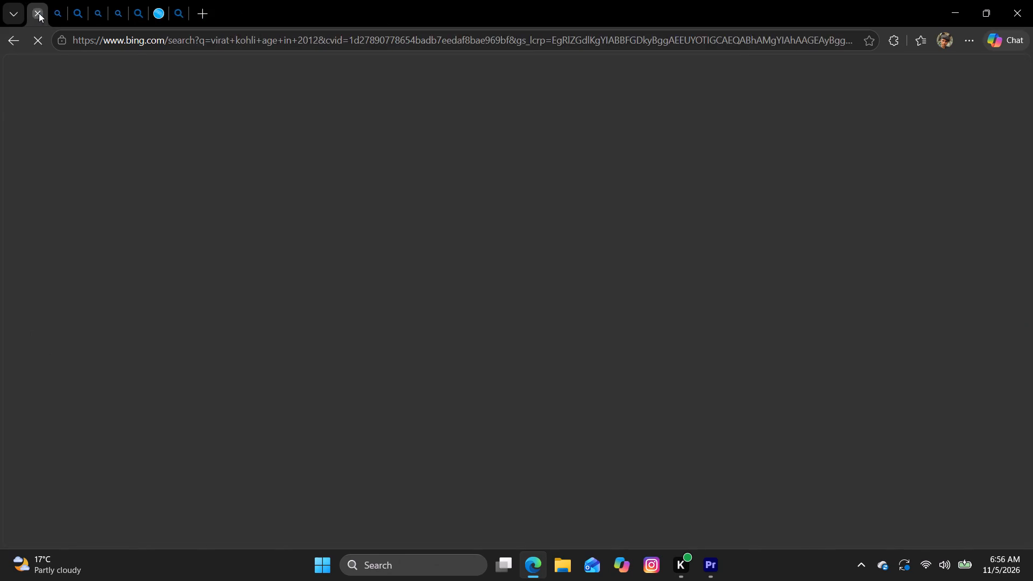
{"action": "triple_click", "coordinate": [39, 13]}
{"action": "left_click", "coordinate": [39, 13]}
{"action": "double_click", "coordinate": [39, 13]}
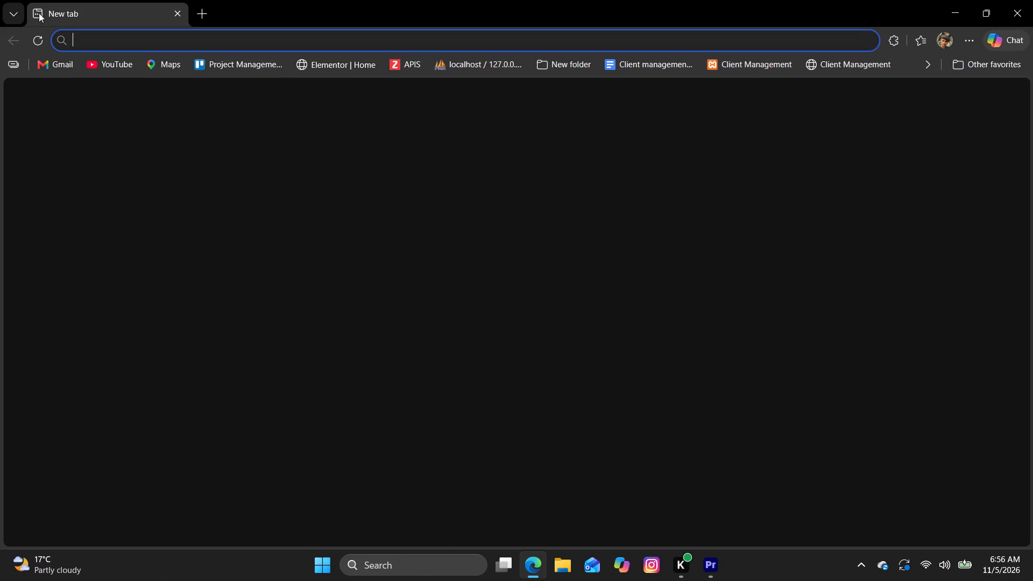
{"action": "left_click", "coordinate": [23, 12]}
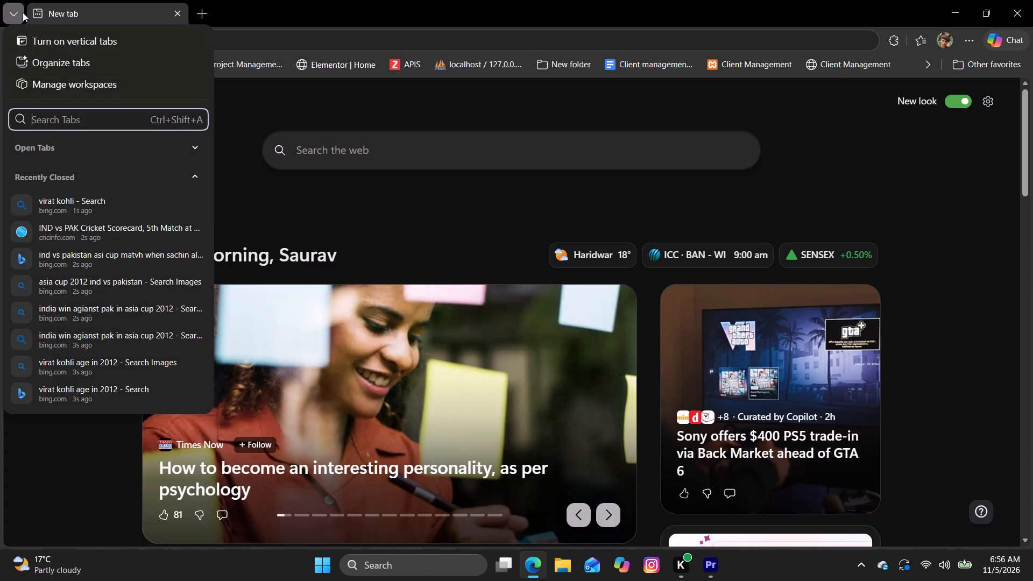
{"action": "left_click", "coordinate": [58, 1]}
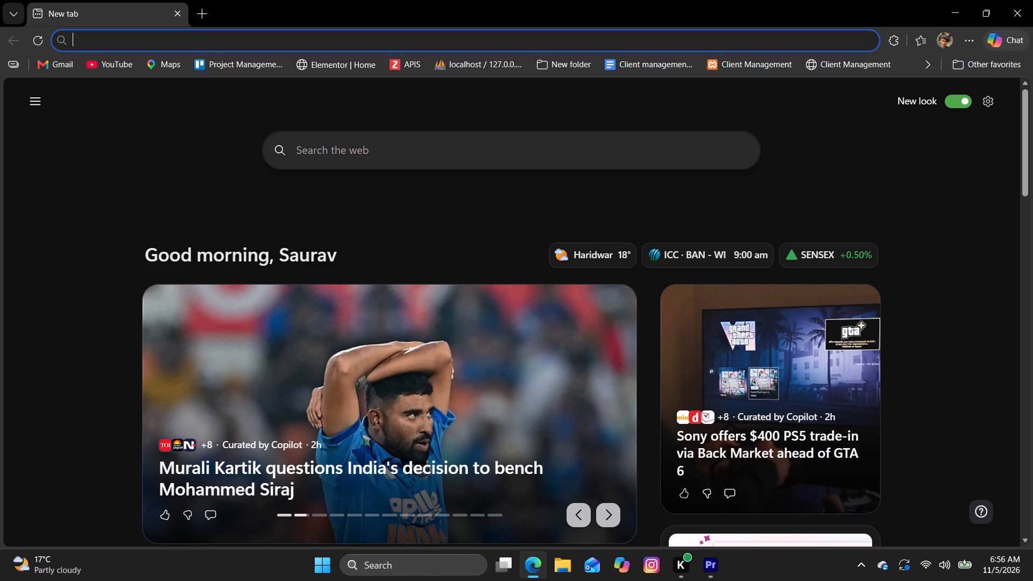
Search the web for "virat kohli consistency" in the new tab.
{"action": "type", "text": "virat kohli consistency"}
{"action": "key", "text": "Return"}
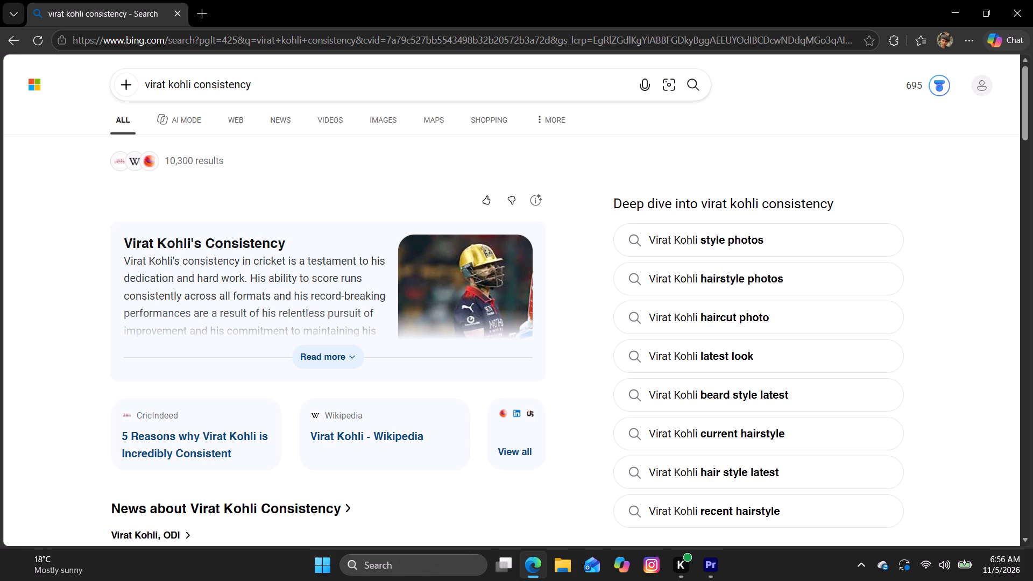
Switch to Premiere and look over the image overlays on V2 in the early part of the IMG_4702 sequence.
{"action": "left_click", "coordinate": [723, 570]}
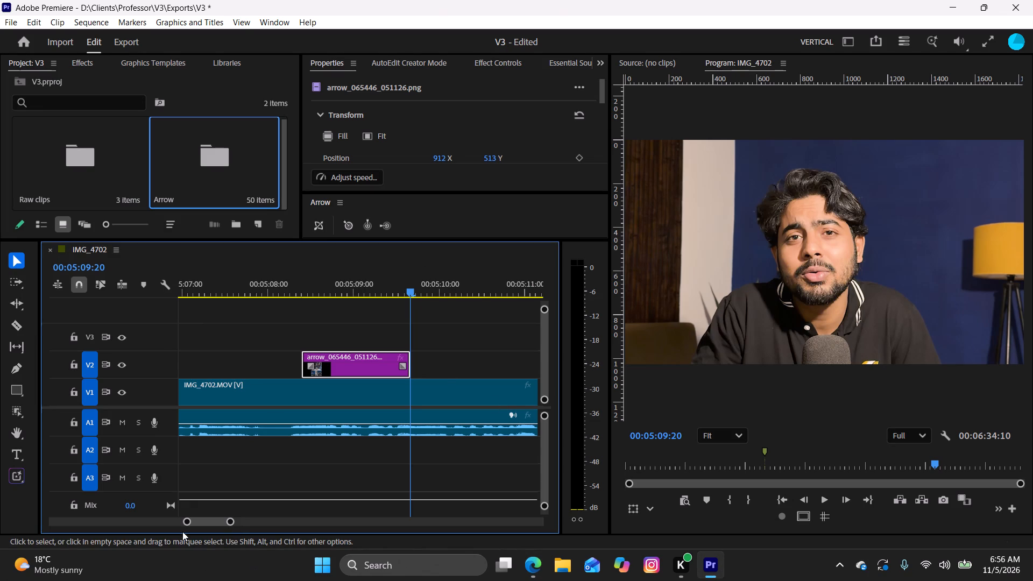
{"action": "left_click_drag", "start_coordinate": [187, 523], "coordinate": [0, 516]}
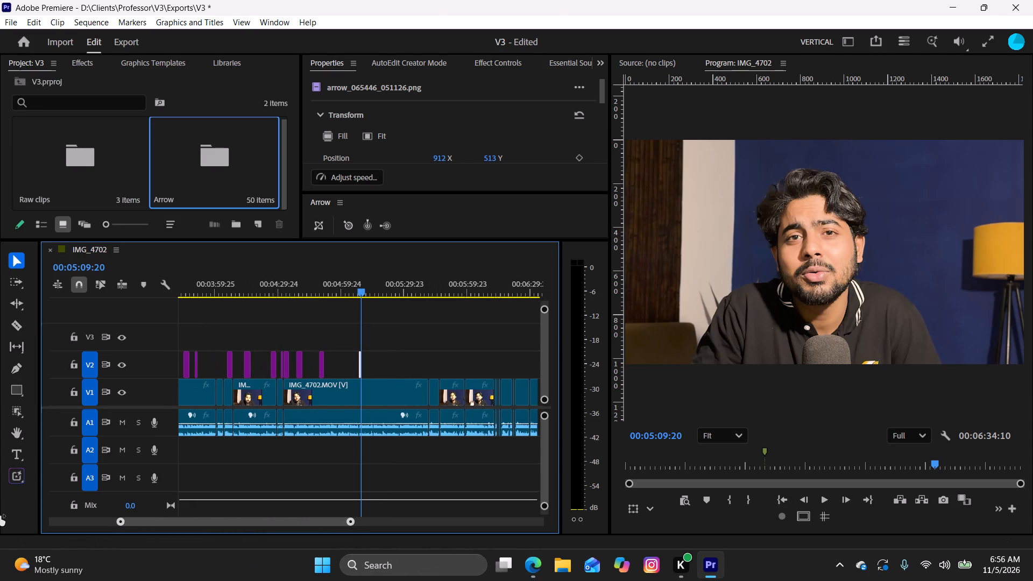
{"action": "left_click_drag", "start_coordinate": [0, 516], "coordinate": [0, 519]}
{"action": "left_click_drag", "start_coordinate": [214, 519], "coordinate": [130, 532]}
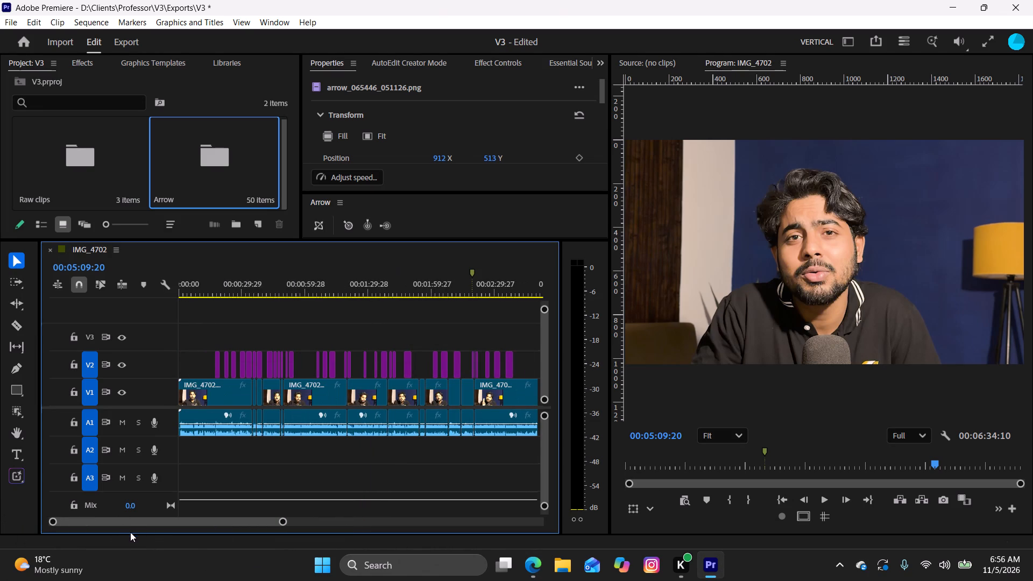
{"action": "left_click_drag", "start_coordinate": [130, 532], "coordinate": [153, 537]}
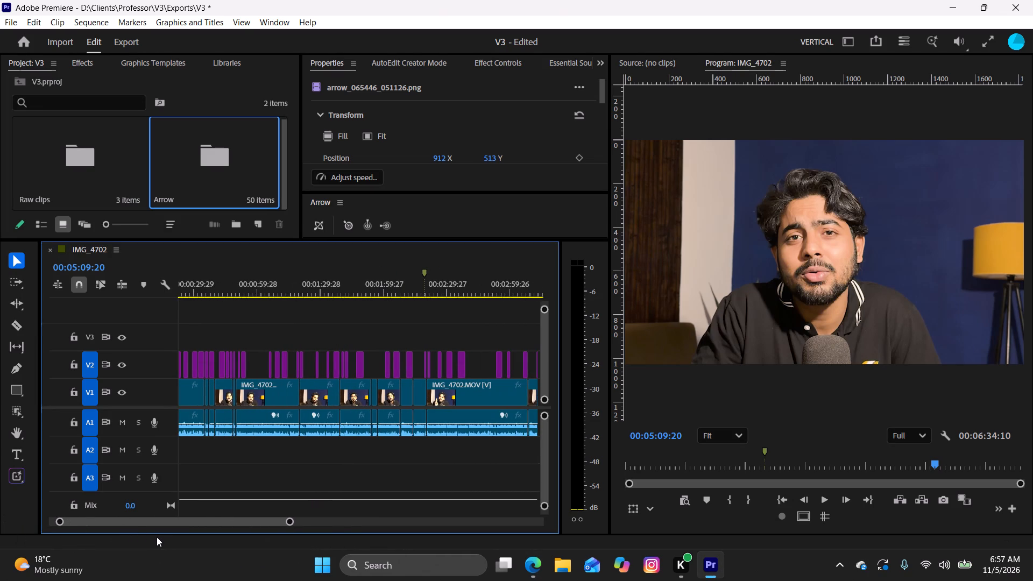
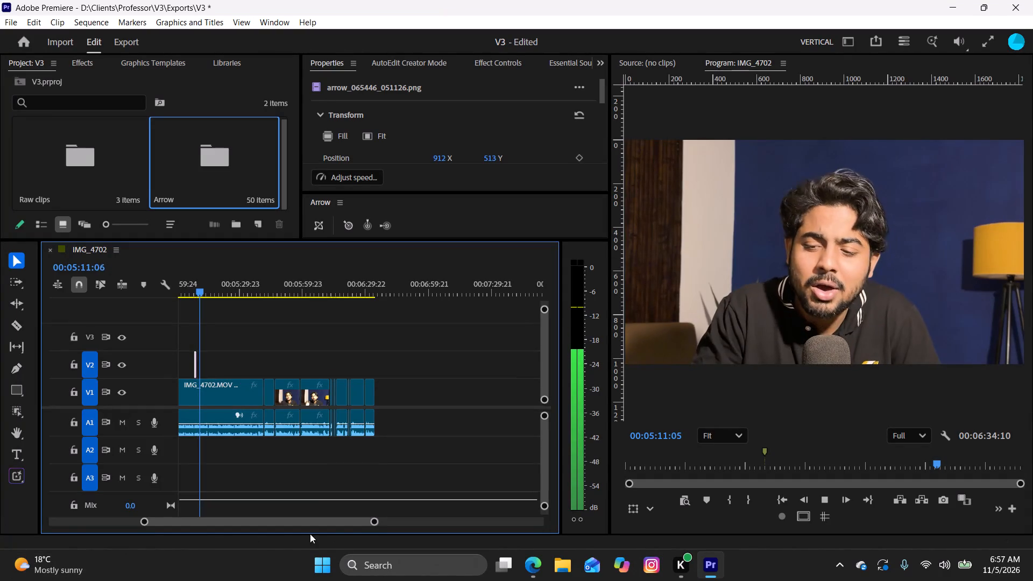
Play the narration around the DISCIPLINE image on V2 and park the playhead at the end of that overlay.
{"action": "left_click_drag", "start_coordinate": [374, 521], "coordinate": [266, 566]}
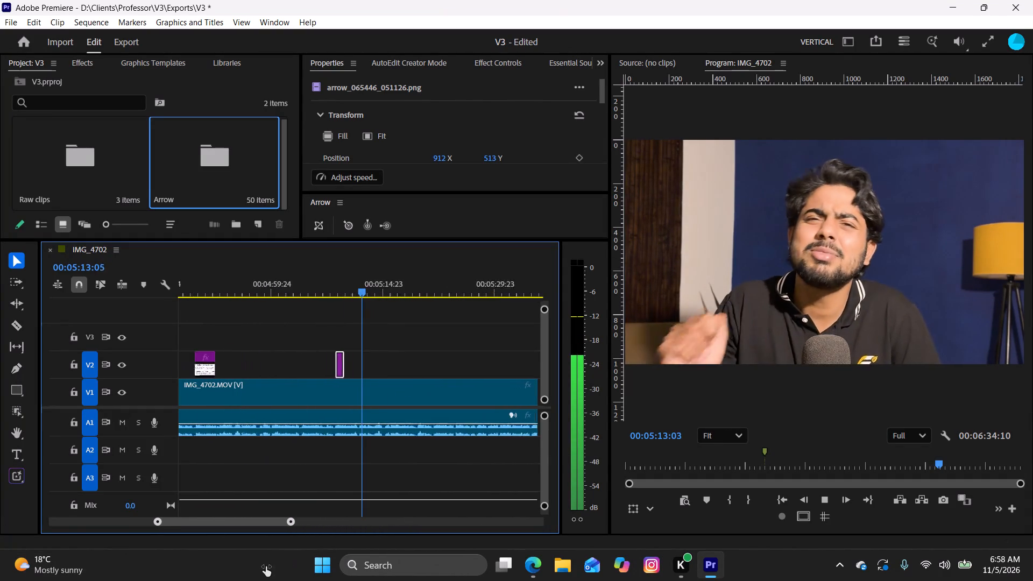
{"action": "left_click_drag", "start_coordinate": [266, 566], "coordinate": [248, 578]}
{"action": "left_click_drag", "start_coordinate": [391, 280], "coordinate": [323, 302]}
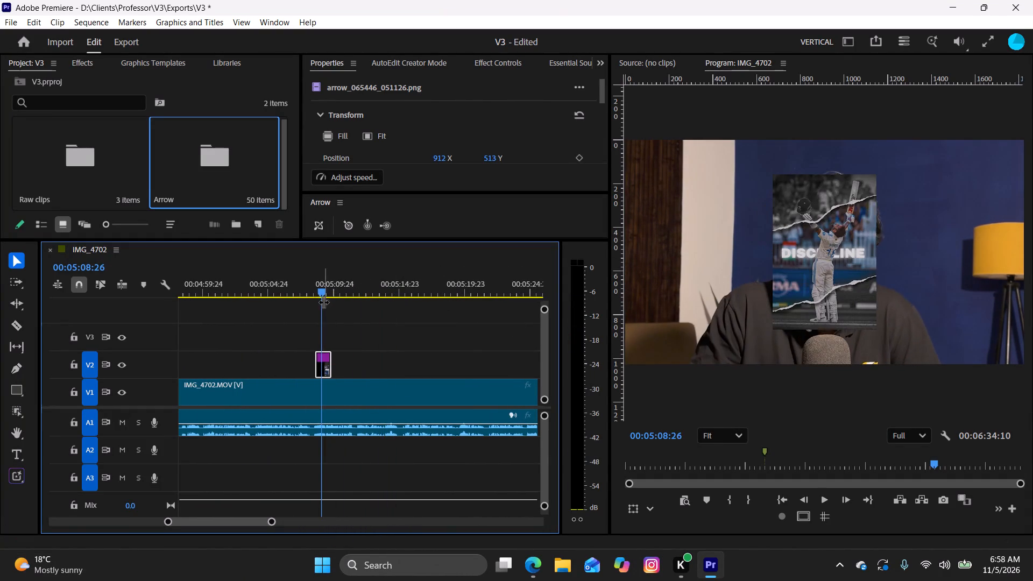
{"action": "key", "text": "space"}
{"action": "key", "text": "space"}
{"action": "left_click_drag", "start_coordinate": [271, 519], "coordinate": [262, 526]}
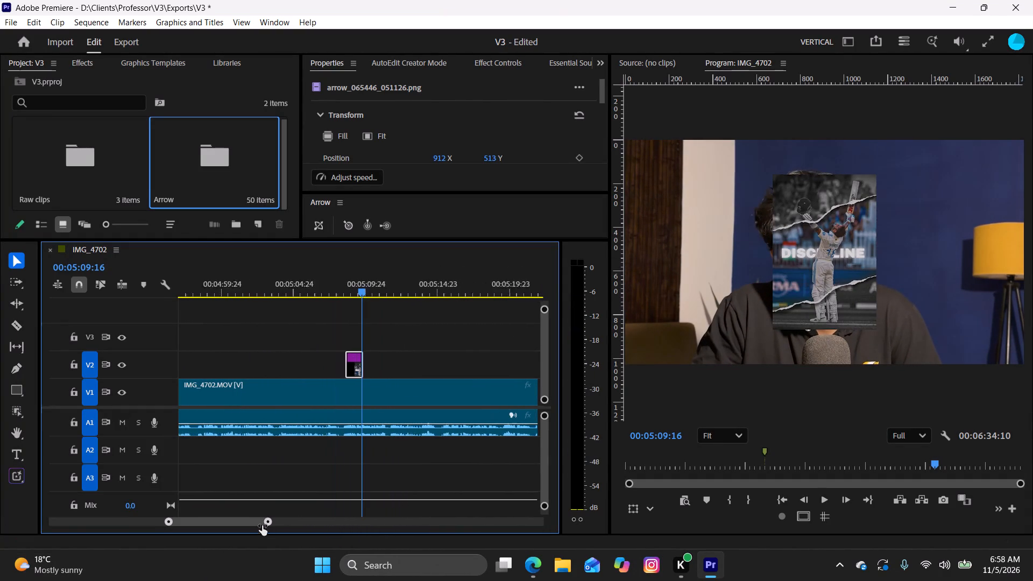
{"action": "left_click_drag", "start_coordinate": [262, 526], "coordinate": [213, 552]}
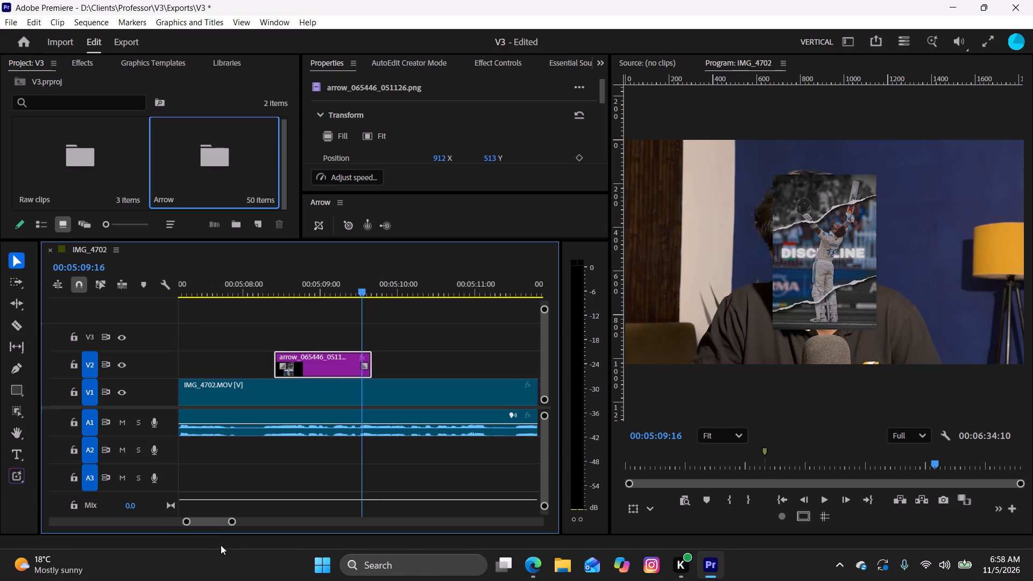
{"action": "key", "text": "space"}
{"action": "key", "text": "space"}
{"action": "key", "text": "space"}
{"action": "key", "text": "space"}
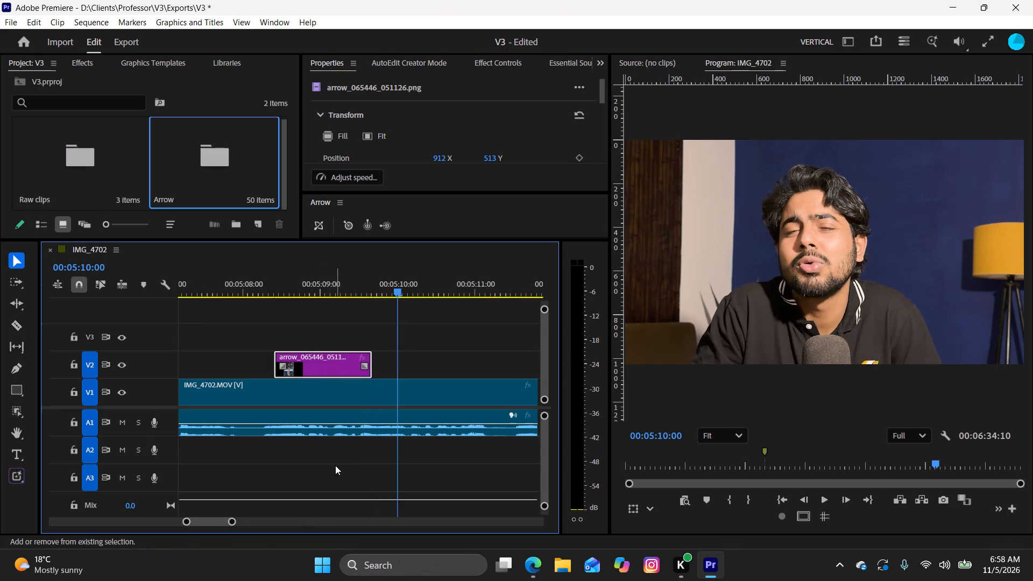
{"action": "key", "text": "shift+Up"}
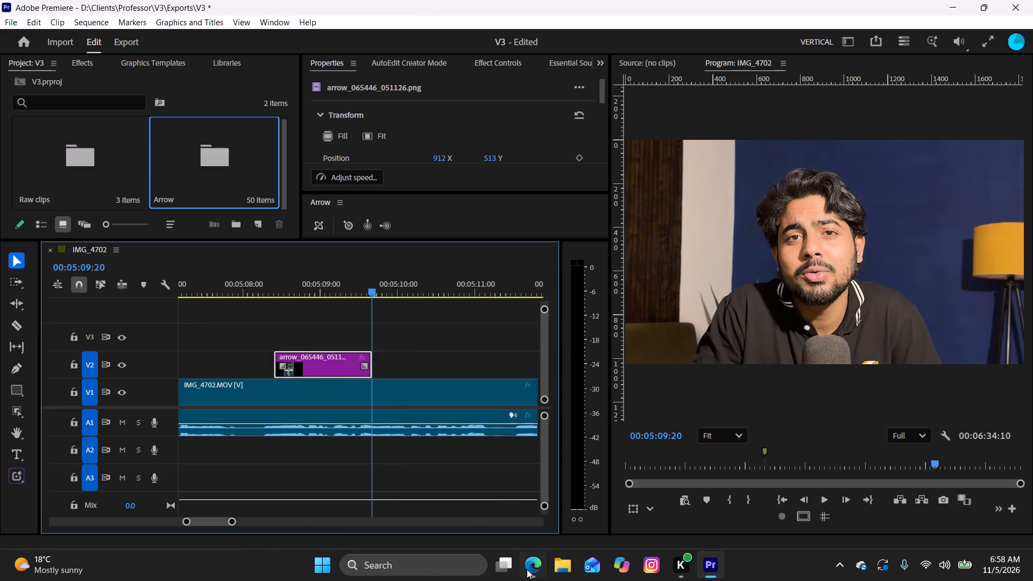
Switch to Edge and browse the image results for "virat kohli consistency" for a suitable consistency overlay.
{"action": "left_click", "coordinate": [535, 564]}
{"action": "left_click", "coordinate": [327, 117]}
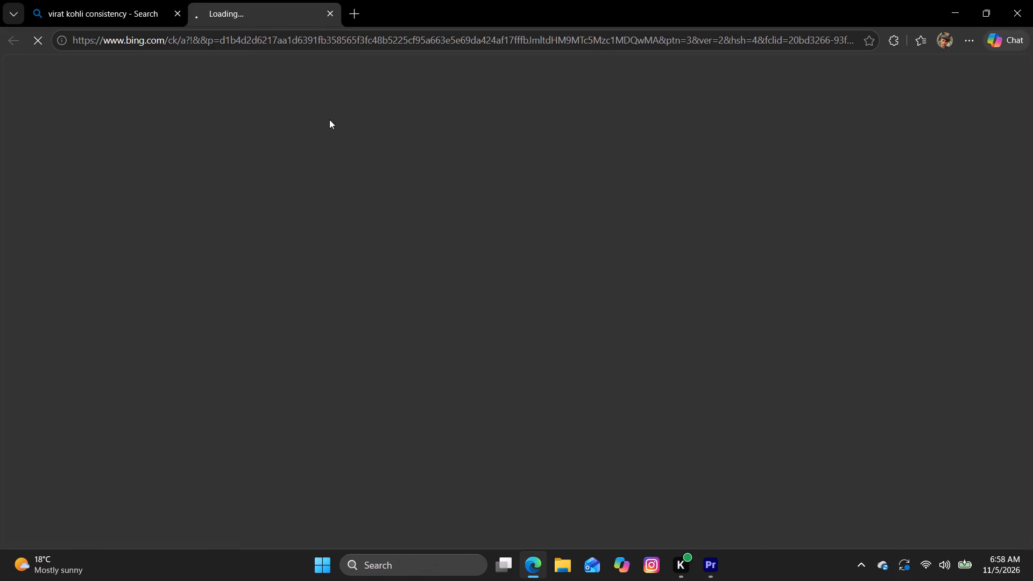
{"action": "left_click", "coordinate": [334, 12]}
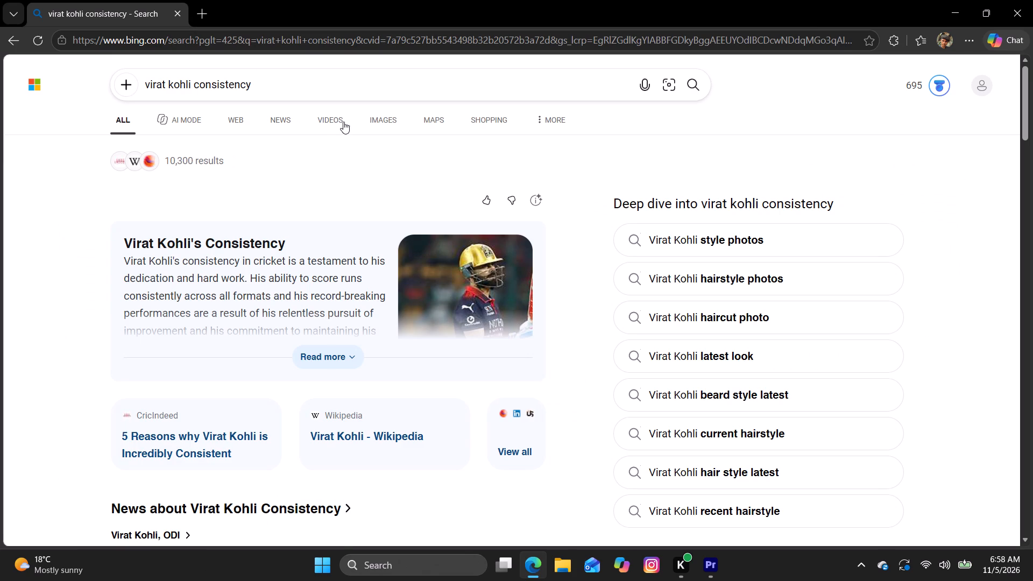
{"action": "left_click", "coordinate": [337, 121]}
{"action": "left_click", "coordinate": [336, 16]}
{"action": "left_click", "coordinate": [374, 112]}
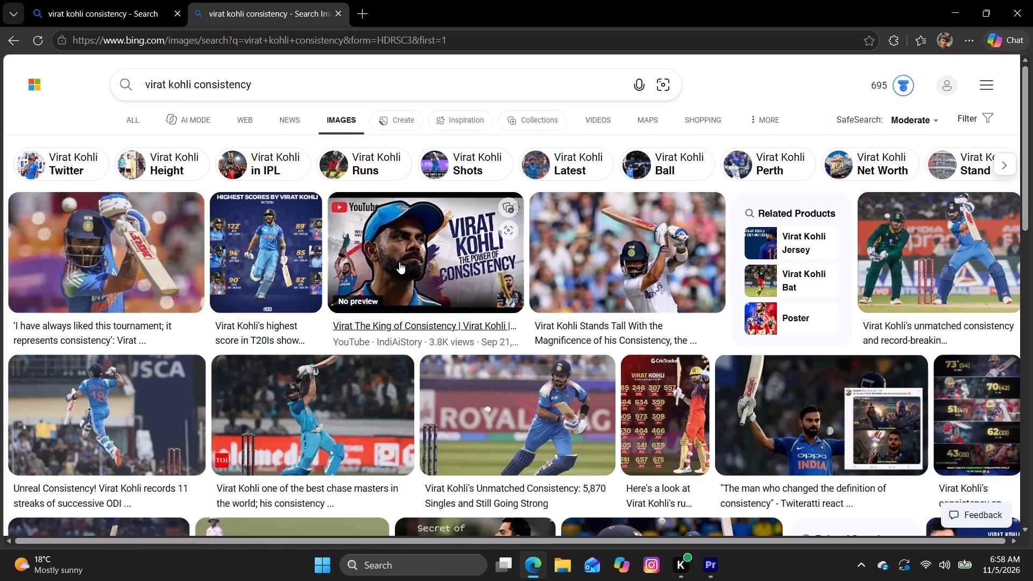
{"action": "scroll", "coordinate": [411, 267], "scroll_direction": "down", "scroll_amount": 6}
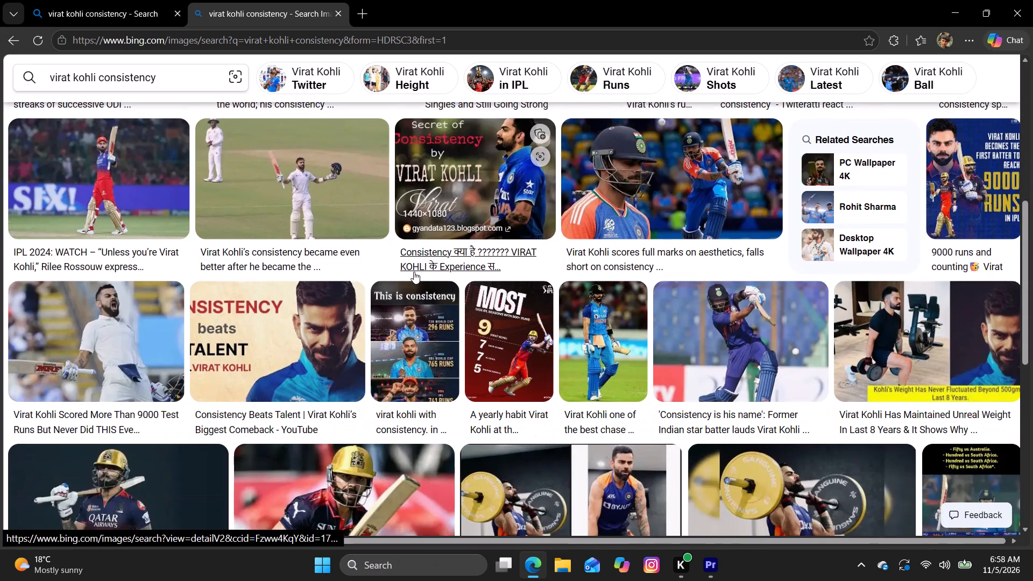
{"action": "scroll", "coordinate": [414, 272], "scroll_direction": "down", "scroll_amount": 5}
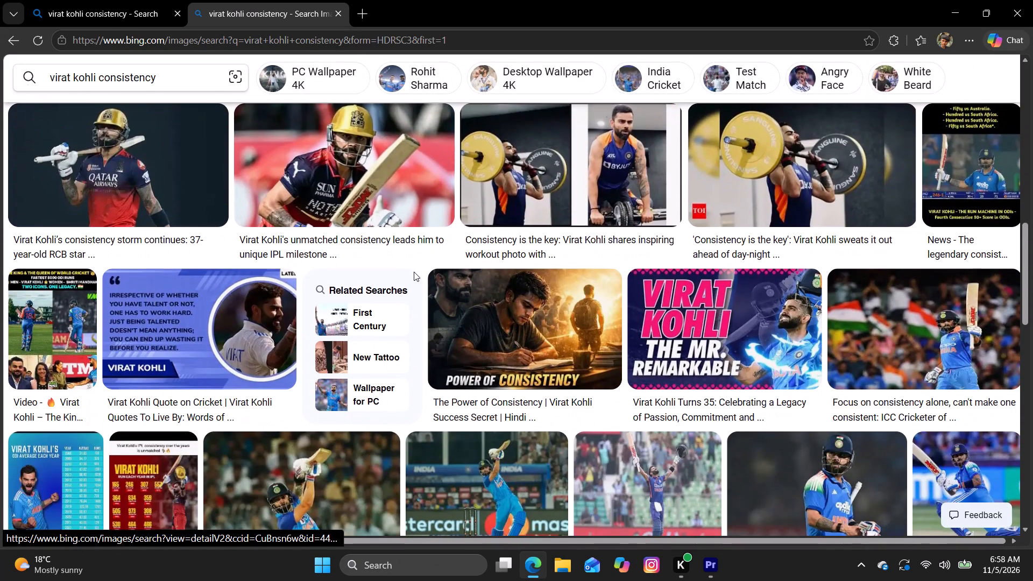
{"action": "scroll", "coordinate": [414, 272], "scroll_direction": "down", "scroll_amount": 2}
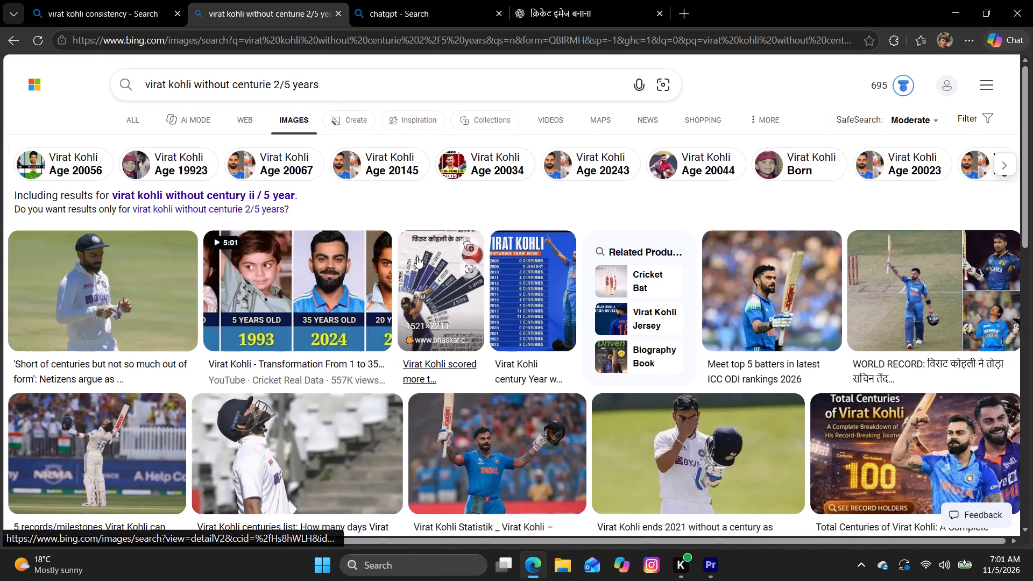
Browse the century-drought image results for a picture that fits the narration.
{"action": "scroll", "coordinate": [417, 257], "scroll_direction": "down", "scroll_amount": 5}
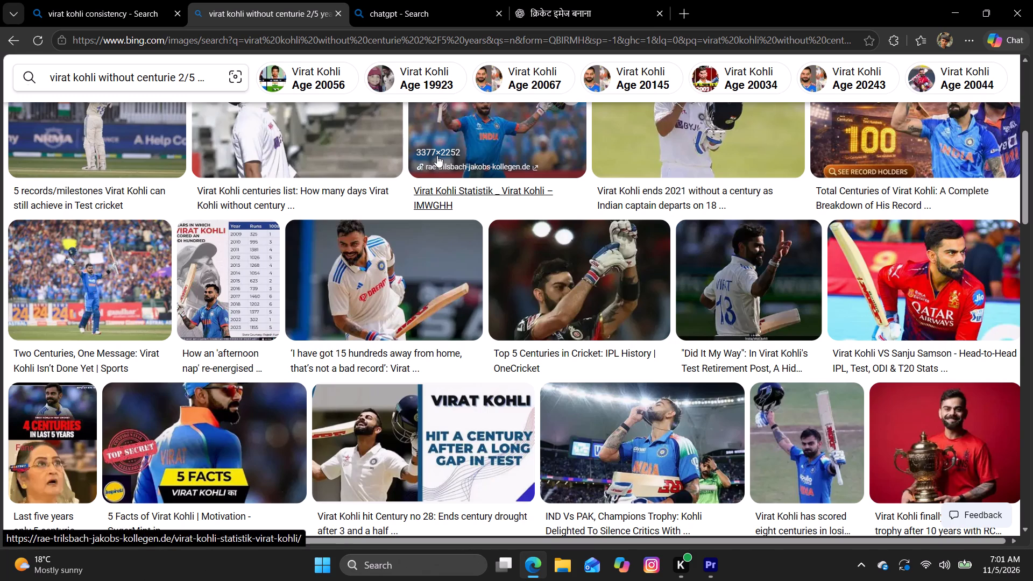
{"action": "scroll", "coordinate": [437, 155], "scroll_direction": "down", "scroll_amount": 1}
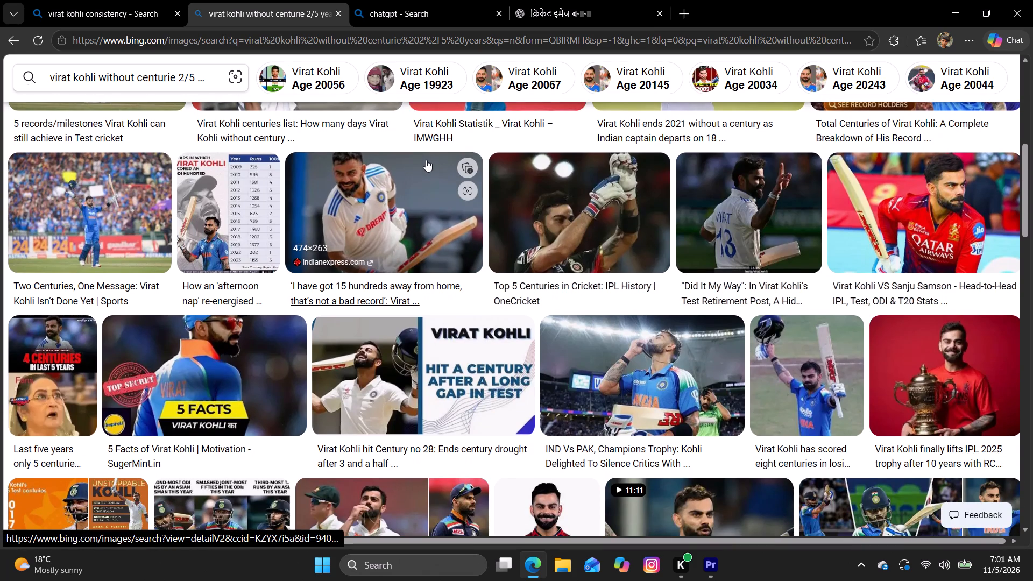
{"action": "scroll", "coordinate": [438, 189], "scroll_direction": "down", "scroll_amount": 3}
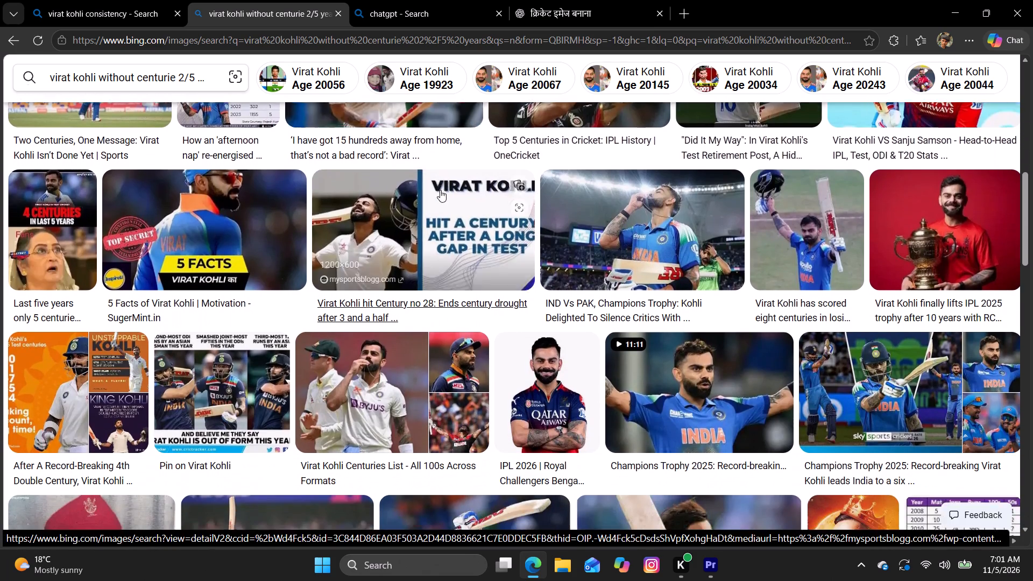
{"action": "scroll", "coordinate": [440, 190], "scroll_direction": "down", "scroll_amount": 4}
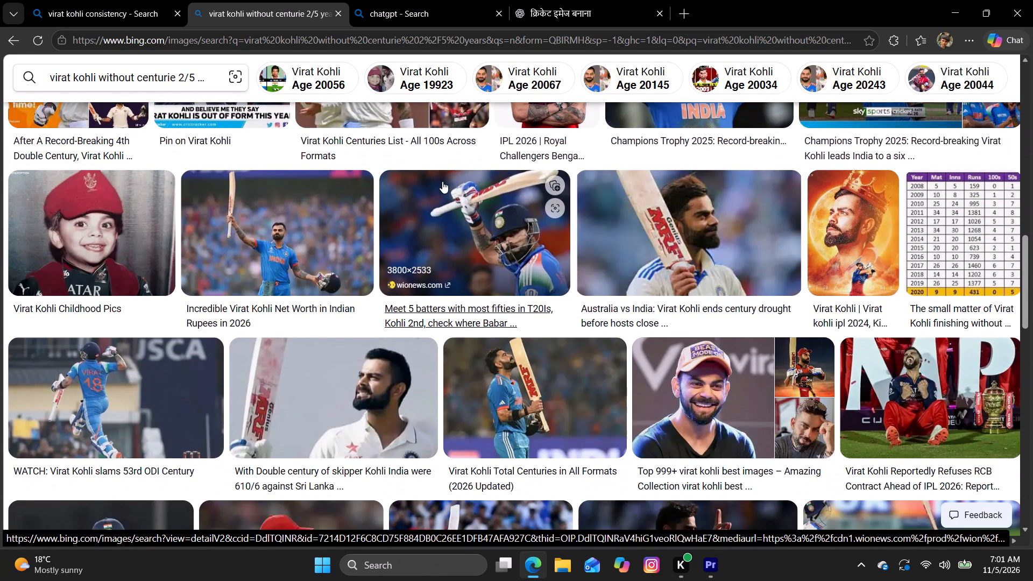
{"action": "scroll", "coordinate": [442, 181], "scroll_direction": "down", "scroll_amount": 4}
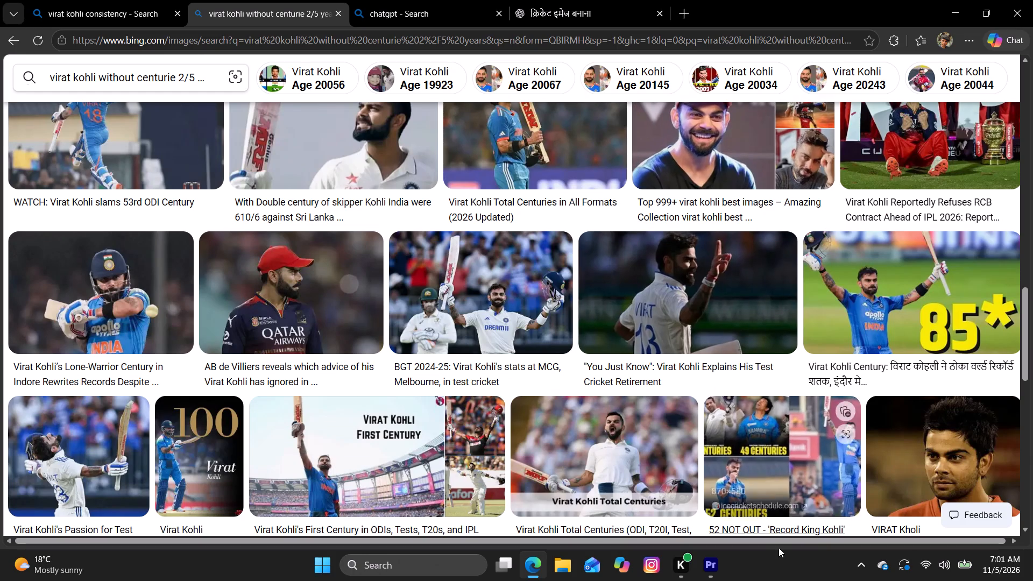
Return to Premiere, play the narration further, and replay the passage around 00:05:21:00.
{"action": "left_click", "coordinate": [713, 580]}
{"action": "key", "text": "space"}
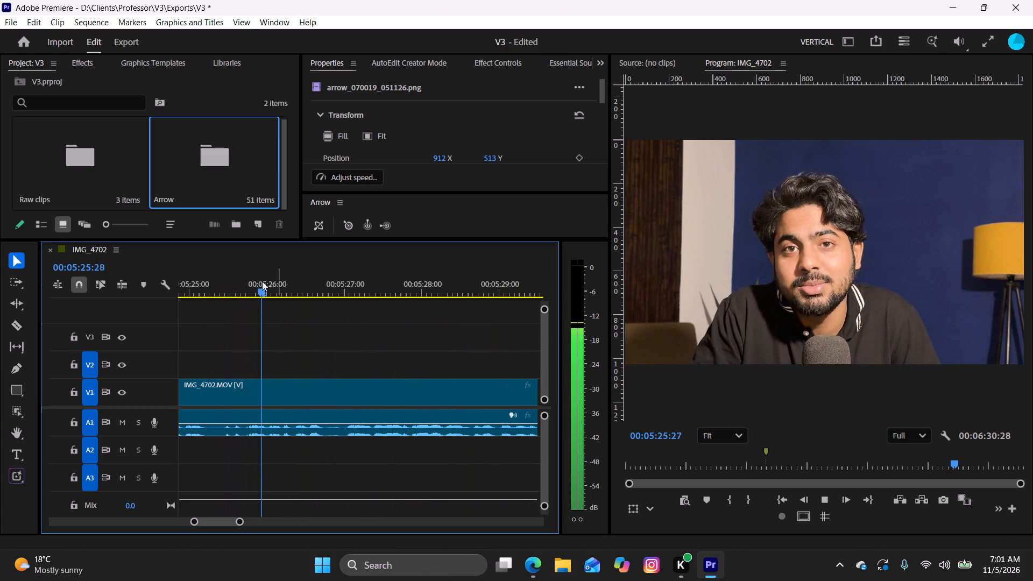
{"action": "key", "text": "space"}
{"action": "left_click_drag", "start_coordinate": [282, 292], "coordinate": [159, 301]}
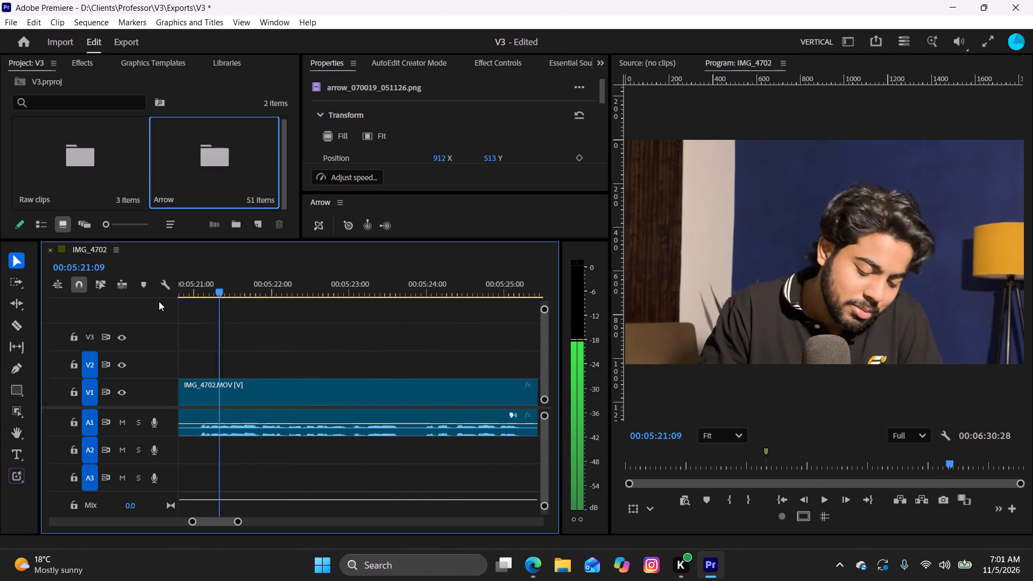
{"action": "left_click_drag", "start_coordinate": [159, 301], "coordinate": [299, 302]}
{"action": "key", "text": "space"}
{"action": "key", "text": "space"}
{"action": "left_click_drag", "start_coordinate": [293, 289], "coordinate": [270, 292]}
{"action": "key", "text": "space"}
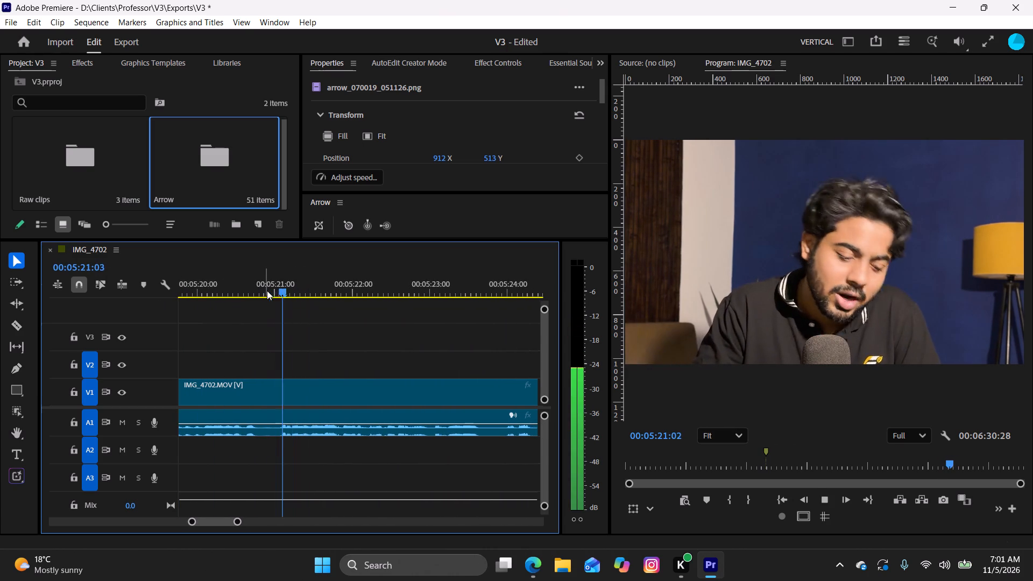
{"action": "key", "text": "space"}
{"action": "left_click_drag", "start_coordinate": [337, 290], "coordinate": [277, 310]}
Switch to Edge and replace the image search with the suggested query "virat kohli age".
{"action": "left_click", "coordinate": [539, 559]}
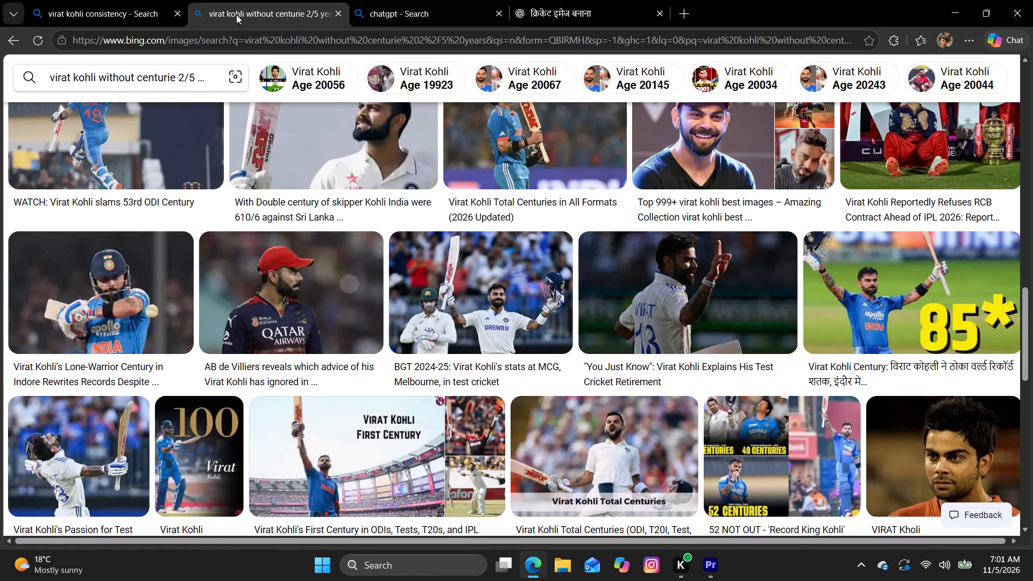
{"action": "left_click", "coordinate": [132, 7]}
{"action": "left_click", "coordinate": [231, 16]}
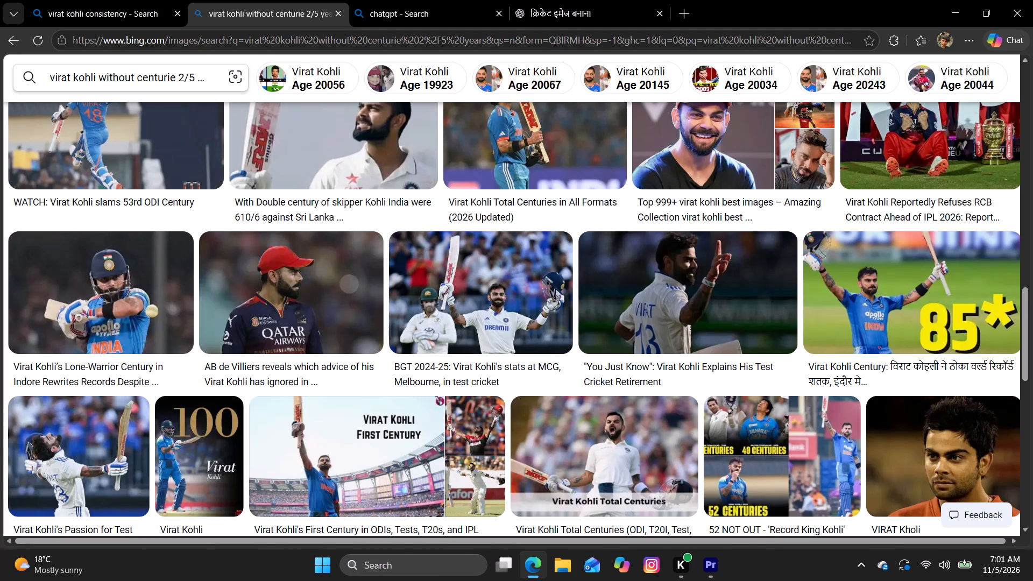
{"action": "left_click", "coordinate": [155, 72]}
{"action": "left_click", "coordinate": [317, 67]}
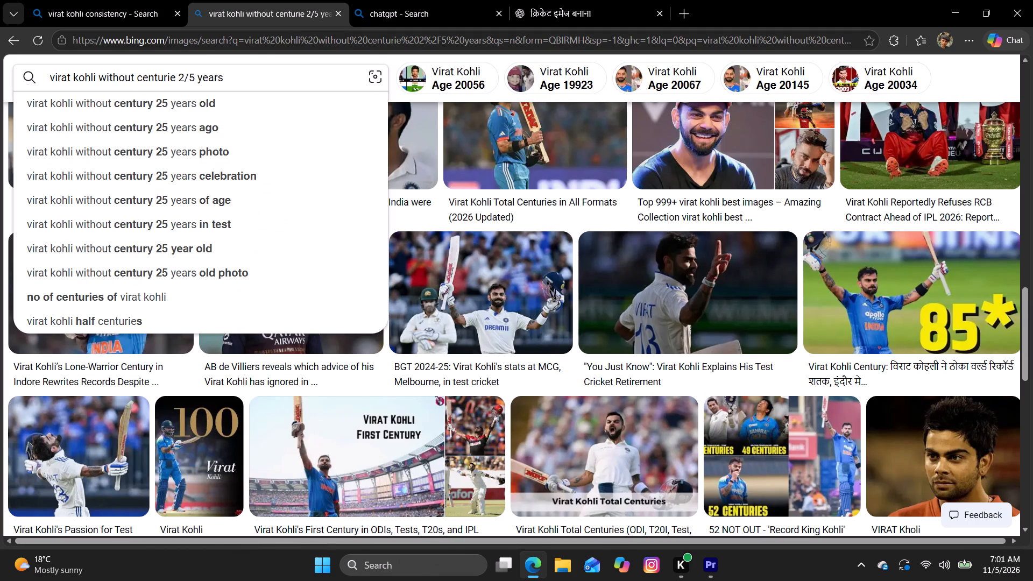
{"action": "key", "text": "ctrl+BackSpace"}
{"action": "key", "text": "ctrl+BackSpace"}
{"action": "key", "text": "ctrl+BackSpace"}
{"action": "key", "text": "ctrl+BackSpace"}
{"action": "key", "text": "ctrl+BackSpace"}
{"action": "key", "text": "ctrl+BackSpace"}
{"action": "key", "text": "ctrl+BackSpace"}
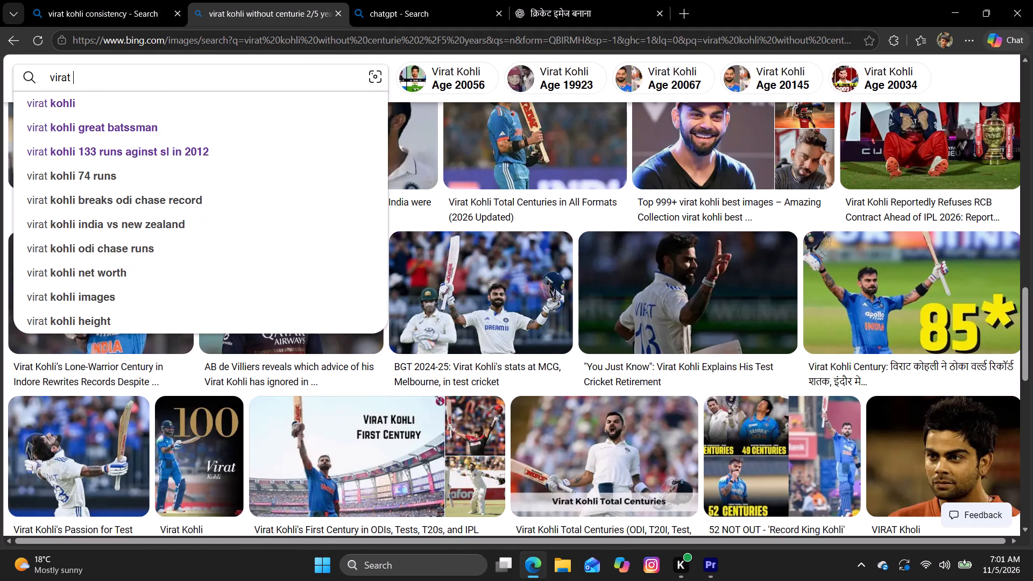
{"action": "key", "text": "Down"}
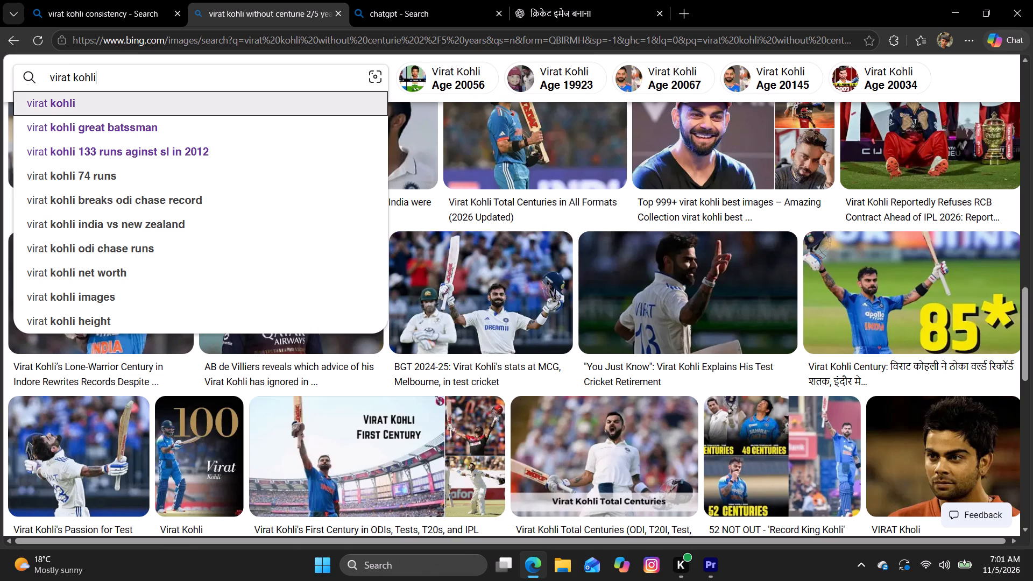
{"action": "key", "text": "space"}
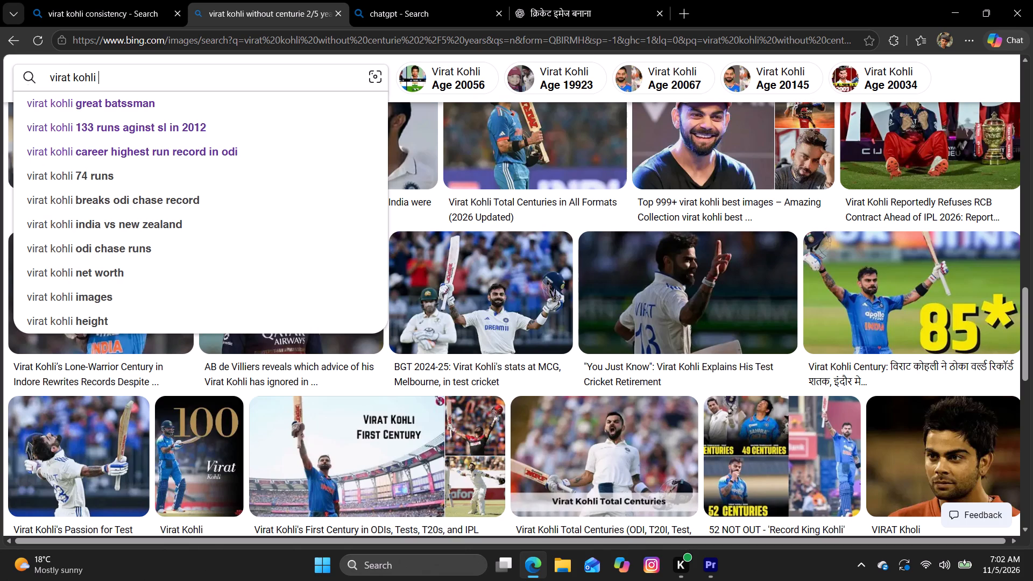
{"action": "type", "text": "afe"}
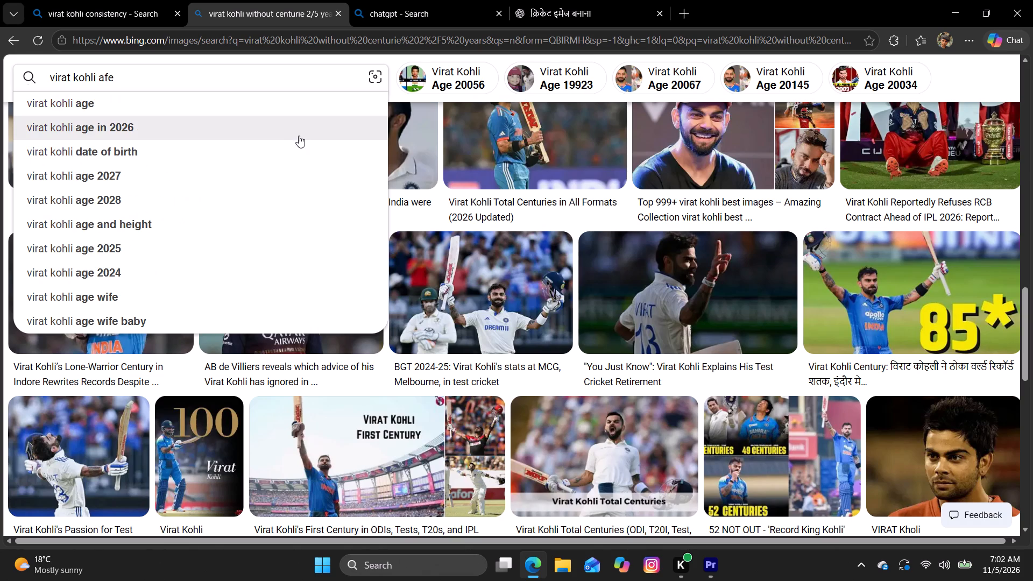
{"action": "left_click", "coordinate": [296, 104]}
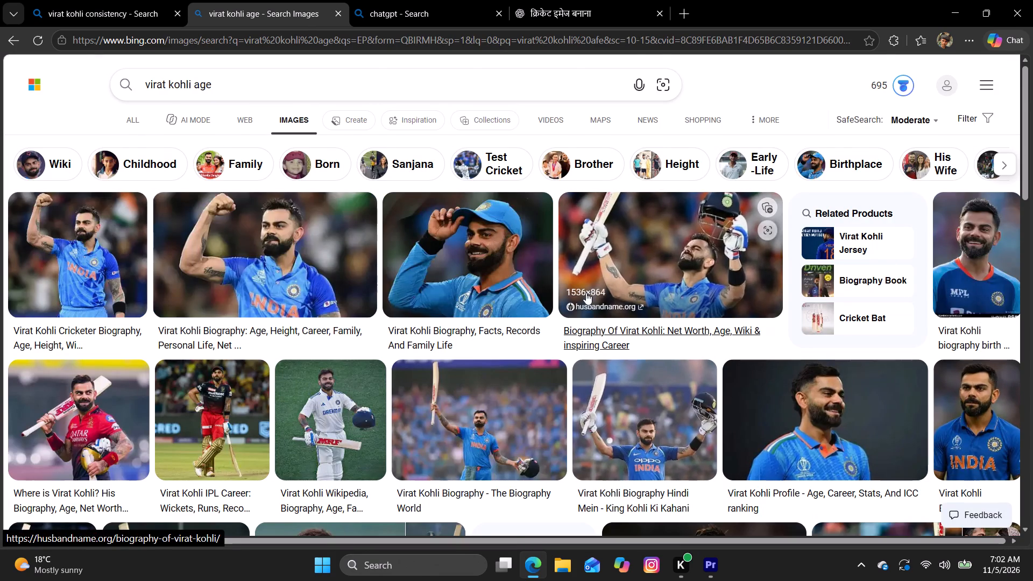
Browse the "virat kohli age" image results and open the general search results for the same query.
{"action": "scroll", "coordinate": [586, 293], "scroll_direction": "down", "scroll_amount": 2}
{"action": "scroll", "coordinate": [485, 249], "scroll_direction": "down", "scroll_amount": 2}
{"action": "scroll", "coordinate": [406, 215], "scroll_direction": "down", "scroll_amount": 1}
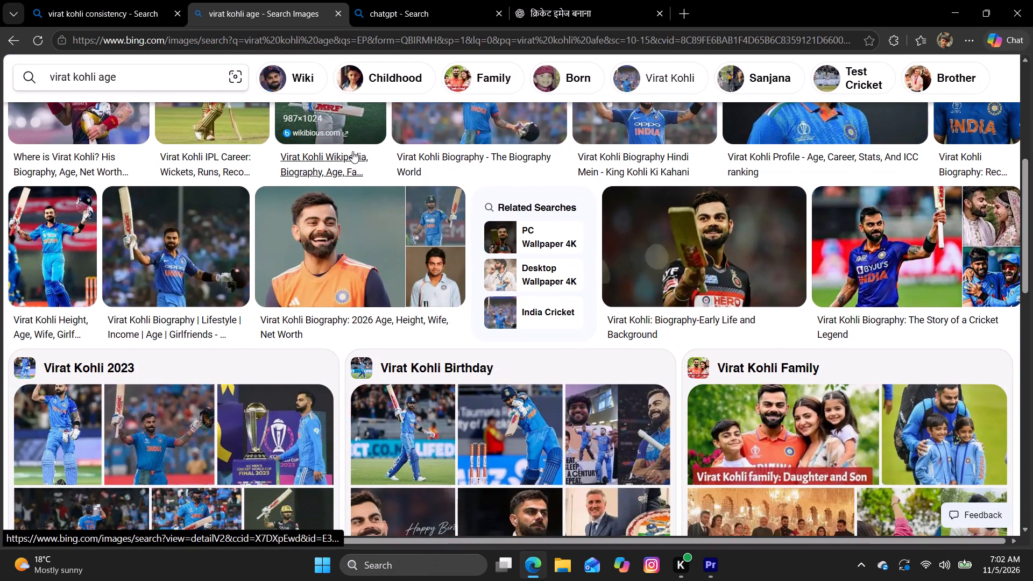
{"action": "scroll", "coordinate": [352, 151], "scroll_direction": "down", "scroll_amount": 1}
{"action": "scroll", "coordinate": [316, 117], "scroll_direction": "down", "scroll_amount": 4}
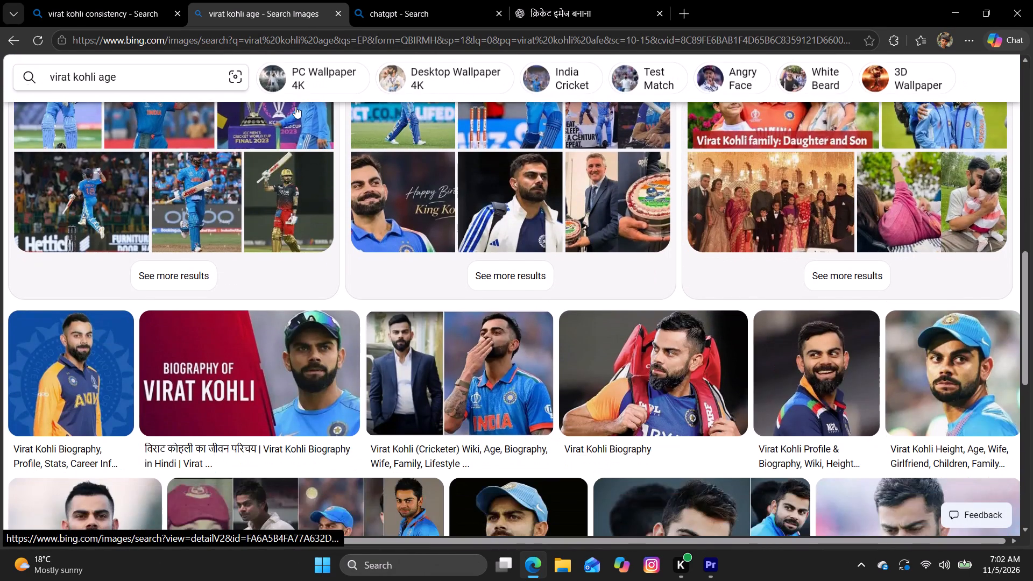
{"action": "scroll", "coordinate": [295, 107], "scroll_direction": "down", "scroll_amount": 3}
{"action": "scroll", "coordinate": [295, 106], "scroll_direction": "up", "scroll_amount": 16}
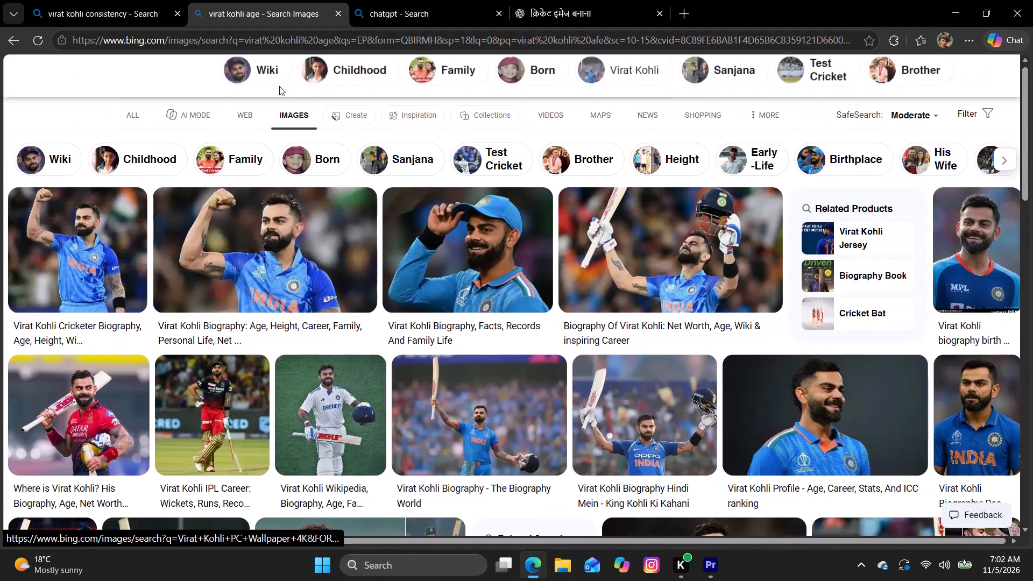
{"action": "scroll", "coordinate": [279, 86], "scroll_direction": "up", "scroll_amount": 4}
{"action": "left_click", "coordinate": [128, 126]}
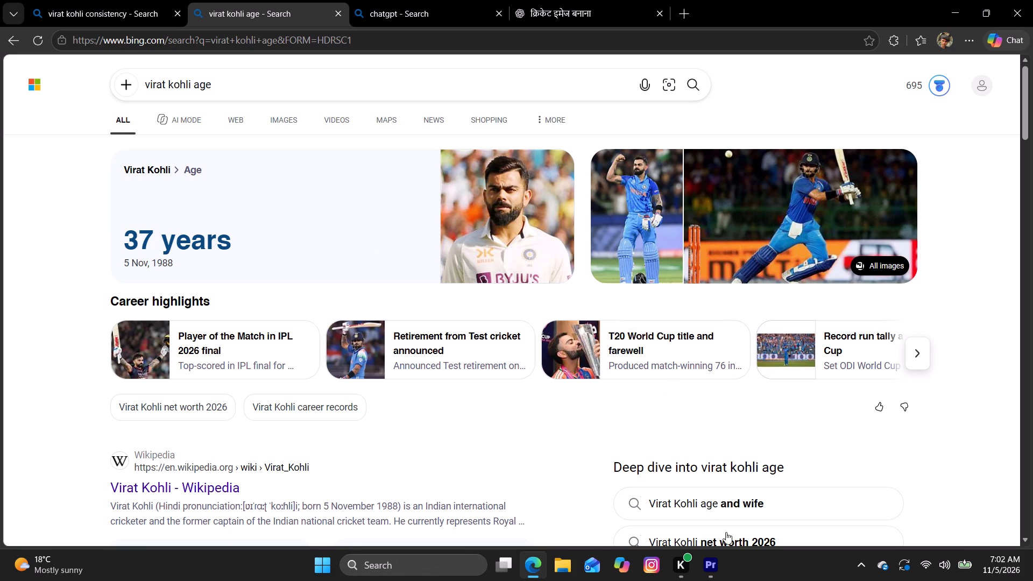
Switch to Premiere and play the narration from 00:05:21:00 to about 00:05:25:00.
{"action": "left_click", "coordinate": [706, 556]}
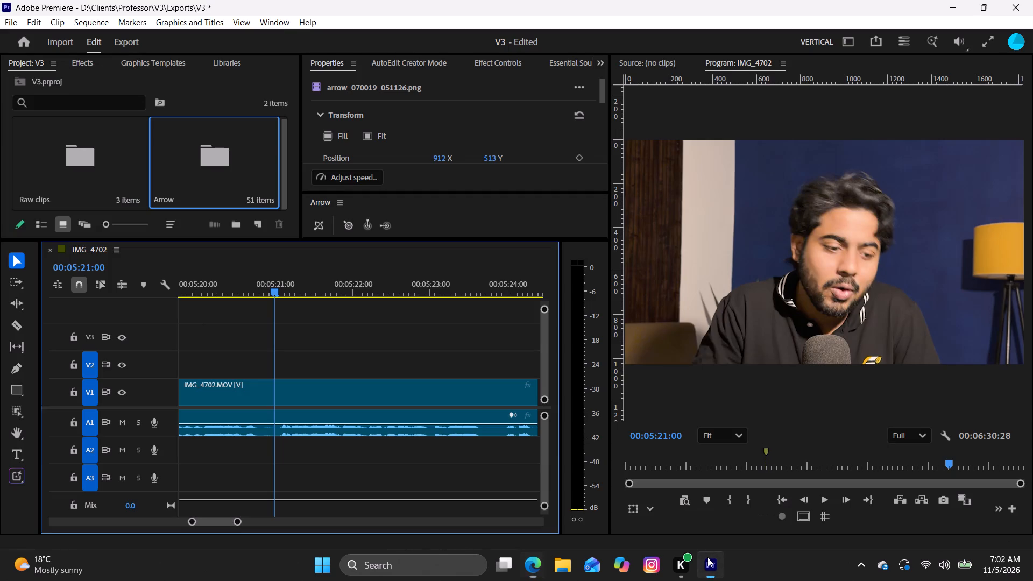
{"action": "key", "text": "space"}
{"action": "key", "text": "space"}
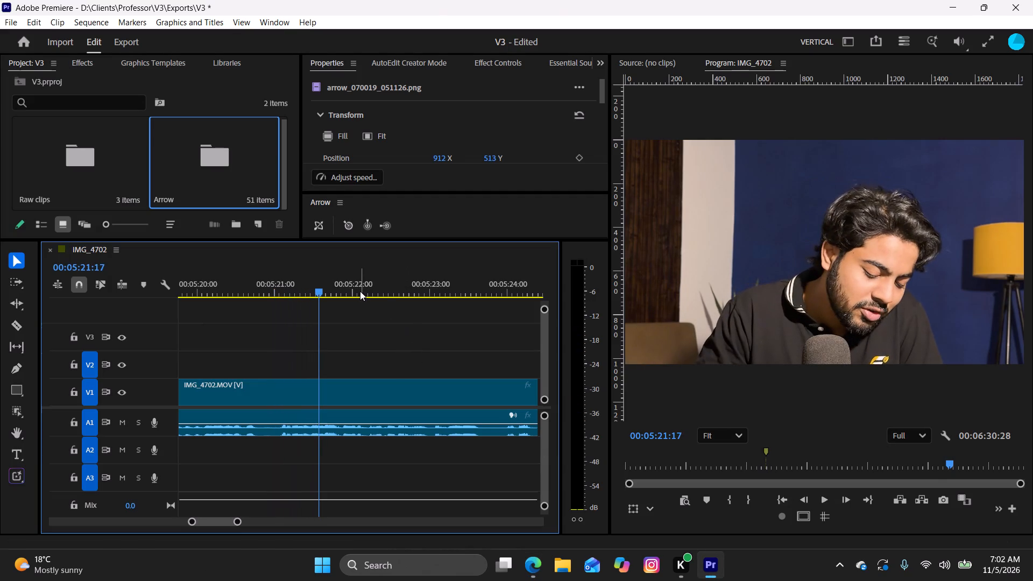
{"action": "key", "text": "space"}
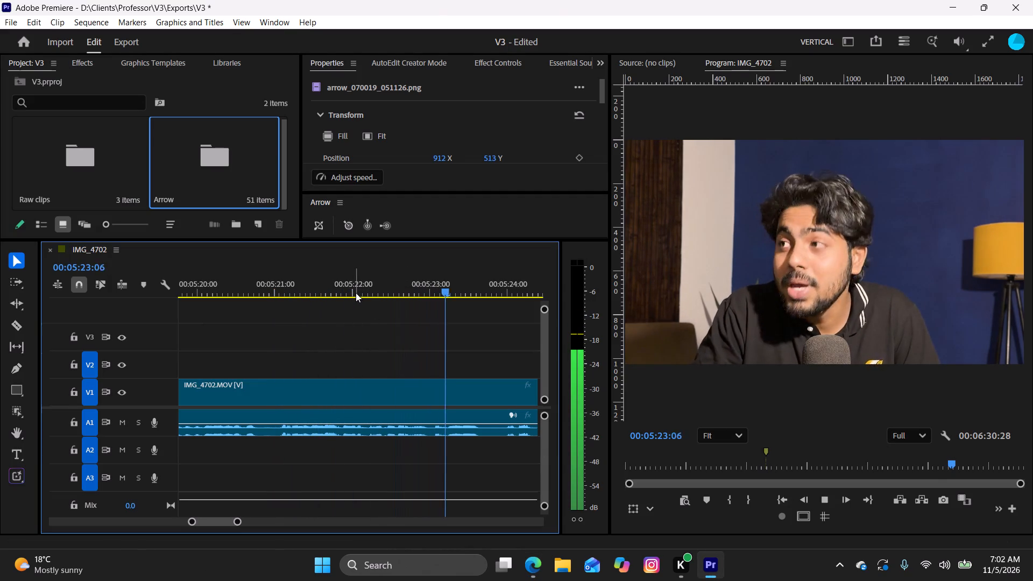
{"action": "key", "text": "space"}
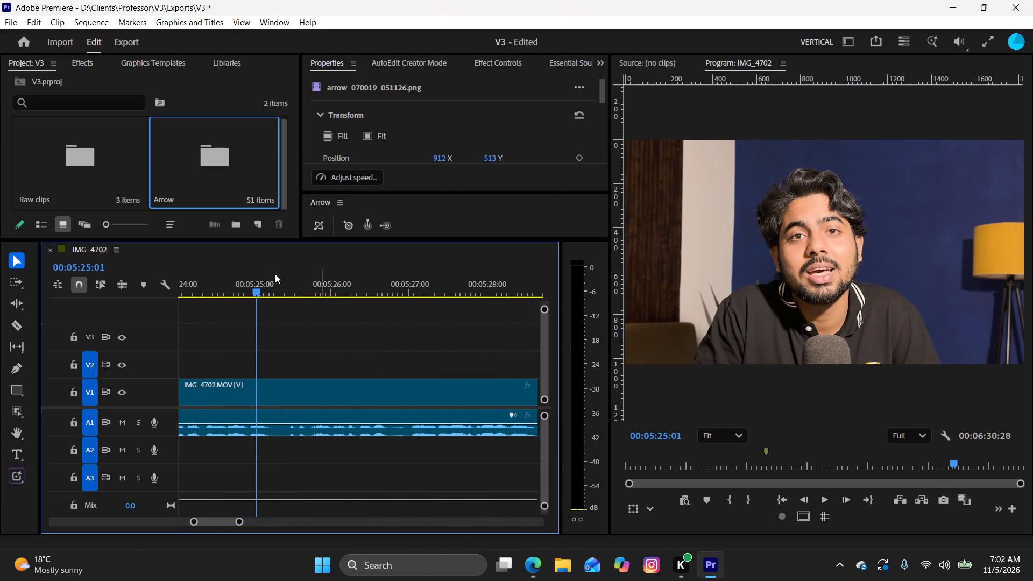
Go back to about 00:05:02:00 and replay the narration up to the line around 00:05:21:00.
{"action": "left_click_drag", "start_coordinate": [257, 299], "coordinate": [177, 305]}
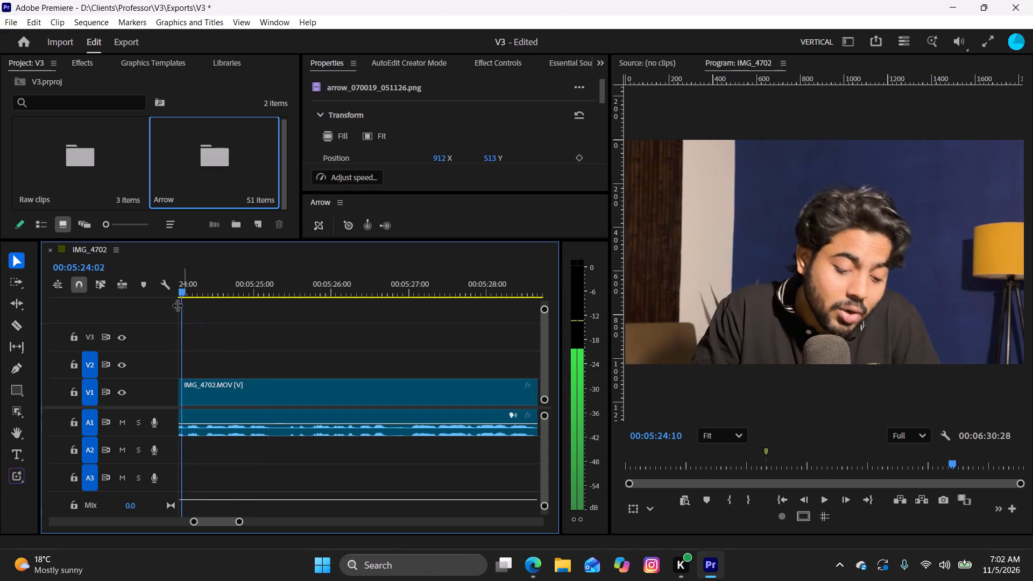
{"action": "left_click_drag", "start_coordinate": [177, 305], "coordinate": [257, 321]}
{"action": "key", "text": "space"}
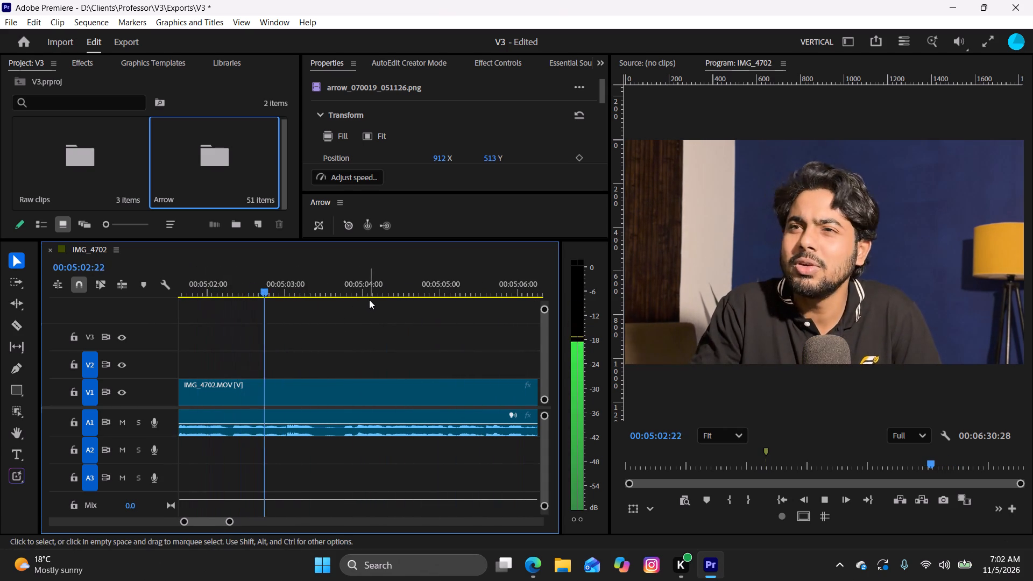
{"action": "key", "text": "space"}
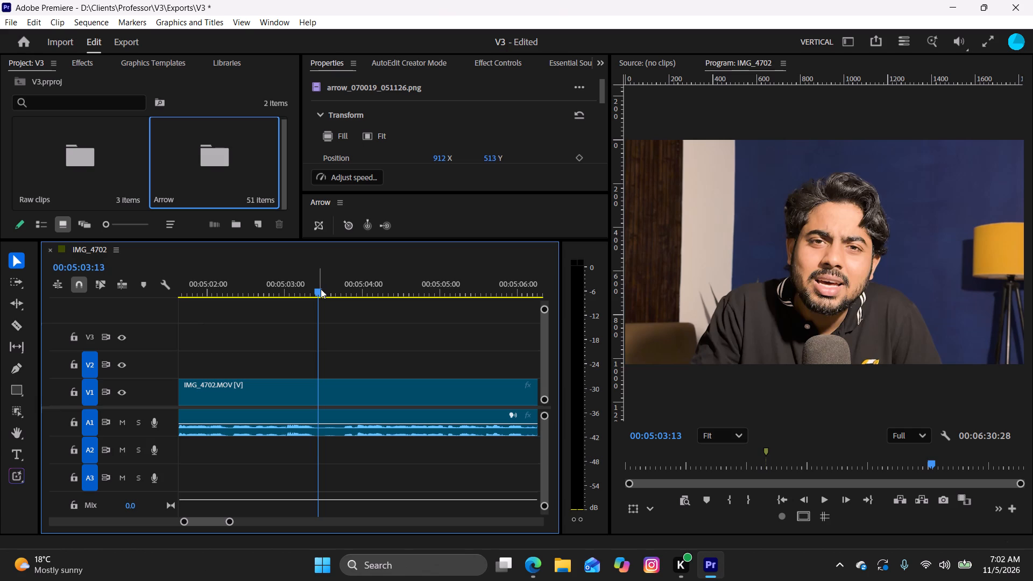
{"action": "key", "text": "space"}
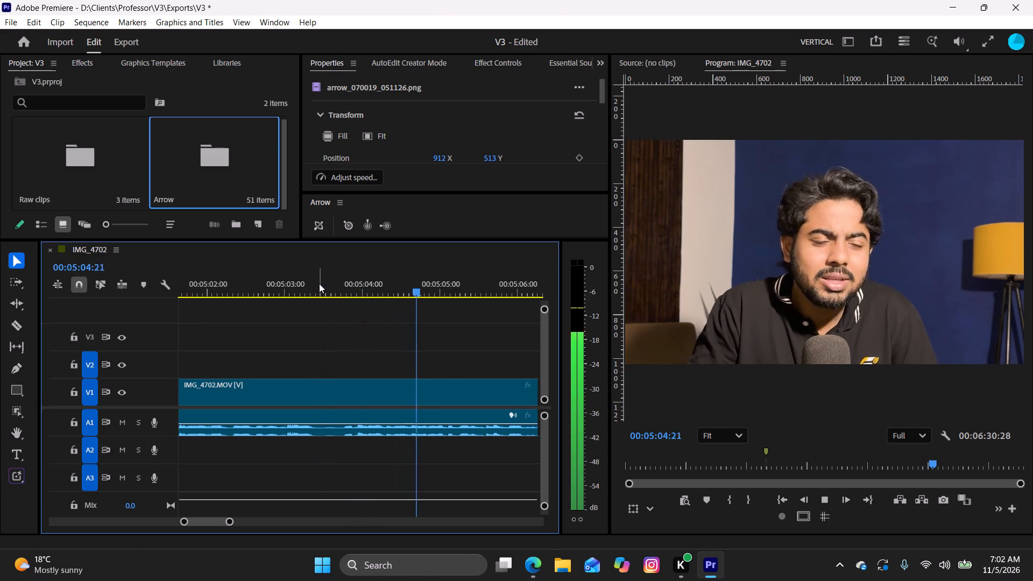
{"action": "key", "text": "r"}
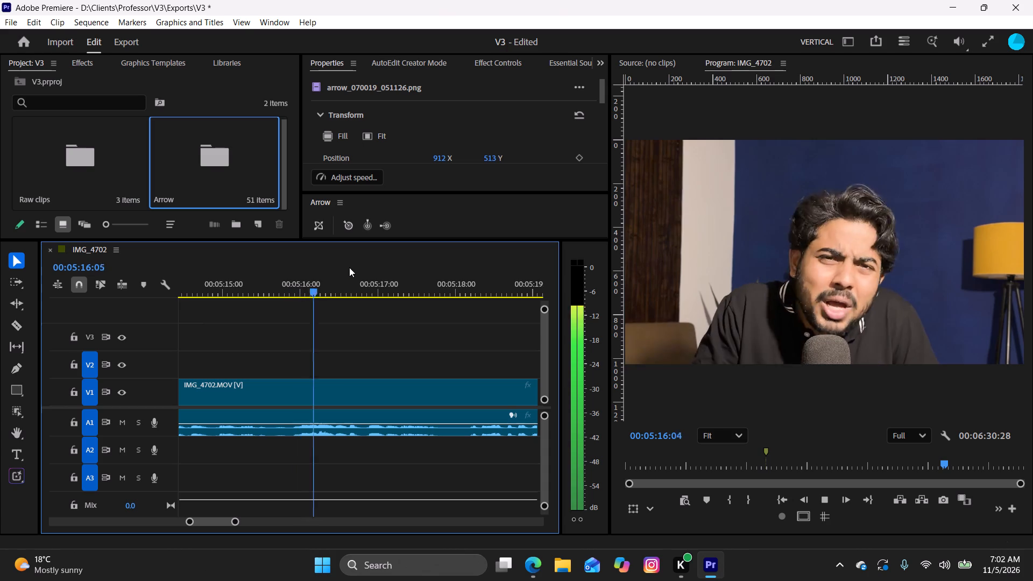
{"action": "key", "text": "space"}
{"action": "key", "text": "space"}
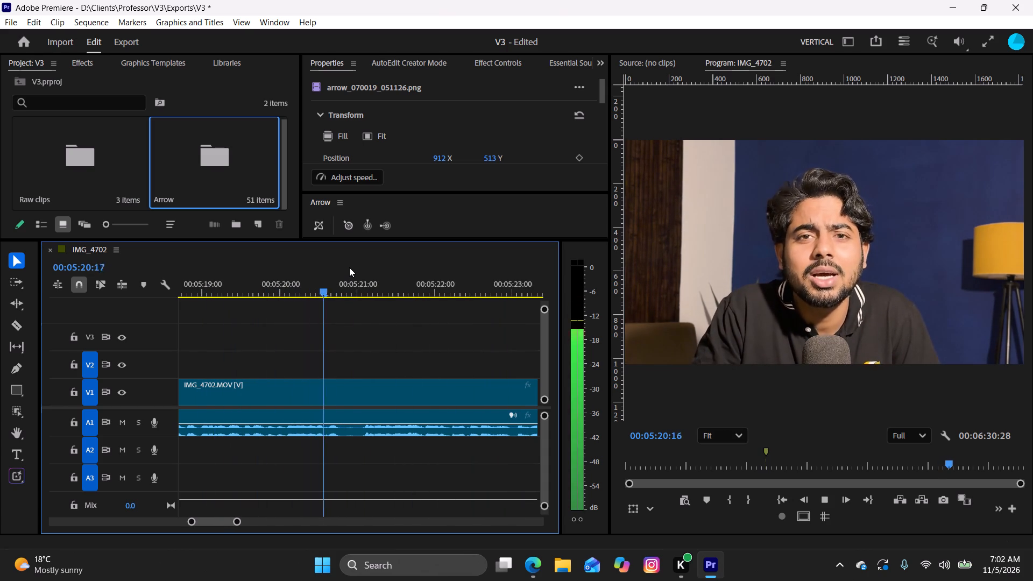
{"action": "key", "text": "space"}
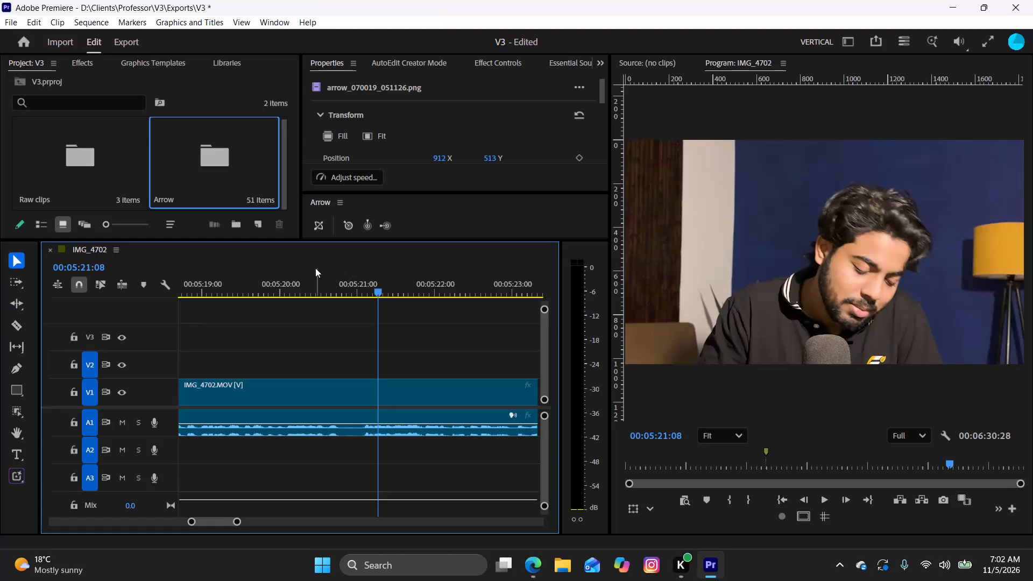
{"action": "left_click_drag", "start_coordinate": [377, 289], "coordinate": [364, 307]}
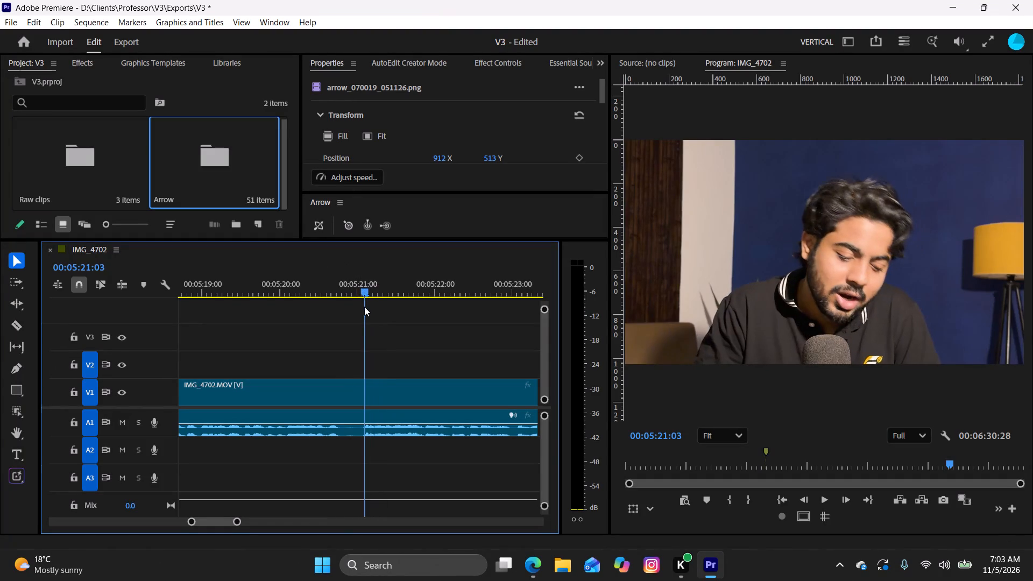
{"action": "left_click_drag", "start_coordinate": [364, 307], "coordinate": [356, 318]}
Switch to Edge, look through the "virat kohli age" search results, and open and examine the Virat Kohli overview results.
{"action": "left_click", "coordinate": [525, 564]}
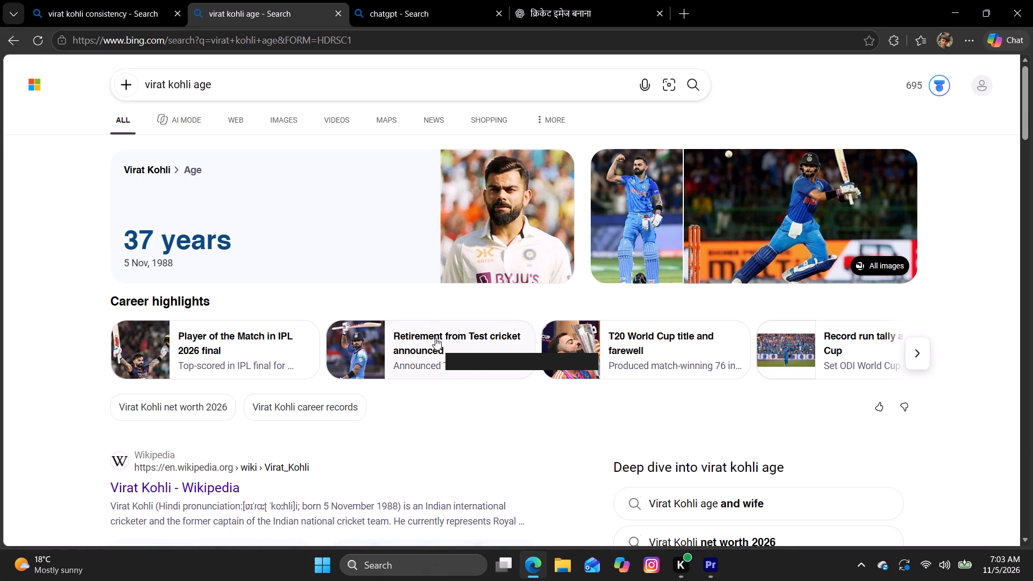
{"action": "scroll", "coordinate": [377, 246], "scroll_direction": "down", "scroll_amount": 1}
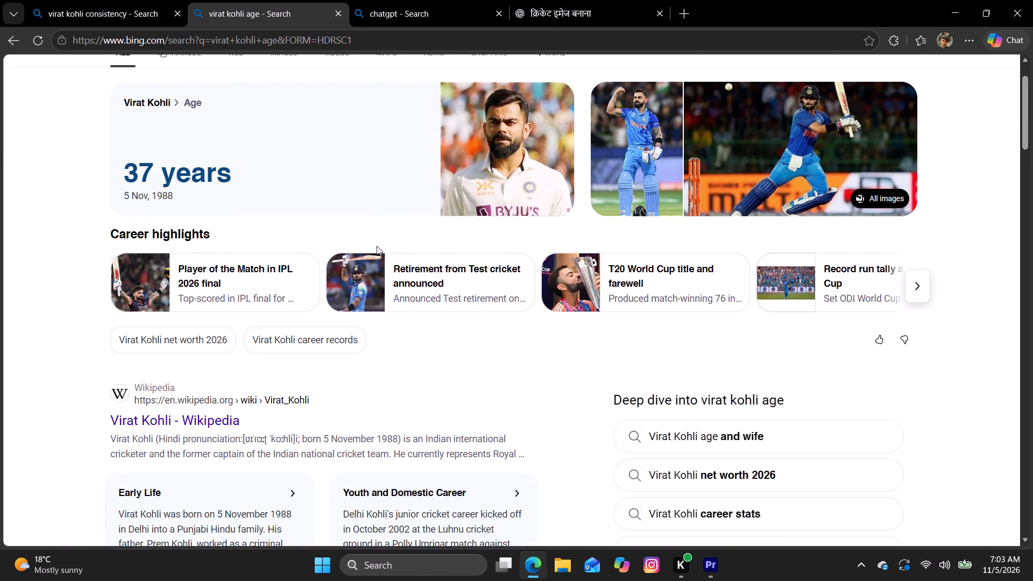
{"action": "scroll", "coordinate": [377, 246], "scroll_direction": "down", "scroll_amount": 9}
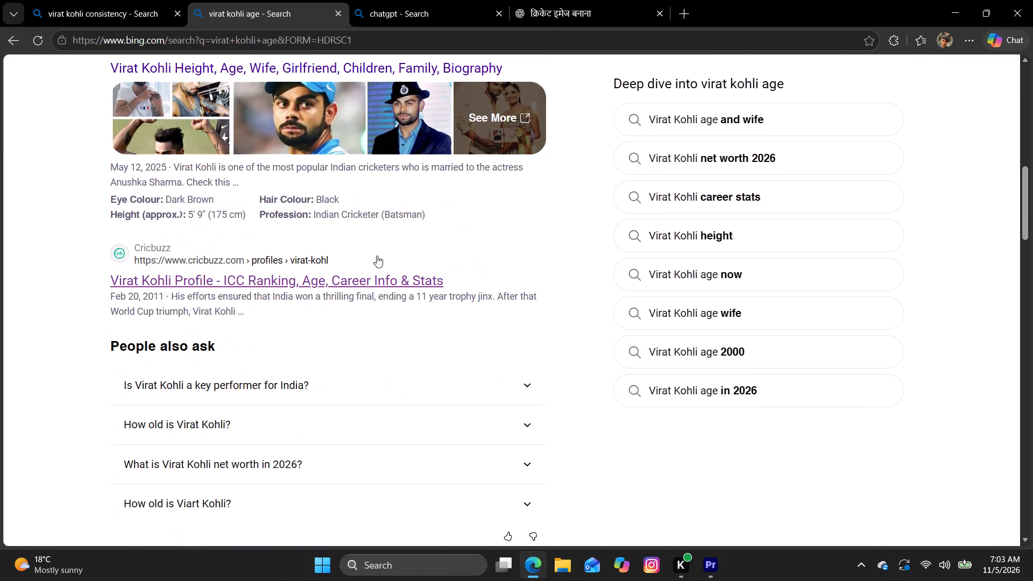
{"action": "scroll", "coordinate": [362, 280], "scroll_direction": "up", "scroll_amount": 9}
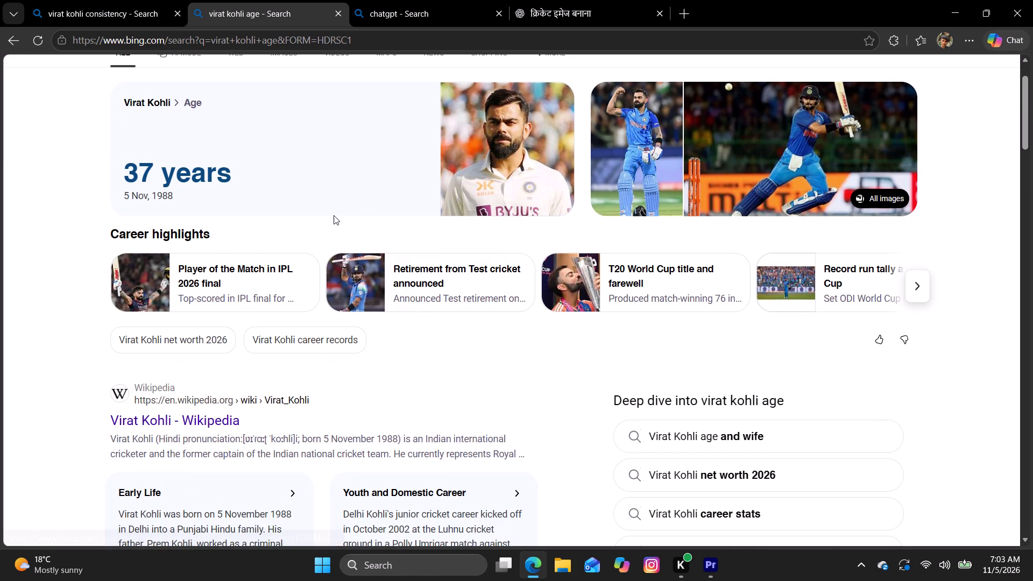
{"action": "left_click", "coordinate": [151, 99]}
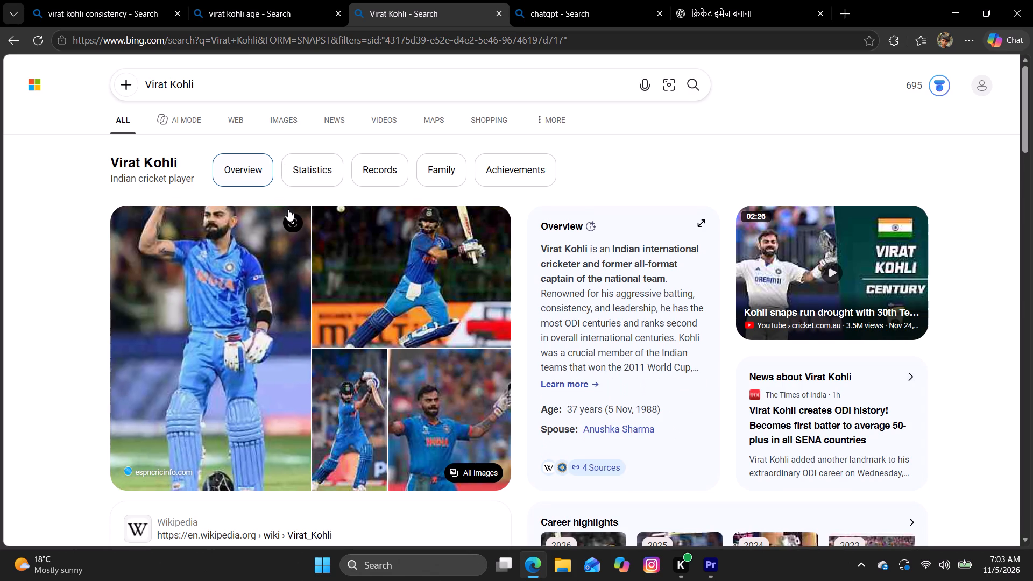
{"action": "scroll", "coordinate": [288, 209], "scroll_direction": "down", "scroll_amount": 2}
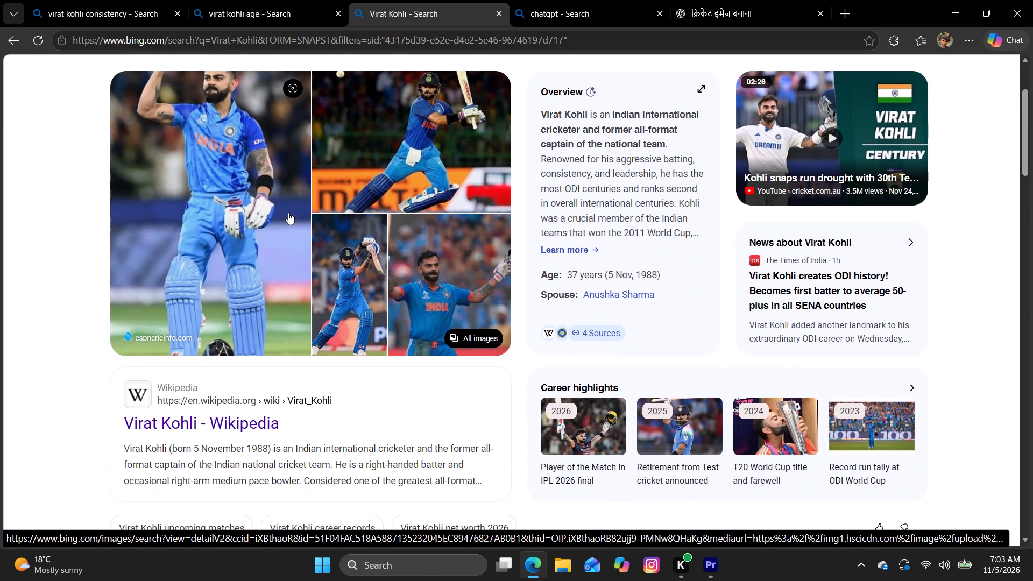
{"action": "scroll", "coordinate": [288, 212], "scroll_direction": "up", "scroll_amount": 3}
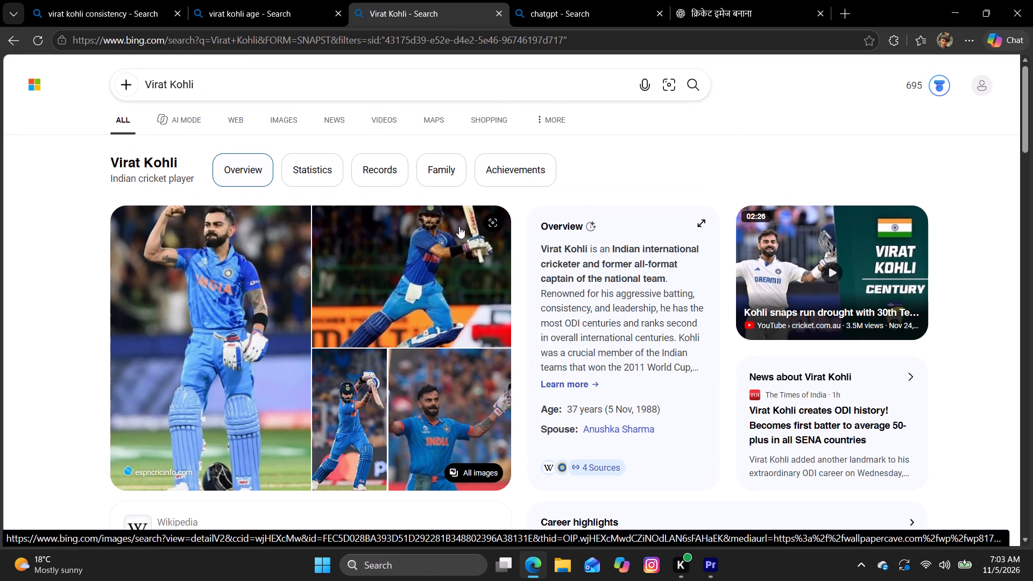
Search the web for "Virat Kohli 38 age" and look over the general results.
{"action": "left_click", "coordinate": [274, 91]}
{"action": "key", "text": "space"}
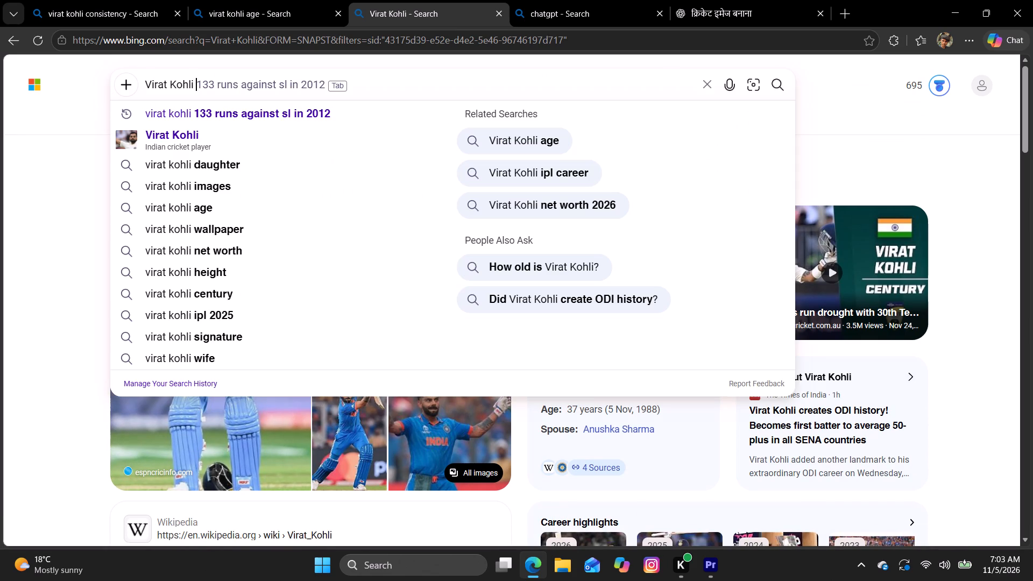
{"action": "key", "text": "3"}
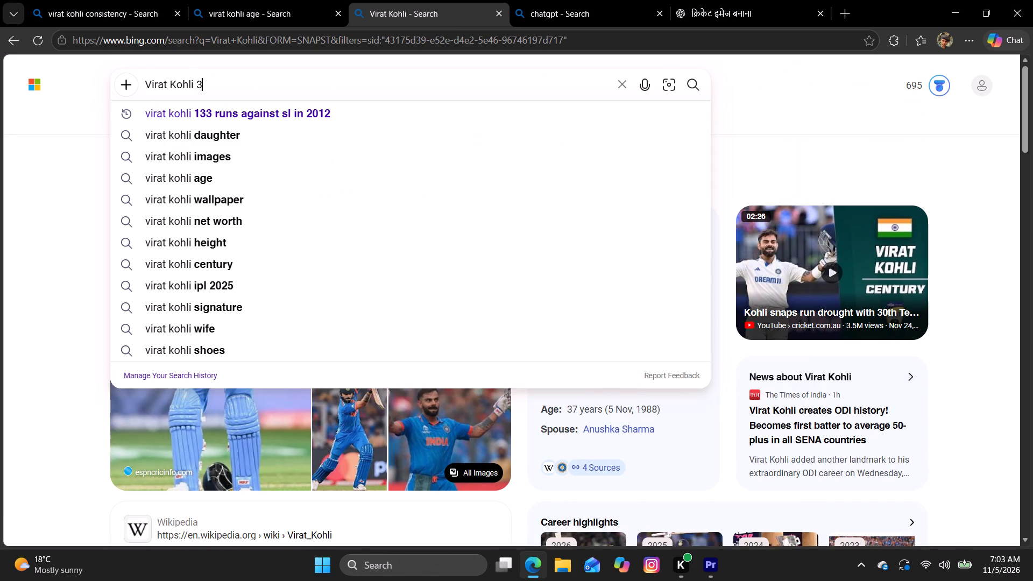
{"action": "key", "text": "8"}
{"action": "key", "text": "space"}
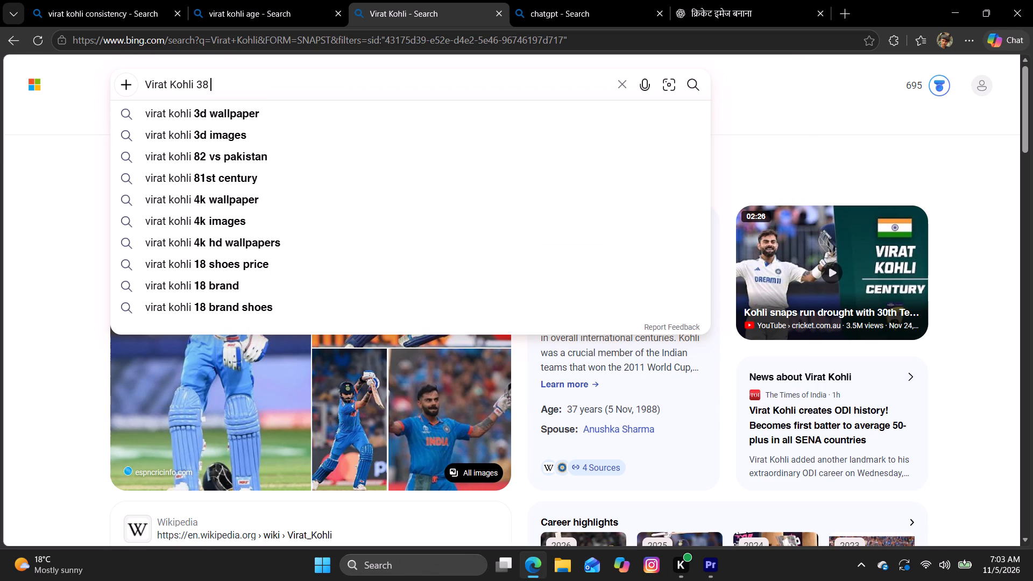
{"action": "key", "text": "a"}
{"action": "type", "text": "ge"}
{"action": "key", "text": "Return"}
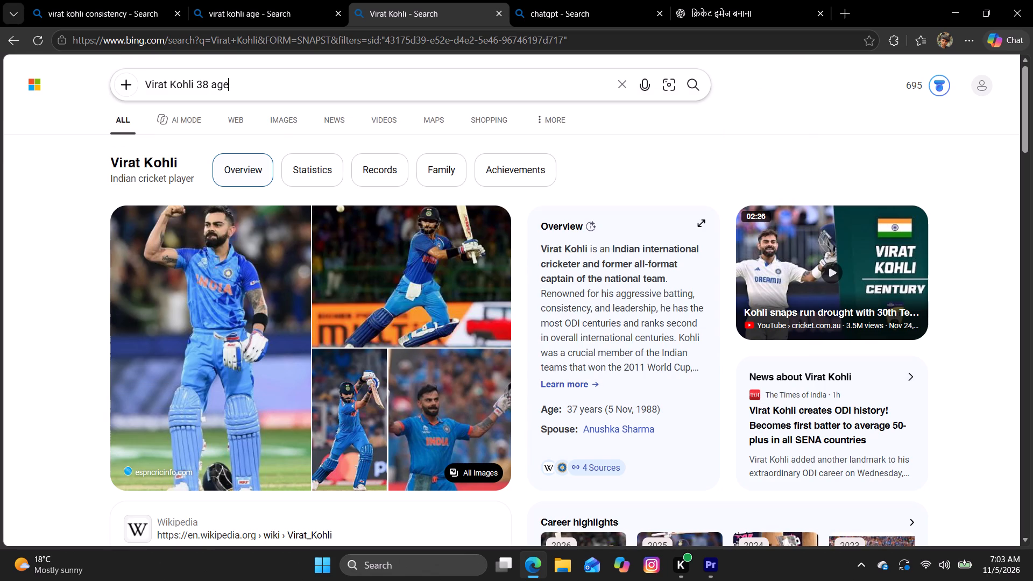
{"action": "key", "text": "space"}
{"action": "scroll", "coordinate": [245, 162], "scroll_direction": "up", "scroll_amount": 3}
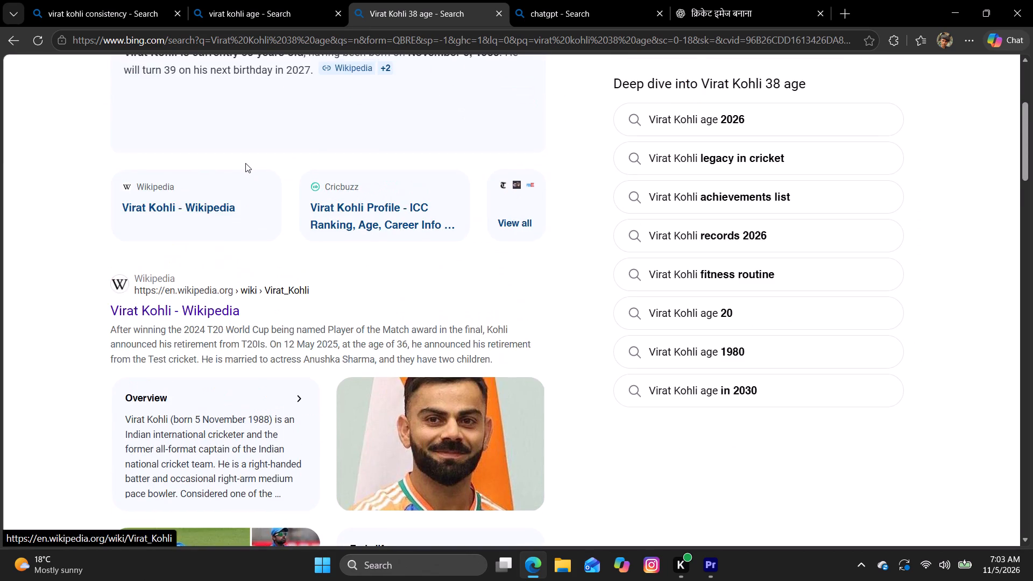
{"action": "scroll", "coordinate": [245, 163], "scroll_direction": "up", "scroll_amount": 3}
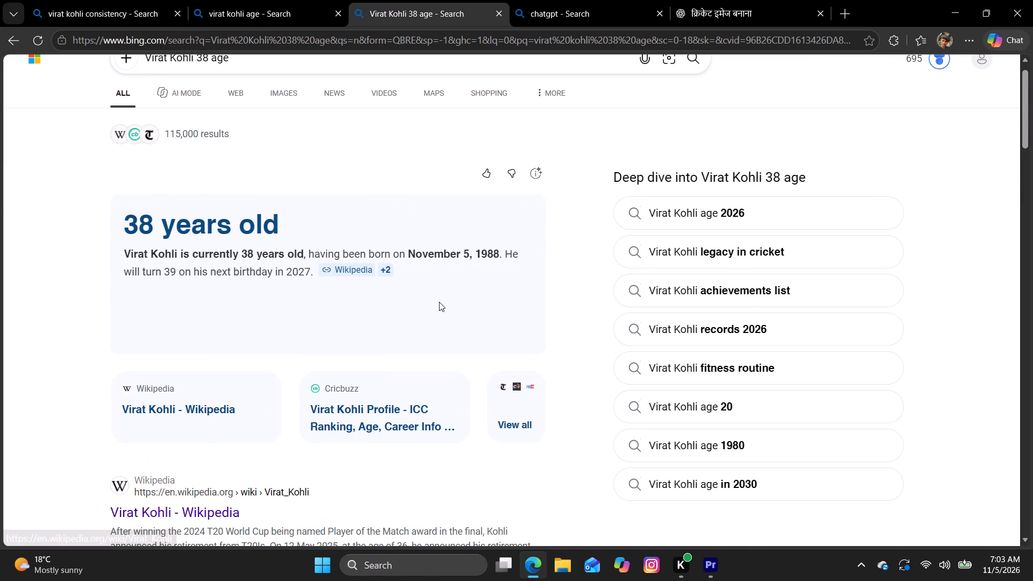
{"action": "scroll", "coordinate": [438, 301], "scroll_direction": "up", "scroll_amount": 1}
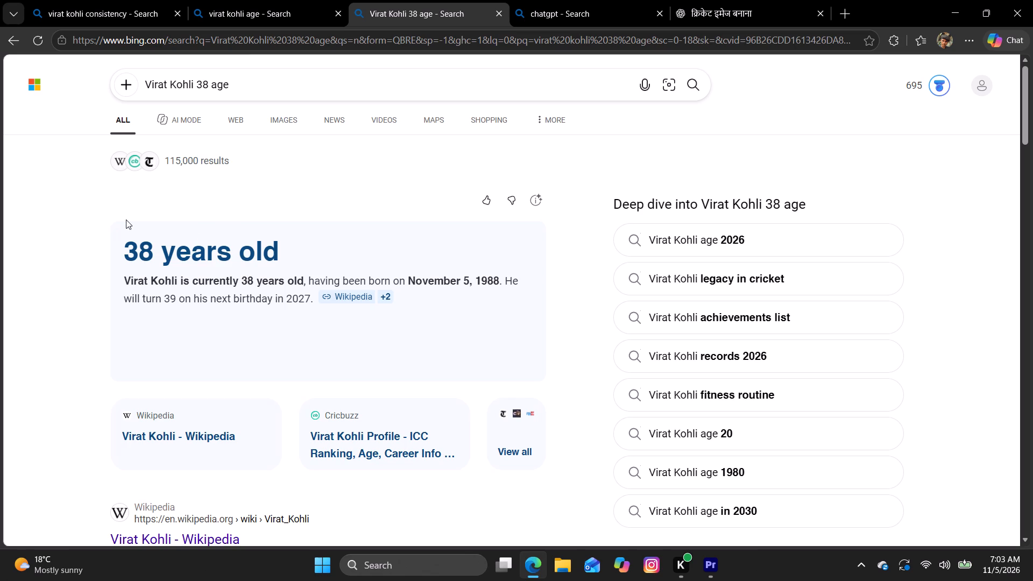
{"action": "left_click", "coordinate": [277, 124]}
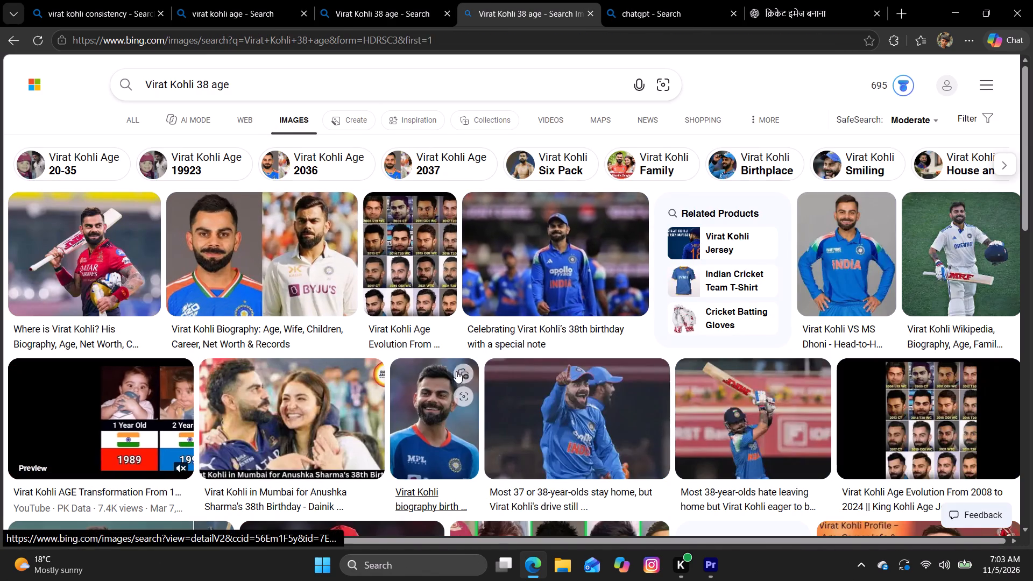
{"action": "scroll", "coordinate": [632, 364], "scroll_direction": "down", "scroll_amount": 3}
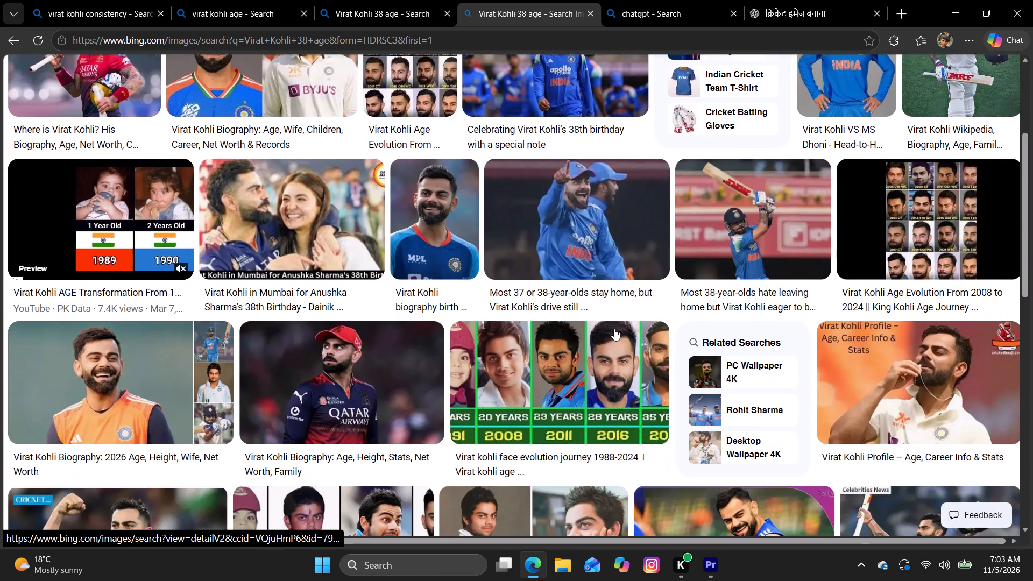
{"action": "scroll", "coordinate": [613, 327], "scroll_direction": "down", "scroll_amount": 2}
{"action": "scroll", "coordinate": [531, 313], "scroll_direction": "down", "scroll_amount": 2}
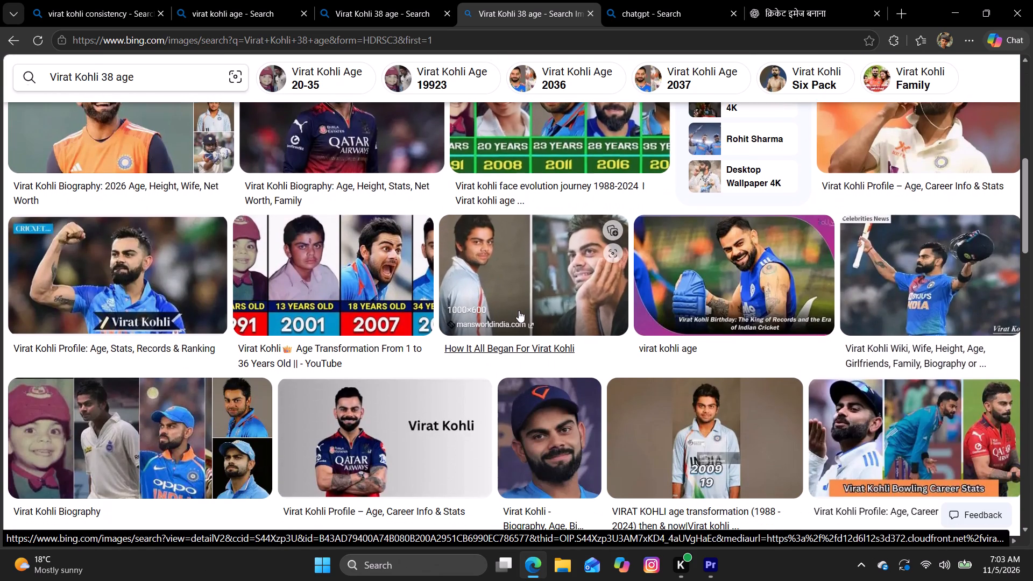
{"action": "scroll", "coordinate": [516, 310], "scroll_direction": "down", "scroll_amount": 3}
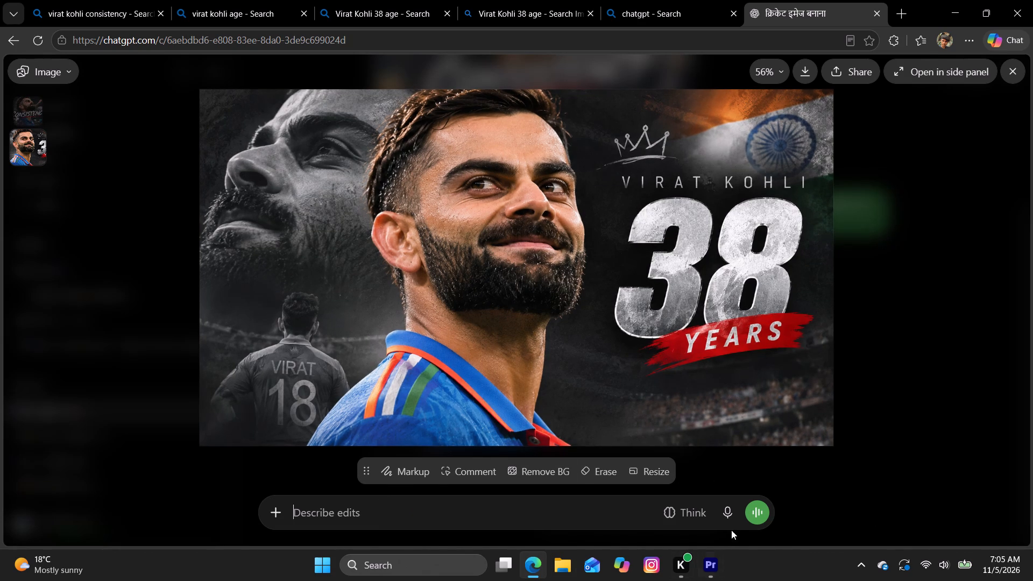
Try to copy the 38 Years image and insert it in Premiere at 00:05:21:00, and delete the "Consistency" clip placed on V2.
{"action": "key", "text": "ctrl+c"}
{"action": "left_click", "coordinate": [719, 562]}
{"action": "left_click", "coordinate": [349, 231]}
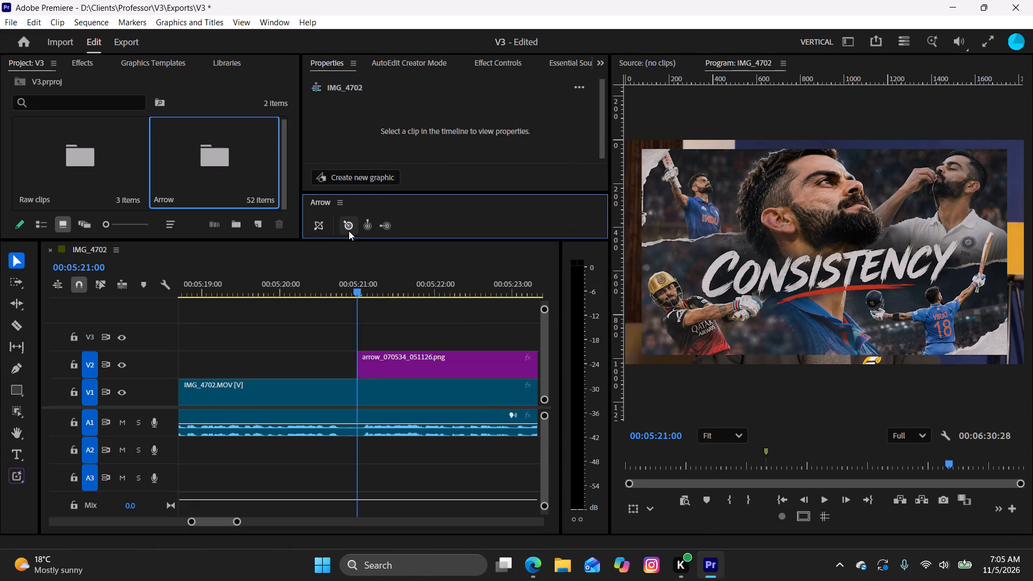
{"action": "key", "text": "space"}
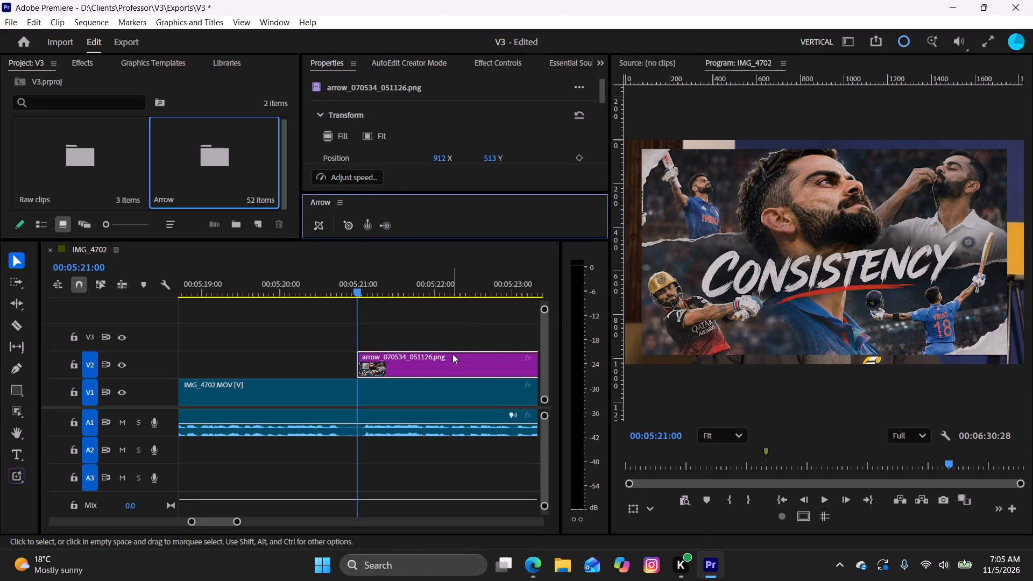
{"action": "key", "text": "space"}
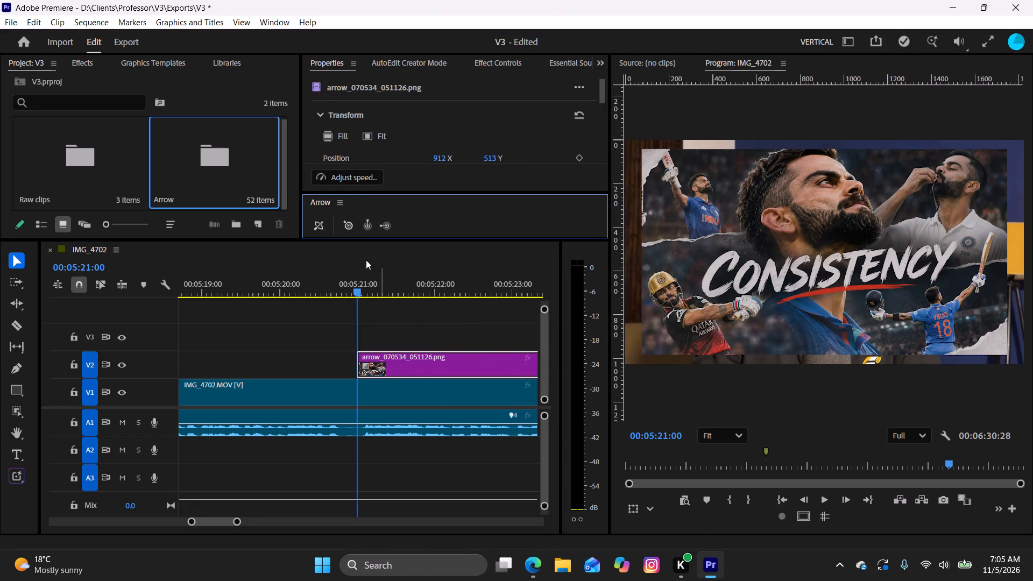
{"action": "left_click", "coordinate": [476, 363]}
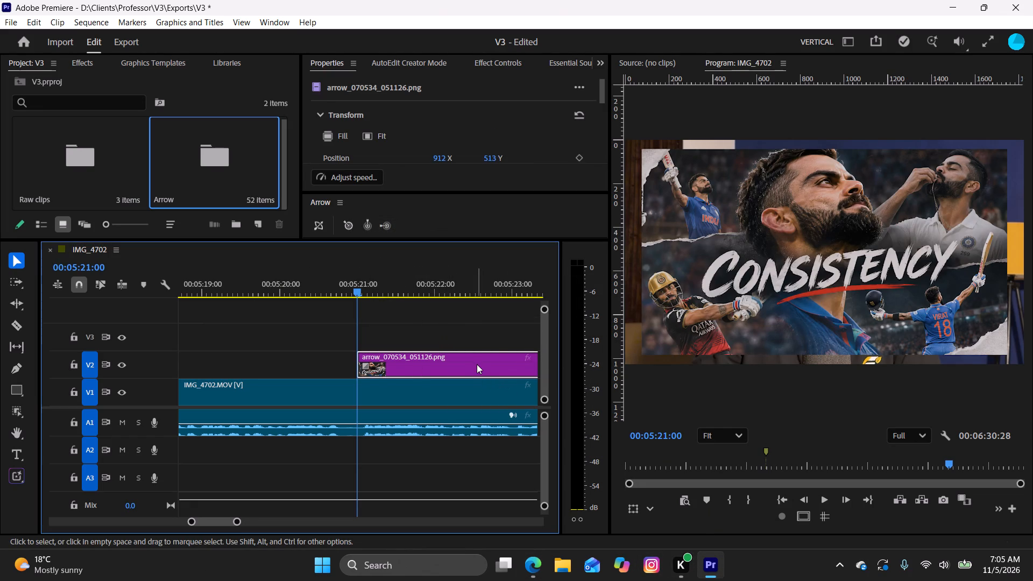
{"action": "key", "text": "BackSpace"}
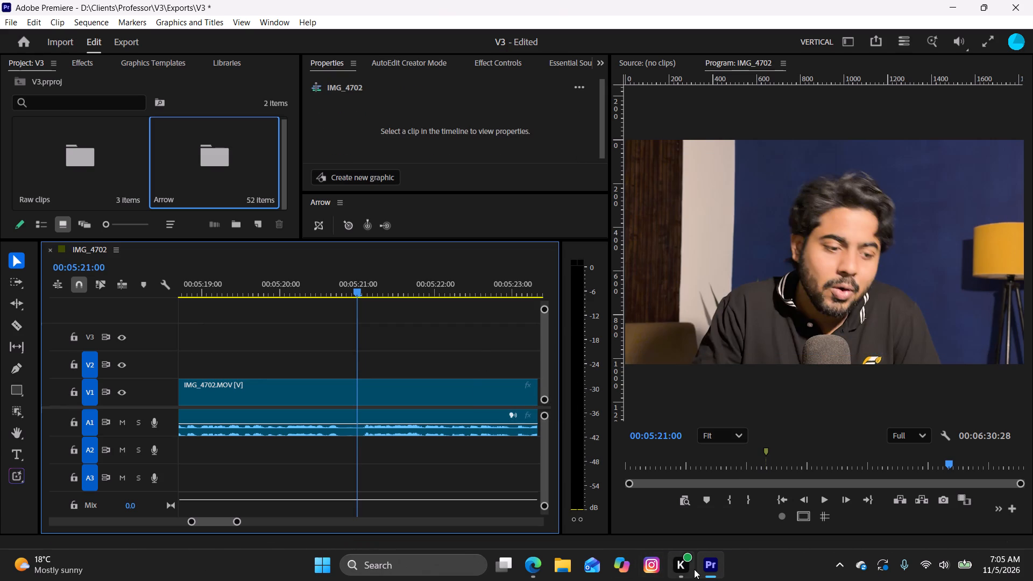
Copy the enlarged 38 Years image in Edge and insert it in Premiere on V2 at 00:05:21:00.
{"action": "left_click", "coordinate": [539, 566]}
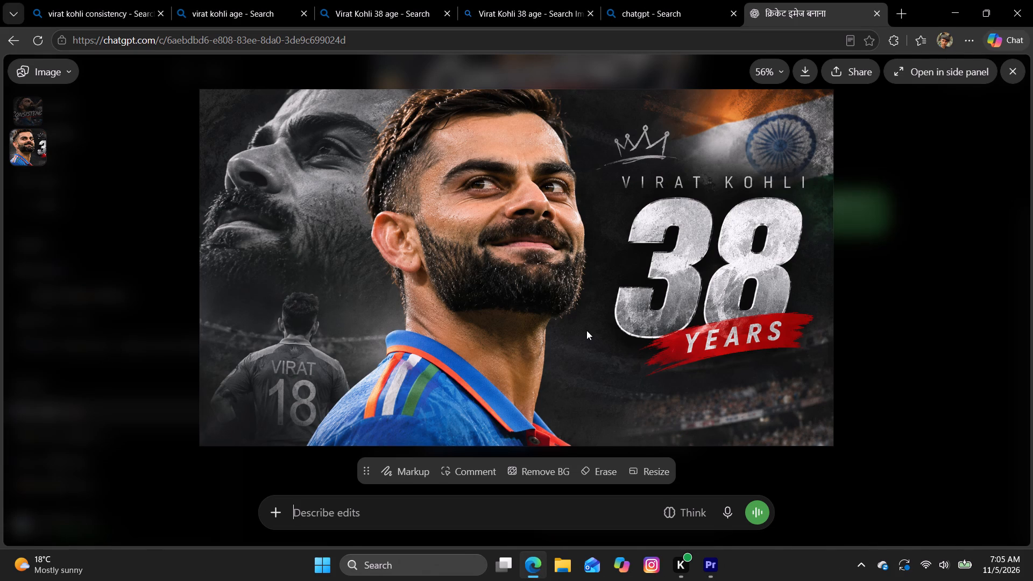
{"action": "right_click", "coordinate": [586, 330]}
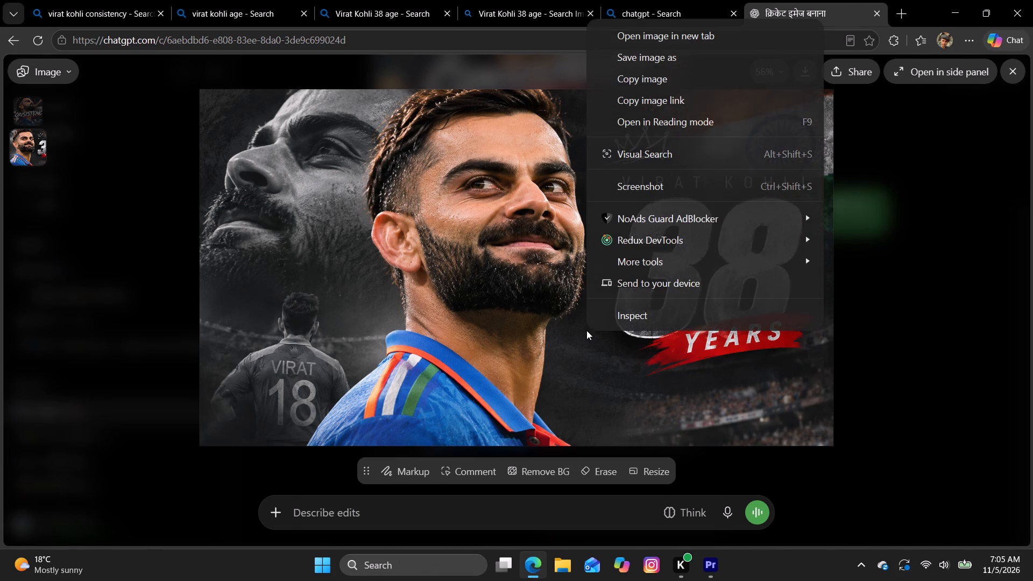
{"action": "left_click", "coordinate": [630, 83]}
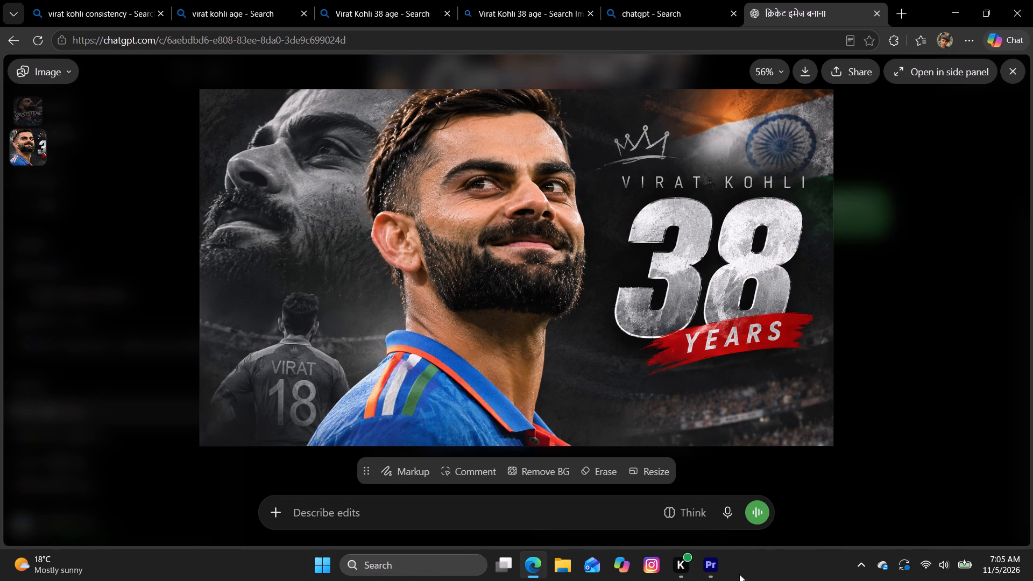
{"action": "left_click", "coordinate": [719, 572]}
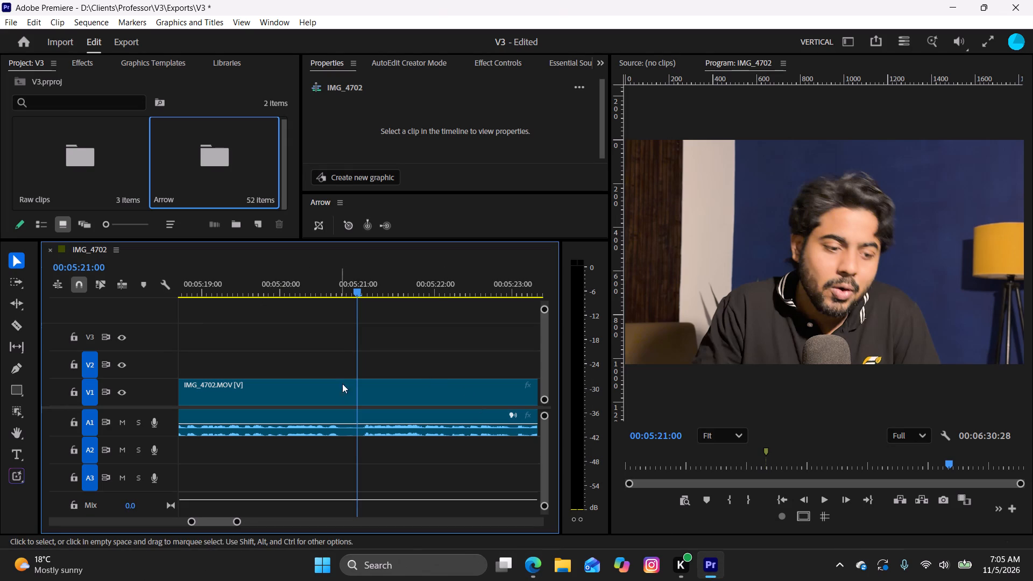
{"action": "left_click", "coordinate": [348, 228]}
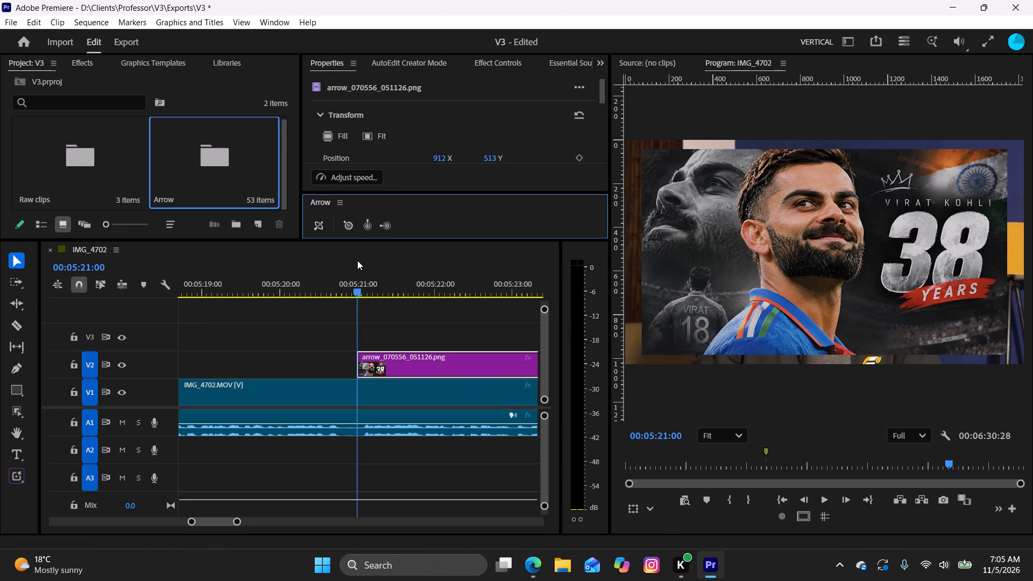
Play the narration over the 38 Years image and trim the image clip's end on V2 back to near 00:05:25:14.
{"action": "key", "text": "space"}
{"action": "left_click", "coordinate": [371, 306]}
{"action": "key", "text": "space"}
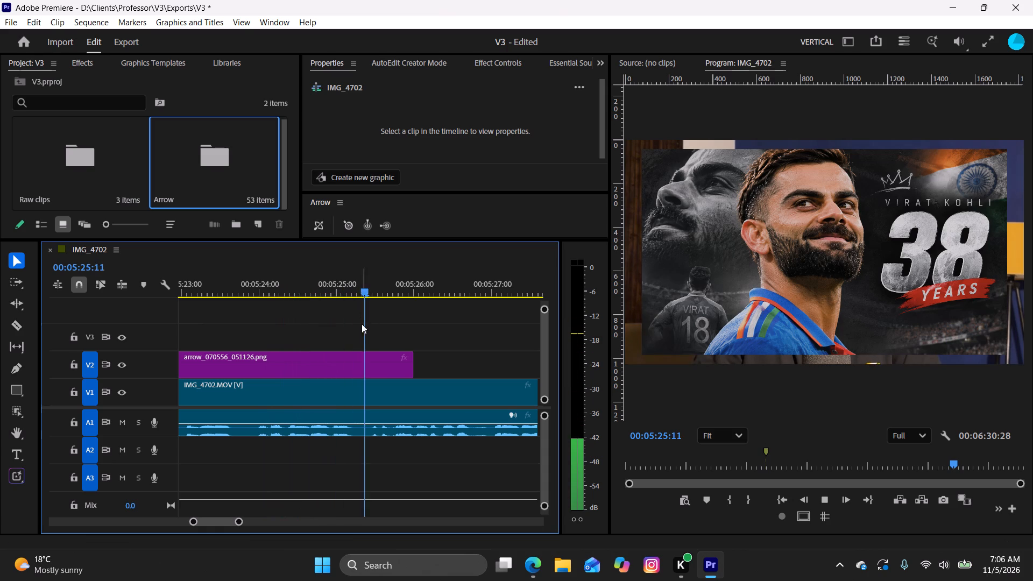
{"action": "key", "text": "space"}
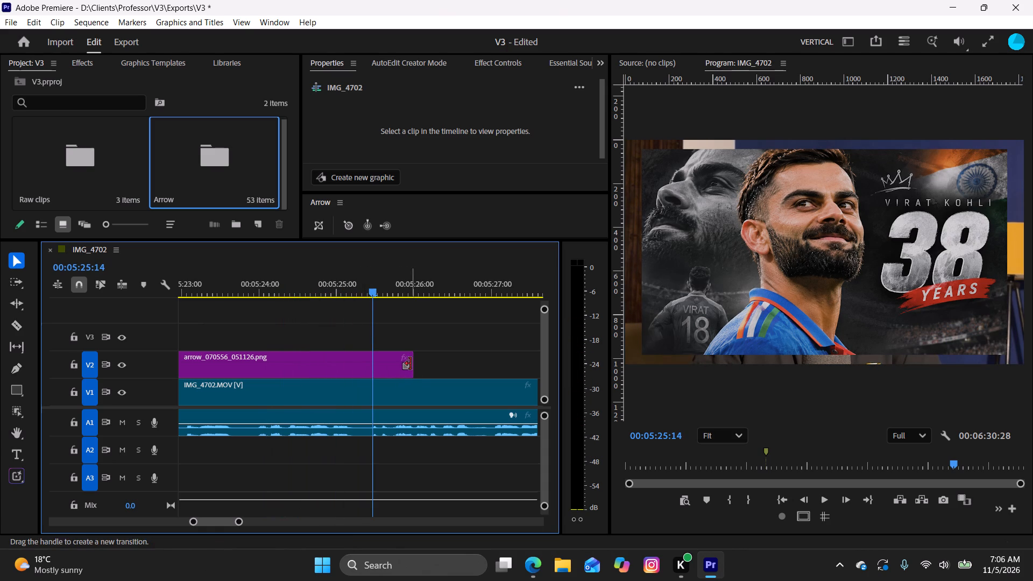
{"action": "left_click_drag", "start_coordinate": [412, 363], "coordinate": [361, 387]}
Listen to the narration up to about 00:05:35:00, go back to about 00:05:26:00 and replay the line to around 00:05:28:09.
{"action": "key", "text": "space"}
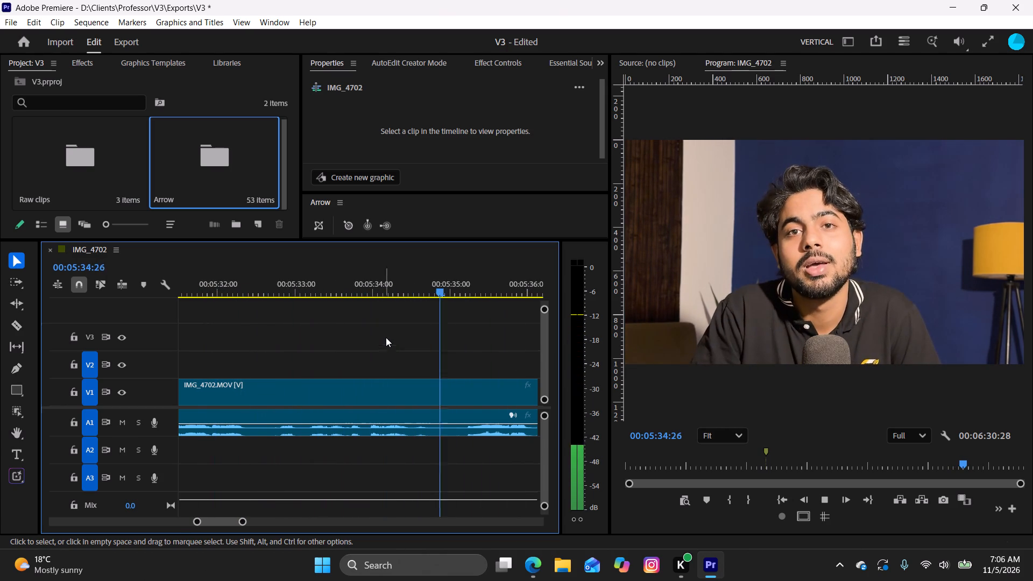
{"action": "key", "text": "space"}
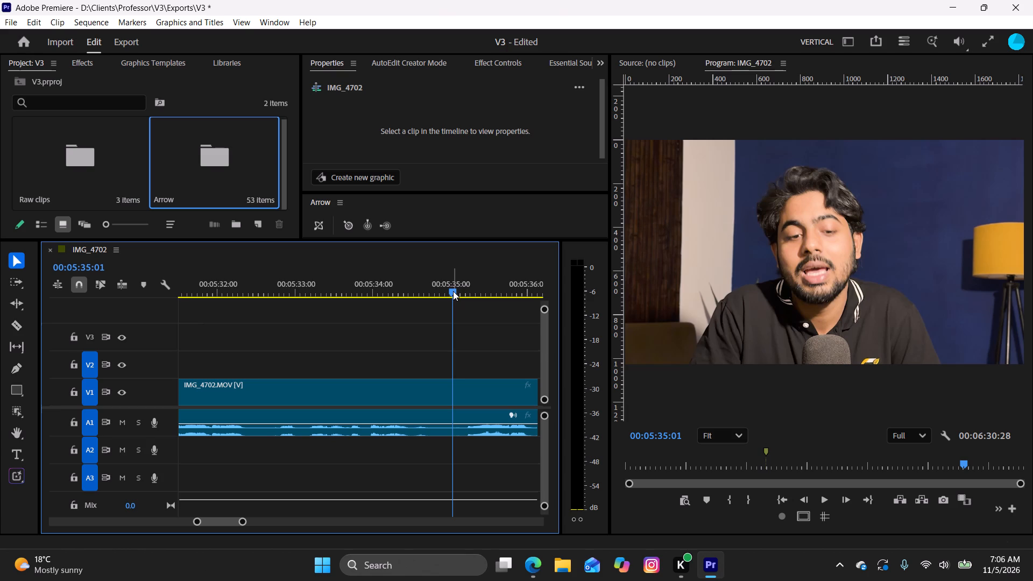
{"action": "left_click_drag", "start_coordinate": [453, 291], "coordinate": [261, 316]}
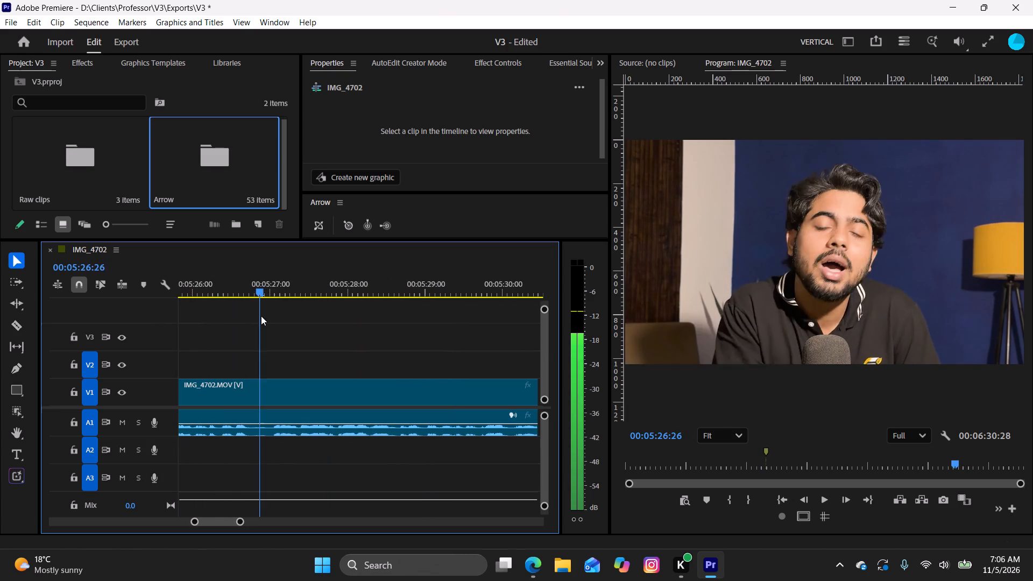
{"action": "left_click_drag", "start_coordinate": [261, 316], "coordinate": [201, 322]}
{"action": "key", "text": "space"}
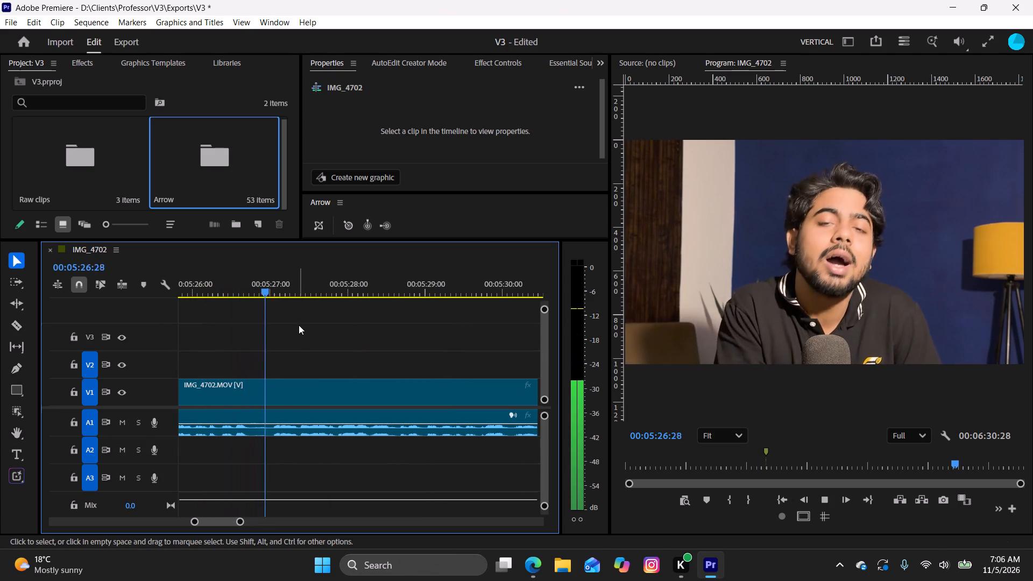
{"action": "key", "text": "space"}
{"action": "left_click_drag", "start_coordinate": [377, 290], "coordinate": [370, 293]}
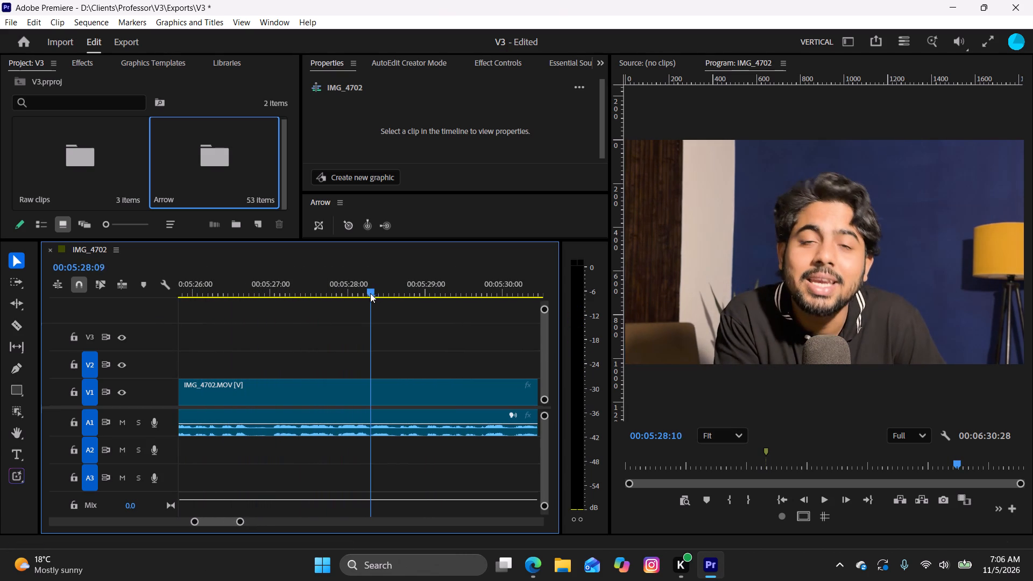
Replay the narration line from about 00:05:27:00 to 00:05:29:12.
{"action": "left_click_drag", "start_coordinate": [370, 293], "coordinate": [260, 331]}
{"action": "key", "text": "space"}
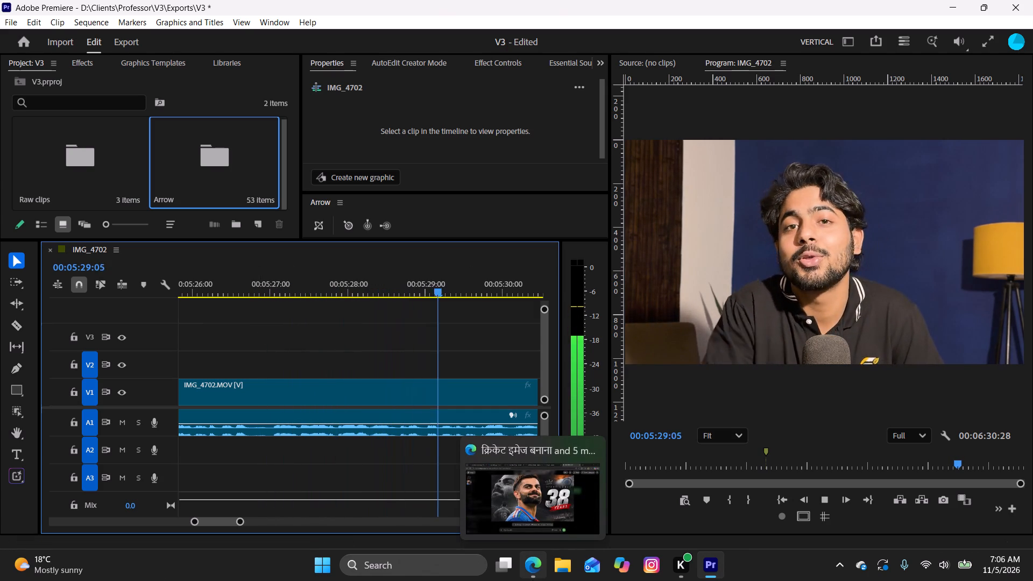
{"action": "key", "text": "space"}
Switch to Edge and change the Virat Kohli age web search to "virat kohli last 14 inings".
{"action": "left_click", "coordinate": [534, 565]}
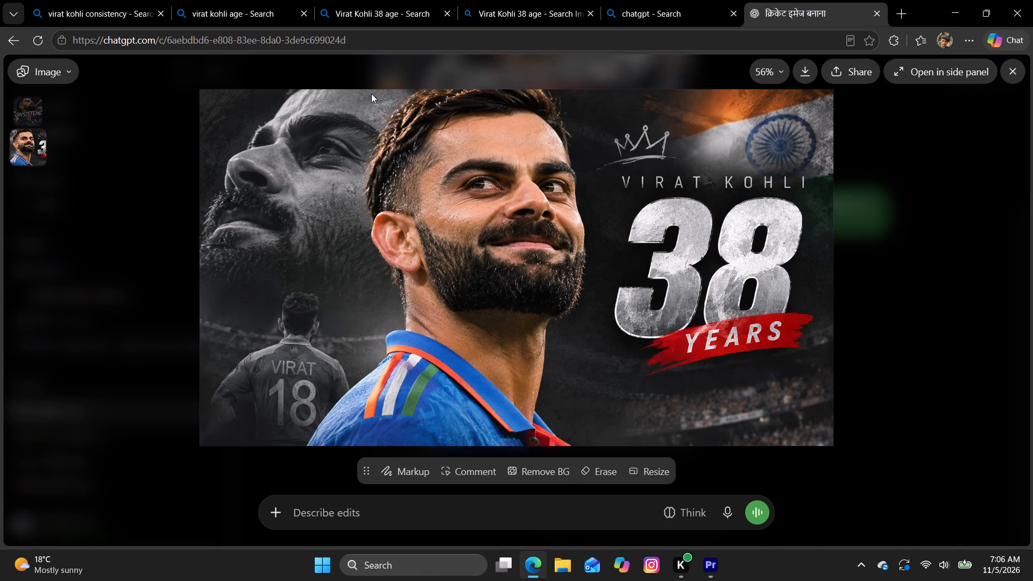
{"action": "left_click", "coordinate": [238, 2]}
{"action": "scroll", "coordinate": [252, 166], "scroll_direction": "up", "scroll_amount": 4}
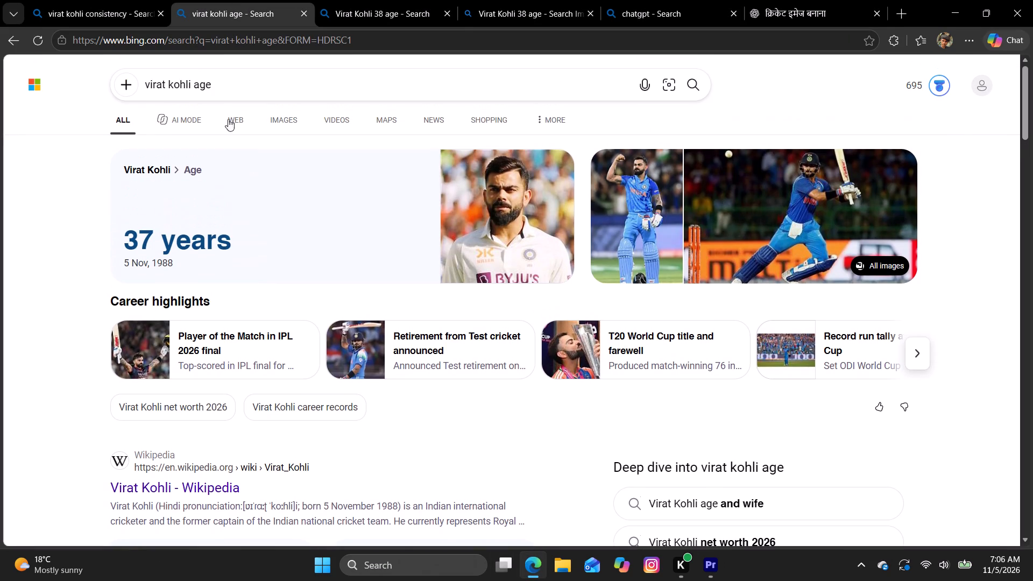
{"action": "left_click", "coordinate": [241, 89]}
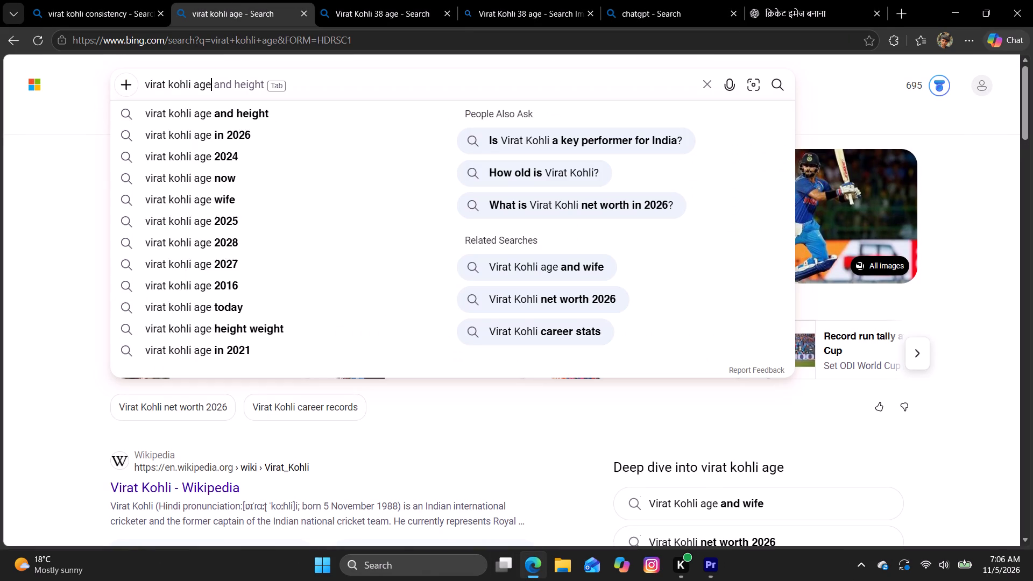
{"action": "key", "text": "BackSpace"}
{"action": "key", "text": "BackSpace"}
{"action": "key", "text": "BackSpace"}
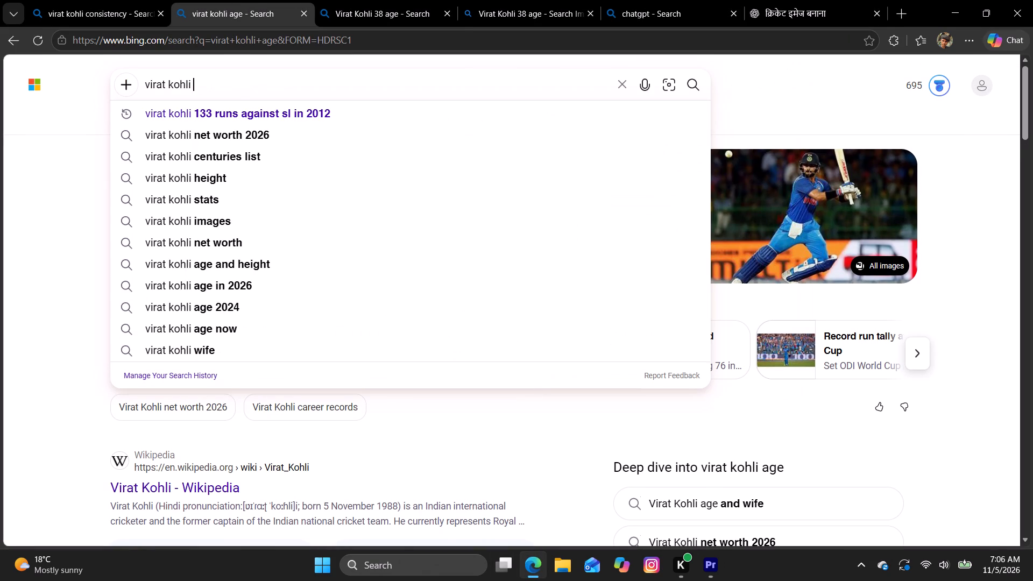
{"action": "type", "text": "last 14 inings"}
{"action": "key", "text": "Return"}
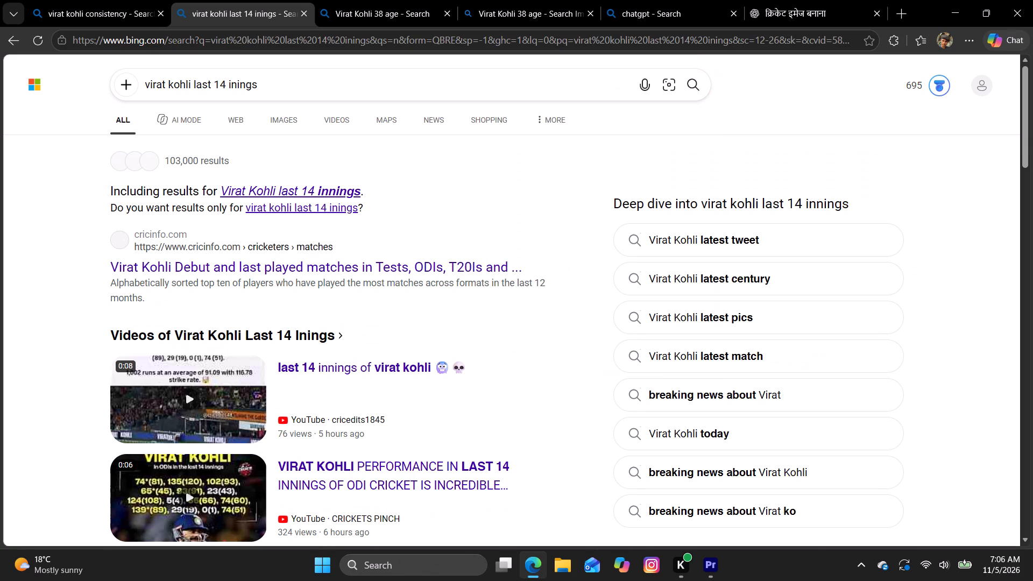
Look through the search results for a usable source on Virat Kohli's last 14 innings.
{"action": "scroll", "coordinate": [347, 260], "scroll_direction": "down", "scroll_amount": 3}
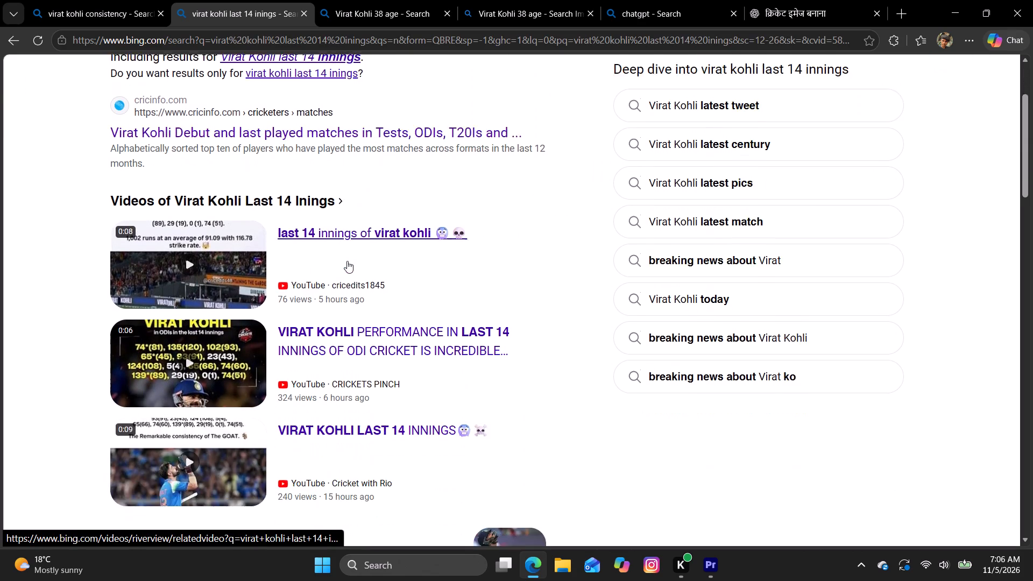
{"action": "scroll", "coordinate": [347, 261], "scroll_direction": "down", "scroll_amount": 3}
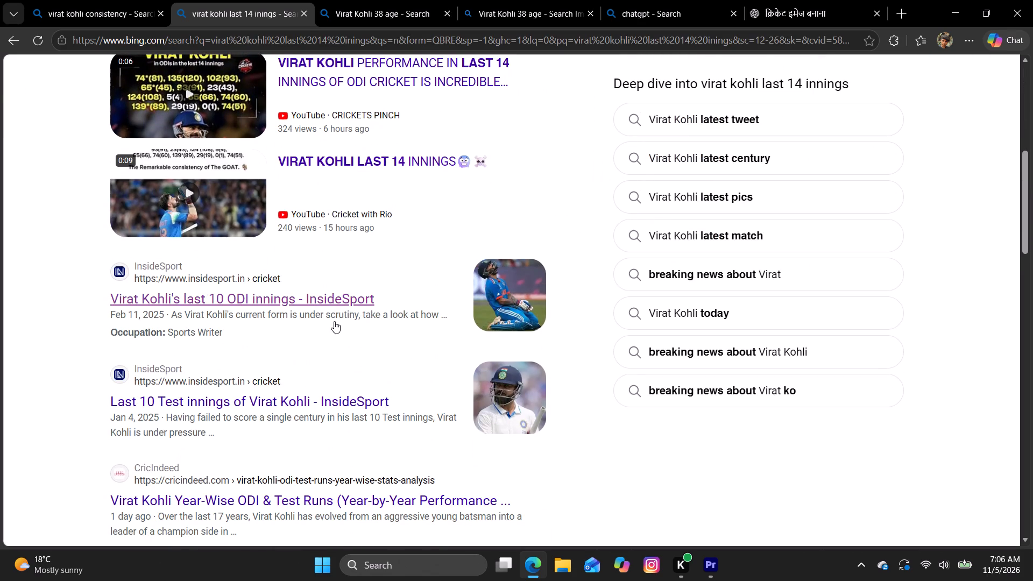
{"action": "scroll", "coordinate": [335, 325], "scroll_direction": "down", "scroll_amount": 1}
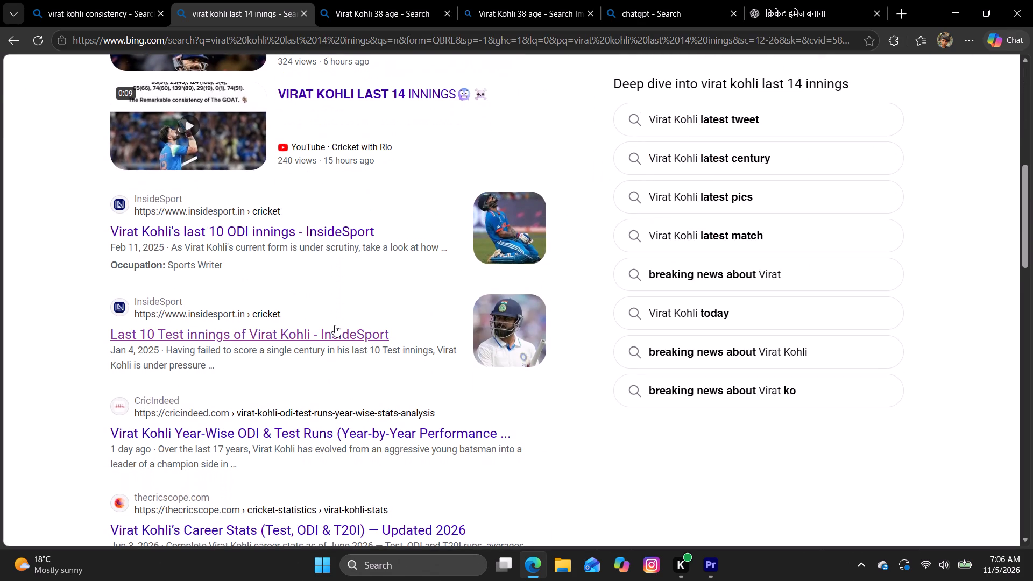
{"action": "scroll", "coordinate": [335, 325], "scroll_direction": "down", "scroll_amount": 4}
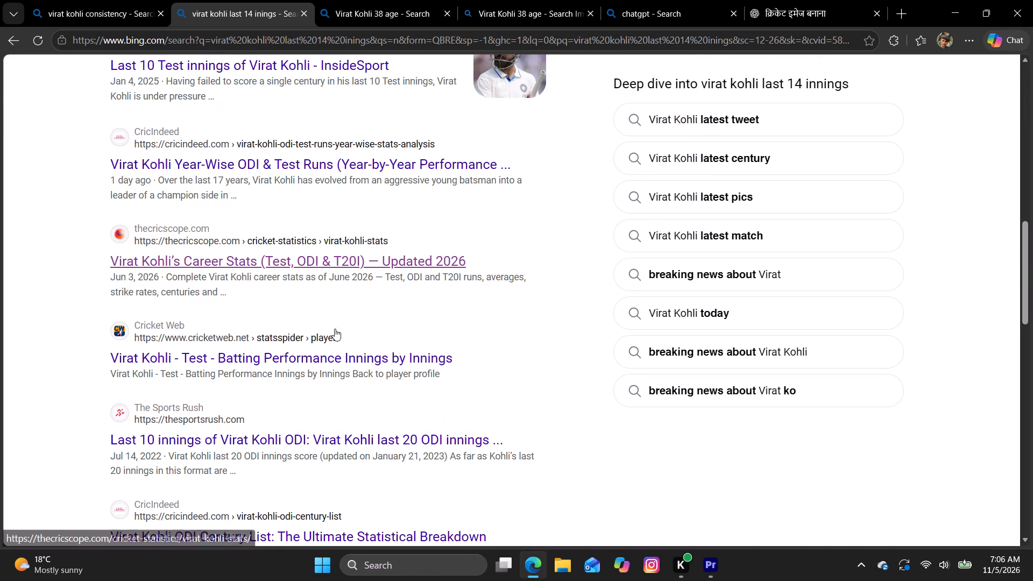
{"action": "scroll", "coordinate": [302, 350], "scroll_direction": "down", "scroll_amount": 2}
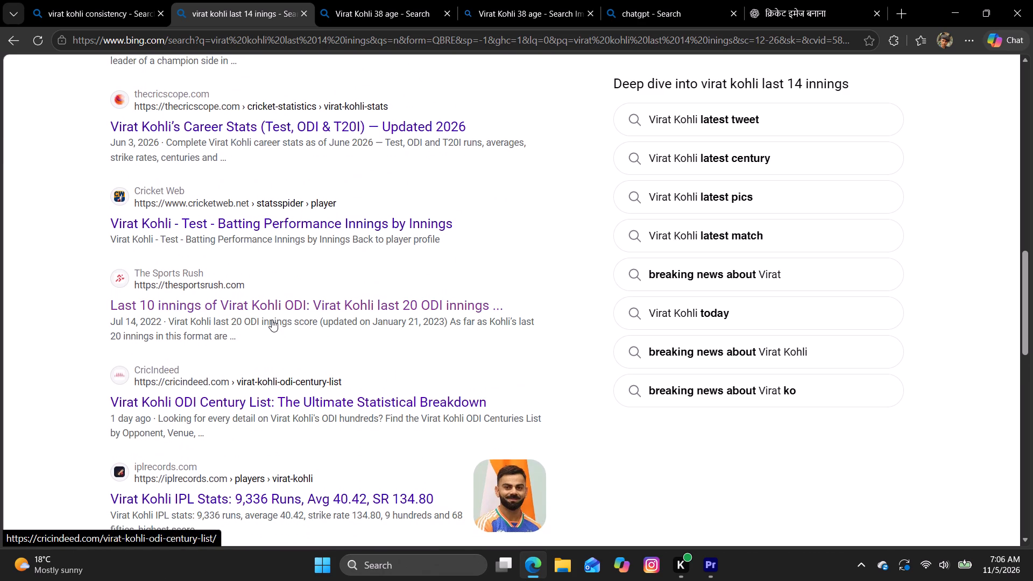
{"action": "scroll", "coordinate": [269, 315], "scroll_direction": "down", "scroll_amount": 4}
{"action": "scroll", "coordinate": [271, 309], "scroll_direction": "up", "scroll_amount": 2}
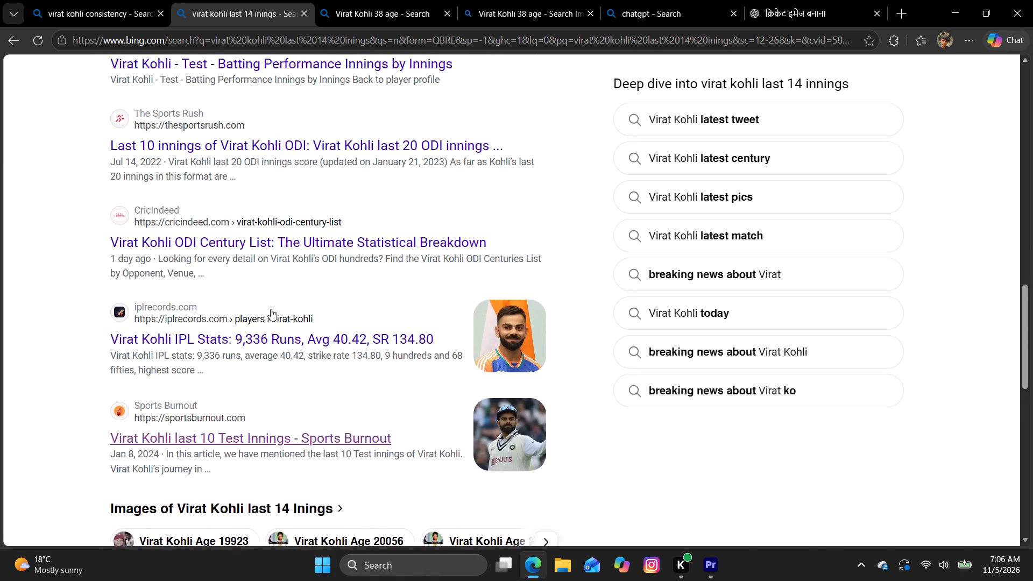
{"action": "scroll", "coordinate": [273, 296], "scroll_direction": "up", "scroll_amount": 7}
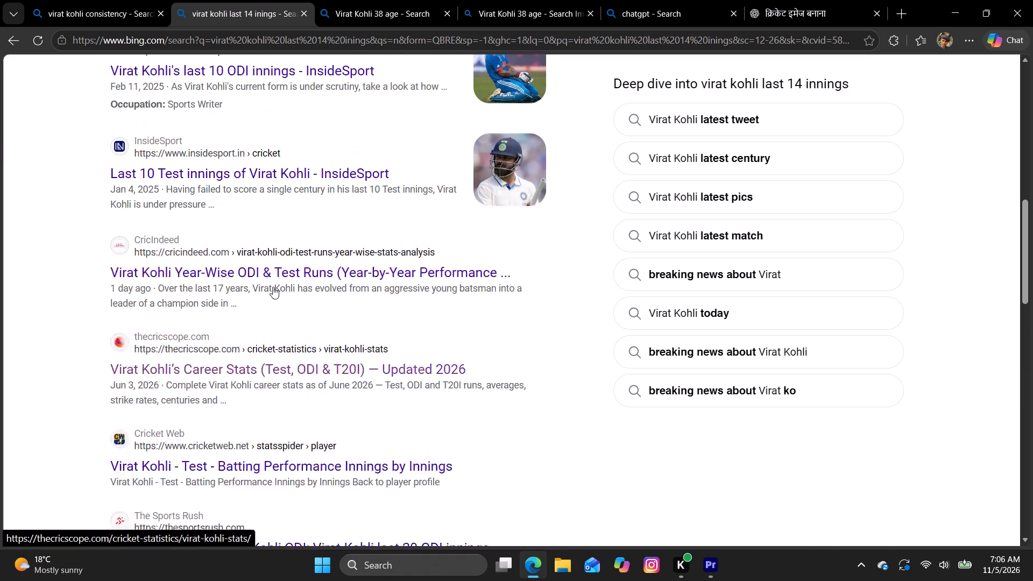
{"action": "scroll", "coordinate": [274, 279], "scroll_direction": "up", "scroll_amount": 11}
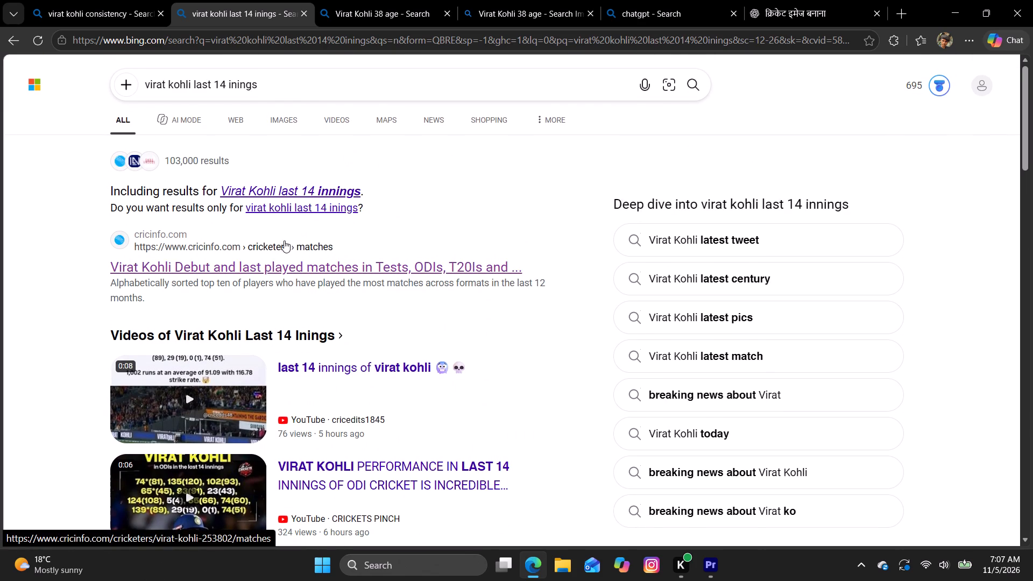
{"action": "scroll", "coordinate": [285, 243], "scroll_direction": "down", "scroll_amount": 7}
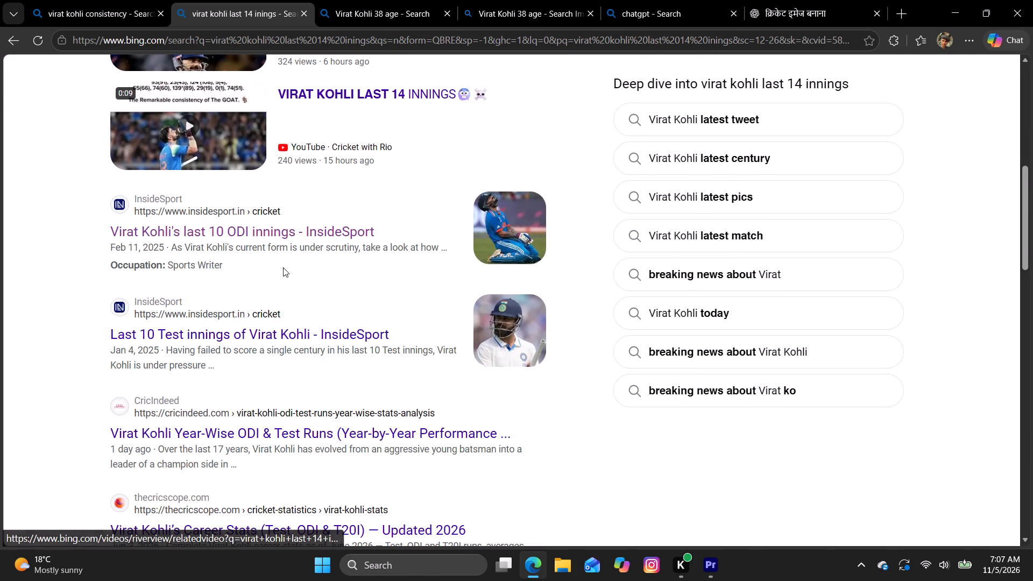
Open InsideSport's "Virat Kohli's last 10 ODI innings" article, examine its innings table and return to the search results.
{"action": "left_click", "coordinate": [291, 246]}
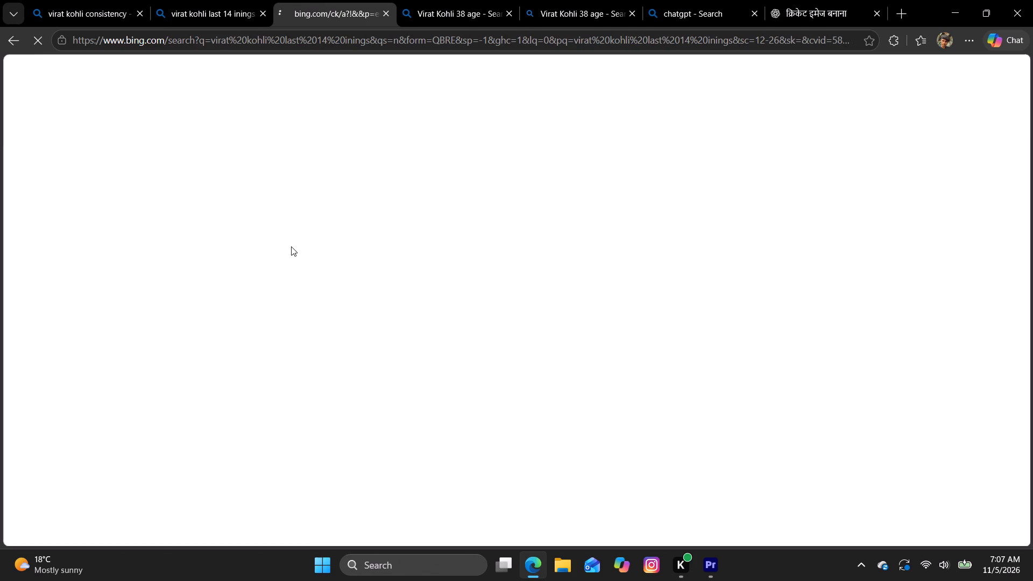
{"action": "scroll", "coordinate": [289, 250], "scroll_direction": "down", "scroll_amount": 2}
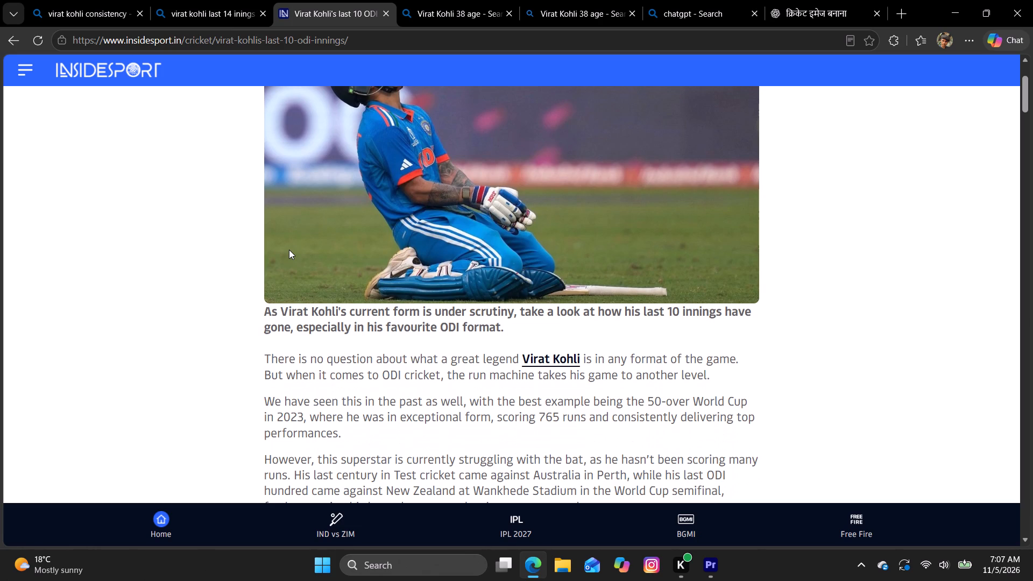
{"action": "scroll", "coordinate": [289, 250], "scroll_direction": "down", "scroll_amount": 5}
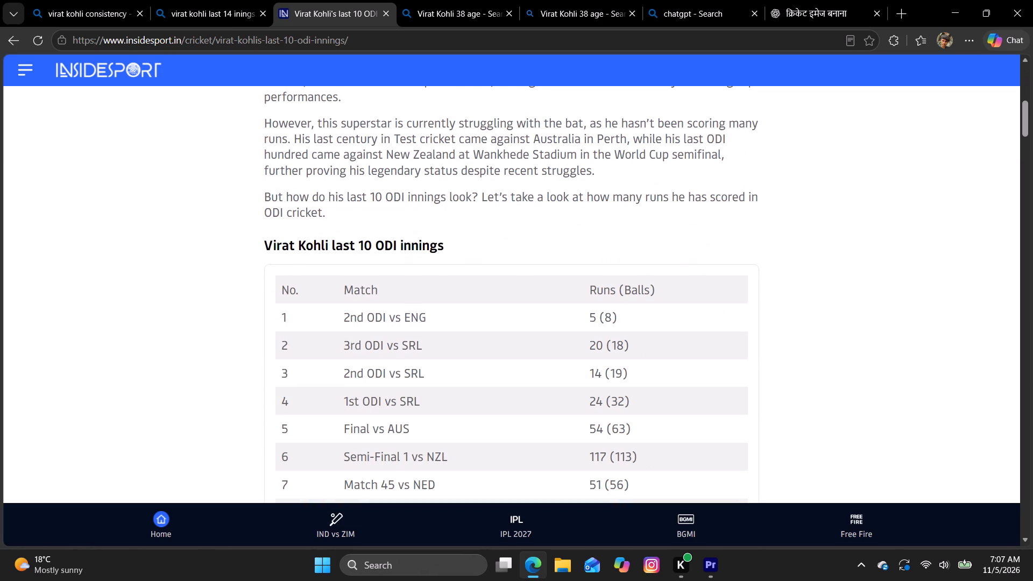
{"action": "scroll", "coordinate": [289, 250], "scroll_direction": "down", "scroll_amount": 1}
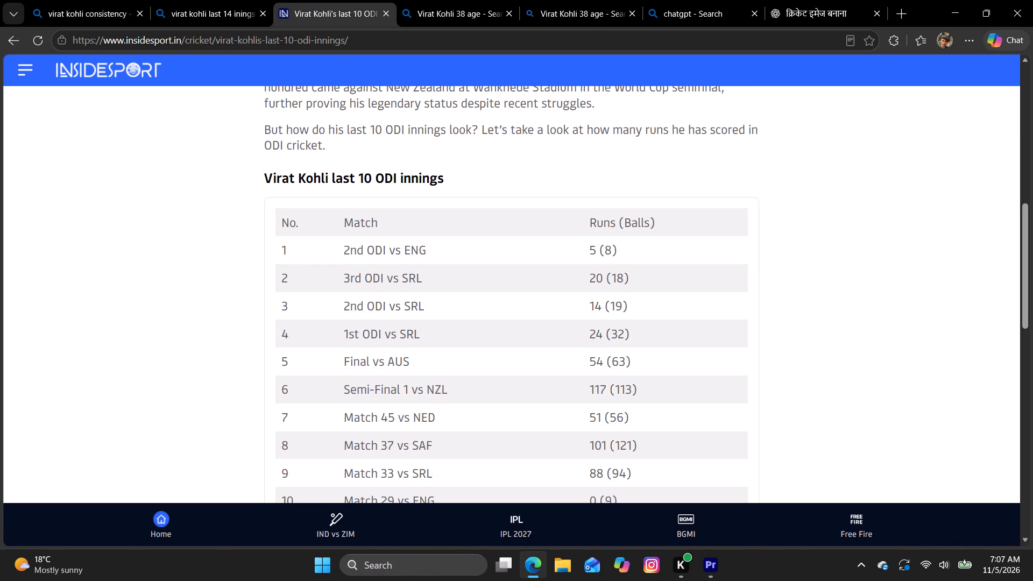
{"action": "scroll", "coordinate": [574, 321], "scroll_direction": "down", "scroll_amount": 2}
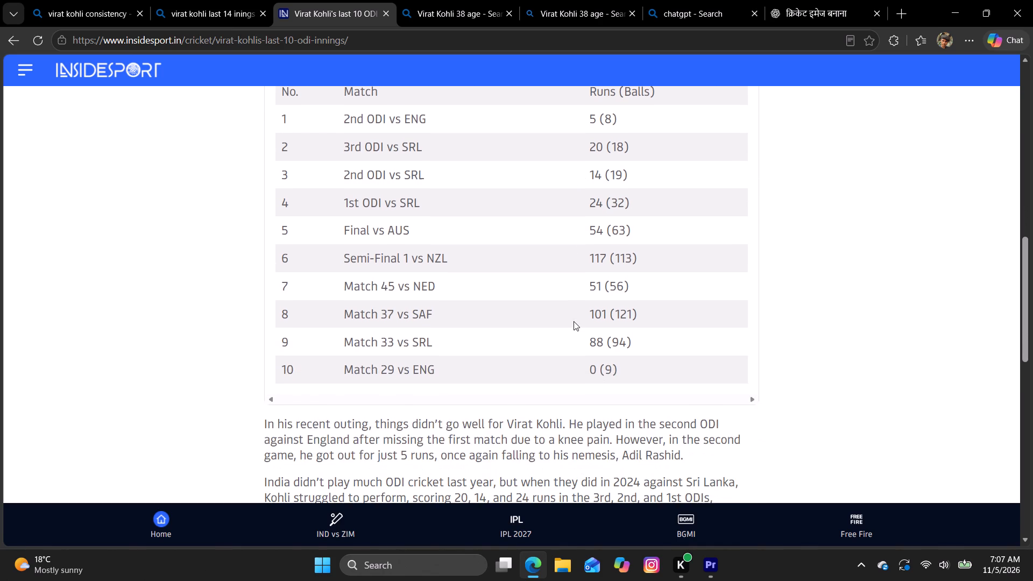
{"action": "scroll", "coordinate": [572, 322], "scroll_direction": "down", "scroll_amount": 1}
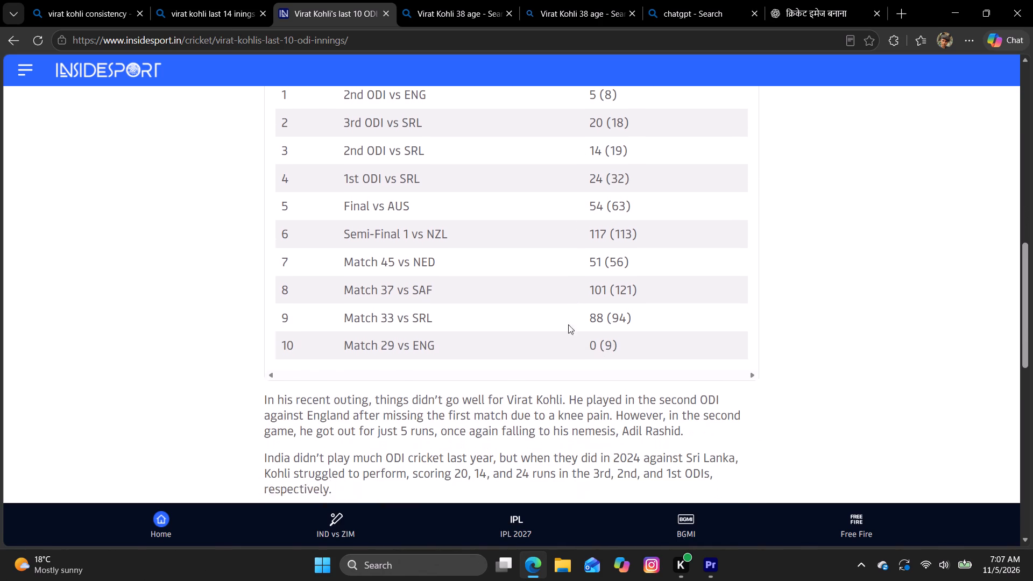
{"action": "scroll", "coordinate": [568, 324], "scroll_direction": "down", "scroll_amount": 6}
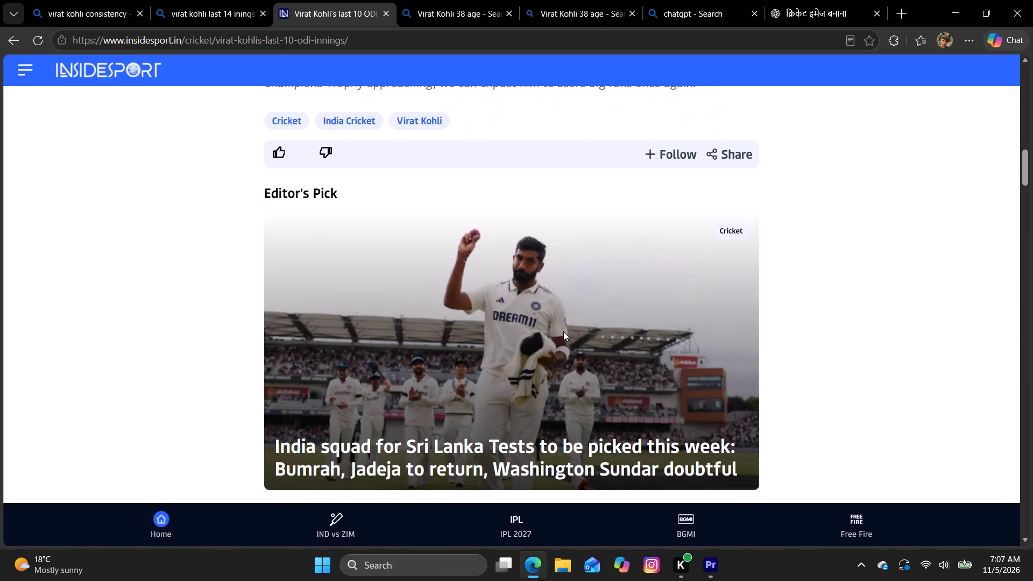
{"action": "scroll", "coordinate": [563, 331], "scroll_direction": "up", "scroll_amount": 3}
{"action": "scroll", "coordinate": [563, 329], "scroll_direction": "up", "scroll_amount": 20}
{"action": "scroll", "coordinate": [563, 329], "scroll_direction": "up", "scroll_amount": 2}
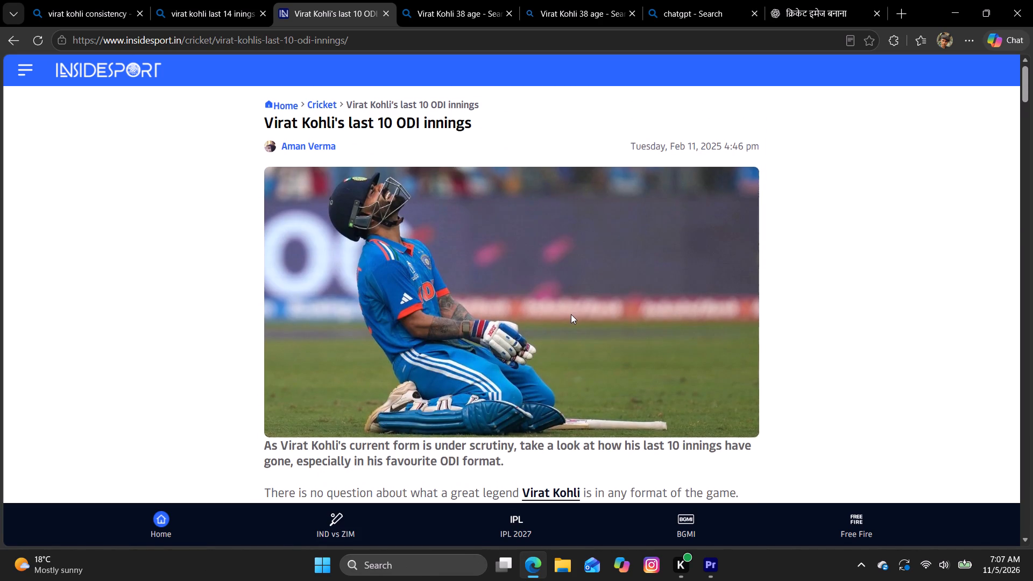
{"action": "scroll", "coordinate": [571, 314], "scroll_direction": "up", "scroll_amount": 1}
{"action": "left_click", "coordinate": [17, 46]}
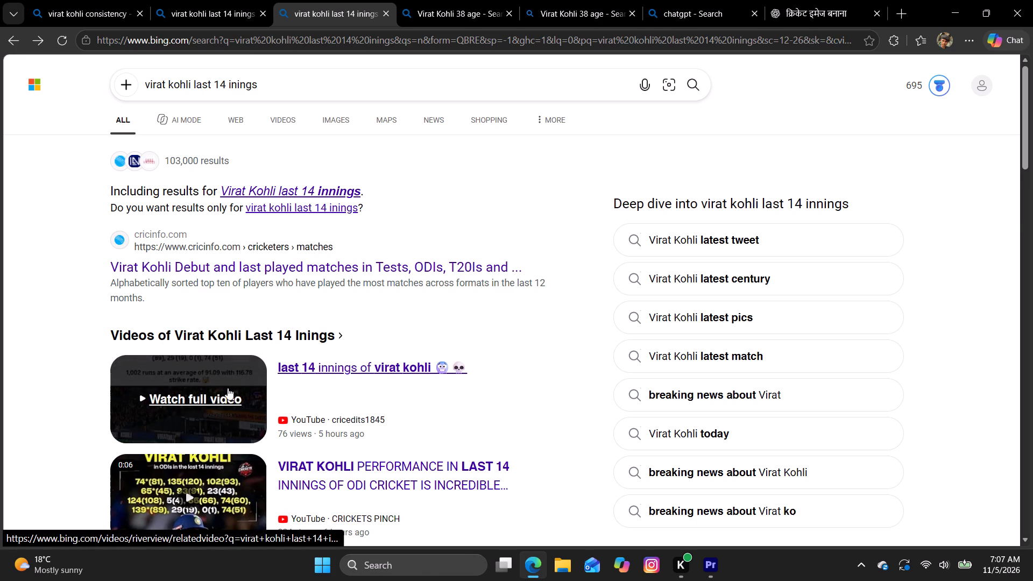
Reopen the InsideSport last 10 ODI innings article, recheck its runs table and go back to the search results.
{"action": "scroll", "coordinate": [228, 388], "scroll_direction": "down", "scroll_amount": 4}
{"action": "left_click", "coordinate": [338, 429]}
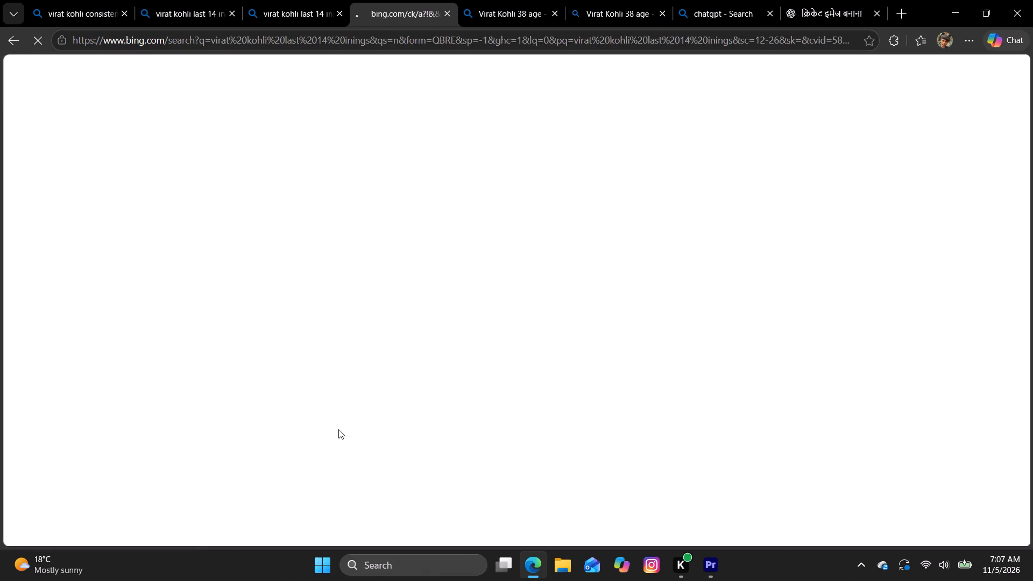
{"action": "scroll", "coordinate": [364, 378], "scroll_direction": "down", "scroll_amount": 7}
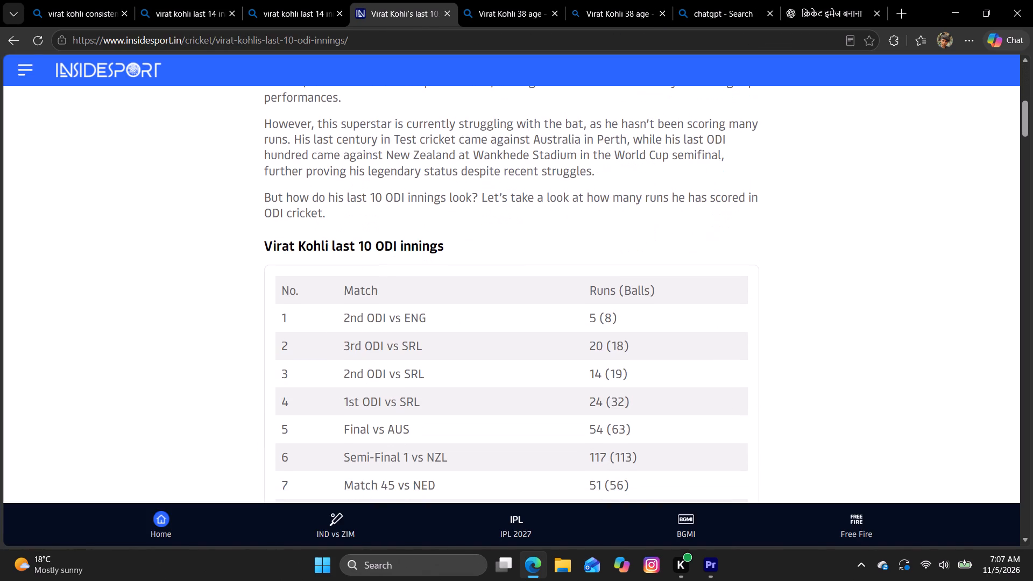
{"action": "scroll", "coordinate": [366, 372], "scroll_direction": "down", "scroll_amount": 3}
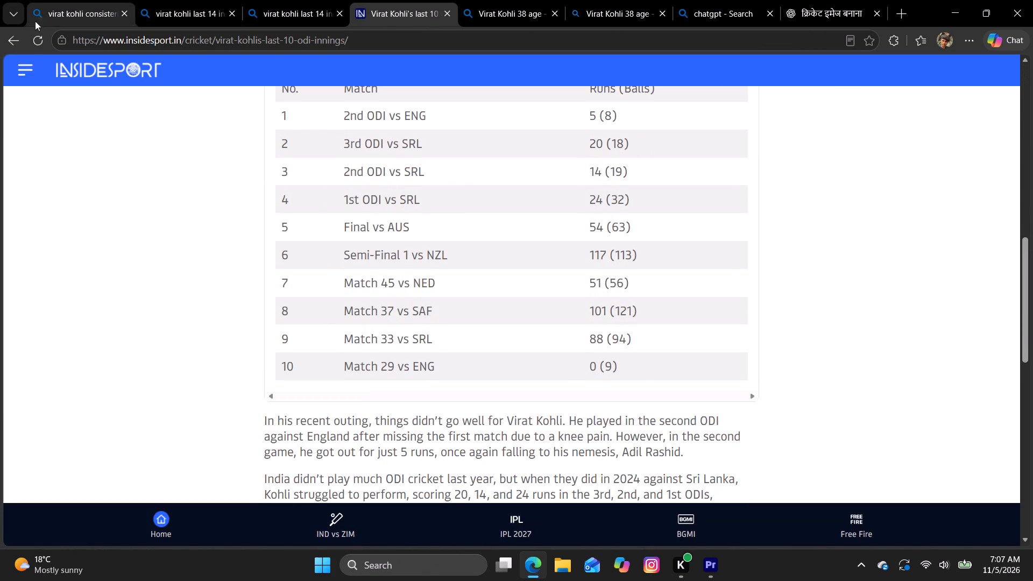
{"action": "left_click", "coordinate": [11, 39]}
Listen to the narration in Premiere from 00:05:29:12 to 00:05:38:08, move back to about 00:05:35:00 and return to Edge.
{"action": "left_click", "coordinate": [715, 566]}
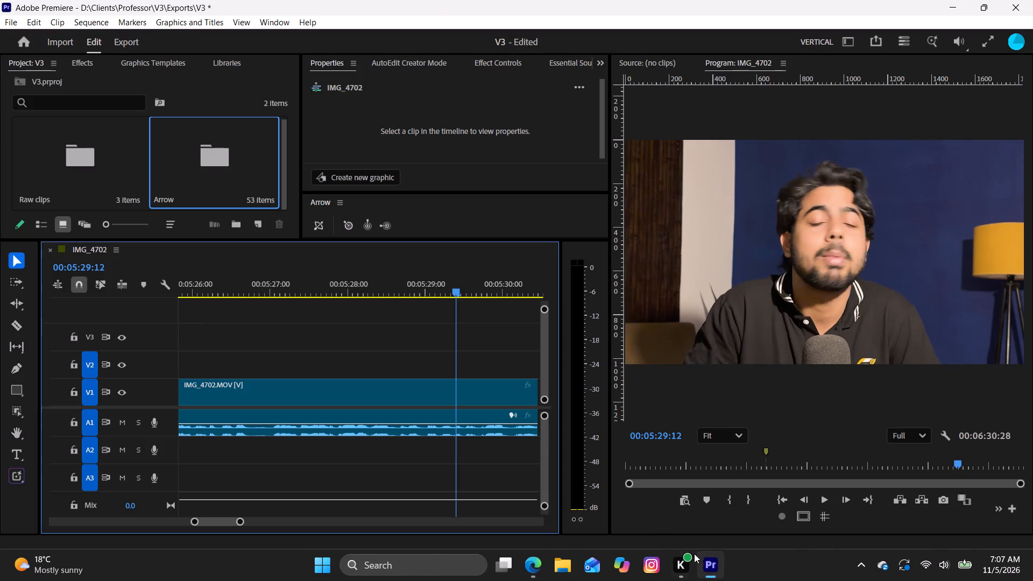
{"action": "key", "text": "space"}
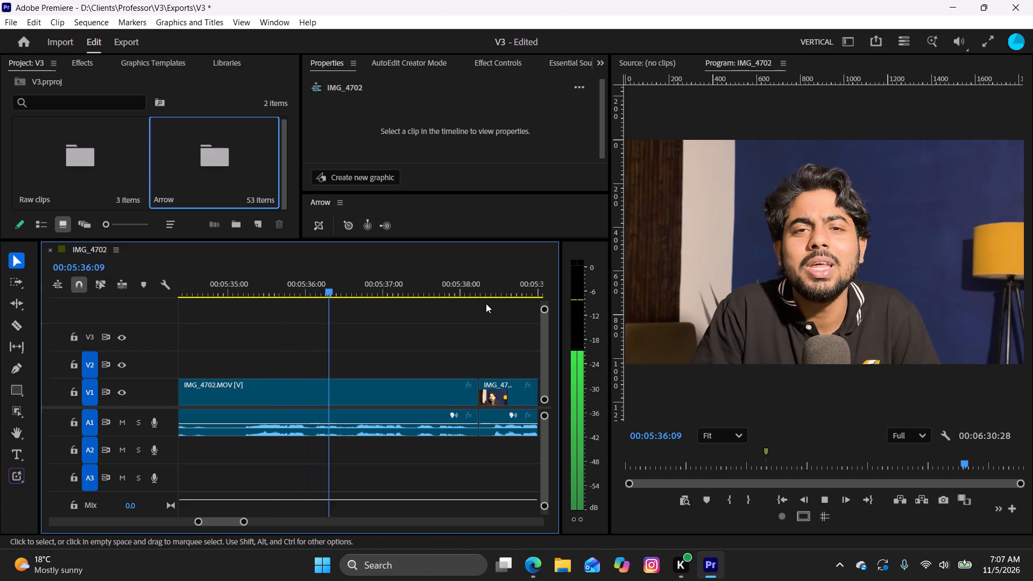
{"action": "key", "text": "space"}
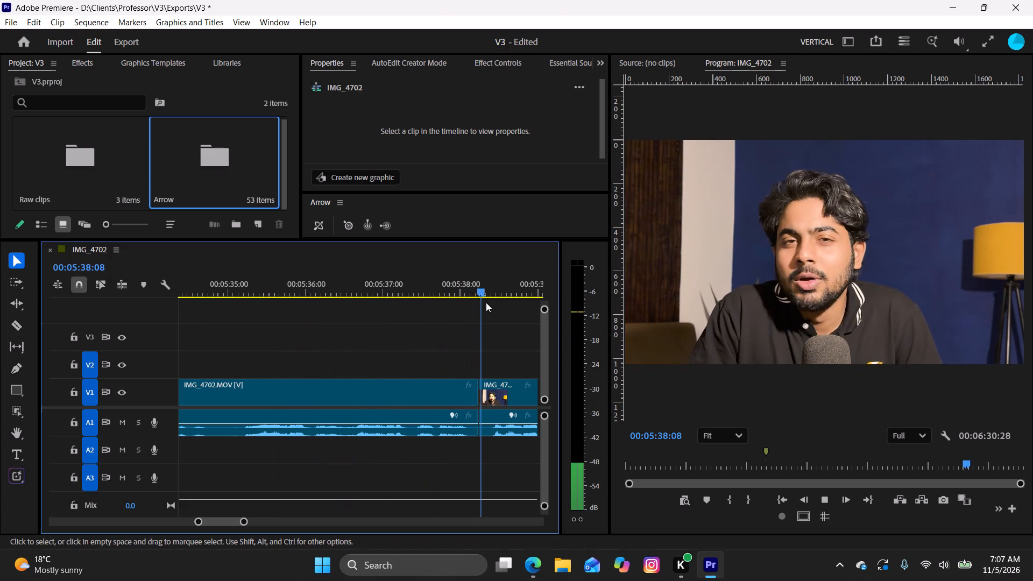
{"action": "left_click_drag", "start_coordinate": [480, 289], "coordinate": [229, 314]}
{"action": "left_click", "coordinate": [541, 566]}
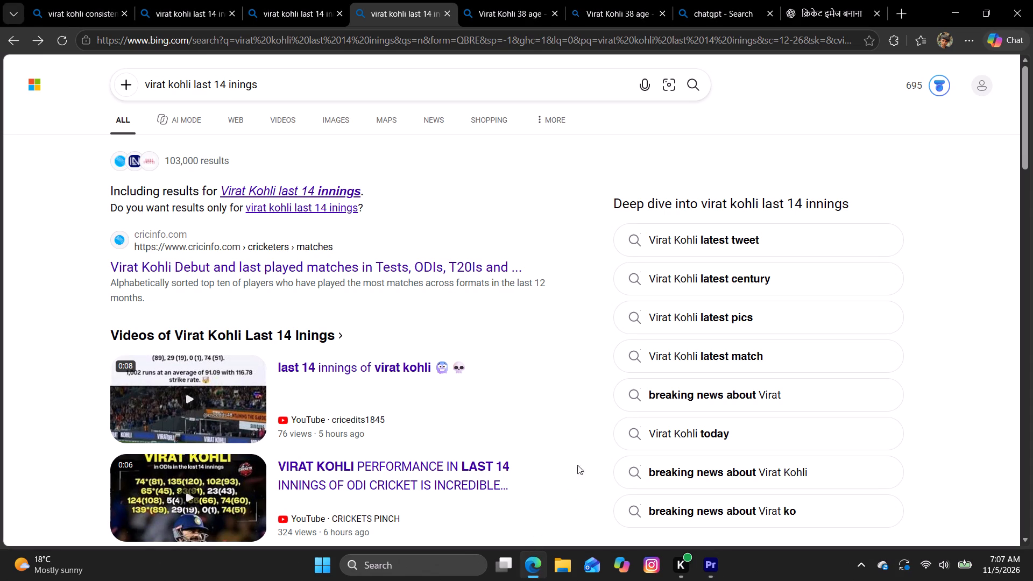
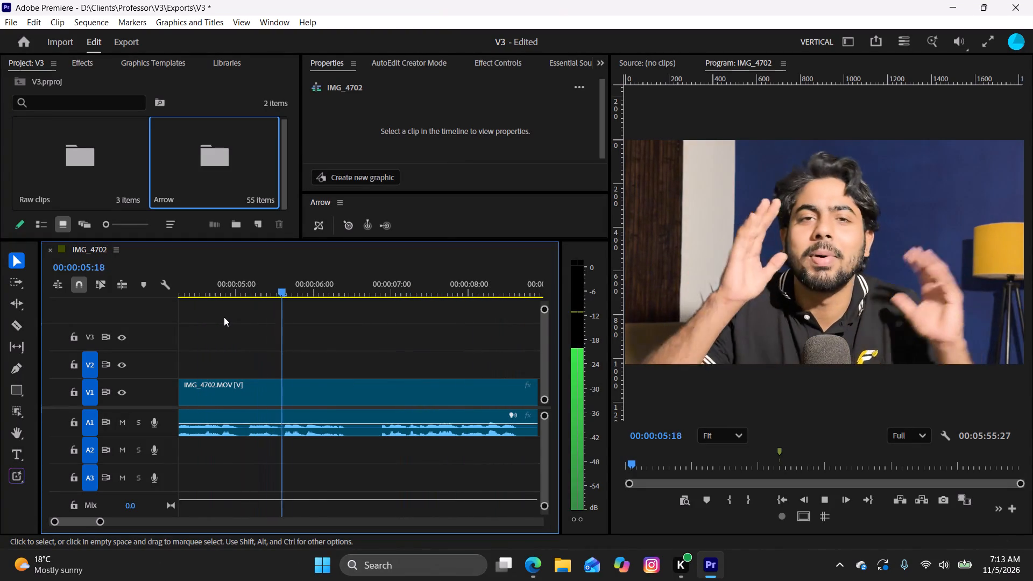
Cut the silent pause after 00:00:06:13 from the talking-head clip and close the gap.
{"action": "key", "text": "space"}
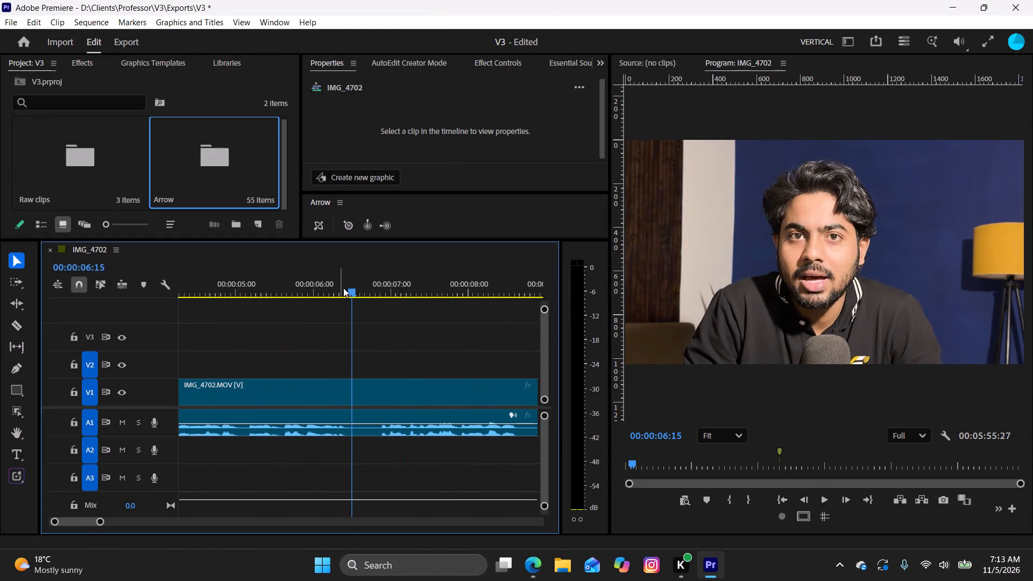
{"action": "left_click_drag", "start_coordinate": [343, 288], "coordinate": [350, 313]}
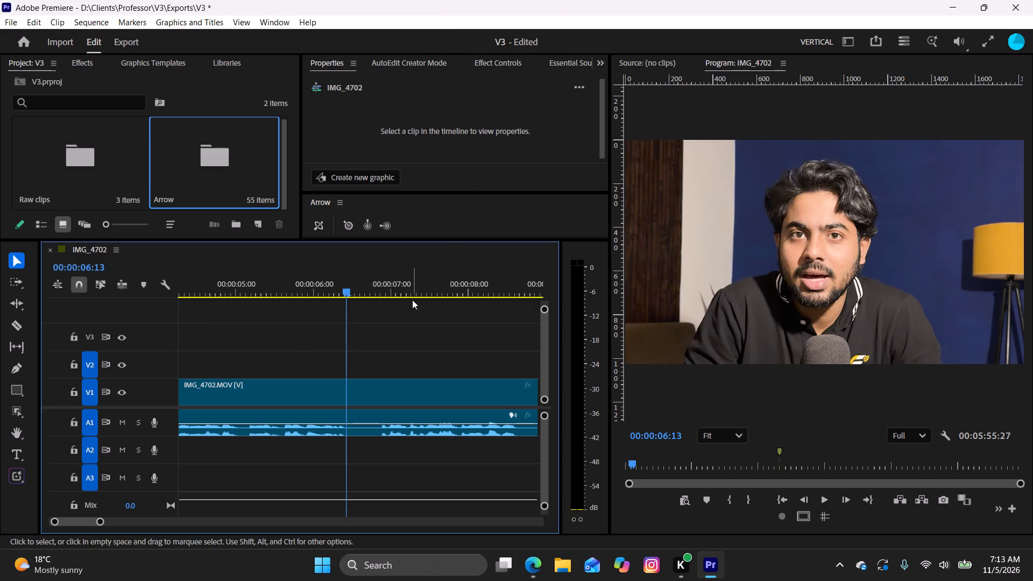
{"action": "key", "text": "w"}
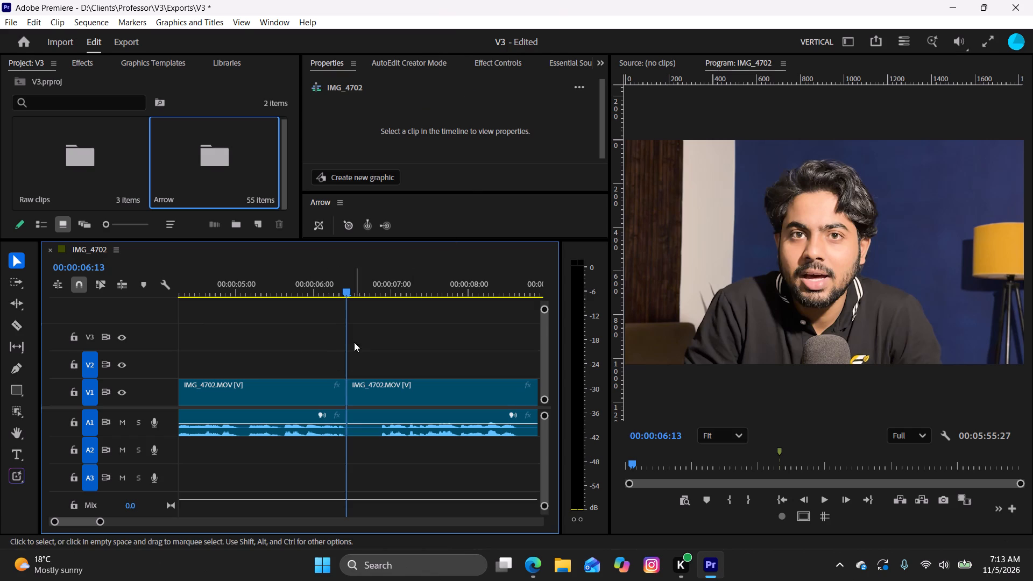
{"action": "left_click_drag", "start_coordinate": [344, 278], "coordinate": [374, 306]}
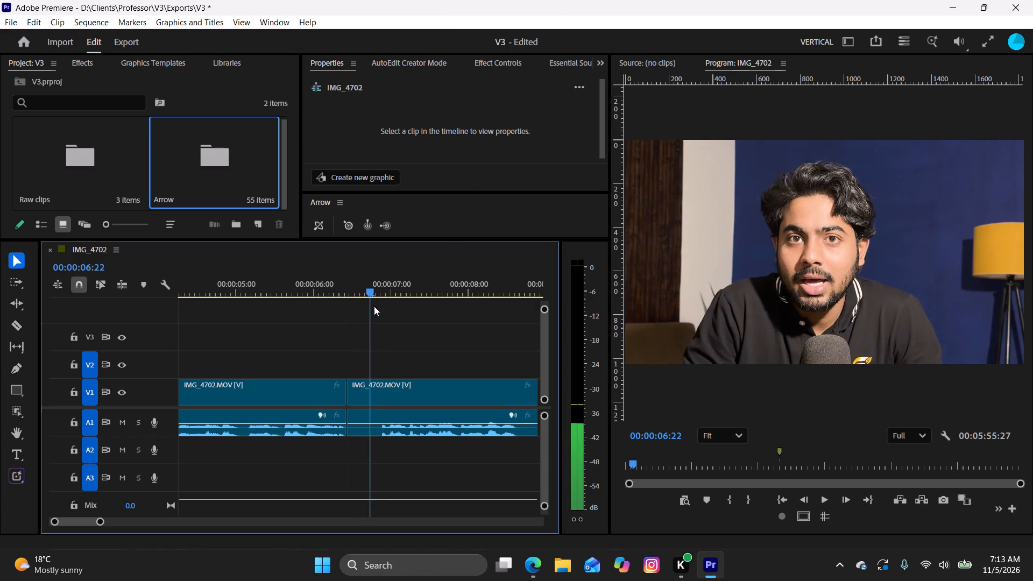
{"action": "left_click_drag", "start_coordinate": [374, 306], "coordinate": [381, 327]}
{"action": "type", "text": "q"}
Play on to the next pause, cut out the silence starting at 00:00:10:28 and close the gap.
{"action": "key", "text": "space"}
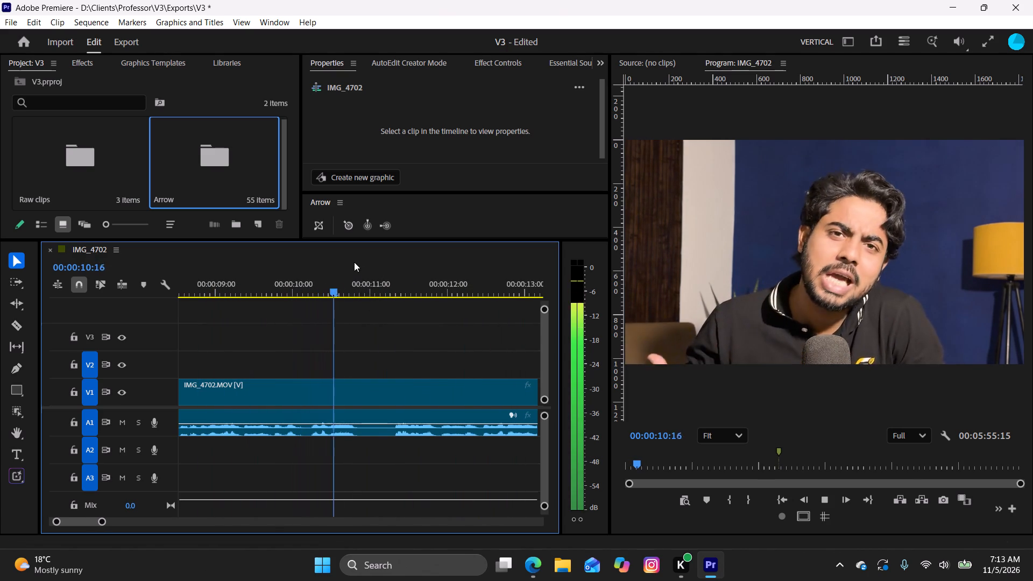
{"action": "key", "text": "space"}
{"action": "left_click_drag", "start_coordinate": [437, 289], "coordinate": [365, 331]}
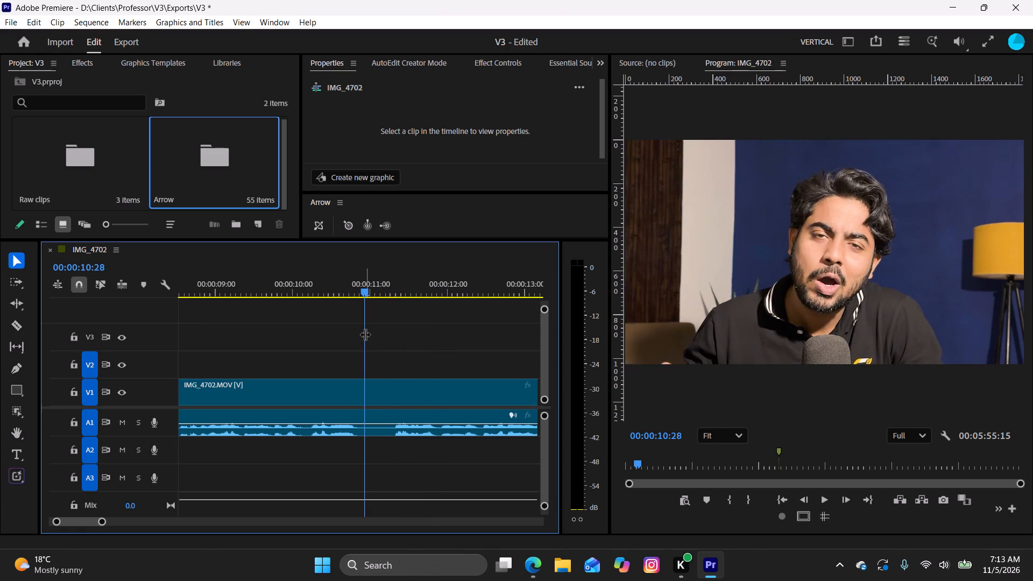
{"action": "key", "text": "w"}
{"action": "left_click_drag", "start_coordinate": [363, 280], "coordinate": [388, 308]}
{"action": "type", "text": "q"}
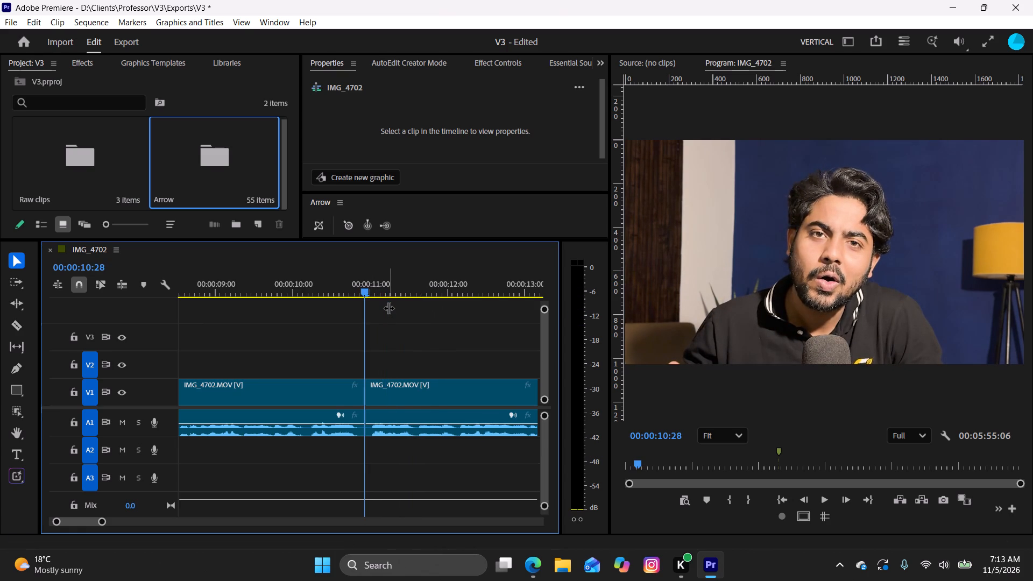
Play the narration around the Kohli century image arrow_052914_051126.png and trim that image's end back to 00:00:25:22.
{"action": "key", "text": "space"}
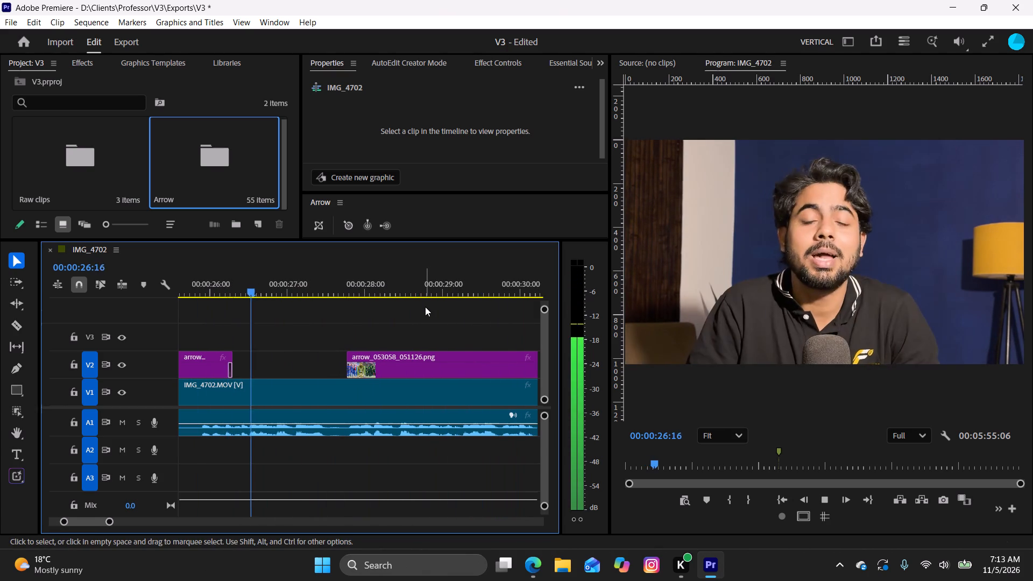
{"action": "key", "text": "space"}
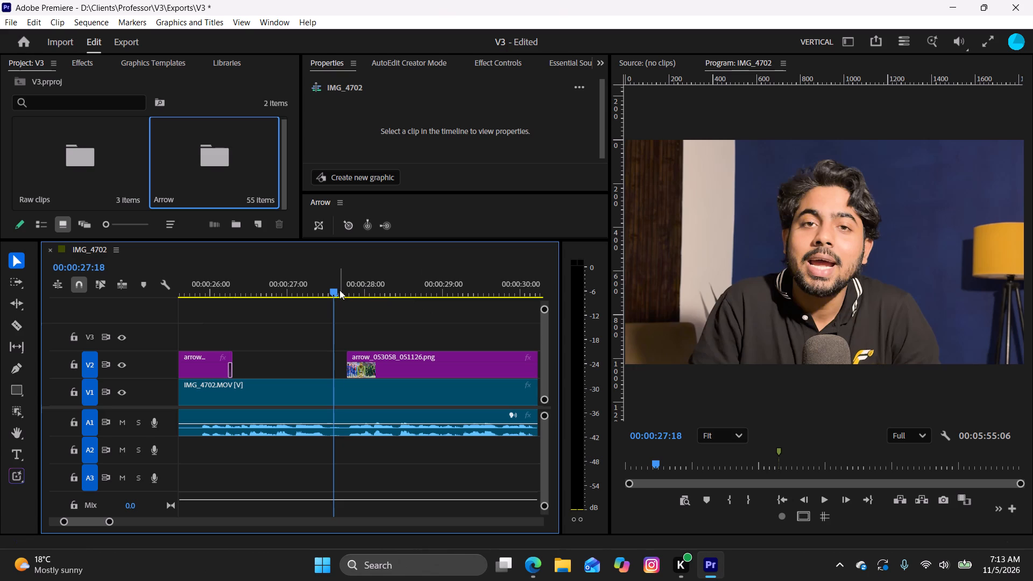
{"action": "left_click_drag", "start_coordinate": [339, 290], "coordinate": [194, 313]}
{"action": "key", "text": "space"}
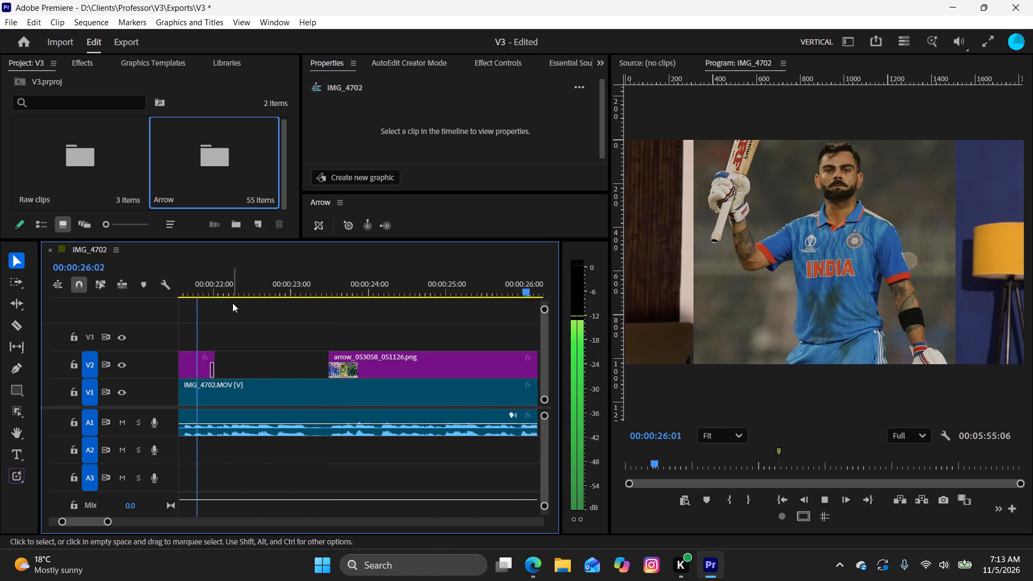
{"action": "key", "text": "space"}
{"action": "left_click_drag", "start_coordinate": [250, 292], "coordinate": [107, 294]}
{"action": "key", "text": "space"}
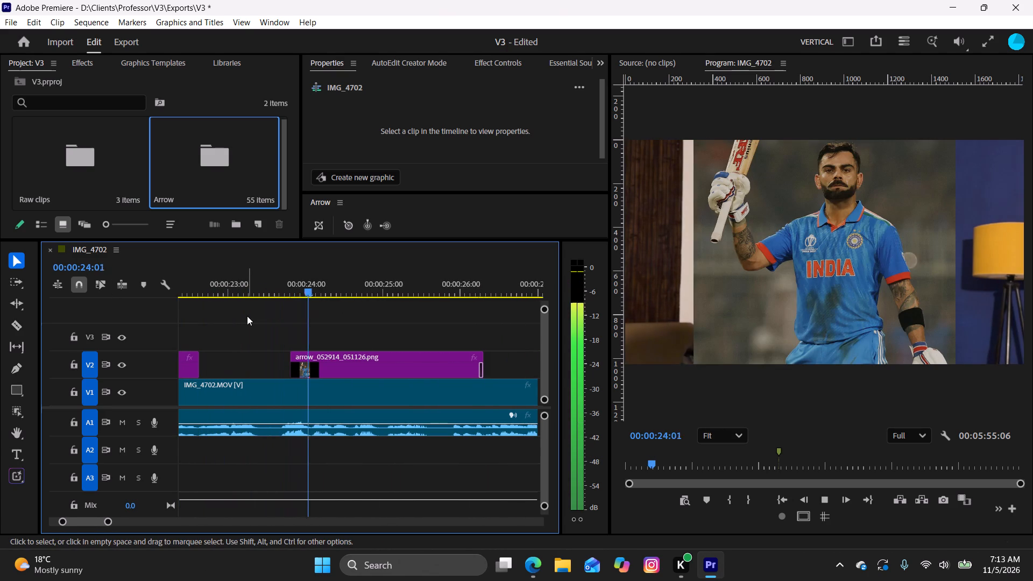
{"action": "key", "text": "space"}
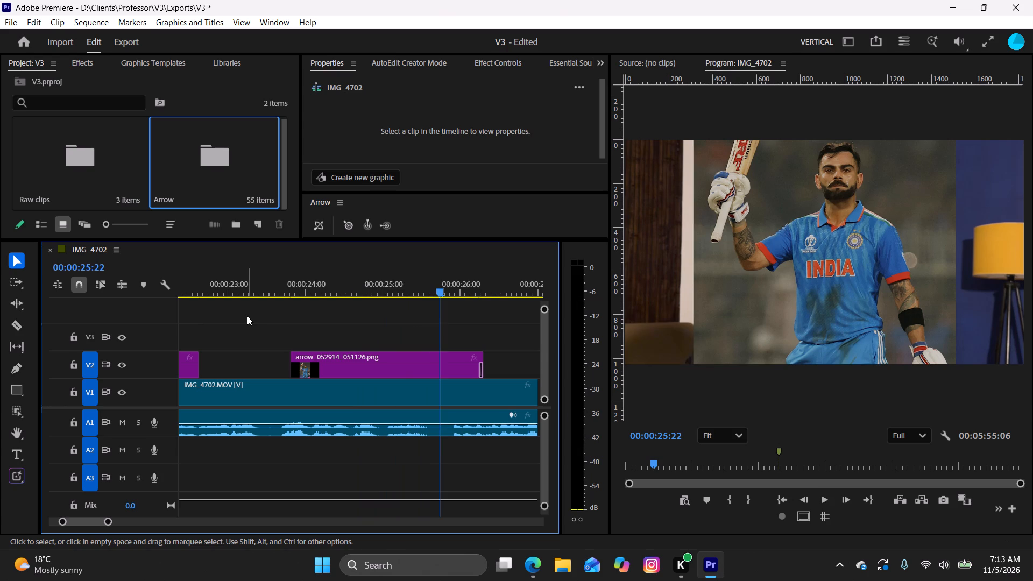
{"action": "left_click_drag", "start_coordinate": [483, 357], "coordinate": [435, 394]}
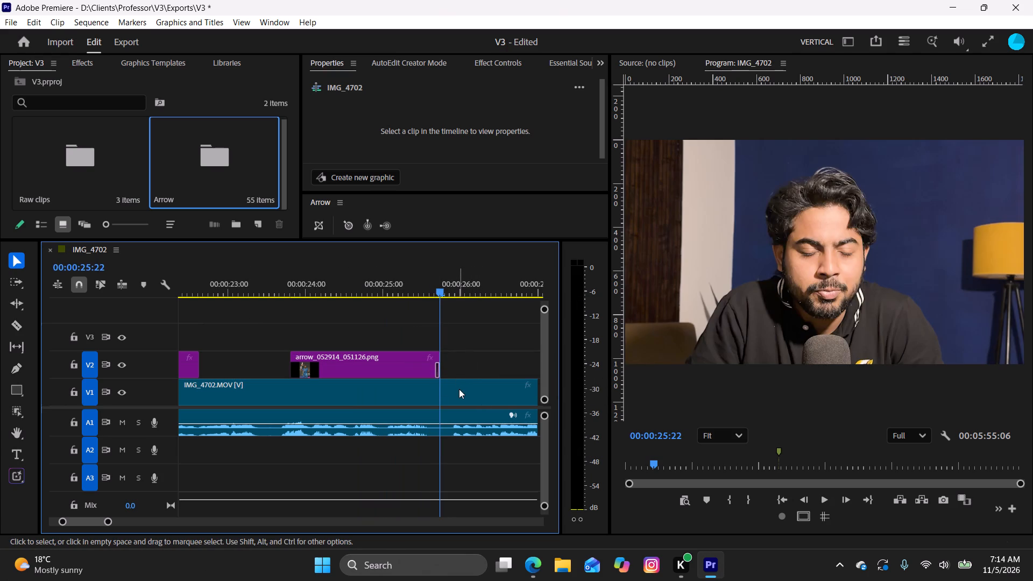
Split the talking-head clip at 00:00:25:22 and label all V1 and A1 clips before the cut Rose.
{"action": "key", "text": "w"}
{"action": "left_click", "coordinate": [458, 474]}
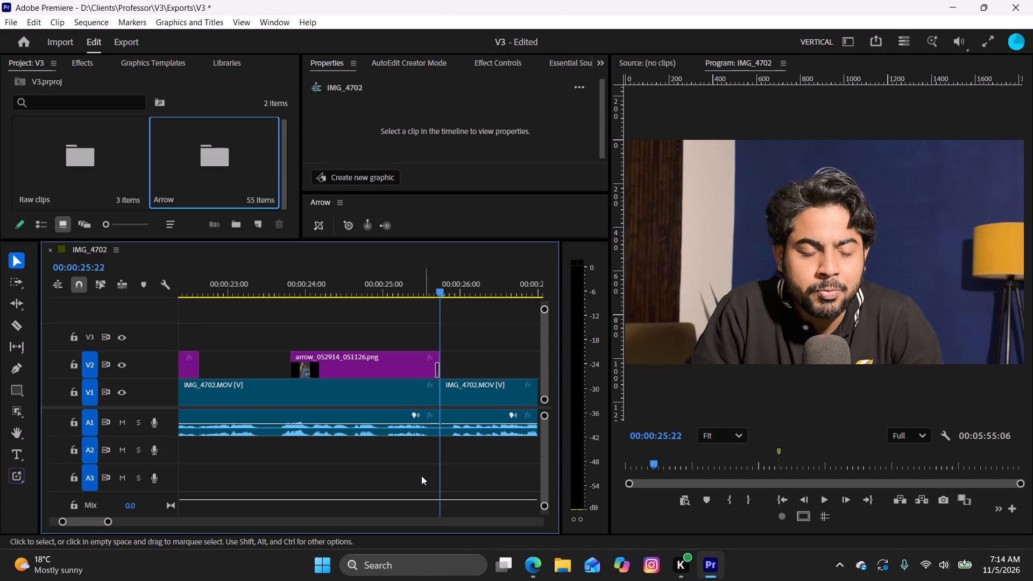
{"action": "left_click_drag", "start_coordinate": [419, 476], "coordinate": [227, 392]}
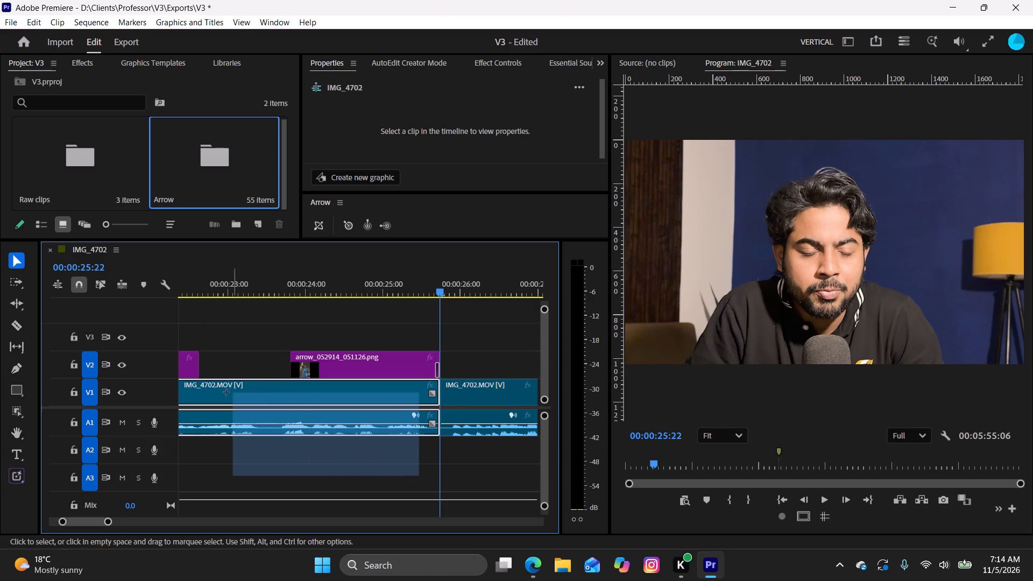
{"action": "left_click_drag", "start_coordinate": [227, 392], "coordinate": [151, 399]}
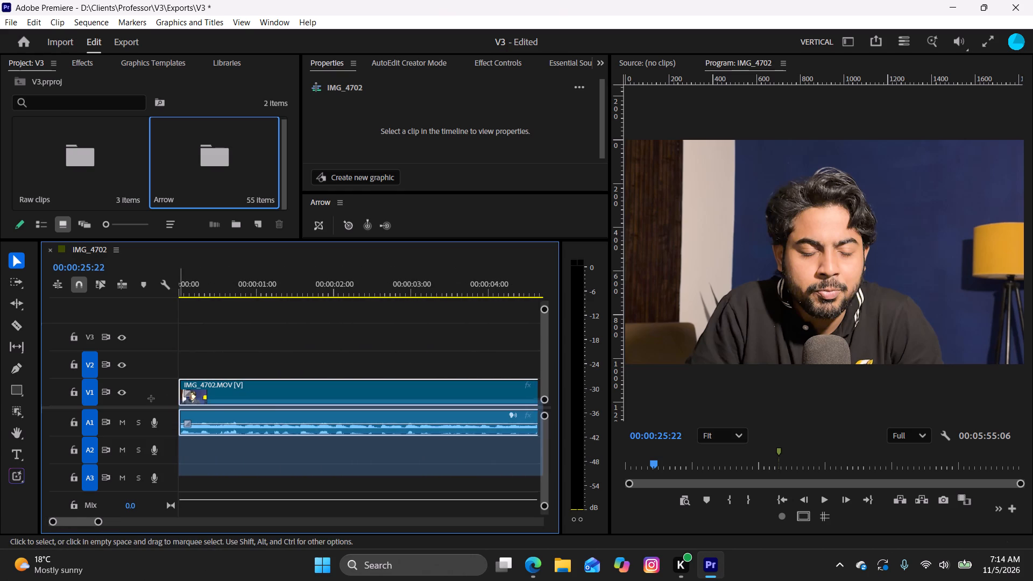
{"action": "left_click_drag", "start_coordinate": [151, 399], "coordinate": [150, 396]}
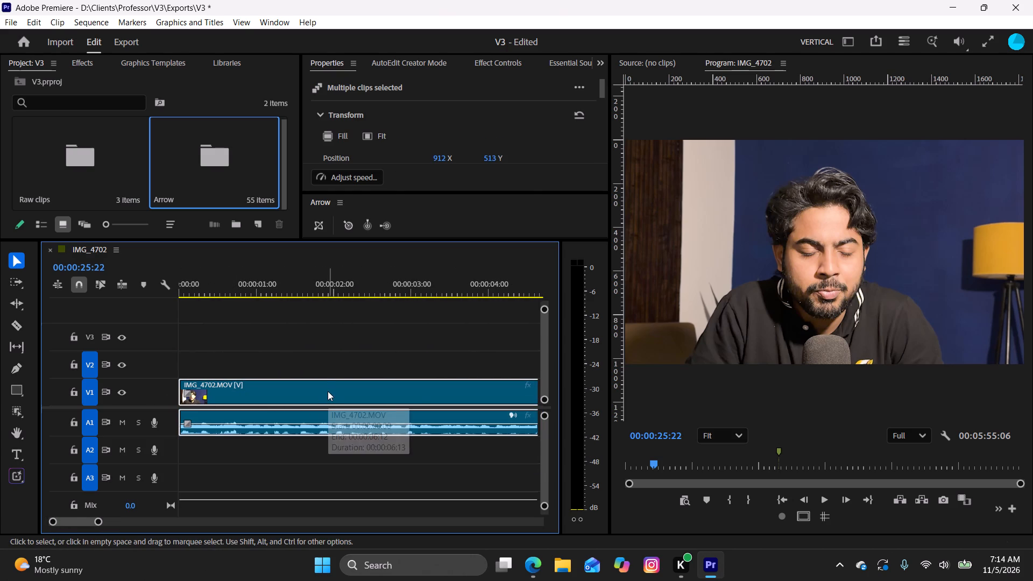
{"action": "right_click", "coordinate": [328, 391]}
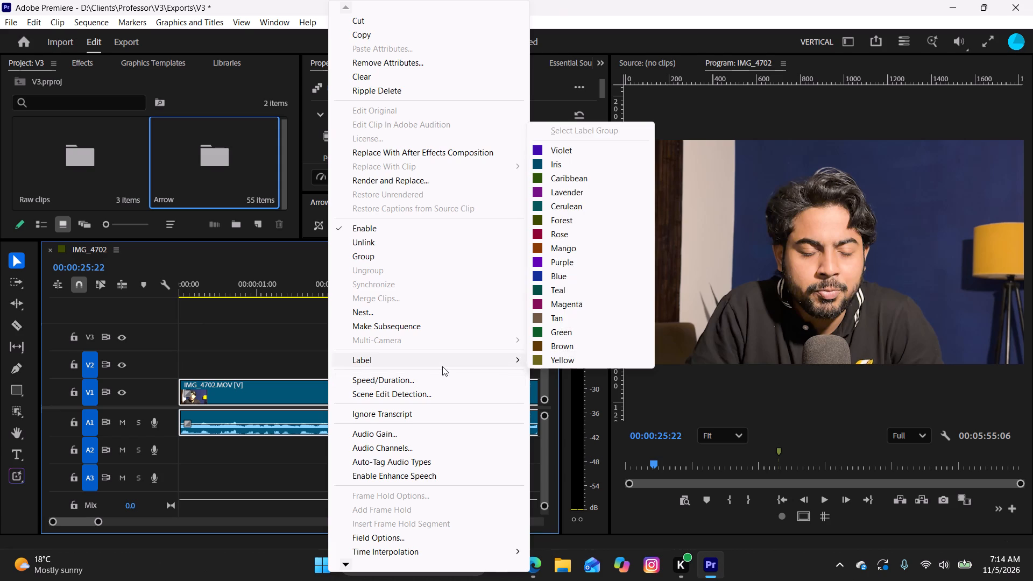
{"action": "left_click", "coordinate": [594, 237]}
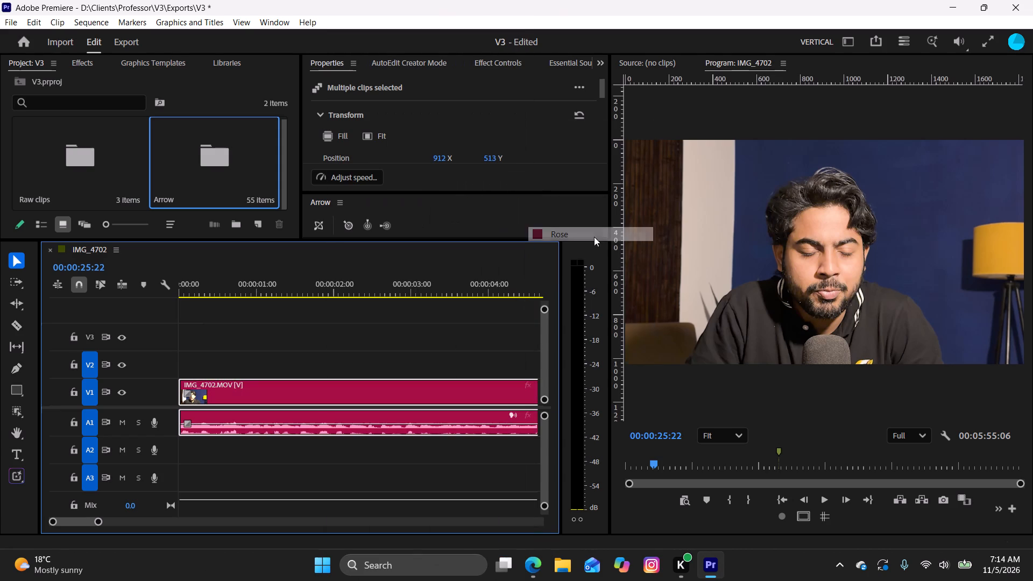
Select all V2 overlay images from the first one after 00:00:16:00 onward and apply Fit to frame.
{"action": "left_click_drag", "start_coordinate": [97, 519], "coordinate": [101, 522]}
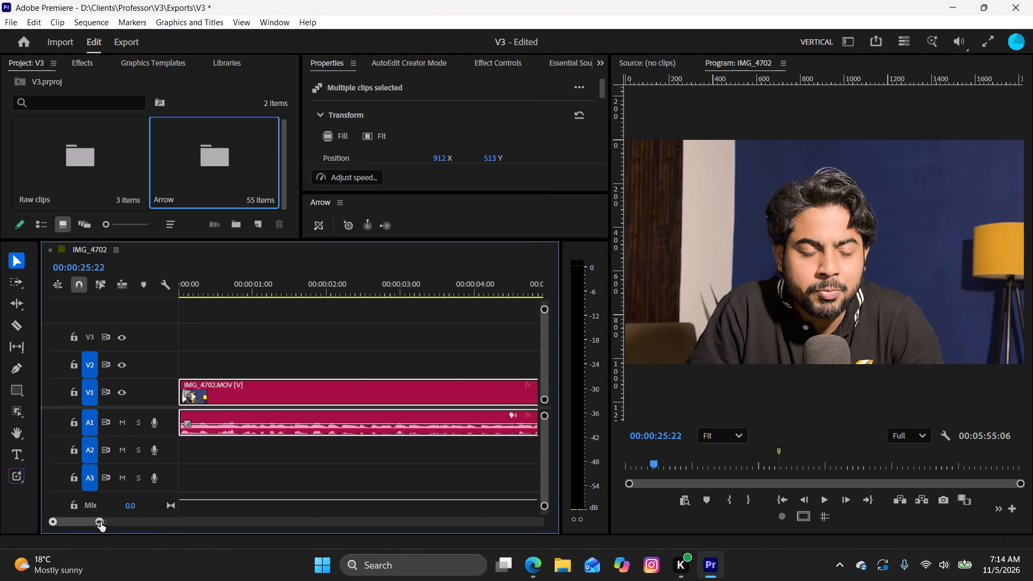
{"action": "left_click_drag", "start_coordinate": [101, 522], "coordinate": [168, 546]}
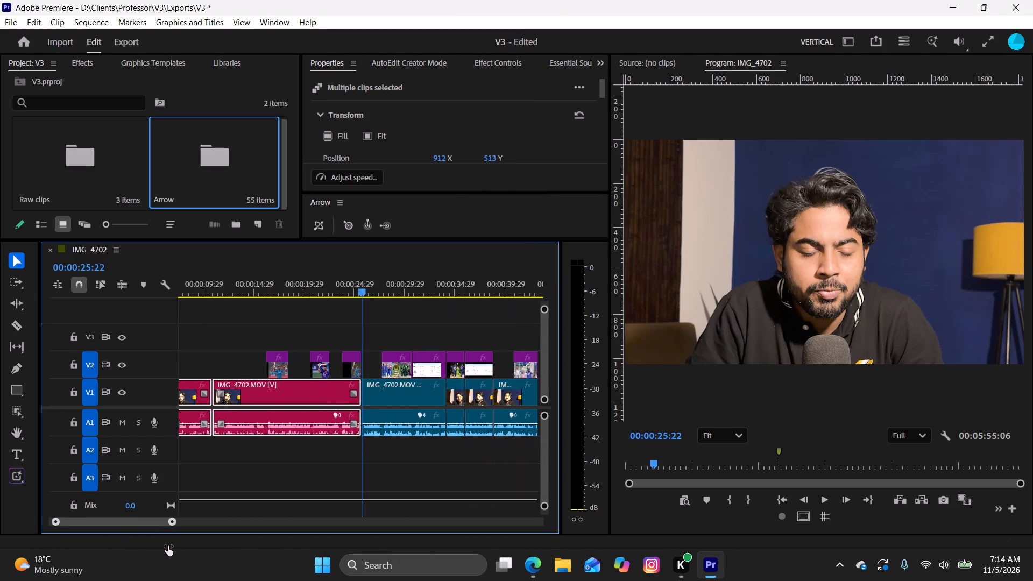
{"action": "left_click_drag", "start_coordinate": [168, 546], "coordinate": [139, 537]}
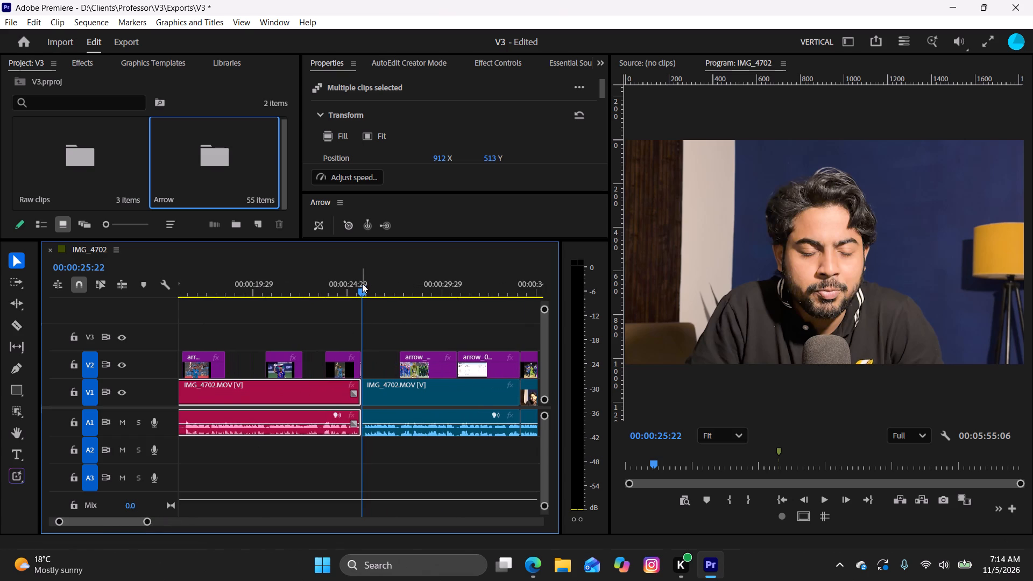
{"action": "left_click_drag", "start_coordinate": [362, 288], "coordinate": [397, 299]}
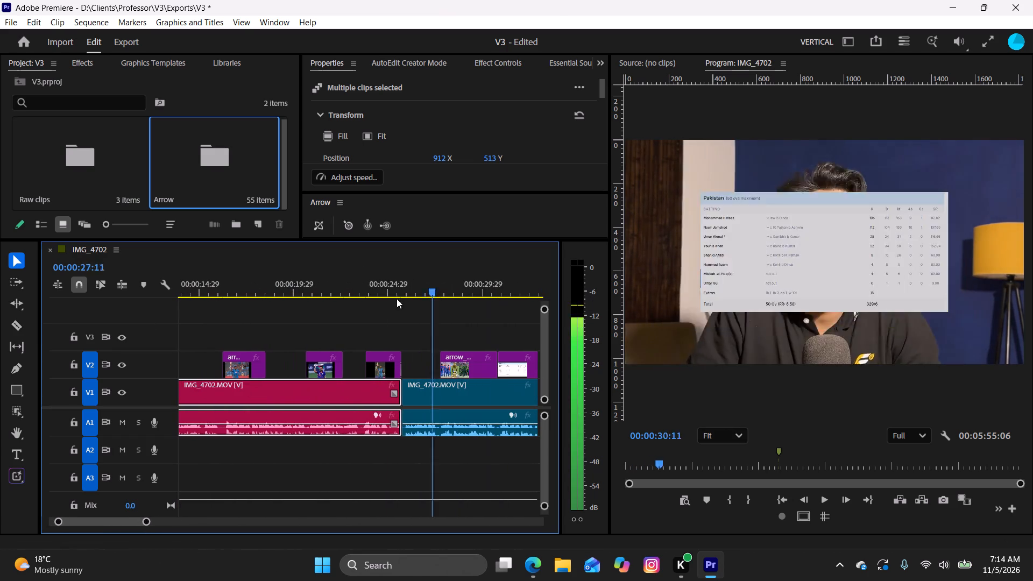
{"action": "left_click_drag", "start_coordinate": [397, 299], "coordinate": [218, 302]}
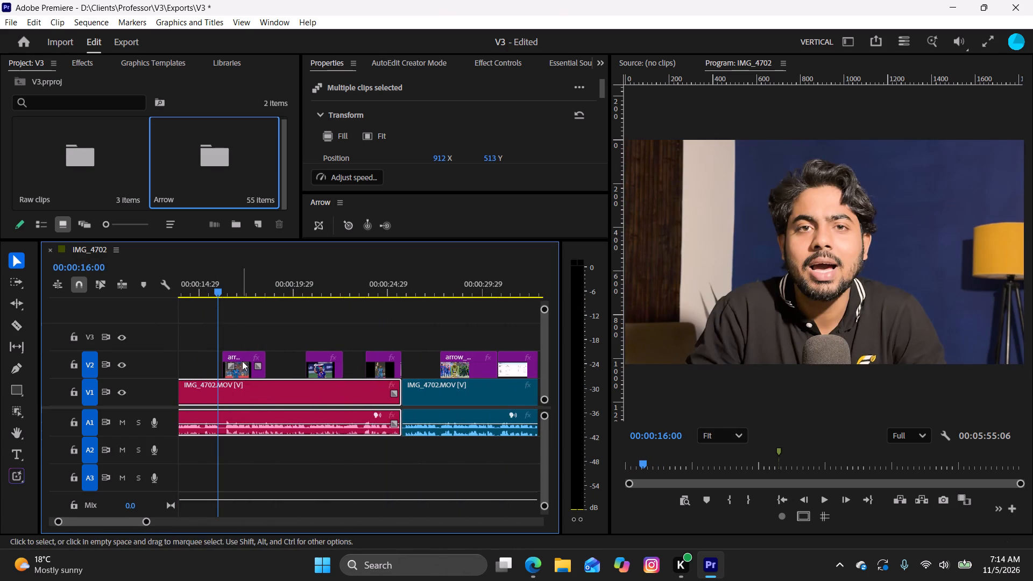
{"action": "key", "text": "a"}
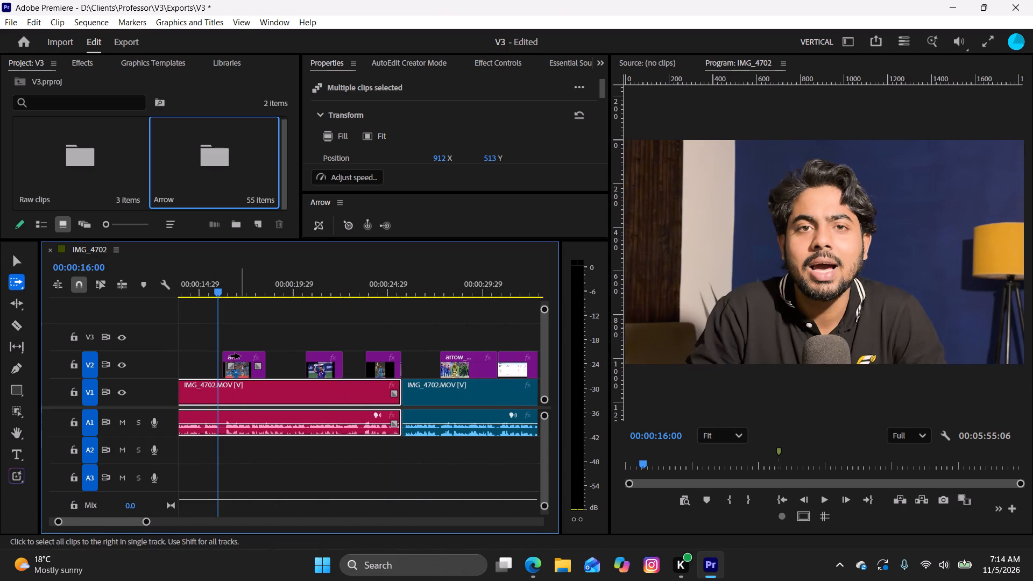
{"action": "left_click", "coordinate": [244, 363], "text": "shift"}
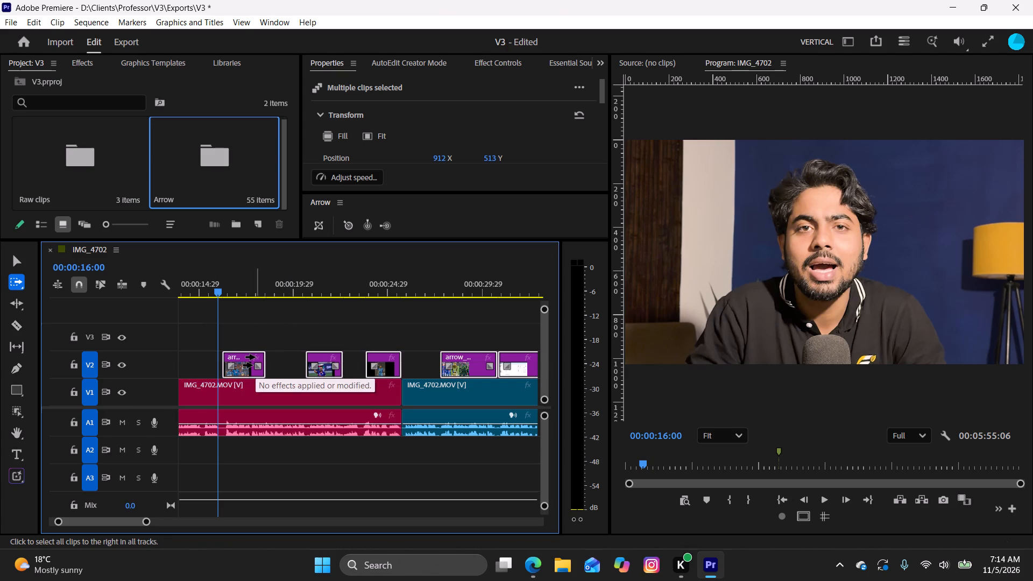
{"action": "right_click", "coordinate": [255, 357]}
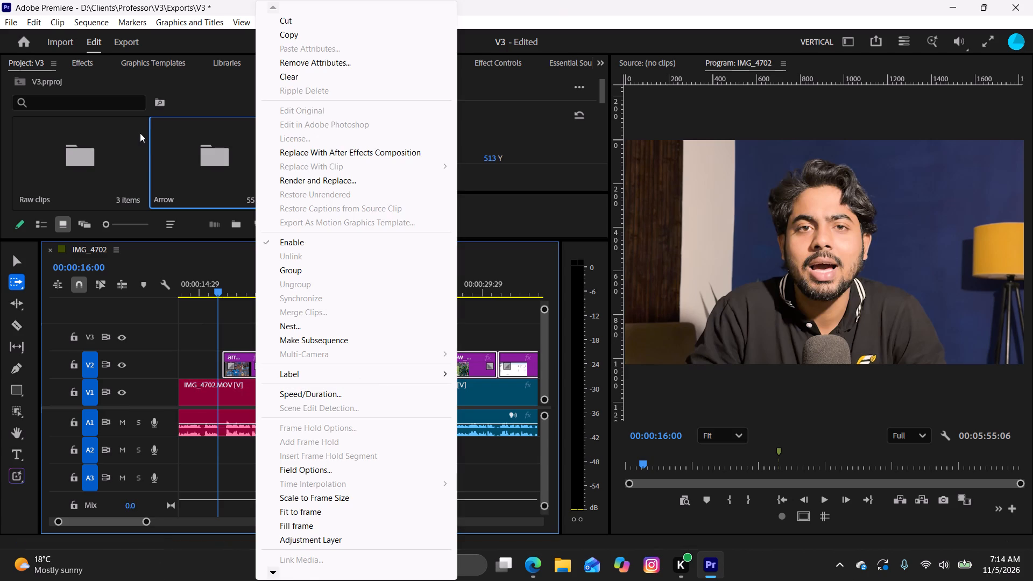
{"action": "left_click", "coordinate": [317, 506]}
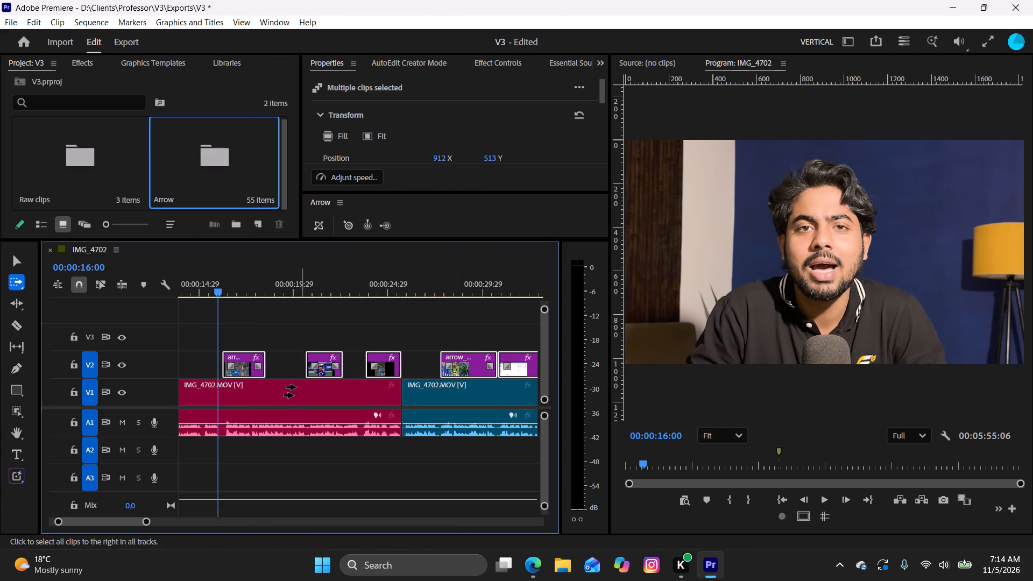
Play the sequence from 00:00:16:00 to 00:00:36:25 to review the resized overlay images.
{"action": "key", "text": "space"}
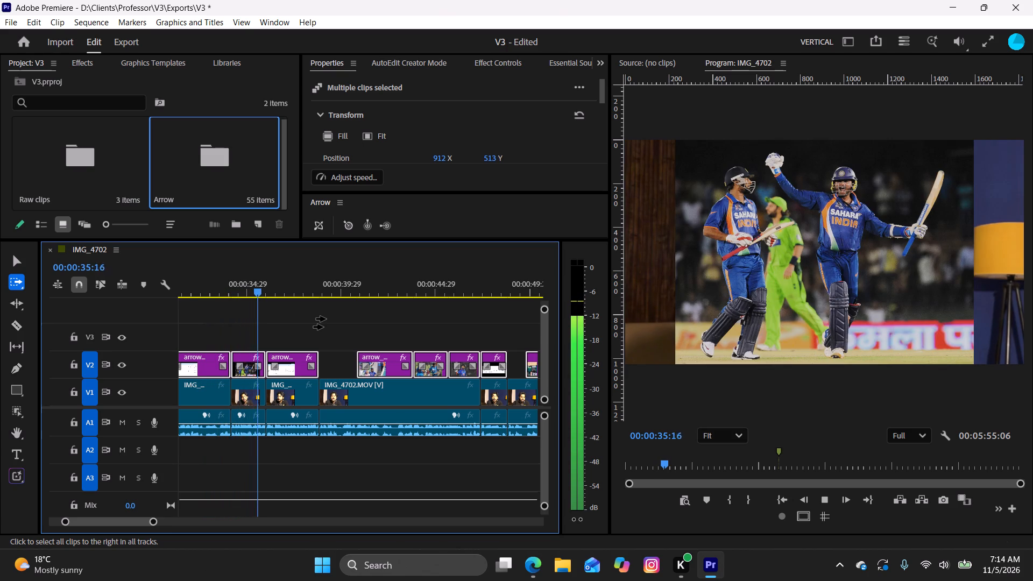
{"action": "key", "text": "space"}
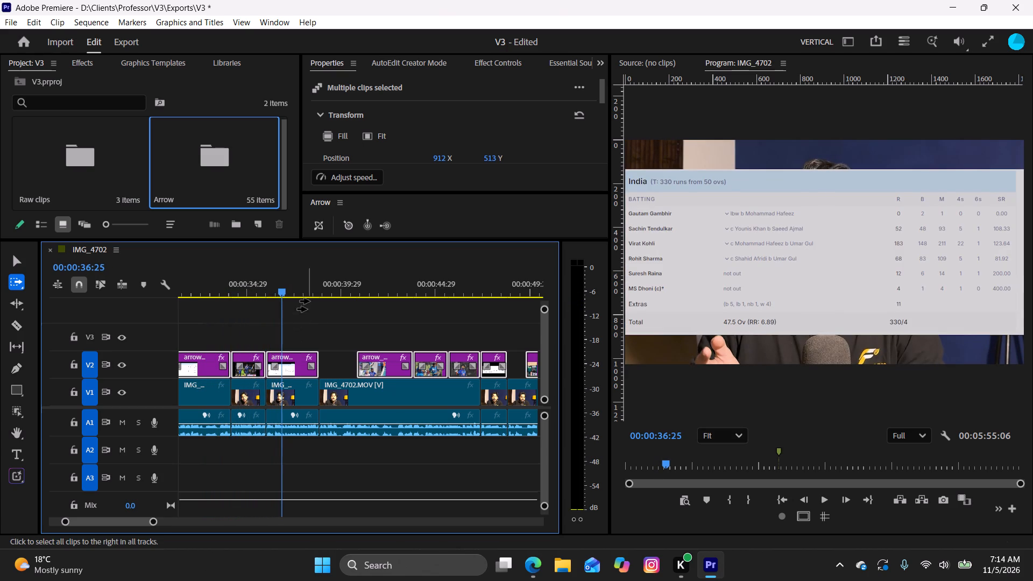
Return to the start of the sequence, listen to the opening couple of seconds and move back to 00:00:00:00.
{"action": "left_click_drag", "start_coordinate": [289, 290], "coordinate": [0, 284]}
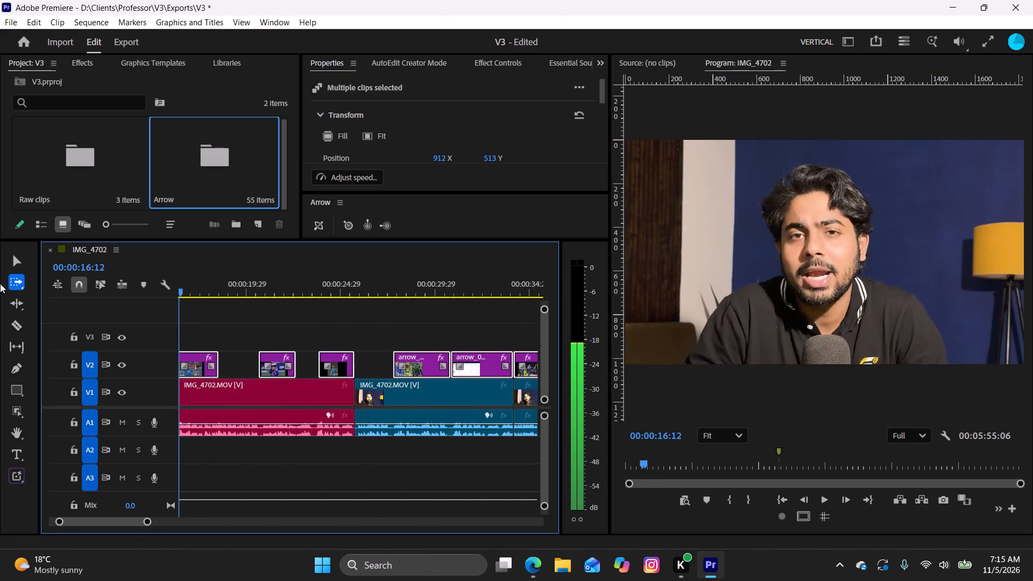
{"action": "left_click_drag", "start_coordinate": [0, 284], "coordinate": [0, 297]}
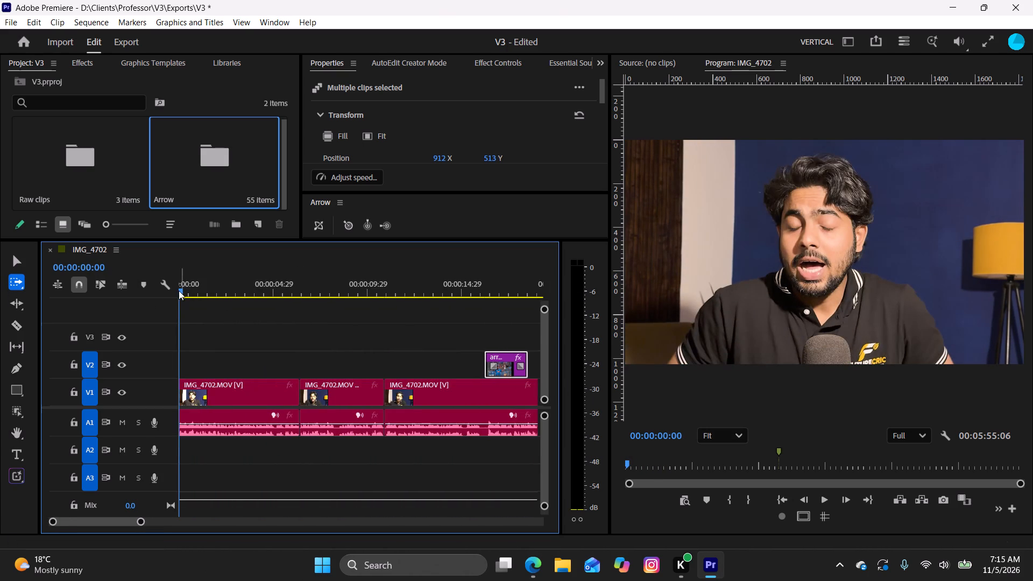
{"action": "left_click_drag", "start_coordinate": [178, 288], "coordinate": [193, 295]}
{"action": "left_click_drag", "start_coordinate": [187, 286], "coordinate": [193, 290]}
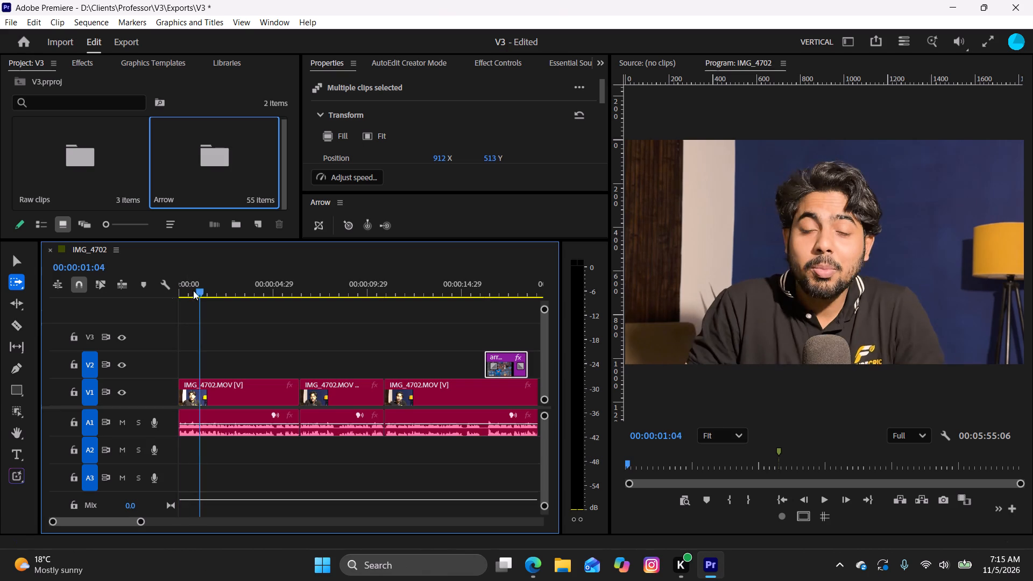
{"action": "left_click_drag", "start_coordinate": [193, 290], "coordinate": [54, 288]}
{"action": "key", "text": "space"}
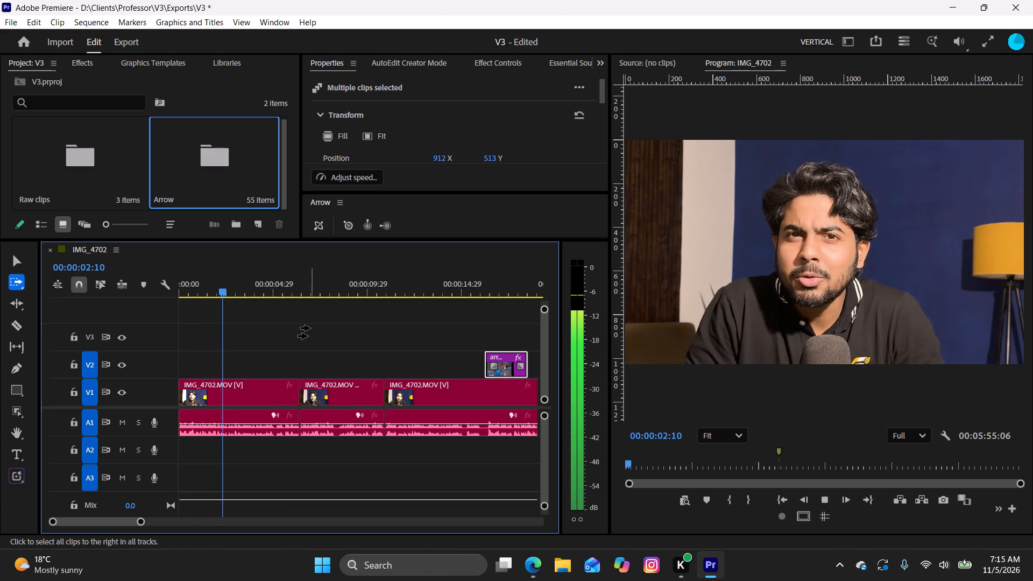
{"action": "key", "text": "space"}
{"action": "left_click_drag", "start_coordinate": [232, 292], "coordinate": [130, 299]}
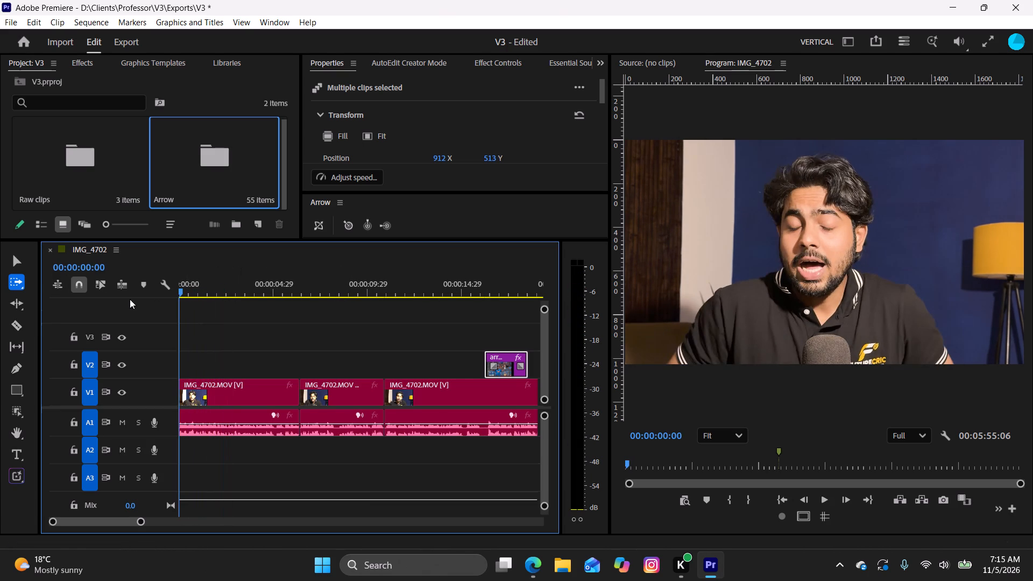
Play the opening of the sequence twice from 00:00:00:00, reviewing the first six seconds, and move back to 00:00:02:00.
{"action": "left_click_drag", "start_coordinate": [130, 299], "coordinate": [125, 300]}
{"action": "key", "text": "space"}
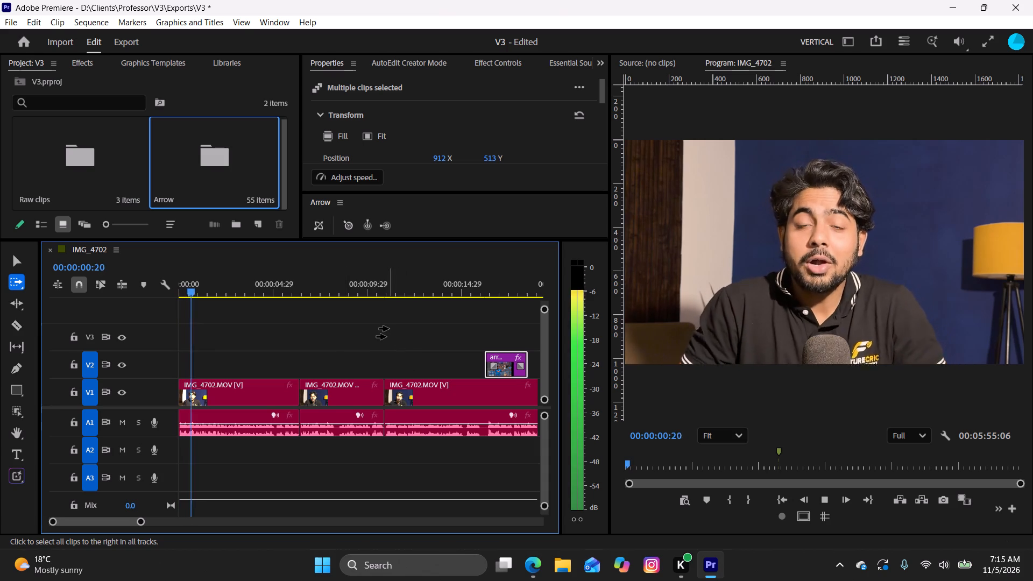
{"action": "key", "text": "space"}
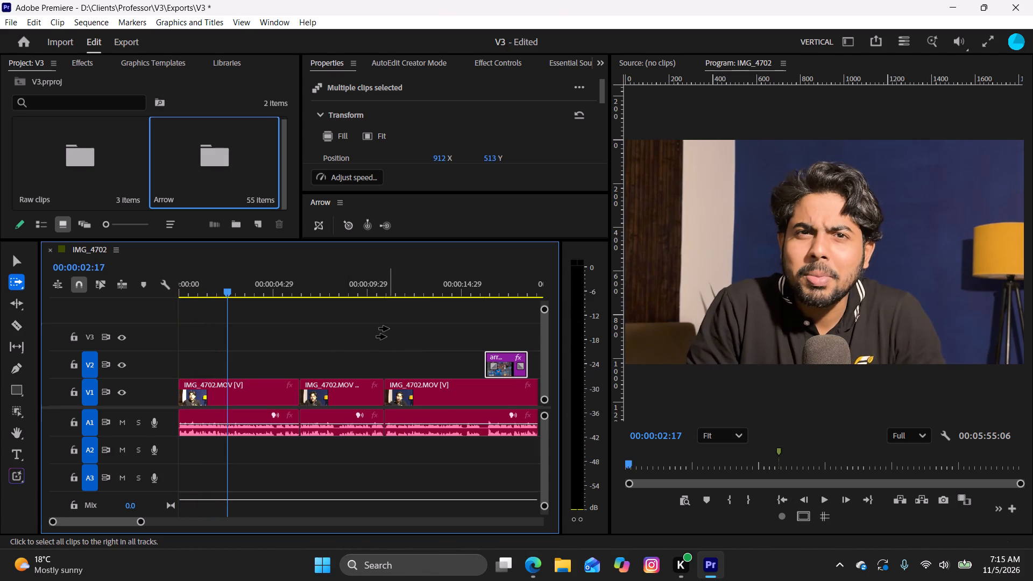
{"action": "key", "text": "space"}
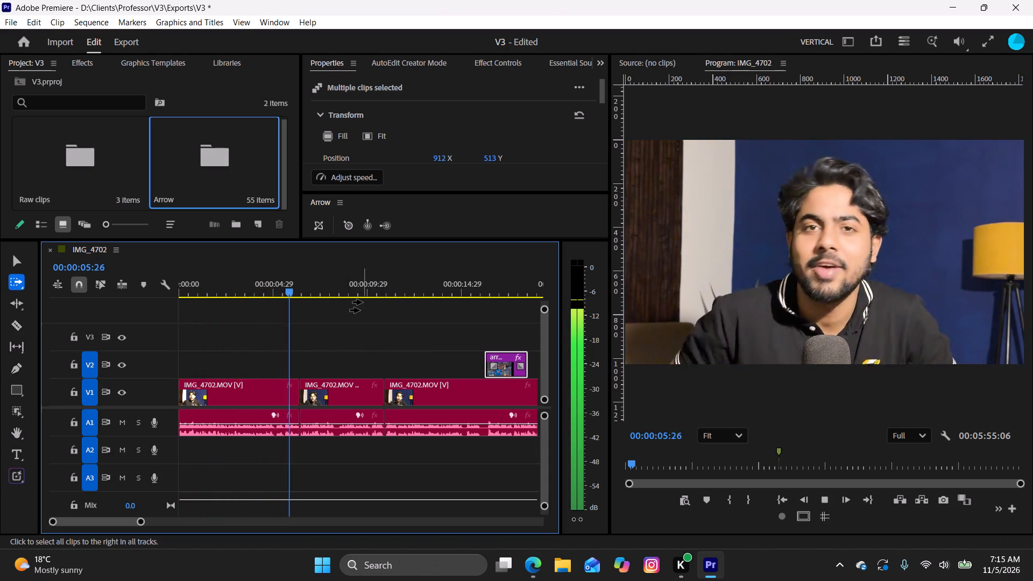
{"action": "key", "text": "space"}
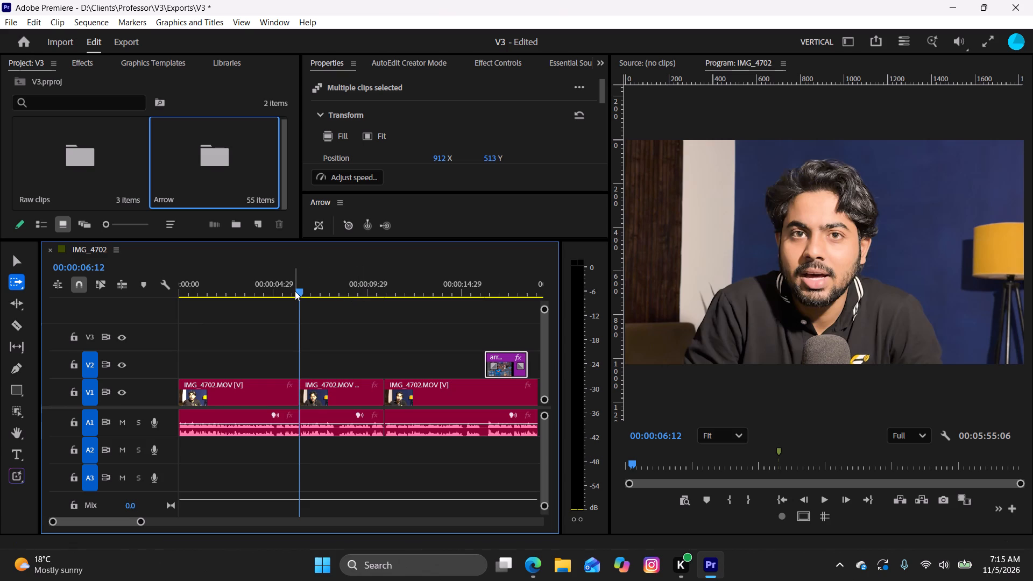
{"action": "left_click_drag", "start_coordinate": [295, 291], "coordinate": [149, 281]}
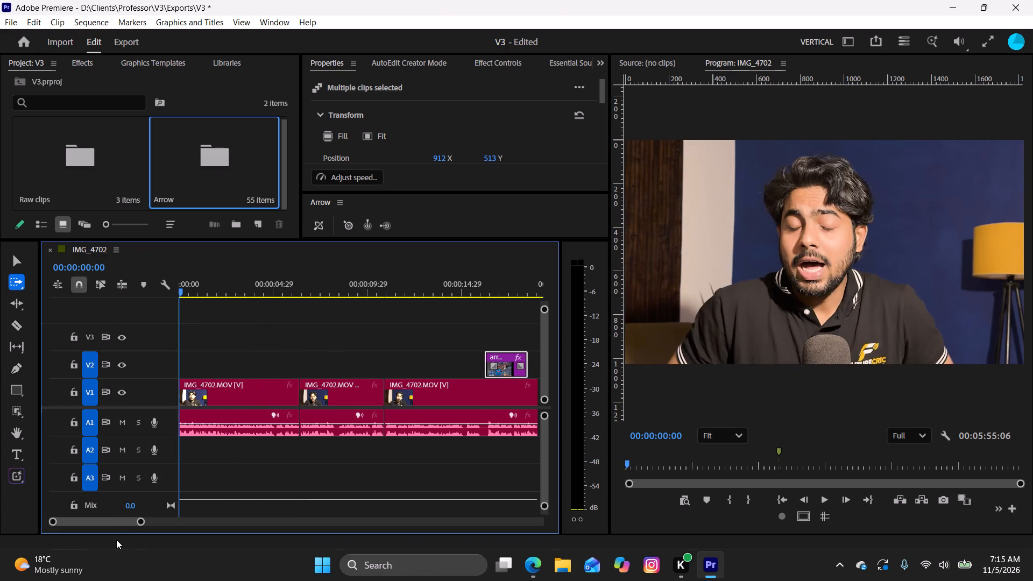
{"action": "key", "text": "space"}
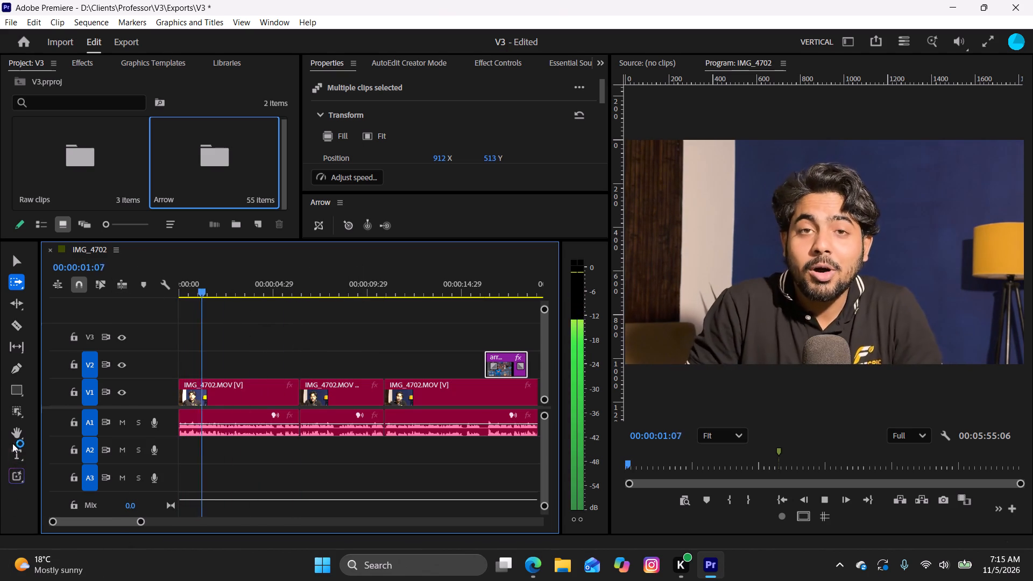
{"action": "key", "text": "space"}
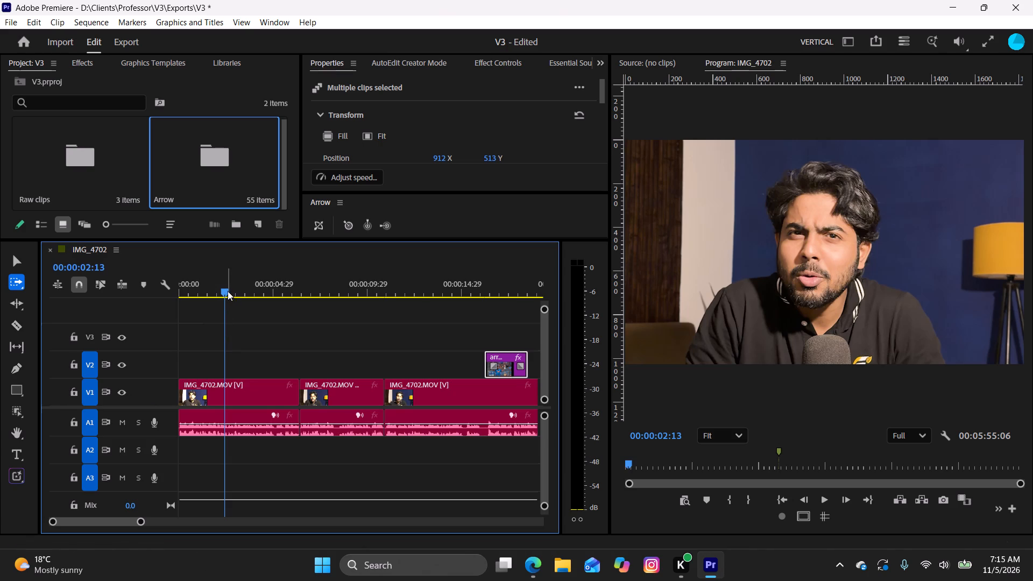
{"action": "left_click_drag", "start_coordinate": [227, 290], "coordinate": [218, 296]}
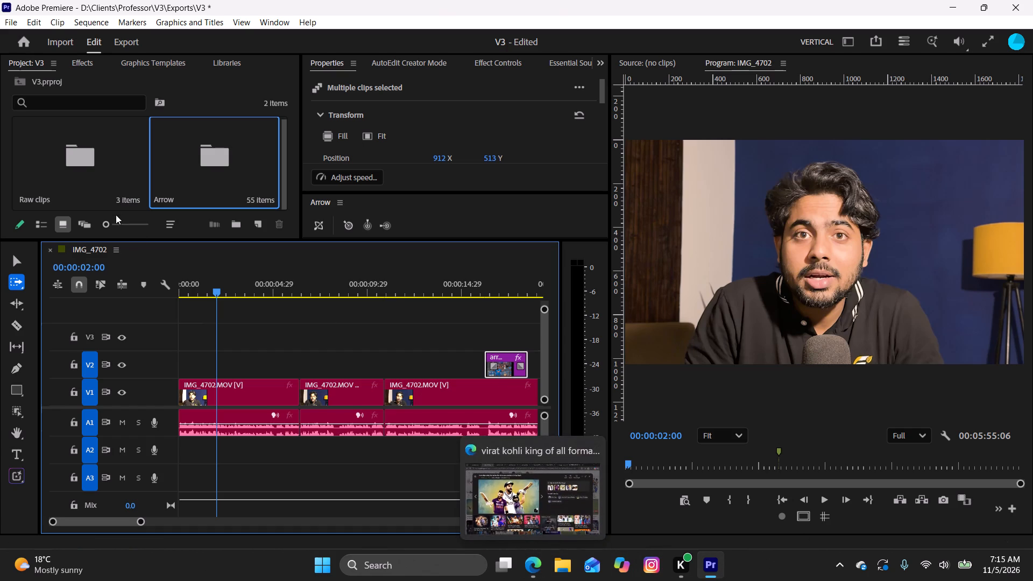
{"action": "left_click_drag", "start_coordinate": [214, 286], "coordinate": [458, 289]}
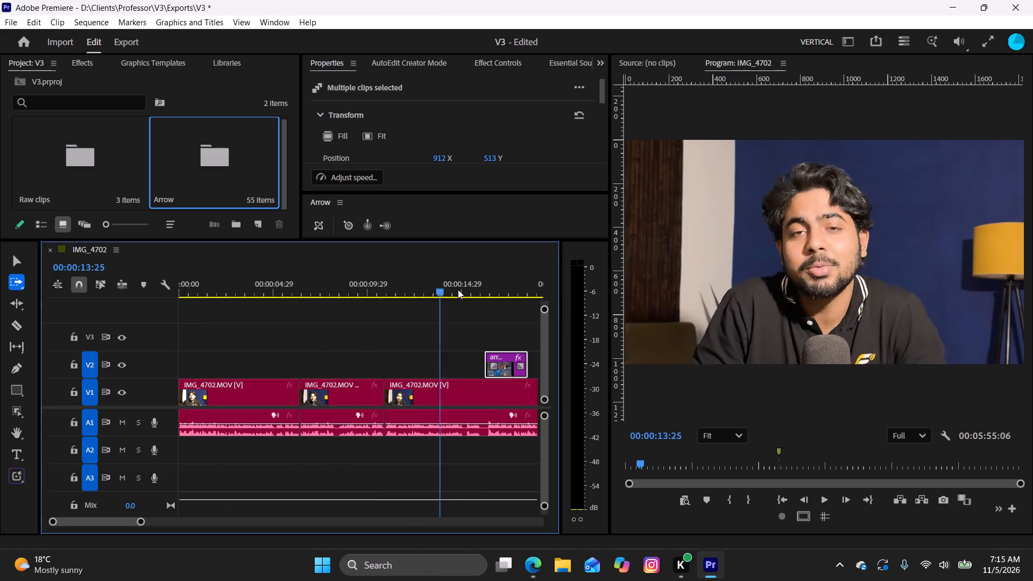
{"action": "left_click_drag", "start_coordinate": [458, 289], "coordinate": [342, 309]}
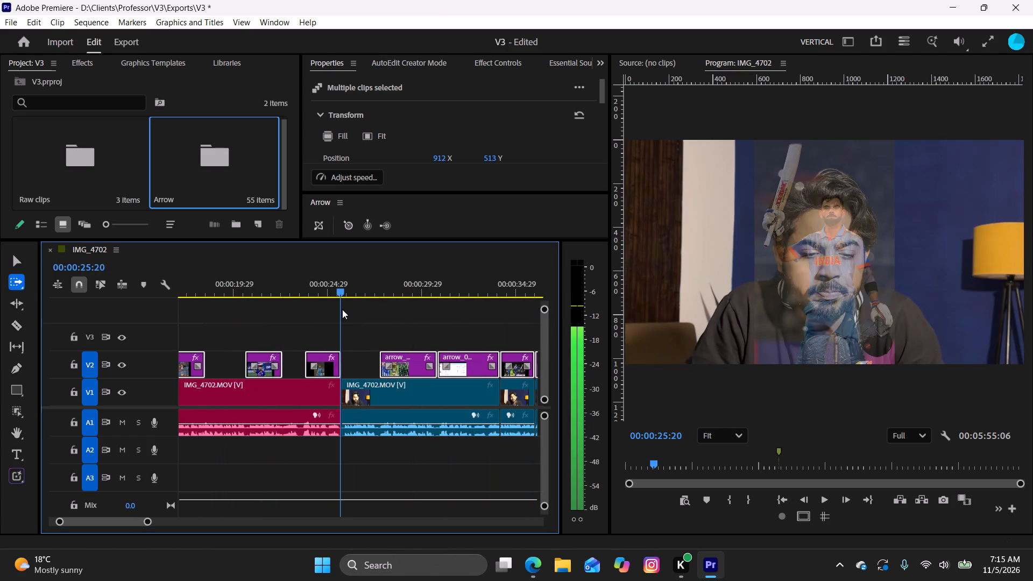
{"action": "left_click_drag", "start_coordinate": [342, 309], "coordinate": [345, 313]}
{"action": "left_click", "coordinate": [373, 320]}
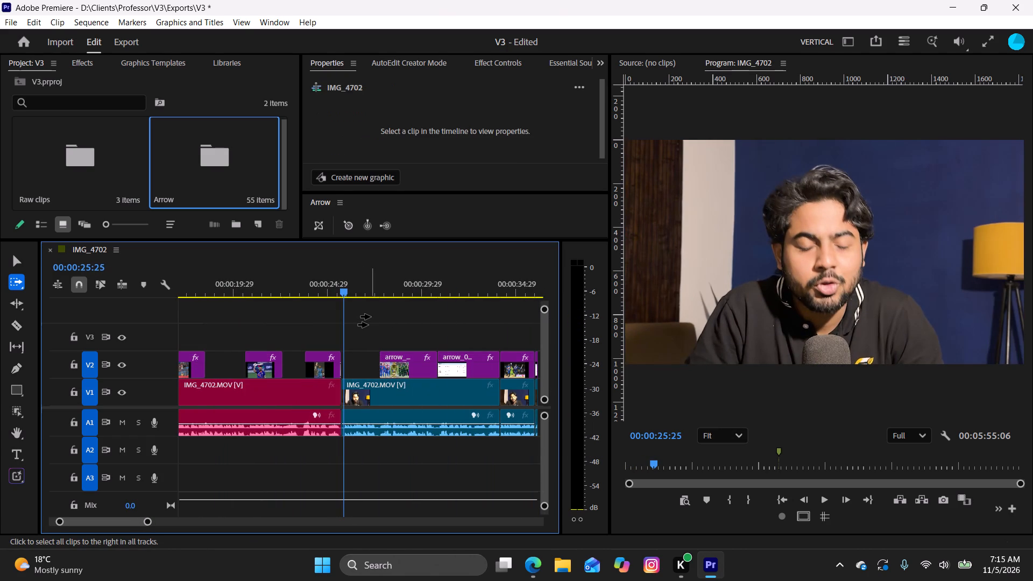
{"action": "key", "text": "v"}
{"action": "left_click", "coordinate": [367, 316]}
{"action": "left_click_drag", "start_coordinate": [343, 287], "coordinate": [346, 292]}
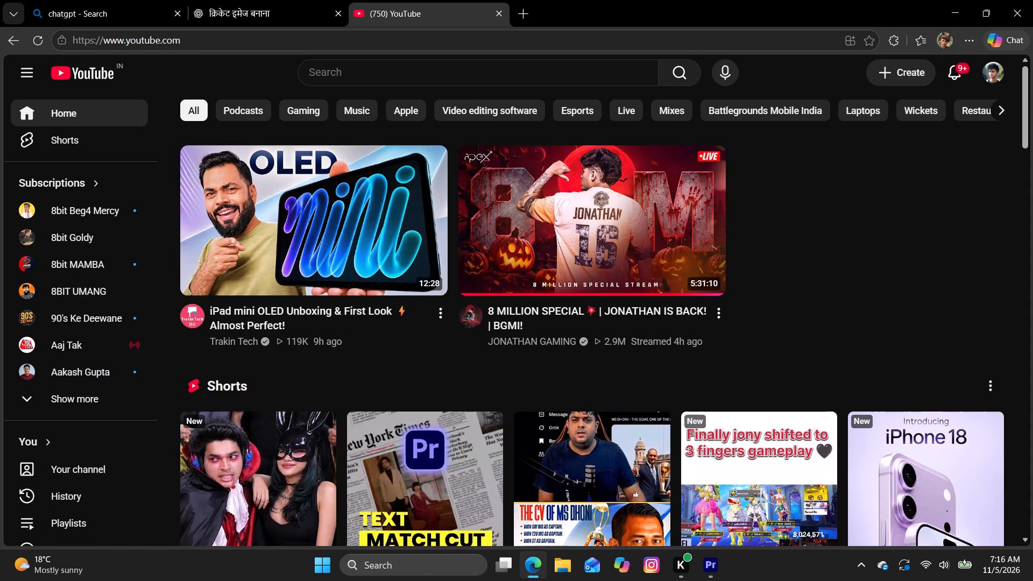
{"action": "left_click", "coordinate": [438, 84]}
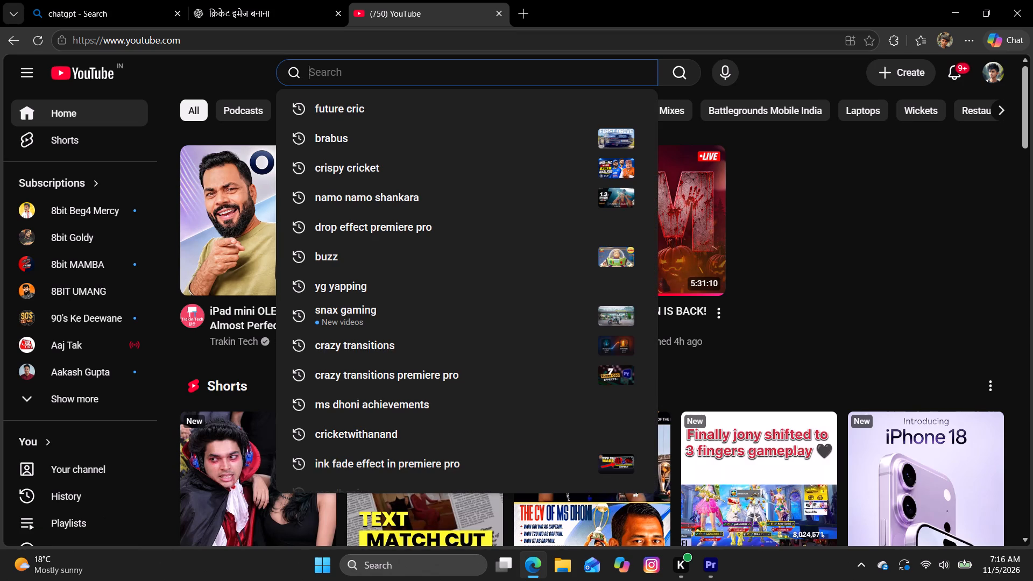
{"action": "type", "text": "ink"}
{"action": "key", "text": "space"}
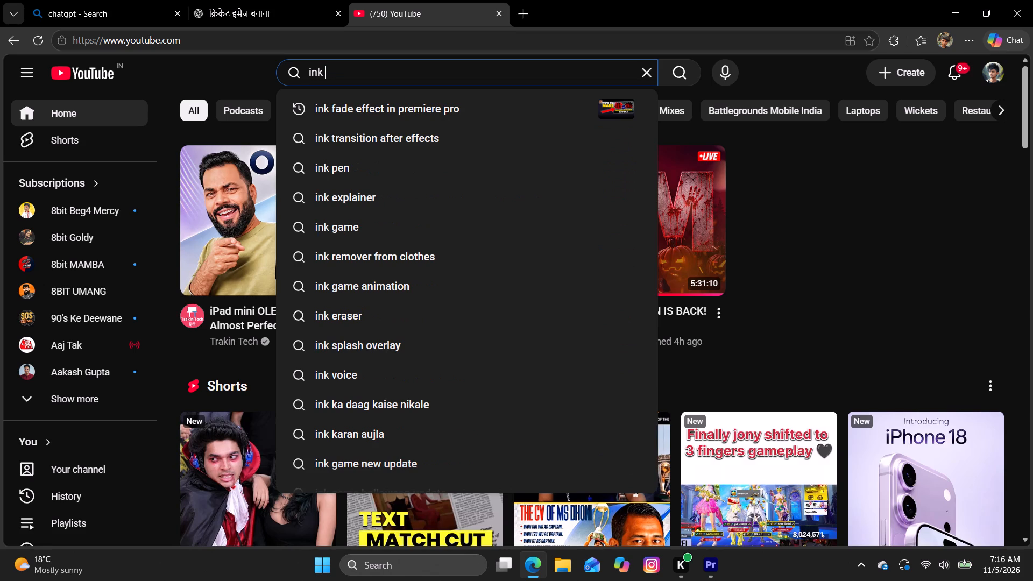
{"action": "left_click", "coordinate": [429, 115]}
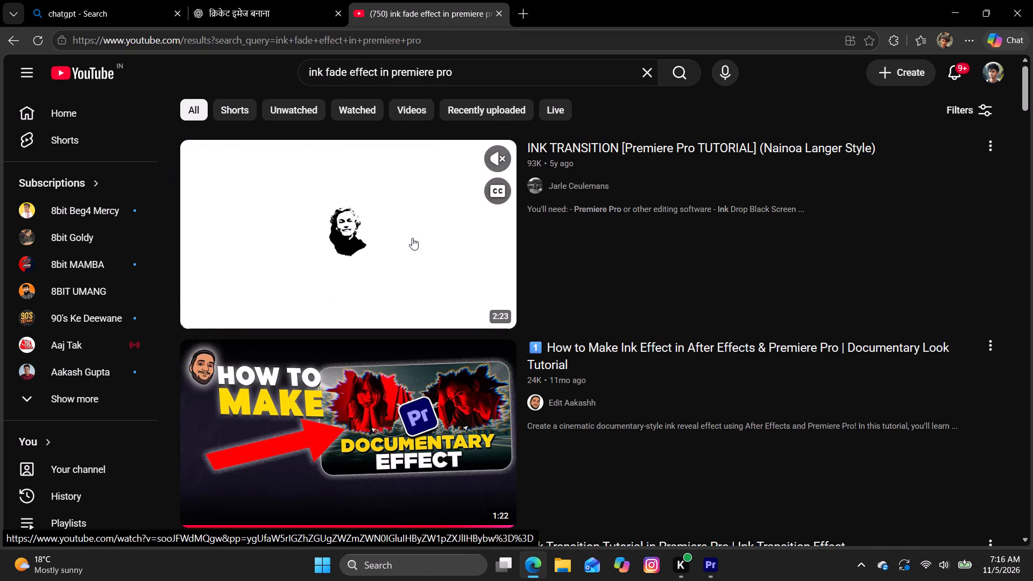
{"action": "left_click", "coordinate": [412, 238]}
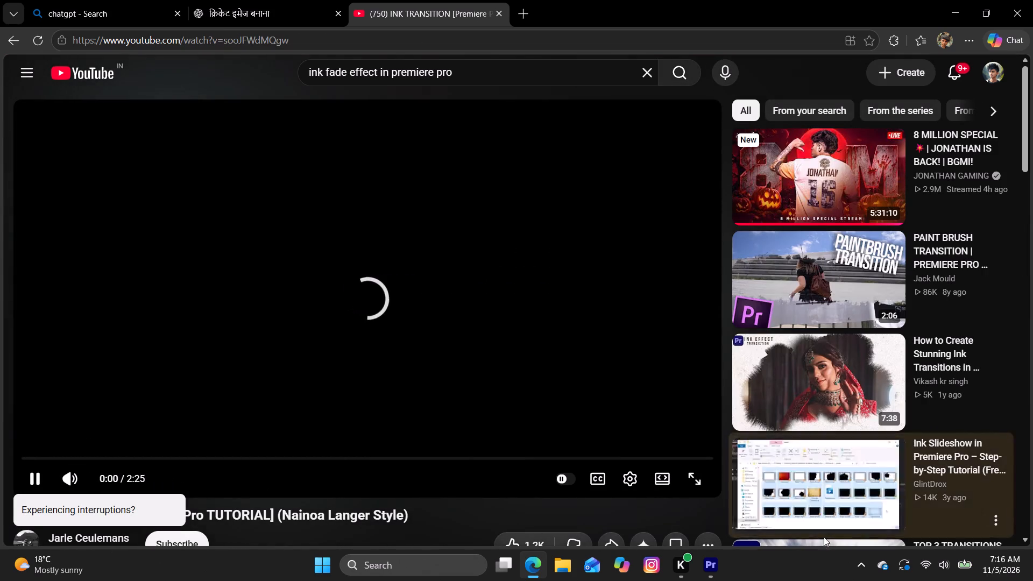
Raise the system volume slightly to just above the halfway level for the tutorial.
{"action": "left_click", "coordinate": [948, 568]}
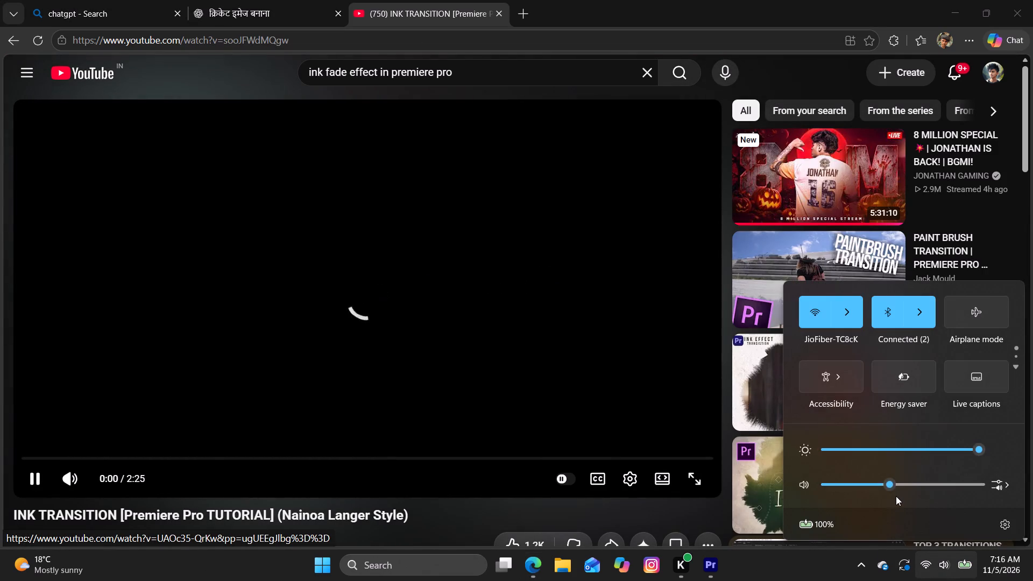
{"action": "left_click_drag", "start_coordinate": [883, 483], "coordinate": [908, 491]}
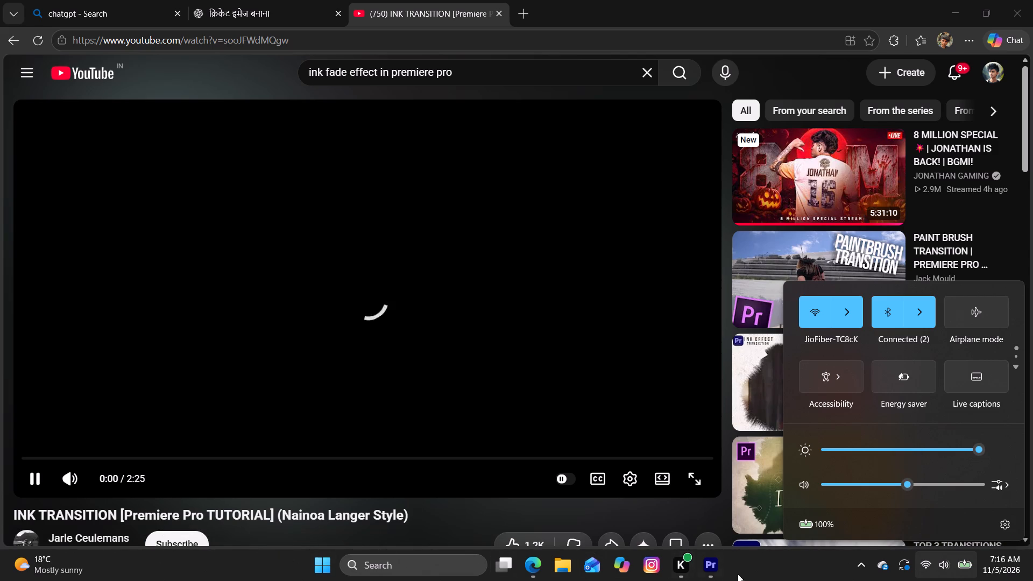
{"action": "left_click", "coordinate": [772, 579]}
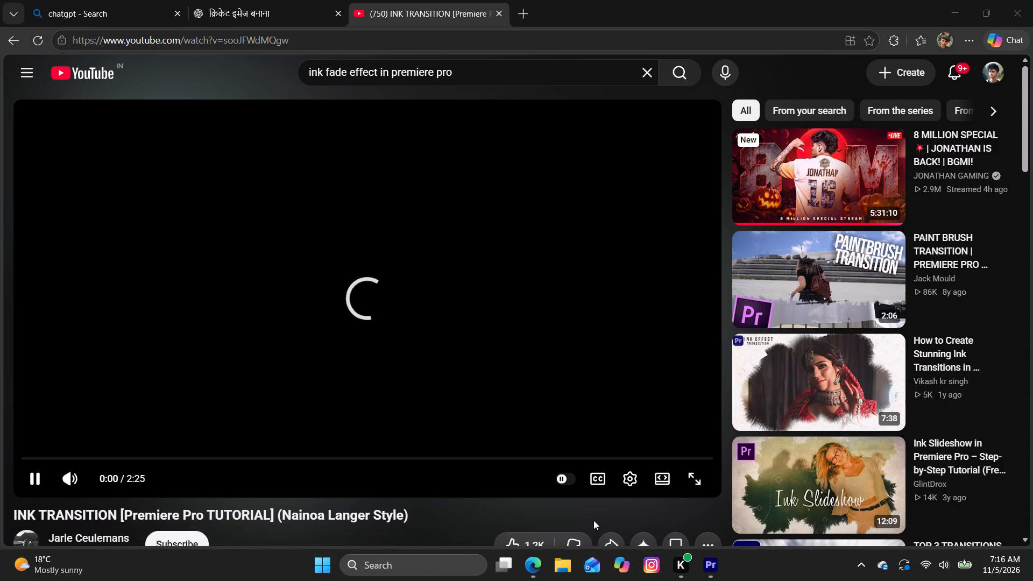
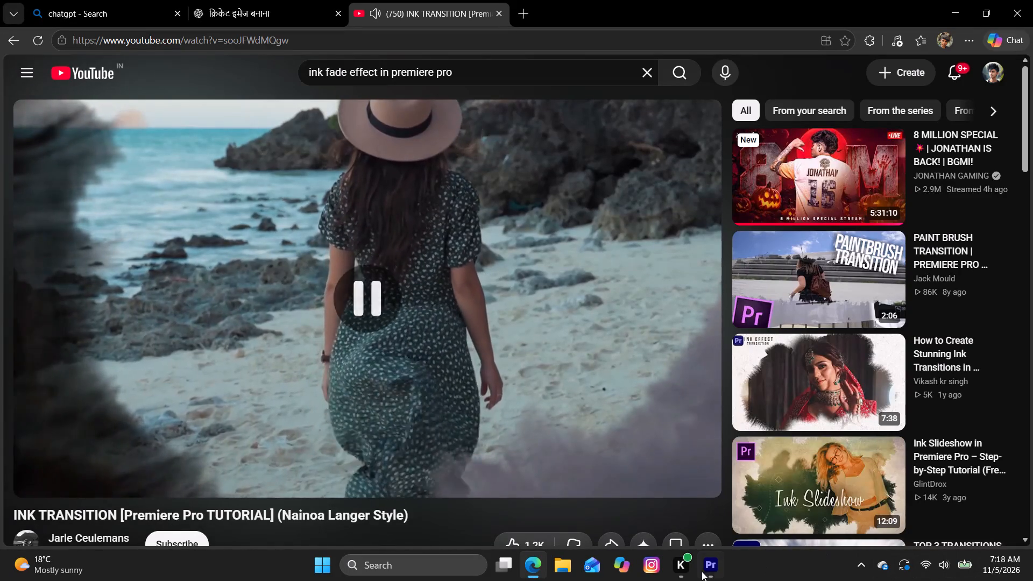
Pause the tutorial, switch to Premiere and scrub around the Rose-to-blue cut between about 00:00:25:21 and 00:00:27:01.
{"action": "key", "text": "space"}
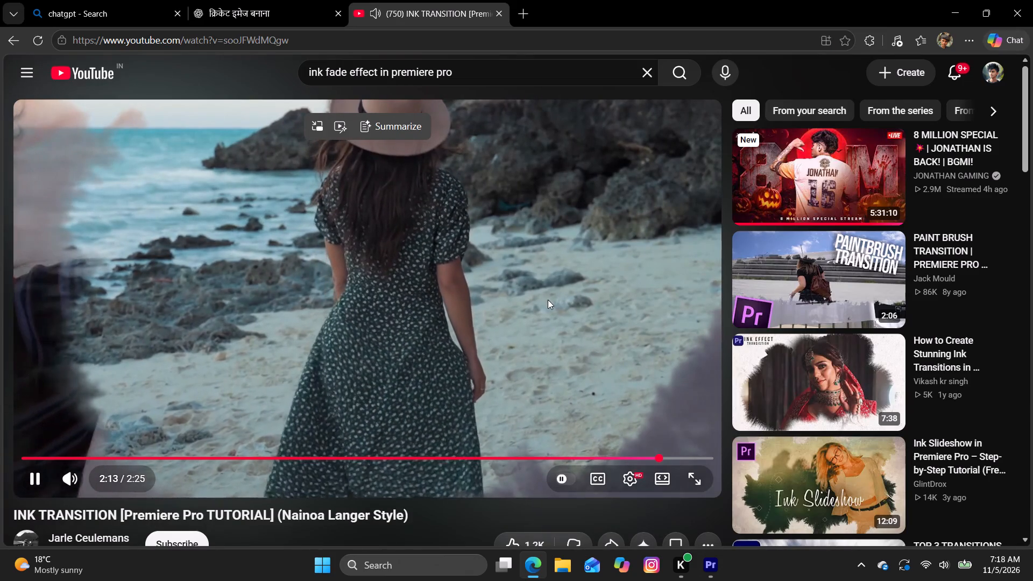
{"action": "left_click", "coordinate": [717, 575]}
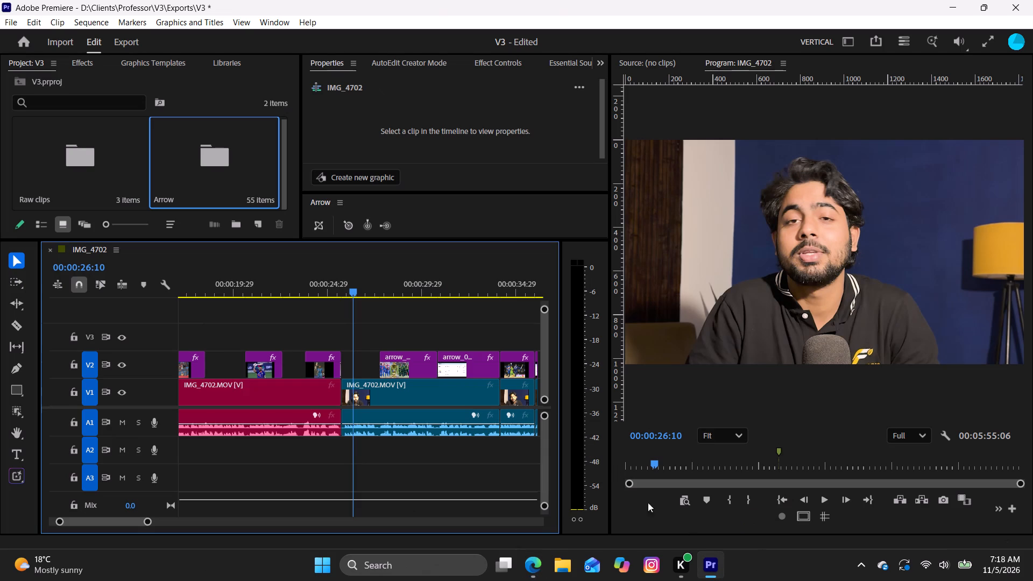
{"action": "left_click_drag", "start_coordinate": [357, 288], "coordinate": [368, 291]}
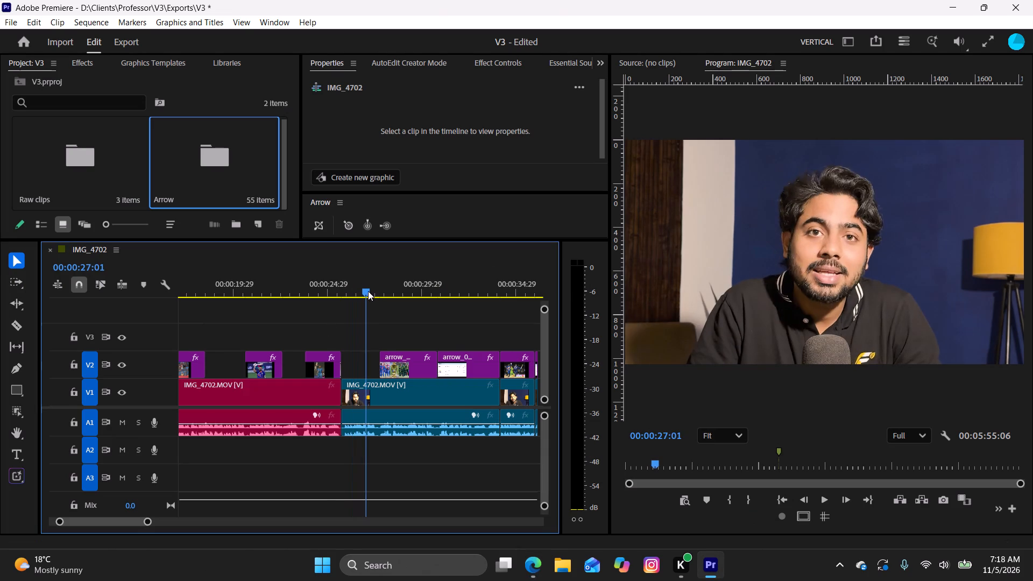
{"action": "left_click_drag", "start_coordinate": [368, 291], "coordinate": [343, 333]}
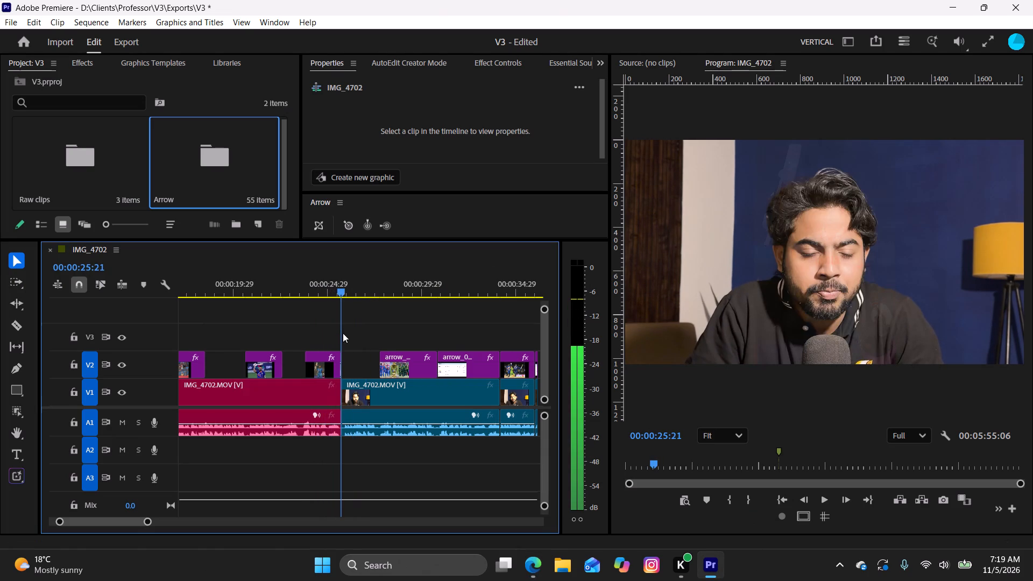
{"action": "left_click_drag", "start_coordinate": [343, 333], "coordinate": [364, 376]}
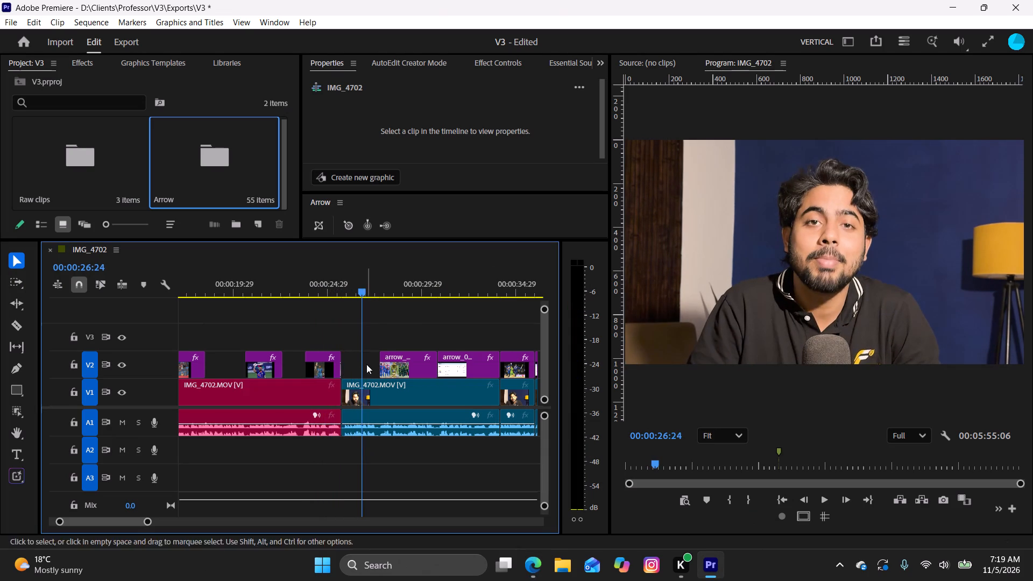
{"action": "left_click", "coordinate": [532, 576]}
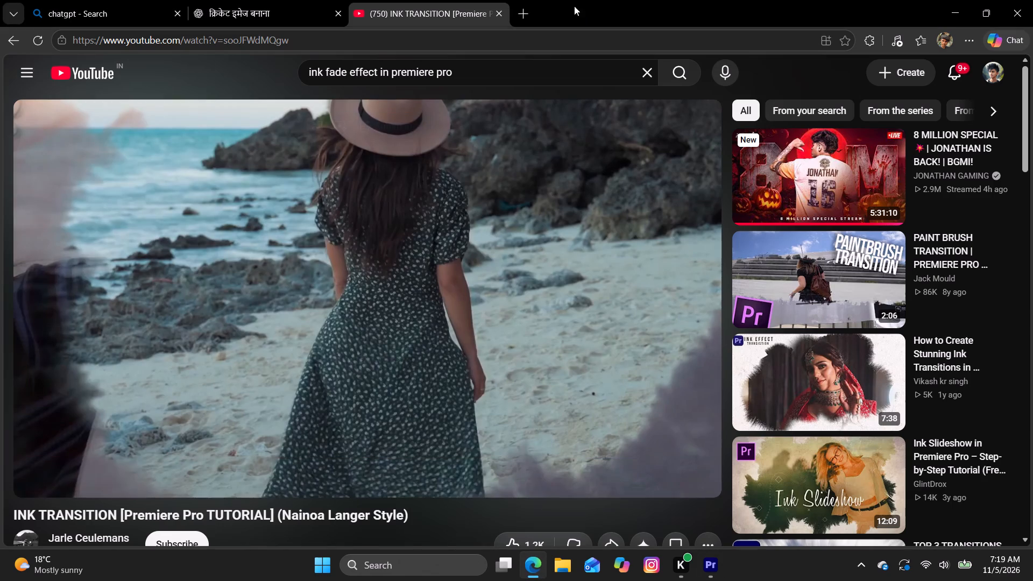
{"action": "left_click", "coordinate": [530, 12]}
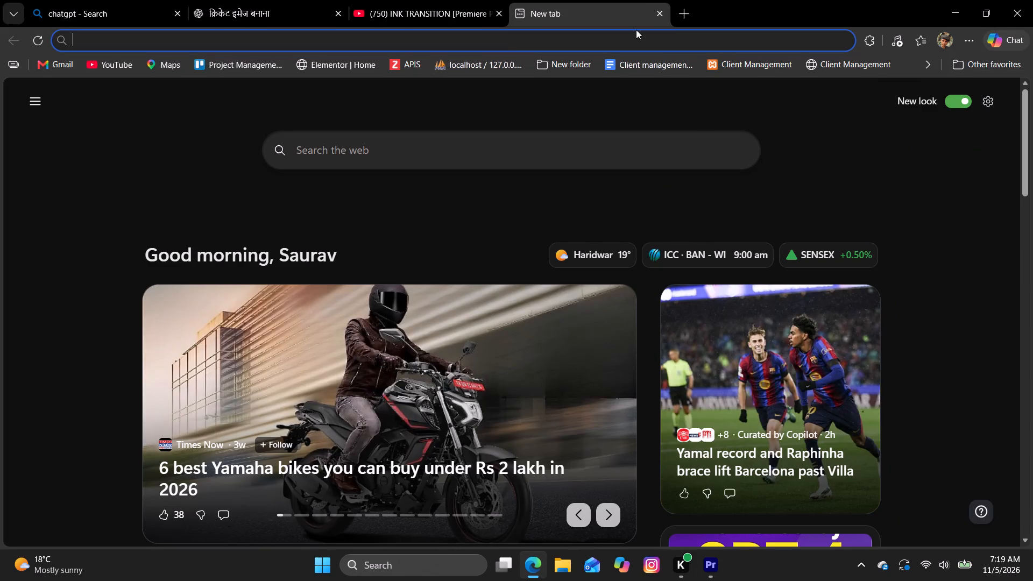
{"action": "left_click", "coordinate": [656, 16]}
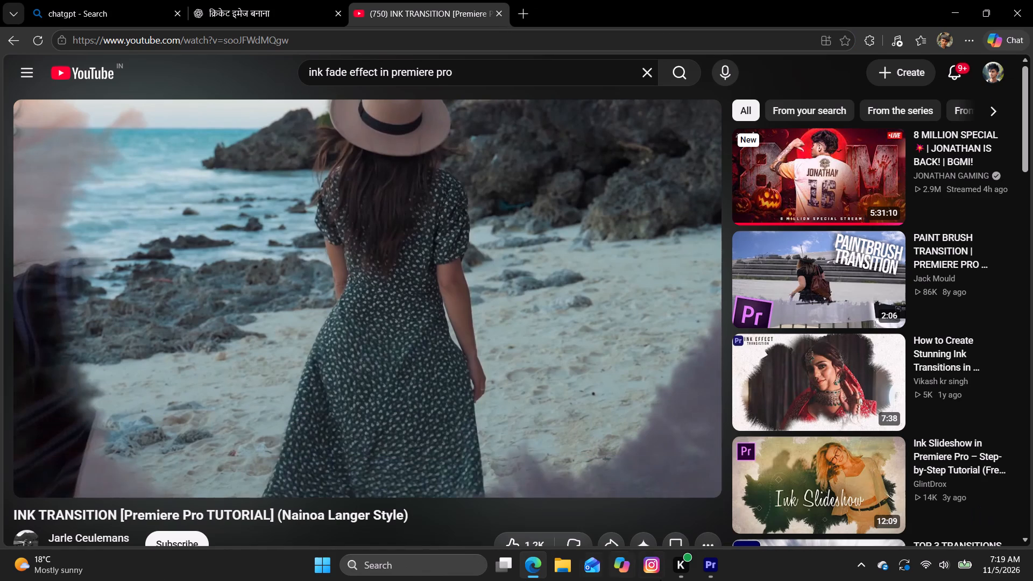
Switch to File Explorer, preview the "ink transition effect" video from the Downloads folder on New Volume (D:), and close the player.
{"action": "left_click", "coordinate": [556, 574]}
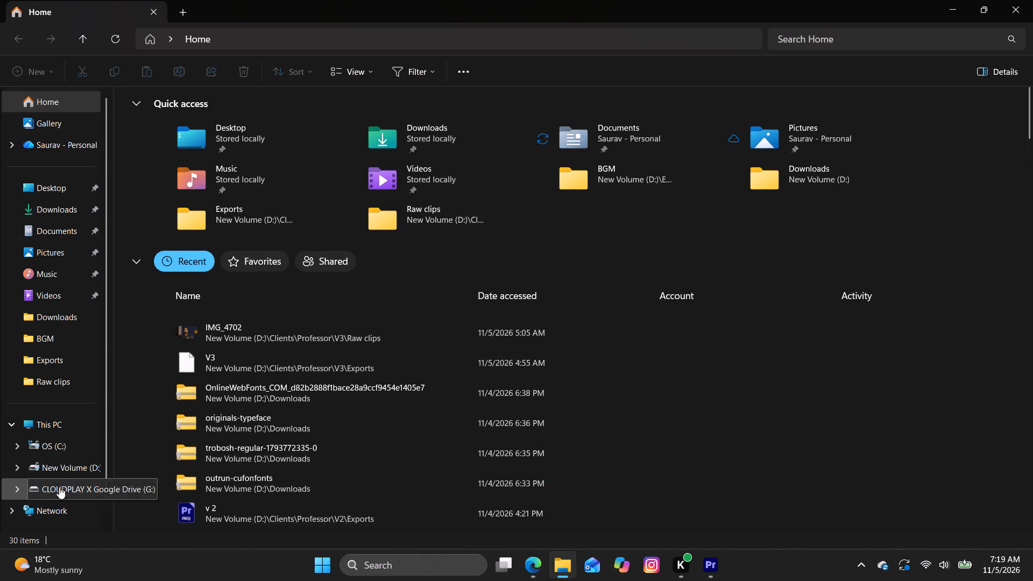
{"action": "left_click", "coordinate": [68, 473]}
{"action": "double_click", "coordinate": [270, 215]}
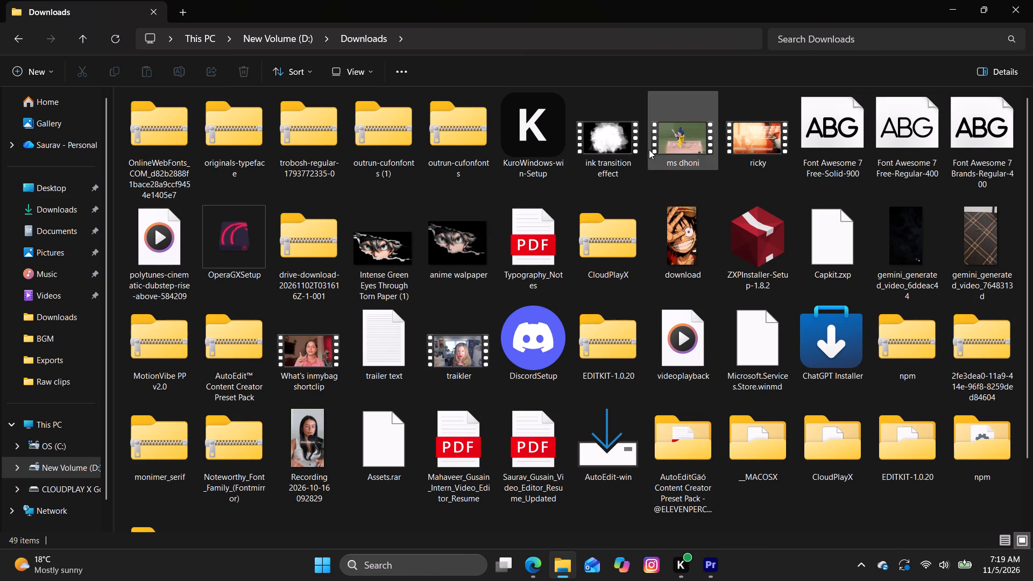
{"action": "double_click", "coordinate": [624, 134]}
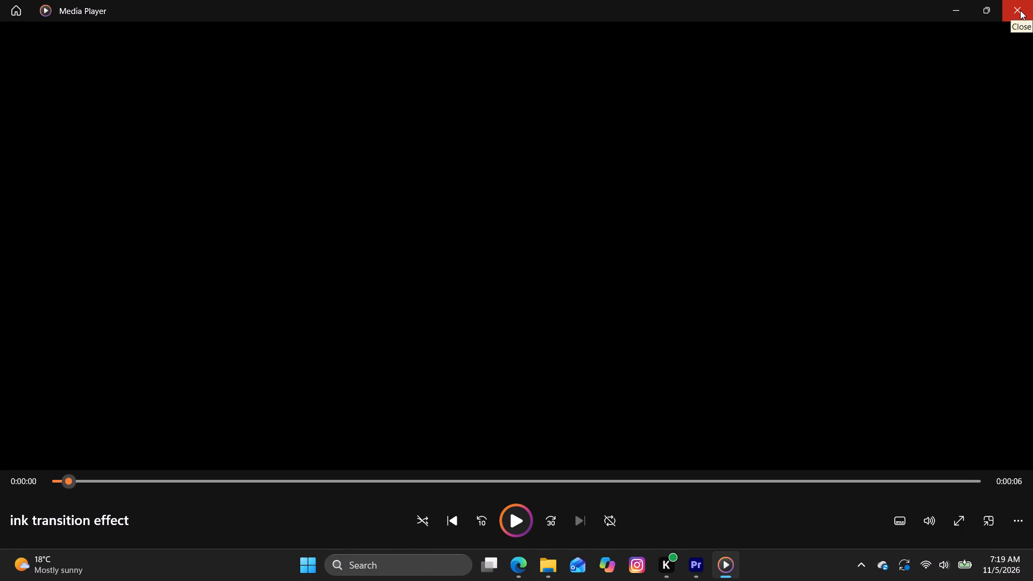
{"action": "left_click", "coordinate": [1020, 11]}
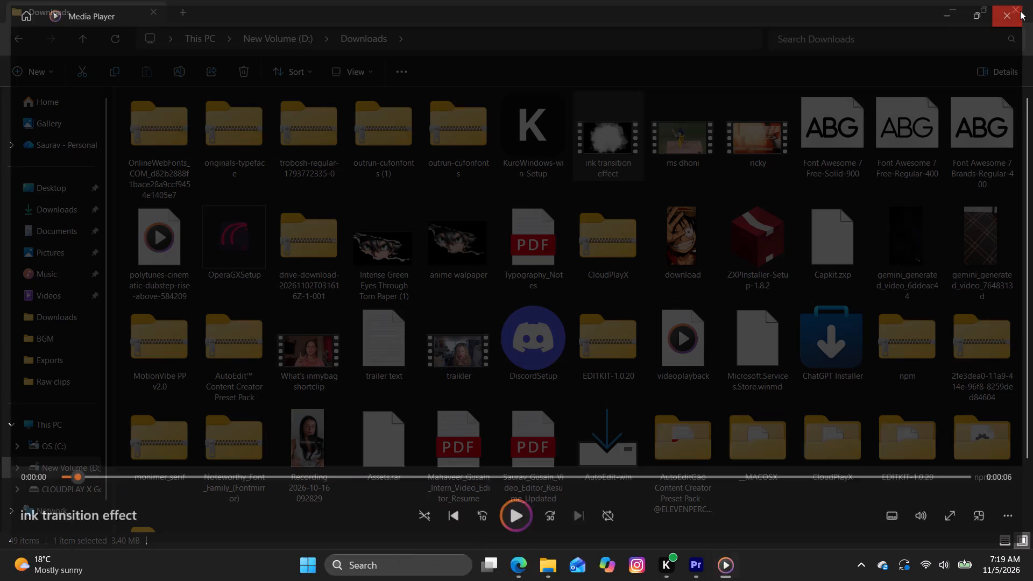
Switch to Edge and search the web for "black ink overlay" in a new tab.
{"action": "left_click", "coordinate": [535, 573]}
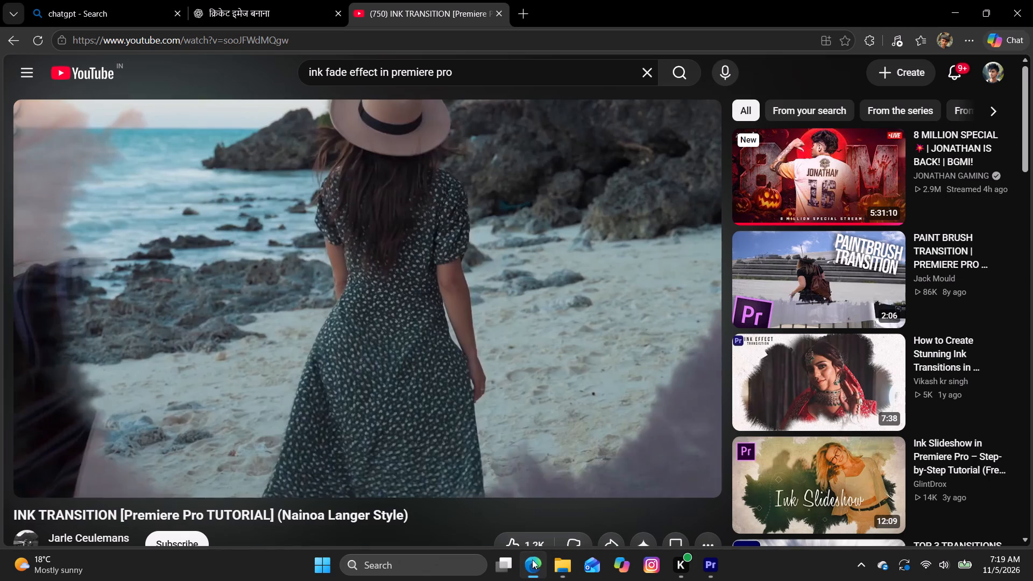
{"action": "left_click", "coordinate": [528, 13]}
{"action": "left_click", "coordinate": [502, 44]}
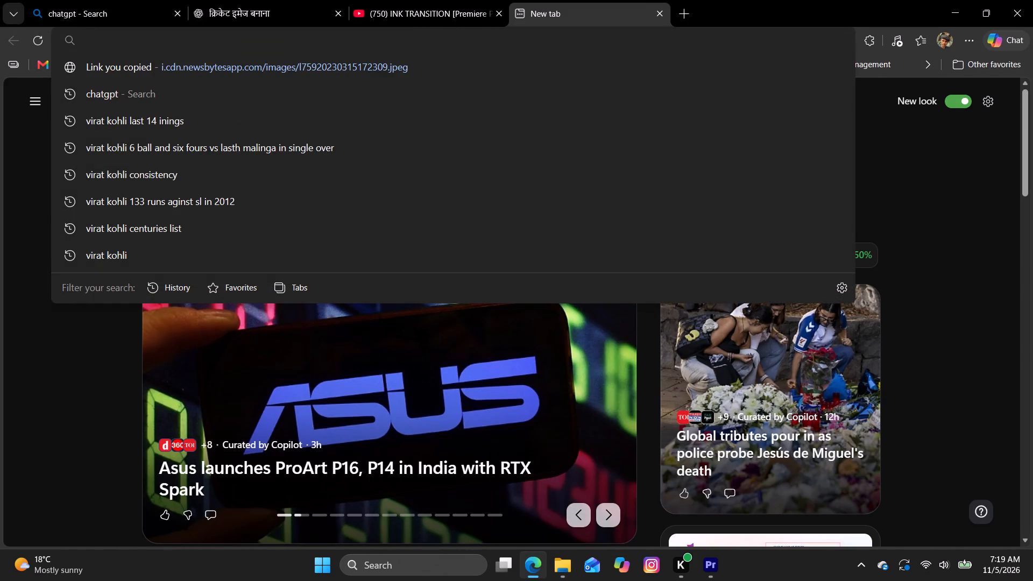
{"action": "type", "text": "black ink"}
{"action": "key", "text": "space"}
{"action": "type", "text": "overlay"}
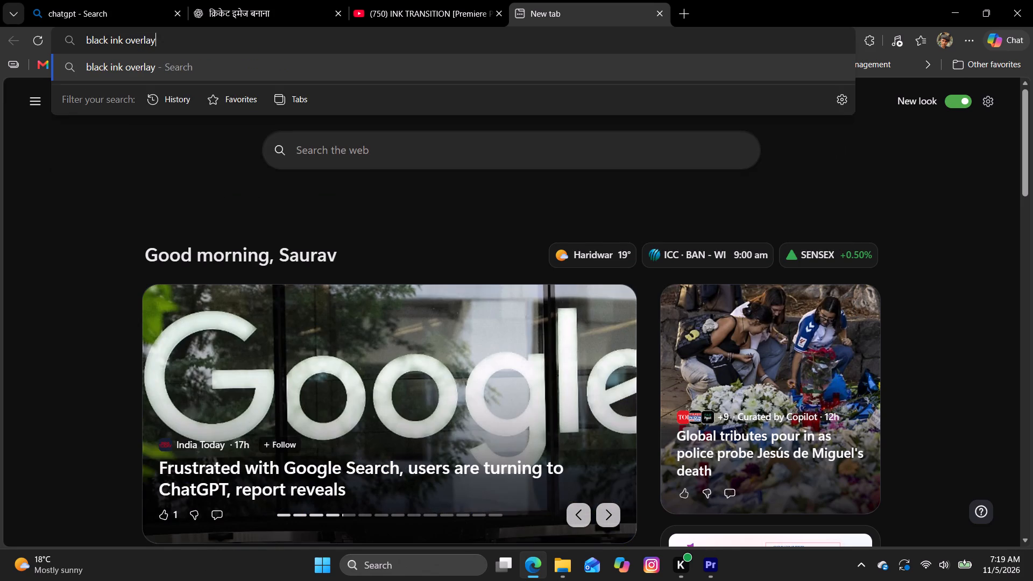
{"action": "key", "text": "Return"}
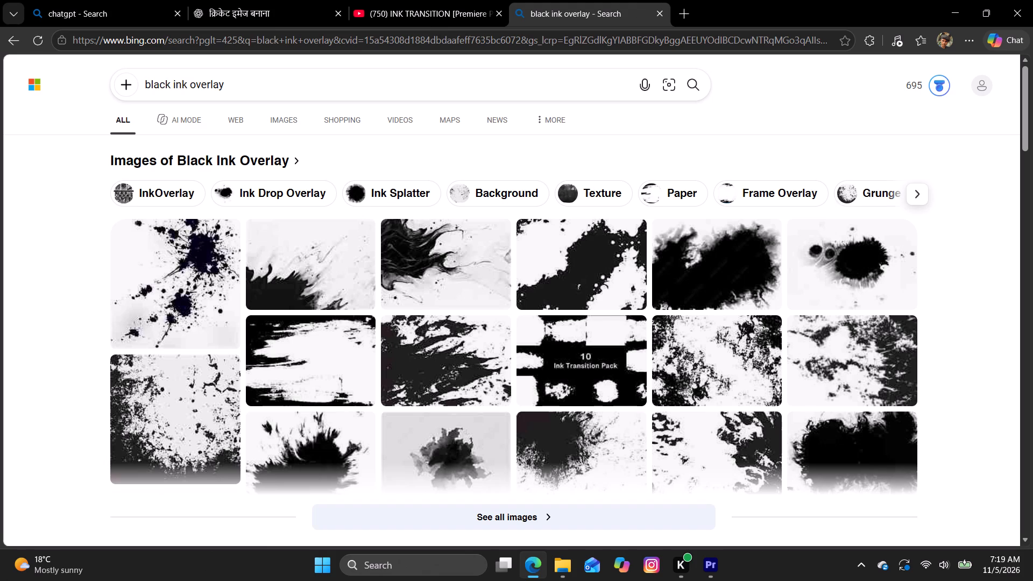
Open the first video result, the "Ink splash overlay Effect" black-screen template, from the search results.
{"action": "scroll", "coordinate": [430, 390], "scroll_direction": "down", "scroll_amount": 4}
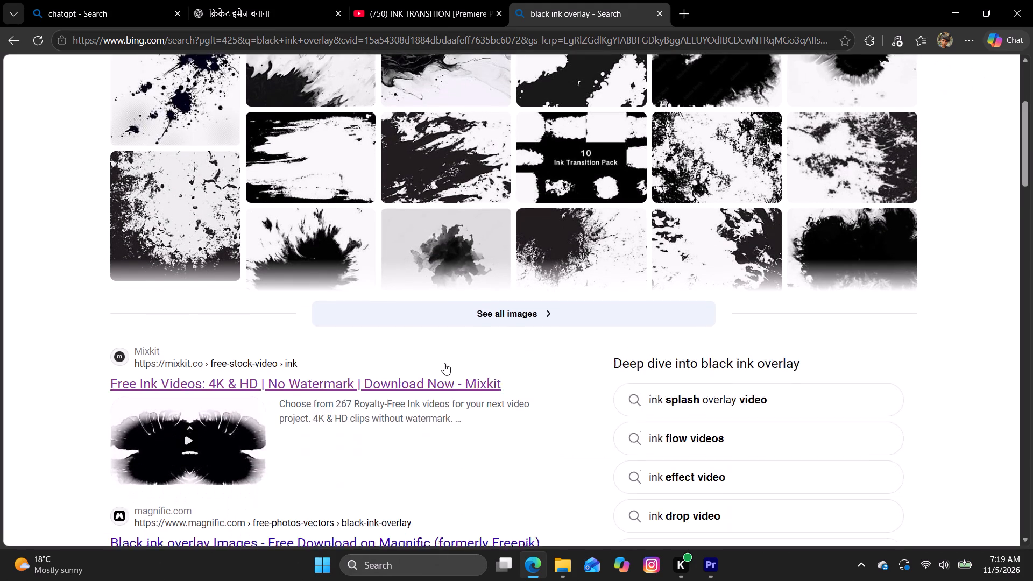
{"action": "scroll", "coordinate": [444, 363], "scroll_direction": "down", "scroll_amount": 1}
{"action": "scroll", "coordinate": [310, 310], "scroll_direction": "down", "scroll_amount": 3}
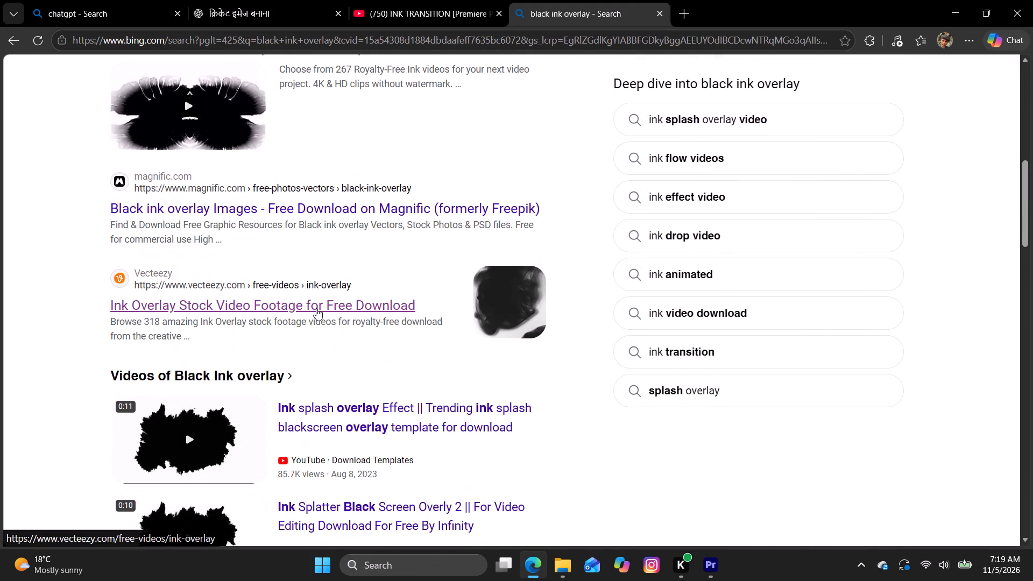
{"action": "scroll", "coordinate": [316, 308], "scroll_direction": "down", "scroll_amount": 1}
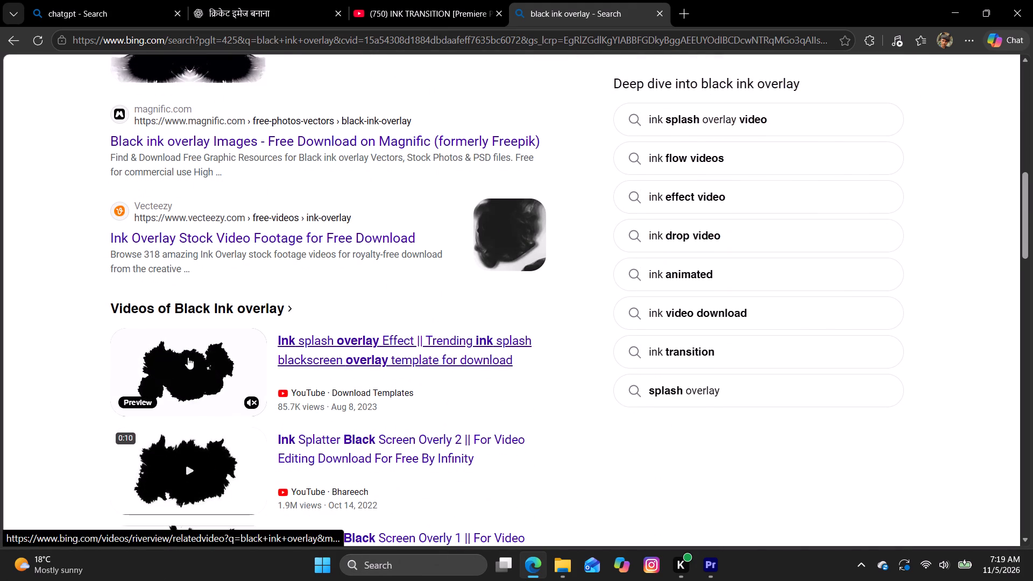
{"action": "left_click", "coordinate": [189, 357]}
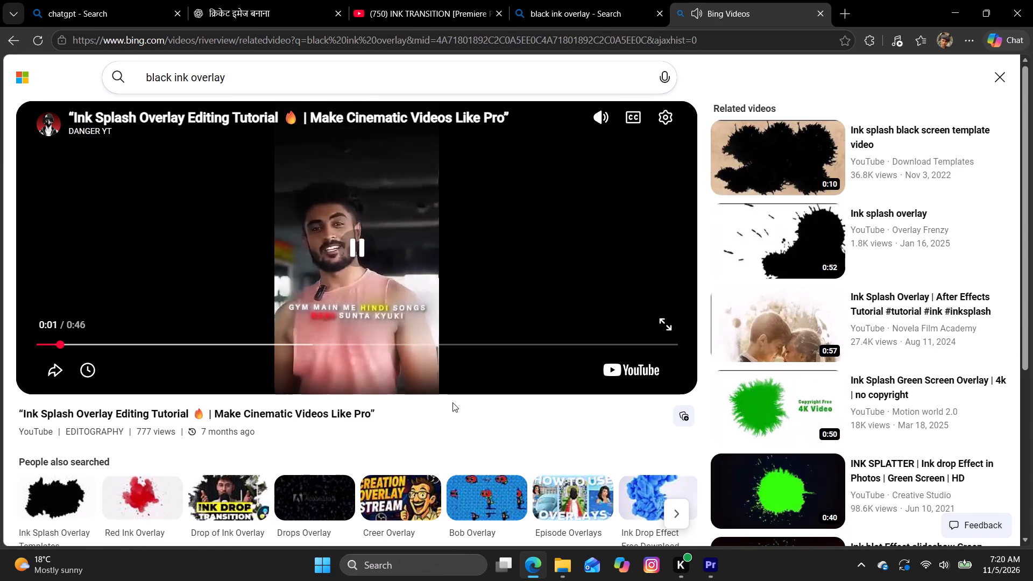
Check the related videos, return to the search results and open "Ink Splatter Black Screen Overly 1".
{"action": "scroll", "coordinate": [485, 387], "scroll_direction": "down", "scroll_amount": 2}
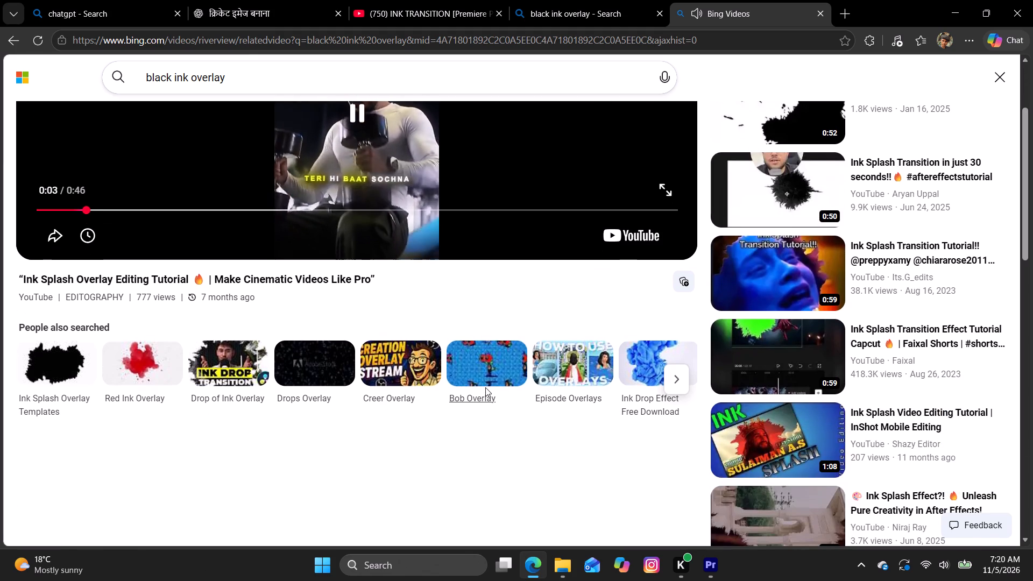
{"action": "left_click", "coordinate": [20, 45]}
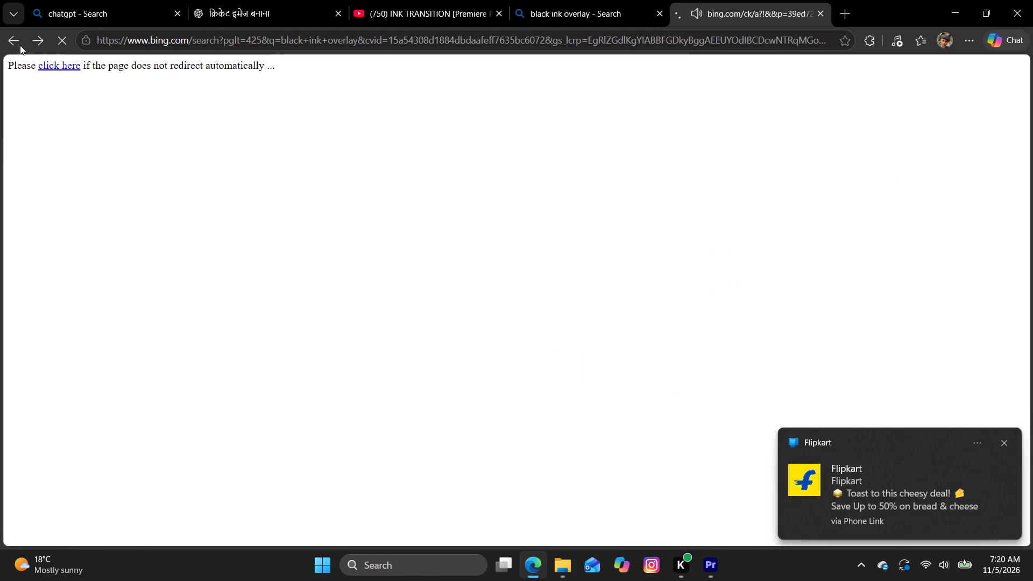
{"action": "scroll", "coordinate": [448, 386], "scroll_direction": "down", "scroll_amount": 8}
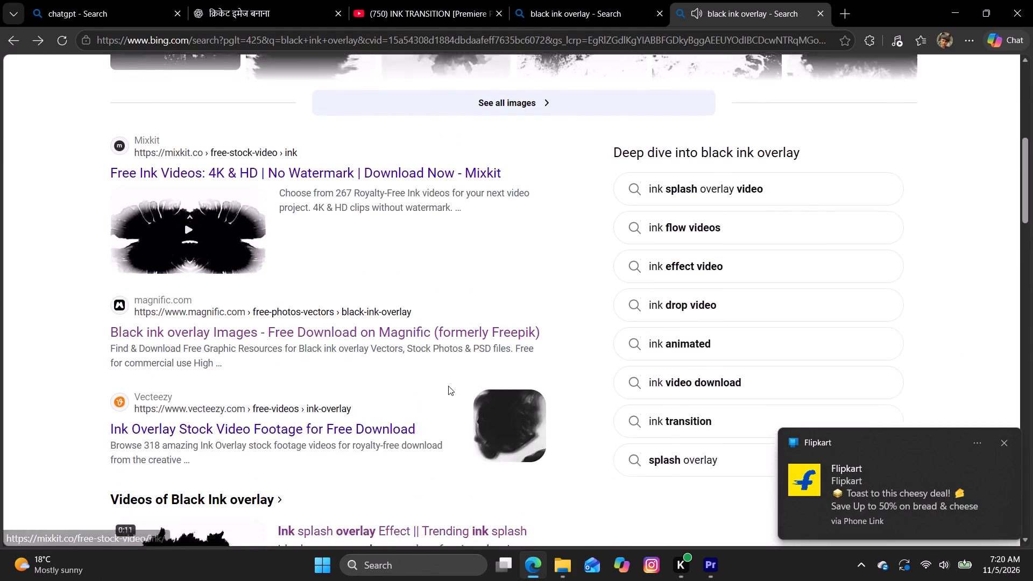
{"action": "scroll", "coordinate": [448, 386], "scroll_direction": "down", "scroll_amount": 2}
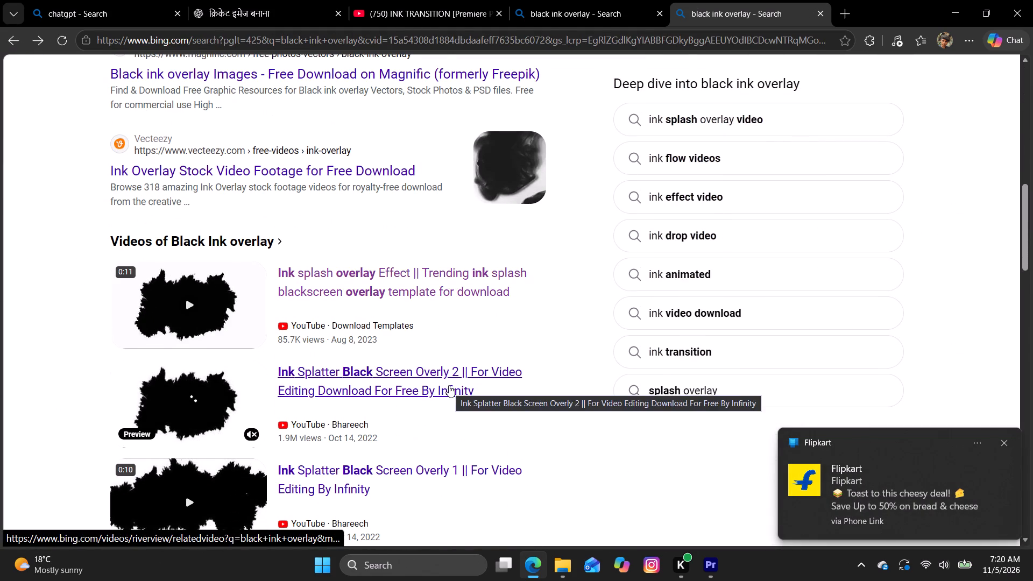
{"action": "scroll", "coordinate": [449, 385], "scroll_direction": "down", "scroll_amount": 1}
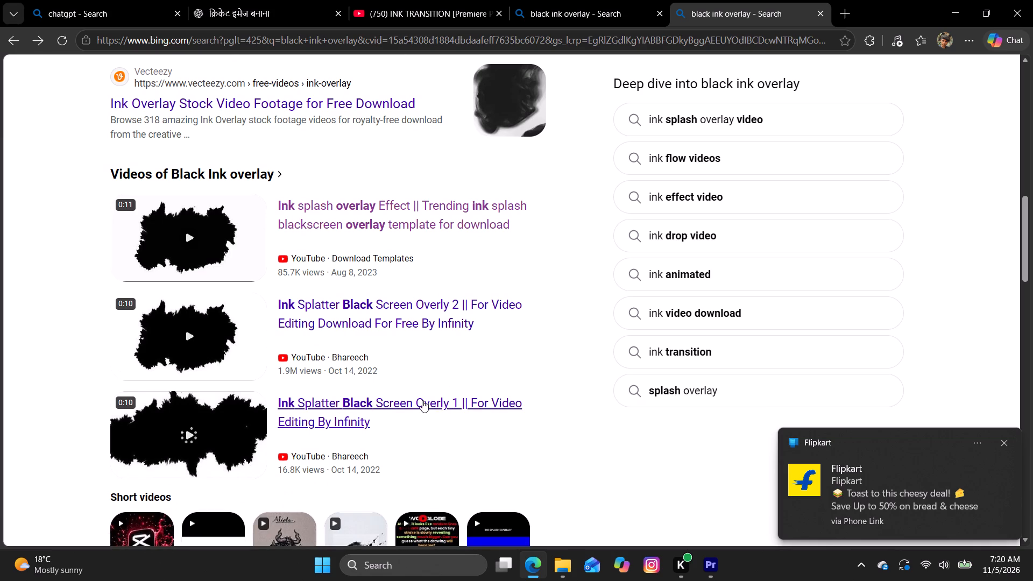
{"action": "left_click", "coordinate": [422, 400]}
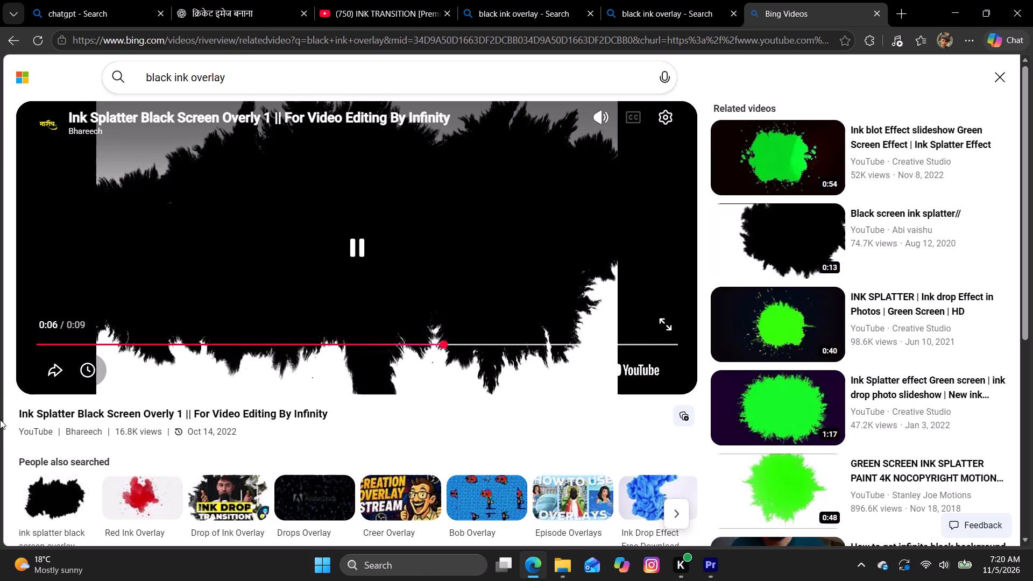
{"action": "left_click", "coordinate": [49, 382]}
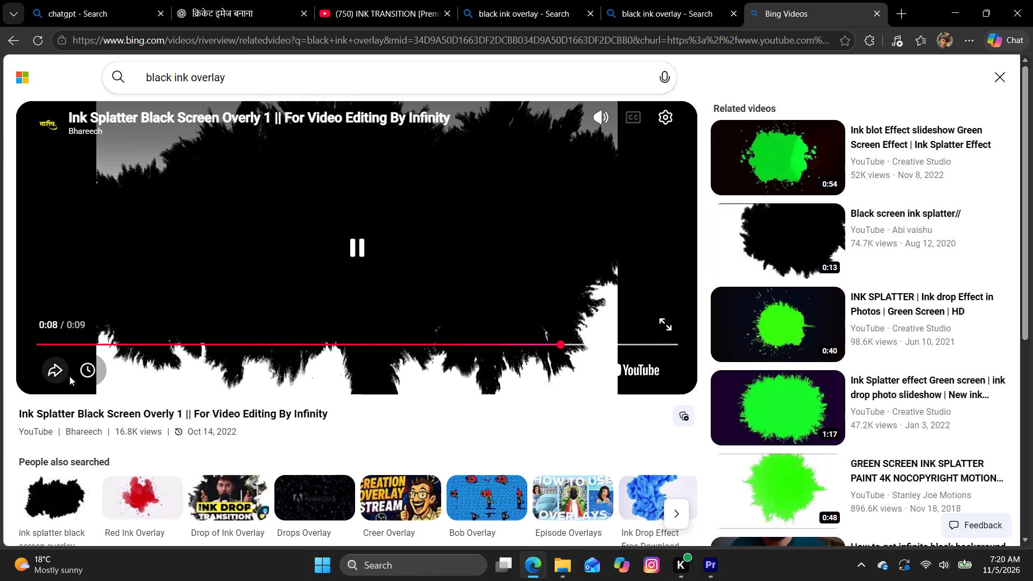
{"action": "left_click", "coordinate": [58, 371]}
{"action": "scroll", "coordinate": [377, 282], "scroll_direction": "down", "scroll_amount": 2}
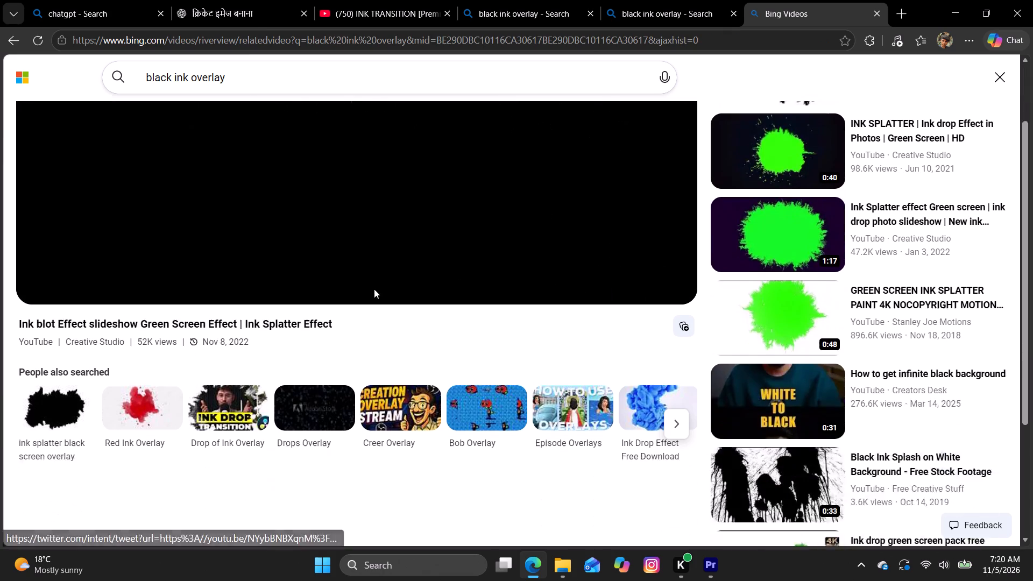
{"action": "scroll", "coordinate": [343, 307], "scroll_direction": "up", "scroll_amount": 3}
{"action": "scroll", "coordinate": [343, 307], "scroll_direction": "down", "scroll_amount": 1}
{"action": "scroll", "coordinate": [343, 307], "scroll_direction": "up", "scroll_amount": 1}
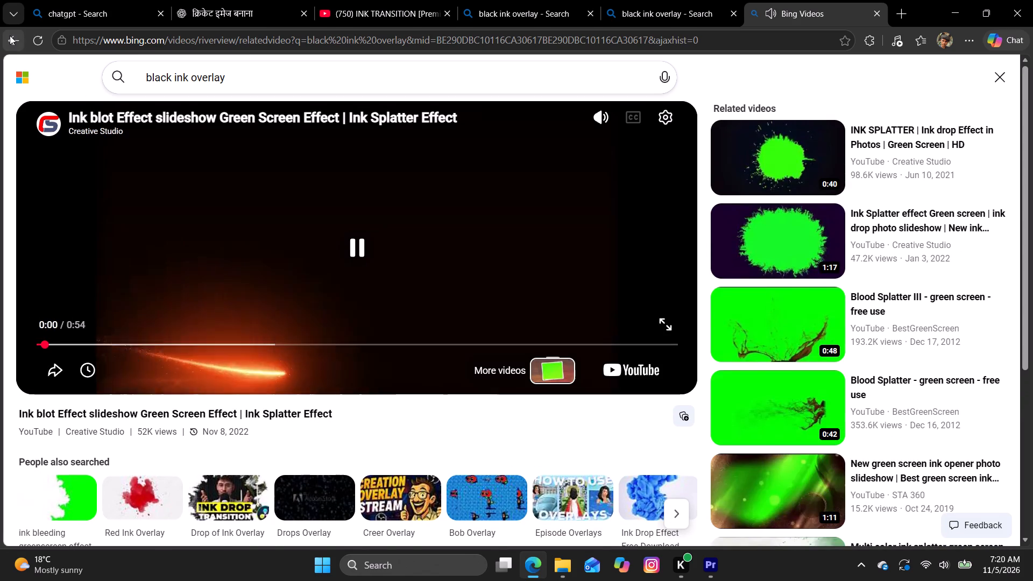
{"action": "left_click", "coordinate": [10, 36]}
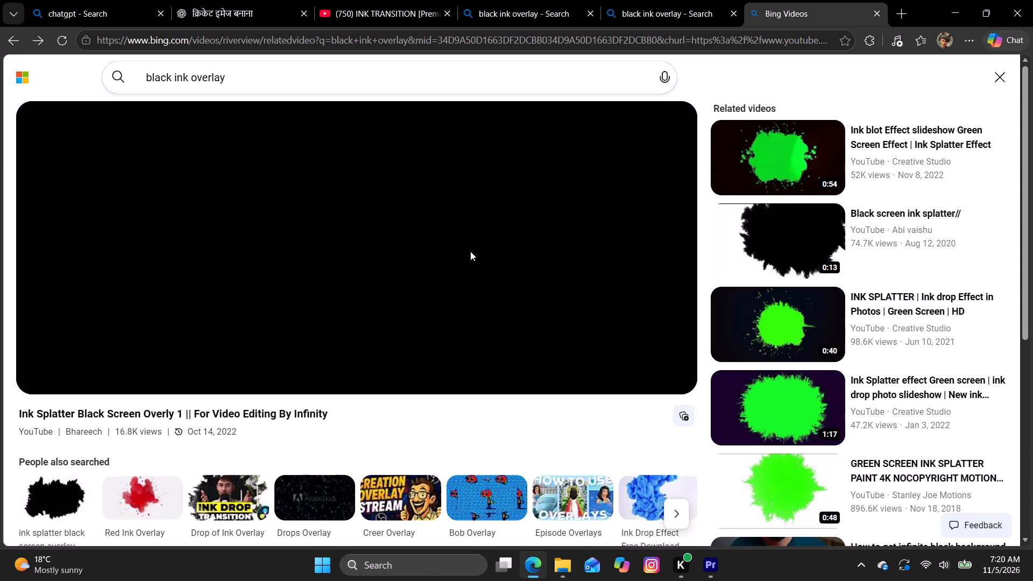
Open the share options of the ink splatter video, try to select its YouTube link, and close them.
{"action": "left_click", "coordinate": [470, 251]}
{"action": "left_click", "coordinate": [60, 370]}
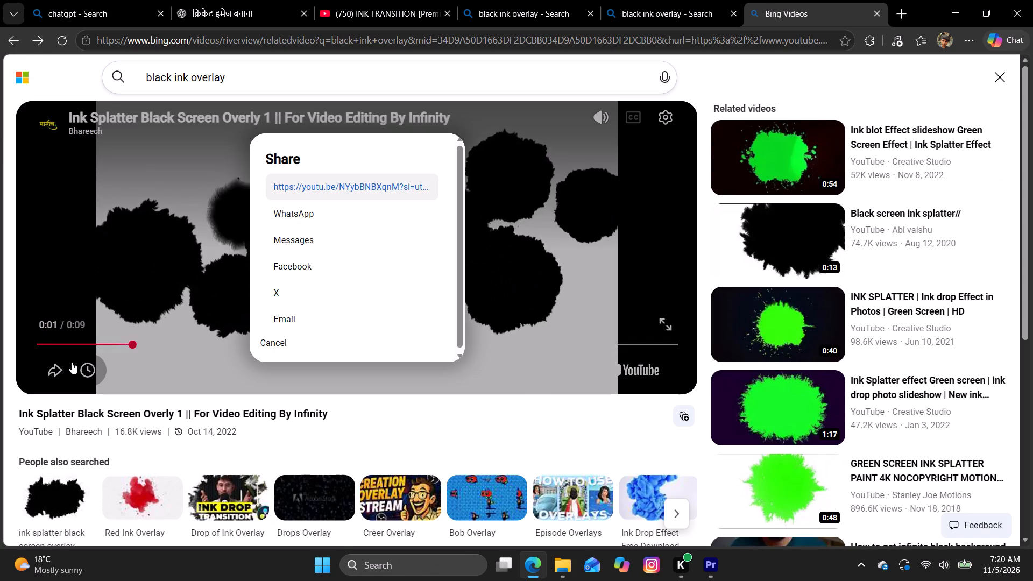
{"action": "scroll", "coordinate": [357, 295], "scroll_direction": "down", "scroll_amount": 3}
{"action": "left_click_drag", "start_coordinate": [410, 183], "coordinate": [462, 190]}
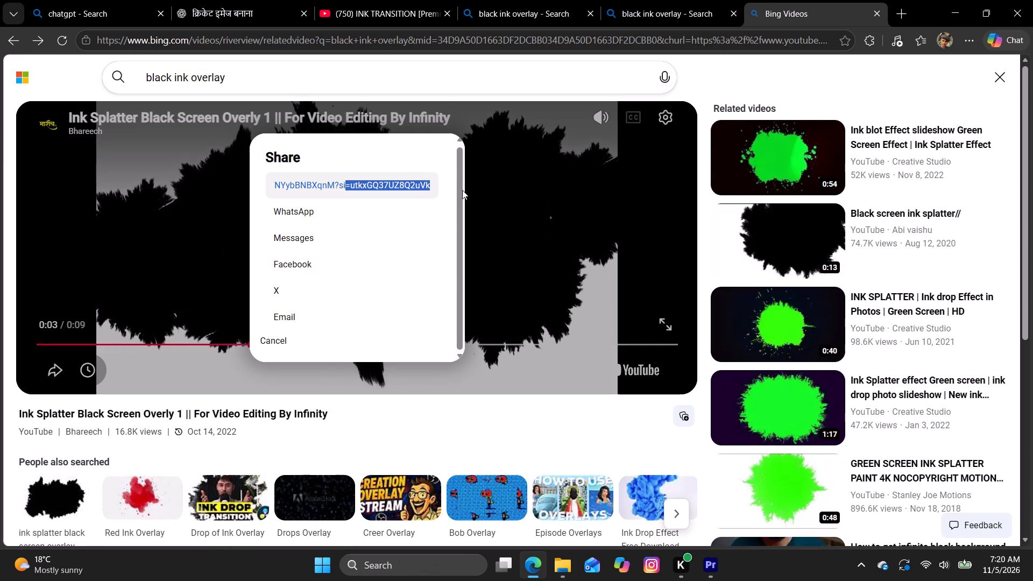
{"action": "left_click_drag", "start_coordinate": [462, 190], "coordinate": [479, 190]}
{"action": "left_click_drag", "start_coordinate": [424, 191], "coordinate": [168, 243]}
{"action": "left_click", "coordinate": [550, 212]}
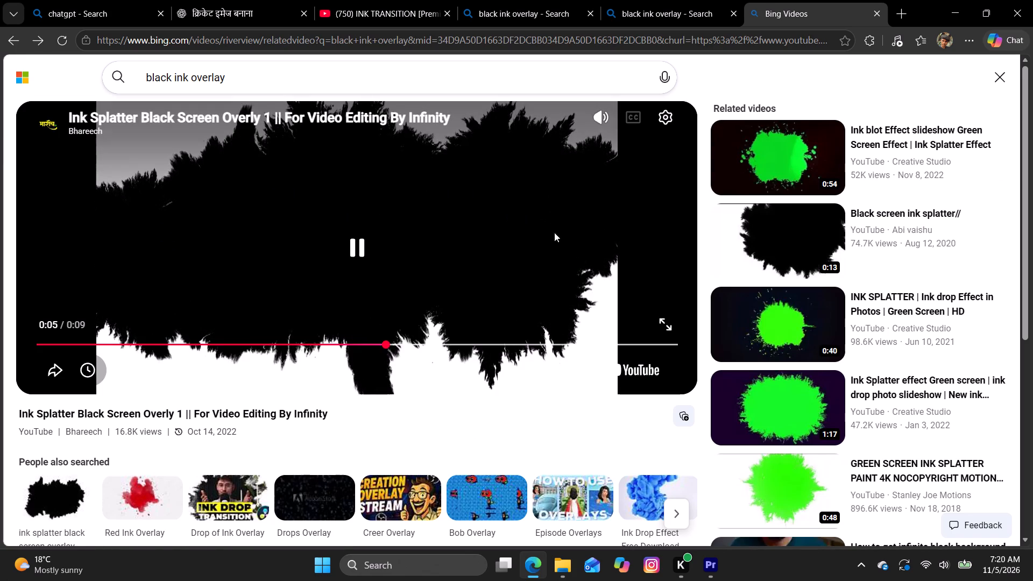
Pause the ink splatter video and copy its YouTube link from the share options.
{"action": "left_click", "coordinate": [493, 244]}
{"action": "double_click", "coordinate": [490, 244]}
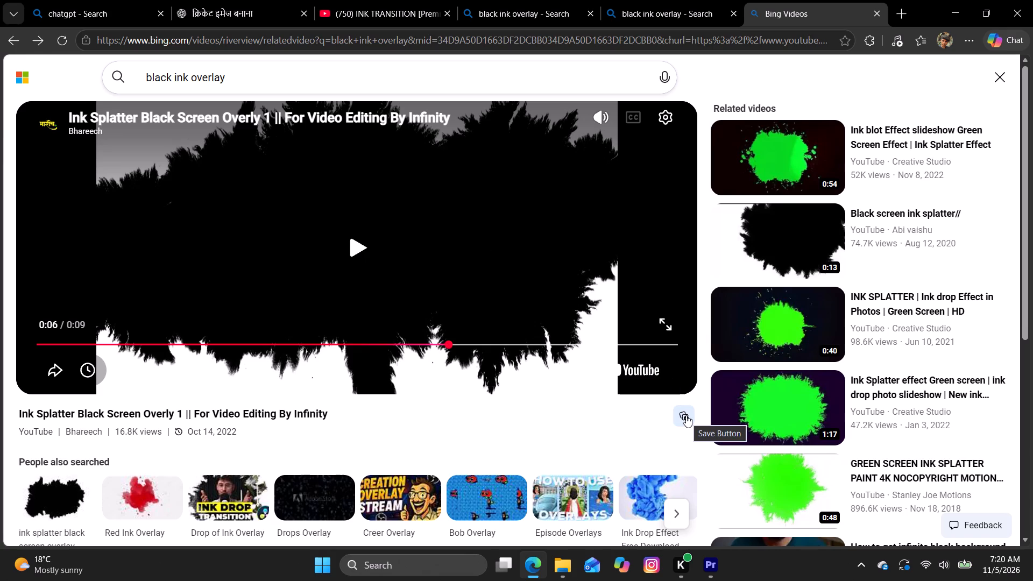
{"action": "left_click", "coordinate": [666, 119]}
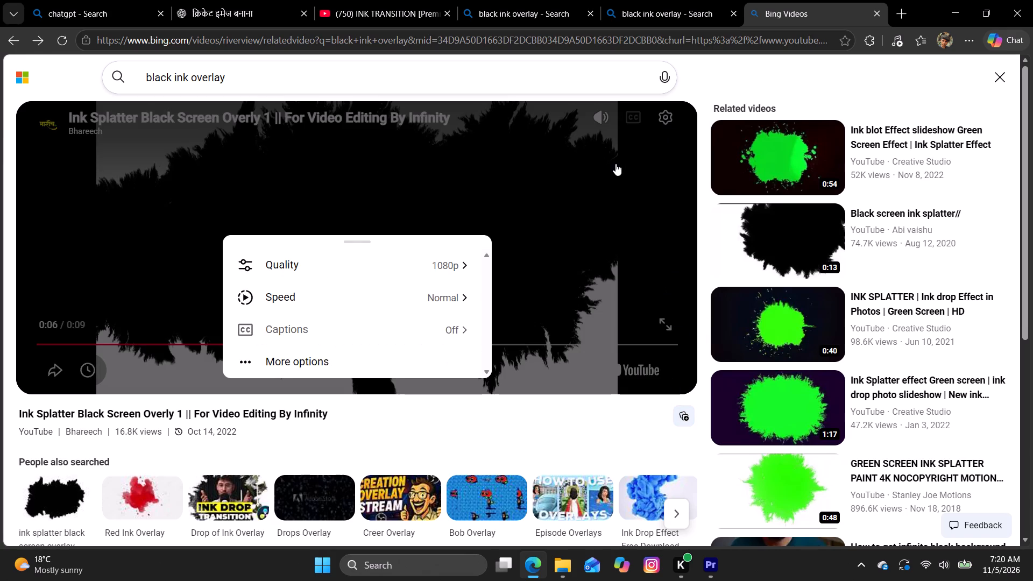
{"action": "left_click", "coordinate": [615, 164]}
{"action": "left_click", "coordinate": [50, 369]}
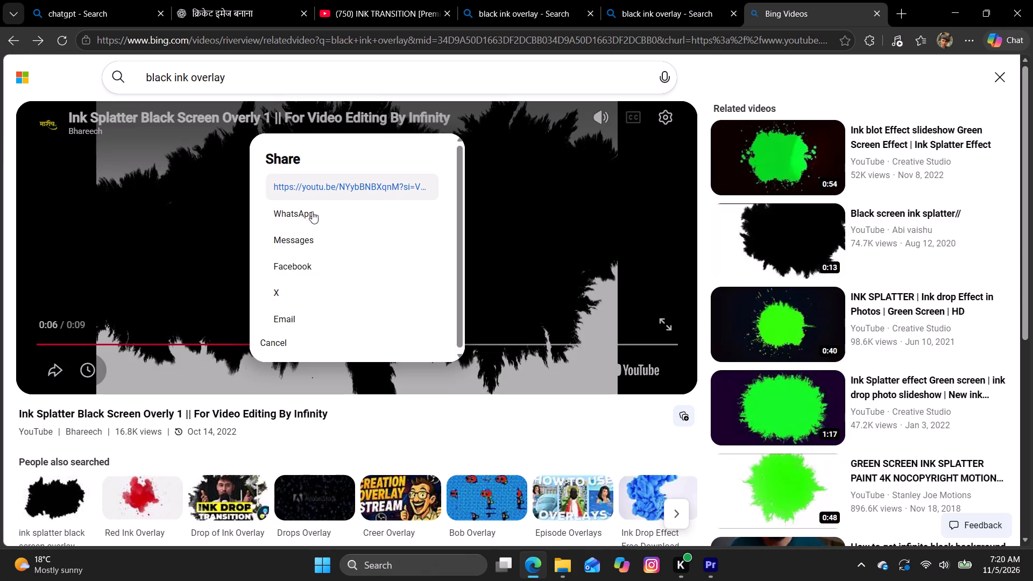
{"action": "left_click_drag", "start_coordinate": [272, 182], "coordinate": [522, 190]}
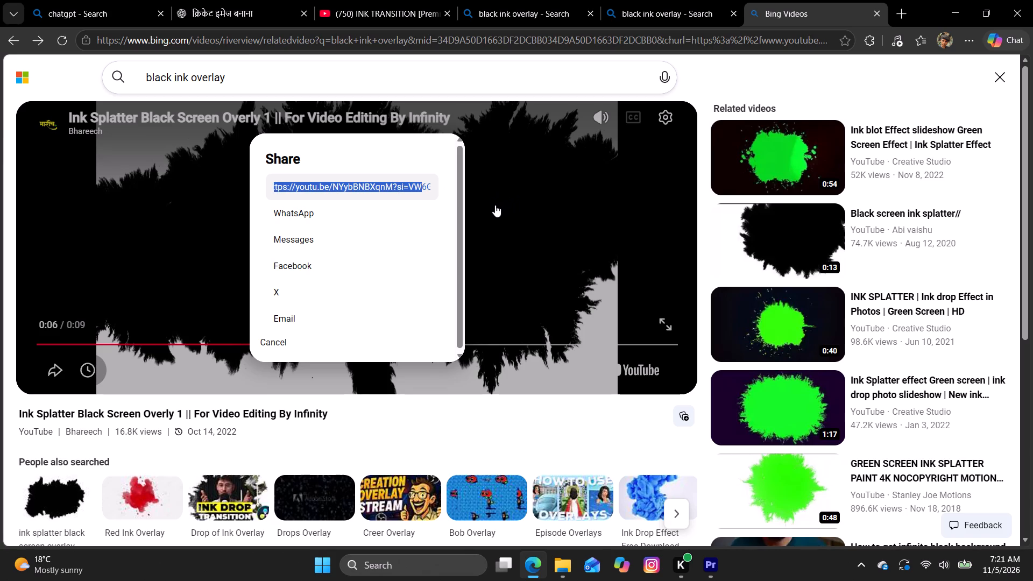
{"action": "key", "text": "ctrl+c"}
Search the web for "yt video downloader" in a new tab and open the Clipto YouTube downloader result.
{"action": "left_click", "coordinate": [903, 17]}
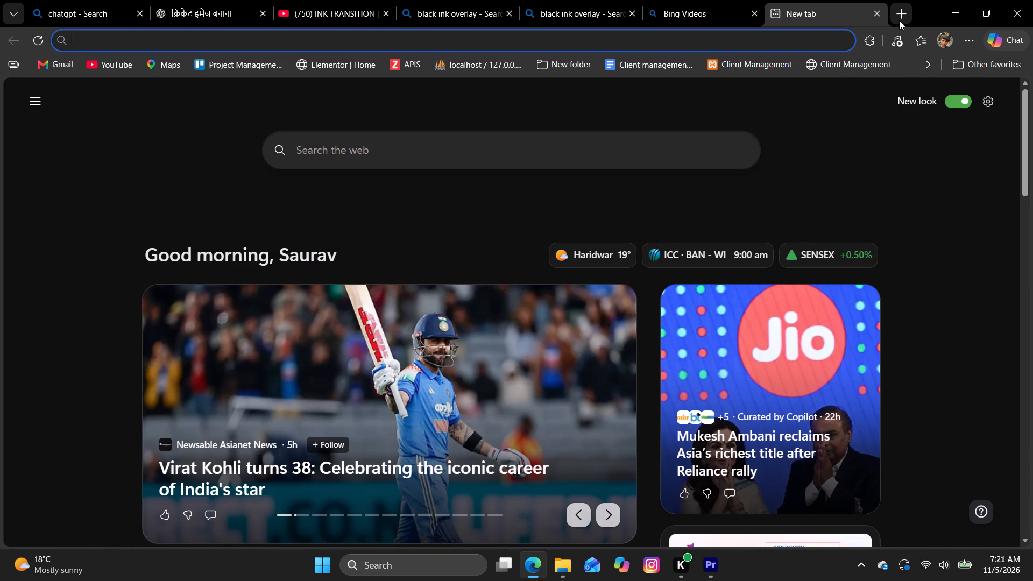
{"action": "type", "text": "yt video d"}
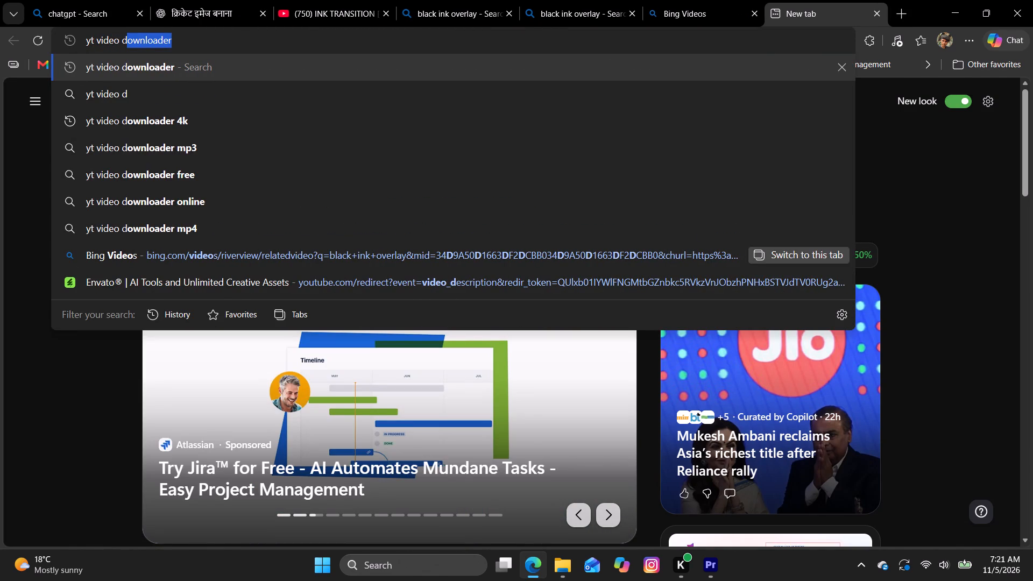
{"action": "type", "text": "ownloader"}
{"action": "key", "text": "Return"}
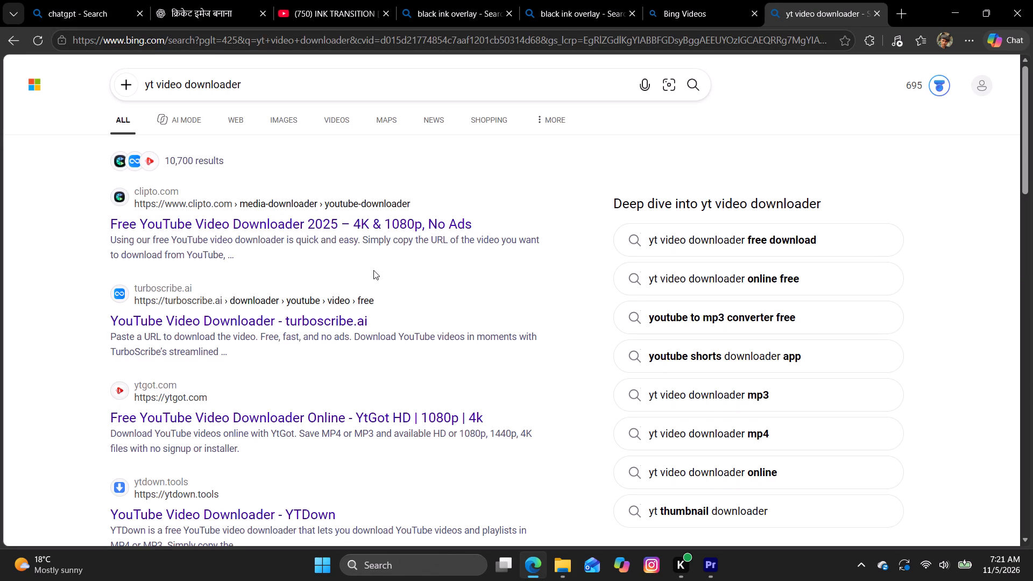
{"action": "left_click", "coordinate": [383, 223]}
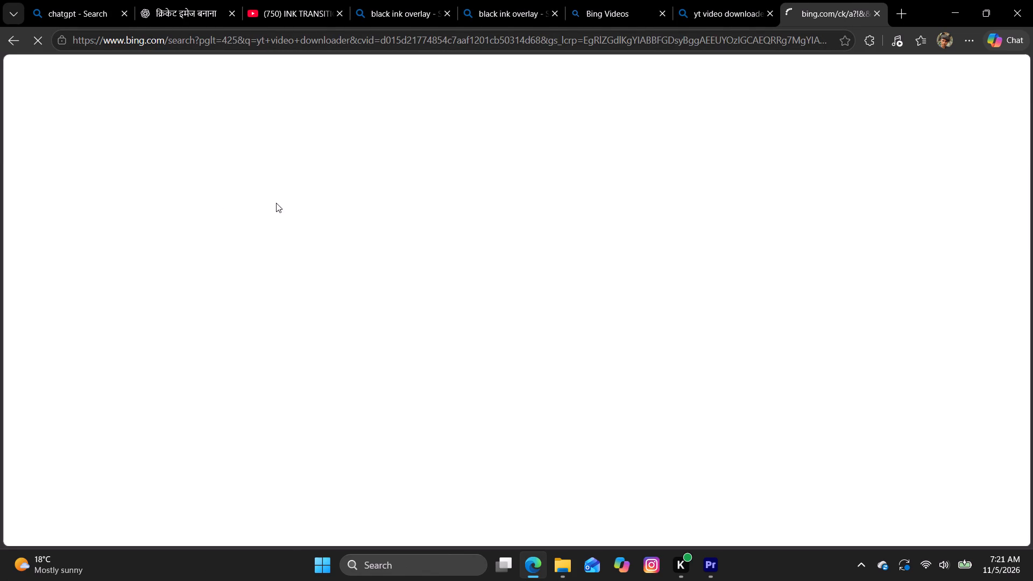
{"action": "left_click", "coordinate": [466, 359]}
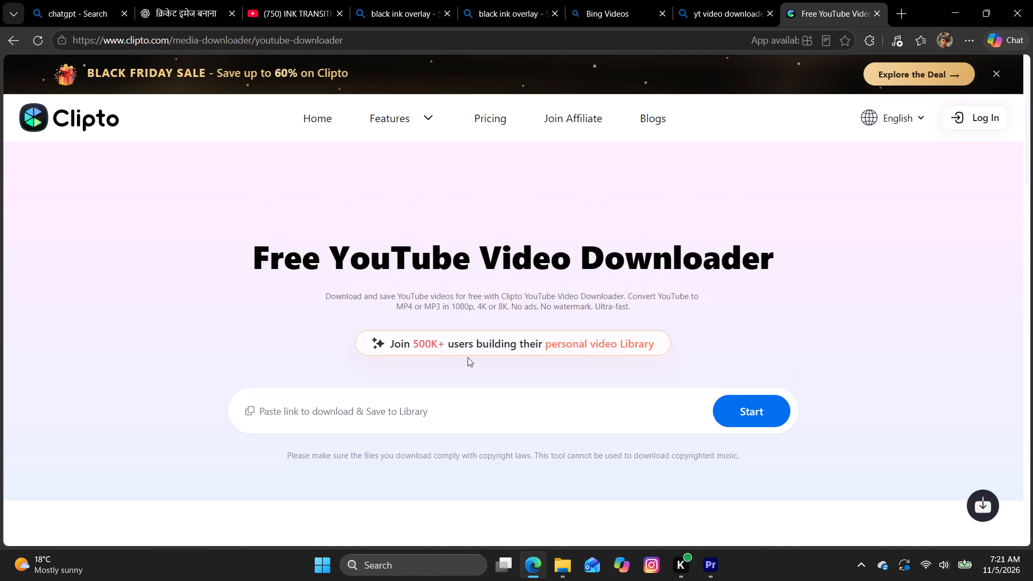
Paste the copied YouTube link into the Clipto downloader and start processing it.
{"action": "left_click", "coordinate": [419, 396]}
{"action": "key", "text": "ctrl+v"}
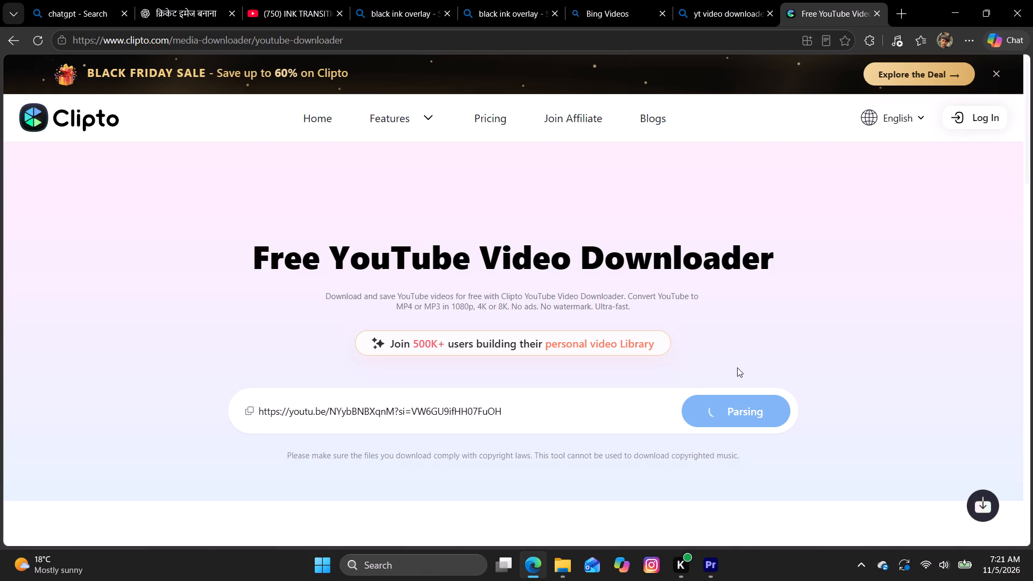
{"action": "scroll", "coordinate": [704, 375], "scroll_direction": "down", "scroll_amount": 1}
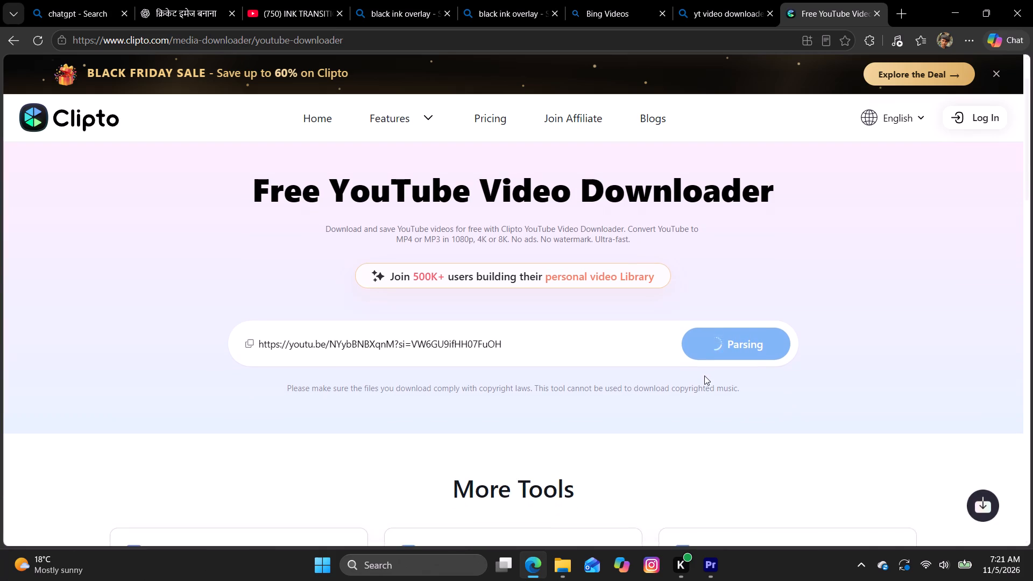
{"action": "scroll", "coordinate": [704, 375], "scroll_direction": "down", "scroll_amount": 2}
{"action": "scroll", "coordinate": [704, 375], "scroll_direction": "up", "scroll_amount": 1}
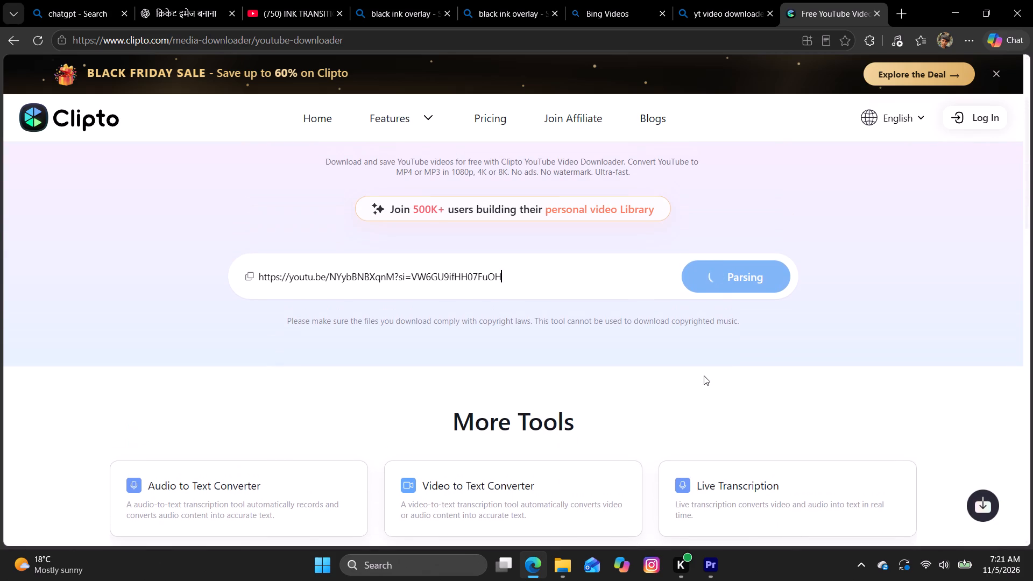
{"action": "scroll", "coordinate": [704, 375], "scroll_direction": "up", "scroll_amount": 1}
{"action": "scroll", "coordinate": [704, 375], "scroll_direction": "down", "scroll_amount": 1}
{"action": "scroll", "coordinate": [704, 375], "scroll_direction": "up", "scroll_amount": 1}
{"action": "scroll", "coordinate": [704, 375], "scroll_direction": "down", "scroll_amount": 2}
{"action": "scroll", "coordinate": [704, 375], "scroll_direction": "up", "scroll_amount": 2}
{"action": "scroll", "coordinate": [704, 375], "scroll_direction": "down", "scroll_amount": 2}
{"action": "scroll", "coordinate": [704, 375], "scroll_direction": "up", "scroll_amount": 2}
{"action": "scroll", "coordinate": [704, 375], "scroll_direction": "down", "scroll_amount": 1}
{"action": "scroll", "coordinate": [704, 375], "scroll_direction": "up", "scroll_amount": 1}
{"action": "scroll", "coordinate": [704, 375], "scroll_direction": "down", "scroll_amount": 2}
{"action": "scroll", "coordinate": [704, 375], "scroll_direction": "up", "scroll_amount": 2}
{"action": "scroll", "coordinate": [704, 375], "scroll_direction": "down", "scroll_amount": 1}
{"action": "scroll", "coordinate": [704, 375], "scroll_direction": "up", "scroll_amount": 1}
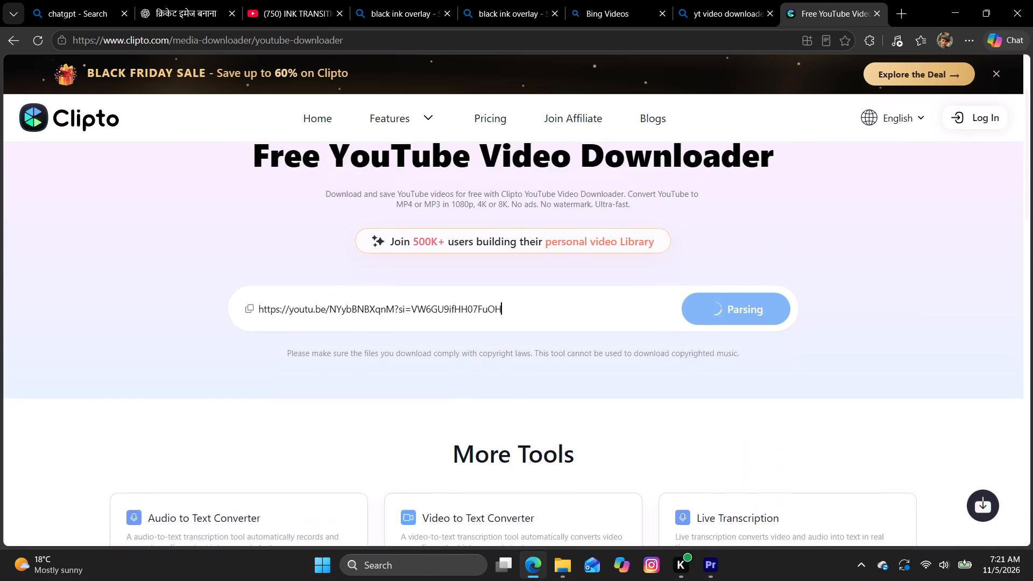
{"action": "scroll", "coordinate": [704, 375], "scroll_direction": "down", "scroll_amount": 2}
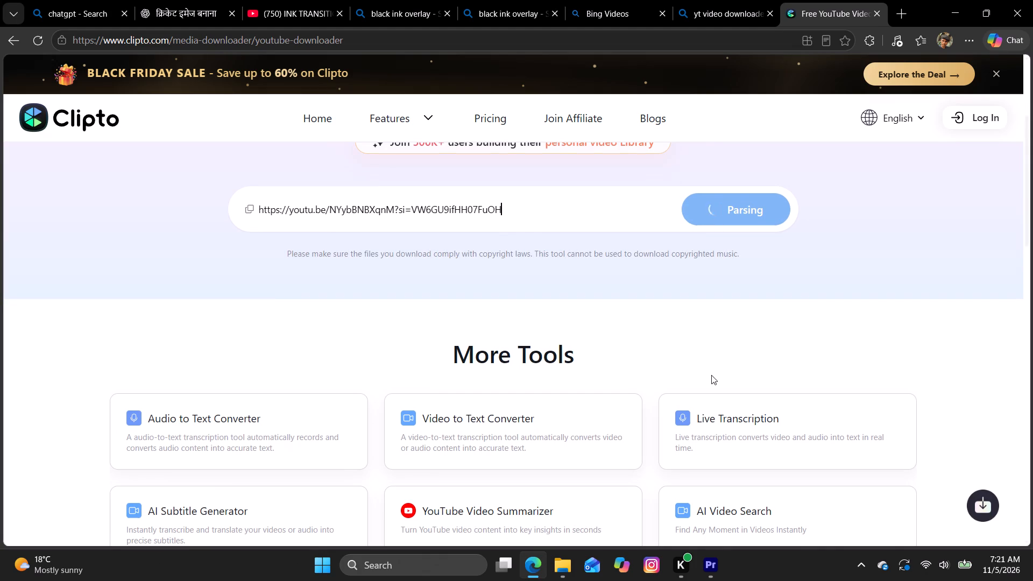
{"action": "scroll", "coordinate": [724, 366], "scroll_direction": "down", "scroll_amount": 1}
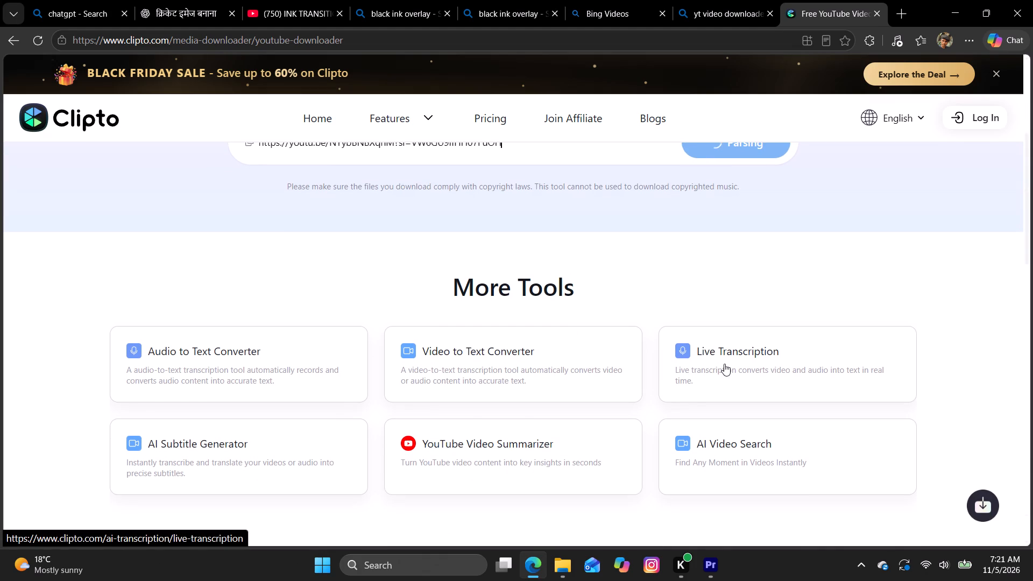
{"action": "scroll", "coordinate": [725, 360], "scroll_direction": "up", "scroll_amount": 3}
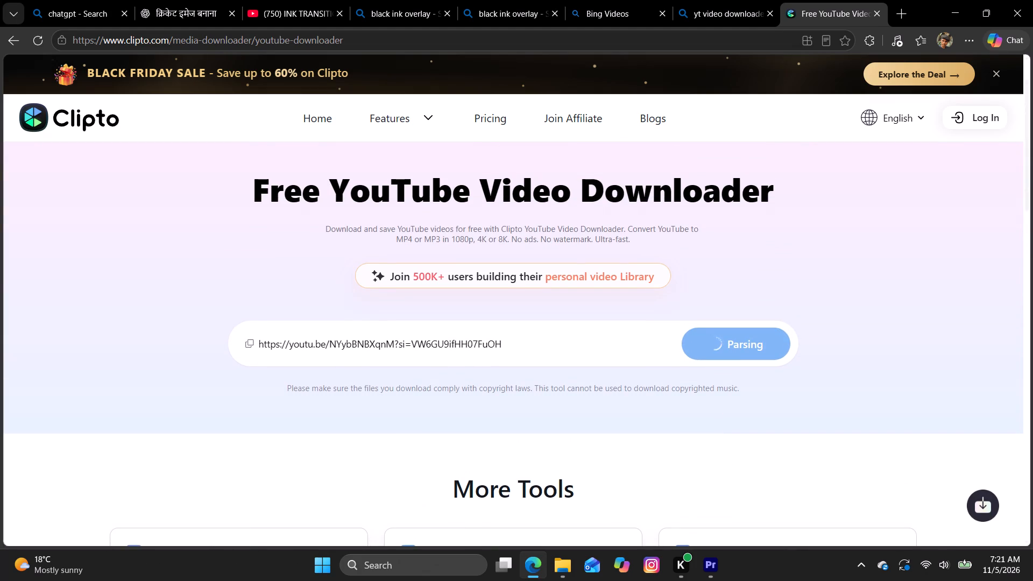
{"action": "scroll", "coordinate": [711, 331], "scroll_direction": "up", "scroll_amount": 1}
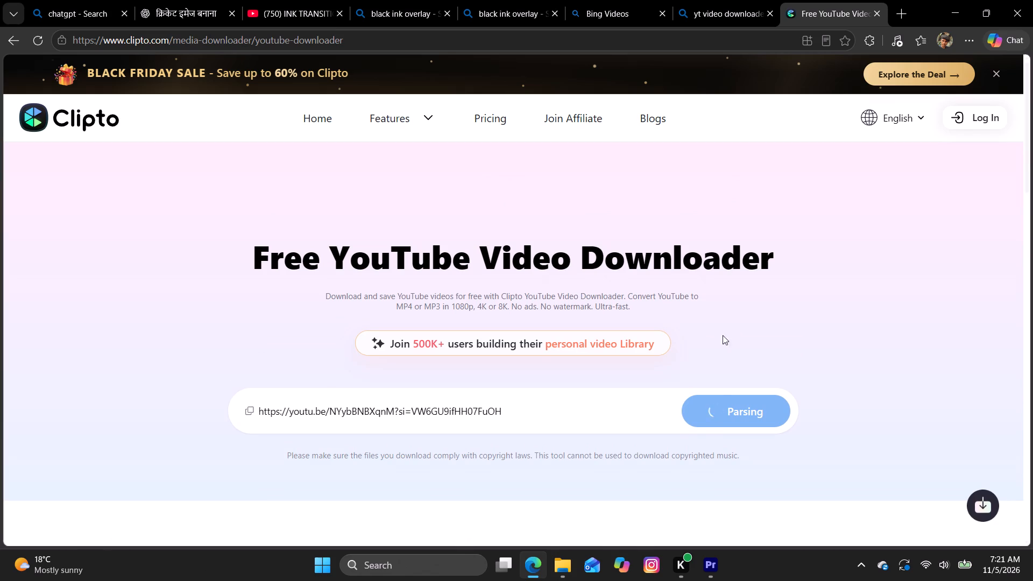
Choose the mp4 (1080p) format for the ink splatter clip and download the video file.
{"action": "scroll", "coordinate": [625, 206], "scroll_direction": "down", "scroll_amount": 2}
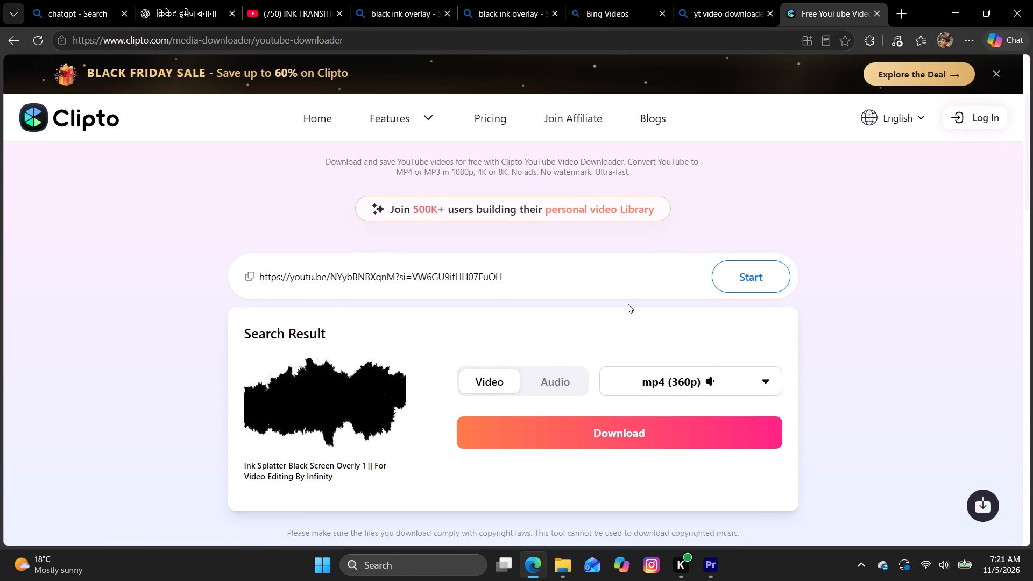
{"action": "left_click", "coordinate": [761, 381]}
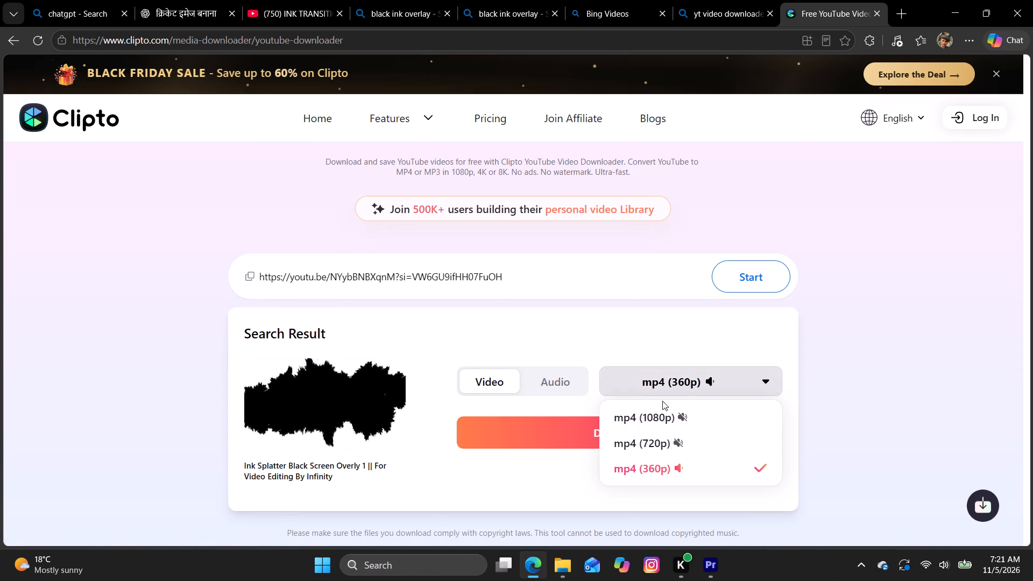
{"action": "left_click", "coordinate": [629, 414]}
{"action": "left_click", "coordinate": [519, 430]}
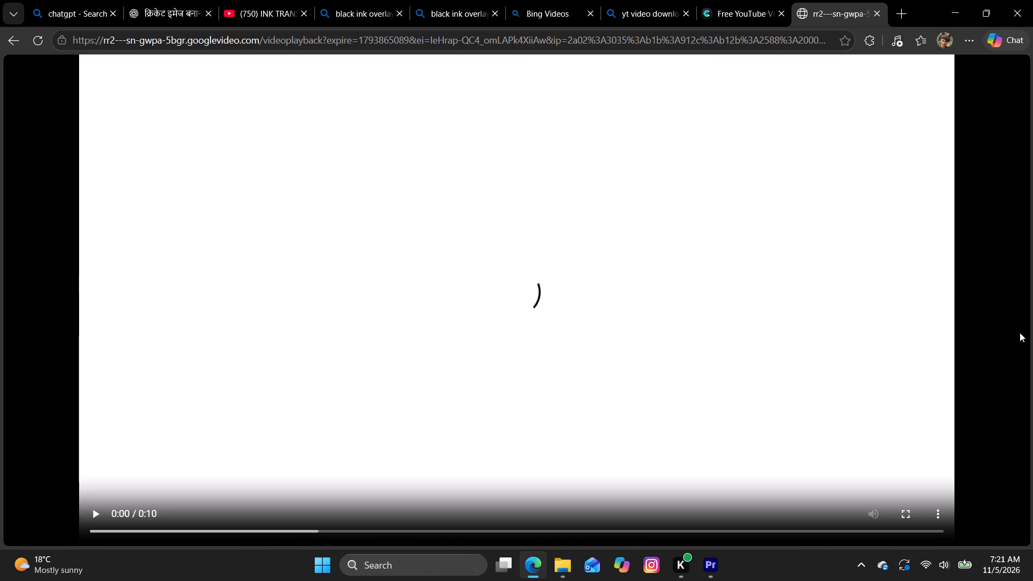
{"action": "left_click", "coordinate": [946, 514]}
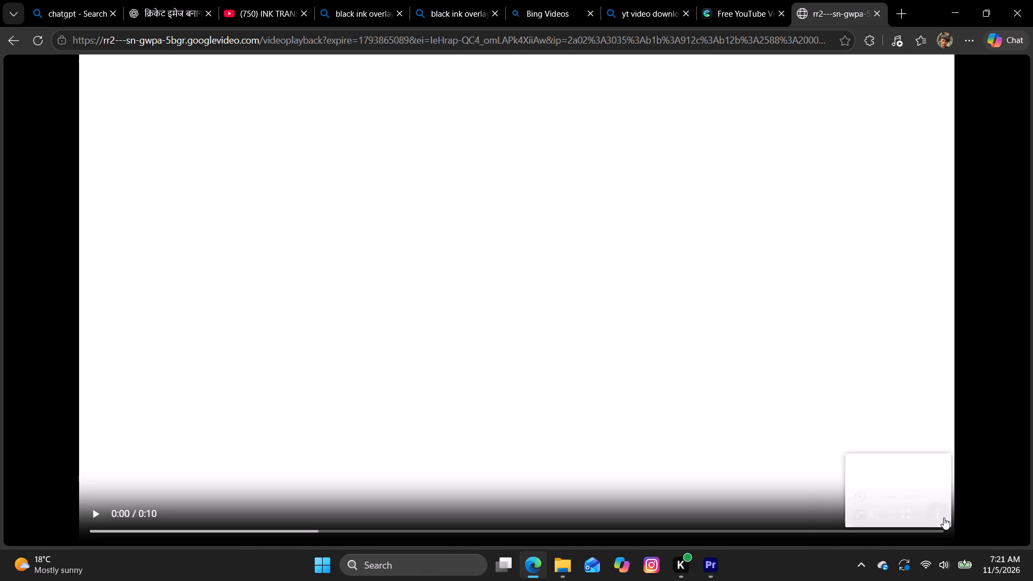
{"action": "left_click", "coordinate": [906, 445]}
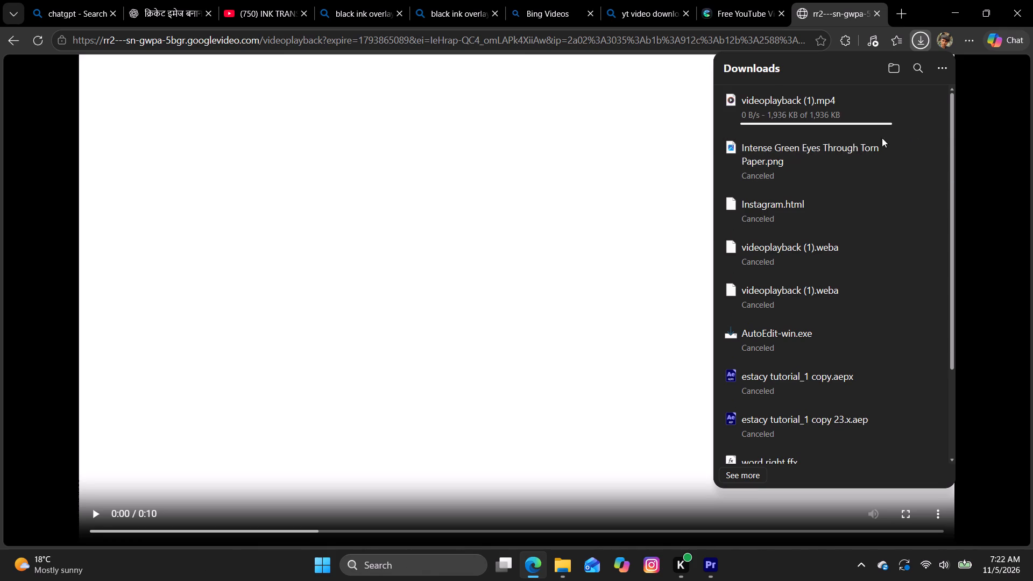
Show the downloaded video in the Downloads folder and rename it "Black ink overlay".
{"action": "left_click", "coordinate": [905, 106]}
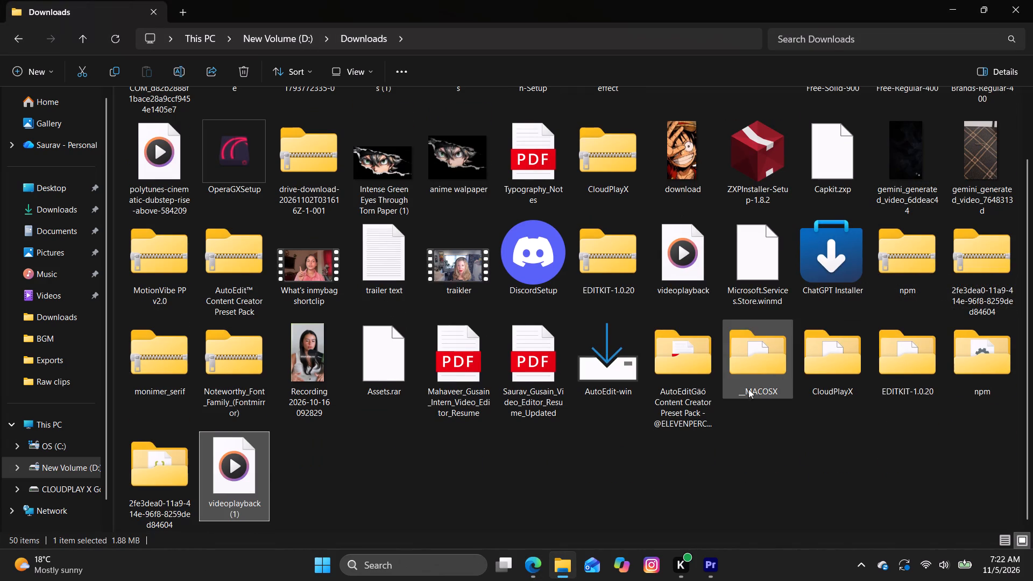
{"action": "scroll", "coordinate": [516, 410], "scroll_direction": "up", "scroll_amount": 2}
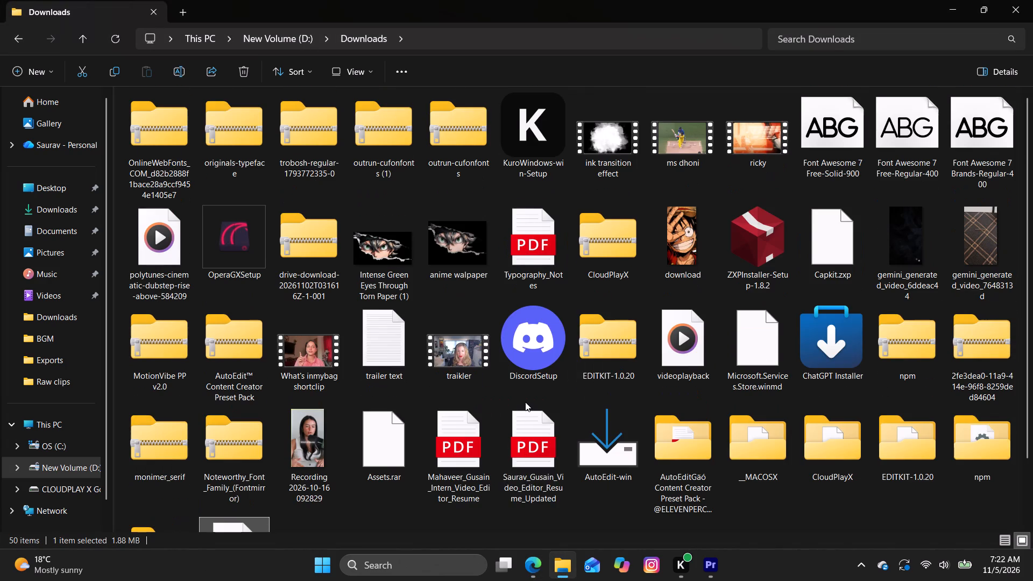
{"action": "scroll", "coordinate": [526, 402], "scroll_direction": "down", "scroll_amount": 3}
{"action": "left_click", "coordinate": [252, 501]}
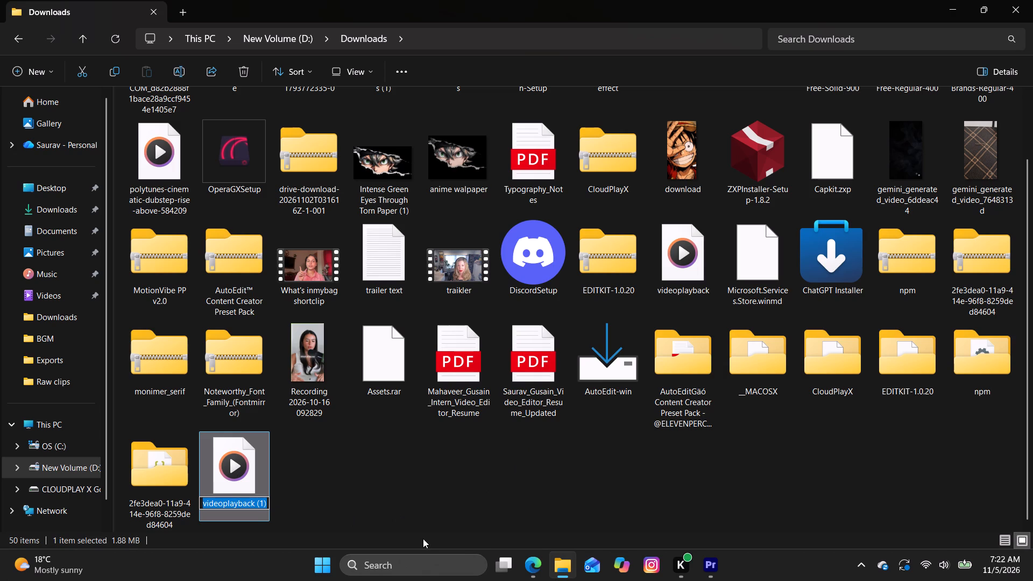
{"action": "key", "text": "shift+b"}
{"action": "type", "text": "lack ink overlay"}
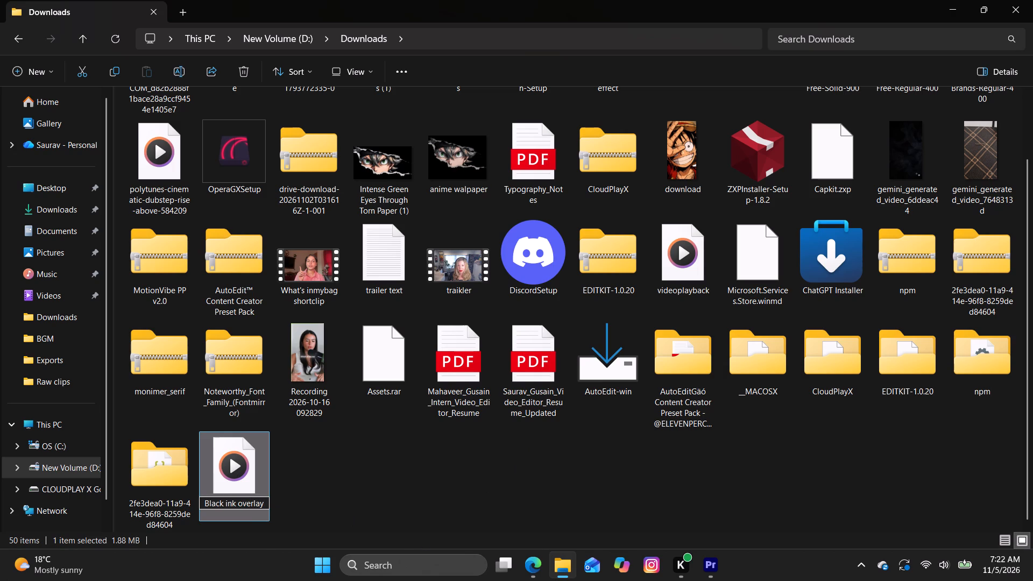
{"action": "key", "text": "Return"}
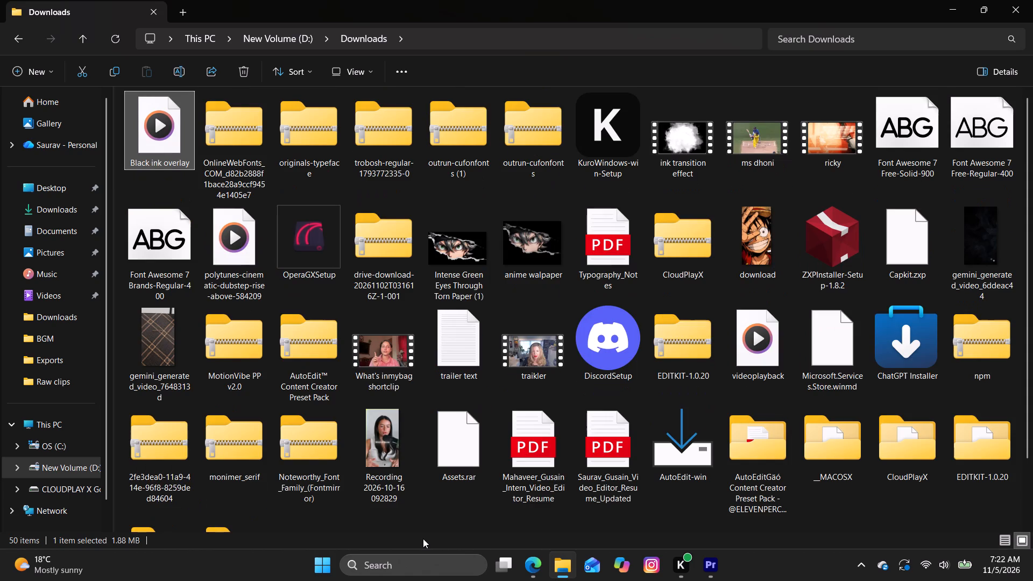
{"action": "scroll", "coordinate": [497, 427], "scroll_direction": "down", "scroll_amount": 3}
Switch to Premiere and review the talking-head section and its team and scorecard overlay images between about 00:00:25 and 00:00:31.
{"action": "left_click", "coordinate": [718, 568]}
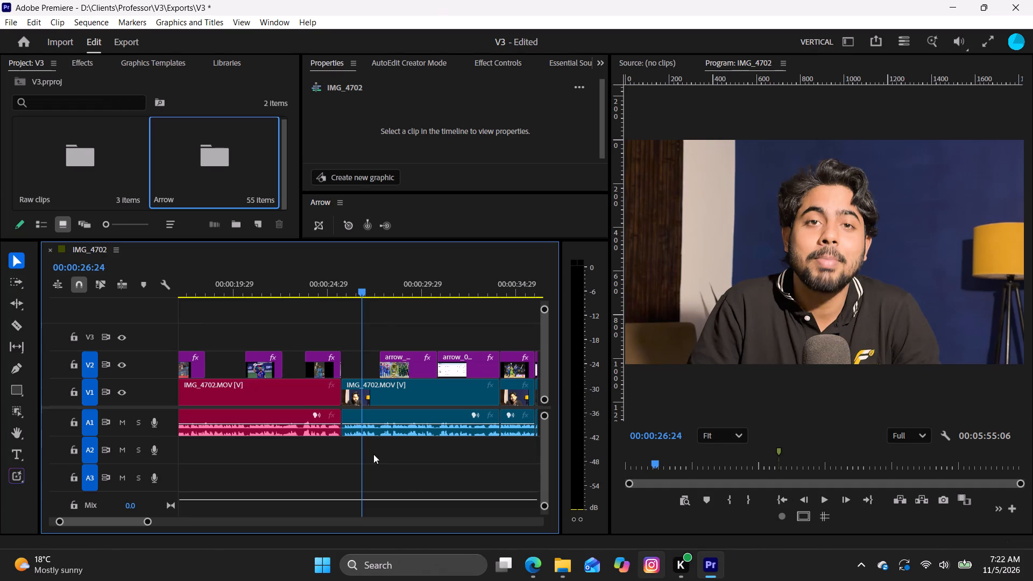
{"action": "left_click_drag", "start_coordinate": [360, 289], "coordinate": [352, 316]}
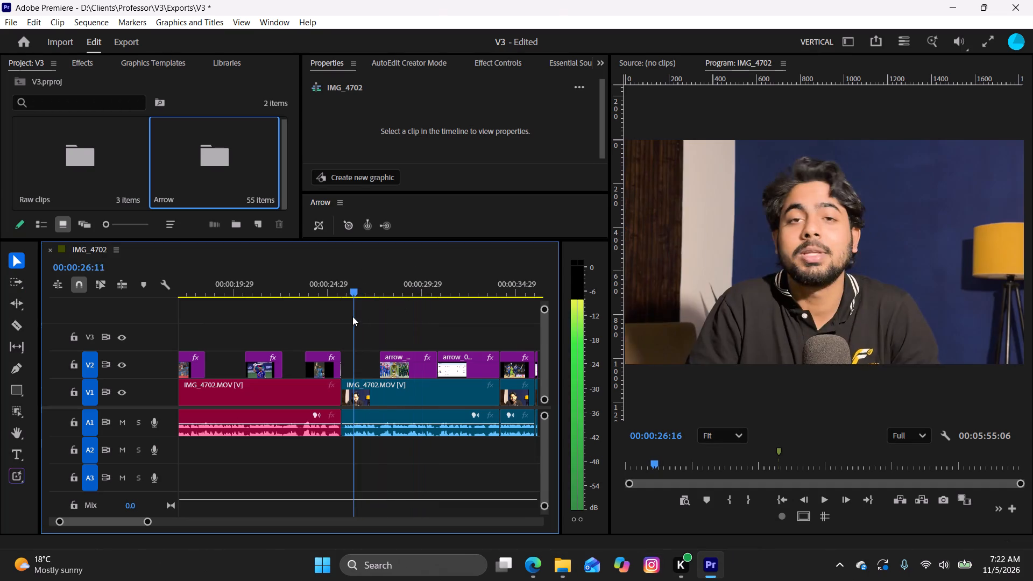
{"action": "left_click_drag", "start_coordinate": [352, 316], "coordinate": [338, 350]}
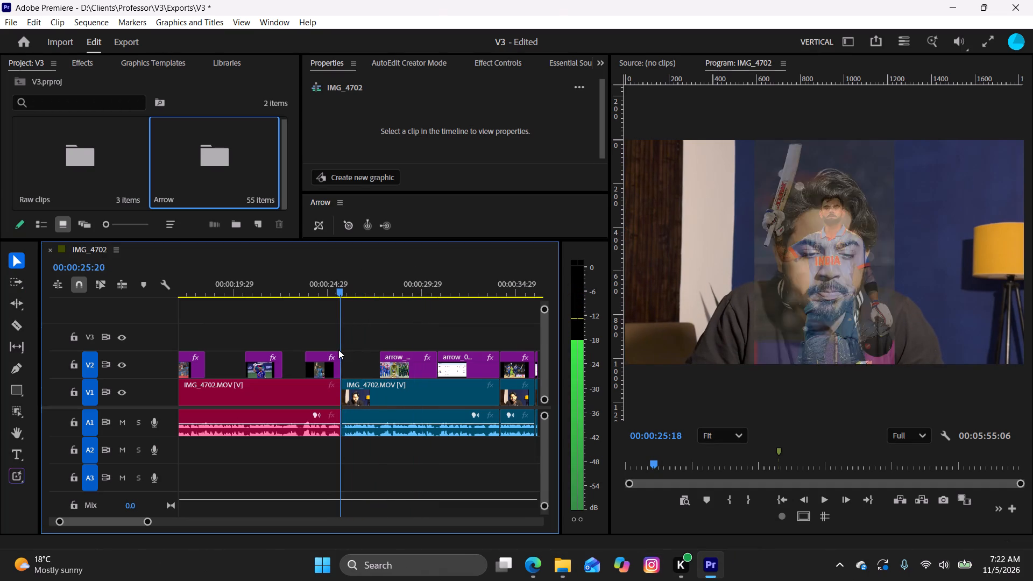
{"action": "left_click_drag", "start_coordinate": [338, 350], "coordinate": [344, 355]}
{"action": "key", "text": "space"}
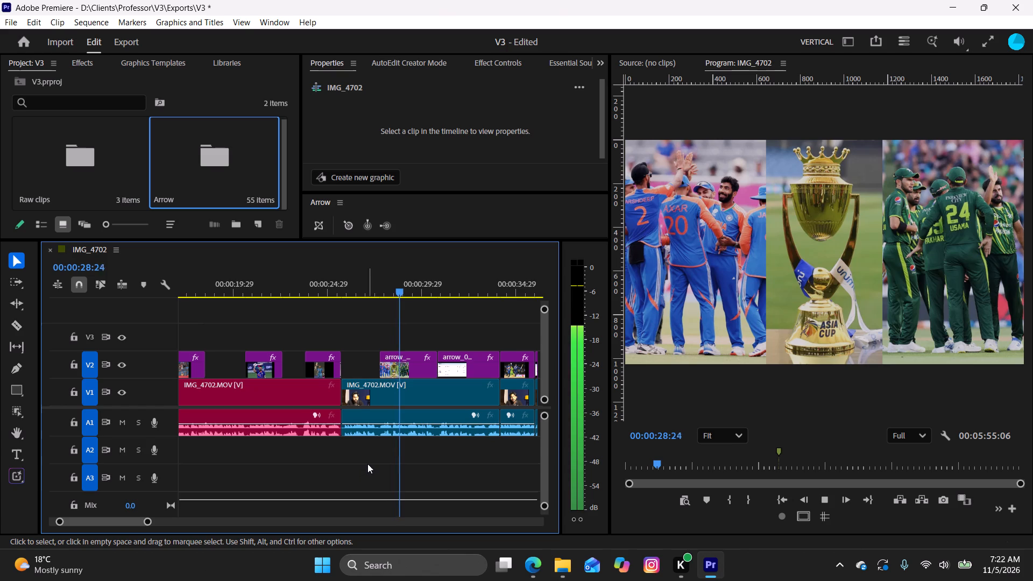
{"action": "key", "text": "space"}
{"action": "left_click_drag", "start_coordinate": [398, 288], "coordinate": [388, 300]}
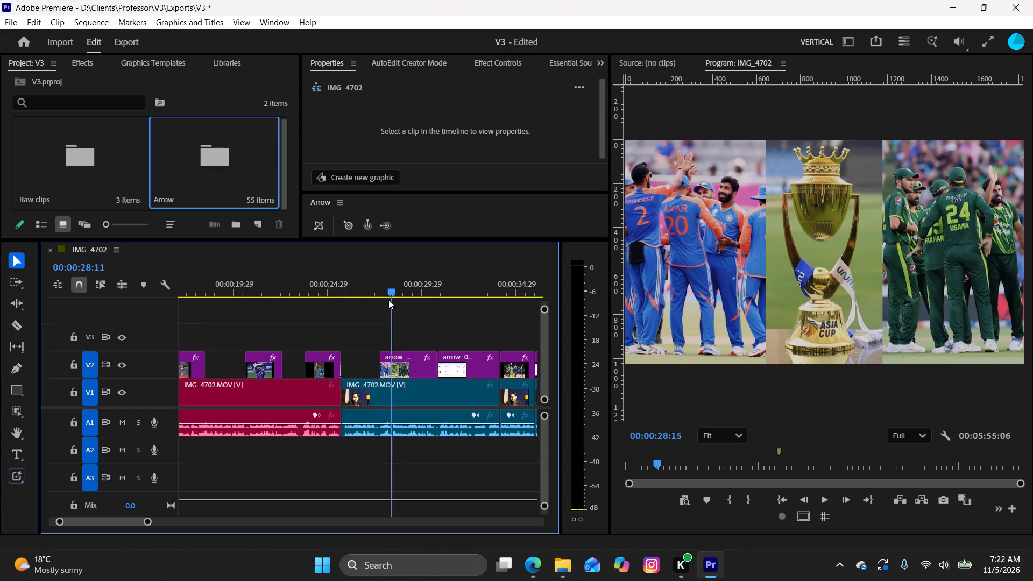
{"action": "left_click_drag", "start_coordinate": [388, 300], "coordinate": [349, 322]}
{"action": "key", "text": "space"}
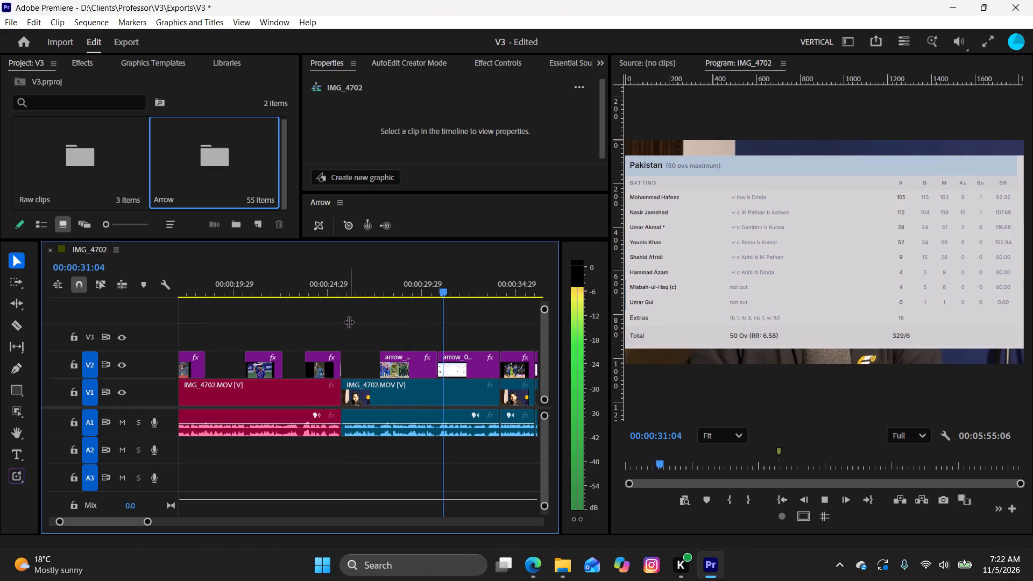
{"action": "key", "text": "space"}
{"action": "left_click_drag", "start_coordinate": [444, 294], "coordinate": [373, 309]}
{"action": "key", "text": "space"}
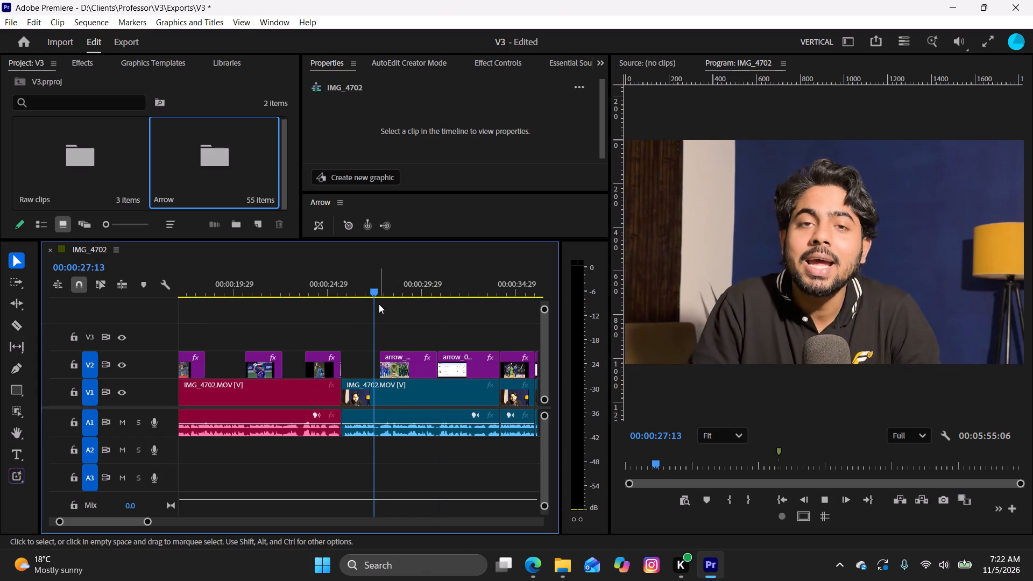
{"action": "key", "text": "space"}
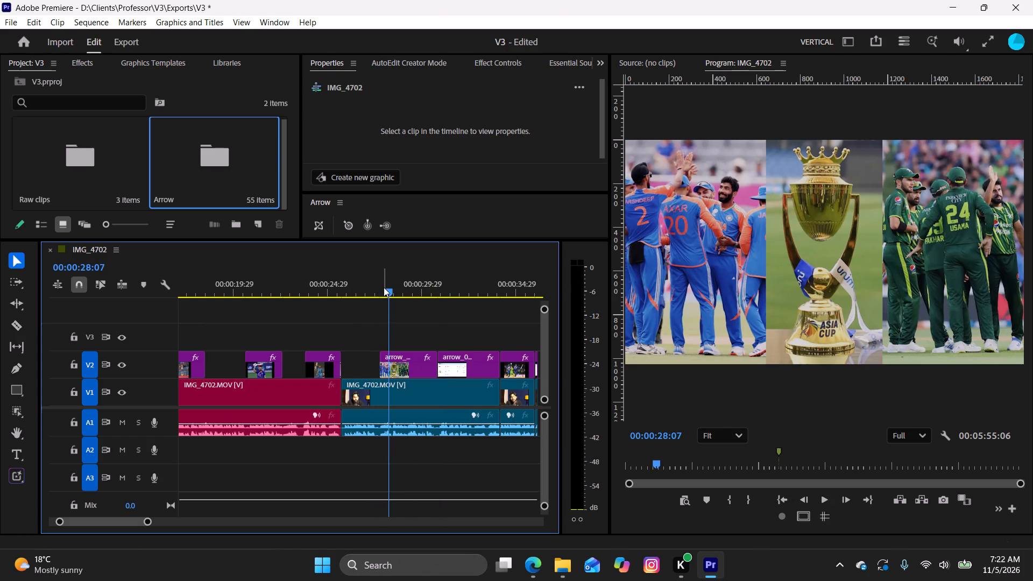
{"action": "left_click_drag", "start_coordinate": [385, 287], "coordinate": [368, 322]}
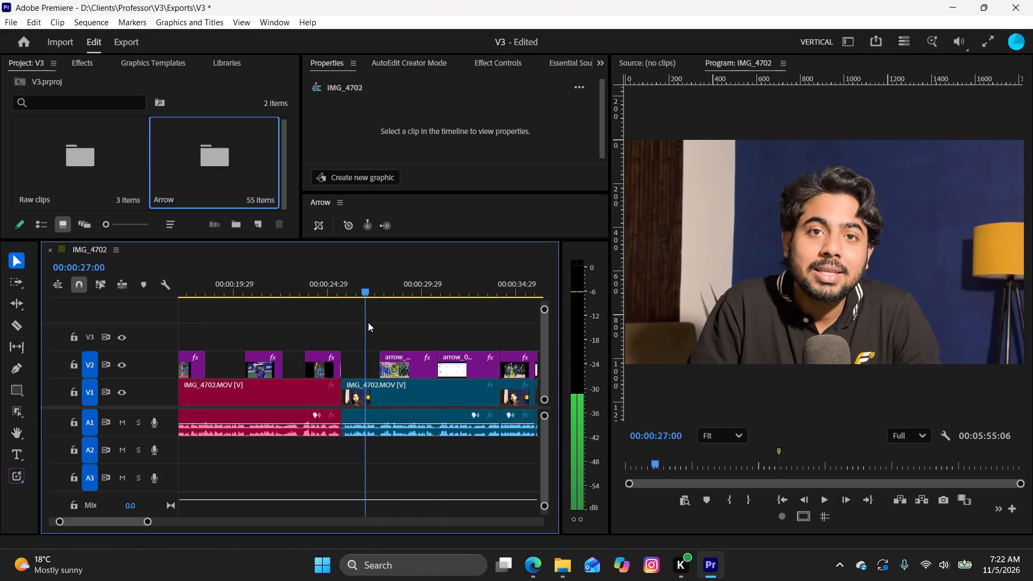
{"action": "left_click_drag", "start_coordinate": [368, 322], "coordinate": [380, 334]}
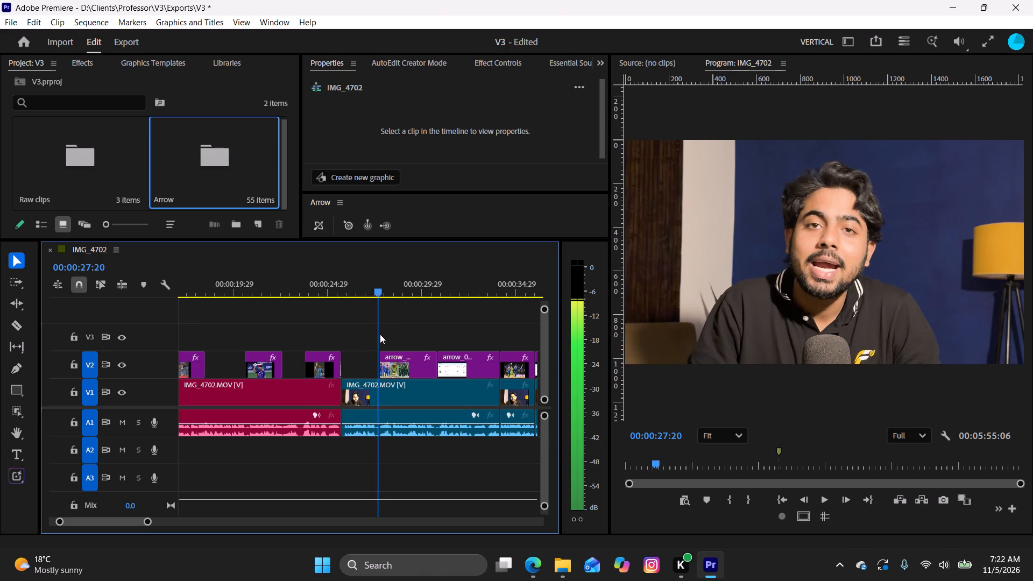
{"action": "left_click_drag", "start_coordinate": [380, 334], "coordinate": [381, 336]}
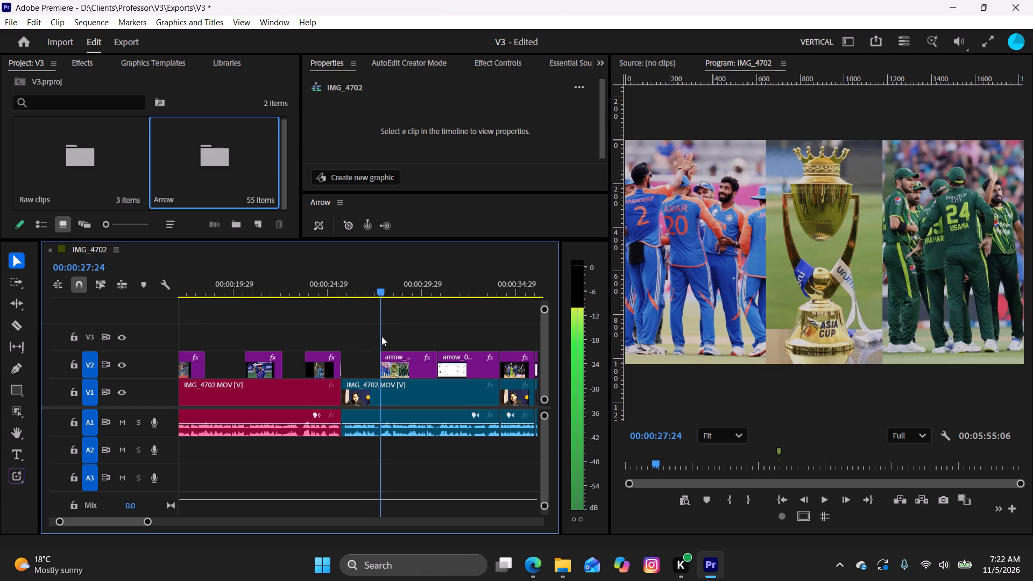
{"action": "left_click_drag", "start_coordinate": [381, 336], "coordinate": [369, 349]}
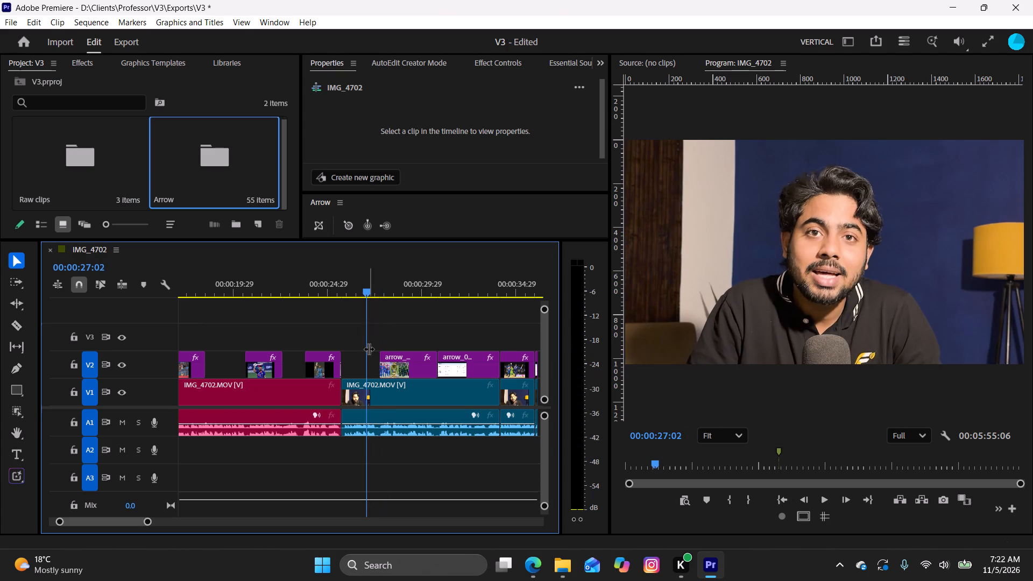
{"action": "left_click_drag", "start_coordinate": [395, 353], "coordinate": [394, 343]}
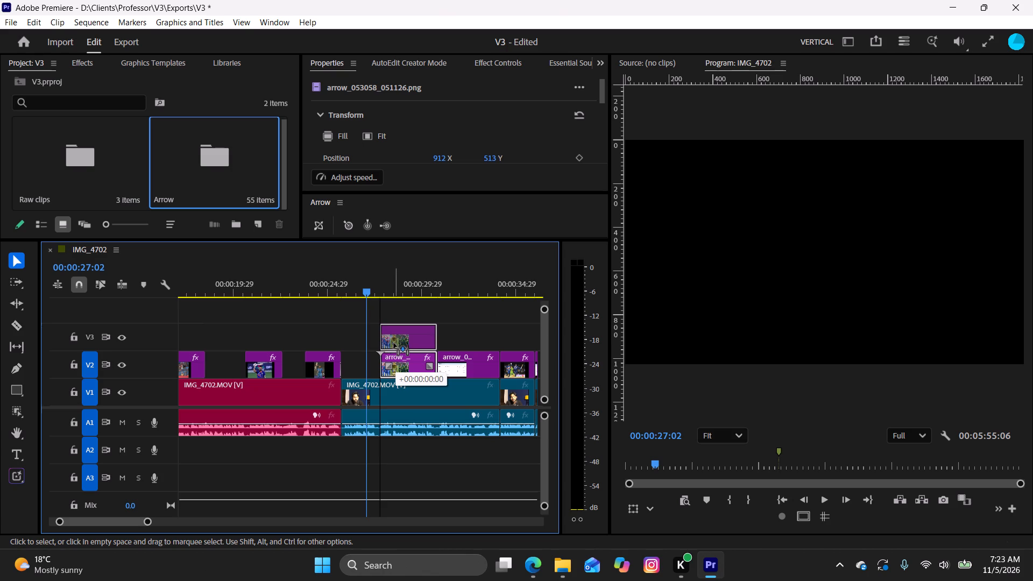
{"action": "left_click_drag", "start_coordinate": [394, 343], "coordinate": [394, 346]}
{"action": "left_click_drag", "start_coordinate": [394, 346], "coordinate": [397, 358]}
Move the scorecard image clip from track V2 up to track V4, keeping its timing.
{"action": "left_click_drag", "start_coordinate": [463, 356], "coordinate": [461, 348]}
{"action": "left_click_drag", "start_coordinate": [464, 323], "coordinate": [464, 316]}
{"action": "left_click_drag", "start_coordinate": [543, 339], "coordinate": [544, 339]}
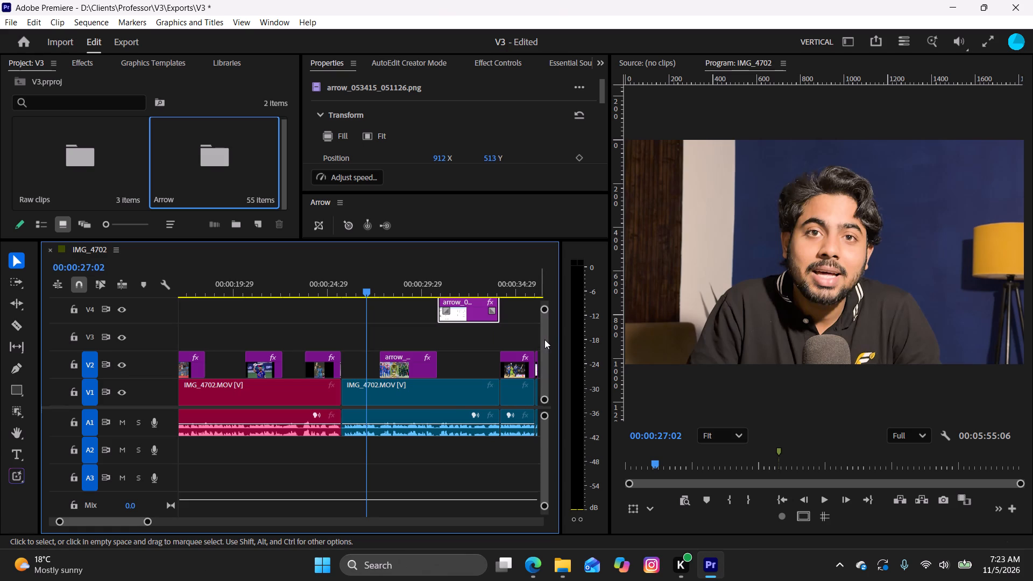
{"action": "left_click_drag", "start_coordinate": [544, 339], "coordinate": [550, 339]}
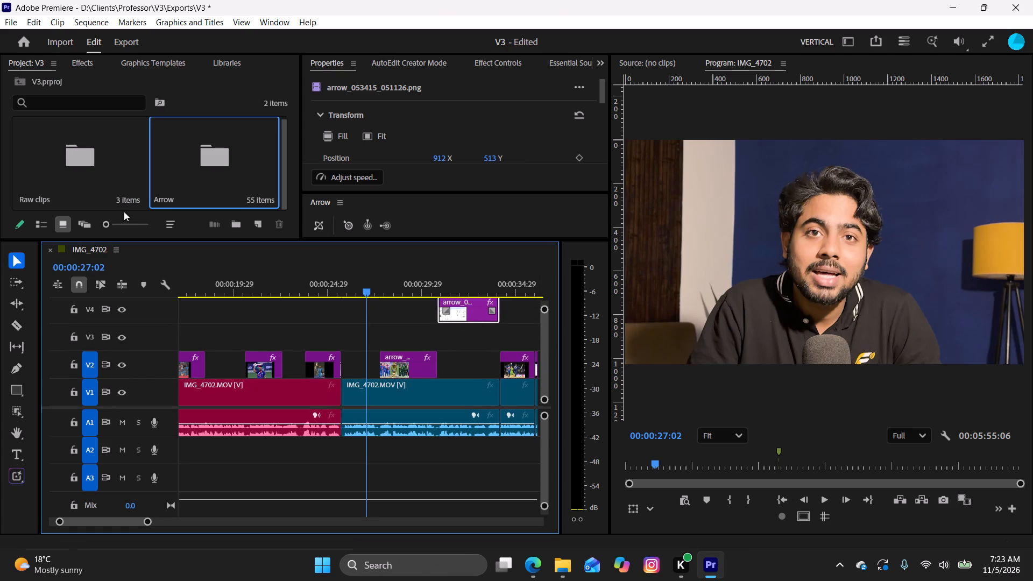
Import "Black ink overlay" from the Downloads folder on drive D into the project's Raw clips bin.
{"action": "scroll", "coordinate": [141, 197], "scroll_direction": "down", "scroll_amount": 2}
{"action": "double_click", "coordinate": [114, 167]}
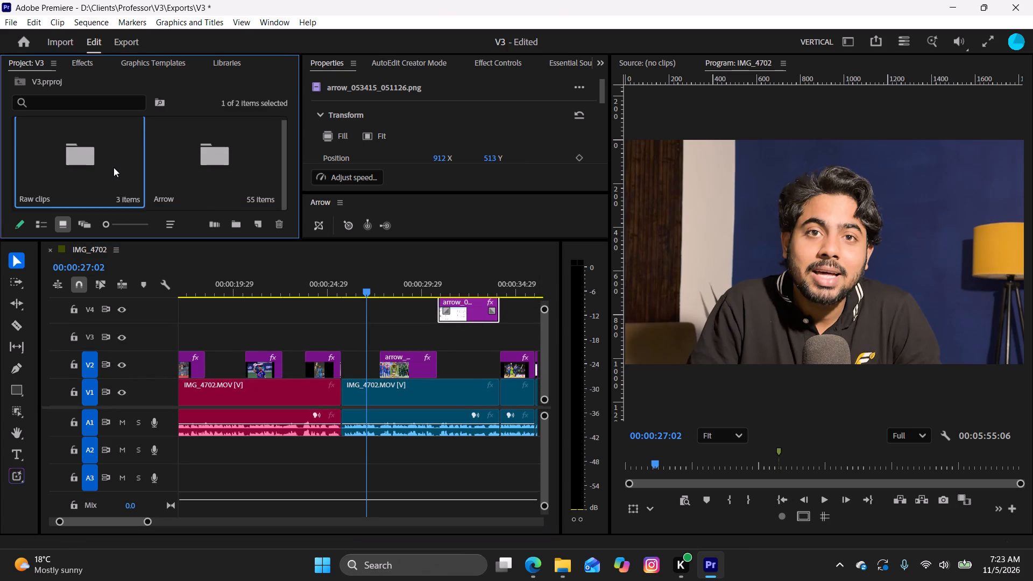
{"action": "scroll", "coordinate": [213, 174], "scroll_direction": "down", "scroll_amount": 3}
{"action": "double_click", "coordinate": [221, 178]}
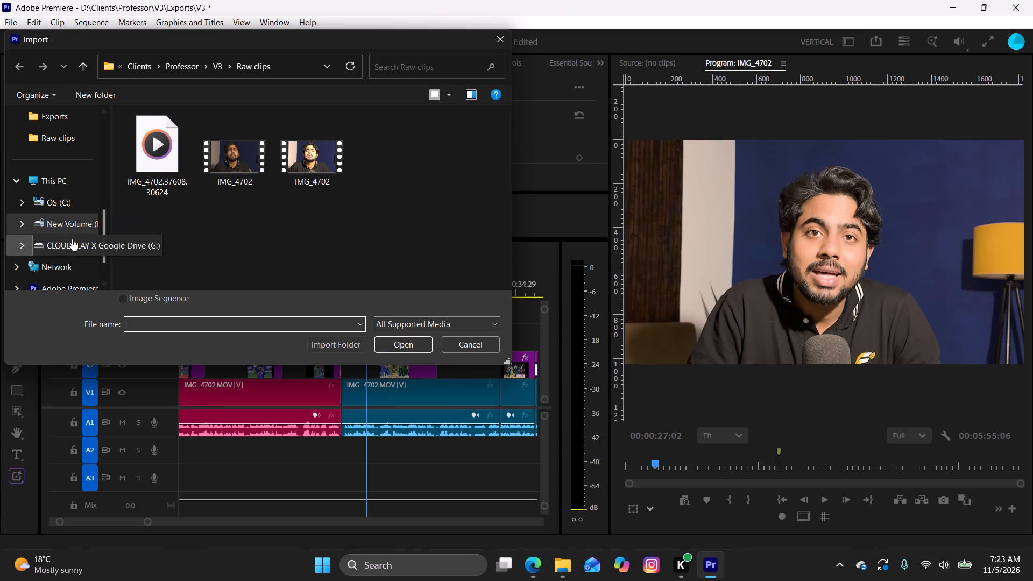
{"action": "left_click", "coordinate": [81, 225]}
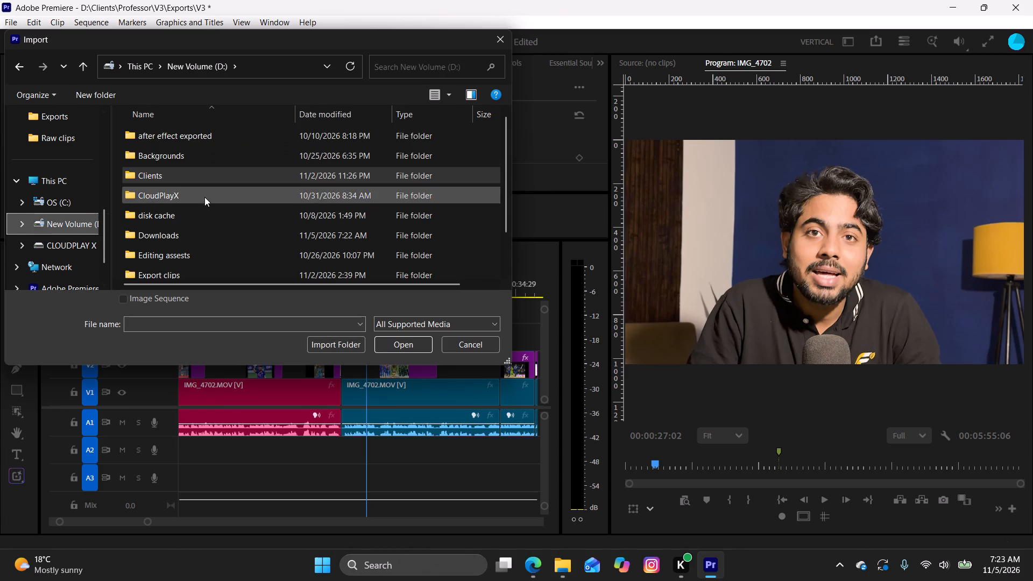
{"action": "double_click", "coordinate": [203, 236]}
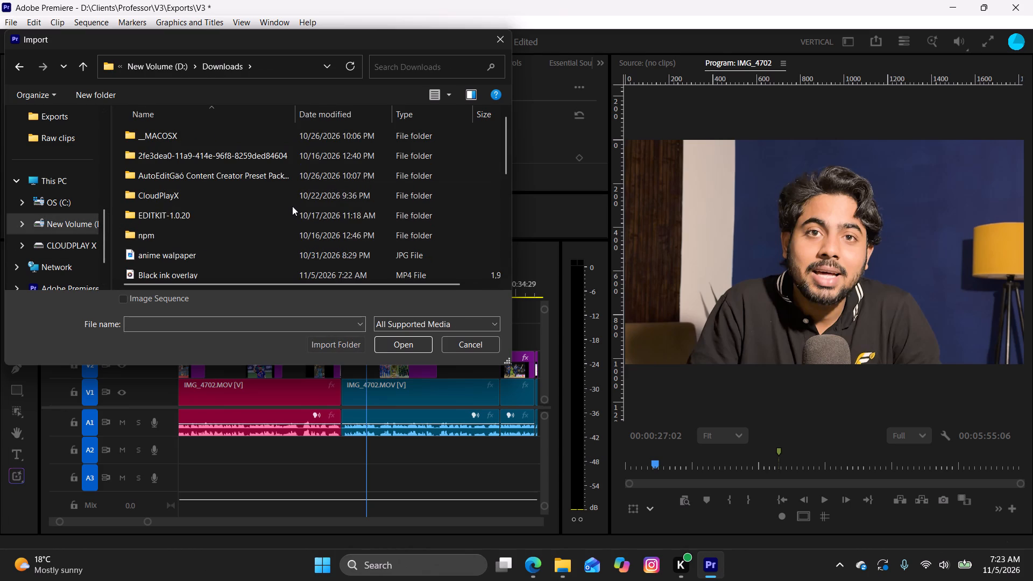
{"action": "scroll", "coordinate": [305, 216], "scroll_direction": "down", "scroll_amount": 3}
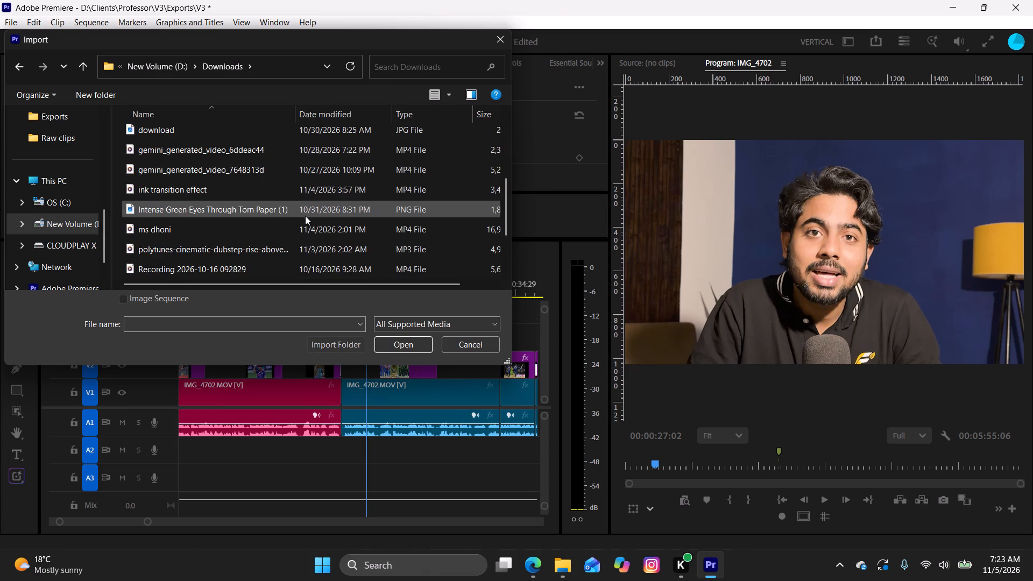
{"action": "scroll", "coordinate": [305, 216], "scroll_direction": "down", "scroll_amount": 2}
{"action": "scroll", "coordinate": [246, 232], "scroll_direction": "down", "scroll_amount": 4}
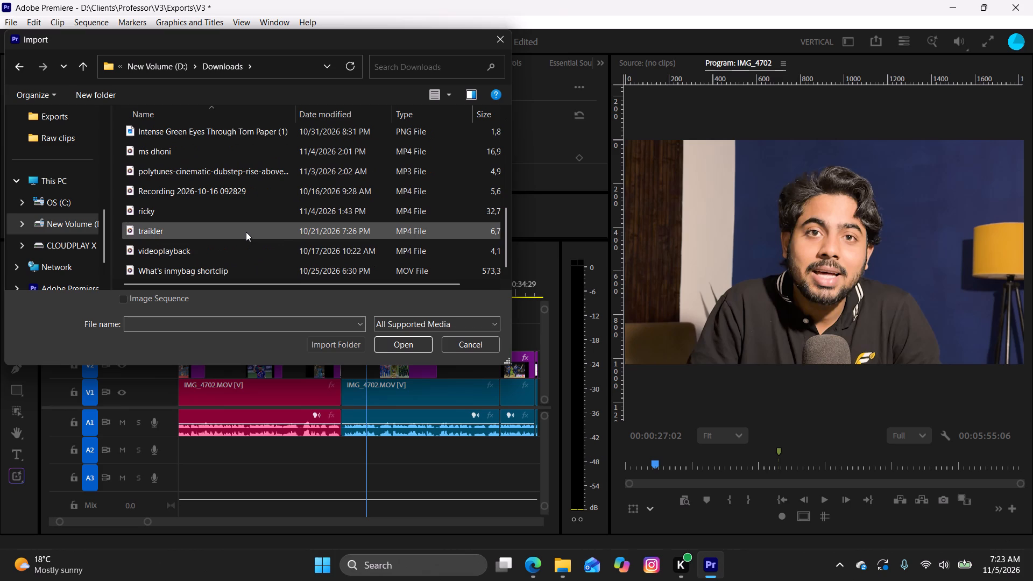
{"action": "scroll", "coordinate": [246, 232], "scroll_direction": "down", "scroll_amount": 2}
{"action": "scroll", "coordinate": [202, 238], "scroll_direction": "up", "scroll_amount": 3}
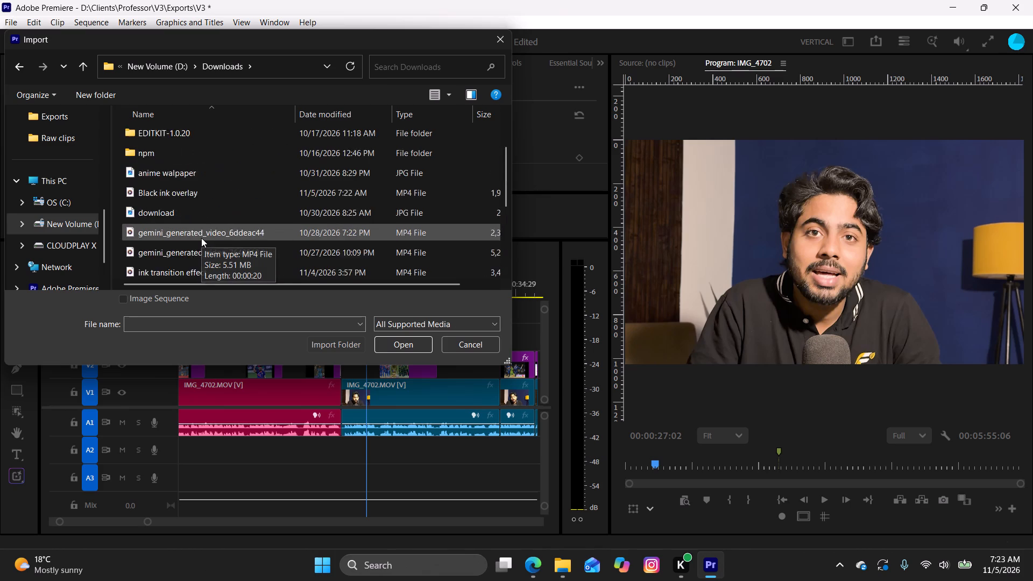
{"action": "scroll", "coordinate": [201, 238], "scroll_direction": "up", "scroll_amount": 1}
{"action": "scroll", "coordinate": [202, 238], "scroll_direction": "down", "scroll_amount": 1}
{"action": "left_click", "coordinate": [229, 211]}
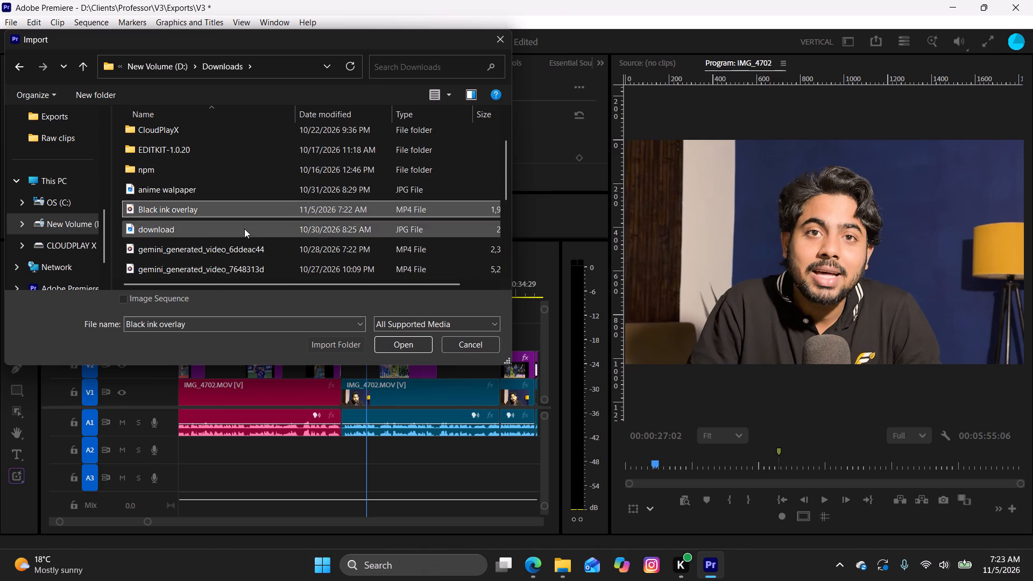
{"action": "left_click", "coordinate": [416, 349]}
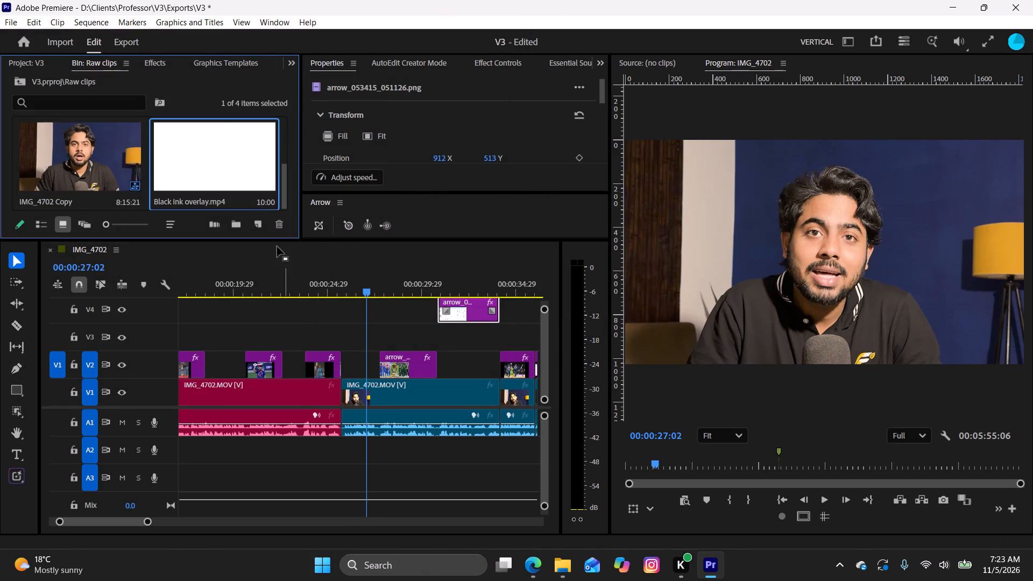
Place Black ink overlay.mp4 on track V5 directly above the scorecard image, aligned with that image's start.
{"action": "left_click_drag", "start_coordinate": [233, 145], "coordinate": [251, 166]}
{"action": "left_click_drag", "start_coordinate": [251, 166], "coordinate": [440, 329]}
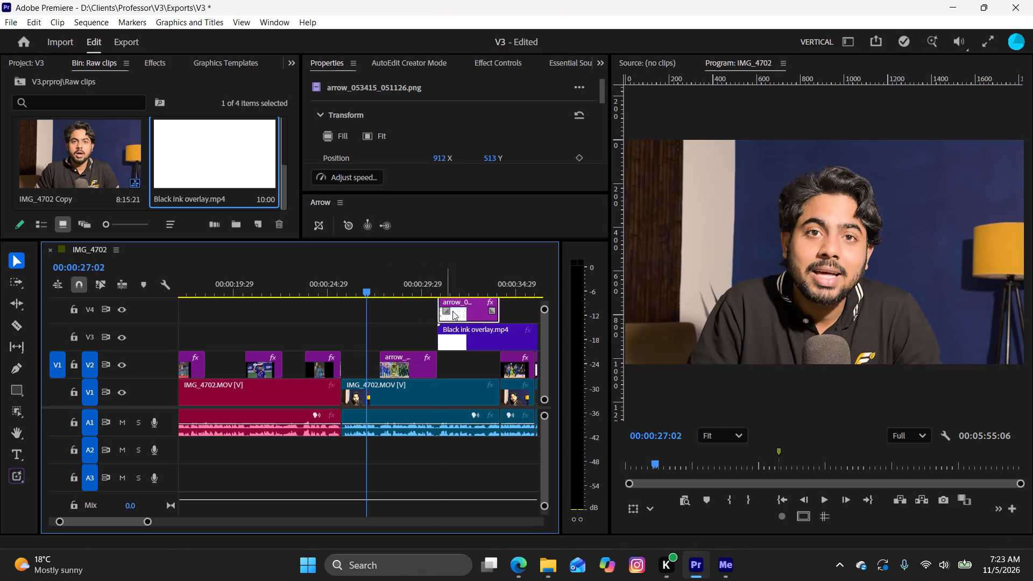
{"action": "left_click_drag", "start_coordinate": [544, 309], "coordinate": [543, 303]}
{"action": "left_click_drag", "start_coordinate": [543, 303], "coordinate": [548, 307]}
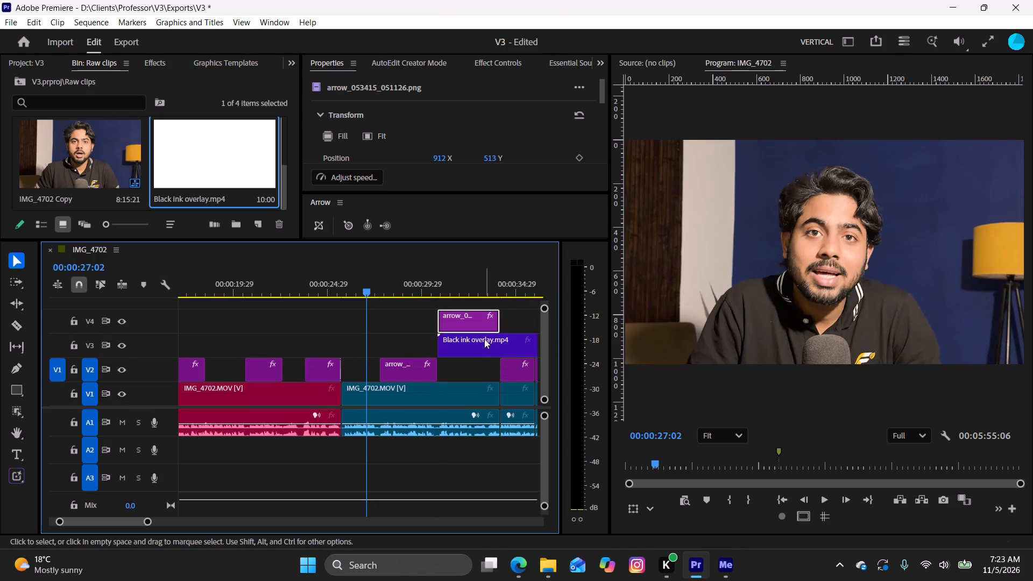
{"action": "left_click_drag", "start_coordinate": [482, 343], "coordinate": [472, 306]}
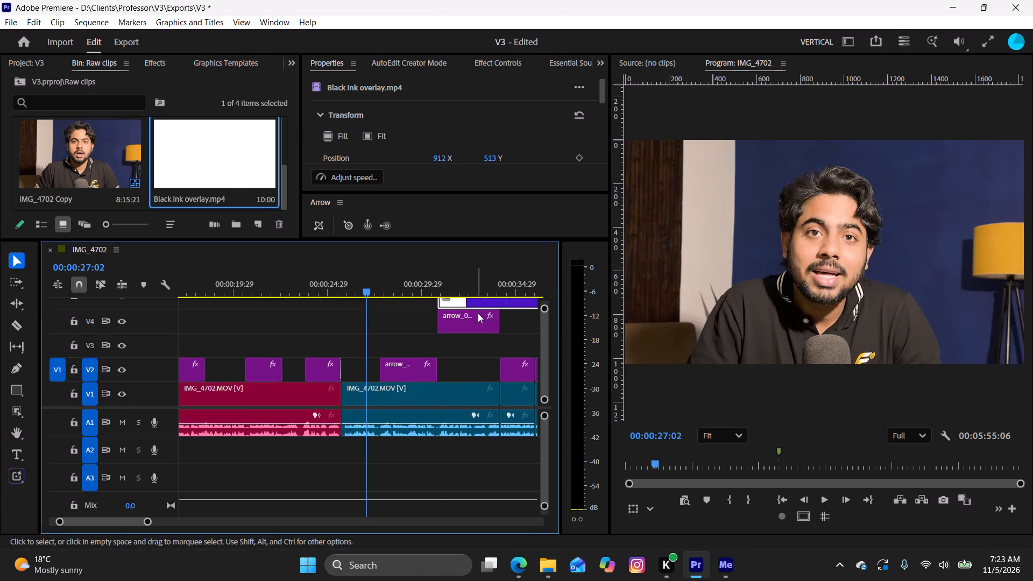
{"action": "left_click", "coordinate": [547, 307]}
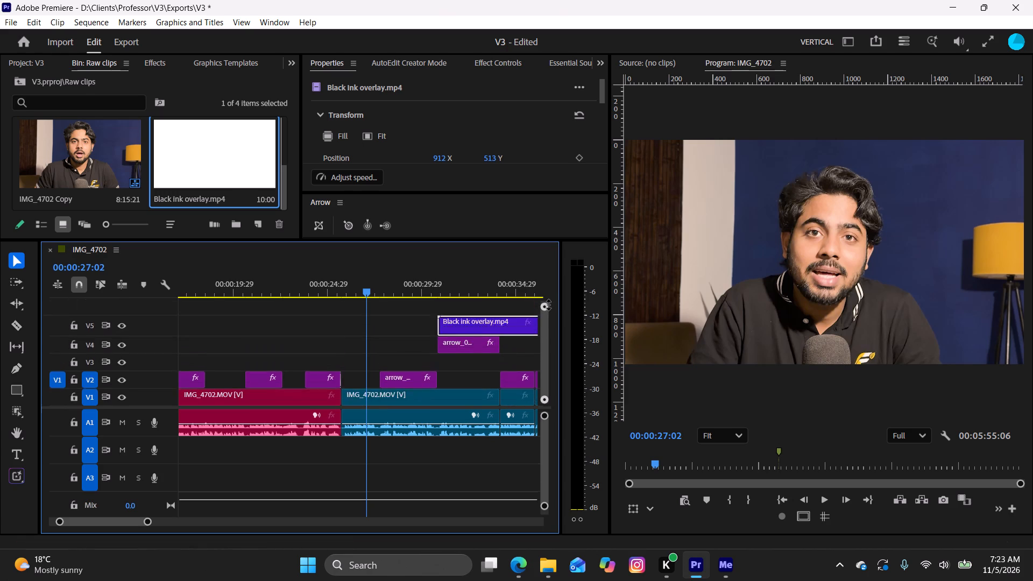
{"action": "left_click", "coordinate": [493, 313]}
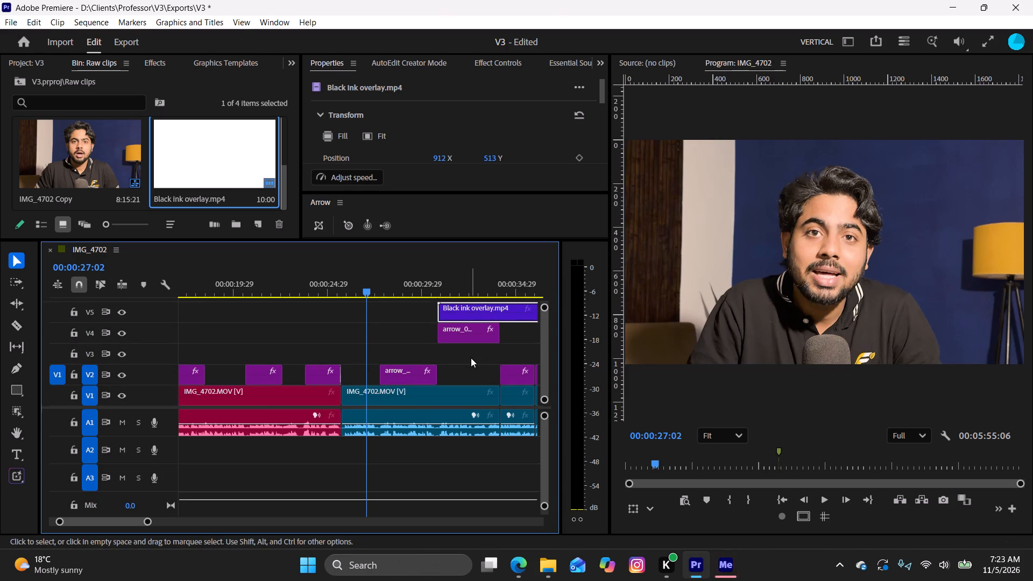
Switch to Media Encoder, dismiss the Adobe pop-up, check the Black ink overlay proxy encoding, and close the encoder window.
{"action": "left_click", "coordinate": [730, 566]}
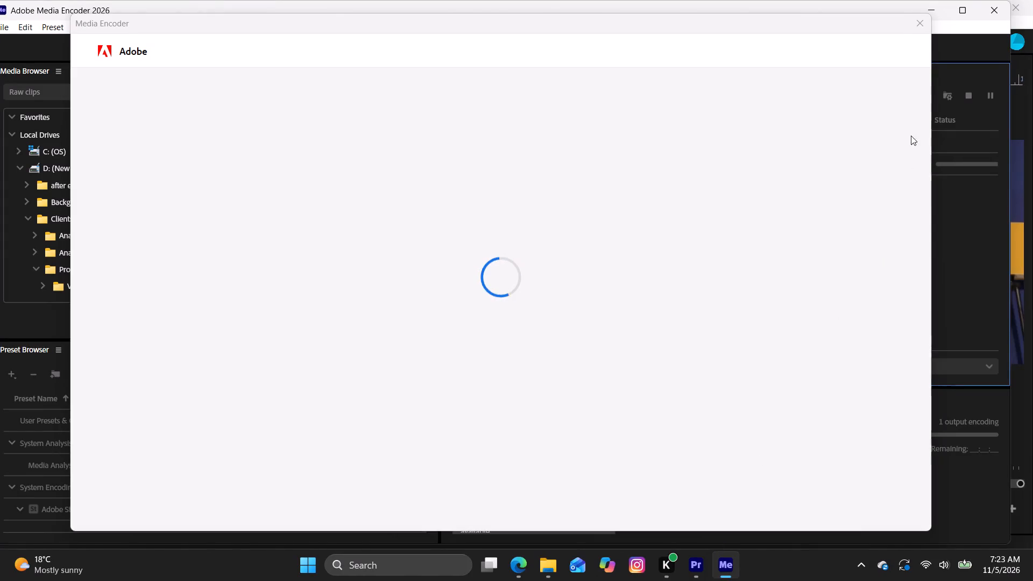
{"action": "left_click", "coordinate": [919, 24]}
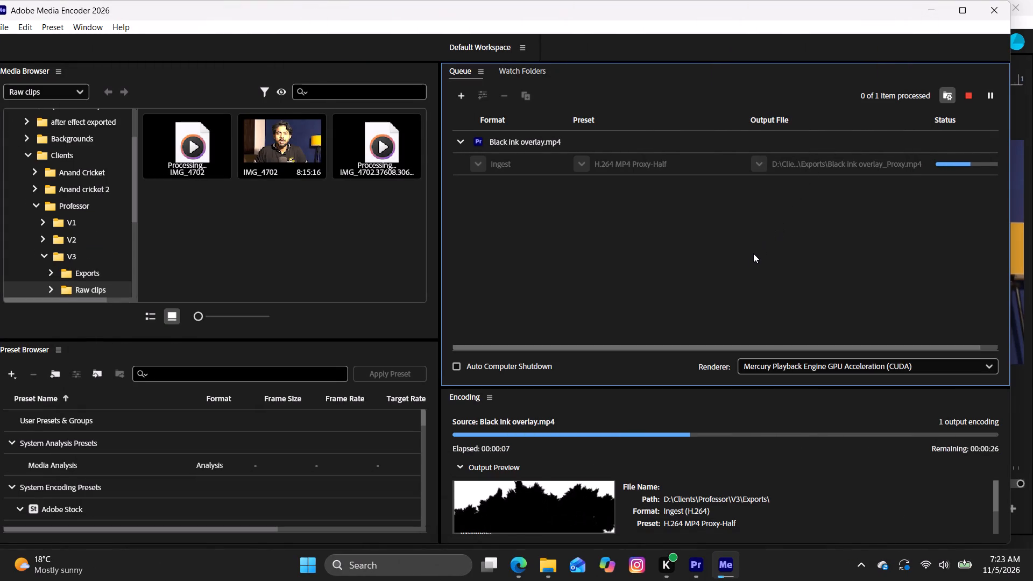
{"action": "scroll", "coordinate": [750, 258], "scroll_direction": "down", "scroll_amount": 1}
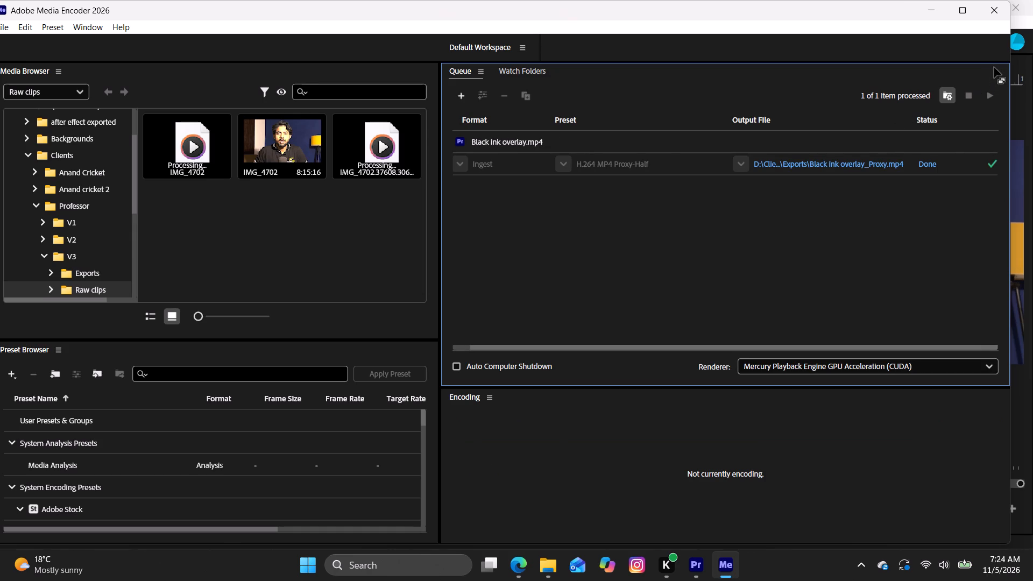
{"action": "left_click", "coordinate": [991, 13]}
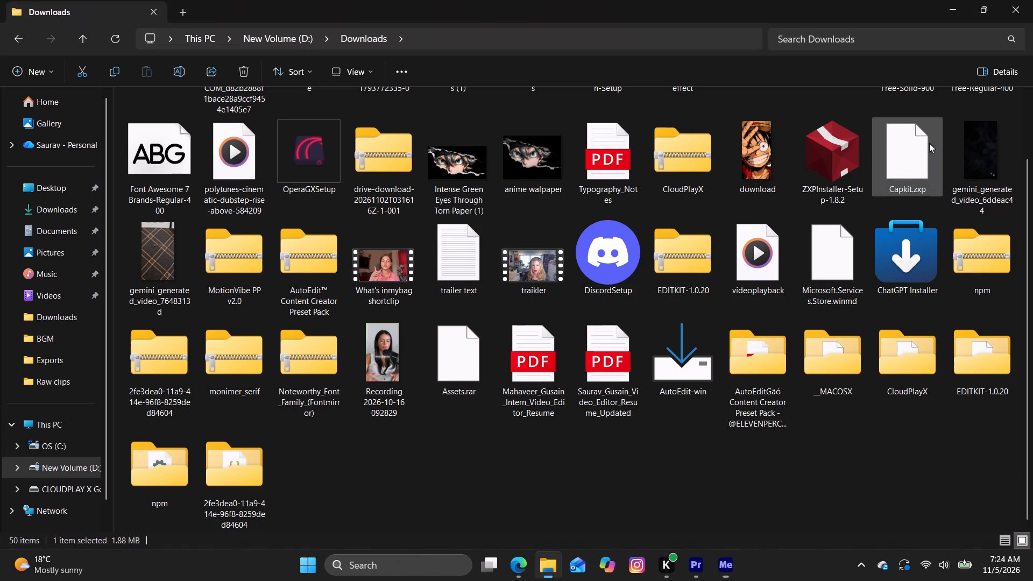
Switch back to Premiere and widen the timeline area, leaving the audio meters narrow beside it.
{"action": "left_click", "coordinate": [719, 571]}
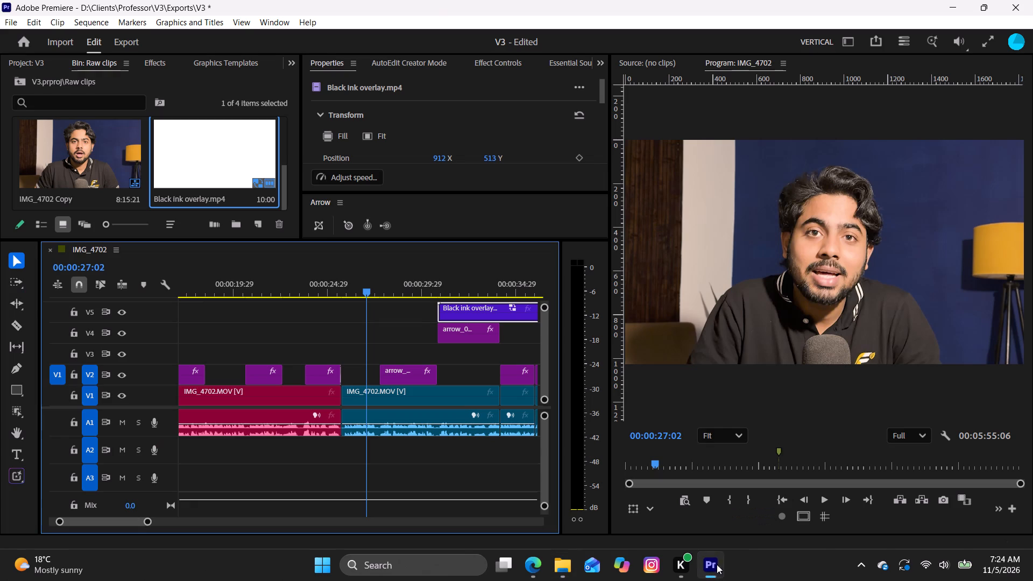
{"action": "left_click", "coordinate": [547, 306]}
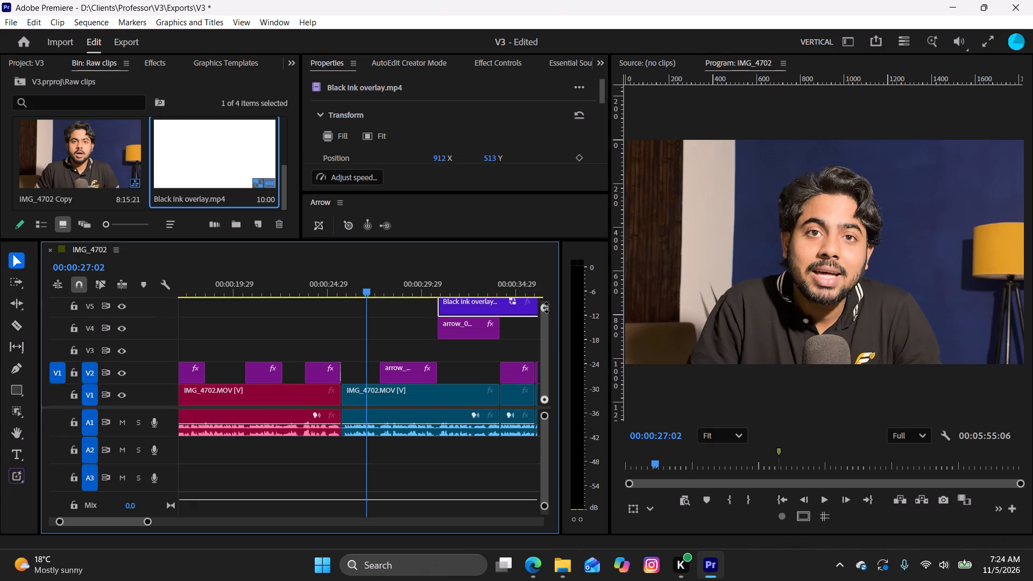
{"action": "left_click", "coordinate": [547, 304]}
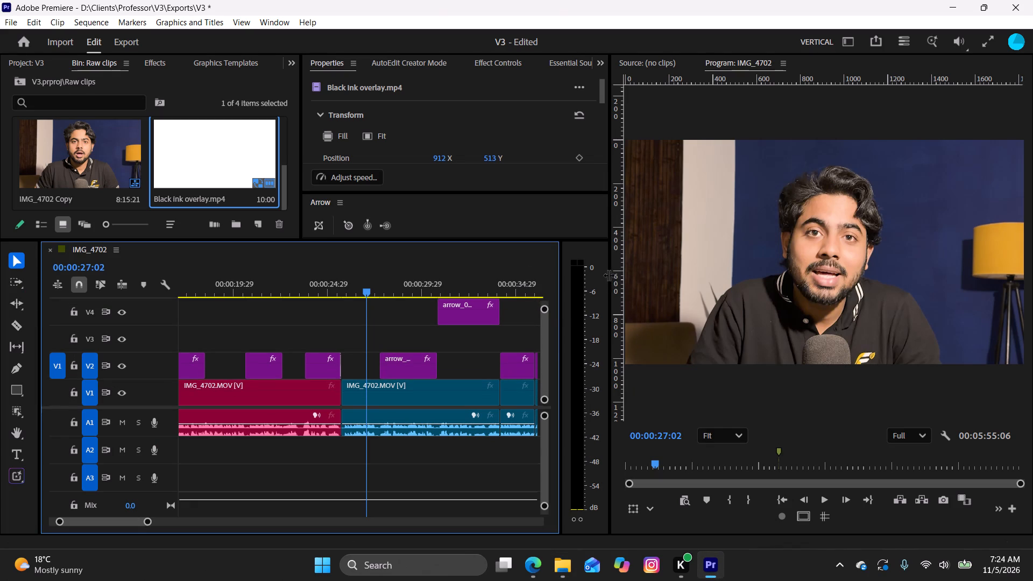
{"action": "left_click_drag", "start_coordinate": [610, 275], "coordinate": [758, 282]}
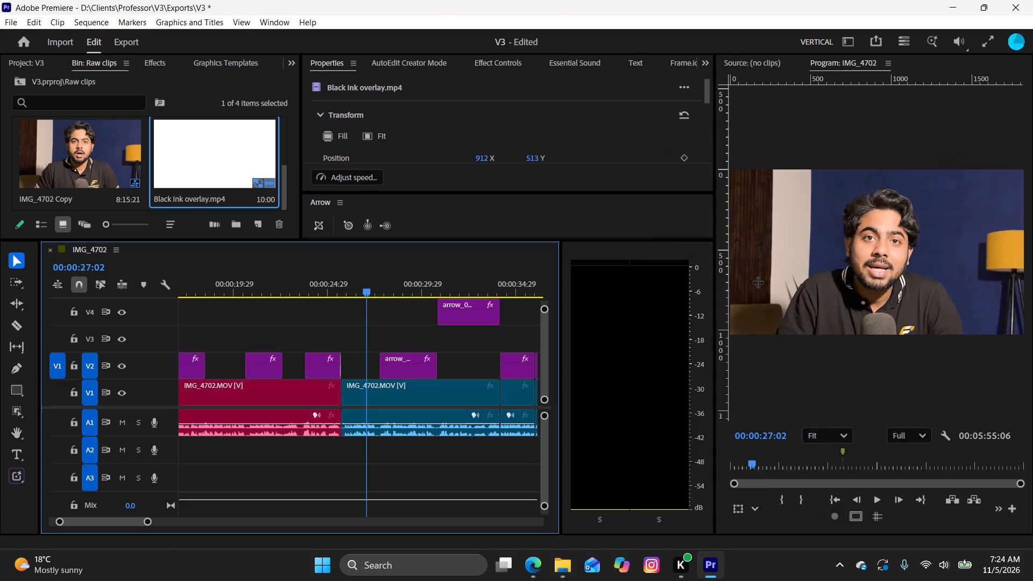
{"action": "left_click_drag", "start_coordinate": [758, 282], "coordinate": [748, 294]}
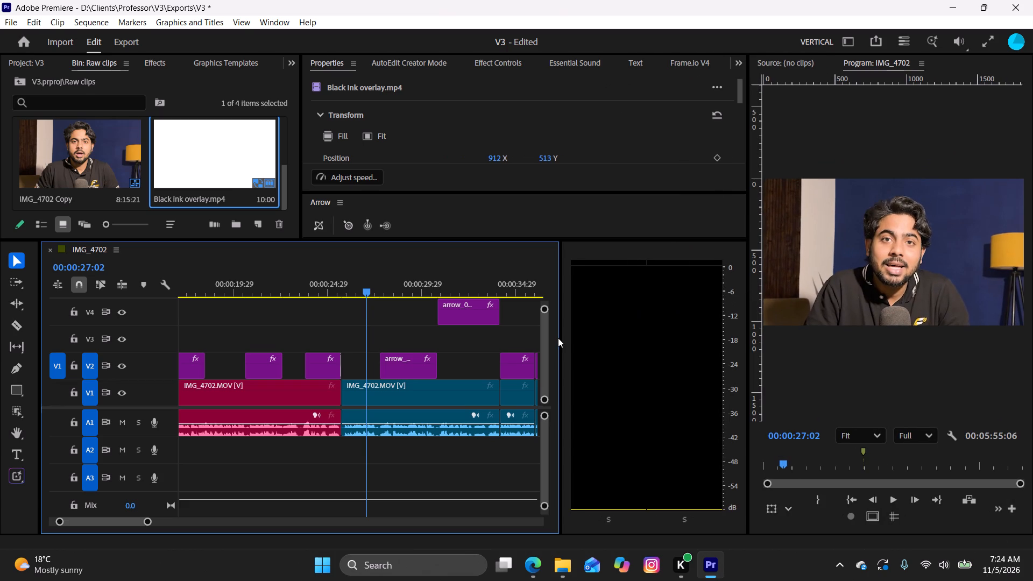
{"action": "left_click_drag", "start_coordinate": [560, 356], "coordinate": [585, 363]}
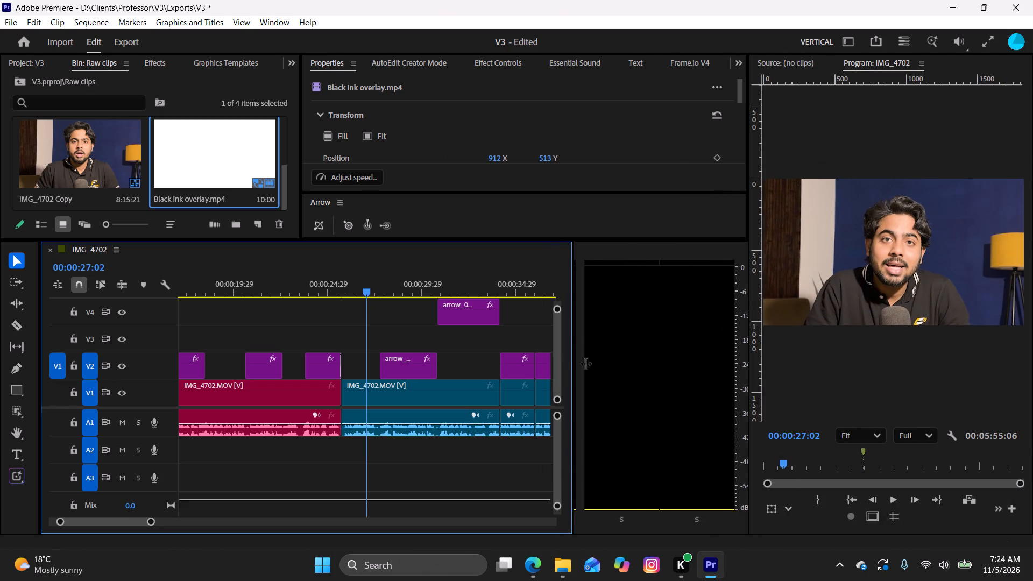
{"action": "left_click_drag", "start_coordinate": [585, 363], "coordinate": [704, 409]}
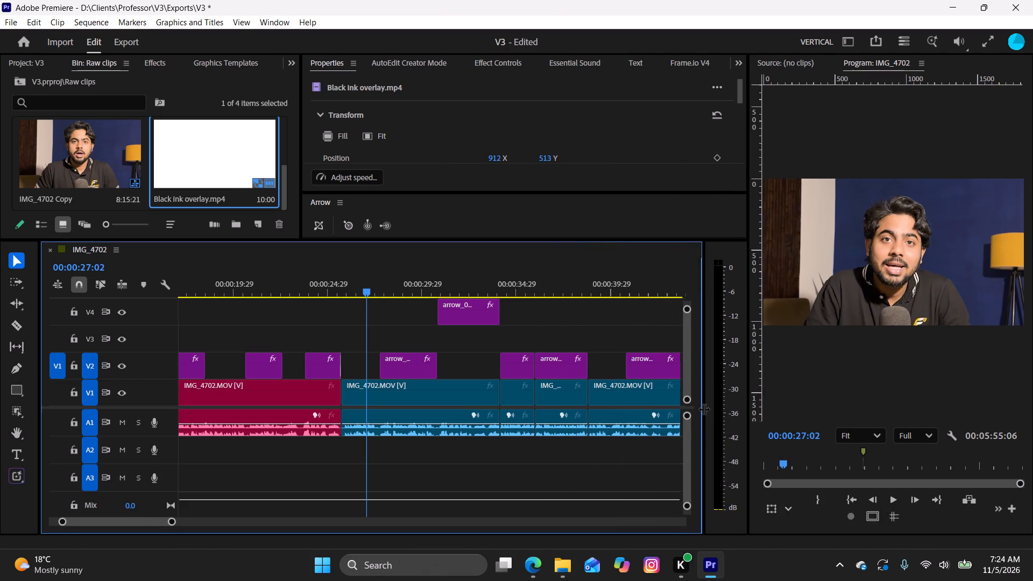
{"action": "left_click_drag", "start_coordinate": [704, 409], "coordinate": [671, 429]}
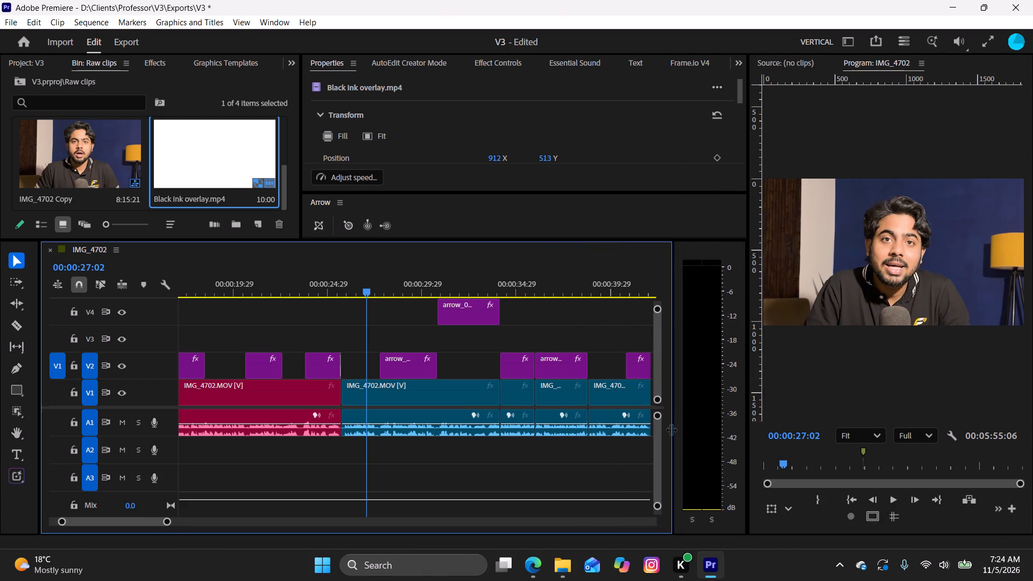
{"action": "left_click_drag", "start_coordinate": [671, 429], "coordinate": [683, 437]}
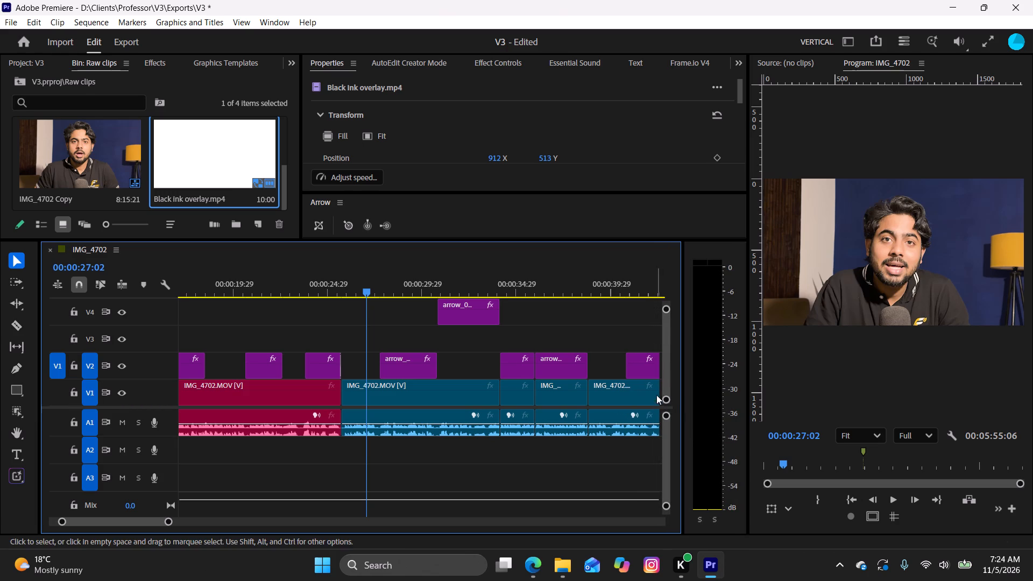
Set the speed of the Black ink overlay clip on track V5 to 150%.
{"action": "left_click_drag", "start_coordinate": [667, 374], "coordinate": [676, 373]}
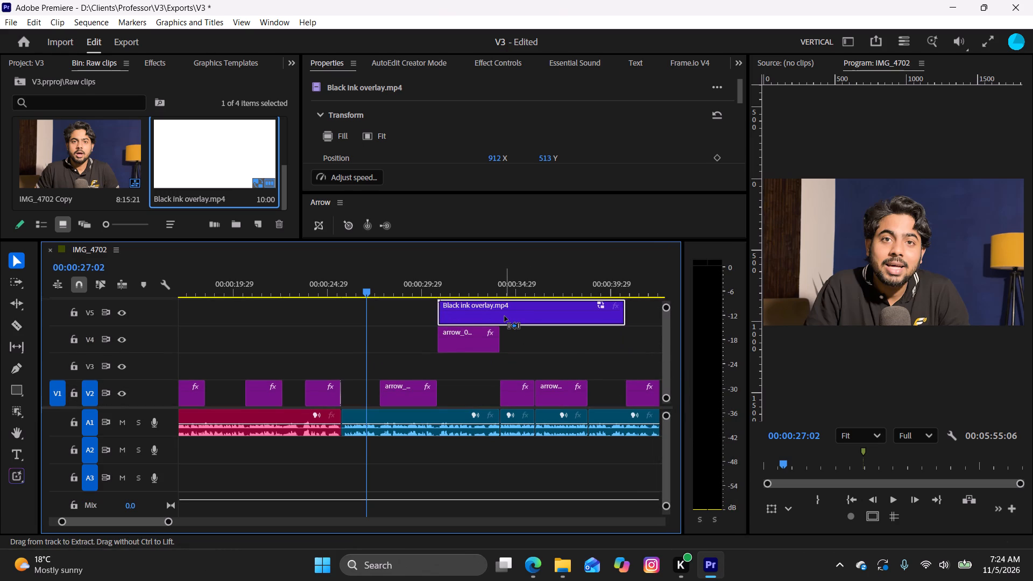
{"action": "key", "text": "ctrl+r"}
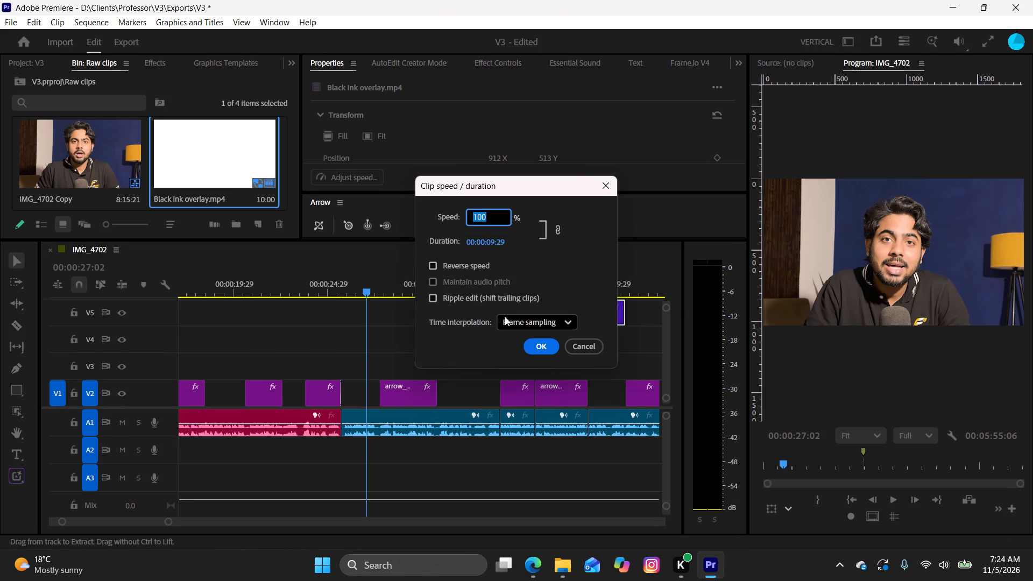
{"action": "type", "text": "15"}
{"action": "key", "text": "0"}
{"action": "key", "text": "Return"}
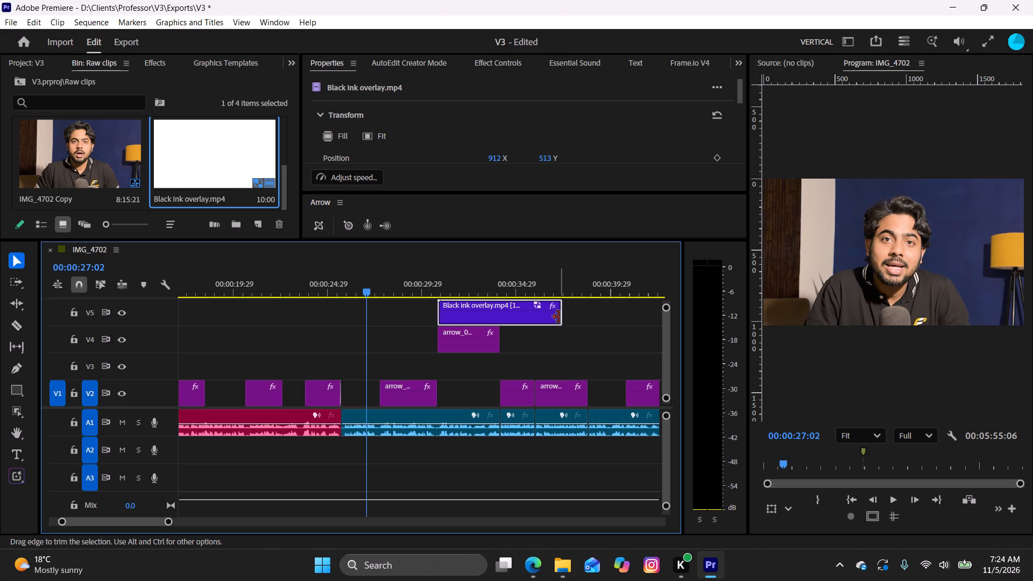
Trim the end of the Black ink overlay clip to match the end of the scorecard image below it.
{"action": "left_click_drag", "start_coordinate": [562, 315], "coordinate": [506, 351]}
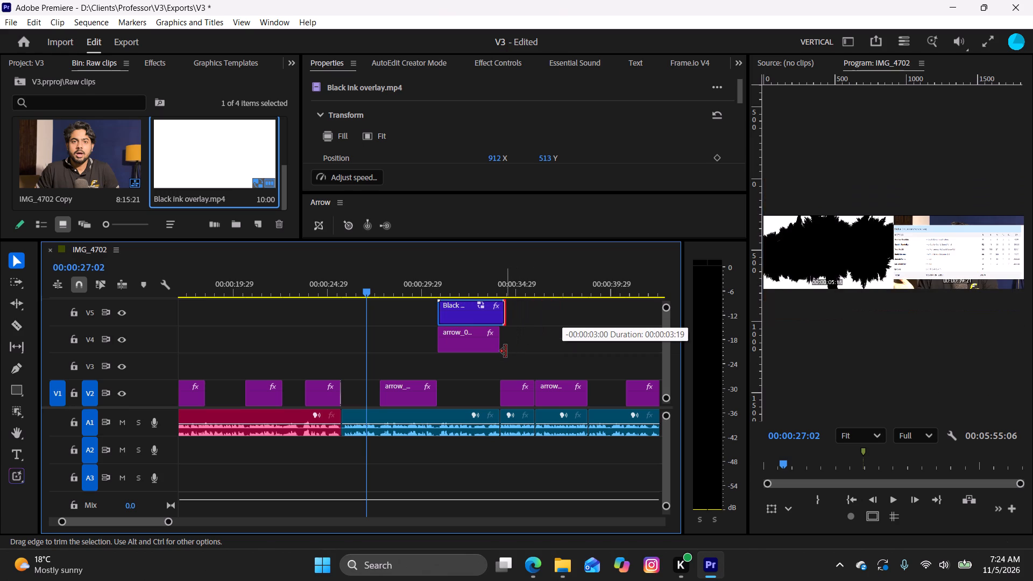
{"action": "left_click_drag", "start_coordinate": [506, 351], "coordinate": [503, 362]}
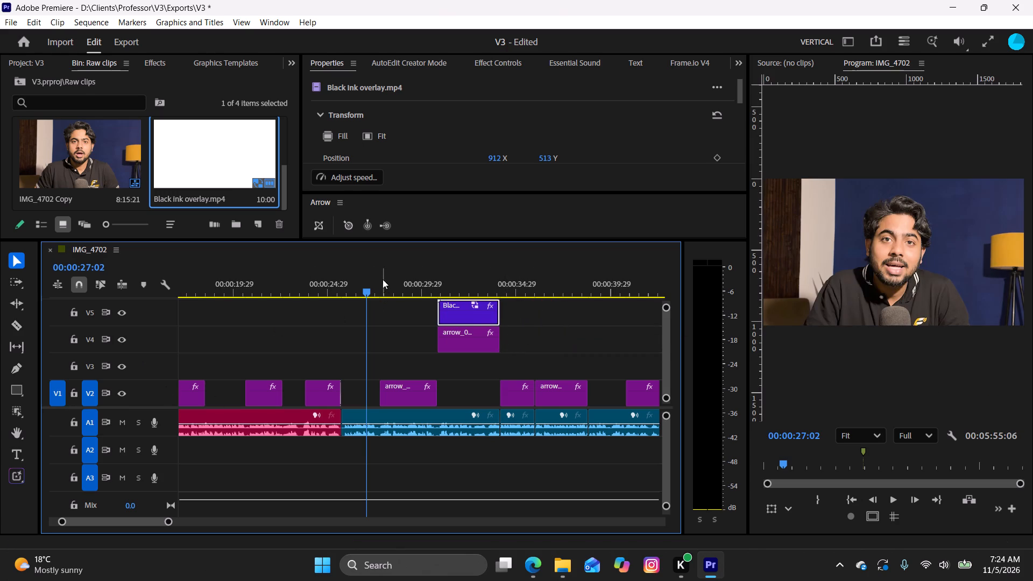
Move the scorecard image down to track V3 and the Black ink overlay clip down to V4, keeping their timing.
{"action": "left_click_drag", "start_coordinate": [471, 342], "coordinate": [476, 349]}
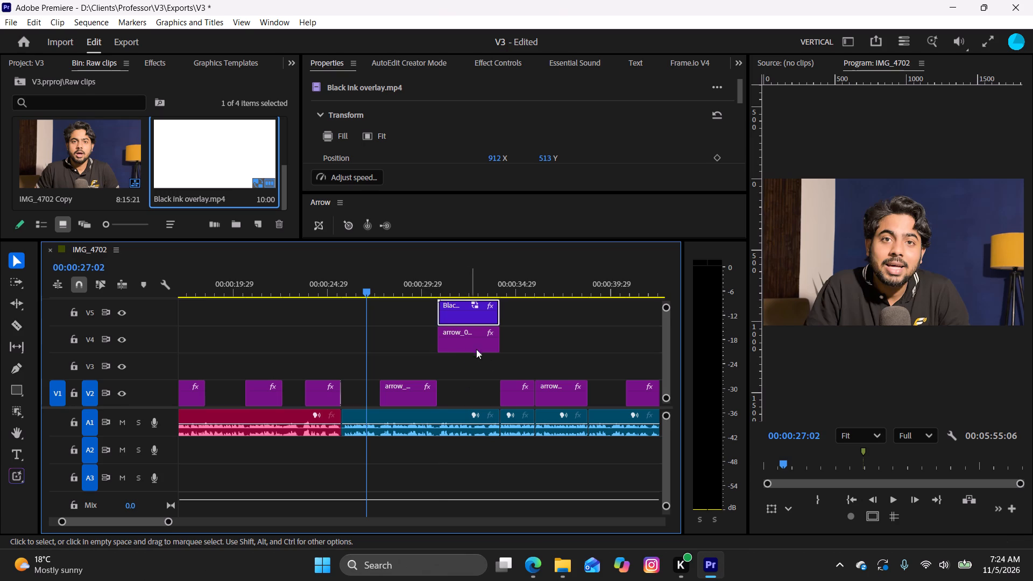
{"action": "left_click_drag", "start_coordinate": [476, 349], "coordinate": [479, 365]}
{"action": "left_click_drag", "start_coordinate": [460, 309], "coordinate": [462, 334]}
{"action": "left_click", "coordinate": [462, 334]}
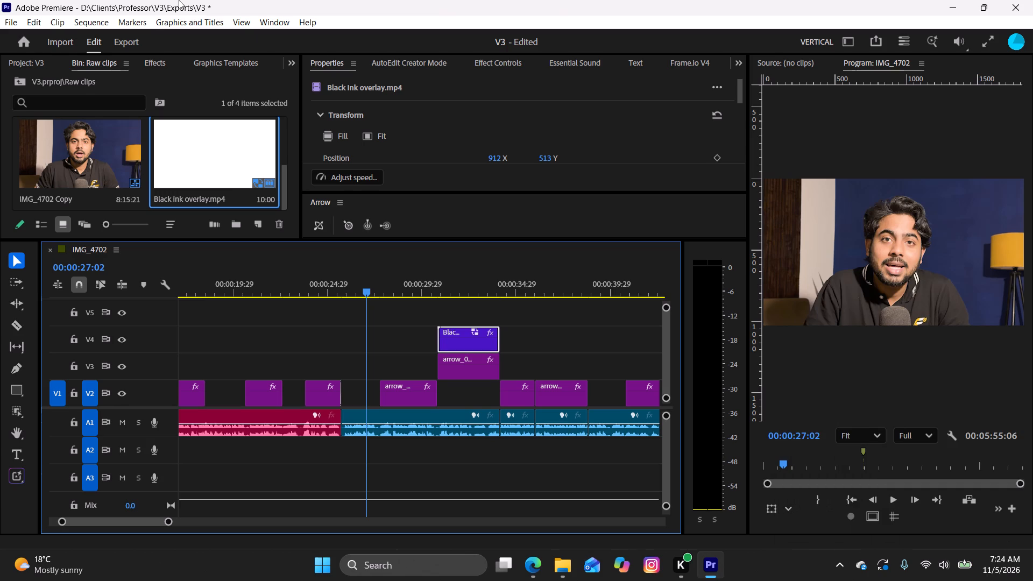
Search the effects for "track" and apply Track Matte Key to the scorecard image on track V3.
{"action": "left_click", "coordinate": [156, 65]}
{"action": "left_click", "coordinate": [106, 85]}
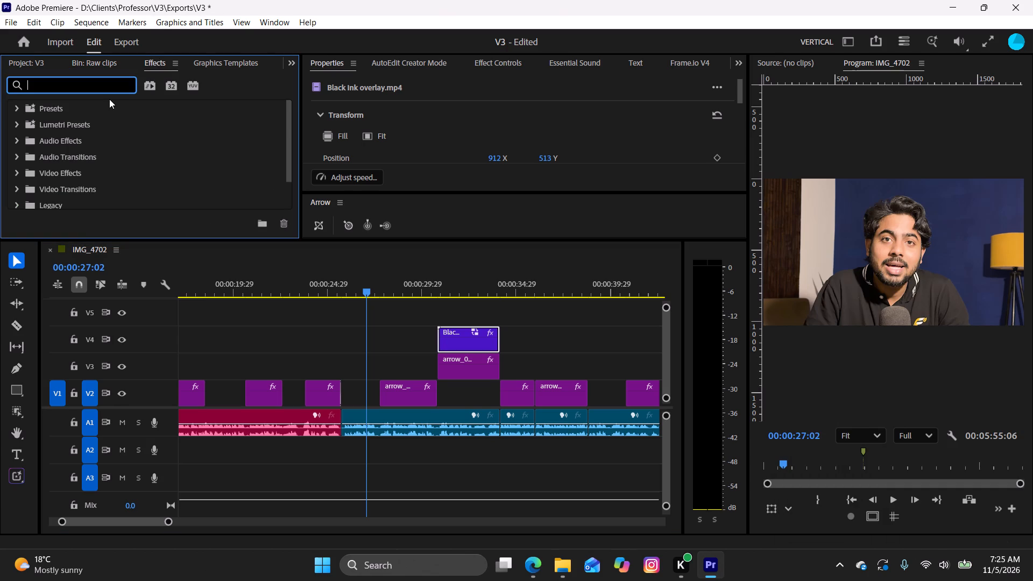
{"action": "type", "text": "track"}
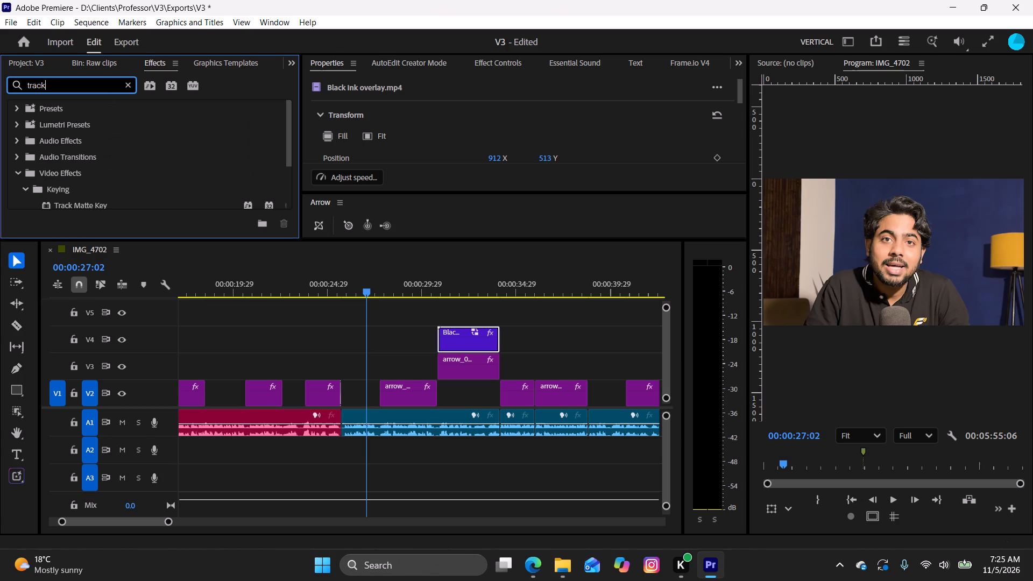
{"action": "scroll", "coordinate": [113, 147], "scroll_direction": "down", "scroll_amount": 1}
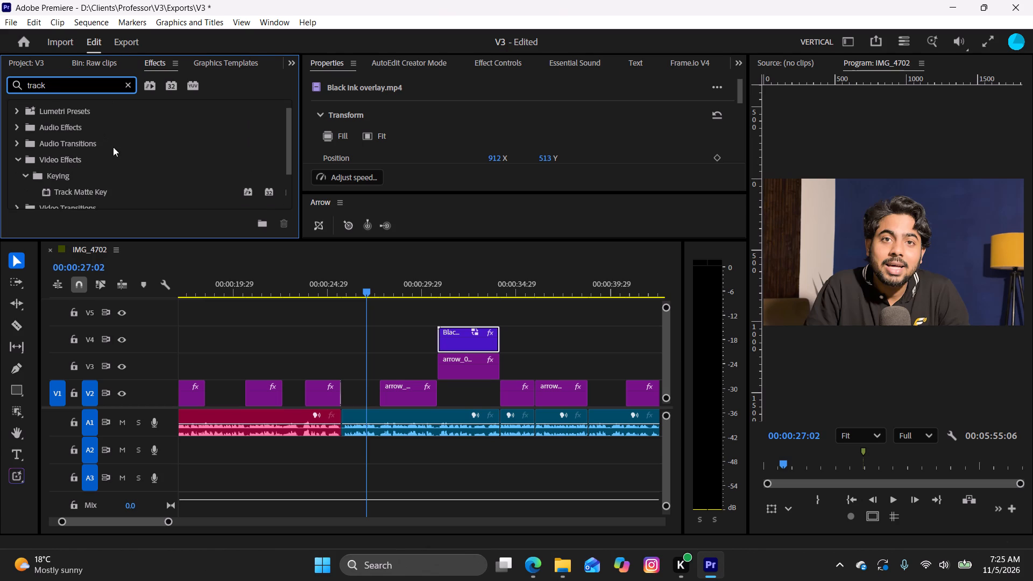
{"action": "left_click_drag", "start_coordinate": [117, 189], "coordinate": [472, 366]}
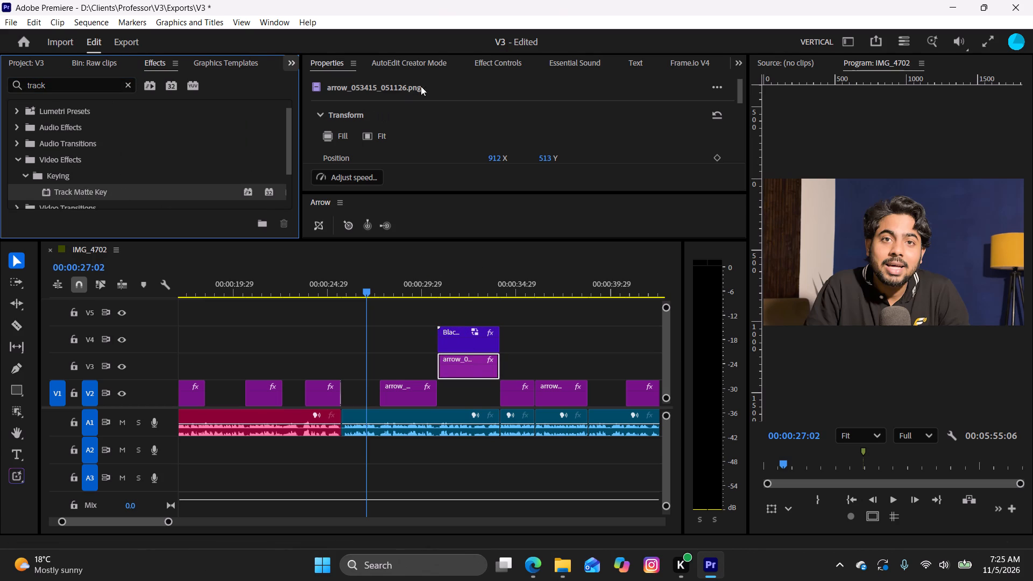
Set the scorecard image's Track Matte Key to use Video 4 as matte, composited using Matte Luma.
{"action": "left_click", "coordinate": [500, 62]}
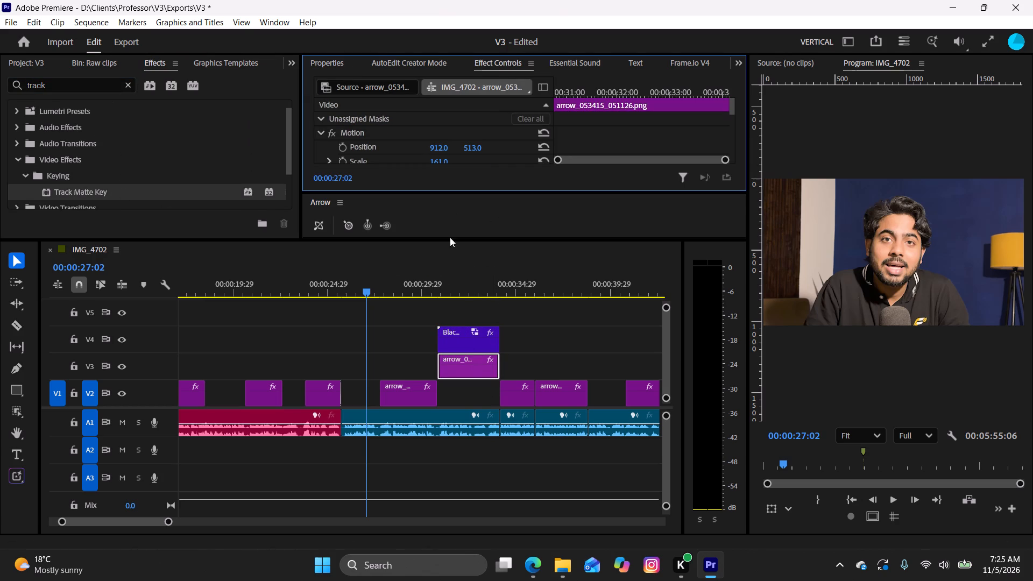
{"action": "left_click_drag", "start_coordinate": [445, 240], "coordinate": [454, 278]}
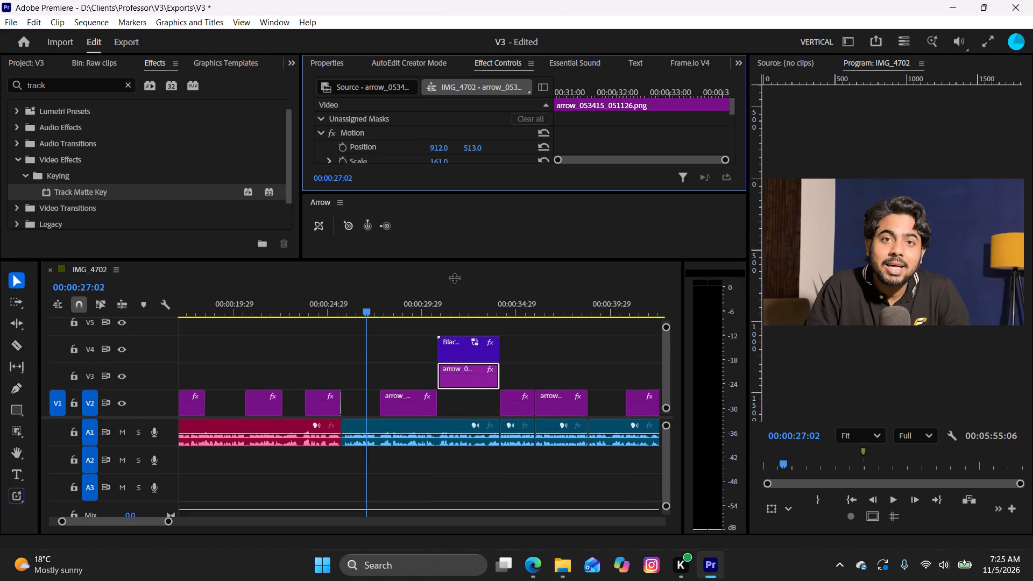
{"action": "left_click_drag", "start_coordinate": [454, 278], "coordinate": [456, 287]}
{"action": "left_click_drag", "start_coordinate": [460, 193], "coordinate": [461, 193]}
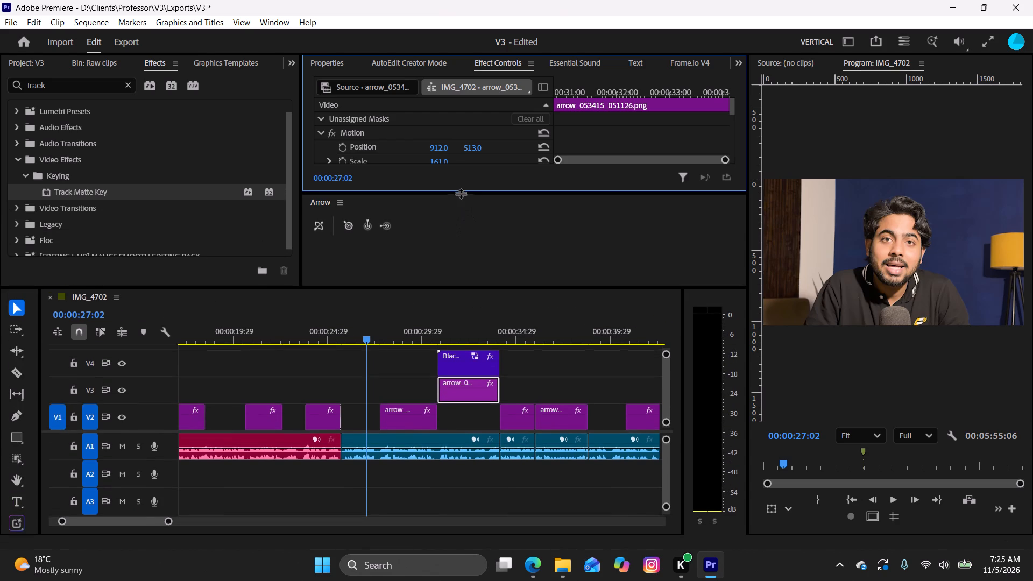
{"action": "left_click_drag", "start_coordinate": [461, 193], "coordinate": [470, 244]}
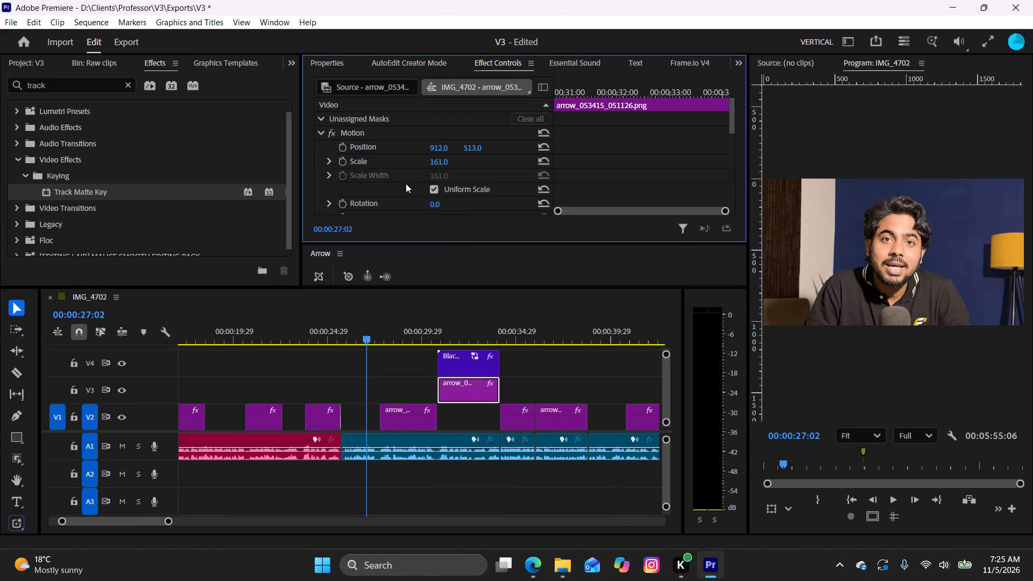
{"action": "scroll", "coordinate": [404, 183], "scroll_direction": "down", "scroll_amount": 11}
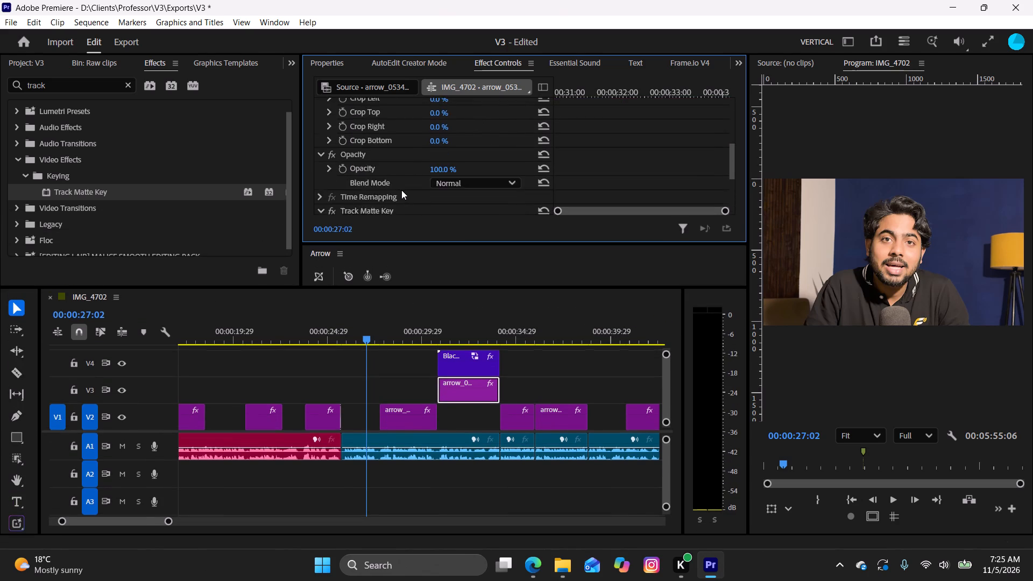
{"action": "scroll", "coordinate": [401, 190], "scroll_direction": "down", "scroll_amount": 5}
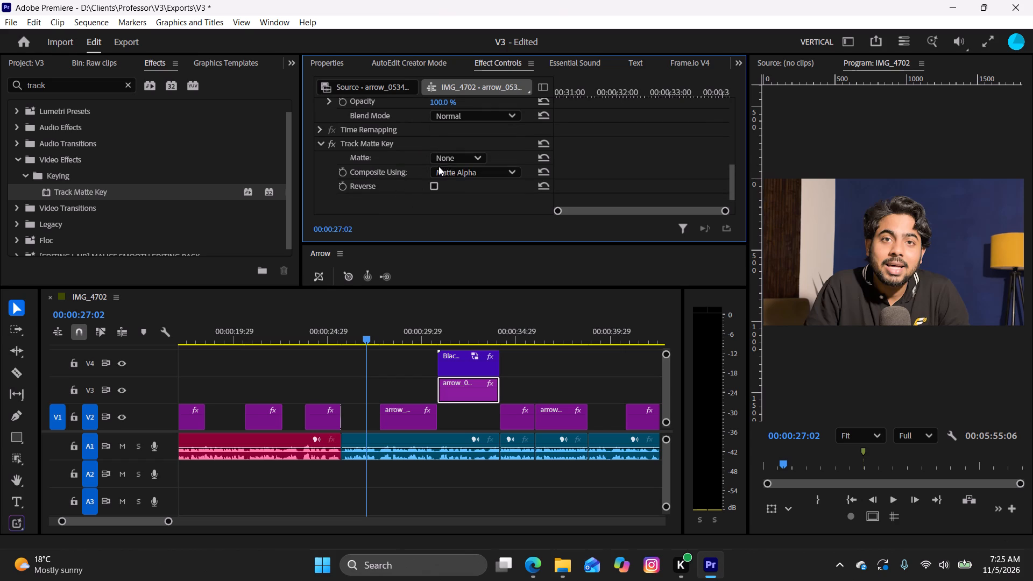
{"action": "left_click", "coordinate": [456, 158]}
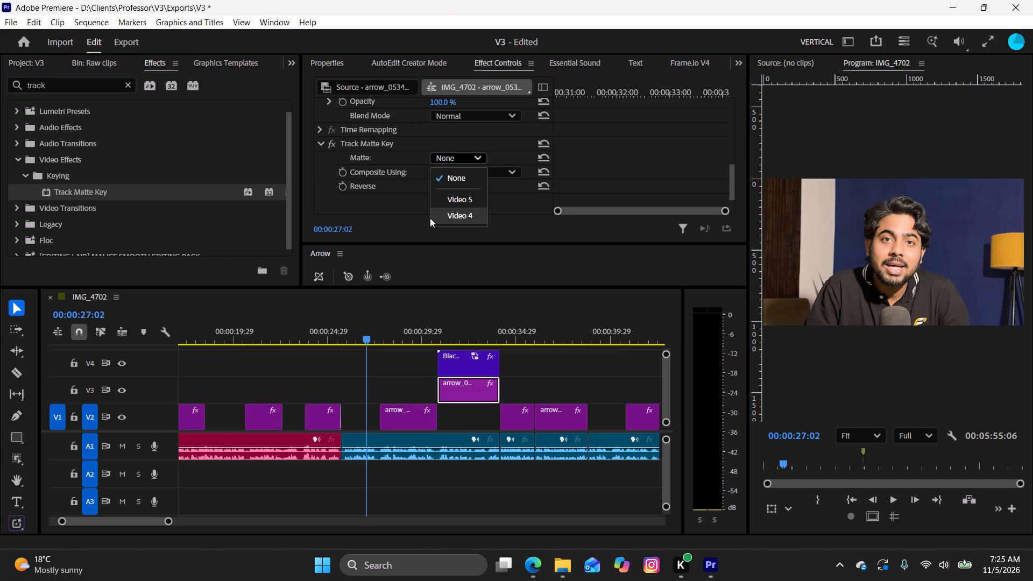
{"action": "left_click", "coordinate": [454, 213]}
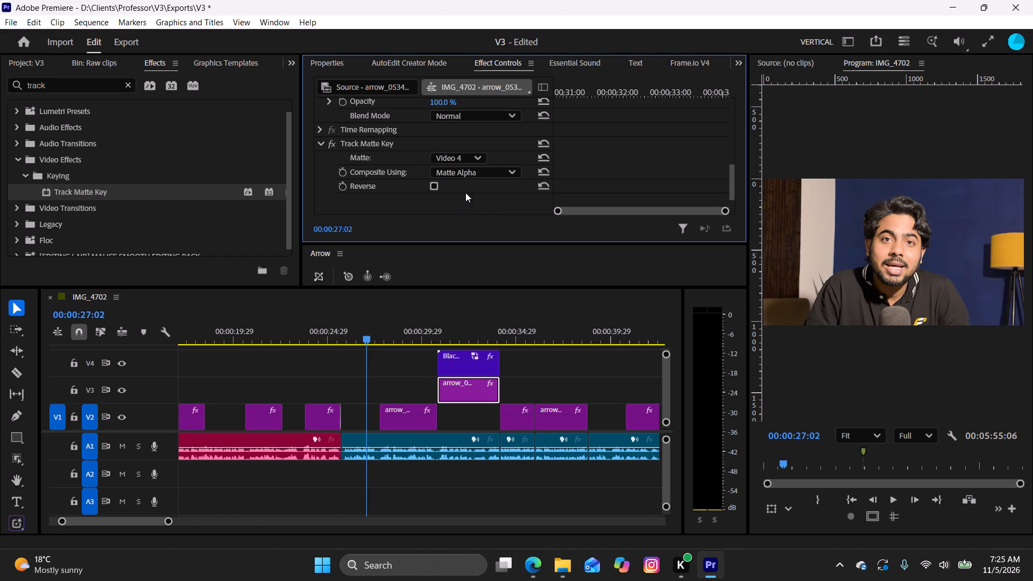
{"action": "left_click", "coordinate": [478, 174]}
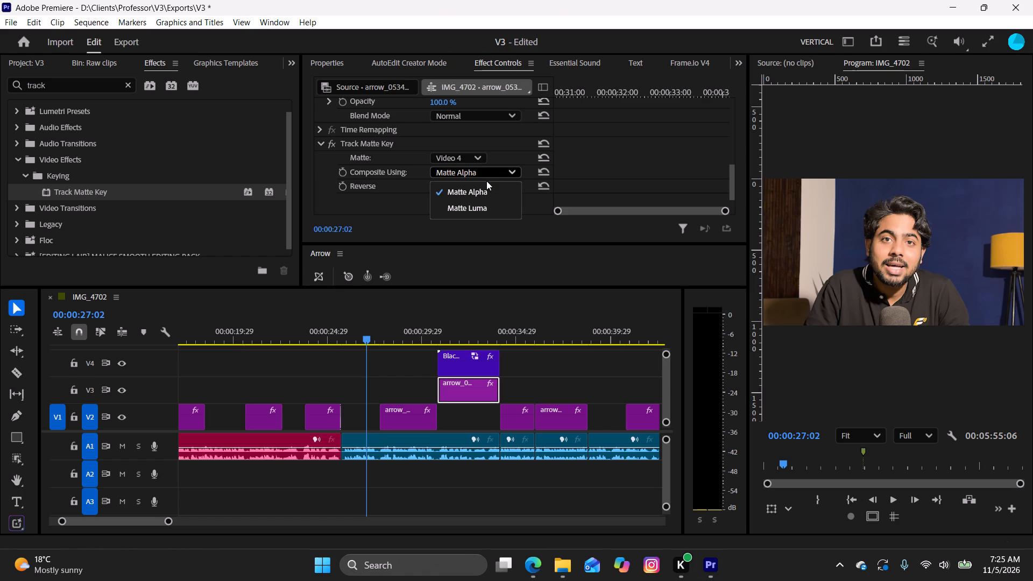
{"action": "left_click", "coordinate": [442, 208]}
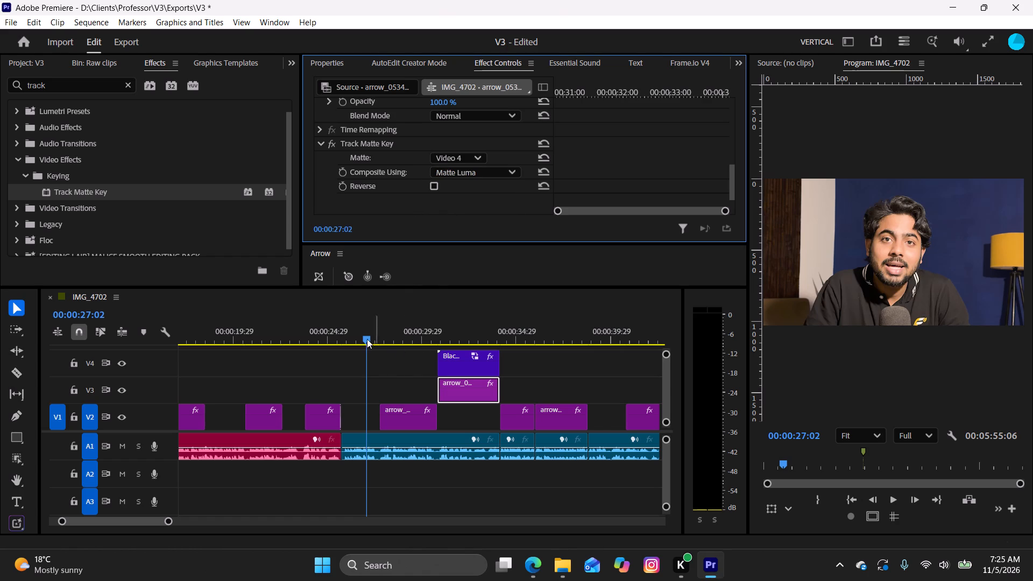
Scrub back and forth across the scorecard section between about 00:00:30:17 and 00:00:34:23 to check the ink matte effect.
{"action": "left_click_drag", "start_coordinate": [364, 335], "coordinate": [490, 366]}
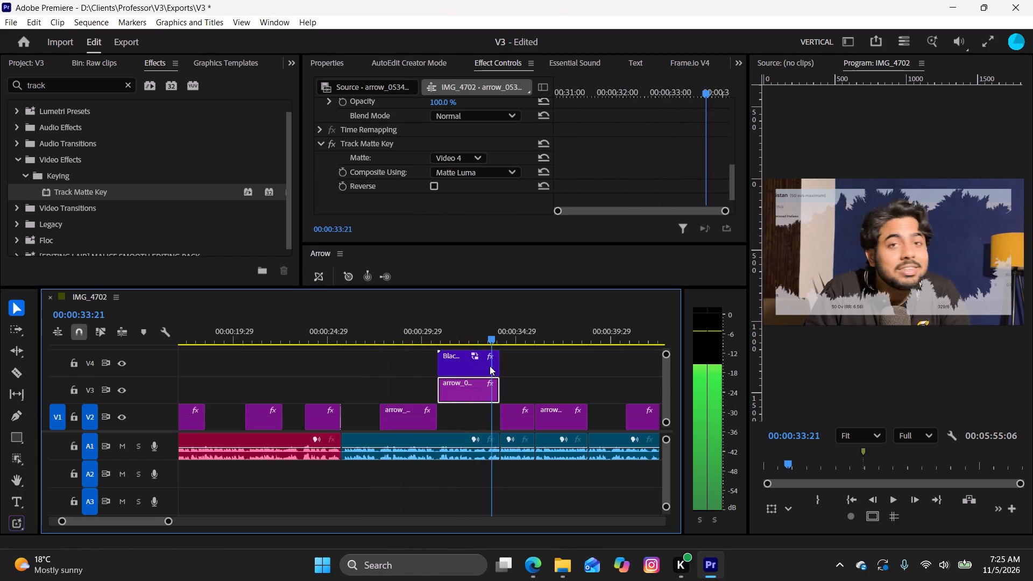
{"action": "left_click_drag", "start_coordinate": [490, 366], "coordinate": [445, 377]}
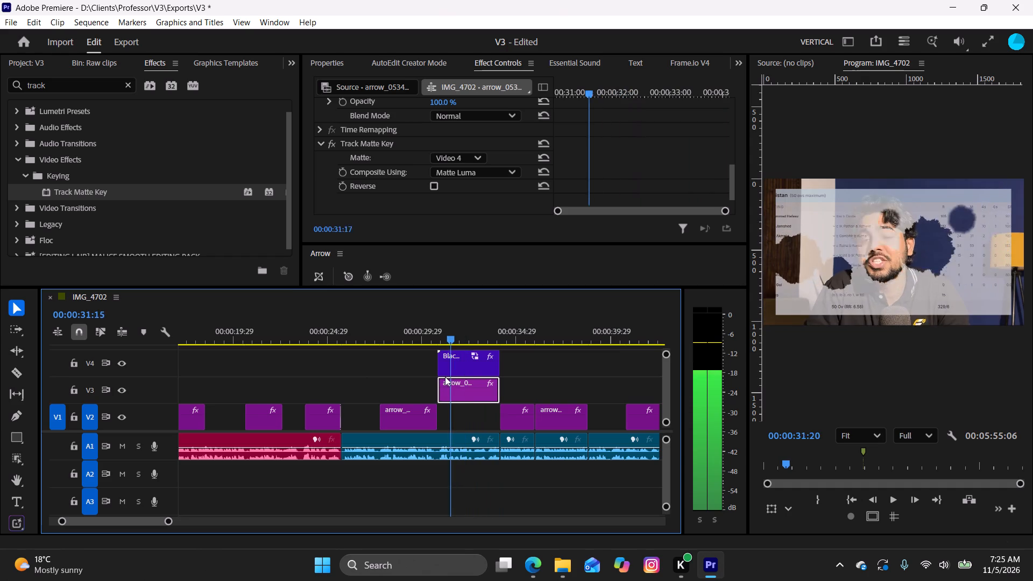
{"action": "left_click_drag", "start_coordinate": [445, 377], "coordinate": [431, 388]}
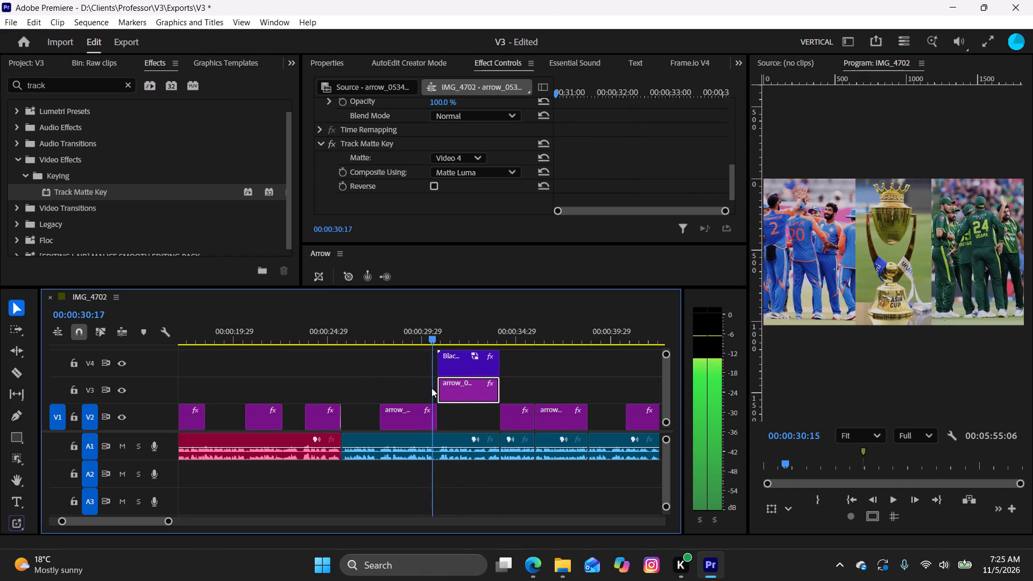
{"action": "left_click_drag", "start_coordinate": [431, 388], "coordinate": [510, 392]}
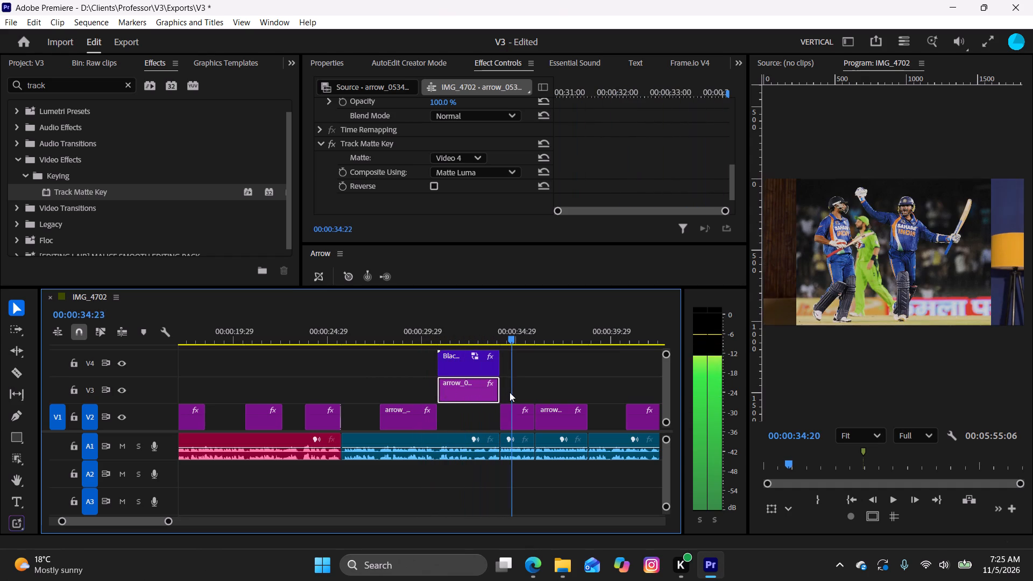
Move the scorecard image and Black ink overlay clip together earlier, starting at about 00:00:29:18 over the end of the trophy image.
{"action": "left_click_drag", "start_coordinate": [510, 392], "coordinate": [510, 392]}
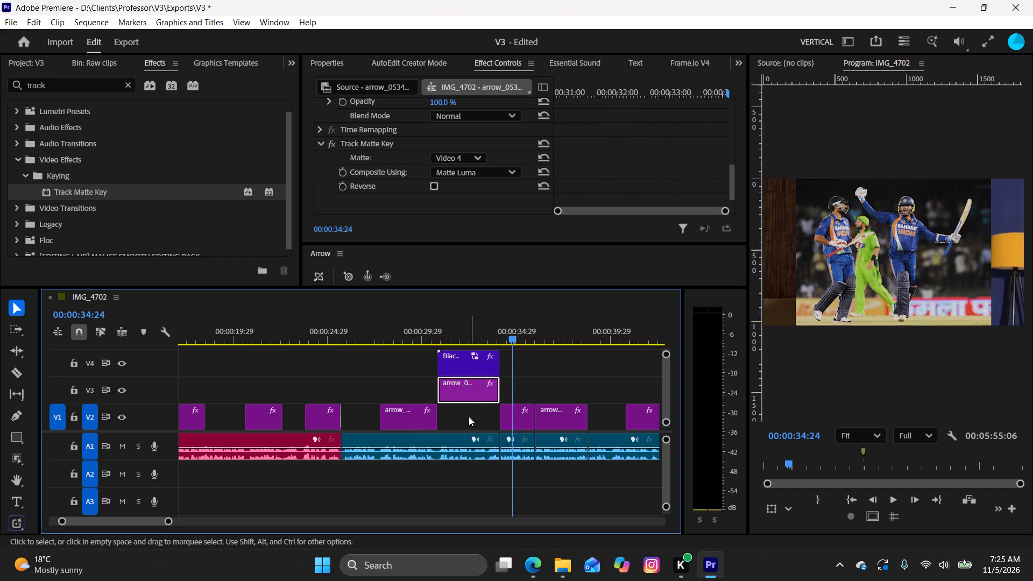
{"action": "left_click_drag", "start_coordinate": [469, 416], "coordinate": [464, 362]}
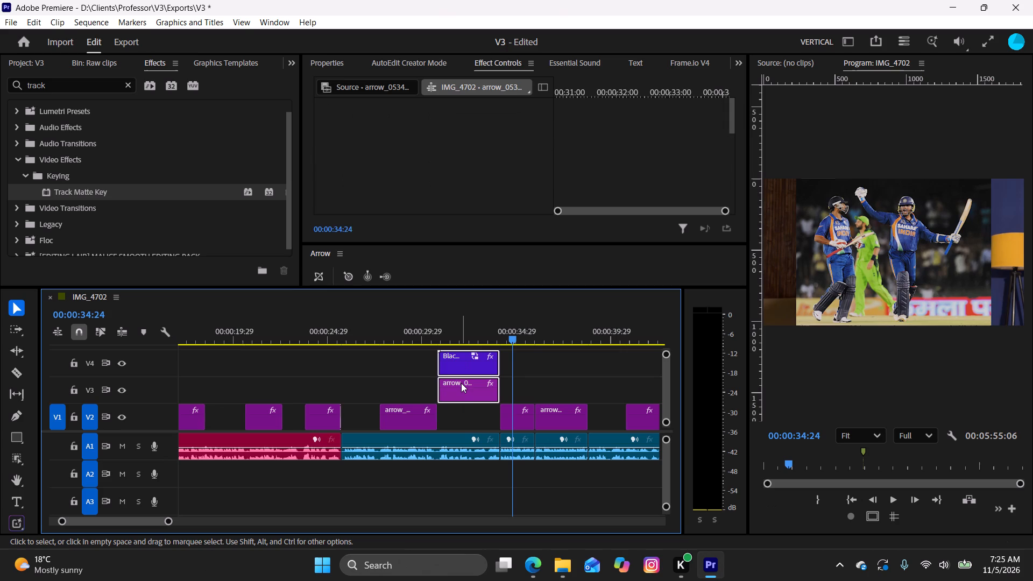
{"action": "left_click_drag", "start_coordinate": [461, 384], "coordinate": [437, 388]}
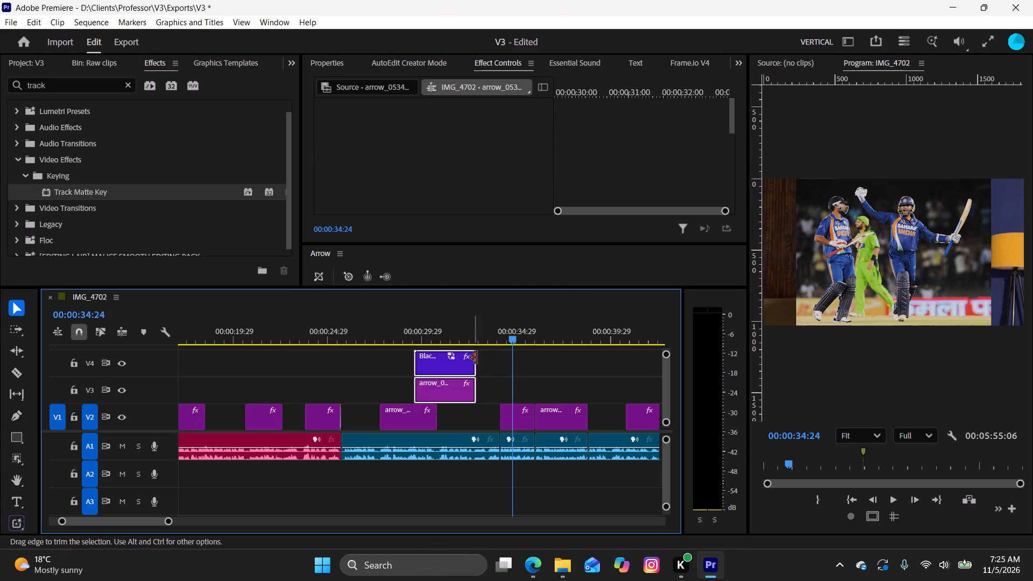
Scrub back and forth between about 00:00:28:12 and 00:00:33:00 to check the ink transition from the trophy image into the scorecard.
{"action": "left_click_drag", "start_coordinate": [509, 343], "coordinate": [415, 351]}
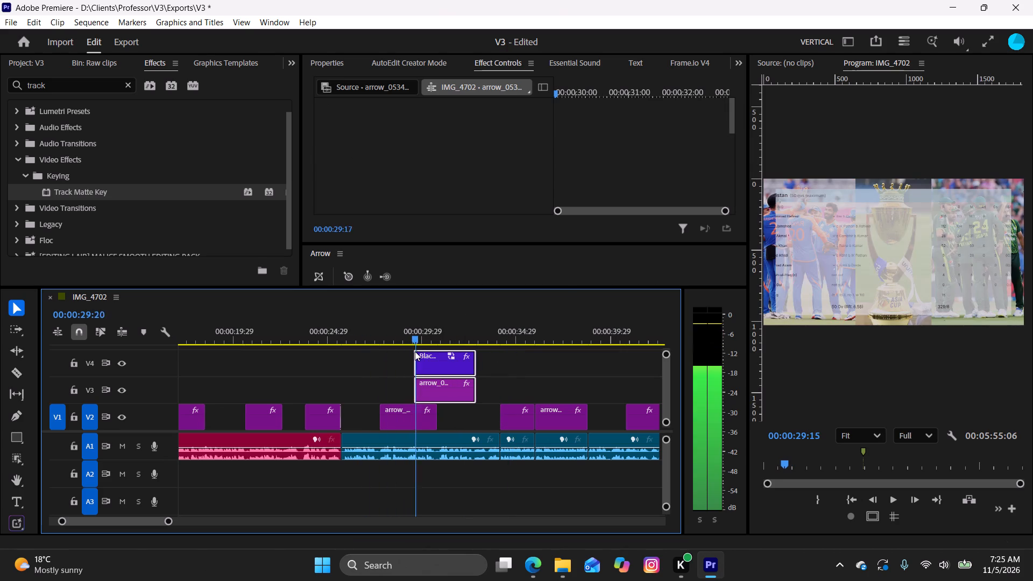
{"action": "left_click_drag", "start_coordinate": [415, 351], "coordinate": [446, 359]}
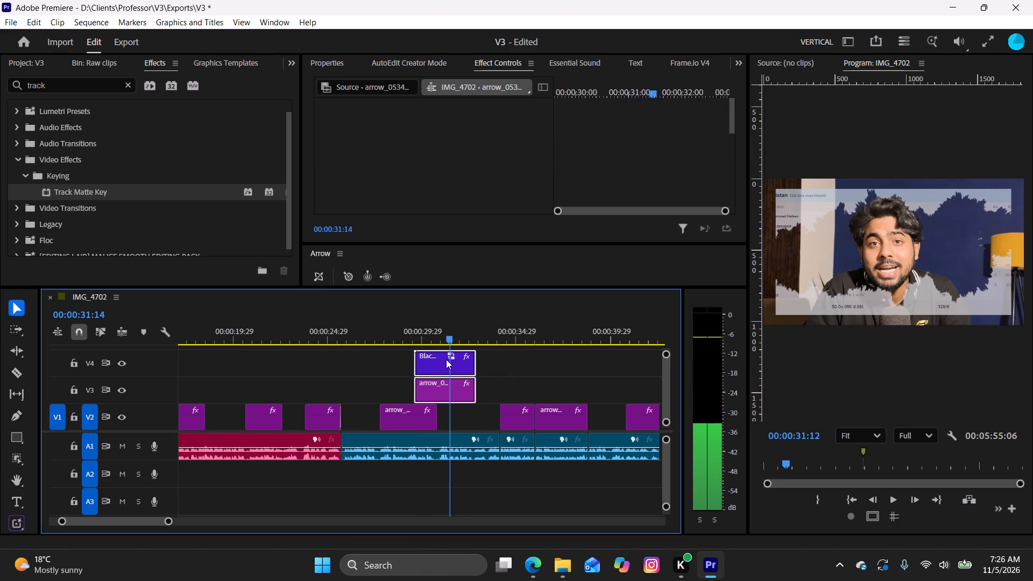
{"action": "left_click_drag", "start_coordinate": [446, 359], "coordinate": [457, 363]}
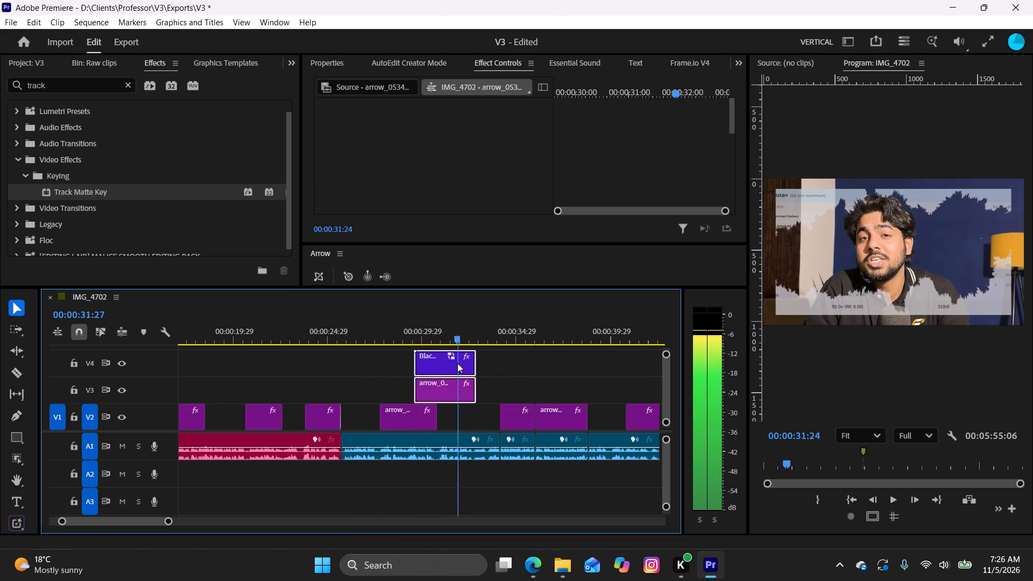
{"action": "left_click_drag", "start_coordinate": [457, 363], "coordinate": [428, 381]}
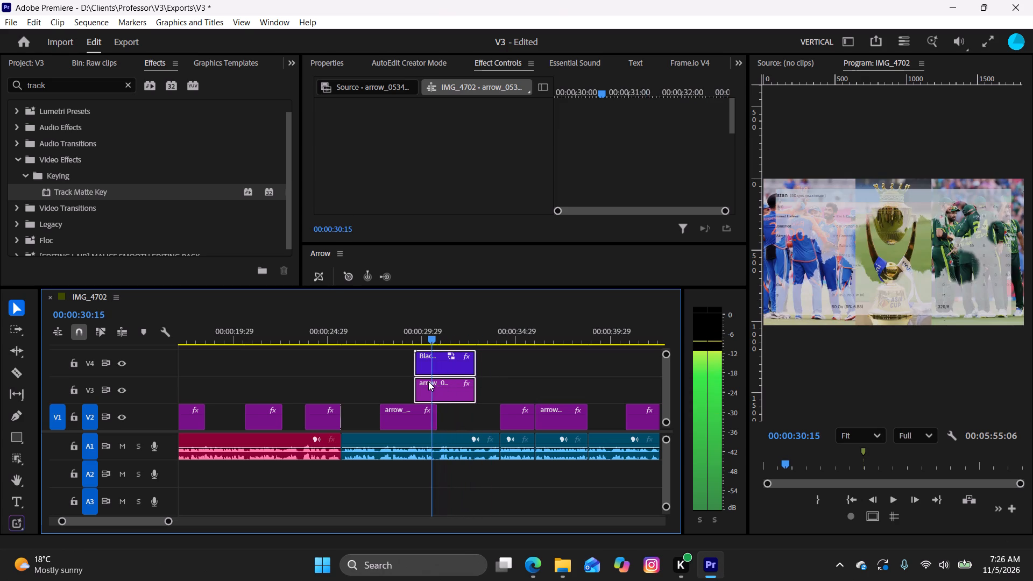
{"action": "left_click_drag", "start_coordinate": [428, 381], "coordinate": [455, 395]}
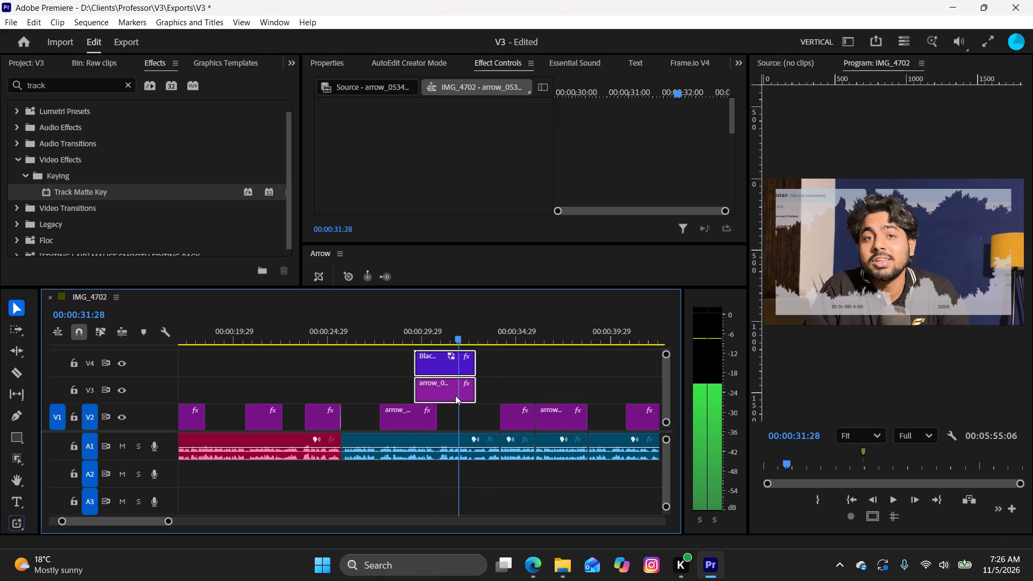
{"action": "left_click_drag", "start_coordinate": [455, 395], "coordinate": [470, 396]}
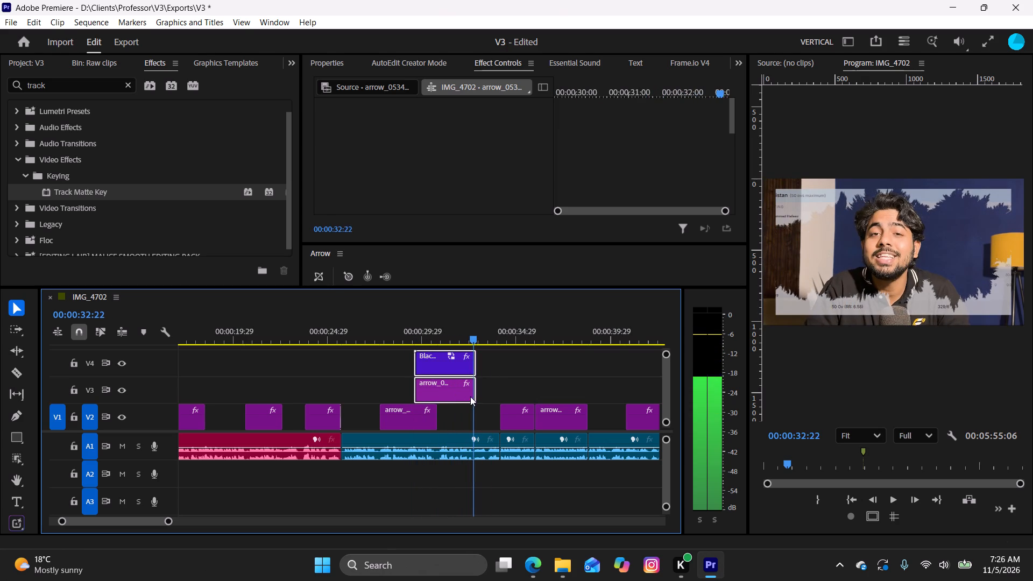
{"action": "left_click_drag", "start_coordinate": [470, 396], "coordinate": [475, 396]}
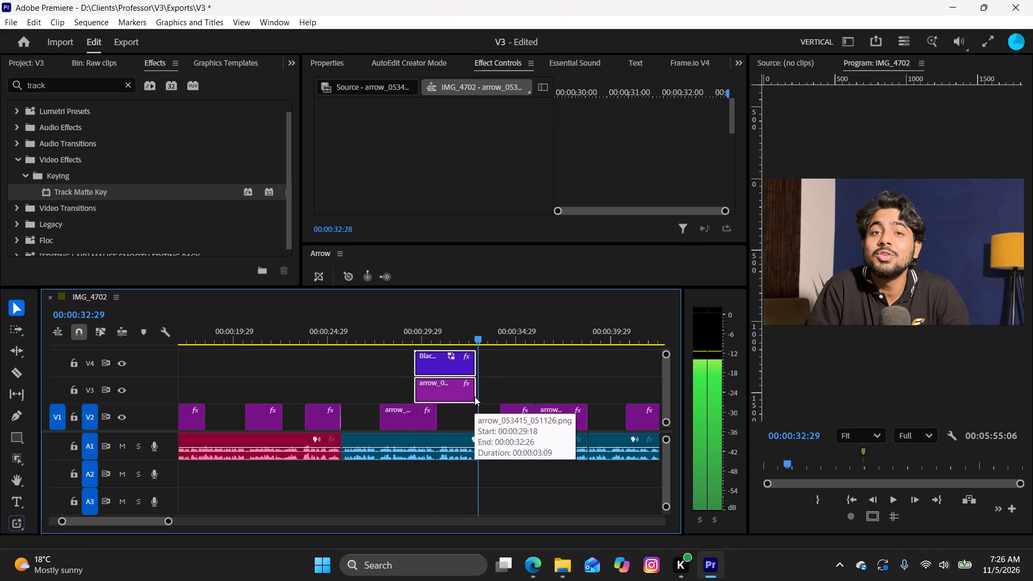
{"action": "left_click_drag", "start_coordinate": [475, 396], "coordinate": [432, 402]}
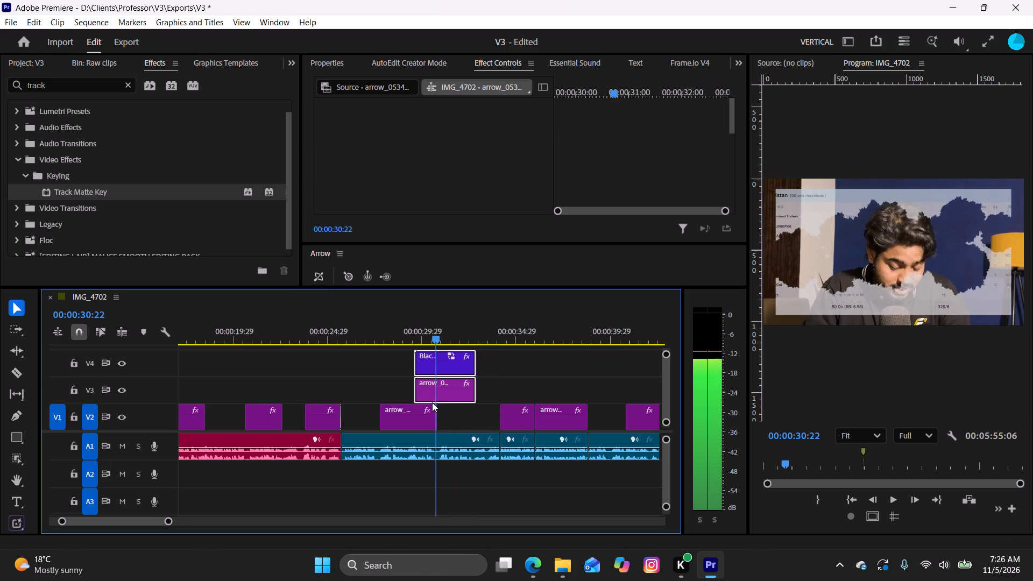
{"action": "left_click_drag", "start_coordinate": [432, 402], "coordinate": [388, 414]}
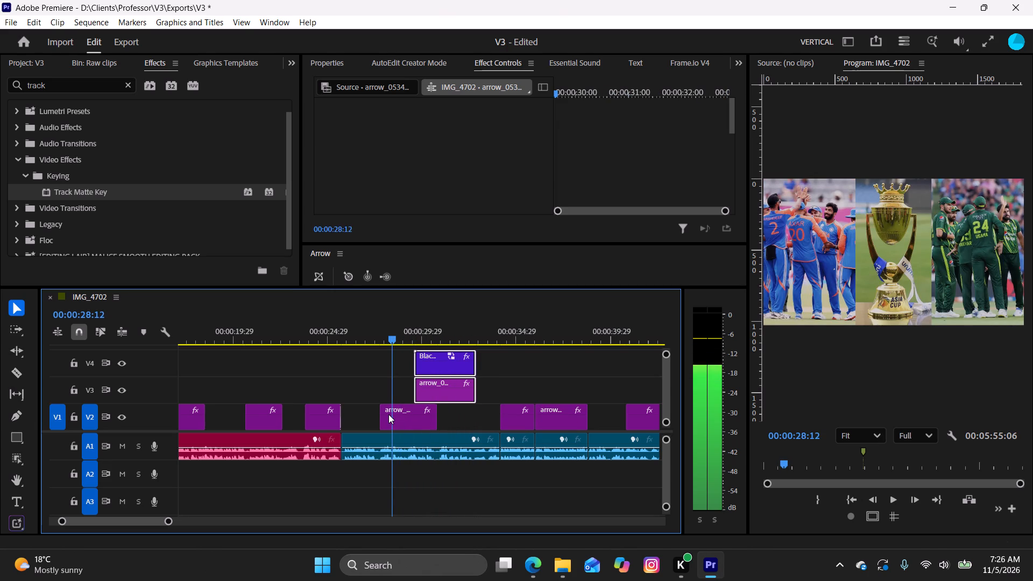
{"action": "left_click_drag", "start_coordinate": [388, 414], "coordinate": [413, 420]}
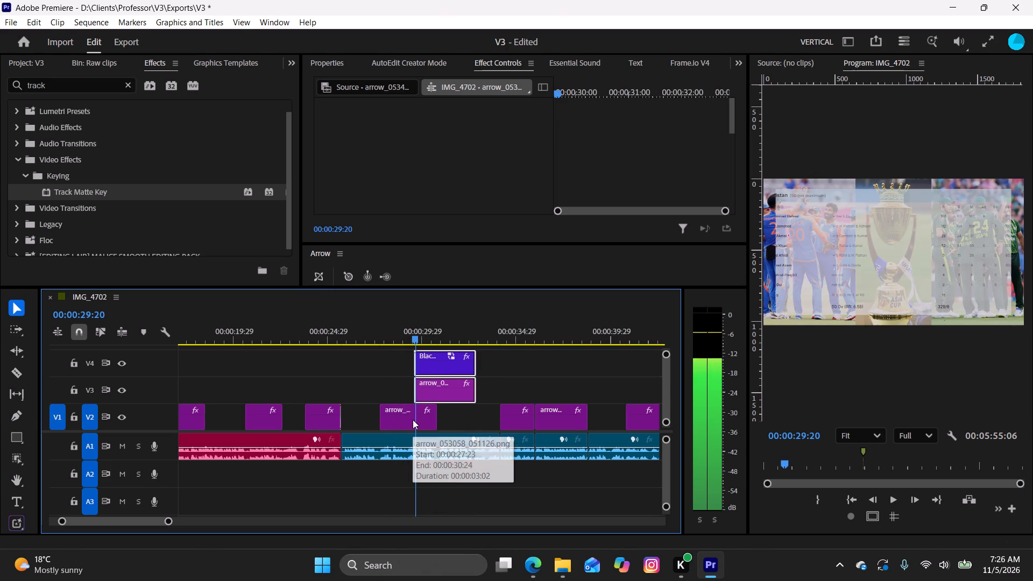
{"action": "left_click_drag", "start_coordinate": [413, 420], "coordinate": [430, 428]}
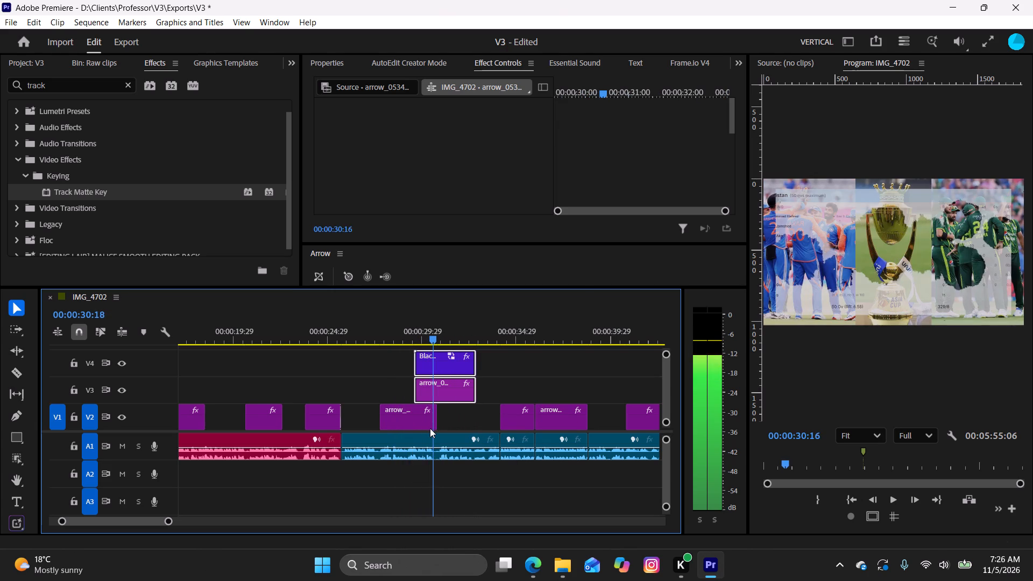
{"action": "left_click_drag", "start_coordinate": [430, 428], "coordinate": [461, 436]}
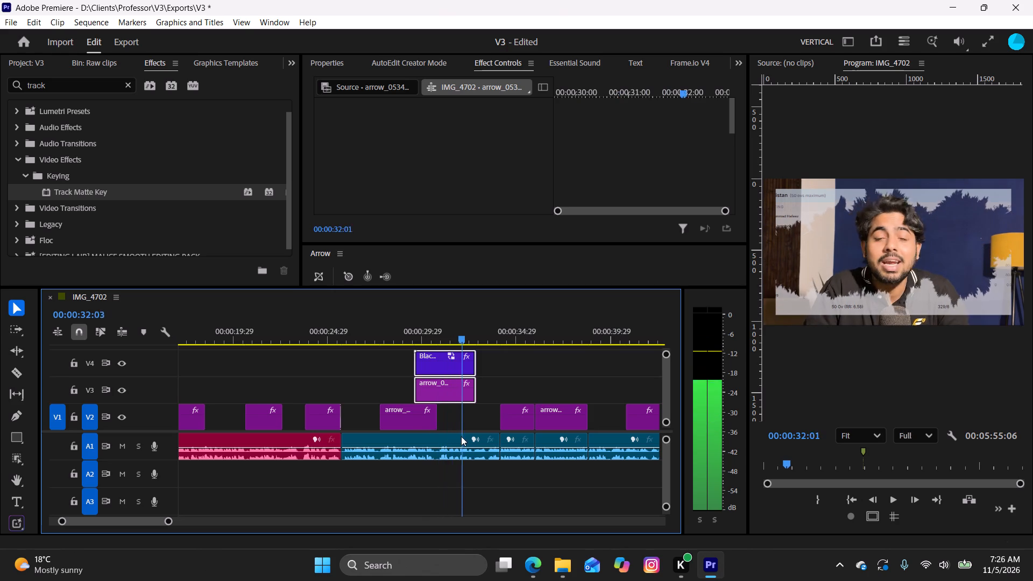
{"action": "left_click_drag", "start_coordinate": [461, 436], "coordinate": [439, 440]}
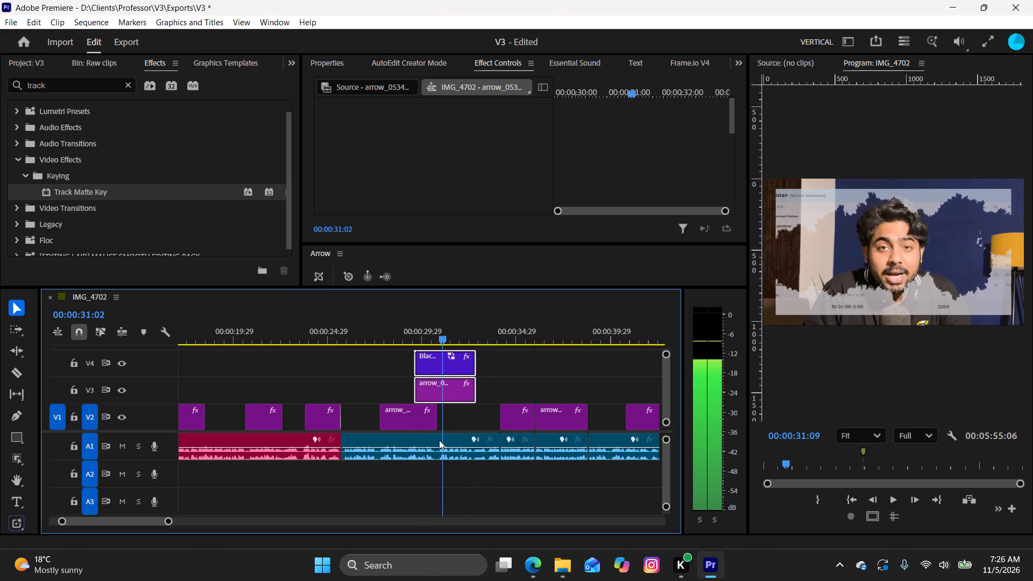
{"action": "left_click_drag", "start_coordinate": [439, 440], "coordinate": [440, 440]}
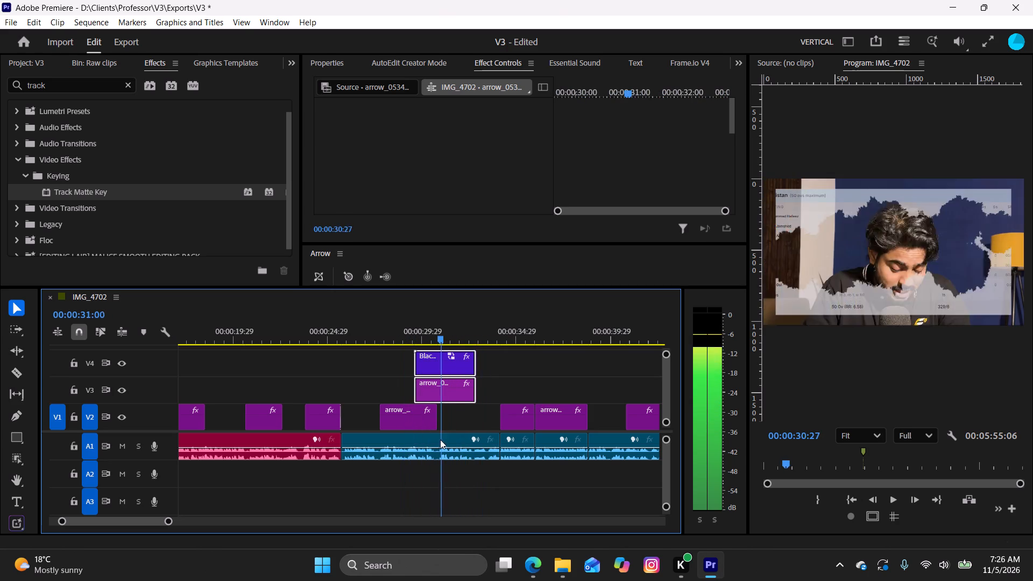
{"action": "left_click_drag", "start_coordinate": [440, 440], "coordinate": [478, 429]}
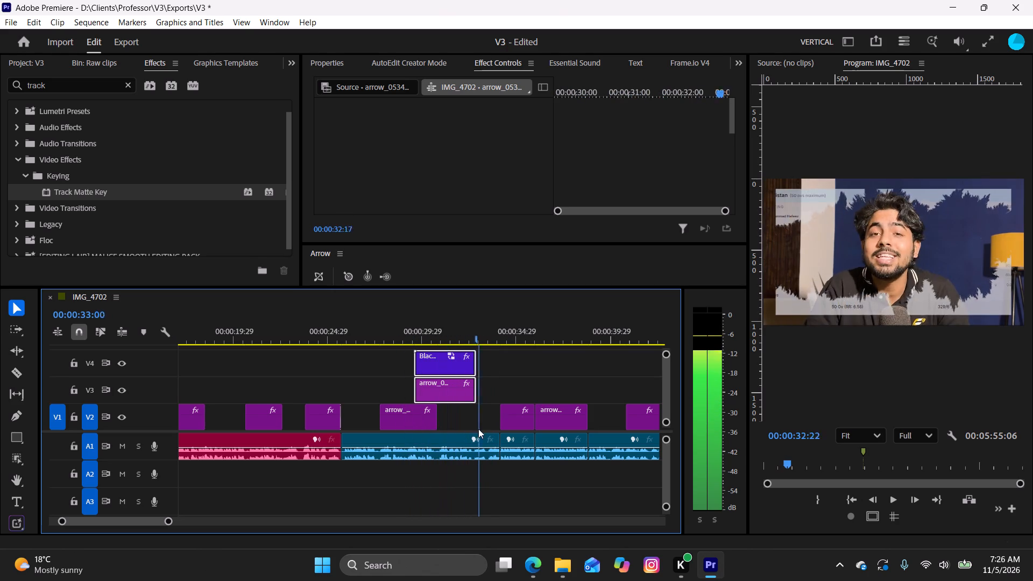
{"action": "left_click_drag", "start_coordinate": [478, 429], "coordinate": [456, 434]}
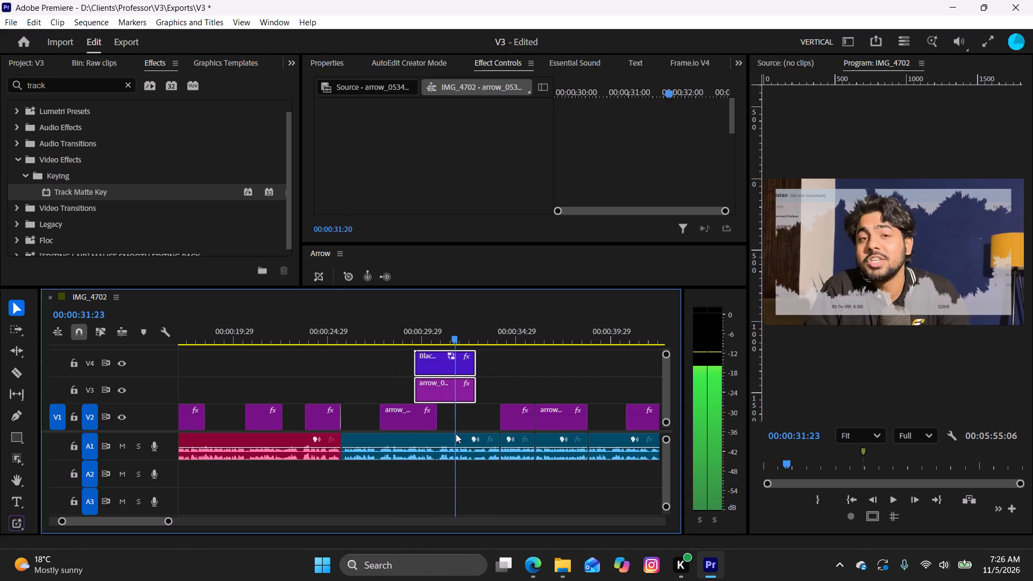
{"action": "left_click_drag", "start_coordinate": [456, 434], "coordinate": [438, 427]}
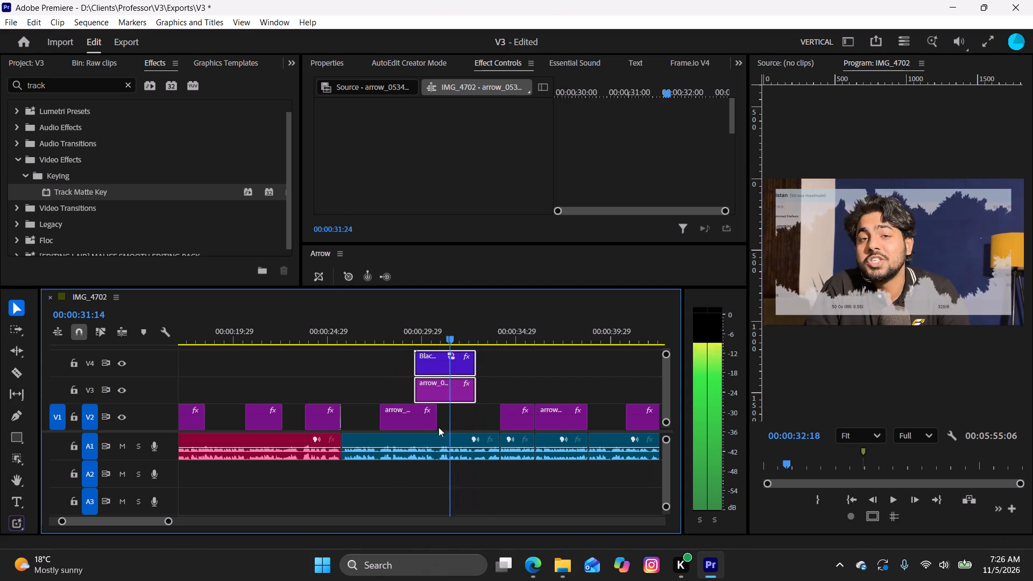
{"action": "left_click_drag", "start_coordinate": [438, 427], "coordinate": [404, 427]}
{"action": "left_click_drag", "start_coordinate": [404, 427], "coordinate": [415, 437]}
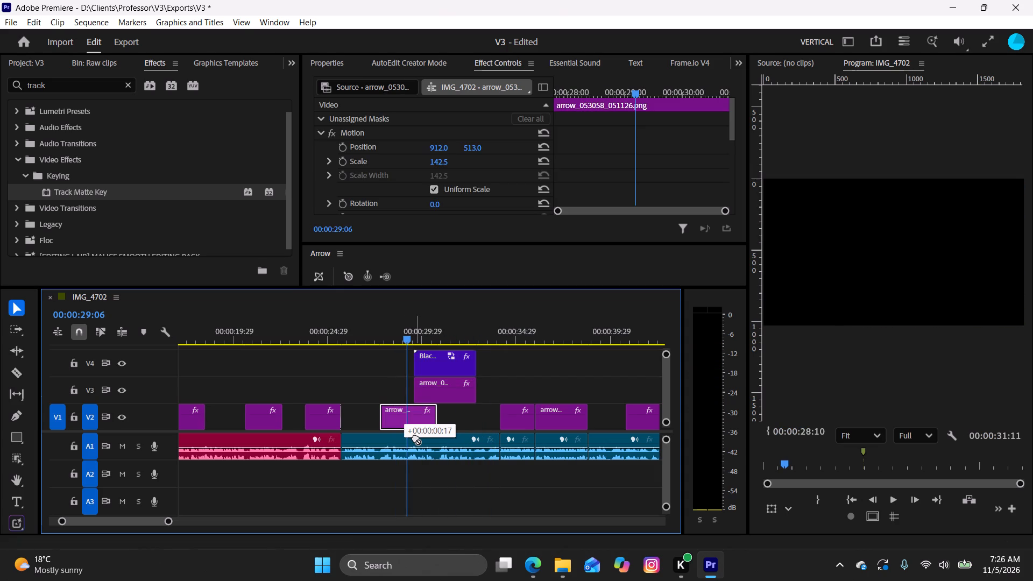
{"action": "left_click_drag", "start_coordinate": [415, 437], "coordinate": [414, 437]}
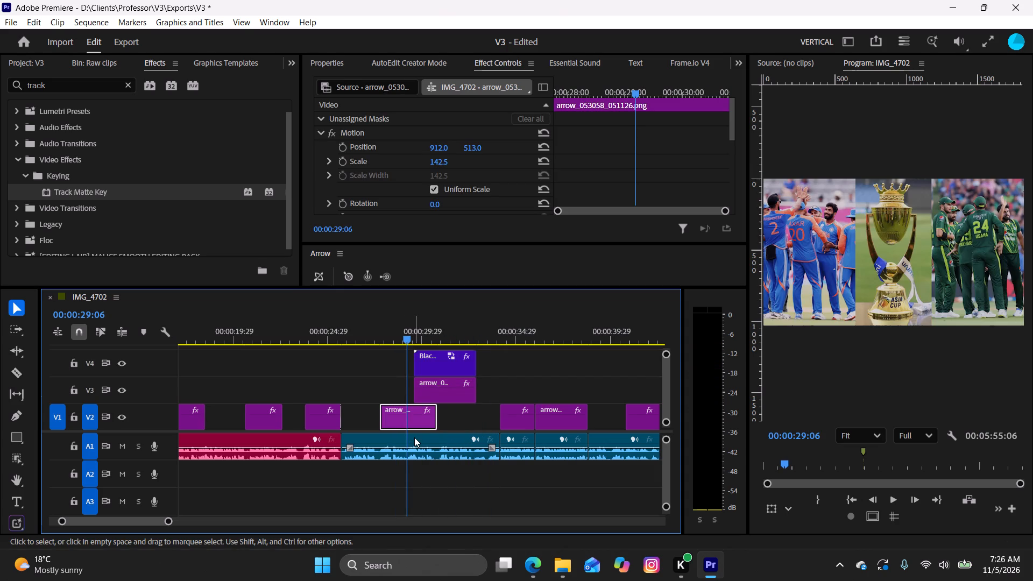
{"action": "left_click_drag", "start_coordinate": [407, 340], "coordinate": [424, 353]}
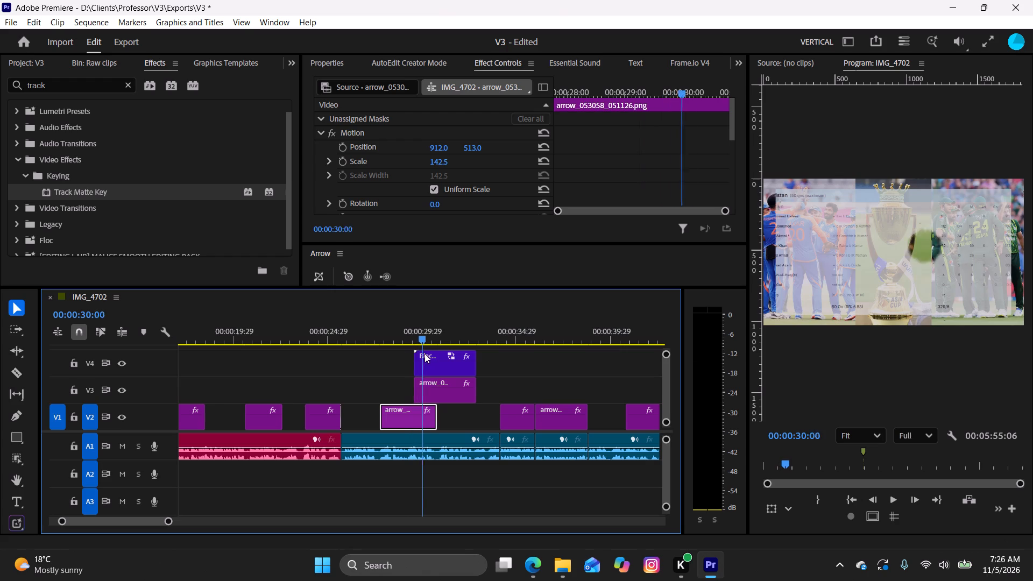
{"action": "left_click_drag", "start_coordinate": [424, 353], "coordinate": [451, 374]}
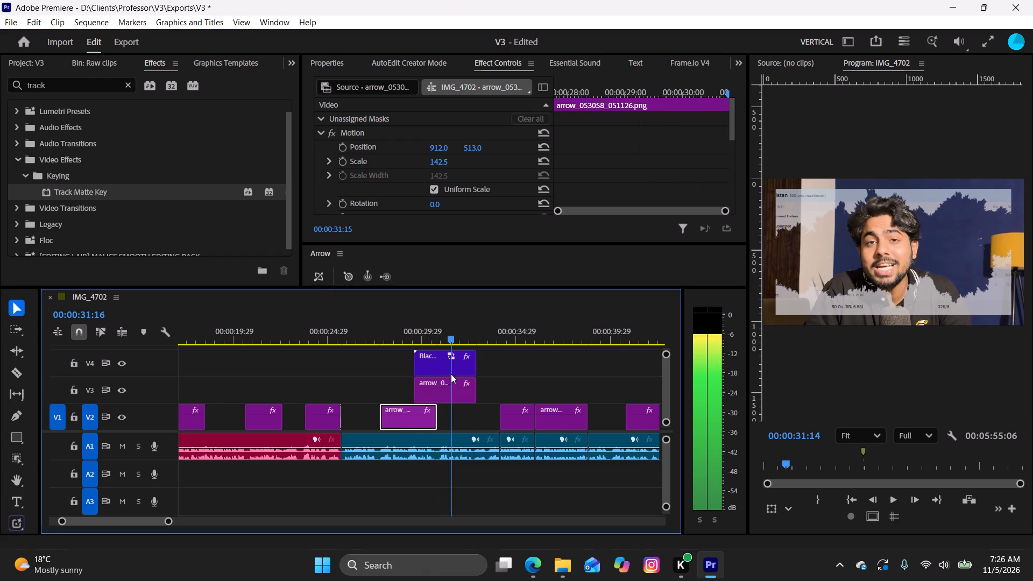
{"action": "left_click_drag", "start_coordinate": [451, 374], "coordinate": [437, 392]}
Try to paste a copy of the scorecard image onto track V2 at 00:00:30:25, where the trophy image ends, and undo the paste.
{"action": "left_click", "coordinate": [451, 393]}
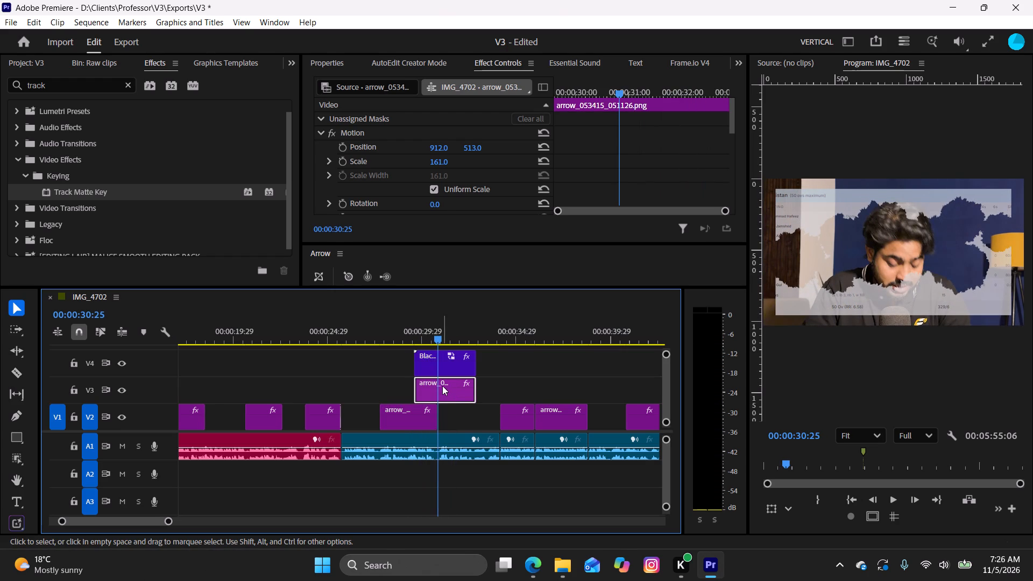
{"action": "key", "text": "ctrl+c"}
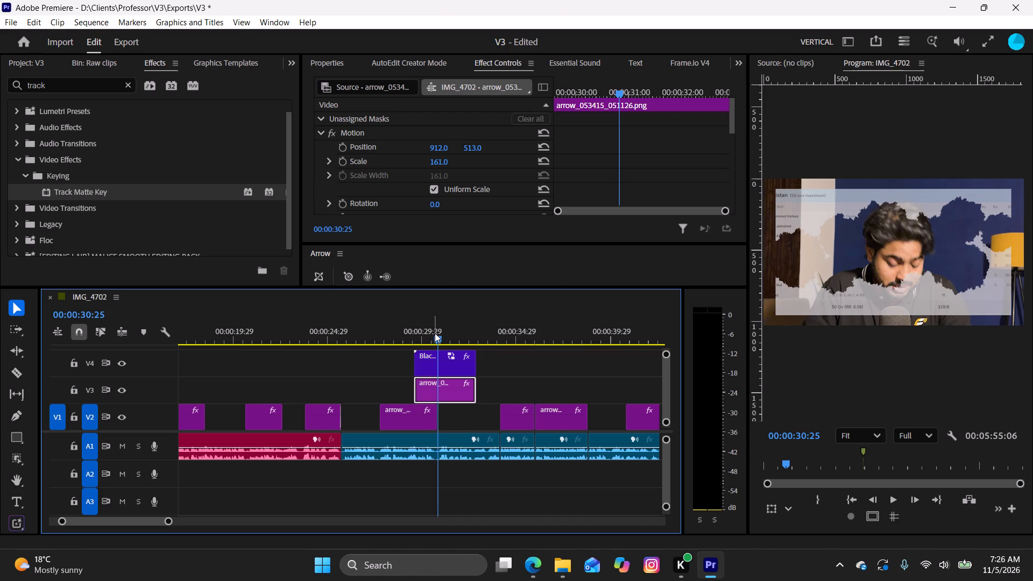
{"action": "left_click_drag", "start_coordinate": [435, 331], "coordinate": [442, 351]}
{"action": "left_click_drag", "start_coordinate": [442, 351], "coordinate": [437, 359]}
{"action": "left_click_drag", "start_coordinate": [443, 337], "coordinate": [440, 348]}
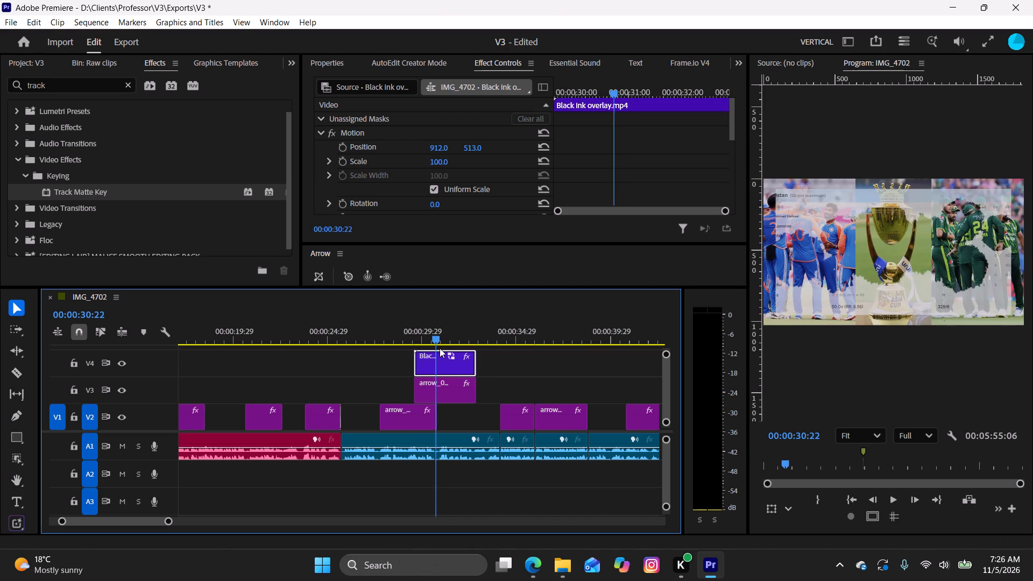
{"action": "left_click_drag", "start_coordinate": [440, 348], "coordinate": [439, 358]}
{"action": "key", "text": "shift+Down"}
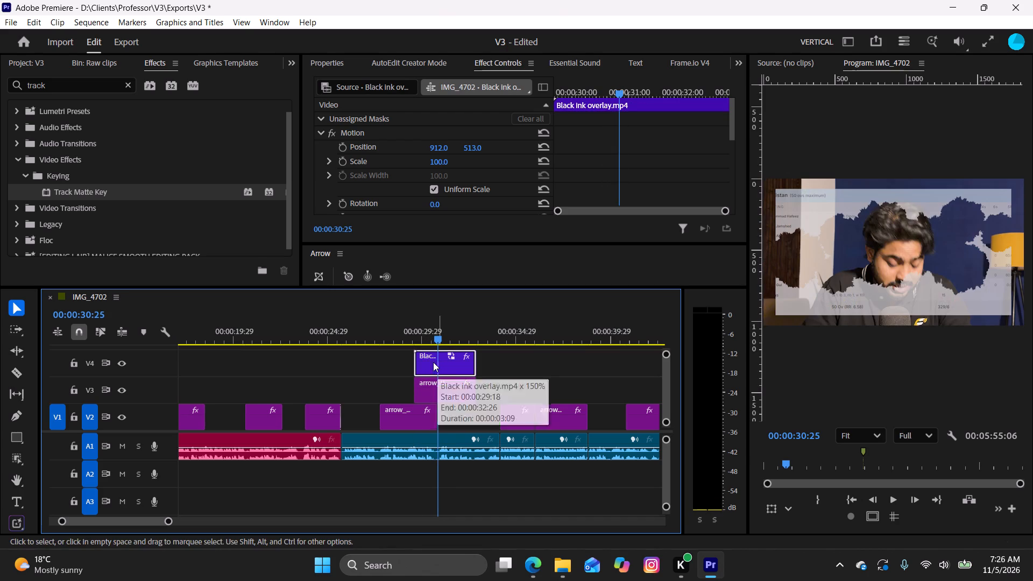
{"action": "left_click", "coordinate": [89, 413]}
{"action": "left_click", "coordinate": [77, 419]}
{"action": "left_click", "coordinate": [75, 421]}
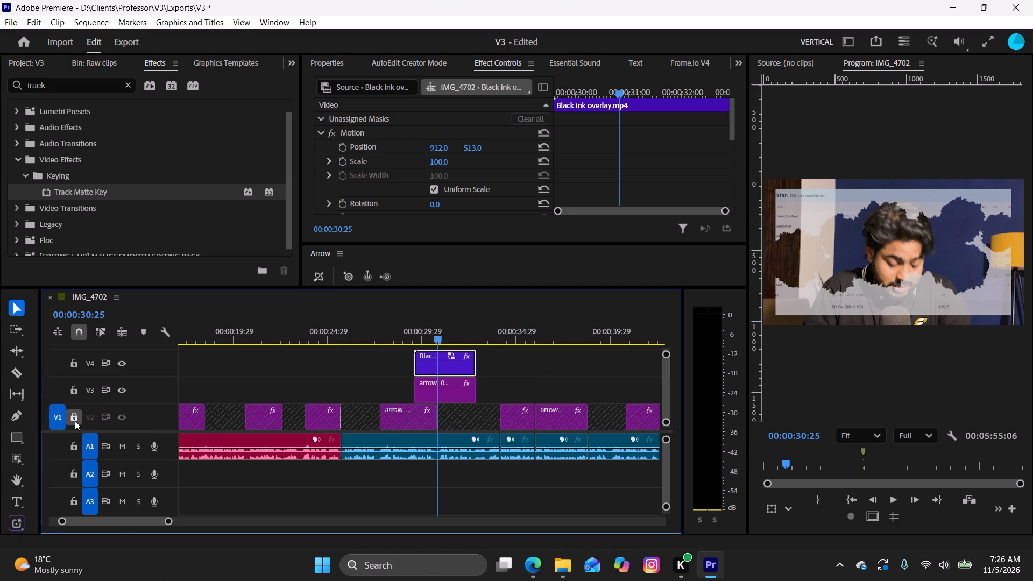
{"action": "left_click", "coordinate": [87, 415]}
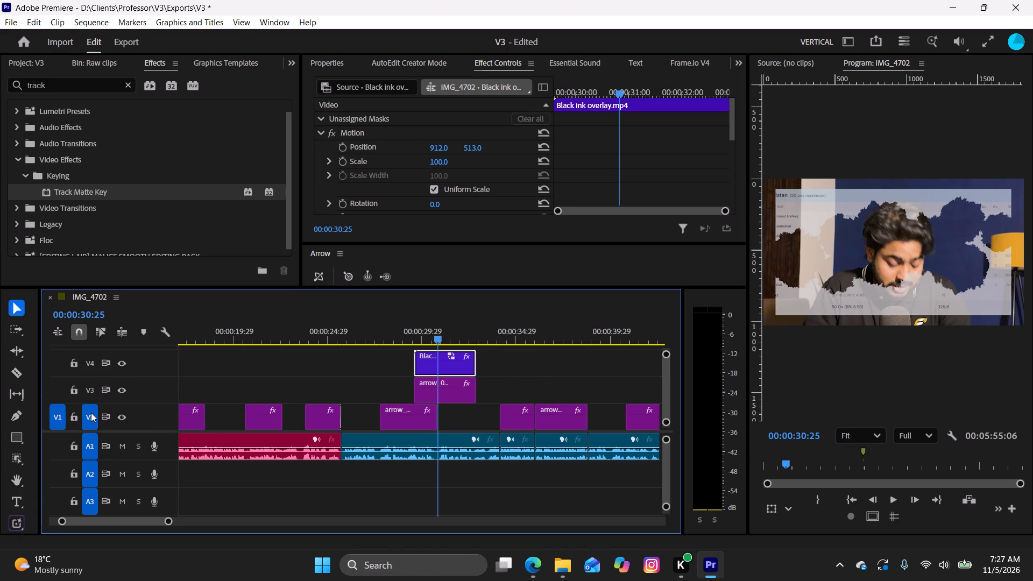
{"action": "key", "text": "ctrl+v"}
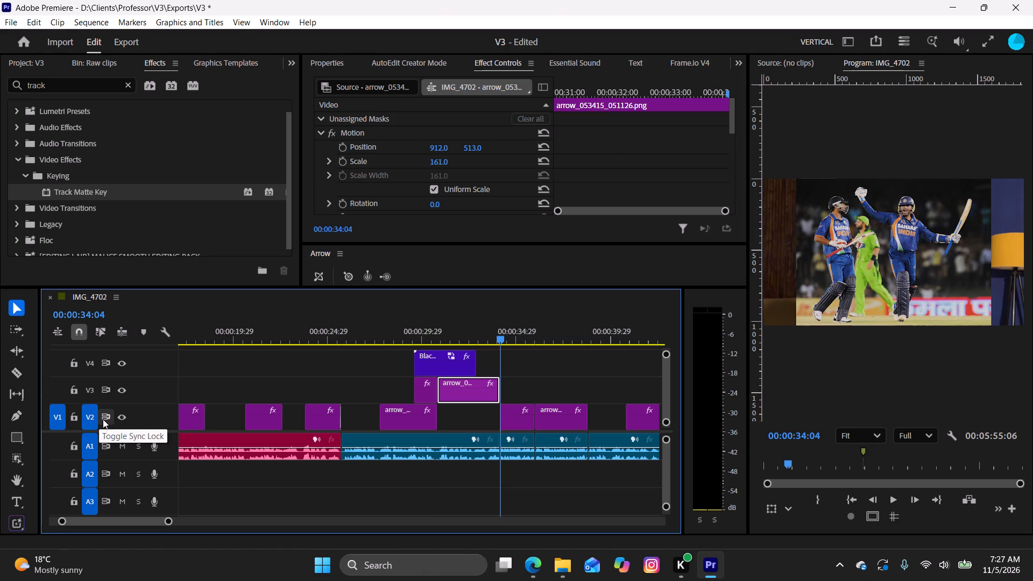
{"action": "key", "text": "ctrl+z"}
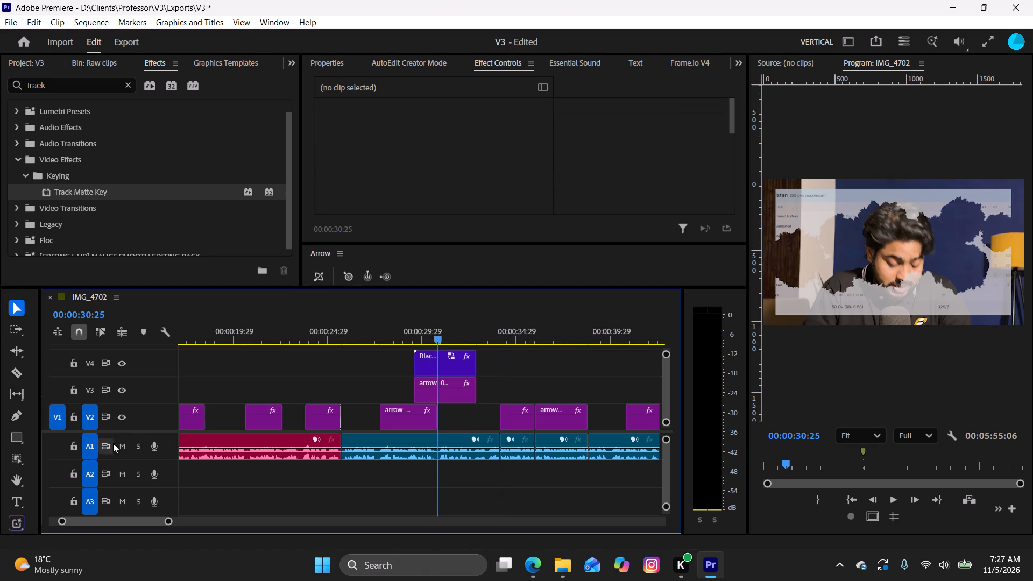
Lock tracks V3 and V4 and try pasting a copy of the scorecard image into the V2 gap after the trophy image.
{"action": "left_click", "coordinate": [454, 390]}
{"action": "key", "text": "ctrl+c"}
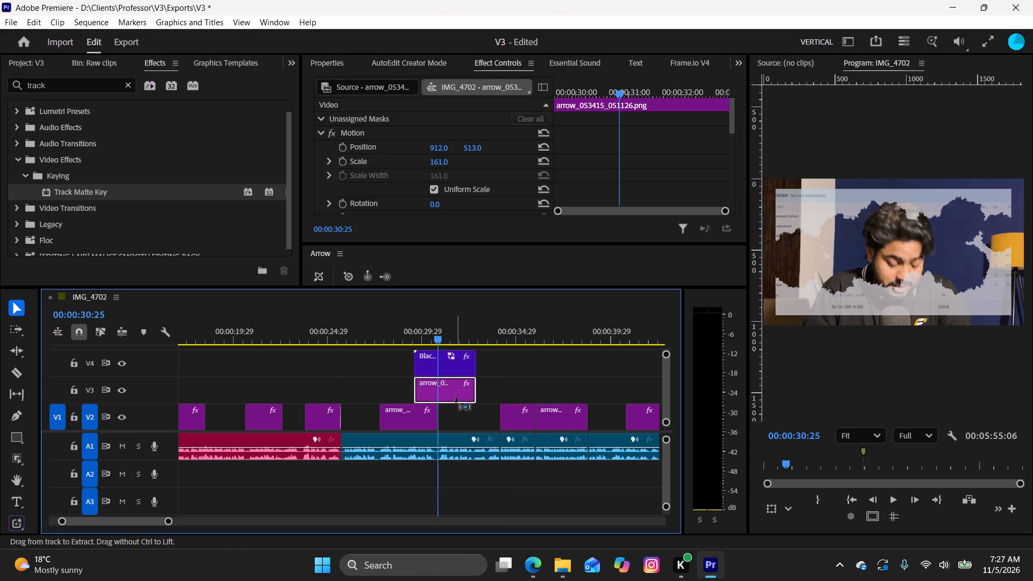
{"action": "left_click", "coordinate": [457, 413]}
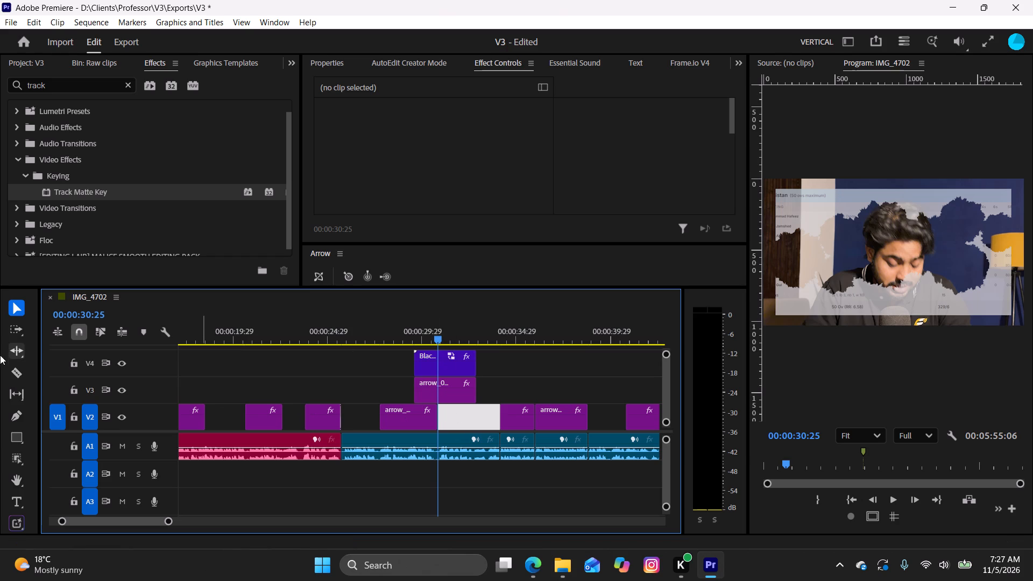
{"action": "left_click", "coordinate": [73, 391]}
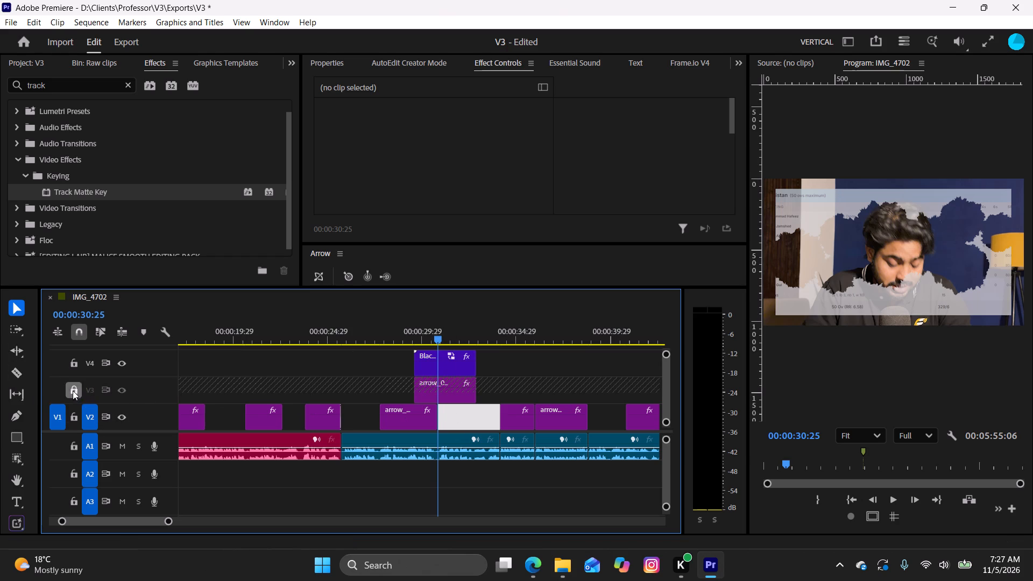
{"action": "left_click", "coordinate": [77, 365]}
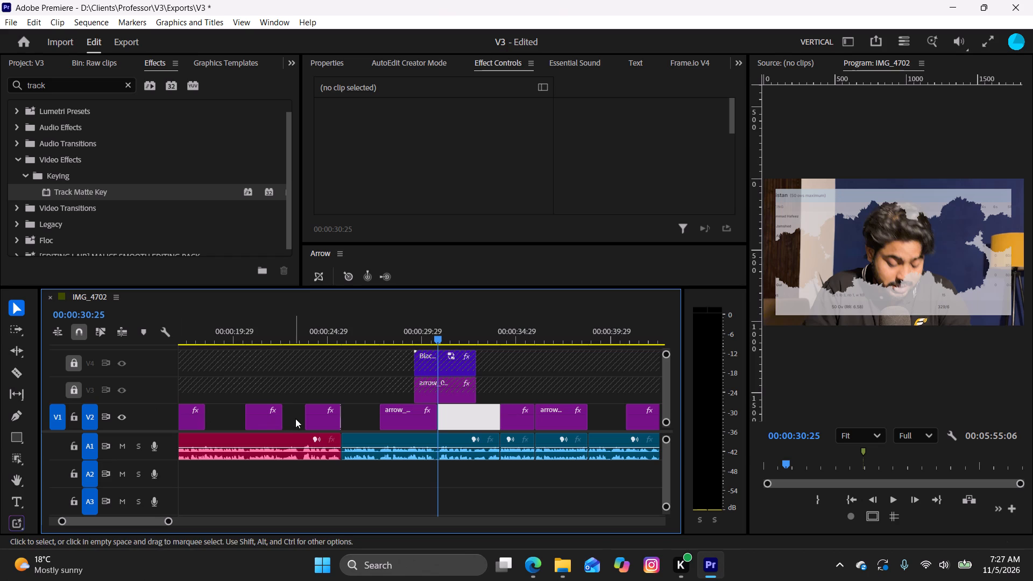
{"action": "key", "text": "ctrl+v"}
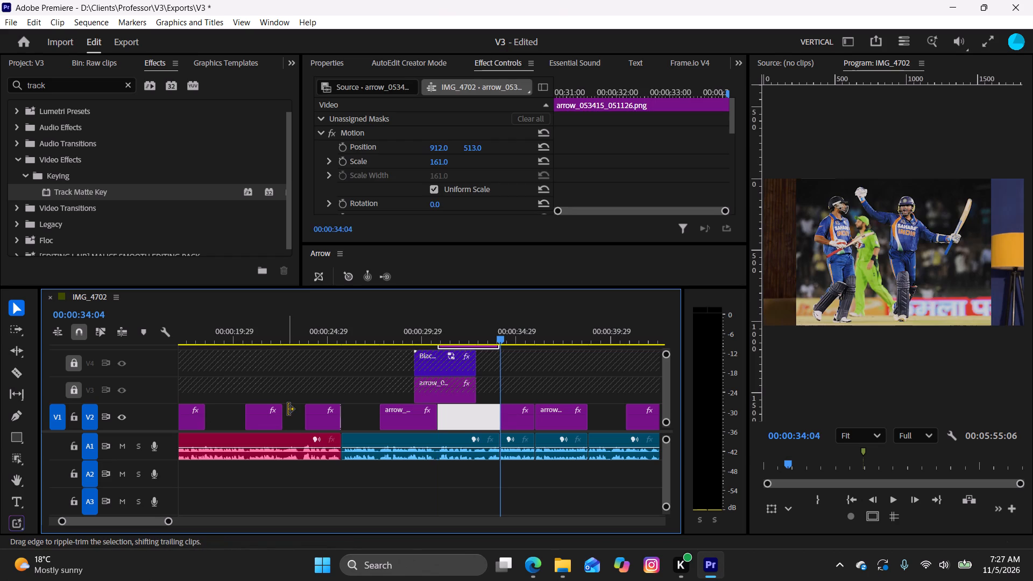
{"action": "left_click", "coordinate": [505, 378]}
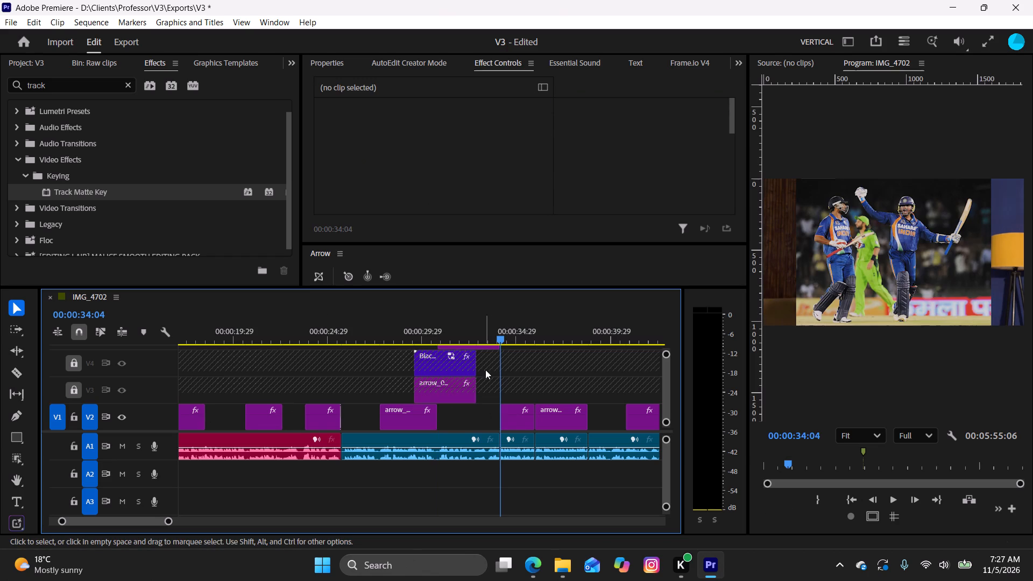
{"action": "left_click_drag", "start_coordinate": [500, 325], "coordinate": [489, 330]}
{"action": "left_click_drag", "start_coordinate": [489, 330], "coordinate": [448, 353]}
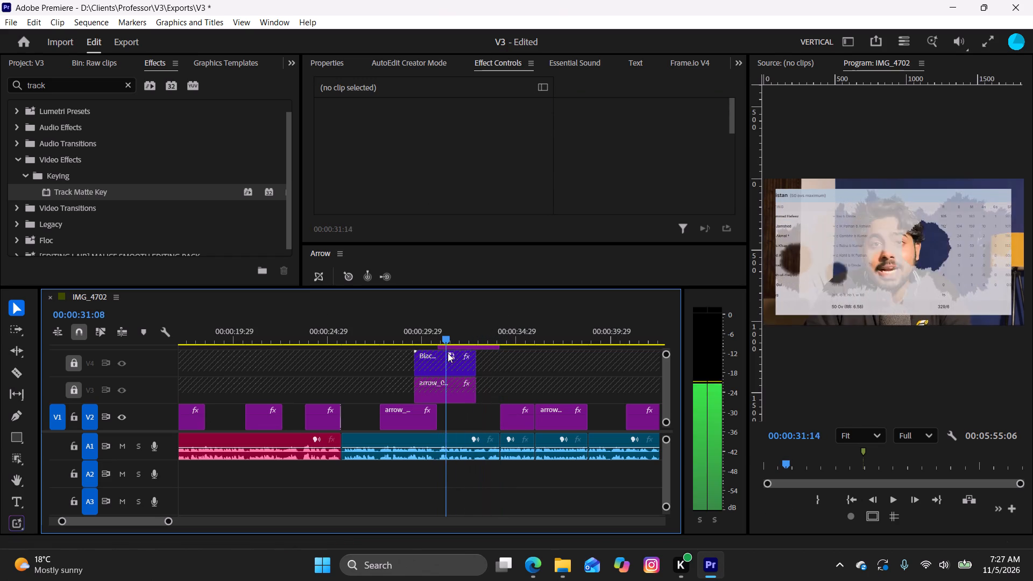
{"action": "left_click_drag", "start_coordinate": [448, 353], "coordinate": [440, 365]}
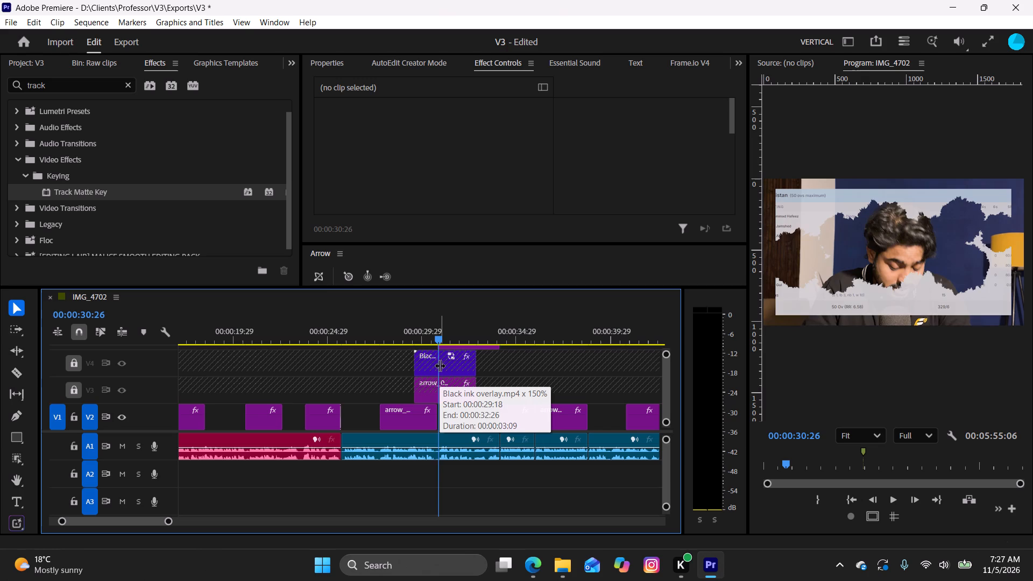
{"action": "key", "text": "ctrl+v"}
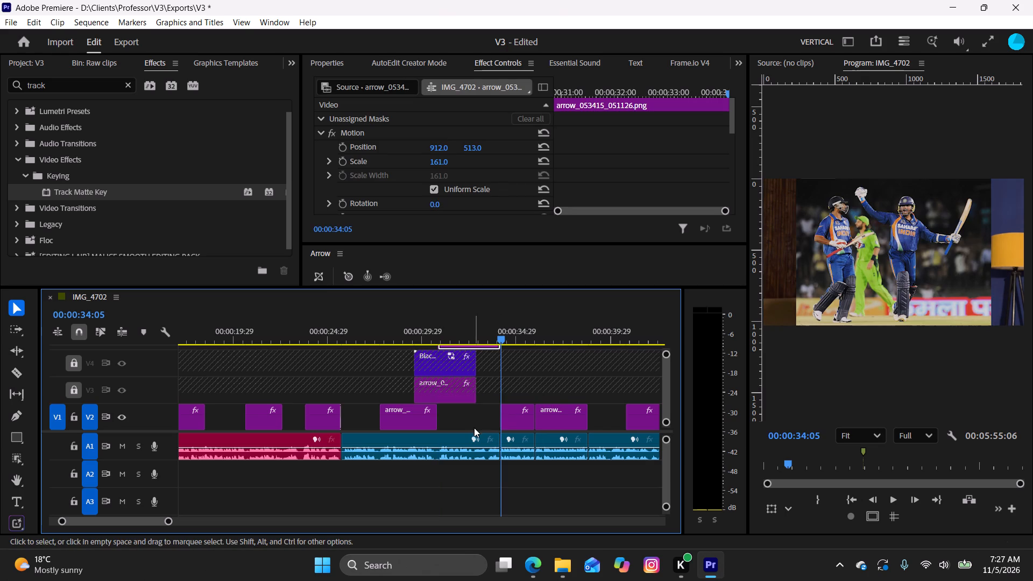
{"action": "left_click", "coordinate": [516, 423]}
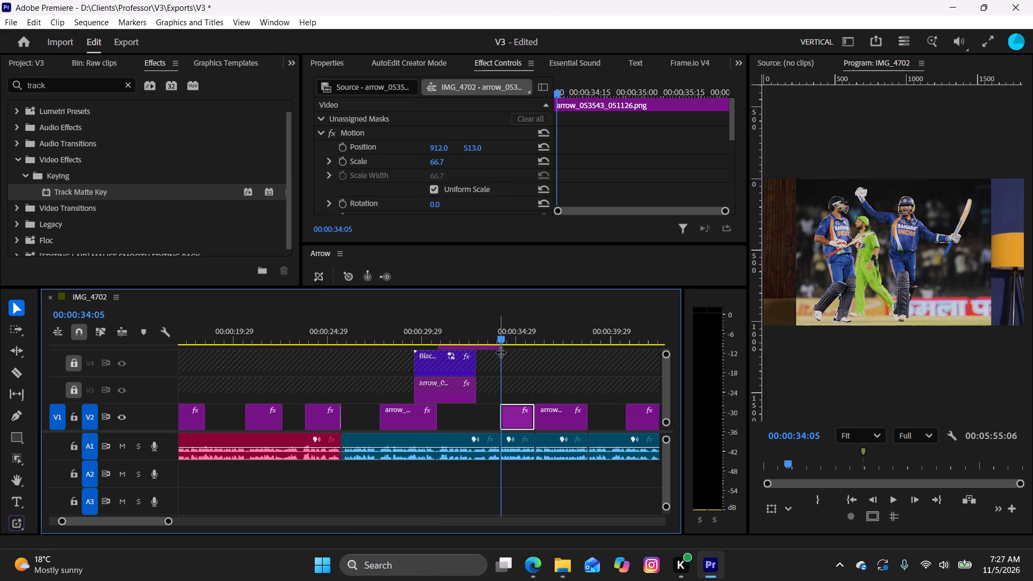
Unlock tracks V3 and V4 and duplicate the scorecard image from V3 onto V2 at 00:00:30:25, right after the trophy image.
{"action": "left_click_drag", "start_coordinate": [501, 339], "coordinate": [478, 378]}
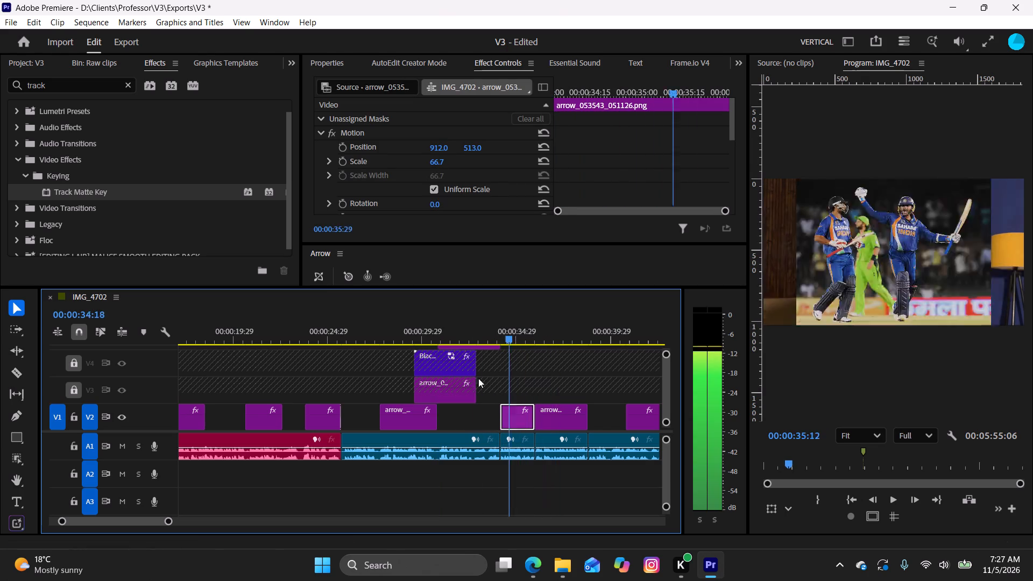
{"action": "left_click_drag", "start_coordinate": [478, 378], "coordinate": [456, 400]}
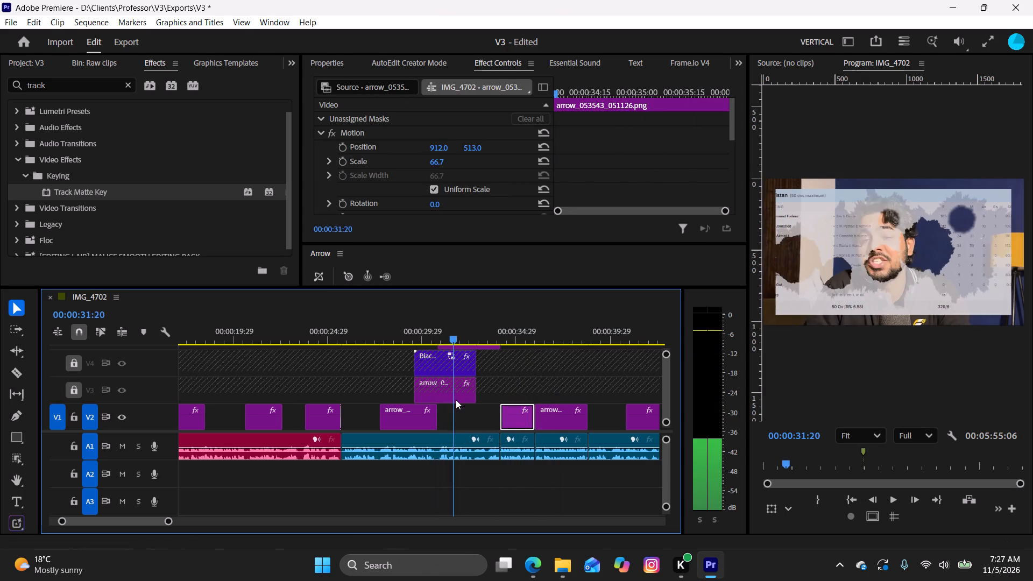
{"action": "left_click_drag", "start_coordinate": [456, 400], "coordinate": [438, 412]}
{"action": "left_click", "coordinate": [457, 398]}
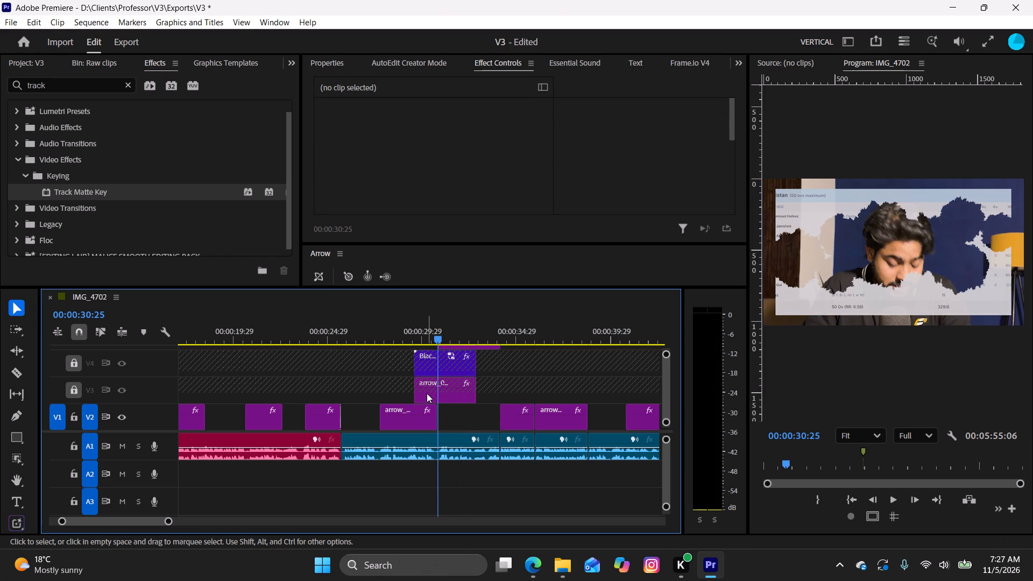
{"action": "left_click", "coordinate": [427, 393]}
{"action": "left_click", "coordinate": [78, 391]}
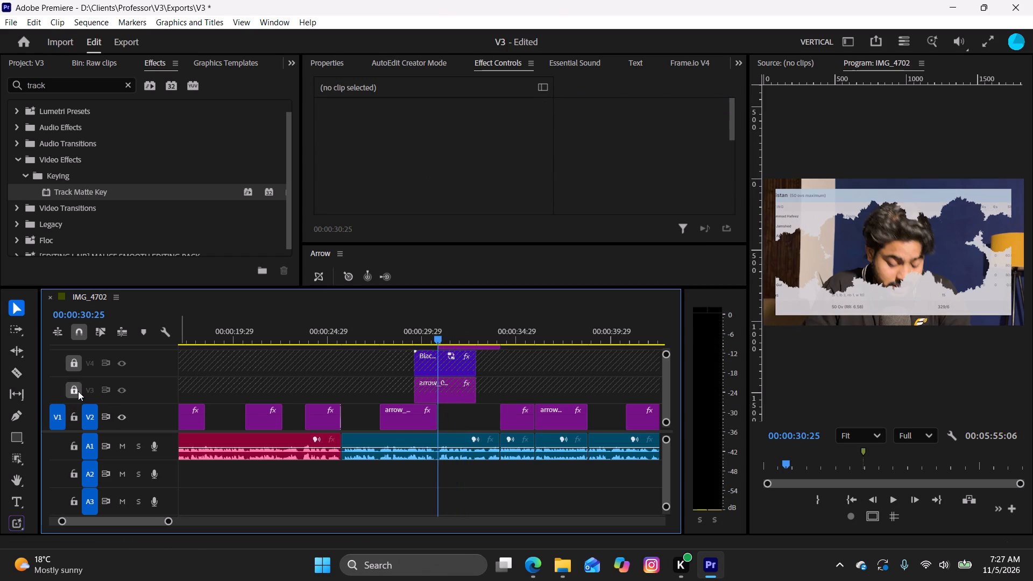
{"action": "left_click", "coordinate": [70, 356]}
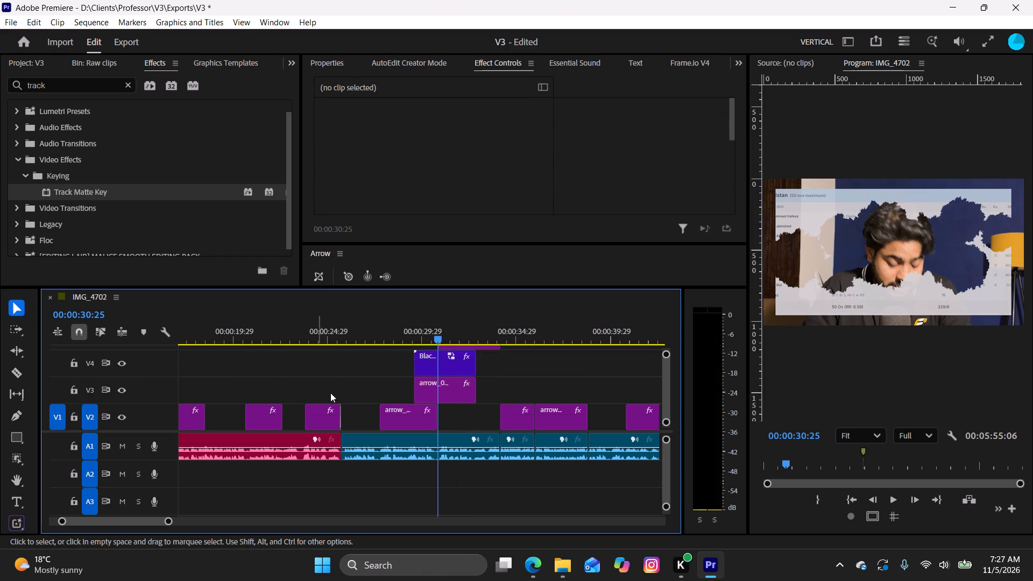
{"action": "left_click", "coordinate": [448, 394]}
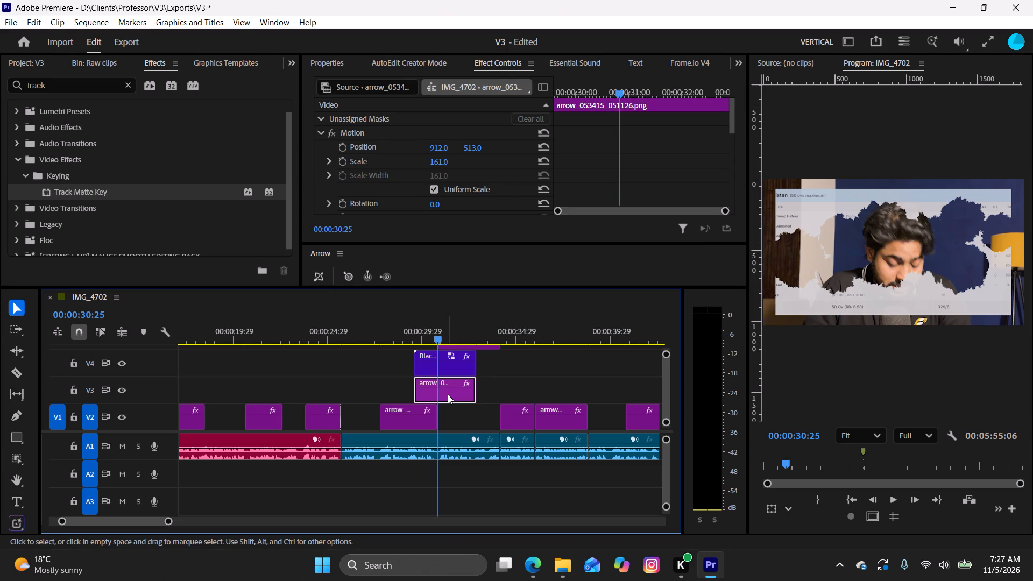
{"action": "left_click_drag", "start_coordinate": [448, 394], "coordinate": [469, 412], "text": "alt"}
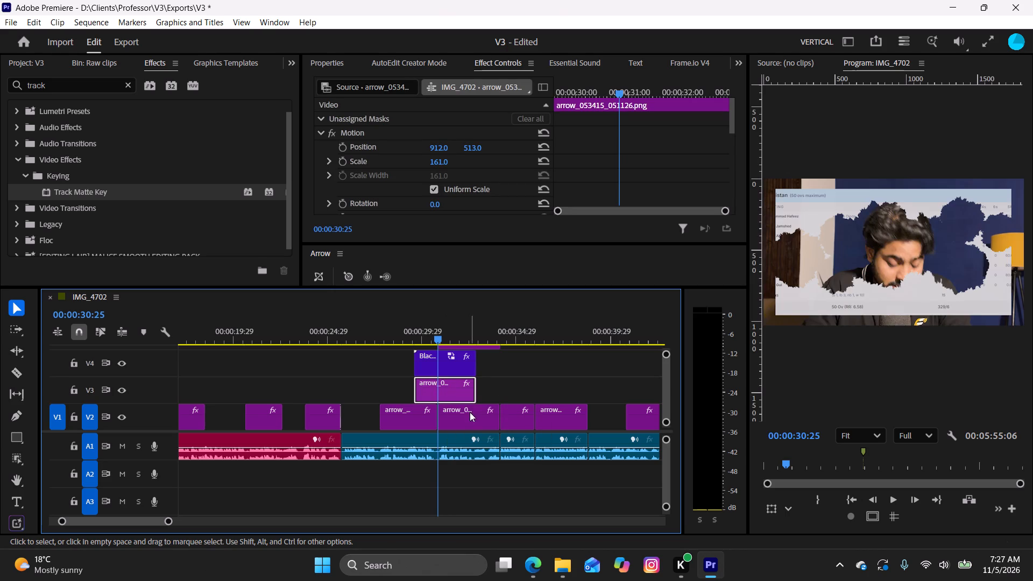
Scrub back and forth between about 00:00:28:17 and 00:00:33:23 to check the ink transition with the duplicated scorecard on V2.
{"action": "left_click_drag", "start_coordinate": [438, 336], "coordinate": [497, 364]}
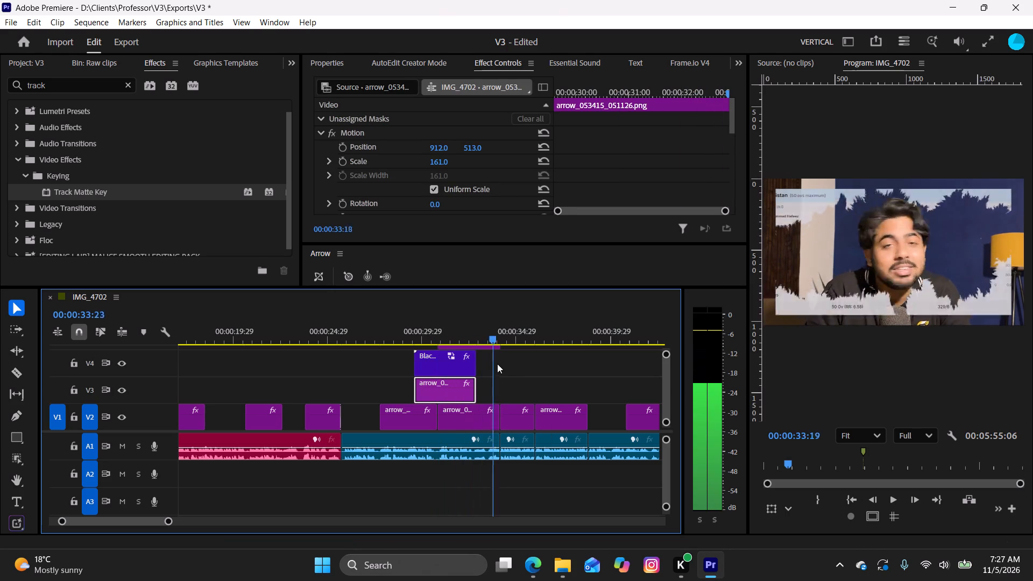
{"action": "left_click_drag", "start_coordinate": [497, 364], "coordinate": [448, 388]}
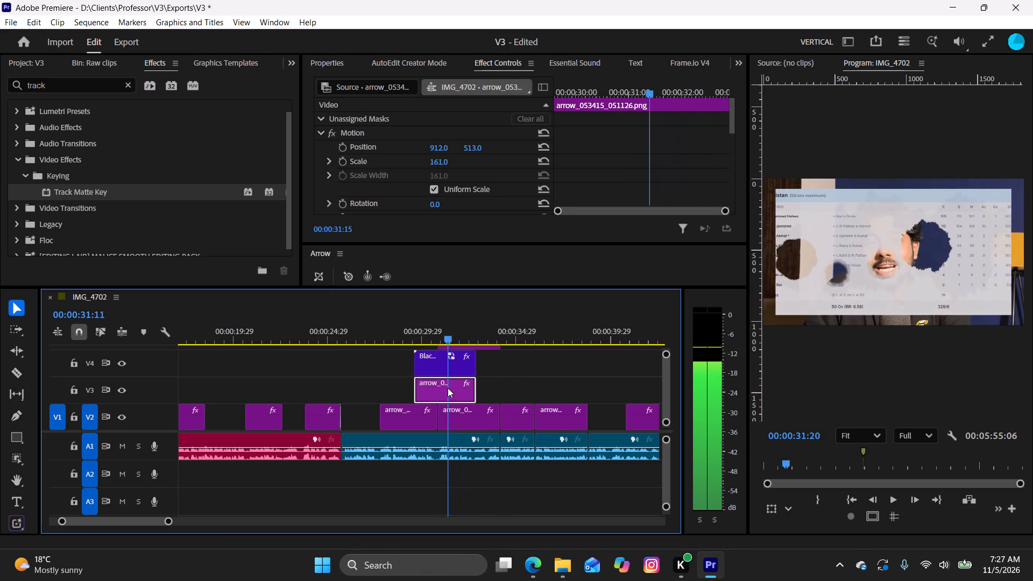
{"action": "left_click_drag", "start_coordinate": [448, 388], "coordinate": [445, 412]}
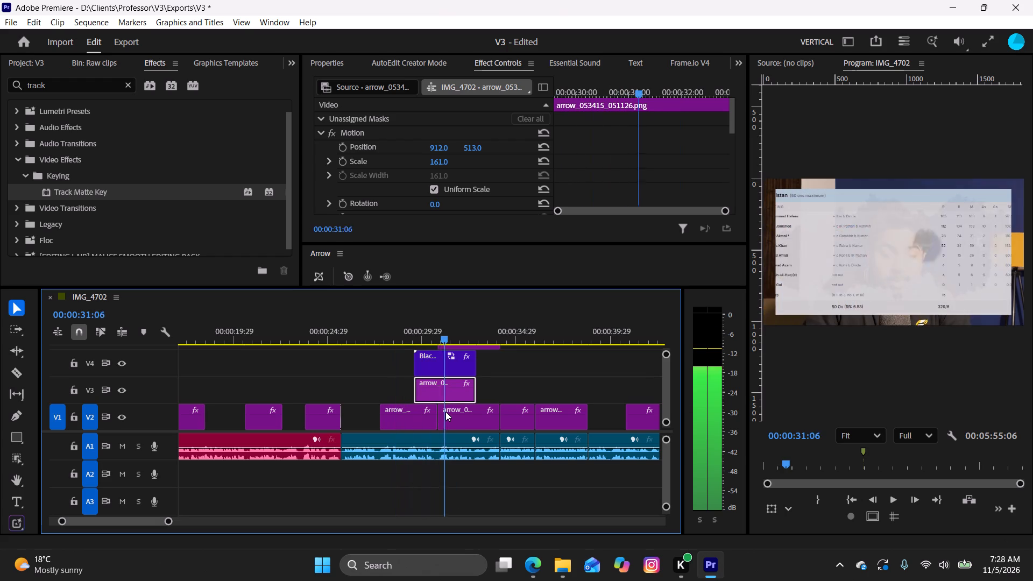
{"action": "left_click_drag", "start_coordinate": [445, 412], "coordinate": [473, 421]}
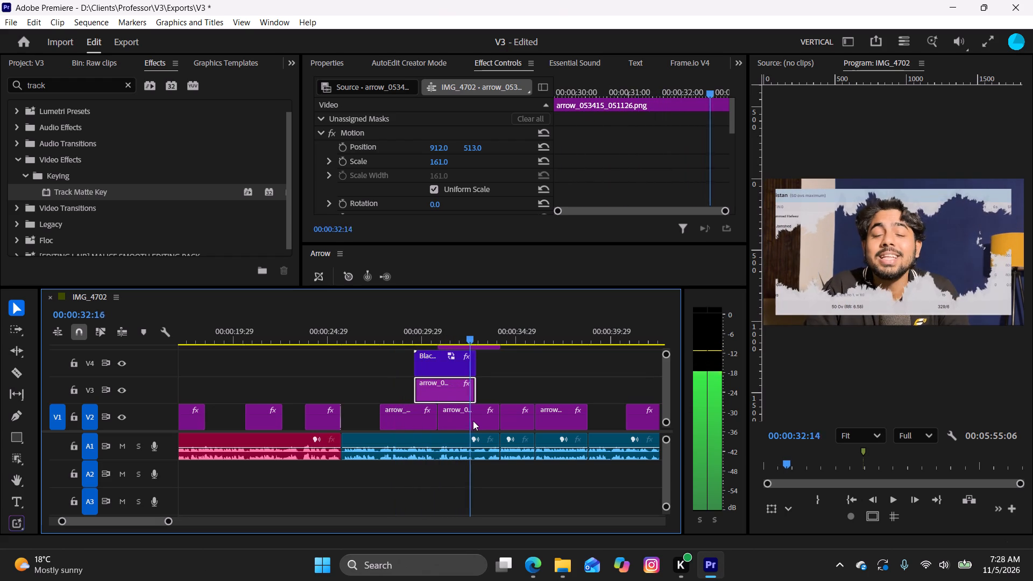
{"action": "left_click_drag", "start_coordinate": [473, 421], "coordinate": [480, 423]}
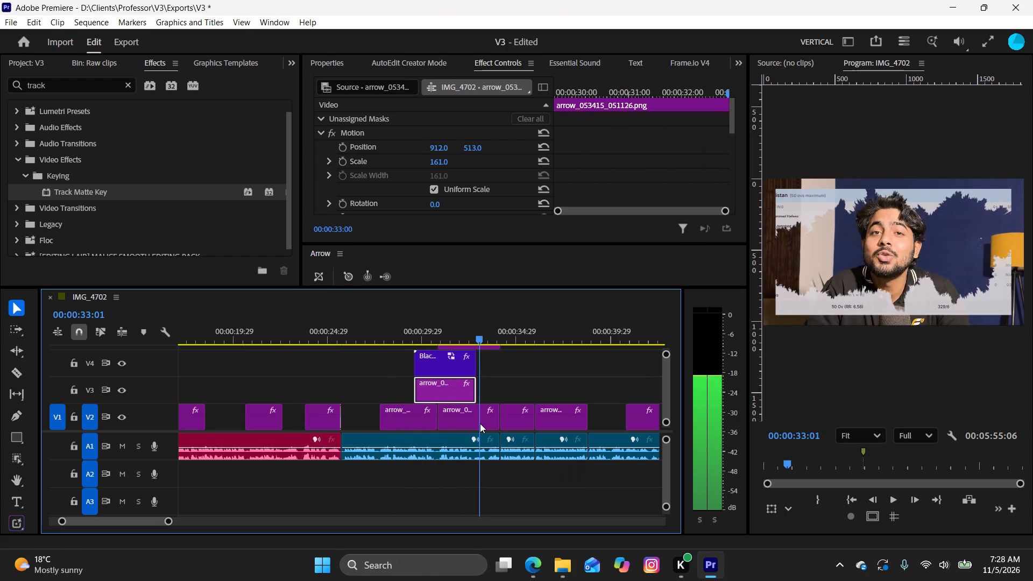
{"action": "left_click_drag", "start_coordinate": [480, 423], "coordinate": [483, 424]}
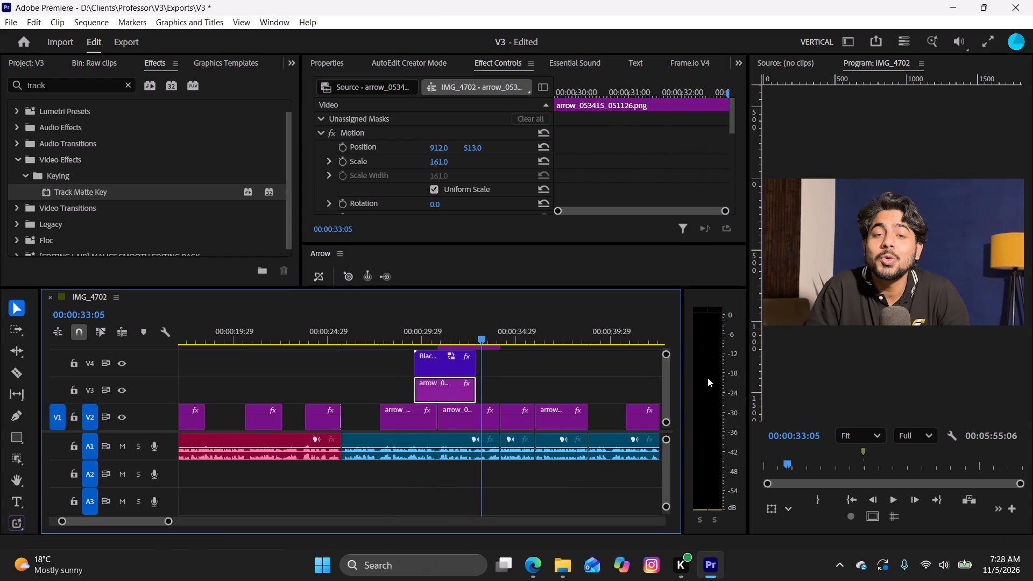
{"action": "left_click_drag", "start_coordinate": [669, 394], "coordinate": [675, 401]}
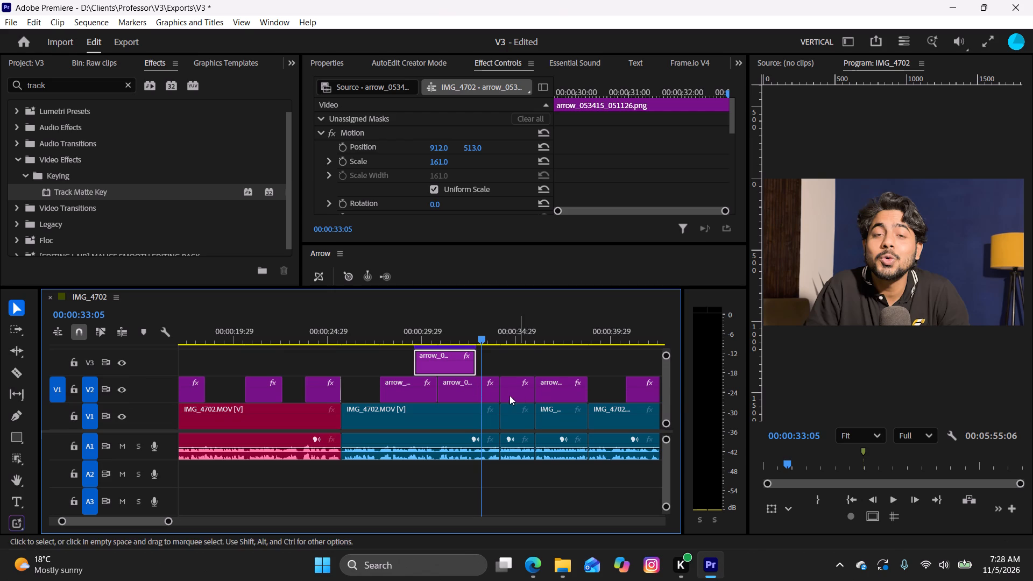
{"action": "left_click_drag", "start_coordinate": [479, 341], "coordinate": [392, 350]}
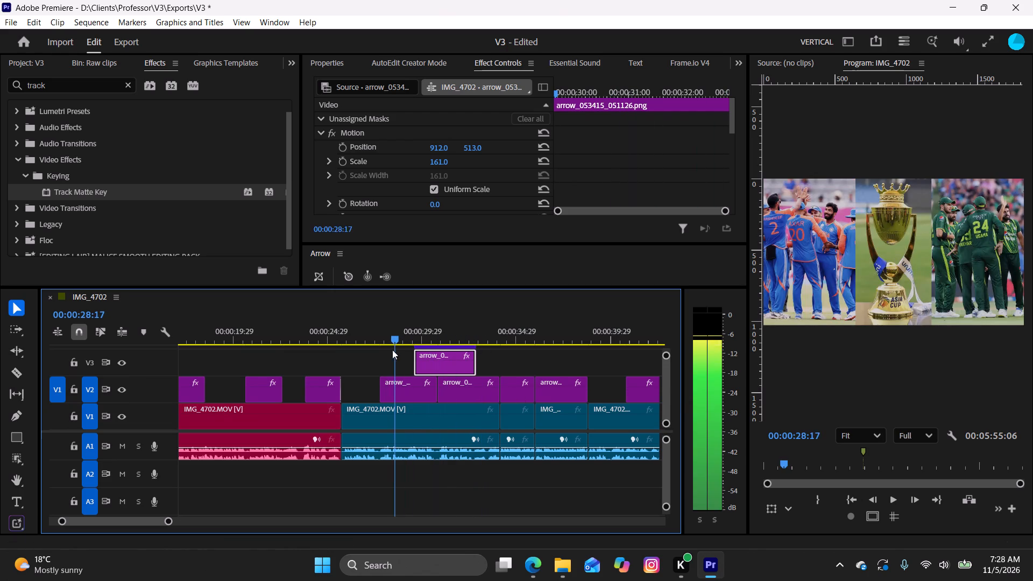
{"action": "left_click_drag", "start_coordinate": [392, 350], "coordinate": [473, 382]}
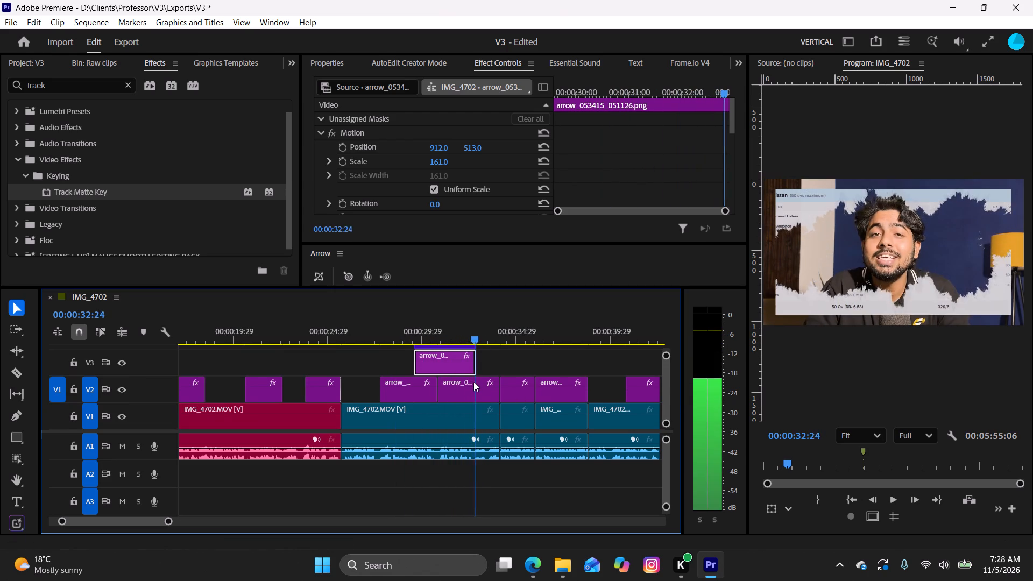
{"action": "left_click_drag", "start_coordinate": [473, 382], "coordinate": [480, 385]}
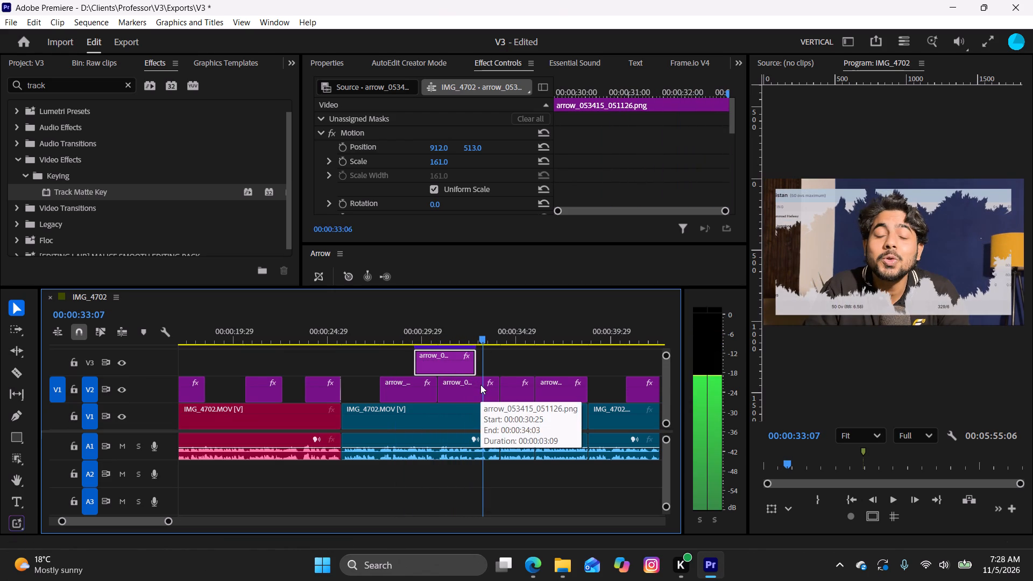
{"action": "left_click_drag", "start_coordinate": [480, 385], "coordinate": [454, 399]}
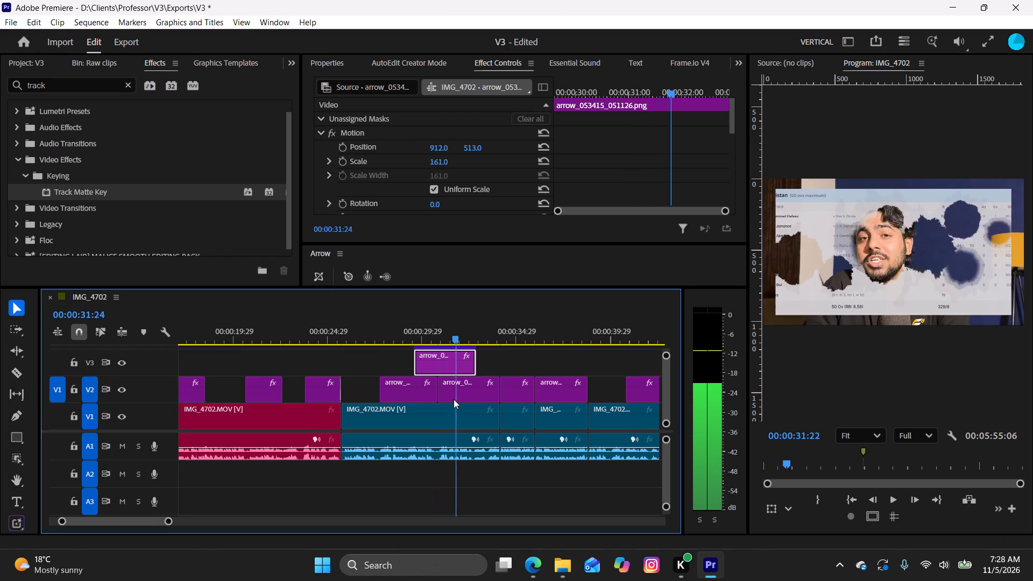
{"action": "left_click_drag", "start_coordinate": [454, 399], "coordinate": [431, 400]}
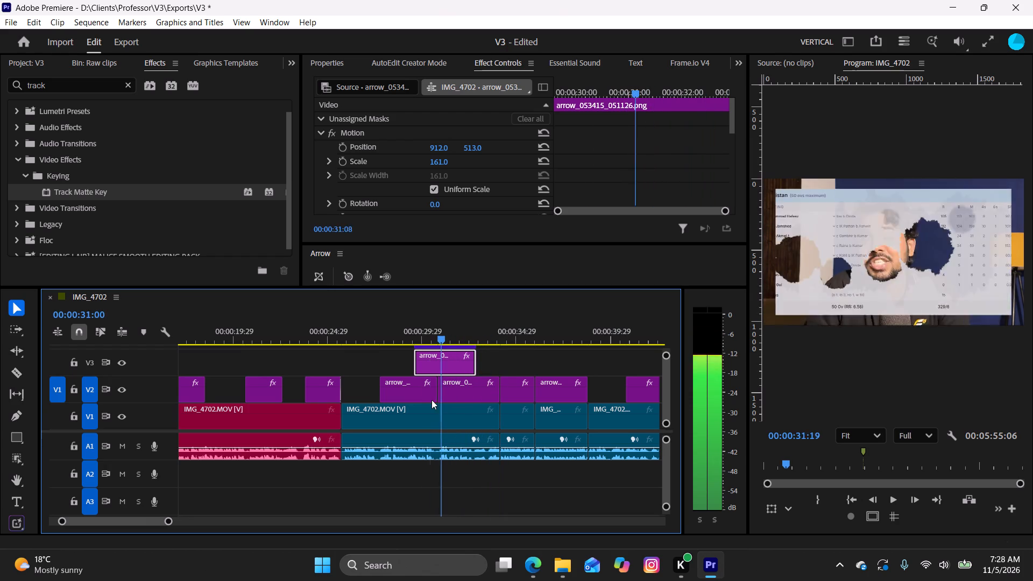
{"action": "left_click_drag", "start_coordinate": [431, 400], "coordinate": [455, 408]}
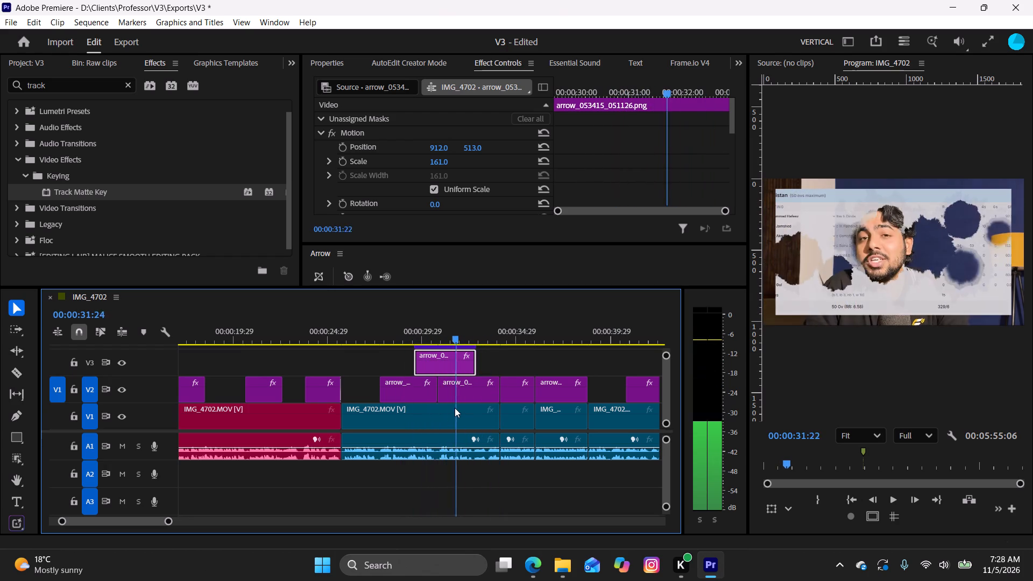
{"action": "left_click_drag", "start_coordinate": [455, 408], "coordinate": [421, 410]}
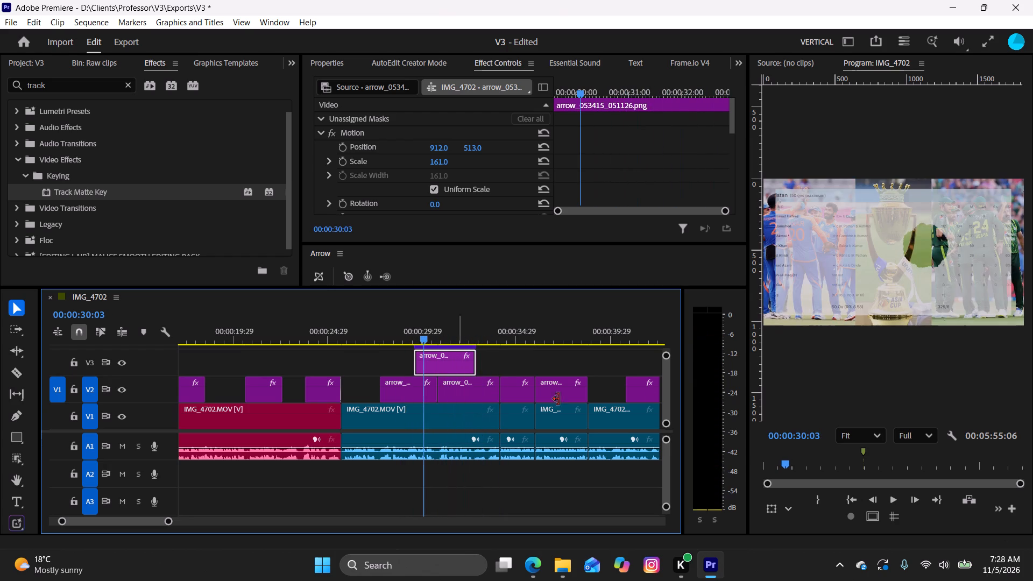
{"action": "left_click", "coordinate": [667, 395]}
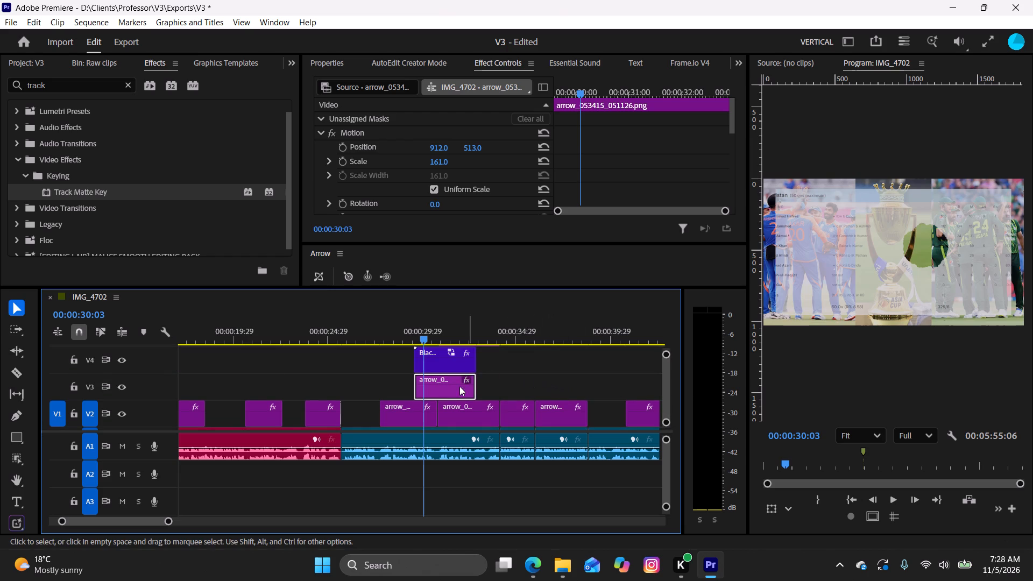
{"action": "left_click_drag", "start_coordinate": [427, 339], "coordinate": [416, 356]}
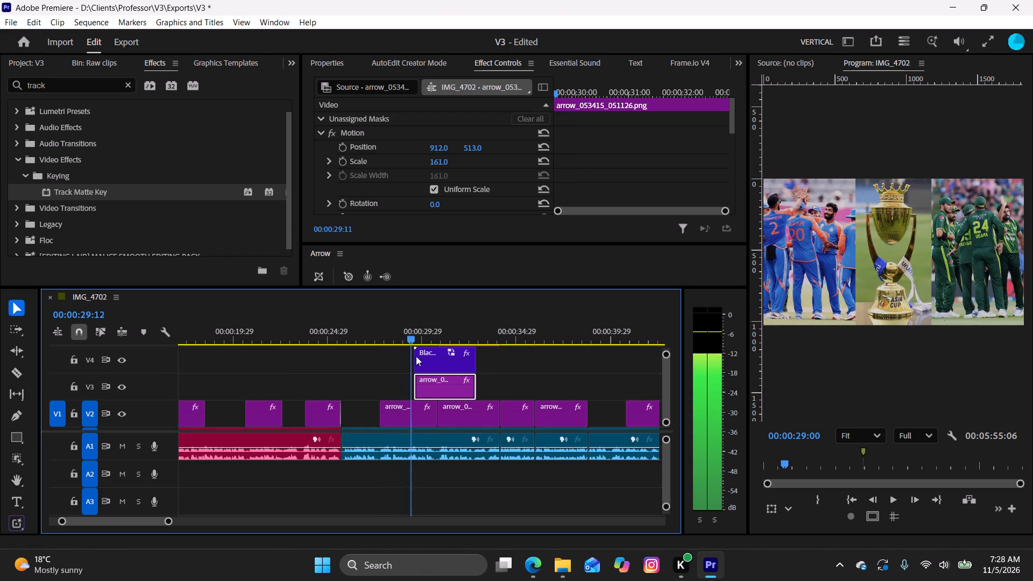
{"action": "left_click_drag", "start_coordinate": [416, 356], "coordinate": [461, 370]}
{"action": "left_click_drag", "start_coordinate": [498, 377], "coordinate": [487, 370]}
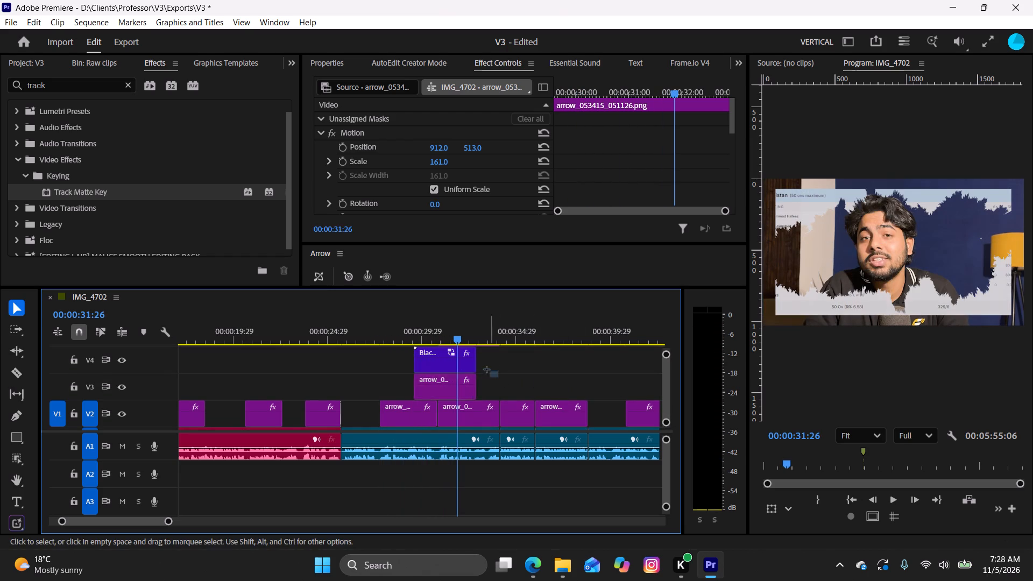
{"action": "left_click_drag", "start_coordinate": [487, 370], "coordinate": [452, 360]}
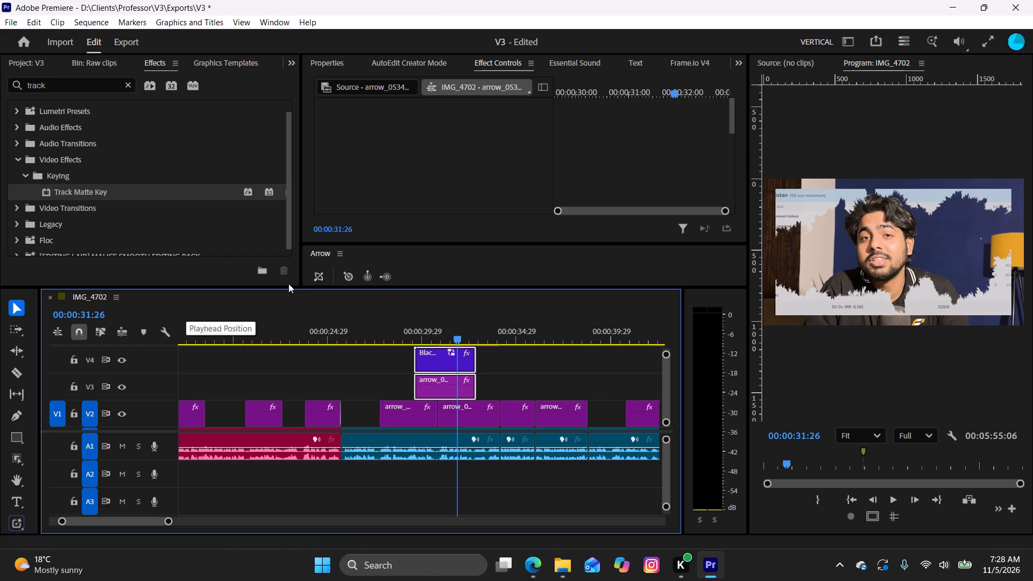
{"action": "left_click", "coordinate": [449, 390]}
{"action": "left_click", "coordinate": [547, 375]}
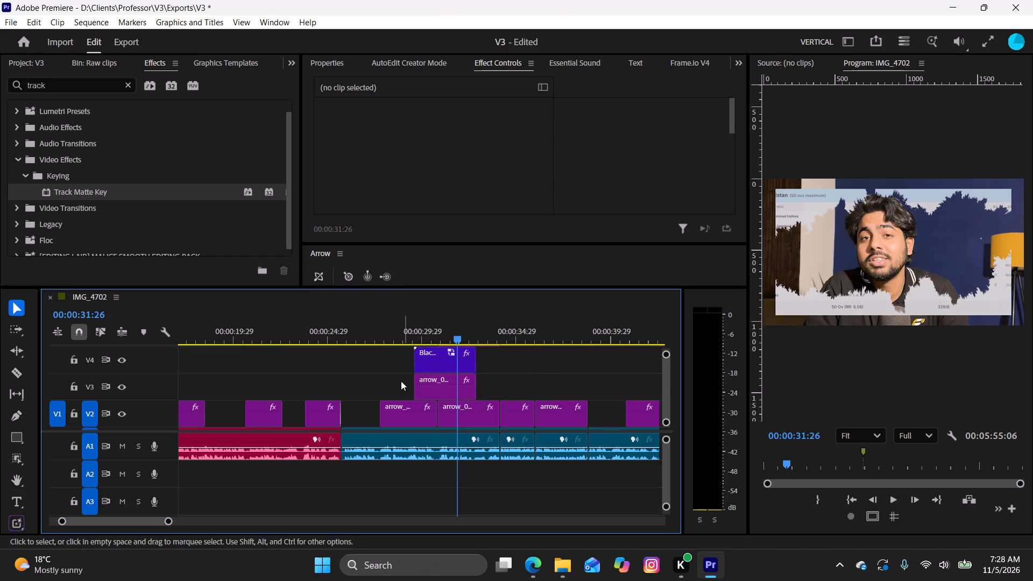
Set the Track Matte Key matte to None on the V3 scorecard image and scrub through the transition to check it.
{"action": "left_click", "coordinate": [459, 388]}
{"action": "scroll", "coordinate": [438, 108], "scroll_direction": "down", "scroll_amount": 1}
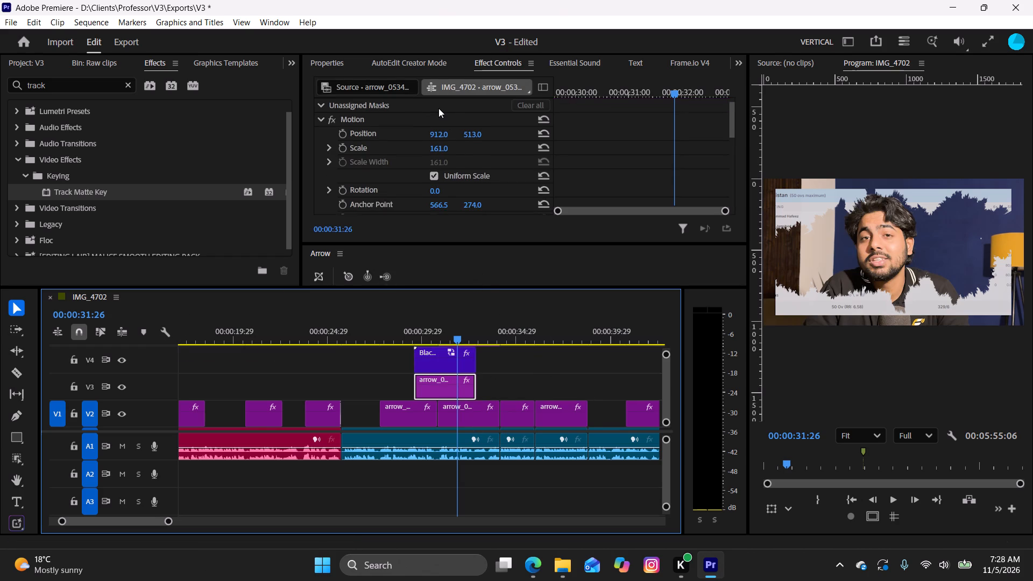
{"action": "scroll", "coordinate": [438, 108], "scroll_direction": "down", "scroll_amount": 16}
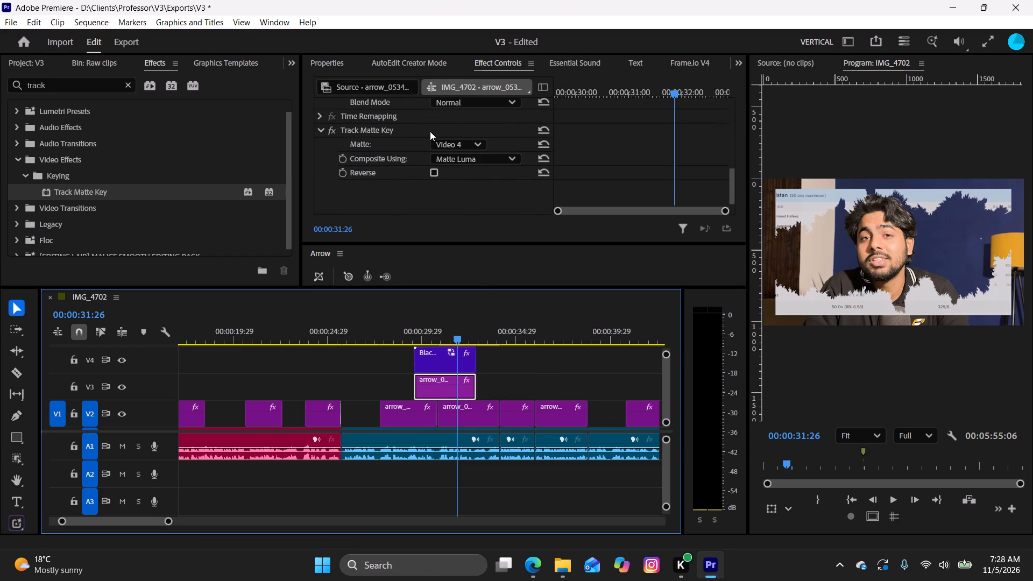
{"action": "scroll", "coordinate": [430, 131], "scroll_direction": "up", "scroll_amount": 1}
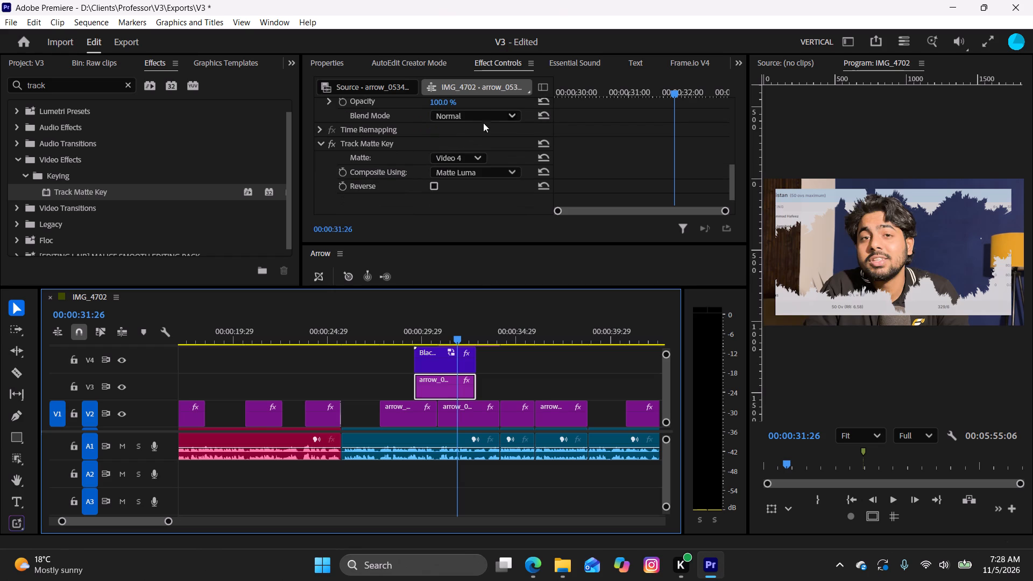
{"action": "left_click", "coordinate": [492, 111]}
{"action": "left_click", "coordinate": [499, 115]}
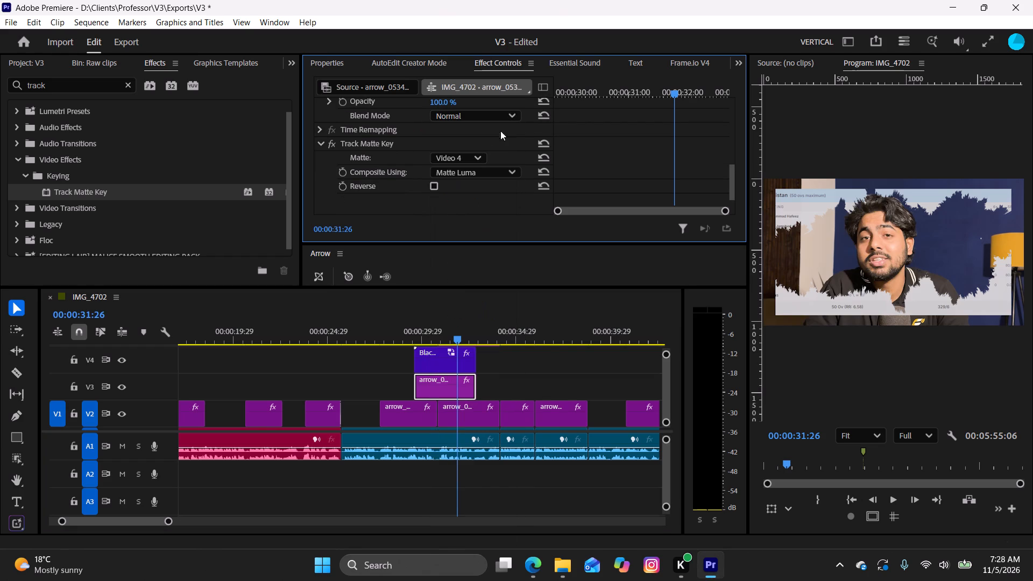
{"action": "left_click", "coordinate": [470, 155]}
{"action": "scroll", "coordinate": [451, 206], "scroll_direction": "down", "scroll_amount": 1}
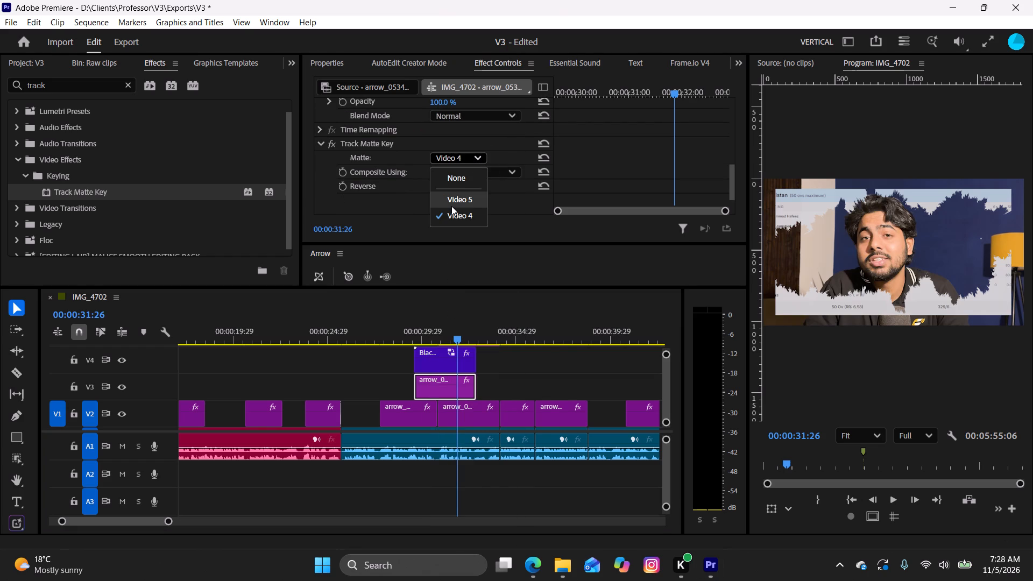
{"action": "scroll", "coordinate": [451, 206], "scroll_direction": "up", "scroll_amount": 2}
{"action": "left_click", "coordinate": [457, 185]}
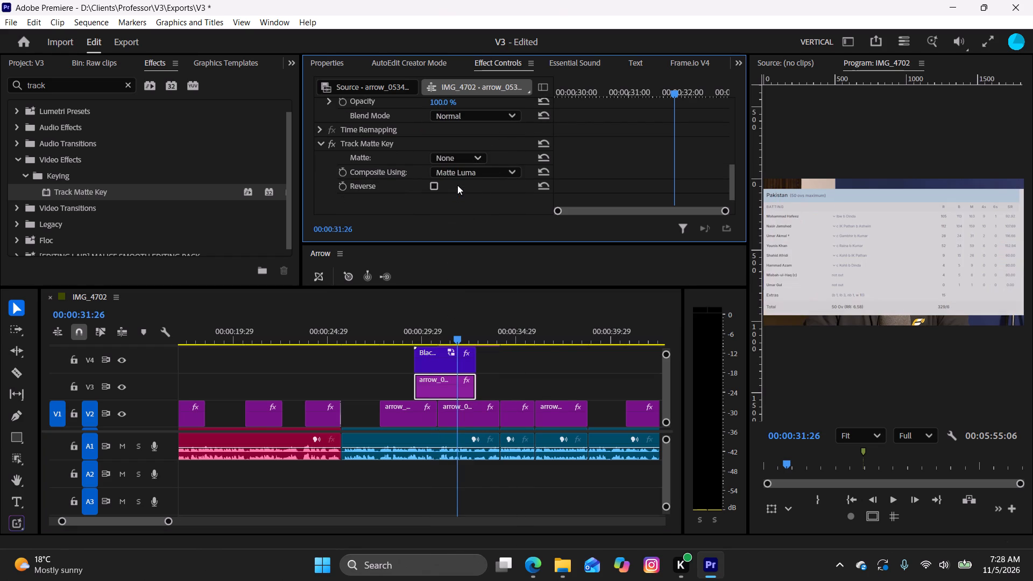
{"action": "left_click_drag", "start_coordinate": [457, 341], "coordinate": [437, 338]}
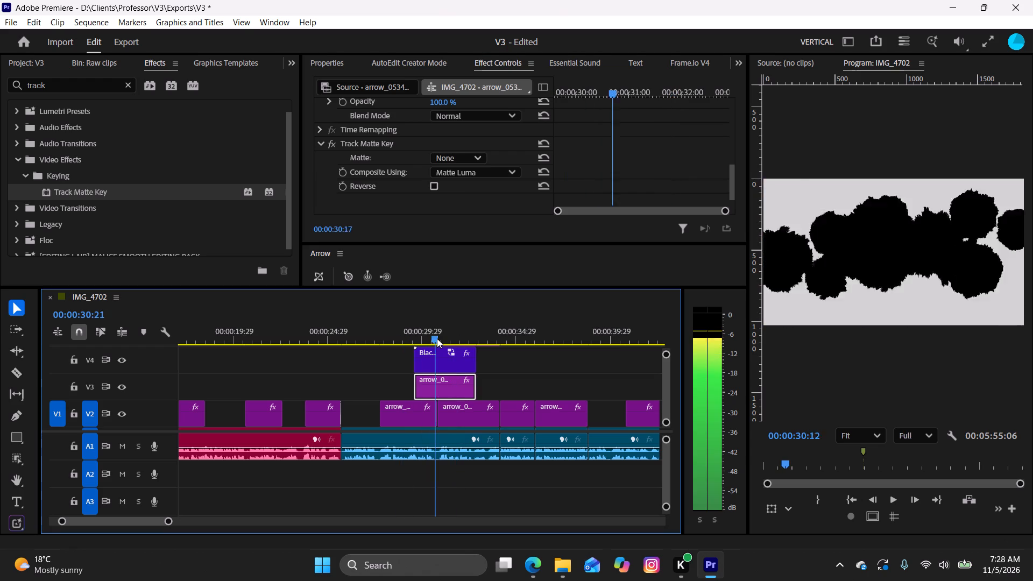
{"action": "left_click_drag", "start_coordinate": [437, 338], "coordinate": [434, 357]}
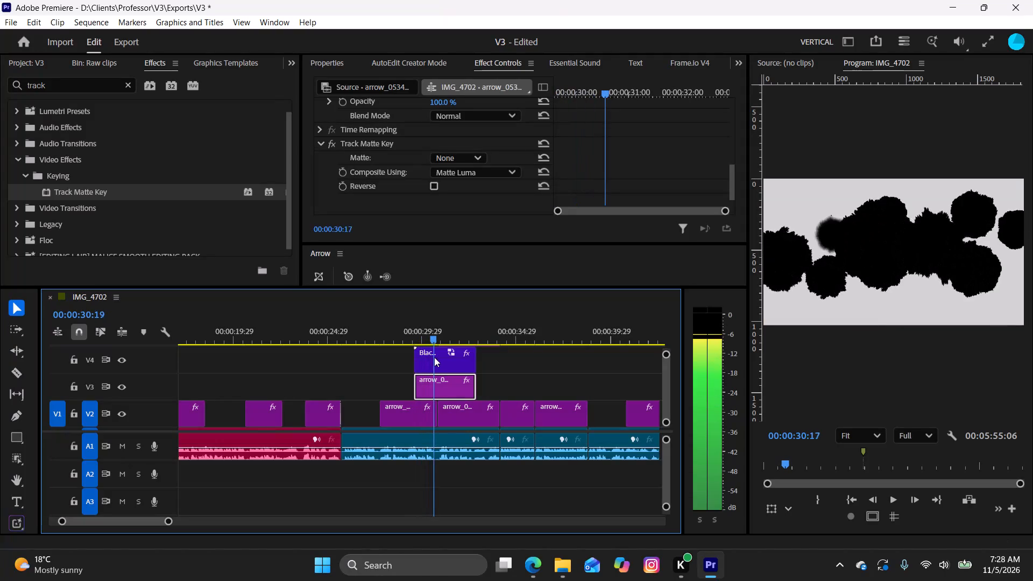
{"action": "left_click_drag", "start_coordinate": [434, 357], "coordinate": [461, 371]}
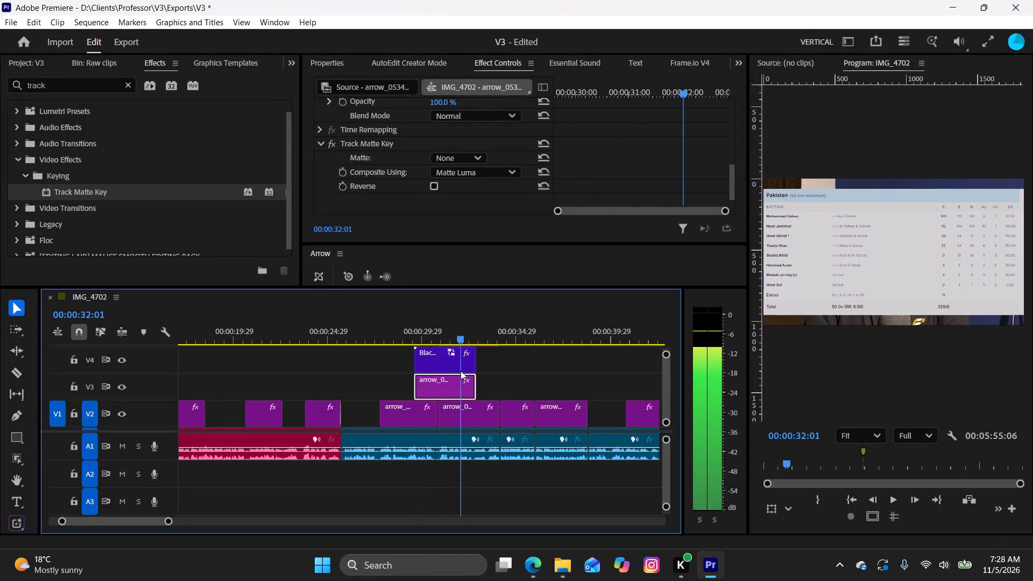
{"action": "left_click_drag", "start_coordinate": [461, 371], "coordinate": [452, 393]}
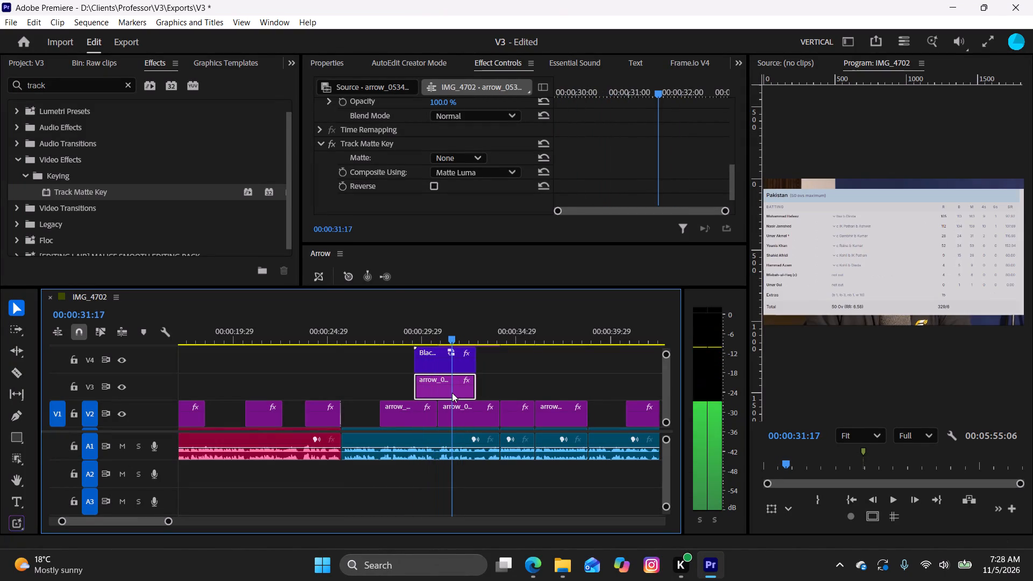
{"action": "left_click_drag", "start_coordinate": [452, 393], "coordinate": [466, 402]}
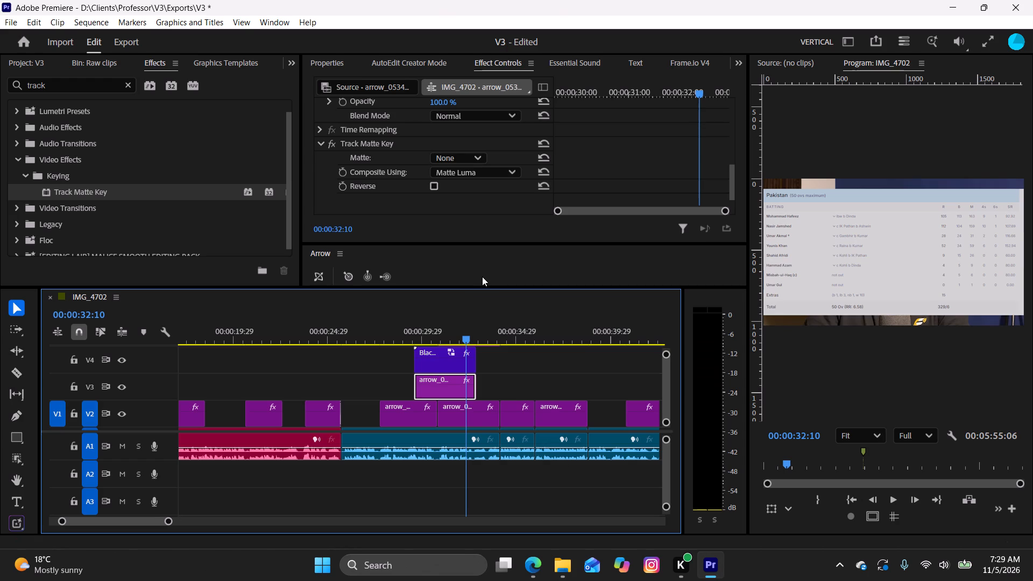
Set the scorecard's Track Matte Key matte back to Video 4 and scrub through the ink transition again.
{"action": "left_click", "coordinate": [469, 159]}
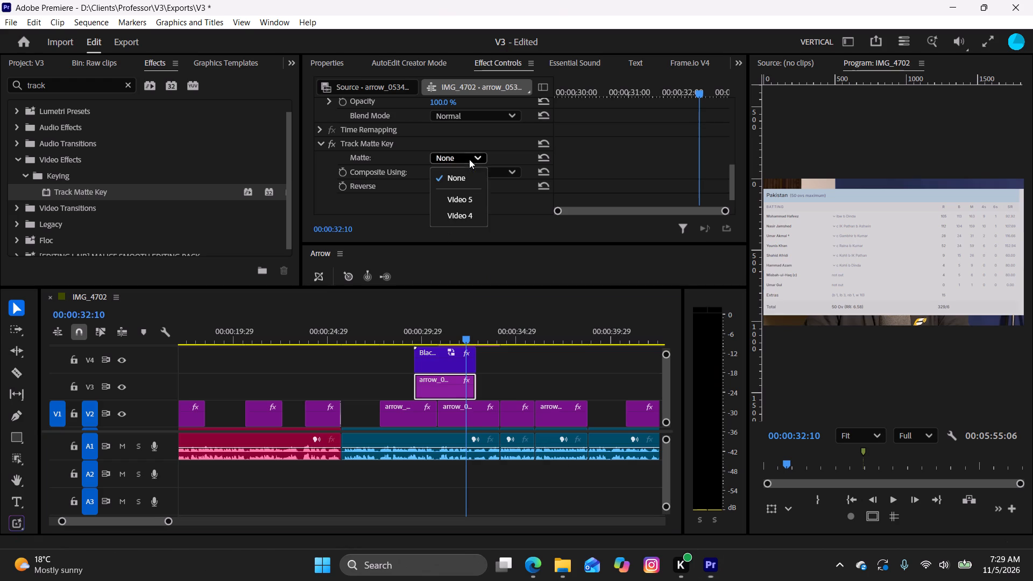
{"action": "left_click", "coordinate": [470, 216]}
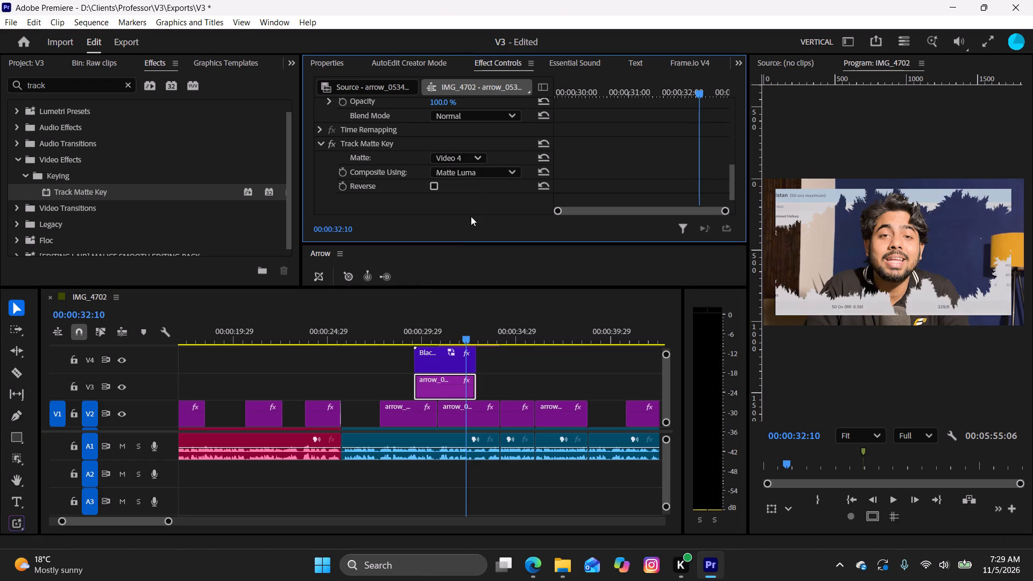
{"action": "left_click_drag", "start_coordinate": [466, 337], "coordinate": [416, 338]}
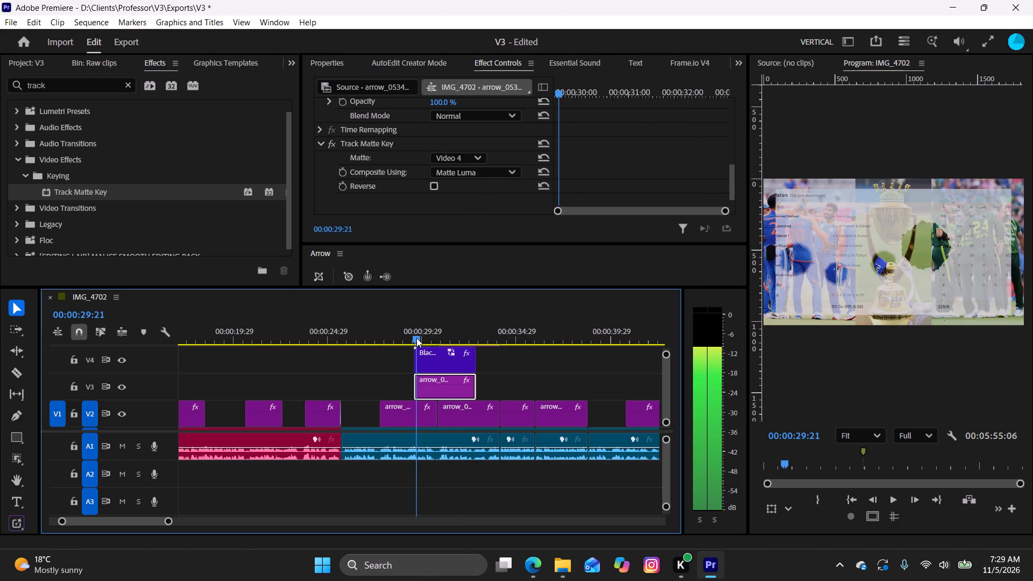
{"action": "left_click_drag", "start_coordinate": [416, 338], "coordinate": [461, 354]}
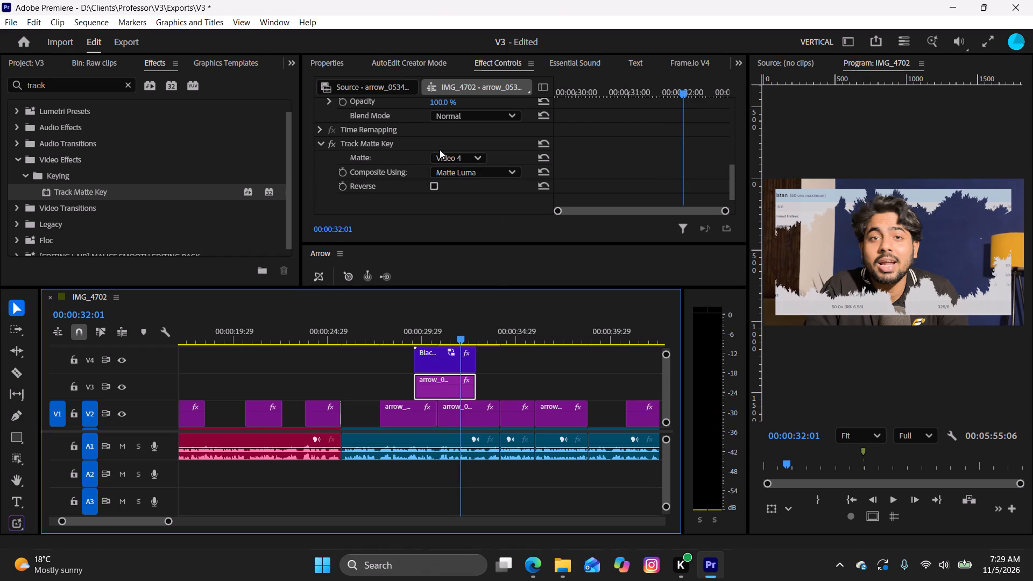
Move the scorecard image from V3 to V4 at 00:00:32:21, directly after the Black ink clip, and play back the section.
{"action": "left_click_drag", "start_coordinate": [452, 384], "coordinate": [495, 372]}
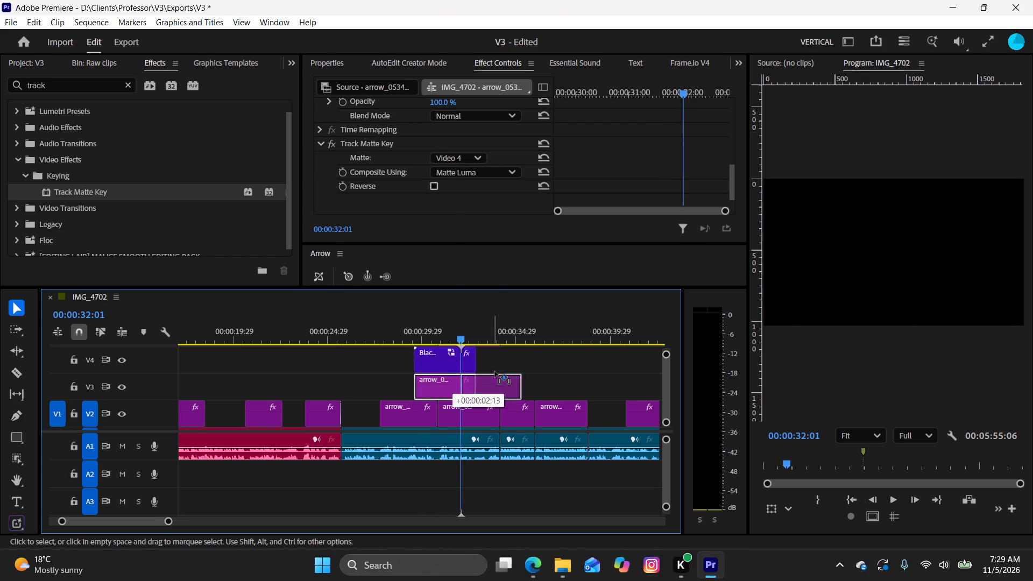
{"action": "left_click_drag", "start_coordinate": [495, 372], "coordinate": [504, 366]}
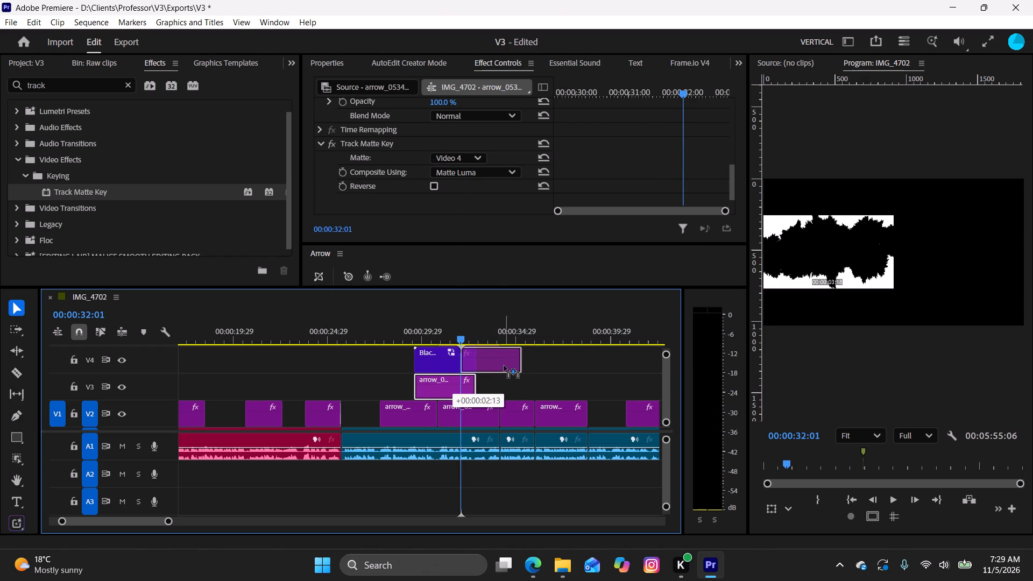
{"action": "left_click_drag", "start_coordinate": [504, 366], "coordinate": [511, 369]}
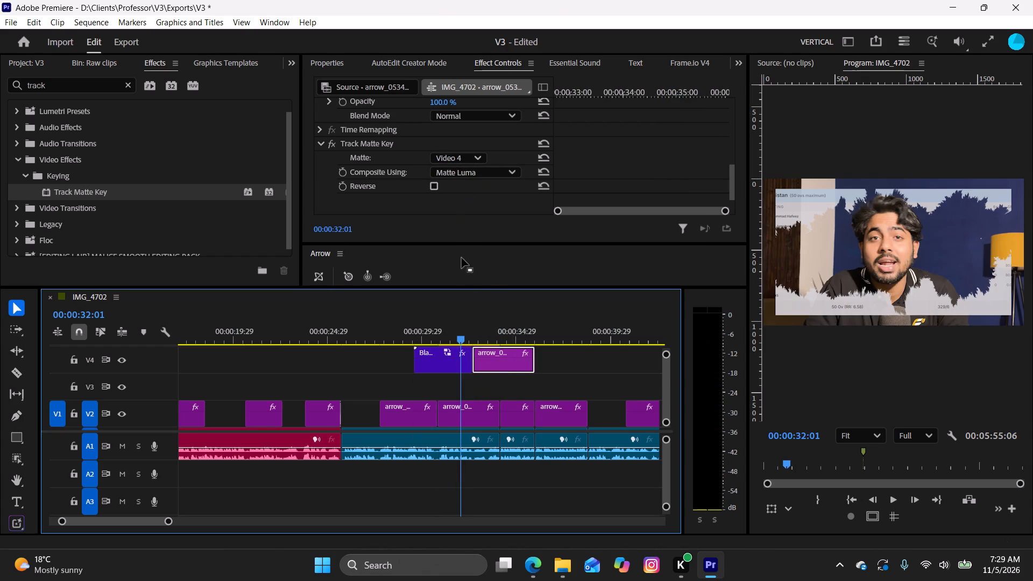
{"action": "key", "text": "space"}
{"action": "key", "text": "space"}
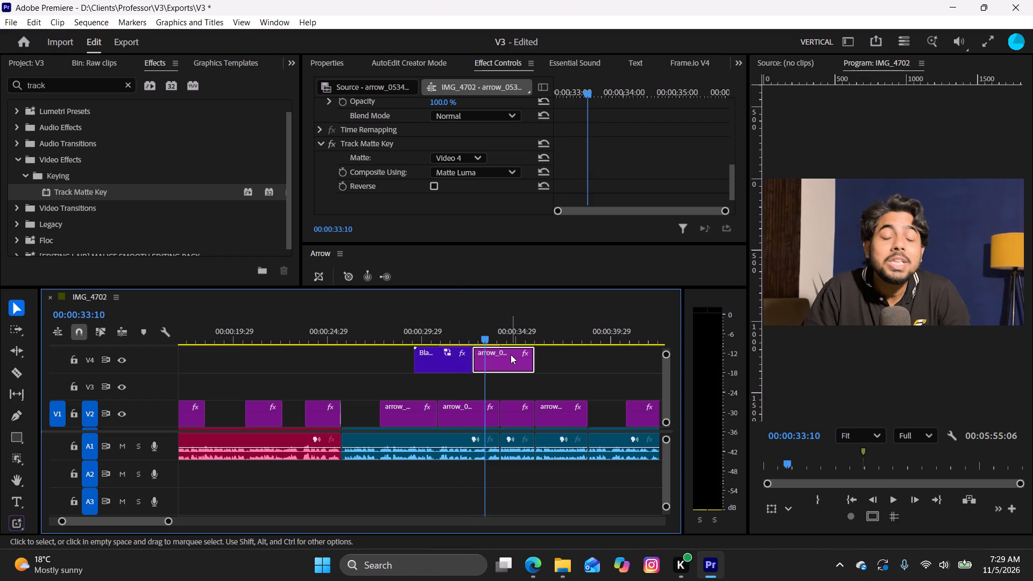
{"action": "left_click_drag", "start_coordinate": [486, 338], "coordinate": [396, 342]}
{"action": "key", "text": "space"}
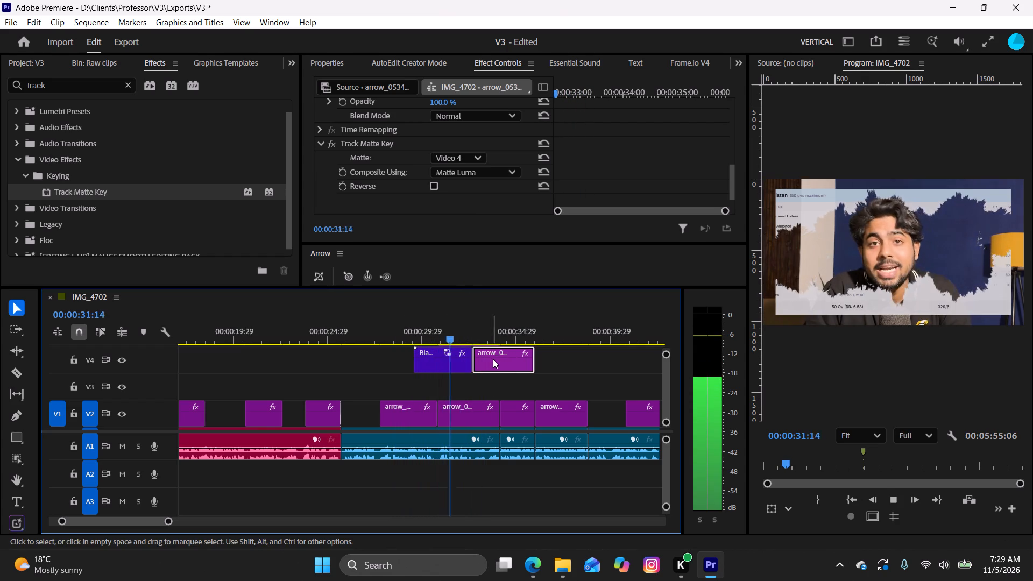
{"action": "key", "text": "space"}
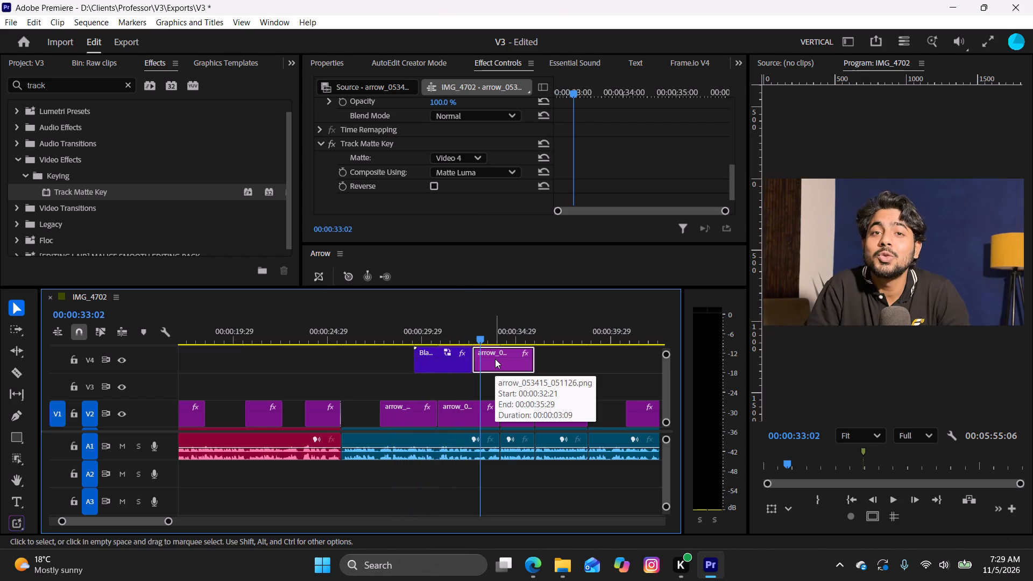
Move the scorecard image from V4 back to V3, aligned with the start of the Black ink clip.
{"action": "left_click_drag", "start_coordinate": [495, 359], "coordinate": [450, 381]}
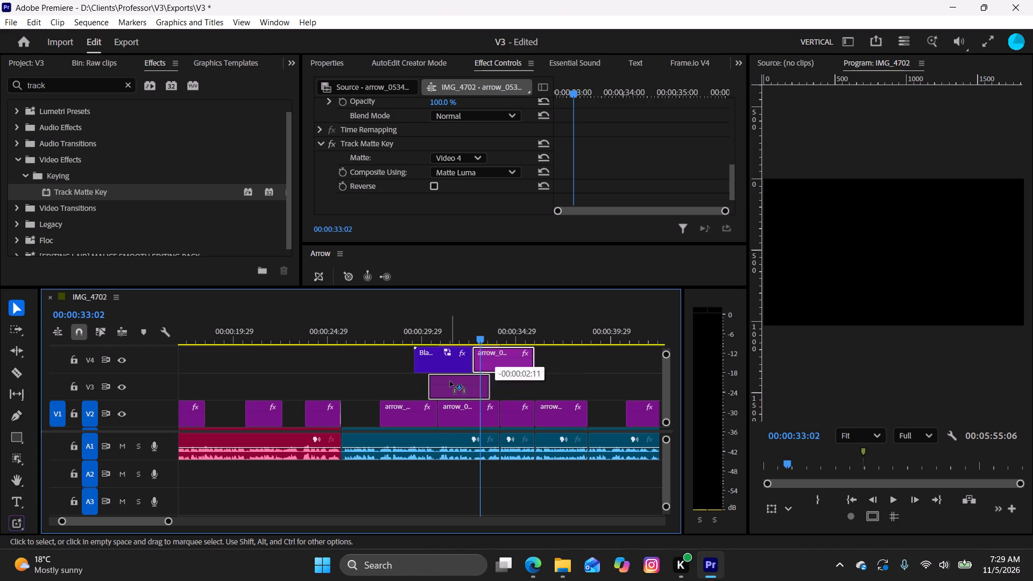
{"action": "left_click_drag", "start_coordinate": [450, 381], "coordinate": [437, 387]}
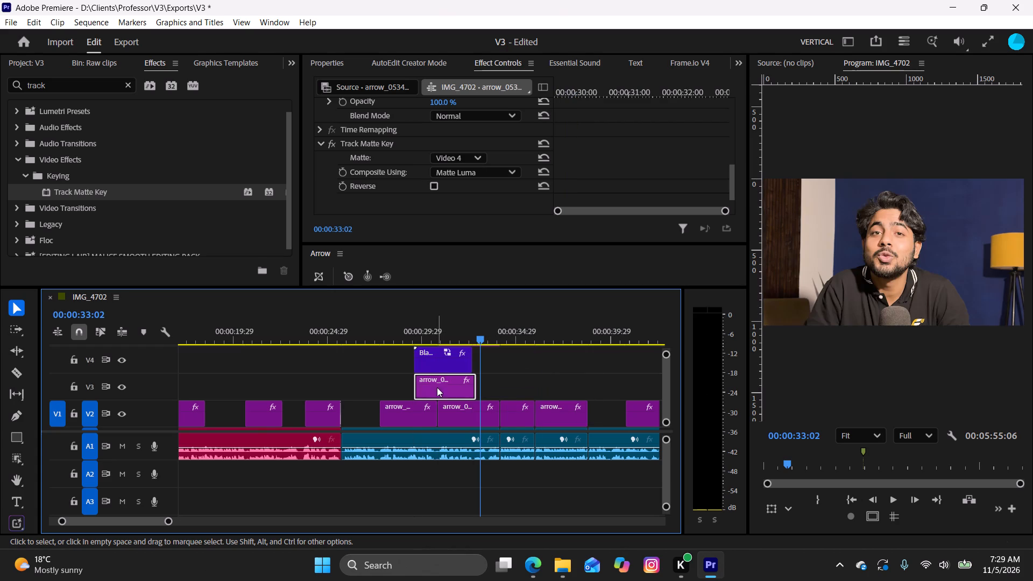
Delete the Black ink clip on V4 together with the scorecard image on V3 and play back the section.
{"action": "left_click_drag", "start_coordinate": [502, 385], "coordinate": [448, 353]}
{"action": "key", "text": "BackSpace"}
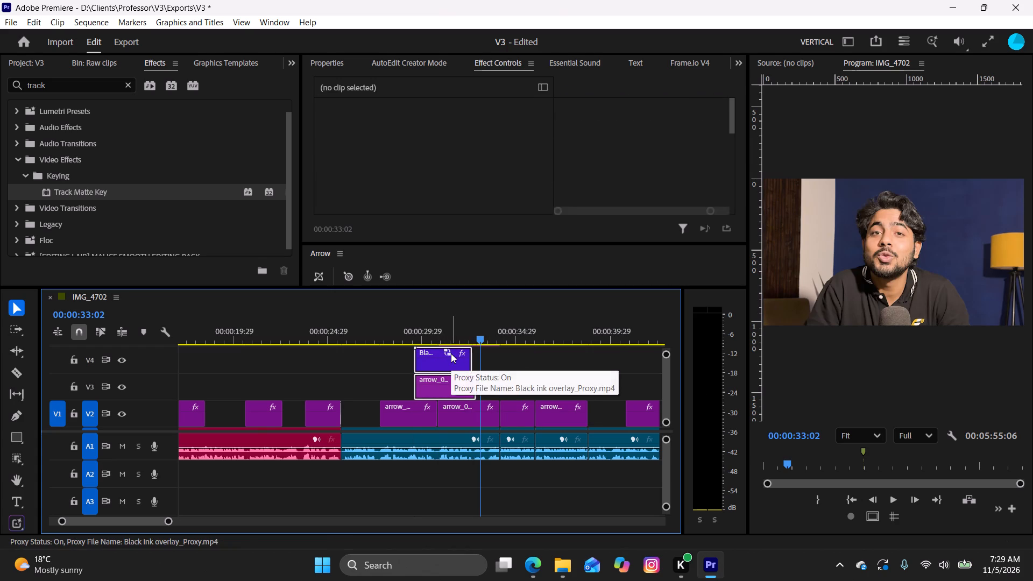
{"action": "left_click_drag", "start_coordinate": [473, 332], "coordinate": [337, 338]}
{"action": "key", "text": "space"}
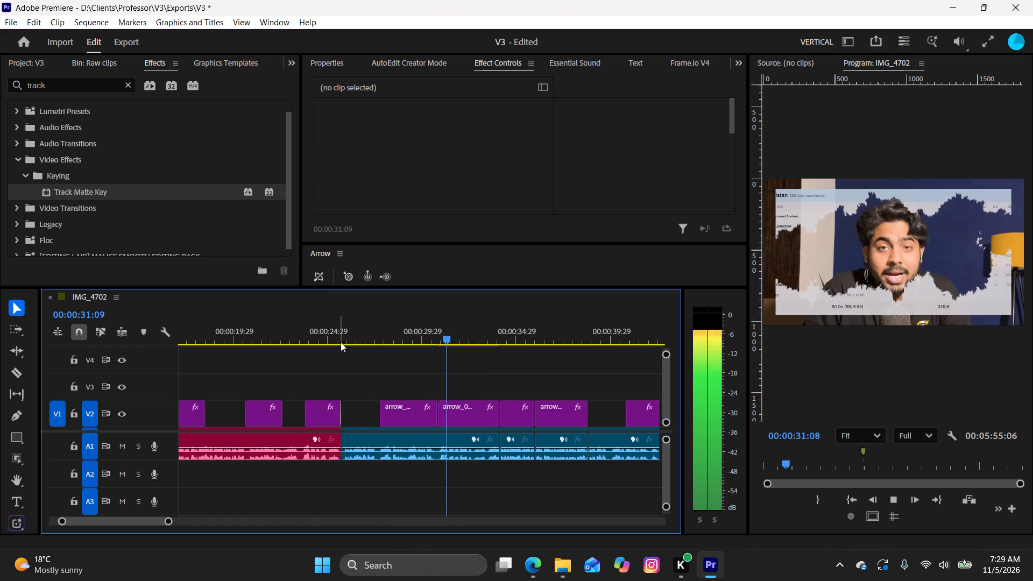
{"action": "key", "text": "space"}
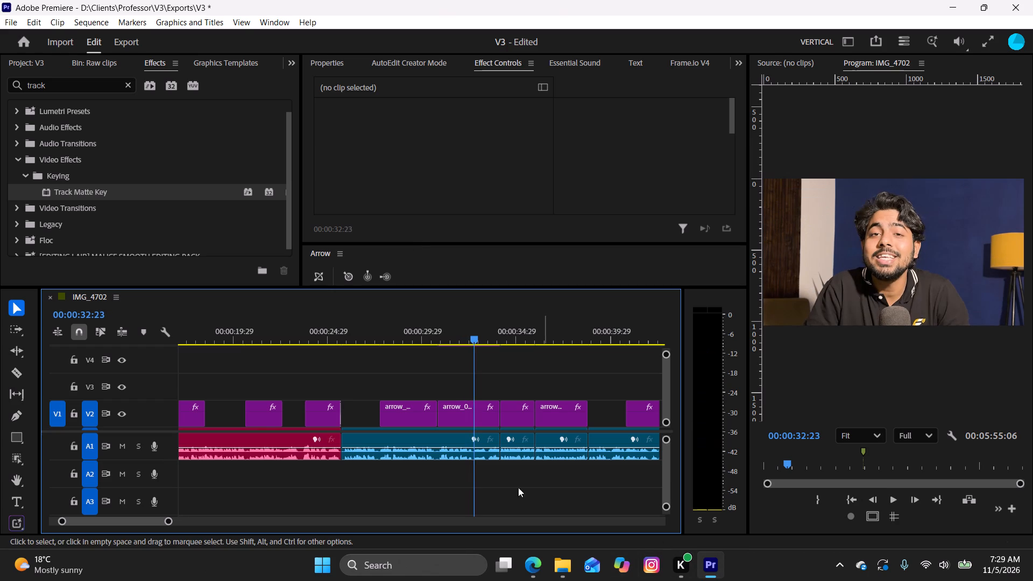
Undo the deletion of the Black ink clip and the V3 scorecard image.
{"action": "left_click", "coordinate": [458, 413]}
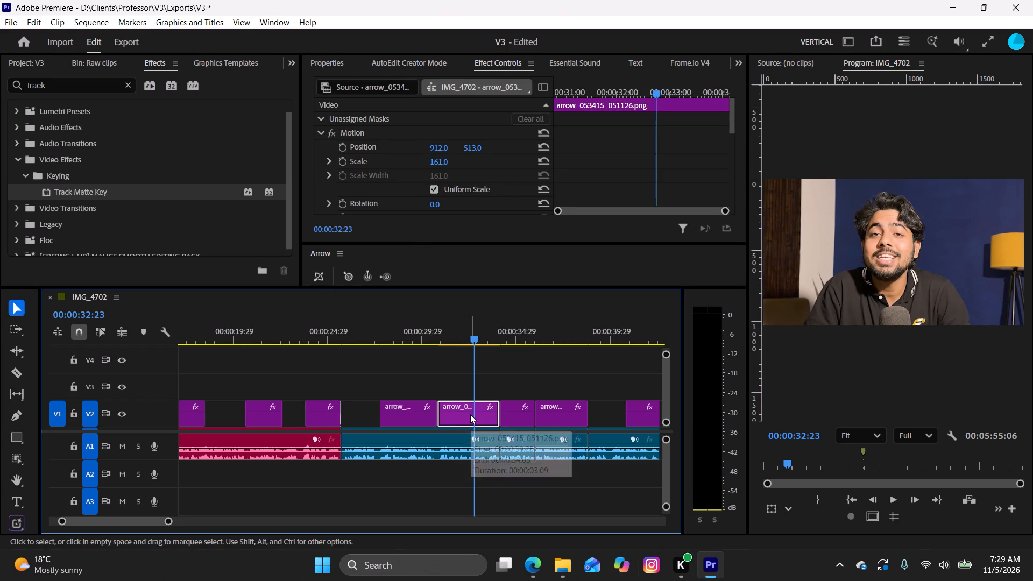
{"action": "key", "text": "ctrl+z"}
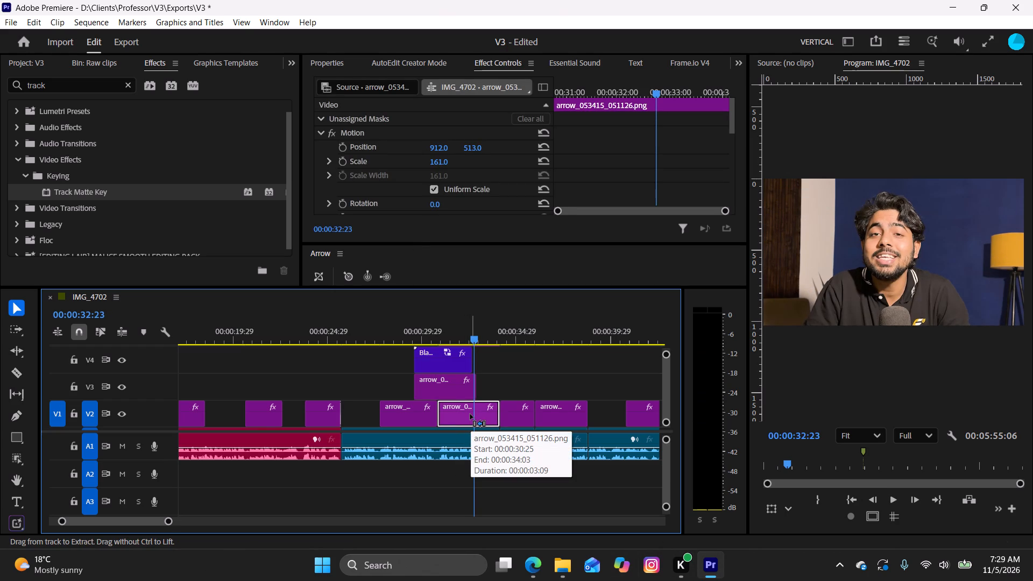
Delete the Black ink clip from V4 and the duplicate scorecard image from V2.
{"action": "left_click", "coordinate": [438, 358]}
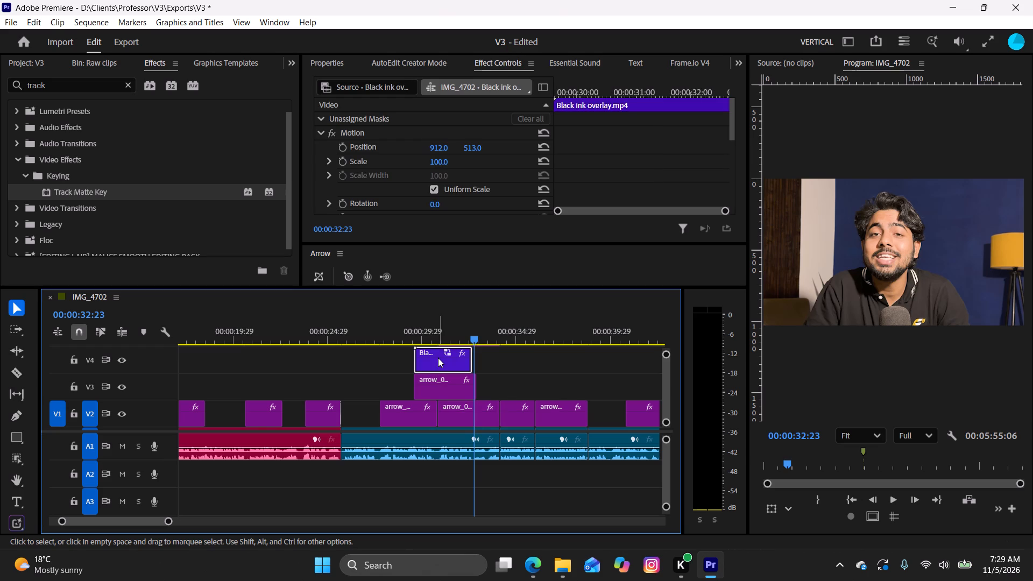
{"action": "key", "text": "BackSpace"}
{"action": "left_click", "coordinate": [464, 413]}
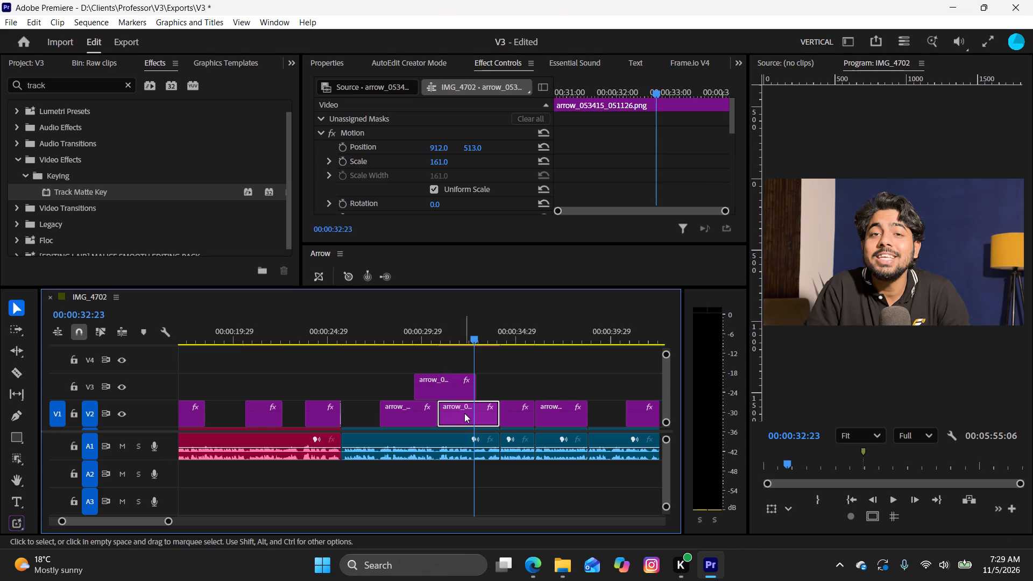
{"action": "key", "text": "BackSpace"}
Shorten the end of the scorecard image on V3 and move it down to V2, butting it against the start of the following image.
{"action": "left_click", "coordinate": [443, 389]}
{"action": "left_click_drag", "start_coordinate": [454, 391], "coordinate": [455, 391]}
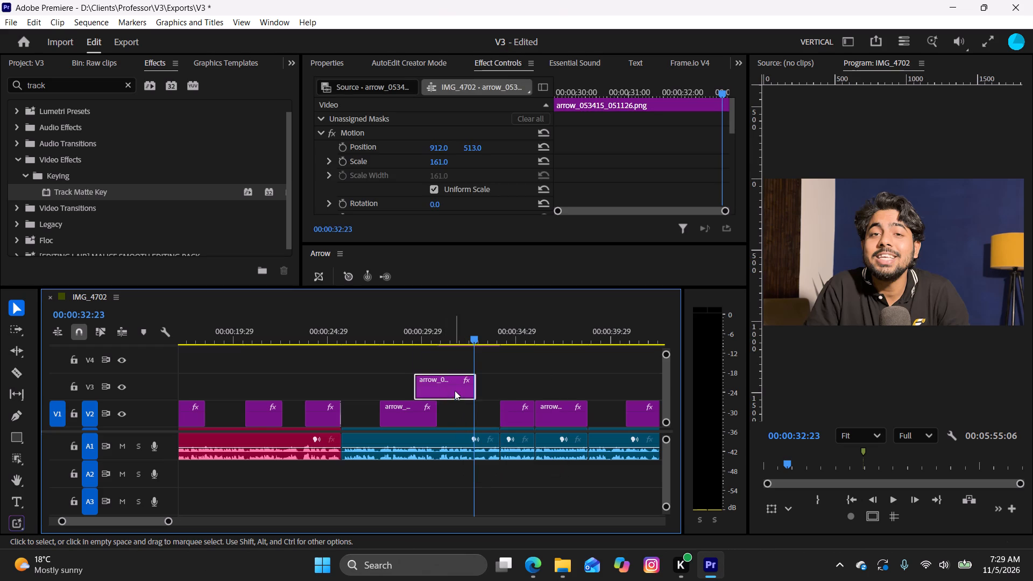
{"action": "left_click_drag", "start_coordinate": [455, 391], "coordinate": [479, 426]}
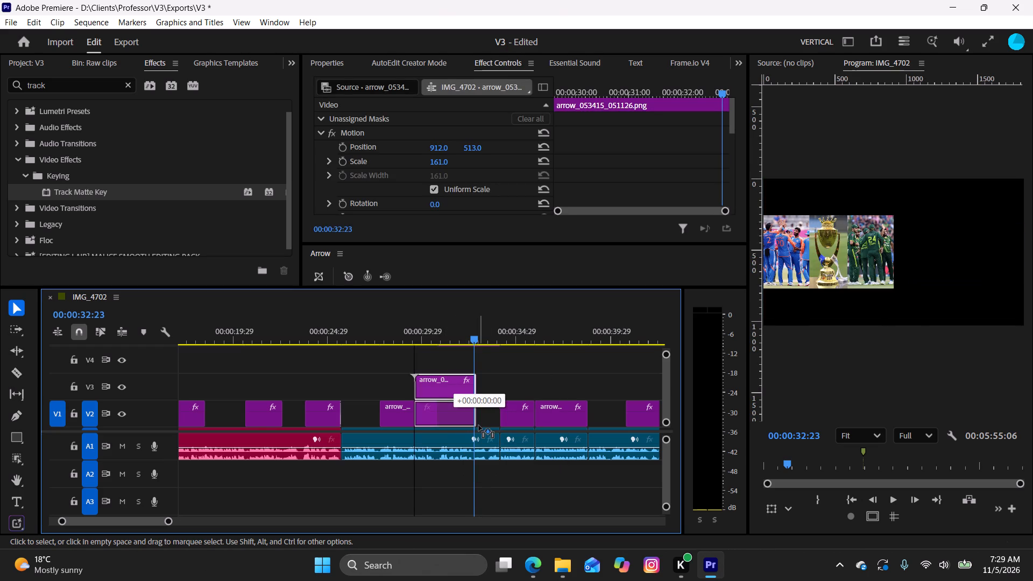
{"action": "left_click_drag", "start_coordinate": [479, 426], "coordinate": [493, 382]}
{"action": "left_click_drag", "start_coordinate": [472, 346], "coordinate": [332, 341]}
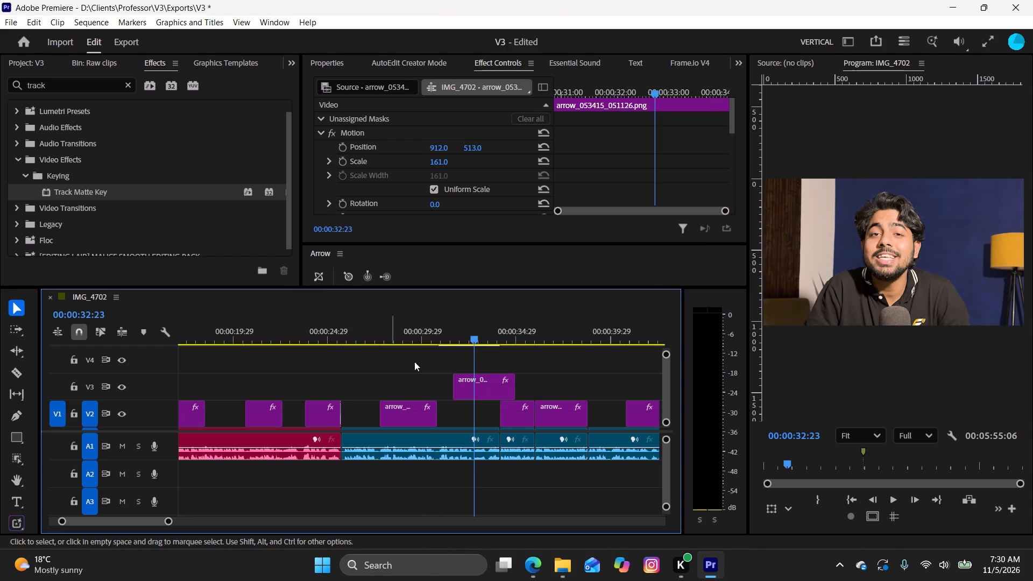
{"action": "left_click_drag", "start_coordinate": [444, 335], "coordinate": [360, 332]}
{"action": "left_click_drag", "start_coordinate": [489, 387], "coordinate": [473, 398]}
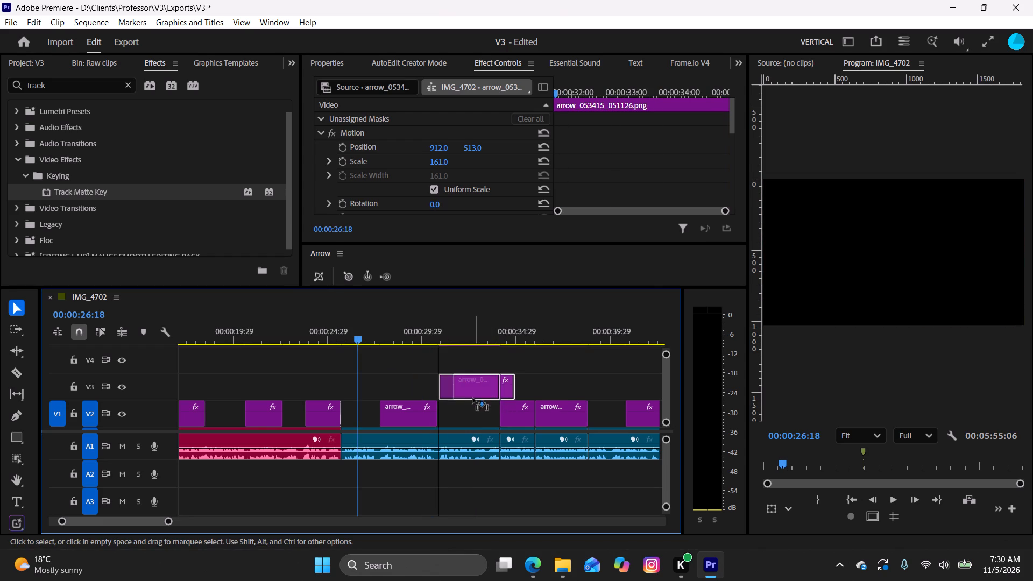
{"action": "left_click_drag", "start_coordinate": [473, 398], "coordinate": [459, 412]}
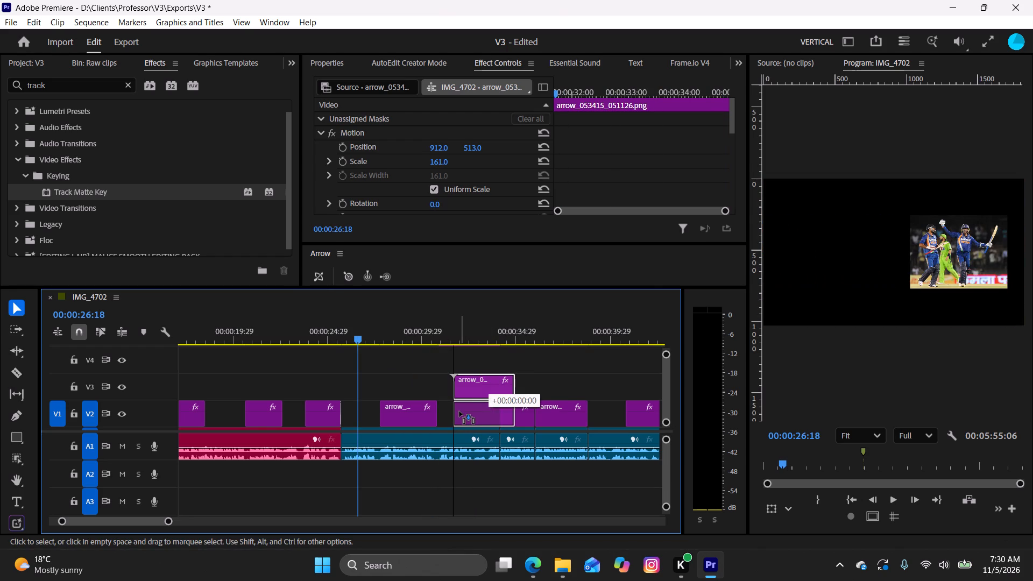
{"action": "left_click_drag", "start_coordinate": [459, 412], "coordinate": [457, 381]}
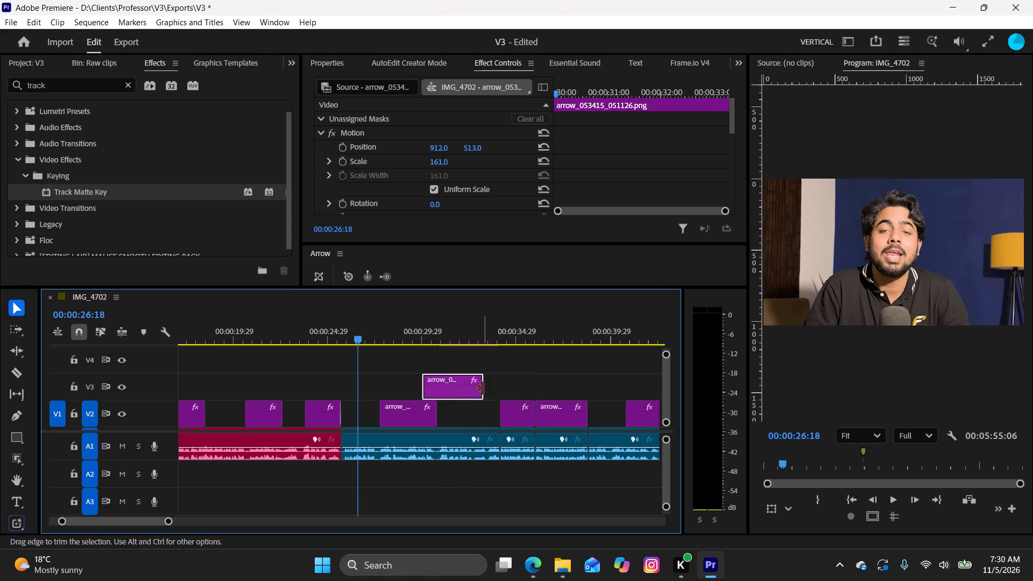
{"action": "left_click_drag", "start_coordinate": [483, 388], "coordinate": [458, 391]}
{"action": "left_click_drag", "start_coordinate": [442, 384], "coordinate": [459, 407]}
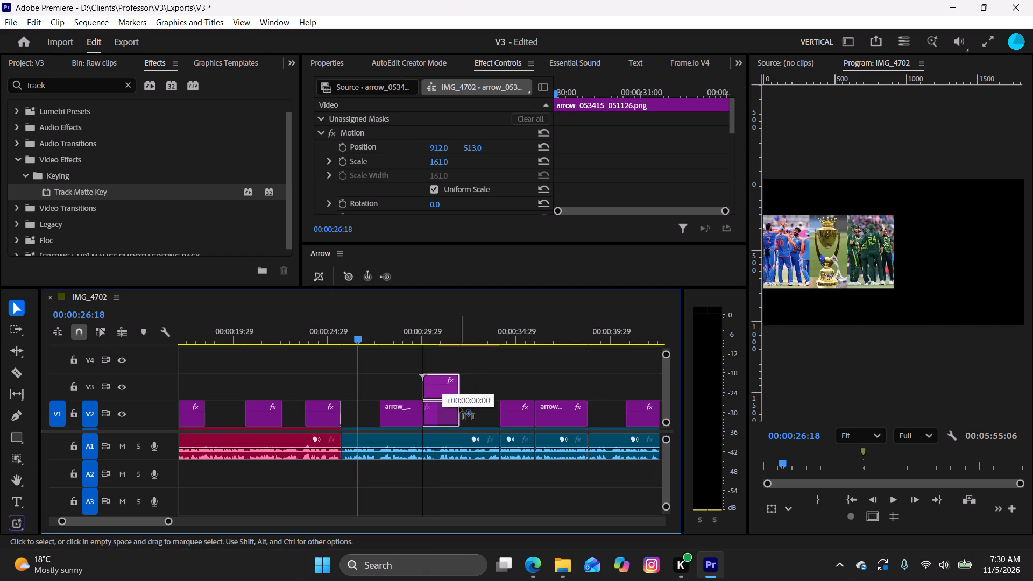
{"action": "left_click_drag", "start_coordinate": [459, 407], "coordinate": [471, 423]}
{"action": "left_click_drag", "start_coordinate": [471, 423], "coordinate": [475, 415]}
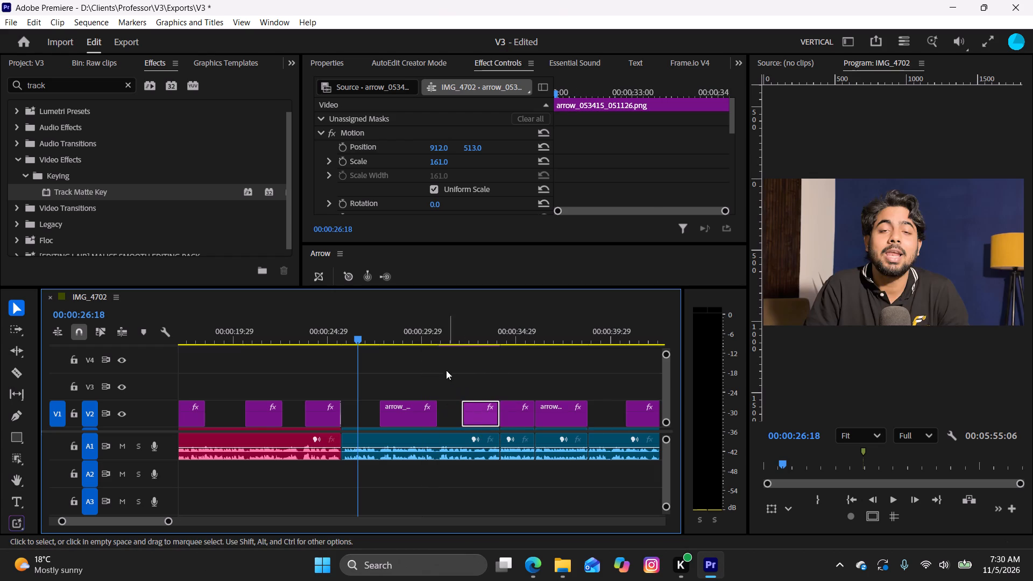
Extend the start of the scorecard image on V2 back to the end of the trophy image while playing back the section.
{"action": "key", "text": "space"}
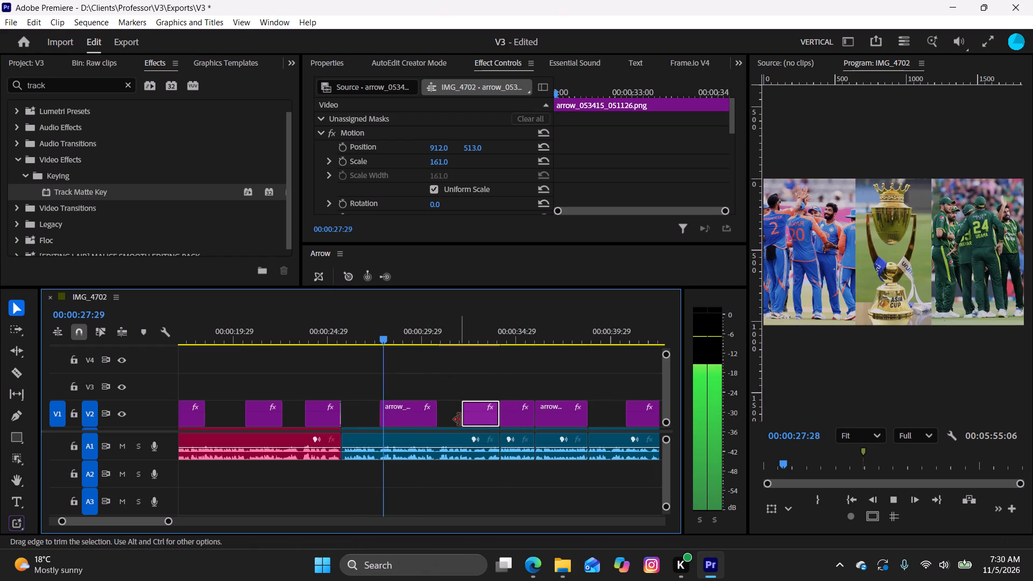
{"action": "left_click_drag", "start_coordinate": [459, 415], "coordinate": [440, 428]}
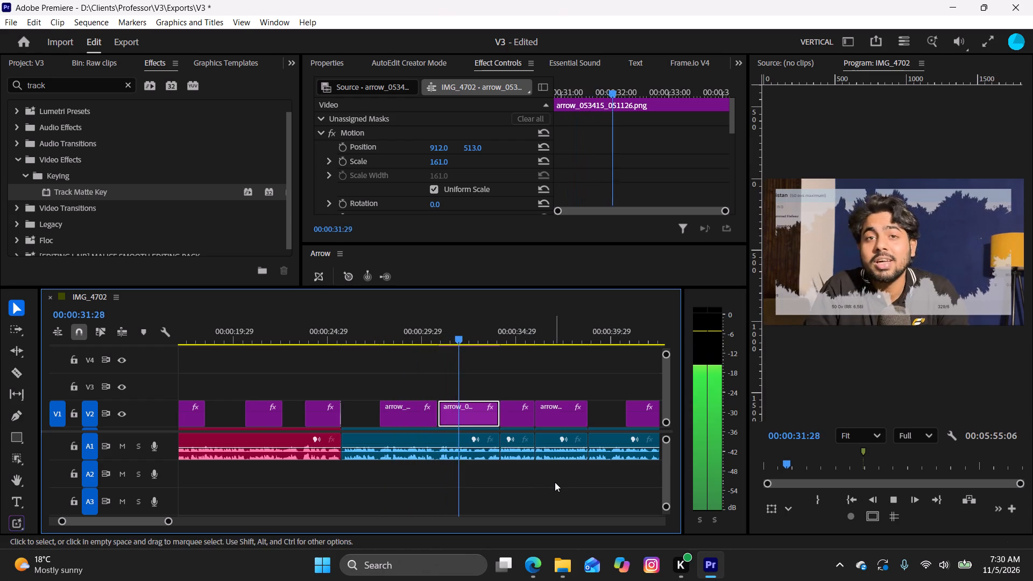
{"action": "key", "text": "space"}
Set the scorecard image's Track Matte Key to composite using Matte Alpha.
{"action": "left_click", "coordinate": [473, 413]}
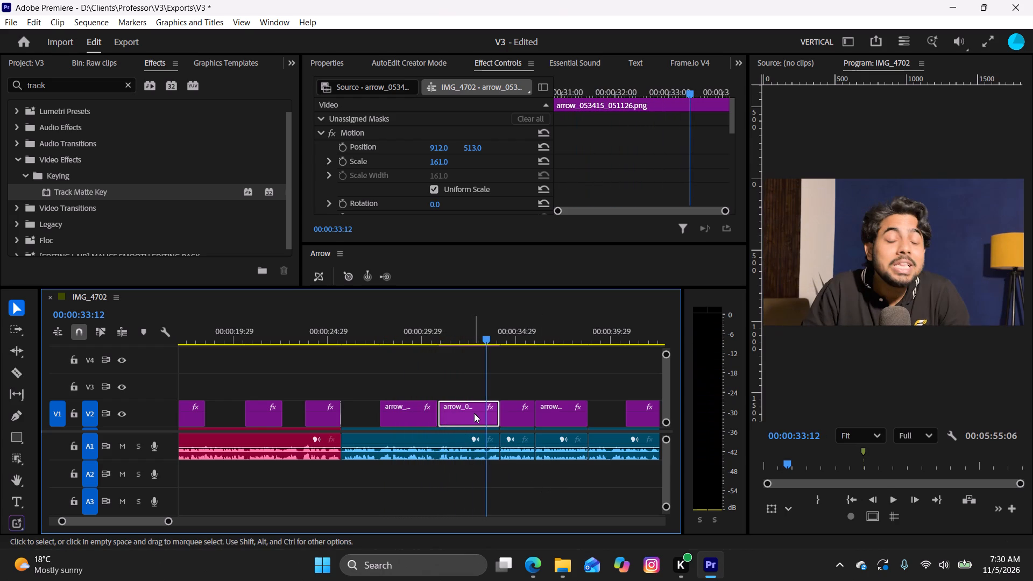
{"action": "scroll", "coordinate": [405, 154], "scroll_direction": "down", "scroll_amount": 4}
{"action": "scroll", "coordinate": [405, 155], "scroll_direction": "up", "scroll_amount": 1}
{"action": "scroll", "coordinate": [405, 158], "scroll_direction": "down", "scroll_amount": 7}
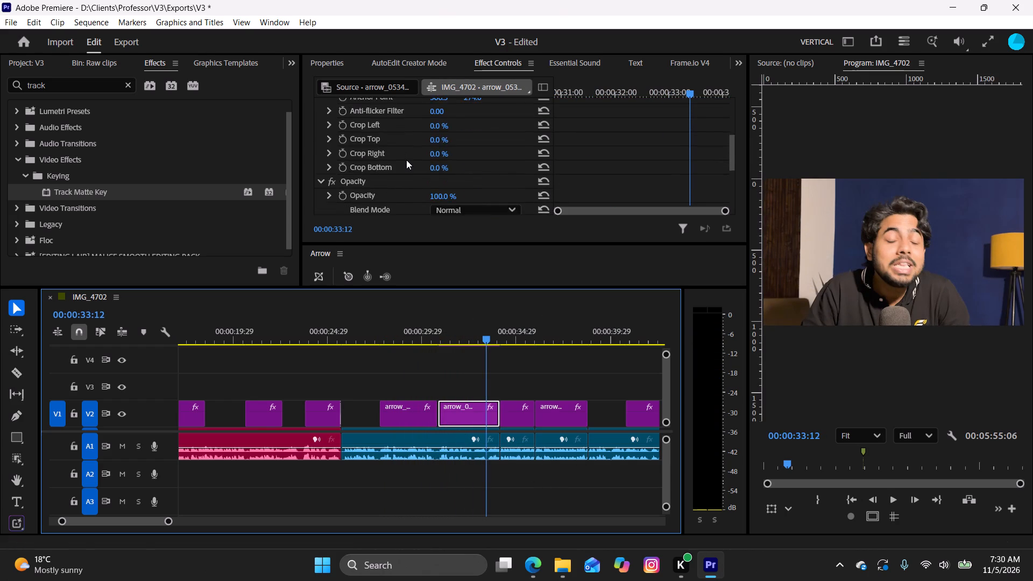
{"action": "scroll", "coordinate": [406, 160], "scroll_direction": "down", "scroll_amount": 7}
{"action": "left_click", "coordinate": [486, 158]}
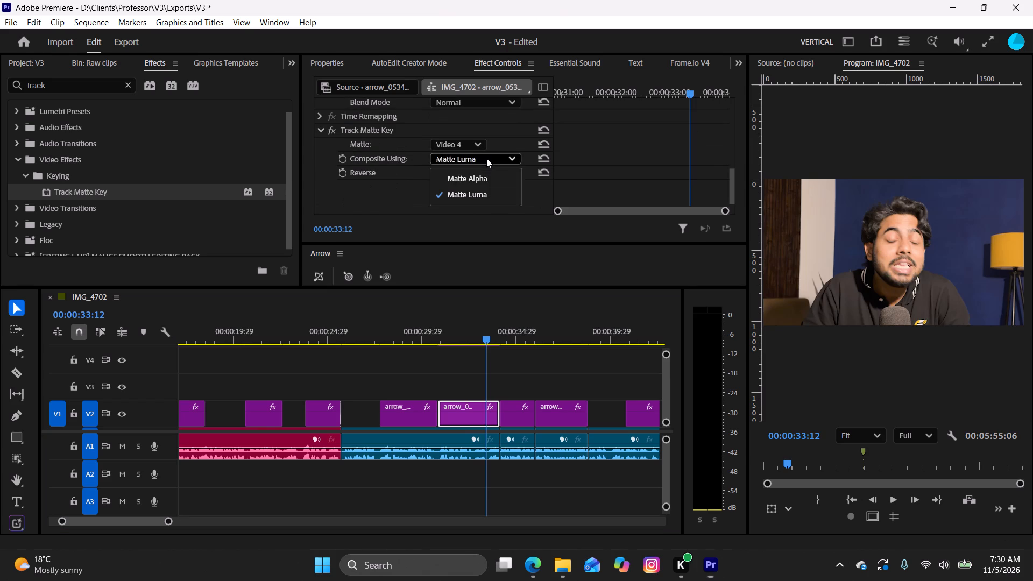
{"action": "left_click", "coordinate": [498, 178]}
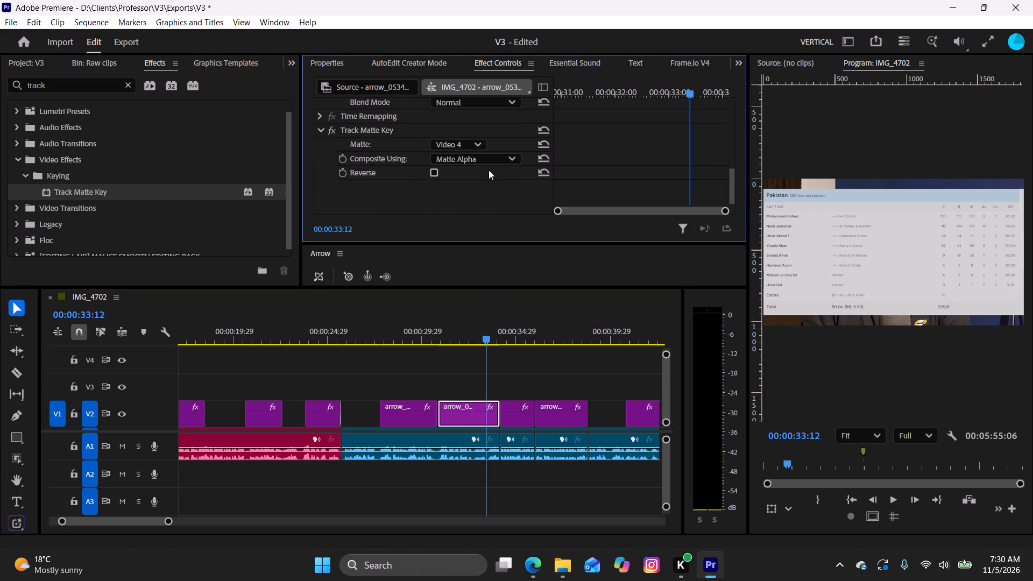
Remove the Track Matte Key effect from the scorecard image on V2 and play back the section.
{"action": "scroll", "coordinate": [484, 176], "scroll_direction": "up", "scroll_amount": 1}
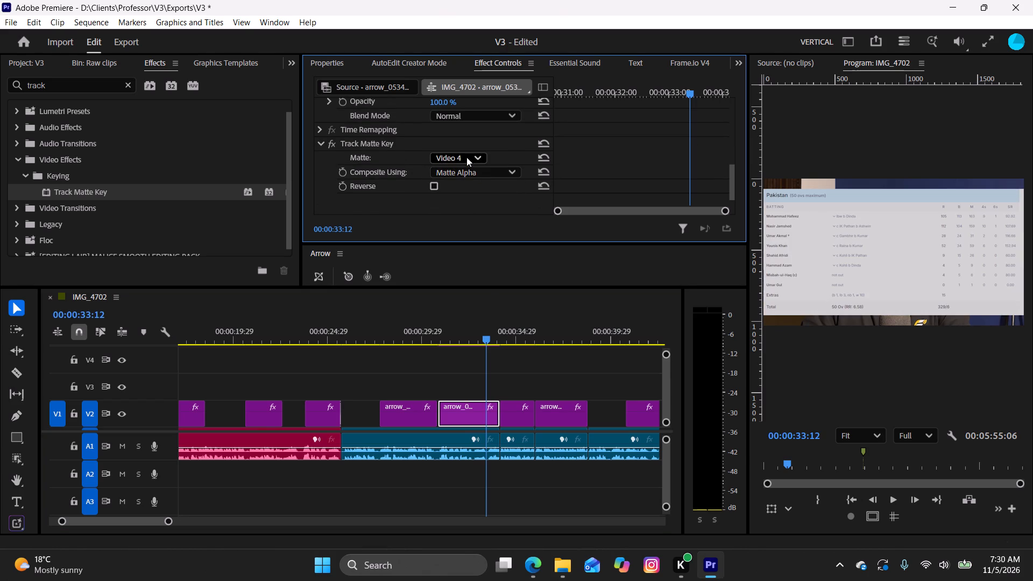
{"action": "left_click", "coordinate": [385, 147]}
{"action": "key", "text": "BackSpace"}
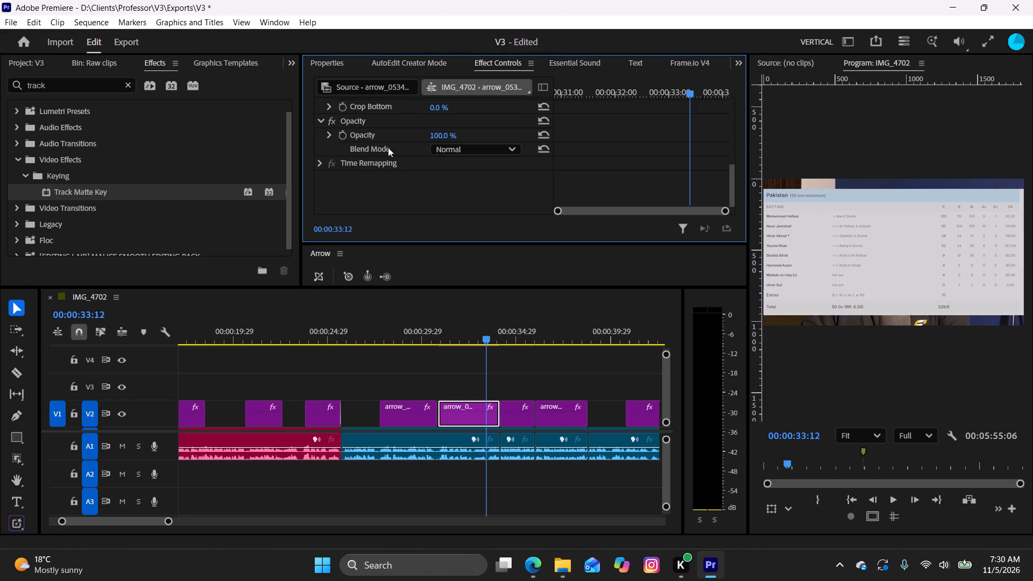
{"action": "key", "text": "space"}
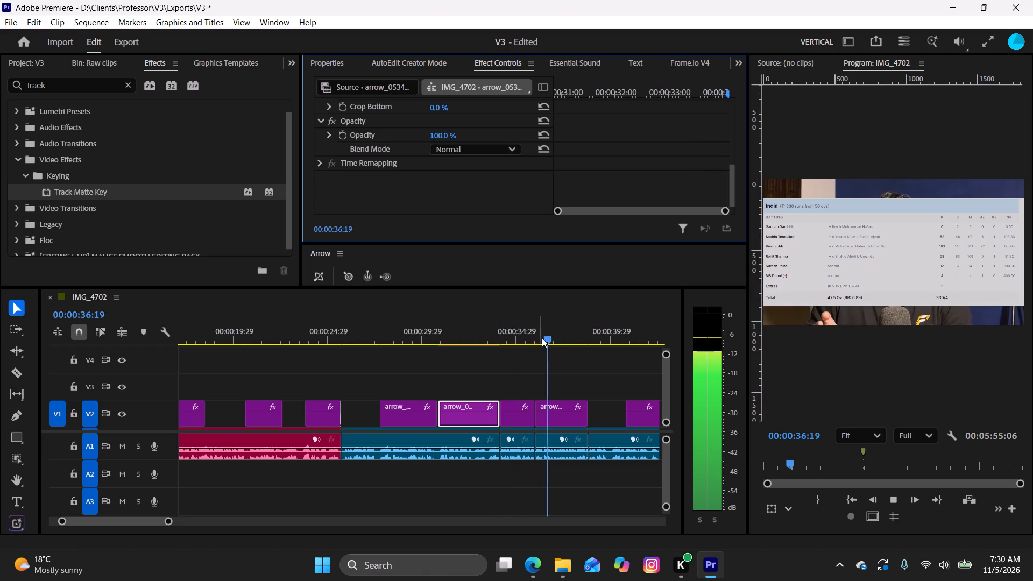
{"action": "key", "text": "space"}
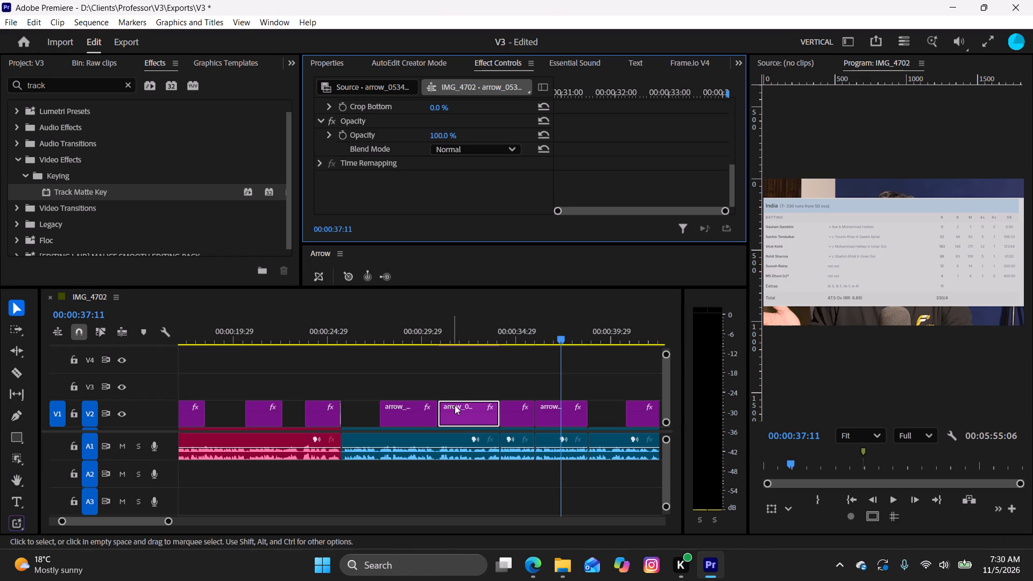
Replay the trophy section, then scale the trophy image on V2 up to 177.5 with the playhead at its start.
{"action": "left_click_drag", "start_coordinate": [544, 328], "coordinate": [409, 344]}
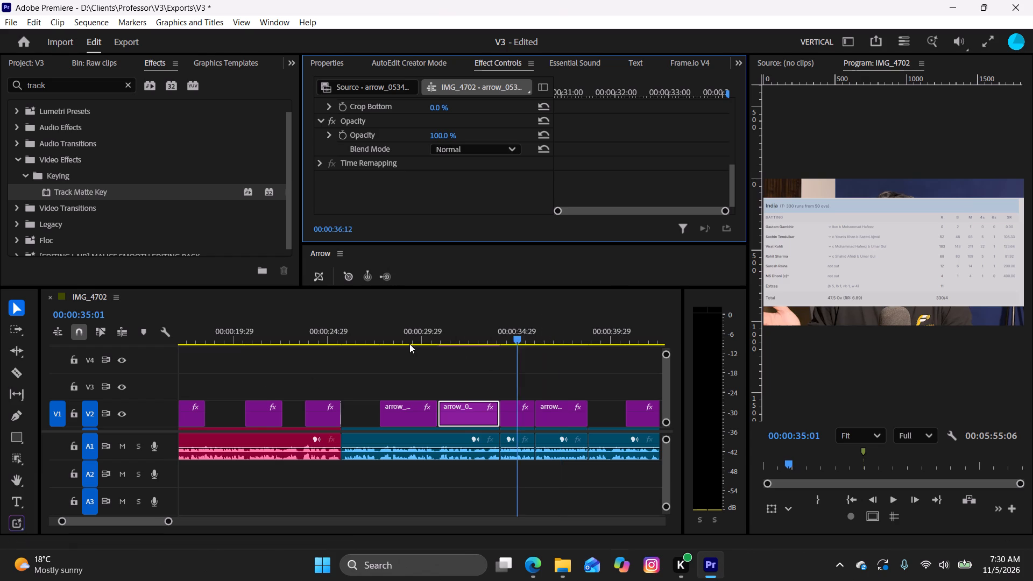
{"action": "left_click_drag", "start_coordinate": [409, 344], "coordinate": [341, 365]}
{"action": "key", "text": "space"}
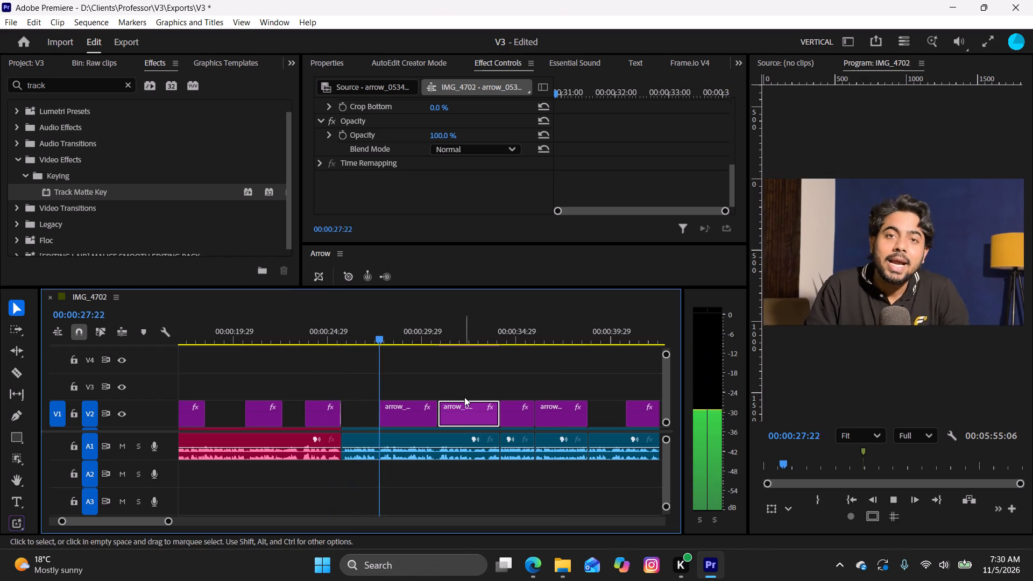
{"action": "key", "text": "space"}
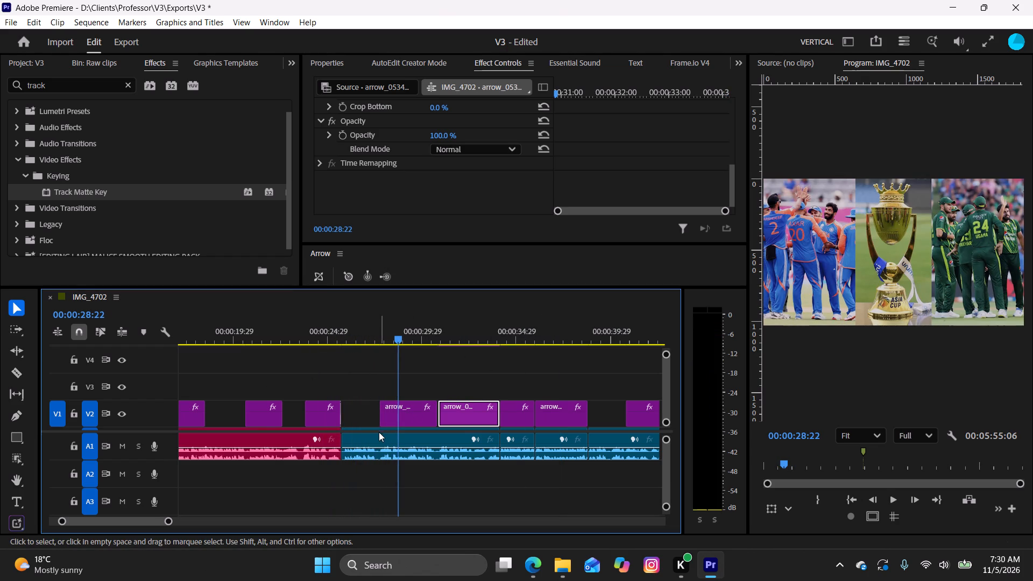
{"action": "left_click", "coordinate": [411, 416]}
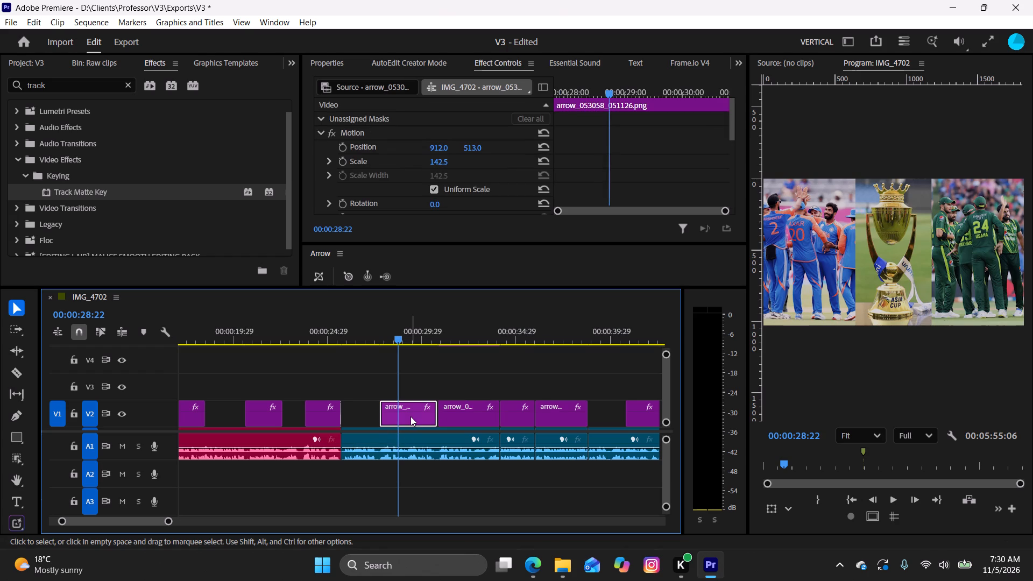
{"action": "left_click_drag", "start_coordinate": [438, 163], "coordinate": [450, 168]}
{"action": "left_click_drag", "start_coordinate": [399, 339], "coordinate": [388, 343]}
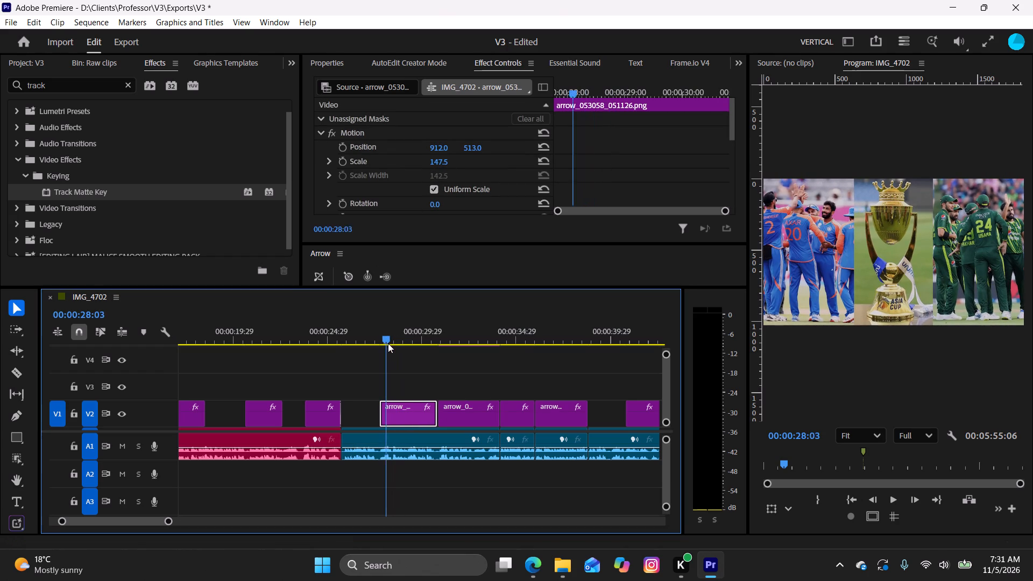
{"action": "left_click_drag", "start_coordinate": [388, 343], "coordinate": [382, 349]}
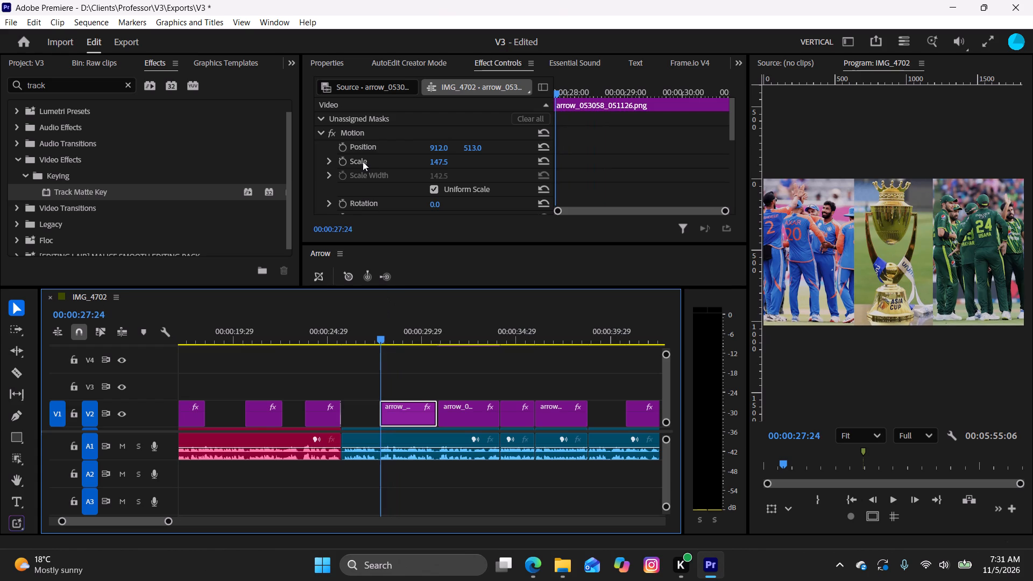
{"action": "left_click_drag", "start_coordinate": [438, 165], "coordinate": [445, 167]}
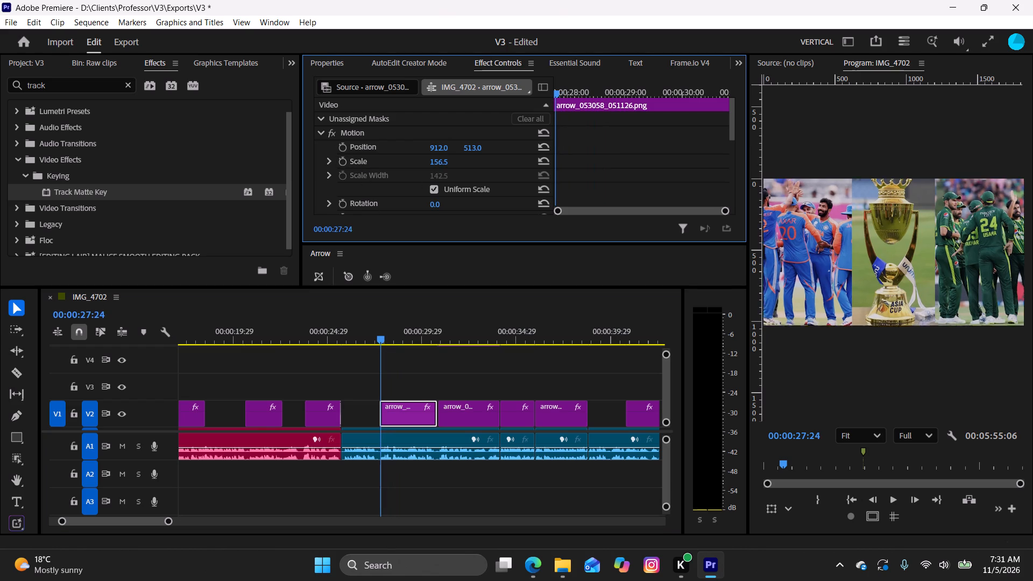
{"action": "left_click_drag", "start_coordinate": [445, 167], "coordinate": [463, 174]}
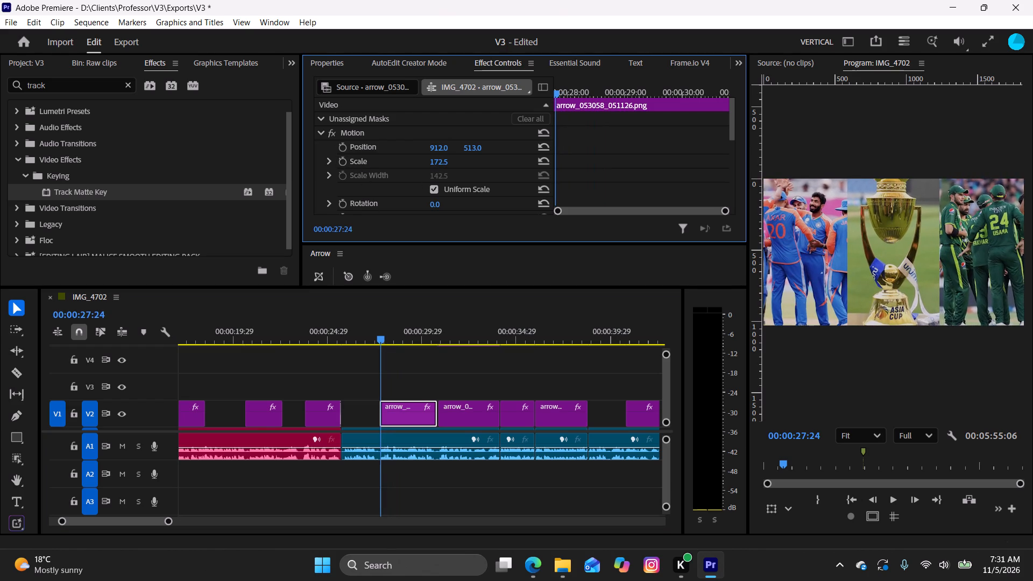
{"action": "left_click_drag", "start_coordinate": [463, 174], "coordinate": [466, 174]}
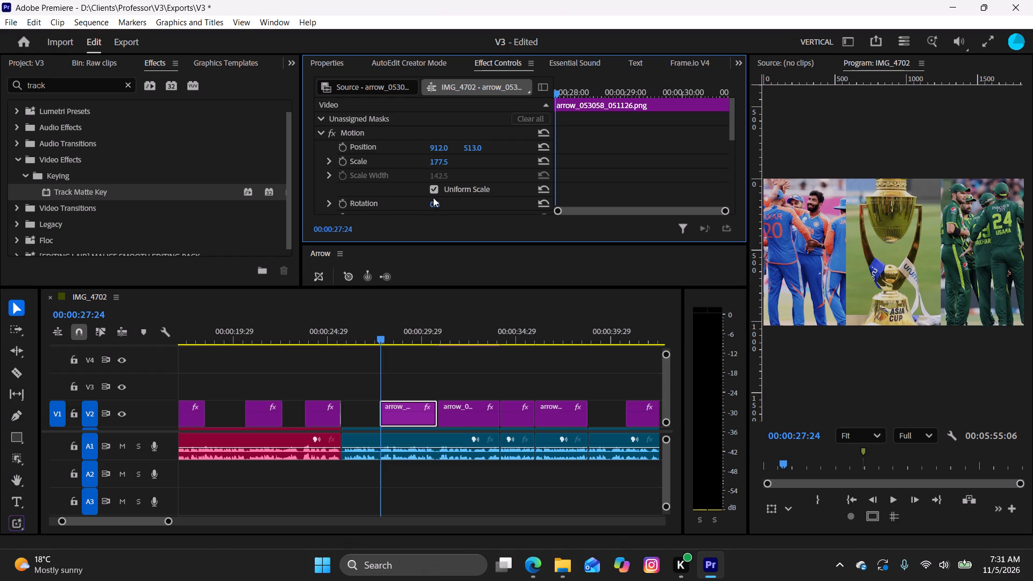
Keyframe the trophy image's position to move vertically from 633 at the clip start to 513 less than a second in.
{"action": "left_click", "coordinate": [341, 149]}
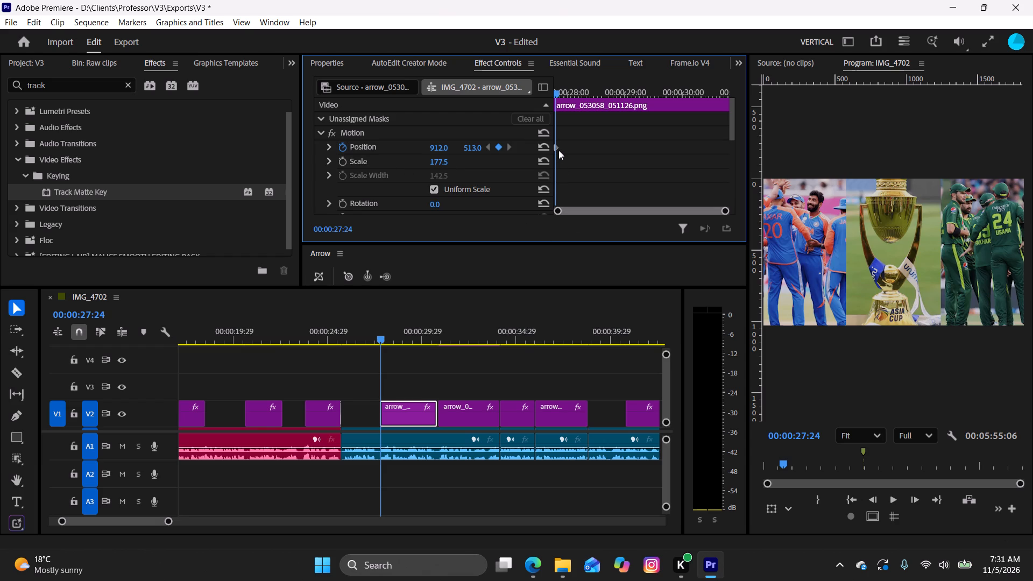
{"action": "left_click_drag", "start_coordinate": [558, 148], "coordinate": [599, 161]}
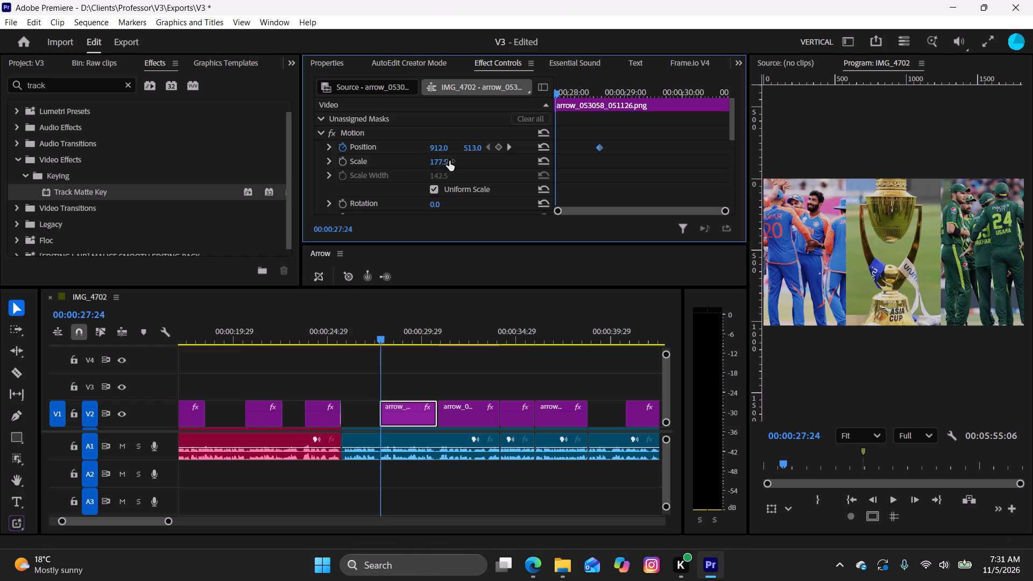
{"action": "left_click_drag", "start_coordinate": [470, 148], "coordinate": [484, 152]}
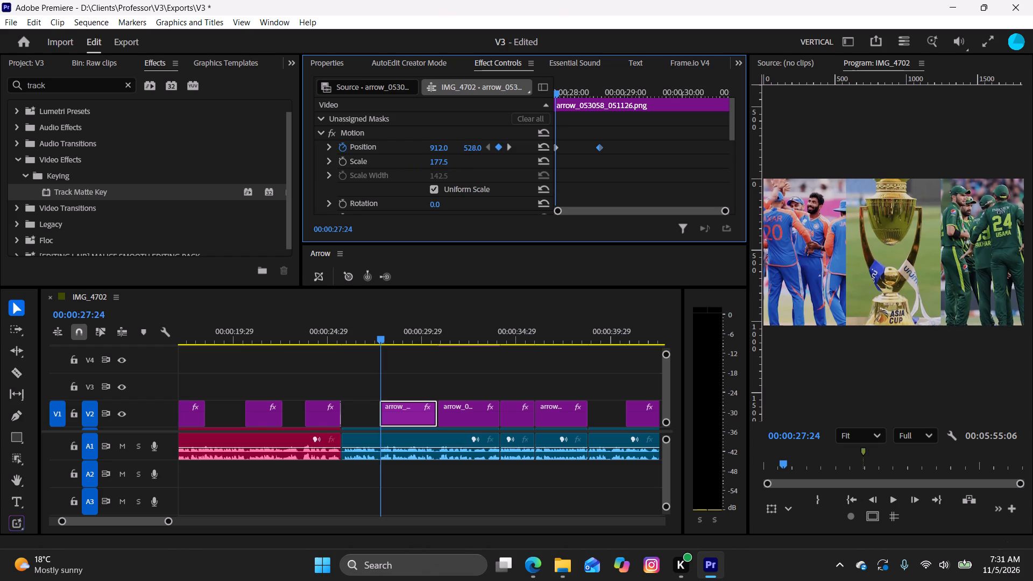
{"action": "left_click_drag", "start_coordinate": [484, 152], "coordinate": [529, 160]}
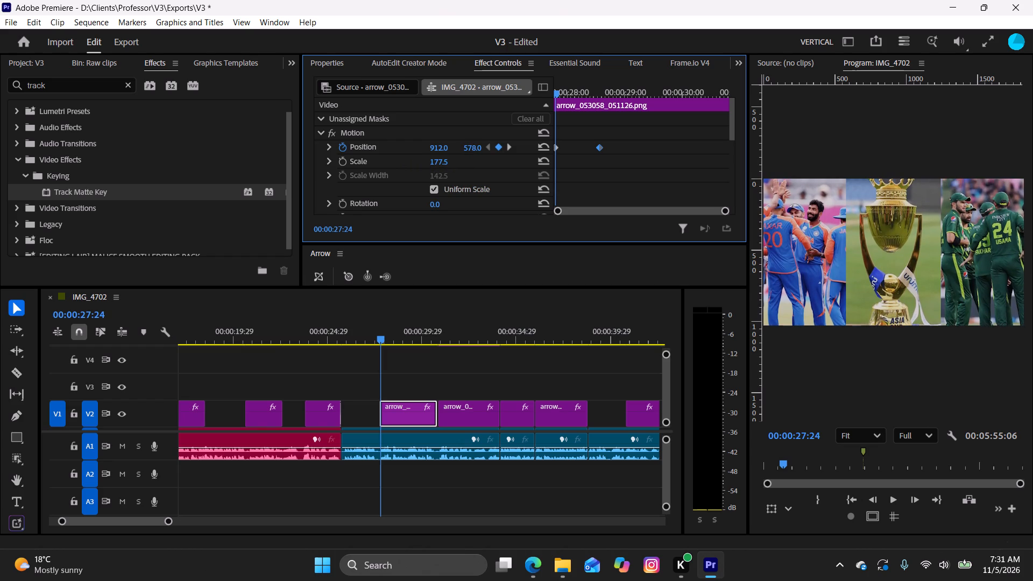
{"action": "left_click_drag", "start_coordinate": [529, 160], "coordinate": [576, 147]}
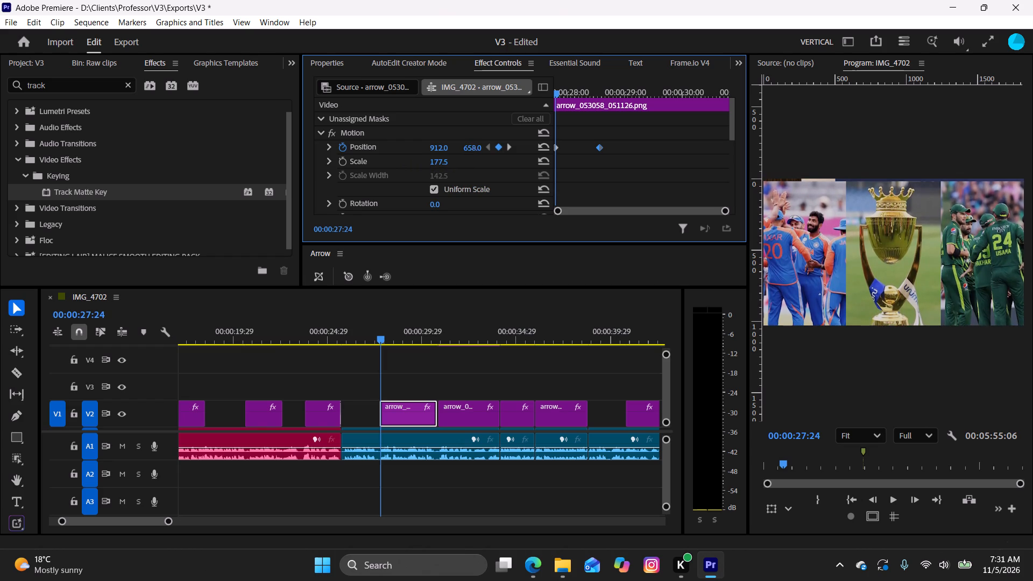
{"action": "left_click_drag", "start_coordinate": [576, 147], "coordinate": [560, 151]}
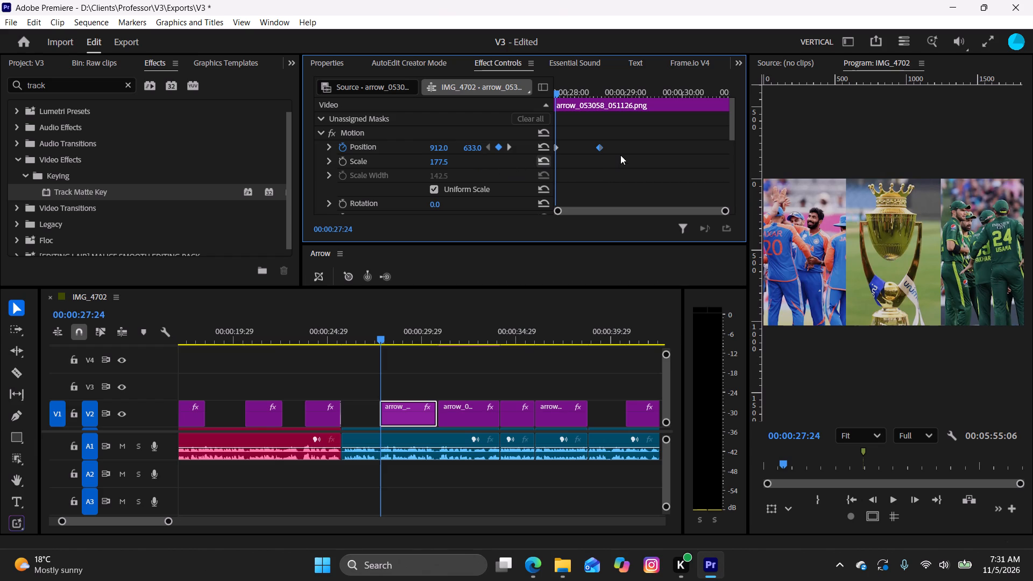
Apply Ease Out and Ease In temporal interpolation to both of the trophy image's position keyframes.
{"action": "left_click_drag", "start_coordinate": [619, 157], "coordinate": [550, 145]}
{"action": "right_click", "coordinate": [600, 142]}
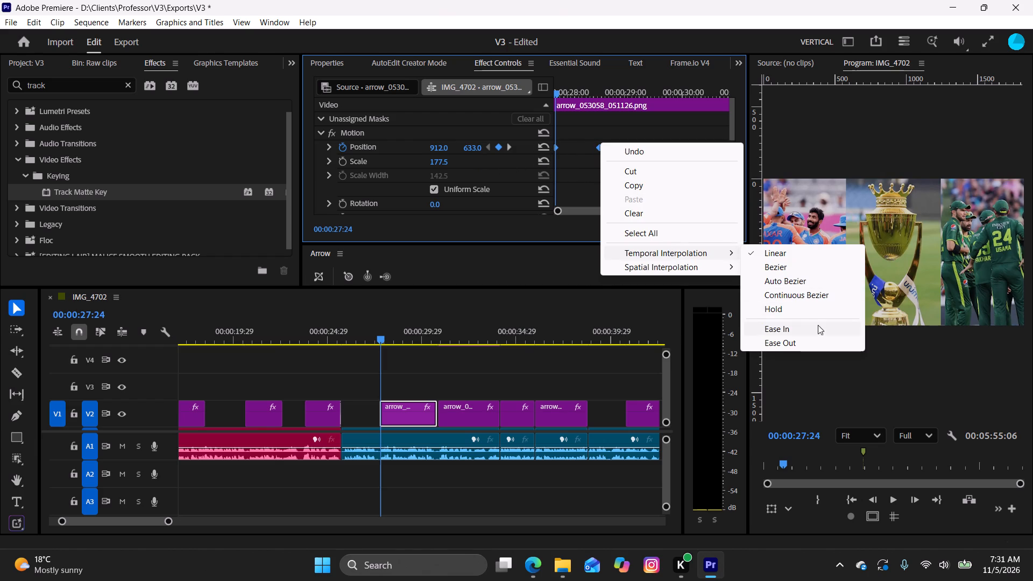
{"action": "left_click", "coordinate": [817, 343]}
{"action": "right_click", "coordinate": [600, 149]}
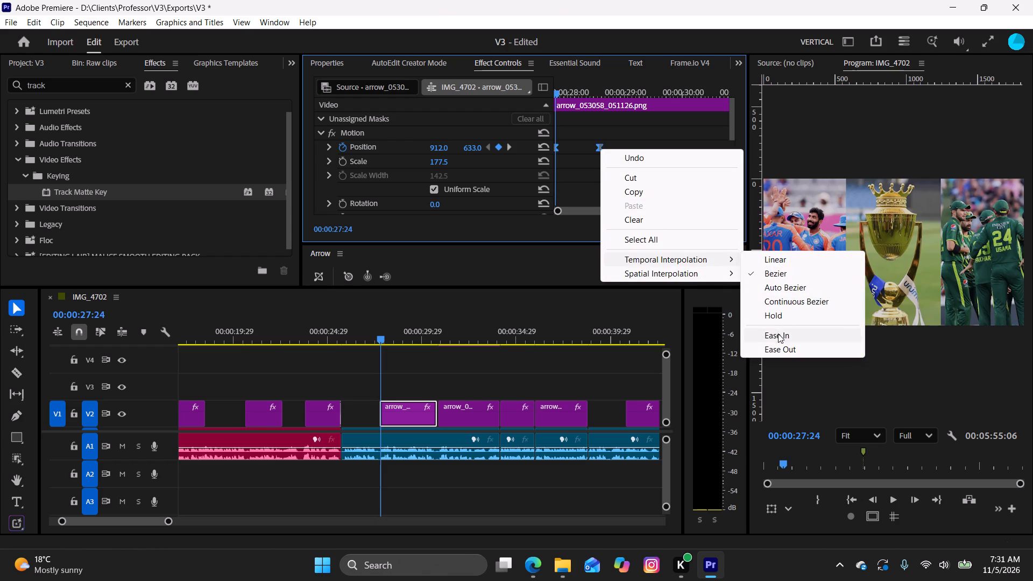
{"action": "right_click", "coordinate": [778, 334]}
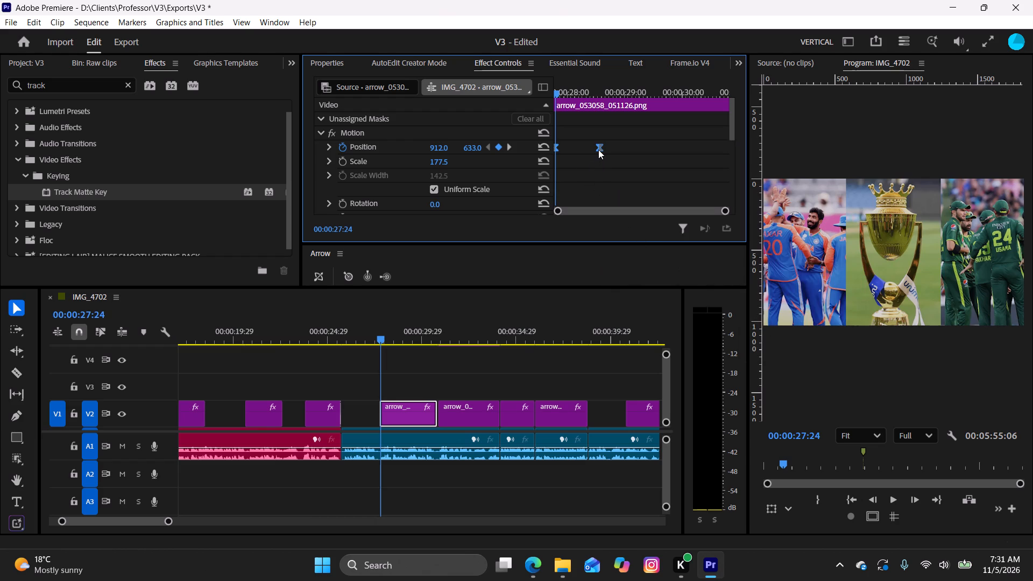
{"action": "right_click", "coordinate": [598, 150]}
{"action": "left_click", "coordinate": [779, 333]}
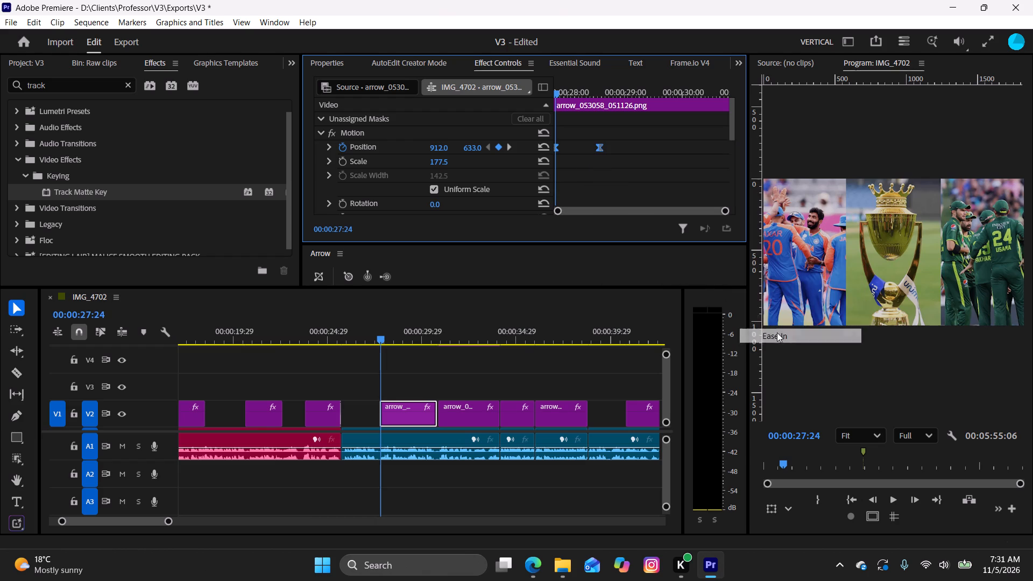
Reshape the position velocity curve so the movement peaks early and slows gradually into the second keyframe, and play it back.
{"action": "left_click", "coordinate": [327, 144]}
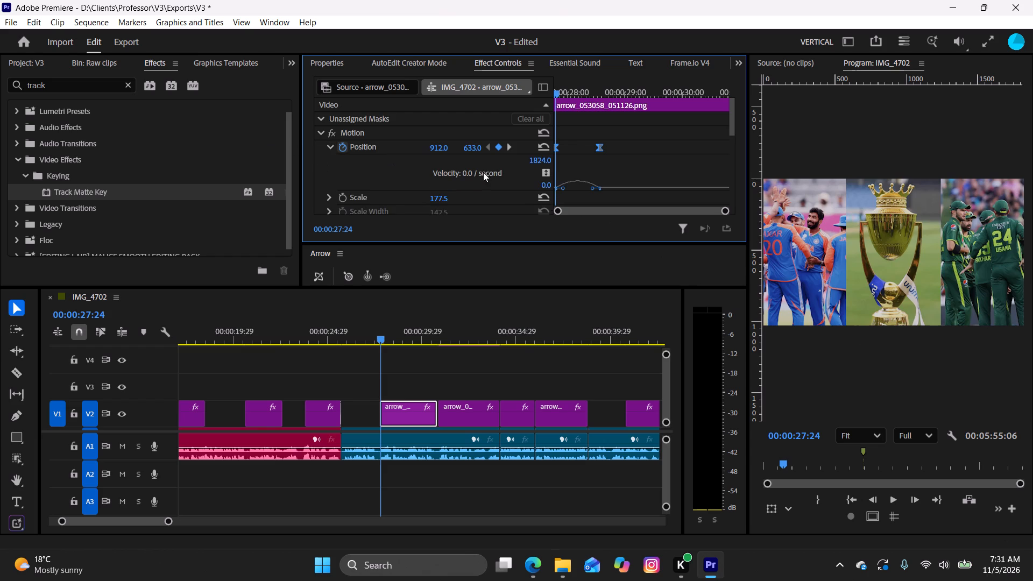
{"action": "left_click_drag", "start_coordinate": [593, 189], "coordinate": [574, 189]}
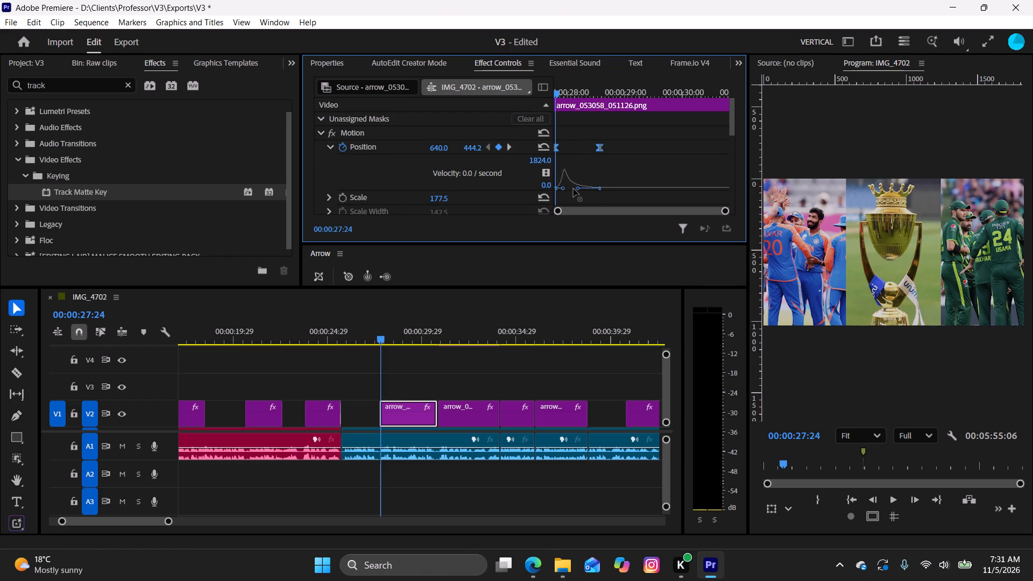
{"action": "left_click_drag", "start_coordinate": [574, 189], "coordinate": [572, 189]}
{"action": "key", "text": "space"}
{"action": "key", "text": "space"}
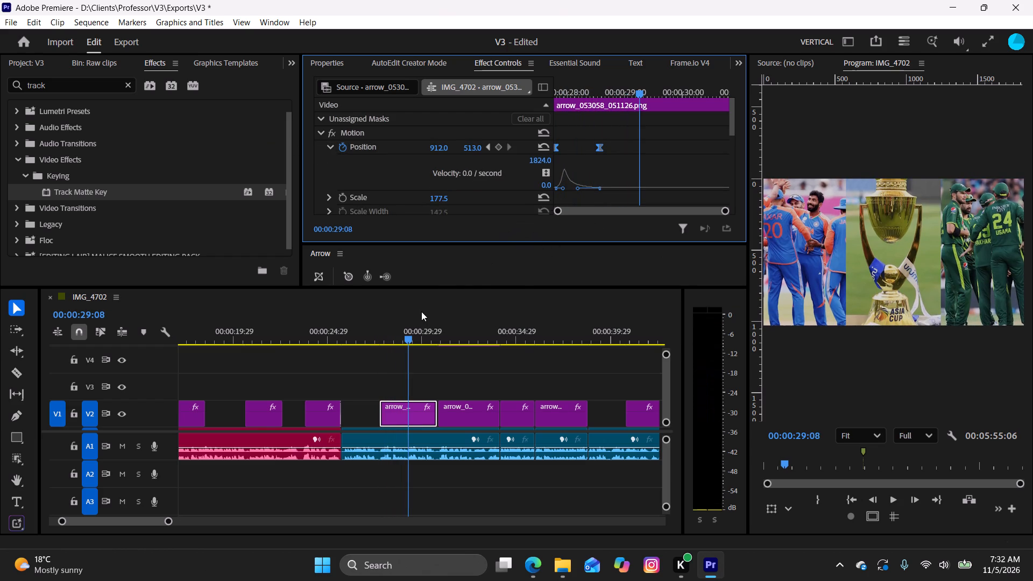
{"action": "left_click_drag", "start_coordinate": [406, 334], "coordinate": [373, 348]}
{"action": "key", "text": "space"}
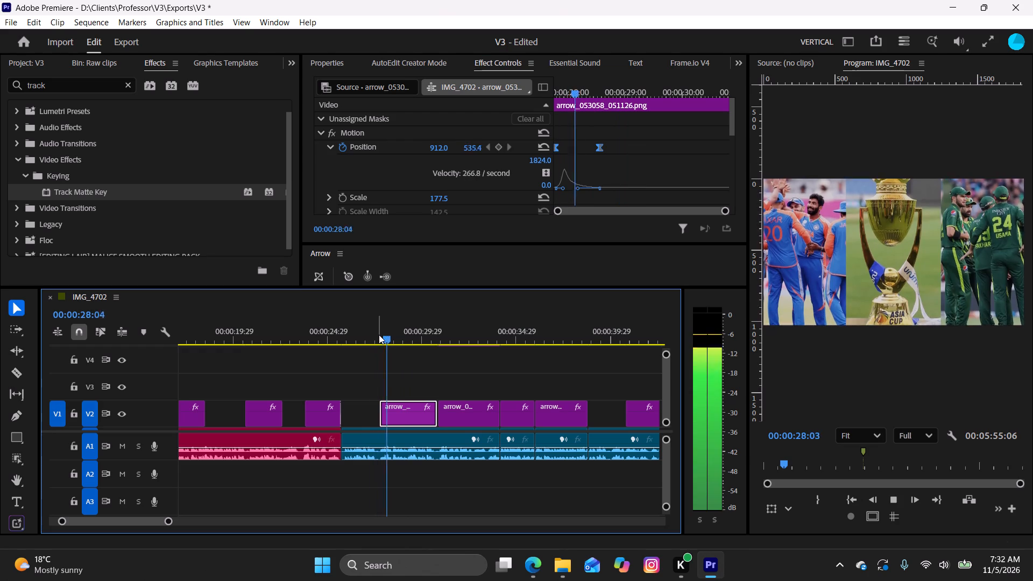
{"action": "key", "text": "space"}
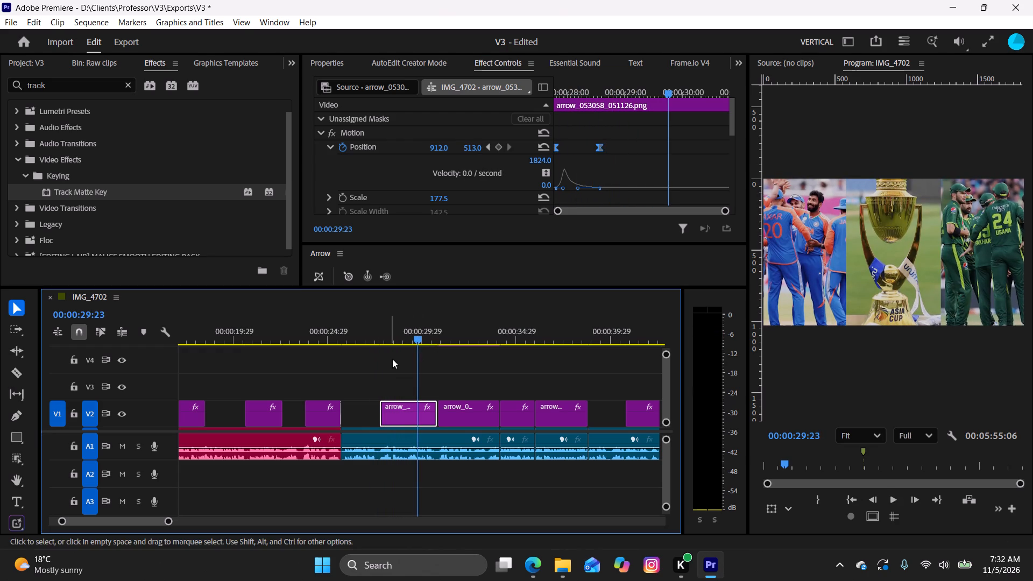
{"action": "left_click_drag", "start_coordinate": [415, 339], "coordinate": [378, 361]}
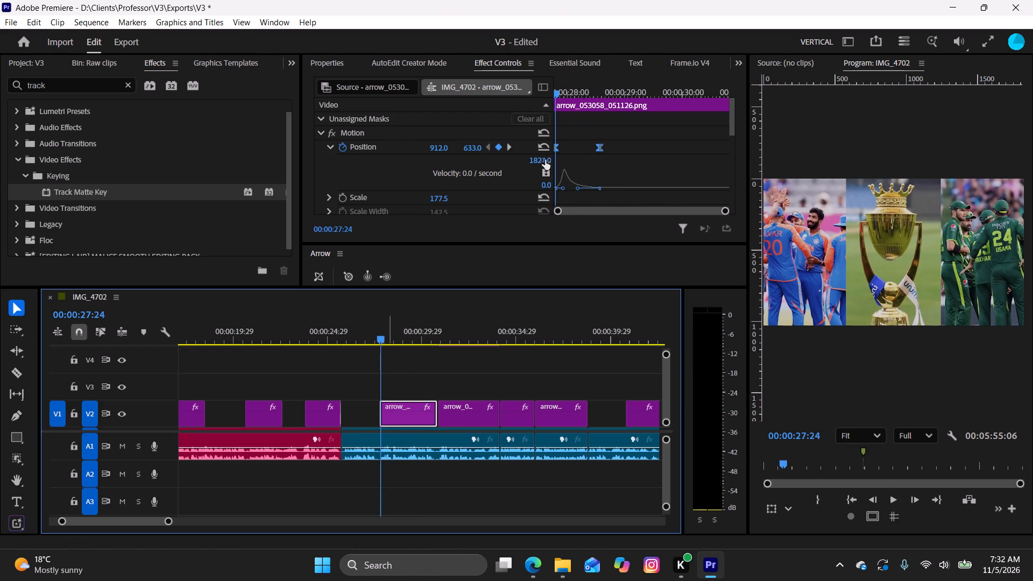
Apply the Gaussian Blur effect to the trophy image on V2 with the playhead at its first position keyframe.
{"action": "left_click_drag", "start_coordinate": [557, 89], "coordinate": [545, 104]}
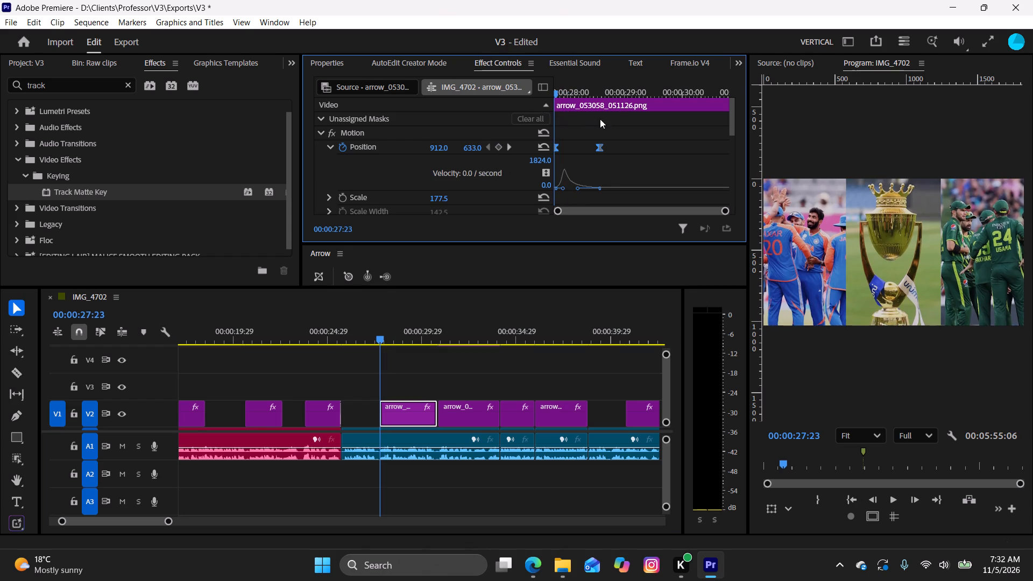
{"action": "left_click", "coordinate": [610, 118]}
{"action": "left_click_drag", "start_coordinate": [559, 87], "coordinate": [543, 97]}
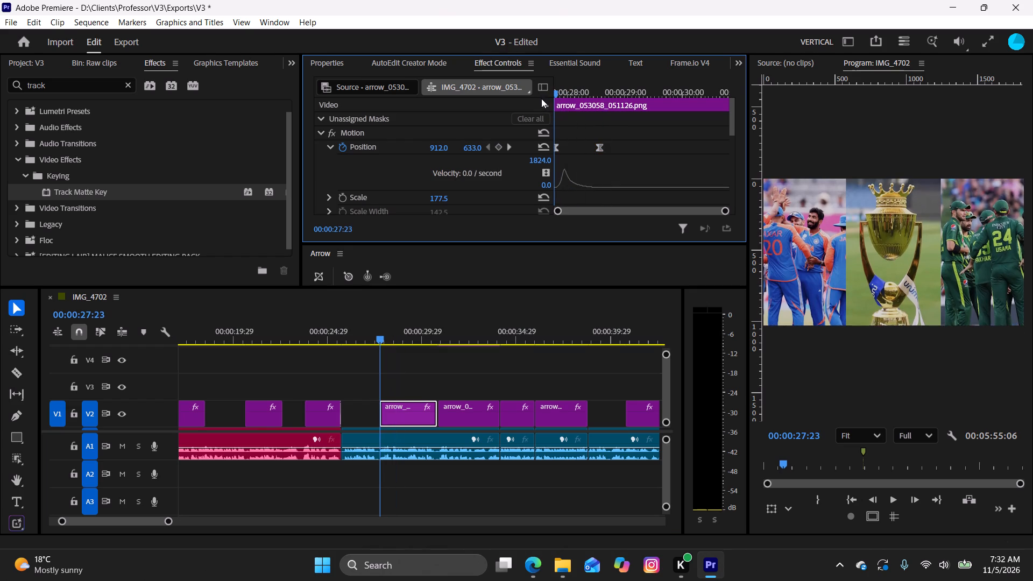
{"action": "left_click", "coordinate": [541, 98]}
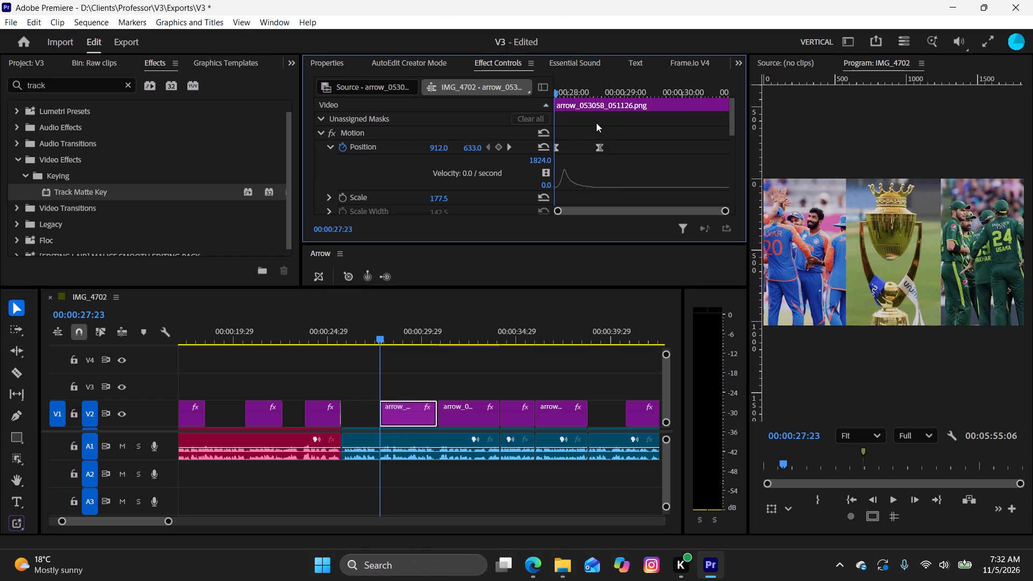
{"action": "key", "text": "Right"}
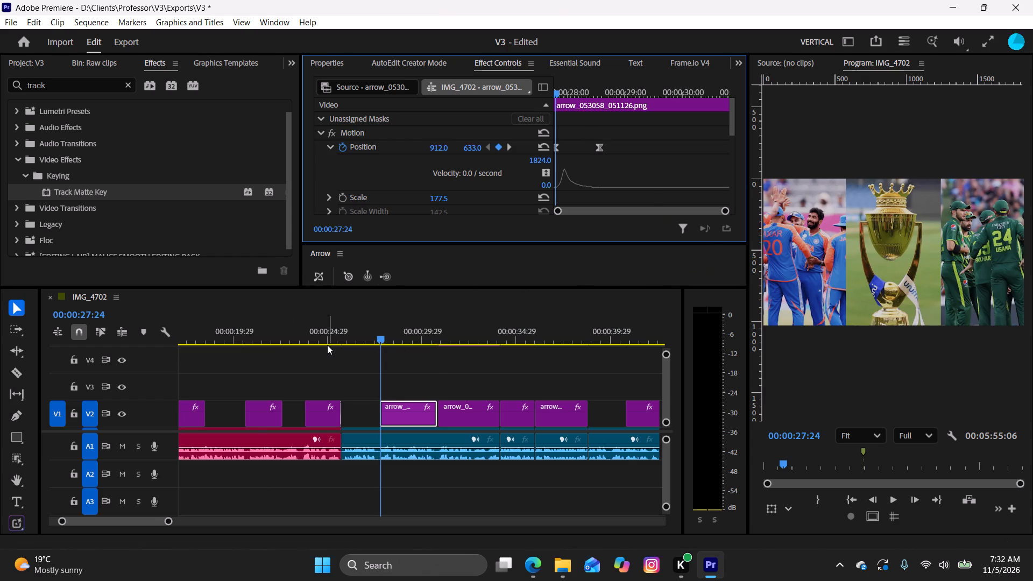
{"action": "key", "text": "ctrl+space"}
{"action": "type", "text": "gau"}
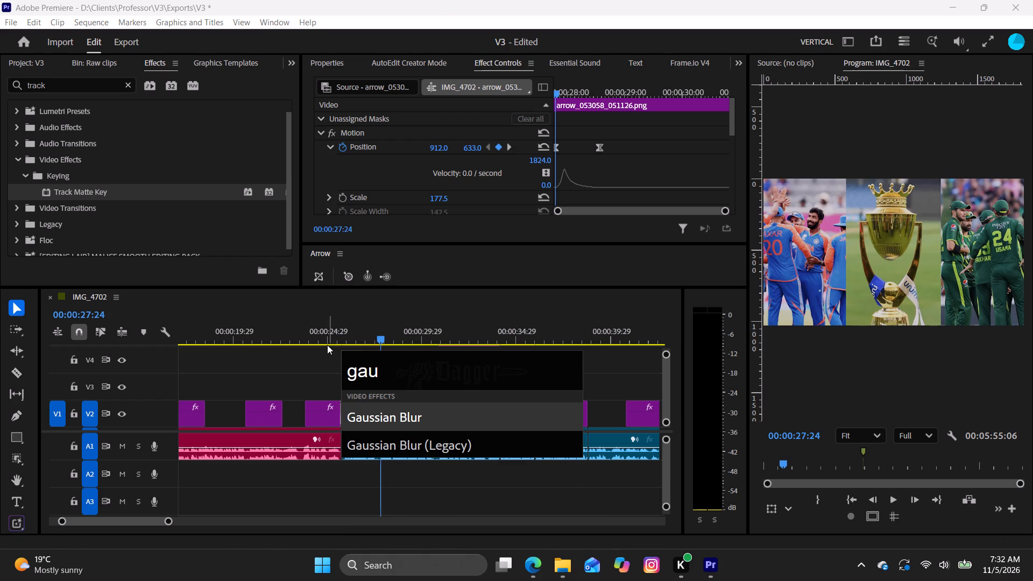
{"action": "left_click", "coordinate": [473, 410]}
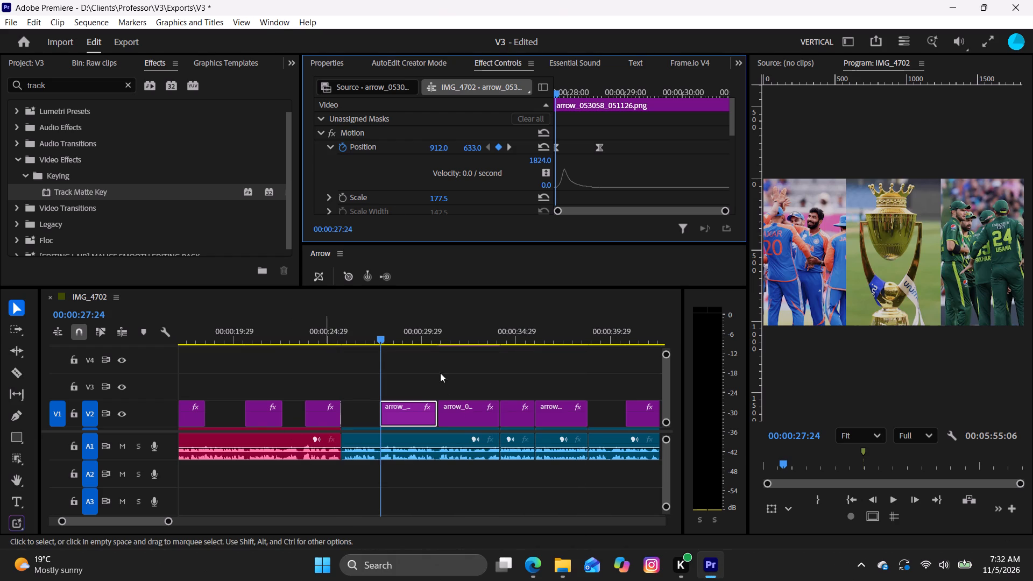
Set the trophy image's Gaussian Blur amount to 2.0.
{"action": "scroll", "coordinate": [402, 188], "scroll_direction": "down", "scroll_amount": 19}
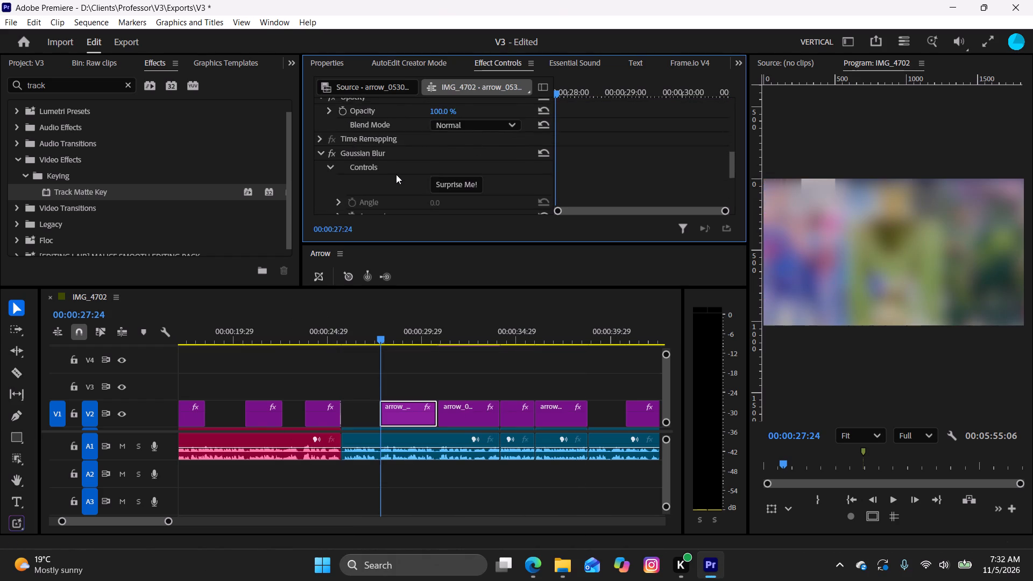
{"action": "scroll", "coordinate": [396, 174], "scroll_direction": "down", "scroll_amount": 9}
{"action": "scroll", "coordinate": [396, 173], "scroll_direction": "up", "scroll_amount": 1}
{"action": "scroll", "coordinate": [396, 173], "scroll_direction": "down", "scroll_amount": 1}
{"action": "scroll", "coordinate": [396, 173], "scroll_direction": "up", "scroll_amount": 3}
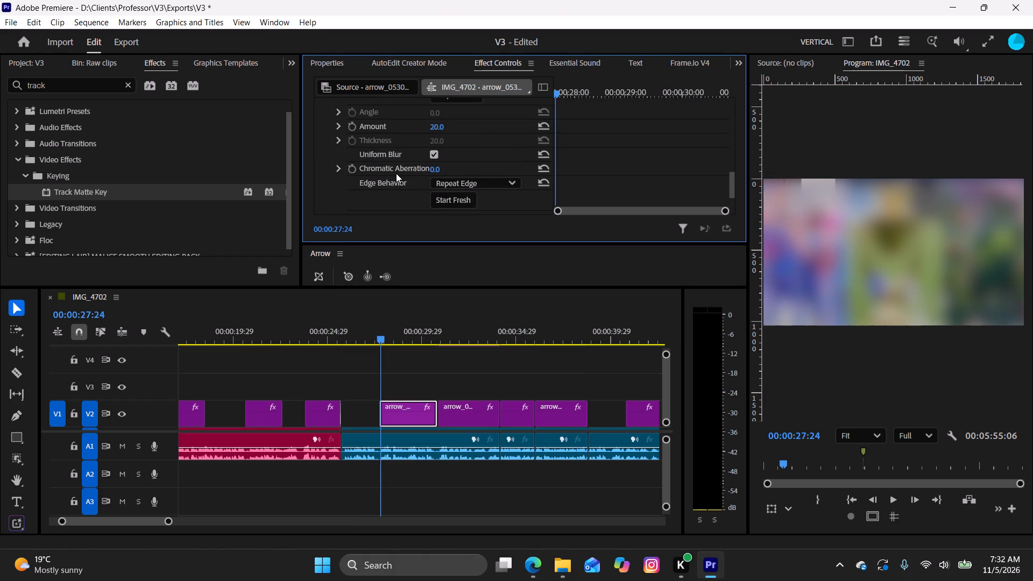
{"action": "scroll", "coordinate": [396, 173], "scroll_direction": "up", "scroll_amount": 3}
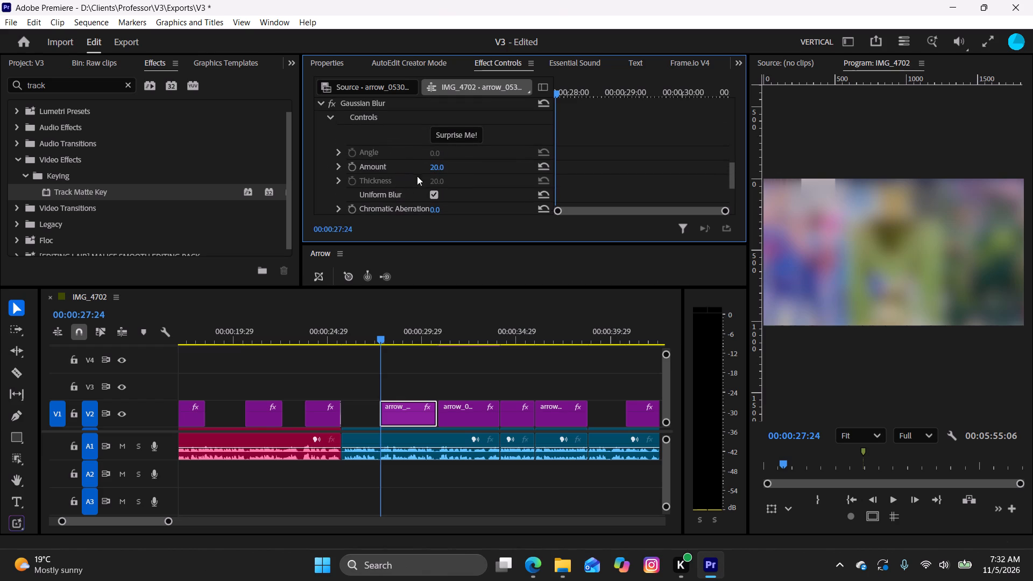
{"action": "left_click_drag", "start_coordinate": [441, 168], "coordinate": [433, 175]}
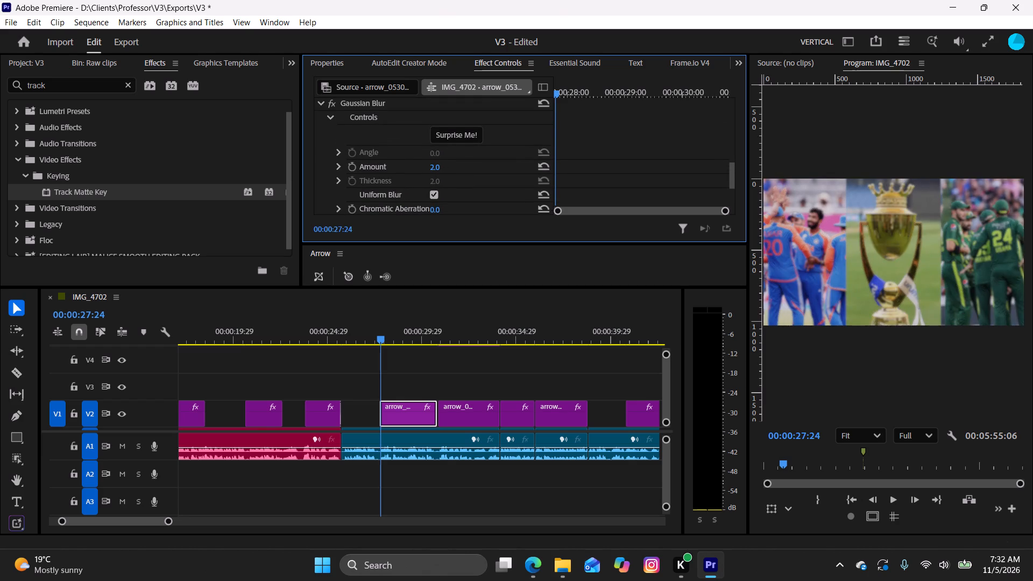
{"action": "left_click_drag", "start_coordinate": [433, 175], "coordinate": [436, 178]}
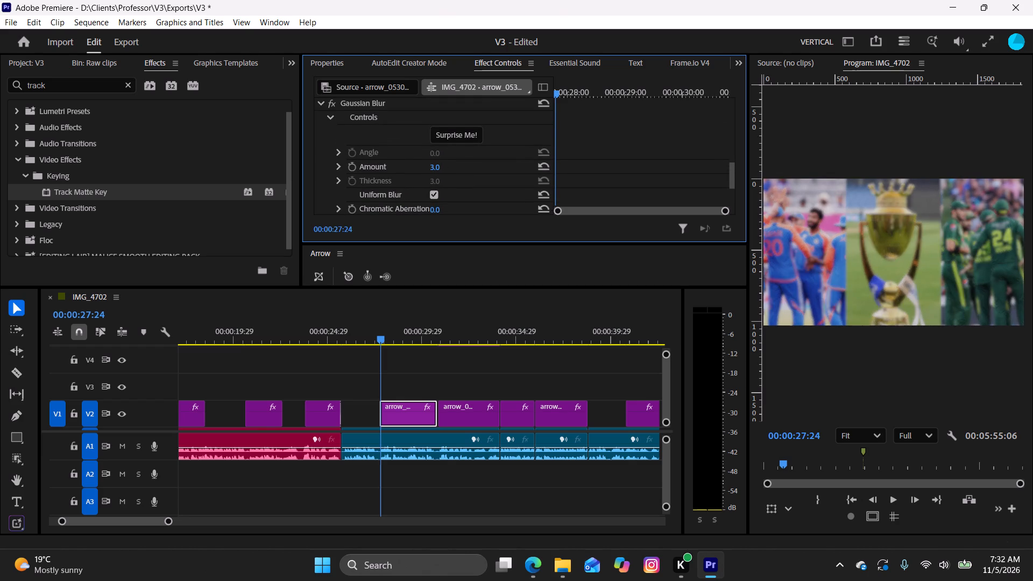
{"action": "left_click_drag", "start_coordinate": [436, 178], "coordinate": [440, 180]}
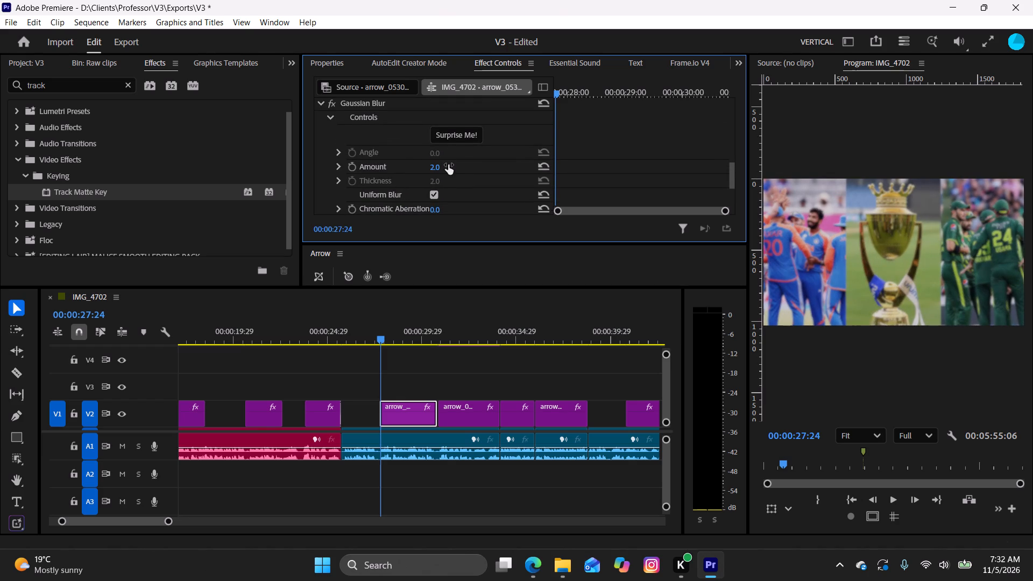
{"action": "left_click", "coordinate": [434, 169]}
{"action": "left_click_drag", "start_coordinate": [435, 169], "coordinate": [443, 175]}
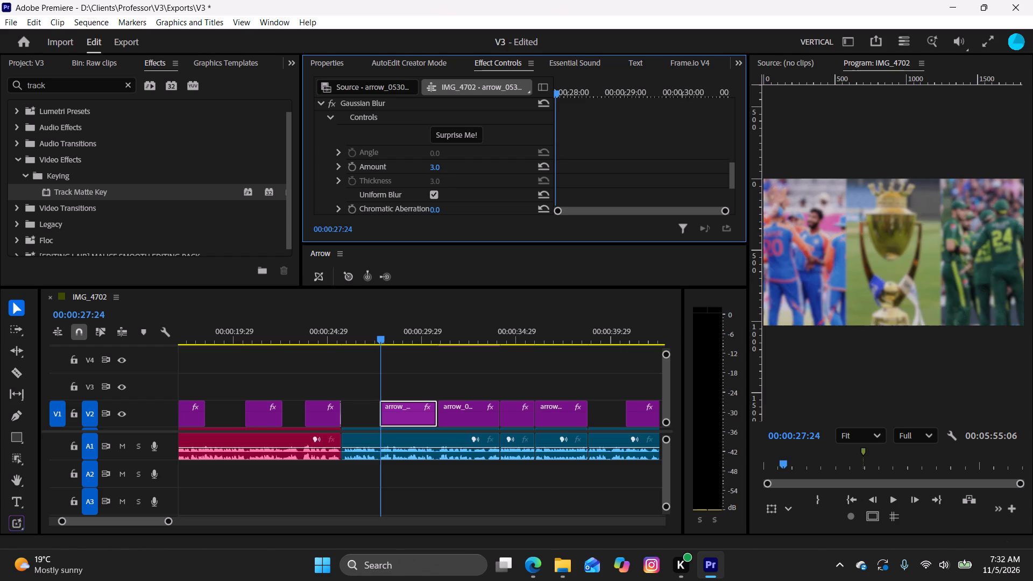
{"action": "left_click_drag", "start_coordinate": [443, 175], "coordinate": [447, 176]}
{"action": "left_click_drag", "start_coordinate": [447, 176], "coordinate": [447, 178]}
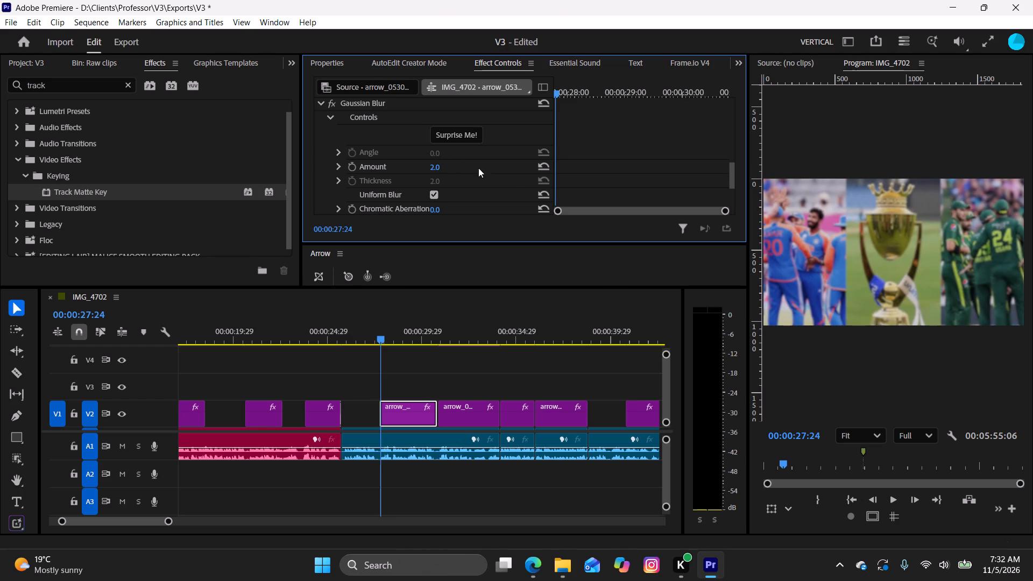
Keyframe the Gaussian Blur amount at 2.0 on the first position keyframe and reset it to 20.0 at the second.
{"action": "scroll", "coordinate": [506, 174], "scroll_direction": "up", "scroll_amount": 1}
{"action": "scroll", "coordinate": [506, 174], "scroll_direction": "up", "scroll_amount": 20}
{"action": "scroll", "coordinate": [506, 174], "scroll_direction": "up", "scroll_amount": 1}
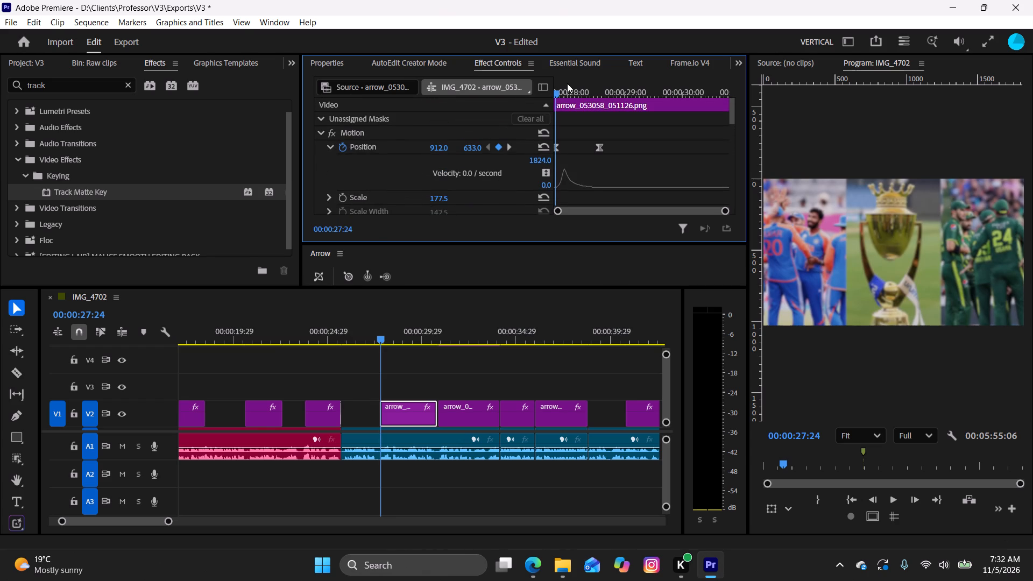
{"action": "left_click_drag", "start_coordinate": [557, 90], "coordinate": [553, 108]}
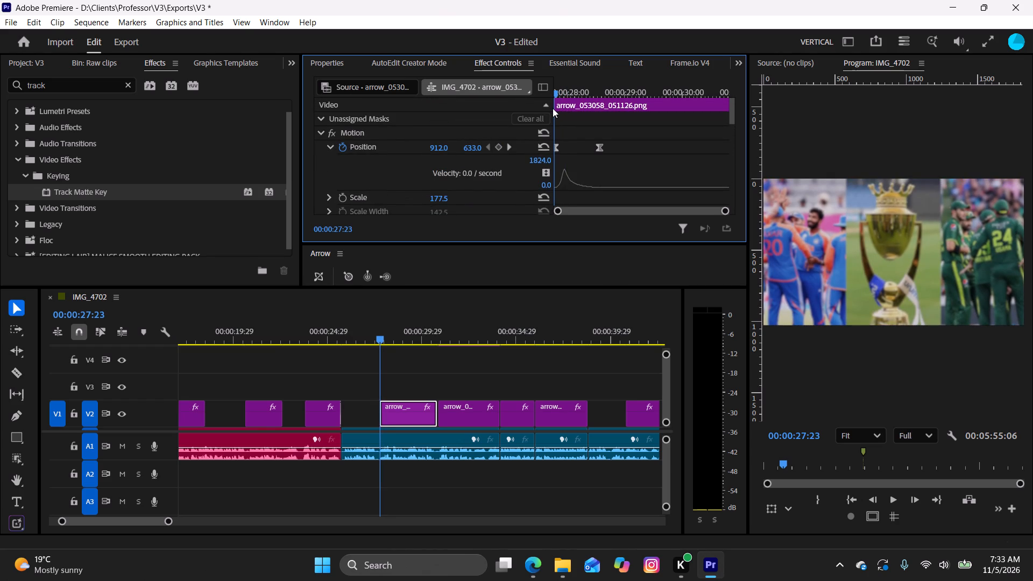
{"action": "left_click_drag", "start_coordinate": [553, 108], "coordinate": [558, 122]}
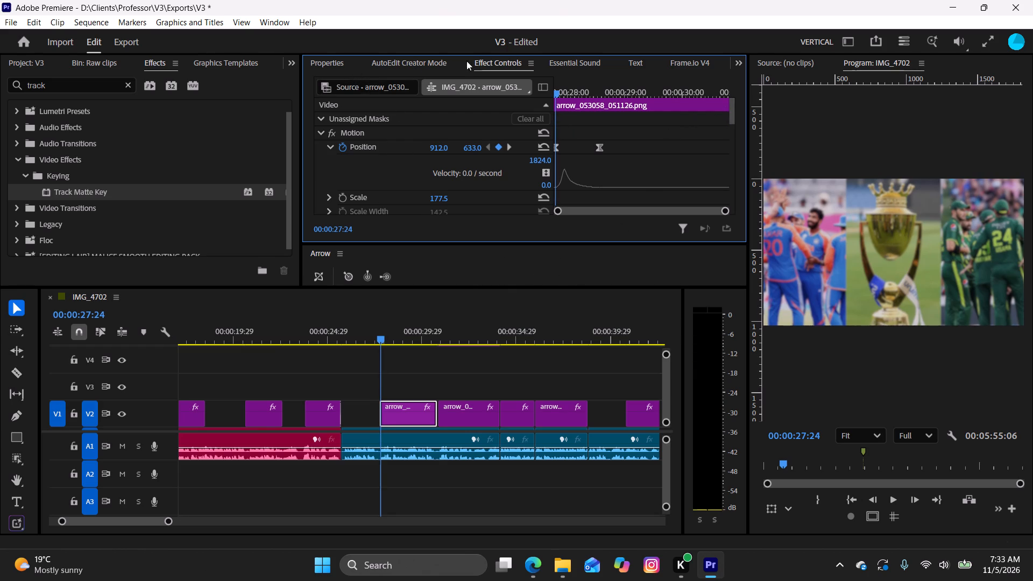
{"action": "double_click", "coordinate": [503, 63]}
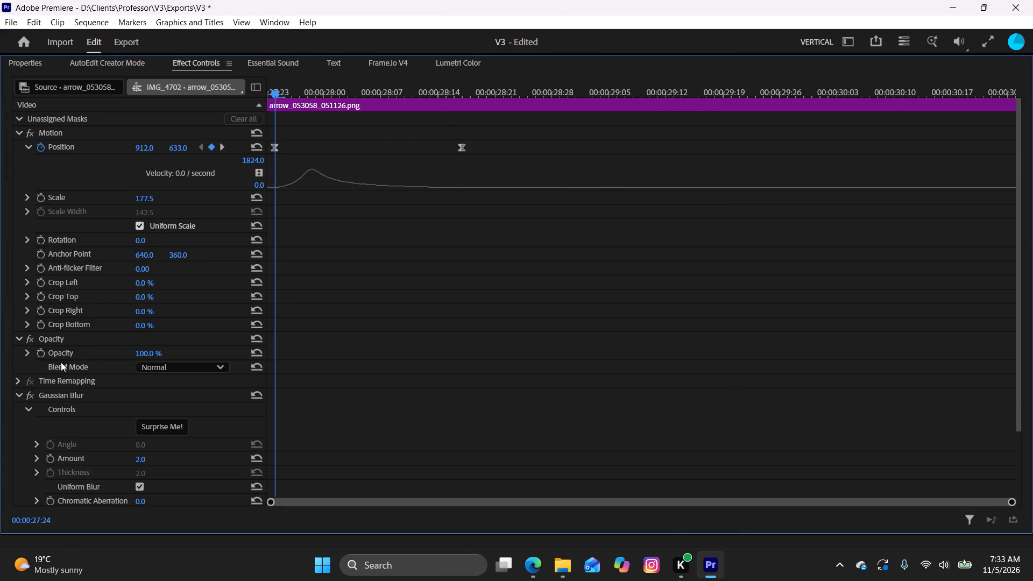
{"action": "left_click", "coordinate": [53, 460]}
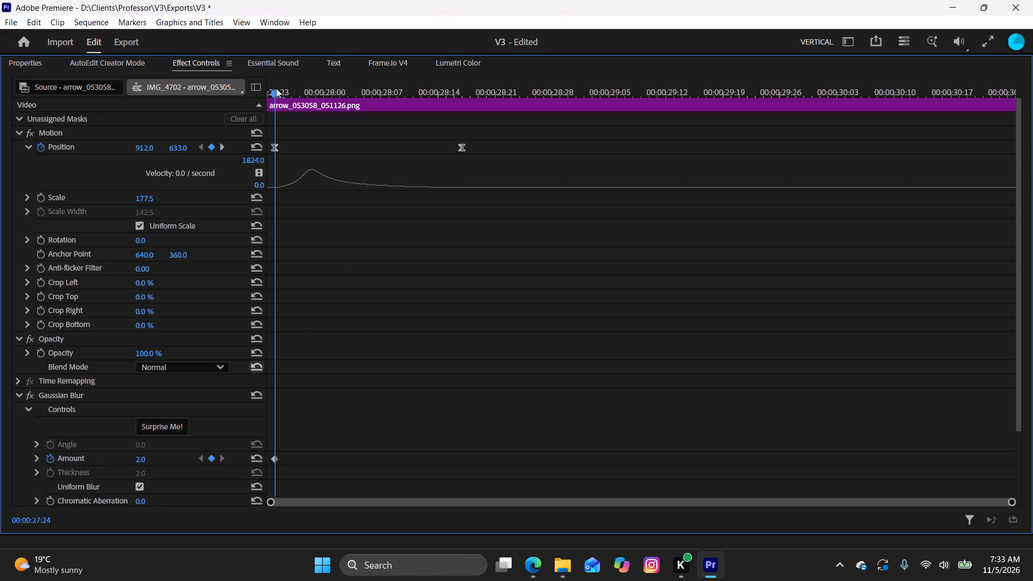
{"action": "left_click_drag", "start_coordinate": [275, 89], "coordinate": [463, 111]}
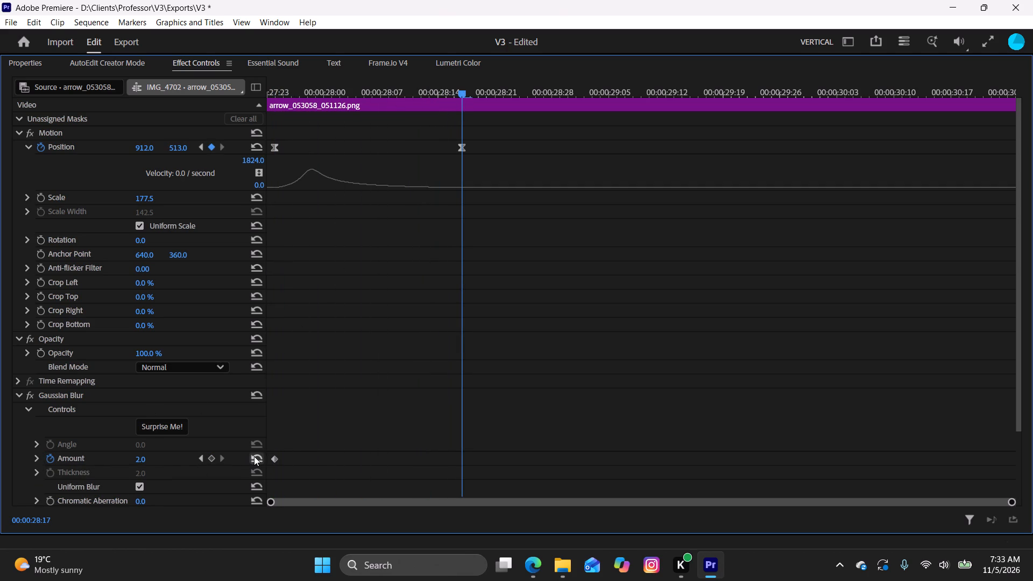
{"action": "left_click", "coordinate": [254, 456]}
Ease both Gaussian Blur Amount keyframes of the trophy image in and out.
{"action": "left_click_drag", "start_coordinate": [516, 442], "coordinate": [243, 479]}
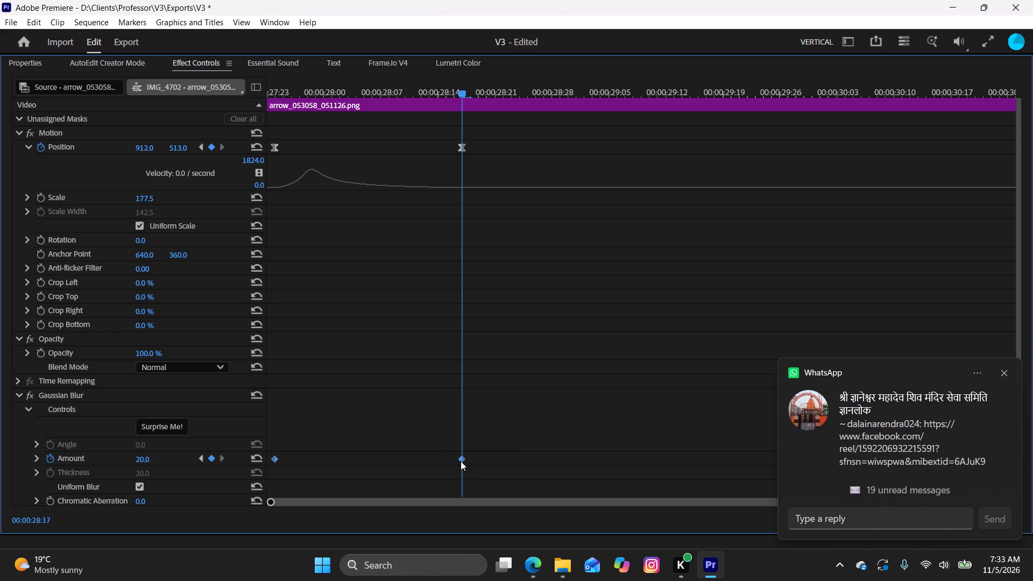
{"action": "right_click", "coordinate": [461, 457]}
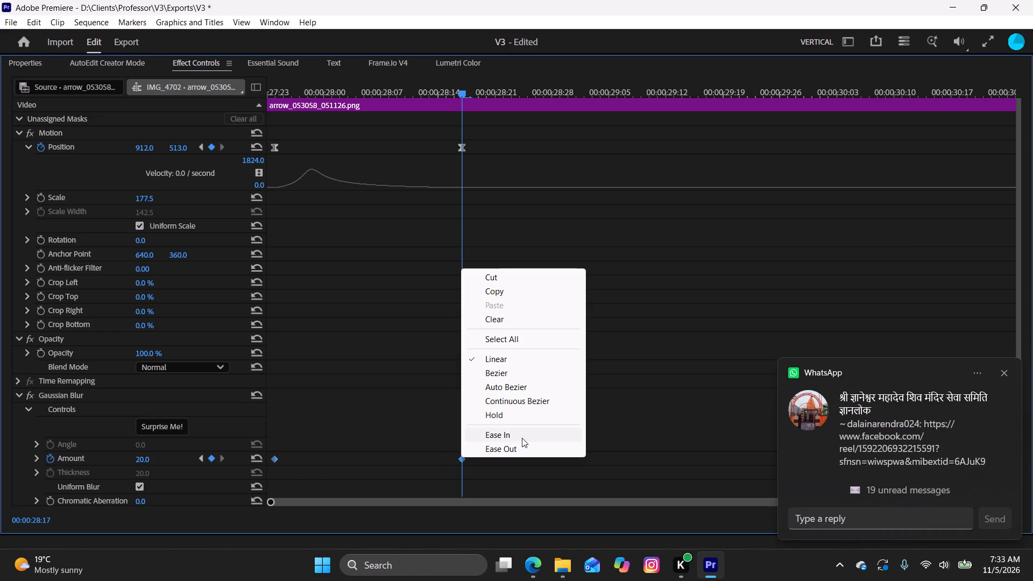
{"action": "left_click", "coordinate": [524, 443]}
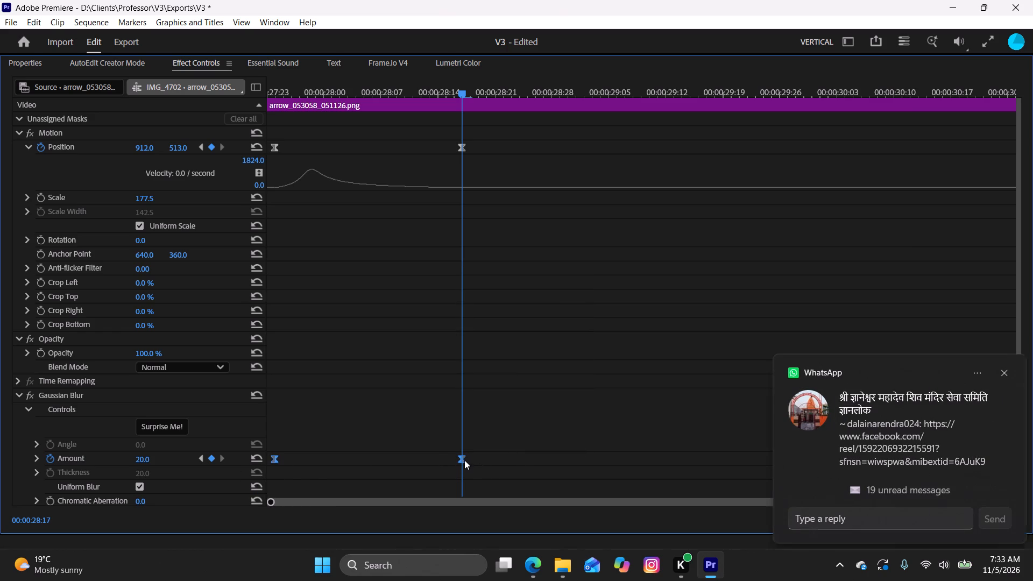
{"action": "right_click", "coordinate": [464, 460]}
{"action": "left_click", "coordinate": [498, 434]}
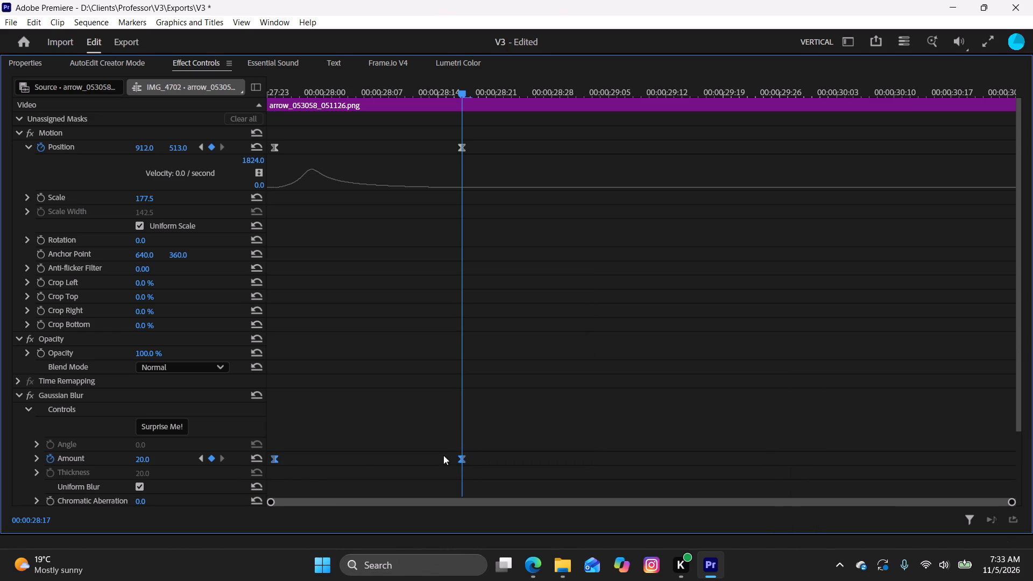
Reshape the blur Amount velocity curve so it peaks early and slows gradually into the second keyframe, and play it back.
{"action": "left_click", "coordinate": [39, 457]}
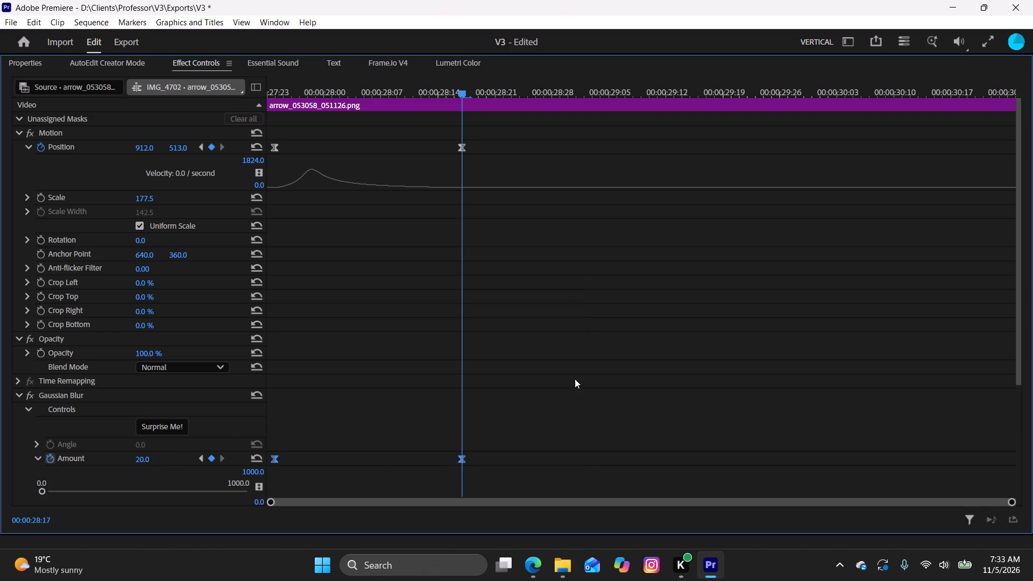
{"action": "scroll", "coordinate": [576, 379], "scroll_direction": "down", "scroll_amount": 7}
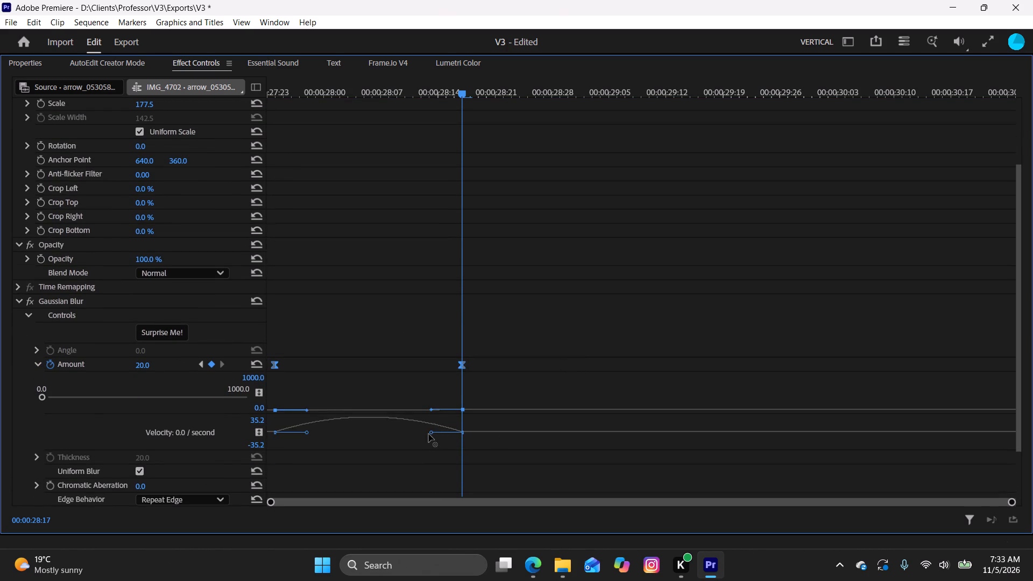
{"action": "left_click_drag", "start_coordinate": [432, 434], "coordinate": [324, 434]}
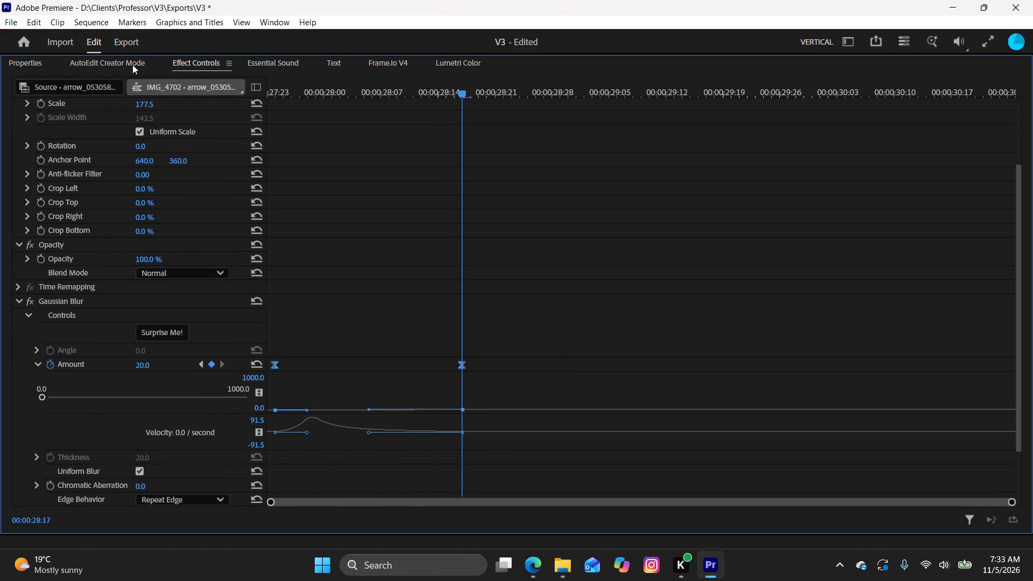
{"action": "double_click", "coordinate": [188, 64]}
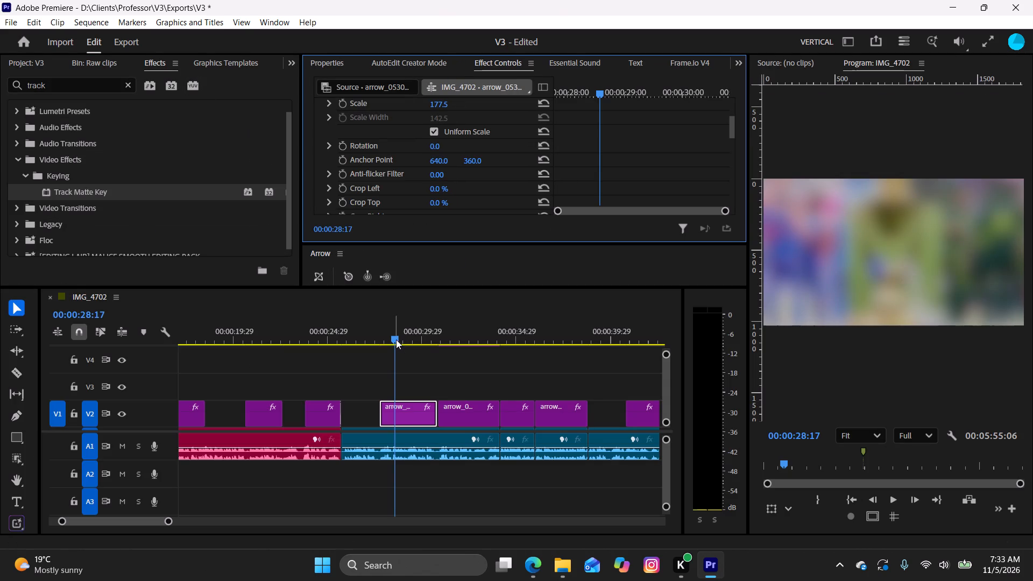
{"action": "left_click_drag", "start_coordinate": [392, 336], "coordinate": [364, 345]}
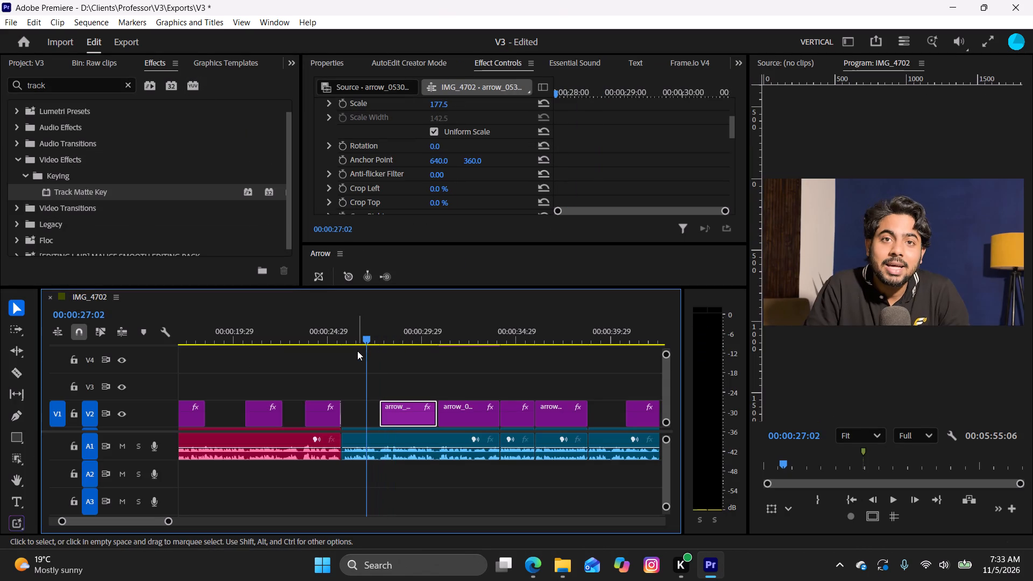
{"action": "key", "text": "space"}
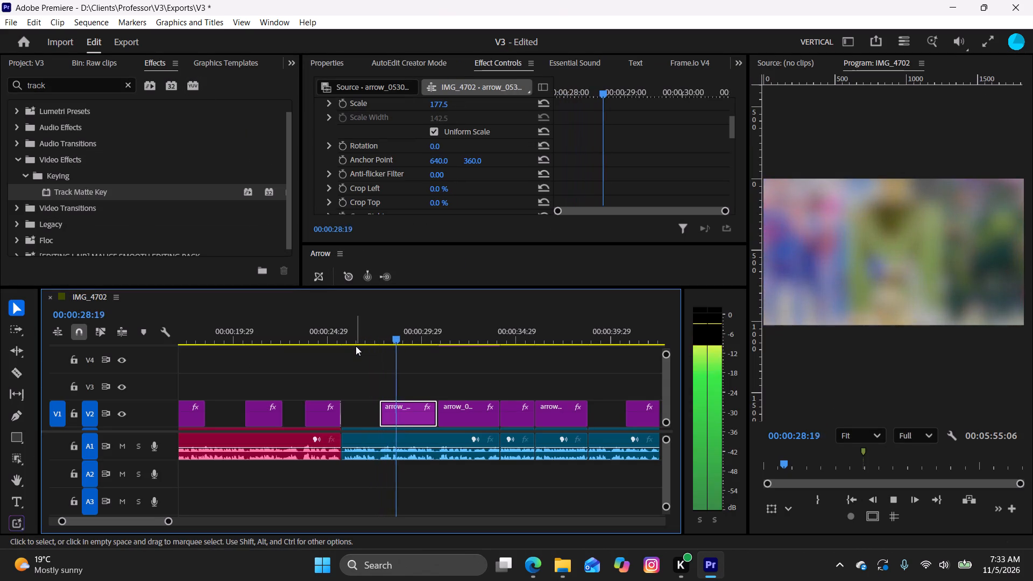
{"action": "key", "text": "space"}
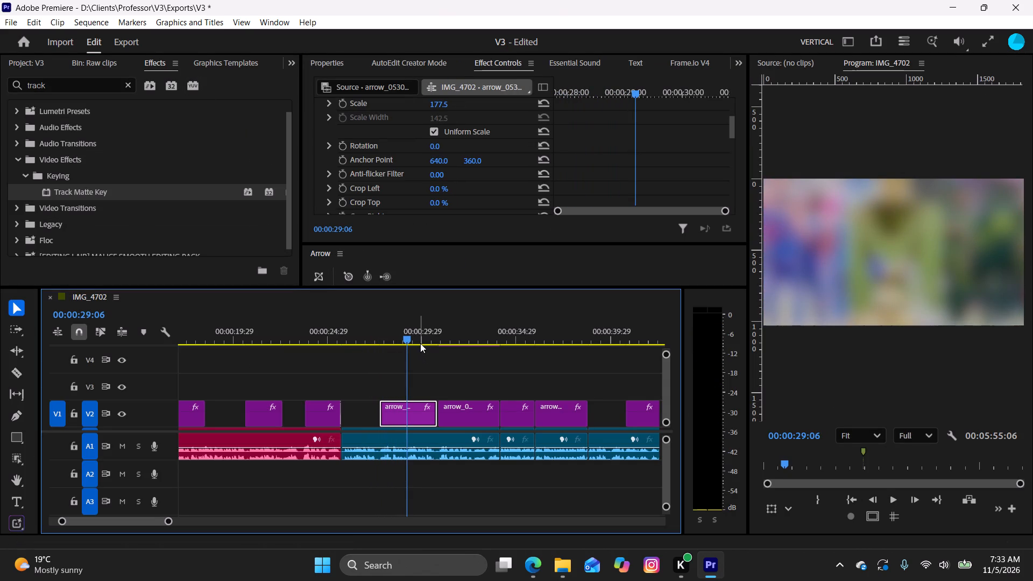
Set the trophy image's Gaussian Blur amount to 0.0 at the second keyframe and play back the blur-to-sharp entrance.
{"action": "left_click_drag", "start_coordinate": [407, 337], "coordinate": [388, 356]}
{"action": "scroll", "coordinate": [446, 247], "scroll_direction": "up", "scroll_amount": 1}
{"action": "scroll", "coordinate": [431, 183], "scroll_direction": "up", "scroll_amount": 2}
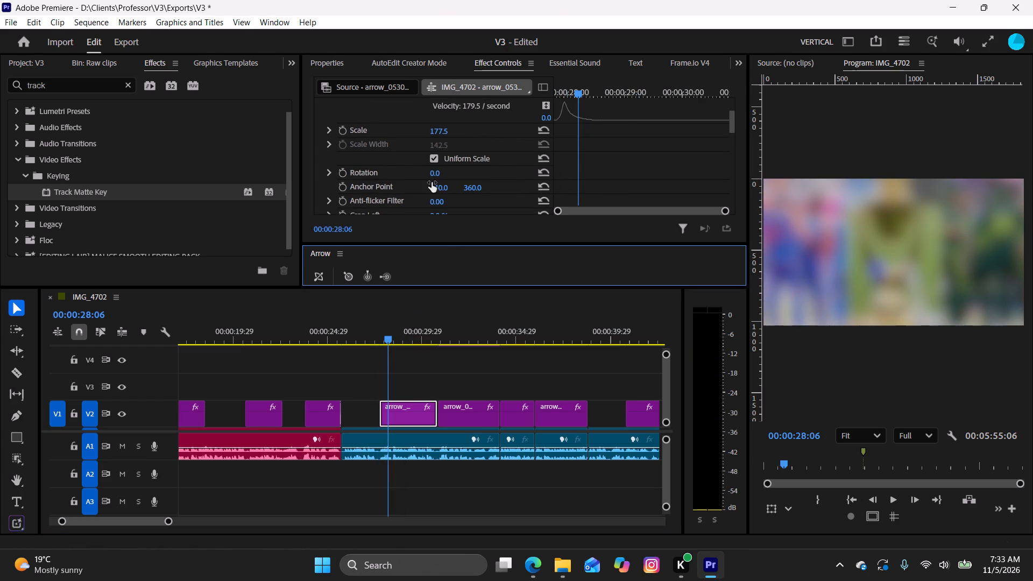
{"action": "scroll", "coordinate": [431, 182], "scroll_direction": "down", "scroll_amount": 19}
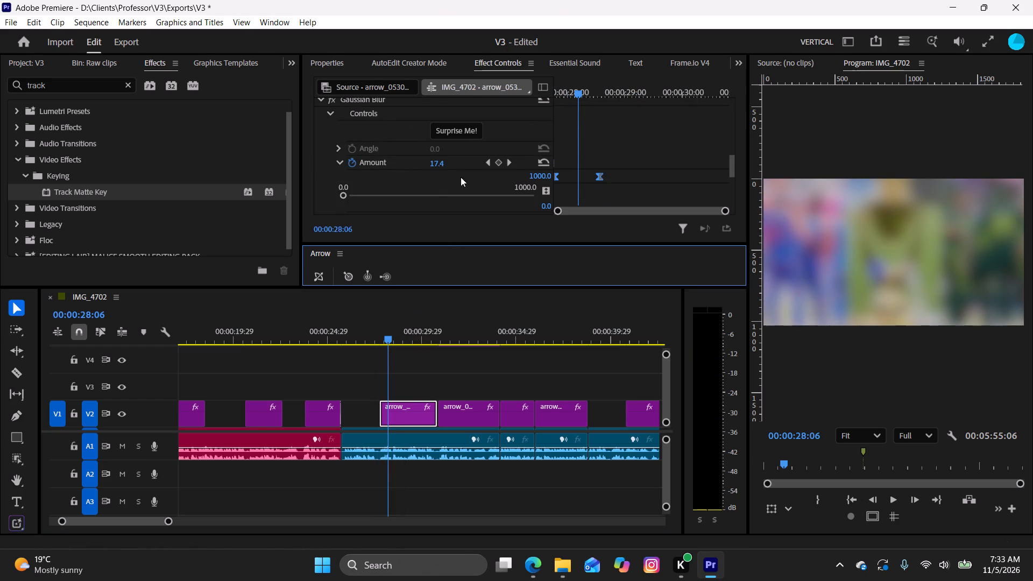
{"action": "left_click_drag", "start_coordinate": [579, 88], "coordinate": [603, 109]}
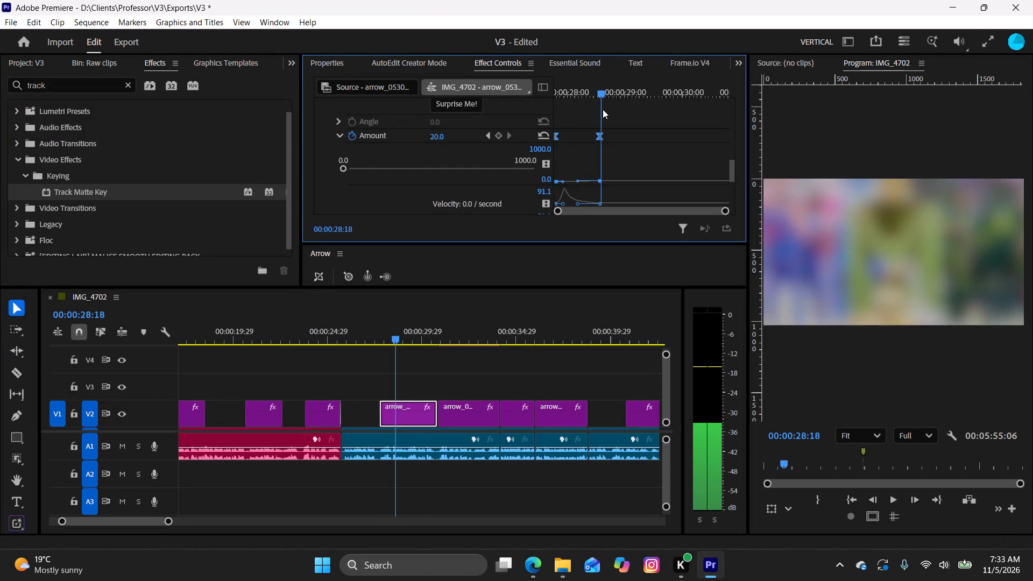
{"action": "left_click_drag", "start_coordinate": [603, 109], "coordinate": [600, 113]}
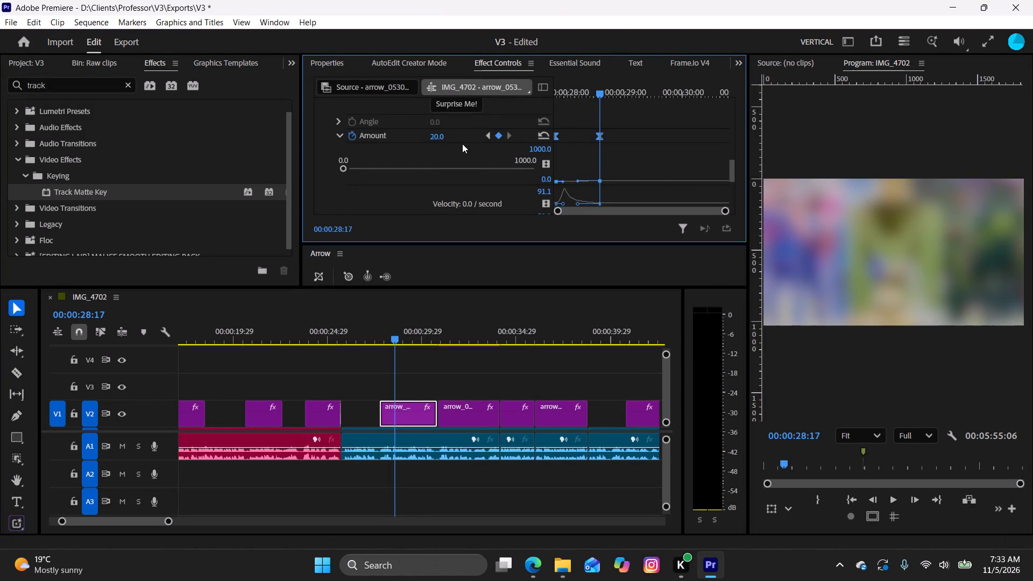
{"action": "left_click_drag", "start_coordinate": [441, 138], "coordinate": [352, 149]}
{"action": "left_click_drag", "start_coordinate": [600, 95], "coordinate": [549, 111]}
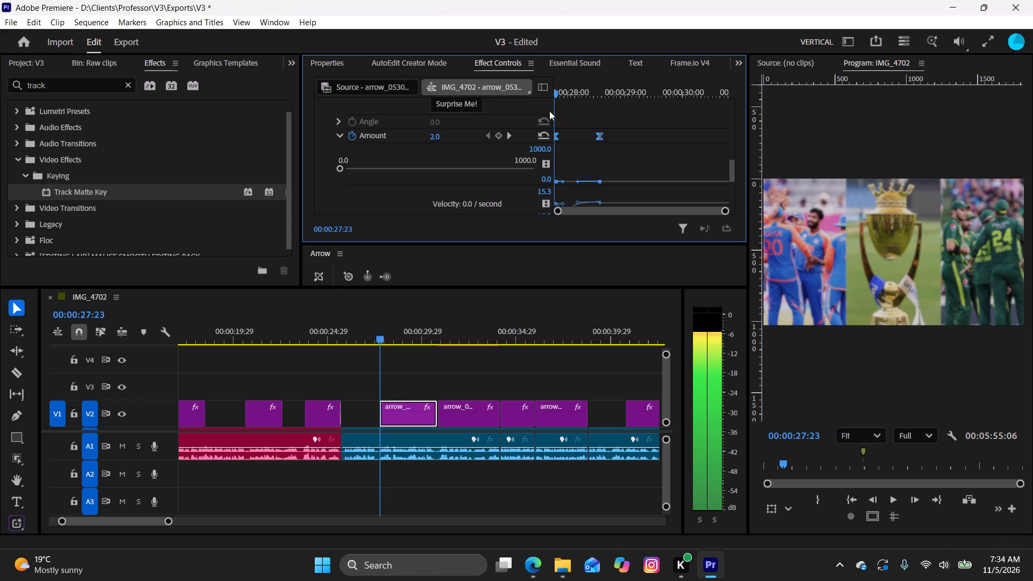
{"action": "left_click_drag", "start_coordinate": [549, 111], "coordinate": [515, 114]}
{"action": "key", "text": "space"}
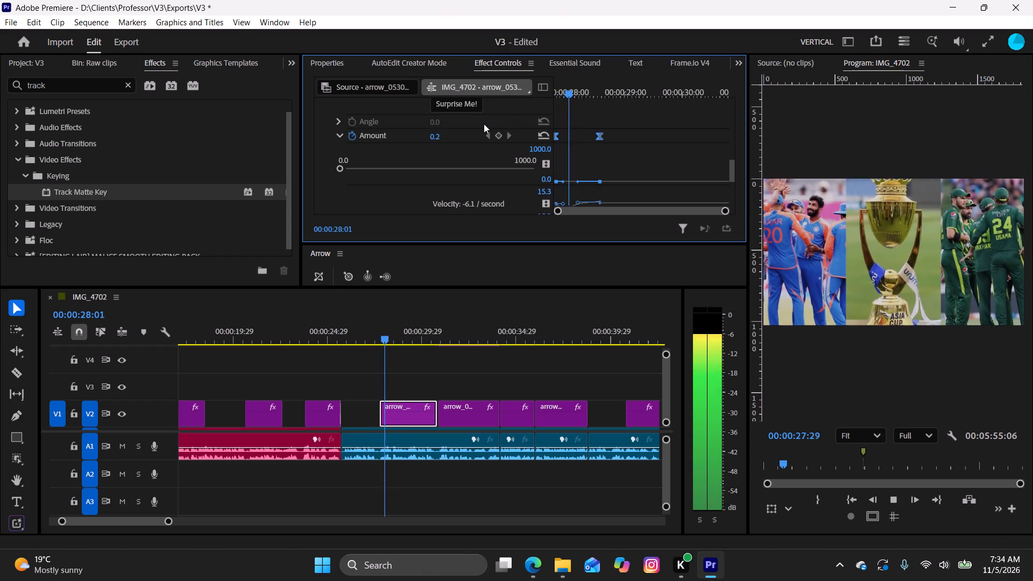
{"action": "key", "text": "space"}
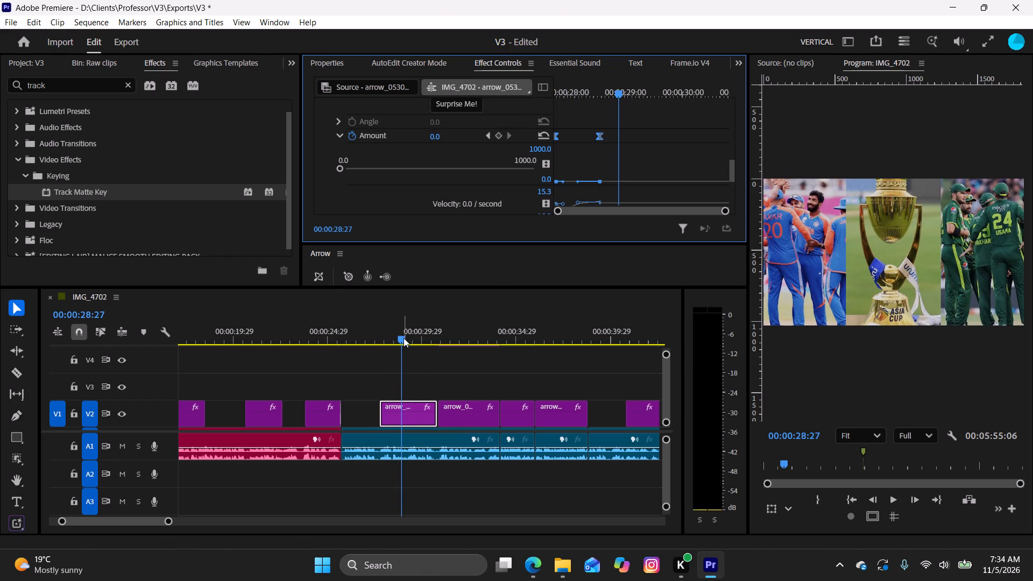
{"action": "left_click_drag", "start_coordinate": [401, 338], "coordinate": [378, 348]}
{"action": "key", "text": "space"}
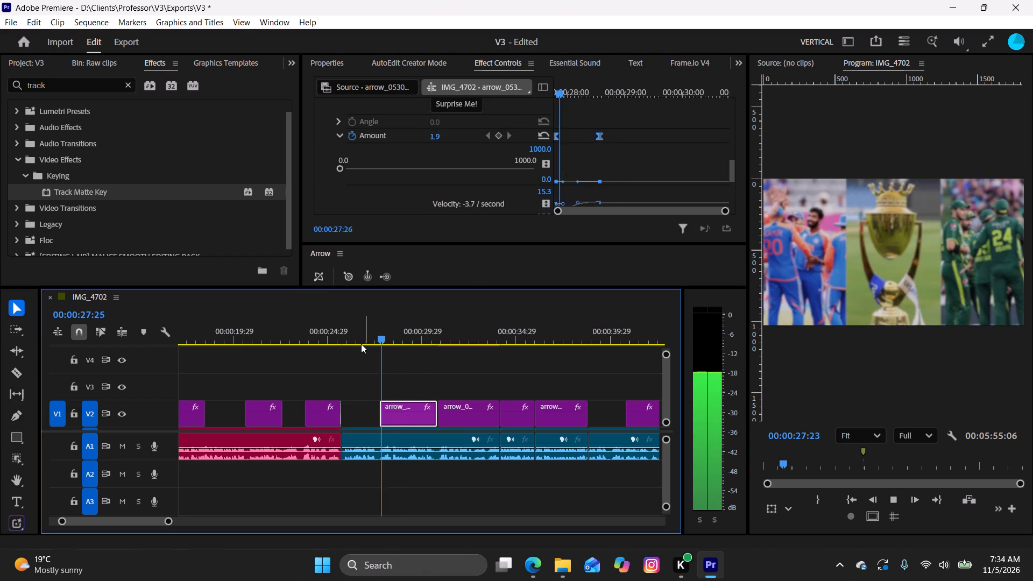
{"action": "key", "text": "space"}
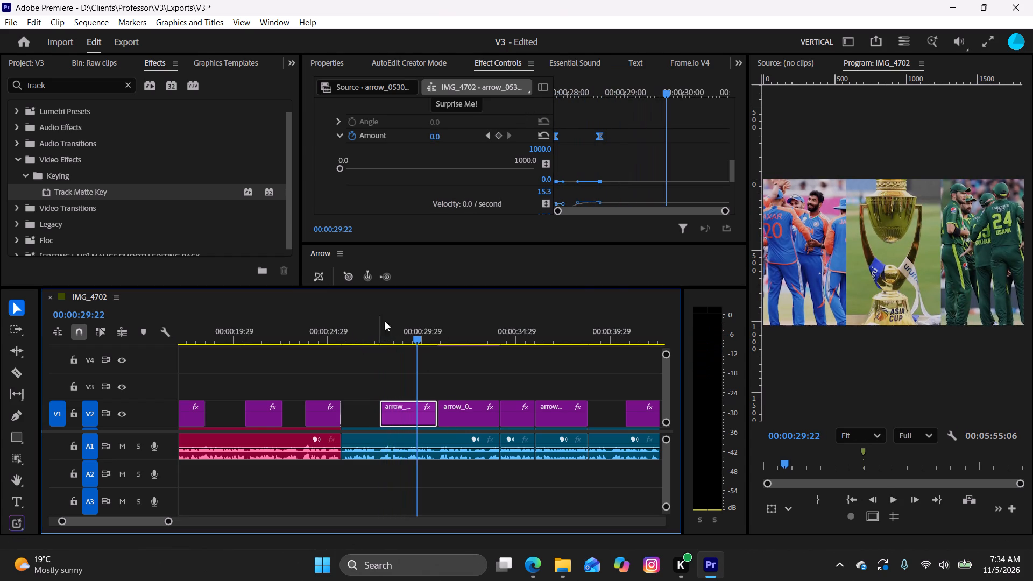
Collapse the trophy image's Motion settings and play on to the start of the scorecard image.
{"action": "left_click_drag", "start_coordinate": [732, 166], "coordinate": [734, 118]}
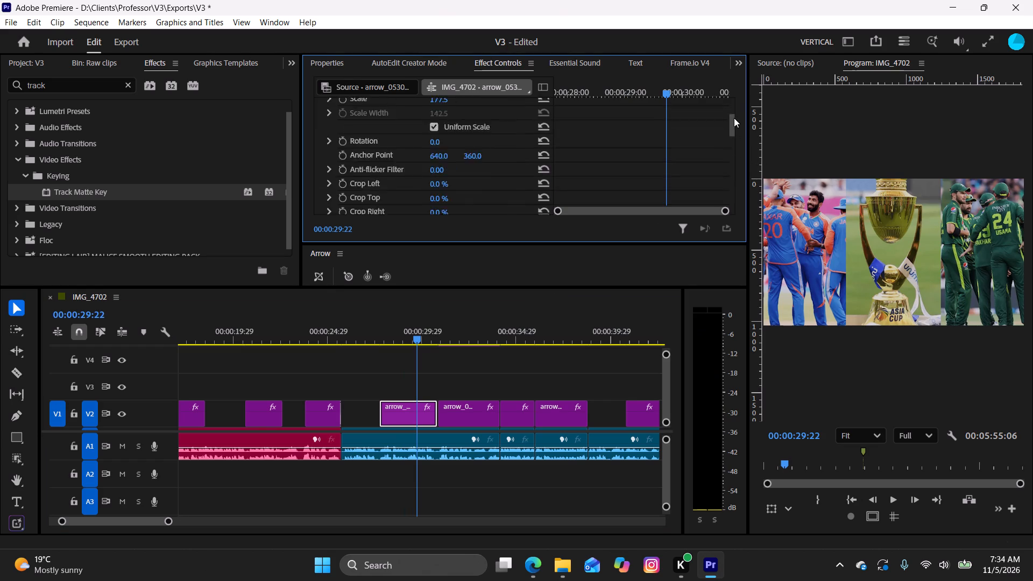
{"action": "left_click_drag", "start_coordinate": [734, 118], "coordinate": [729, 90]}
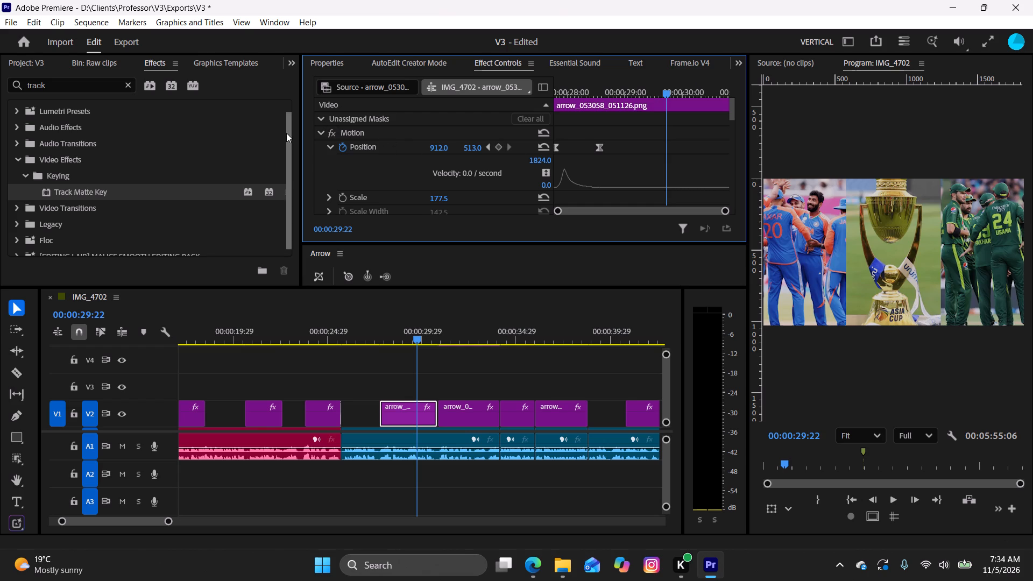
{"action": "left_click", "coordinate": [321, 132]}
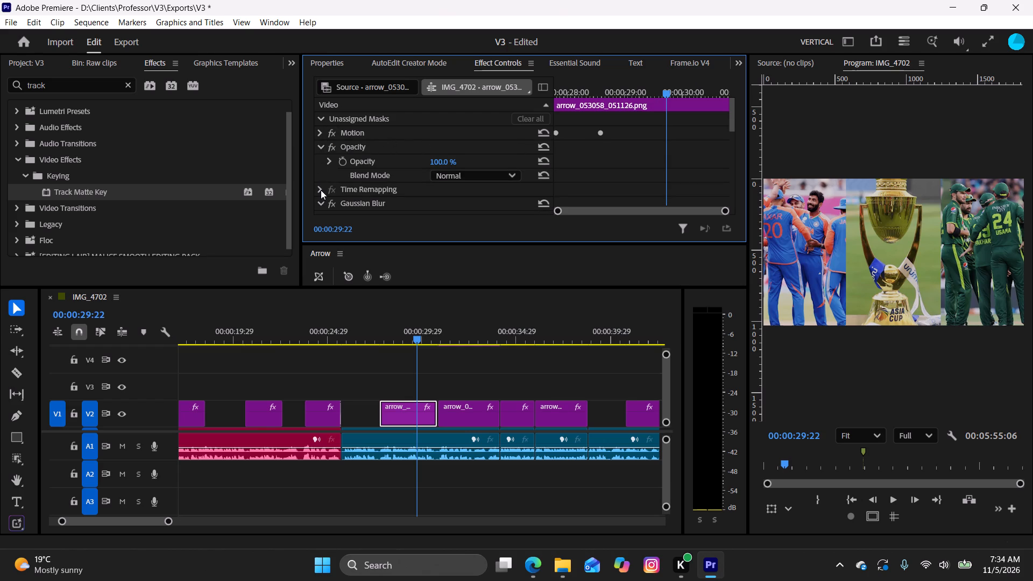
{"action": "left_click", "coordinate": [322, 187]}
{"action": "left_click", "coordinate": [322, 187]}
{"action": "key", "text": "space"}
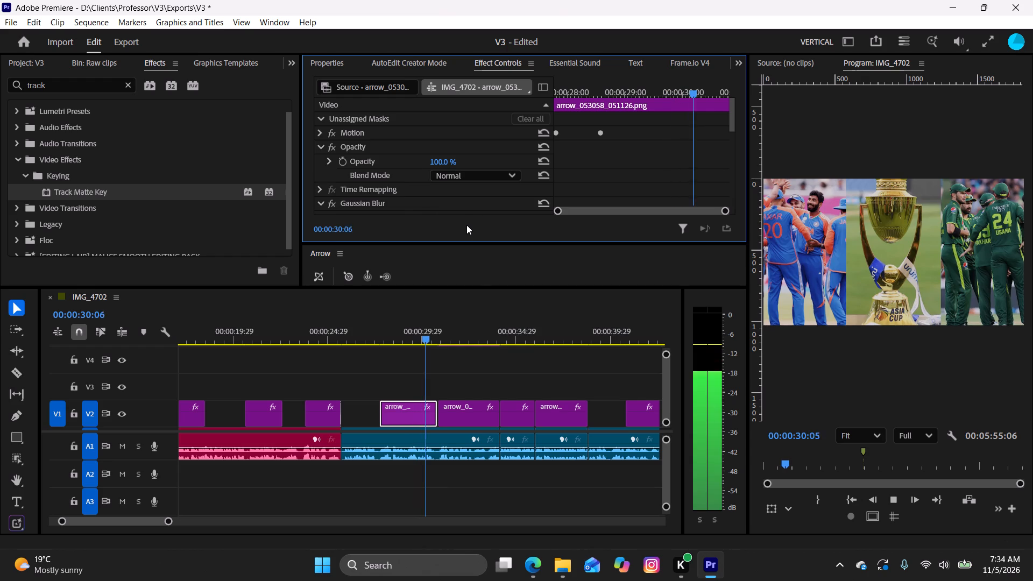
{"action": "key", "text": "space"}
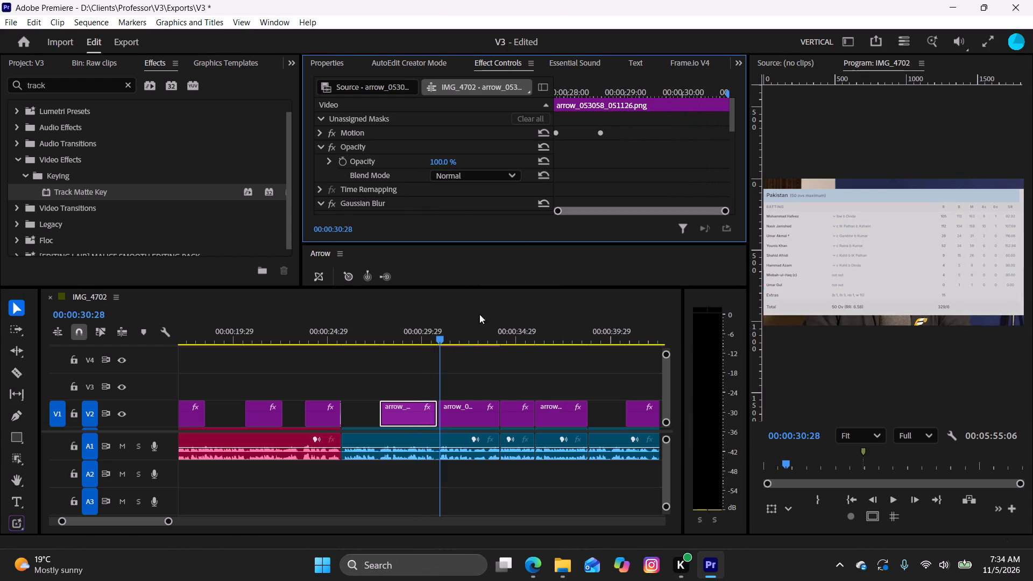
Apply the Transform effect to the Pakistan scorecard image on V2 with the playhead at the clip's start.
{"action": "left_click", "coordinate": [466, 421]}
{"action": "left_click_drag", "start_coordinate": [567, 87], "coordinate": [587, 93]}
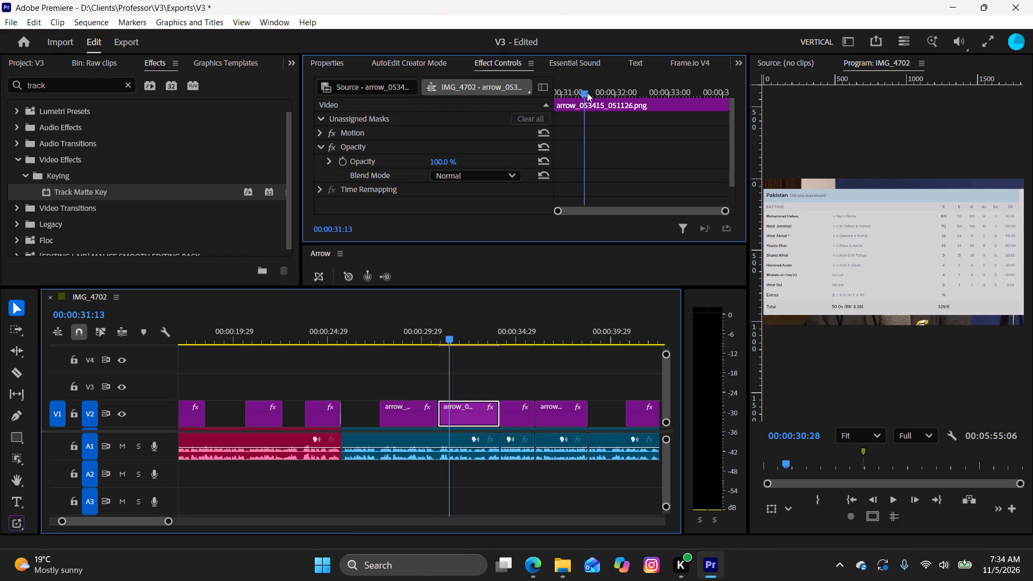
{"action": "left_click_drag", "start_coordinate": [587, 93], "coordinate": [490, 102]}
{"action": "key", "text": "space"}
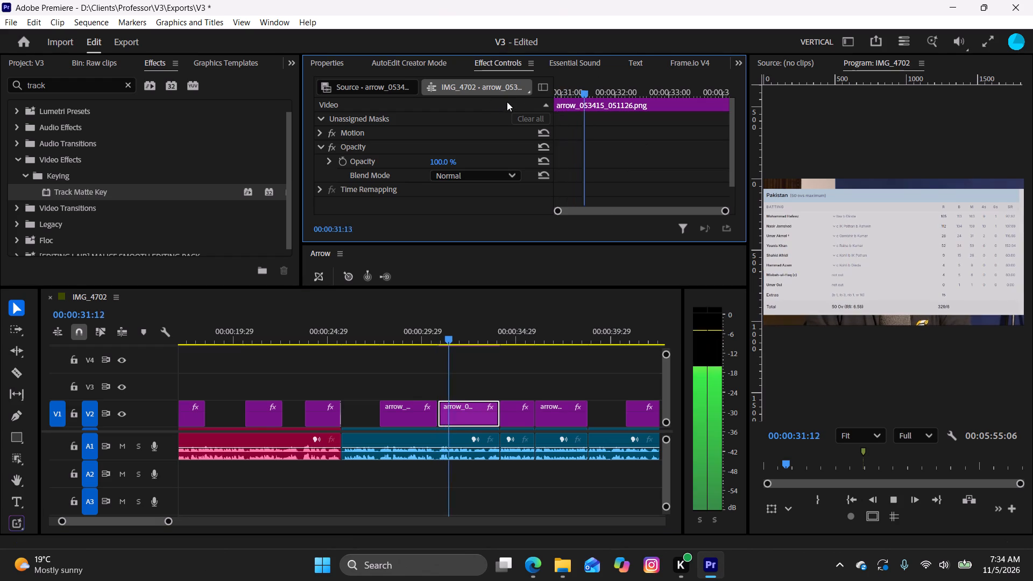
{"action": "key", "text": "space"}
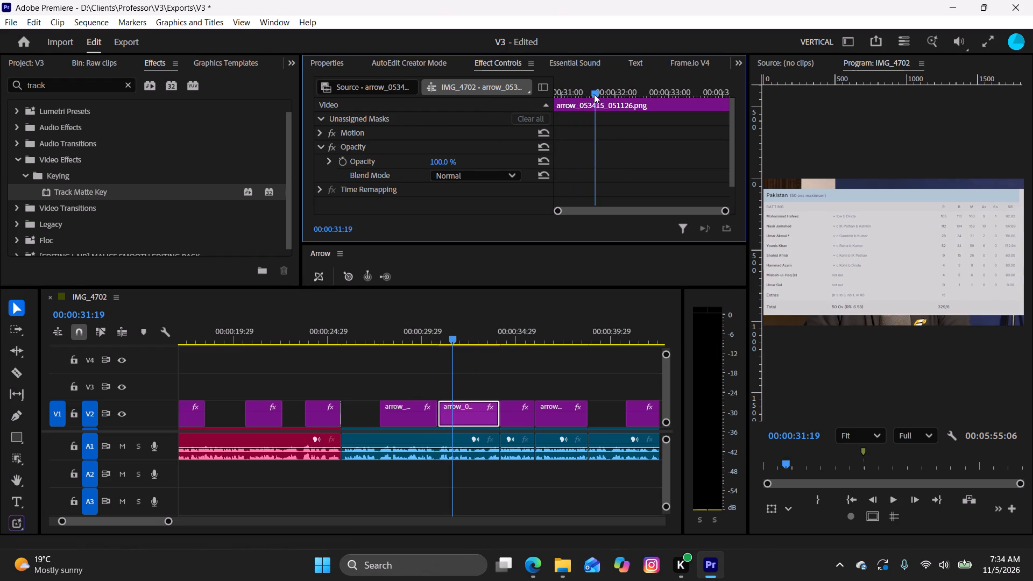
{"action": "left_click_drag", "start_coordinate": [593, 95], "coordinate": [540, 115]}
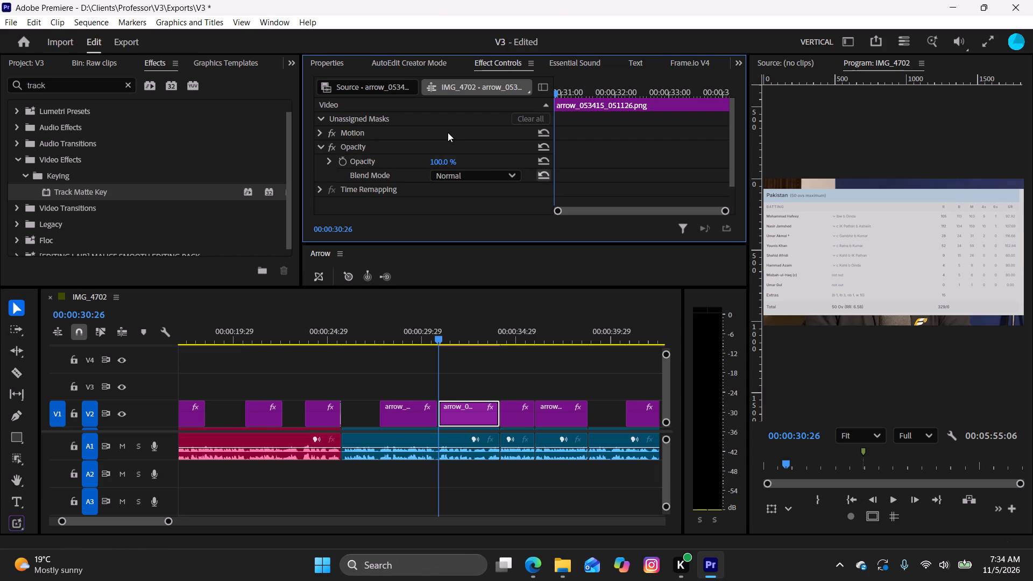
{"action": "key", "text": "ctrl+space"}
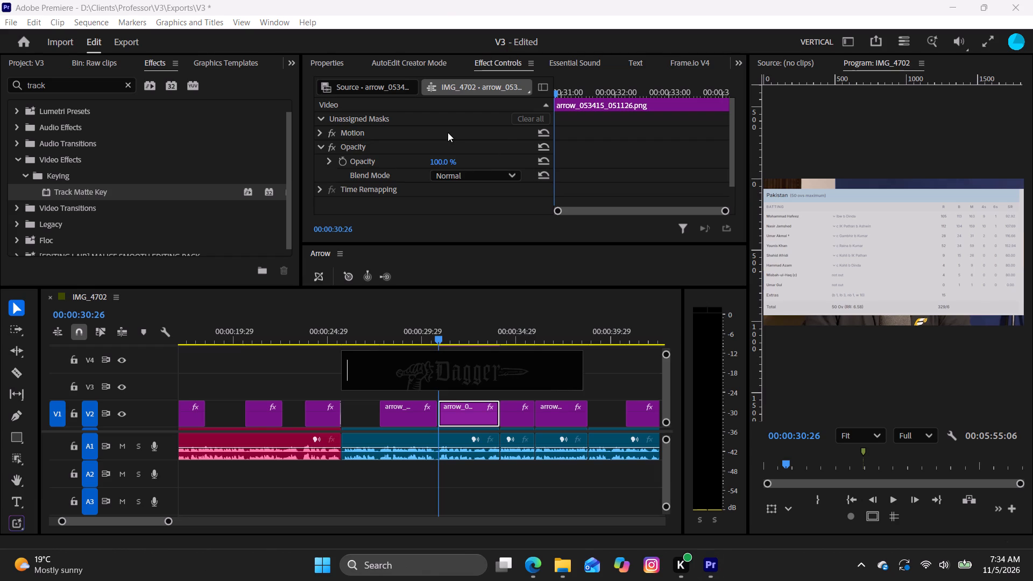
{"action": "type", "text": "tra"}
{"action": "key", "text": "Down"}
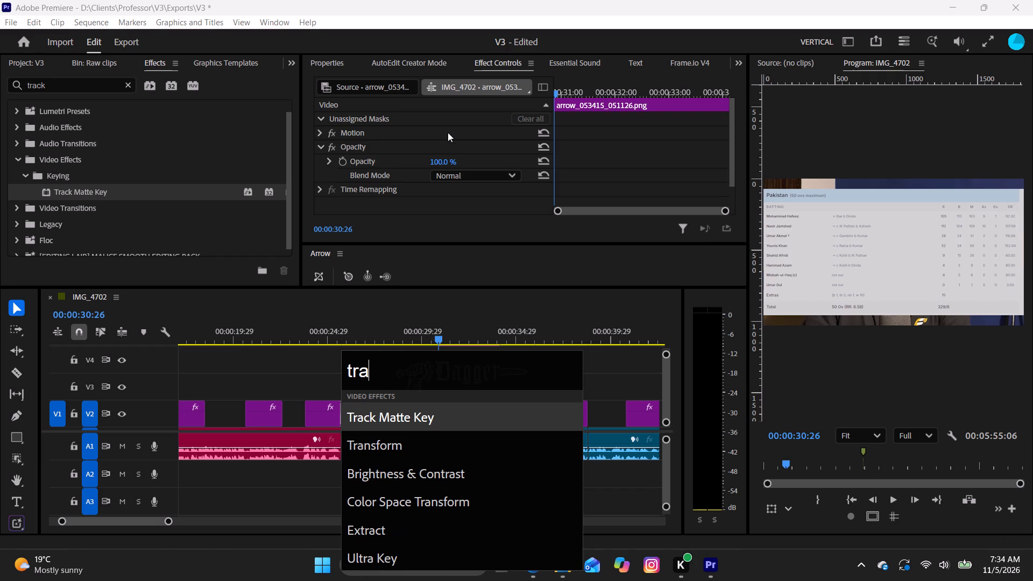
{"action": "key", "text": "Return"}
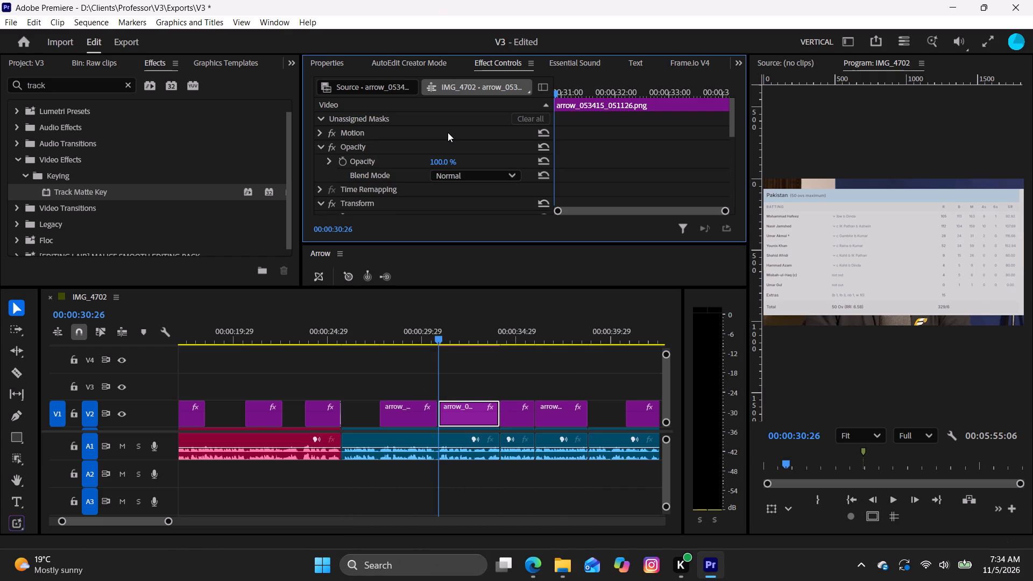
Set the scorecard image's Transform Scale to 121.0.
{"action": "scroll", "coordinate": [409, 148], "scroll_direction": "down", "scroll_amount": 6}
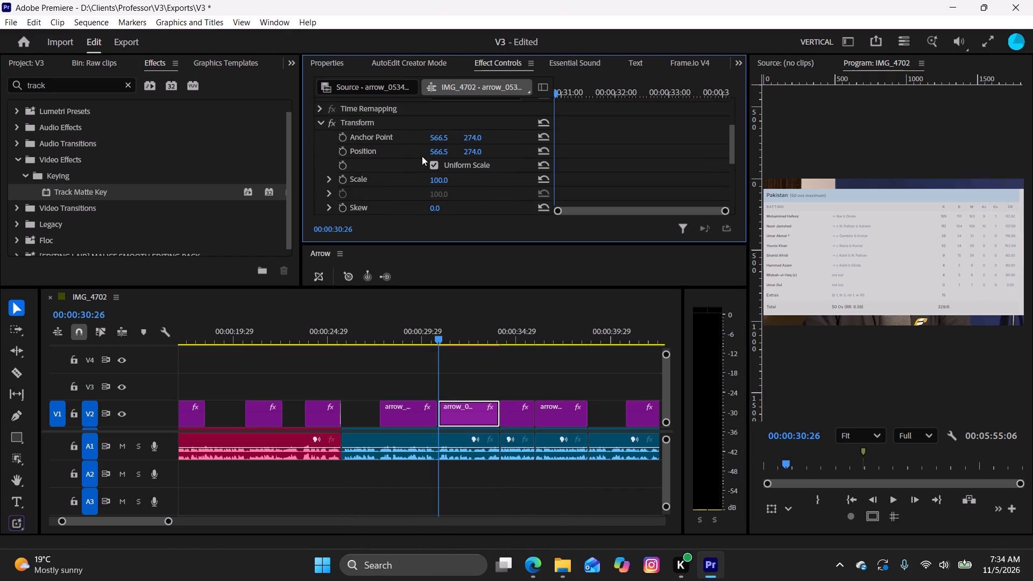
{"action": "left_click_drag", "start_coordinate": [441, 180], "coordinate": [468, 194]}
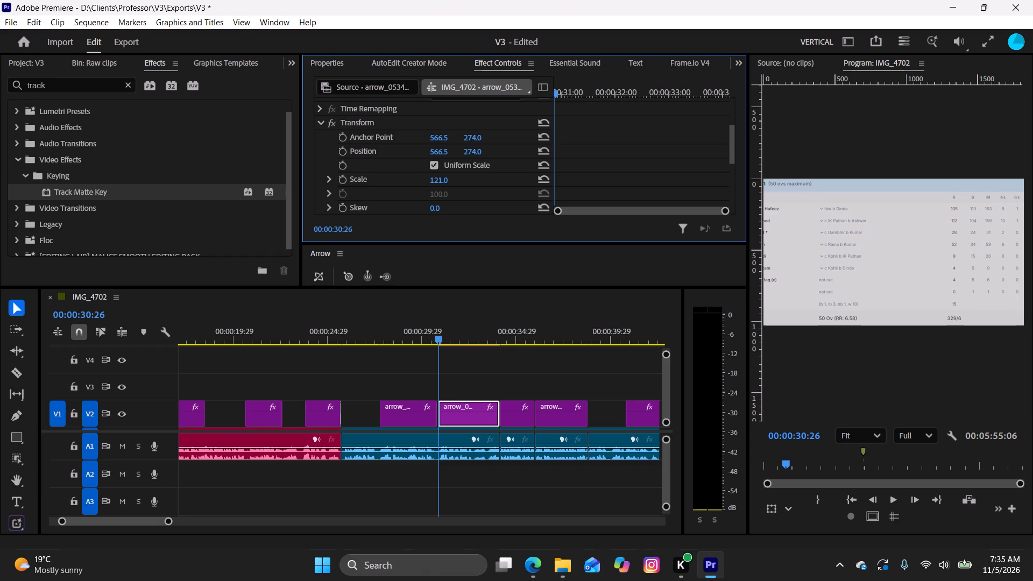
Set the Pakistan scorecard image's Transform Scale to 77.0.
{"action": "left_click_drag", "start_coordinate": [468, 194], "coordinate": [471, 196]}
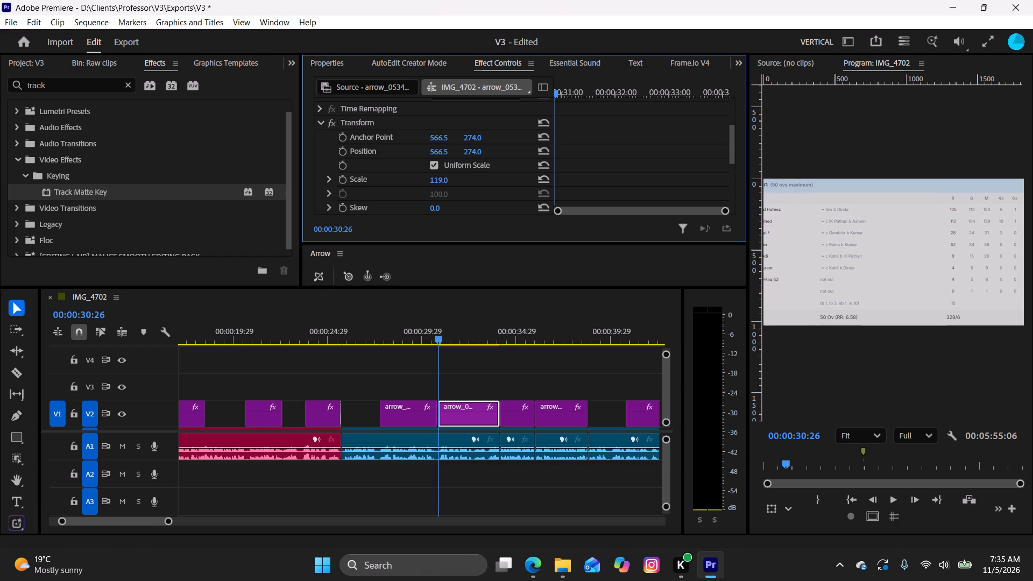
{"action": "left_click_drag", "start_coordinate": [471, 196], "coordinate": [479, 203]}
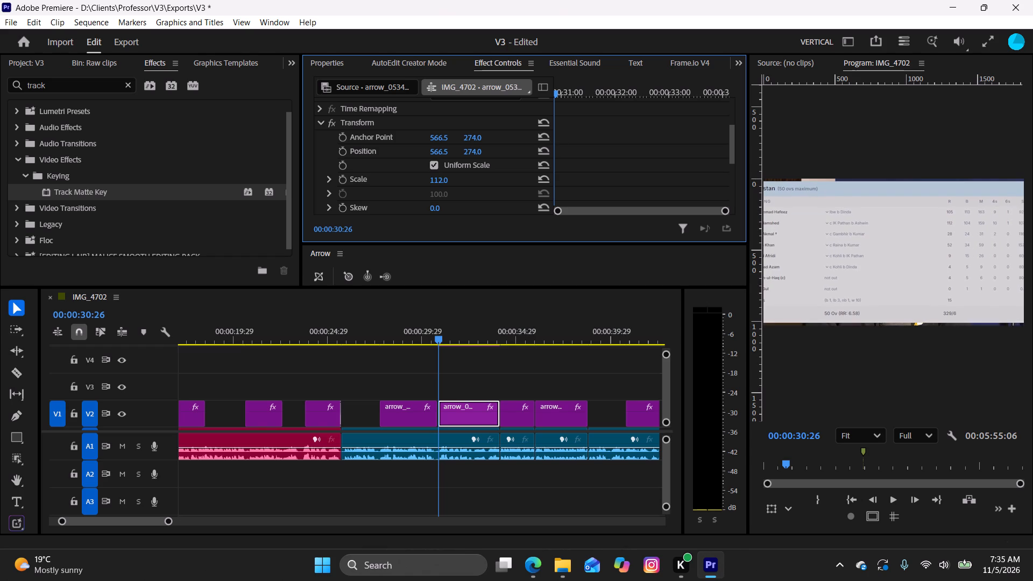
{"action": "left_click_drag", "start_coordinate": [479, 203], "coordinate": [471, 210]}
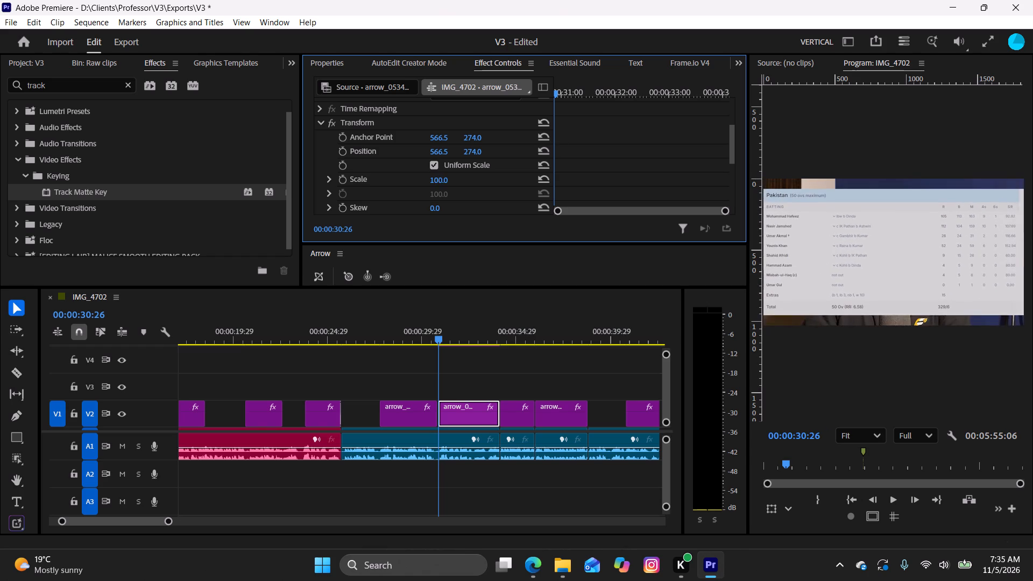
{"action": "left_click_drag", "start_coordinate": [471, 210], "coordinate": [491, 215]}
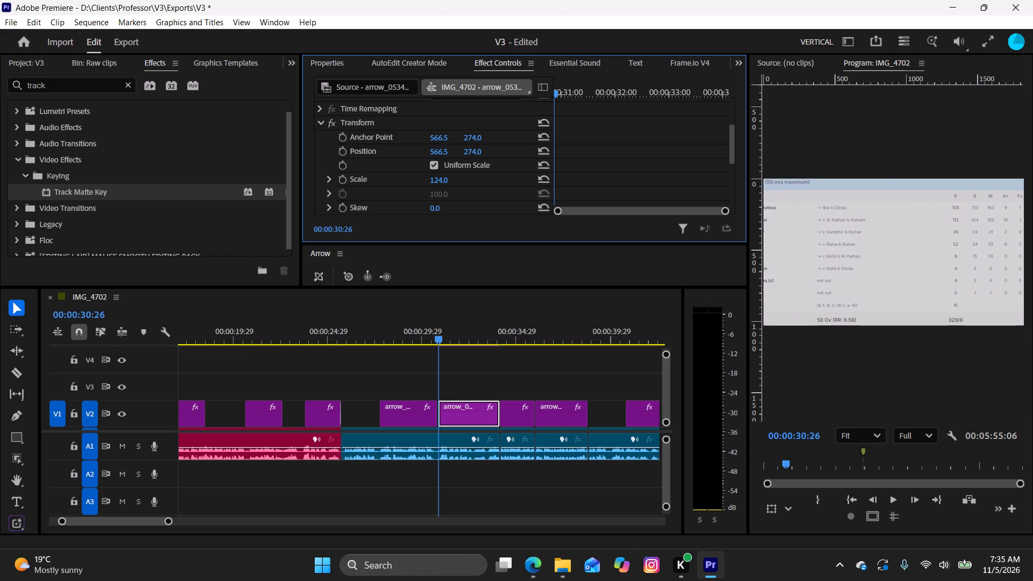
{"action": "left_click_drag", "start_coordinate": [491, 215], "coordinate": [496, 218]}
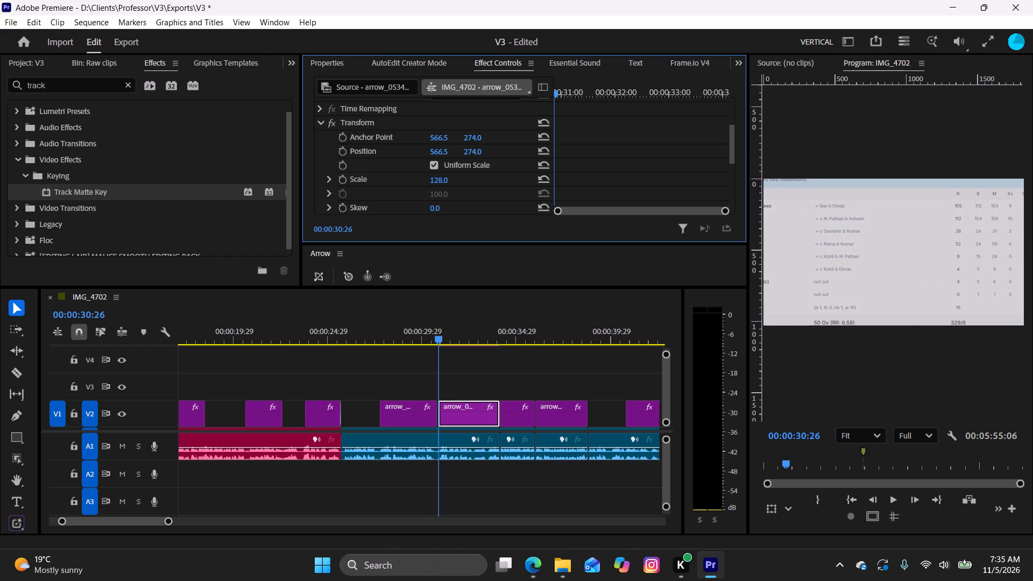
{"action": "left_click_drag", "start_coordinate": [496, 218], "coordinate": [460, 218]}
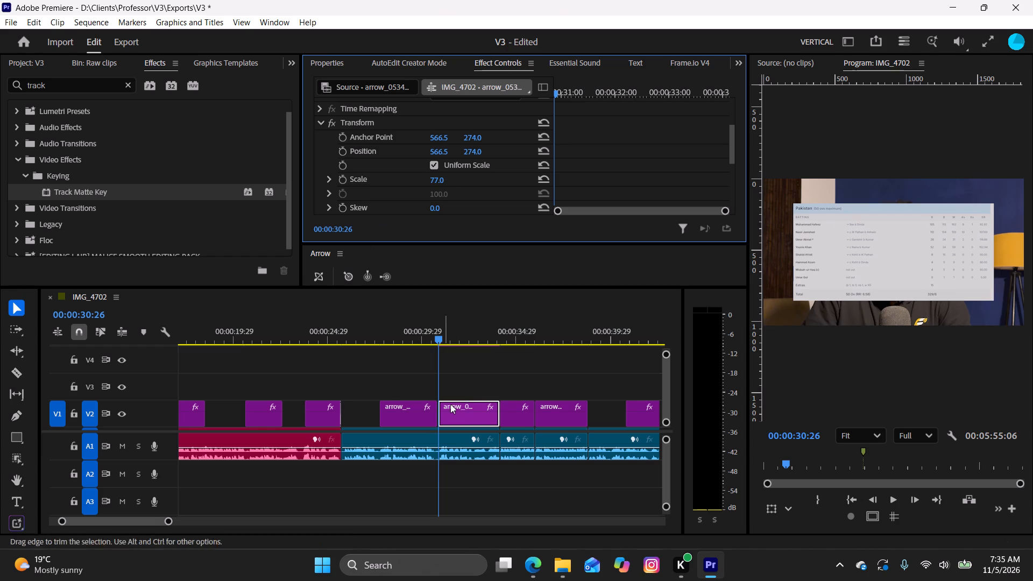
Duplicate the scorecard image clip from V2 onto V3, directly above the original.
{"action": "left_click_drag", "start_coordinate": [458, 406], "coordinate": [456, 389], "text": "alt"}
Set the Transform Scale of the scorecard image on V2 to 131.0.
{"action": "left_click", "coordinate": [467, 409]}
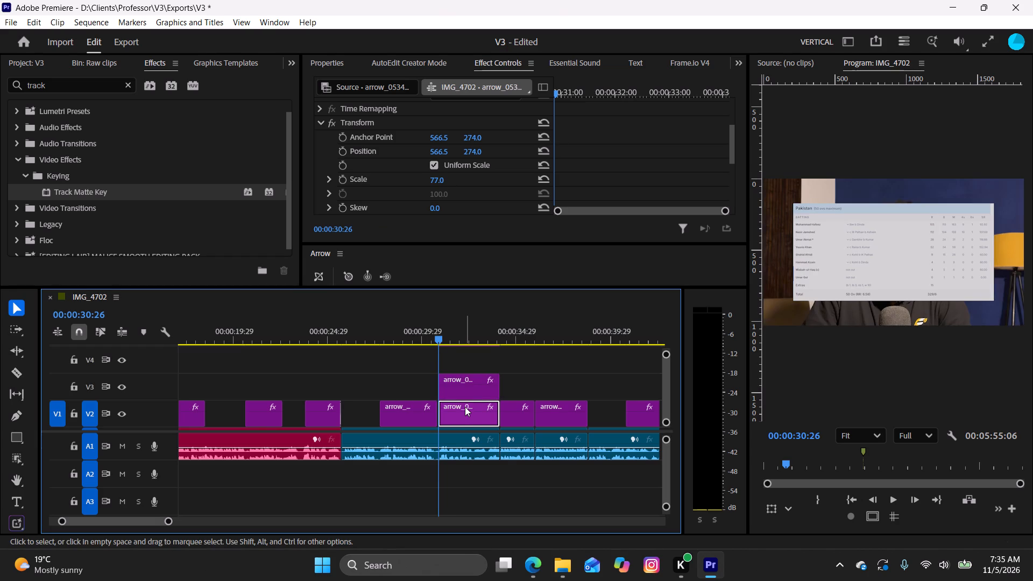
{"action": "left_click_drag", "start_coordinate": [438, 178], "coordinate": [452, 187]}
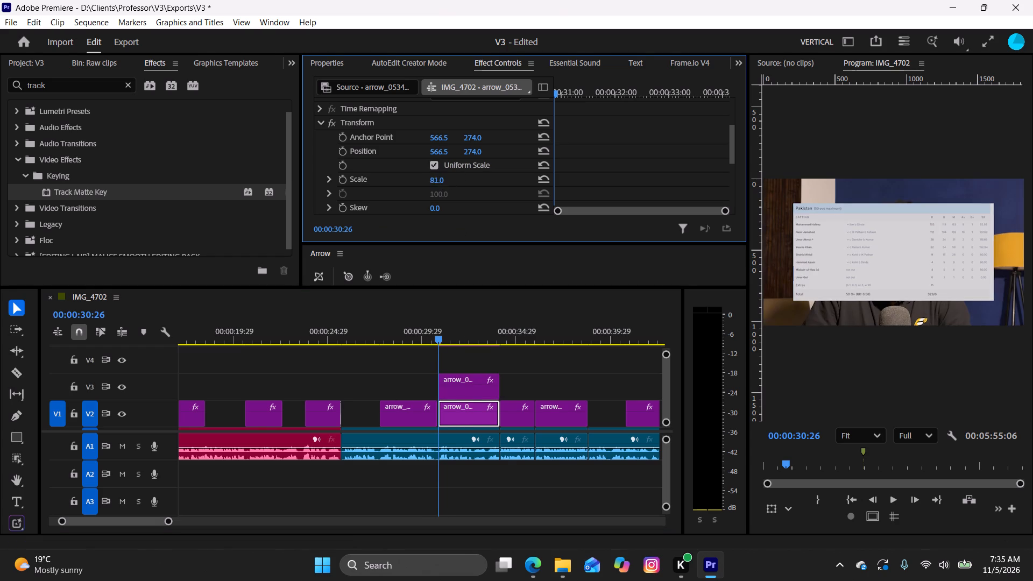
{"action": "left_click_drag", "start_coordinate": [452, 187], "coordinate": [475, 195]}
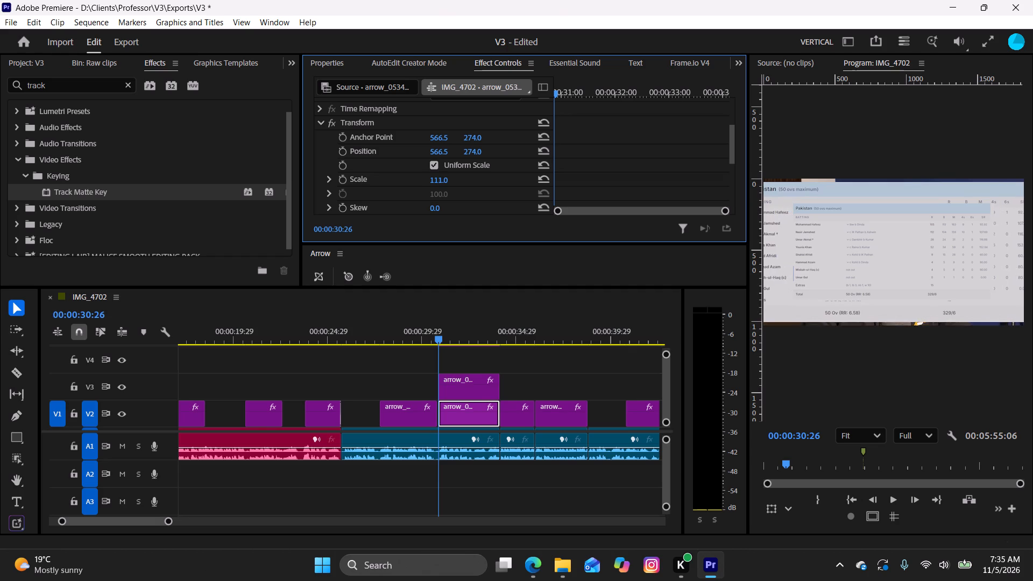
{"action": "left_click_drag", "start_coordinate": [475, 195], "coordinate": [493, 202]}
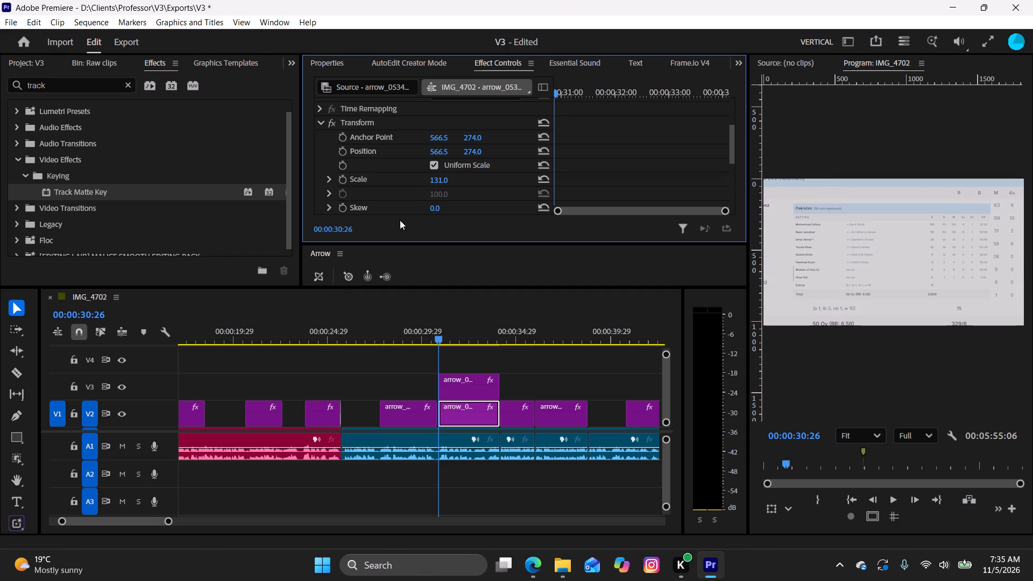
Apply the Gaussian Blur effect to the enlarged scorecard image on V2.
{"action": "key", "text": "ctrl+space"}
{"action": "type", "text": "gau"}
{"action": "key", "text": "Return"}
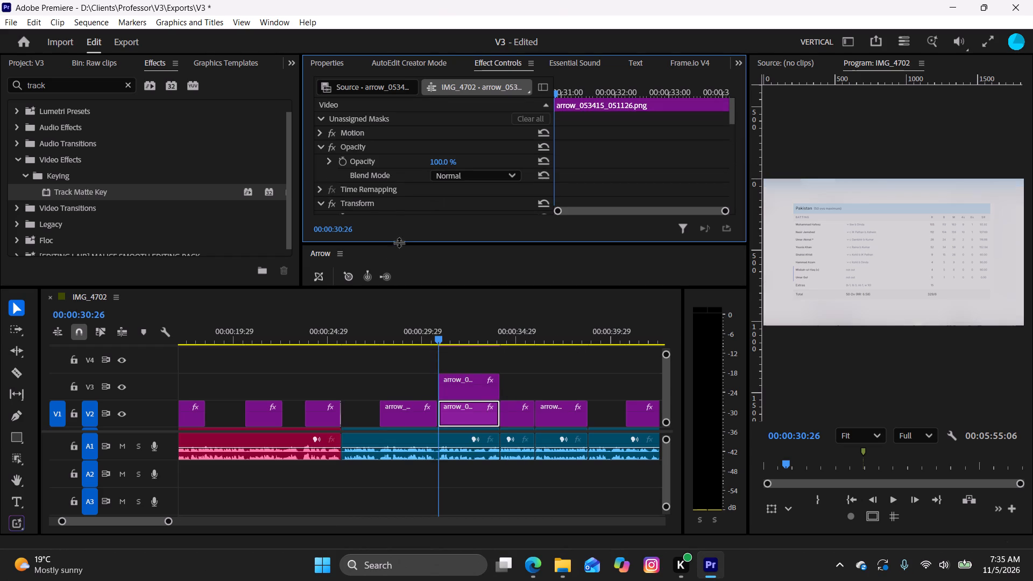
Keyframe the V3 scorecard's Transform Scale from 77.0 at the clip's start to 112.0 at 00:00:32:17.
{"action": "left_click", "coordinate": [467, 385]}
{"action": "left_click_drag", "start_coordinate": [565, 92], "coordinate": [514, 98]}
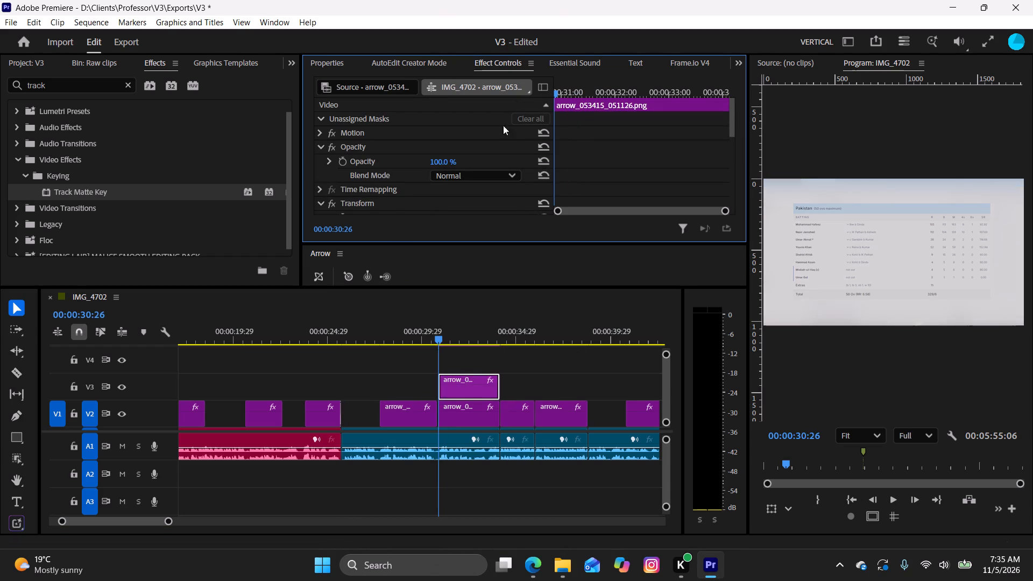
{"action": "left_click_drag", "start_coordinate": [733, 121], "coordinate": [745, 152]}
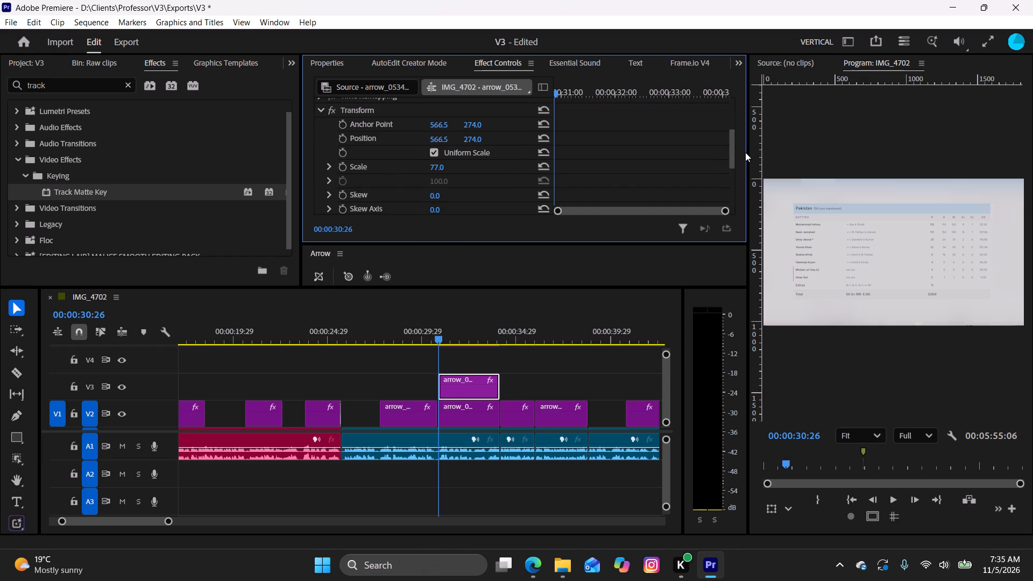
{"action": "left_click_drag", "start_coordinate": [745, 152], "coordinate": [747, 148]}
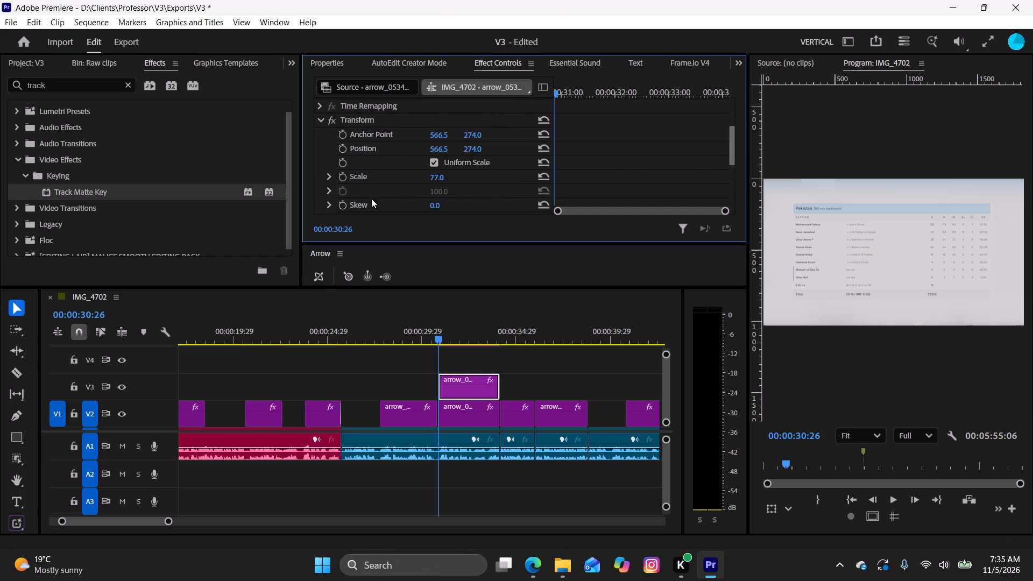
{"action": "left_click", "coordinate": [340, 176]}
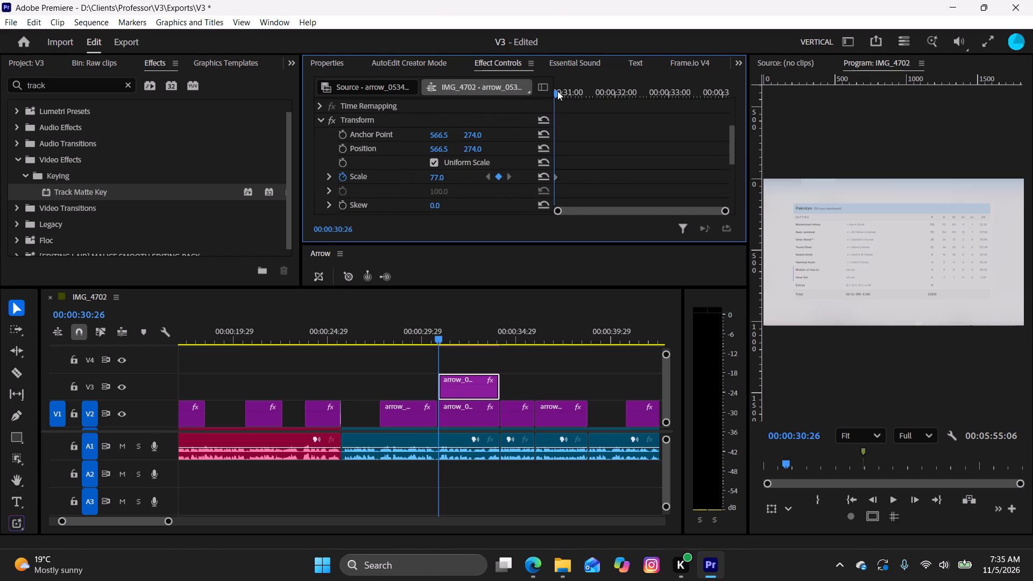
{"action": "left_click_drag", "start_coordinate": [555, 89], "coordinate": [647, 116]}
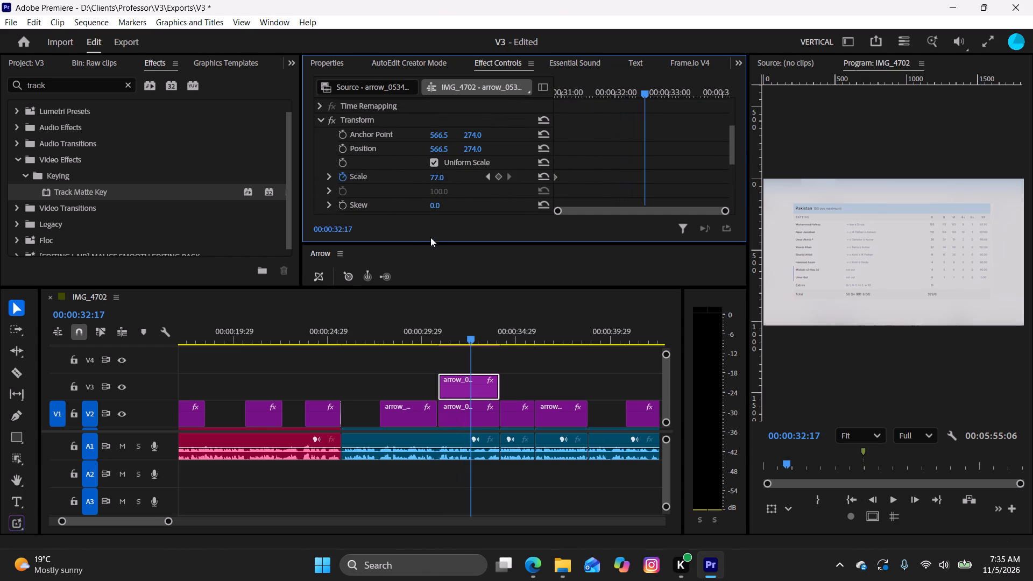
{"action": "left_click_drag", "start_coordinate": [436, 177], "coordinate": [465, 186]}
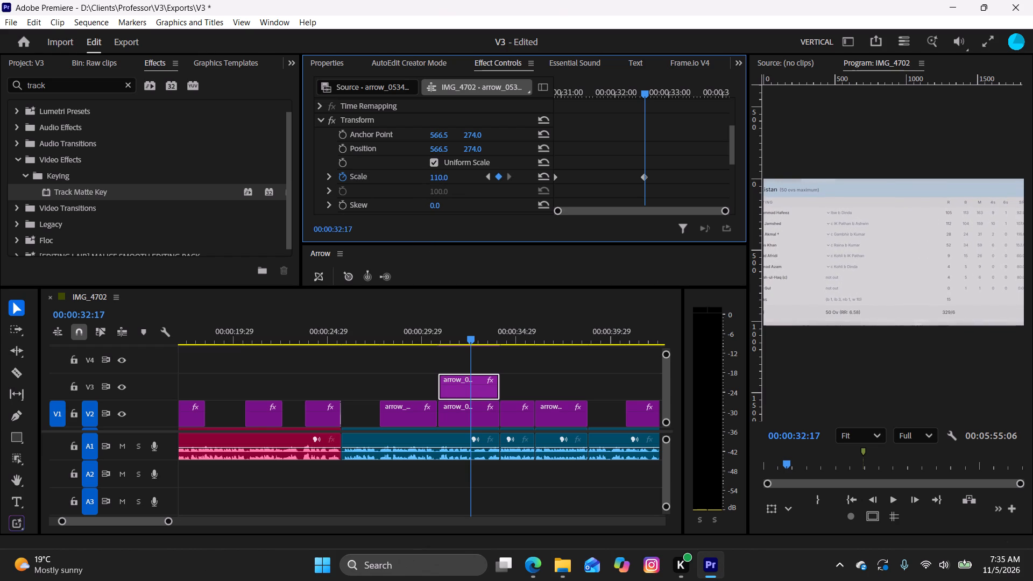
{"action": "left_click_drag", "start_coordinate": [465, 186], "coordinate": [468, 186]}
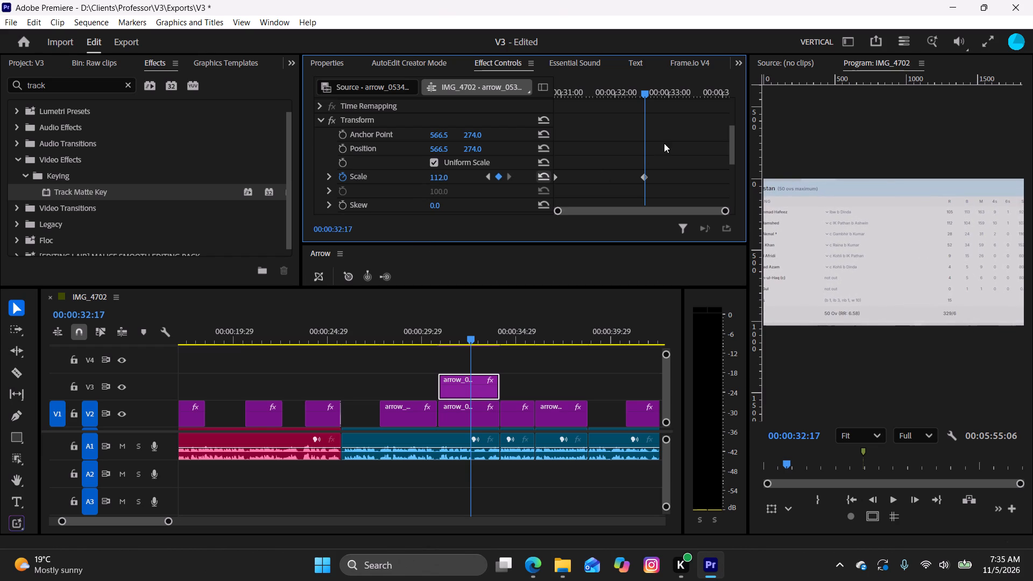
Apply Ease In and Ease Out to both Scale keyframes of the V3 scorecard.
{"action": "left_click_drag", "start_coordinate": [667, 146], "coordinate": [529, 200]}
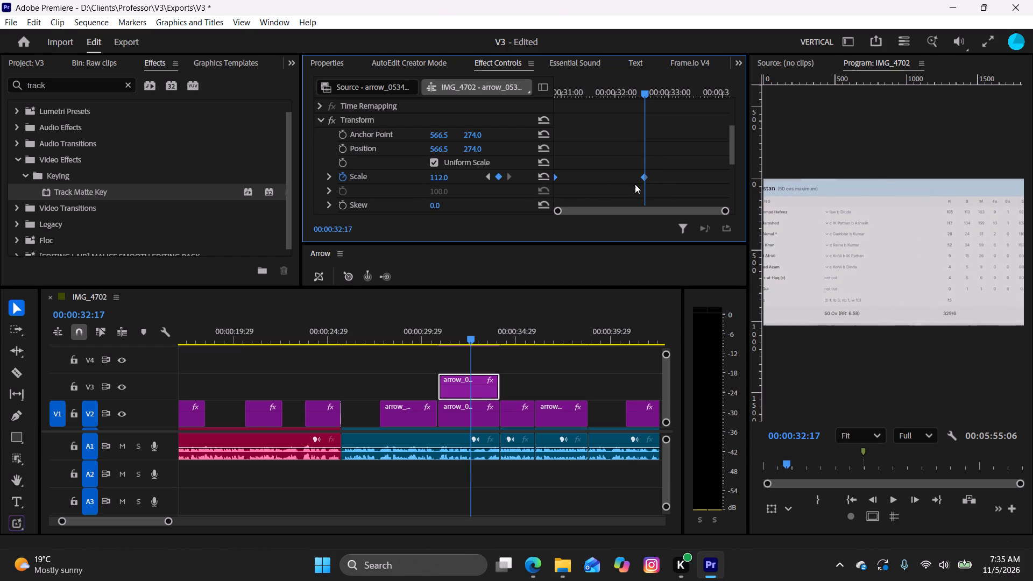
{"action": "right_click", "coordinate": [635, 183]}
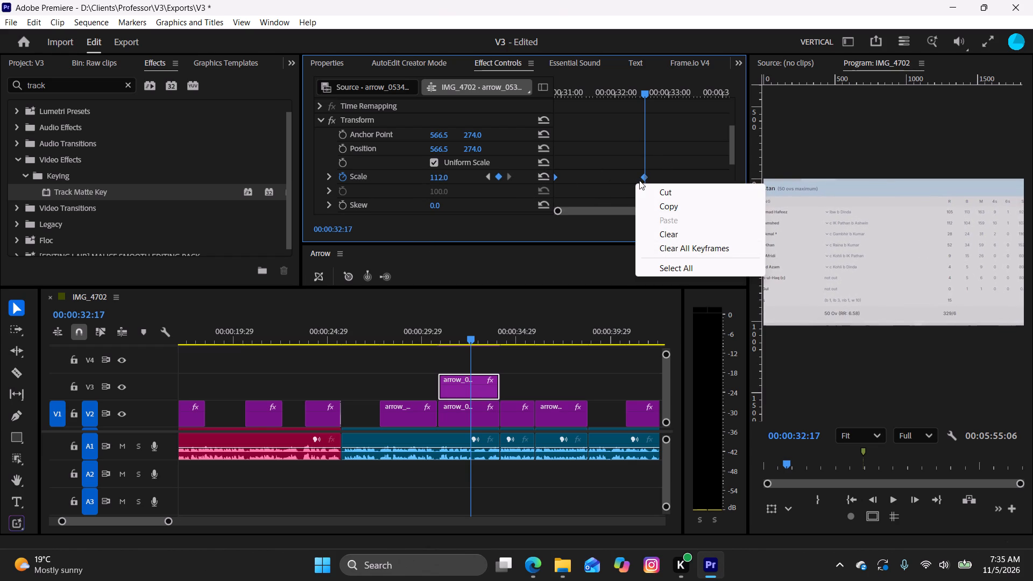
{"action": "right_click", "coordinate": [641, 175]}
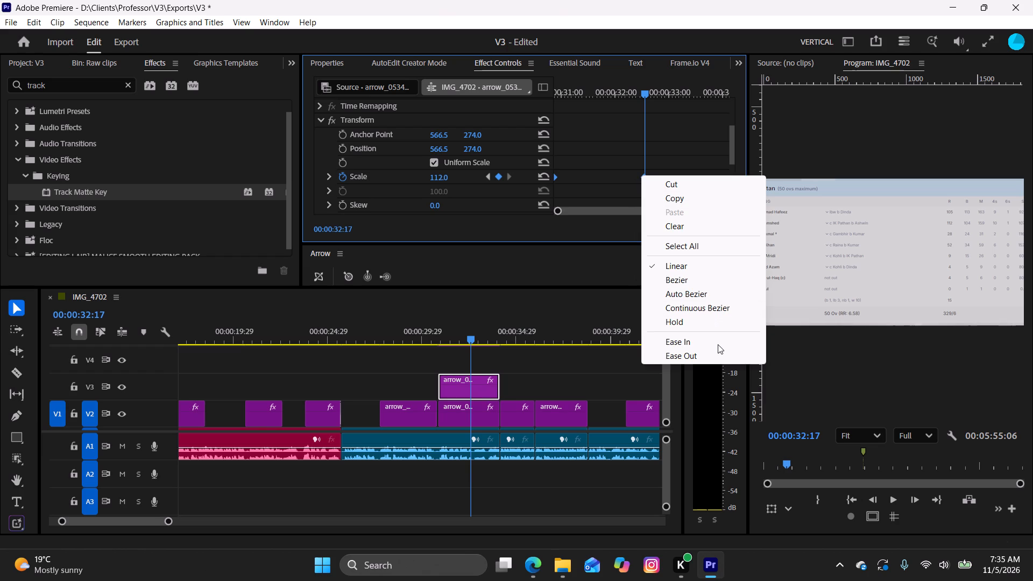
{"action": "right_click", "coordinate": [718, 344]}
{"action": "right_click", "coordinate": [646, 176]}
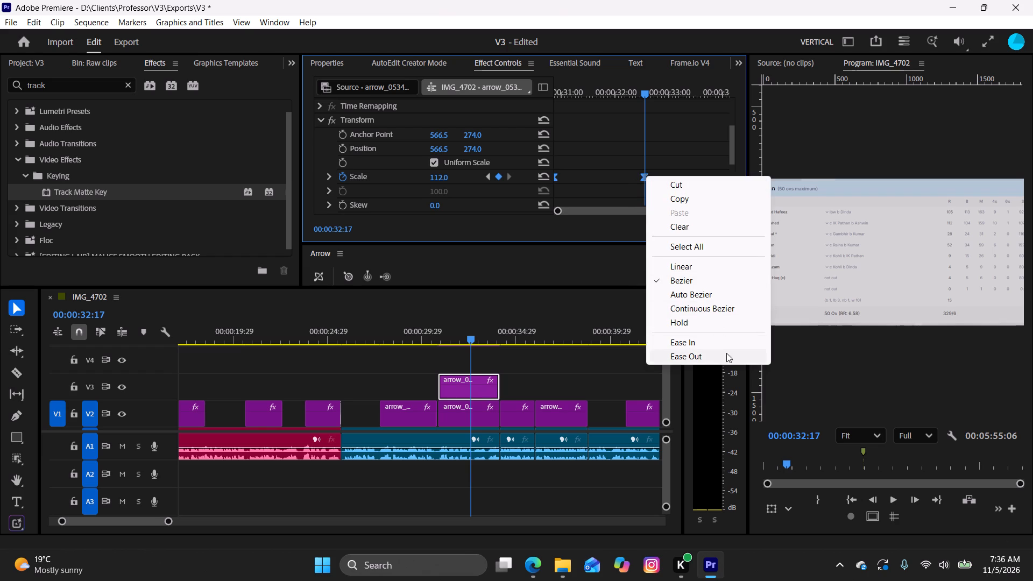
{"action": "left_click", "coordinate": [727, 357]}
Lengthen both velocity handles of the V3 scorecard's Scale keyframes into a sharp early peak, and play back the zoom.
{"action": "left_click", "coordinate": [330, 176]}
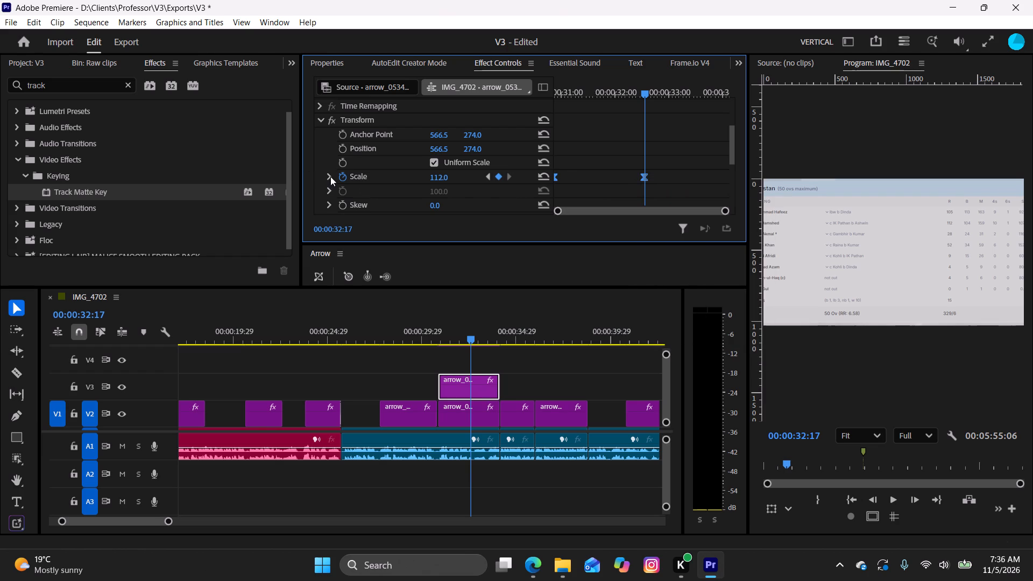
{"action": "left_click_drag", "start_coordinate": [734, 140], "coordinate": [743, 159]}
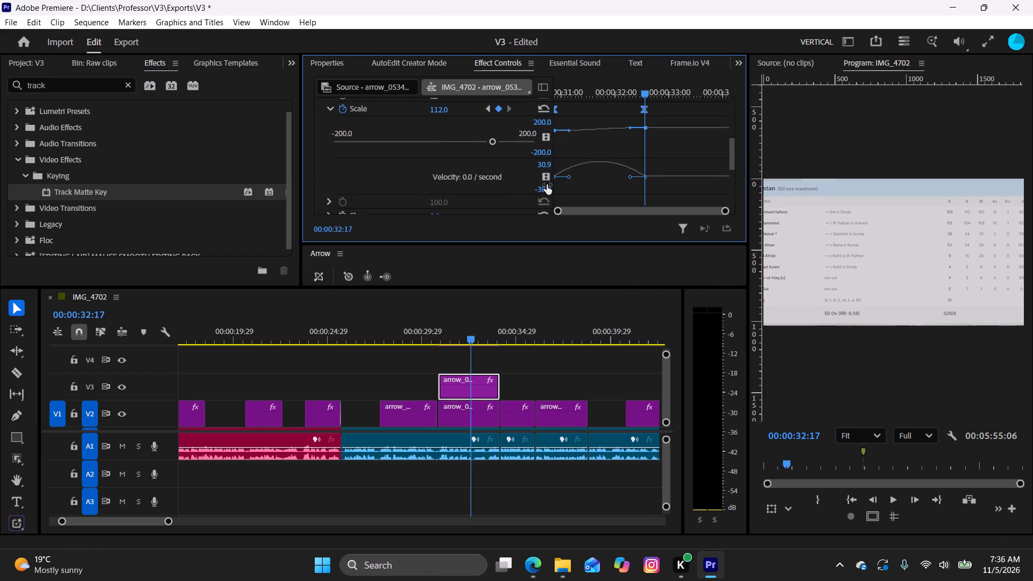
{"action": "left_click_drag", "start_coordinate": [570, 178], "coordinate": [584, 180]}
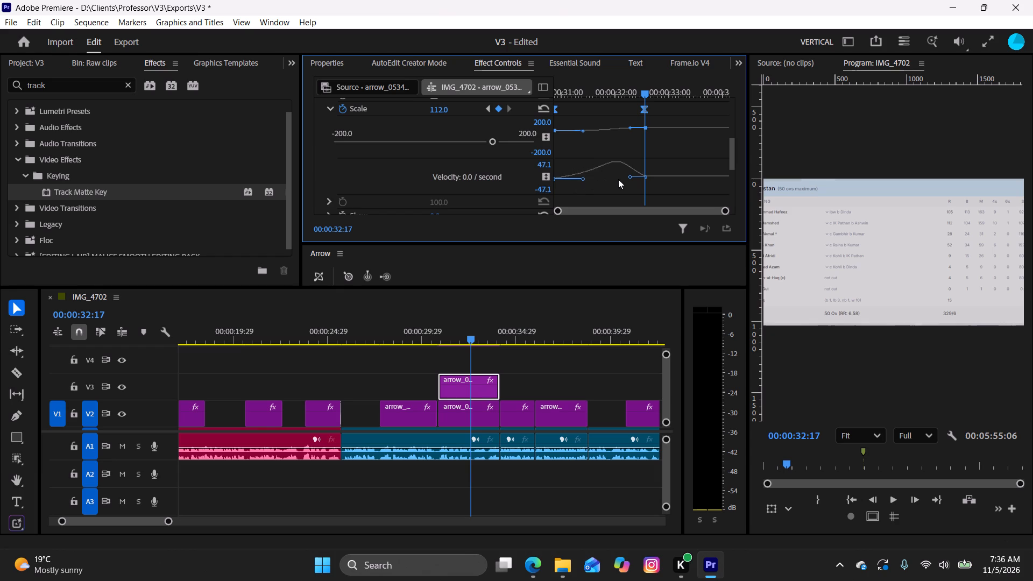
{"action": "left_click_drag", "start_coordinate": [631, 178], "coordinate": [604, 179]}
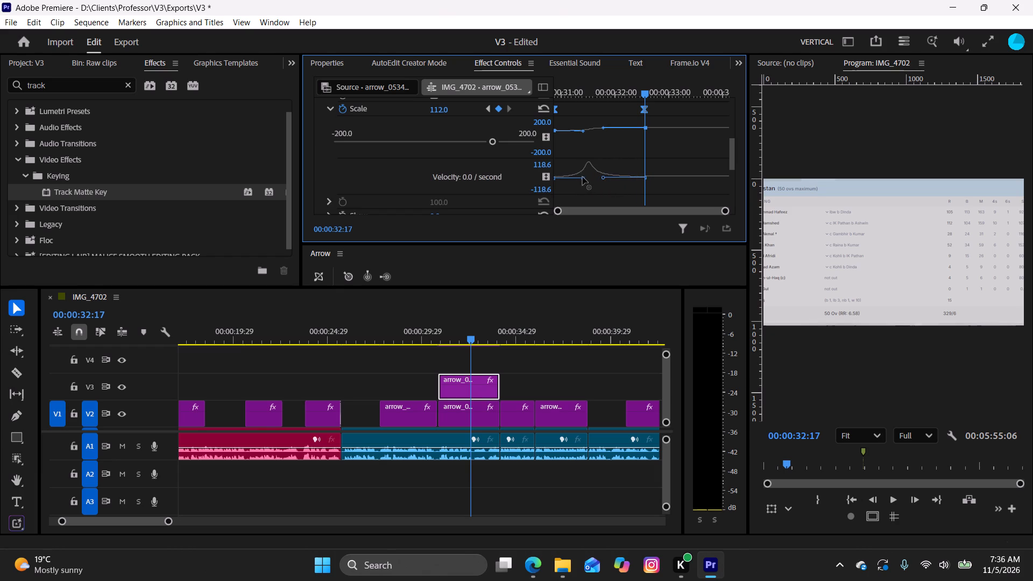
{"action": "left_click", "coordinate": [588, 179]}
{"action": "left_click_drag", "start_coordinate": [629, 86], "coordinate": [506, 98]}
{"action": "key", "text": "space"}
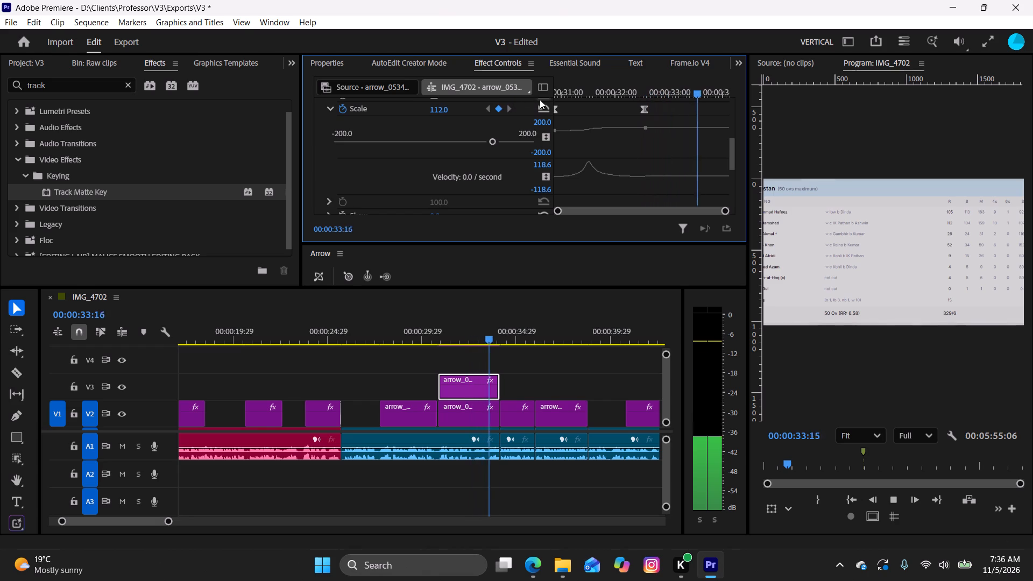
{"action": "key", "text": "space"}
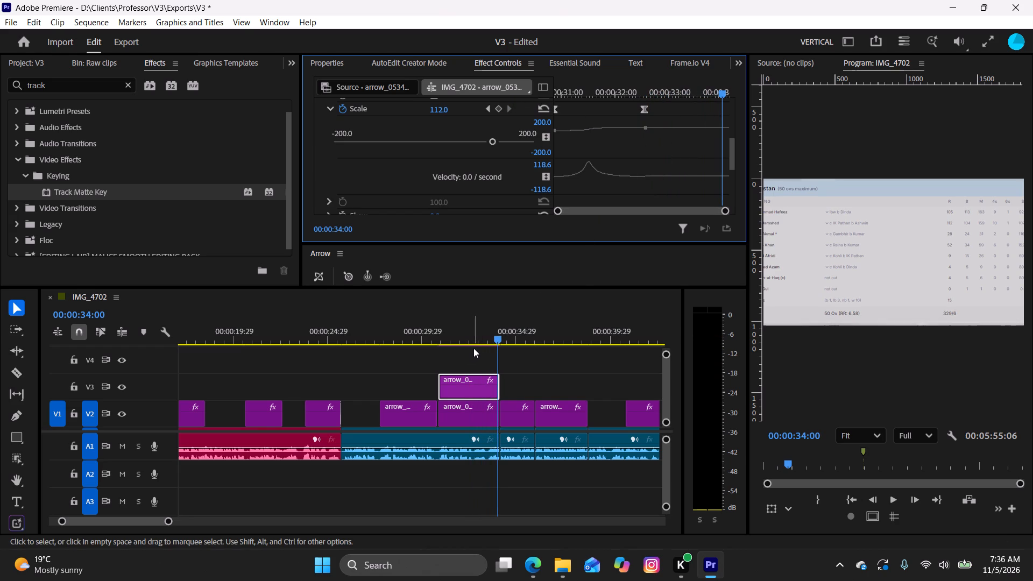
Apply the Transform effect to the cricketers image on V2 following the scorecard, with the playhead at 00:00:34:15.
{"action": "key", "text": "space"}
{"action": "key", "text": "space"}
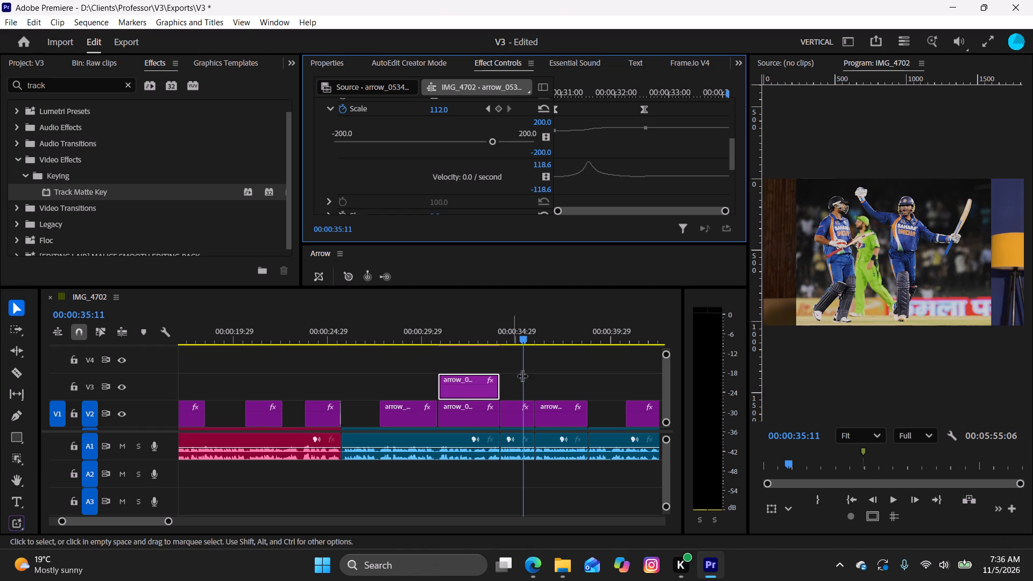
{"action": "left_click_drag", "start_coordinate": [523, 336], "coordinate": [507, 348]}
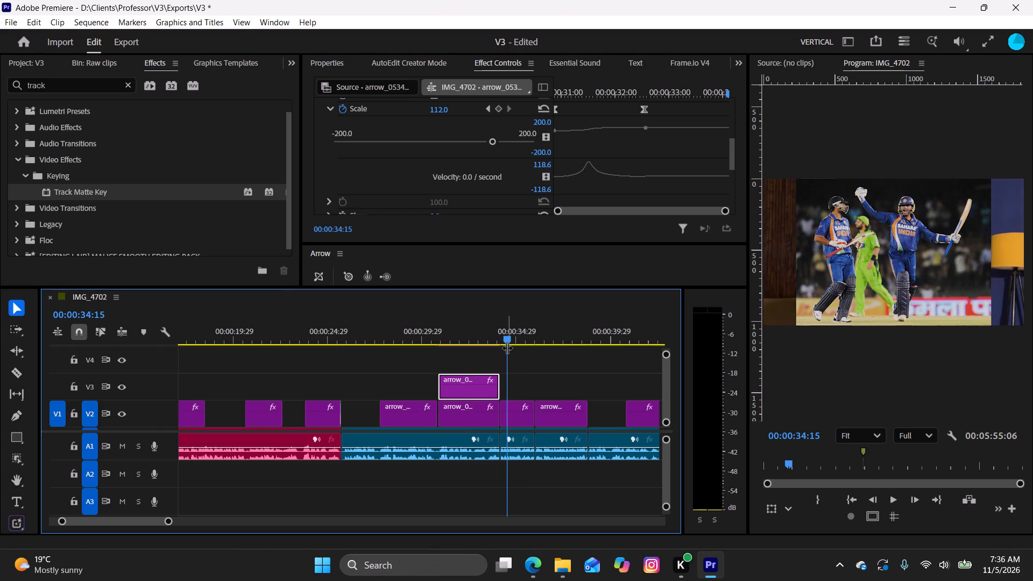
{"action": "left_click", "coordinate": [516, 412]}
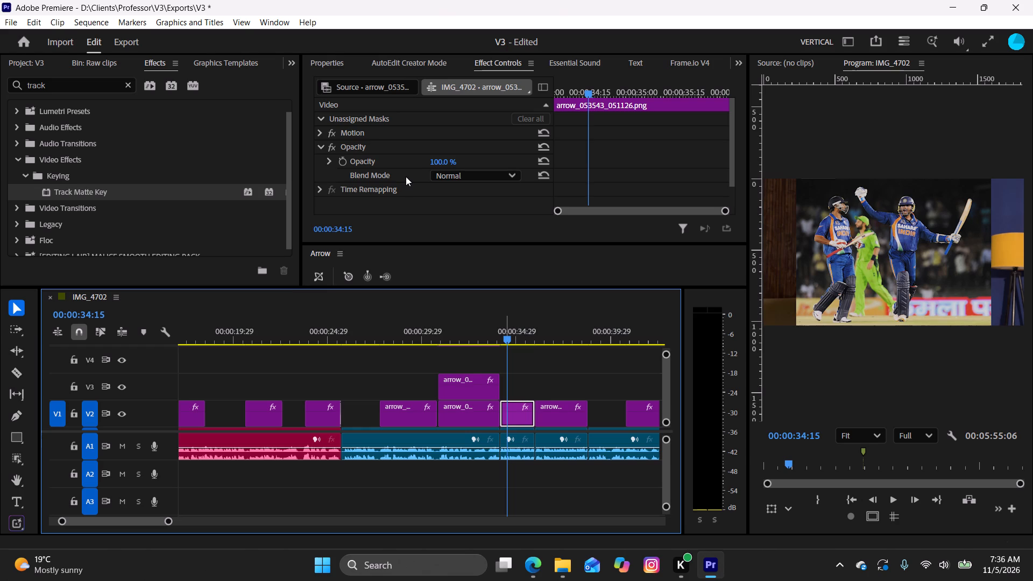
{"action": "key", "text": "ctrl+space"}
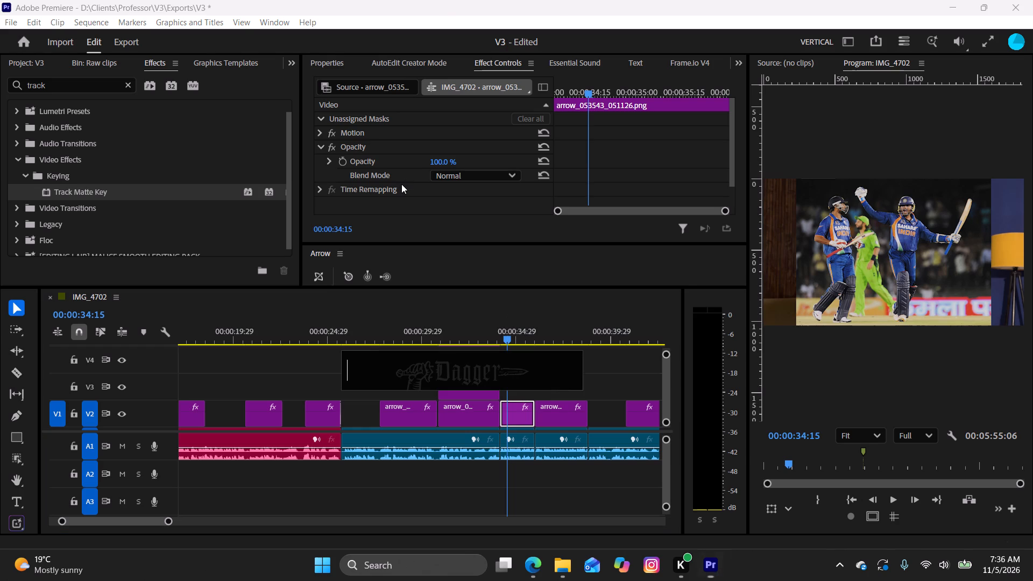
{"action": "type", "text": "tra"}
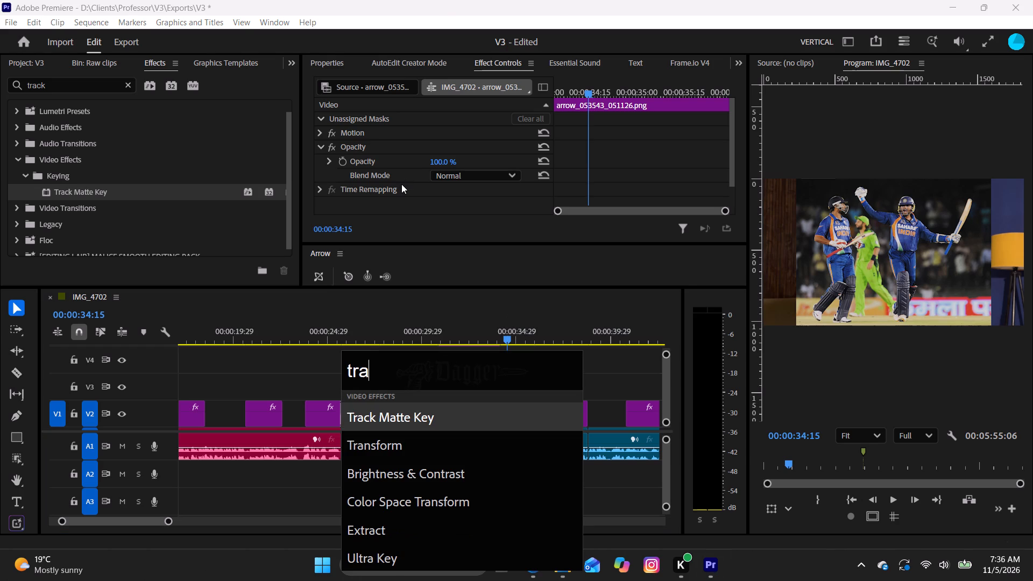
{"action": "key", "text": "Down"}
{"action": "key", "text": "Return"}
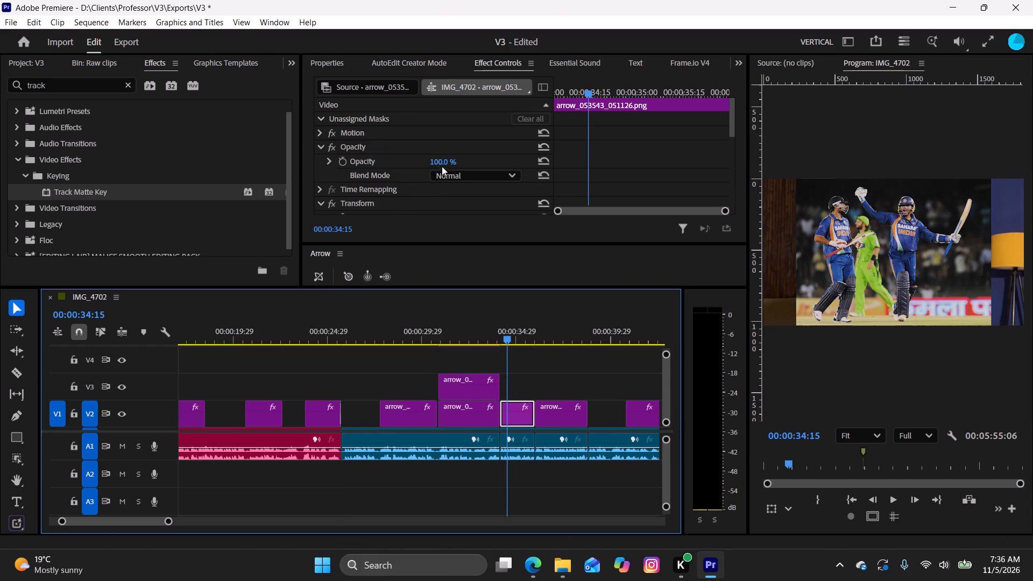
Set the cricketers image's Transform Scale to 163.0 and add a Scale keyframe at the clip's start, 00:00:34:04.
{"action": "scroll", "coordinate": [413, 198], "scroll_direction": "down", "scroll_amount": 4}
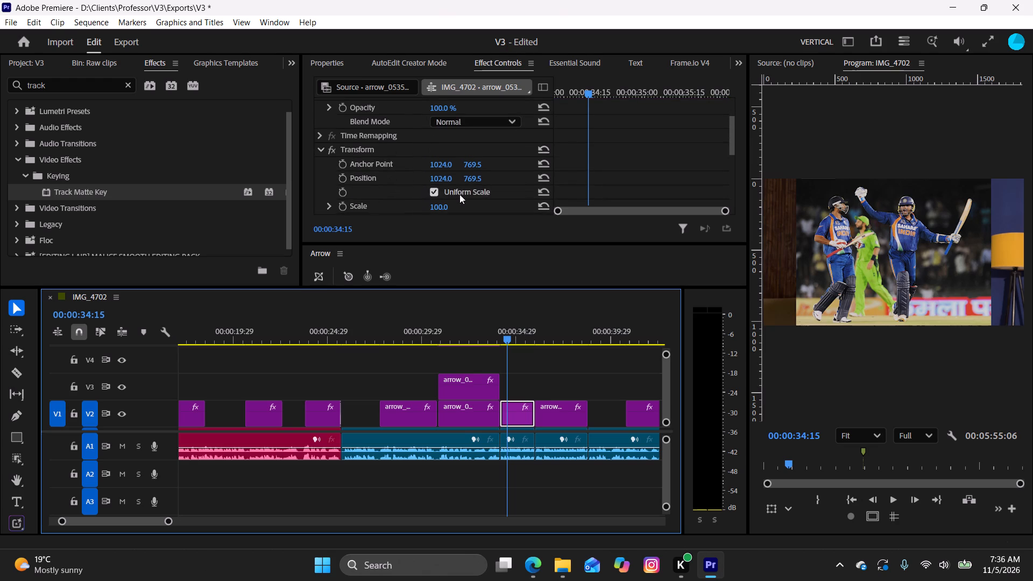
{"action": "scroll", "coordinate": [459, 195], "scroll_direction": "down", "scroll_amount": 1}
{"action": "left_click_drag", "start_coordinate": [441, 191], "coordinate": [468, 199]}
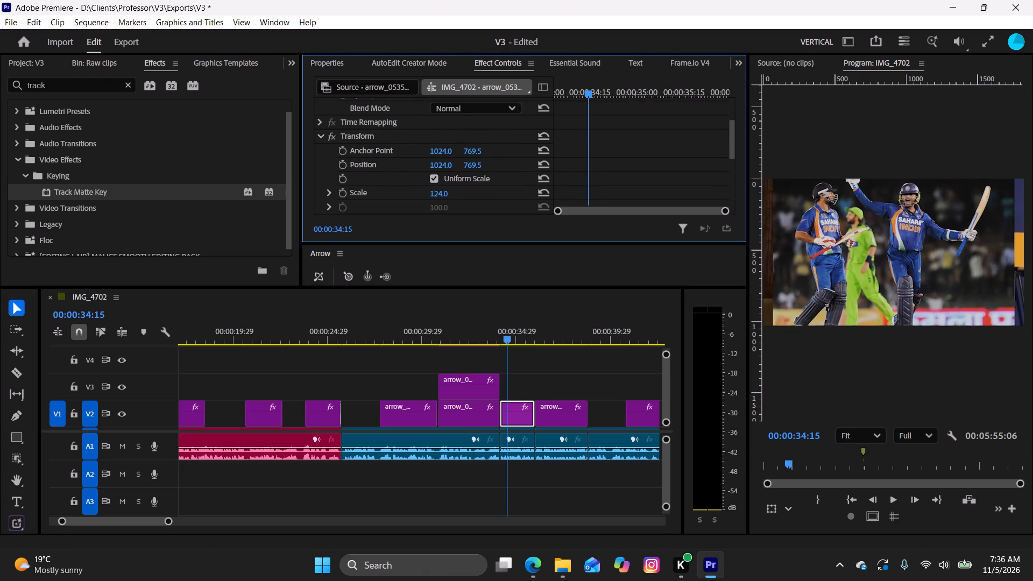
{"action": "left_click_drag", "start_coordinate": [468, 199], "coordinate": [479, 202]}
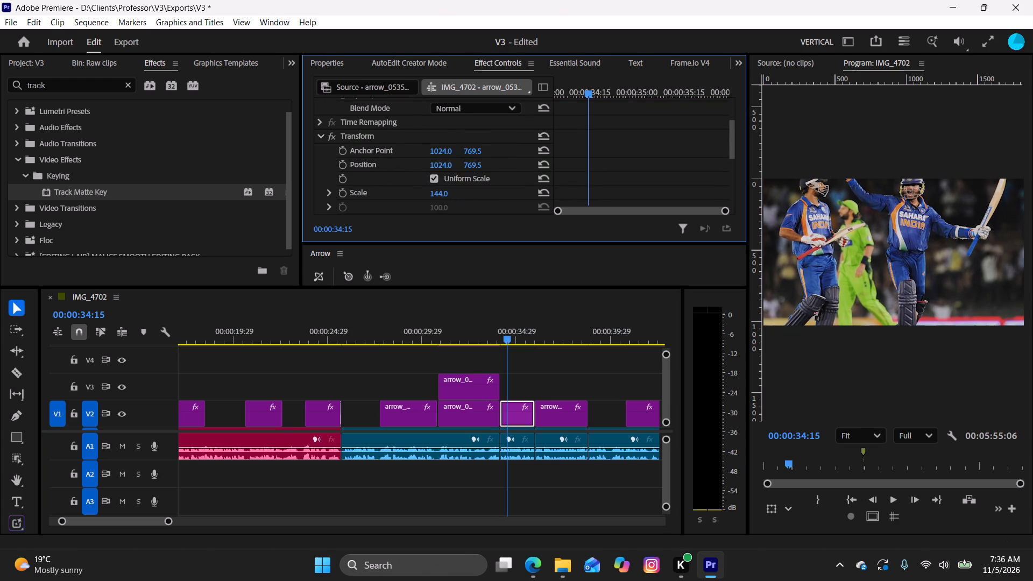
{"action": "left_click_drag", "start_coordinate": [479, 202], "coordinate": [473, 203]}
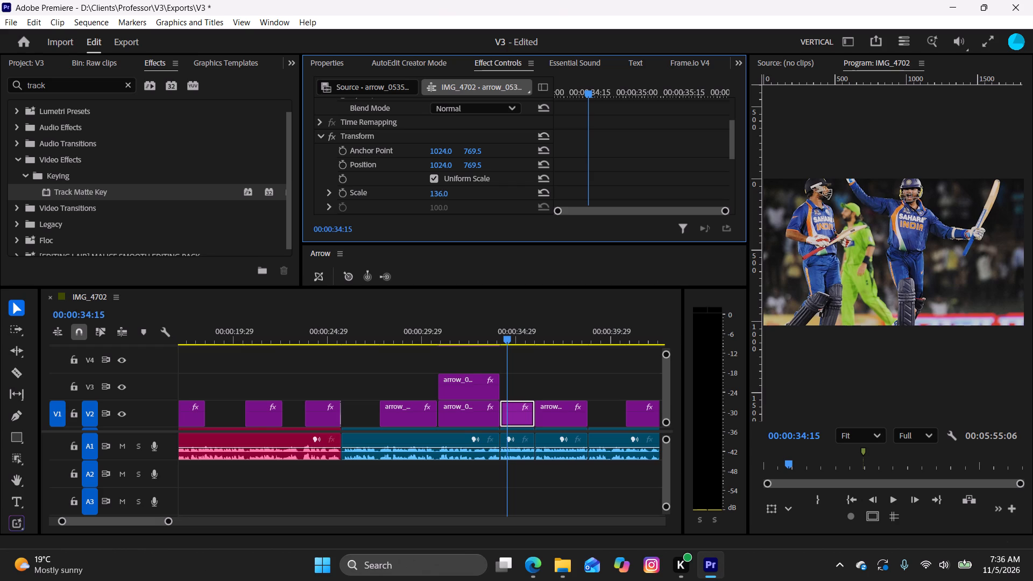
{"action": "left_click_drag", "start_coordinate": [473, 203], "coordinate": [497, 205]}
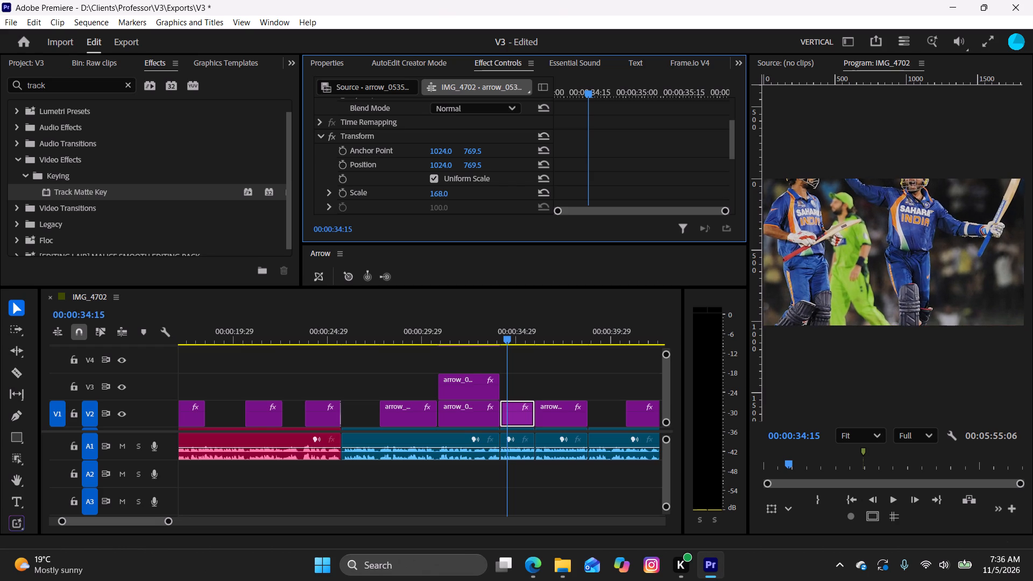
{"action": "left_click_drag", "start_coordinate": [497, 205], "coordinate": [499, 207]}
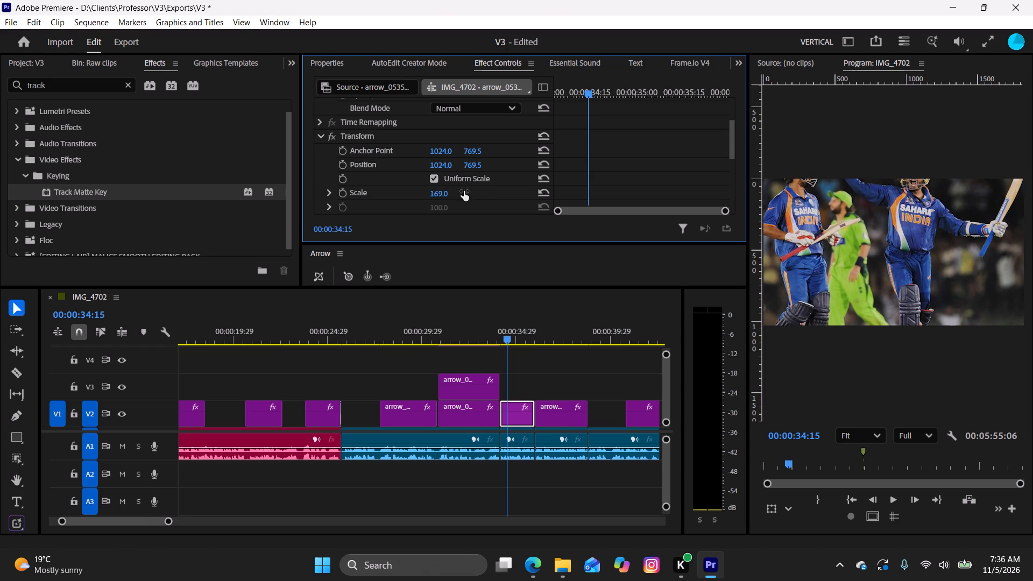
{"action": "left_click", "coordinate": [445, 195]}
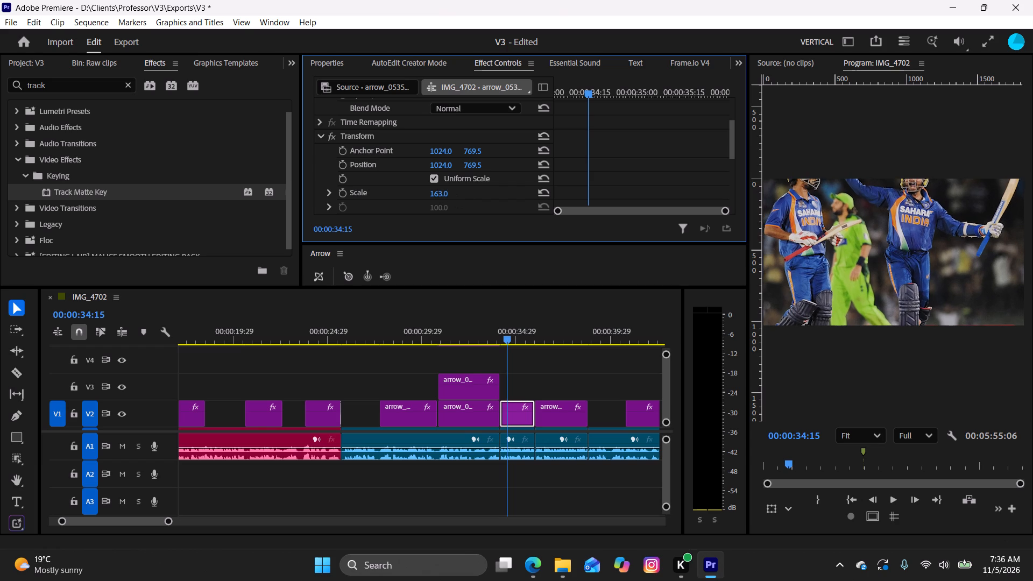
{"action": "left_click_drag", "start_coordinate": [583, 93], "coordinate": [537, 114]}
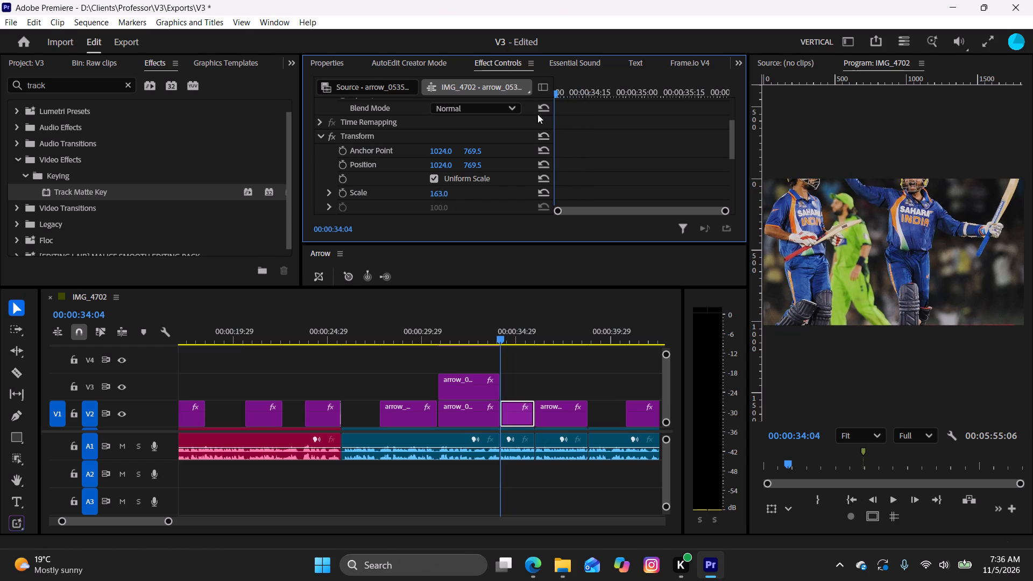
{"action": "left_click_drag", "start_coordinate": [537, 114], "coordinate": [528, 119]}
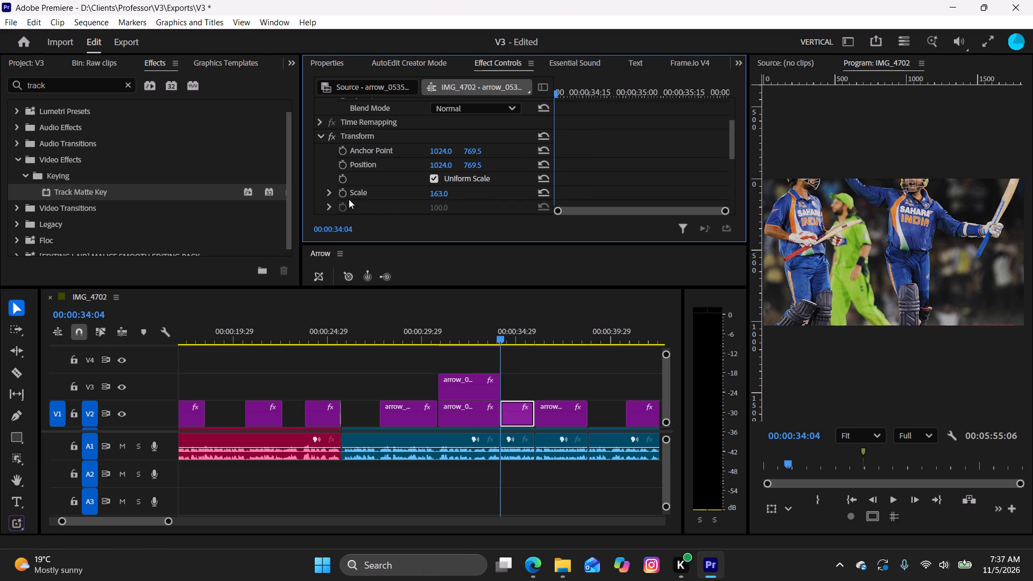
{"action": "left_click", "coordinate": [340, 195]}
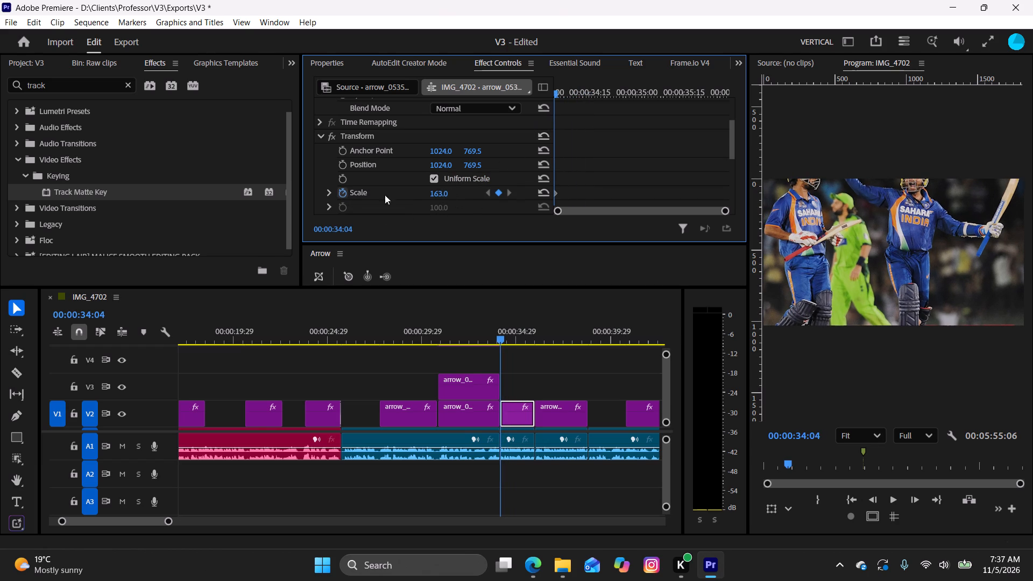
Add a Transform Scale keyframe of 134.0 at the end of the cricketers image, 00:00:35:29.
{"action": "left_click_drag", "start_coordinate": [556, 94], "coordinate": [588, 106]}
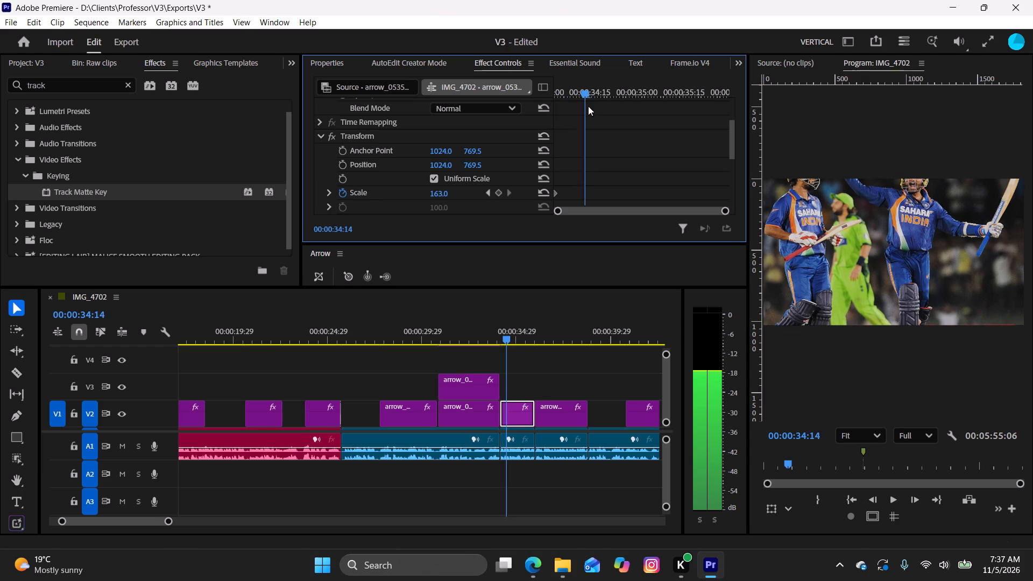
{"action": "left_click_drag", "start_coordinate": [588, 106], "coordinate": [629, 133]}
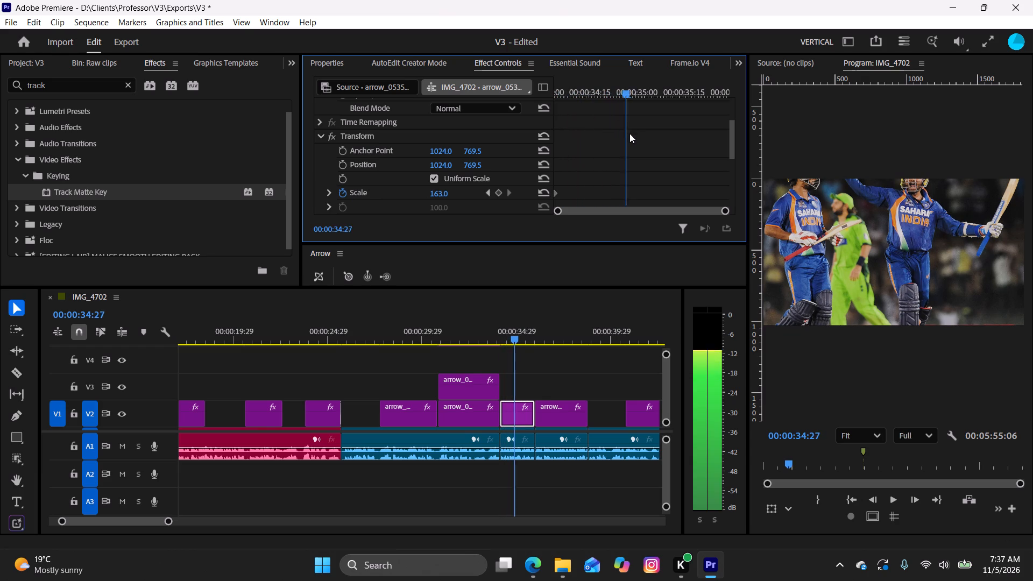
{"action": "left_click_drag", "start_coordinate": [629, 133], "coordinate": [742, 171]}
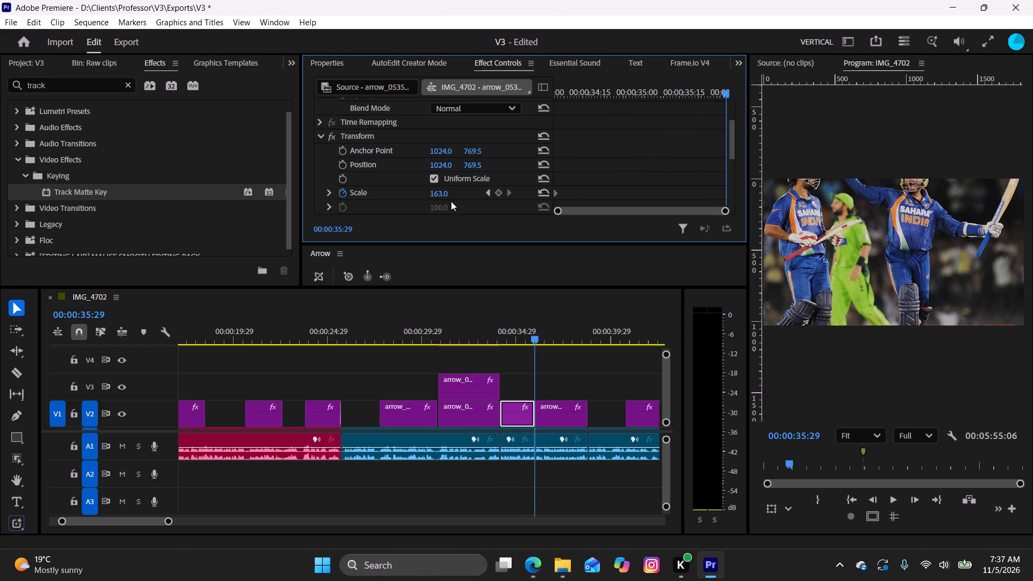
{"action": "left_click_drag", "start_coordinate": [444, 196], "coordinate": [438, 202]}
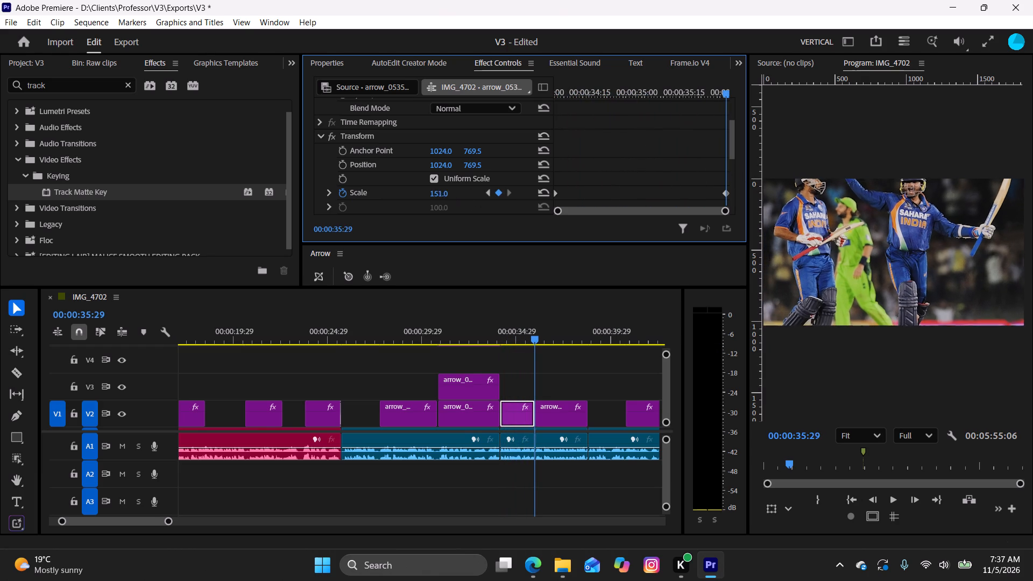
{"action": "left_click_drag", "start_coordinate": [438, 202], "coordinate": [436, 212]}
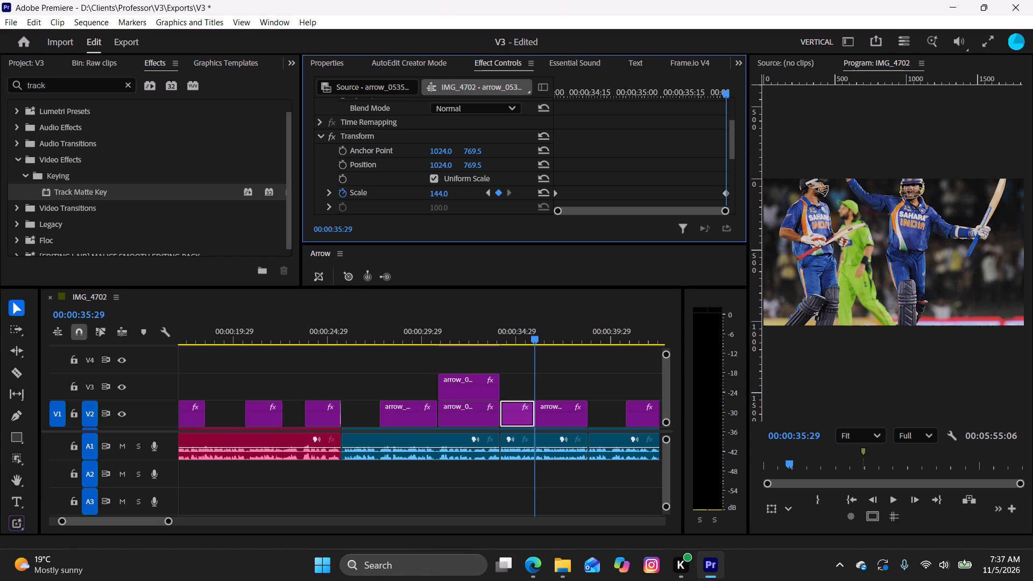
{"action": "left_click_drag", "start_coordinate": [436, 212], "coordinate": [429, 212]}
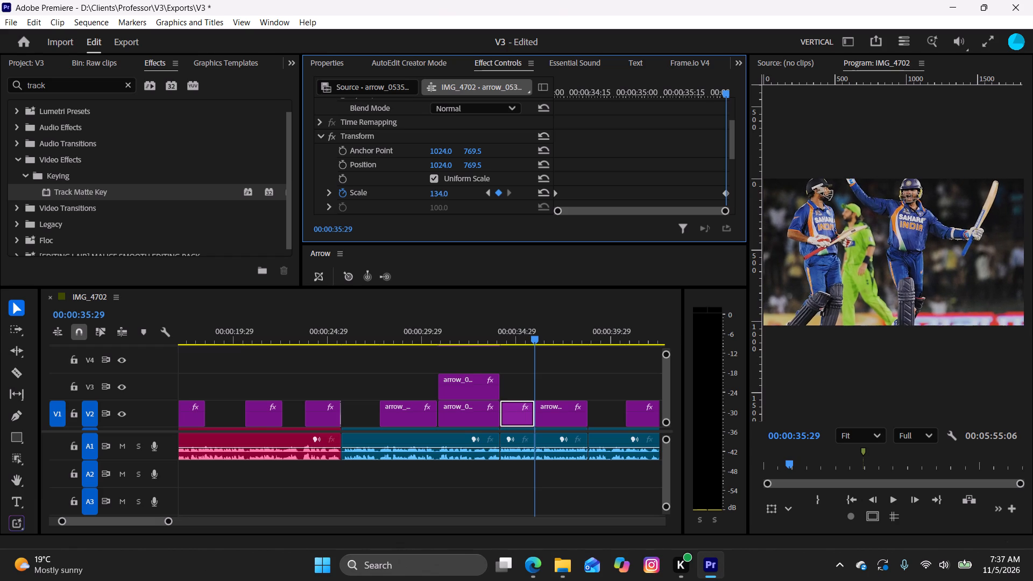
{"action": "left_click_drag", "start_coordinate": [429, 212], "coordinate": [434, 215]}
{"action": "left_click_drag", "start_coordinate": [434, 215], "coordinate": [435, 216]}
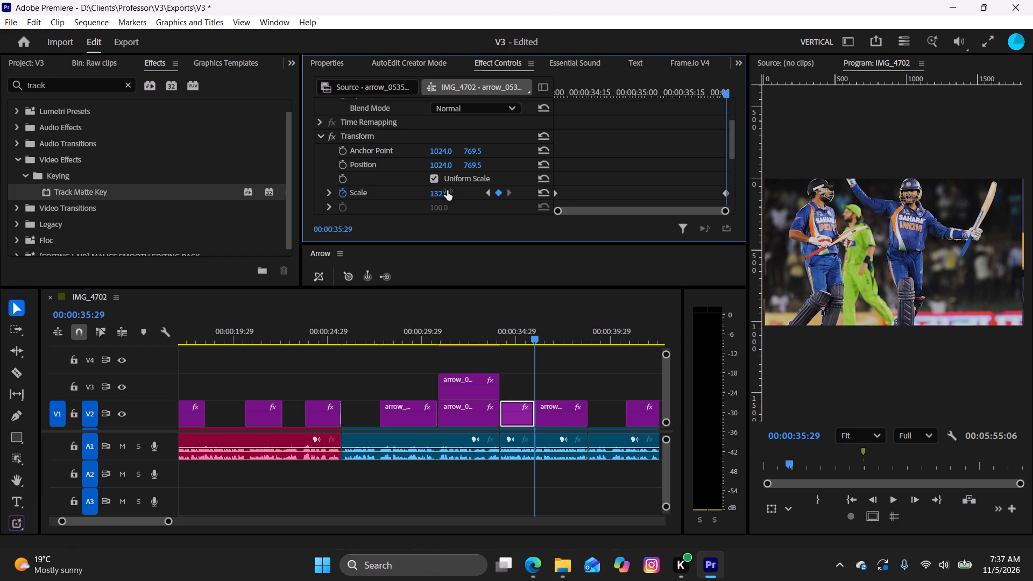
{"action": "left_click_drag", "start_coordinate": [442, 189], "coordinate": [446, 193]}
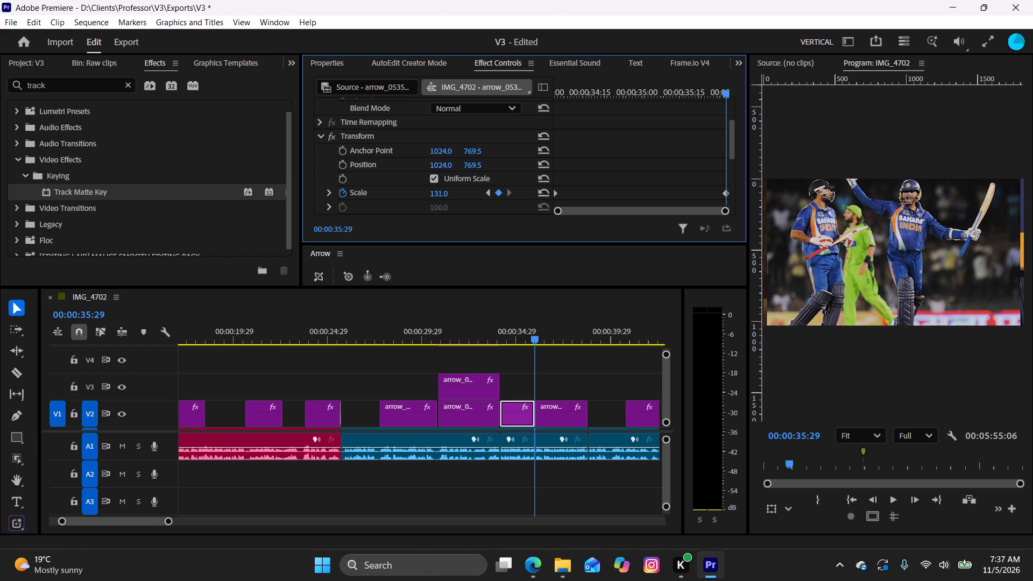
{"action": "left_click_drag", "start_coordinate": [446, 193], "coordinate": [449, 195]}
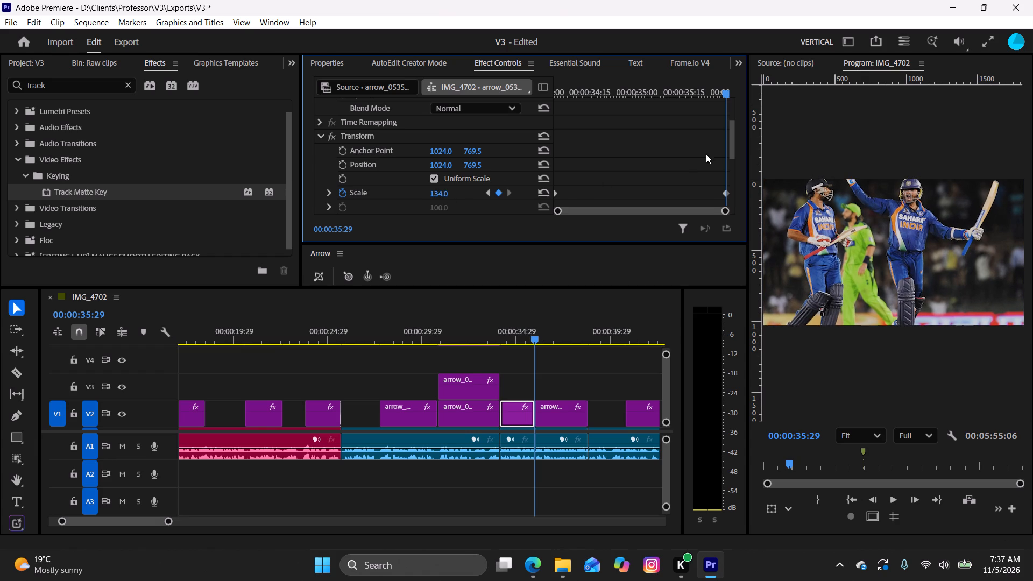
Apply Ease Out and Ease In to both Scale keyframes of the cricketers image.
{"action": "left_click_drag", "start_coordinate": [735, 147], "coordinate": [740, 173]}
{"action": "left_click_drag", "start_coordinate": [727, 171], "coordinate": [541, 201]}
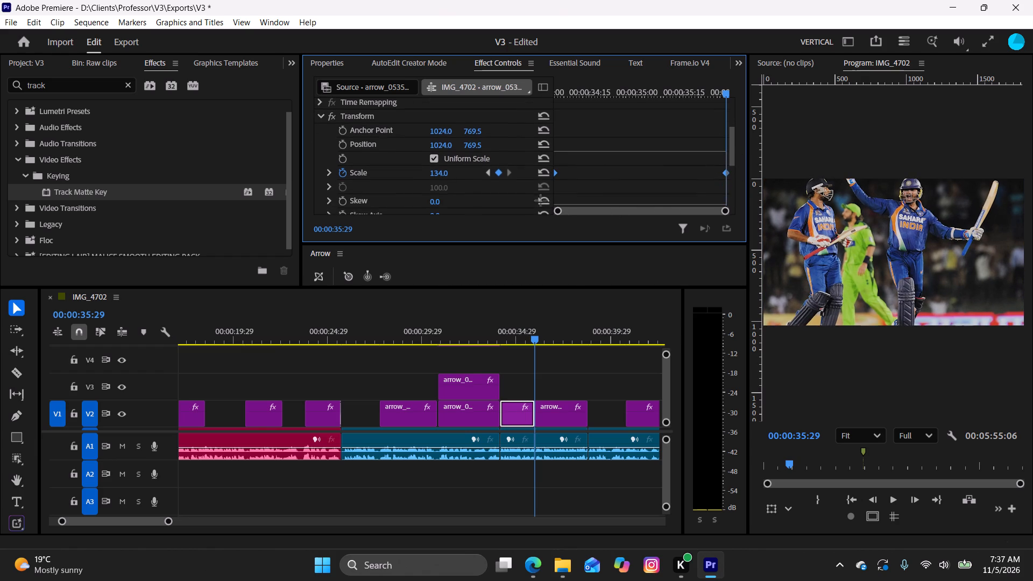
{"action": "left_click_drag", "start_coordinate": [541, 201], "coordinate": [529, 193]}
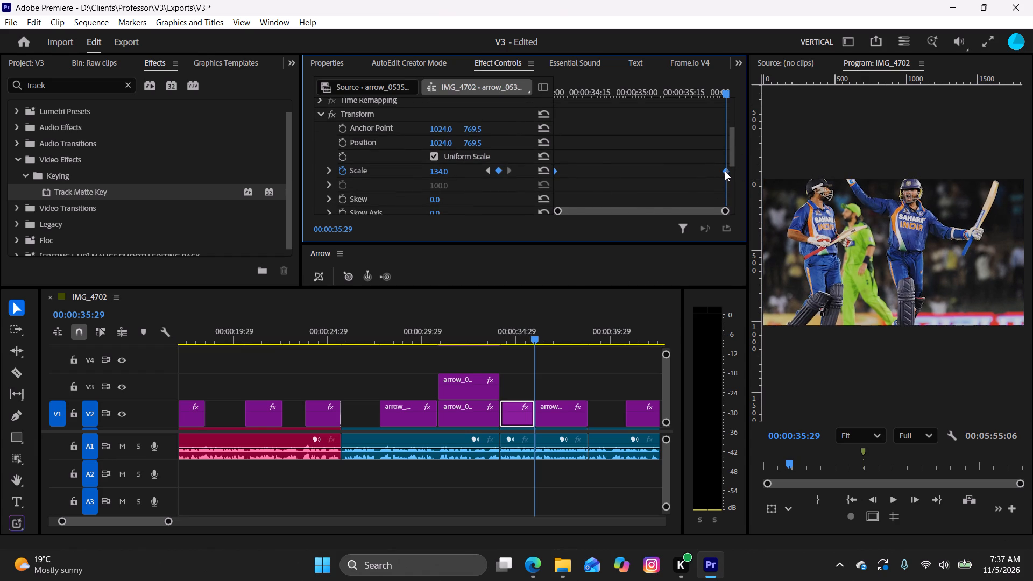
{"action": "right_click", "coordinate": [725, 171]}
{"action": "left_click", "coordinate": [806, 352]}
{"action": "right_click", "coordinate": [725, 173]}
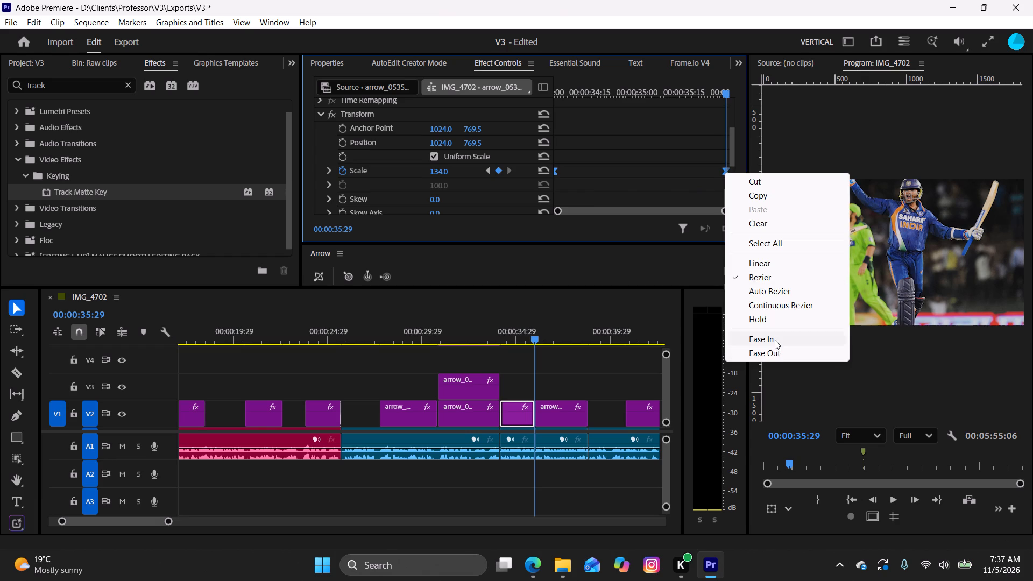
{"action": "right_click", "coordinate": [775, 341]}
Lengthen both velocity handles of the cricketers image's Scale keyframes into a narrower peak just past the clip's middle.
{"action": "left_click", "coordinate": [327, 169]}
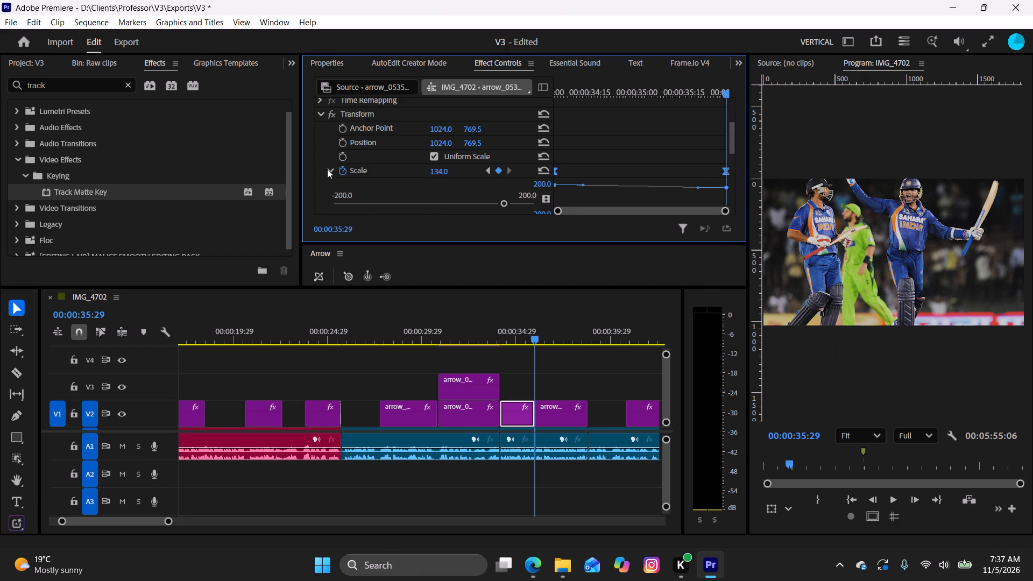
{"action": "left_click_drag", "start_coordinate": [732, 150], "coordinate": [739, 170]}
{"action": "left_click_drag", "start_coordinate": [696, 165], "coordinate": [683, 165]}
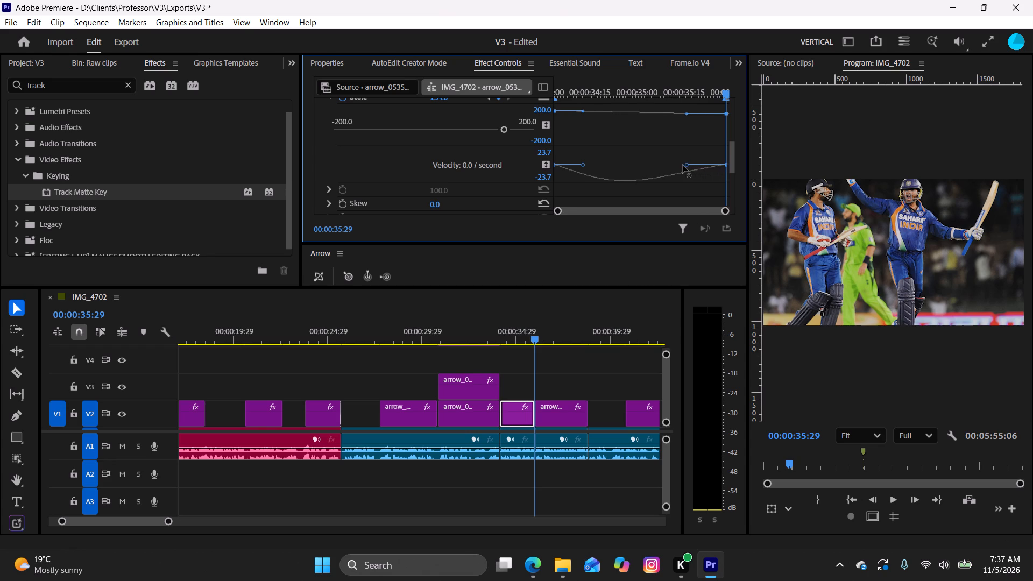
{"action": "left_click_drag", "start_coordinate": [683, 165], "coordinate": [673, 172]}
{"action": "left_click_drag", "start_coordinate": [584, 163], "coordinate": [624, 173]}
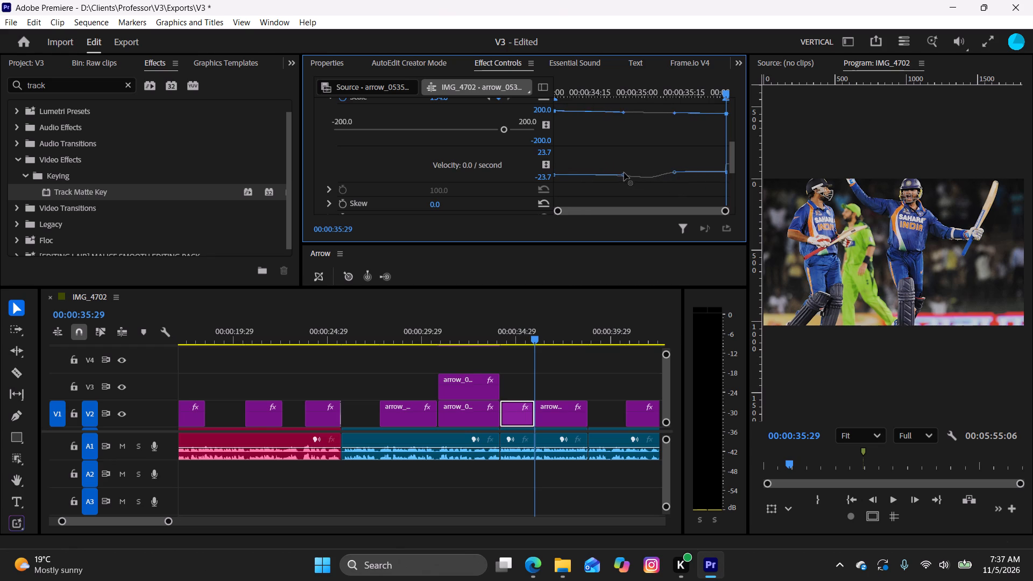
{"action": "left_click_drag", "start_coordinate": [624, 173], "coordinate": [626, 166]}
{"action": "left_click", "coordinate": [673, 168]}
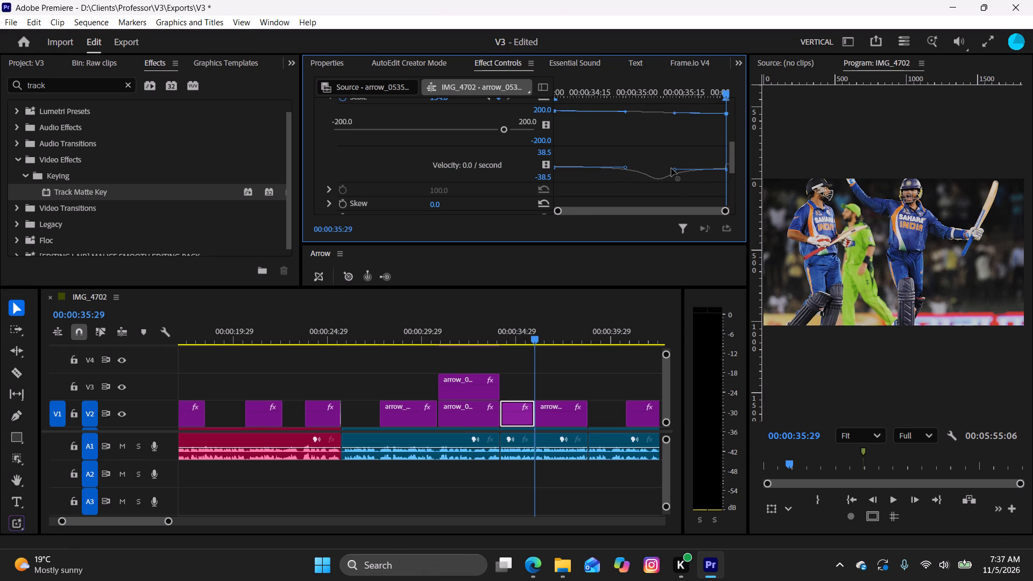
Play back the cricketers zoom and the clips following it, and return the playhead to 00:00:36:22 over the next V2 scorecard.
{"action": "left_click_drag", "start_coordinate": [731, 164], "coordinate": [731, 127]}
{"action": "left_click_drag", "start_coordinate": [536, 335], "coordinate": [494, 344]}
{"action": "key", "text": "space"}
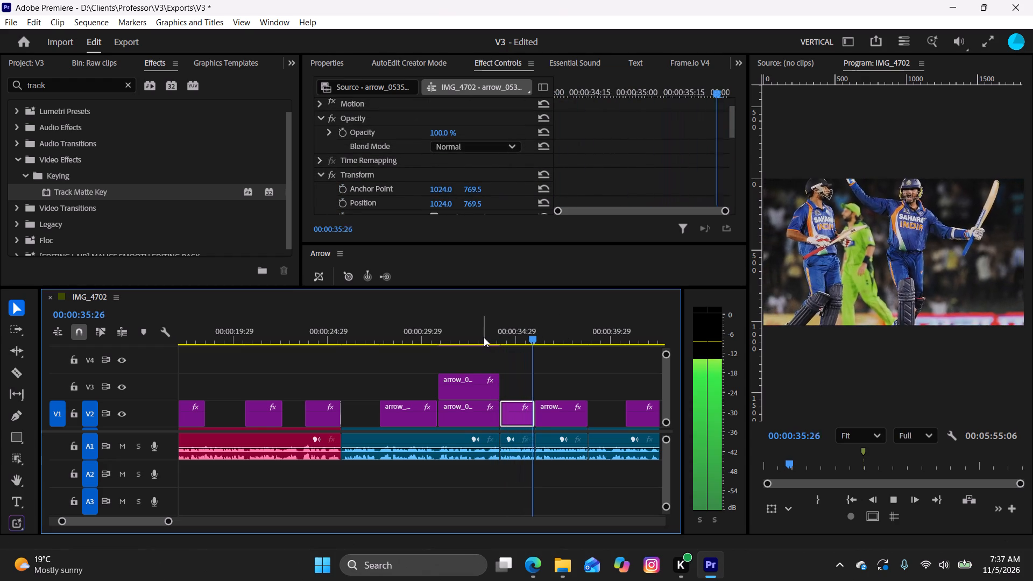
{"action": "key", "text": "space"}
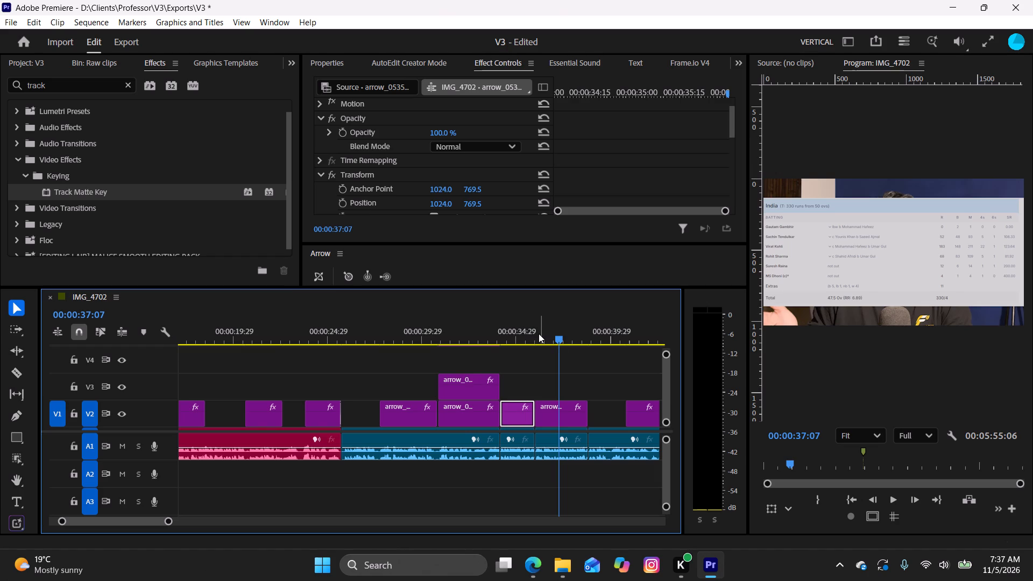
{"action": "key", "text": "space"}
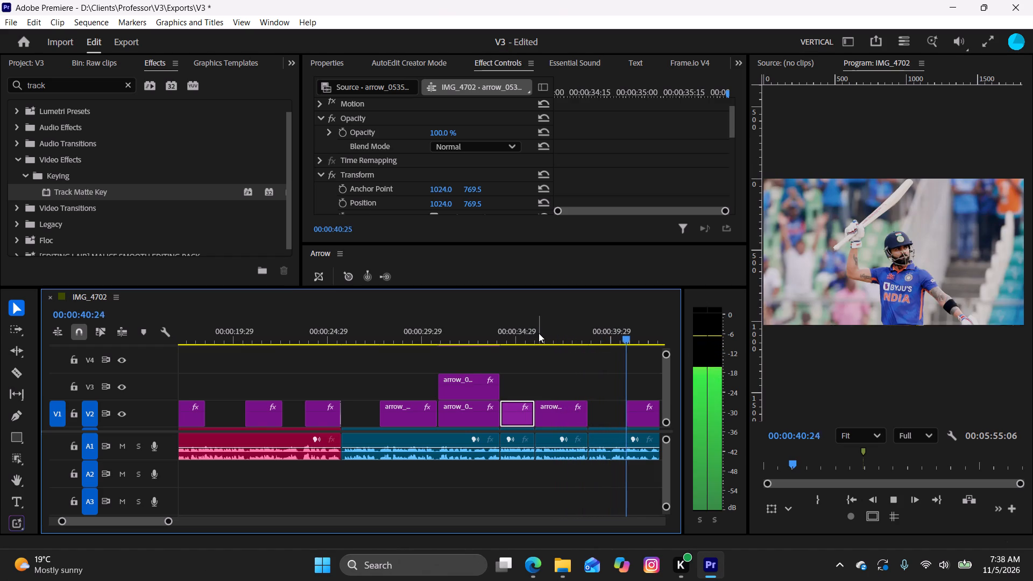
{"action": "key", "text": "space"}
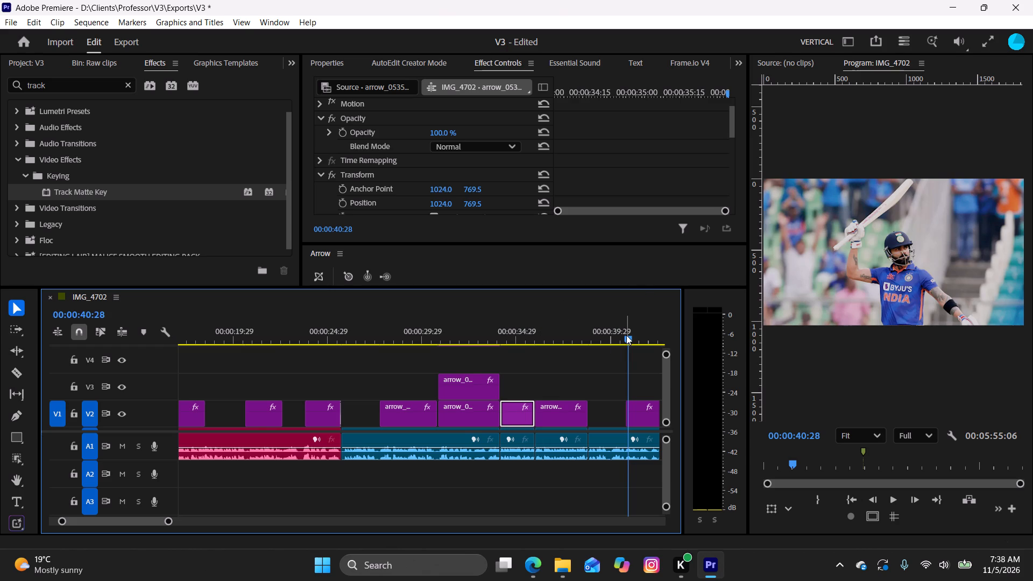
{"action": "left_click_drag", "start_coordinate": [627, 335], "coordinate": [515, 364]}
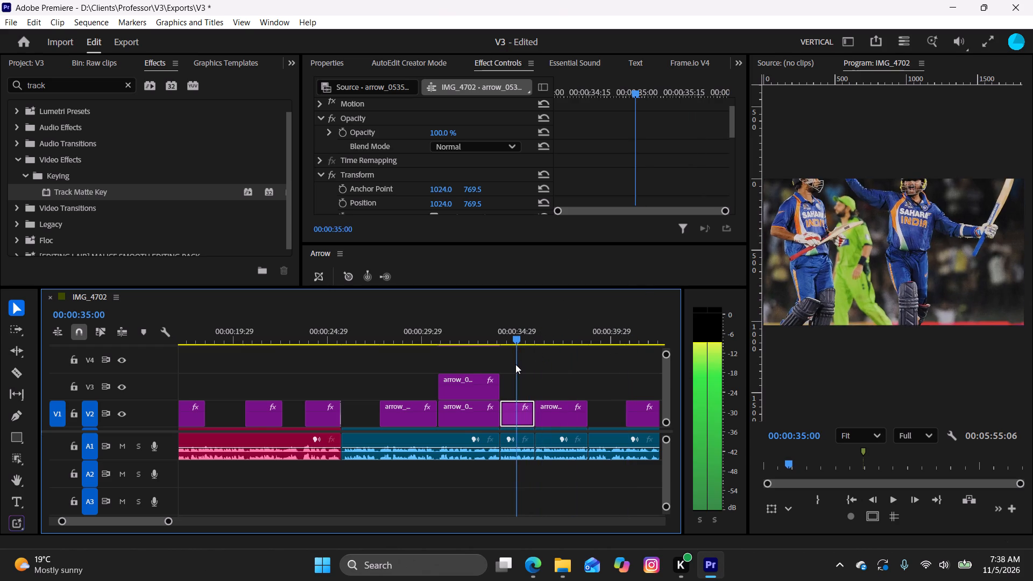
{"action": "left_click_drag", "start_coordinate": [515, 364], "coordinate": [549, 375]}
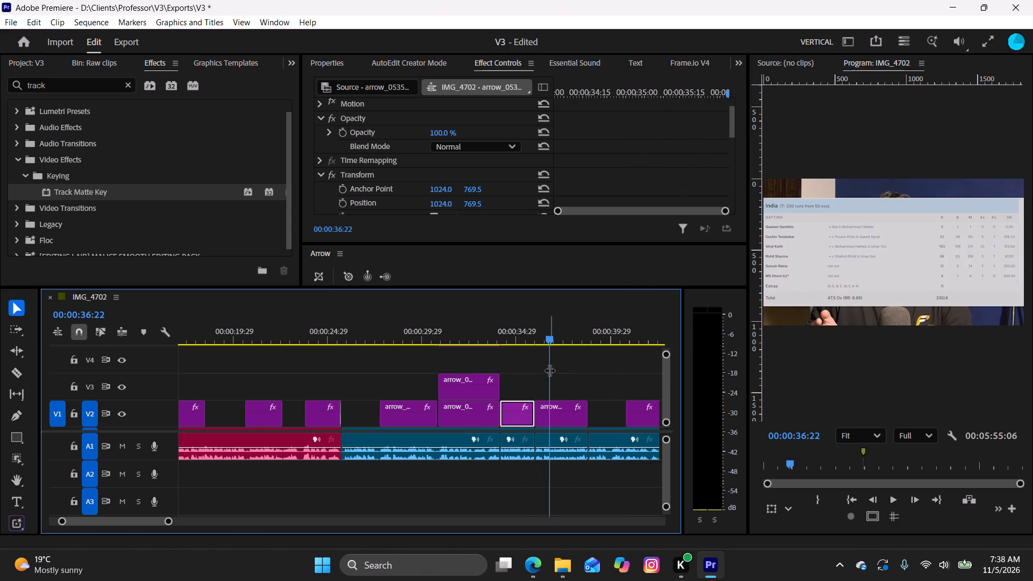
Duplicate the V2 scorecard clip starting at 00:00:36:00 onto V3, directly above the original.
{"action": "left_click", "coordinate": [554, 410]}
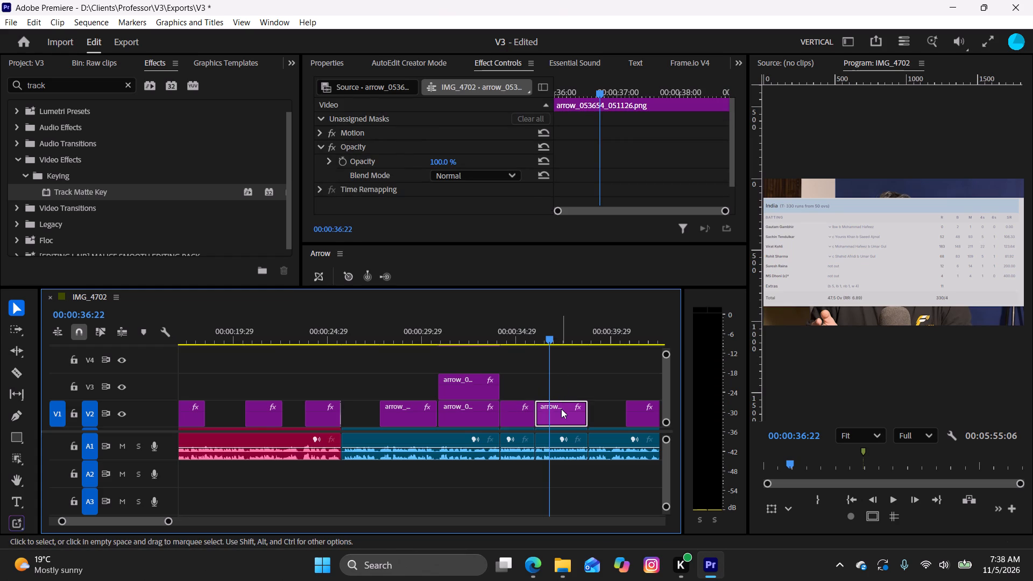
{"action": "left_click_drag", "start_coordinate": [561, 408], "coordinate": [558, 400], "text": "alt"}
{"action": "left_click_drag", "start_coordinate": [558, 400], "coordinate": [557, 394], "text": "alt"}
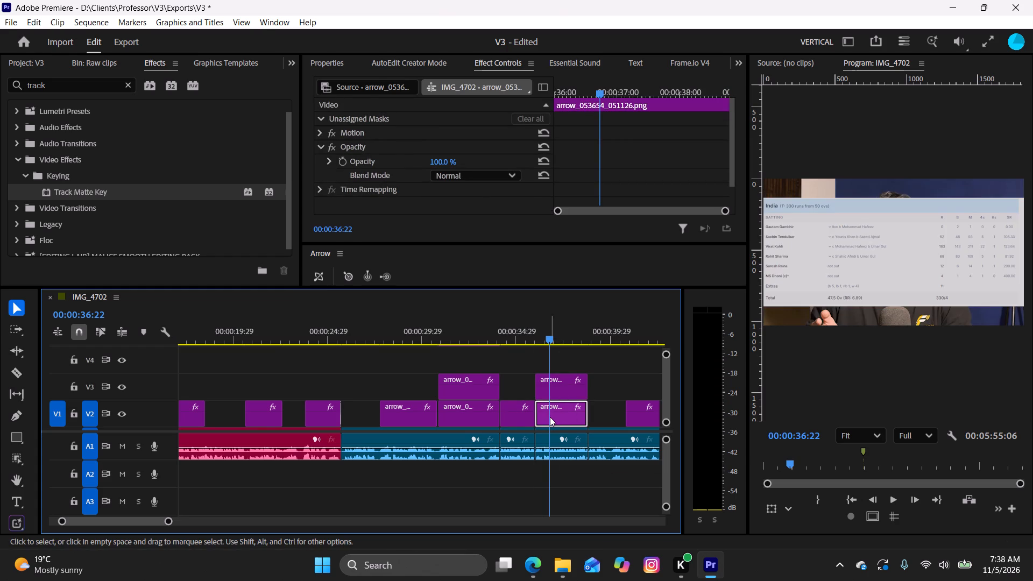
Enlarge the V2 scorecard beneath the duplicate to a Motion Scale of 240.1.
{"action": "scroll", "coordinate": [381, 162], "scroll_direction": "up", "scroll_amount": 2}
{"action": "scroll", "coordinate": [381, 161], "scroll_direction": "down", "scroll_amount": 4}
{"action": "scroll", "coordinate": [381, 161], "scroll_direction": "up", "scroll_amount": 7}
{"action": "left_click", "coordinate": [317, 131]}
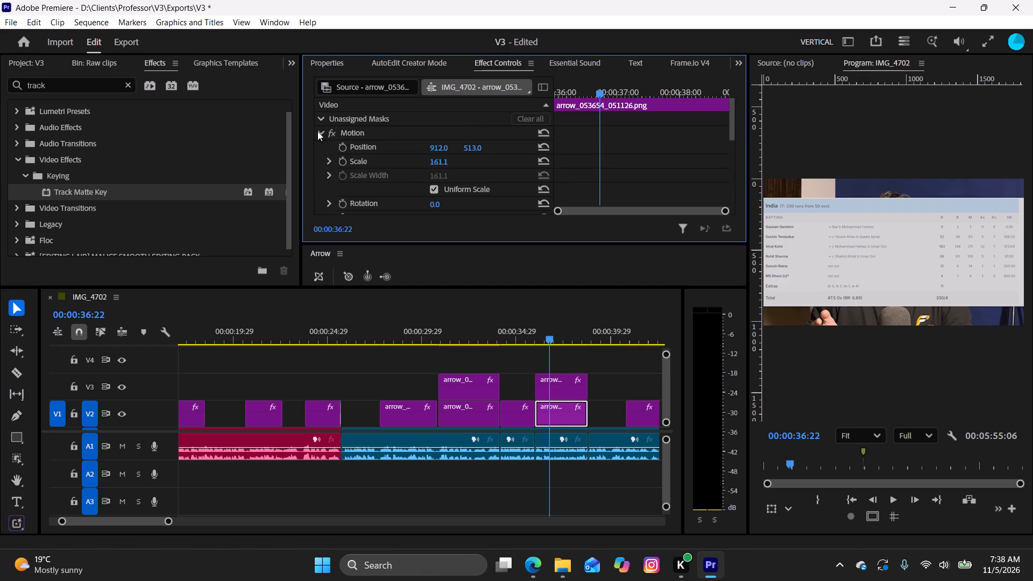
{"action": "left_click_drag", "start_coordinate": [440, 165], "coordinate": [496, 178]}
Apply Gaussian Blur to the enlarged V2 scorecard using the Dagger effect search, entering "gau".
{"action": "key", "text": "ctrl+space"}
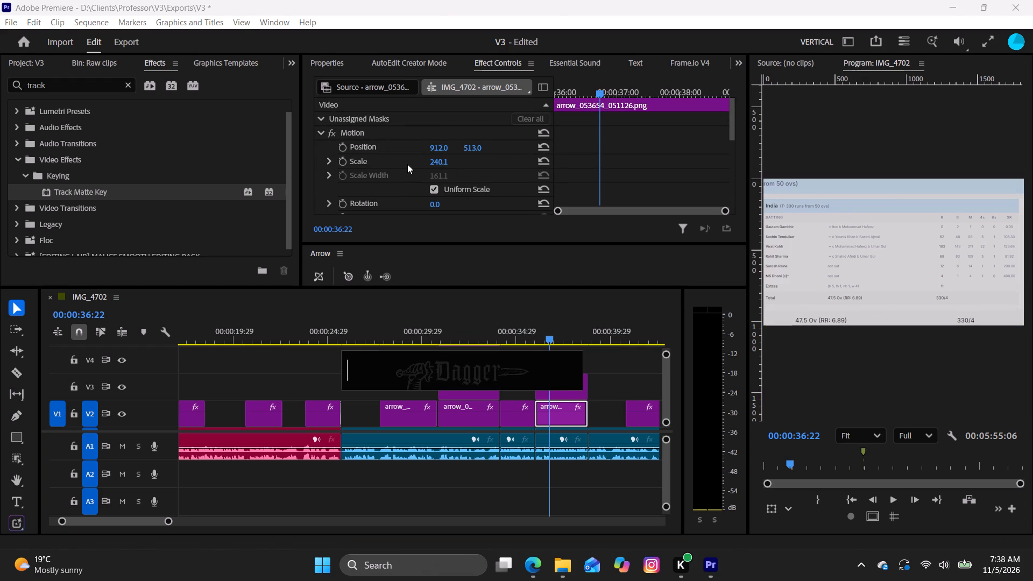
{"action": "type", "text": "gau"}
{"action": "key", "text": "Return"}
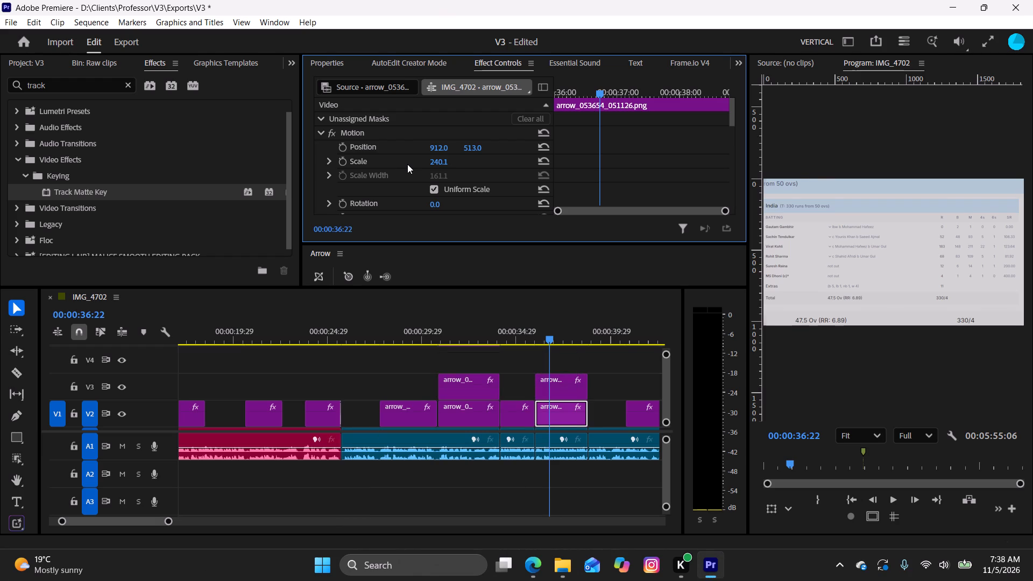
Reduce the V3 scorecard's Motion Scale to 134.1 and set a Scale keyframe at its first frame, 00:00:36:00.
{"action": "left_click", "coordinate": [567, 385]}
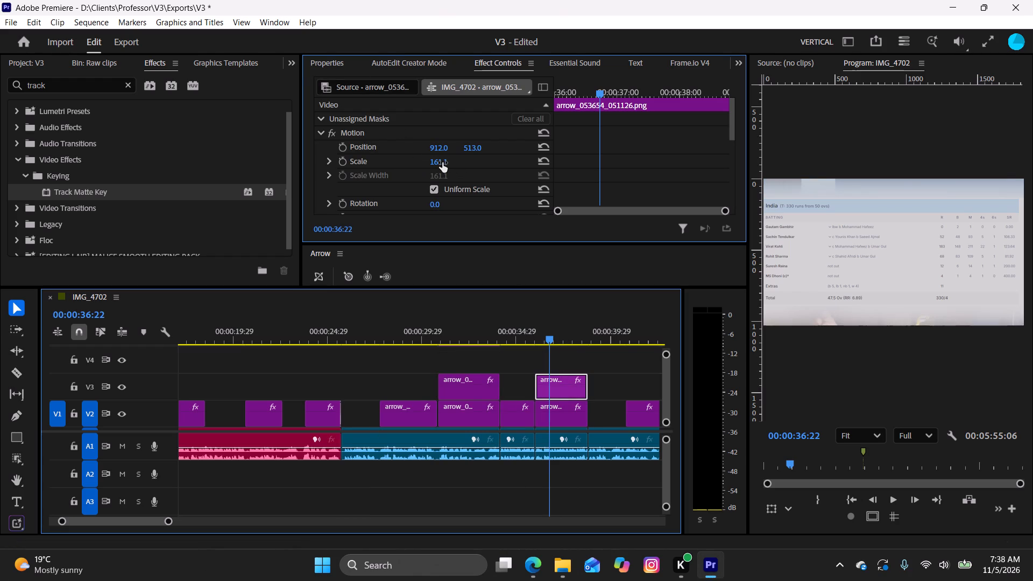
{"action": "left_click_drag", "start_coordinate": [442, 162], "coordinate": [479, 171]}
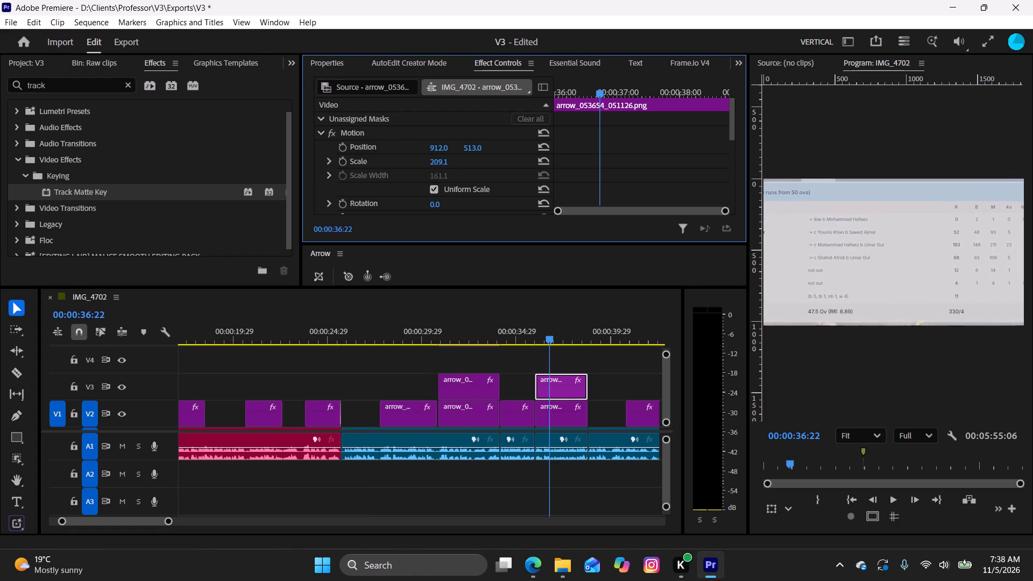
{"action": "left_click_drag", "start_coordinate": [479, 171], "coordinate": [483, 181]}
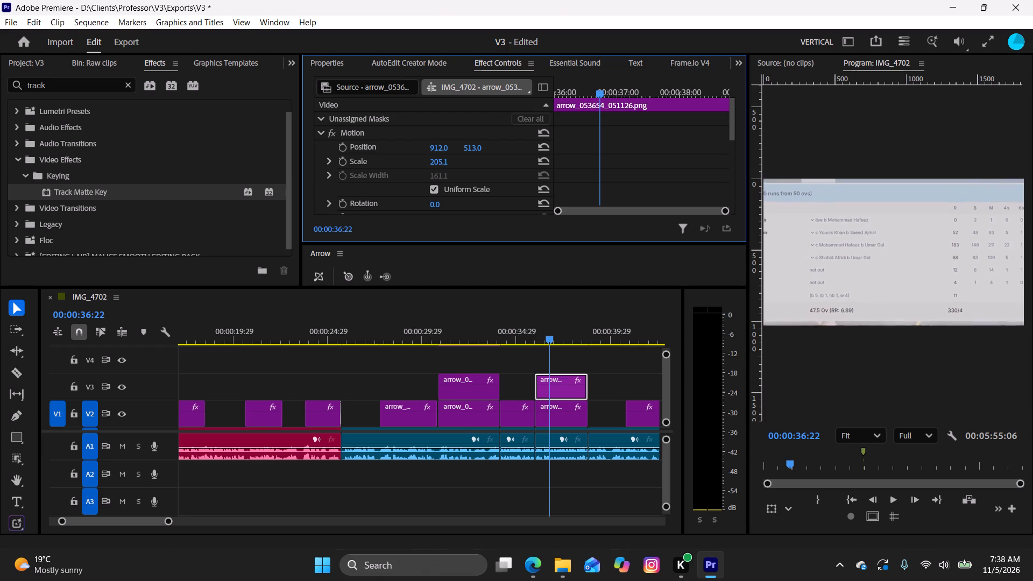
{"action": "left_click_drag", "start_coordinate": [483, 181], "coordinate": [452, 194]}
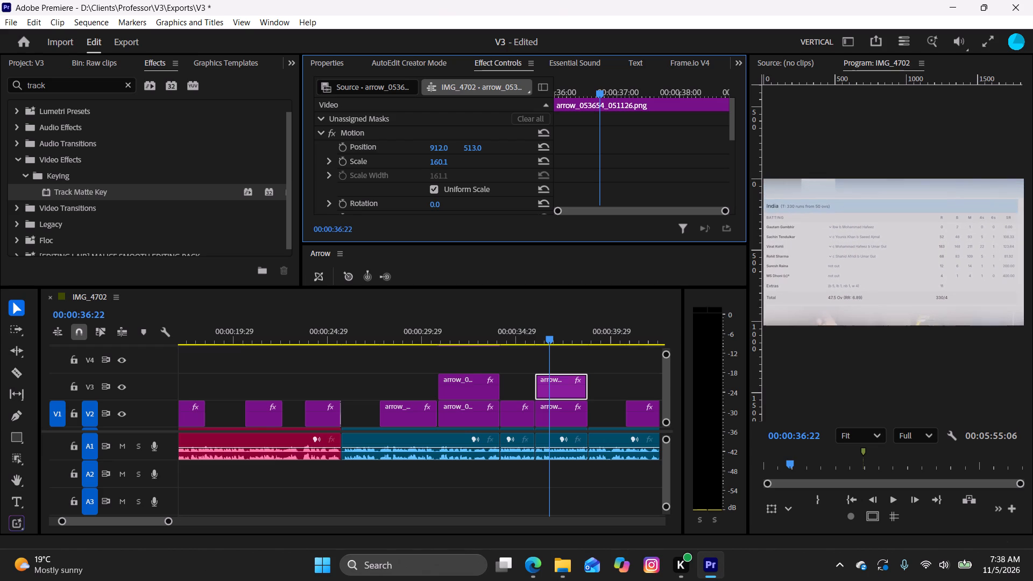
{"action": "left_click_drag", "start_coordinate": [452, 194], "coordinate": [435, 203]}
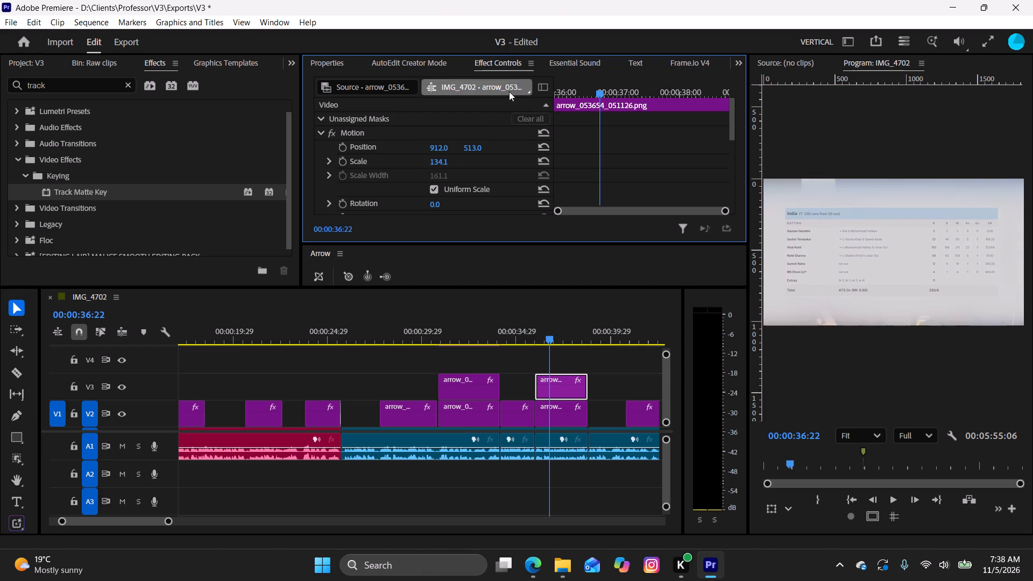
{"action": "left_click_drag", "start_coordinate": [596, 95], "coordinate": [486, 121]}
{"action": "left_click", "coordinate": [341, 161]}
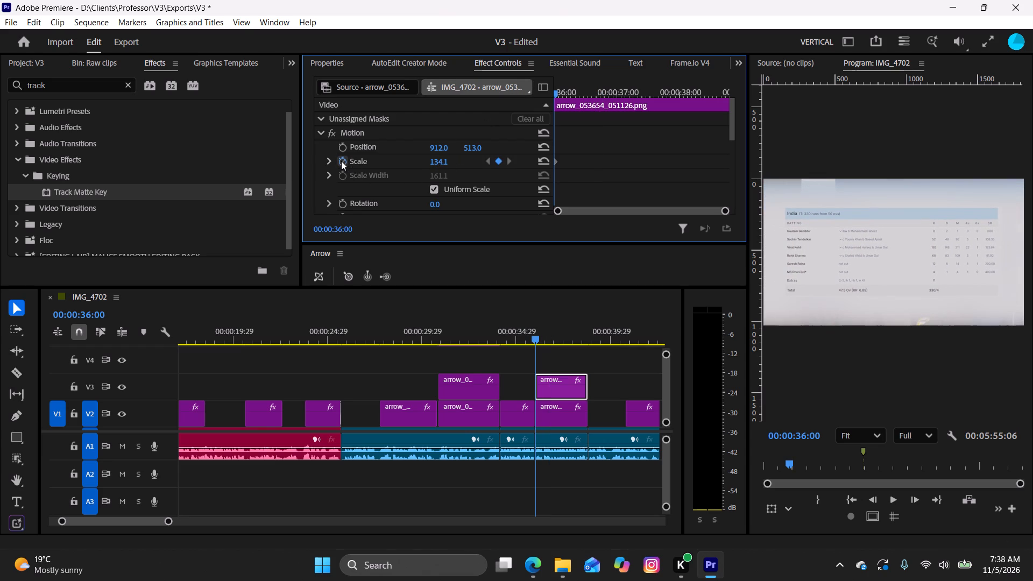
Add a Motion Scale keyframe of 162.1 to the V3 scorecard at 00:00:38:08.
{"action": "left_click_drag", "start_coordinate": [558, 94], "coordinate": [683, 106]}
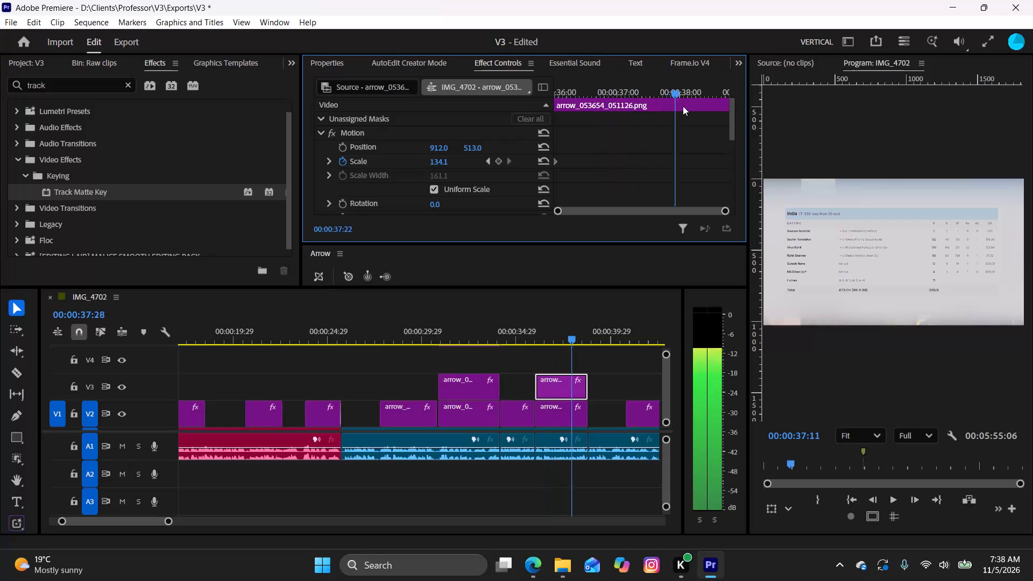
{"action": "left_click_drag", "start_coordinate": [683, 106], "coordinate": [697, 111]}
{"action": "left_click_drag", "start_coordinate": [438, 161], "coordinate": [471, 164]}
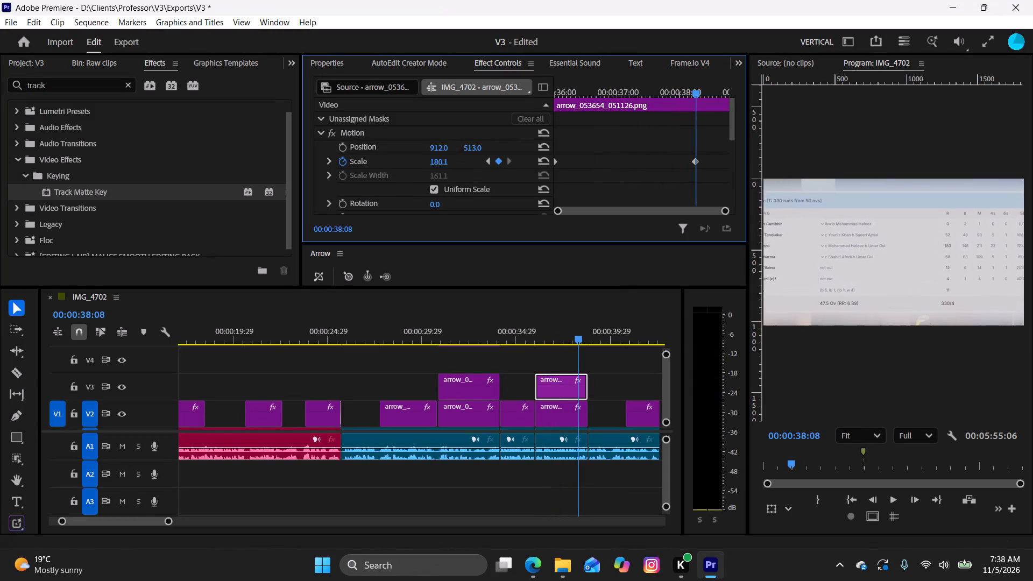
{"action": "left_click_drag", "start_coordinate": [471, 164], "coordinate": [496, 169]}
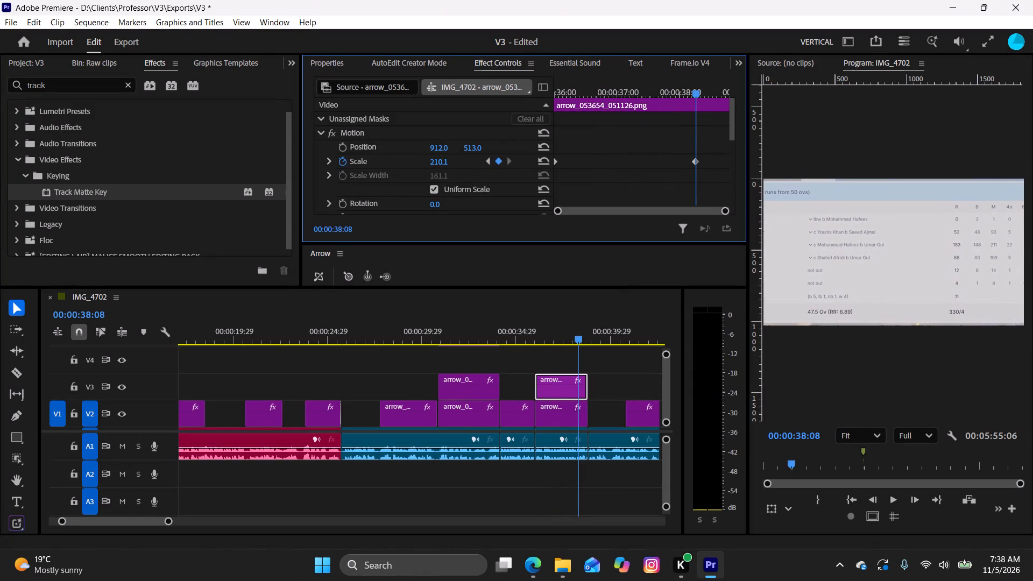
{"action": "left_click_drag", "start_coordinate": [496, 169], "coordinate": [472, 181]}
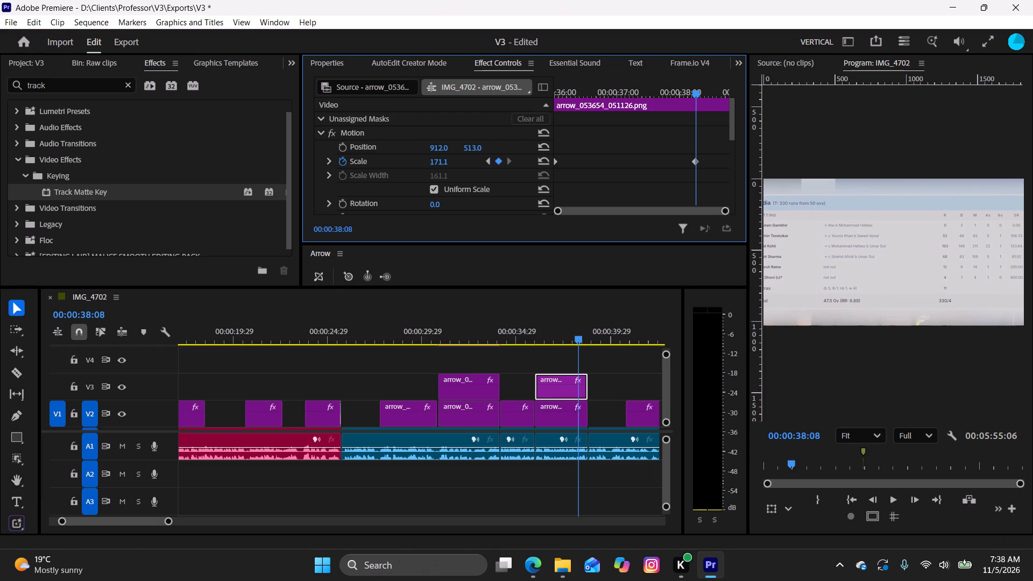
{"action": "left_click_drag", "start_coordinate": [472, 181], "coordinate": [467, 185]}
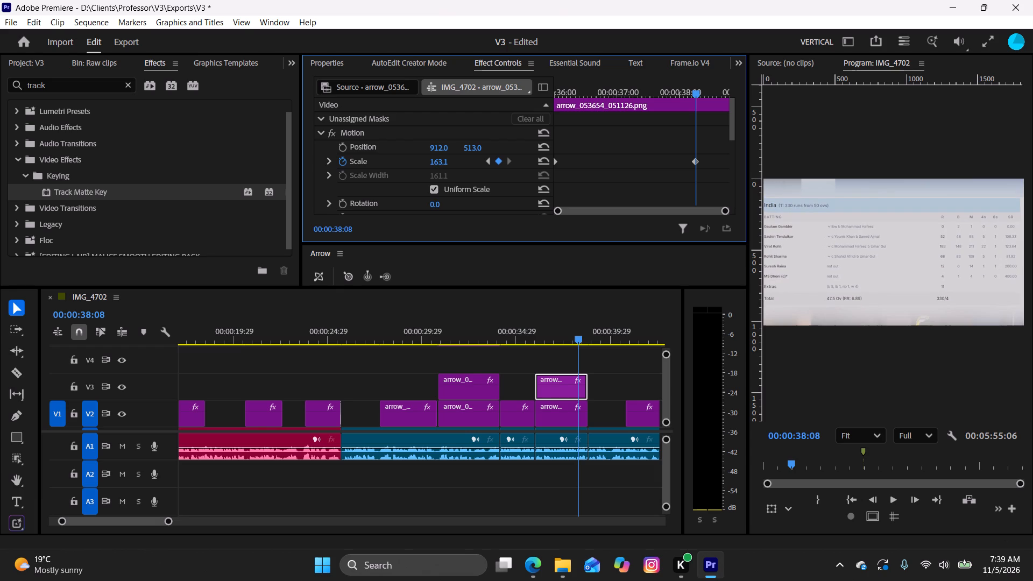
{"action": "left_click_drag", "start_coordinate": [467, 185], "coordinate": [464, 184]}
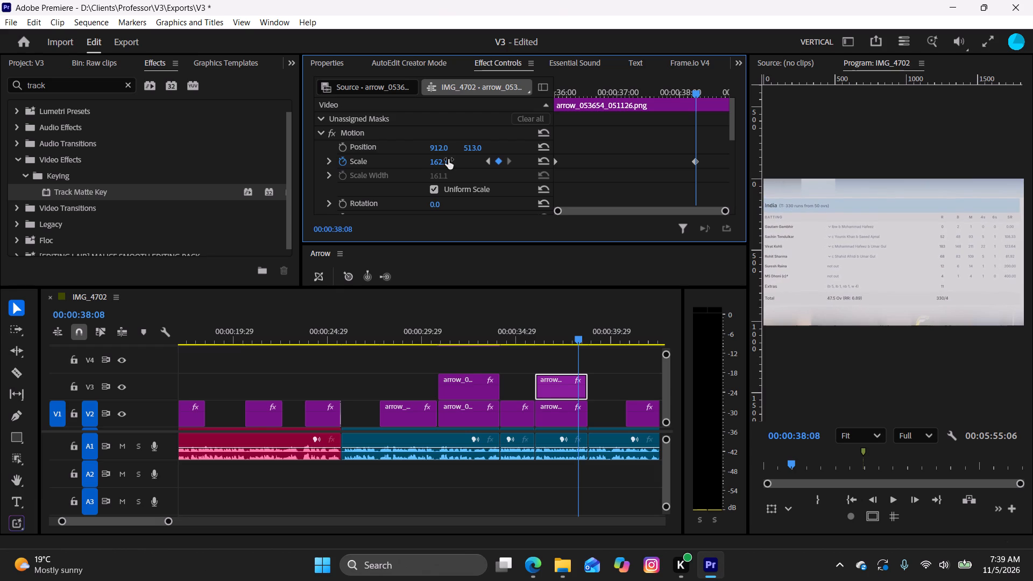
Apply Ease In and Ease Out to both Motion Scale keyframes of the V3 scorecard.
{"action": "left_click_drag", "start_coordinate": [700, 140], "coordinate": [551, 206]}
{"action": "right_click", "coordinate": [664, 175]}
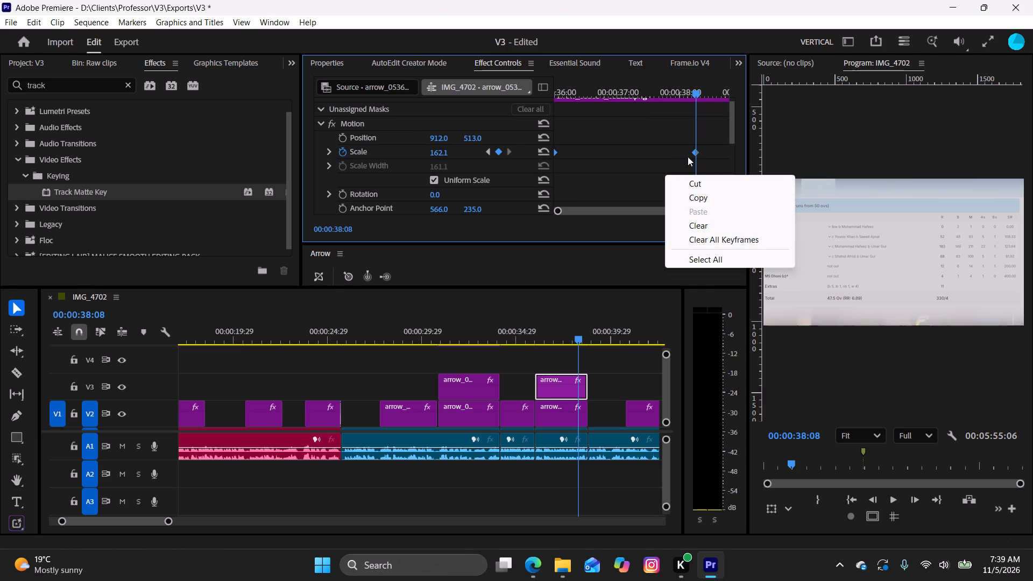
{"action": "right_click", "coordinate": [692, 154]}
{"action": "left_click", "coordinate": [744, 324]}
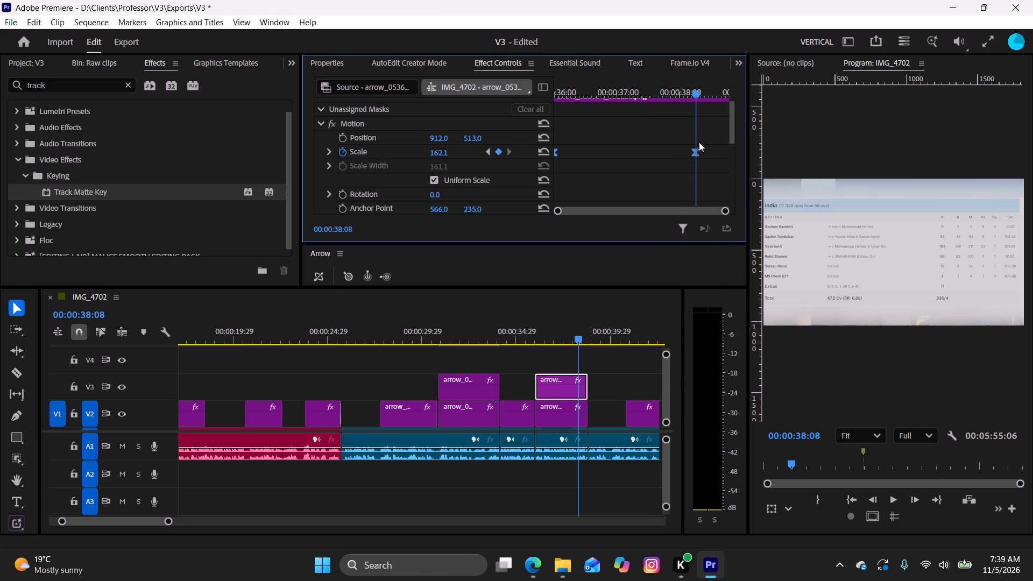
{"action": "right_click", "coordinate": [695, 153]}
{"action": "left_click", "coordinate": [747, 336]}
Play back the scorecard zoom from 00:00:35:22 through to the following batsman image on V2.
{"action": "left_click_drag", "start_coordinate": [576, 342], "coordinate": [528, 355]}
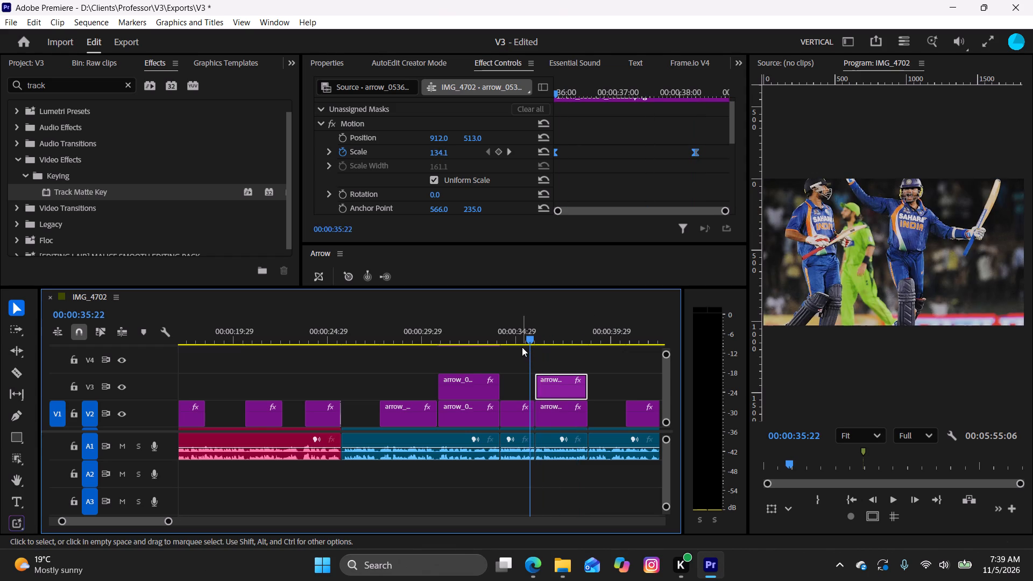
{"action": "key", "text": "space"}
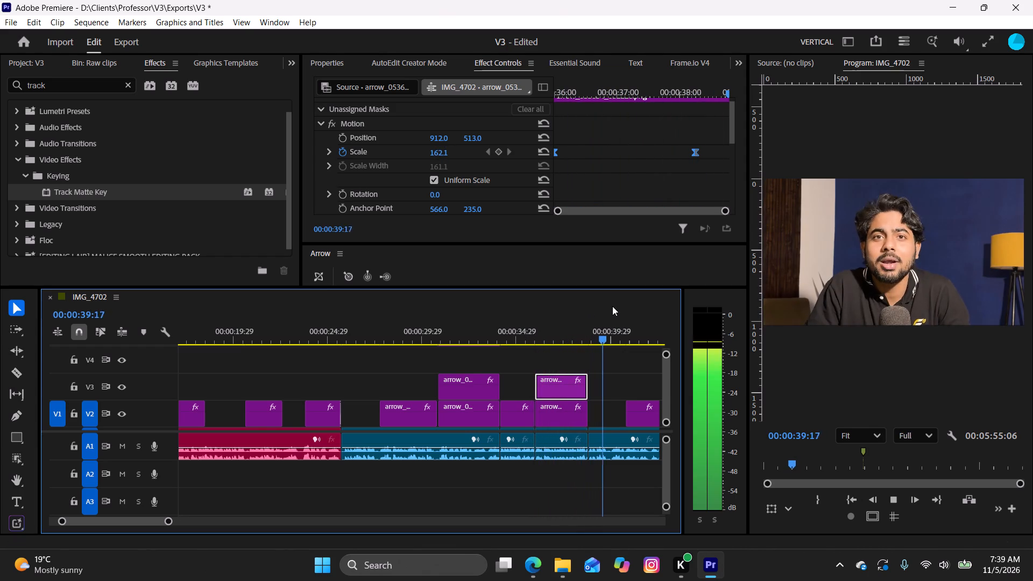
{"action": "key", "text": "space"}
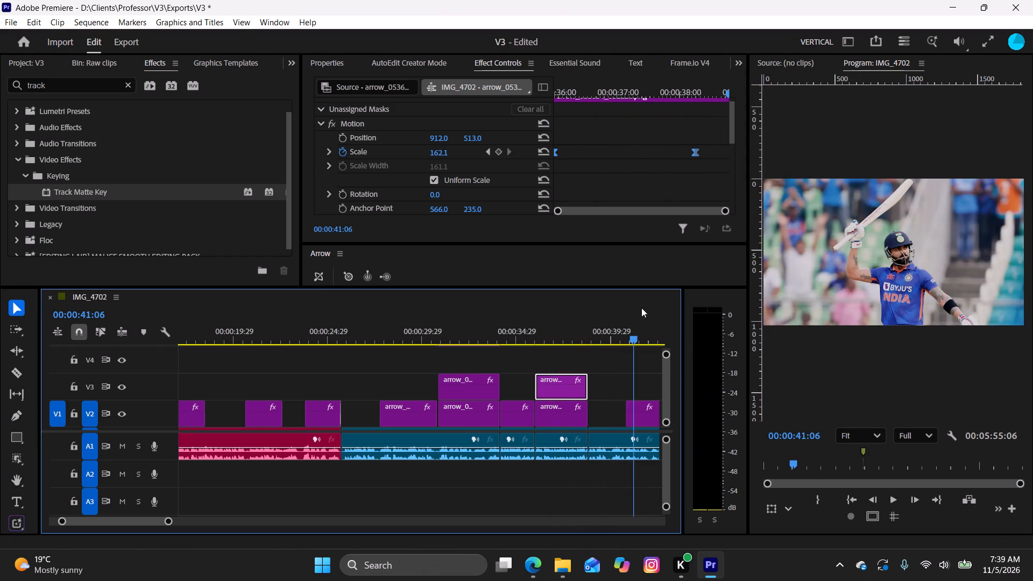
Copy the V2 image clip before the first stacked pair and paste its Motion, Opacity and Gaussian Blur attributes onto the batsman image.
{"action": "left_click_drag", "start_coordinate": [636, 339], "coordinate": [630, 353]}
{"action": "left_click", "coordinate": [408, 411]}
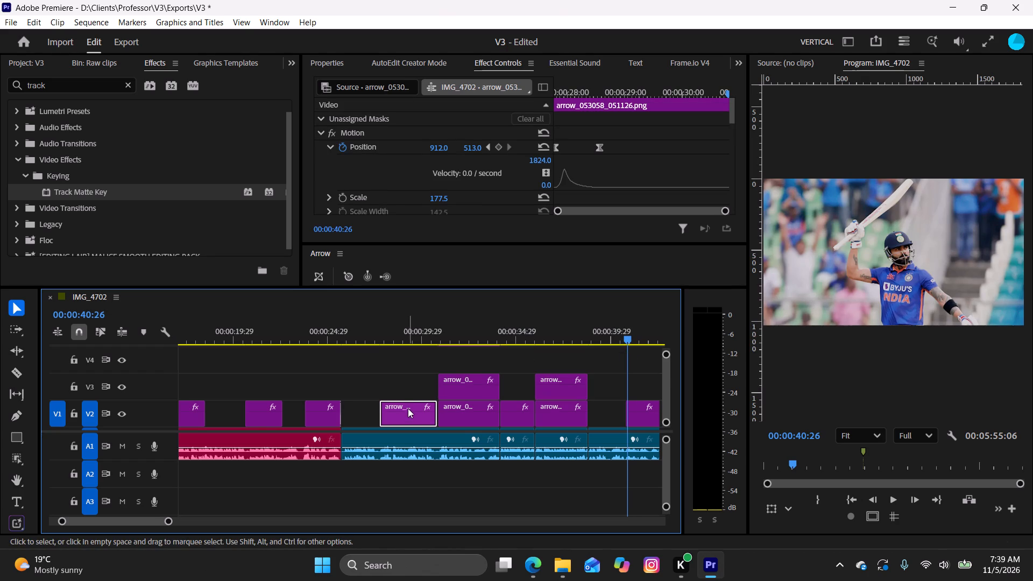
{"action": "key", "text": "ctrl+c"}
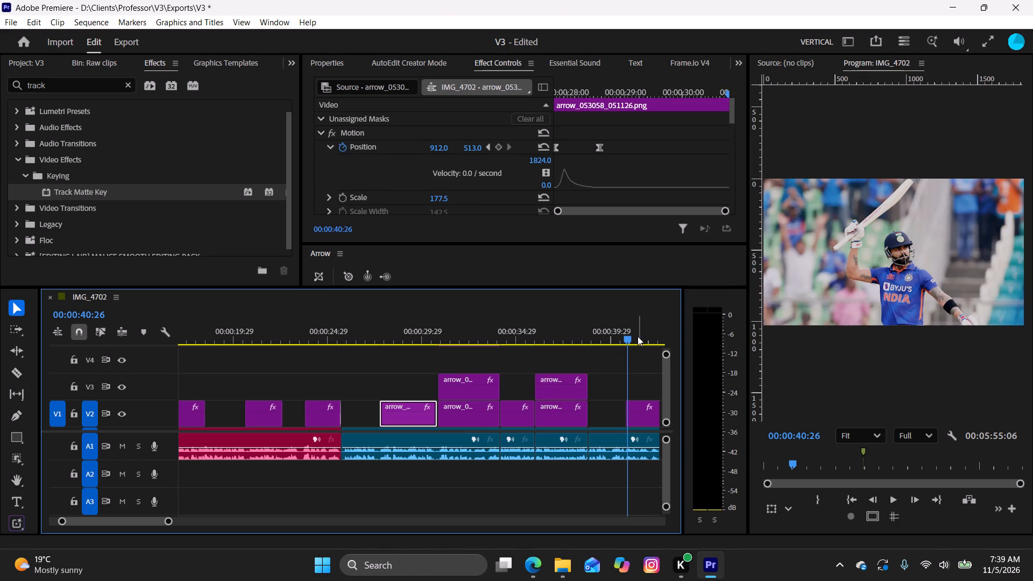
{"action": "left_click_drag", "start_coordinate": [629, 334], "coordinate": [636, 341]}
{"action": "left_click", "coordinate": [648, 419]}
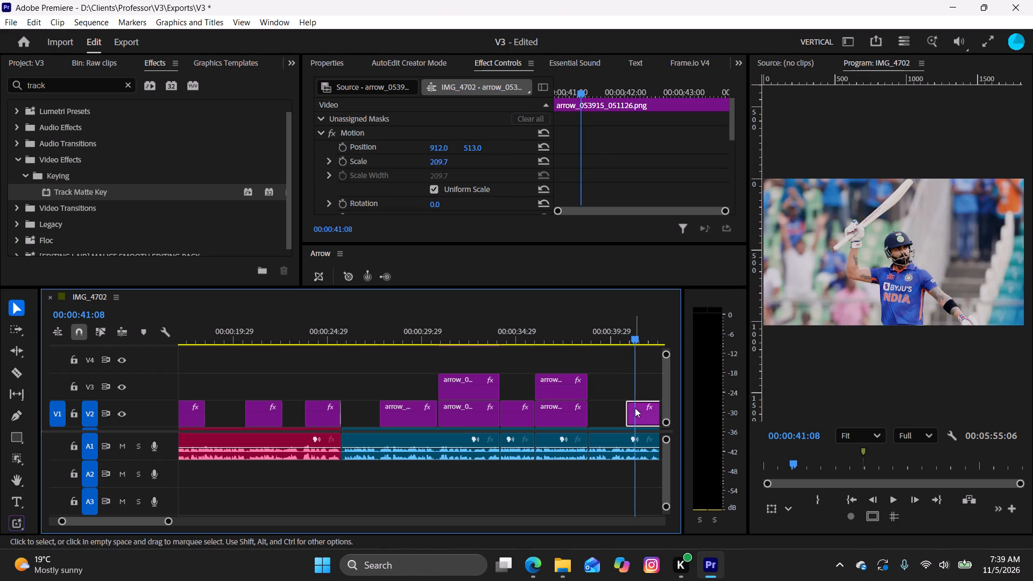
{"action": "key", "text": "ctrl+alt+v"}
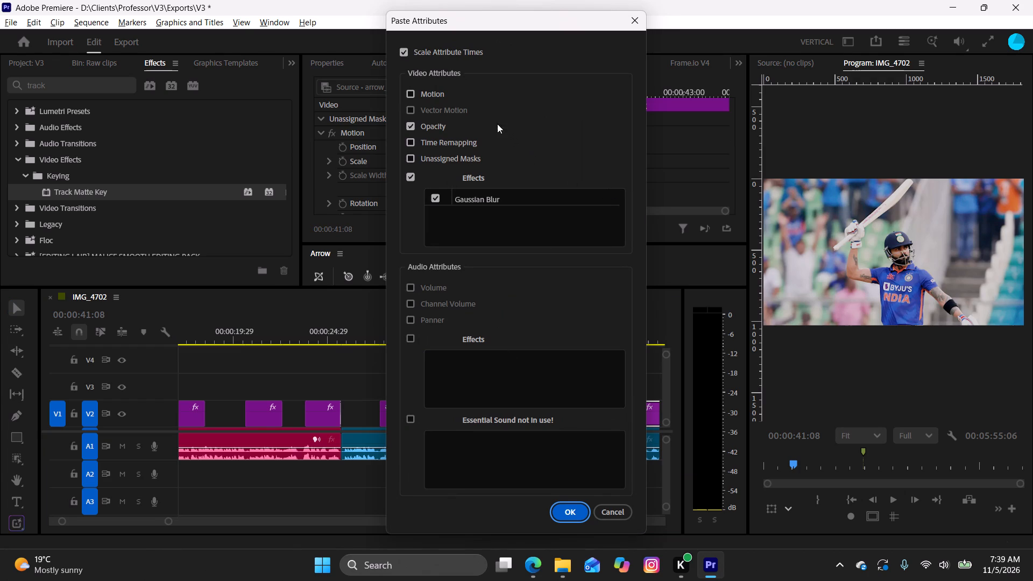
{"action": "left_click", "coordinate": [409, 93]}
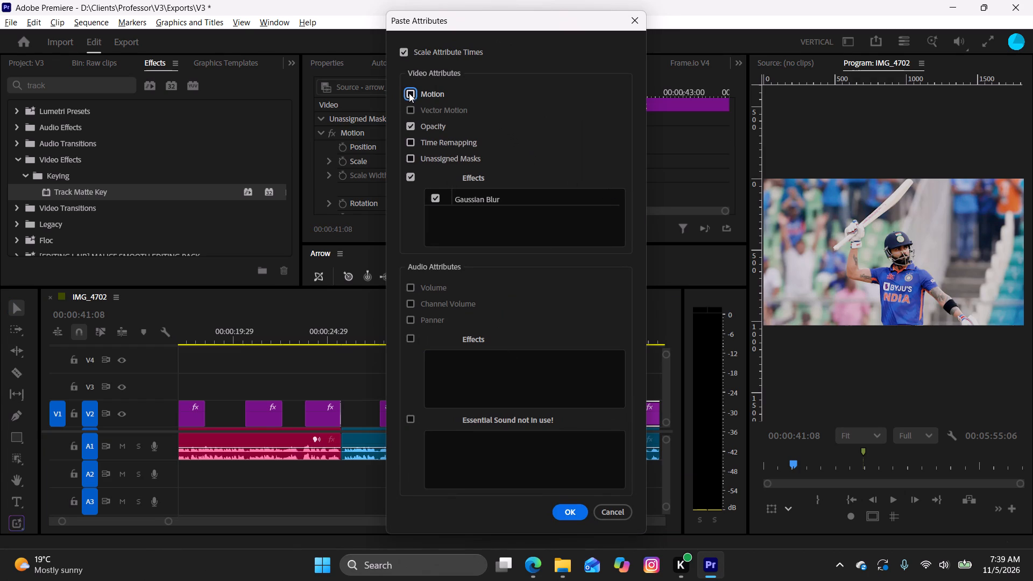
{"action": "left_click", "coordinate": [569, 511]}
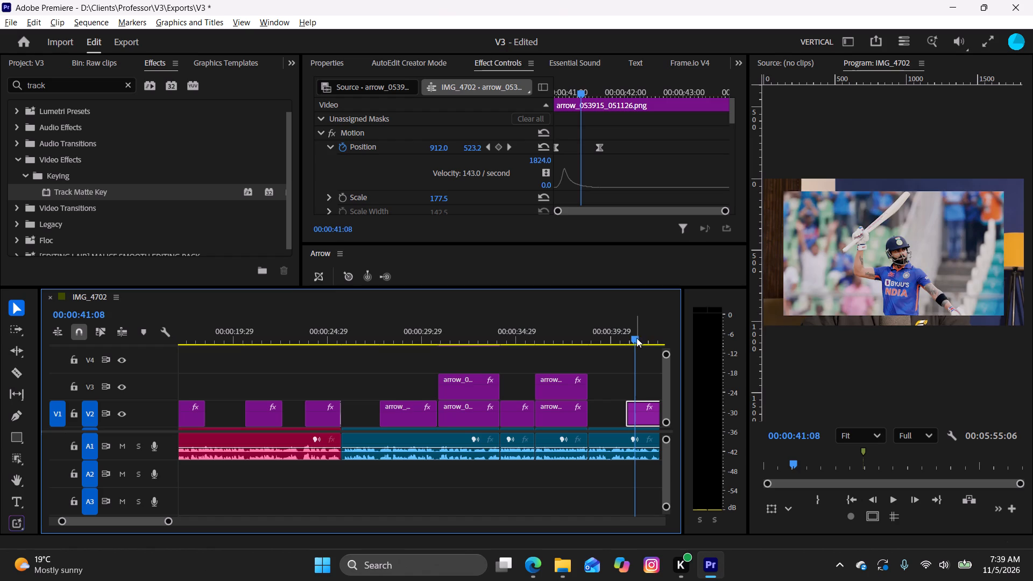
Play back the batsman image's entrance from just before its start to check the pasted animation.
{"action": "left_click_drag", "start_coordinate": [634, 338], "coordinate": [621, 343]}
{"action": "key", "text": "space"}
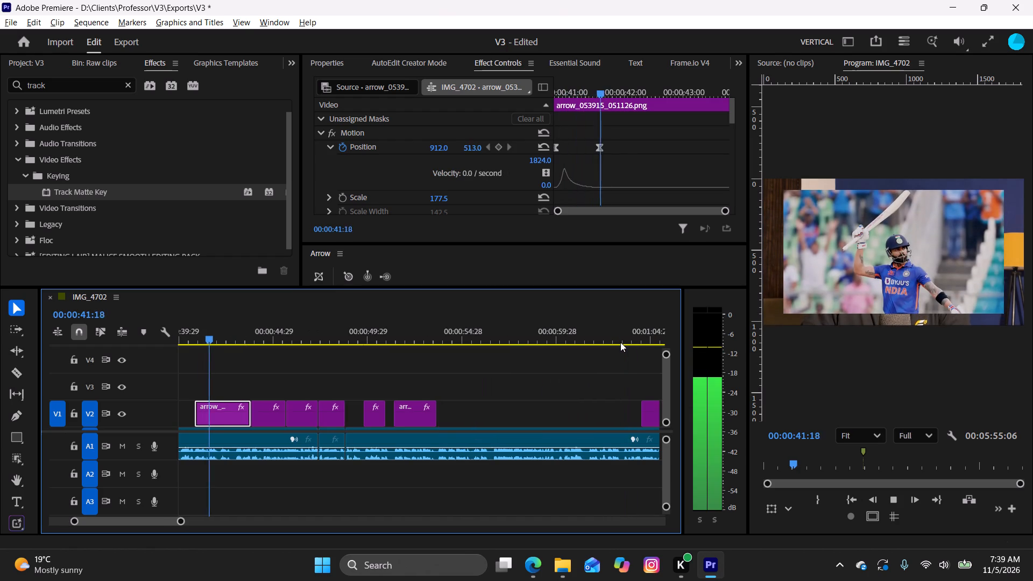
{"action": "key", "text": "space"}
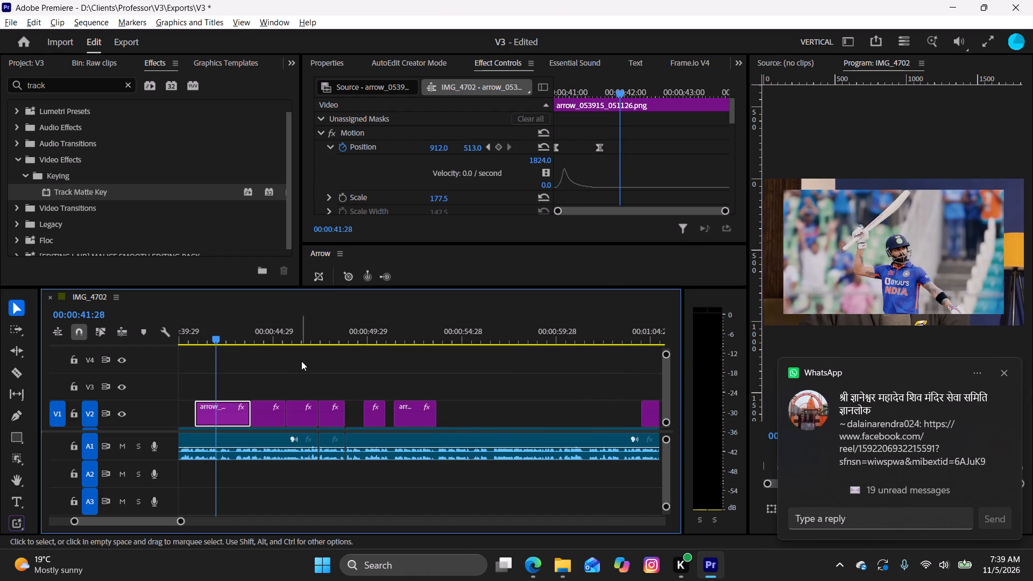
{"action": "left_click_drag", "start_coordinate": [208, 336], "coordinate": [192, 344]}
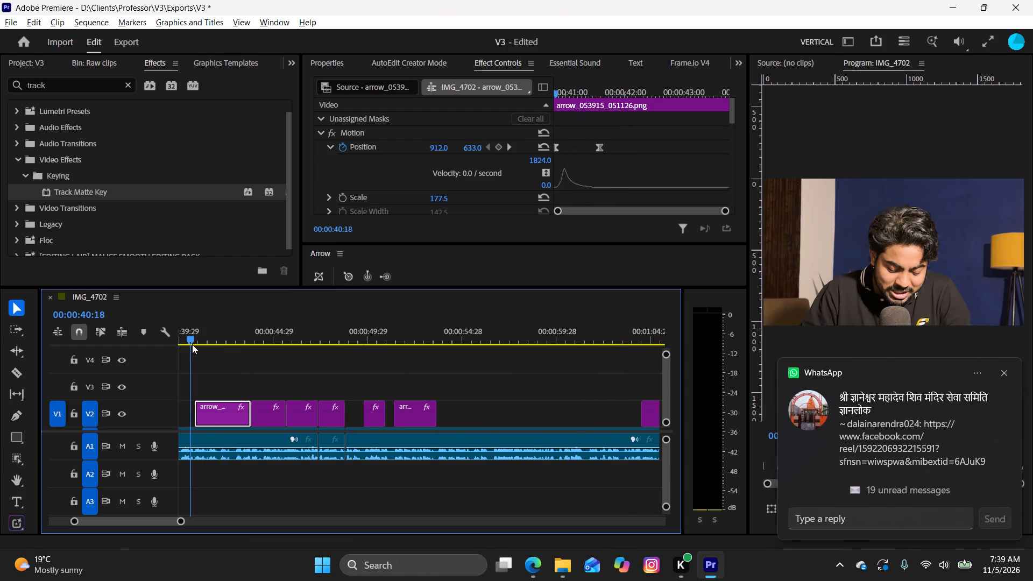
{"action": "key", "text": "space"}
{"action": "key", "text": "space"}
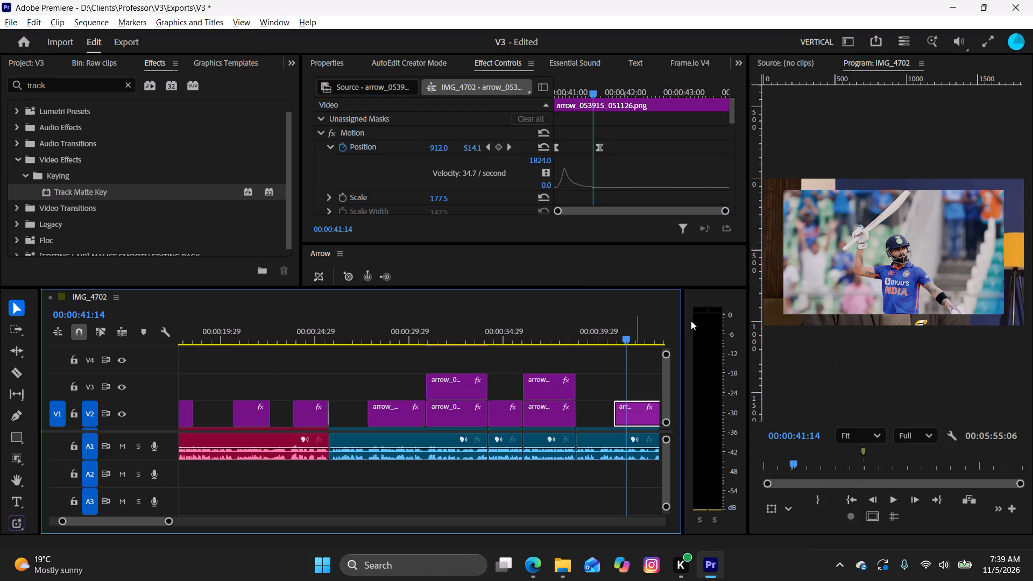
Replay the batsman image's entrance on V2 from about 00:00:40:12 to check its motion and framing.
{"action": "left_click_drag", "start_coordinate": [627, 339], "coordinate": [606, 351]}
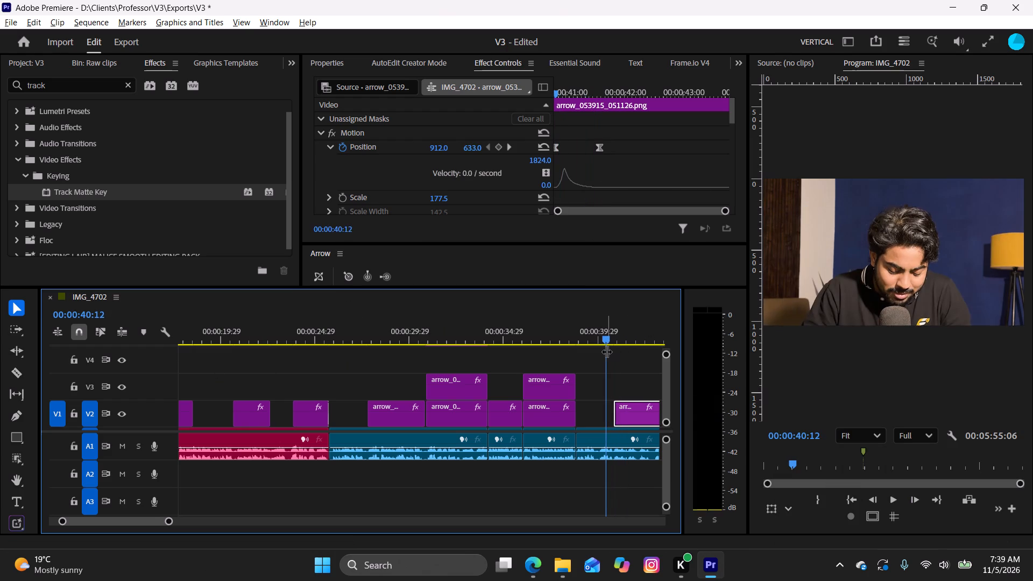
{"action": "key", "text": "space"}
{"action": "key", "text": "space"}
{"action": "key", "text": "space"}
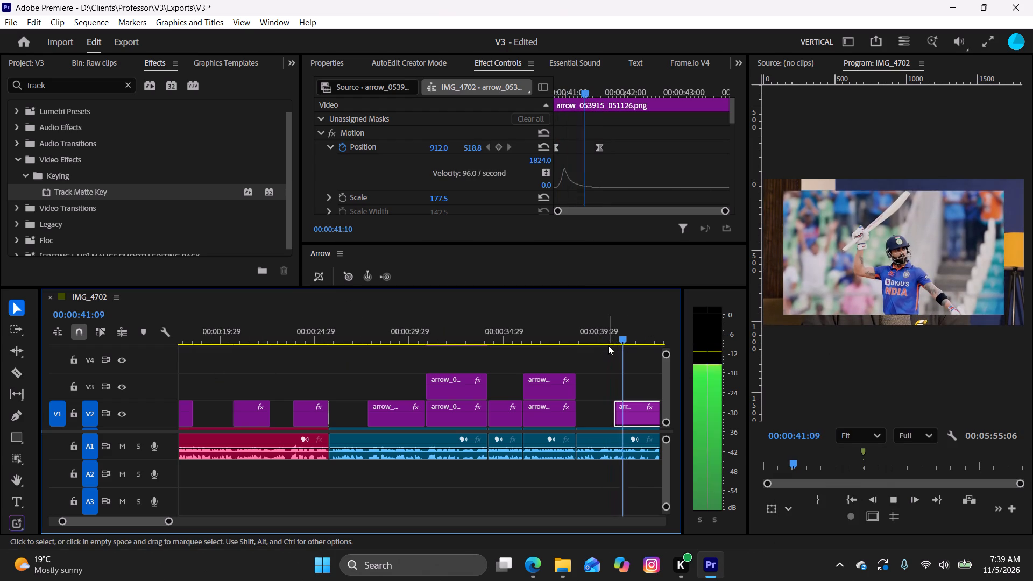
{"action": "key", "text": "space"}
{"action": "left_click_drag", "start_coordinate": [622, 341], "coordinate": [607, 347]}
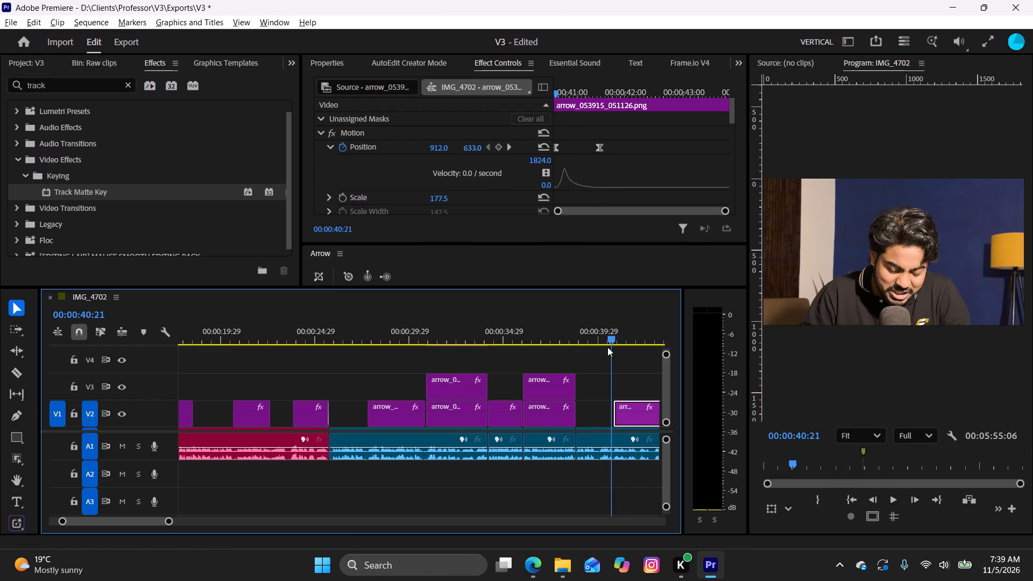
{"action": "left_click_drag", "start_coordinate": [607, 347], "coordinate": [600, 352]}
{"action": "key", "text": "space"}
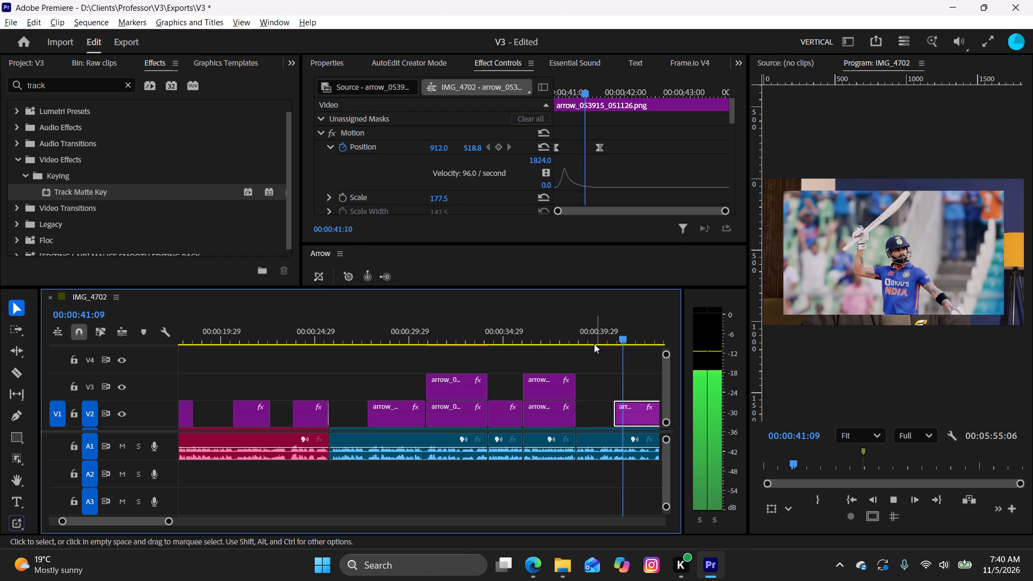
{"action": "key", "text": "space"}
Set the batsman image's Motion Scale to 238.5 so it fills the frame.
{"action": "left_click_drag", "start_coordinate": [437, 198], "coordinate": [459, 202]}
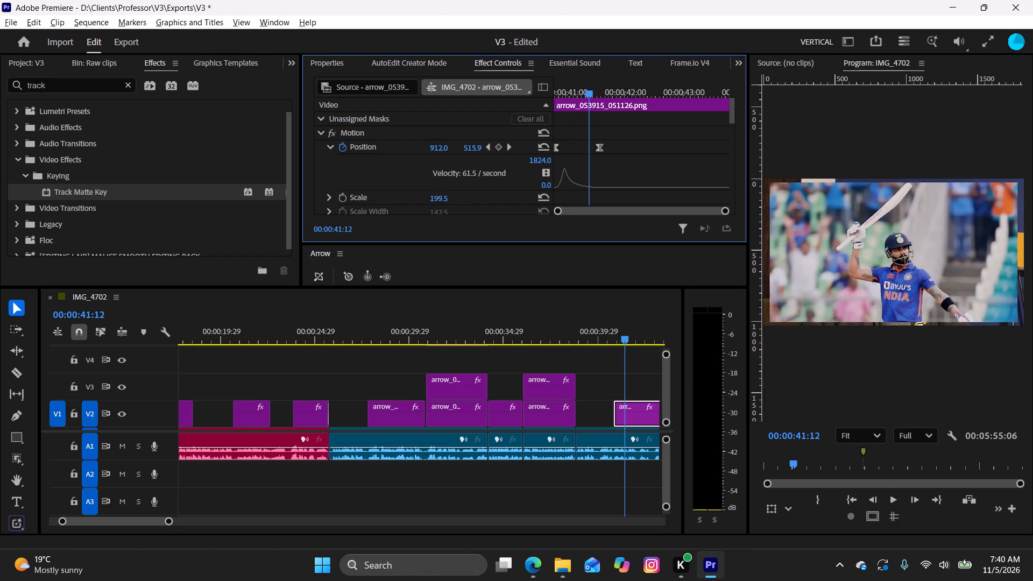
{"action": "left_click_drag", "start_coordinate": [459, 202], "coordinate": [487, 206]}
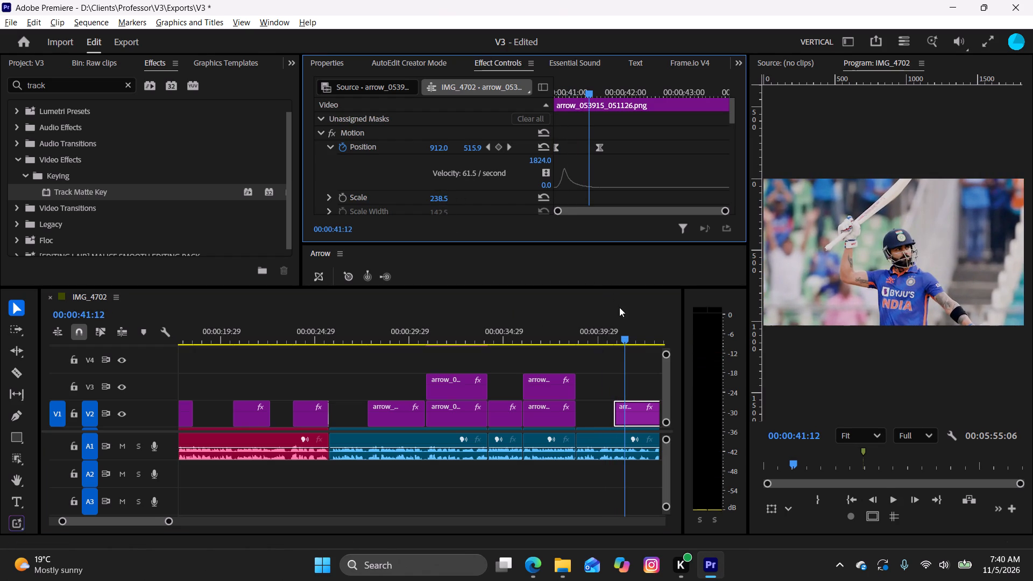
Play back and scrub the enlarged batsman image on V2 through the cut to the two-batsmen image.
{"action": "left_click_drag", "start_coordinate": [626, 344], "coordinate": [604, 352]}
{"action": "left_click_drag", "start_coordinate": [616, 332], "coordinate": [599, 335]}
{"action": "key", "text": "space"}
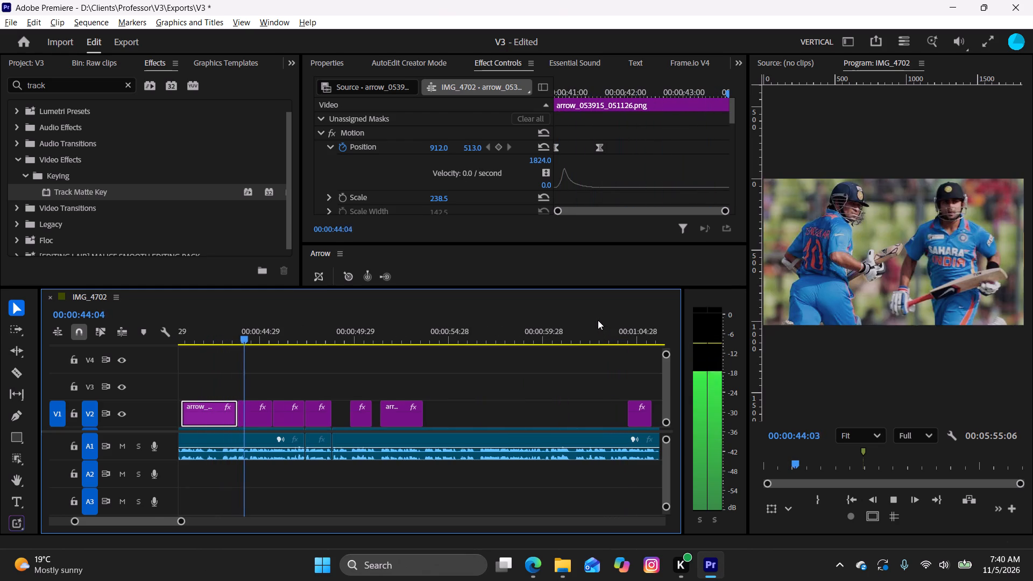
{"action": "key", "text": "space"}
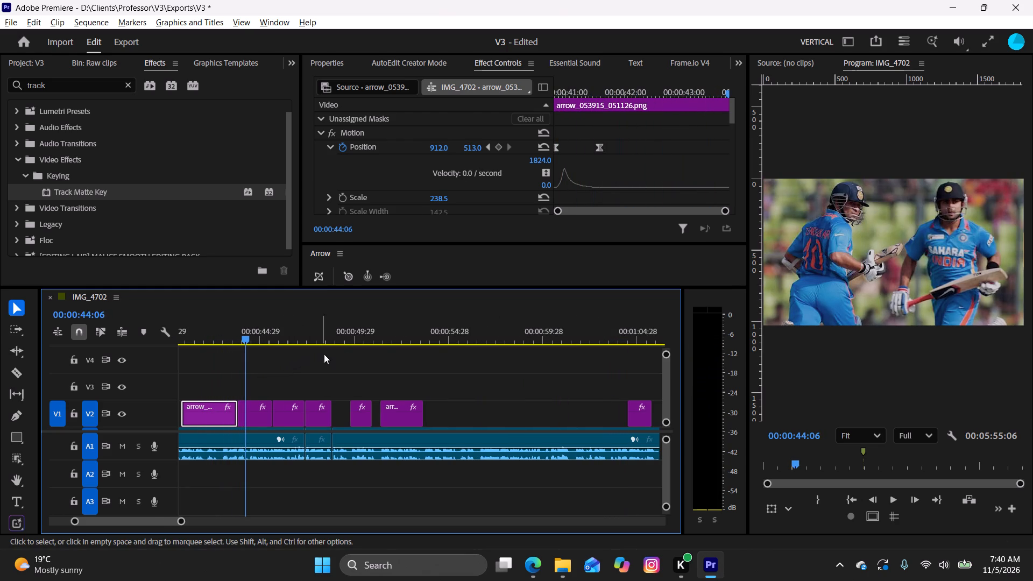
{"action": "left_click_drag", "start_coordinate": [243, 338], "coordinate": [237, 343]}
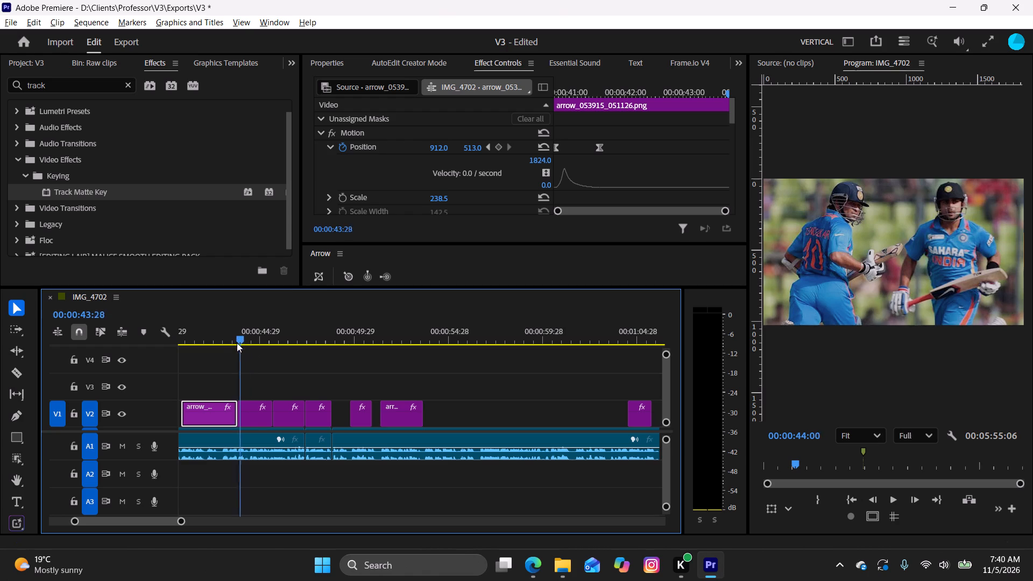
{"action": "left_click_drag", "start_coordinate": [237, 343], "coordinate": [212, 352]}
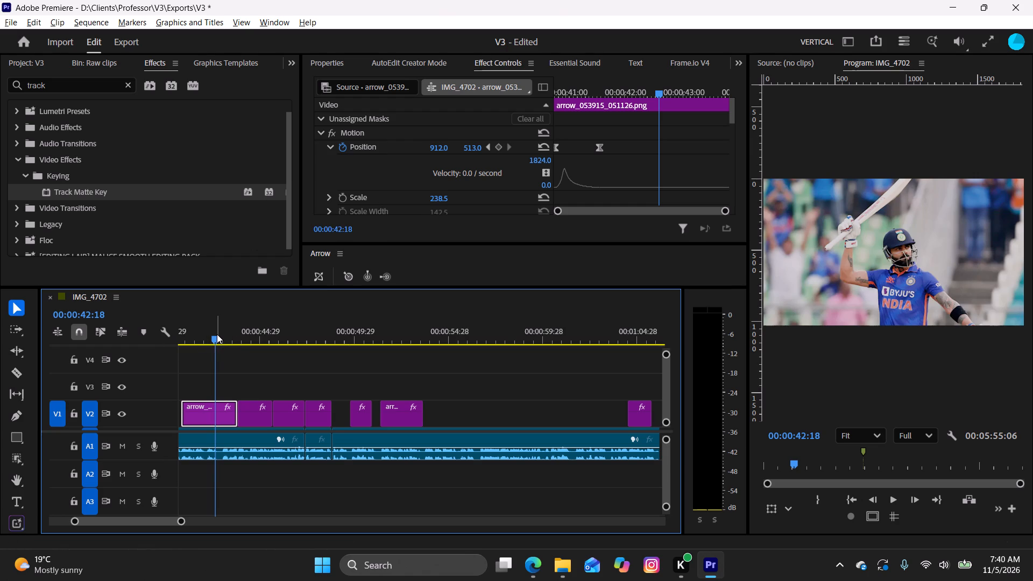
{"action": "left_click_drag", "start_coordinate": [214, 334], "coordinate": [251, 353]}
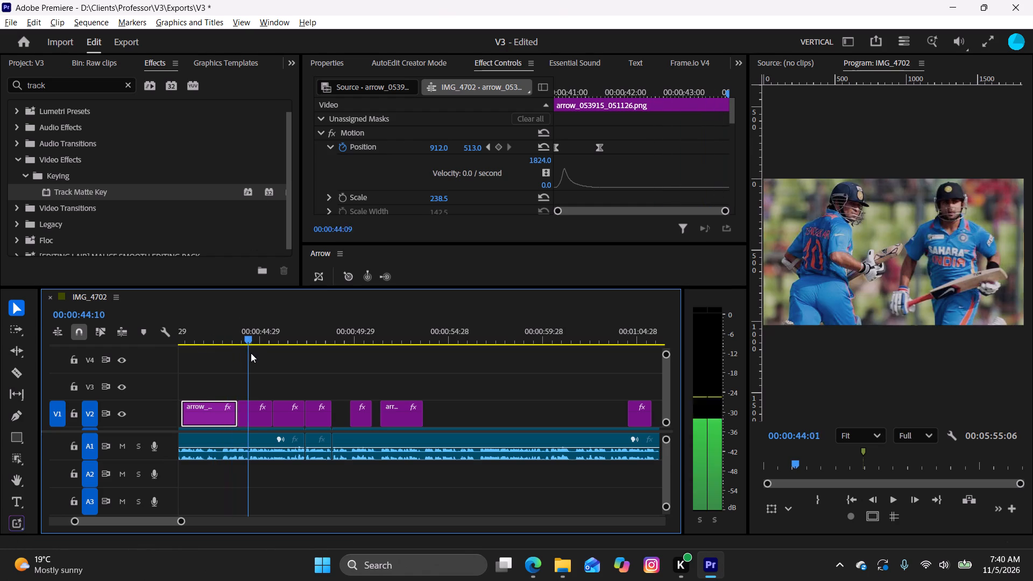
{"action": "left_click_drag", "start_coordinate": [251, 353], "coordinate": [175, 353]}
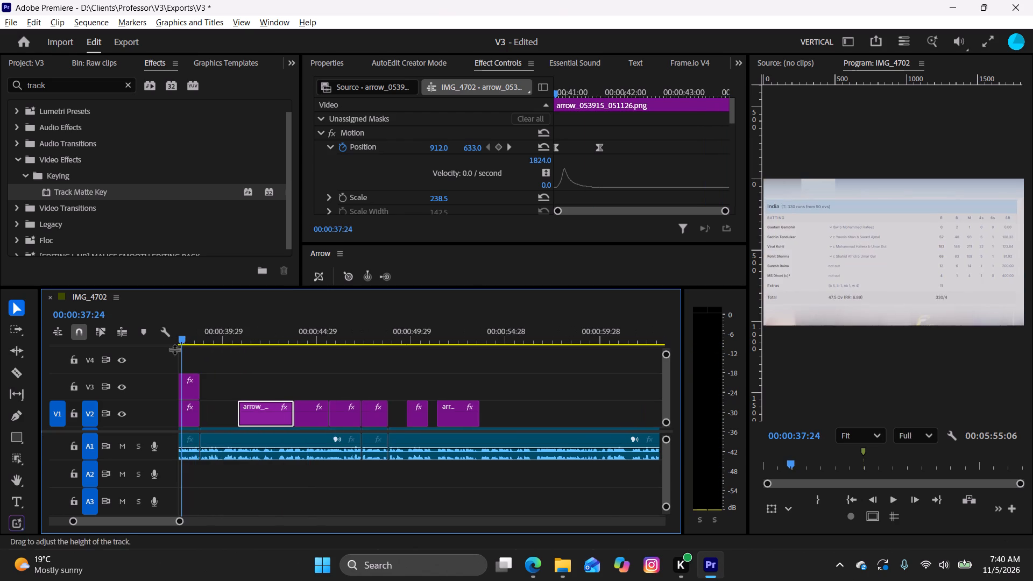
{"action": "key", "text": "space"}
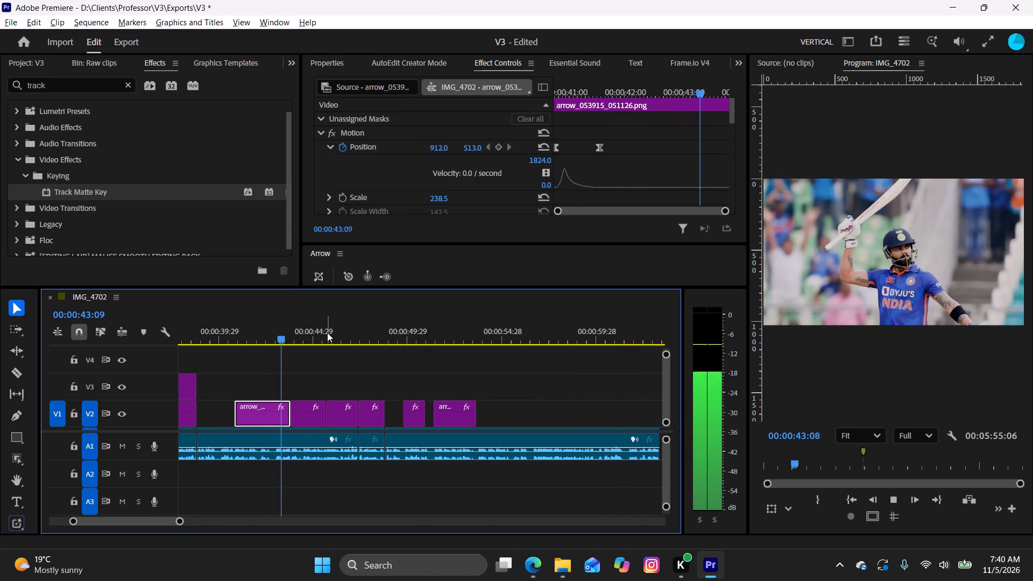
{"action": "key", "text": "space"}
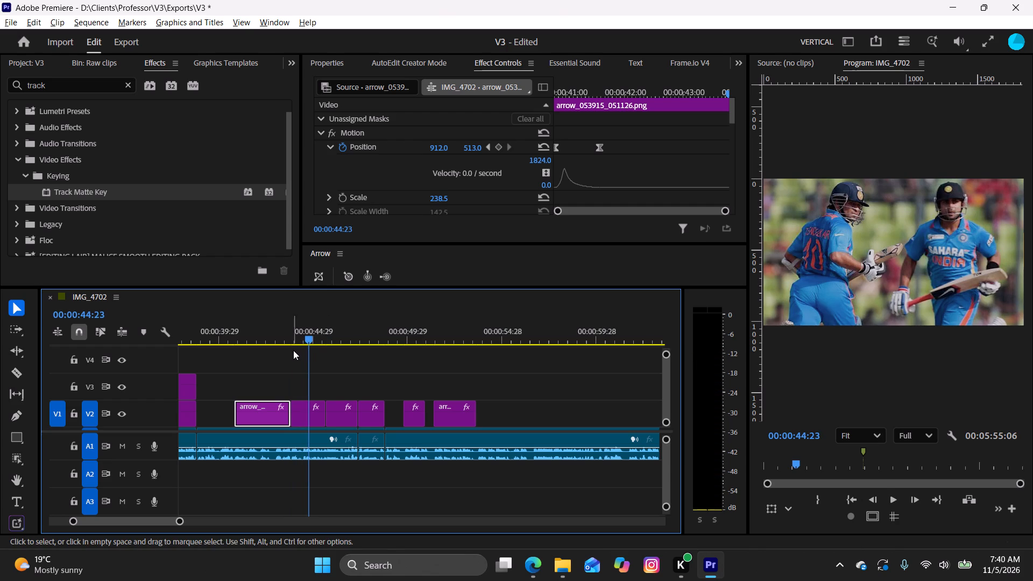
{"action": "left_click_drag", "start_coordinate": [295, 339], "coordinate": [278, 346]}
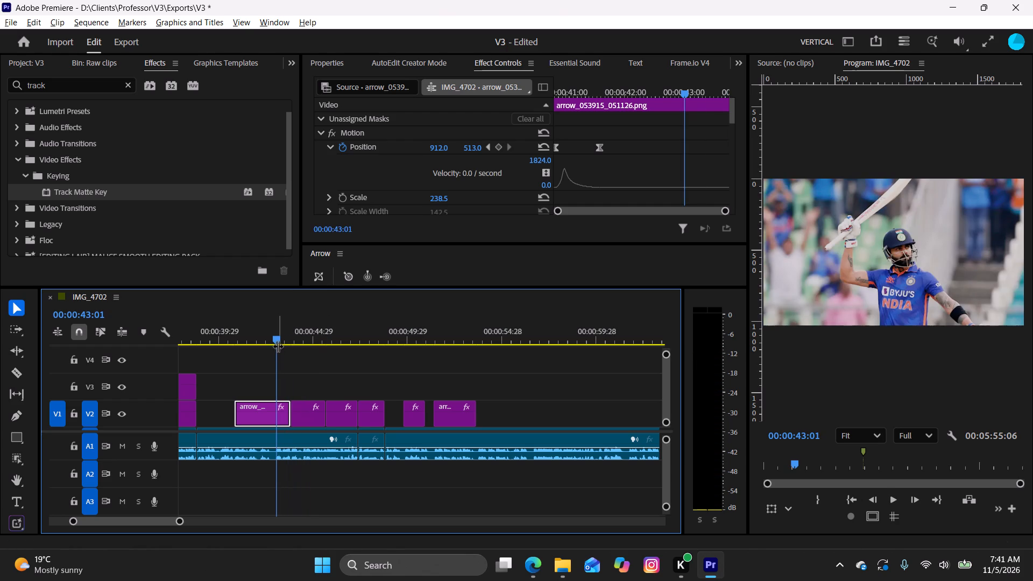
{"action": "key", "text": "space"}
{"action": "key", "text": "space"}
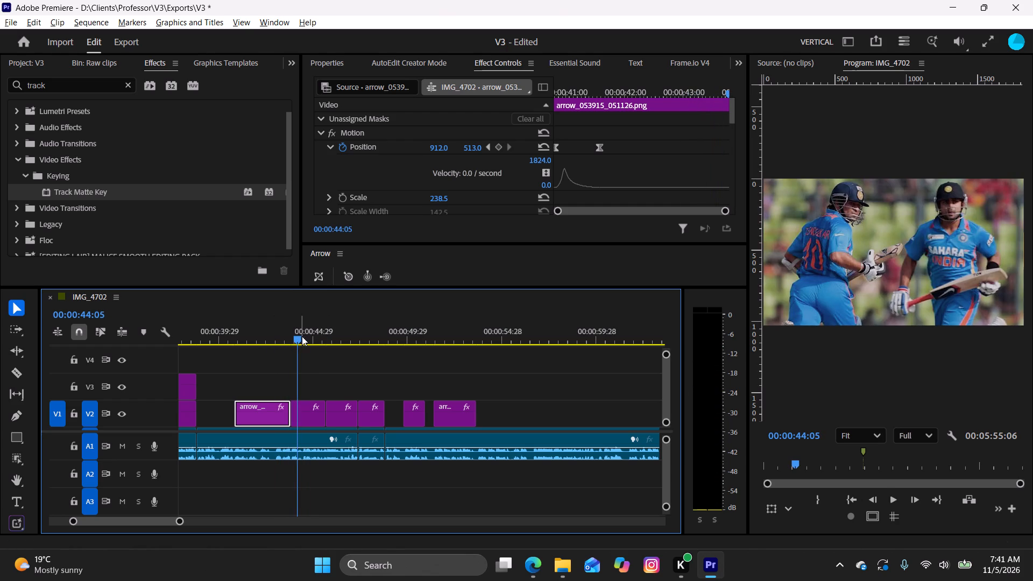
Keyframe the batsman image's Scale at 238.5 at 00:00:41:23 and 287.5 at 00:00:43:18.
{"action": "left_click_drag", "start_coordinate": [302, 337], "coordinate": [254, 370]}
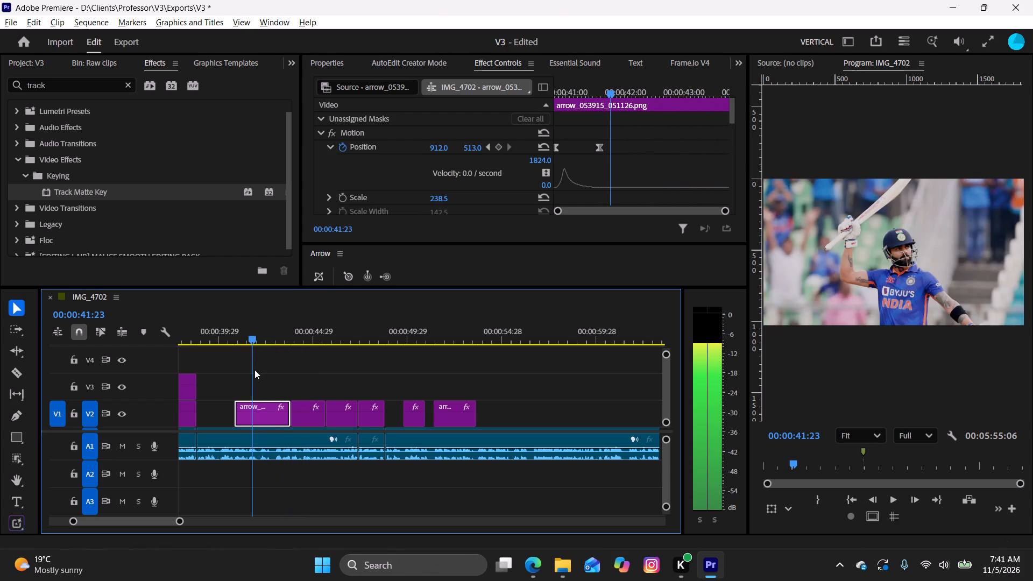
{"action": "left_click_drag", "start_coordinate": [254, 370], "coordinate": [254, 369]}
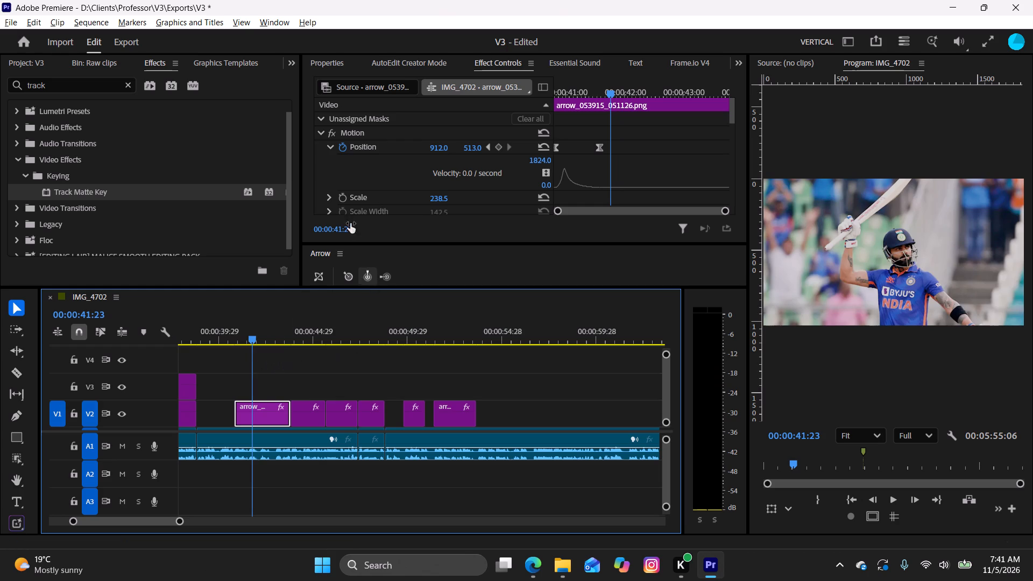
{"action": "left_click", "coordinate": [343, 197]}
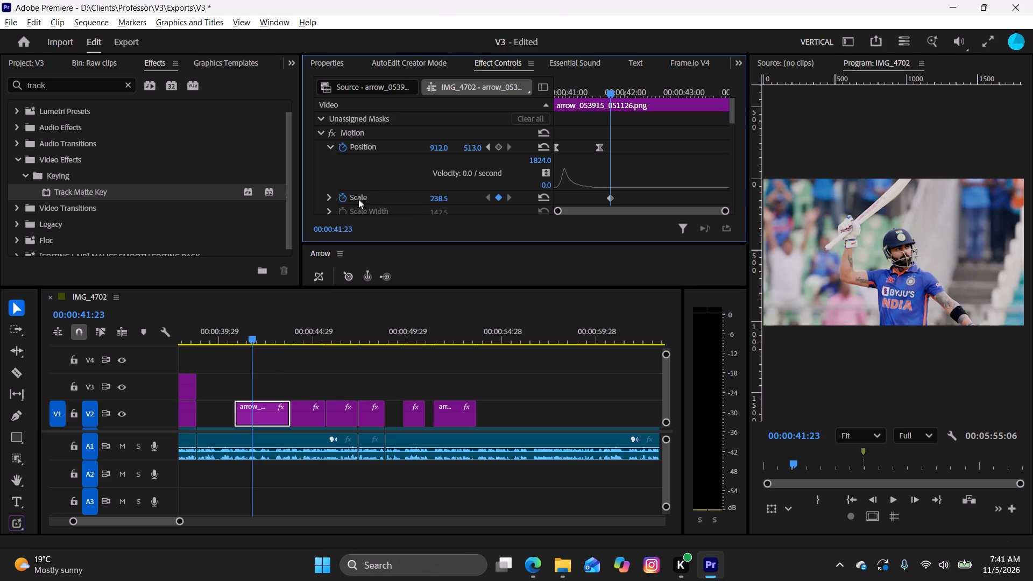
{"action": "left_click_drag", "start_coordinate": [611, 91], "coordinate": [685, 109]}
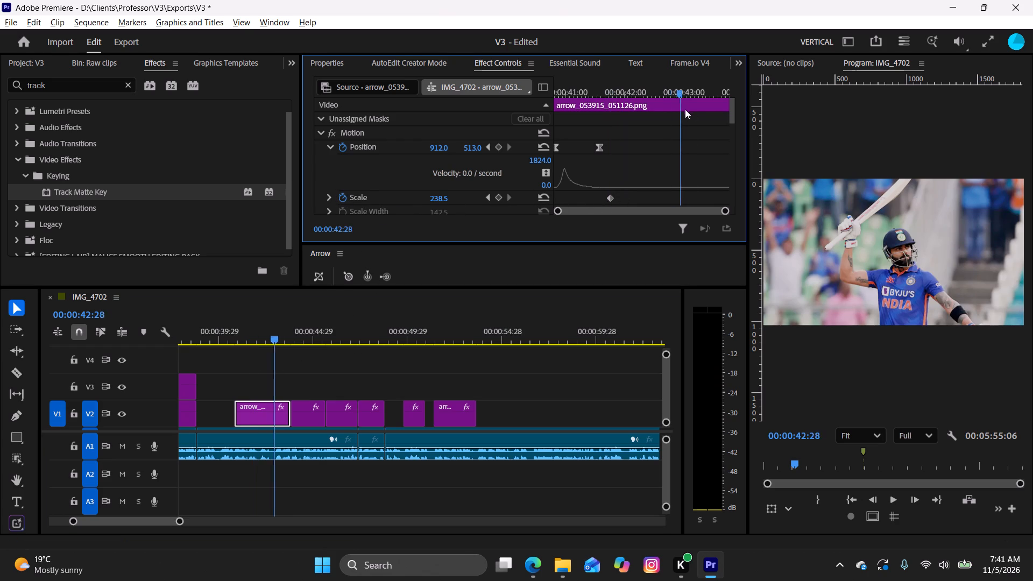
{"action": "left_click_drag", "start_coordinate": [685, 109], "coordinate": [719, 132]}
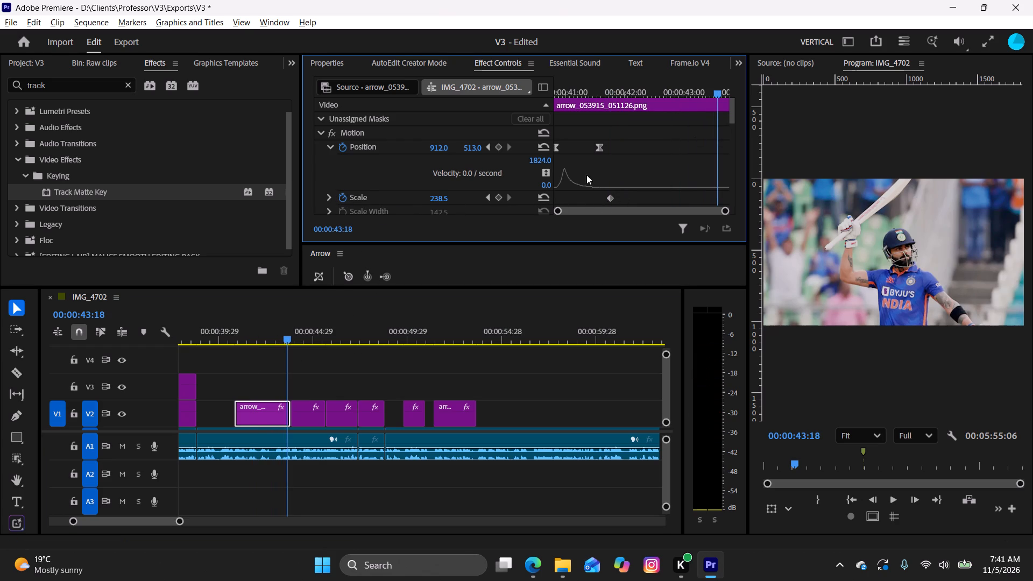
{"action": "left_click_drag", "start_coordinate": [436, 202], "coordinate": [458, 207]}
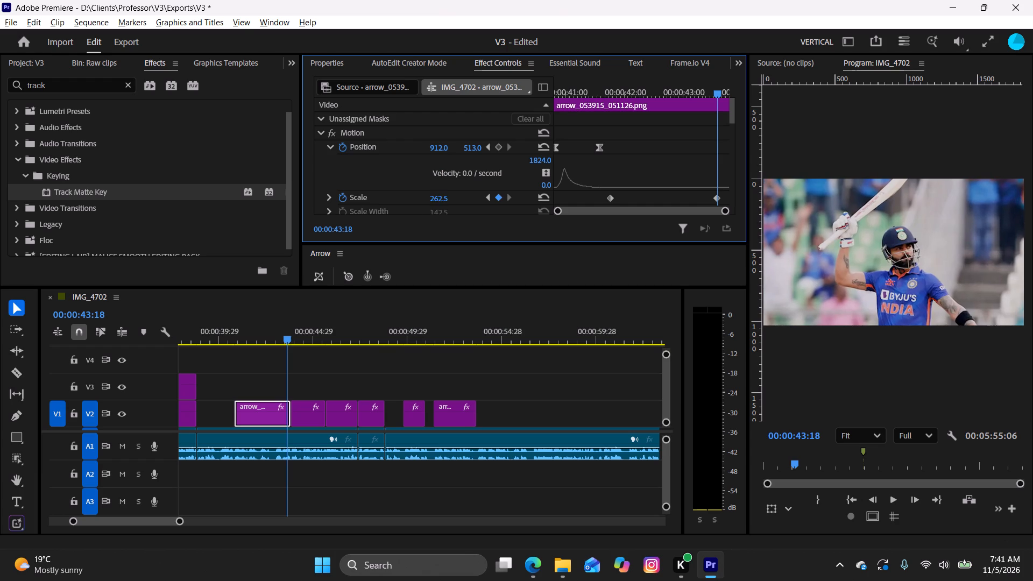
{"action": "left_click_drag", "start_coordinate": [458, 207], "coordinate": [477, 212]}
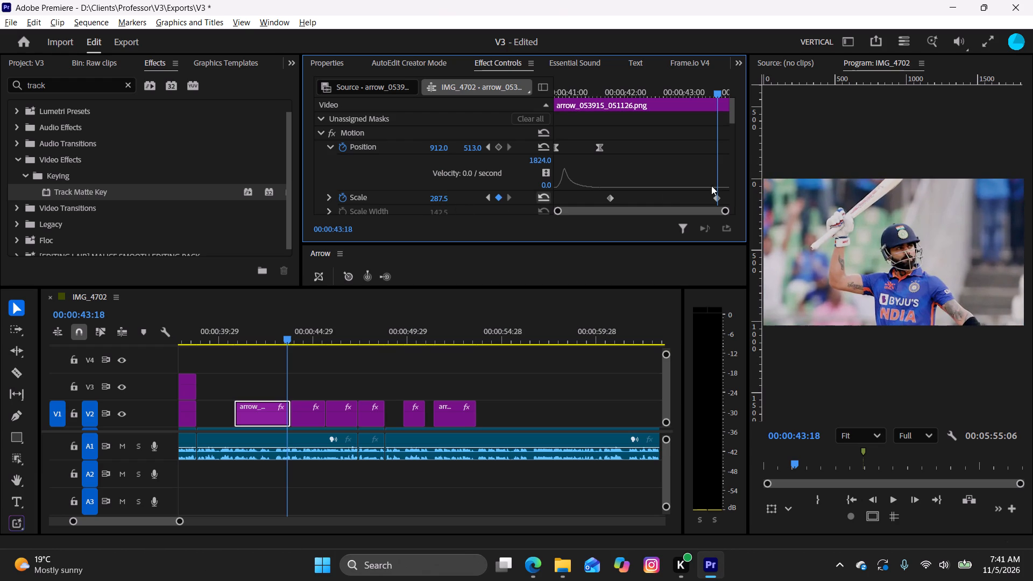
Apply Ease In and Ease Out to the batsman image's two Scale keyframes and its last Position keyframe.
{"action": "left_click_drag", "start_coordinate": [722, 178], "coordinate": [596, 200]}
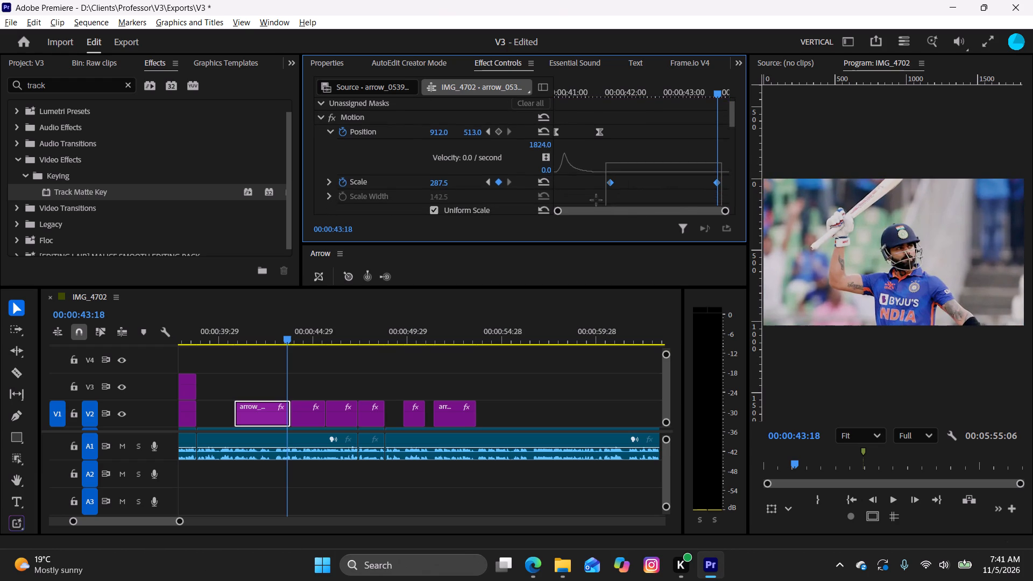
{"action": "left_click_drag", "start_coordinate": [596, 200], "coordinate": [591, 195]}
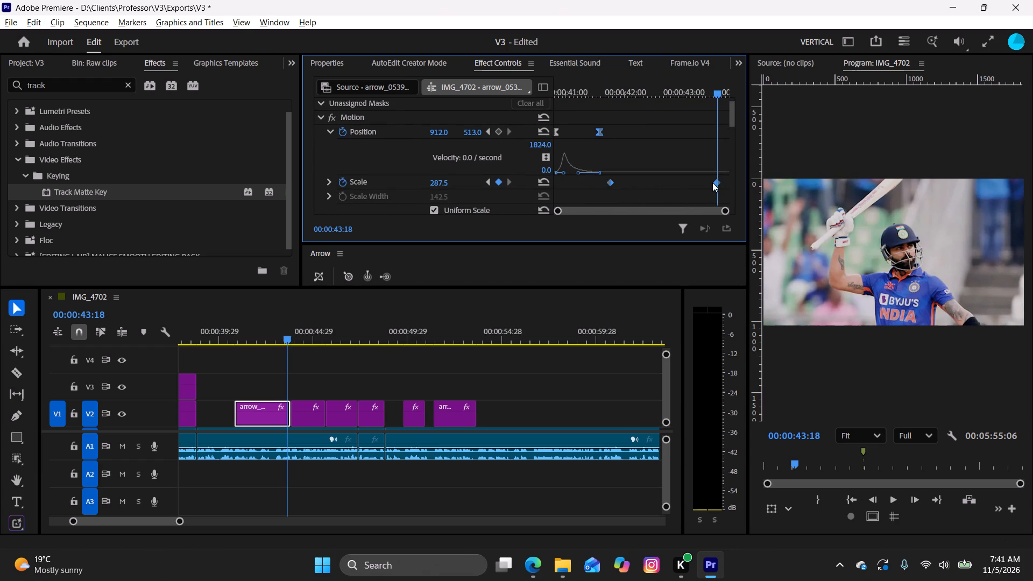
{"action": "right_click", "coordinate": [715, 181]}
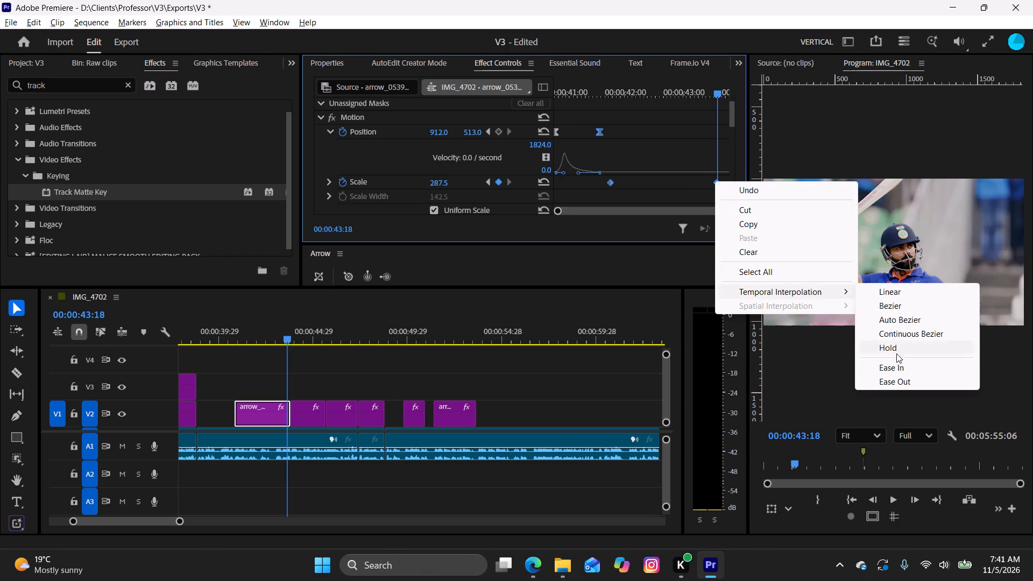
{"action": "left_click", "coordinate": [907, 370]}
{"action": "right_click", "coordinate": [716, 182]}
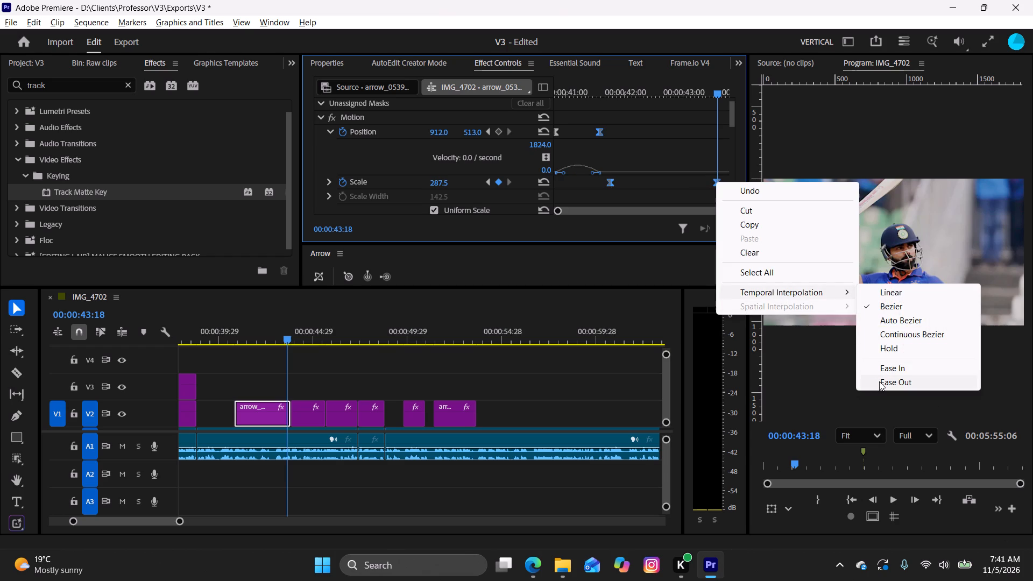
{"action": "right_click", "coordinate": [879, 381]}
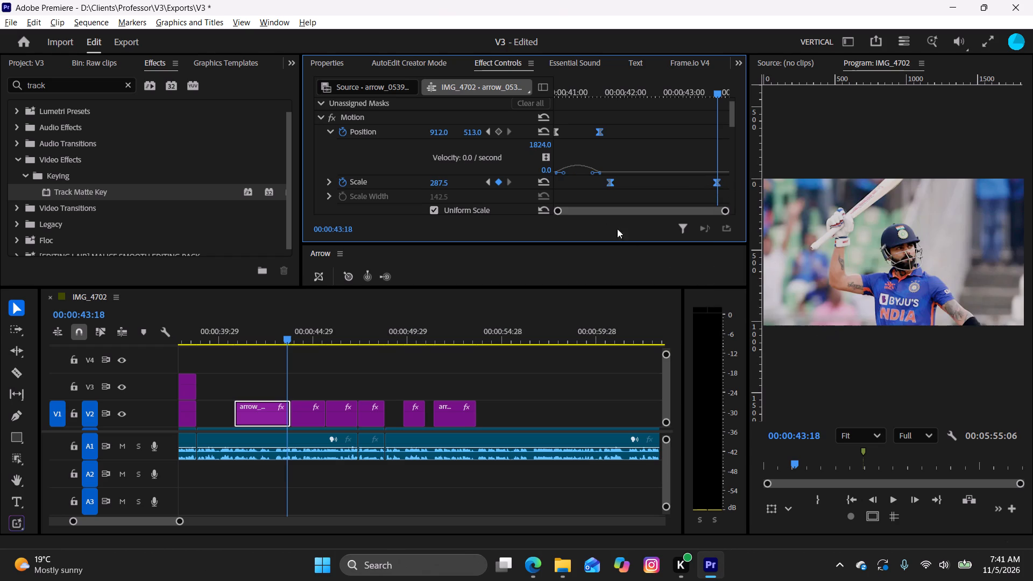
{"action": "right_click", "coordinate": [716, 183]}
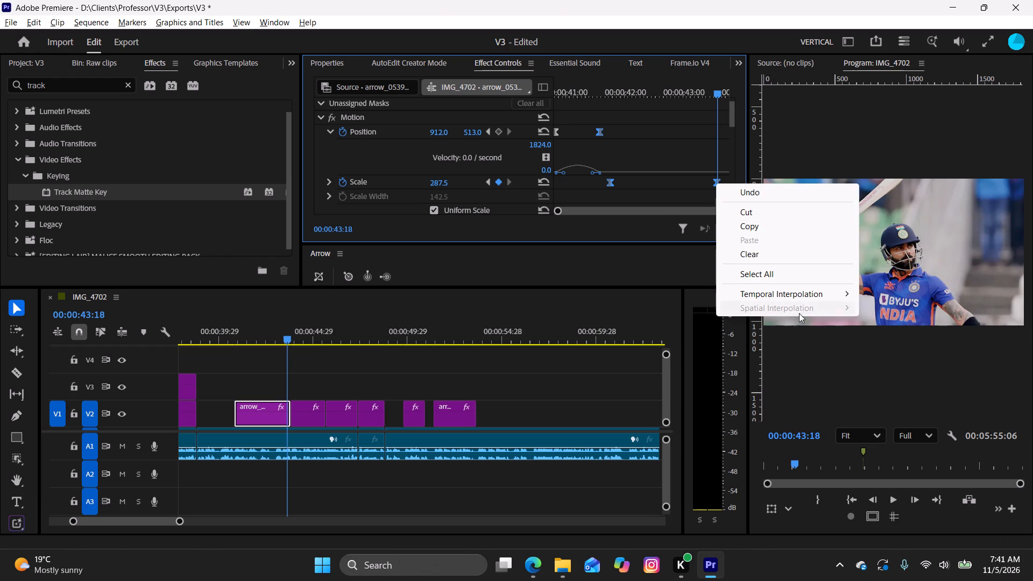
{"action": "left_click", "coordinate": [894, 381]}
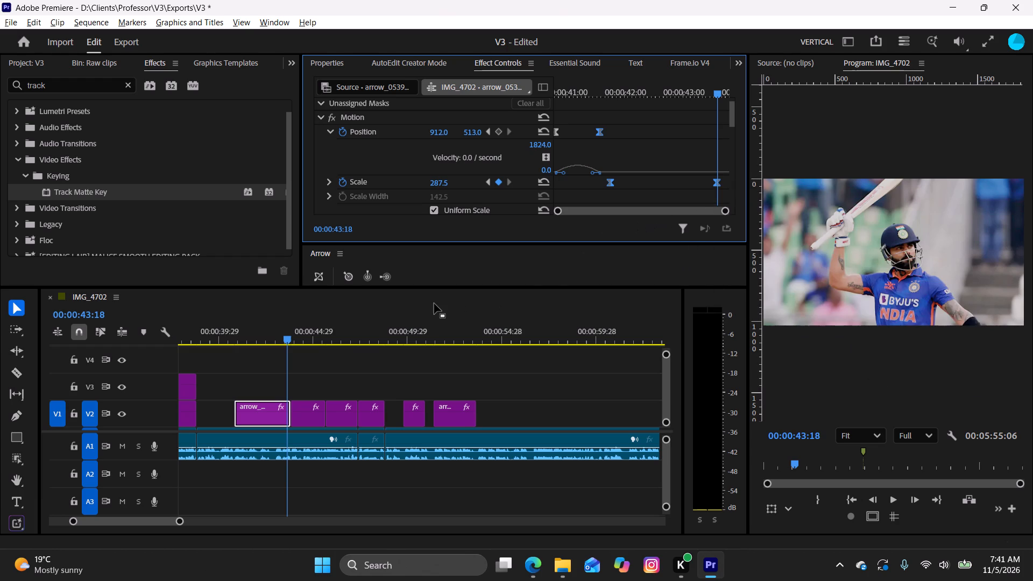
Play back the batsman image's eased zoom through the cut and scrub through the two-batsmen image on V2.
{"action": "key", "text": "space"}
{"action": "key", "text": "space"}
{"action": "left_click_drag", "start_coordinate": [304, 336], "coordinate": [239, 337]}
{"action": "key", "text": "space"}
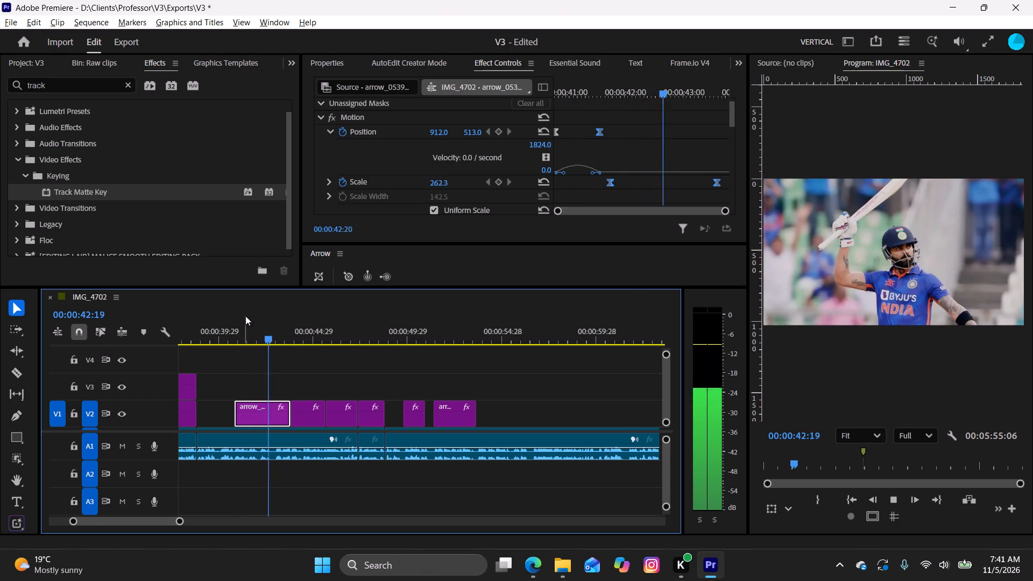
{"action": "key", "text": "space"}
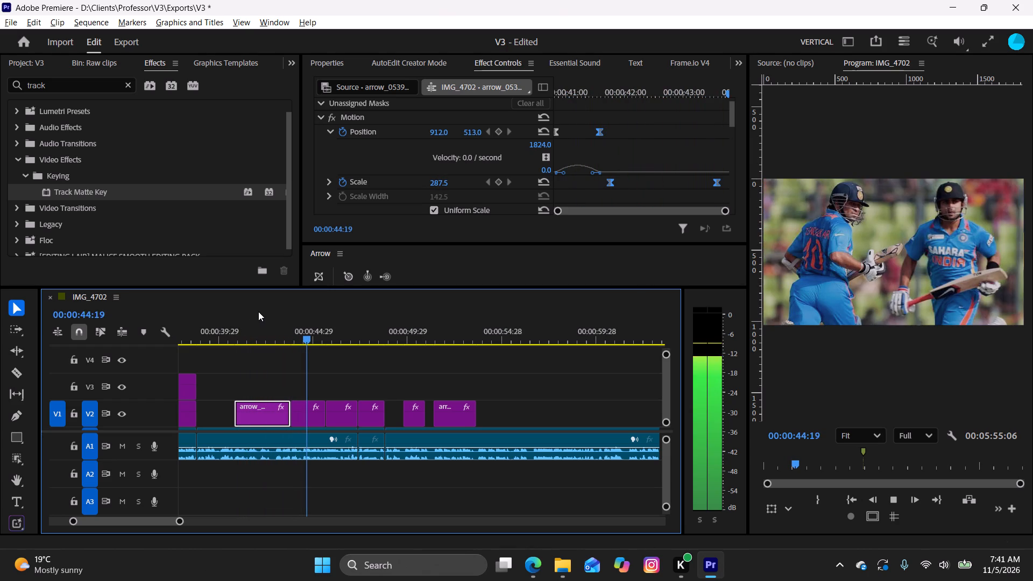
{"action": "left_click", "coordinate": [306, 412]}
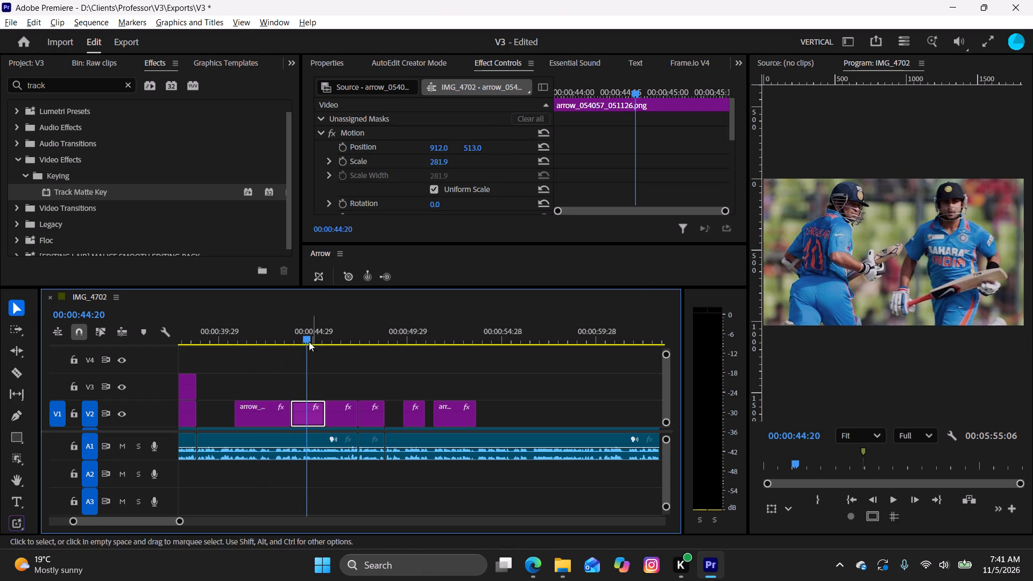
{"action": "left_click_drag", "start_coordinate": [307, 339], "coordinate": [320, 359]}
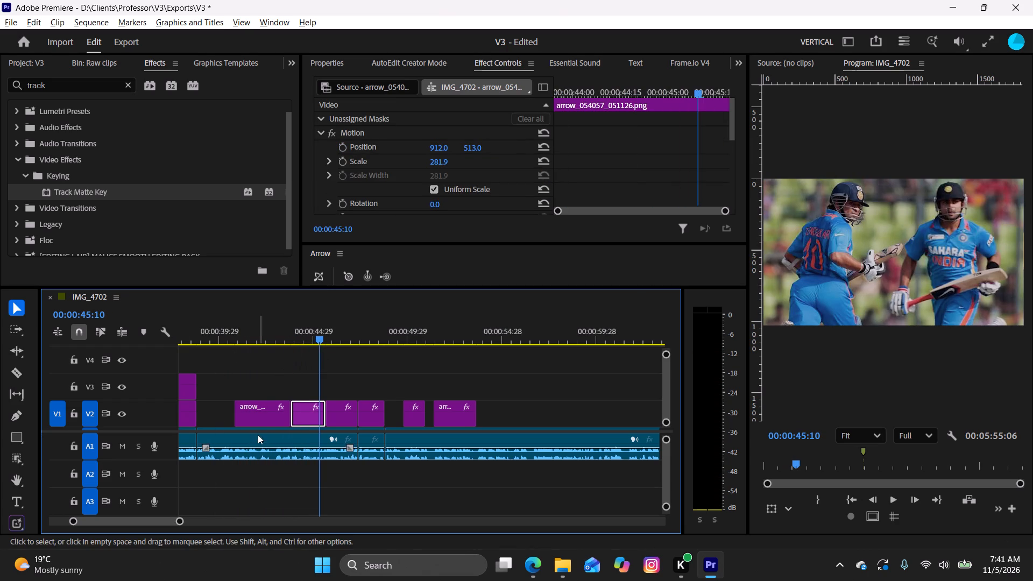
{"action": "left_click_drag", "start_coordinate": [321, 334], "coordinate": [335, 360]}
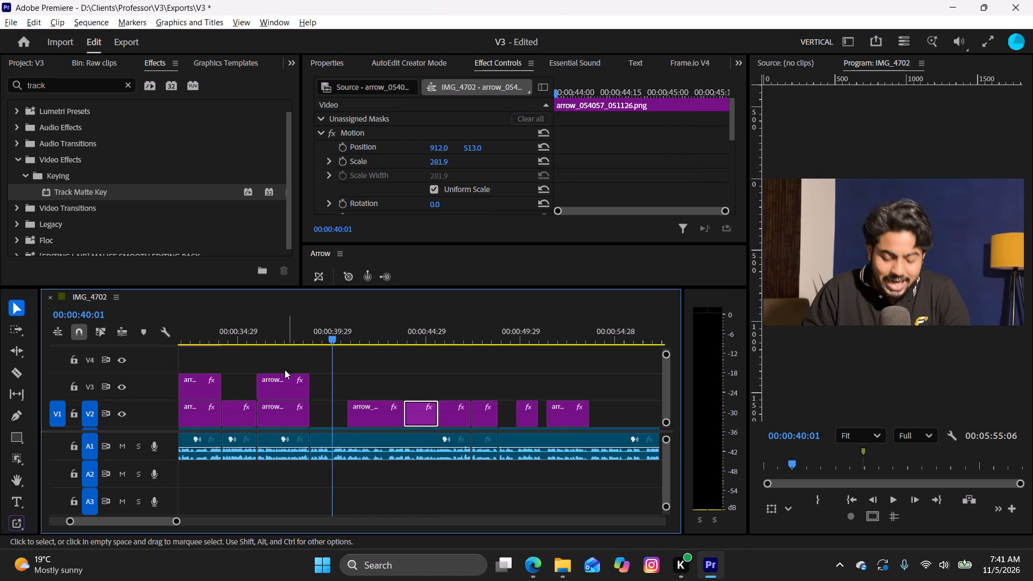
Copy the cricketers image before the India scorecard on V2 and paste its Motion, Opacity and Transform attributes onto the two-batsmen image, with Scale Attribute Times on.
{"action": "left_click_drag", "start_coordinate": [330, 341], "coordinate": [228, 358]}
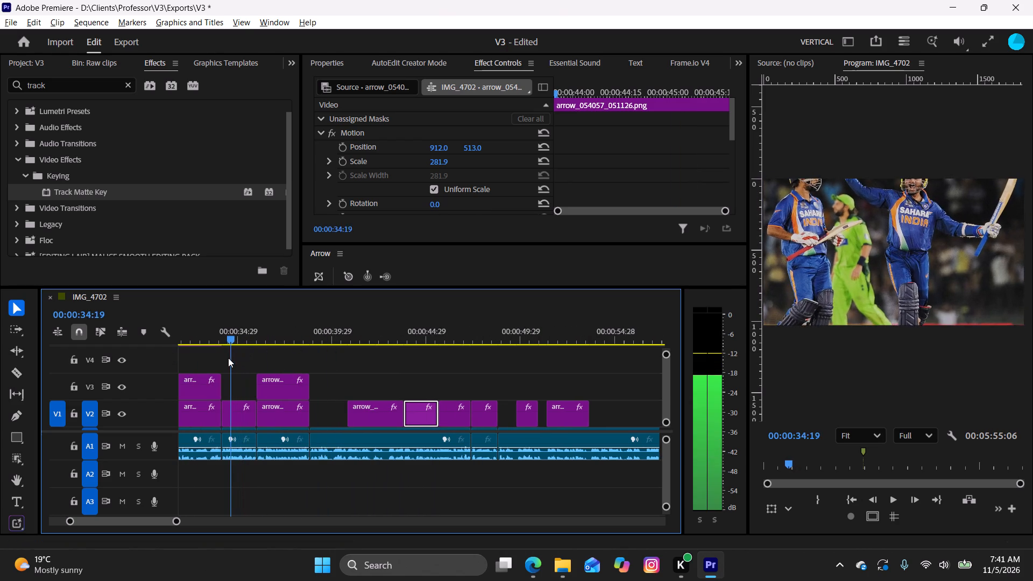
{"action": "left_click_drag", "start_coordinate": [228, 358], "coordinate": [360, 364]}
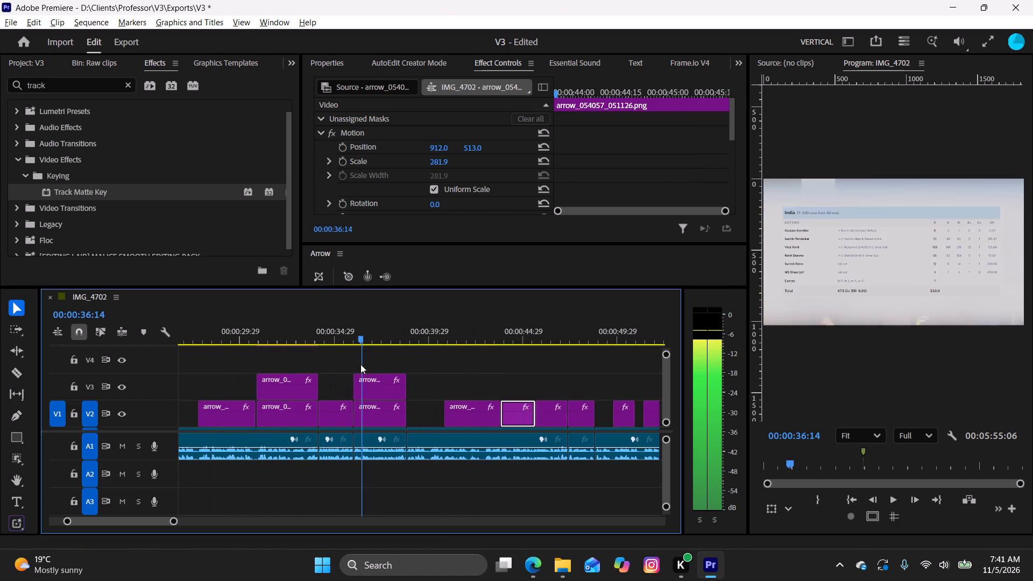
{"action": "left_click_drag", "start_coordinate": [360, 364], "coordinate": [341, 378]}
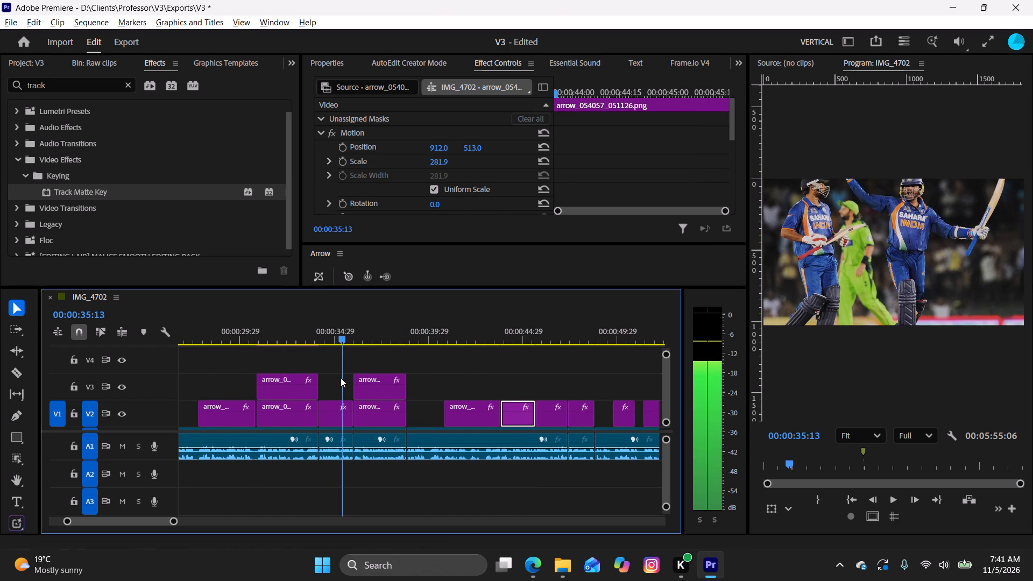
{"action": "left_click_drag", "start_coordinate": [341, 378], "coordinate": [275, 378]}
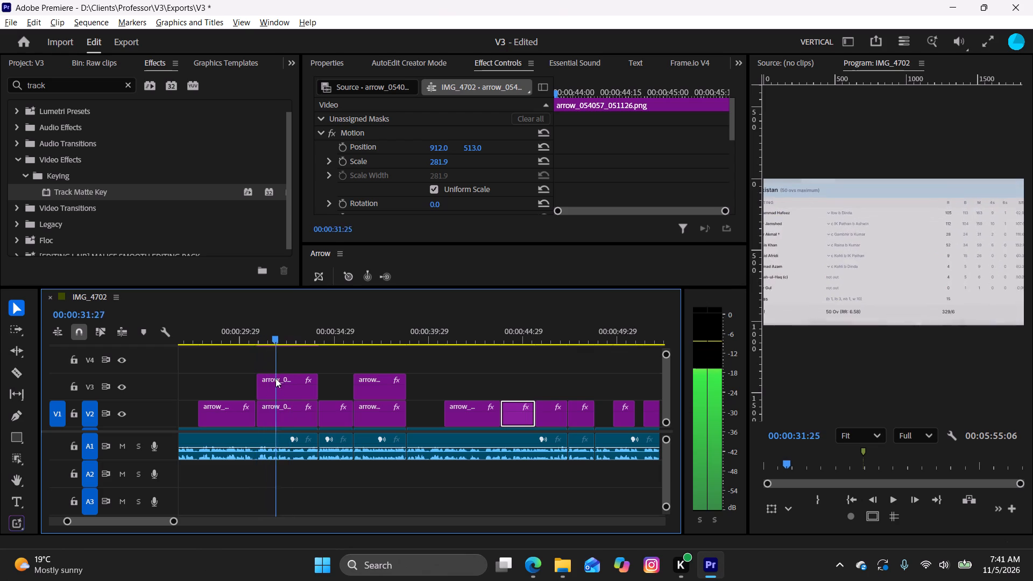
{"action": "left_click_drag", "start_coordinate": [275, 378], "coordinate": [341, 395]}
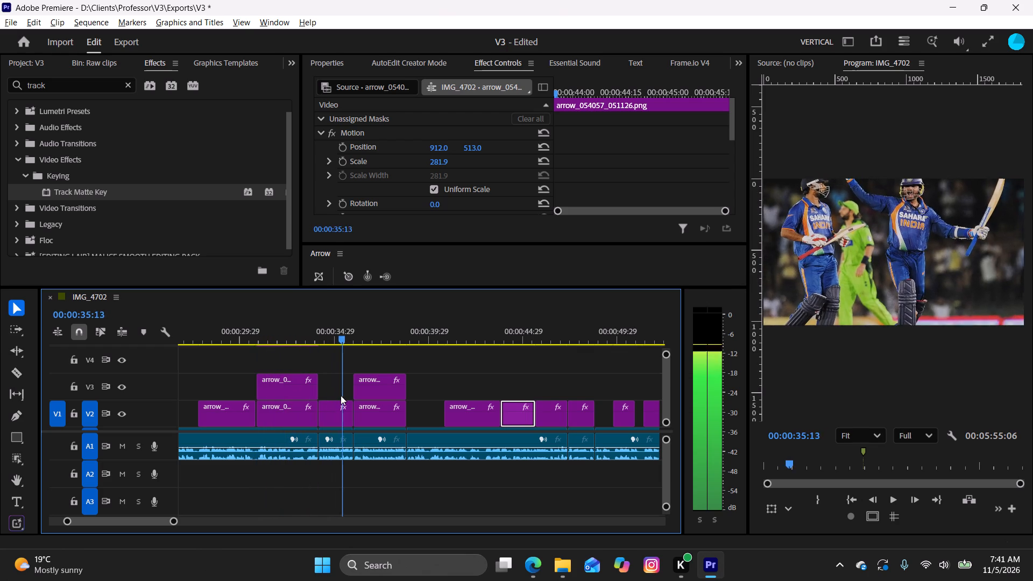
{"action": "left_click_drag", "start_coordinate": [341, 395], "coordinate": [356, 397]}
{"action": "left_click", "coordinate": [338, 420]}
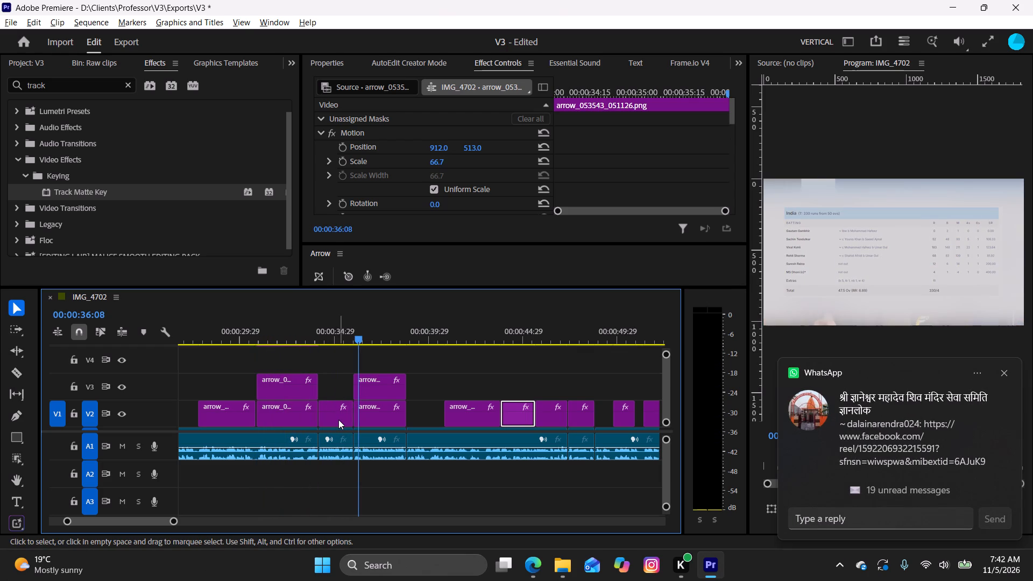
{"action": "key", "text": "ctrl+c"}
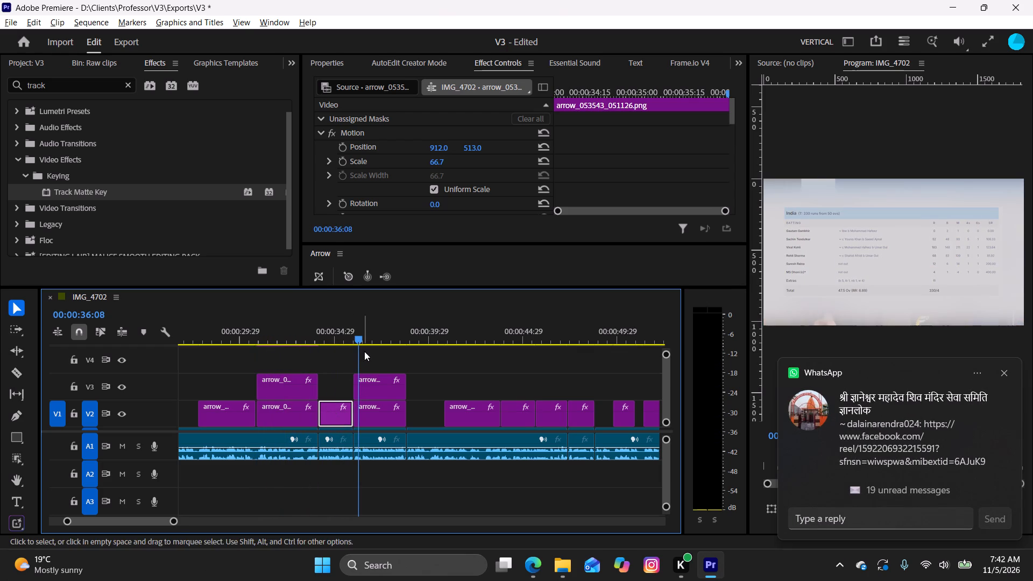
{"action": "left_click_drag", "start_coordinate": [363, 336], "coordinate": [500, 357]}
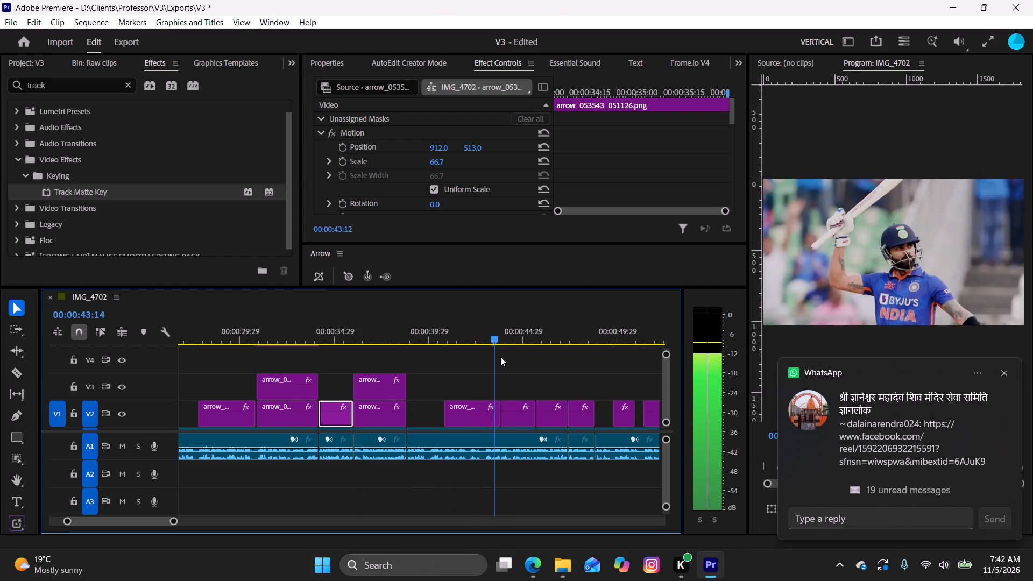
{"action": "left_click_drag", "start_coordinate": [500, 357], "coordinate": [511, 358]}
{"action": "left_click", "coordinate": [522, 412]}
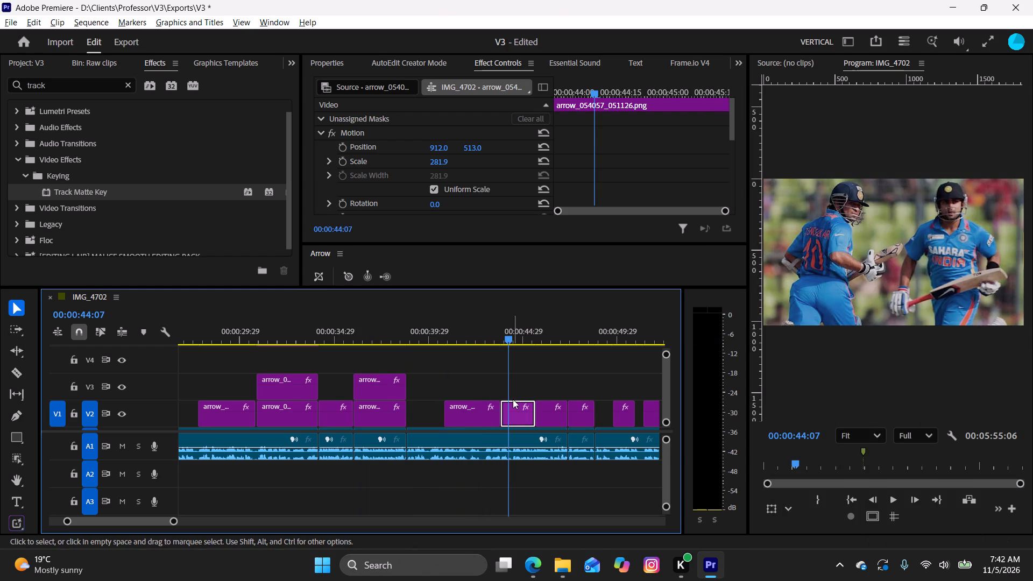
{"action": "key", "text": "ctrl+alt+v"}
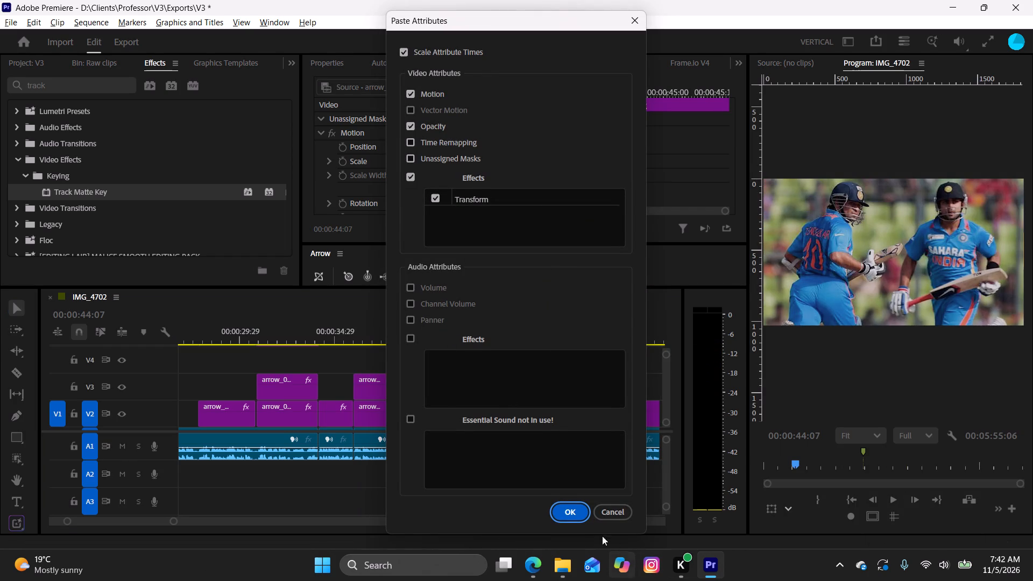
{"action": "left_click", "coordinate": [571, 513]}
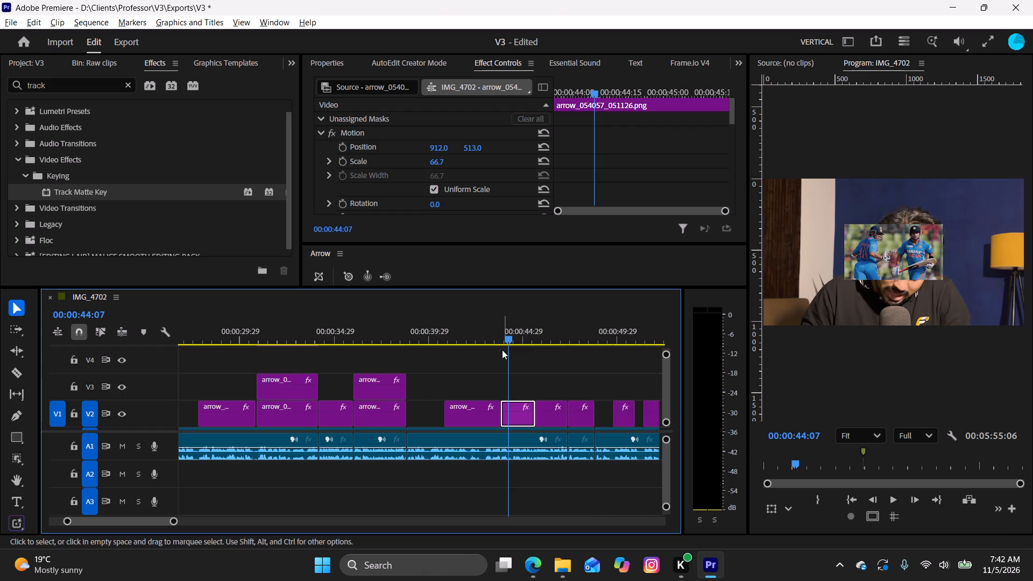
Play back and scrub the two-batsmen image with its pasted attributes, from the batsman image through the following cut.
{"action": "left_click_drag", "start_coordinate": [498, 332], "coordinate": [474, 338]}
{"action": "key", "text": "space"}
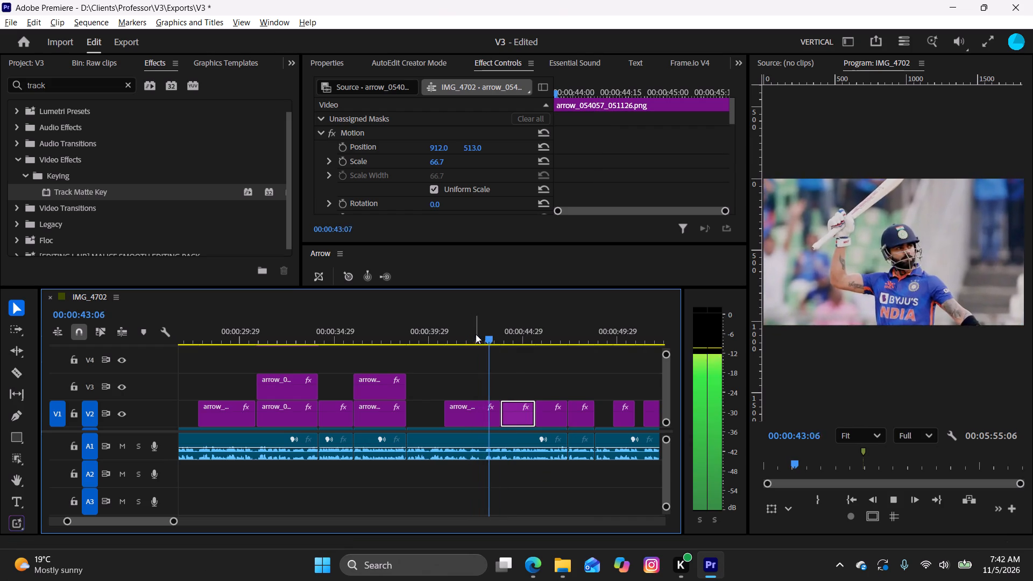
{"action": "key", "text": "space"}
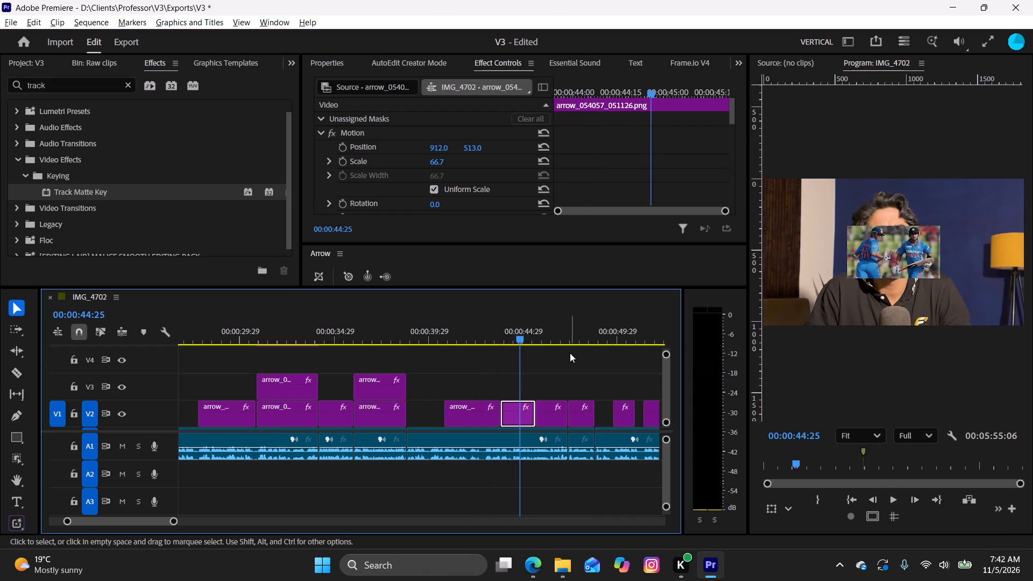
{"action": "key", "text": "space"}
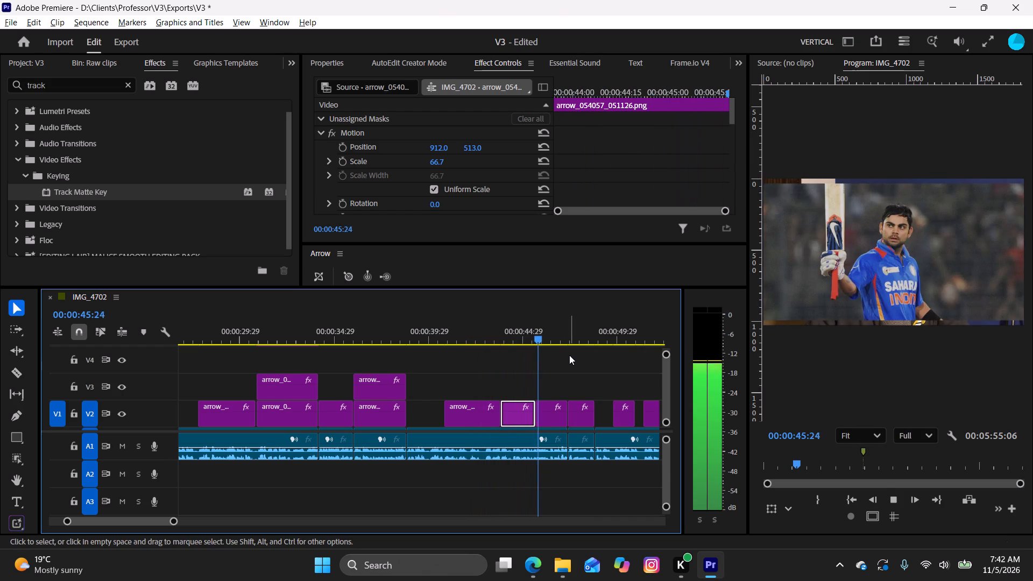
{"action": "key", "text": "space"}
{"action": "left_click_drag", "start_coordinate": [537, 344], "coordinate": [513, 351]}
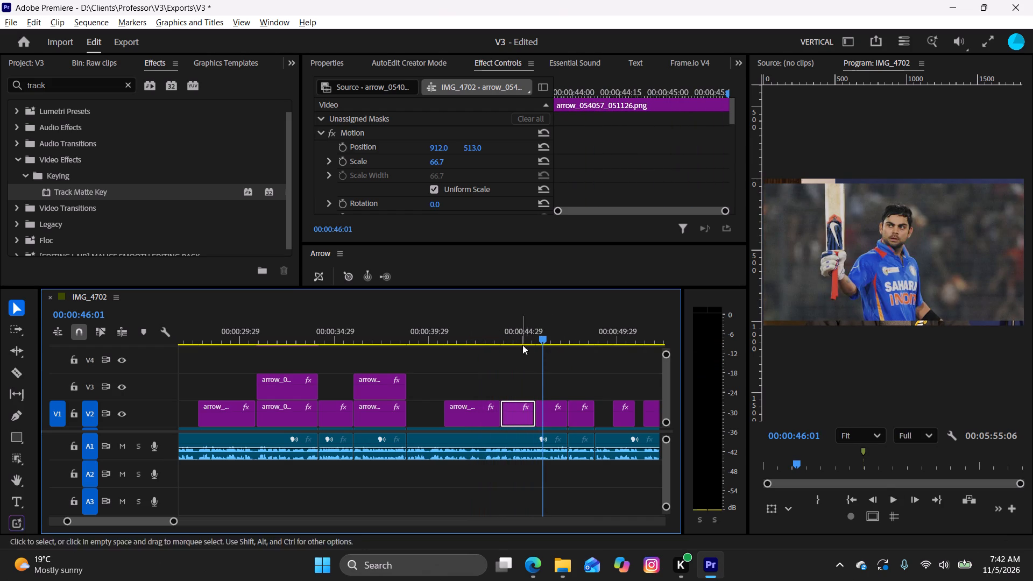
{"action": "left_click_drag", "start_coordinate": [534, 337], "coordinate": [511, 361]}
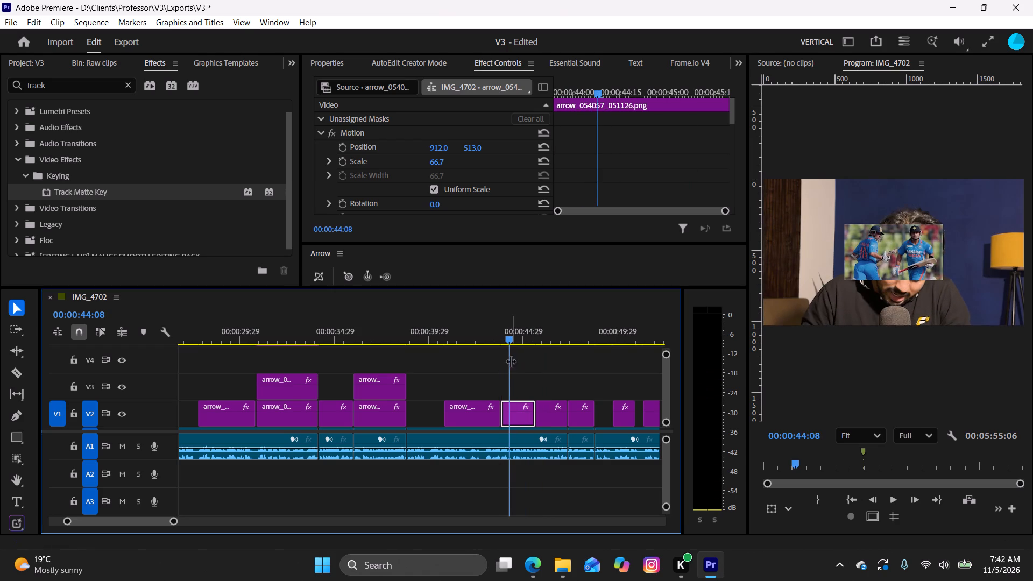
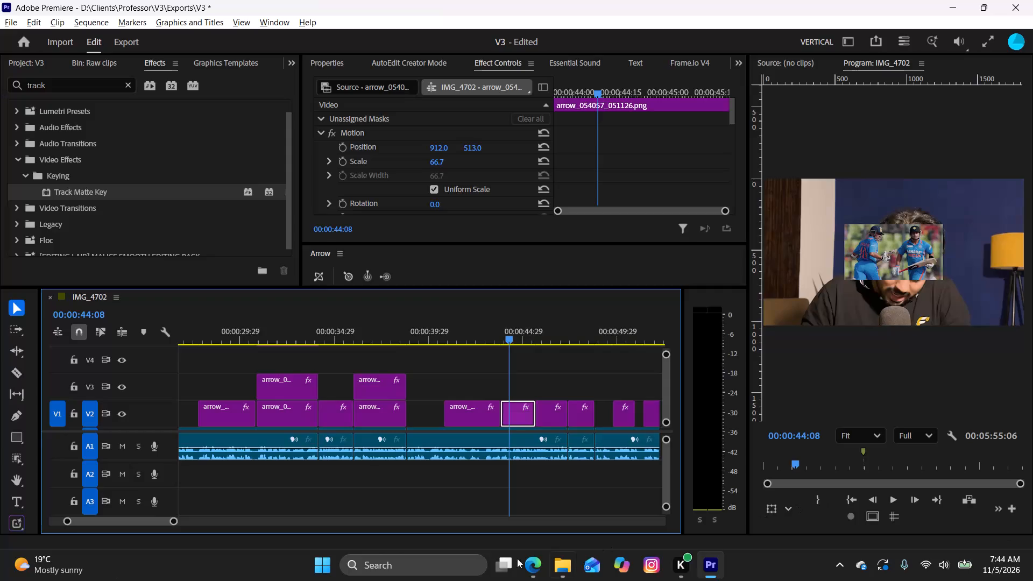
Switch to Microsoft Edge and search the web in a new tab for "white bg video with corner flower bluerd".
{"action": "left_click", "coordinate": [543, 561]}
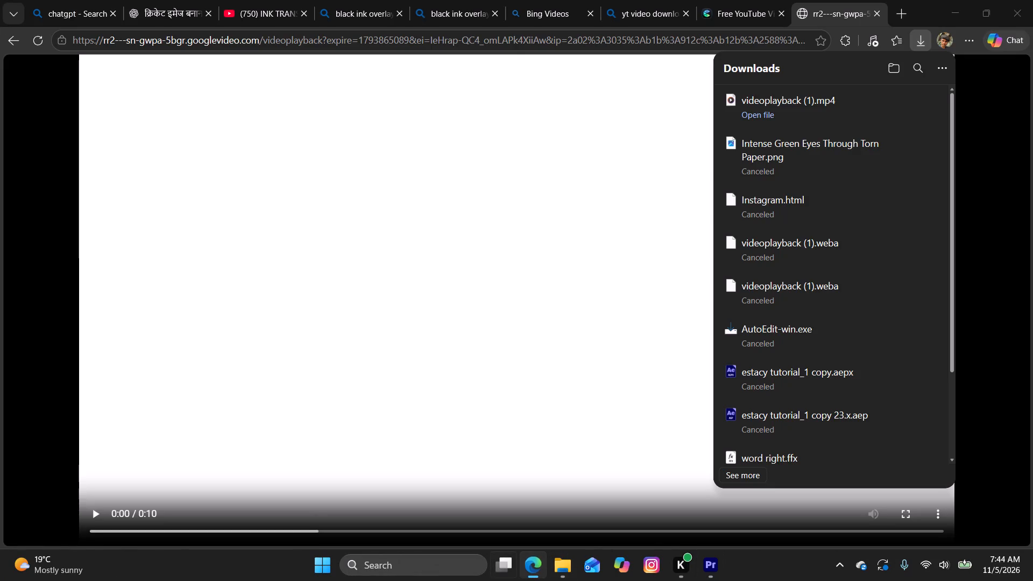
{"action": "left_click", "coordinate": [898, 12]}
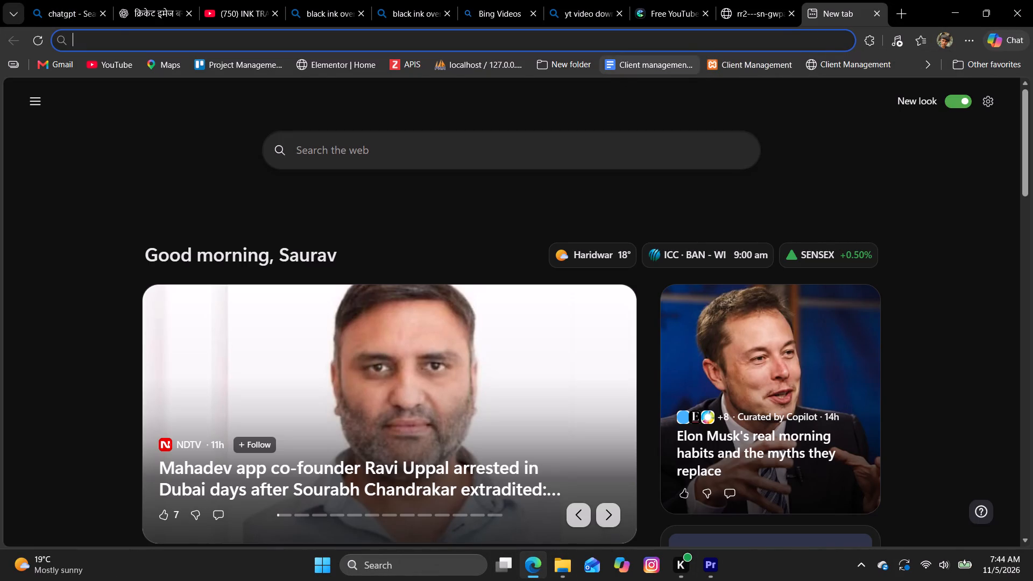
{"action": "left_click", "coordinate": [616, 42]}
{"action": "type", "text": "white"}
{"action": "key", "text": "space"}
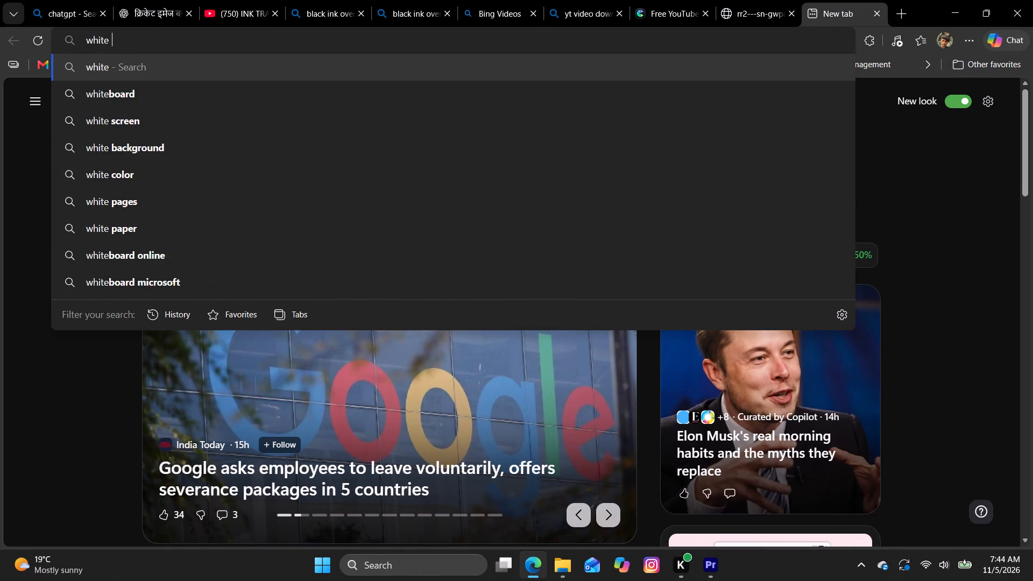
{"action": "type", "text": "bg"}
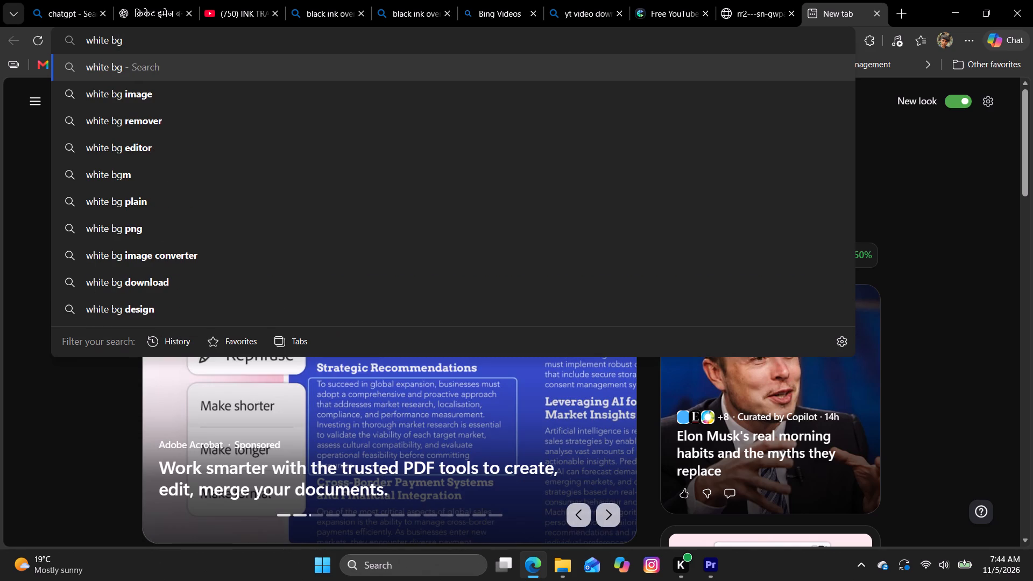
{"action": "key", "text": "space"}
{"action": "type", "text": "video with corner flower"}
{"action": "key", "text": "space"}
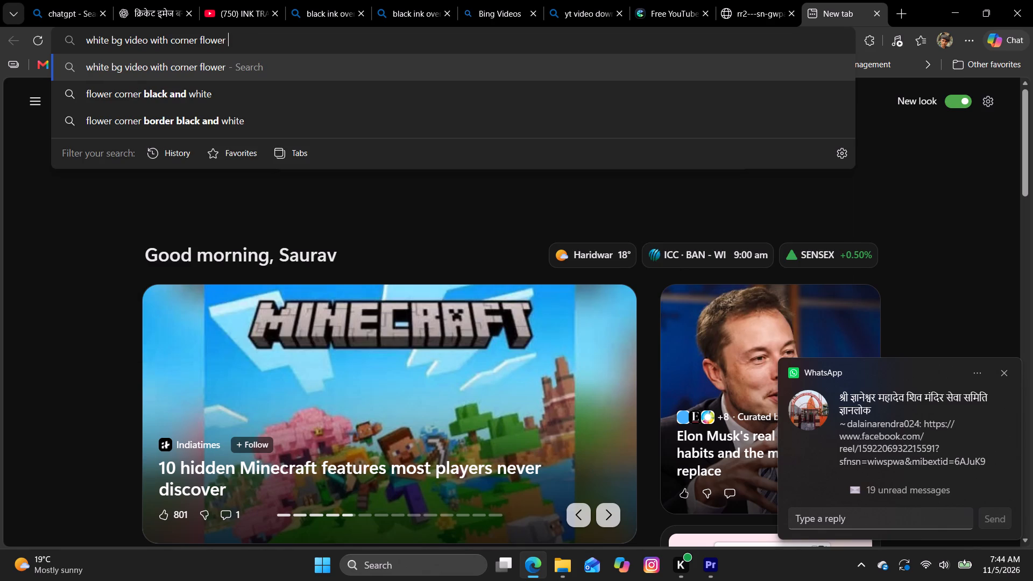
{"action": "type", "text": "bku"}
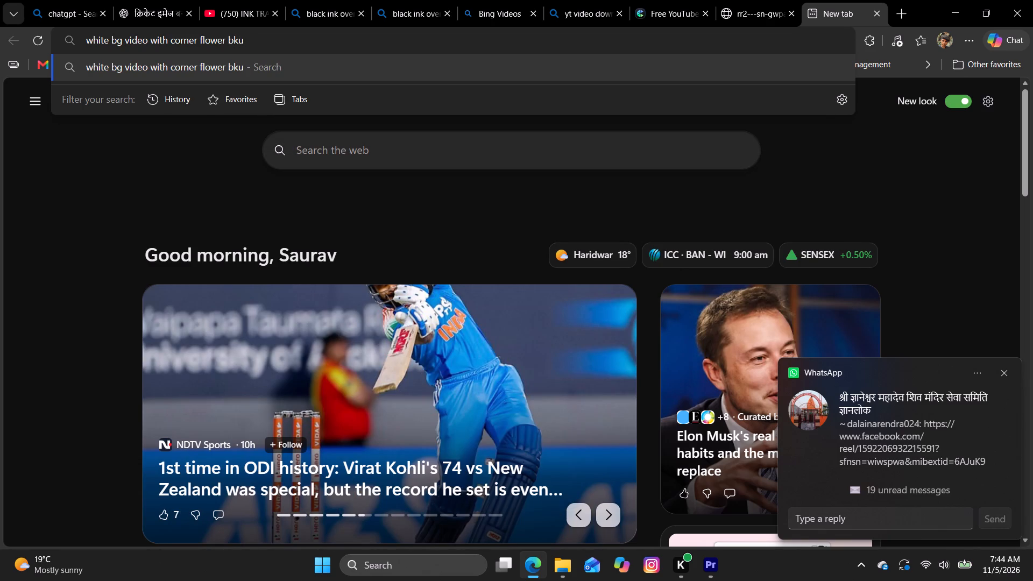
{"action": "type", "text": "erd"}
{"action": "key", "text": "space"}
{"action": "key", "text": "BackSpace"}
{"action": "key", "text": "BackSpace"}
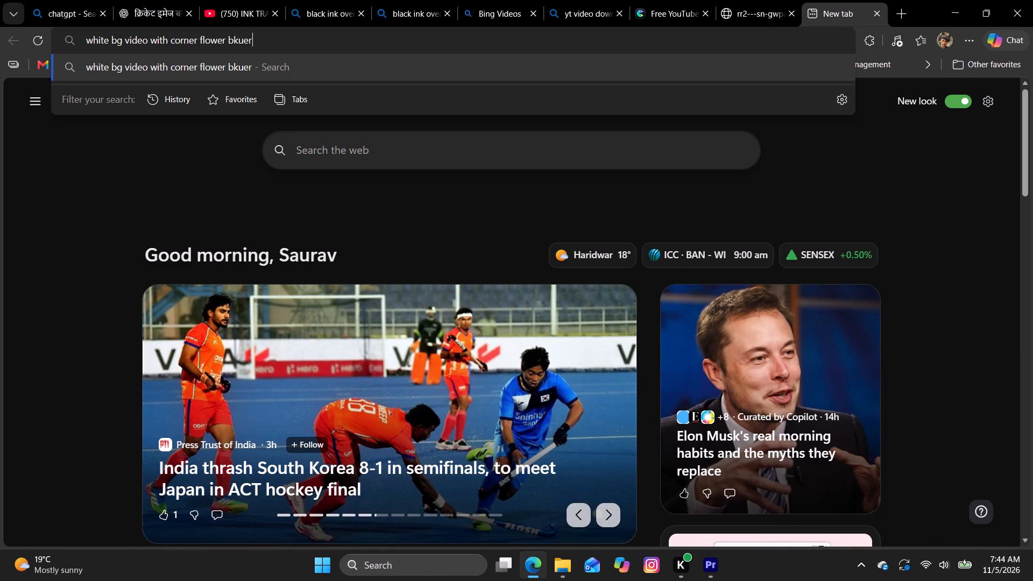
{"action": "key", "text": "BackSpace"}
{"action": "key", "text": "BackSpace"}
{"action": "key", "text": "BackSpace"}
{"action": "key", "text": "BackSpace"}
{"action": "type", "text": "luerd"}
{"action": "key", "text": "Return"}
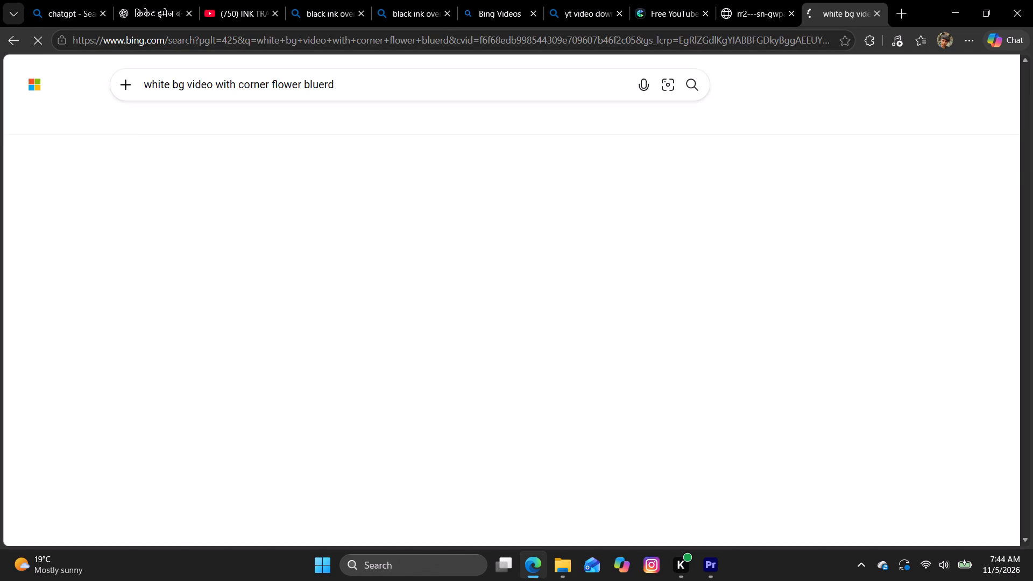
Look through the search results for floral corner backgrounds and open Pixabay's flower white background stock videos page.
{"action": "scroll", "coordinate": [337, 389], "scroll_direction": "down", "scroll_amount": 2}
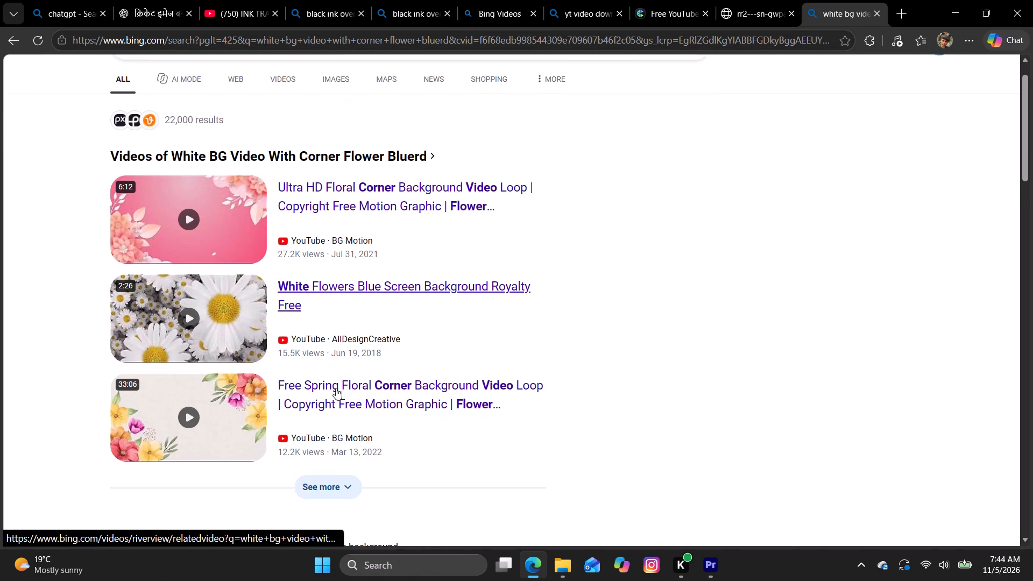
{"action": "scroll", "coordinate": [335, 380], "scroll_direction": "down", "scroll_amount": 3}
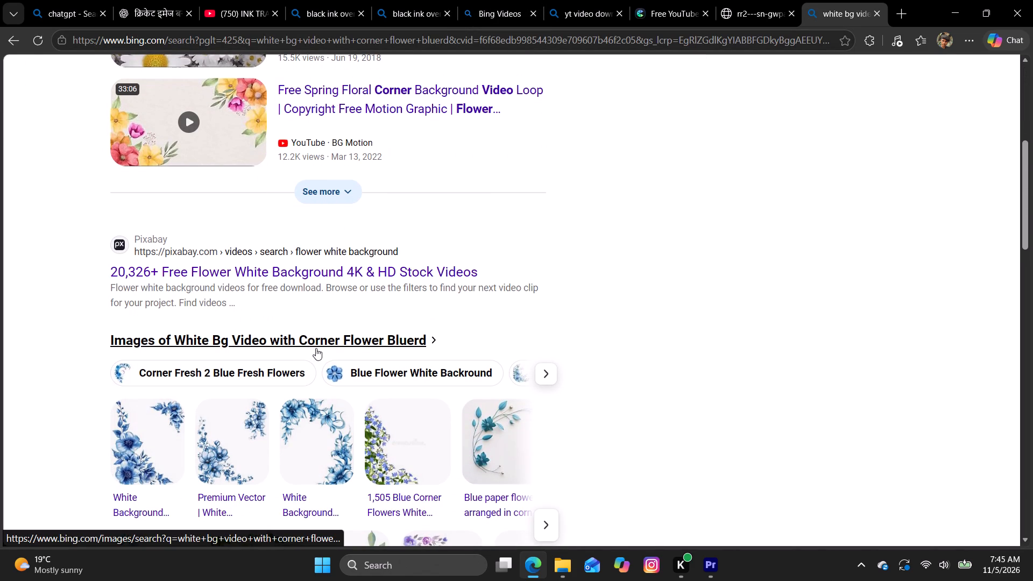
{"action": "scroll", "coordinate": [321, 343], "scroll_direction": "down", "scroll_amount": 3}
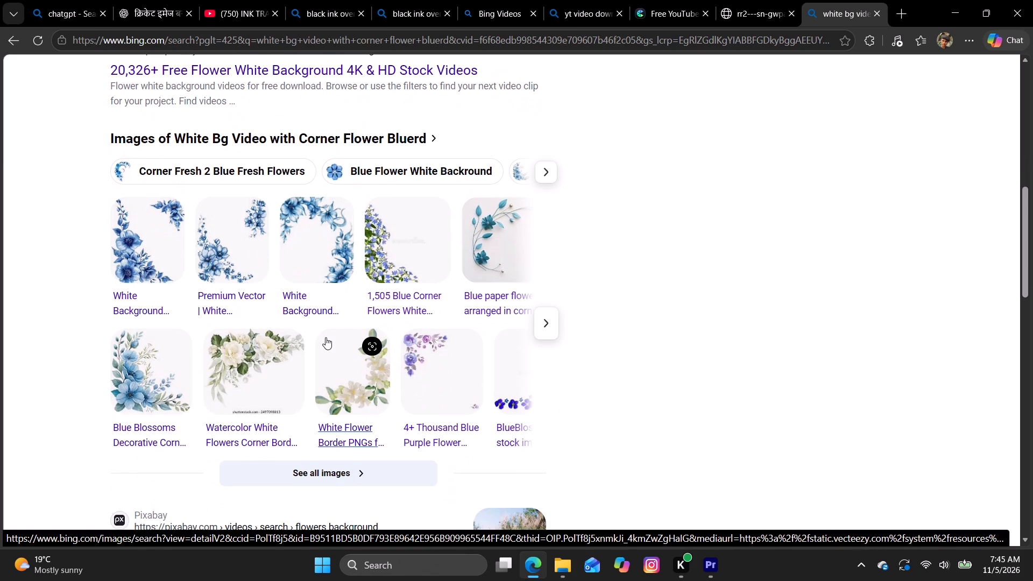
{"action": "scroll", "coordinate": [327, 336], "scroll_direction": "down", "scroll_amount": 5}
{"action": "scroll", "coordinate": [327, 336], "scroll_direction": "up", "scroll_amount": 2}
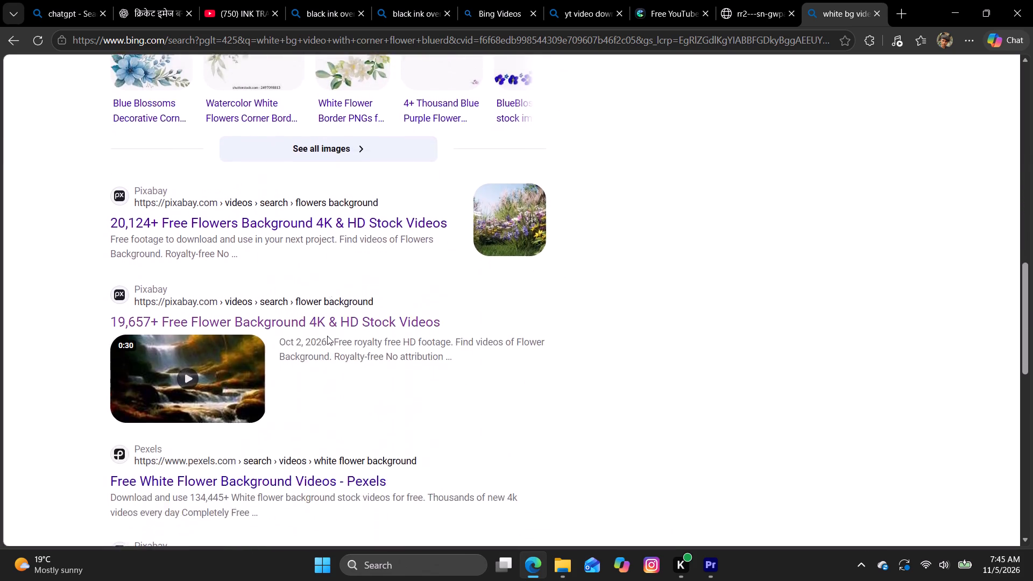
{"action": "scroll", "coordinate": [327, 336], "scroll_direction": "up", "scroll_amount": 4}
{"action": "left_click", "coordinate": [290, 142]}
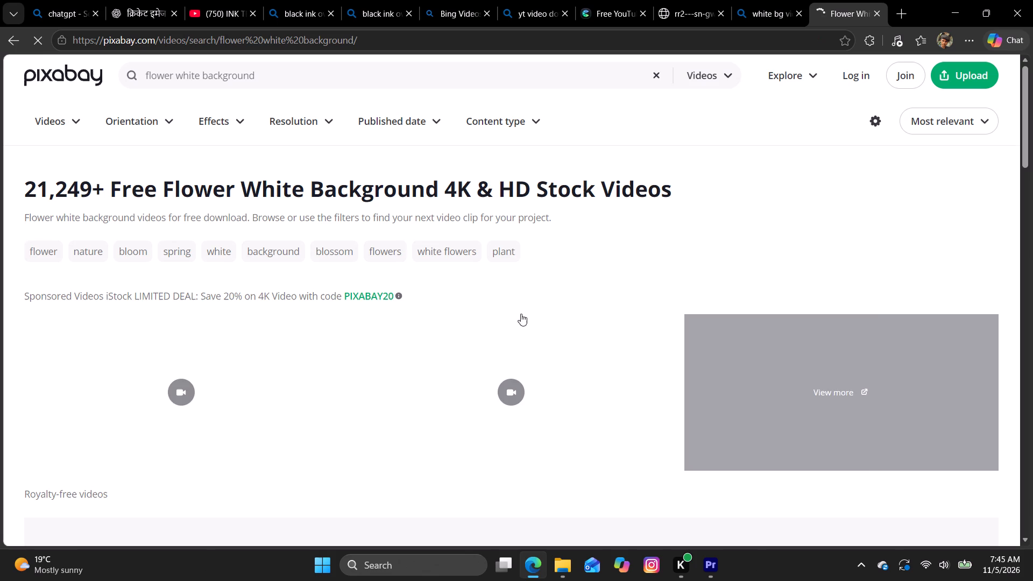
Browse the Pixabay flower videos for a suitable white-background clip, then close the browser and return to Premiere.
{"action": "scroll", "coordinate": [521, 313], "scroll_direction": "down", "scroll_amount": 4}
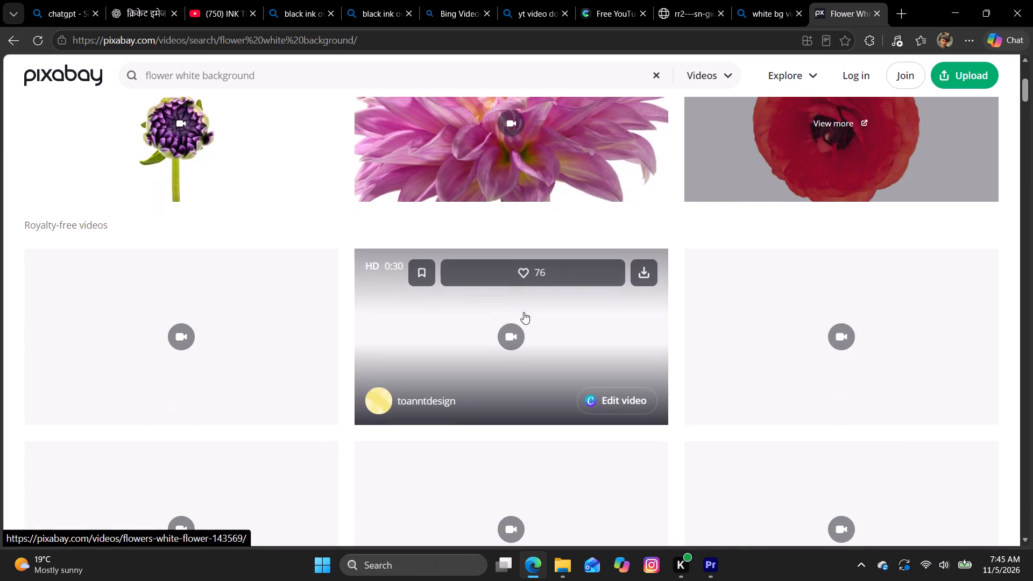
{"action": "scroll", "coordinate": [523, 312], "scroll_direction": "down", "scroll_amount": 7}
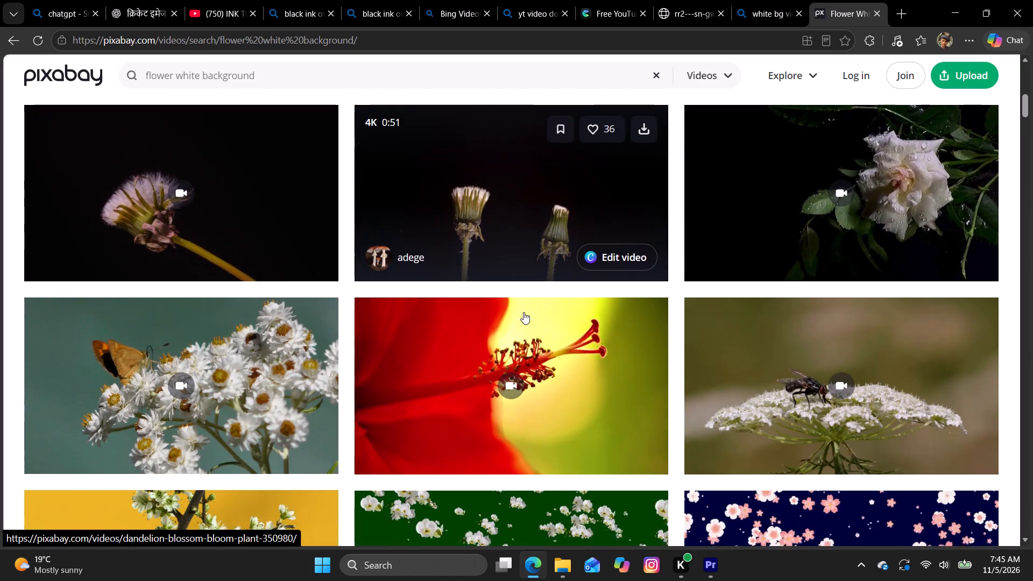
{"action": "scroll", "coordinate": [523, 312], "scroll_direction": "down", "scroll_amount": 17}
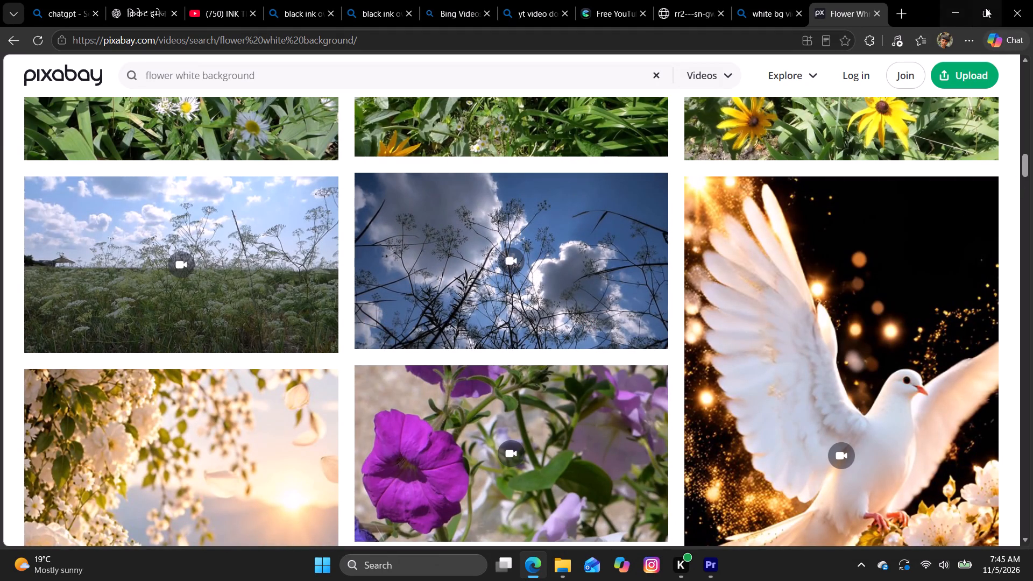
{"action": "left_click", "coordinate": [1020, 8]}
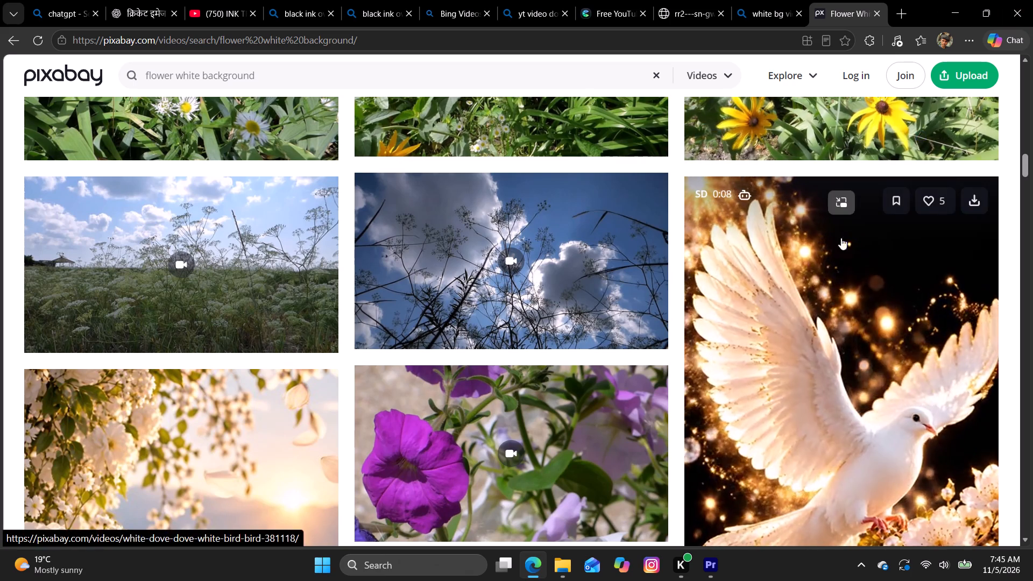
{"action": "left_click", "coordinate": [1016, 4]}
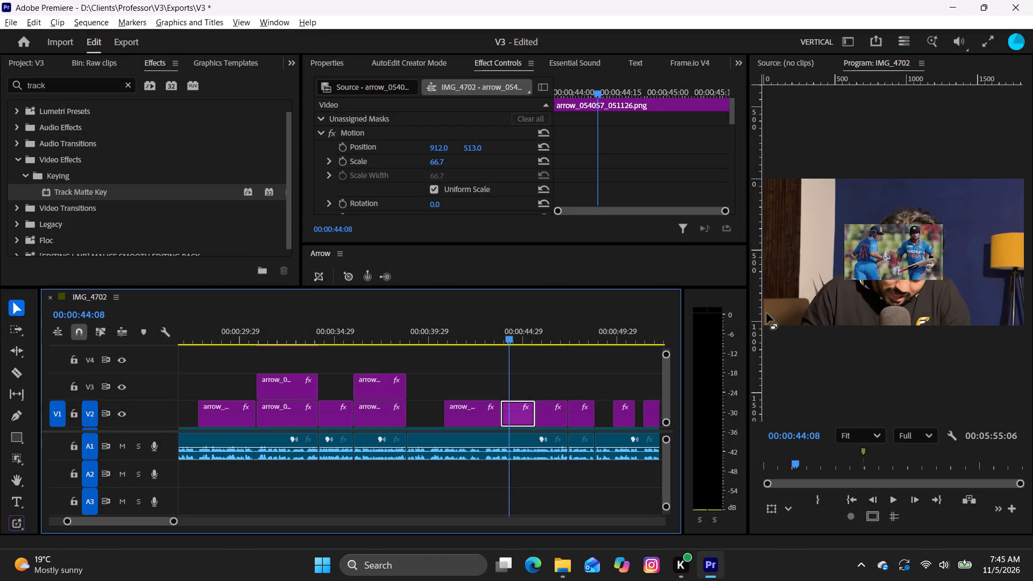
Play the sequence from about 00:00:27 and replay the part around 00:00:44 to check the image overlays against the speech.
{"action": "left_click_drag", "start_coordinate": [504, 339], "coordinate": [191, 380]}
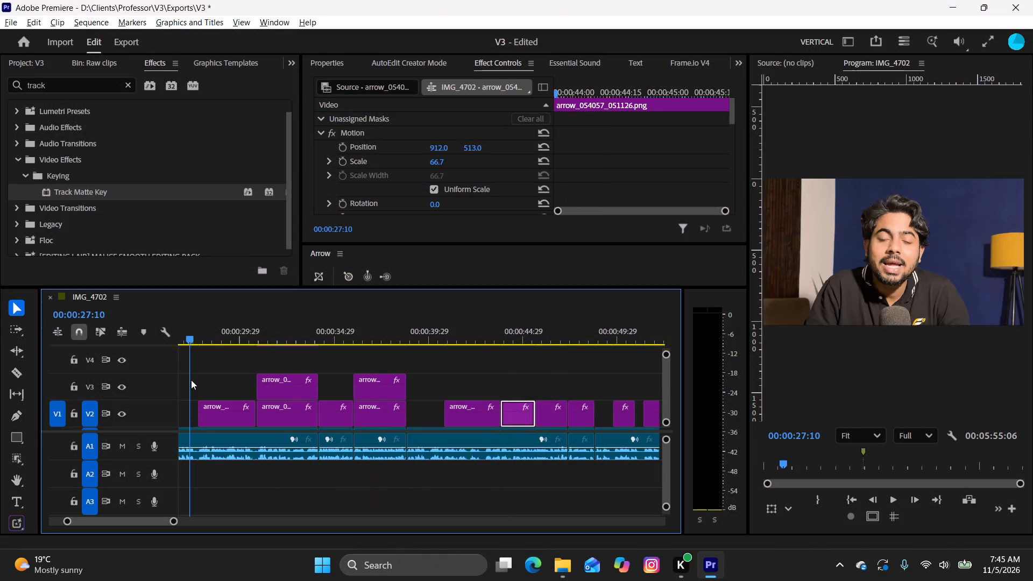
{"action": "left_click_drag", "start_coordinate": [191, 380], "coordinate": [384, 420]}
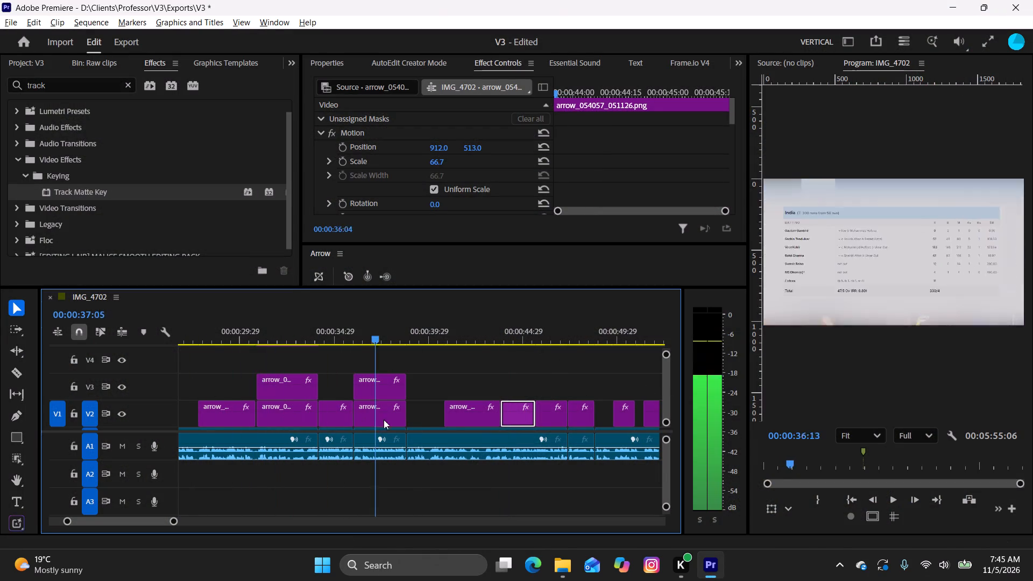
{"action": "left_click_drag", "start_coordinate": [384, 420], "coordinate": [448, 426]}
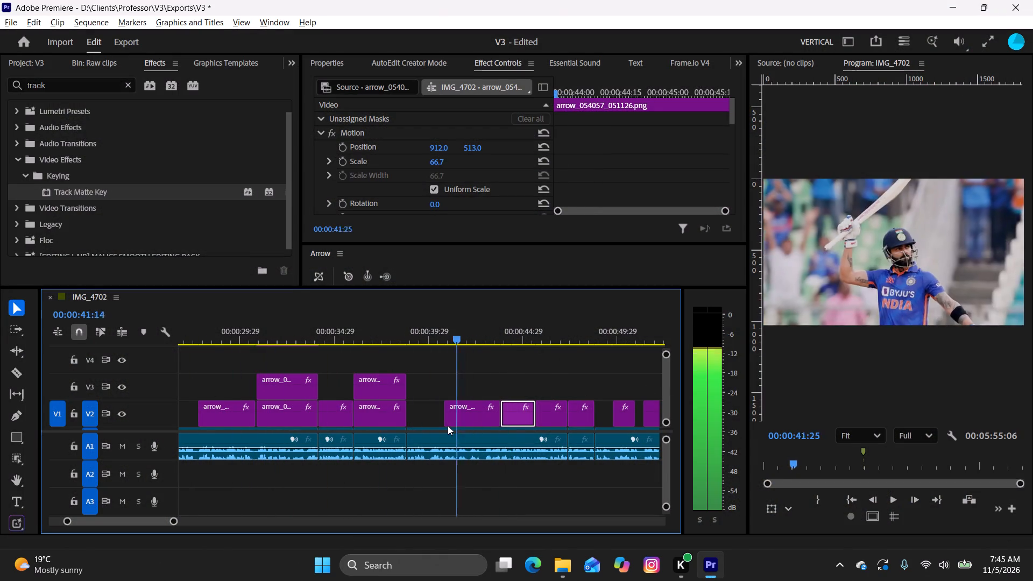
{"action": "left_click_drag", "start_coordinate": [448, 426], "coordinate": [210, 434]}
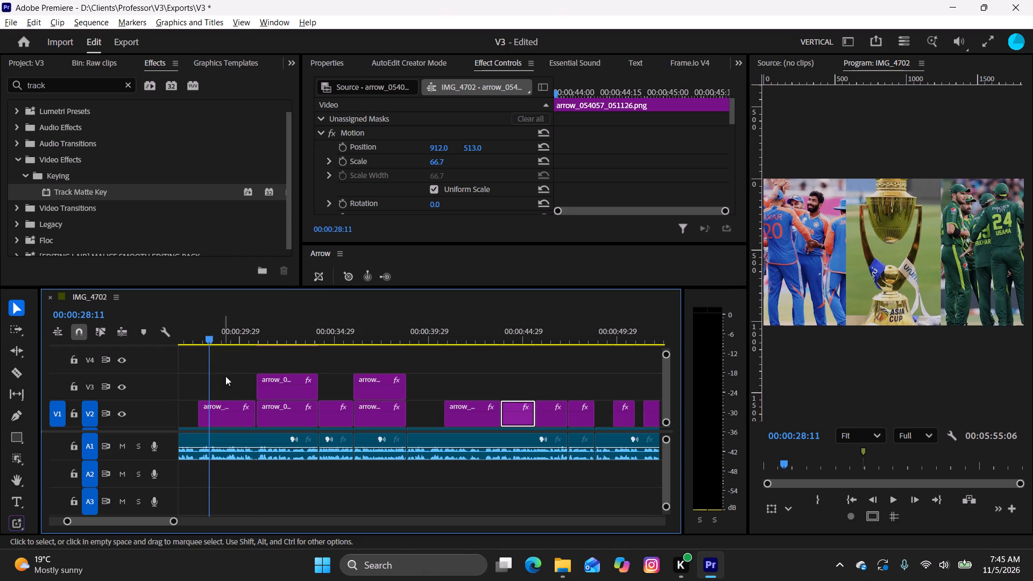
{"action": "left_click_drag", "start_coordinate": [199, 332], "coordinate": [188, 339]}
{"action": "key", "text": "space"}
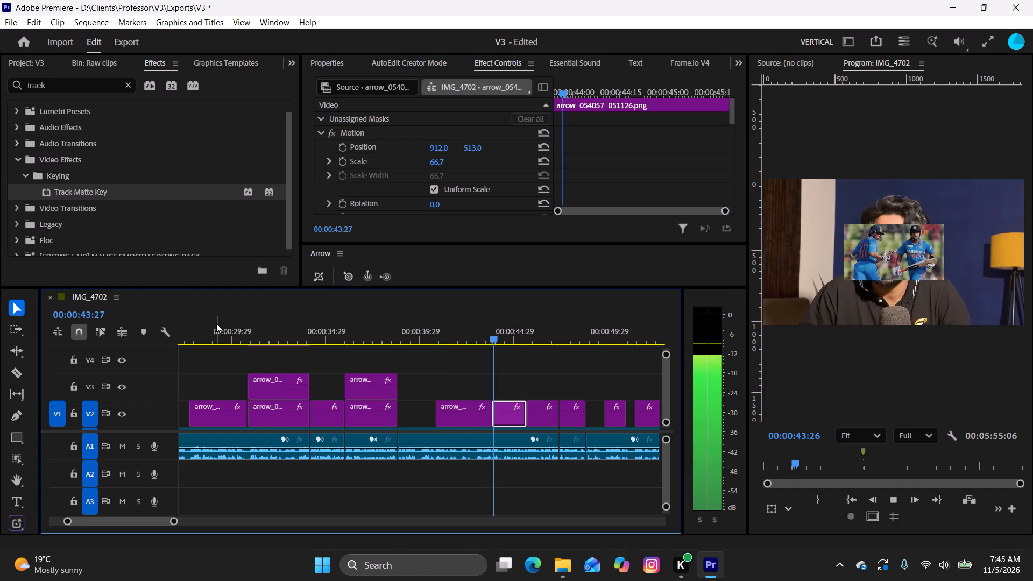
{"action": "key", "text": "space"}
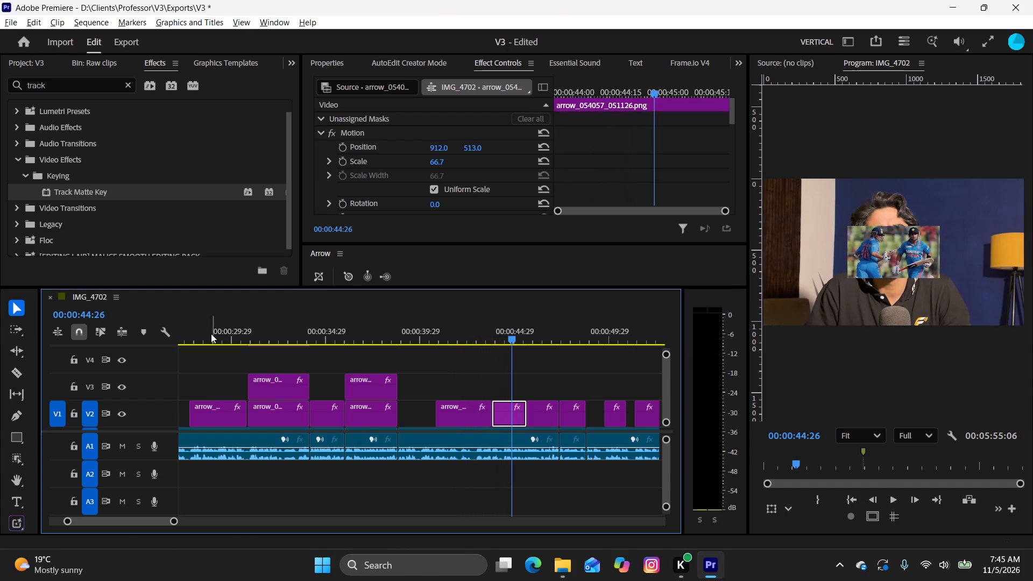
{"action": "left_click_drag", "start_coordinate": [500, 338], "coordinate": [474, 356]}
{"action": "key", "text": "space"}
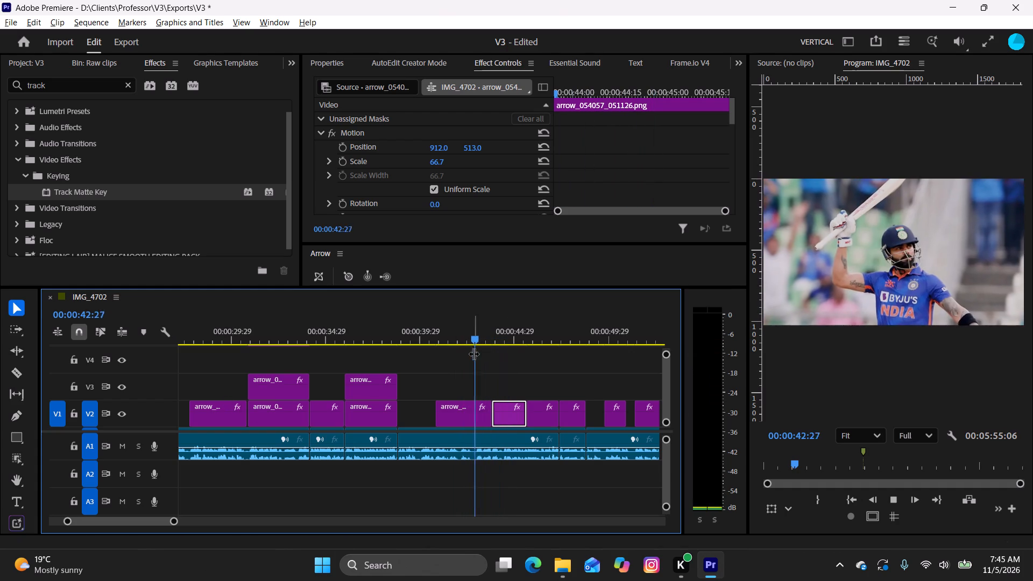
{"action": "key", "text": "space"}
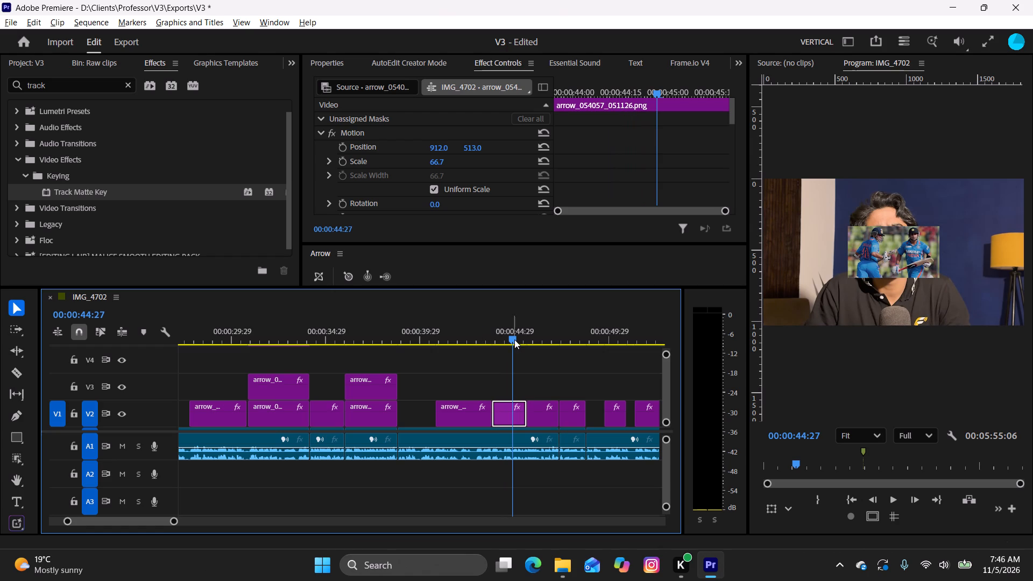
{"action": "left_click_drag", "start_coordinate": [514, 341], "coordinate": [450, 353]}
{"action": "key", "text": "space"}
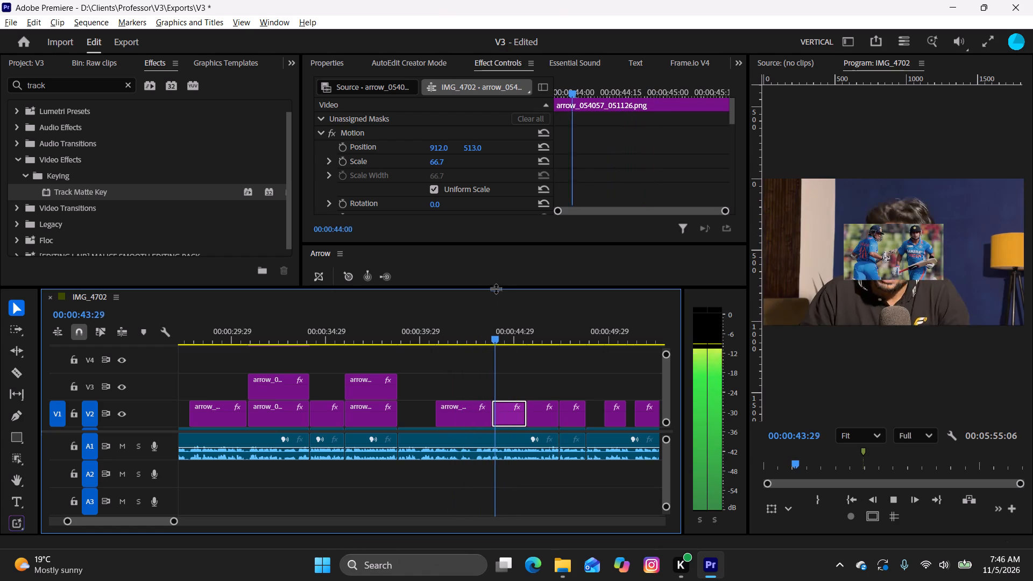
{"action": "key", "text": "space"}
Scale the V2 image of the two batsmen at about 00:00:44 up to 191.7 so it fills the frame.
{"action": "left_click_drag", "start_coordinate": [435, 160], "coordinate": [452, 160]}
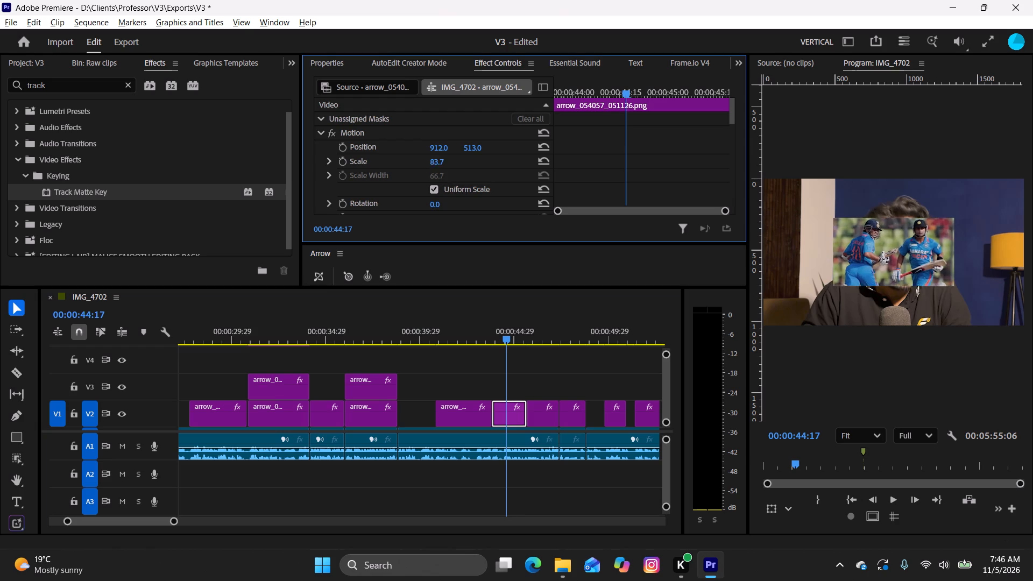
{"action": "left_click_drag", "start_coordinate": [452, 160], "coordinate": [520, 172]}
Play back the section from about 00:00:41 to 00:00:46 to check the enlarged two-batsmen image between its neighbouring clips.
{"action": "left_click_drag", "start_coordinate": [515, 348], "coordinate": [443, 359]}
{"action": "left_click_drag", "start_coordinate": [506, 334], "coordinate": [435, 341]}
{"action": "key", "text": "space"}
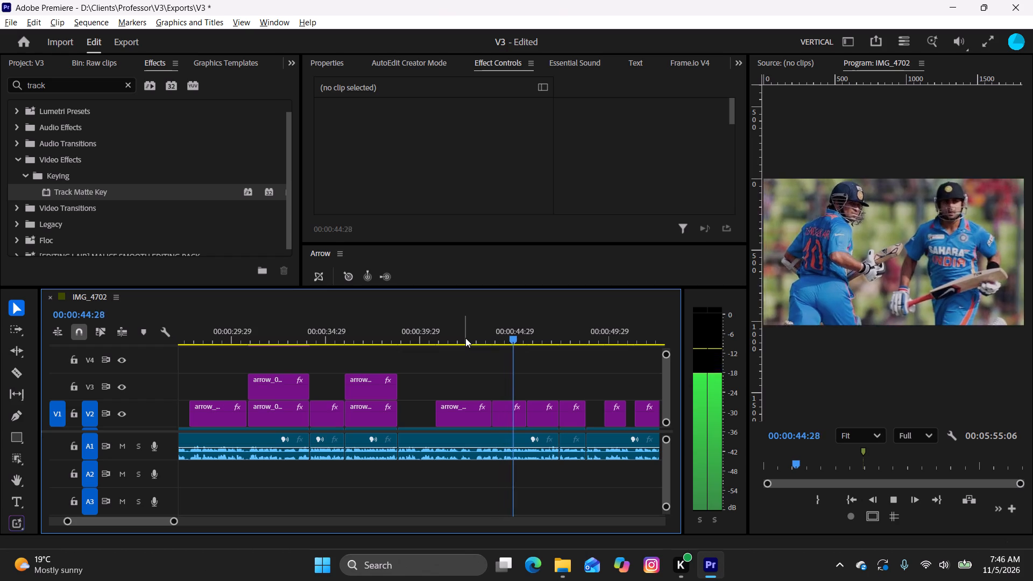
{"action": "key", "text": "space"}
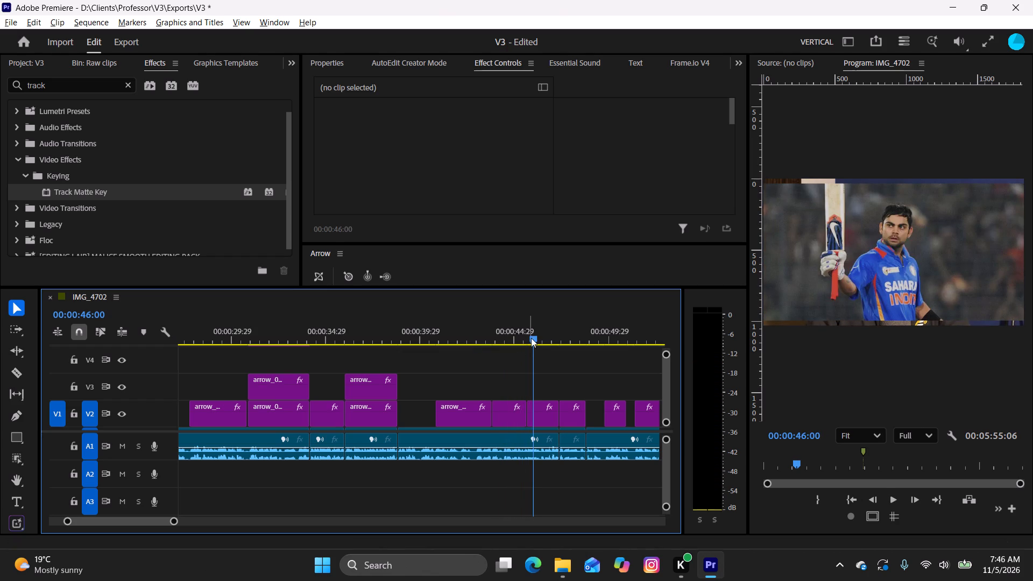
{"action": "left_click_drag", "start_coordinate": [531, 333], "coordinate": [461, 343]}
{"action": "key", "text": "space"}
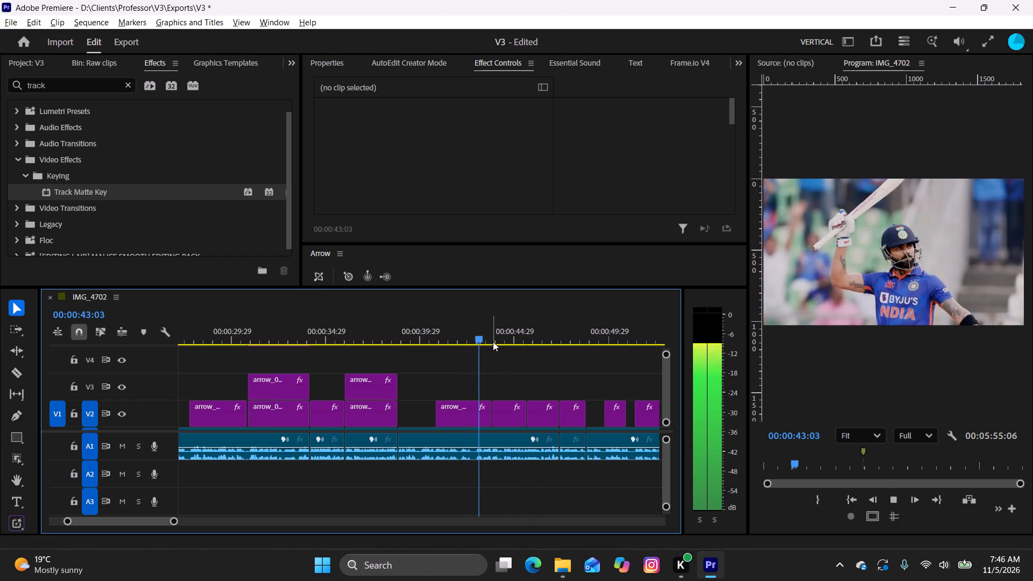
{"action": "key", "text": "space"}
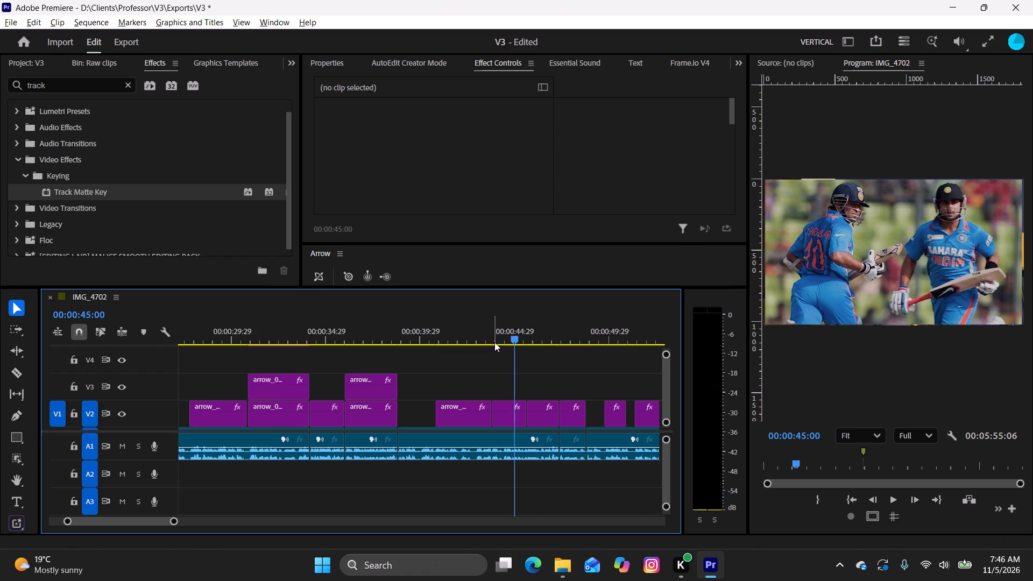
{"action": "key", "text": "space"}
{"action": "key", "text": "space"}
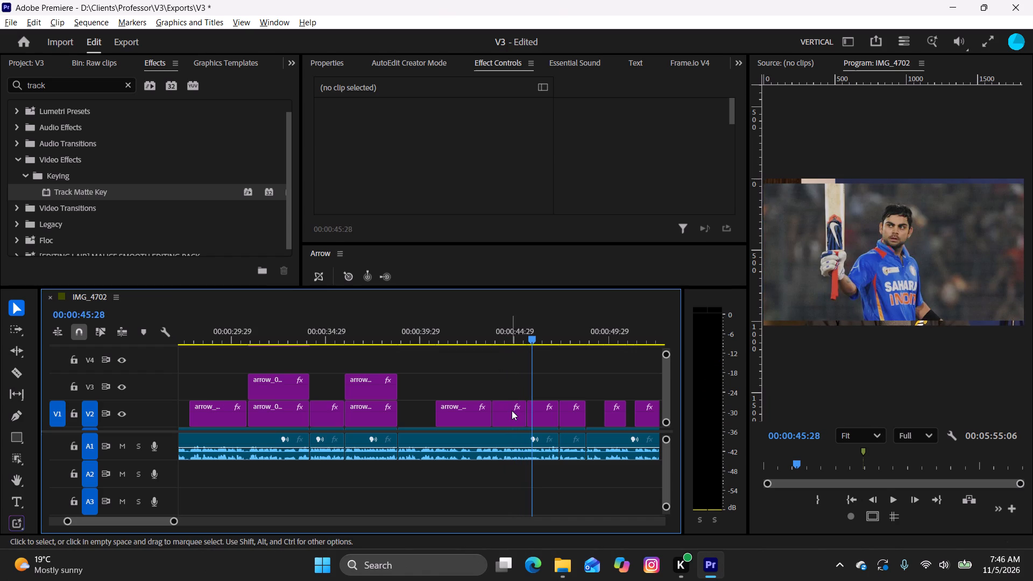
Move the two-batsmen image clip at about 00:00:44 from track V2 up to V3.
{"action": "left_click", "coordinate": [512, 410]}
{"action": "left_click", "coordinate": [512, 410]}
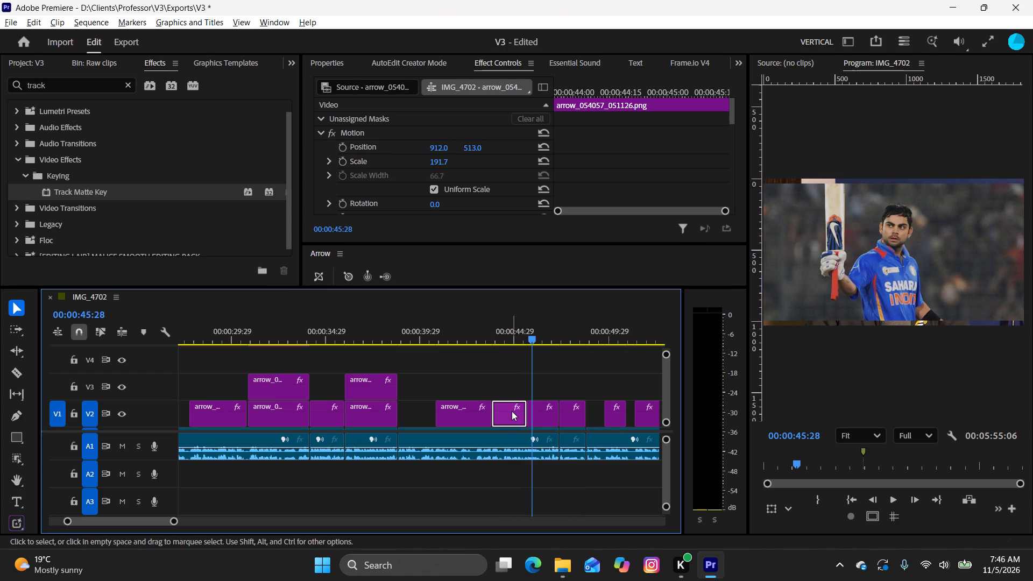
{"action": "key", "text": "alt+Up"}
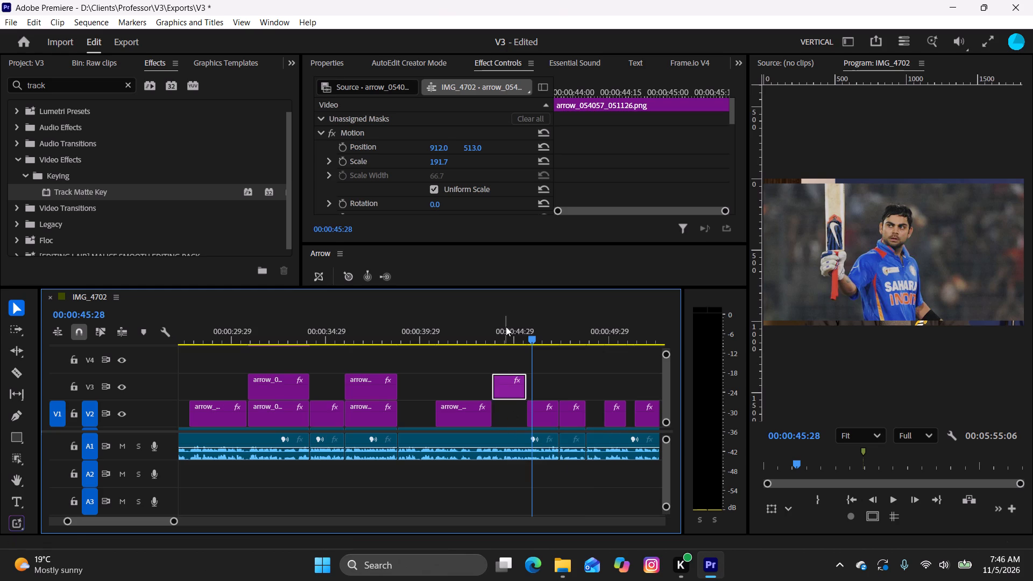
Duplicate the two-batsmen image clip at about 00:00:44 from V3 onto V2 directly beneath it.
{"action": "left_click_drag", "start_coordinate": [506, 385], "coordinate": [510, 396], "text": "alt"}
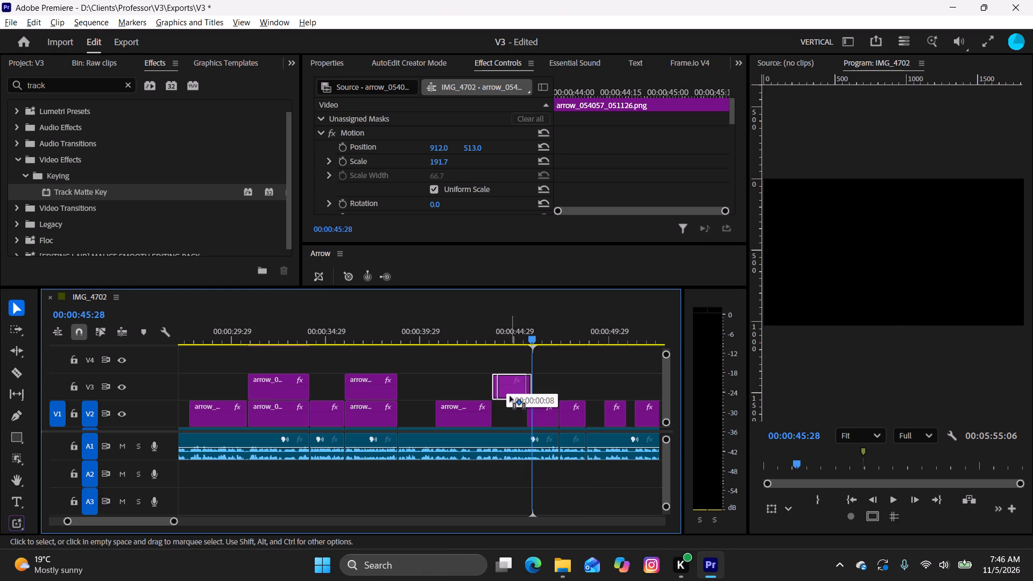
{"action": "left_click_drag", "start_coordinate": [510, 396], "coordinate": [506, 415], "text": "alt"}
Scale the V2 copy of the two-batsmen image up to 407.7 as an enlarged backdrop.
{"action": "left_click", "coordinate": [505, 415]}
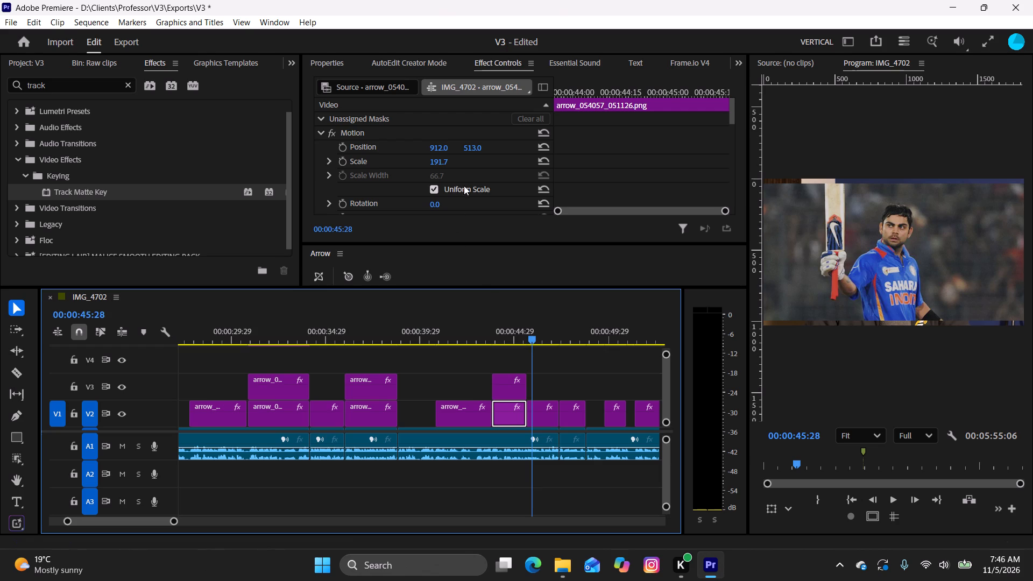
{"action": "scroll", "coordinate": [468, 183], "scroll_direction": "down", "scroll_amount": 9}
{"action": "scroll", "coordinate": [473, 184], "scroll_direction": "up", "scroll_amount": 2}
{"action": "scroll", "coordinate": [473, 184], "scroll_direction": "down", "scroll_amount": 8}
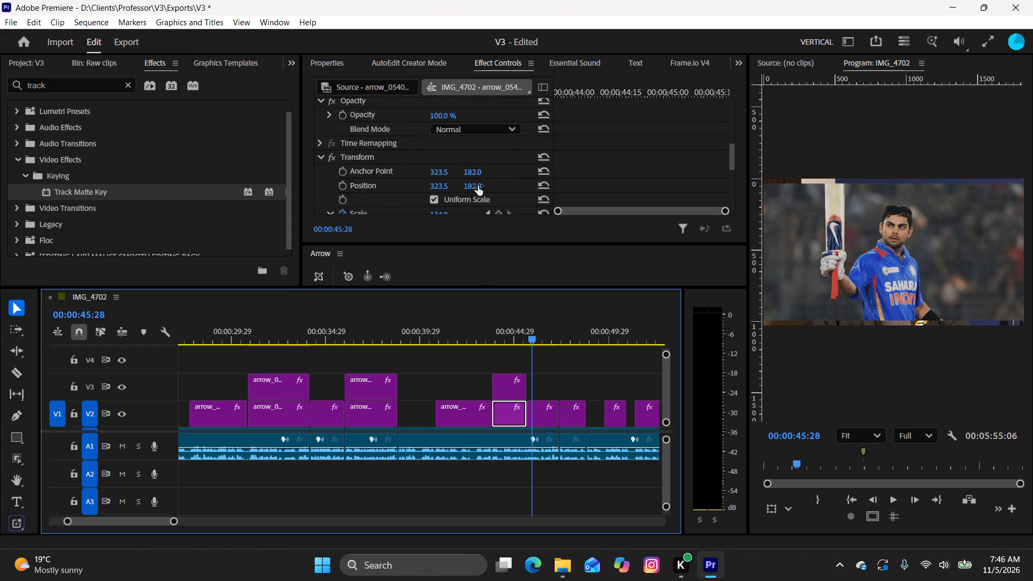
{"action": "scroll", "coordinate": [478, 186], "scroll_direction": "down", "scroll_amount": 1}
{"action": "scroll", "coordinate": [478, 186], "scroll_direction": "up", "scroll_amount": 14}
{"action": "scroll", "coordinate": [477, 180], "scroll_direction": "down", "scroll_amount": 1}
{"action": "scroll", "coordinate": [477, 180], "scroll_direction": "up", "scroll_amount": 2}
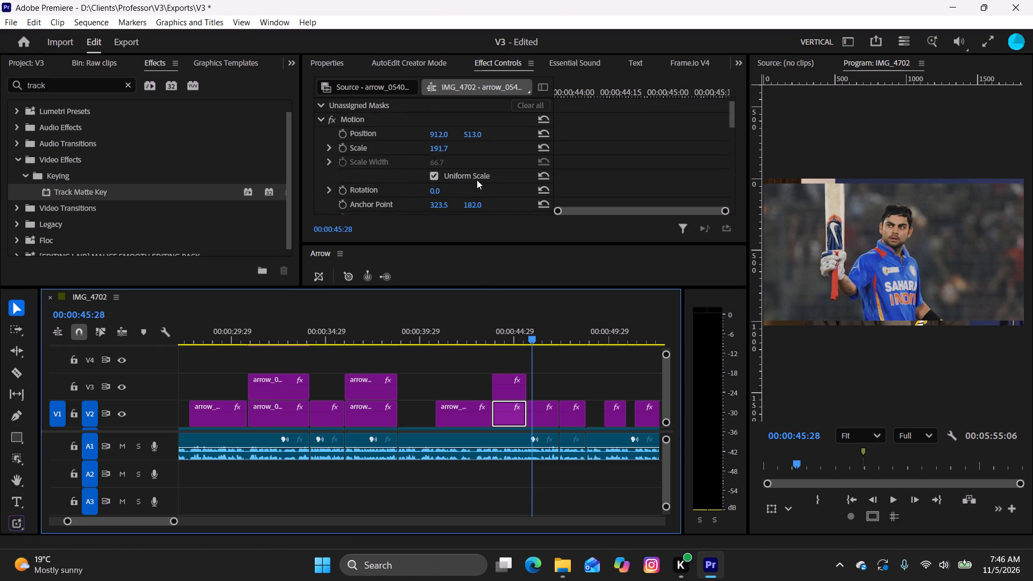
{"action": "scroll", "coordinate": [477, 180], "scroll_direction": "up", "scroll_amount": 2}
{"action": "left_click_drag", "start_coordinate": [440, 162], "coordinate": [483, 171]}
{"action": "left_click_drag", "start_coordinate": [437, 160], "coordinate": [521, 185]}
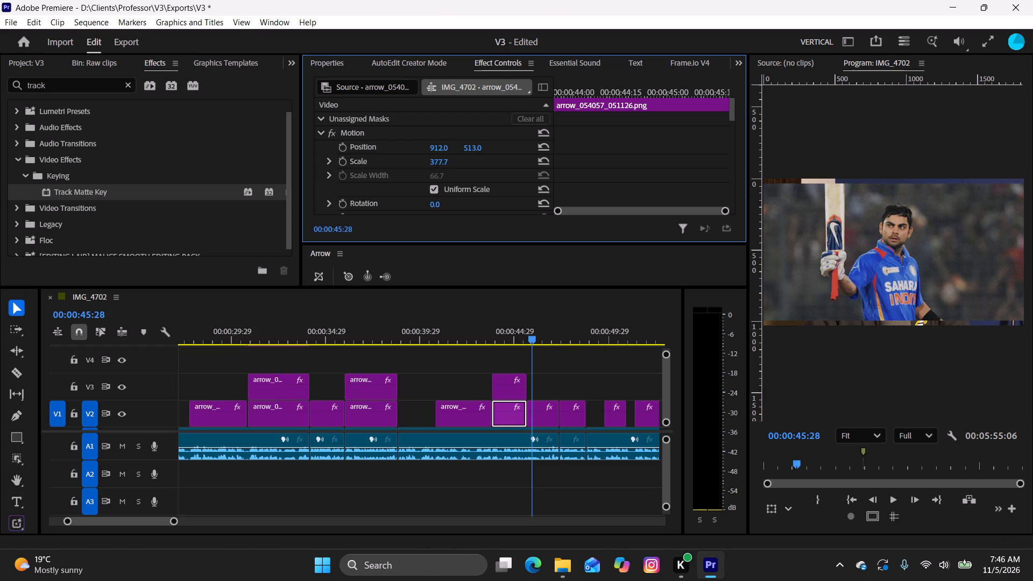
{"action": "left_click_drag", "start_coordinate": [521, 185], "coordinate": [542, 188]}
Apply the Gaussian Blur effect to the V2 copy of the two-batsmen image.
{"action": "left_click_drag", "start_coordinate": [533, 334], "coordinate": [529, 339]}
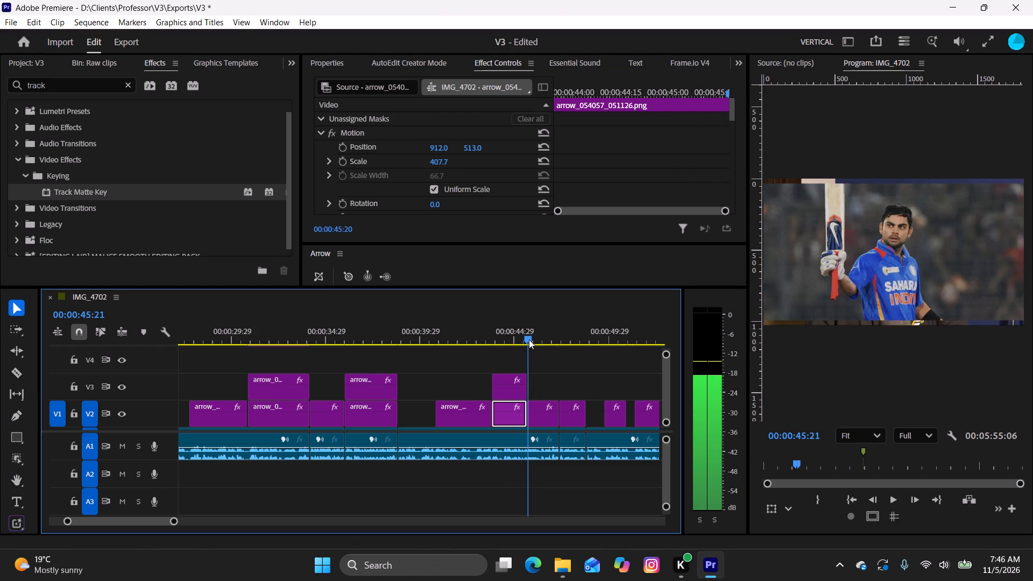
{"action": "left_click_drag", "start_coordinate": [529, 339], "coordinate": [518, 343]}
{"action": "left_click", "coordinate": [505, 408]}
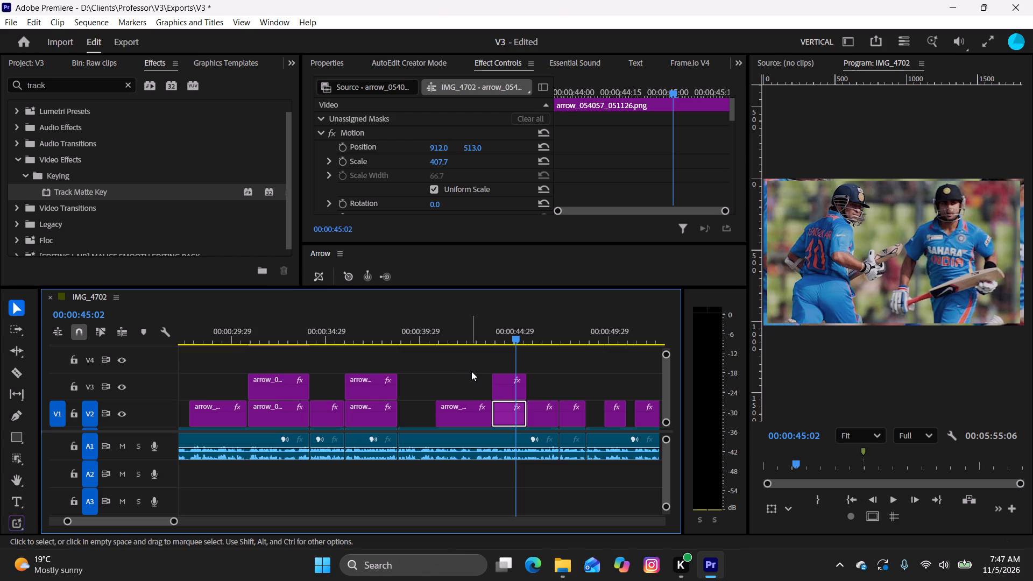
{"action": "key", "text": "ctrl+space"}
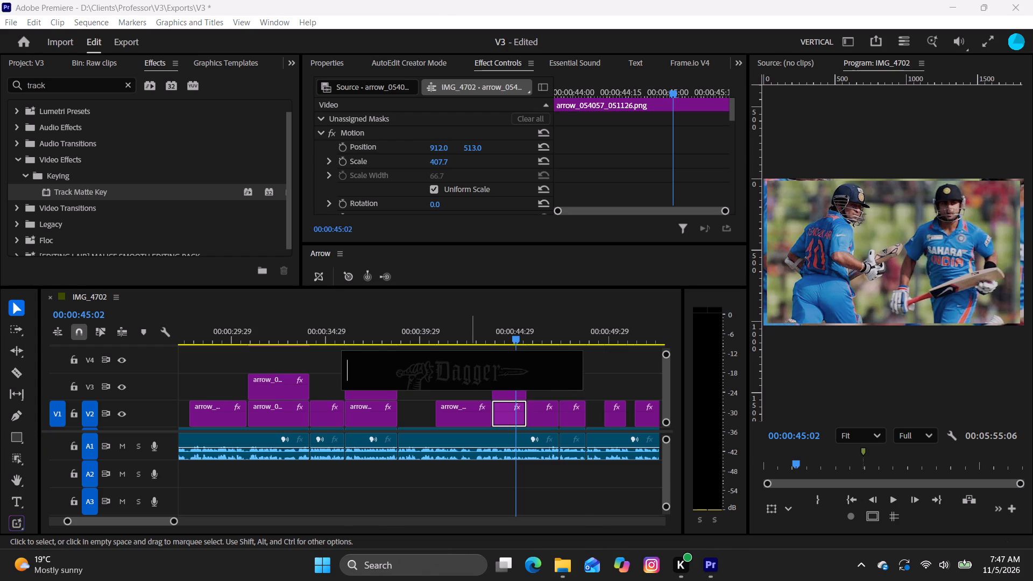
{"action": "key", "text": "g"}
{"action": "key", "text": "a"}
{"action": "key", "text": "u"}
{"action": "key", "text": "Return"}
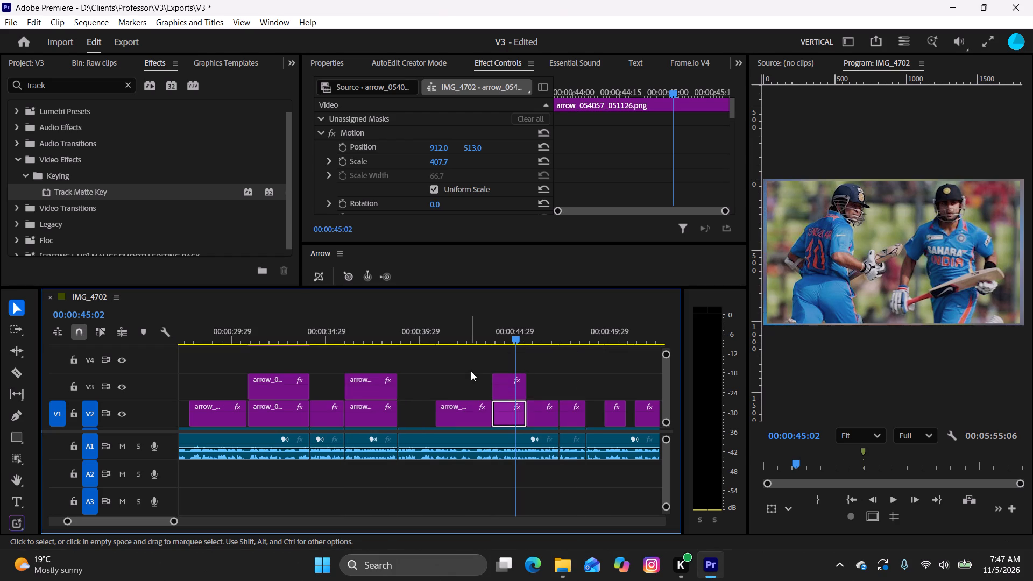
Play back from about 00:00:42 to 00:00:46 to check the two-batsmen image over its blurred backdrop.
{"action": "left_click_drag", "start_coordinate": [513, 338], "coordinate": [455, 354]}
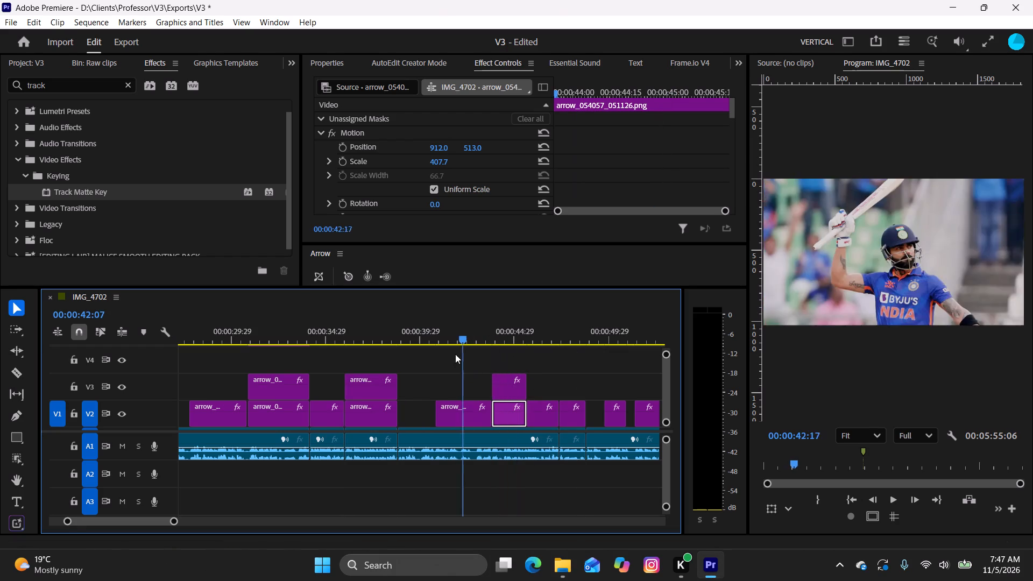
{"action": "left_click_drag", "start_coordinate": [455, 354], "coordinate": [448, 355]}
{"action": "key", "text": "space"}
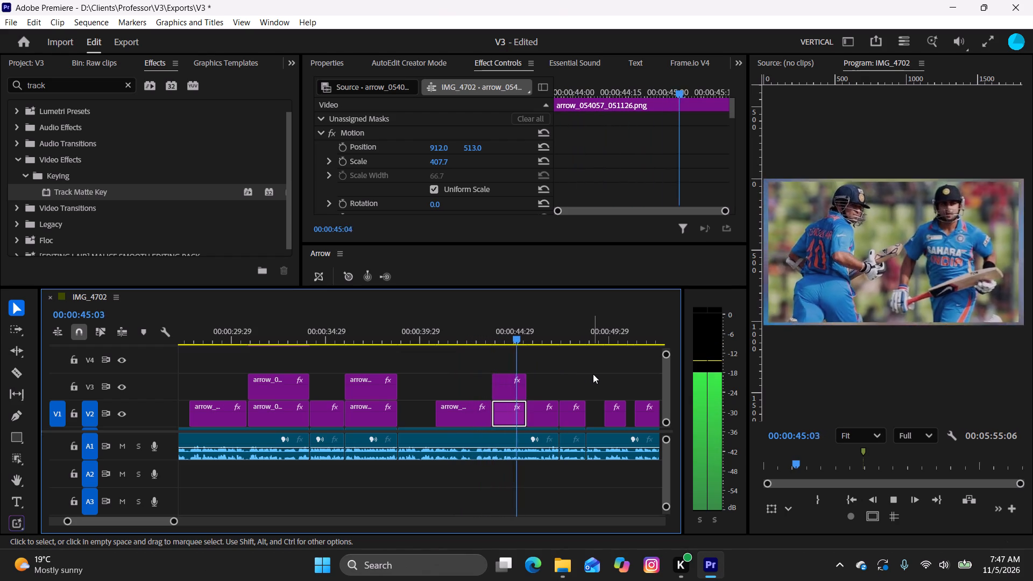
{"action": "key", "text": "space"}
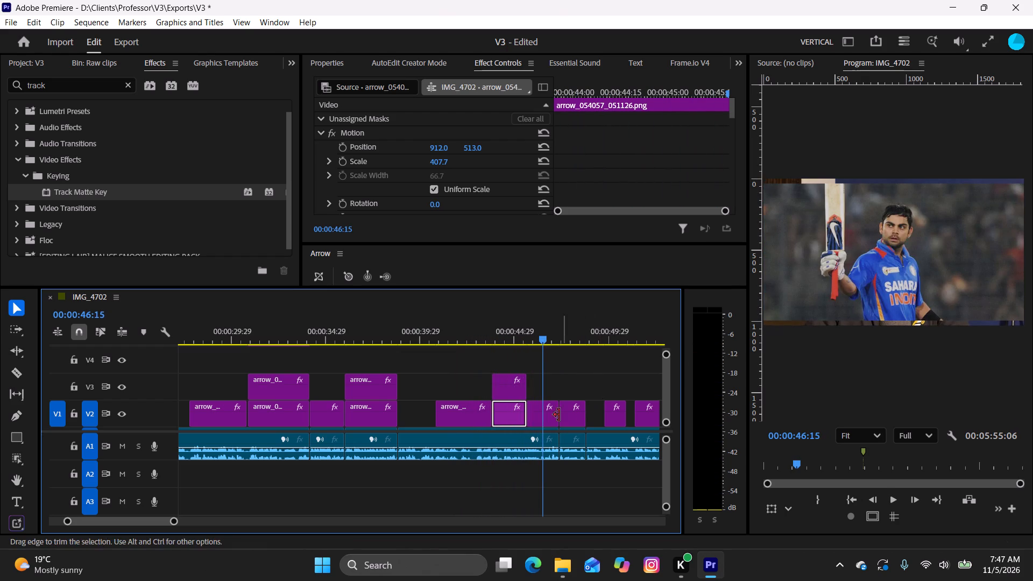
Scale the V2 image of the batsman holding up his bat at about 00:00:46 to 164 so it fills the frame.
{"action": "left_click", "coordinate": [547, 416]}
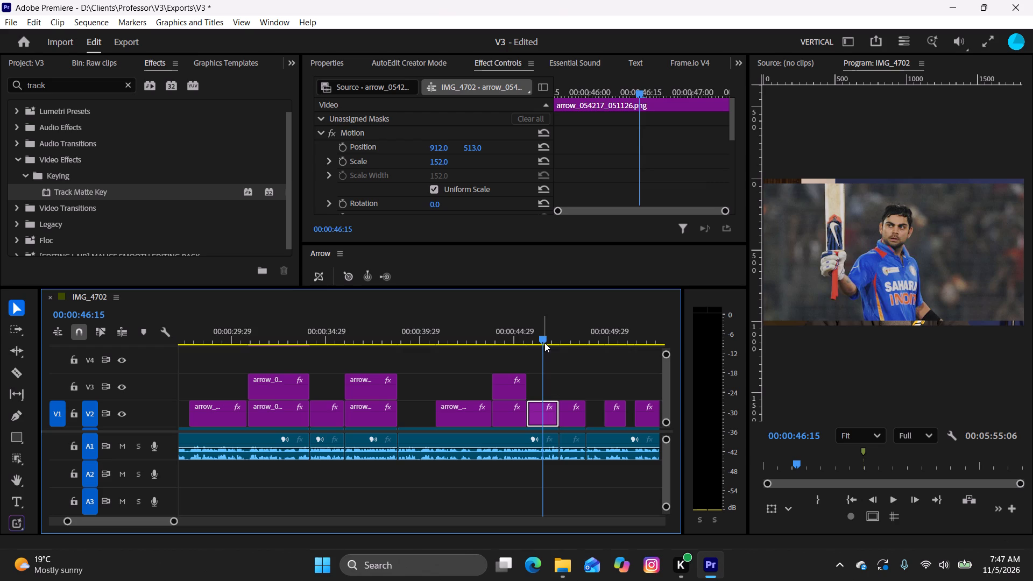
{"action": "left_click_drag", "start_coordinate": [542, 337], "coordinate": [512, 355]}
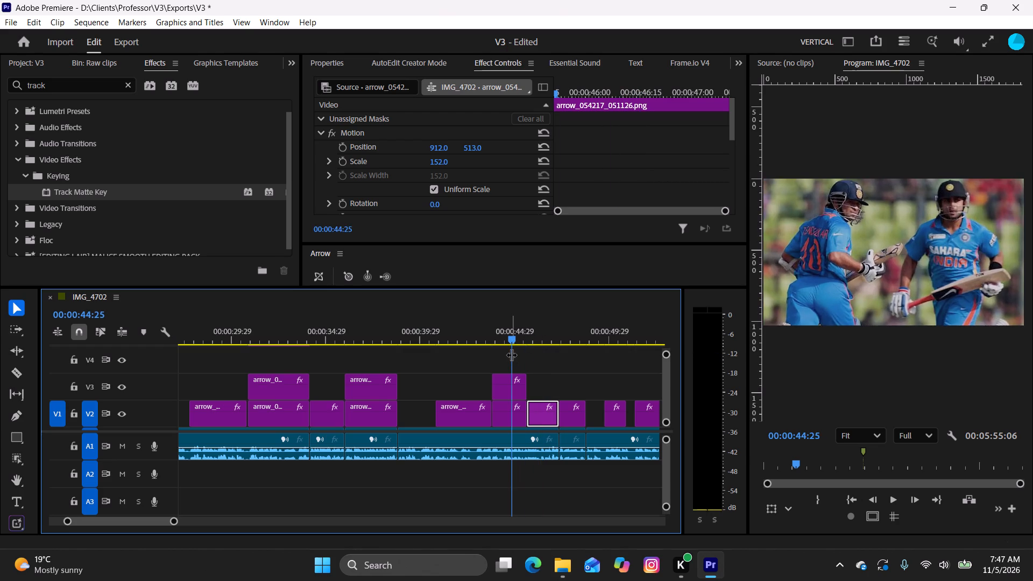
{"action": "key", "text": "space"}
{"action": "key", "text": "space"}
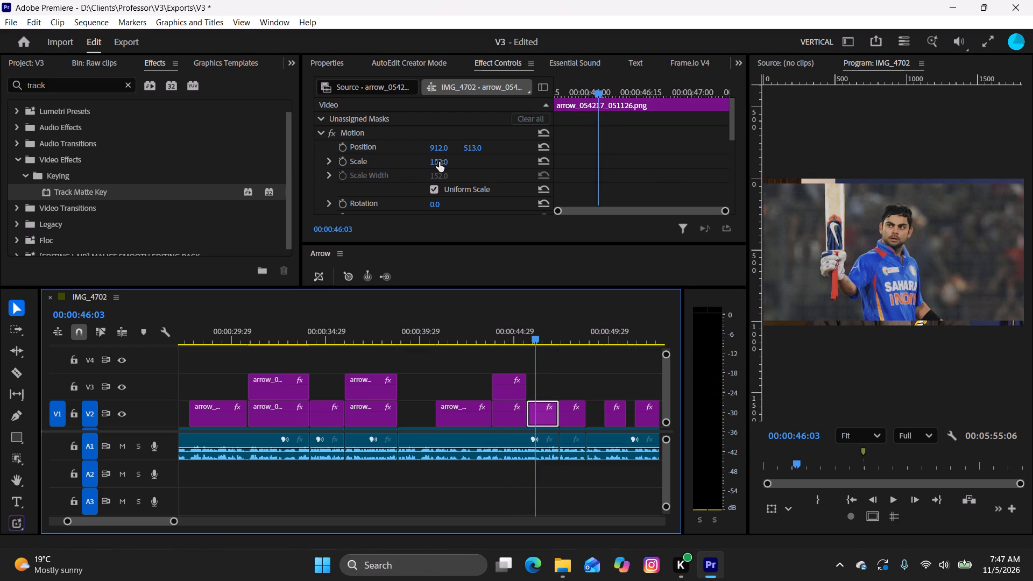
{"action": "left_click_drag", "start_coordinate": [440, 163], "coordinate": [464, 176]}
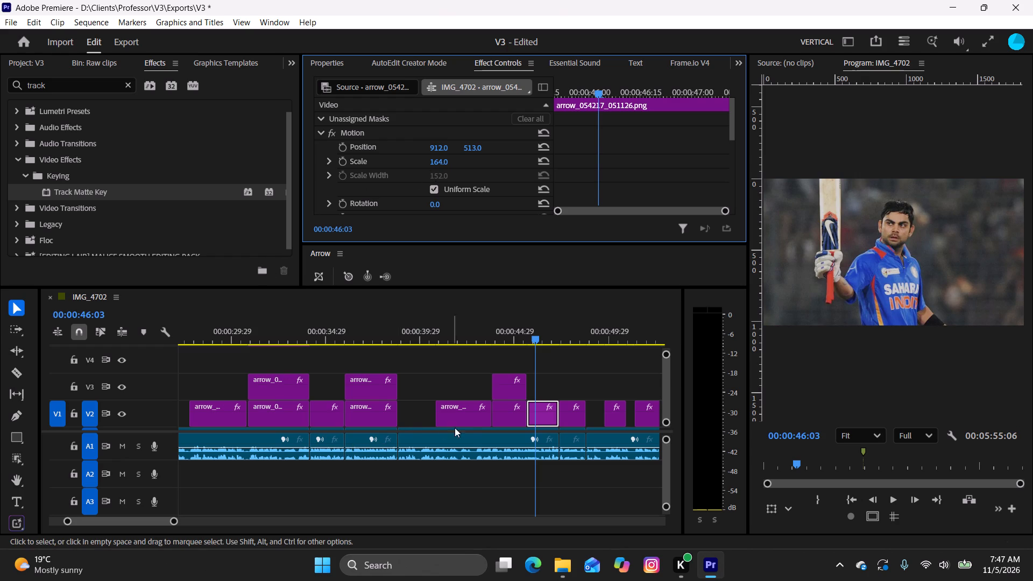
Paste the Motion, Opacity and Gaussian Blur attributes of the V2 image at about 00:00:42 onto the raised-bat image at about 00:00:46.
{"action": "left_click", "coordinate": [469, 417]}
{"action": "left_click_drag", "start_coordinate": [540, 338], "coordinate": [465, 344]}
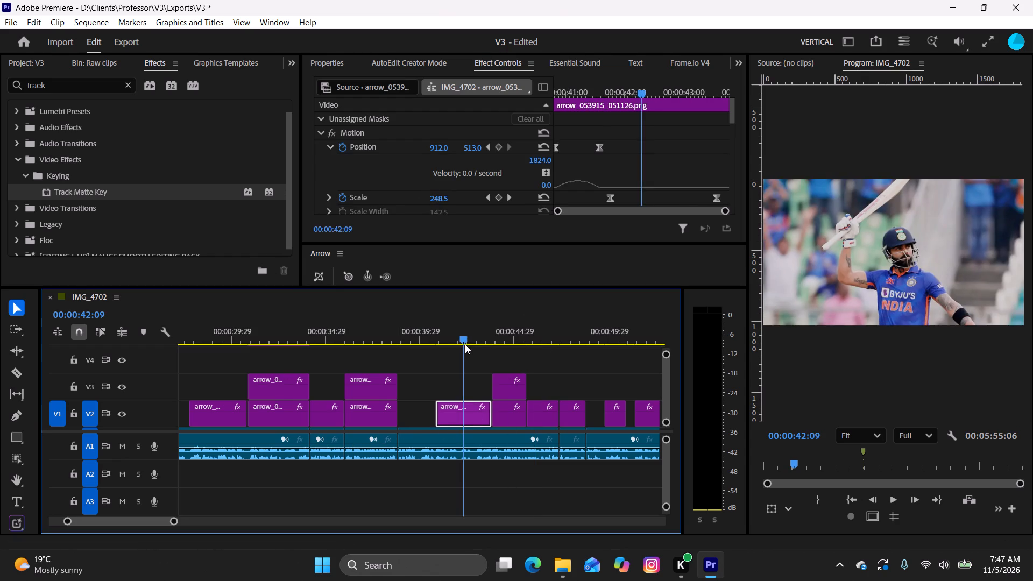
{"action": "left_click_drag", "start_coordinate": [465, 344], "coordinate": [550, 365]}
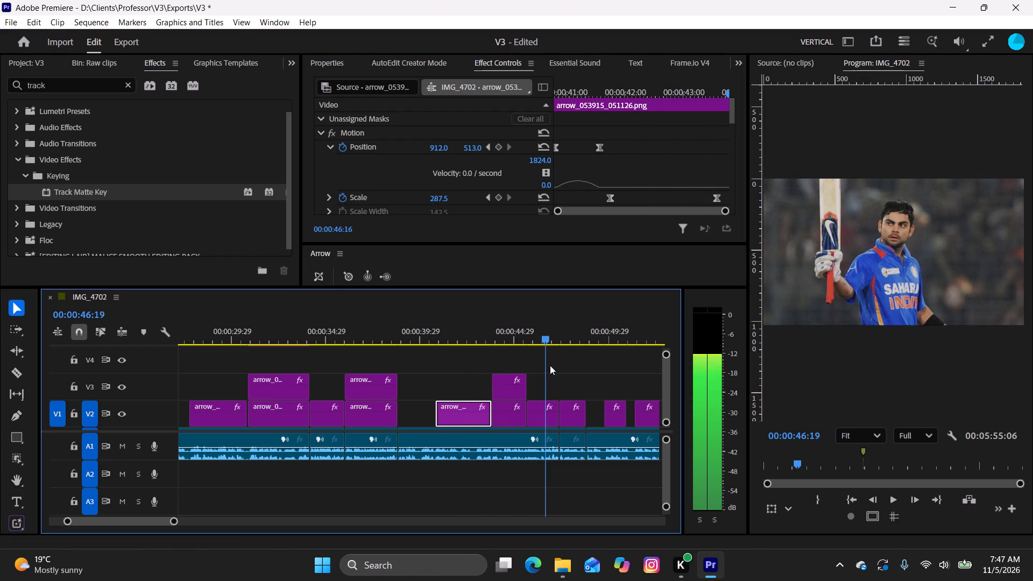
{"action": "left_click_drag", "start_coordinate": [550, 365], "coordinate": [541, 372]}
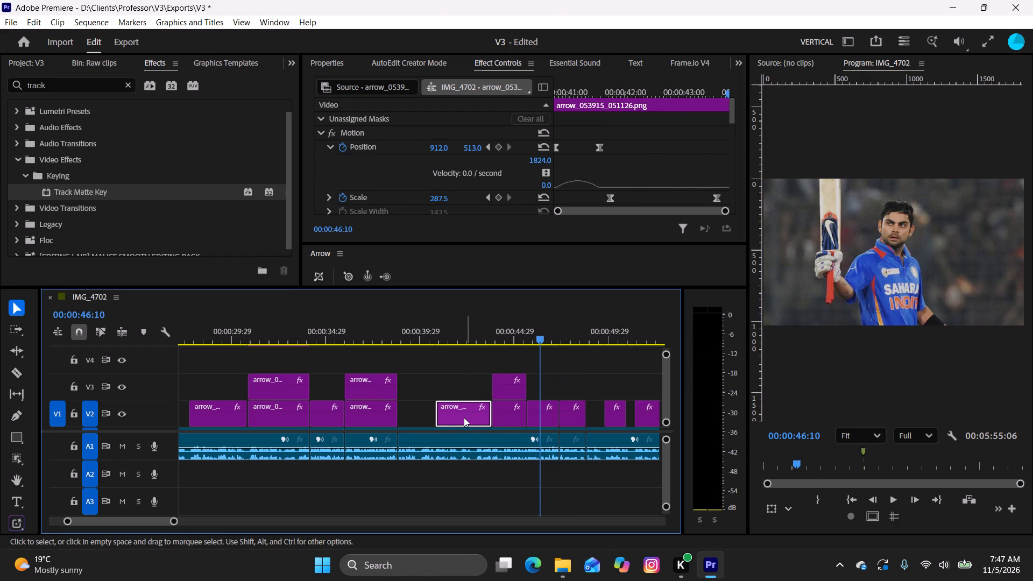
{"action": "key", "text": "ctrl+c"}
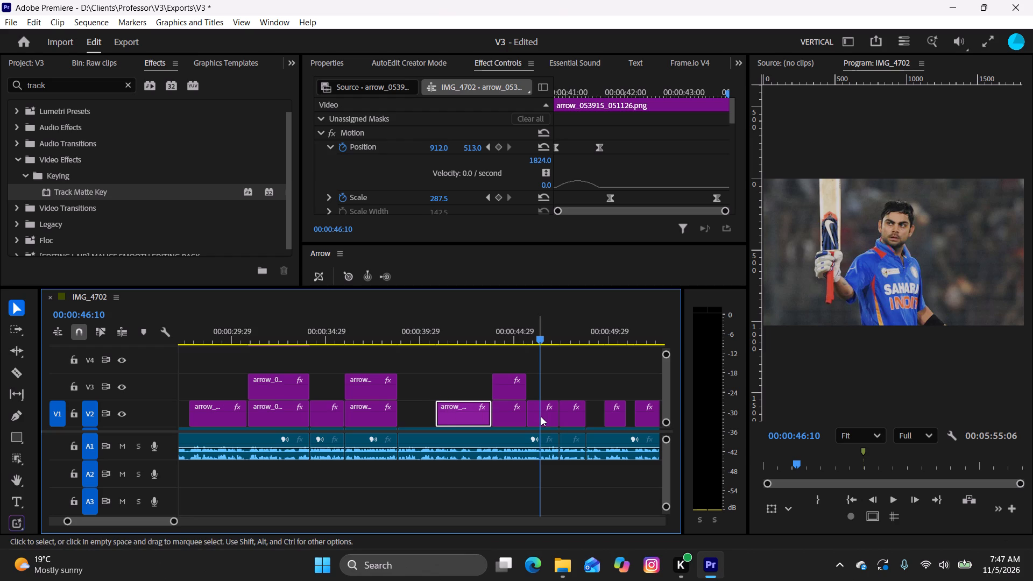
{"action": "left_click", "coordinate": [542, 417]}
{"action": "key", "text": "ctrl+alt+v"}
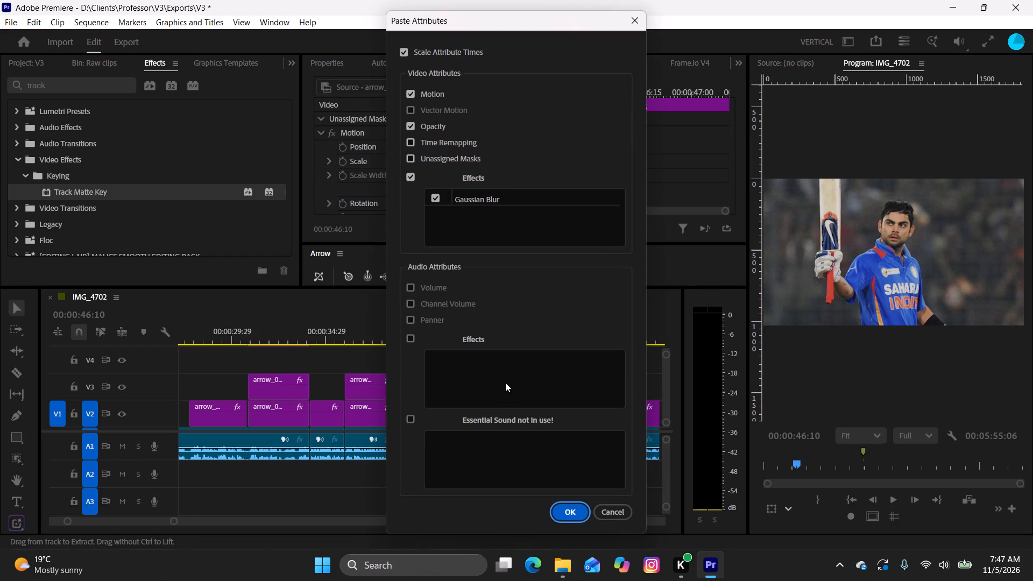
{"action": "left_click", "coordinate": [582, 513]}
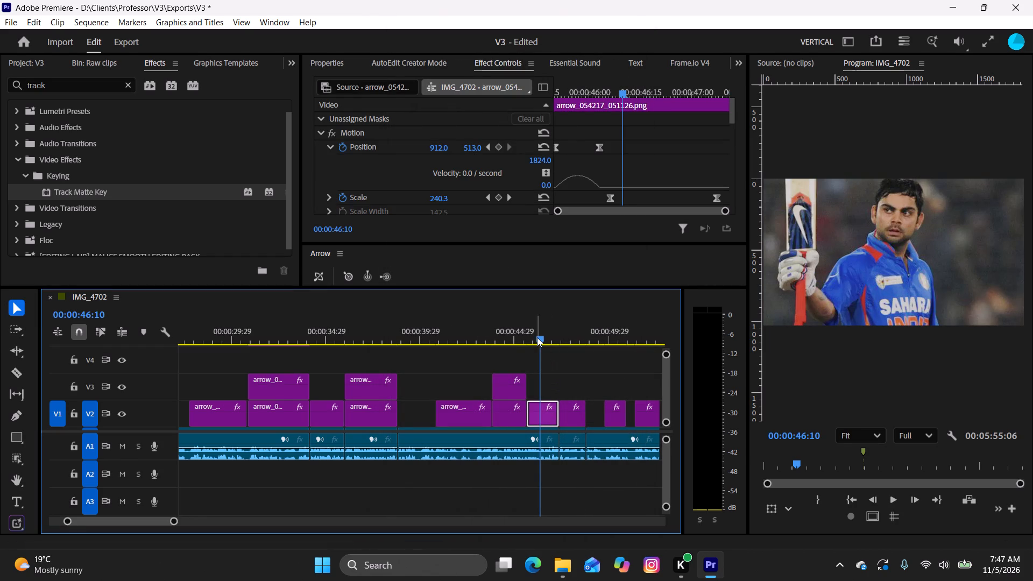
Play back from about 00:00:44 to 00:00:48 to check the pasted animation on the raised-bat image.
{"action": "left_click_drag", "start_coordinate": [536, 337], "coordinate": [507, 340]}
{"action": "key", "text": "space"}
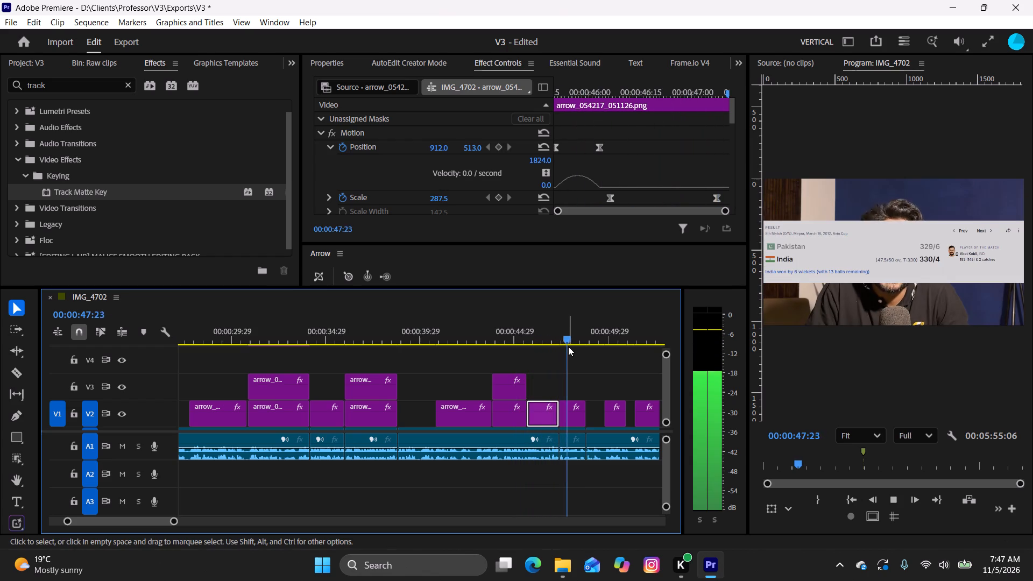
{"action": "key", "text": "space"}
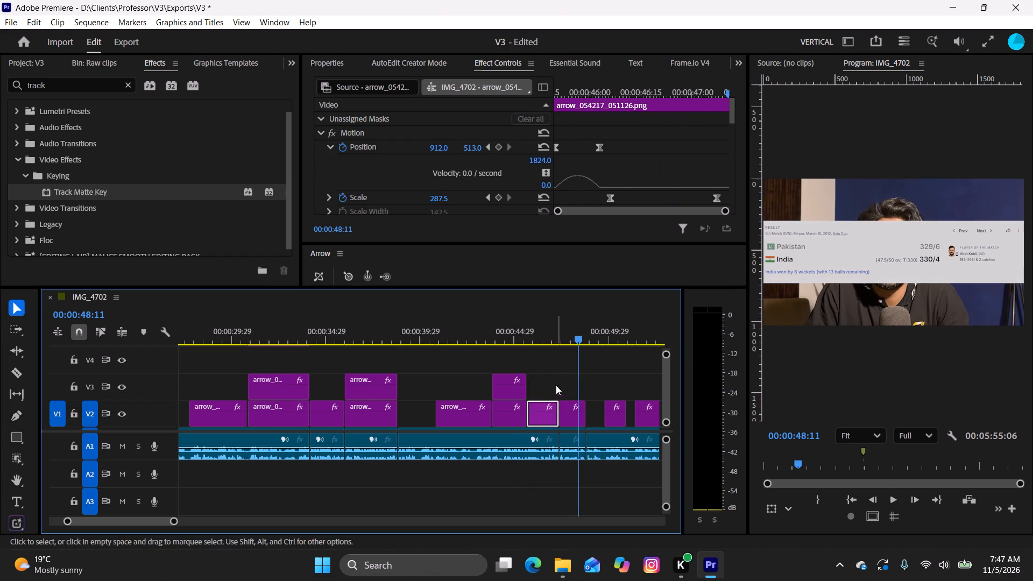
Move the Pakistan–India score image at about 00:00:48 up to V3 and duplicate it onto V2 beneath.
{"action": "left_click", "coordinate": [577, 419]}
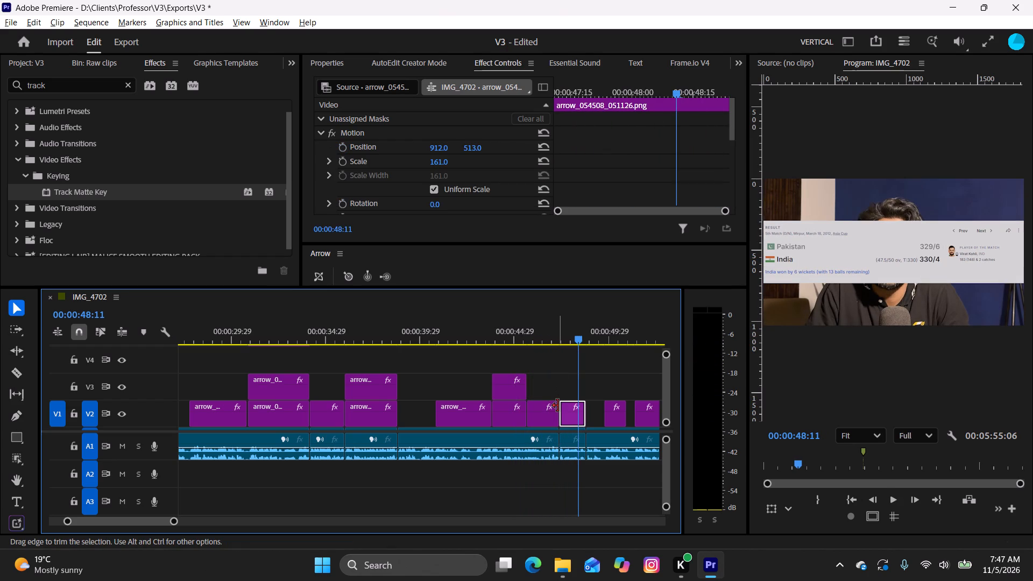
{"action": "key", "text": "alt+Up"}
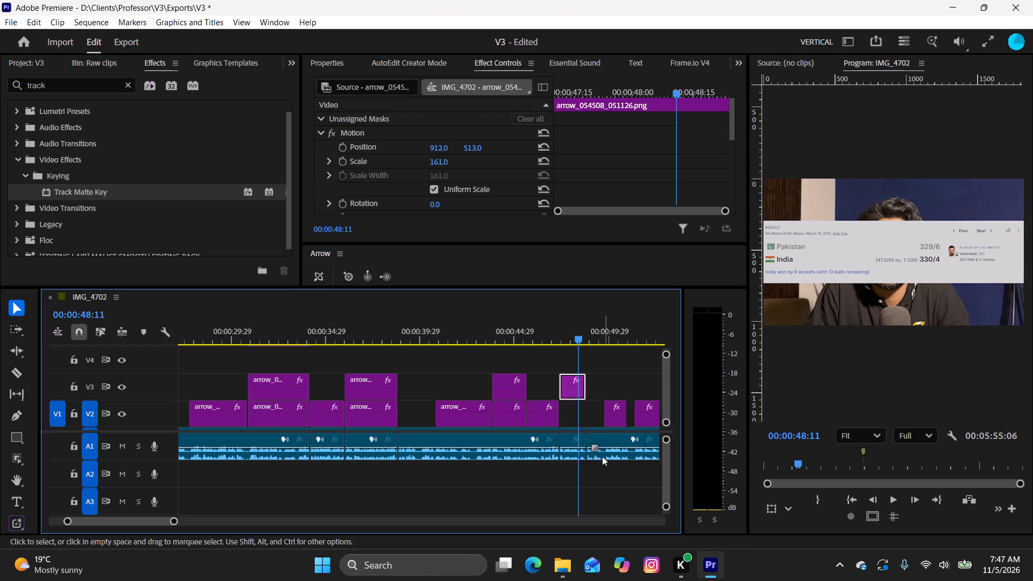
{"action": "left_click_drag", "start_coordinate": [568, 392], "coordinate": [572, 407], "text": "alt"}
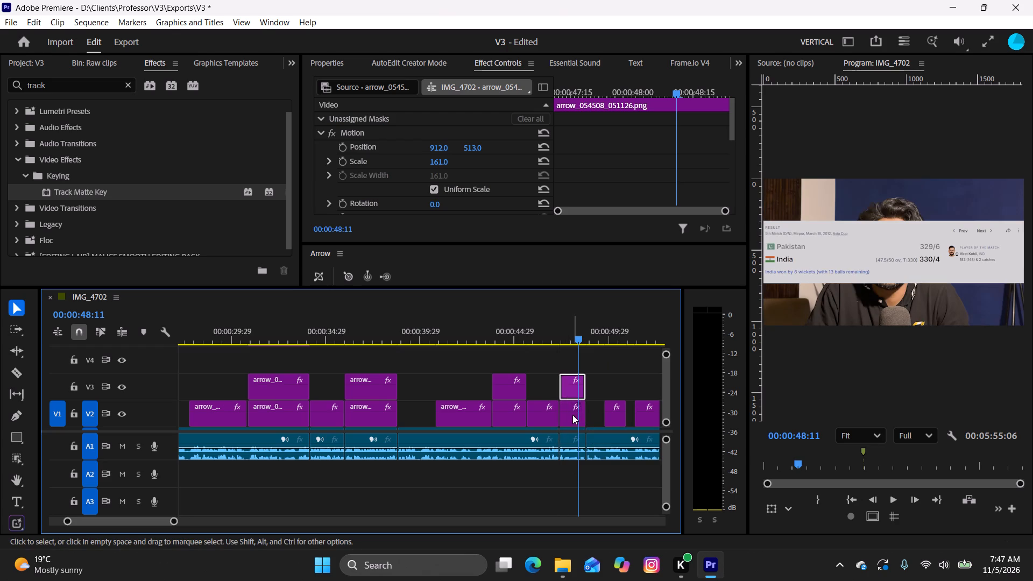
Scale the V2 copy of the score image up to 409 so it covers the frame behind the original.
{"action": "left_click", "coordinate": [572, 416]}
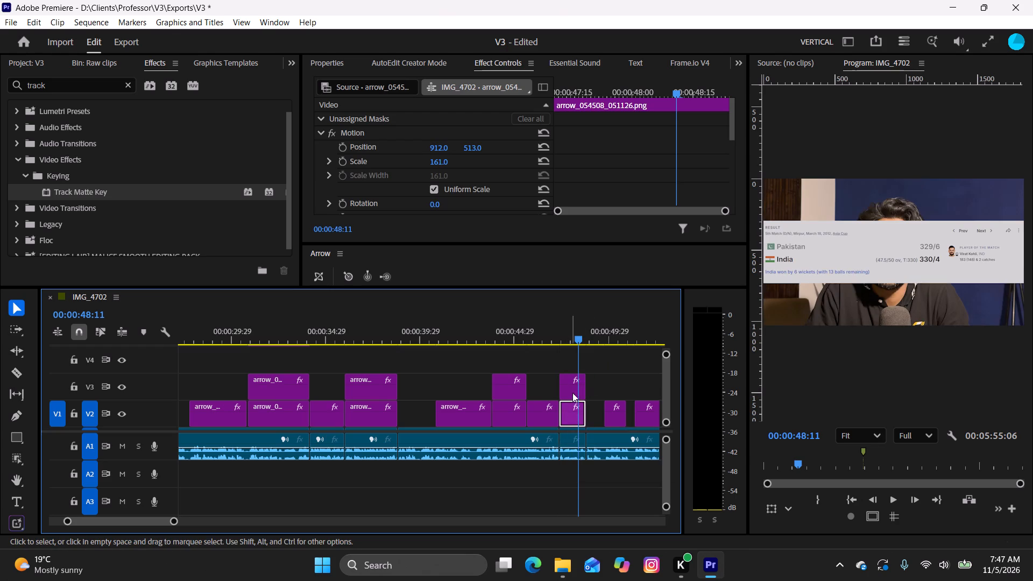
{"action": "left_click_drag", "start_coordinate": [438, 160], "coordinate": [442, 162]}
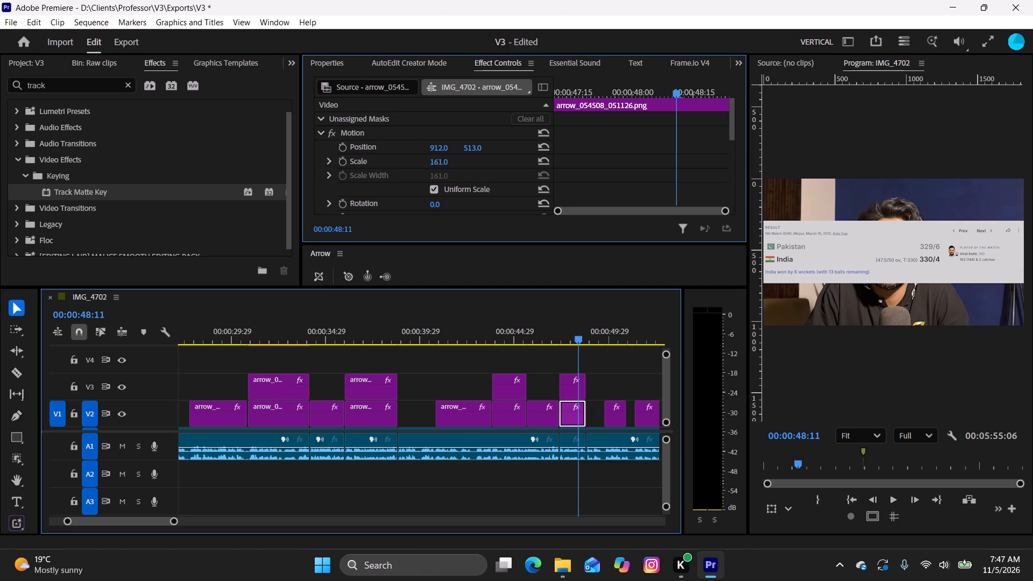
{"action": "left_click_drag", "start_coordinate": [442, 162], "coordinate": [610, 192]}
Apply the Gaussian Blur effect to the V2 copy of the score image.
{"action": "key", "text": "ctrl+space"}
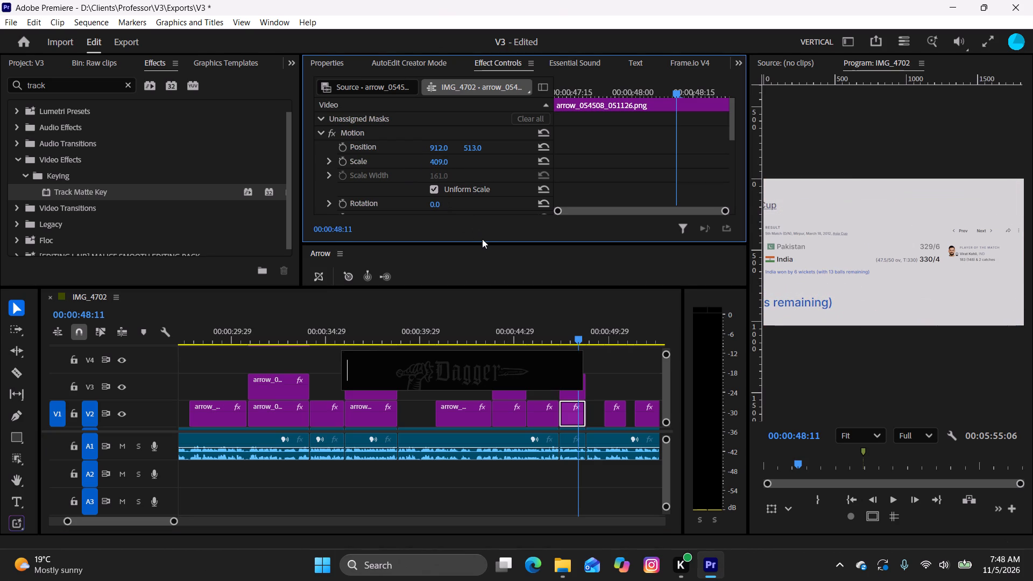
{"action": "type", "text": "gauss"}
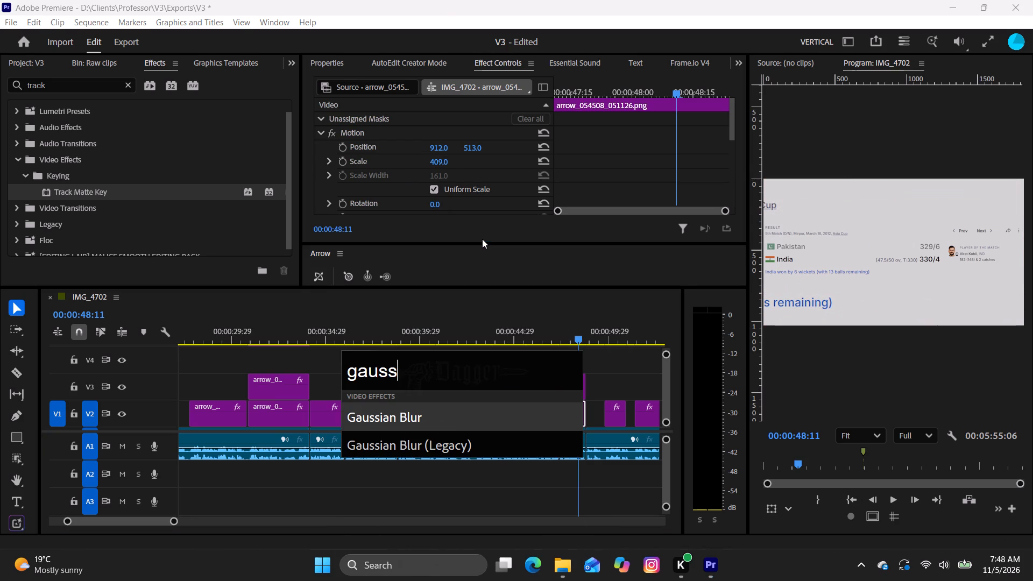
{"action": "key", "text": "Return"}
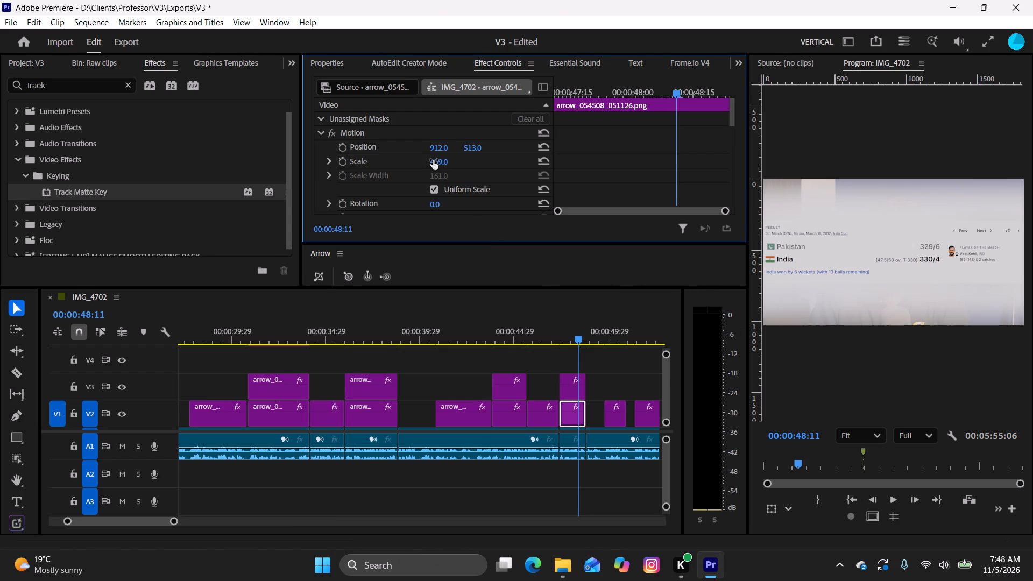
Enlarge the blurred V2 copy of the score image further to a scale of 535.
{"action": "left_click_drag", "start_coordinate": [433, 160], "coordinate": [477, 168]}
{"action": "left_click_drag", "start_coordinate": [442, 163], "coordinate": [476, 169]}
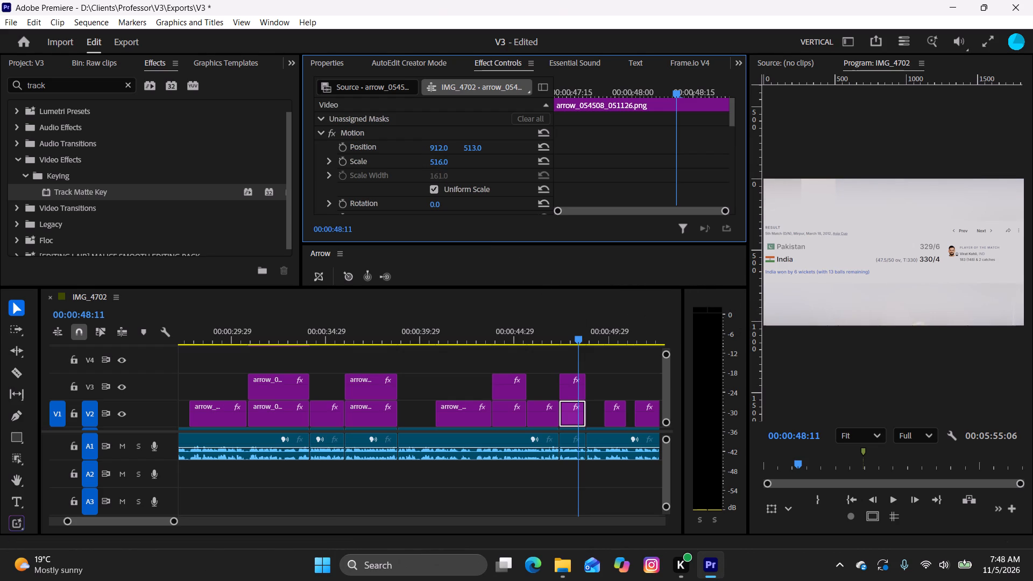
{"action": "left_click_drag", "start_coordinate": [476, 169], "coordinate": [492, 173]}
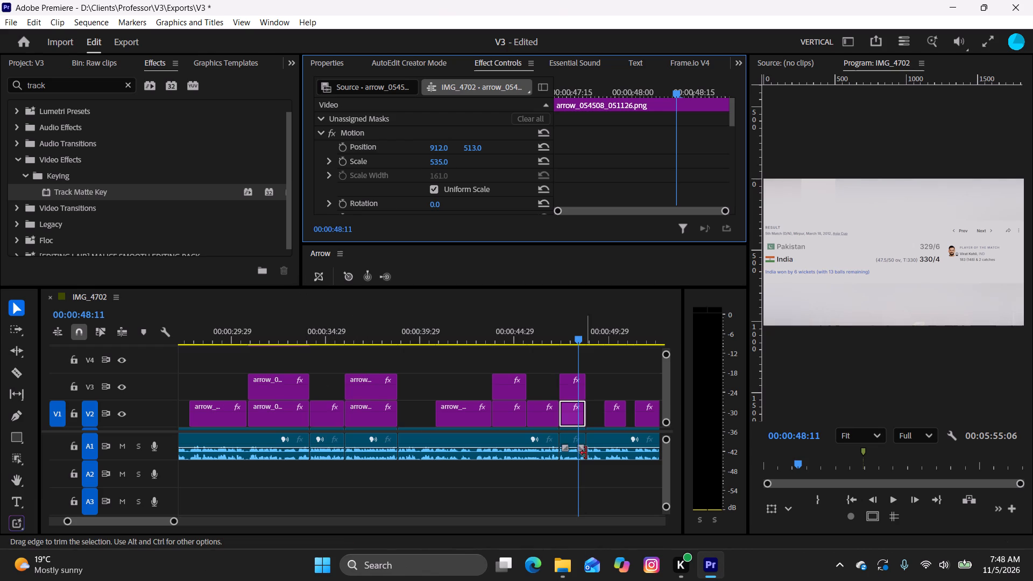
Reduce the V3 Pakistan–India score image to a scale of 145 and play back the result.
{"action": "left_click", "coordinate": [568, 389]}
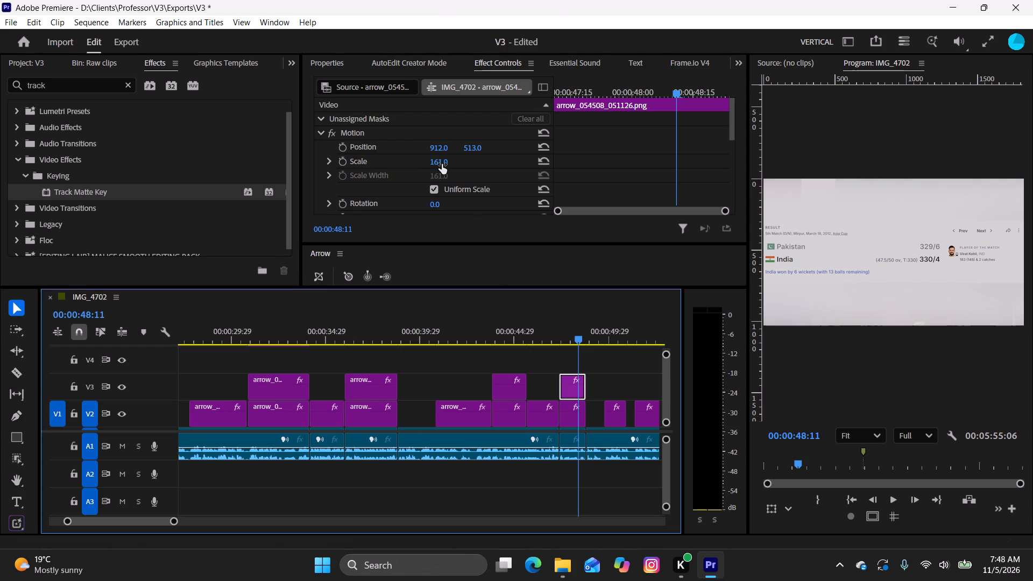
{"action": "left_click_drag", "start_coordinate": [442, 164], "coordinate": [434, 167]}
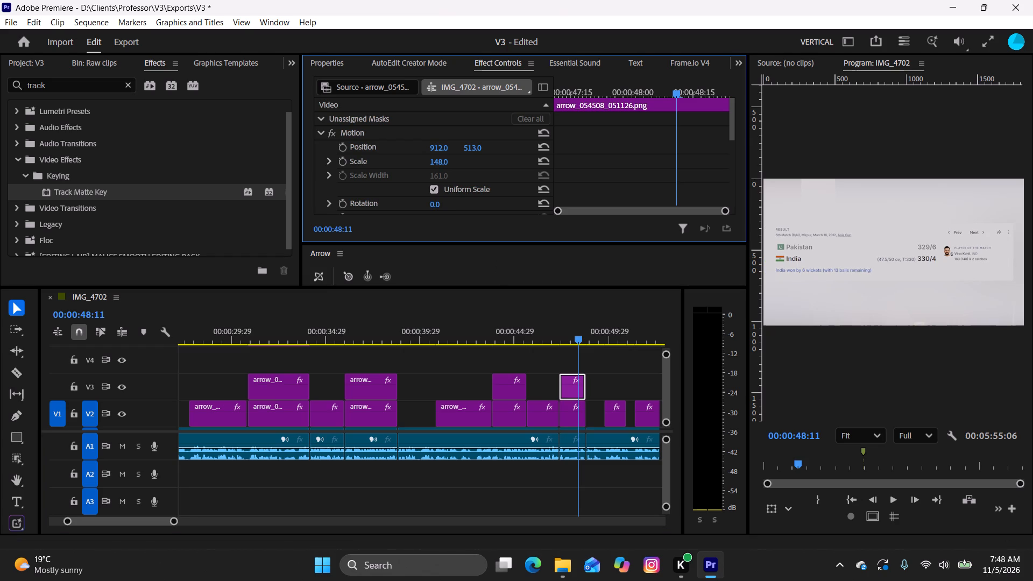
{"action": "left_click_drag", "start_coordinate": [434, 167], "coordinate": [433, 169]}
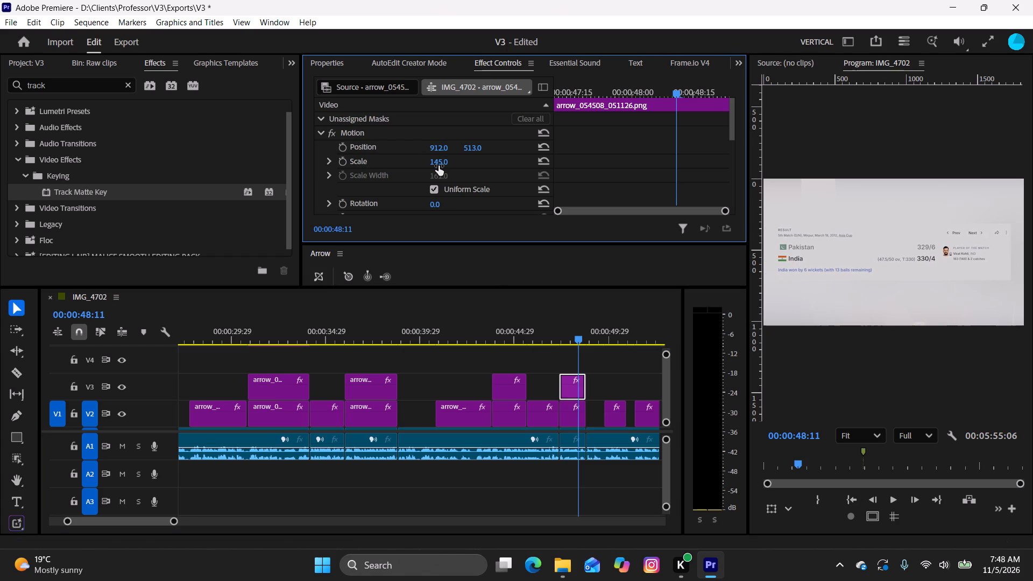
{"action": "key", "text": "space"}
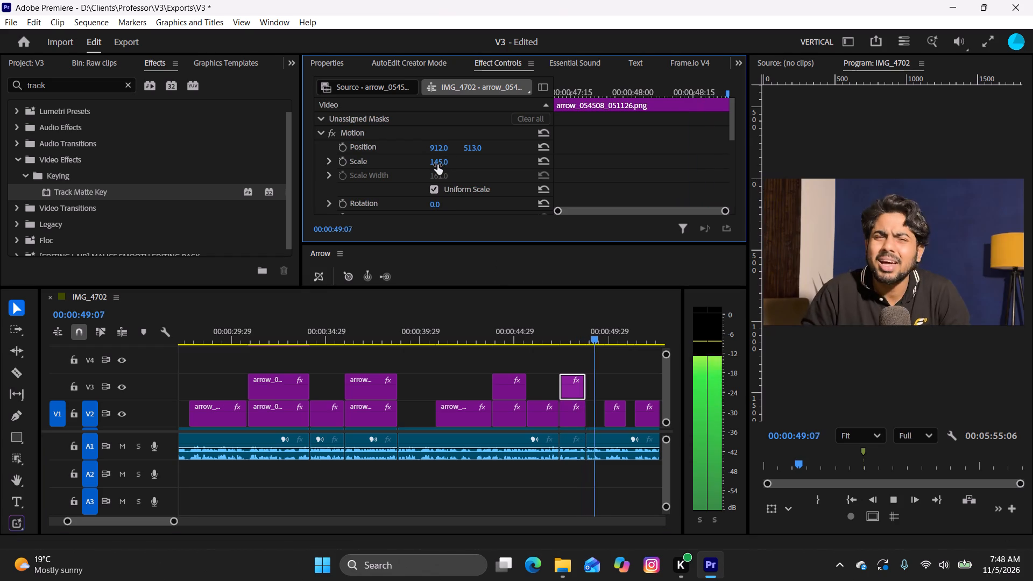
{"action": "key", "text": "space"}
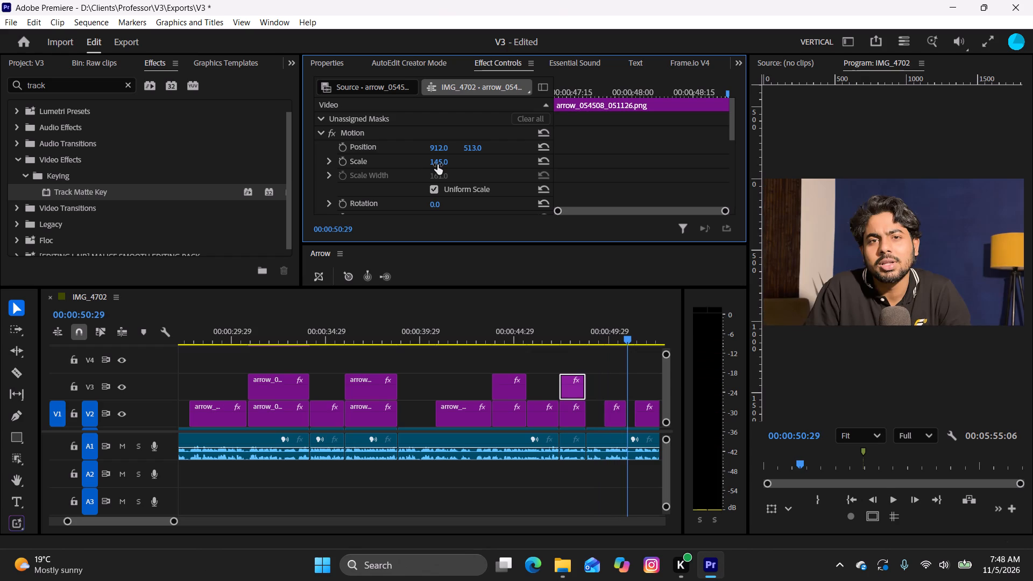
Scale the V2 image of the Pakistan players at about 00:00:50 to 183.6 so it fills the frame.
{"action": "left_click_drag", "start_coordinate": [629, 337], "coordinate": [607, 340]}
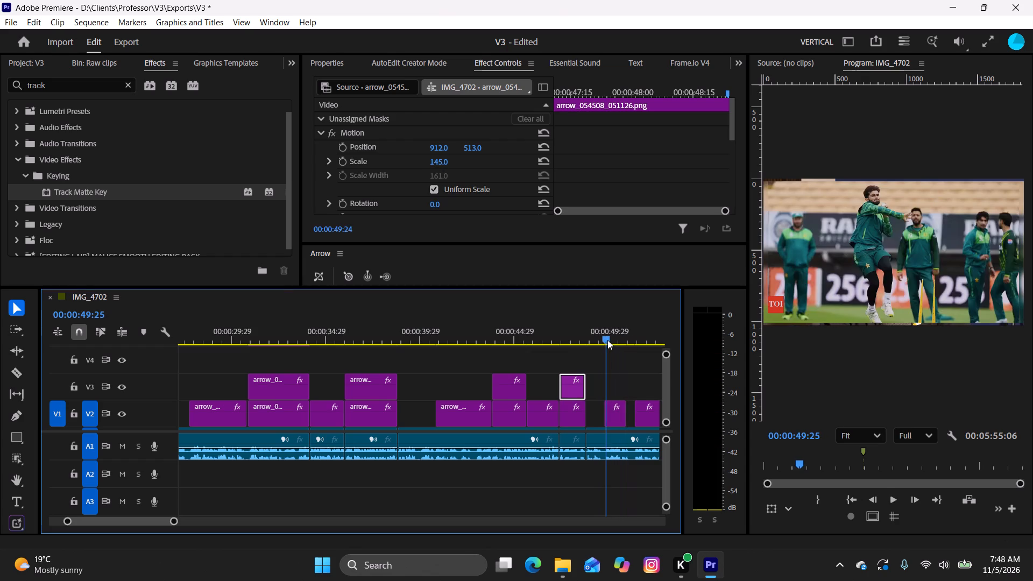
{"action": "left_click_drag", "start_coordinate": [607, 340], "coordinate": [609, 350]}
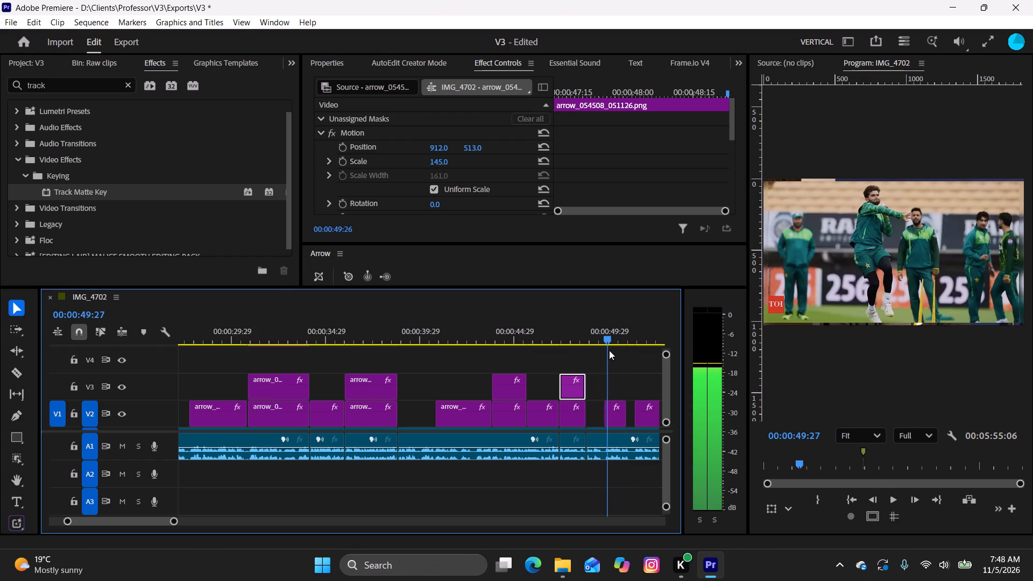
{"action": "left_click_drag", "start_coordinate": [609, 350], "coordinate": [603, 362]}
{"action": "key", "text": "space"}
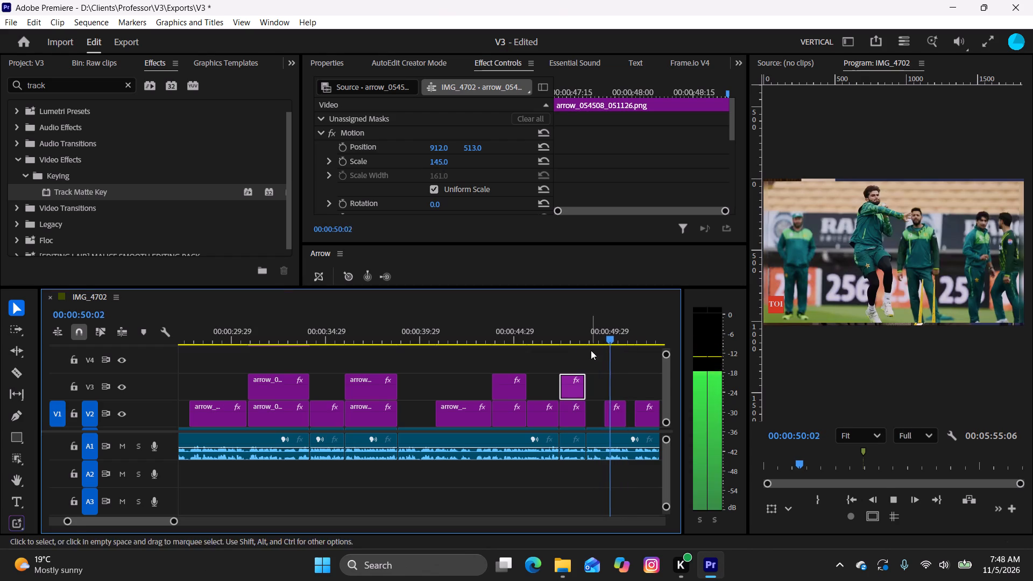
{"action": "key", "text": "space"}
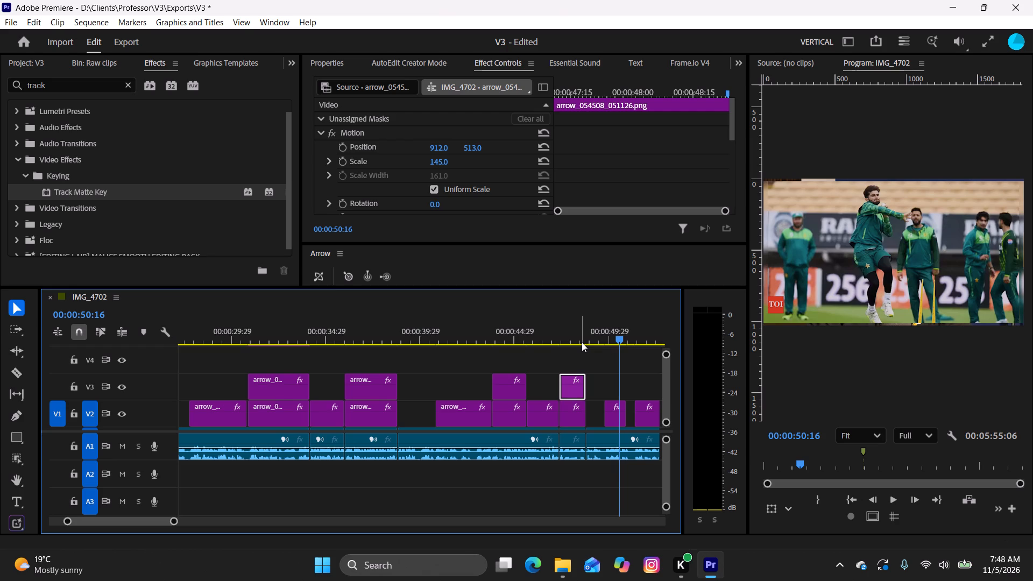
{"action": "left_click", "coordinate": [617, 419]}
{"action": "left_click_drag", "start_coordinate": [615, 335], "coordinate": [607, 342]}
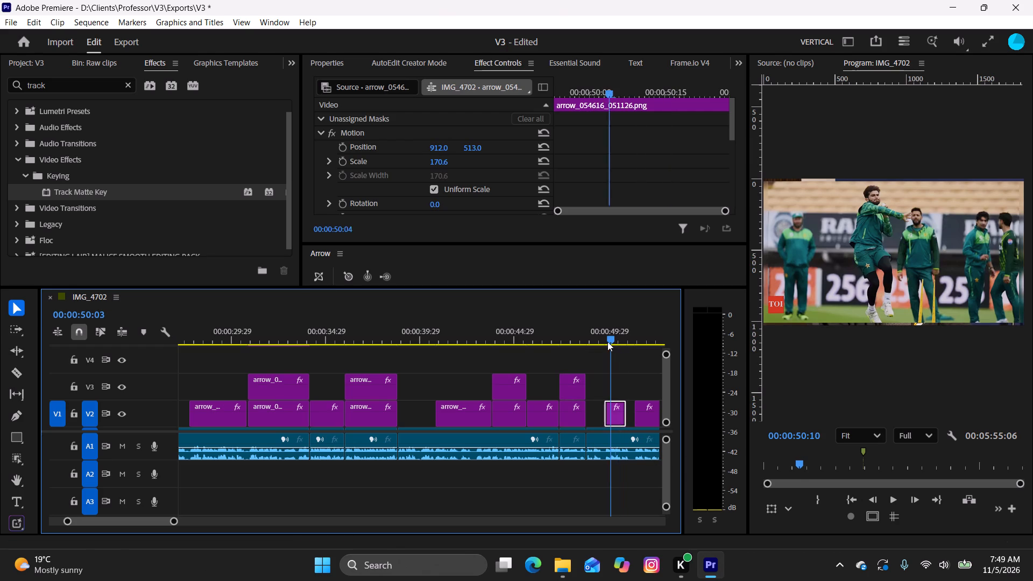
{"action": "left_click_drag", "start_coordinate": [607, 342], "coordinate": [606, 362]}
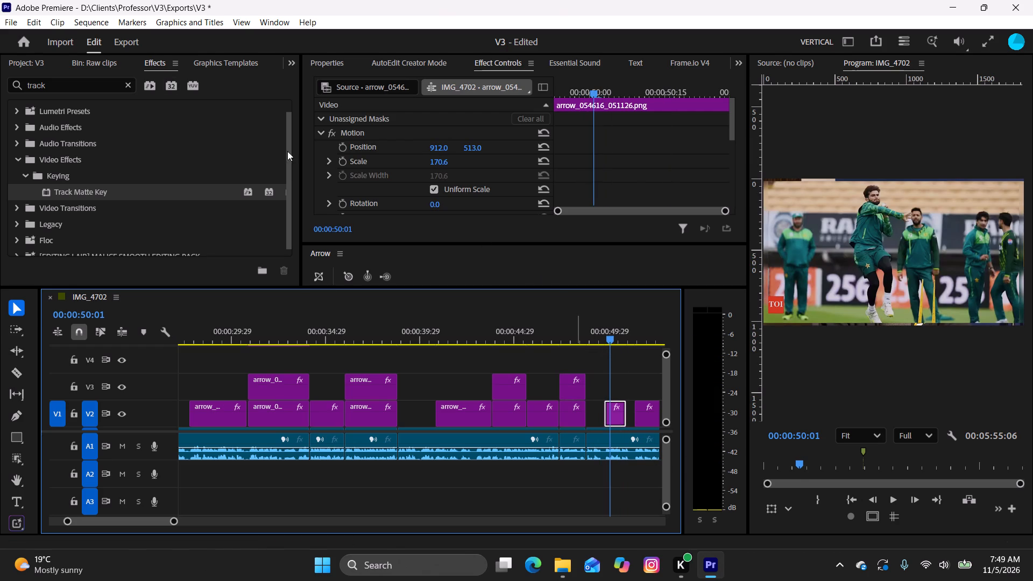
{"action": "left_click_drag", "start_coordinate": [438, 164], "coordinate": [440, 165]}
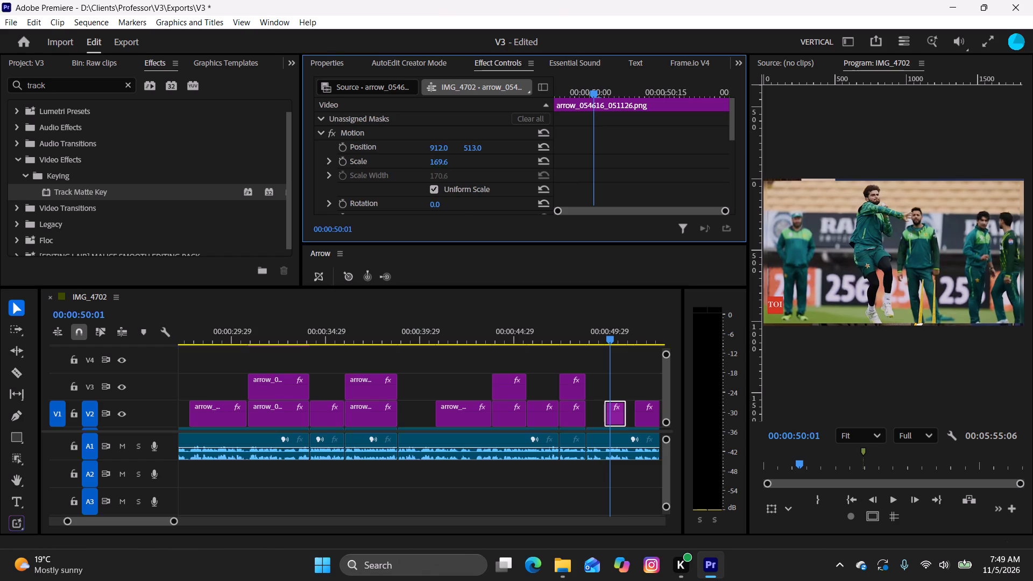
{"action": "left_click_drag", "start_coordinate": [440, 165], "coordinate": [466, 177]}
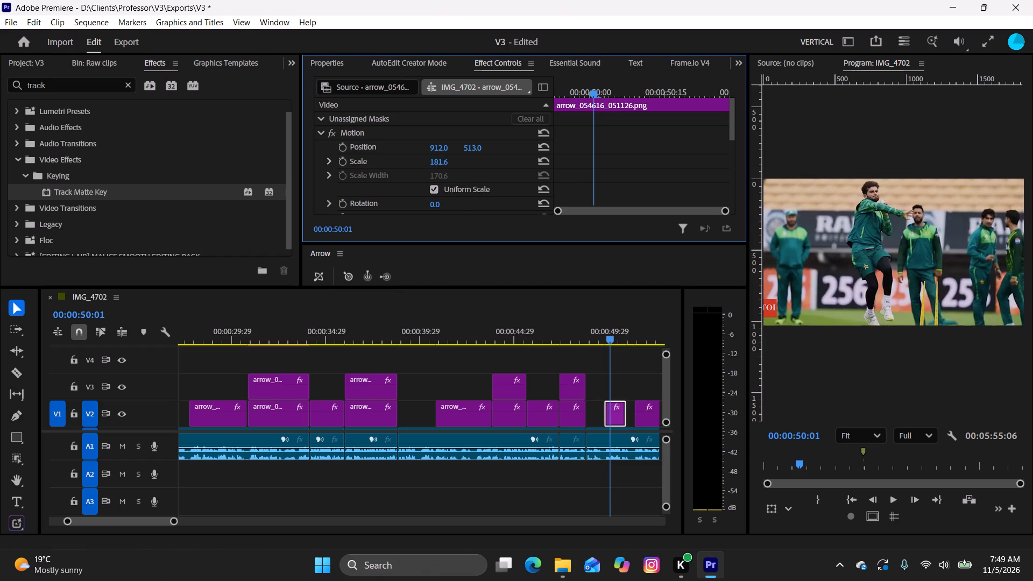
{"action": "left_click_drag", "start_coordinate": [466, 177], "coordinate": [469, 178]}
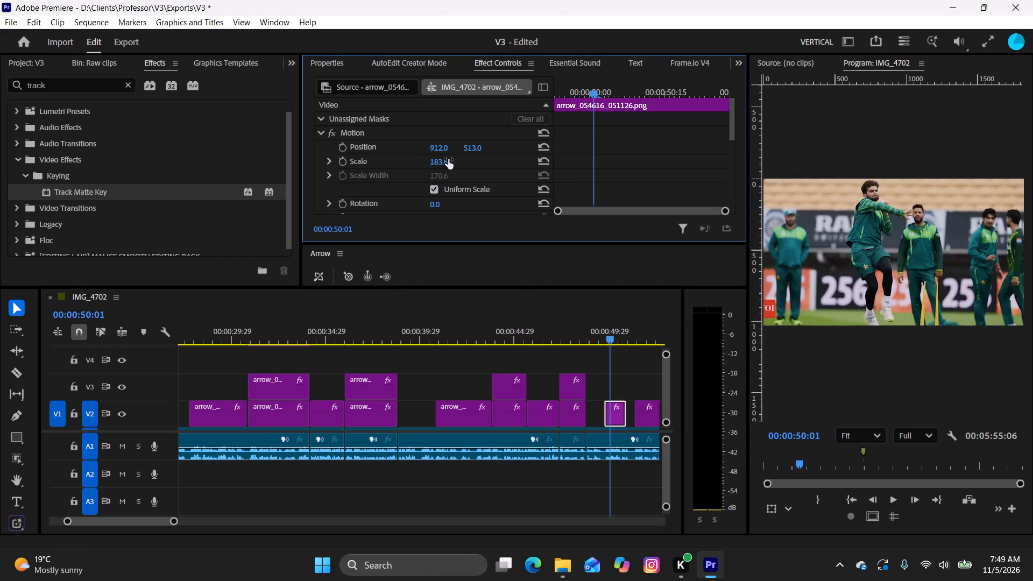
Animate the Pakistan players image with scale keyframes from 183.6 at its first frame to 217.6 at its last frame.
{"action": "left_click_drag", "start_coordinate": [609, 333], "coordinate": [608, 343]}
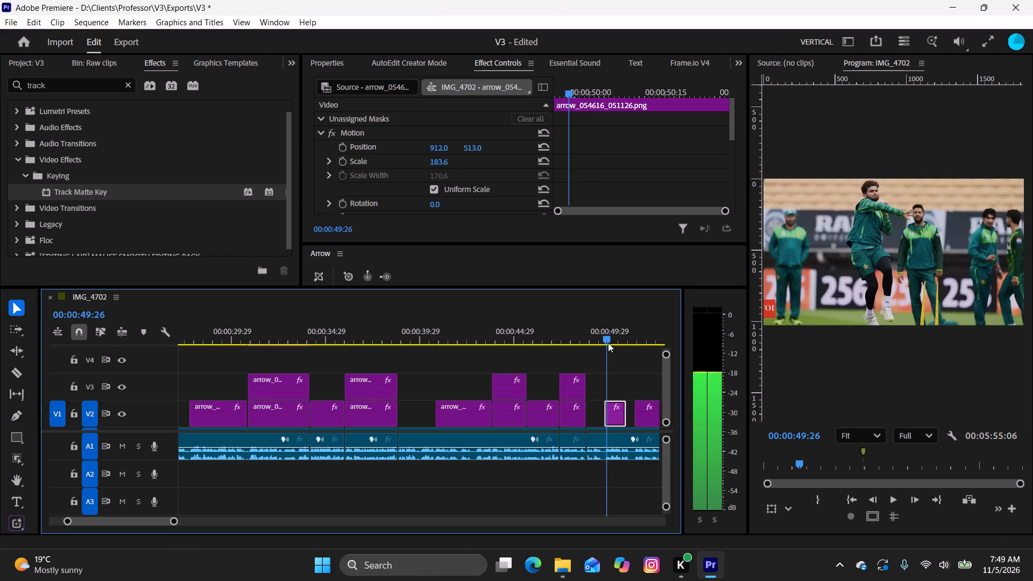
{"action": "left_click_drag", "start_coordinate": [608, 343], "coordinate": [606, 346]}
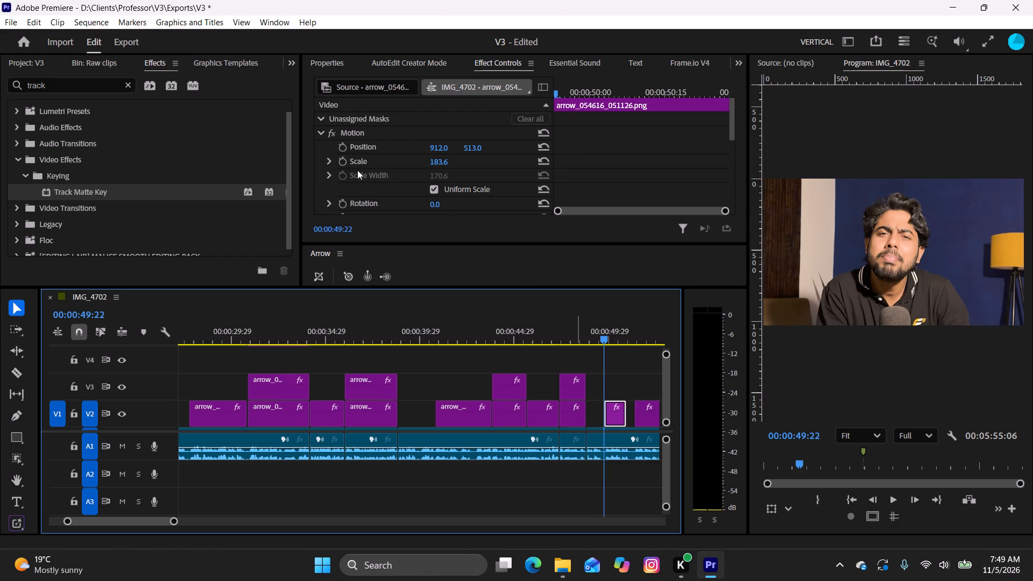
{"action": "left_click_drag", "start_coordinate": [577, 93], "coordinate": [557, 94]}
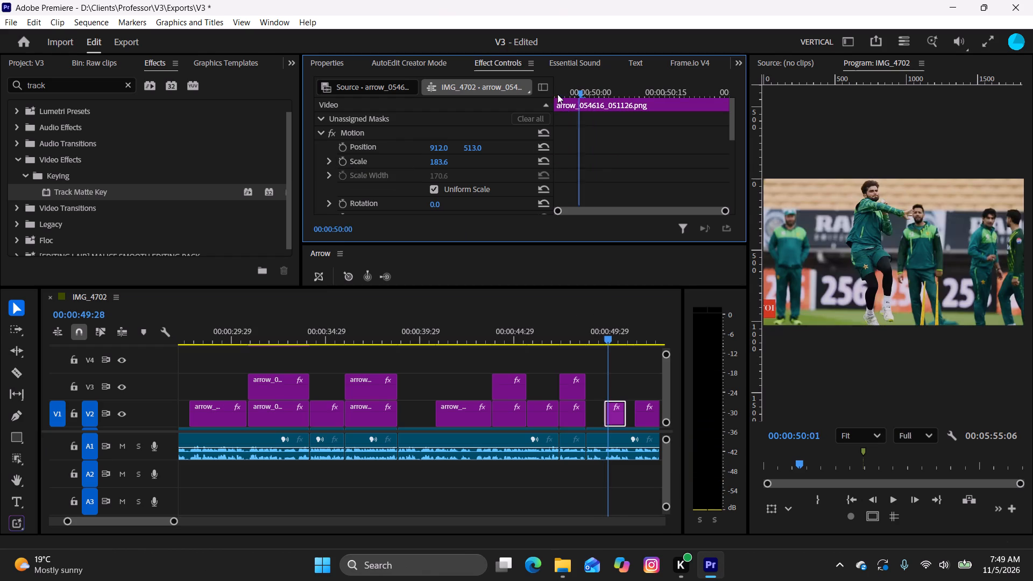
{"action": "left_click_drag", "start_coordinate": [557, 94], "coordinate": [527, 96]}
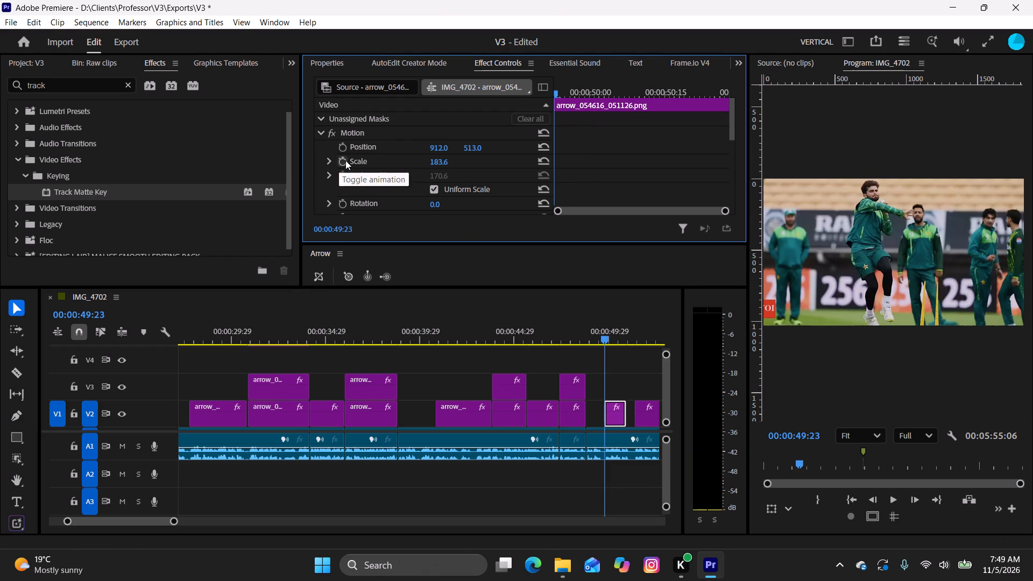
{"action": "left_click", "coordinate": [346, 160]}
{"action": "left_click_drag", "start_coordinate": [608, 94], "coordinate": [862, 94]}
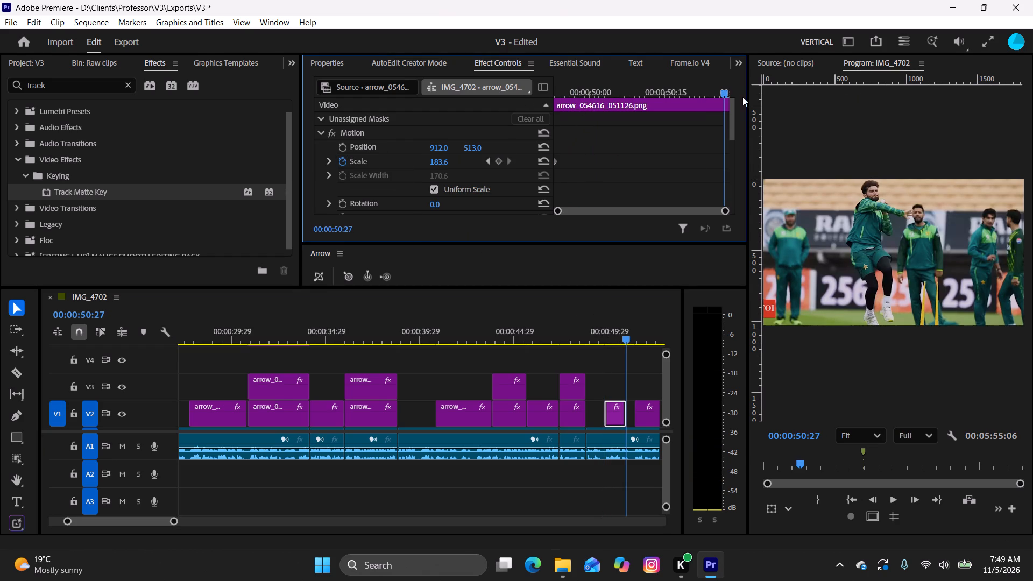
{"action": "left_click_drag", "start_coordinate": [440, 164], "coordinate": [460, 169]}
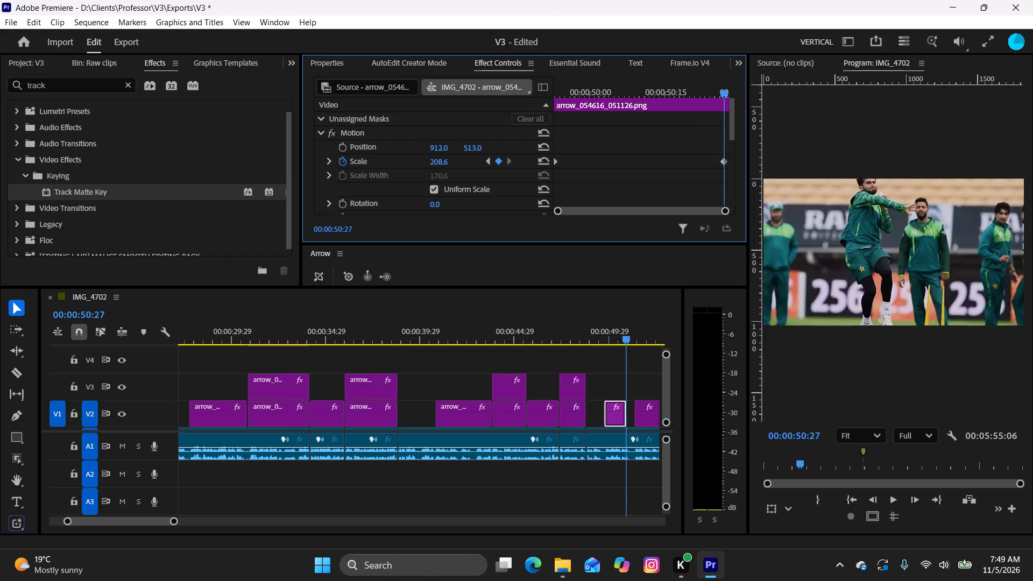
{"action": "left_click_drag", "start_coordinate": [460, 169], "coordinate": [470, 174]}
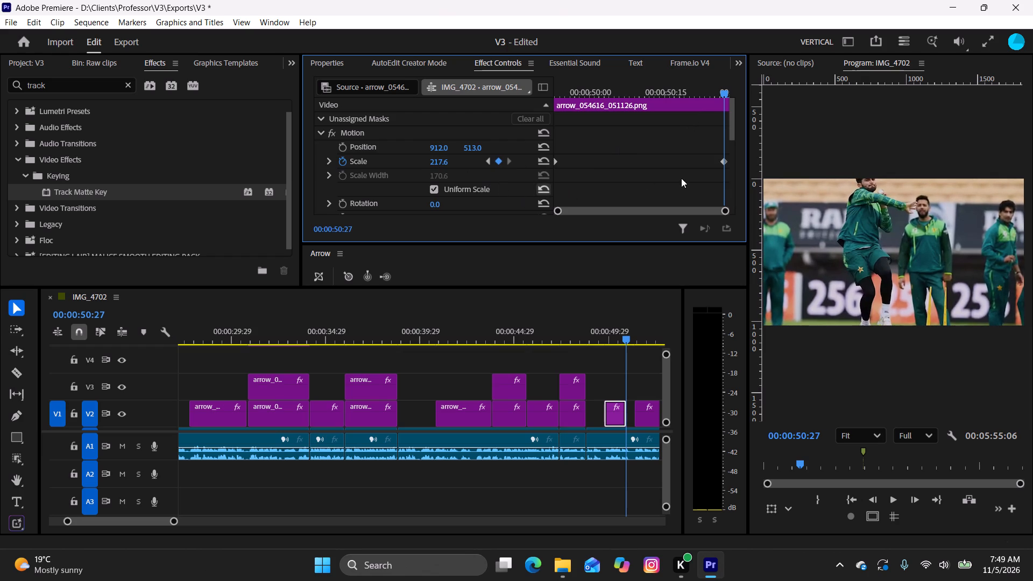
Move the image of the batter raising his bat at 00:00:51:11 up to V3 and duplicate it onto V2 beneath.
{"action": "left_click_drag", "start_coordinate": [615, 338], "coordinate": [592, 346]}
{"action": "key", "text": "space"}
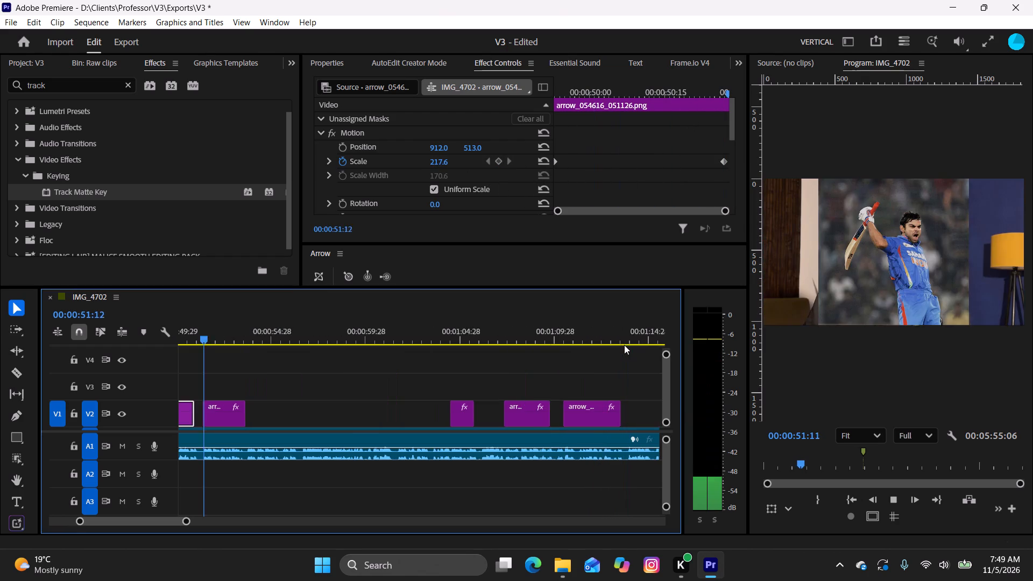
{"action": "key", "text": "space"}
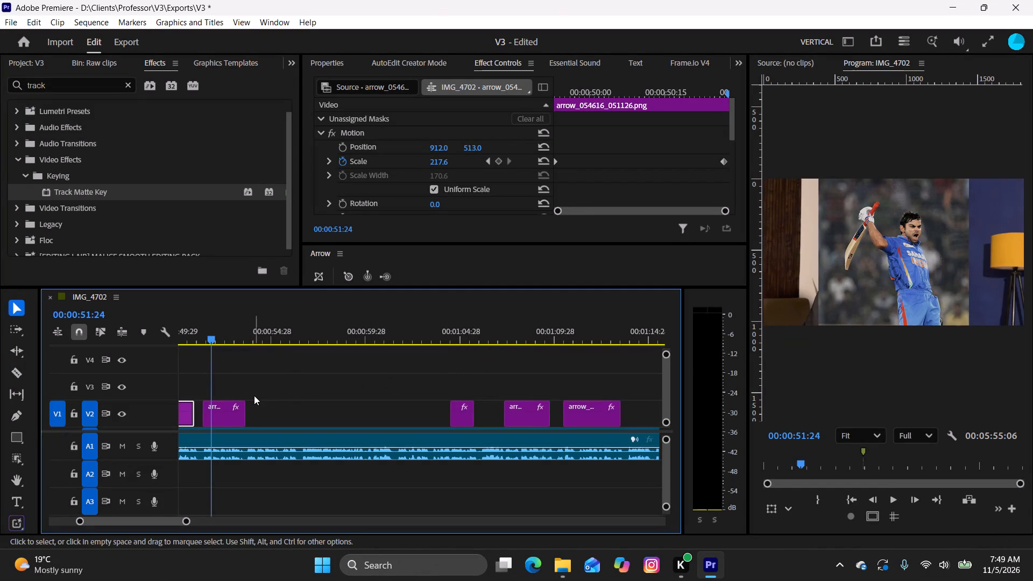
{"action": "left_click", "coordinate": [217, 413]}
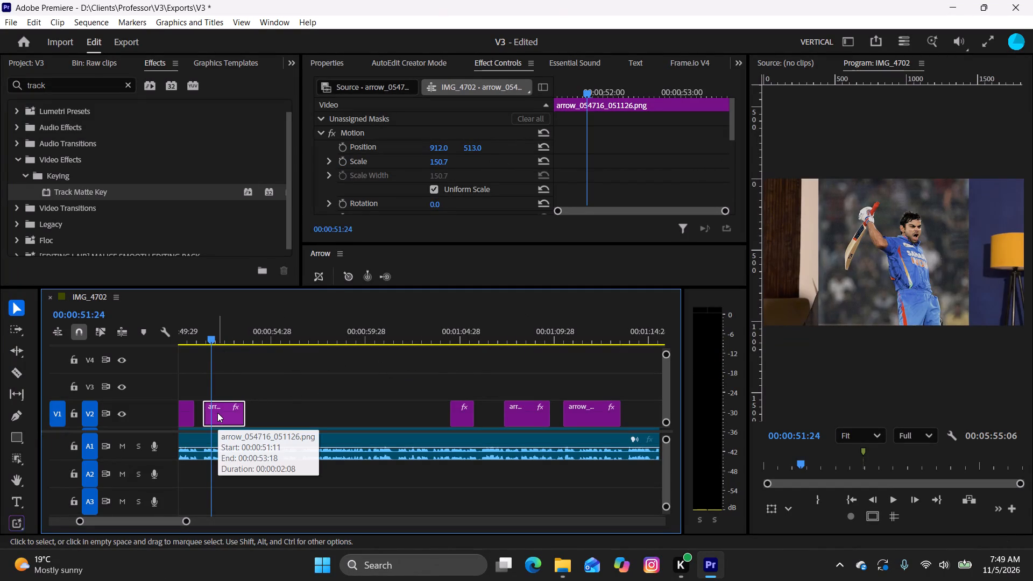
{"action": "key", "text": "alt+Up"}
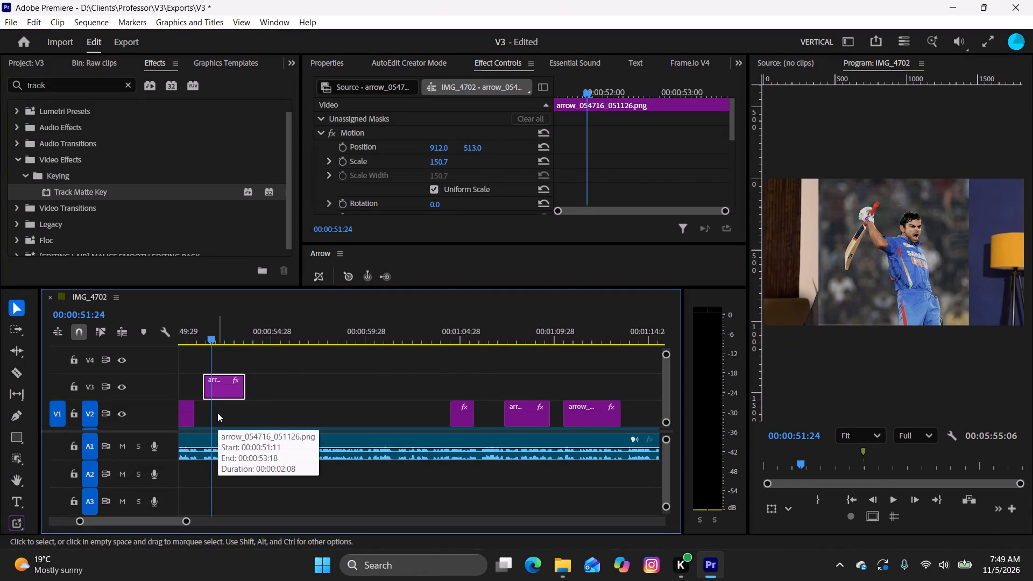
{"action": "left_click_drag", "start_coordinate": [216, 392], "coordinate": [215, 407], "text": "alt"}
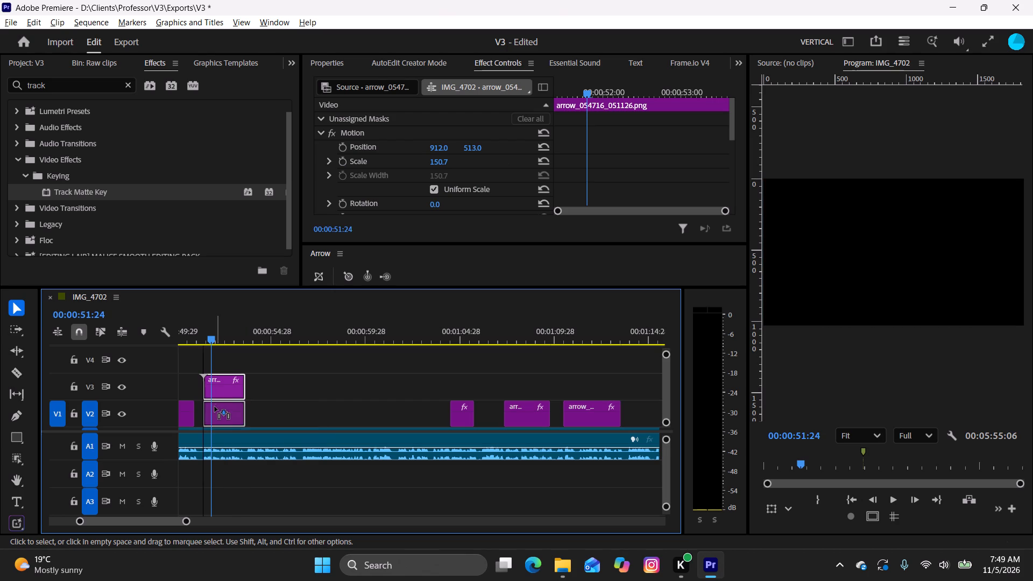
{"action": "left_click_drag", "start_coordinate": [215, 407], "coordinate": [215, 408], "text": "alt"}
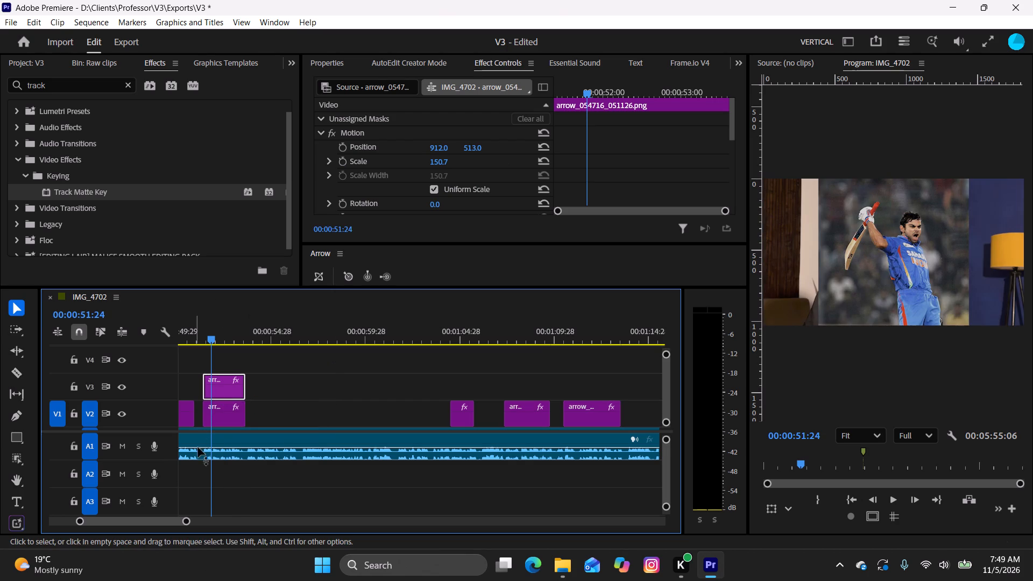
Turn the V2 copy of the batter image into a full-frame backdrop with Gaussian Blur and a scale of 324.7.
{"action": "left_click", "coordinate": [227, 415]}
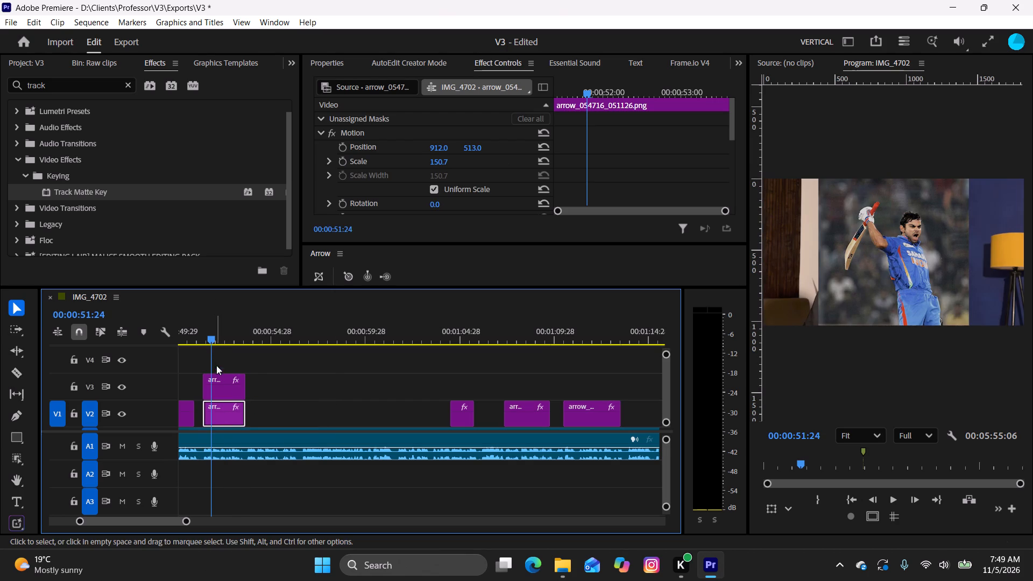
{"action": "left_click_drag", "start_coordinate": [438, 159], "coordinate": [528, 173]}
{"action": "key", "text": "ctrl+space"}
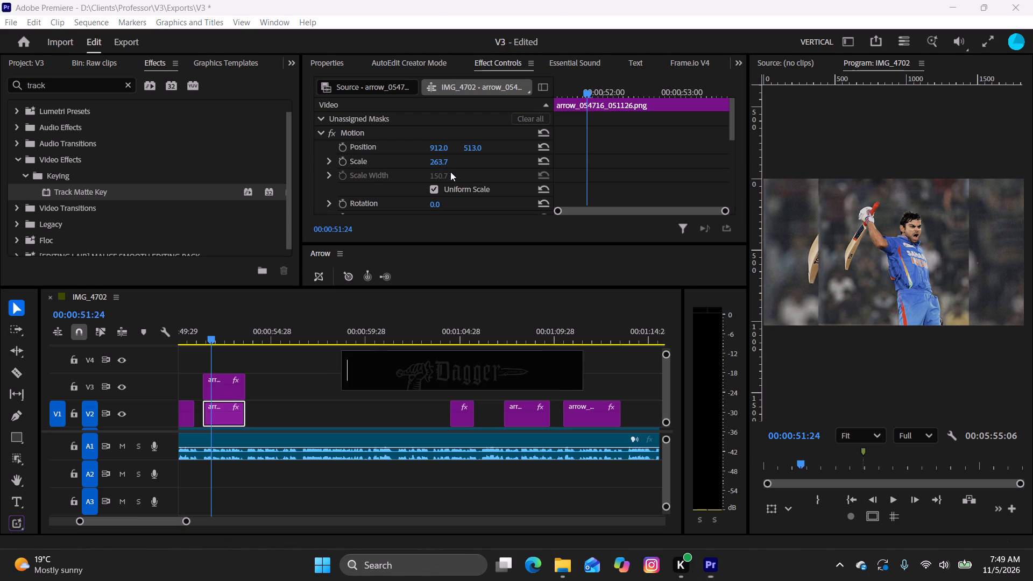
{"action": "type", "text": "gau"}
{"action": "key", "text": "Return"}
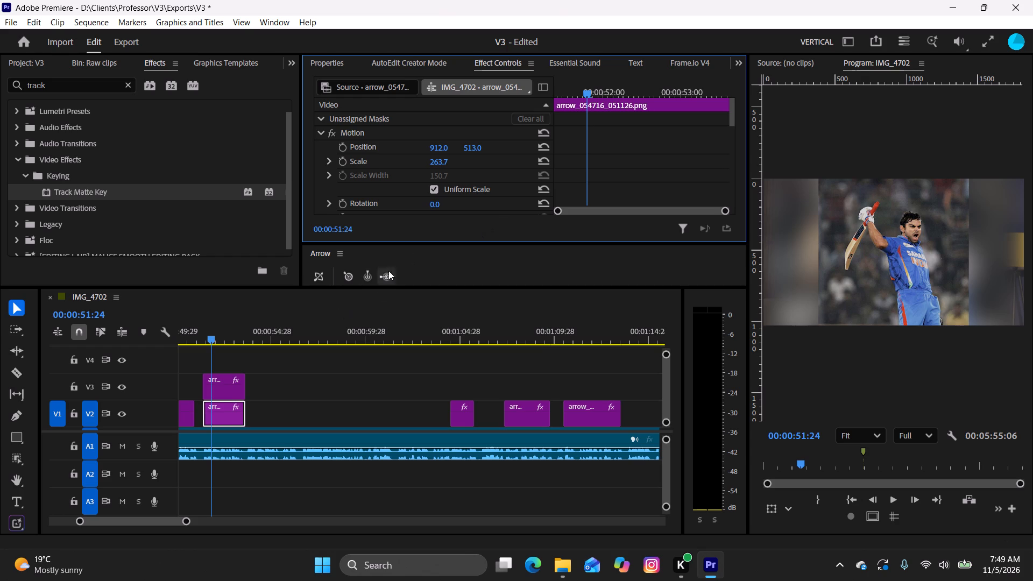
{"action": "left_click_drag", "start_coordinate": [439, 162], "coordinate": [480, 172]}
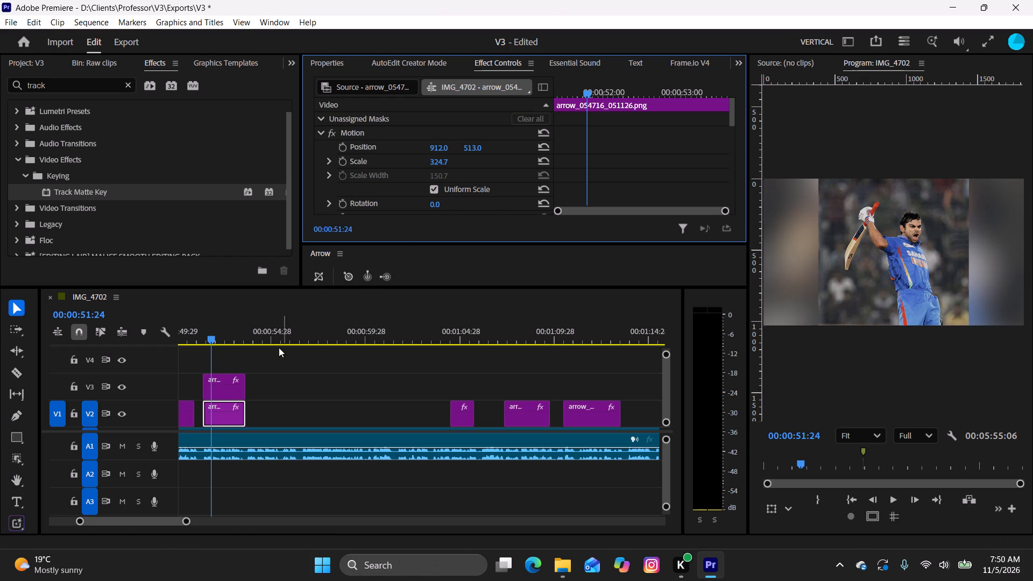
Copy the attributes of the V2 trophy image at about 00:00:29 and paste Motion, Opacity and Gaussian Blur onto the V3 batter image at 00:00:51.
{"action": "left_click", "coordinate": [221, 389]}
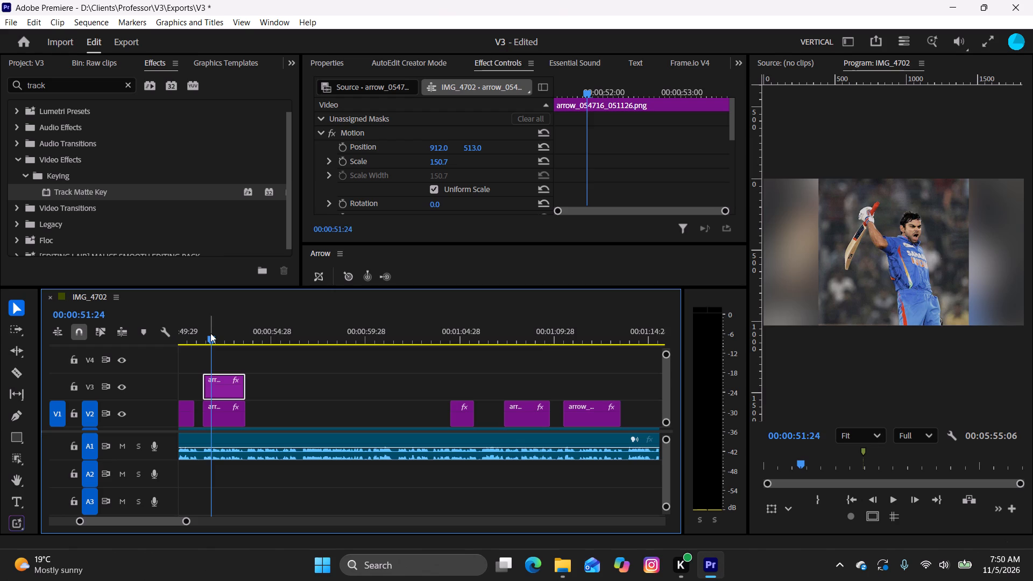
{"action": "left_click_drag", "start_coordinate": [210, 333], "coordinate": [433, 371]}
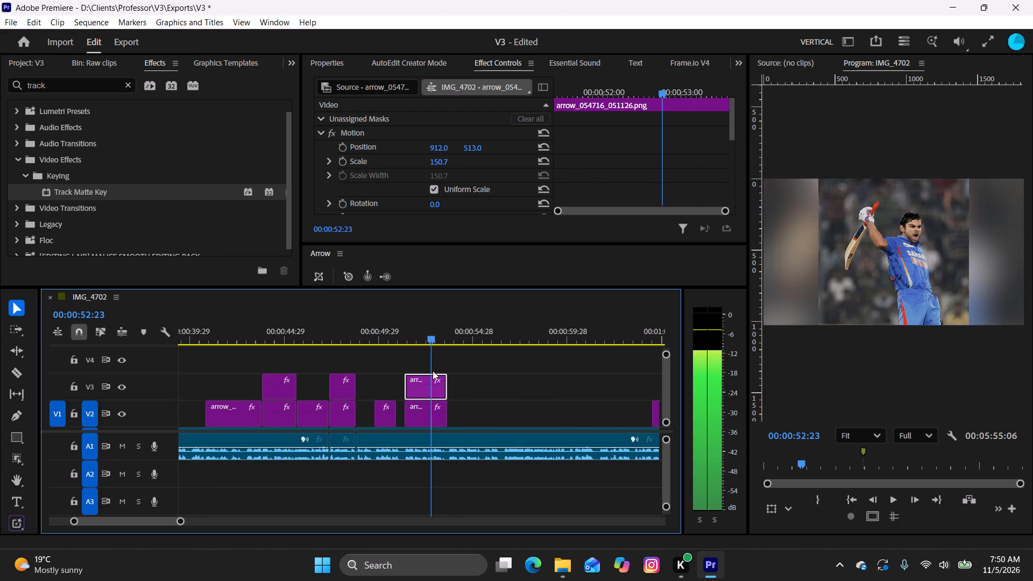
{"action": "left_click_drag", "start_coordinate": [433, 371], "coordinate": [250, 407]}
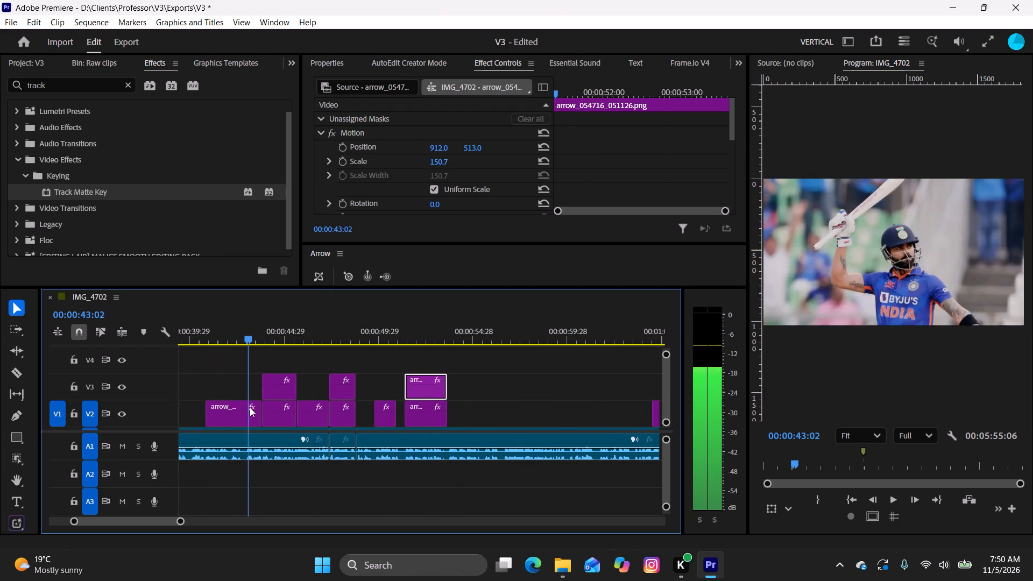
{"action": "left_click_drag", "start_coordinate": [250, 407], "coordinate": [270, 431]}
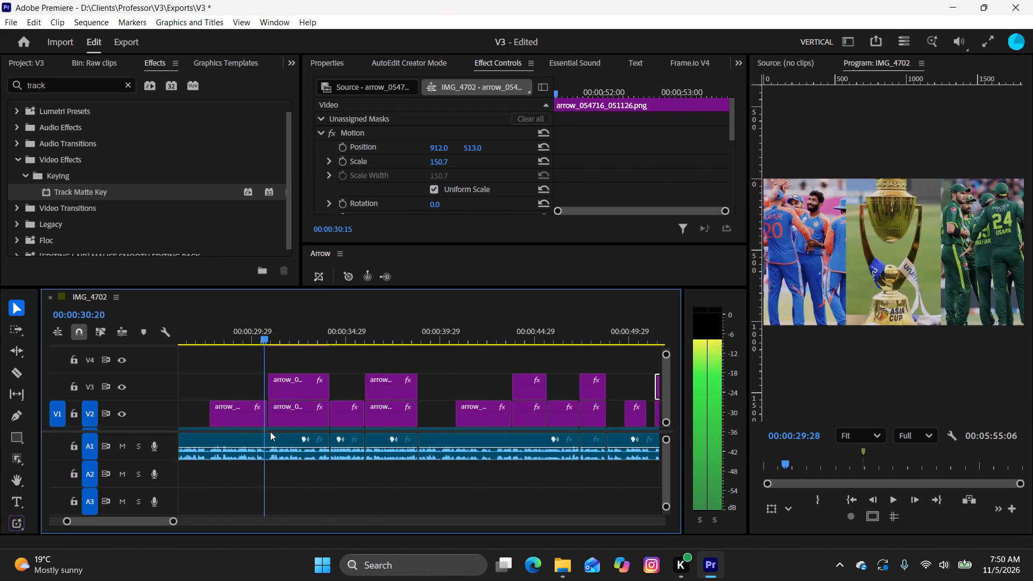
{"action": "left_click_drag", "start_coordinate": [270, 431], "coordinate": [282, 454]}
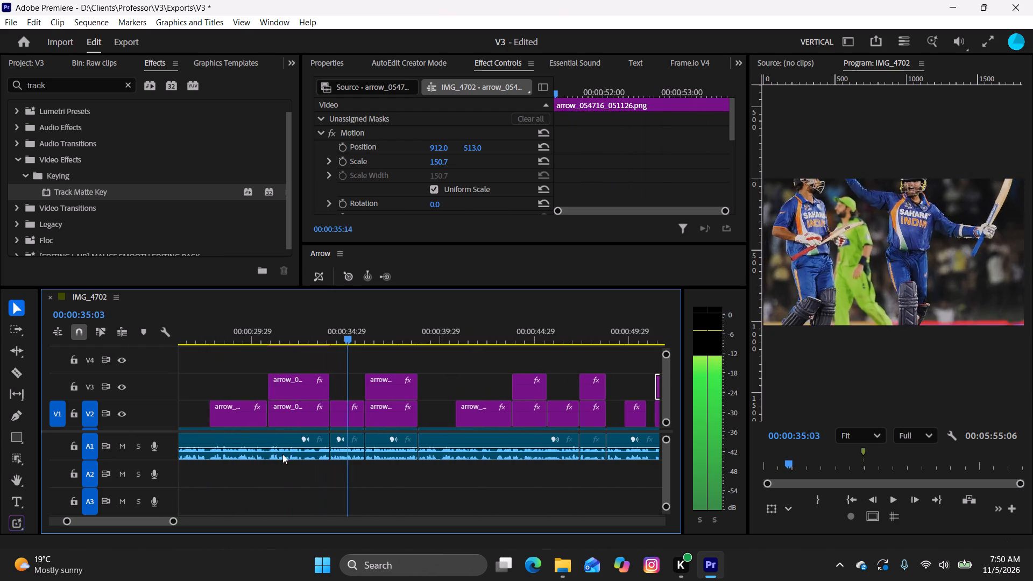
{"action": "left_click_drag", "start_coordinate": [282, 454], "coordinate": [202, 452]}
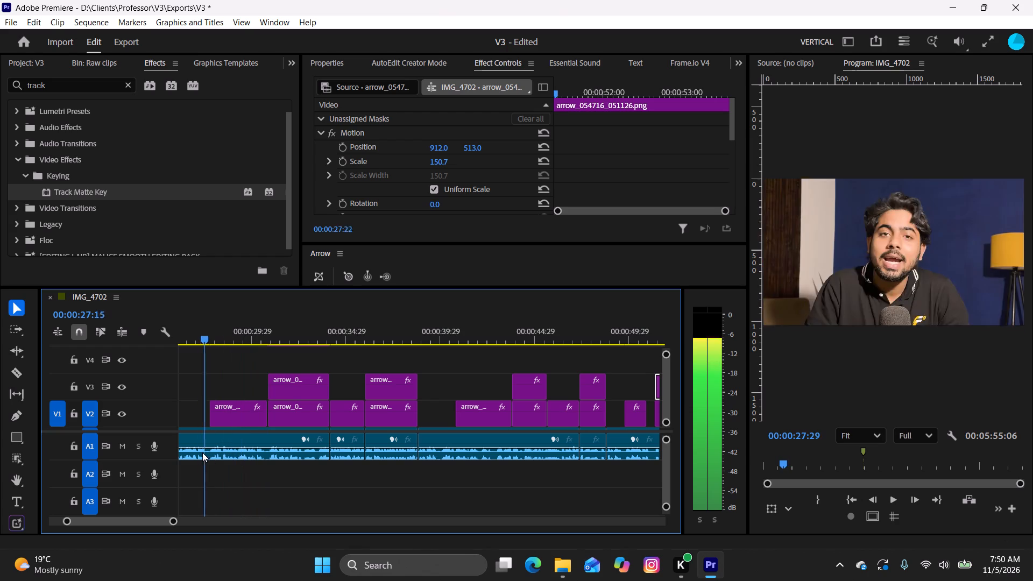
{"action": "left_click_drag", "start_coordinate": [202, 452], "coordinate": [237, 467]}
{"action": "left_click", "coordinate": [237, 416]}
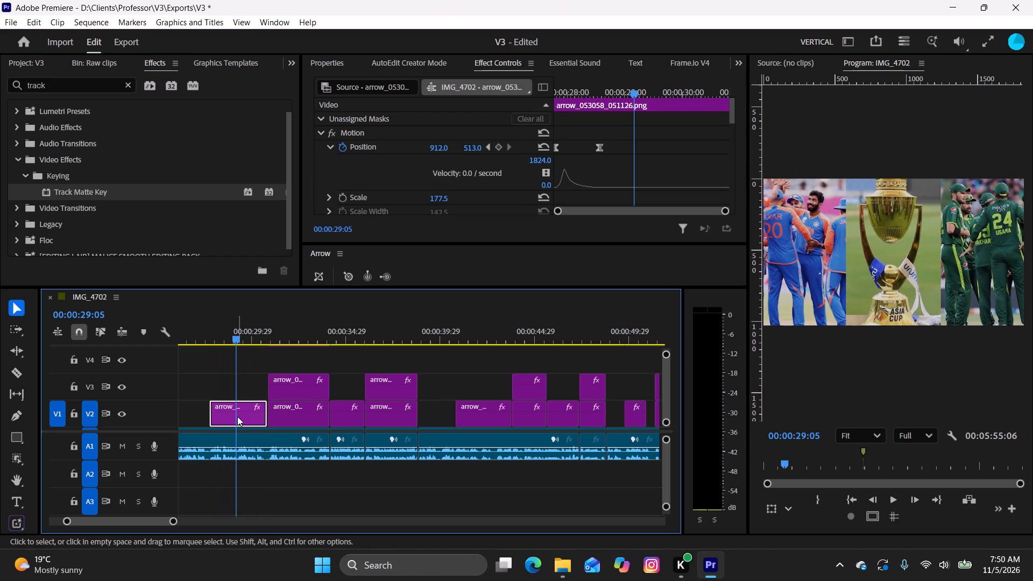
{"action": "key", "text": "ctrl+c"}
{"action": "left_click_drag", "start_coordinate": [429, 320], "coordinate": [633, 384]}
{"action": "left_click_drag", "start_coordinate": [633, 384], "coordinate": [633, 382]}
{"action": "left_click_drag", "start_coordinate": [498, 335], "coordinate": [427, 339]}
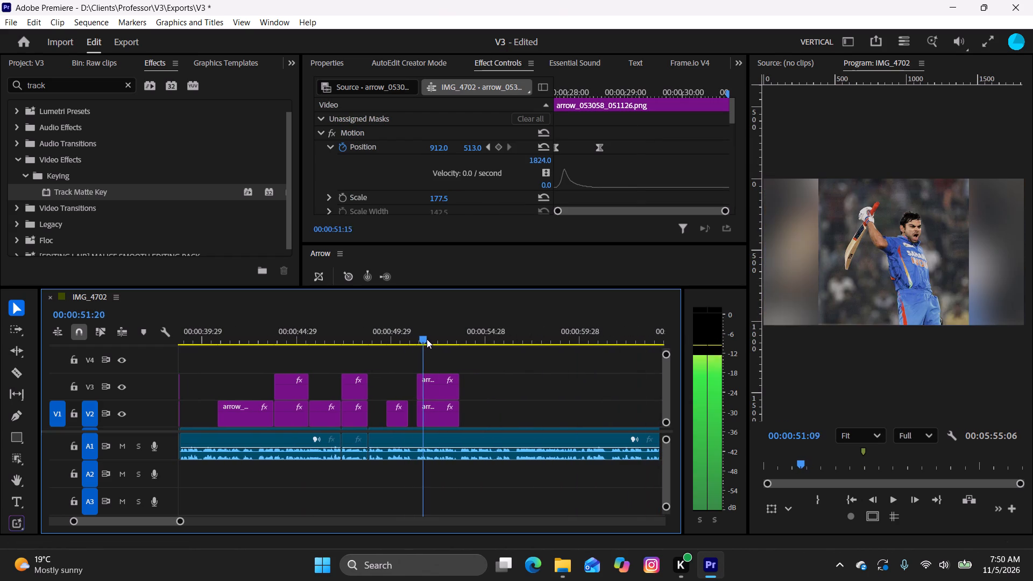
{"action": "left_click_drag", "start_coordinate": [427, 339], "coordinate": [429, 341]}
{"action": "left_click", "coordinate": [436, 380]}
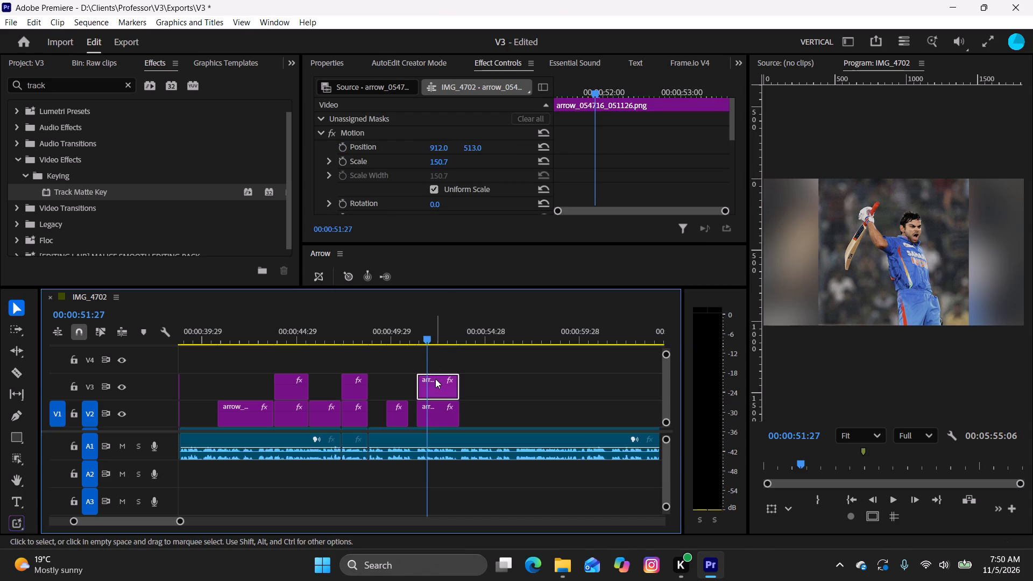
{"action": "key", "text": "ctrl+alt+v"}
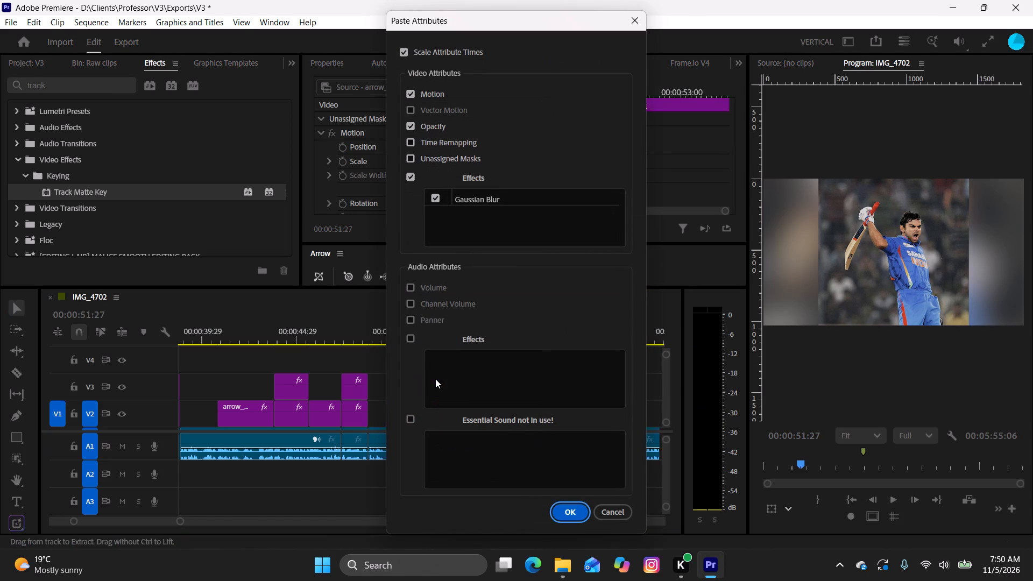
{"action": "key", "text": "Return"}
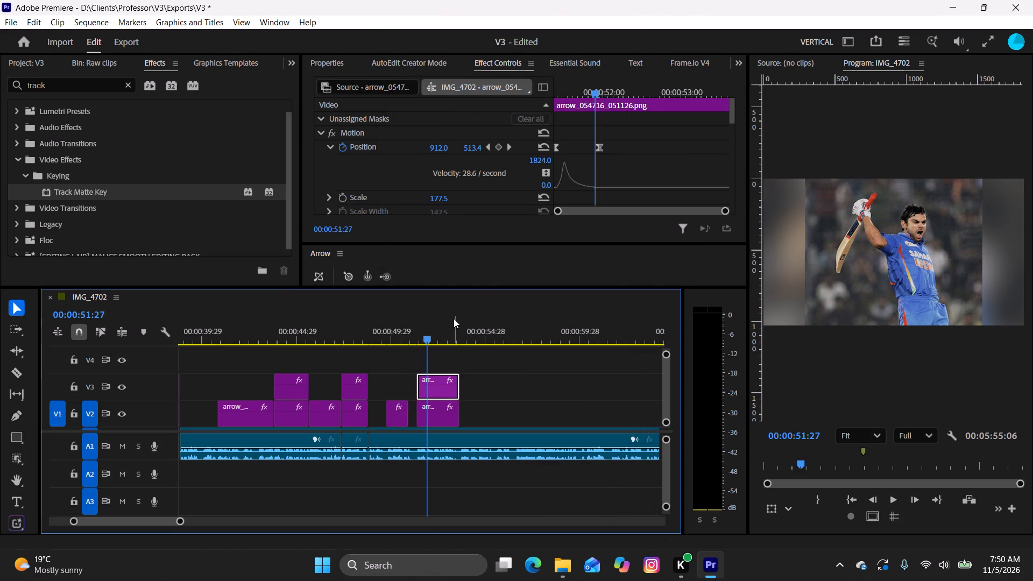
Play back the batter image's entrance at about 00:00:51 and continue through the footage to about 00:01:06 to review it.
{"action": "left_click_drag", "start_coordinate": [431, 335], "coordinate": [419, 346]}
{"action": "key", "text": "space"}
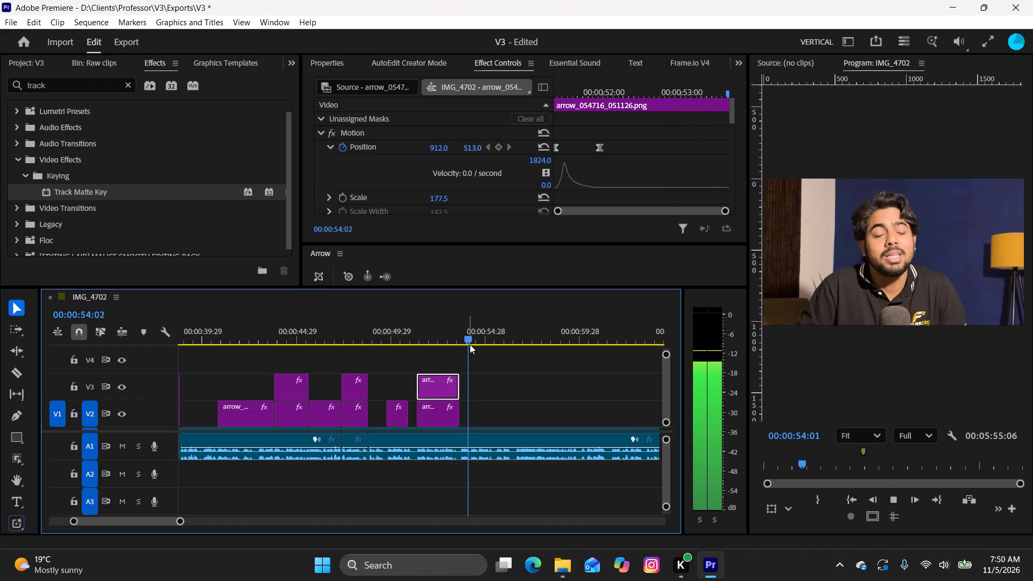
{"action": "key", "text": "space"}
{"action": "left_click_drag", "start_coordinate": [433, 340], "coordinate": [399, 345]}
{"action": "key", "text": "space"}
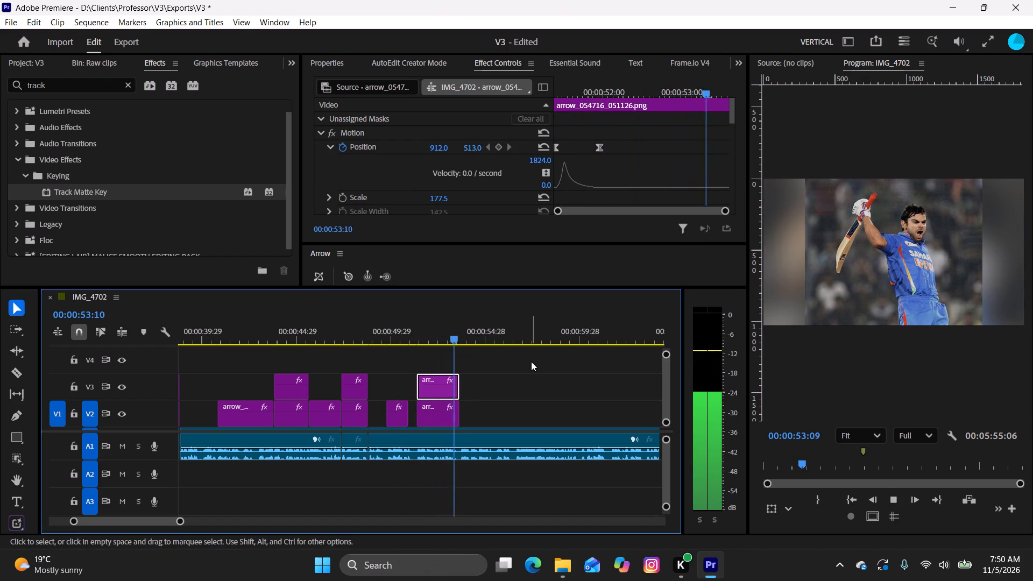
{"action": "key", "text": "space"}
{"action": "key", "text": "space"}
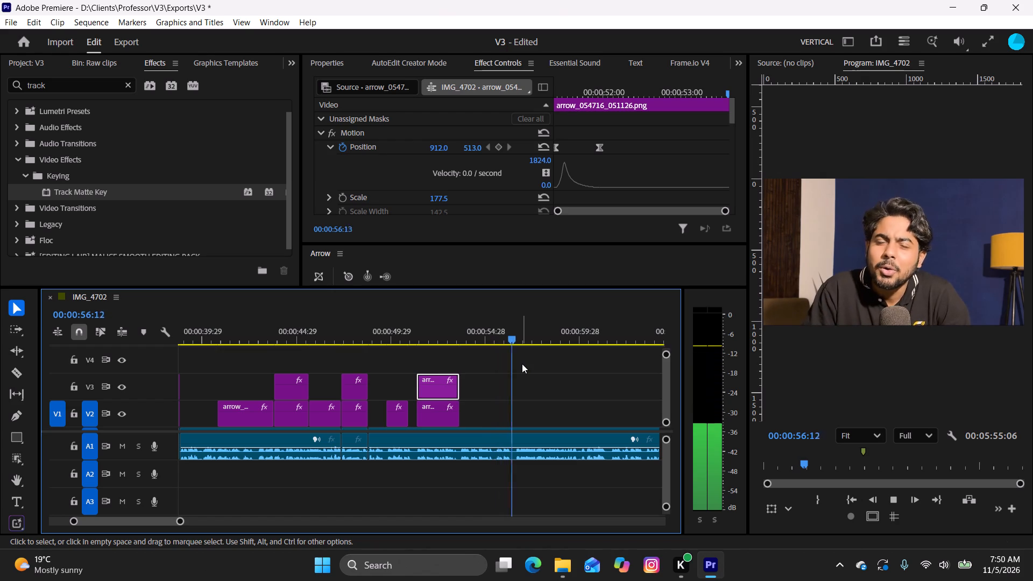
{"action": "key", "text": "r"}
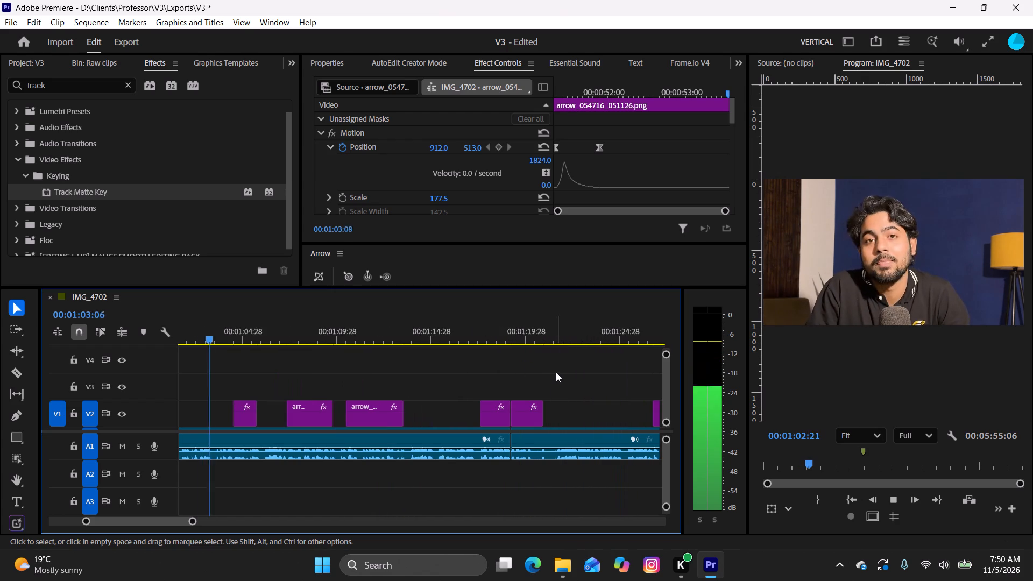
{"action": "key", "text": "space"}
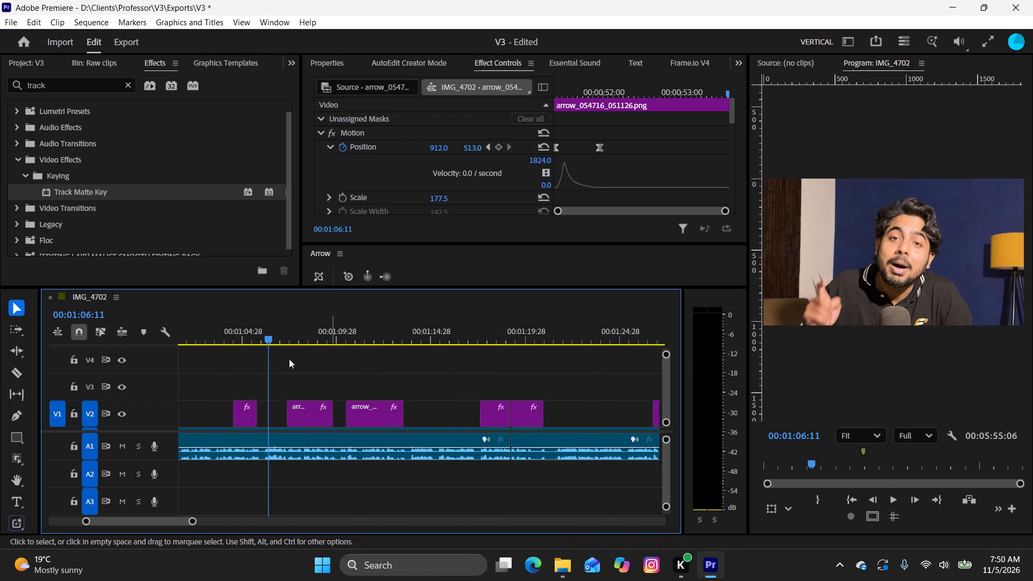
Animate the V2 image of the batter raising his helmet at 00:01:04:14 with scale keyframes from 404.1 at its first frame to 289.1 at its end.
{"action": "left_click_drag", "start_coordinate": [269, 337], "coordinate": [244, 366]}
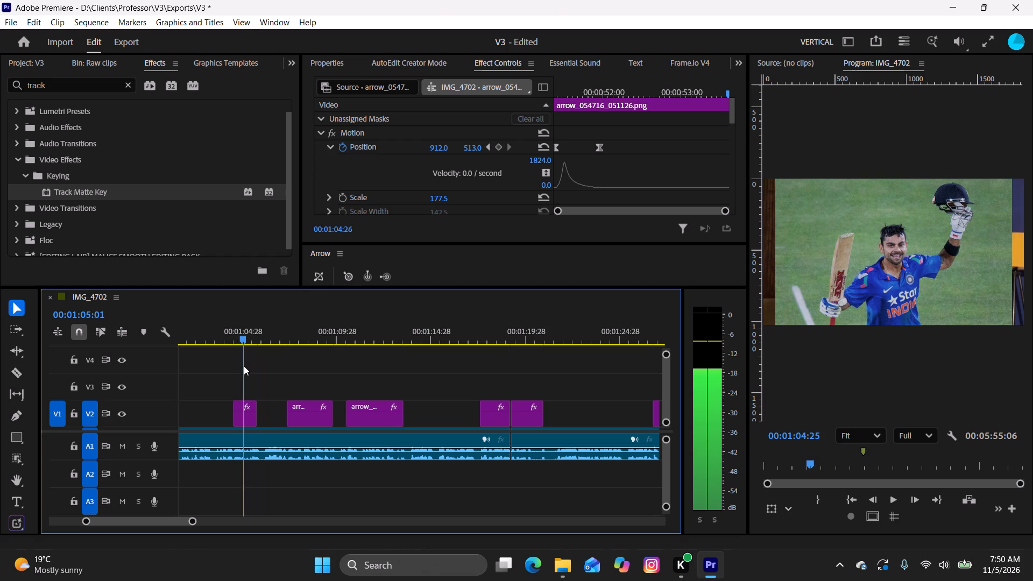
{"action": "left_click_drag", "start_coordinate": [244, 366], "coordinate": [244, 366]}
{"action": "left_click", "coordinate": [244, 417]}
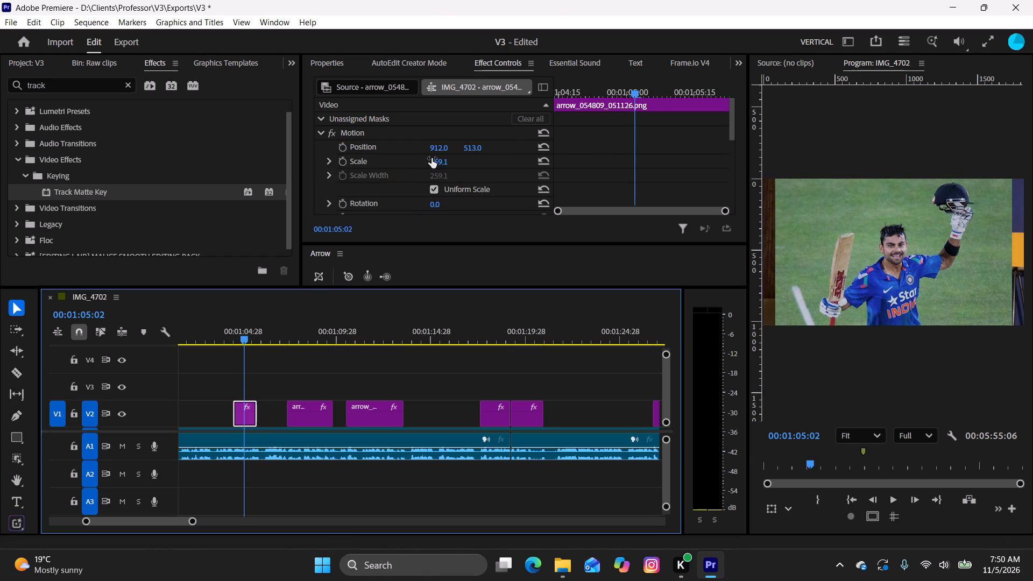
{"action": "left_click_drag", "start_coordinate": [439, 162], "coordinate": [534, 177]}
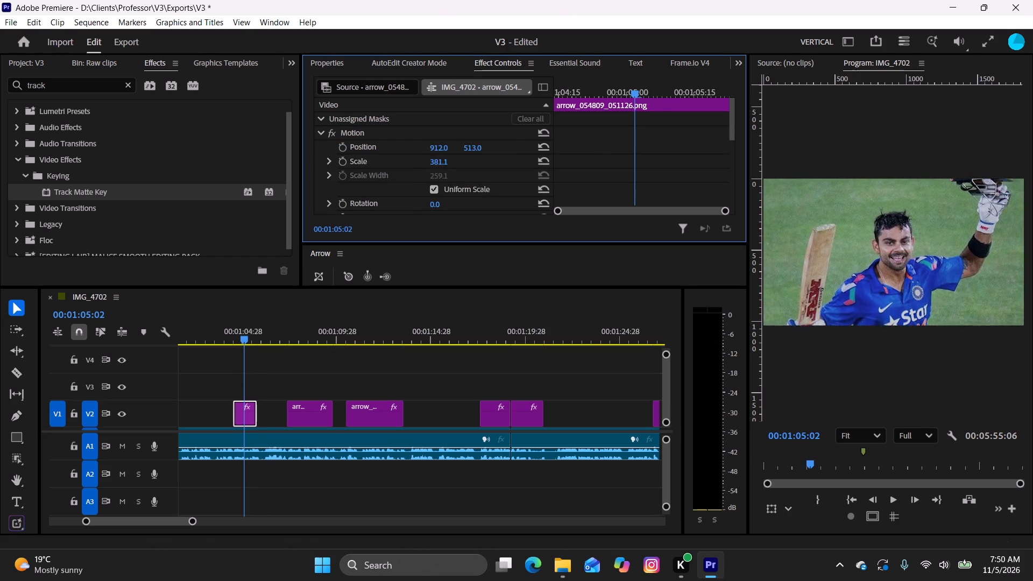
{"action": "left_click_drag", "start_coordinate": [534, 177], "coordinate": [551, 182]}
{"action": "left_click_drag", "start_coordinate": [625, 93], "coordinate": [607, 101]}
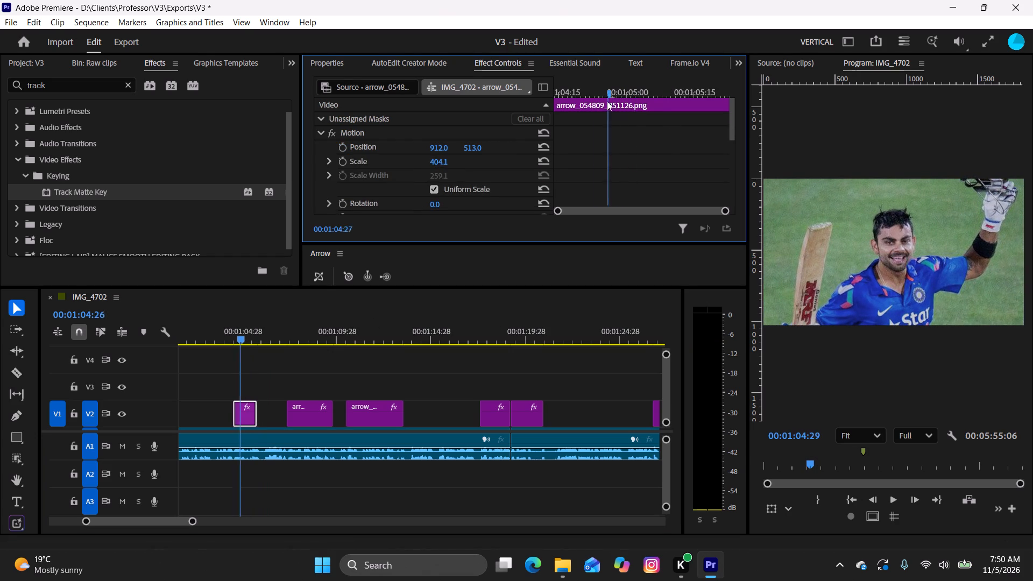
{"action": "left_click_drag", "start_coordinate": [607, 101], "coordinate": [512, 112]}
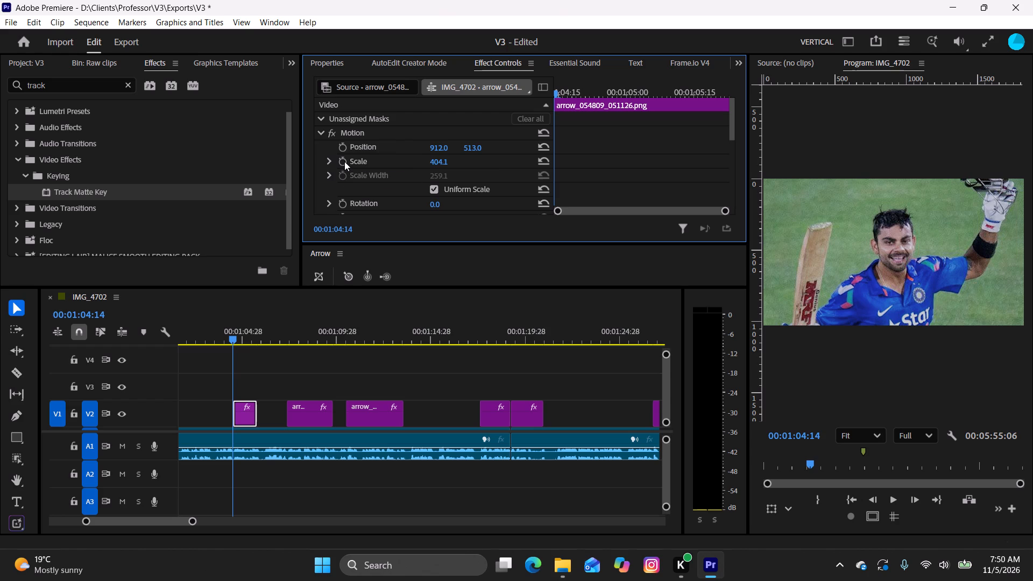
{"action": "left_click", "coordinate": [345, 162]}
{"action": "left_click_drag", "start_coordinate": [557, 88], "coordinate": [714, 117]}
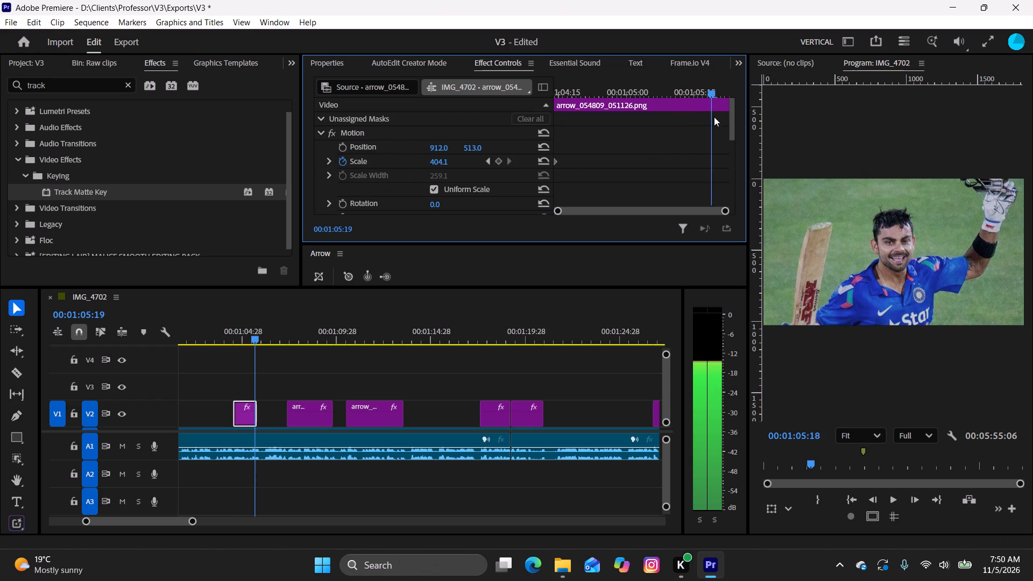
{"action": "left_click_drag", "start_coordinate": [714, 117], "coordinate": [730, 132]}
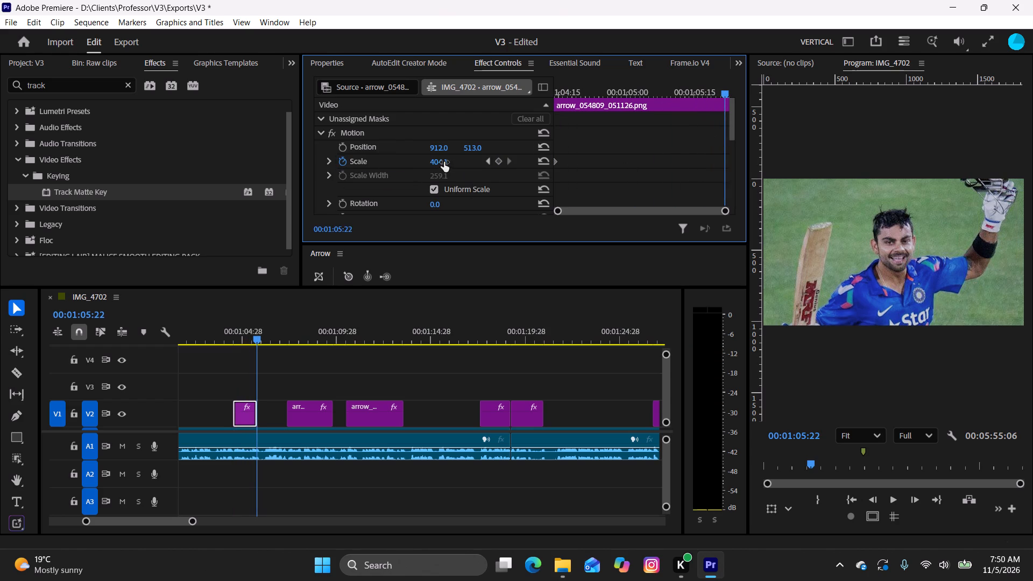
{"action": "left_click_drag", "start_coordinate": [444, 162], "coordinate": [379, 176]}
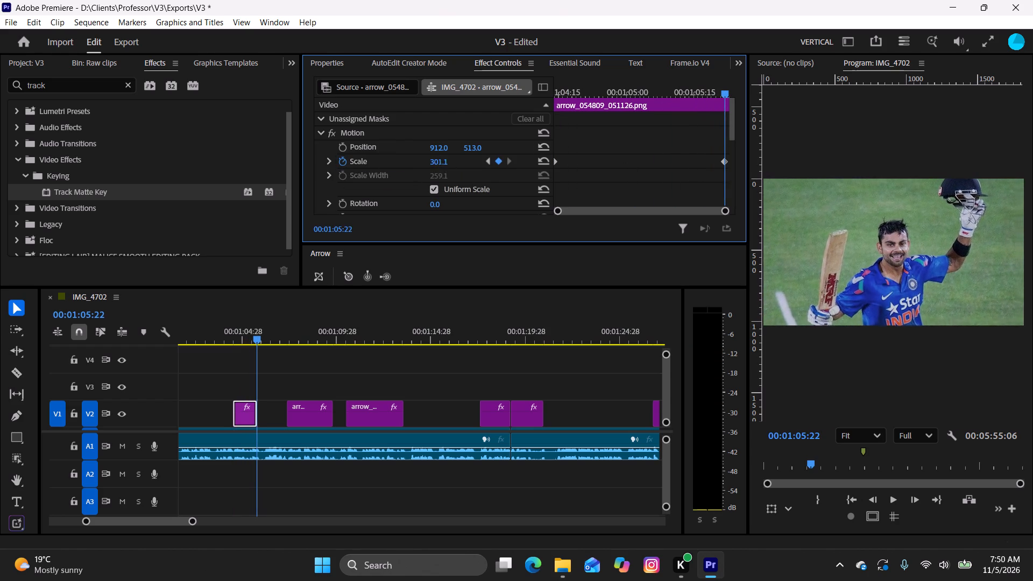
{"action": "left_click_drag", "start_coordinate": [379, 176], "coordinate": [381, 184]}
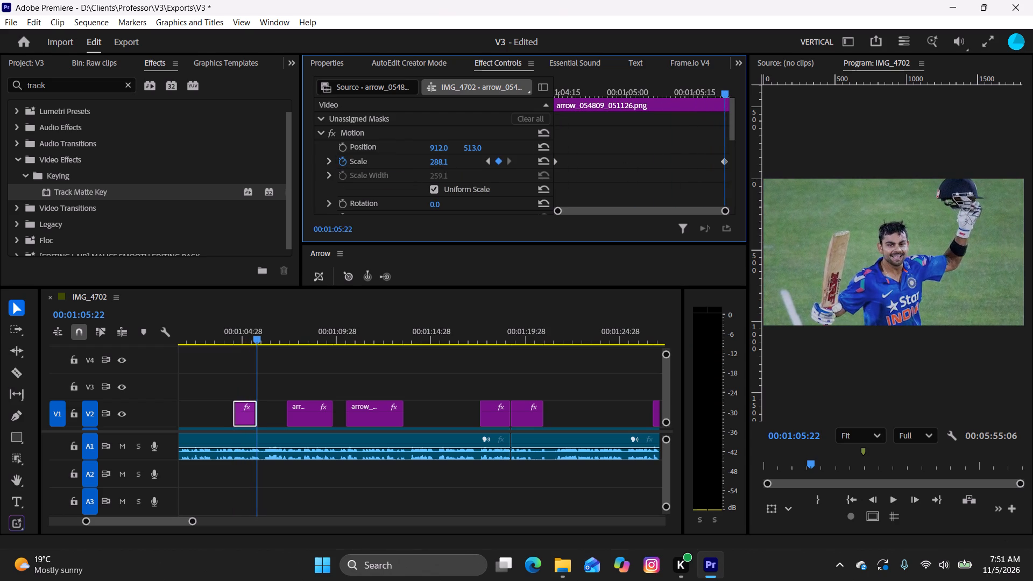
{"action": "left_click_drag", "start_coordinate": [381, 184], "coordinate": [385, 186]}
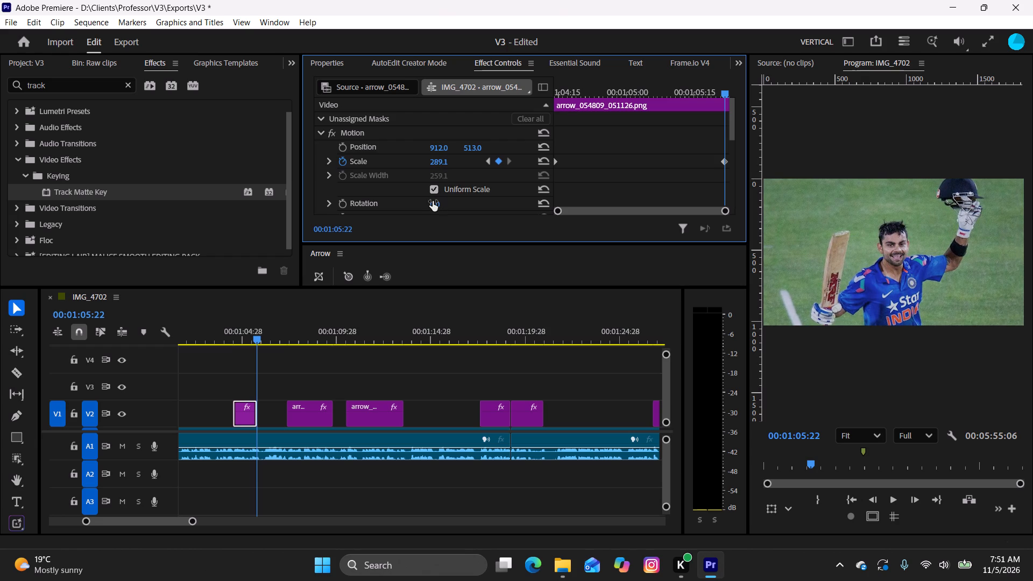
Apply Ease Out and Ease In to both scale keyframes of the helmet-raising batter image.
{"action": "left_click_drag", "start_coordinate": [730, 175], "coordinate": [720, 170]}
{"action": "left_click_drag", "start_coordinate": [729, 166], "coordinate": [730, 156]}
{"action": "left_click_drag", "start_coordinate": [734, 160], "coordinate": [726, 131]}
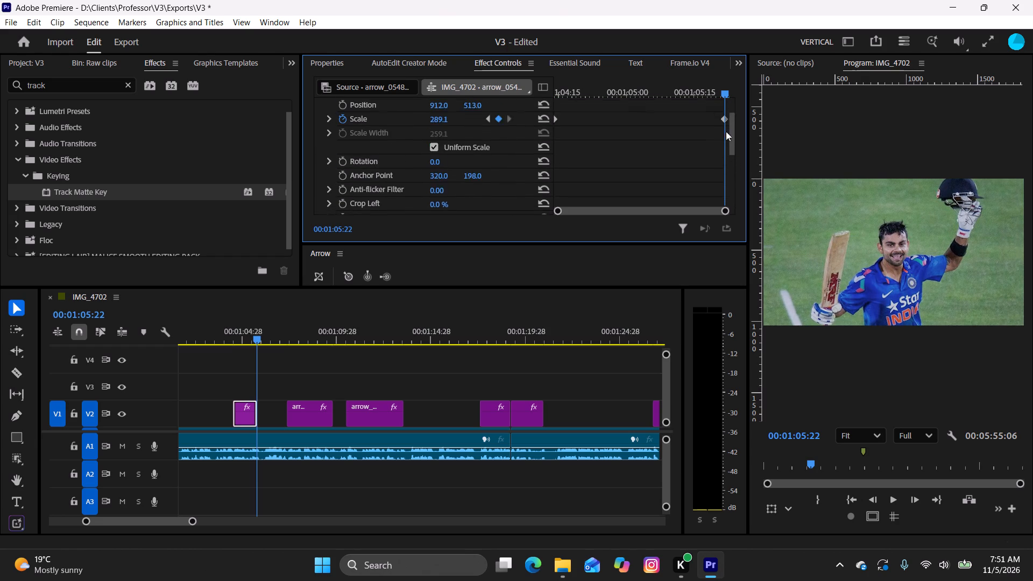
{"action": "left_click_drag", "start_coordinate": [726, 131], "coordinate": [723, 121]}
{"action": "left_click_drag", "start_coordinate": [559, 134], "coordinate": [569, 184]}
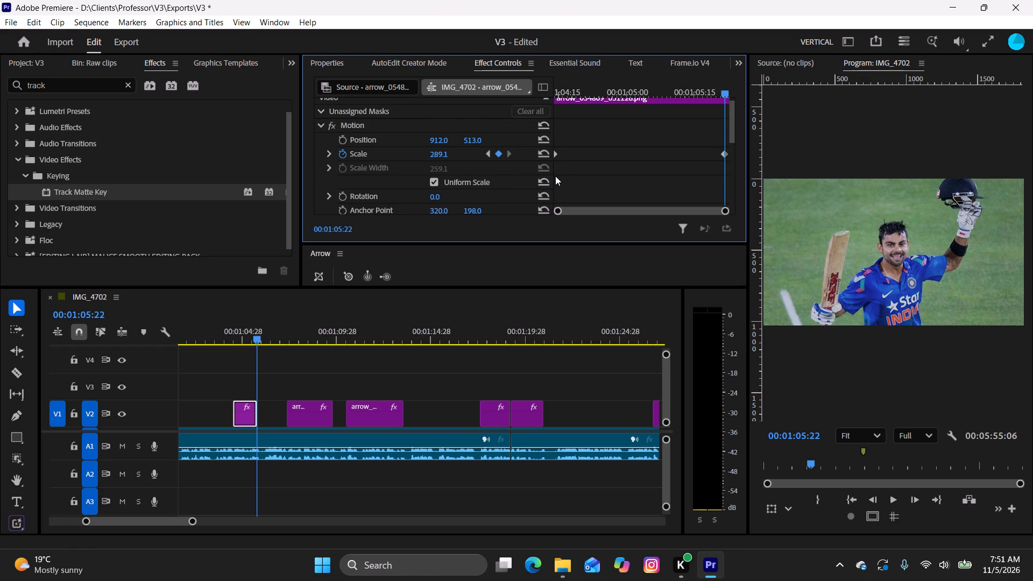
{"action": "left_click_drag", "start_coordinate": [558, 175], "coordinate": [623, 147]}
{"action": "left_click_drag", "start_coordinate": [728, 171], "coordinate": [527, 129]}
{"action": "right_click", "coordinate": [723, 157]}
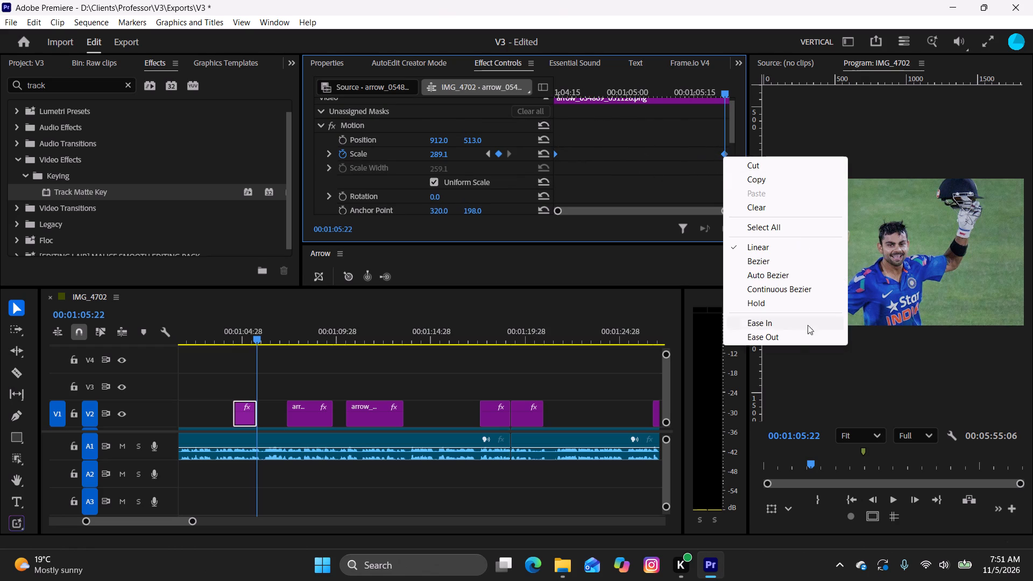
{"action": "left_click", "coordinate": [798, 337]}
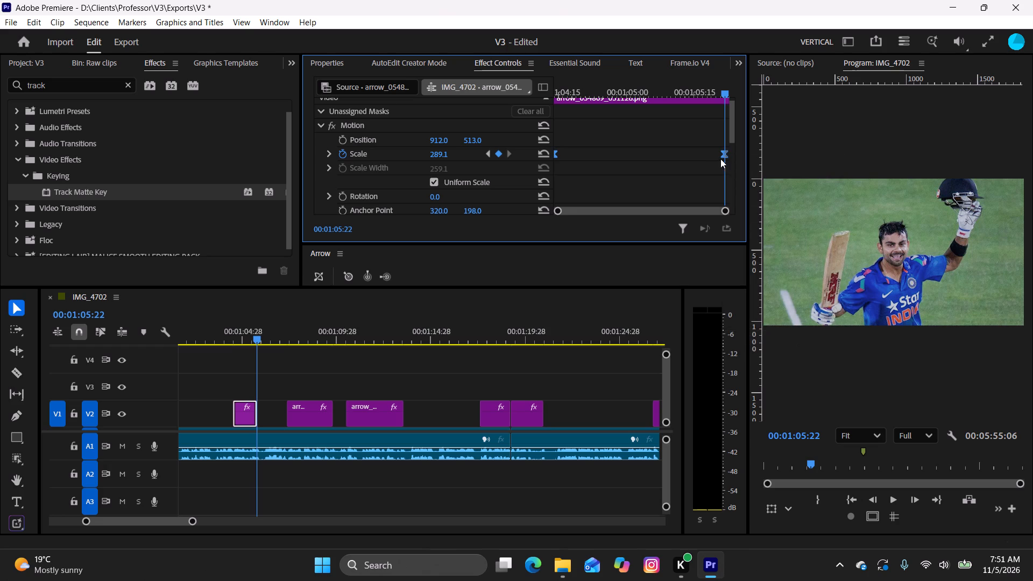
{"action": "right_click", "coordinate": [720, 159]}
{"action": "right_click", "coordinate": [804, 324]}
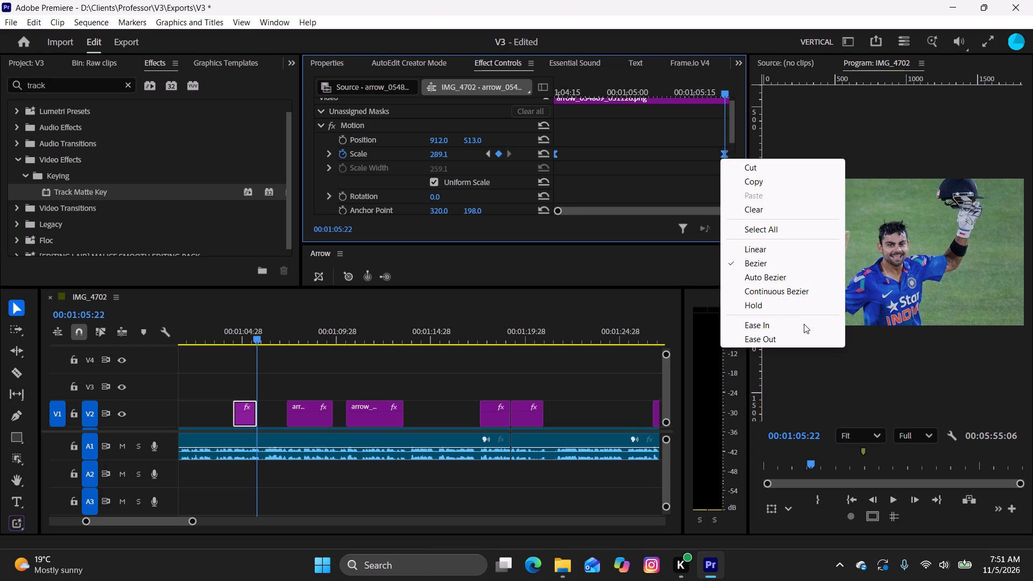
{"action": "right_click", "coordinate": [726, 154]}
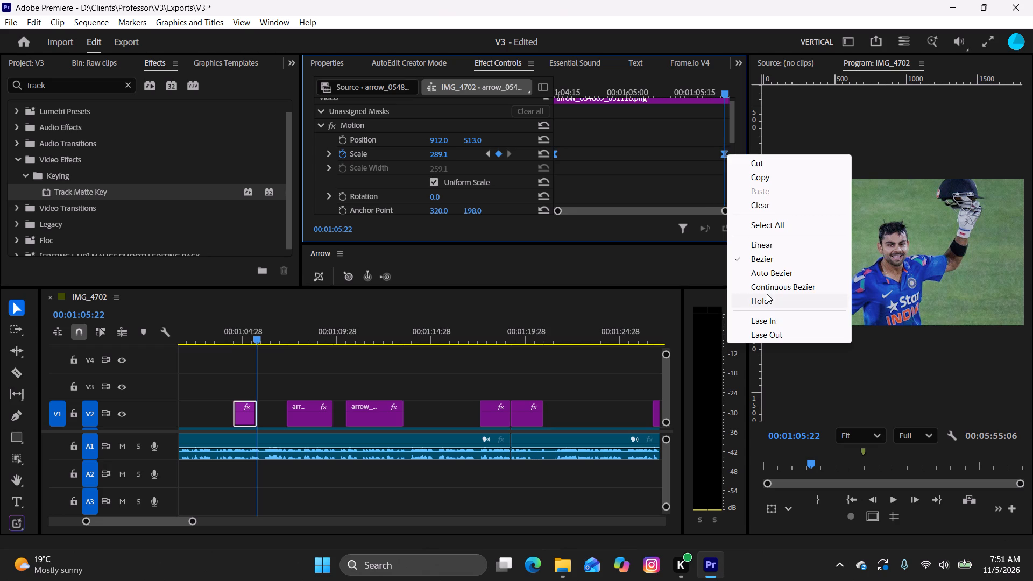
{"action": "left_click", "coordinate": [769, 315]}
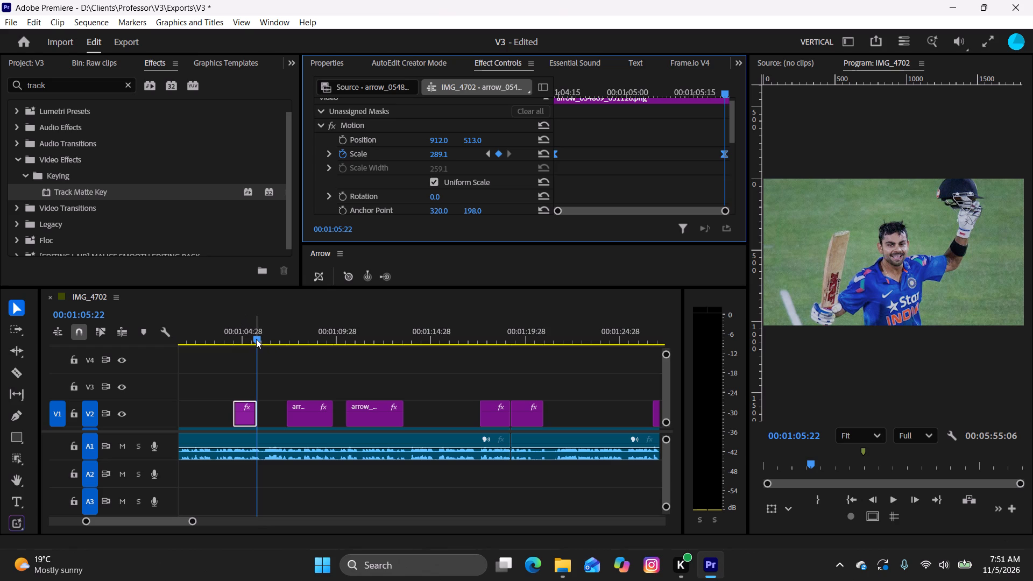
Lengthen the easing handles of both Scale keyframes in the helmet-raising image's velocity graph and play back the zoom.
{"action": "left_click", "coordinate": [331, 155]}
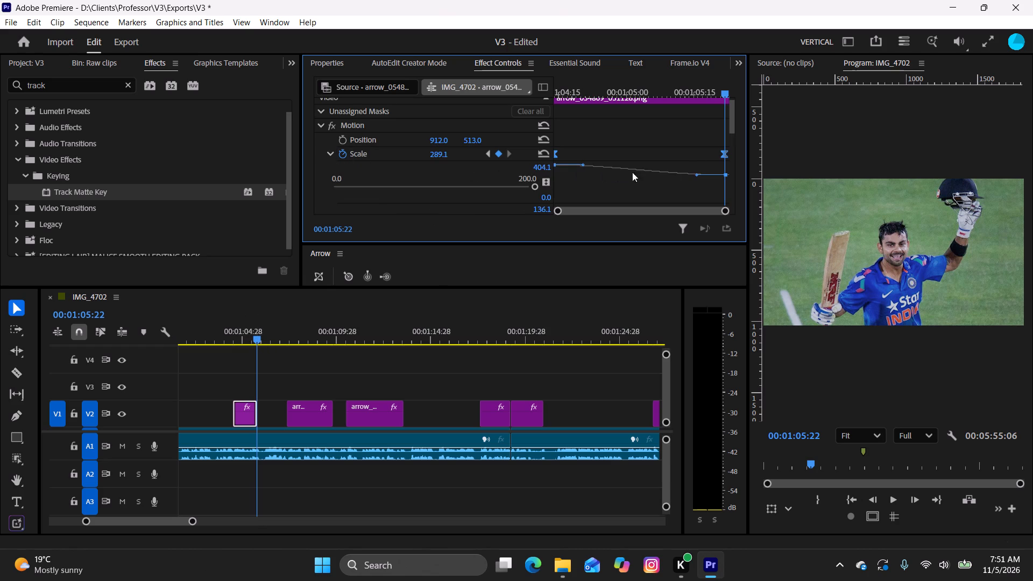
{"action": "left_click_drag", "start_coordinate": [734, 125], "coordinate": [741, 144]}
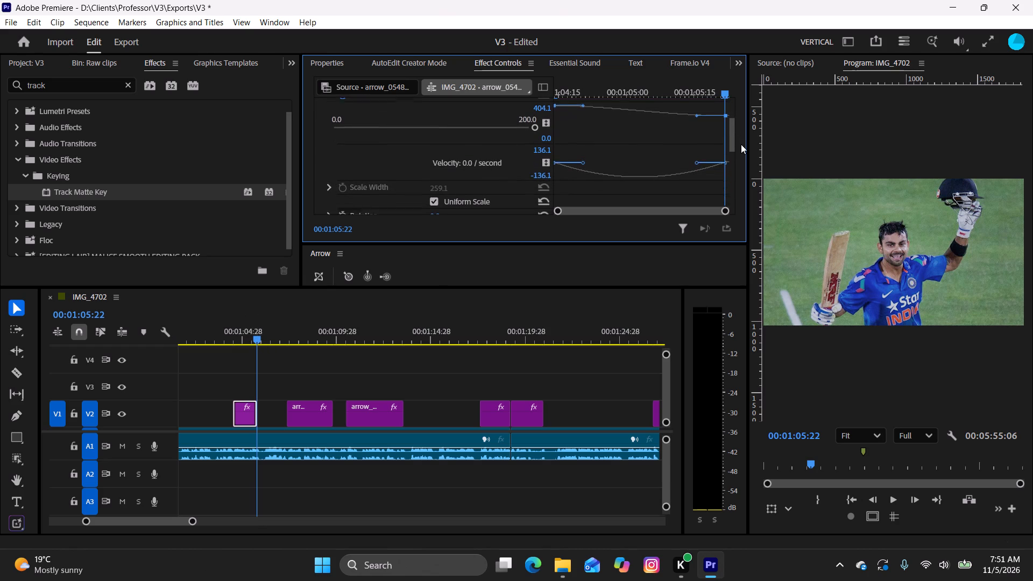
{"action": "left_click_drag", "start_coordinate": [741, 144], "coordinate": [742, 145]}
{"action": "left_click_drag", "start_coordinate": [698, 155], "coordinate": [677, 154]}
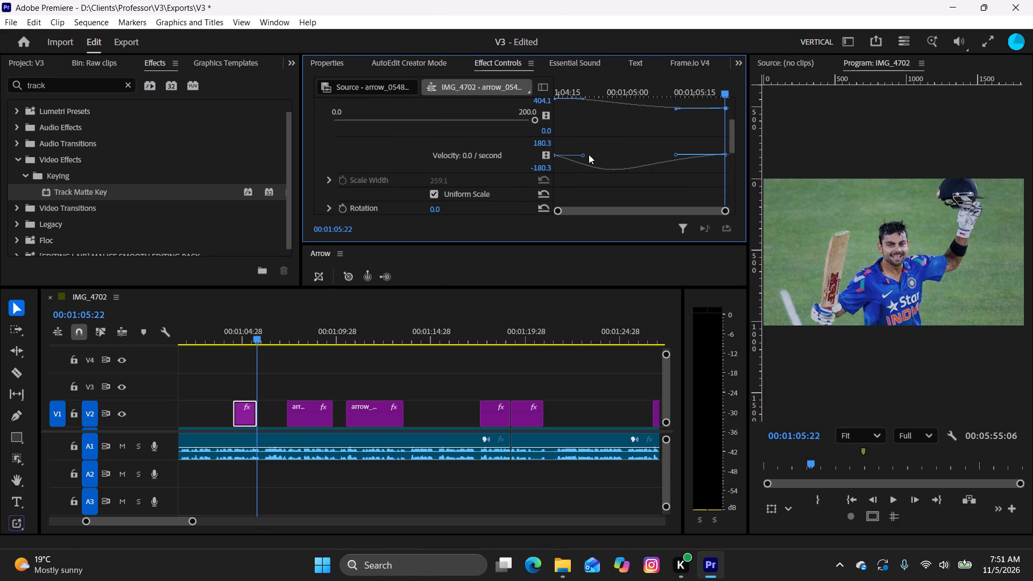
{"action": "left_click_drag", "start_coordinate": [581, 154], "coordinate": [620, 158]}
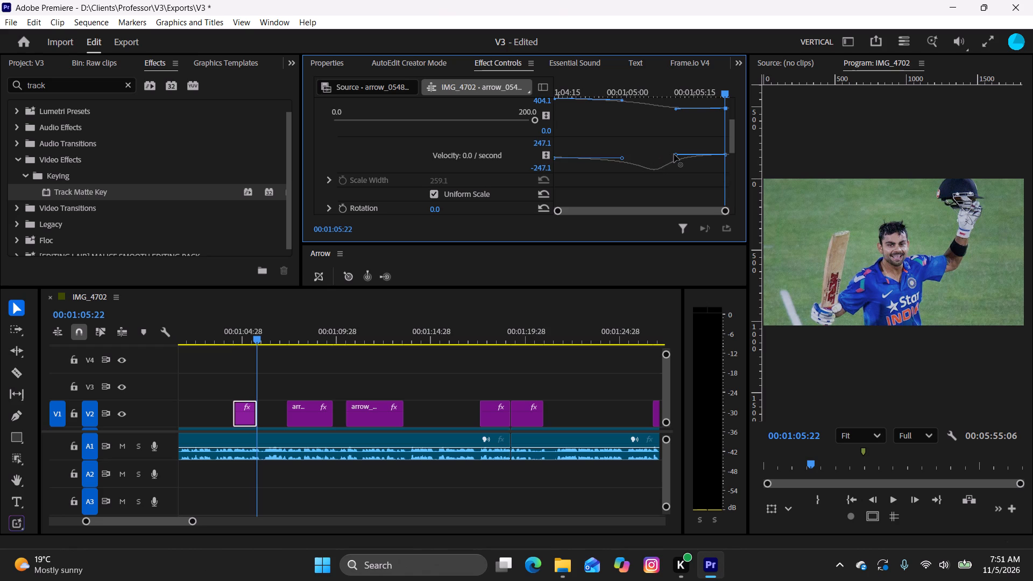
{"action": "left_click_drag", "start_coordinate": [674, 155], "coordinate": [667, 156]}
{"action": "left_click_drag", "start_coordinate": [259, 338], "coordinate": [254, 337]}
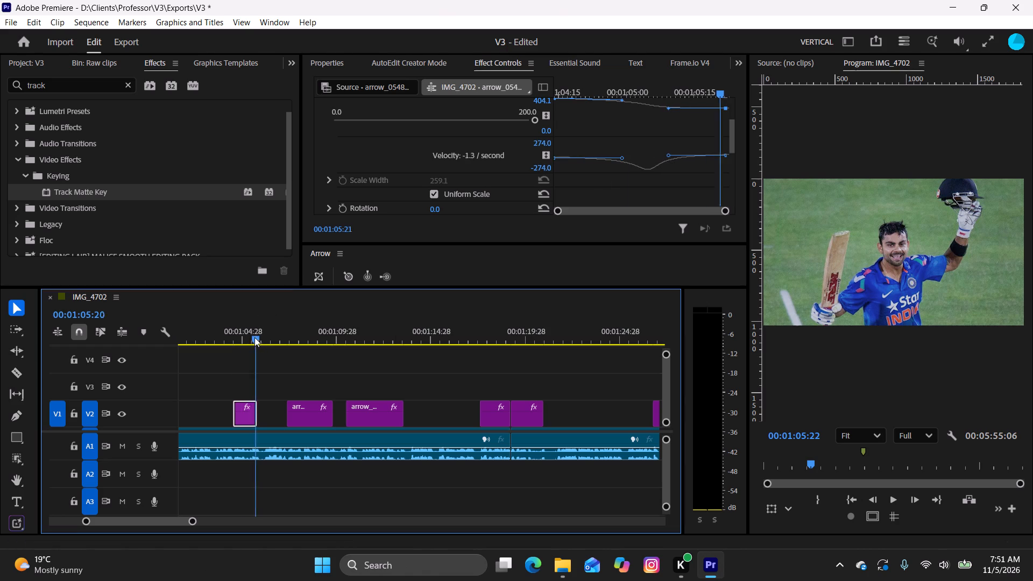
{"action": "left_click_drag", "start_coordinate": [254, 337], "coordinate": [225, 343]}
{"action": "key", "text": "space"}
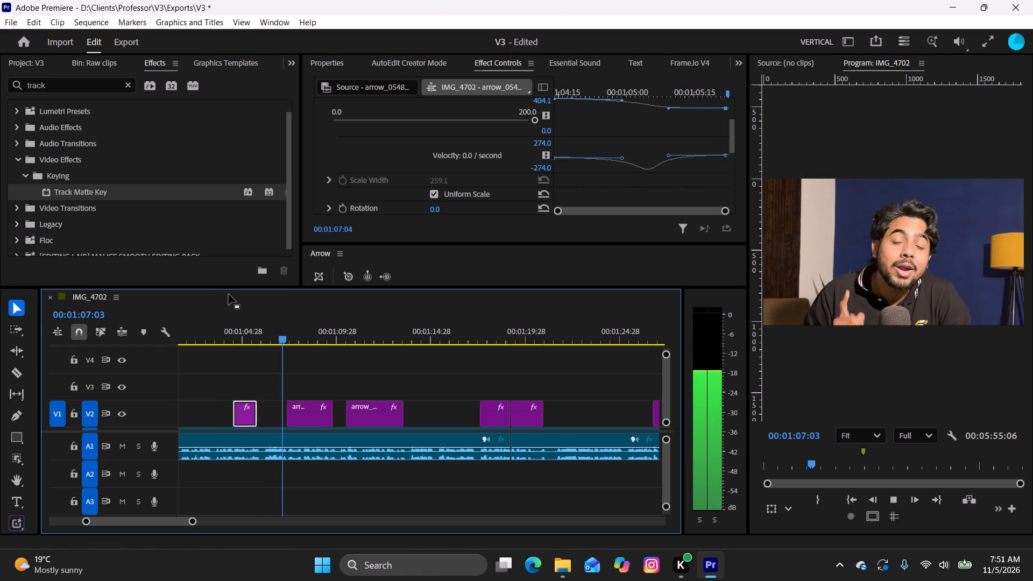
{"action": "key", "text": "space"}
Move the scorecard image at about 00:01:07 up to V3 and duplicate it directly beneath on V2.
{"action": "left_click", "coordinate": [315, 422]}
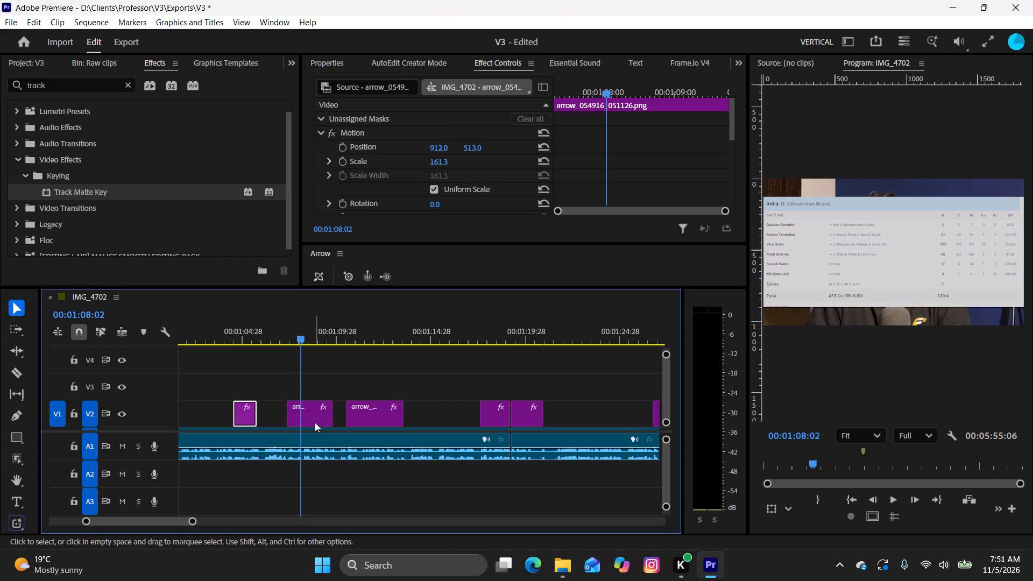
{"action": "key", "text": "alt+Up"}
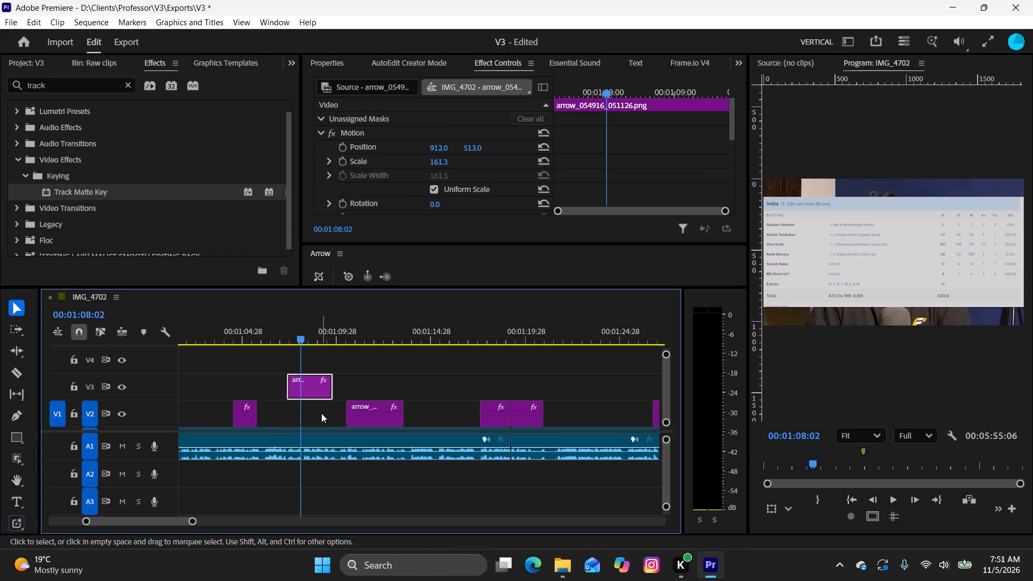
{"action": "left_click_drag", "start_coordinate": [310, 384], "coordinate": [310, 405], "text": "alt"}
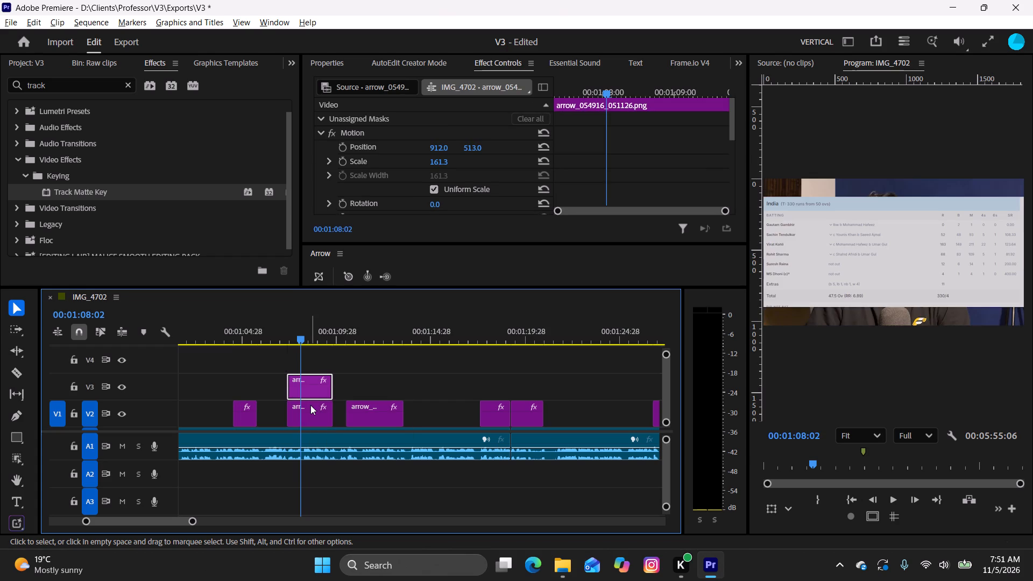
Scale the V2 scorecard copy to 303.3 and apply Gaussian Blur to it as a backdrop.
{"action": "left_click_drag", "start_coordinate": [295, 330], "coordinate": [282, 339]}
{"action": "left_click", "coordinate": [294, 344]}
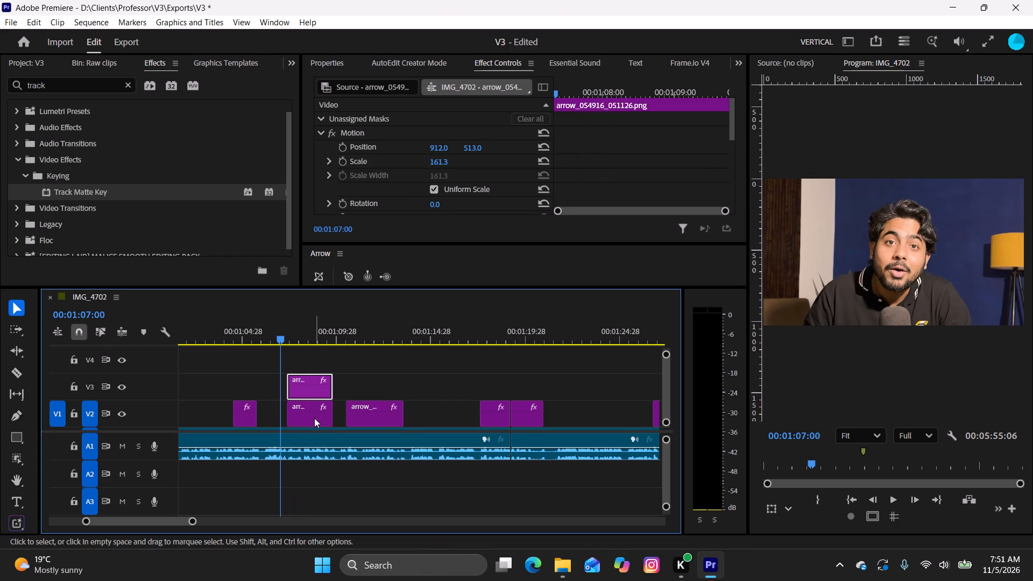
{"action": "left_click", "coordinate": [314, 418]}
{"action": "left_click_drag", "start_coordinate": [279, 333], "coordinate": [309, 352]}
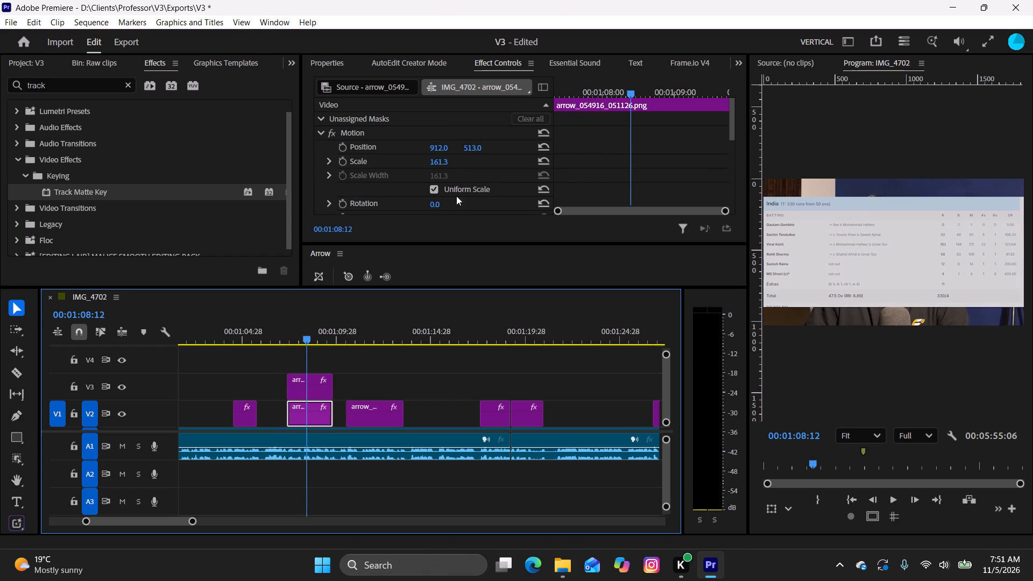
{"action": "left_click_drag", "start_coordinate": [444, 164], "coordinate": [515, 186]}
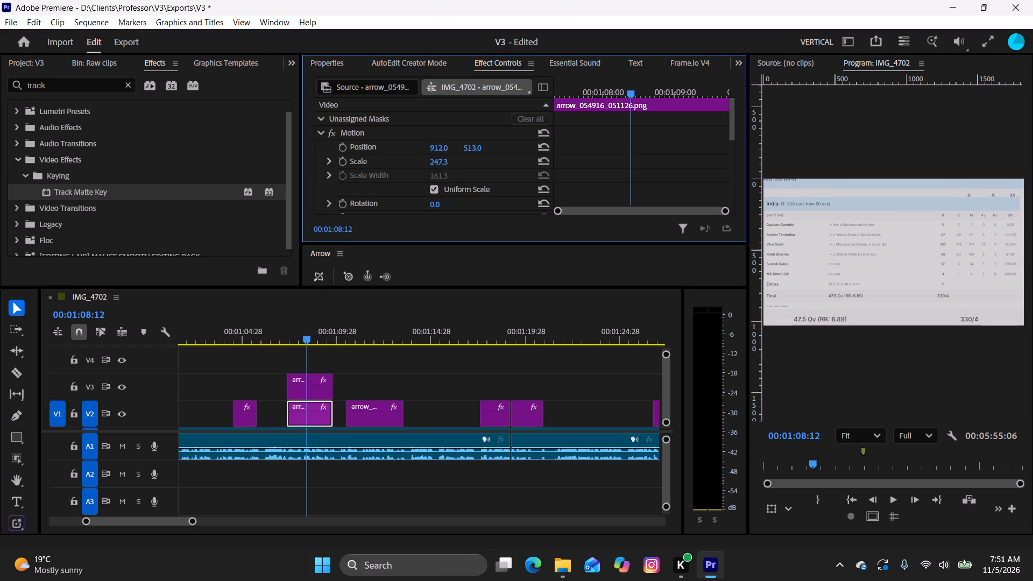
{"action": "left_click_drag", "start_coordinate": [515, 186], "coordinate": [558, 199]}
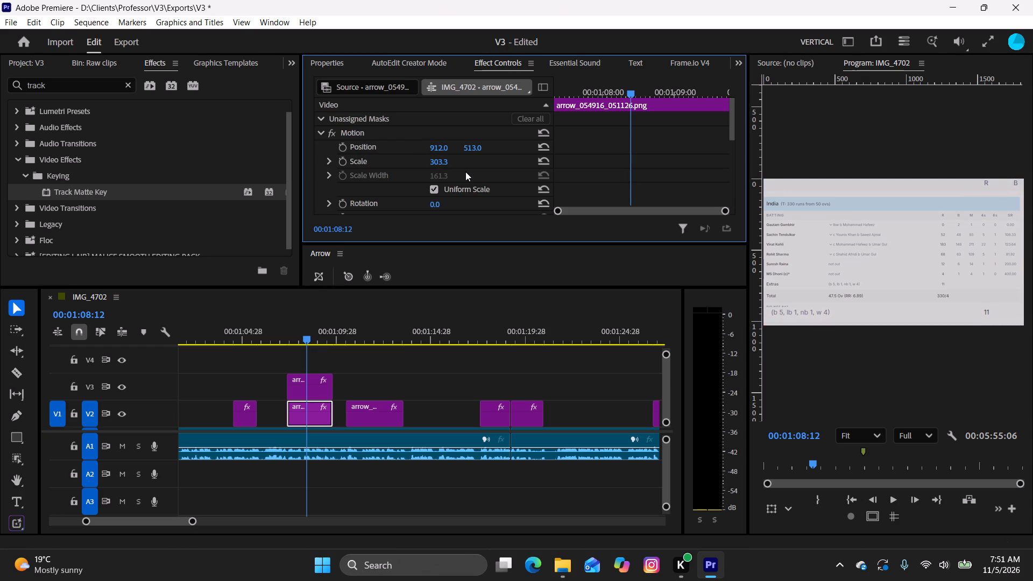
{"action": "key", "text": "ctrl+space"}
{"action": "type", "text": "gau"}
{"action": "key", "text": "Return"}
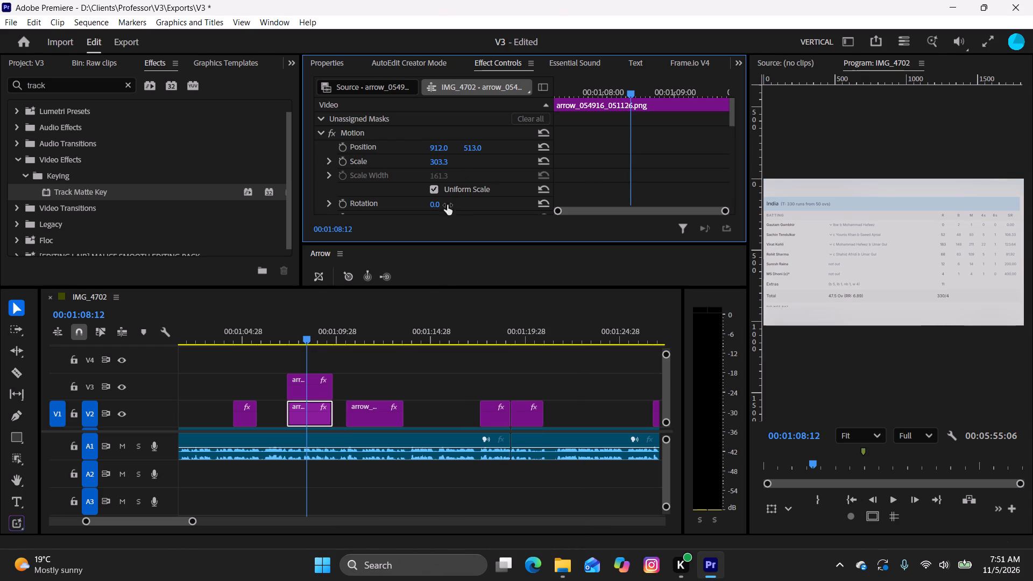
Set the V3 scorecard image's scale to 146.3 and play on to the batter image at 00:01:11:15.
{"action": "left_click", "coordinate": [310, 388]}
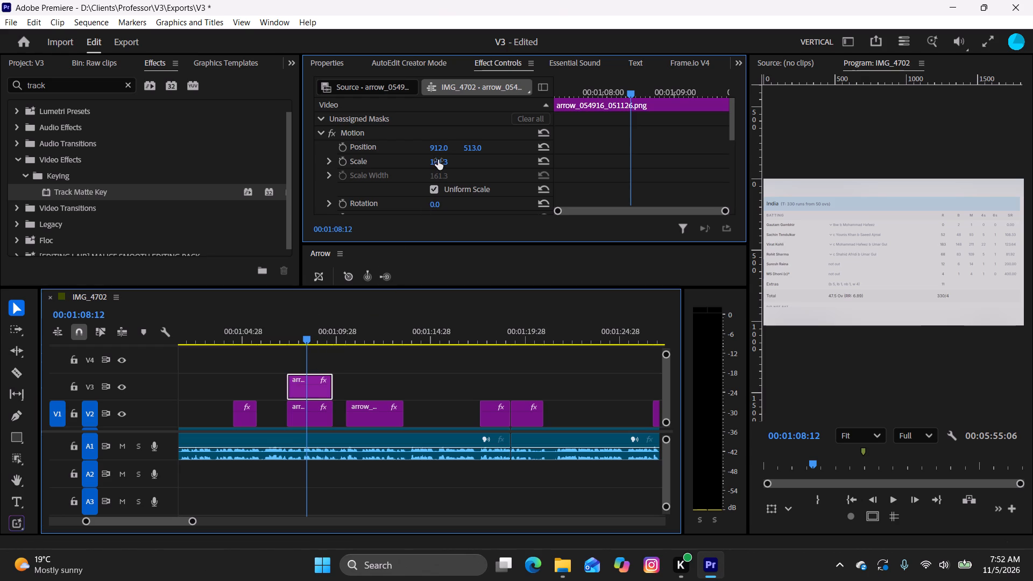
{"action": "left_click_drag", "start_coordinate": [438, 160], "coordinate": [430, 166]}
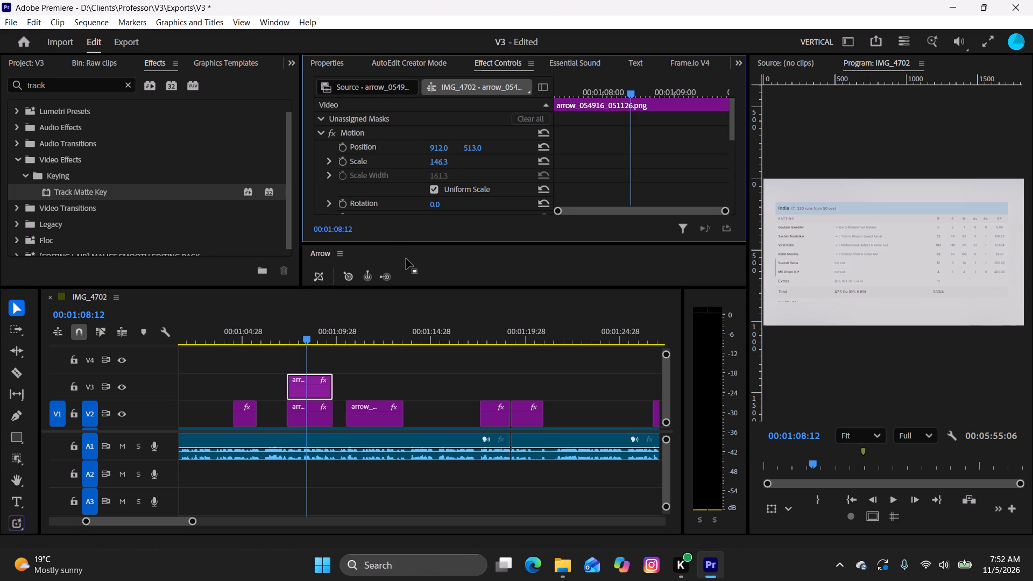
{"action": "key", "text": "space"}
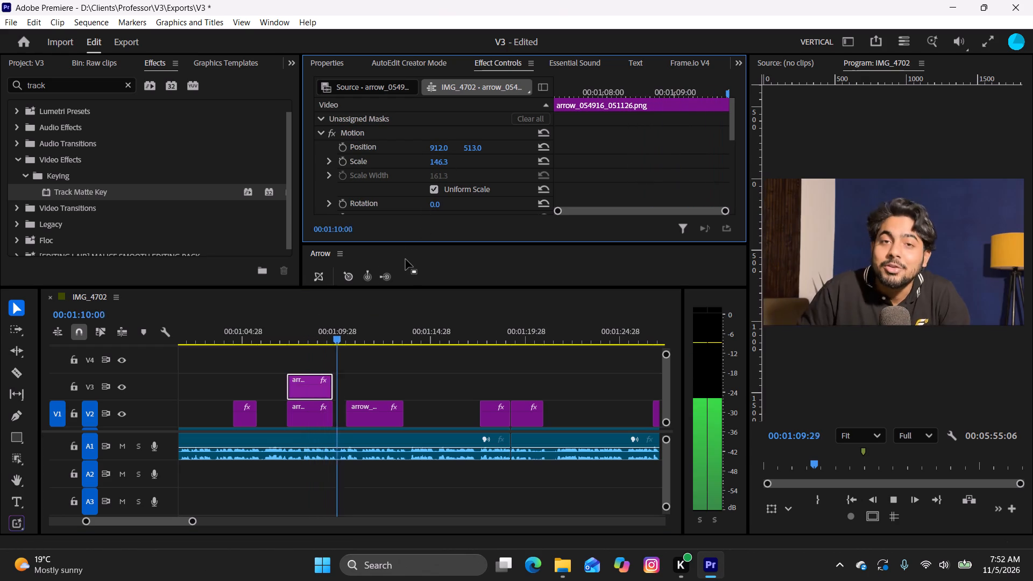
{"action": "key", "text": "space"}
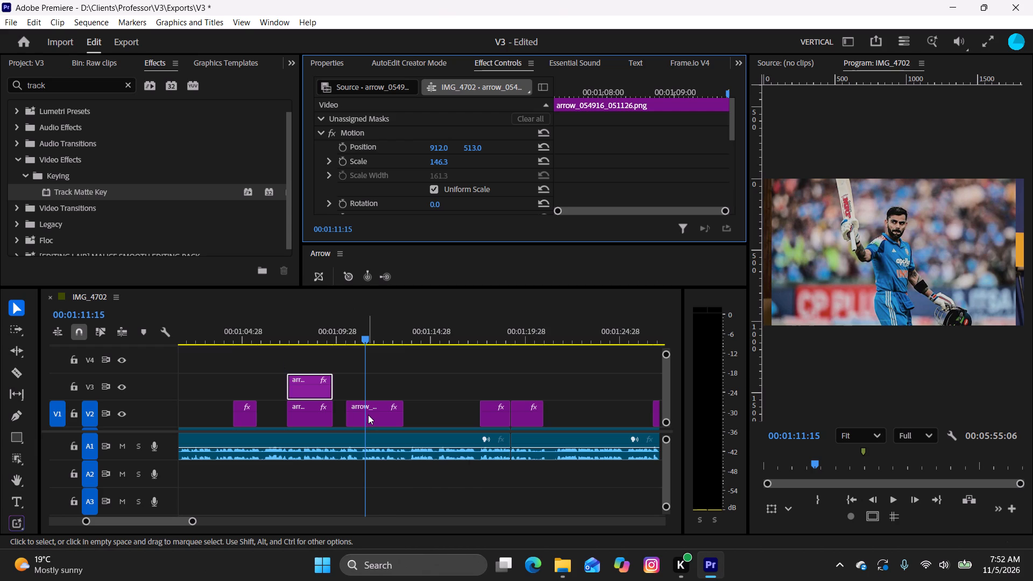
Apply the Transform effect to the V2 image of the batter raising his bat and set its Transform Scale to 151.0.
{"action": "left_click", "coordinate": [368, 415]}
{"action": "key", "text": "ctrl+space"}
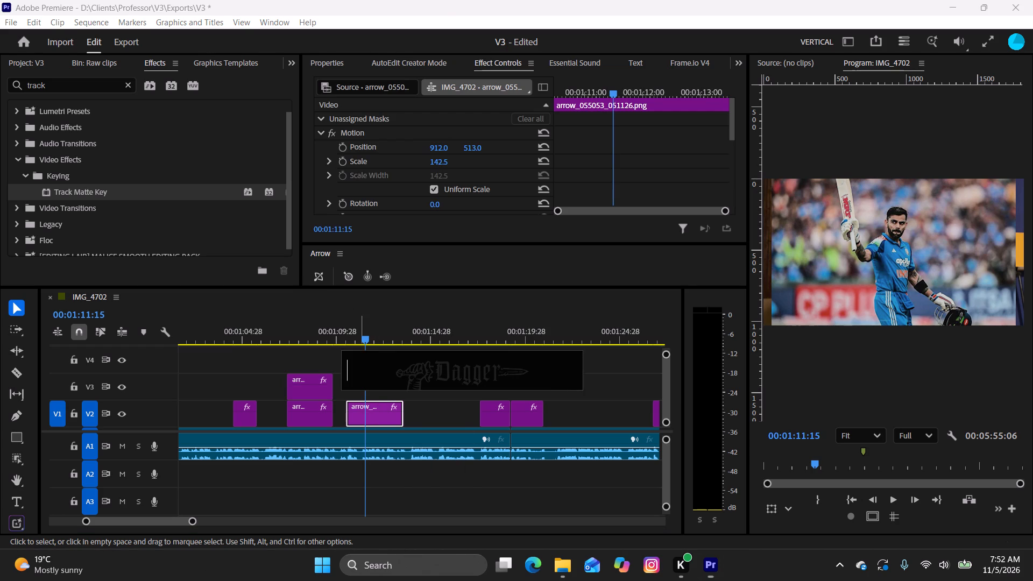
{"action": "type", "text": "tra"}
{"action": "key", "text": "Down"}
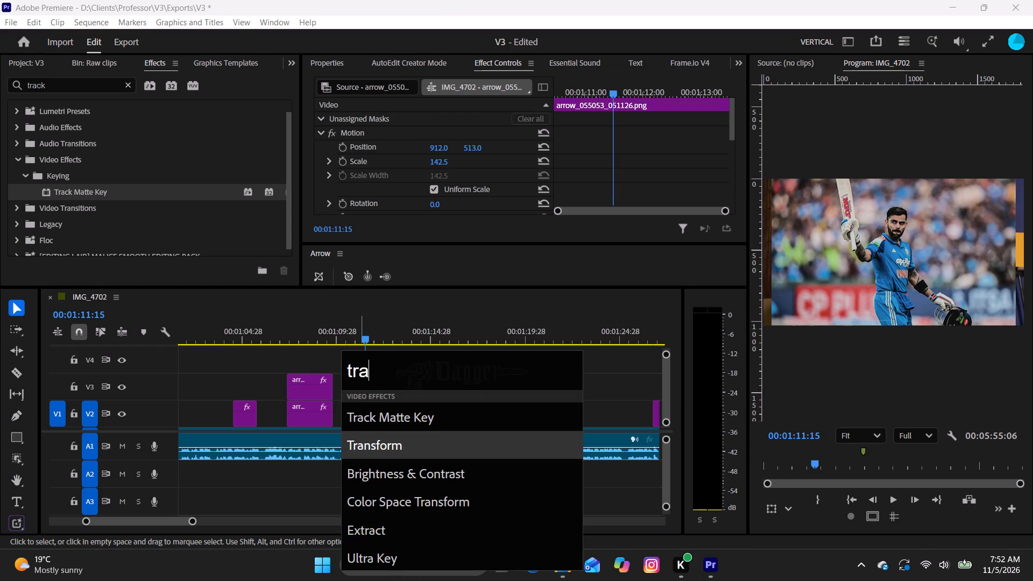
{"action": "key", "text": "Return"}
{"action": "scroll", "coordinate": [365, 167], "scroll_direction": "down", "scroll_amount": 4}
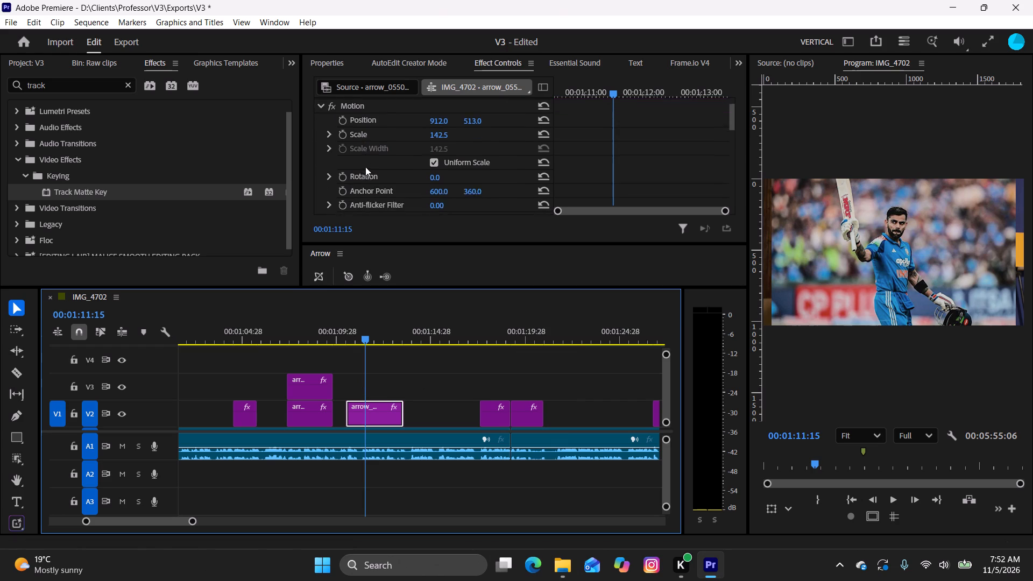
{"action": "scroll", "coordinate": [365, 167], "scroll_direction": "down", "scroll_amount": 9}
{"action": "scroll", "coordinate": [366, 166], "scroll_direction": "up", "scroll_amount": 1}
{"action": "scroll", "coordinate": [366, 167], "scroll_direction": "down", "scroll_amount": 12}
{"action": "scroll", "coordinate": [366, 167], "scroll_direction": "up", "scroll_amount": 1}
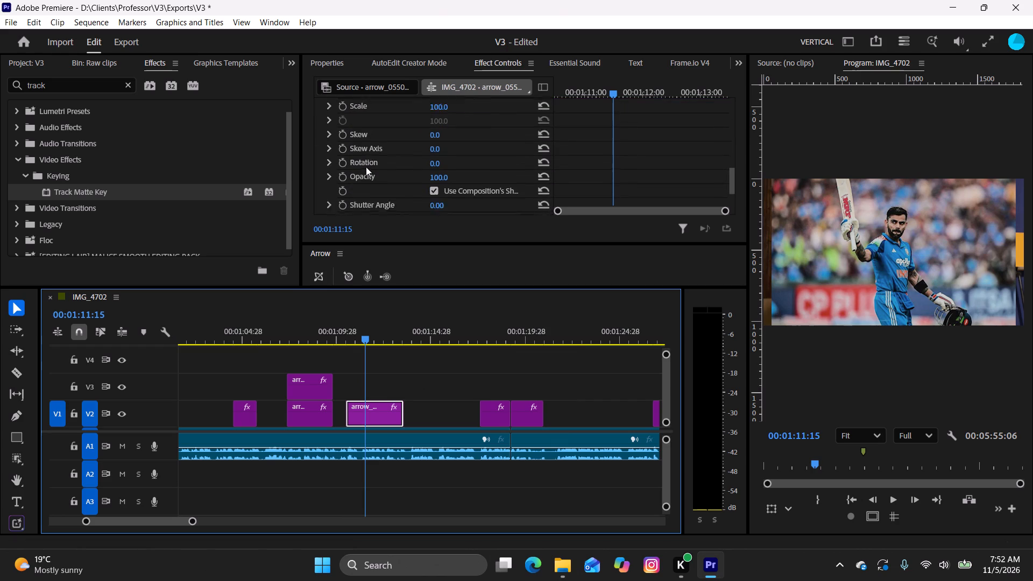
{"action": "scroll", "coordinate": [366, 167], "scroll_direction": "up", "scroll_amount": 4}
{"action": "left_click_drag", "start_coordinate": [441, 160], "coordinate": [459, 166]}
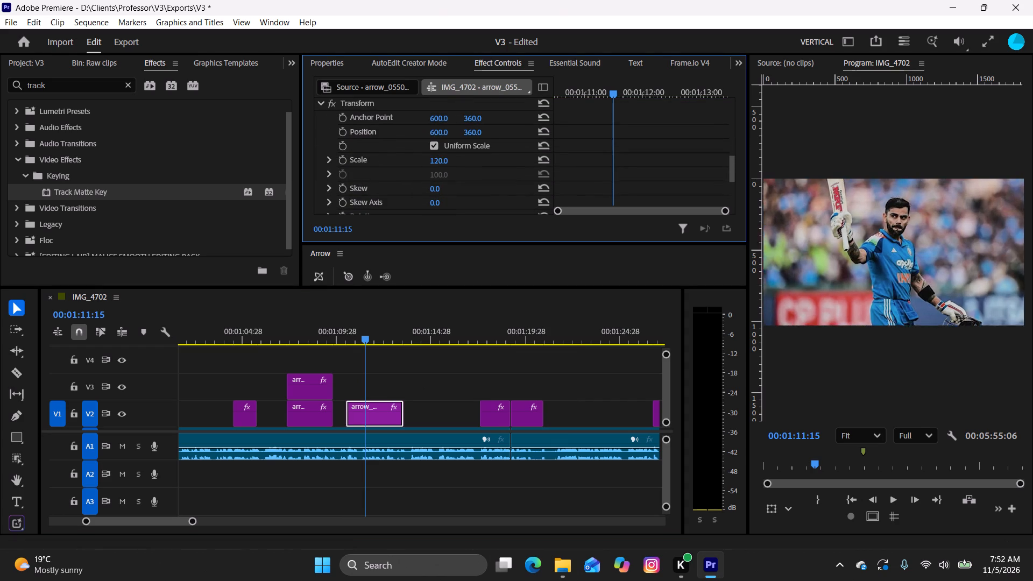
{"action": "left_click_drag", "start_coordinate": [459, 166], "coordinate": [499, 183]}
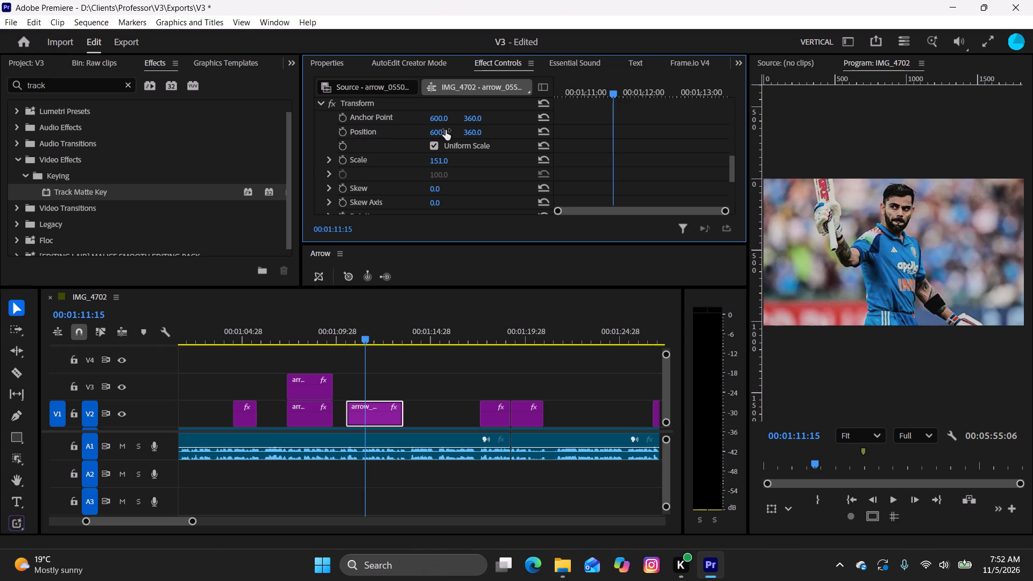
Start Transform Position animation at the batter image's first frame and shift that keyframe to about 00:01:11:24.
{"action": "left_click_drag", "start_coordinate": [612, 94], "coordinate": [534, 101]}
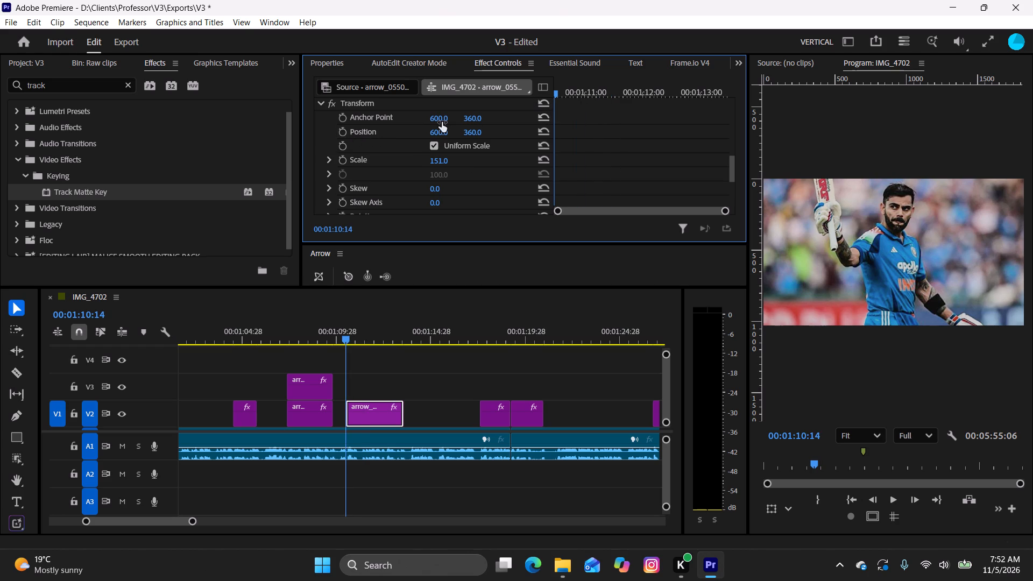
{"action": "left_click", "coordinate": [337, 127]}
{"action": "left_click", "coordinate": [340, 135]}
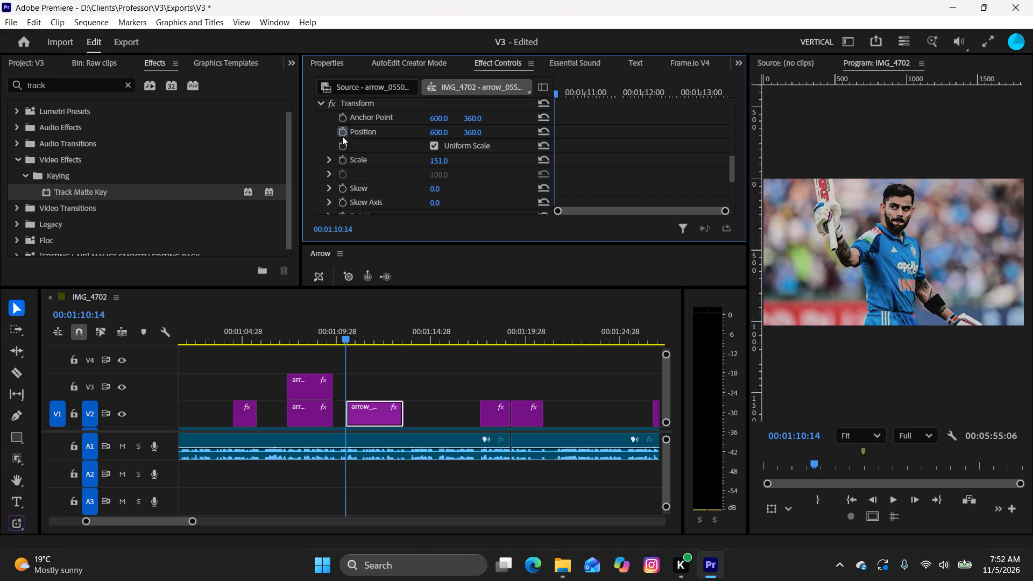
{"action": "left_click_drag", "start_coordinate": [555, 131], "coordinate": [568, 131]}
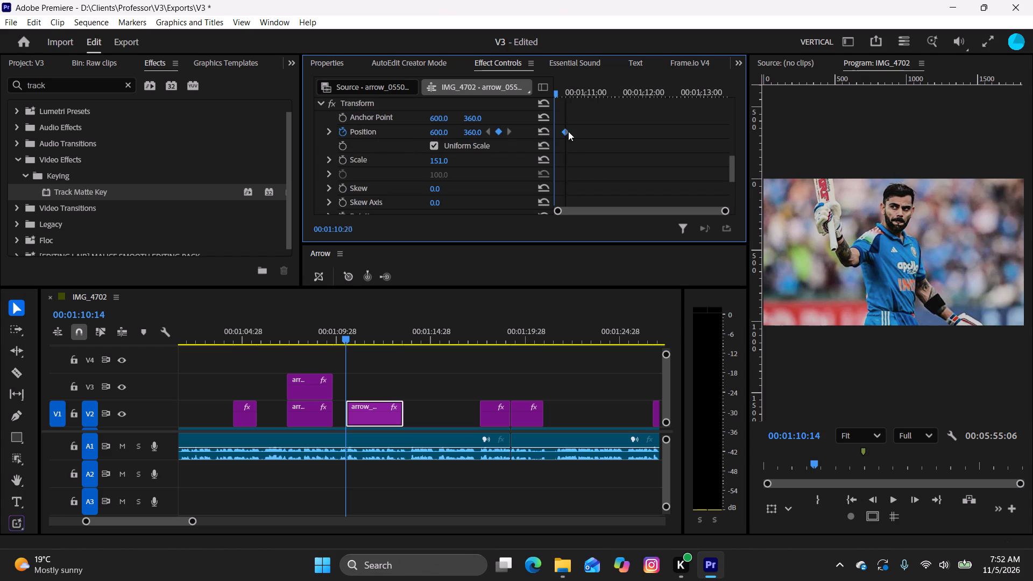
{"action": "left_click_drag", "start_coordinate": [568, 131], "coordinate": [631, 140]}
Add a Transform Position keyframe at 00:01:10:14, trying a vertical value of 467.0 before resetting it to 600.0, 360.0.
{"action": "left_click_drag", "start_coordinate": [466, 131], "coordinate": [530, 145]}
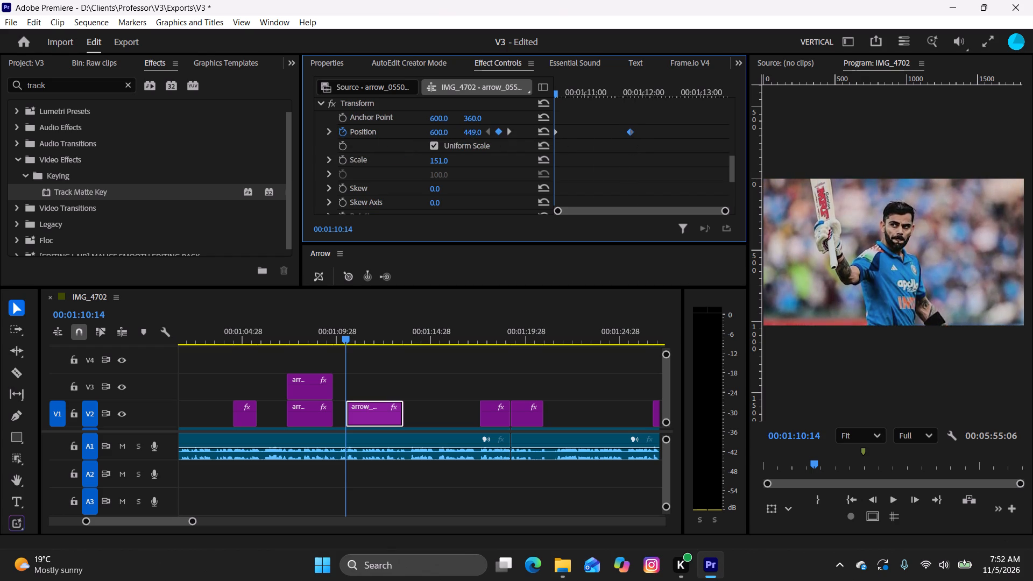
{"action": "left_click_drag", "start_coordinate": [530, 145], "coordinate": [543, 146]}
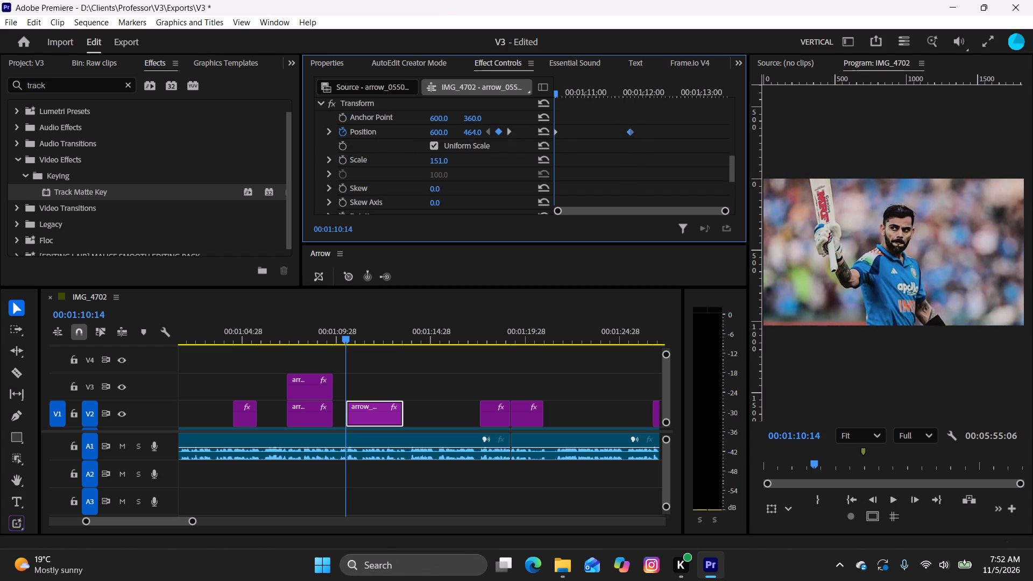
{"action": "left_click_drag", "start_coordinate": [543, 146], "coordinate": [549, 151]}
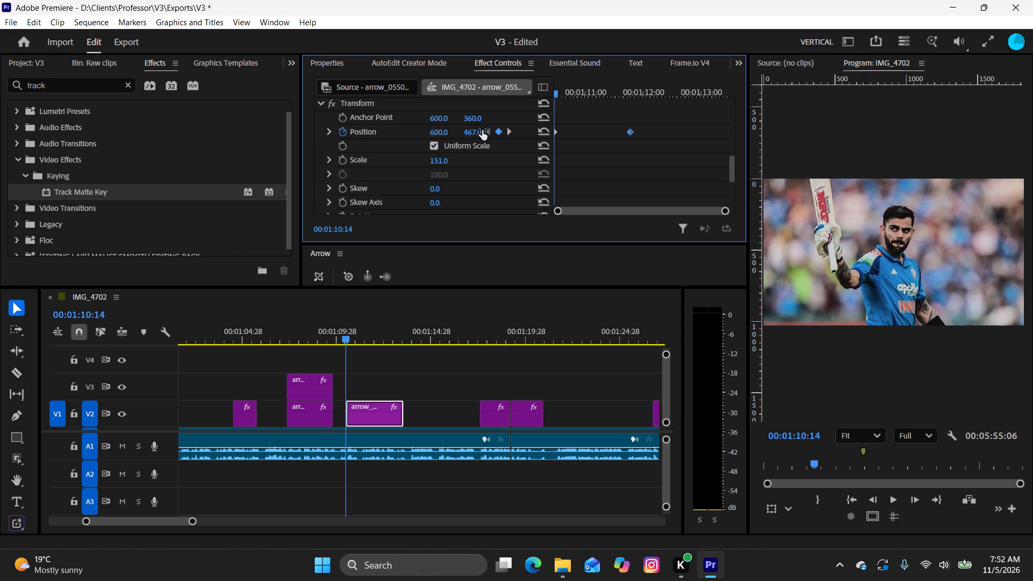
{"action": "left_click_drag", "start_coordinate": [659, 131], "coordinate": [538, 135]}
{"action": "left_click", "coordinate": [539, 135]}
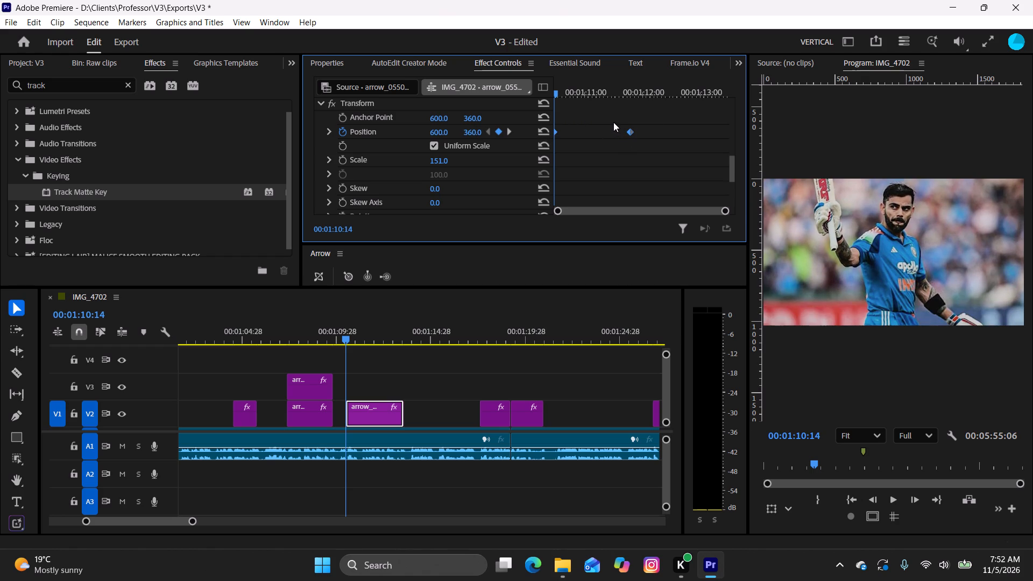
Apply Ease In temporal interpolation to the batter image's second Transform Position keyframe.
{"action": "right_click", "coordinate": [613, 122]}
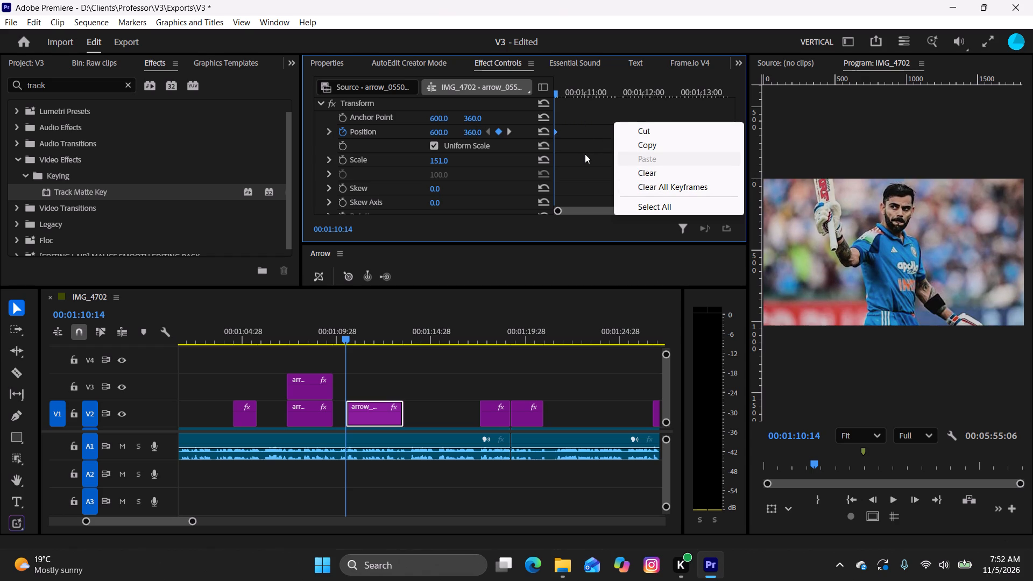
{"action": "right_click", "coordinate": [583, 154]}
{"action": "right_click", "coordinate": [629, 132]}
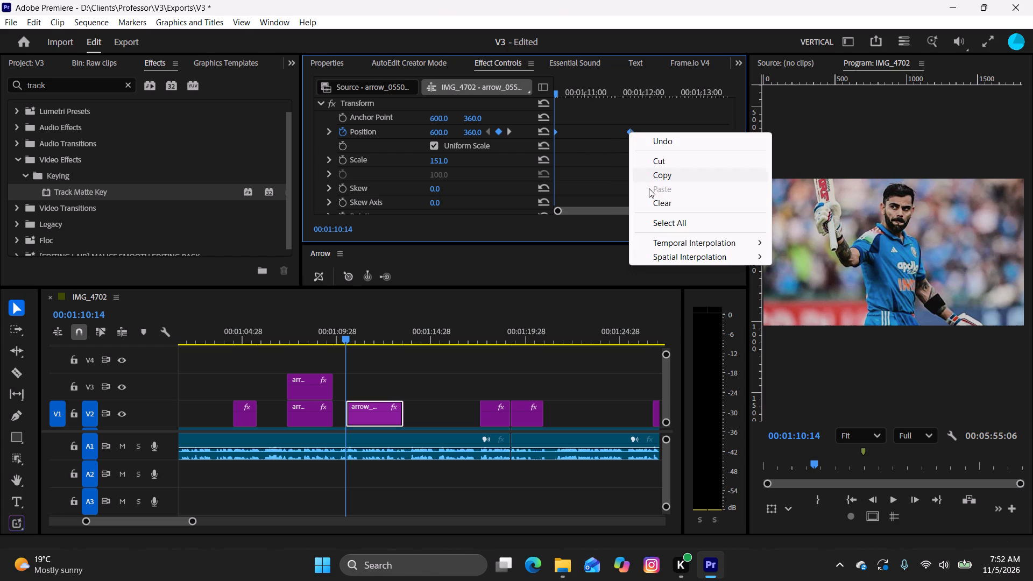
{"action": "left_click", "coordinate": [855, 319]}
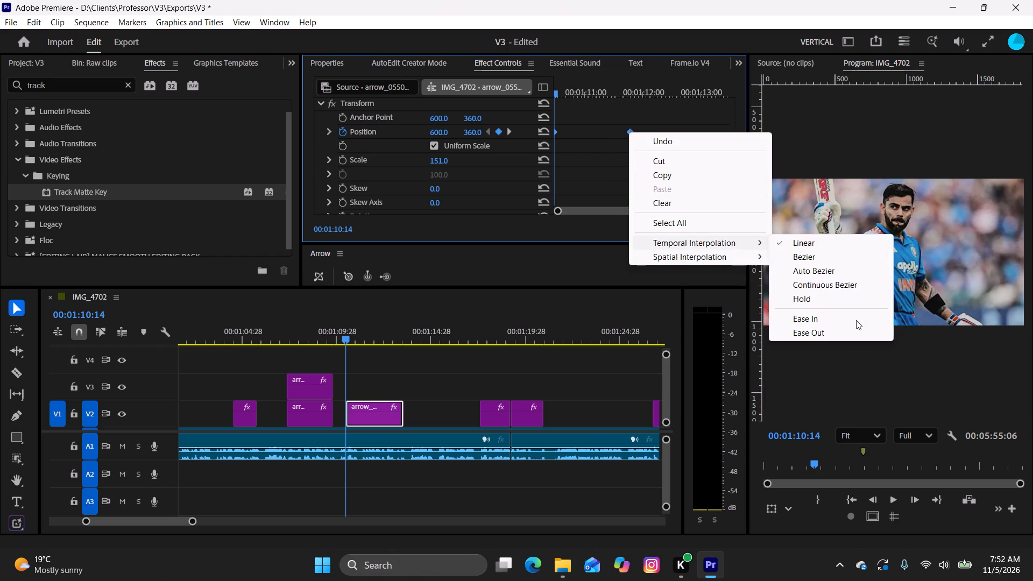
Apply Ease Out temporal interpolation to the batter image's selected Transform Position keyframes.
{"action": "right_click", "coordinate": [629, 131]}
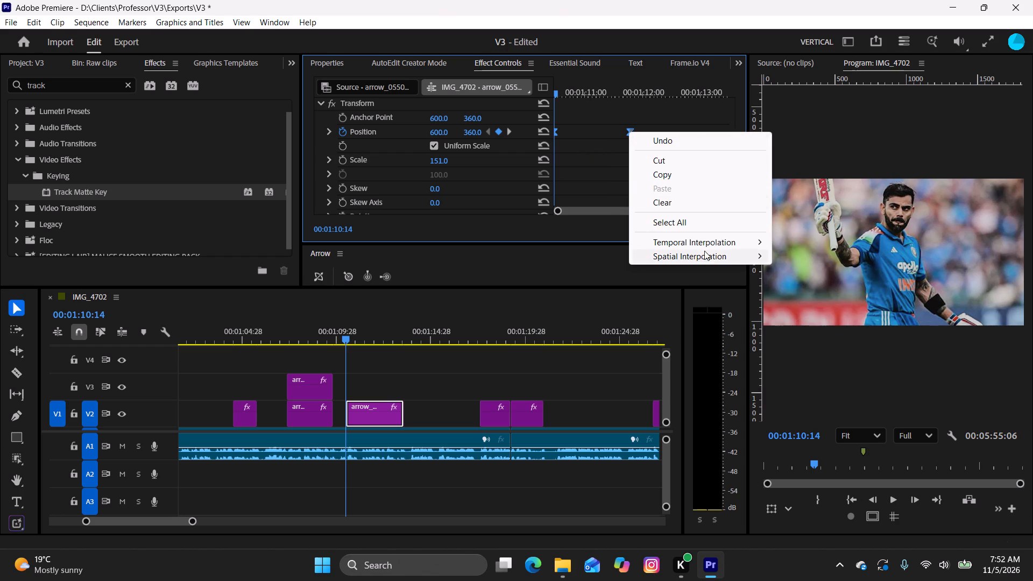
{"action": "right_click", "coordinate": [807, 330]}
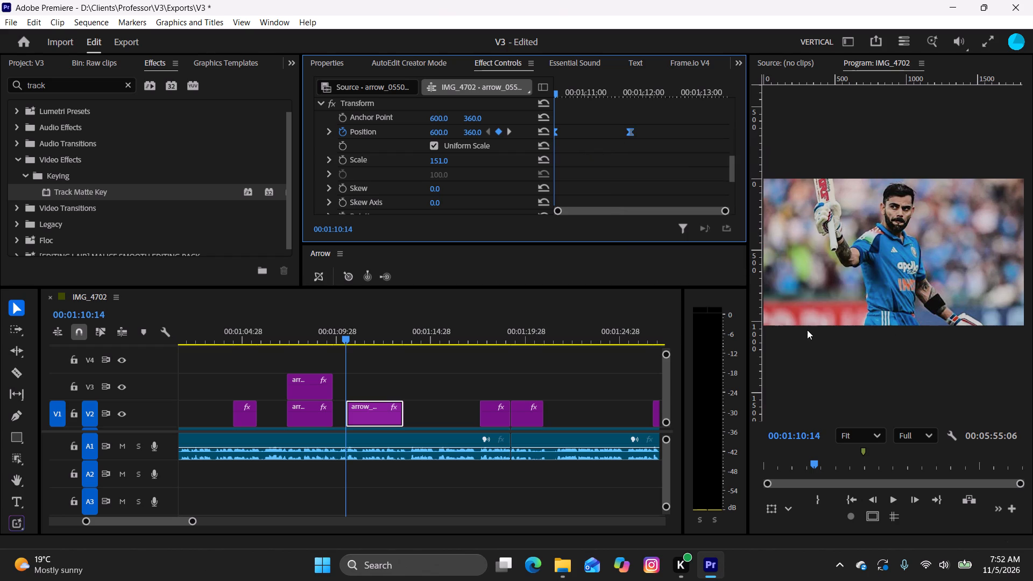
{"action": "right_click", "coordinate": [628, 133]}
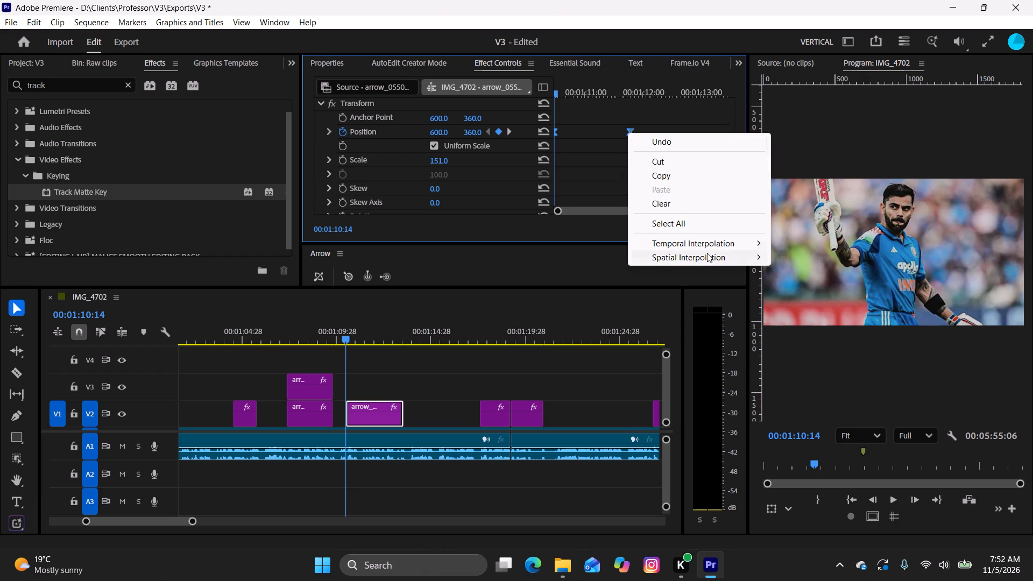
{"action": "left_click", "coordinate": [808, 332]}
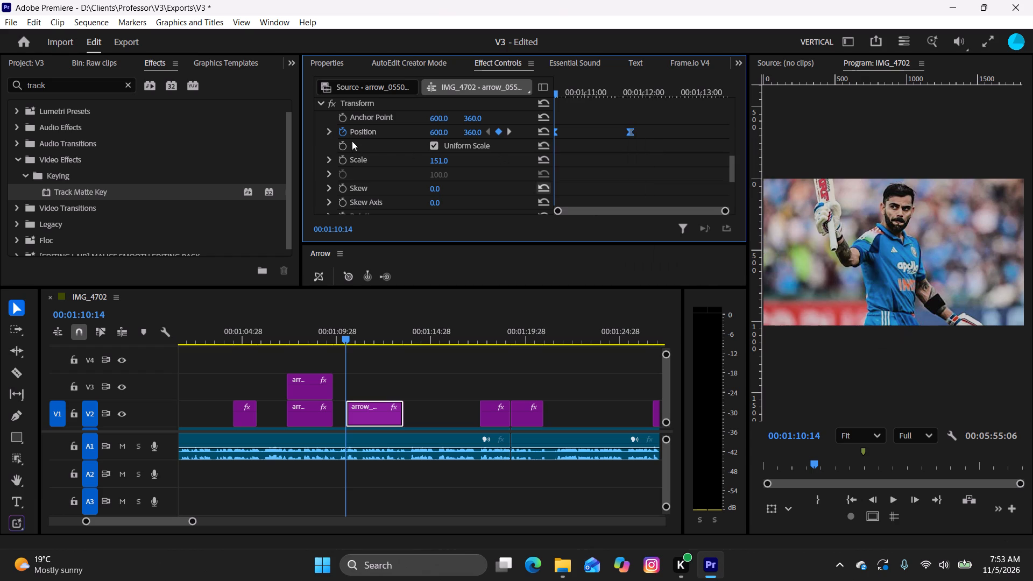
Expand the Transform Position velocity graph and play back the batter image's eased movement.
{"action": "left_click", "coordinate": [331, 137]}
{"action": "left_click", "coordinate": [325, 130]}
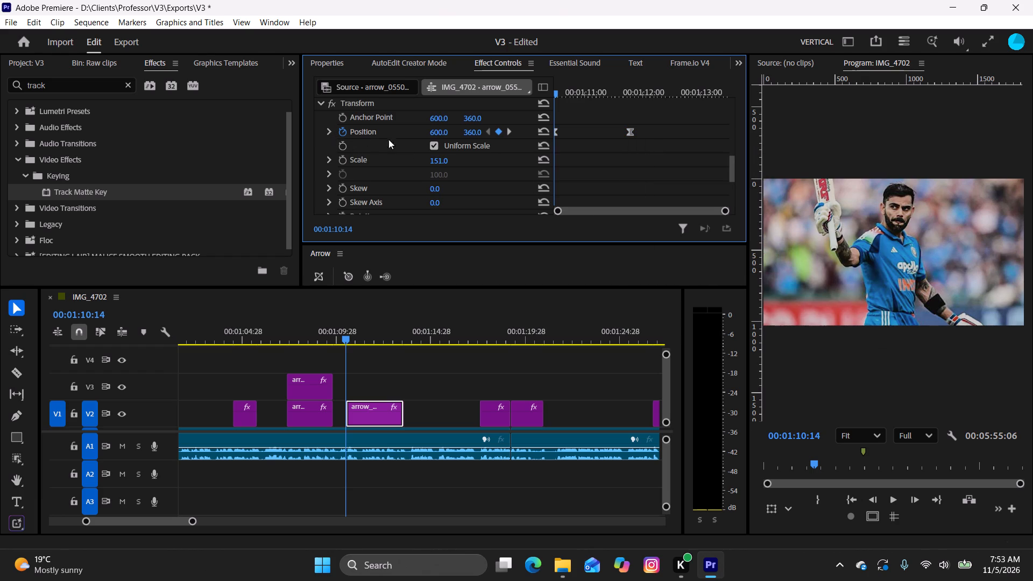
{"action": "left_click", "coordinate": [326, 131]}
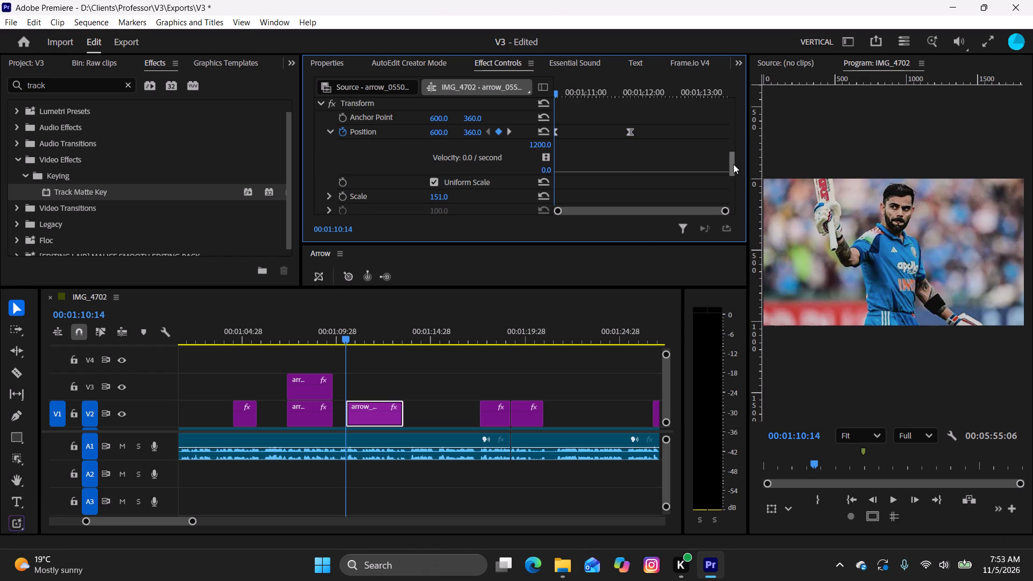
{"action": "left_click_drag", "start_coordinate": [732, 164], "coordinate": [735, 159]}
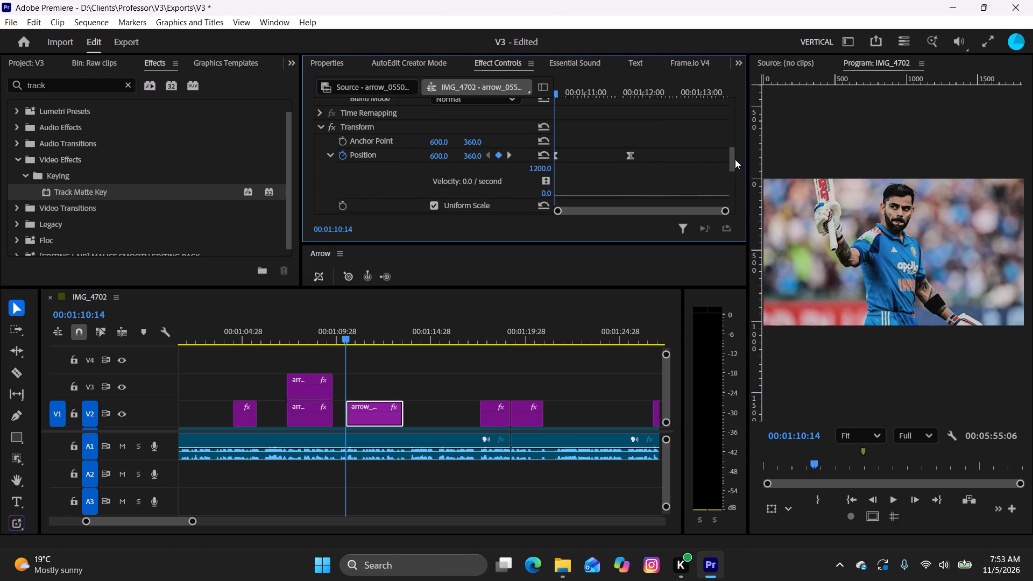
{"action": "left_click", "coordinate": [629, 157]}
{"action": "left_click_drag", "start_coordinate": [735, 162], "coordinate": [736, 170]}
{"action": "left_click_drag", "start_coordinate": [732, 163], "coordinate": [729, 172]}
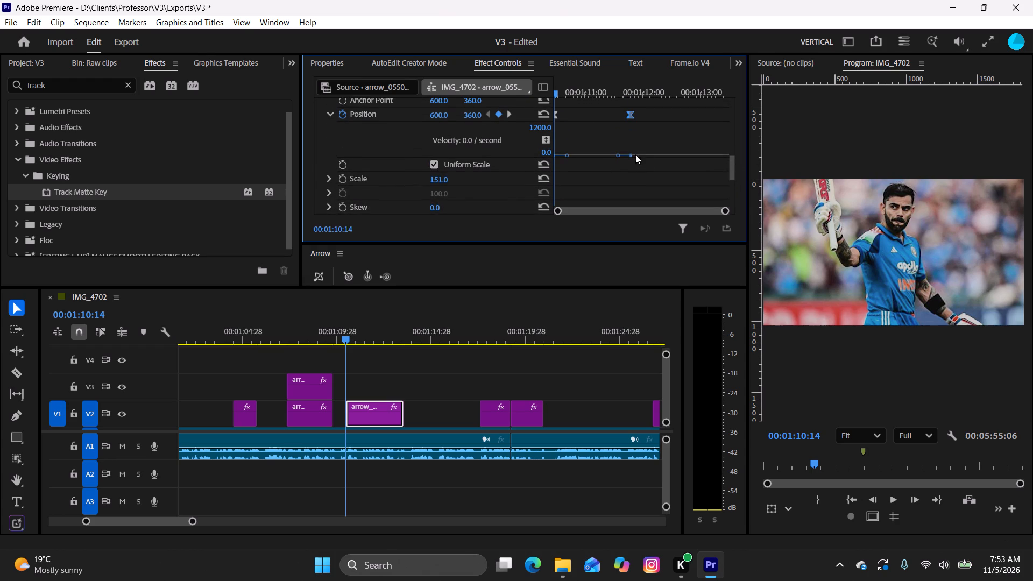
{"action": "left_click", "coordinate": [619, 158]}
{"action": "key", "text": "space"}
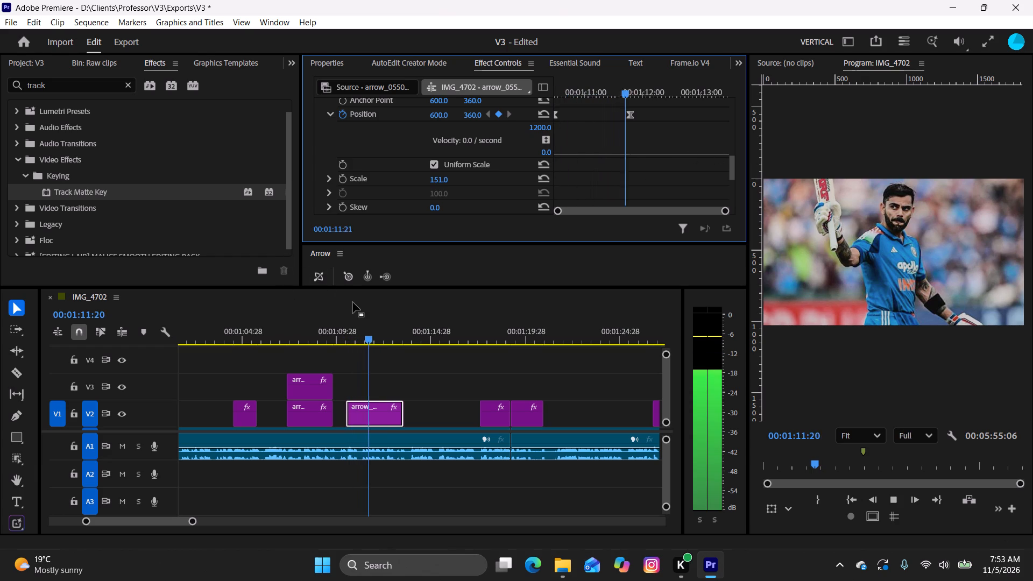
{"action": "key", "text": "space"}
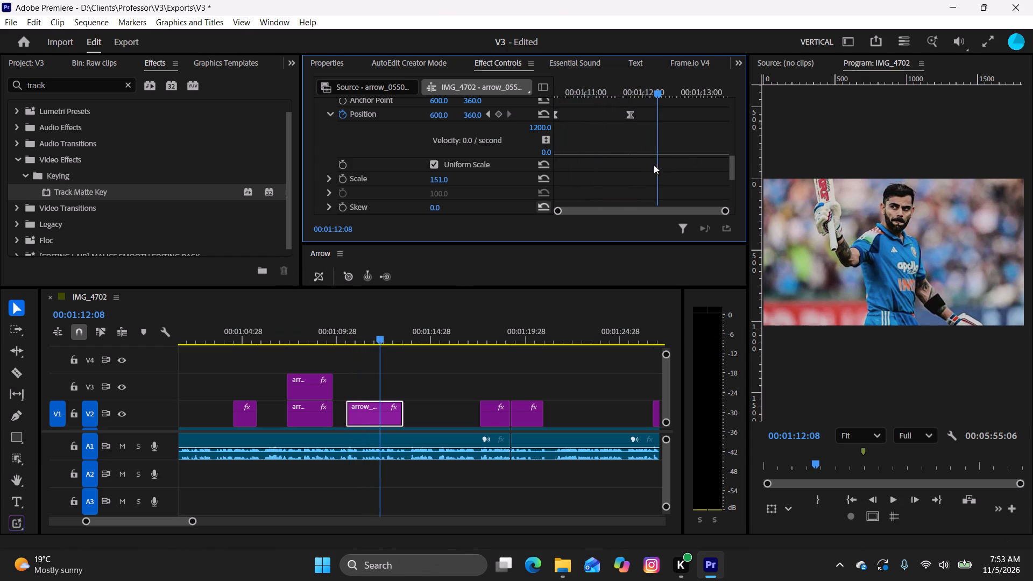
{"action": "left_click_drag", "start_coordinate": [661, 125], "coordinate": [539, 93]}
{"action": "left_click_drag", "start_coordinate": [539, 93], "coordinate": [532, 91]}
{"action": "left_click_drag", "start_coordinate": [652, 89], "coordinate": [539, 94]}
{"action": "key", "text": "space"}
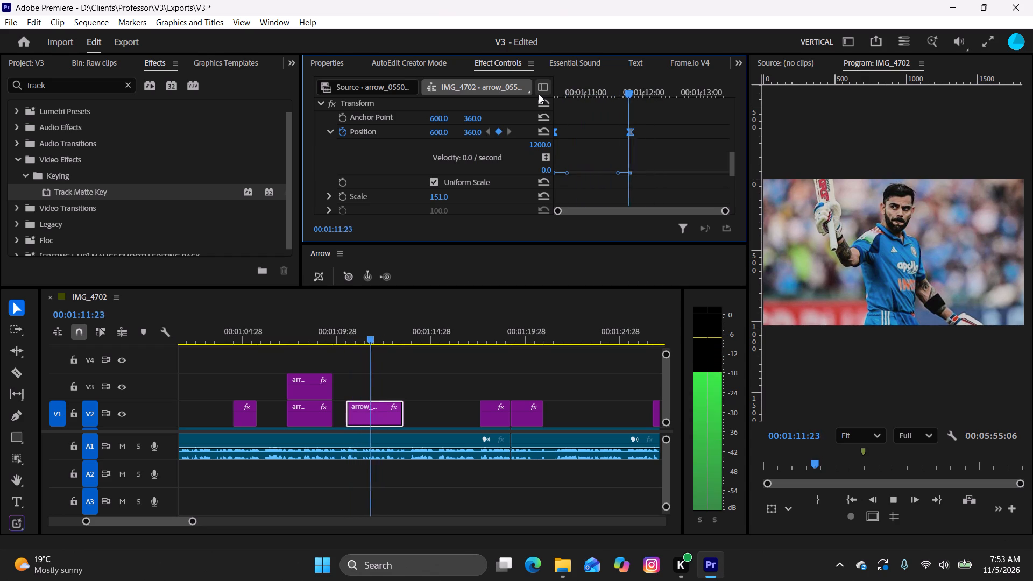
{"action": "key", "text": "space"}
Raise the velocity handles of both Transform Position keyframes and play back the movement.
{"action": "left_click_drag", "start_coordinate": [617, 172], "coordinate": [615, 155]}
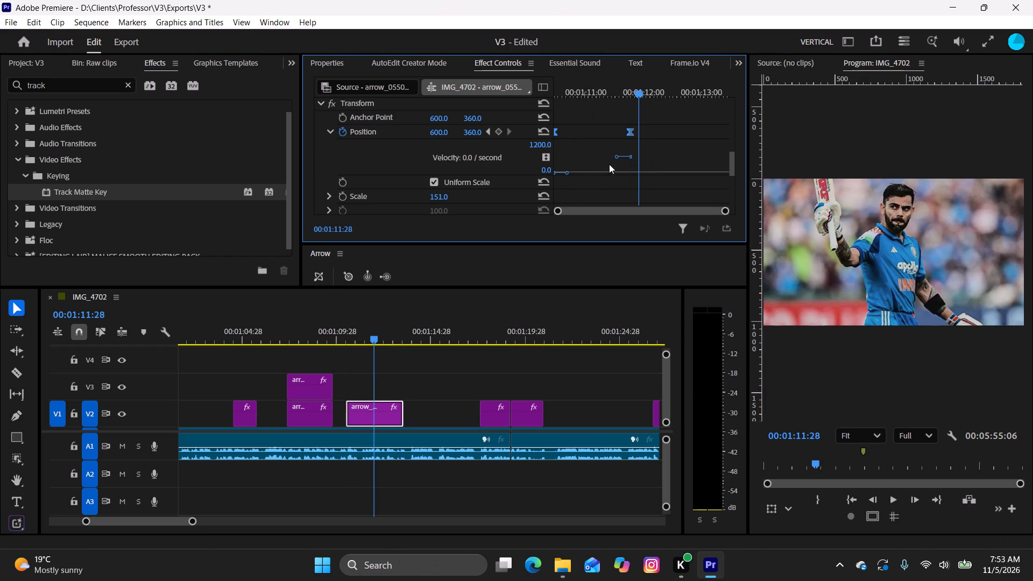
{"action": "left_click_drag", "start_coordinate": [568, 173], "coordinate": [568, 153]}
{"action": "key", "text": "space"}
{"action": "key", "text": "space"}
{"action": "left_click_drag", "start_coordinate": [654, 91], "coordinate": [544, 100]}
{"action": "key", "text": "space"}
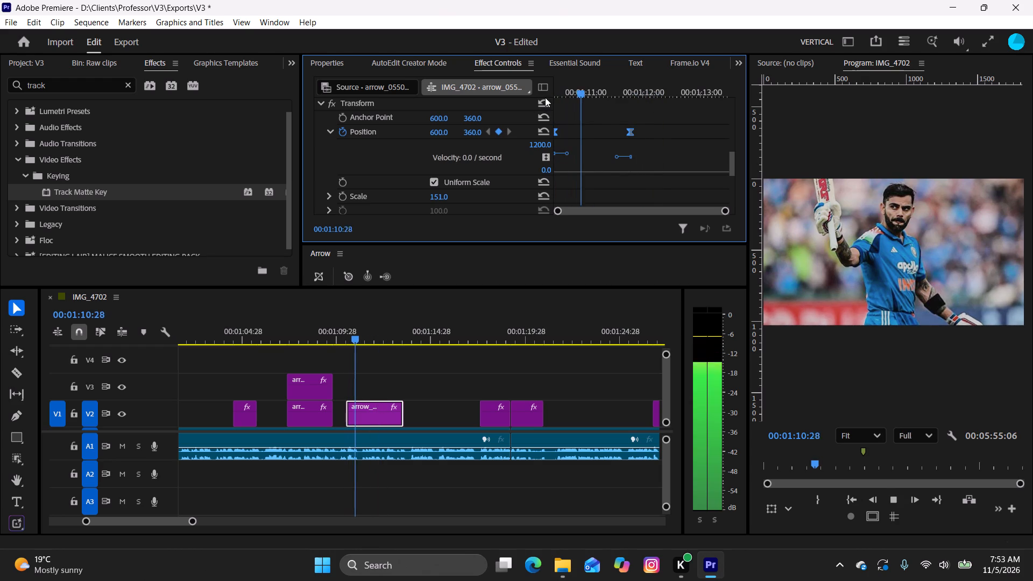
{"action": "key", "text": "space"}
Undo the velocity handle adjustments, the keyframe easing and the reset of the first Transform Position keyframe.
{"action": "key", "text": "ctrl+z"}
{"action": "key", "text": "ctrl+z"}
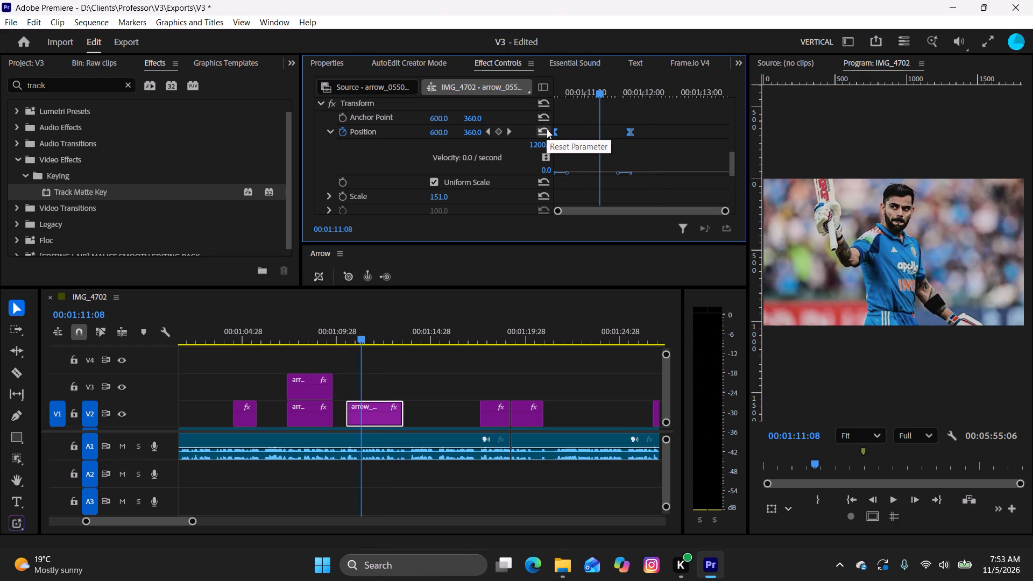
{"action": "key", "text": "ctrl+z"}
{"action": "key", "text": "ctrl+z"}
{"action": "key", "text": "ctrl+z"}
{"action": "key", "text": "ctrl+z"}
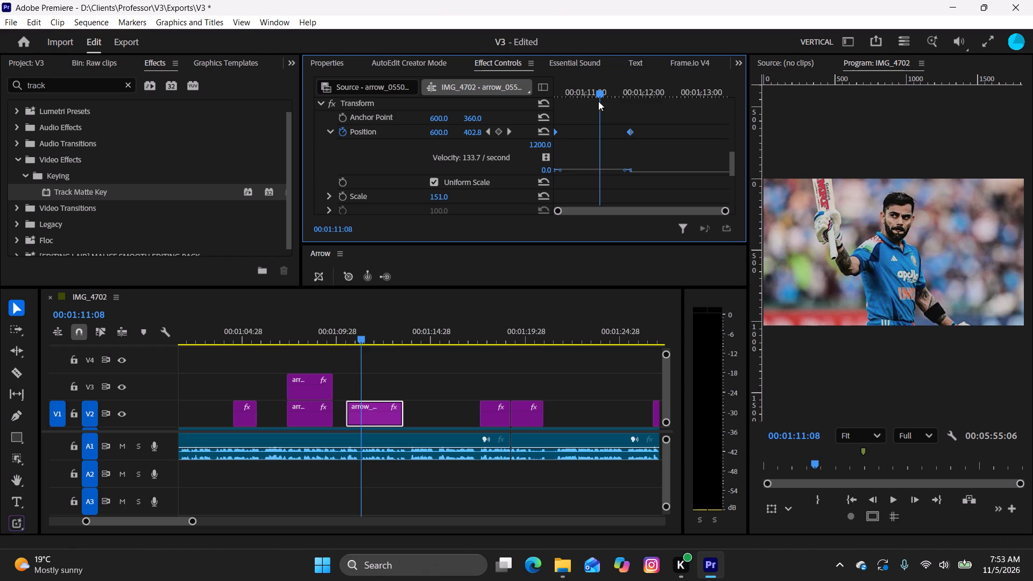
Shorten the batter image's Position move by shifting its second keyframe to about 00:01:10:26, then play it back.
{"action": "left_click_drag", "start_coordinate": [595, 88], "coordinate": [533, 96]}
{"action": "key", "text": "space"}
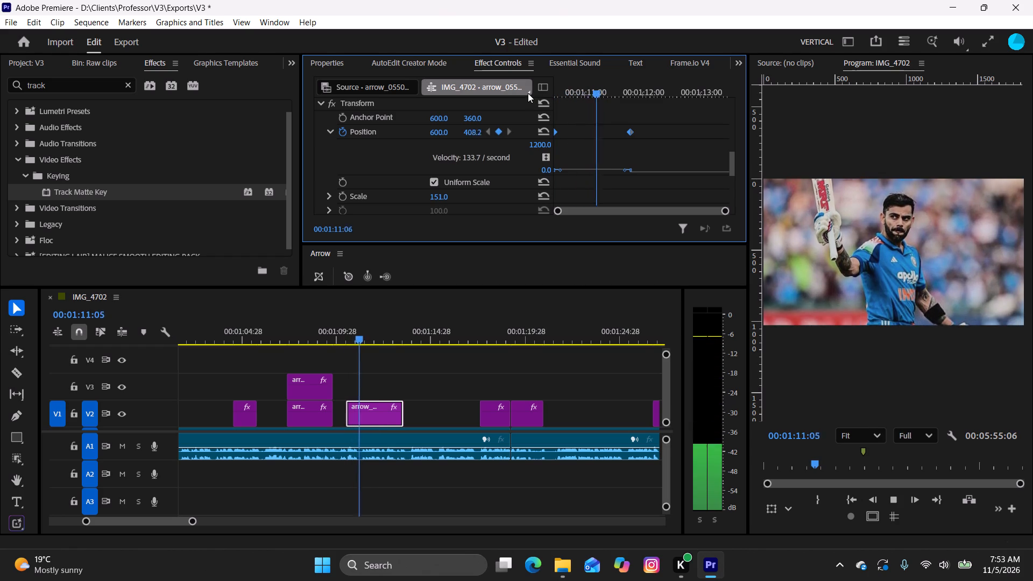
{"action": "key", "text": "space"}
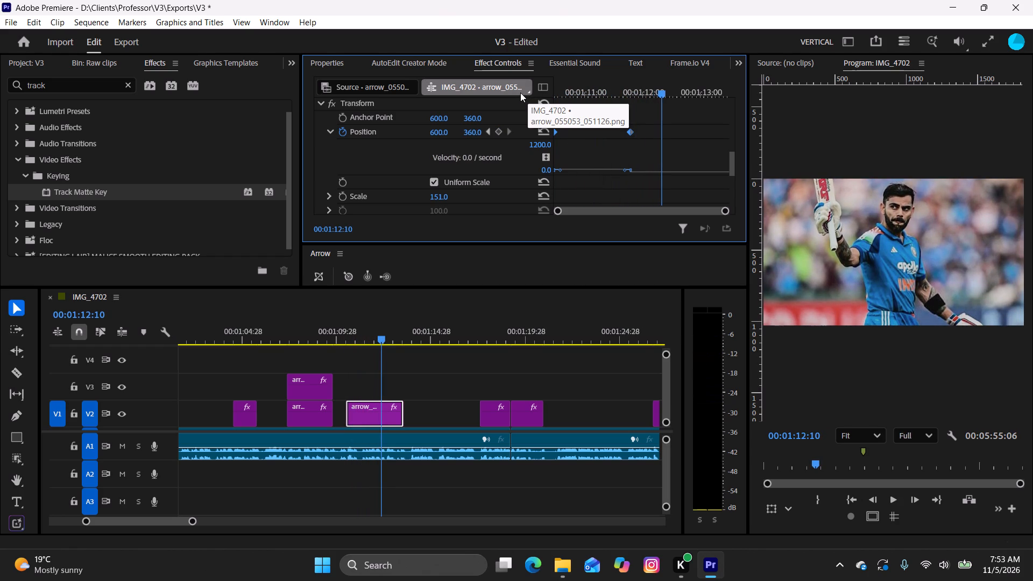
{"action": "left_click_drag", "start_coordinate": [631, 132], "coordinate": [603, 143]}
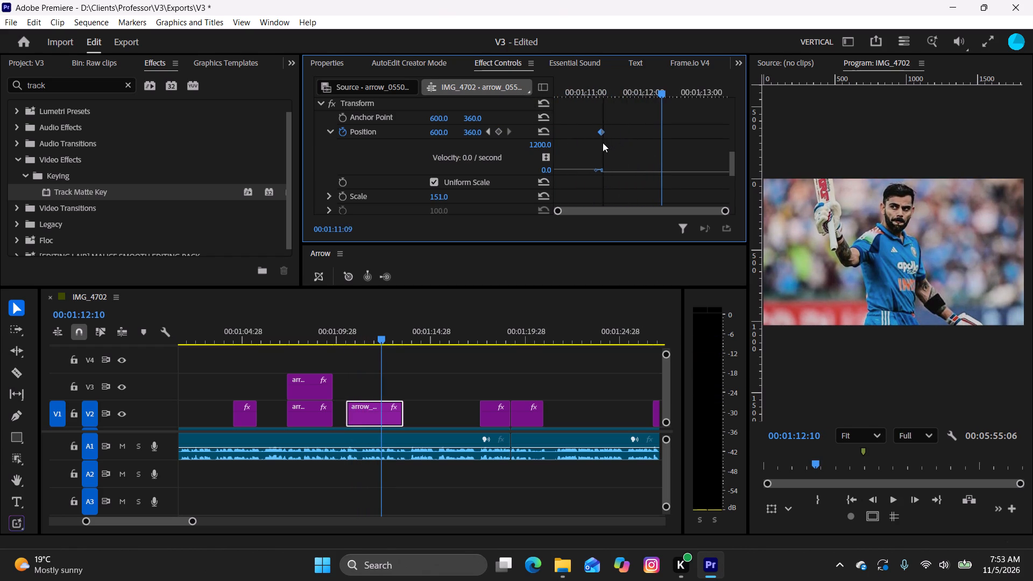
{"action": "left_click_drag", "start_coordinate": [603, 143], "coordinate": [636, 155]}
{"action": "left_click", "coordinate": [606, 178]}
{"action": "left_click_drag", "start_coordinate": [636, 132], "coordinate": [613, 136]}
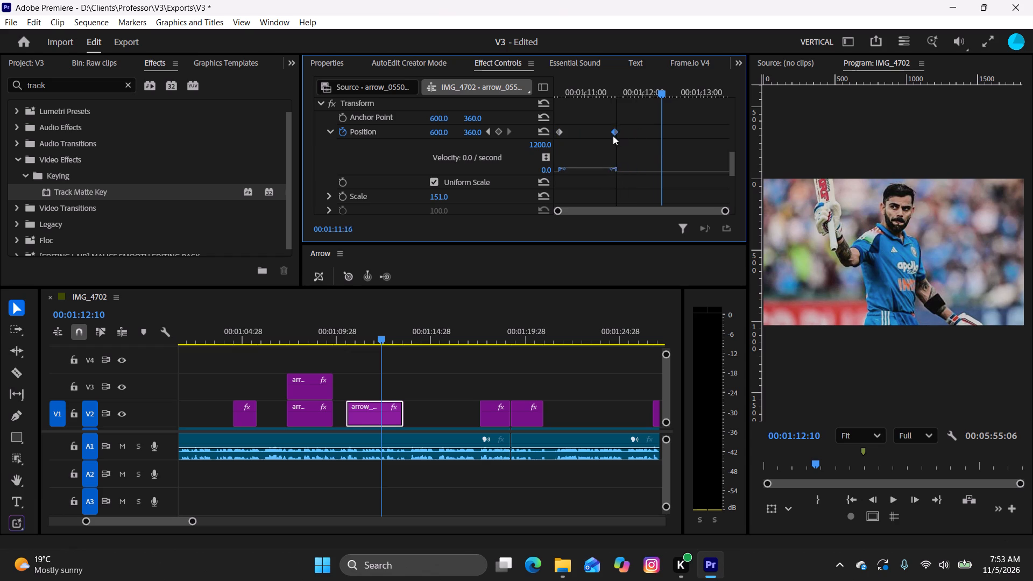
{"action": "left_click_drag", "start_coordinate": [613, 136], "coordinate": [577, 146]}
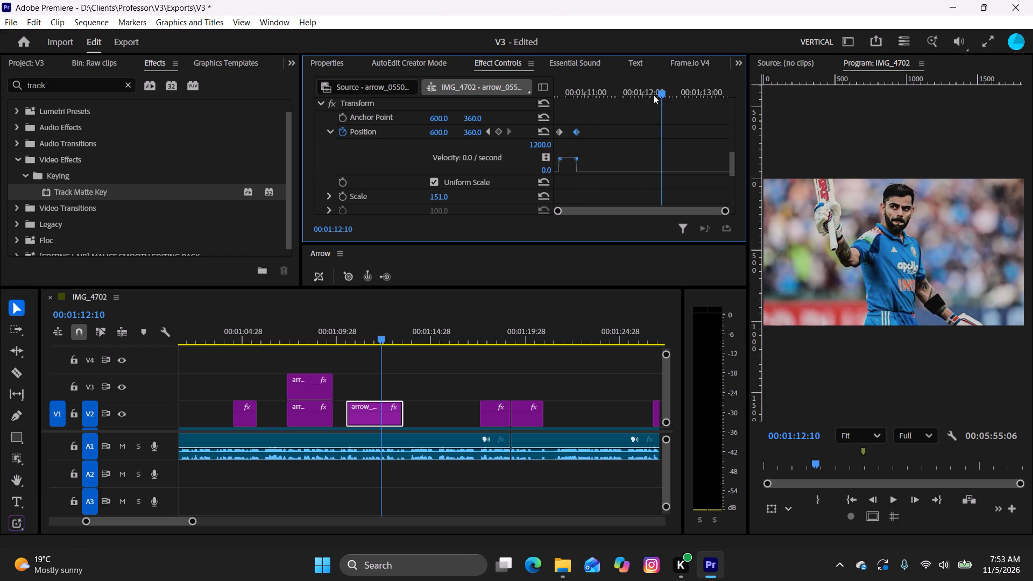
{"action": "left_click_drag", "start_coordinate": [652, 86], "coordinate": [520, 100]}
{"action": "left_click", "coordinate": [516, 102]}
{"action": "key", "text": "space"}
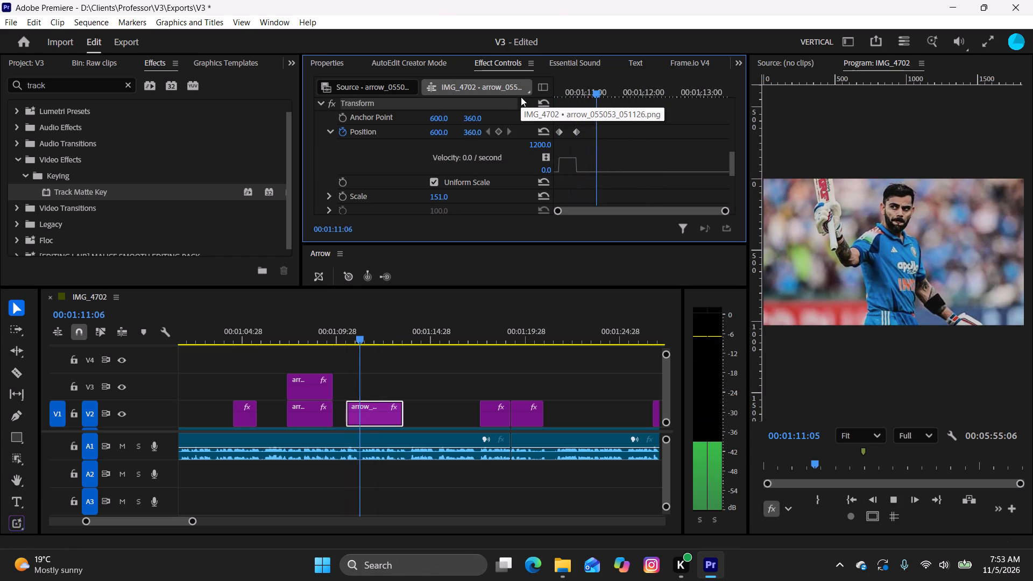
{"action": "key", "text": "space"}
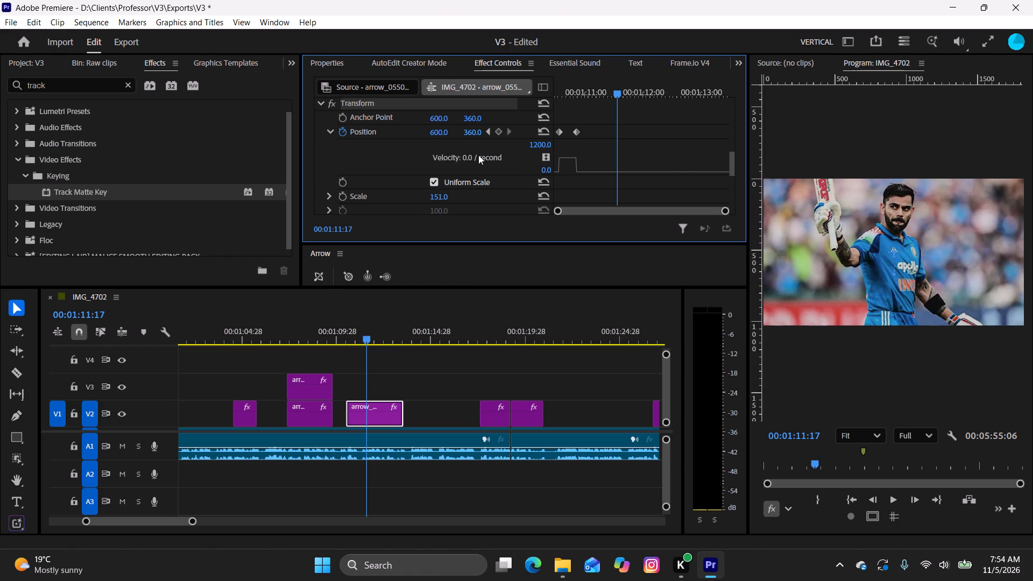
Animate the batter image's Transform Scale from a keyframe at 00:01:11:17 to 119.0 at 00:01:13:10.
{"action": "left_click", "coordinate": [339, 199]}
{"action": "left_click_drag", "start_coordinate": [617, 90], "coordinate": [704, 111]}
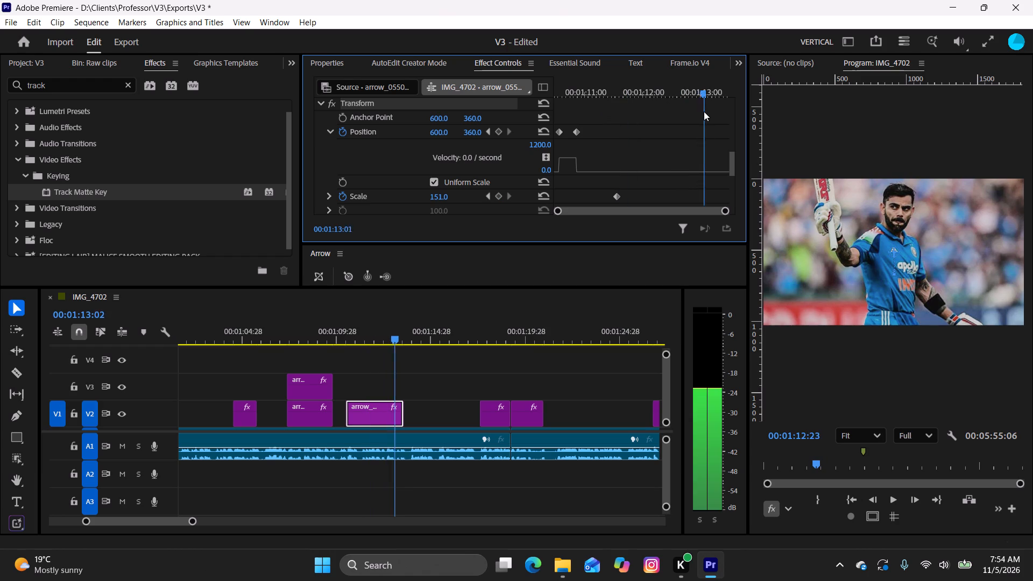
{"action": "left_click_drag", "start_coordinate": [704, 111], "coordinate": [719, 126]}
{"action": "left_click_drag", "start_coordinate": [444, 203], "coordinate": [437, 203]}
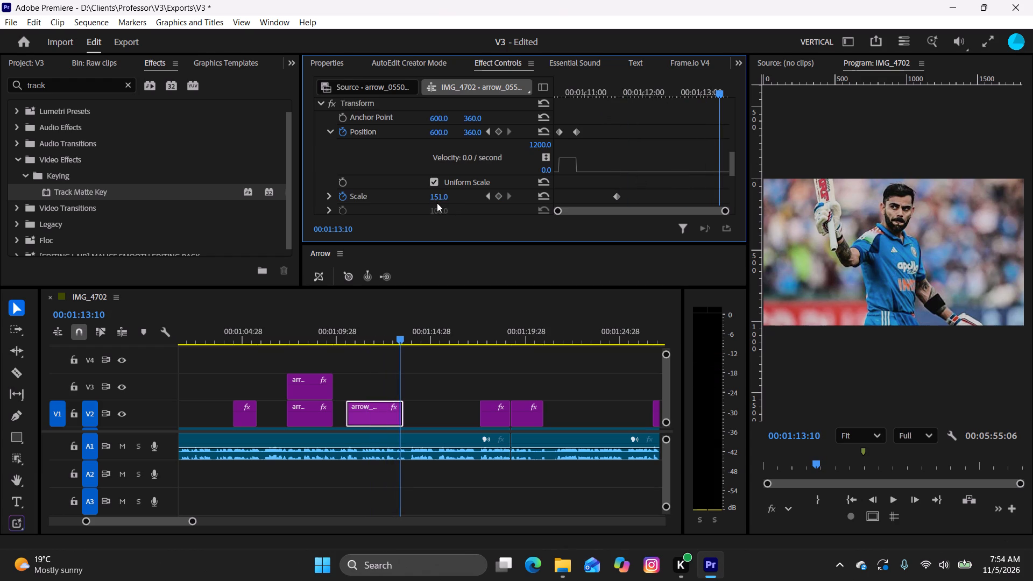
{"action": "left_click_drag", "start_coordinate": [437, 203], "coordinate": [435, 204]}
{"action": "left_click_drag", "start_coordinate": [441, 198], "coordinate": [427, 199]}
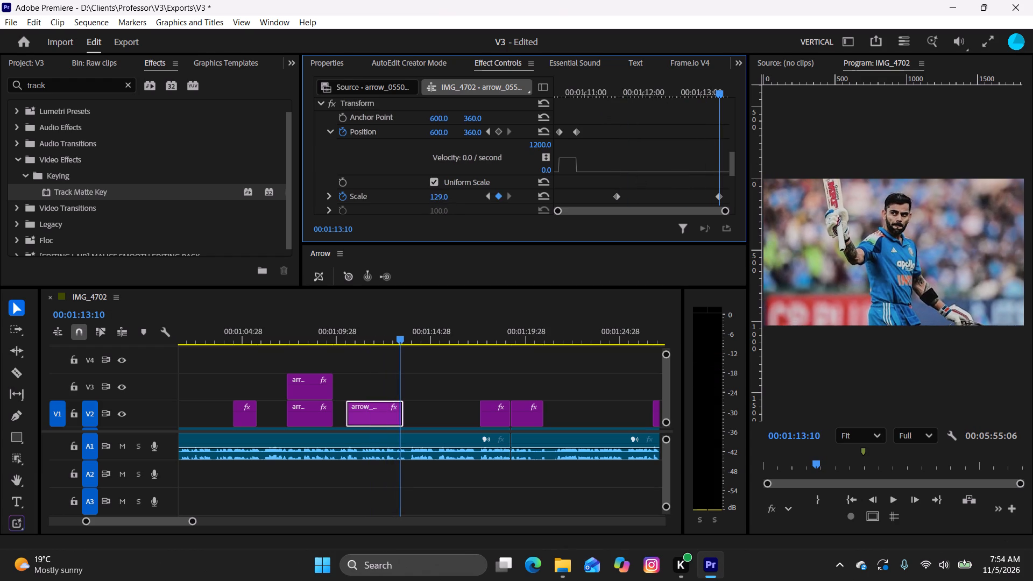
{"action": "left_click_drag", "start_coordinate": [427, 199], "coordinate": [422, 201]}
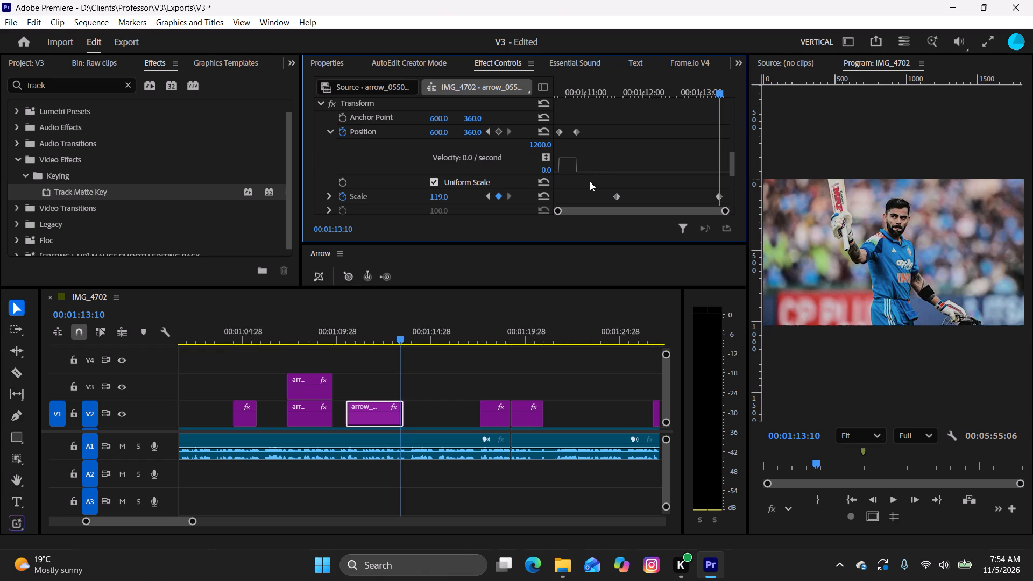
Apply Ease Out and Ease In interpolation to both Transform Scale keyframes of the batter image.
{"action": "left_click_drag", "start_coordinate": [590, 181], "coordinate": [731, 205]}
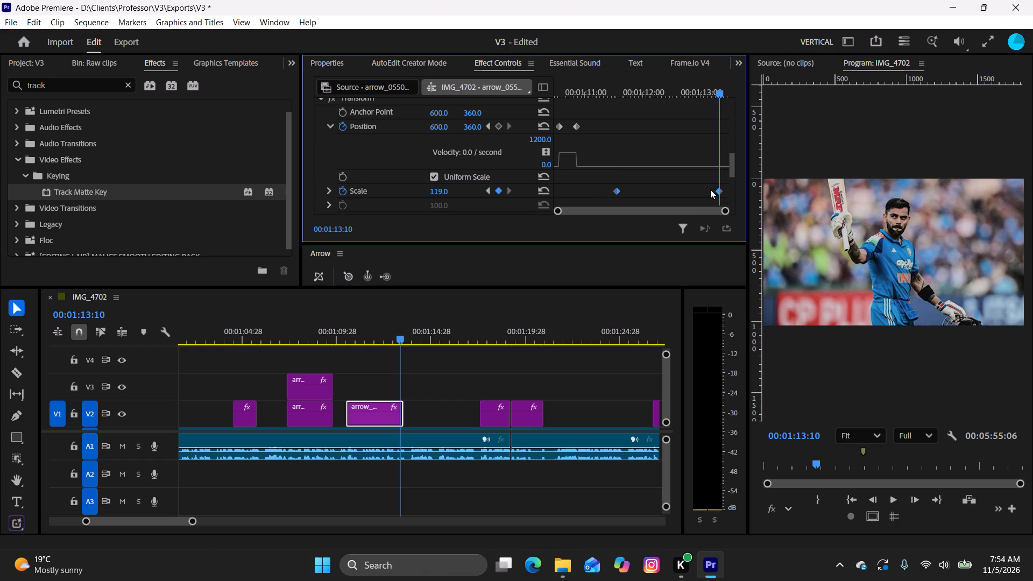
{"action": "right_click", "coordinate": [717, 192]}
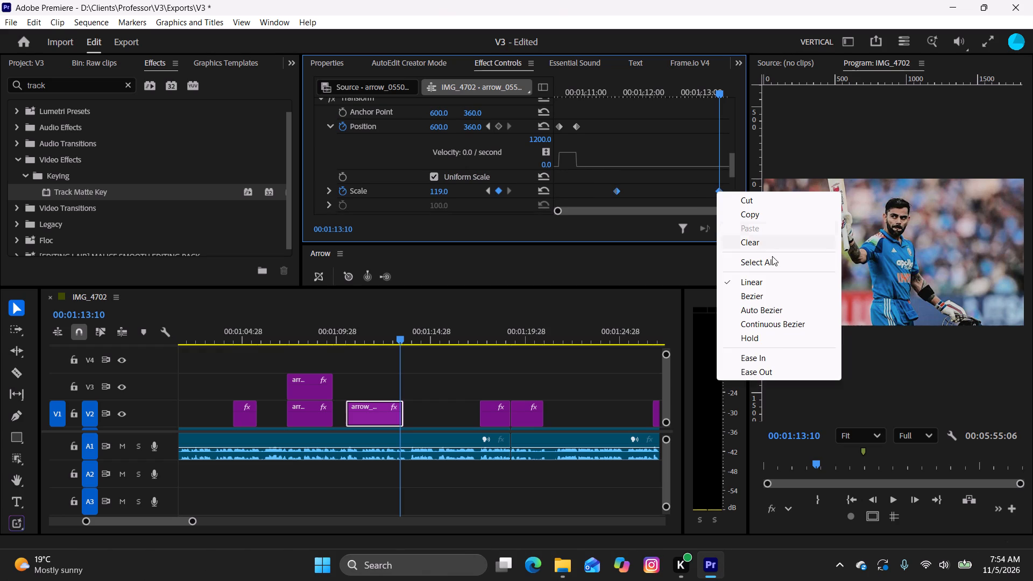
{"action": "left_click", "coordinate": [765, 375]}
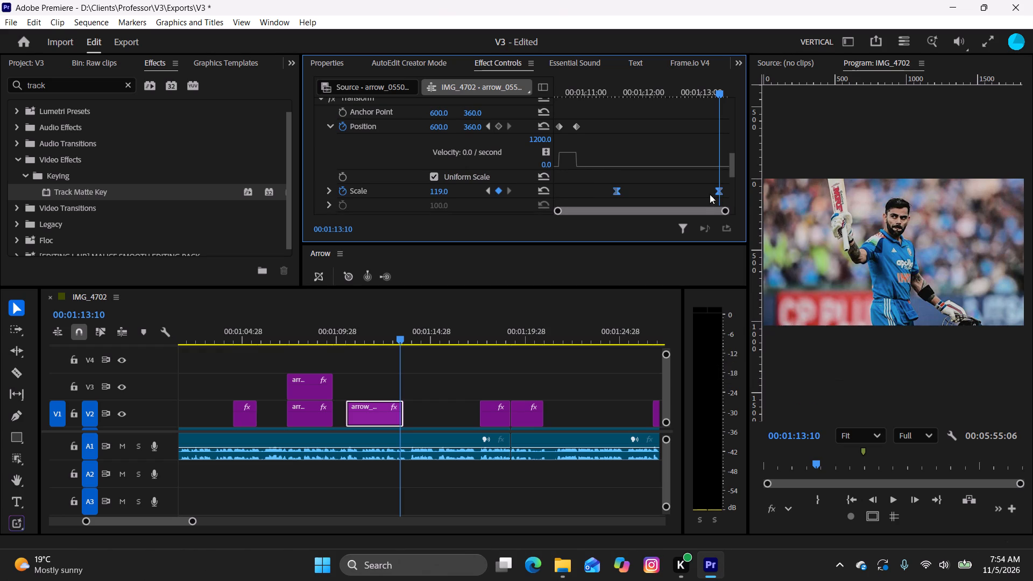
{"action": "right_click", "coordinate": [717, 189]}
{"action": "left_click", "coordinate": [766, 357]}
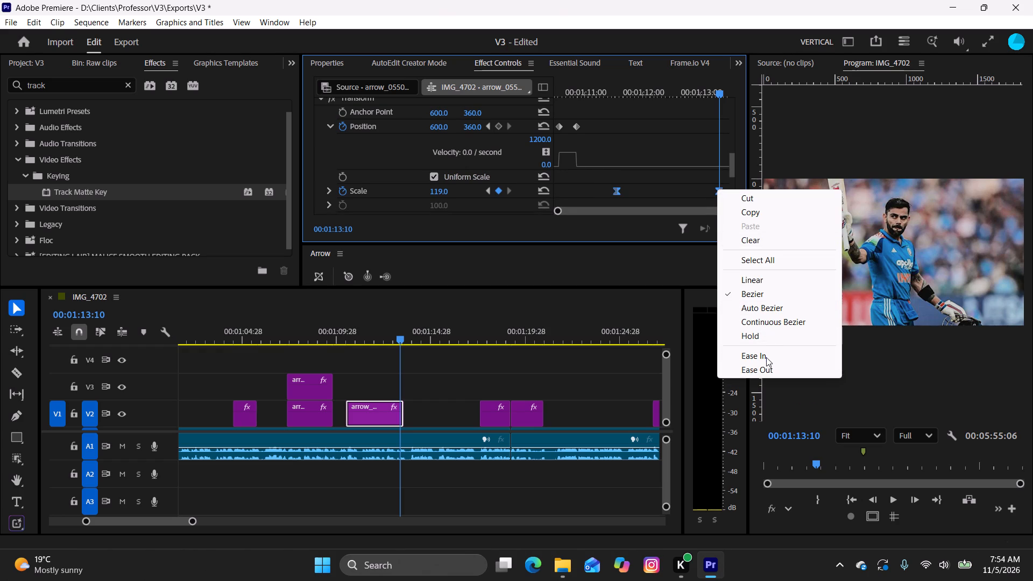
Lengthen the velocity handles of the batter image's two Transform Scale keyframes for a smoother ease, and play it back from 00:01:10:14.
{"action": "left_click", "coordinate": [330, 194]}
{"action": "left_click_drag", "start_coordinate": [727, 154], "coordinate": [732, 169]}
{"action": "left_click_drag", "start_coordinate": [730, 158], "coordinate": [732, 166]}
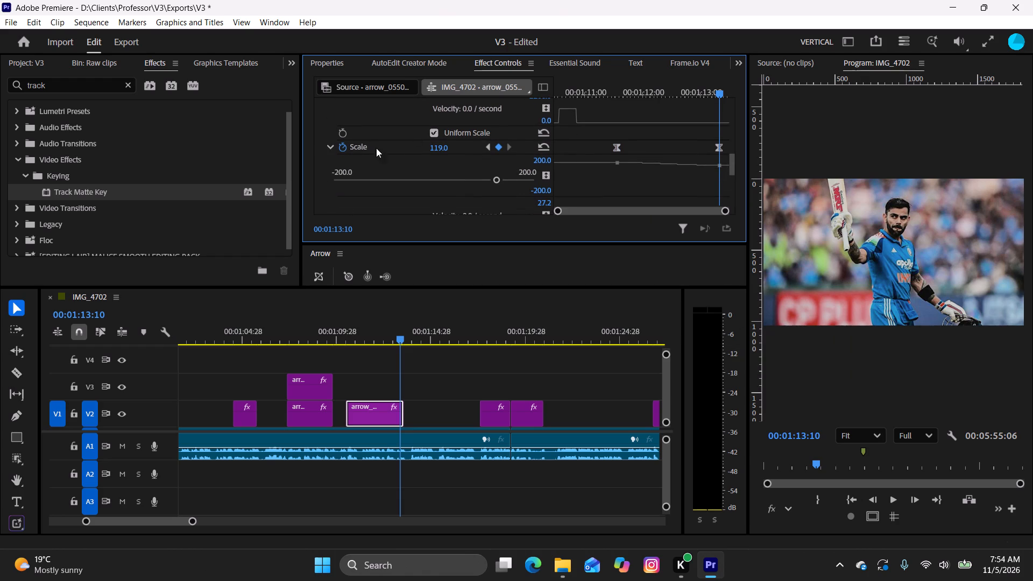
{"action": "left_click", "coordinate": [717, 146]}
{"action": "left_click_drag", "start_coordinate": [731, 161], "coordinate": [737, 174]}
{"action": "left_click_drag", "start_coordinate": [702, 147], "coordinate": [684, 148]}
{"action": "left_click_drag", "start_coordinate": [633, 148], "coordinate": [656, 152]}
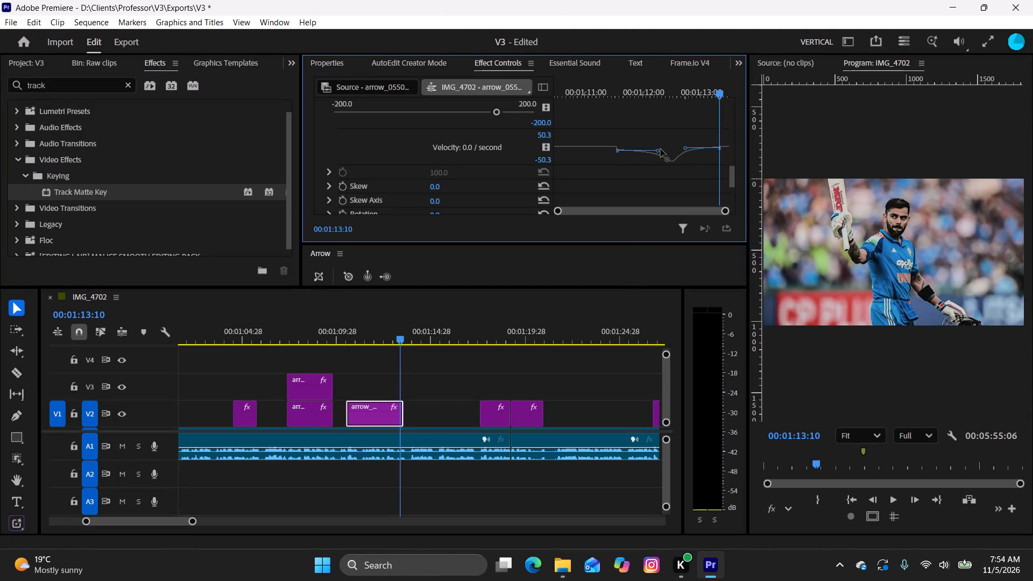
{"action": "left_click_drag", "start_coordinate": [690, 86], "coordinate": [456, 83]}
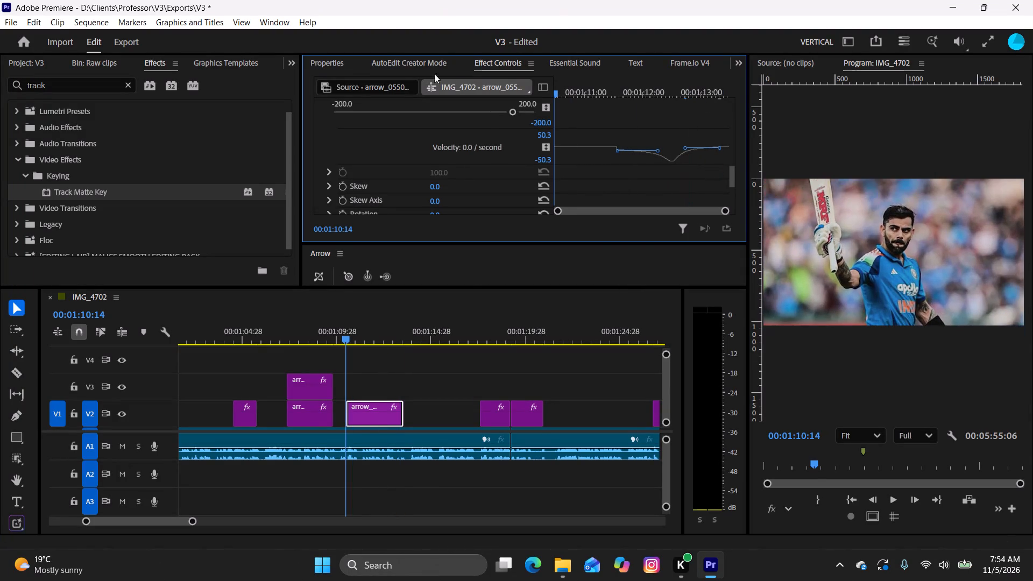
{"action": "key", "text": "space"}
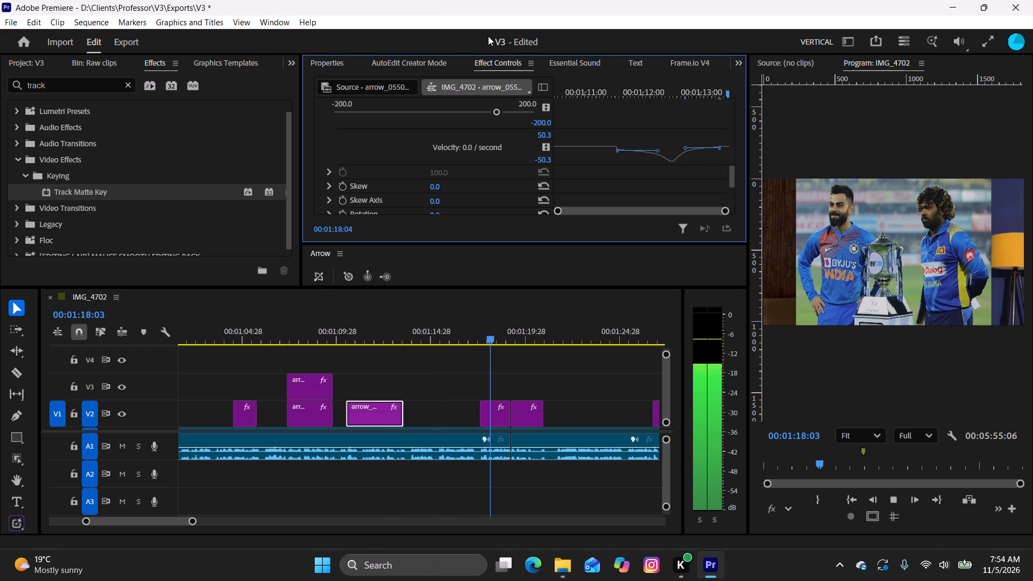
{"action": "key", "text": "space"}
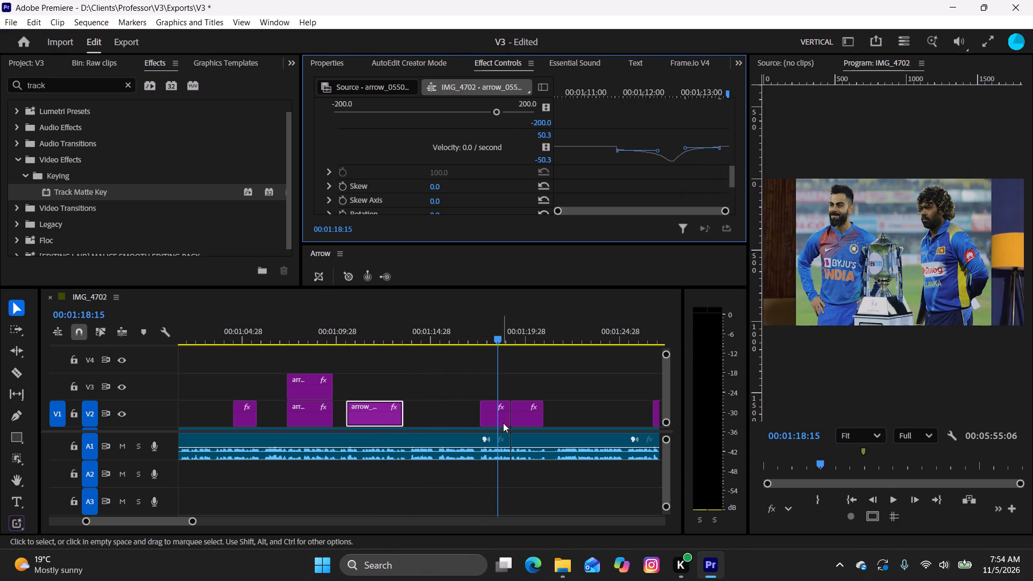
Apply the zoom 105 preset from the MALICE SMOOTH EDITING PACK to the trophy image on V2 and preview it.
{"action": "left_click", "coordinate": [503, 422]}
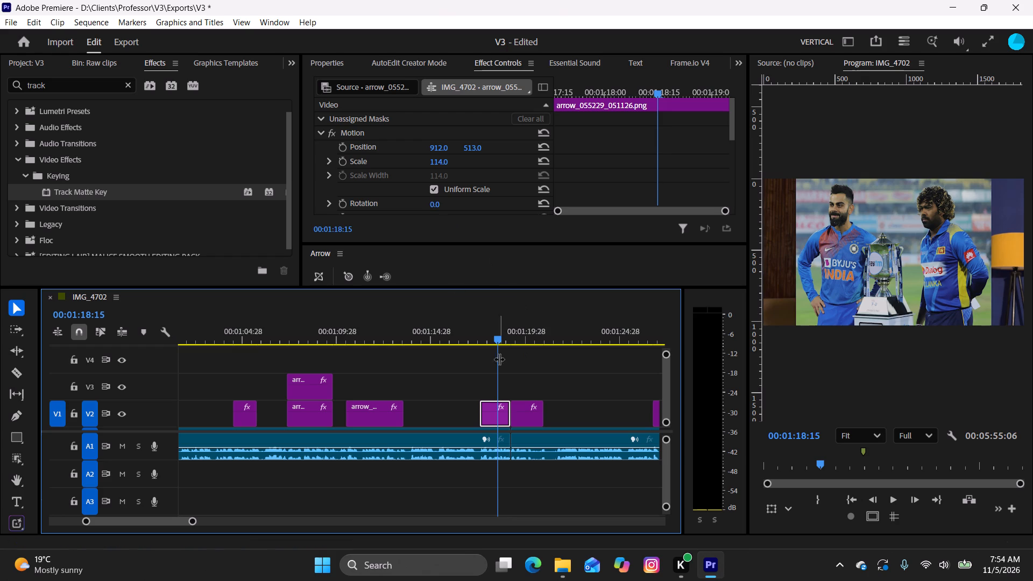
{"action": "left_click_drag", "start_coordinate": [497, 336], "coordinate": [482, 348]}
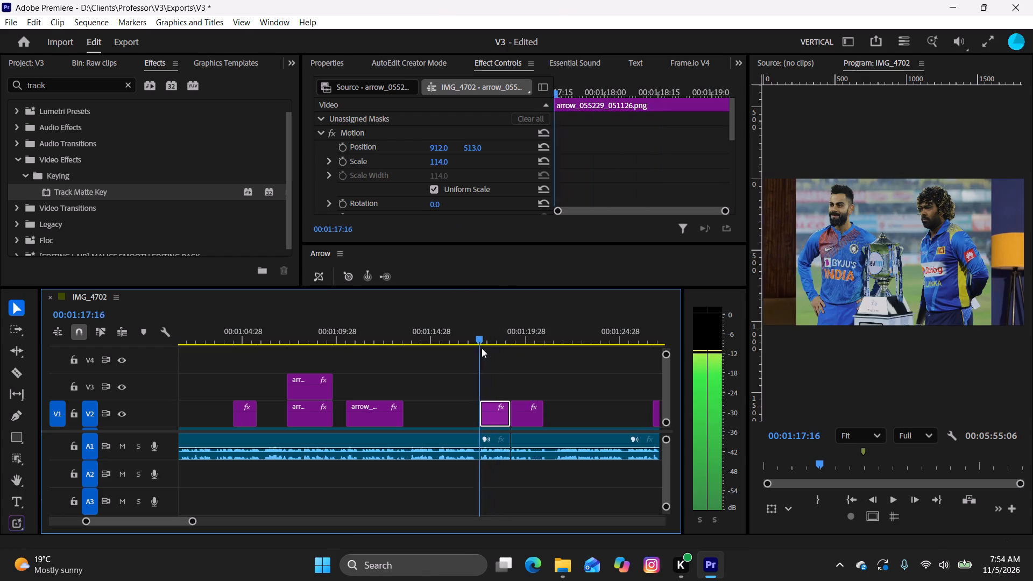
{"action": "left_click_drag", "start_coordinate": [482, 348], "coordinate": [484, 360]}
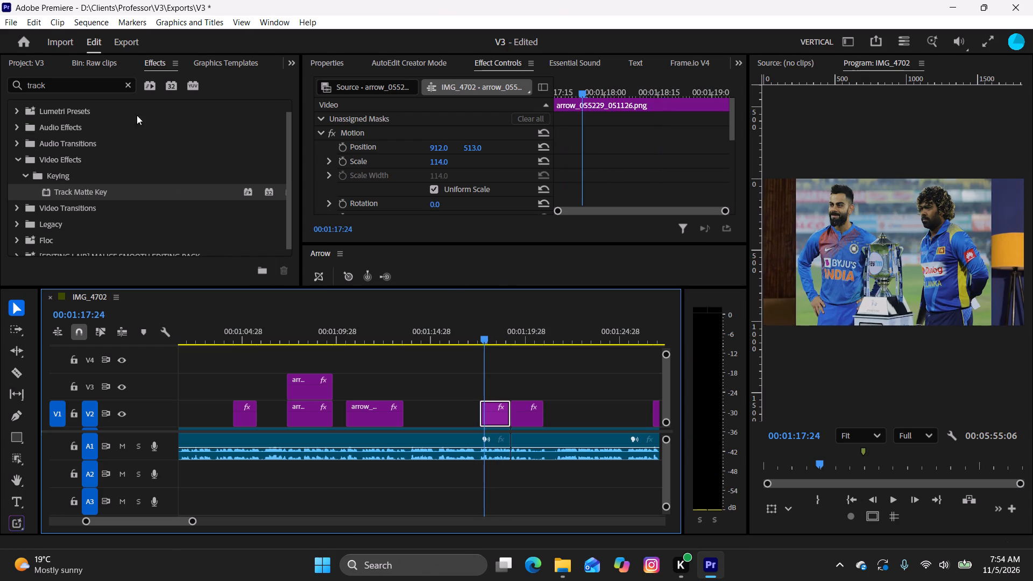
{"action": "left_click", "coordinate": [130, 84]}
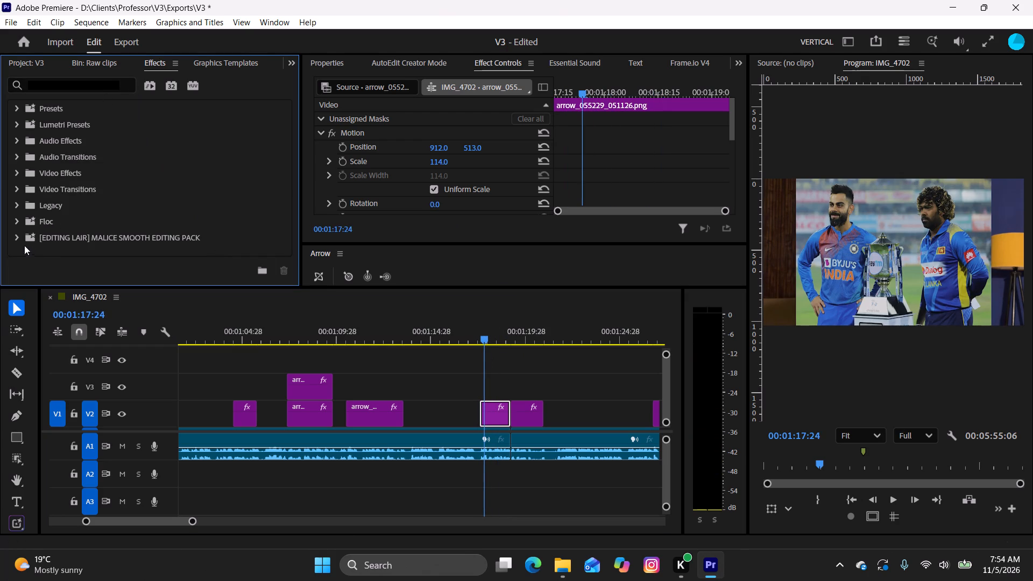
{"action": "left_click", "coordinate": [16, 237]}
{"action": "scroll", "coordinate": [117, 230], "scroll_direction": "down", "scroll_amount": 6}
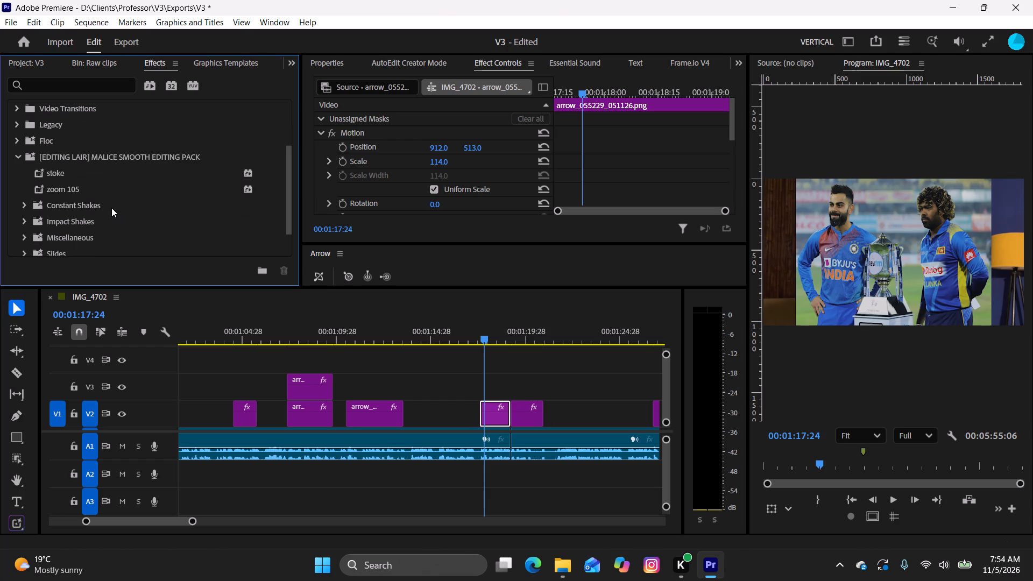
{"action": "left_click_drag", "start_coordinate": [69, 184], "coordinate": [503, 418]}
{"action": "key", "text": "space"}
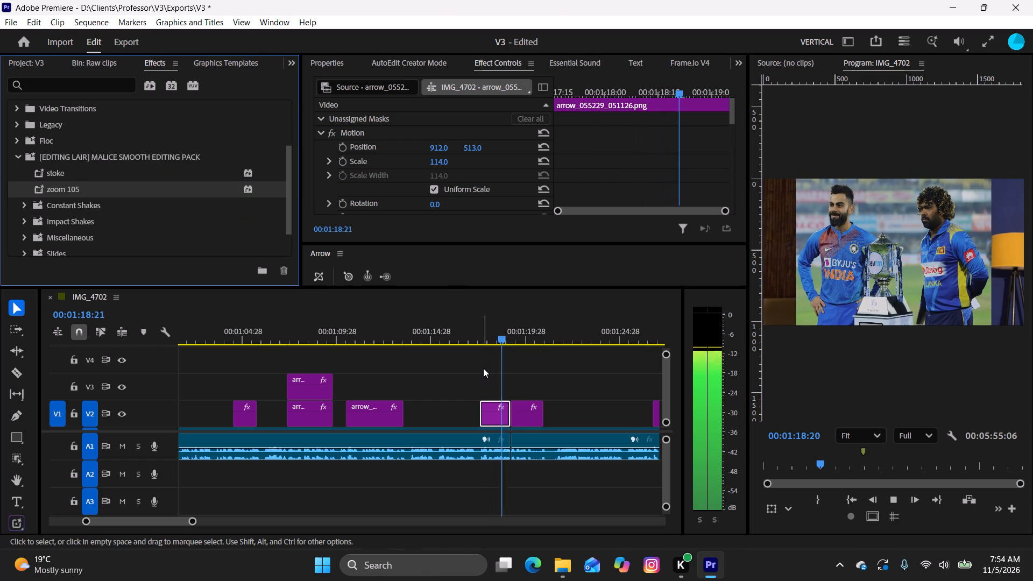
{"action": "key", "text": "space"}
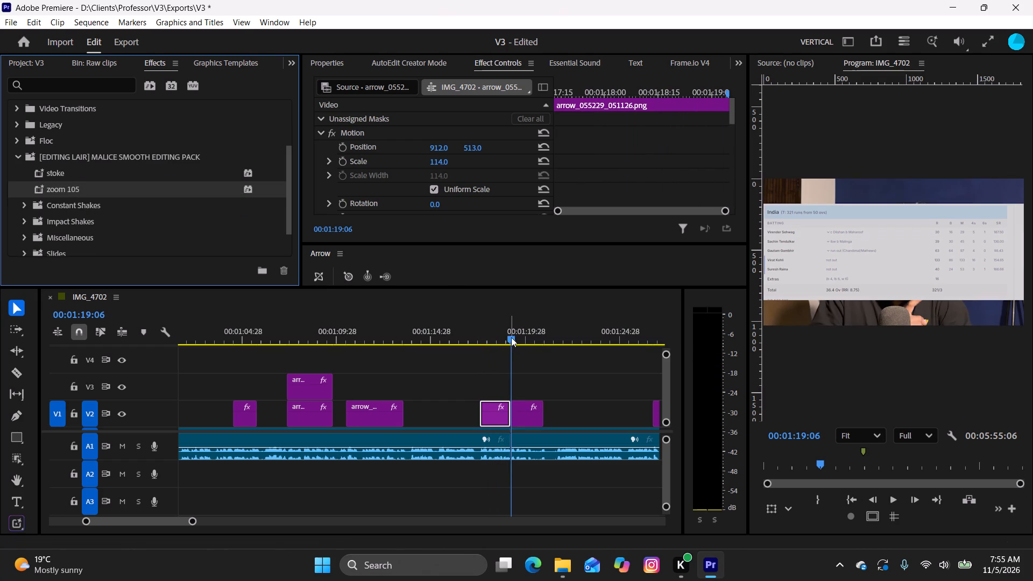
Set the trophy image's Motion Scale to 151.0 and play the clip back from its start.
{"action": "left_click_drag", "start_coordinate": [510, 337], "coordinate": [486, 343]}
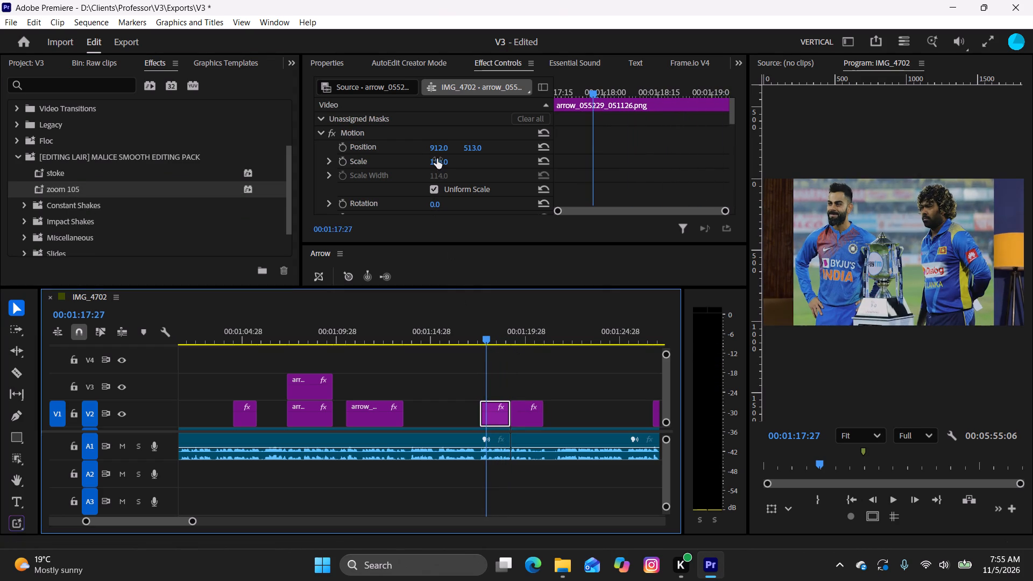
{"action": "left_click_drag", "start_coordinate": [437, 159], "coordinate": [462, 155]}
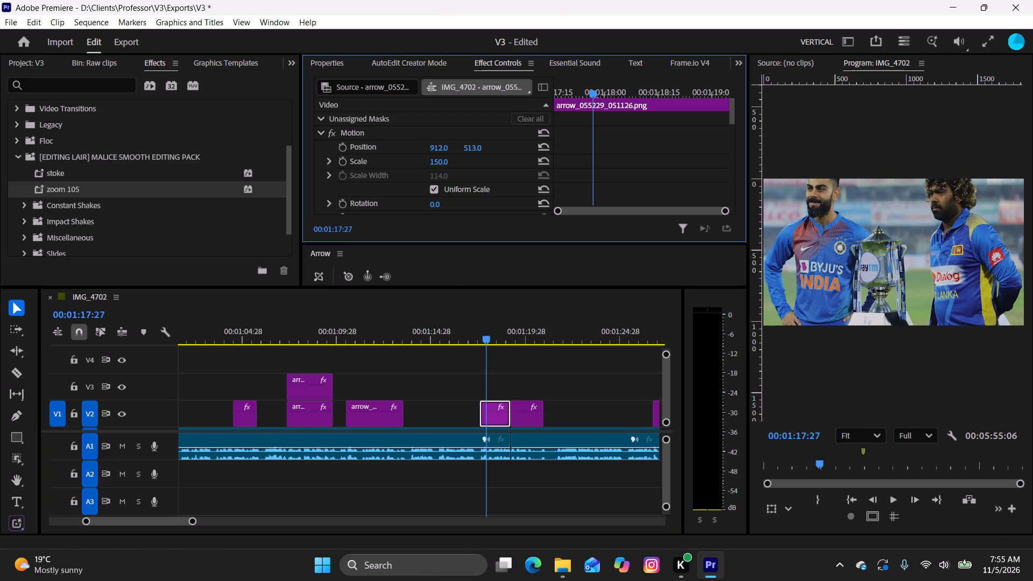
{"action": "left_click_drag", "start_coordinate": [462, 155], "coordinate": [464, 157]}
{"action": "left_click_drag", "start_coordinate": [486, 334], "coordinate": [479, 339]}
{"action": "key", "text": "space"}
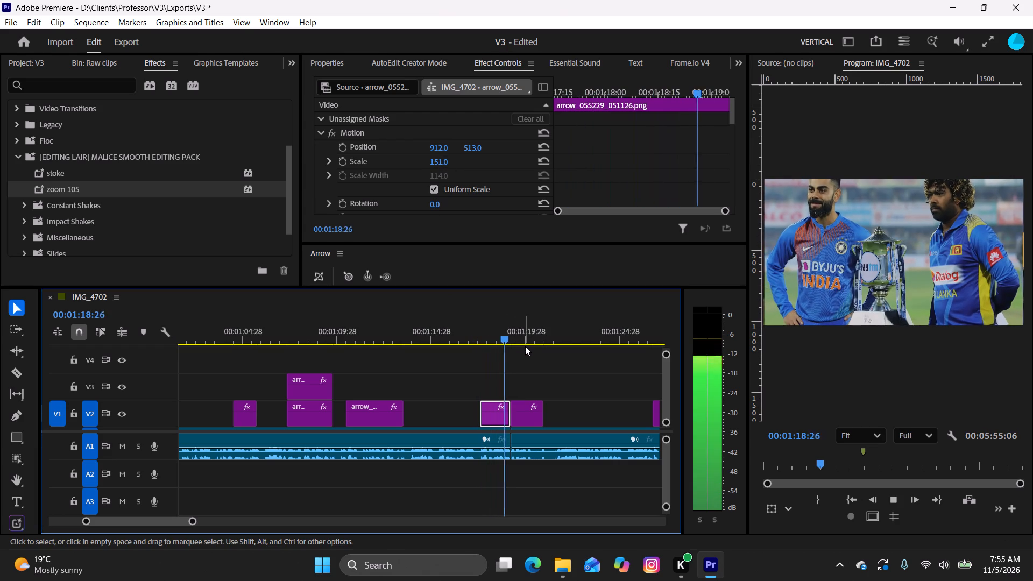
{"action": "key", "text": "space"}
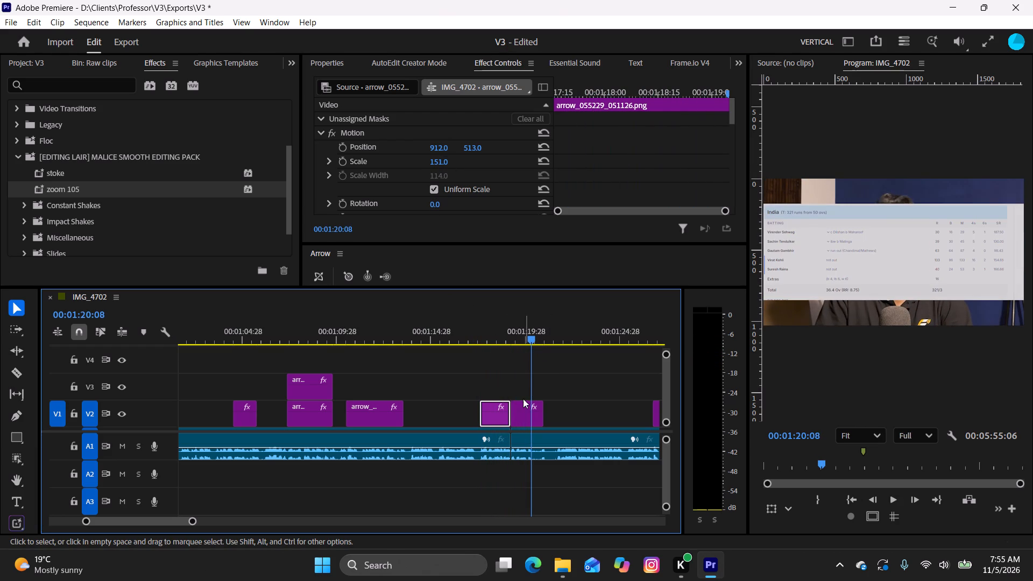
Move the scoreboard image up to V3 and place a duplicate directly beneath it on V2.
{"action": "left_click", "coordinate": [529, 420]}
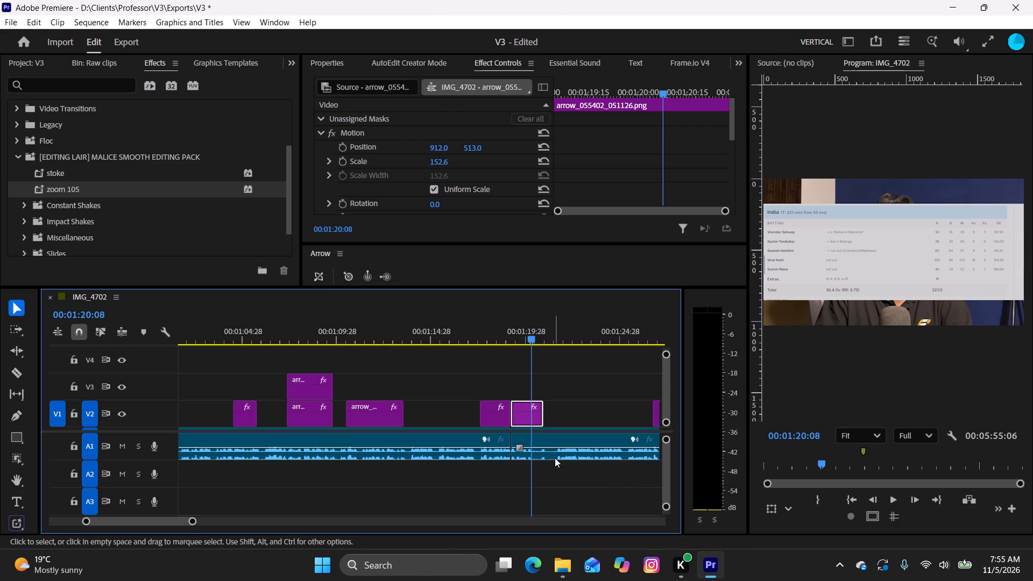
{"action": "key", "text": "alt+Up"}
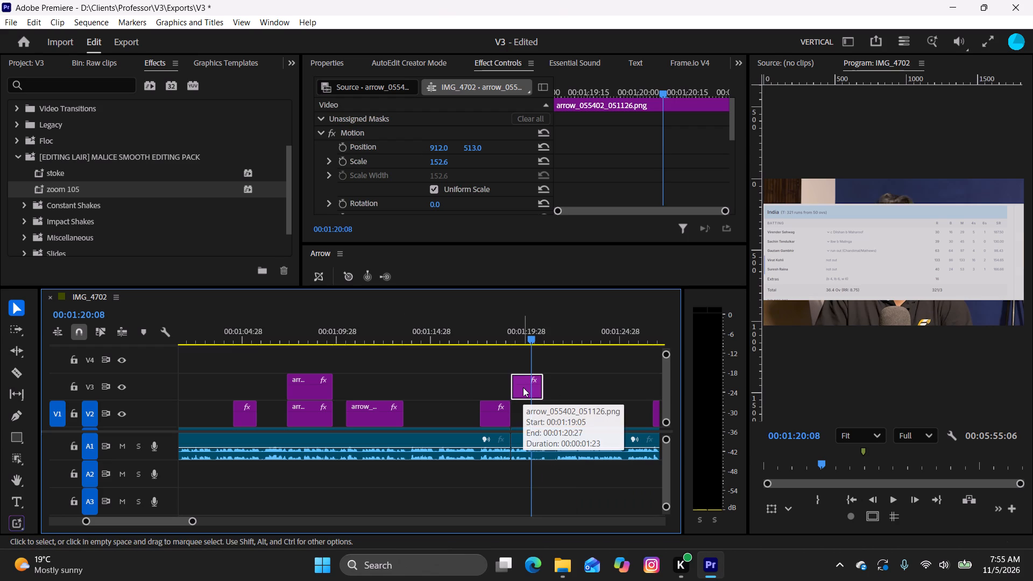
{"action": "left_click_drag", "start_coordinate": [523, 387], "coordinate": [532, 407], "text": "alt"}
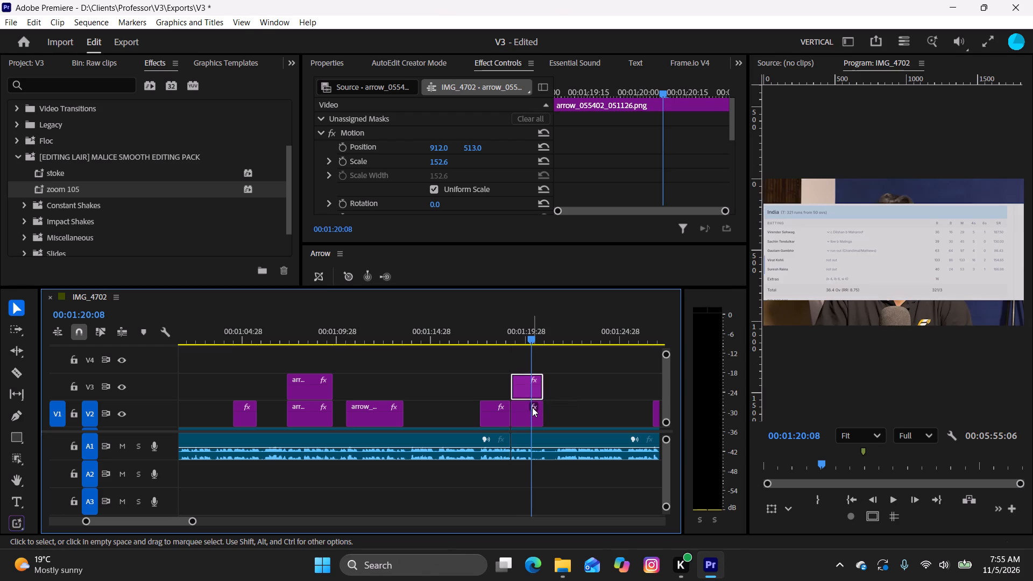
Make the V2 scoreboard copy a backdrop by enlarging its Scale to 303.6 and applying Gaussian Blur.
{"action": "left_click", "coordinate": [527, 410]}
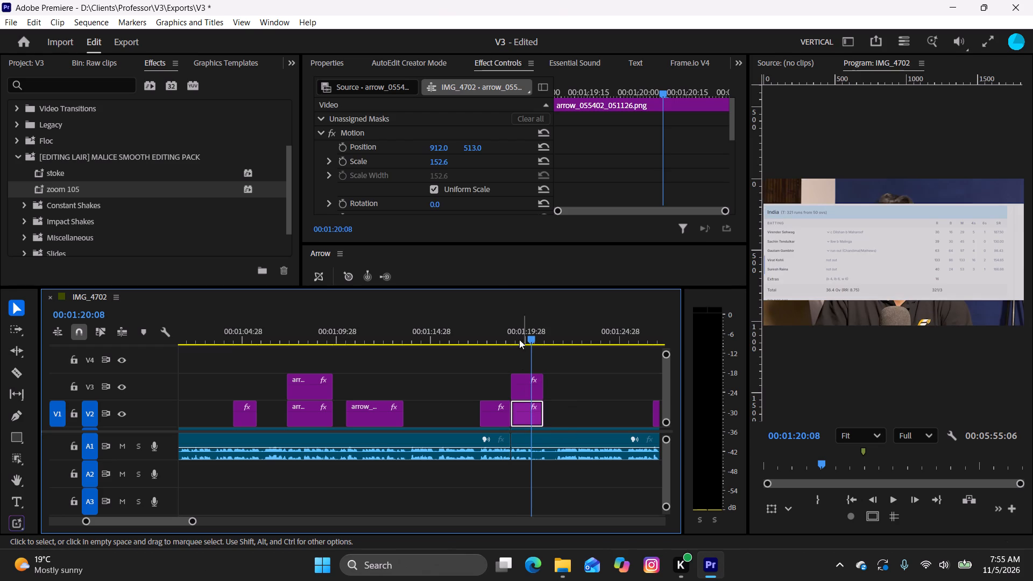
{"action": "left_click_drag", "start_coordinate": [440, 160], "coordinate": [533, 183]}
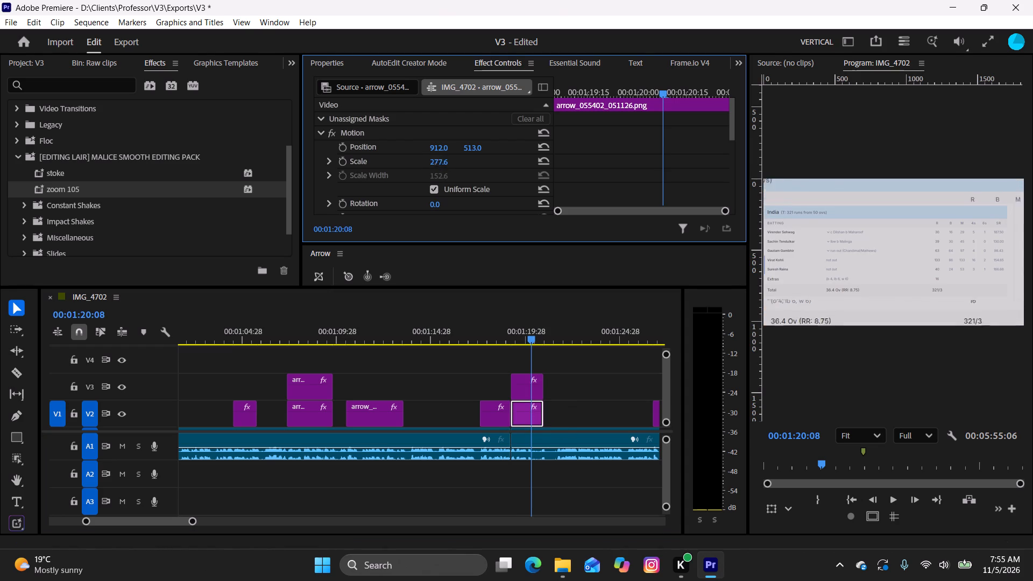
{"action": "left_click_drag", "start_coordinate": [533, 183], "coordinate": [546, 187]}
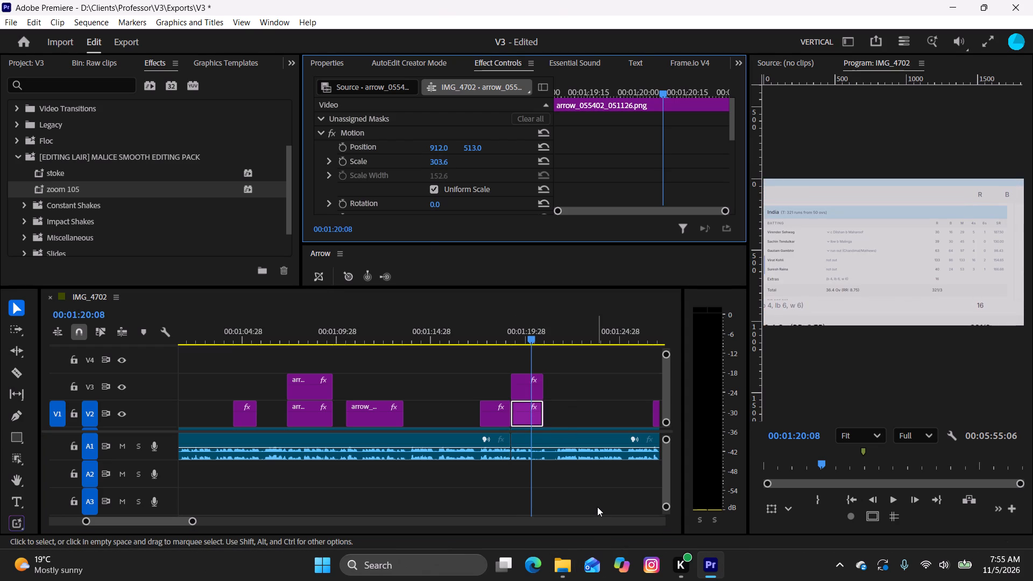
{"action": "key", "text": "ctrl+space"}
{"action": "type", "text": "gau"}
{"action": "key", "text": "Return"}
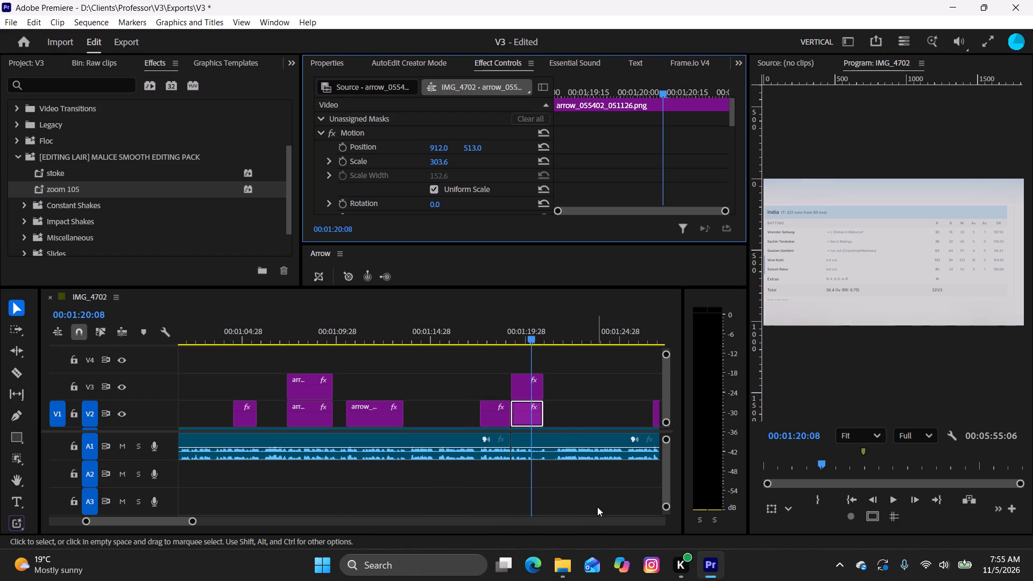
Set the V3 scoreboard image's Scale to 143.6 and play the sequence back.
{"action": "left_click", "coordinate": [530, 389]}
{"action": "left_click", "coordinate": [442, 159]}
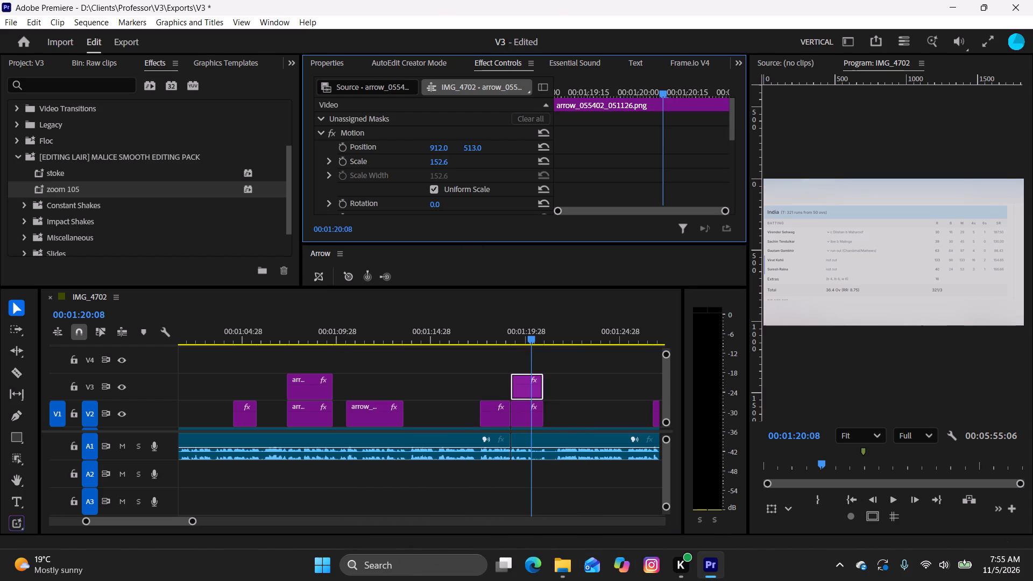
{"action": "left_click", "coordinate": [441, 159]}
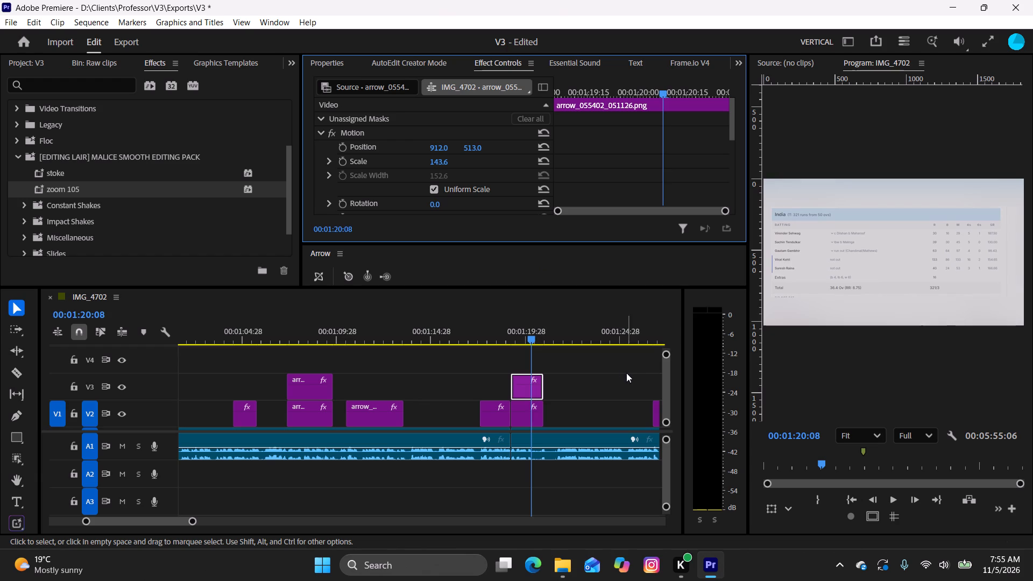
{"action": "key", "text": "space"}
{"action": "key", "text": "r"}
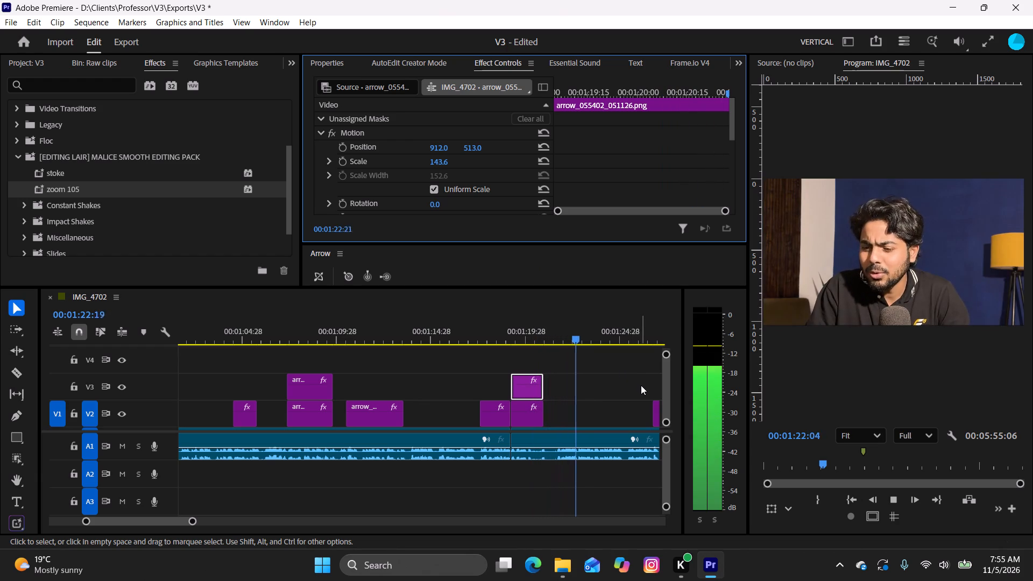
Stop playback, return to the start of the IMG_4702 sequence, and play the edit from 00:00:00:00 to review it.
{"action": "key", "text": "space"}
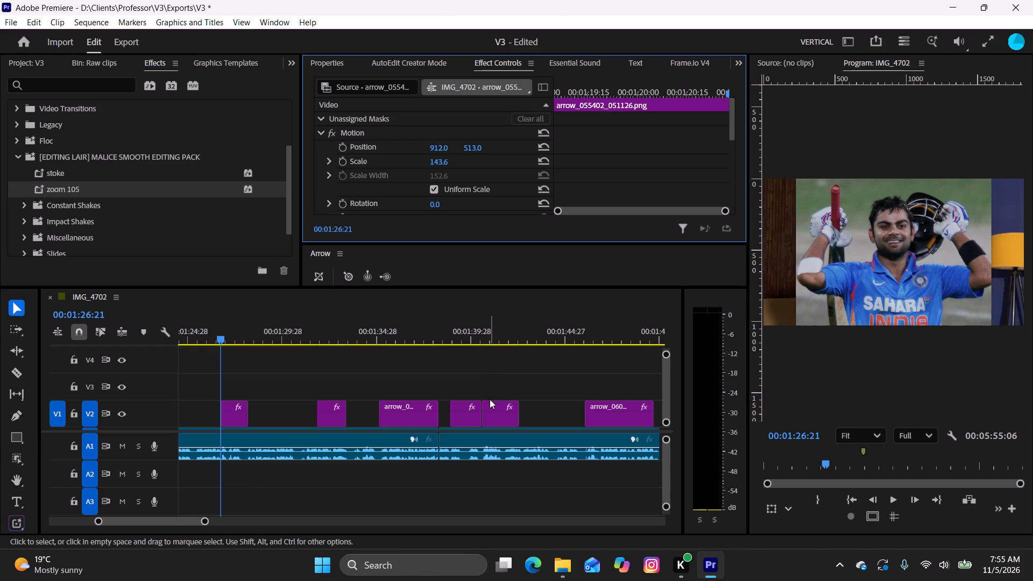
{"action": "key", "text": "Home"}
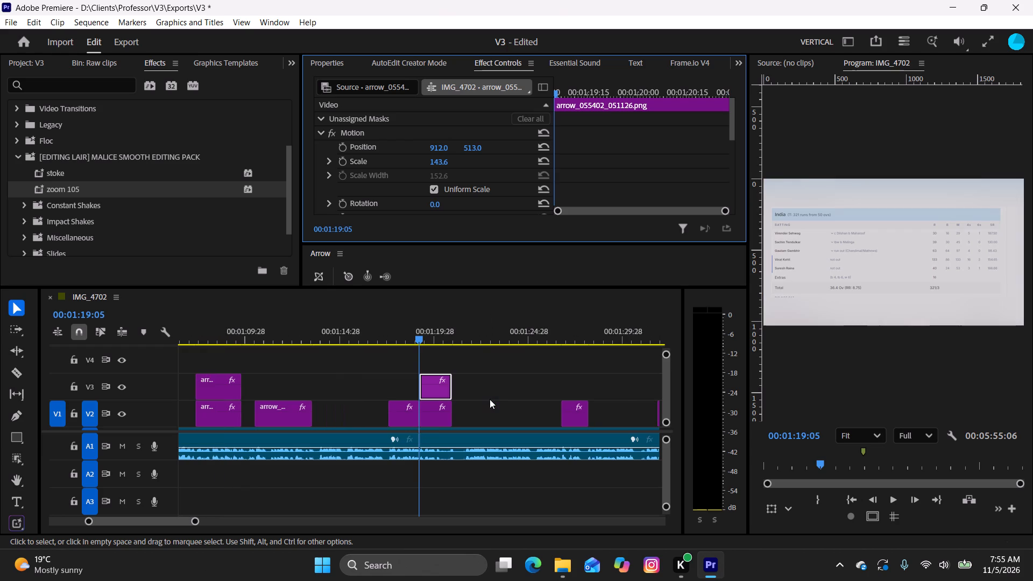
{"action": "key", "text": "Home"}
{"action": "key", "text": "Home"}
{"action": "key", "text": "shift+Home"}
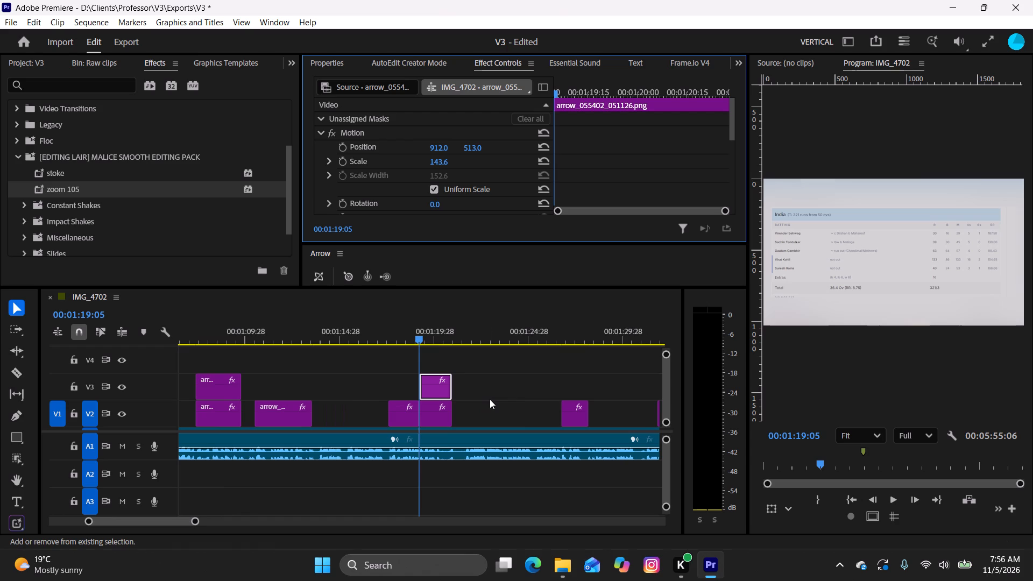
{"action": "key", "text": "shift+Home"}
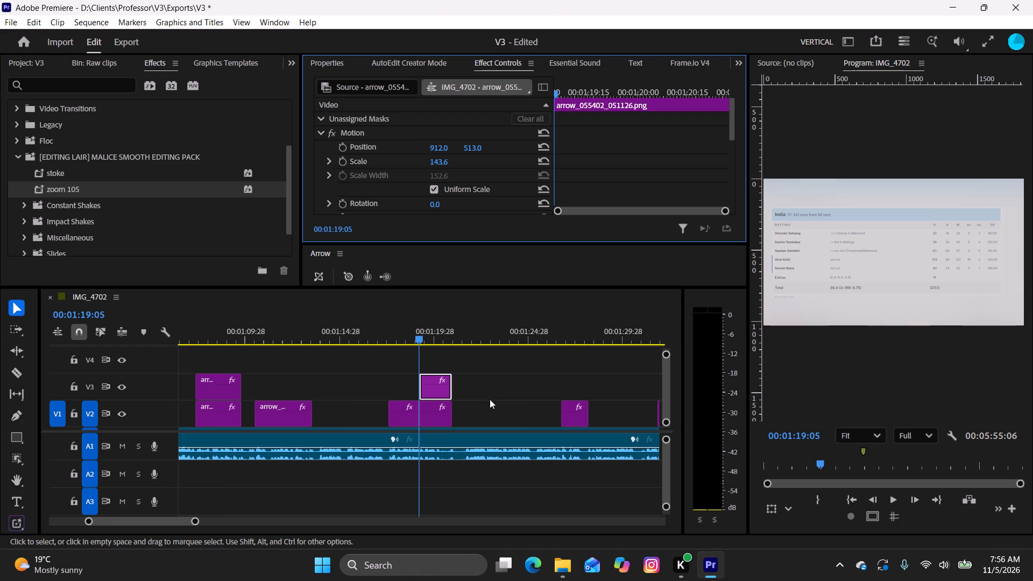
{"action": "left_click_drag", "start_coordinate": [168, 523], "coordinate": [2, 522]}
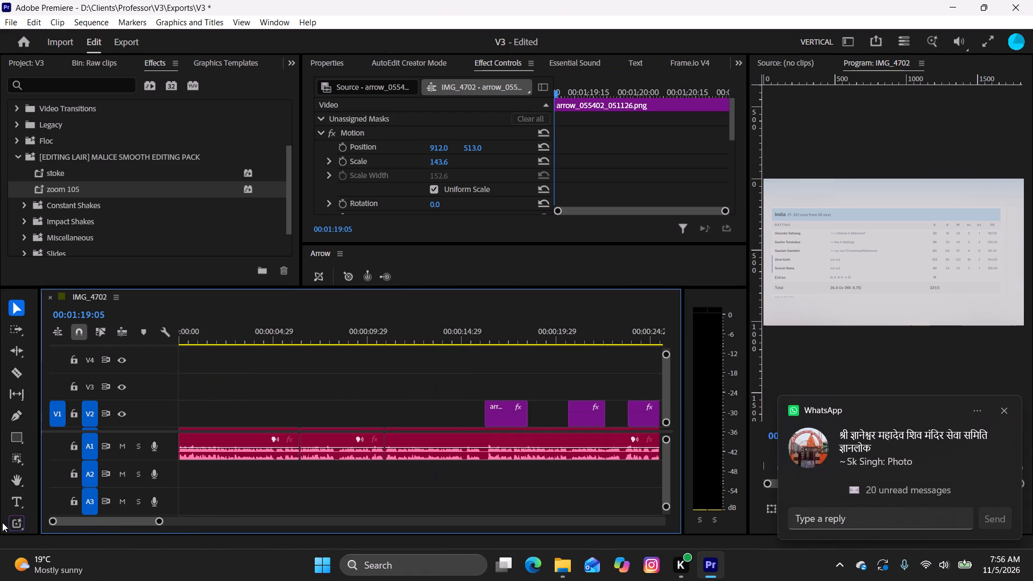
{"action": "left_click_drag", "start_coordinate": [2, 522], "coordinate": [0, 516]}
{"action": "left_click_drag", "start_coordinate": [540, 320], "coordinate": [373, 329]}
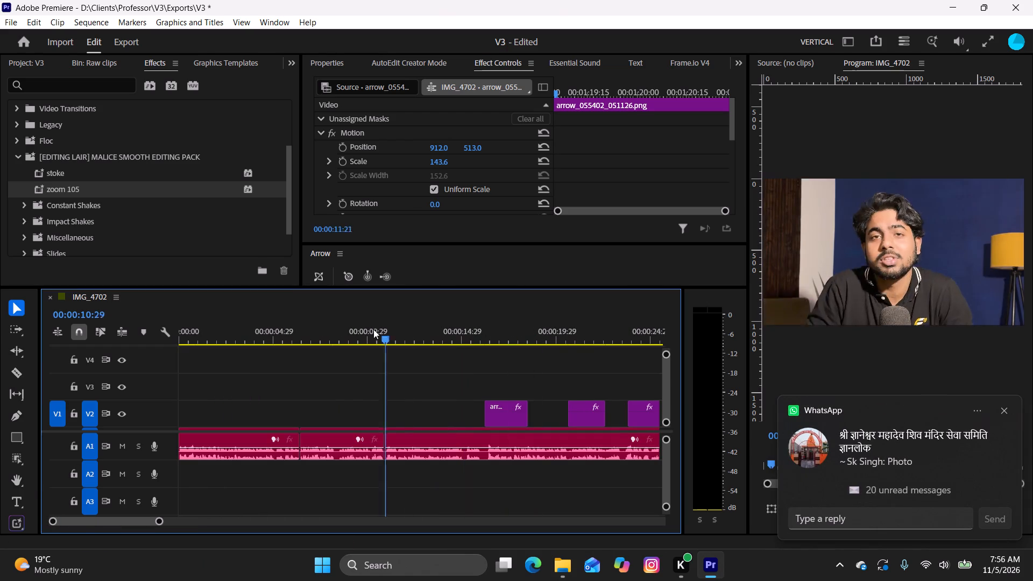
{"action": "left_click_drag", "start_coordinate": [373, 329], "coordinate": [372, 329]}
{"action": "left_click_drag", "start_coordinate": [371, 328], "coordinate": [128, 327]}
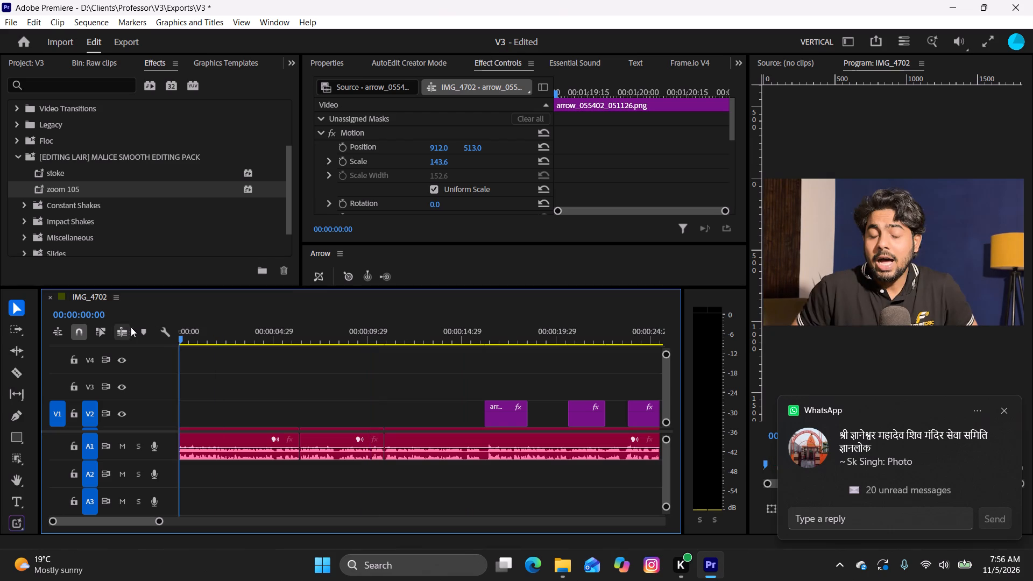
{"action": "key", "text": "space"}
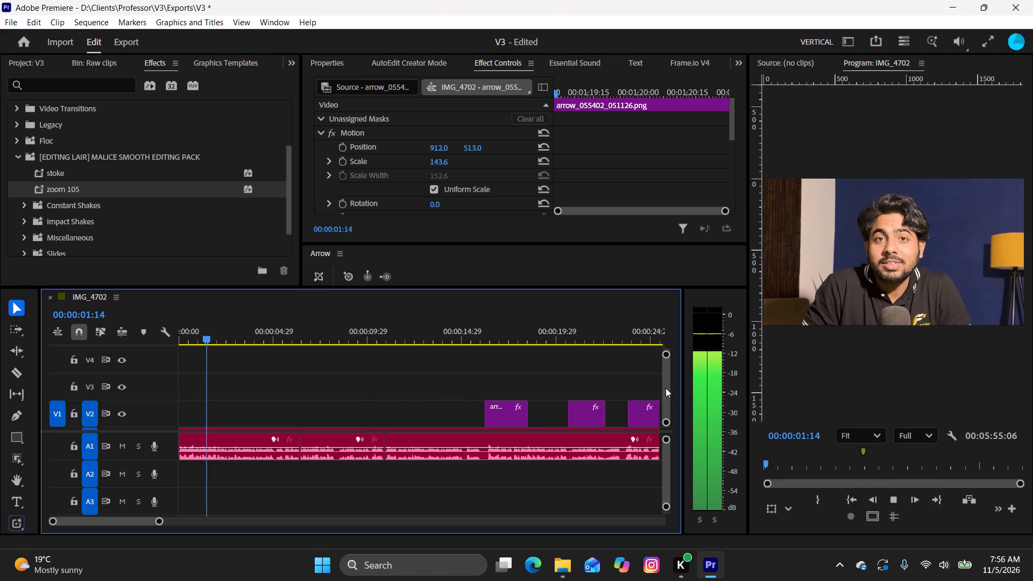
{"action": "left_click_drag", "start_coordinate": [664, 387], "coordinate": [668, 399]}
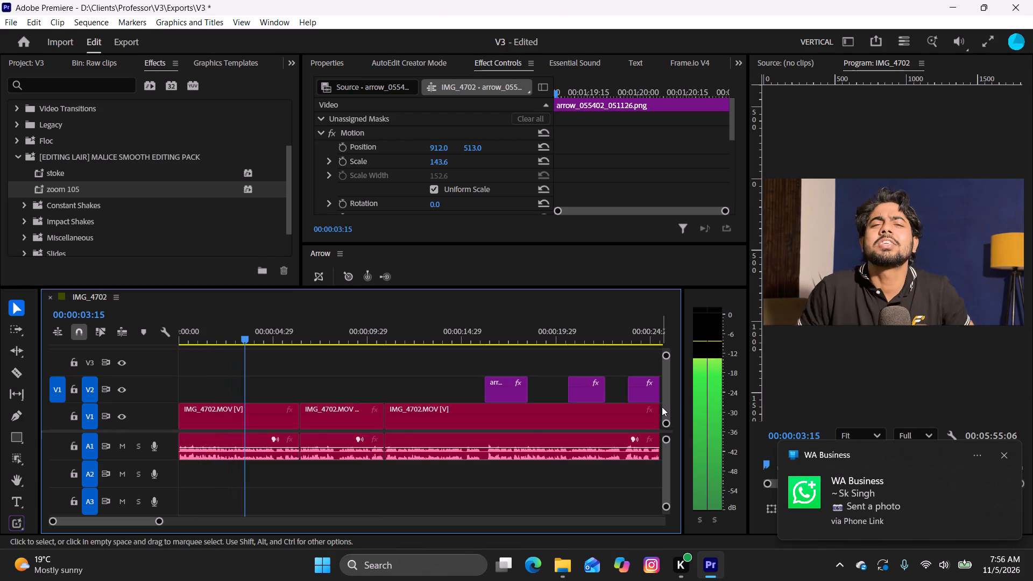
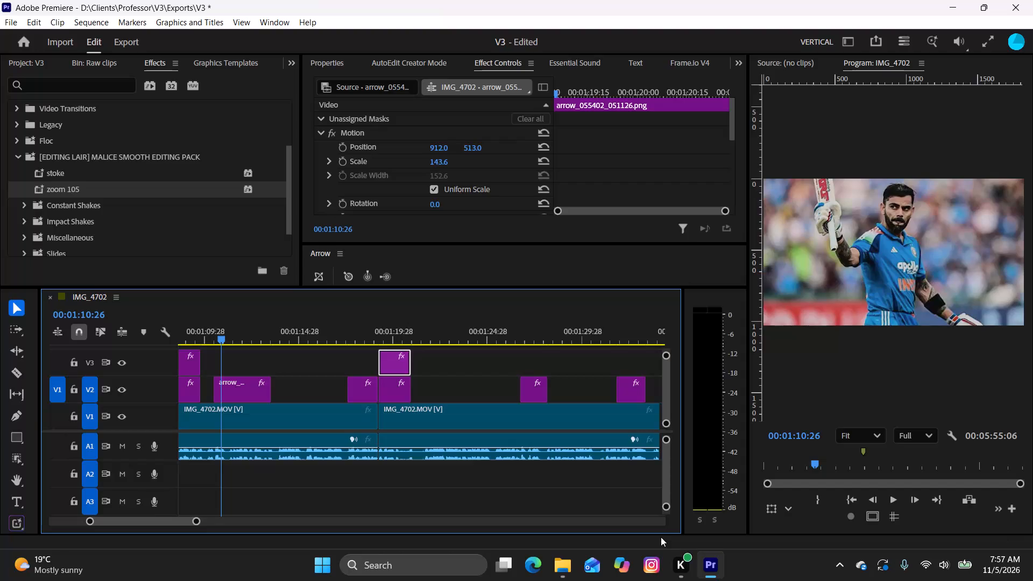
Review the sequence from the scoreboard section onward and enlarge the helmet-and-bat celebration image on V2 to a Motion Scale of 389.0.
{"action": "left_click_drag", "start_coordinate": [218, 337], "coordinate": [197, 342]}
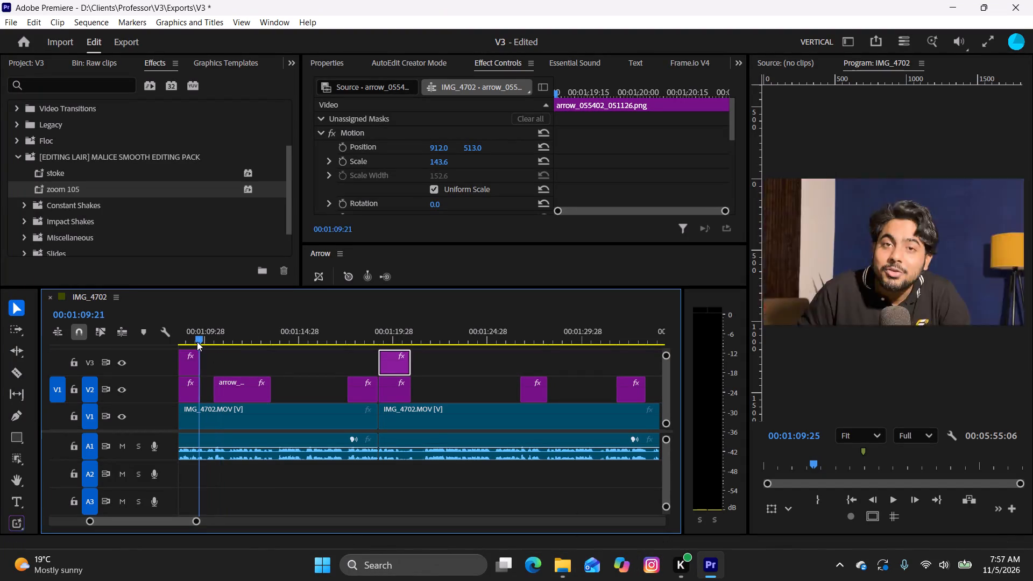
{"action": "left_click_drag", "start_coordinate": [197, 342], "coordinate": [182, 346]}
{"action": "key", "text": "space"}
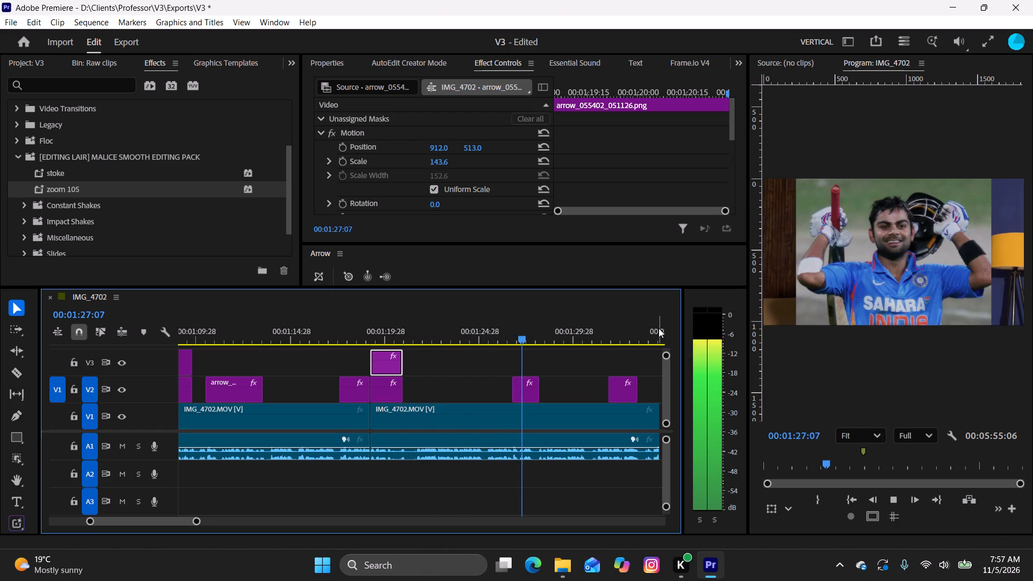
{"action": "key", "text": "space"}
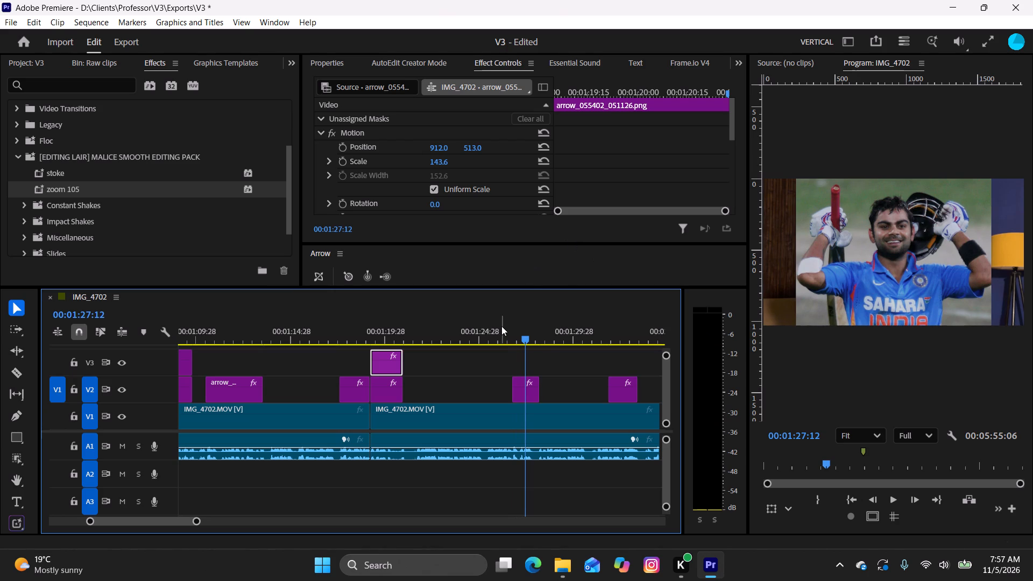
{"action": "left_click_drag", "start_coordinate": [523, 336], "coordinate": [517, 340]}
{"action": "left_click", "coordinate": [532, 398]}
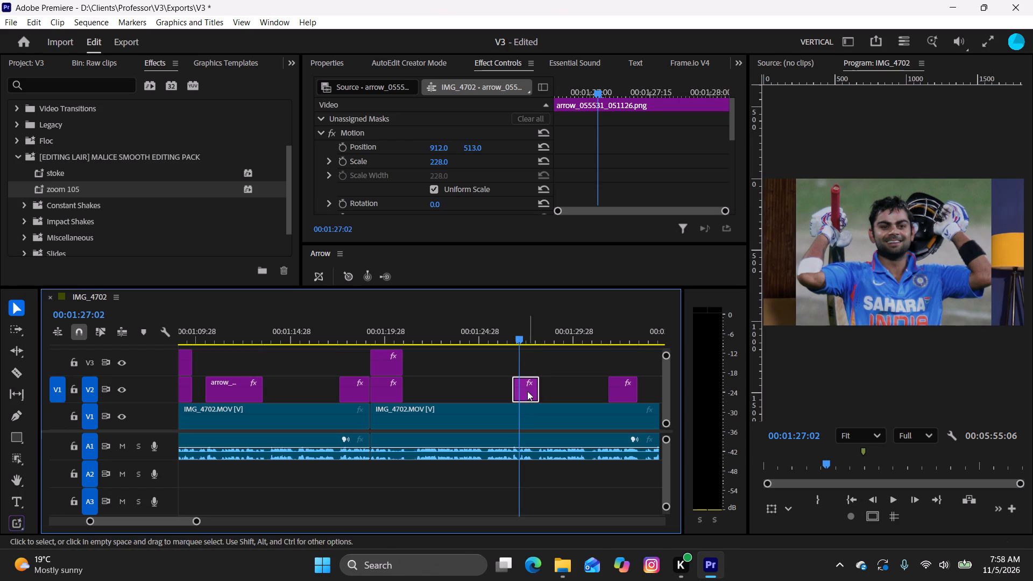
{"action": "left_click_drag", "start_coordinate": [518, 335], "coordinate": [517, 335]}
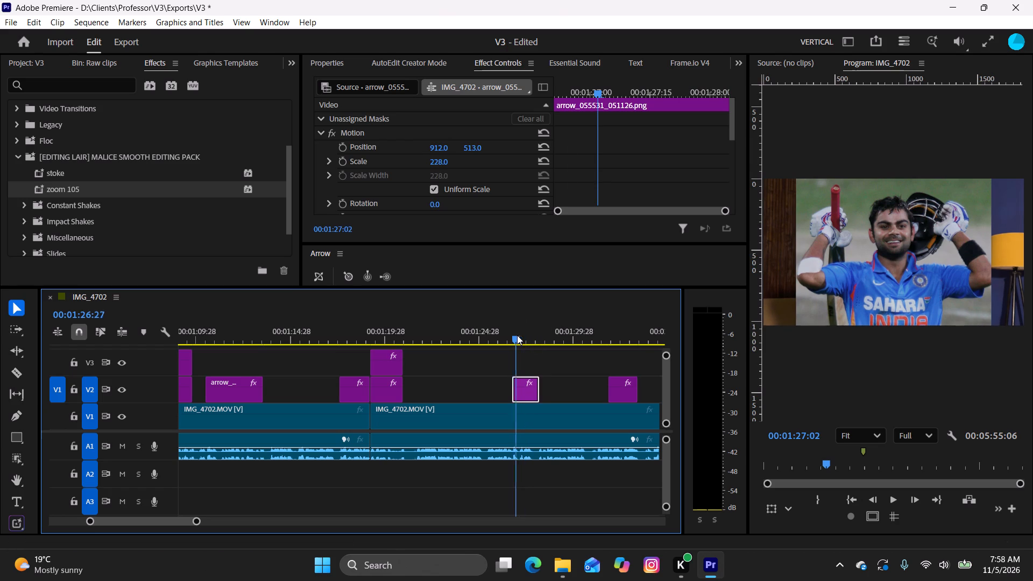
{"action": "left_click_drag", "start_coordinate": [517, 335], "coordinate": [516, 348]}
{"action": "left_click_drag", "start_coordinate": [441, 163], "coordinate": [512, 162]}
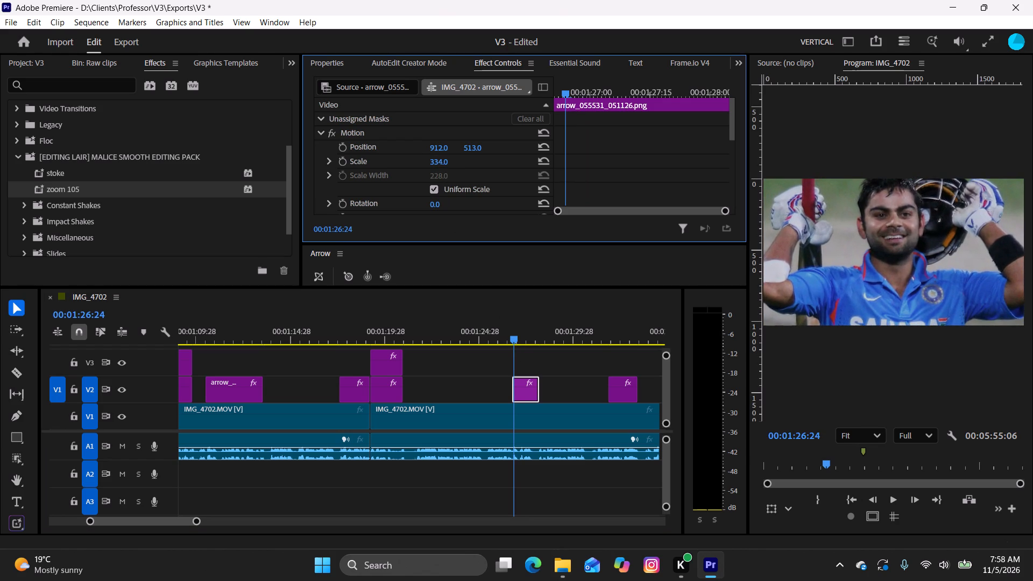
{"action": "left_click_drag", "start_coordinate": [512, 162], "coordinate": [545, 172]}
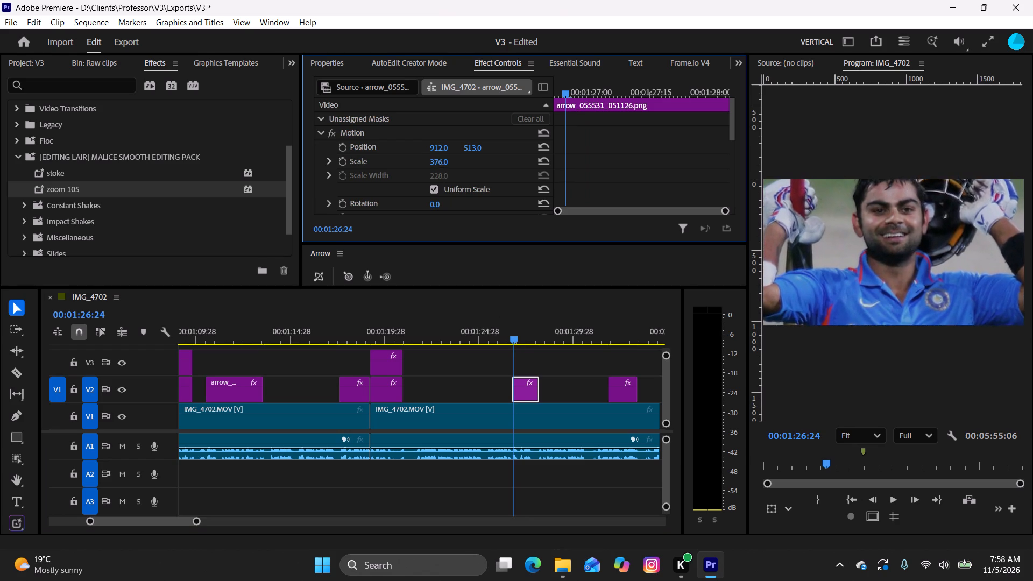
{"action": "left_click_drag", "start_coordinate": [545, 172], "coordinate": [555, 173]}
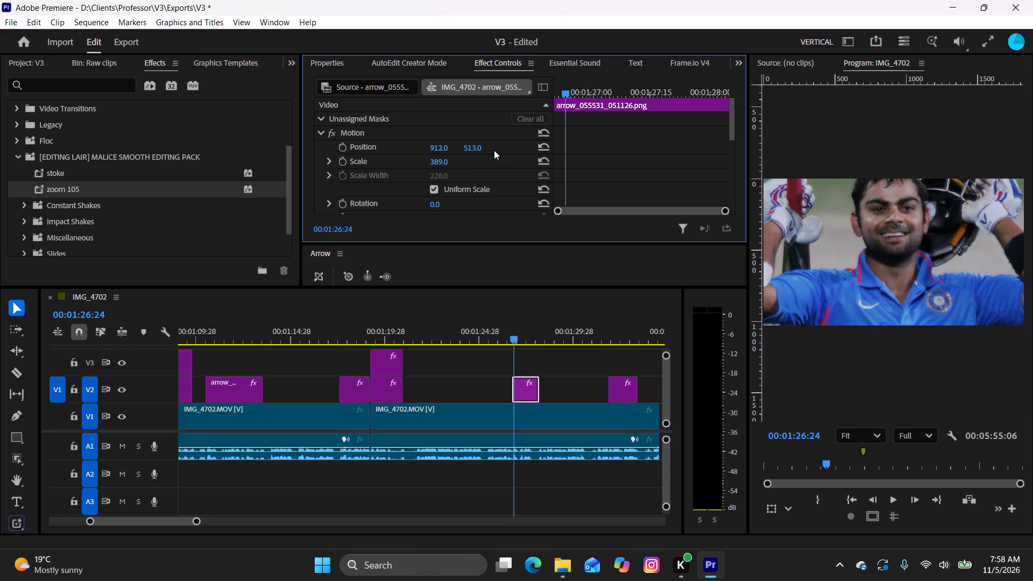
Animate the helmet-and-bat image's Scale with keyframes from 389.0 at the clip's start to 310.0 near its end.
{"action": "left_click_drag", "start_coordinate": [566, 92], "coordinate": [543, 103]}
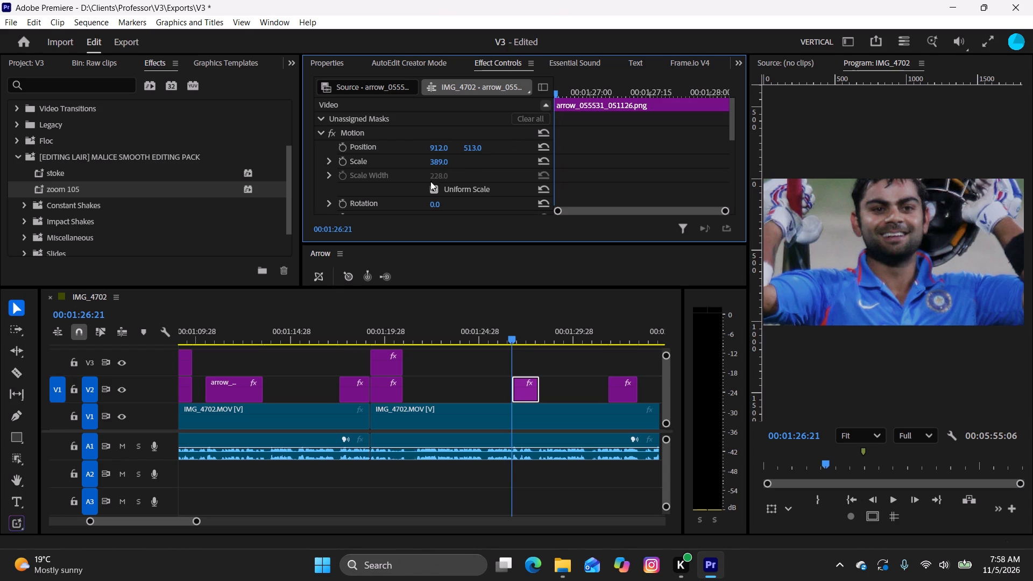
{"action": "left_click", "coordinate": [339, 158]}
{"action": "left_click_drag", "start_coordinate": [572, 88], "coordinate": [727, 111]}
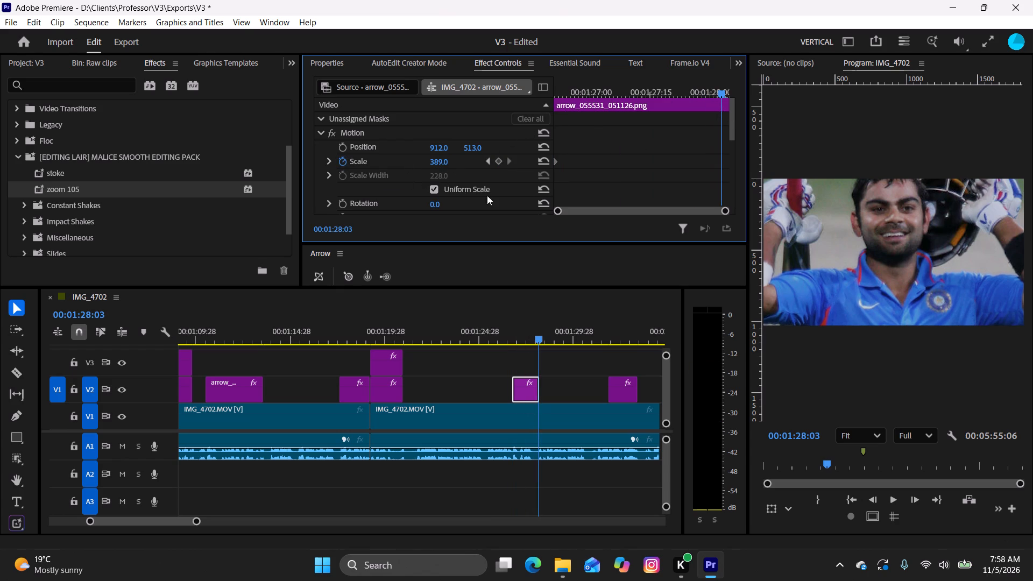
{"action": "left_click_drag", "start_coordinate": [439, 164], "coordinate": [412, 167]}
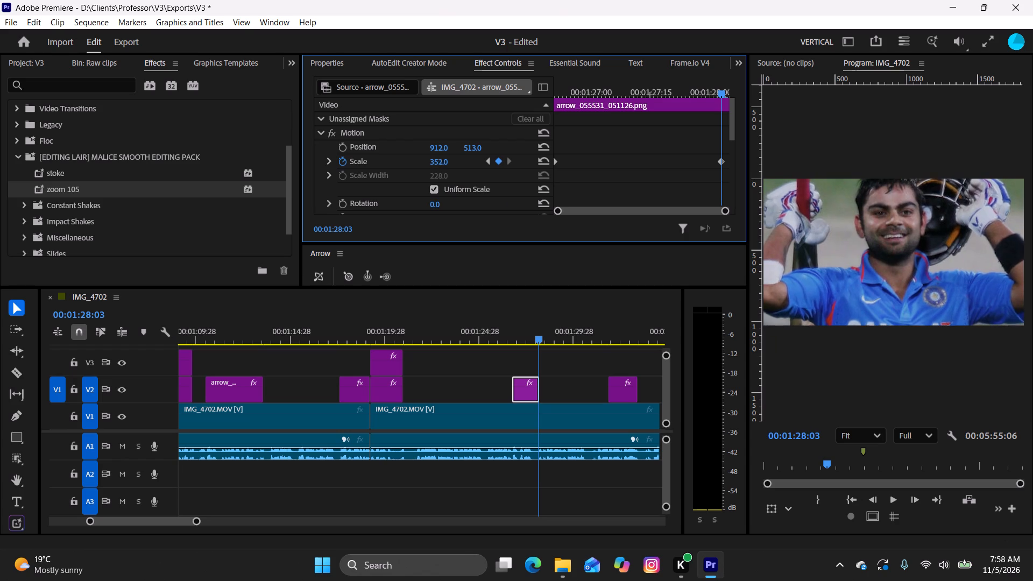
{"action": "left_click_drag", "start_coordinate": [412, 167], "coordinate": [385, 187]}
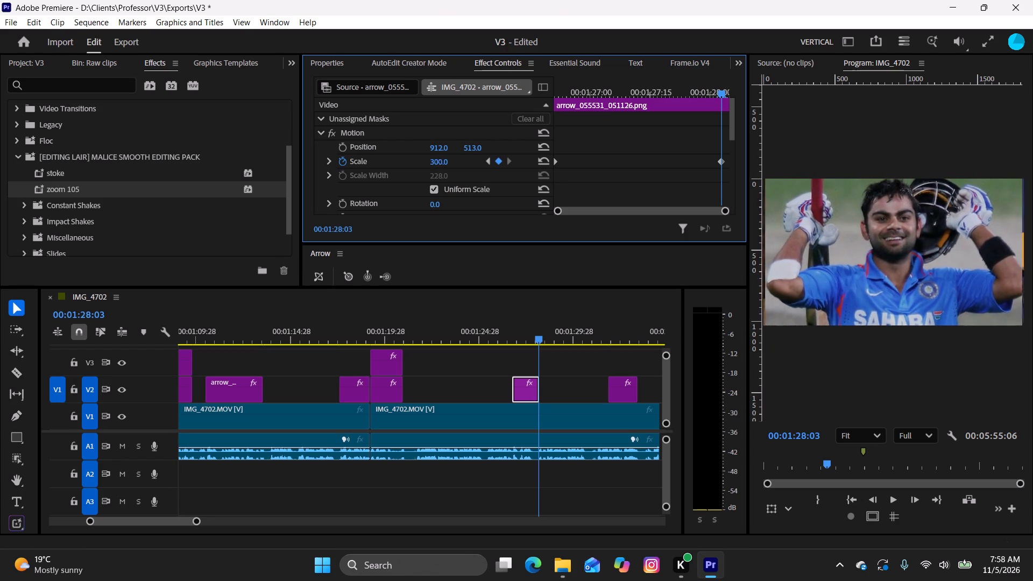
{"action": "left_click_drag", "start_coordinate": [385, 187], "coordinate": [389, 188]}
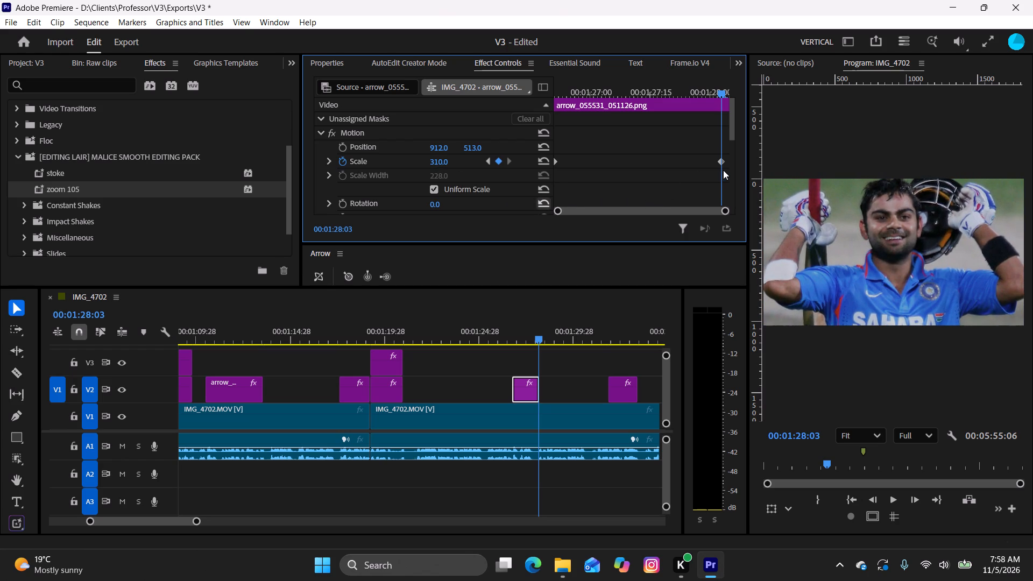
Apply Ease In and Ease Out to both Scale keyframes of the helmet-and-bat image.
{"action": "left_click_drag", "start_coordinate": [723, 170], "coordinate": [532, 145]}
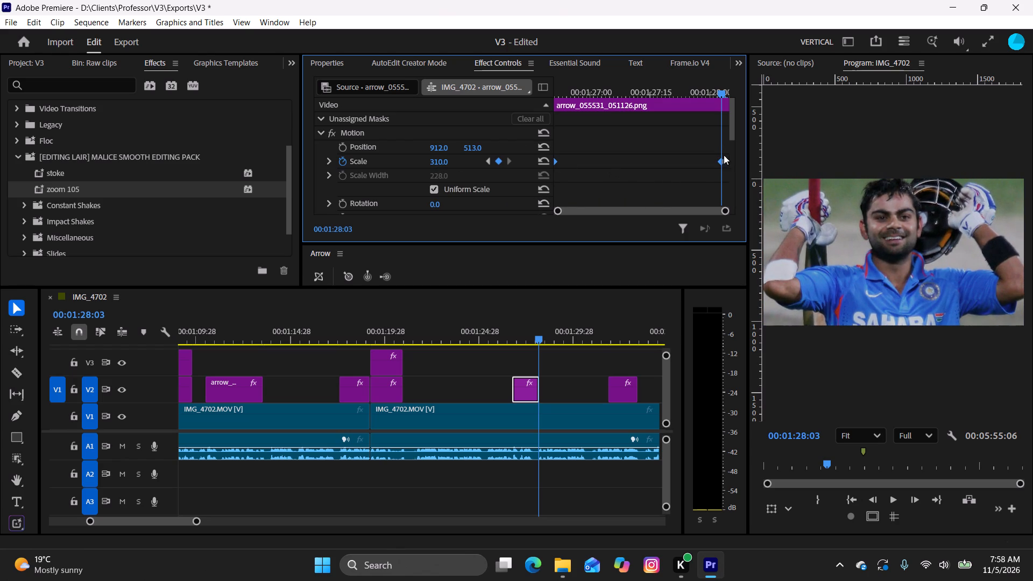
{"action": "right_click", "coordinate": [719, 161]}
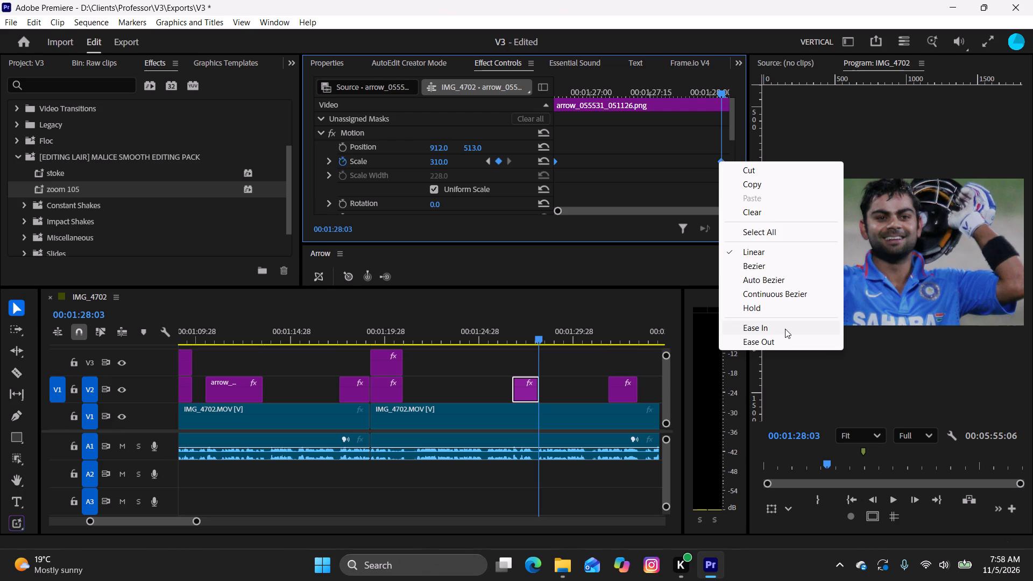
{"action": "left_click", "coordinate": [785, 329]}
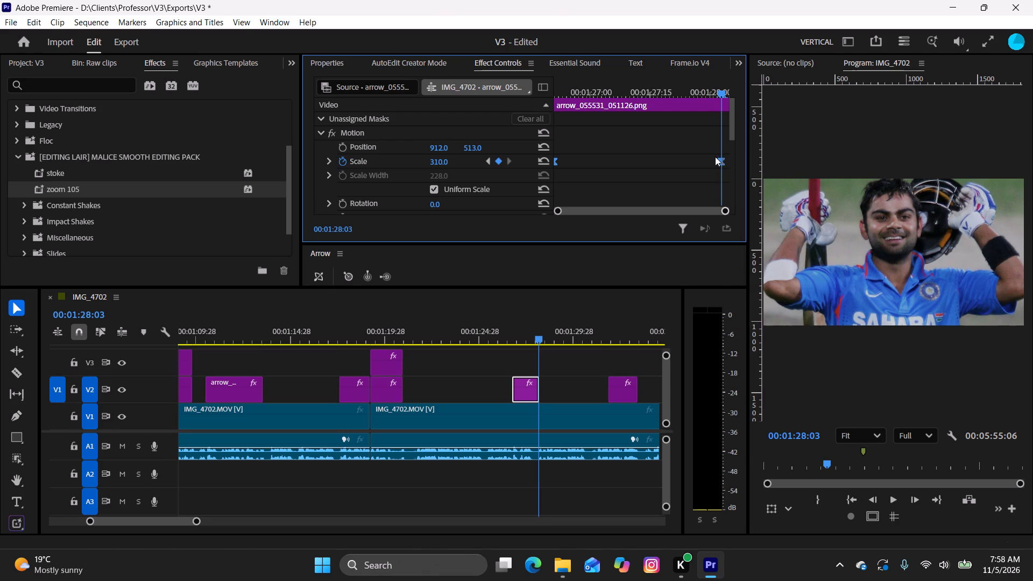
{"action": "right_click", "coordinate": [721, 158]}
{"action": "left_click", "coordinate": [772, 335]}
Lengthen both easing handles on the Scale velocity graph toward the middle for a sharper speed change, and play the clip from its start.
{"action": "scroll", "coordinate": [354, 164], "scroll_direction": "left", "scroll_amount": 1}
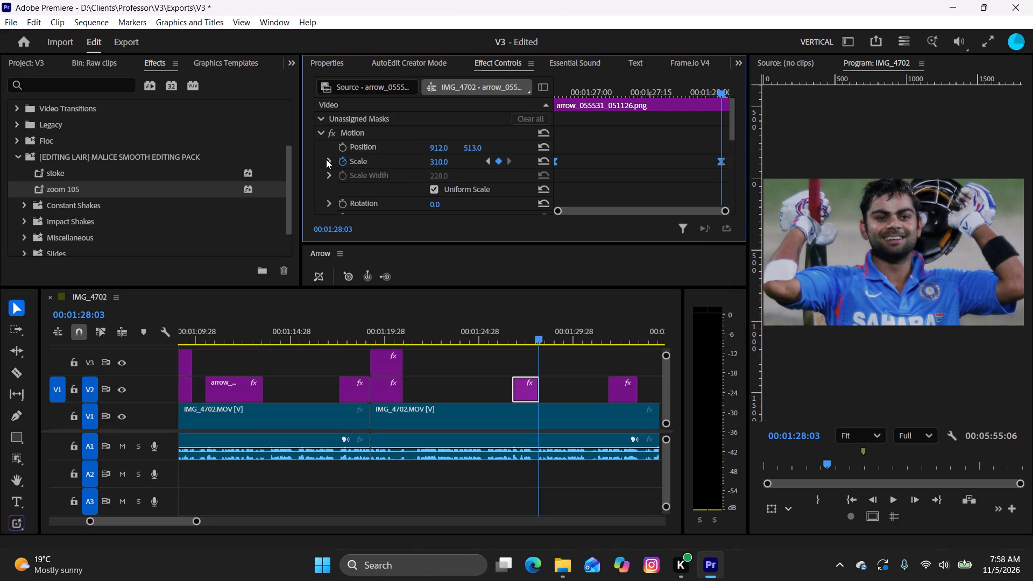
{"action": "left_click", "coordinate": [326, 160]}
{"action": "left_click_drag", "start_coordinate": [732, 124], "coordinate": [738, 134]}
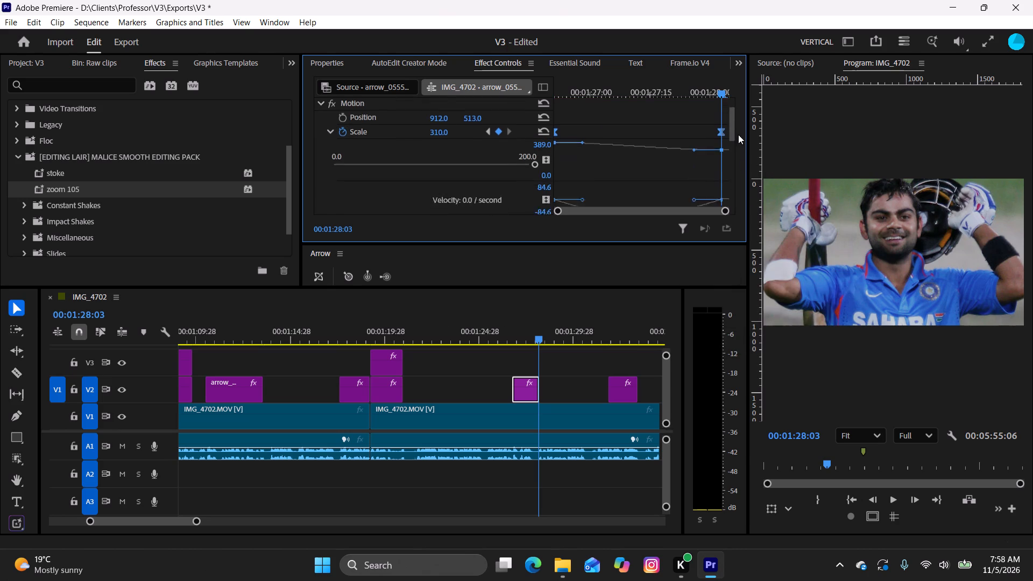
{"action": "left_click_drag", "start_coordinate": [738, 134], "coordinate": [743, 144]}
{"action": "left_click_drag", "start_coordinate": [584, 160], "coordinate": [601, 165]}
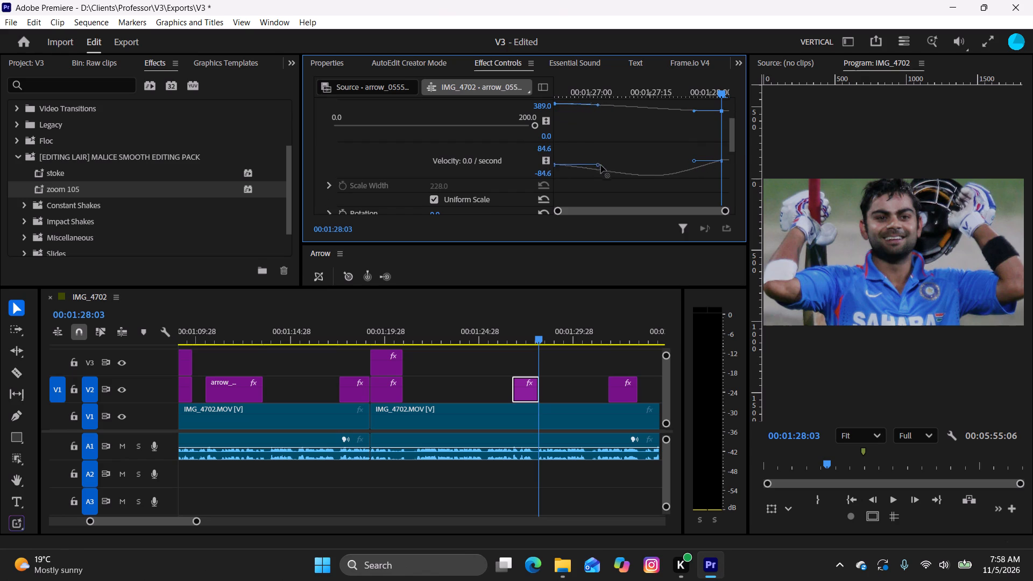
{"action": "left_click_drag", "start_coordinate": [601, 165], "coordinate": [614, 167]}
{"action": "left_click_drag", "start_coordinate": [696, 161], "coordinate": [664, 167]}
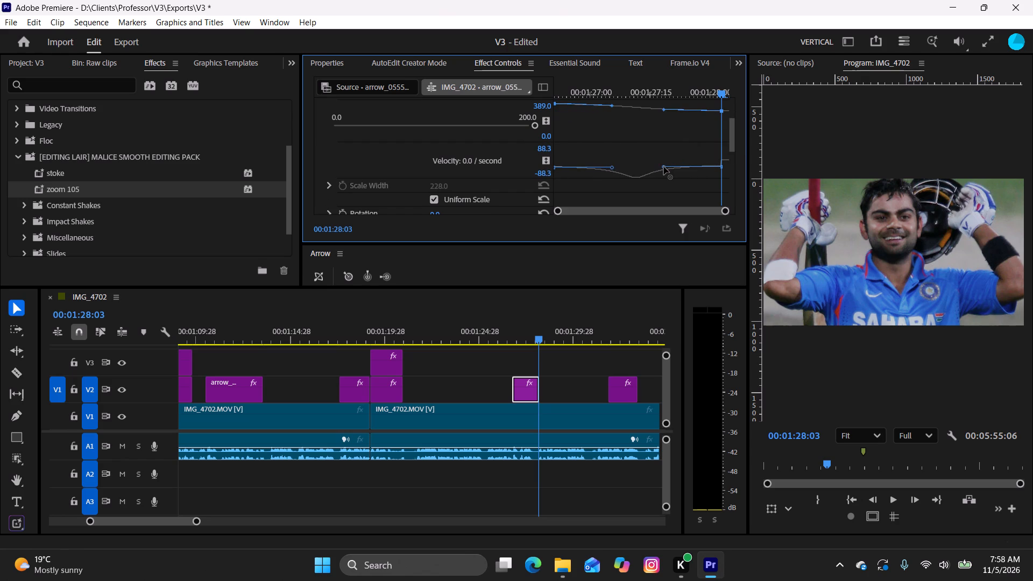
{"action": "left_click_drag", "start_coordinate": [664, 167], "coordinate": [659, 167]}
{"action": "left_click_drag", "start_coordinate": [614, 165], "coordinate": [621, 166]}
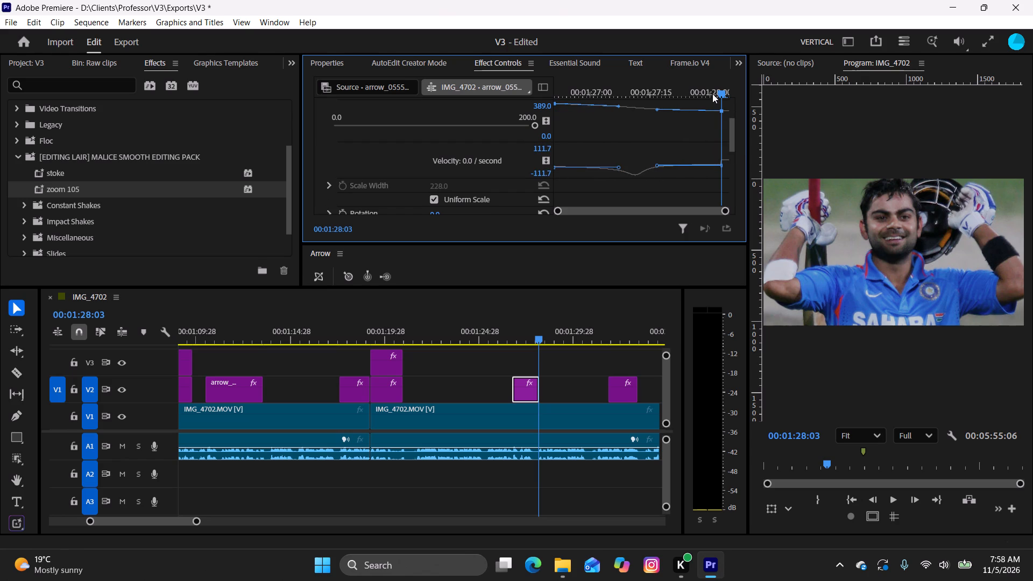
{"action": "left_click_drag", "start_coordinate": [712, 95], "coordinate": [516, 119]}
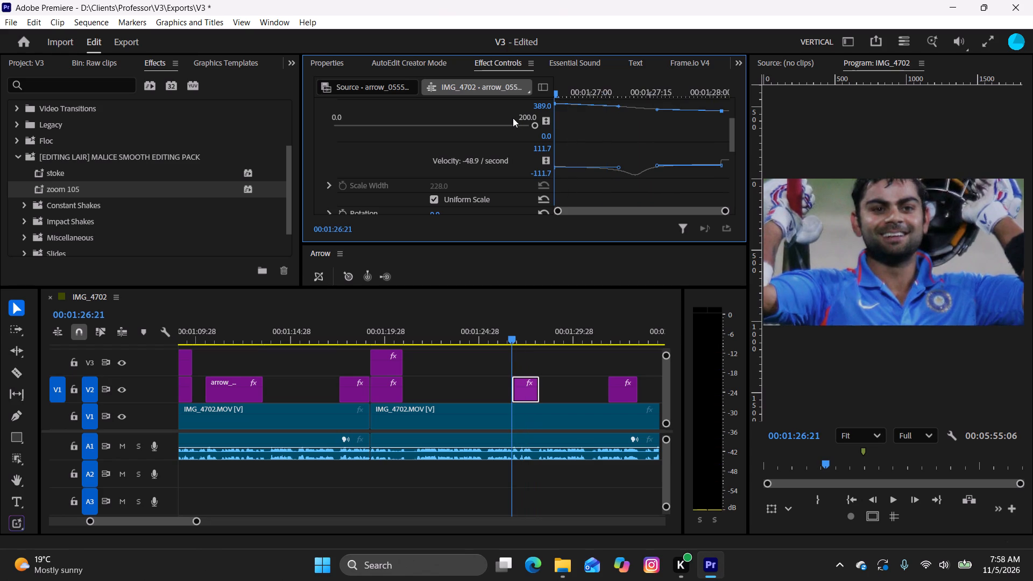
{"action": "key", "text": "space"}
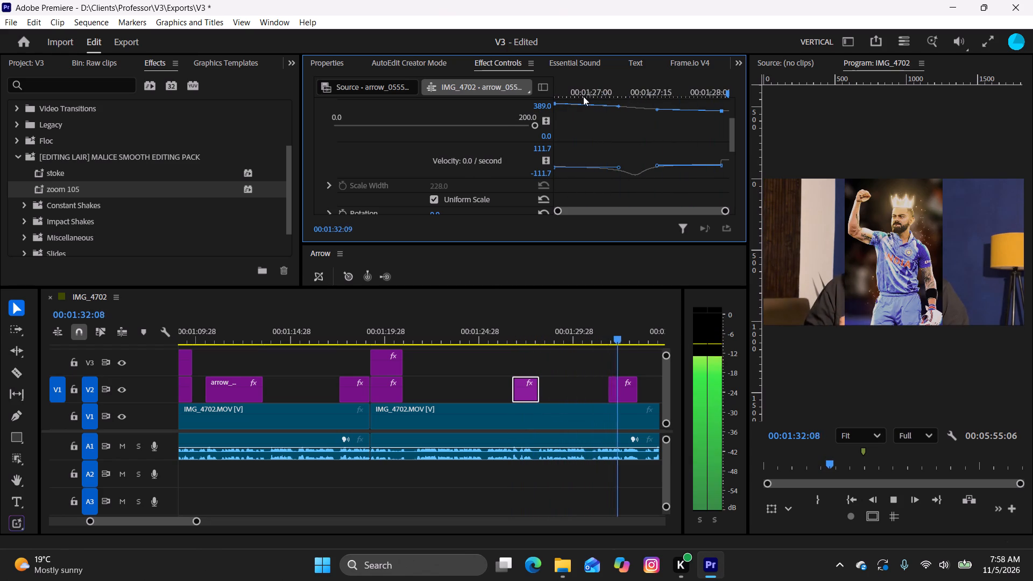
{"action": "key", "text": "space"}
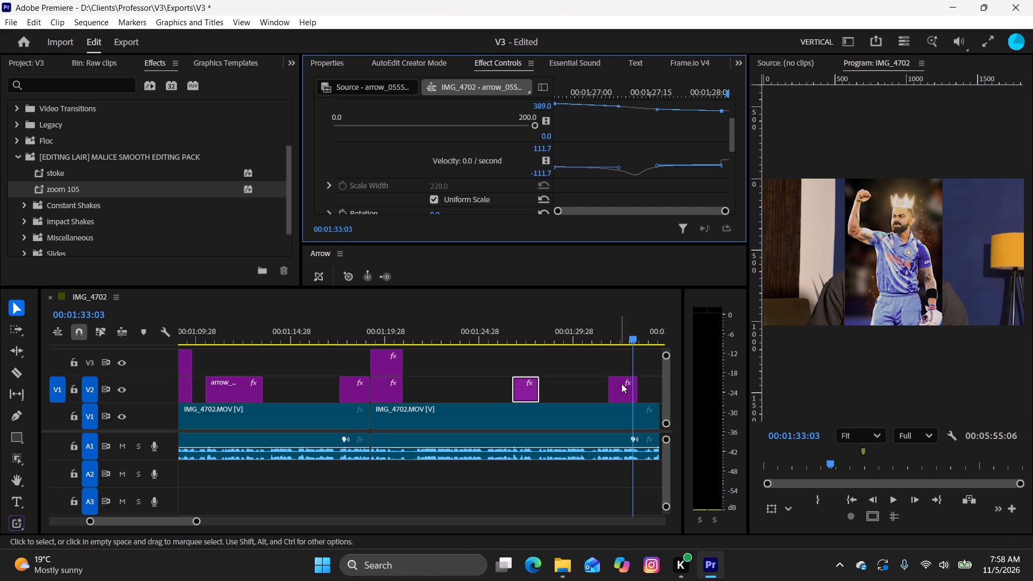
Move the crowned player image up to V3 and place a duplicate directly beneath it on V2.
{"action": "left_click", "coordinate": [626, 390]}
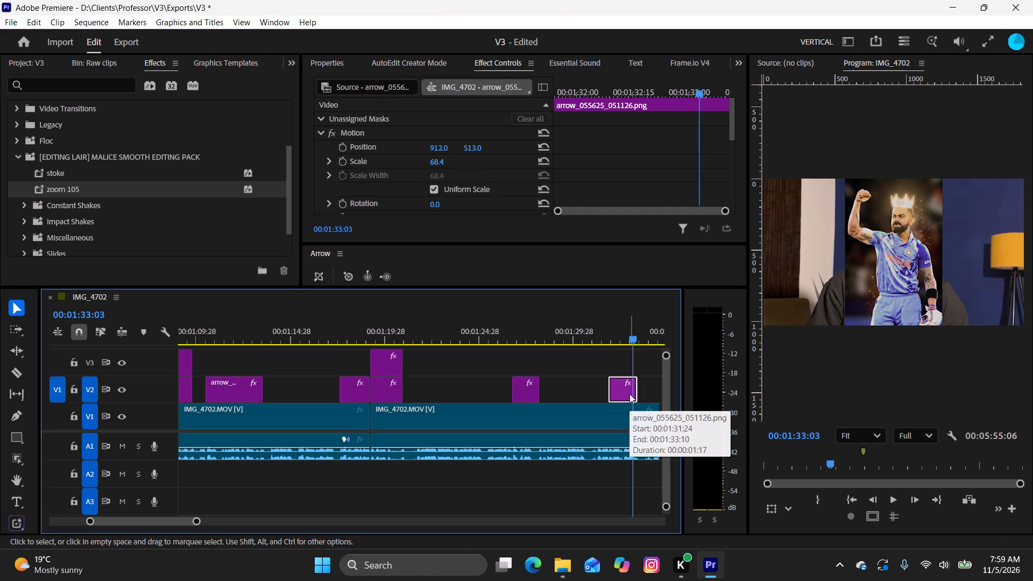
{"action": "key", "text": "alt+Up"}
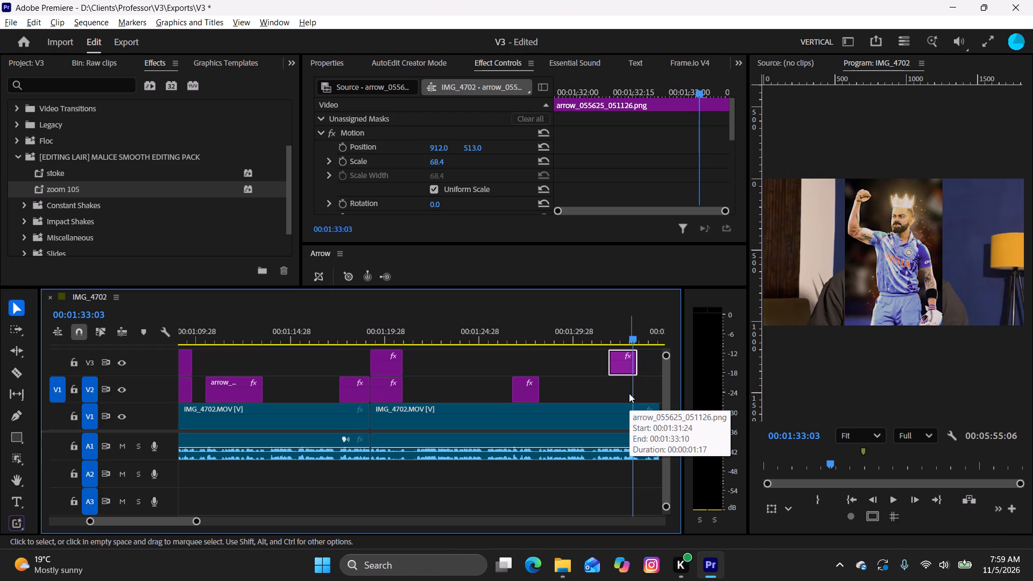
{"action": "left_click_drag", "start_coordinate": [624, 366], "coordinate": [627, 385], "text": "alt"}
{"action": "left_click", "coordinate": [629, 392]}
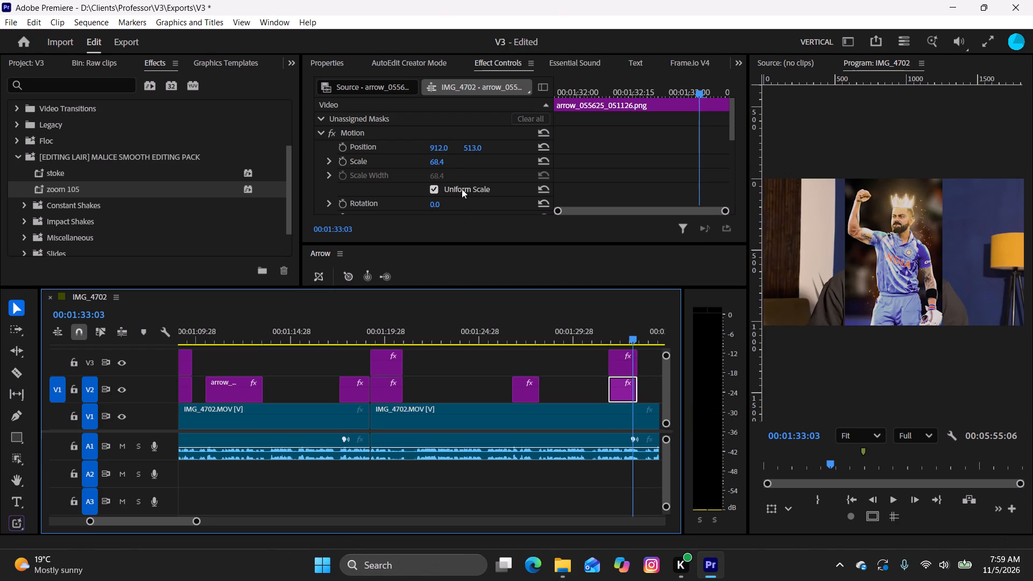
Make the V2 crowned player copy a backdrop by enlarging its Scale to 207.4 and applying Gaussian Blur.
{"action": "left_click_drag", "start_coordinate": [442, 162], "coordinate": [540, 186]}
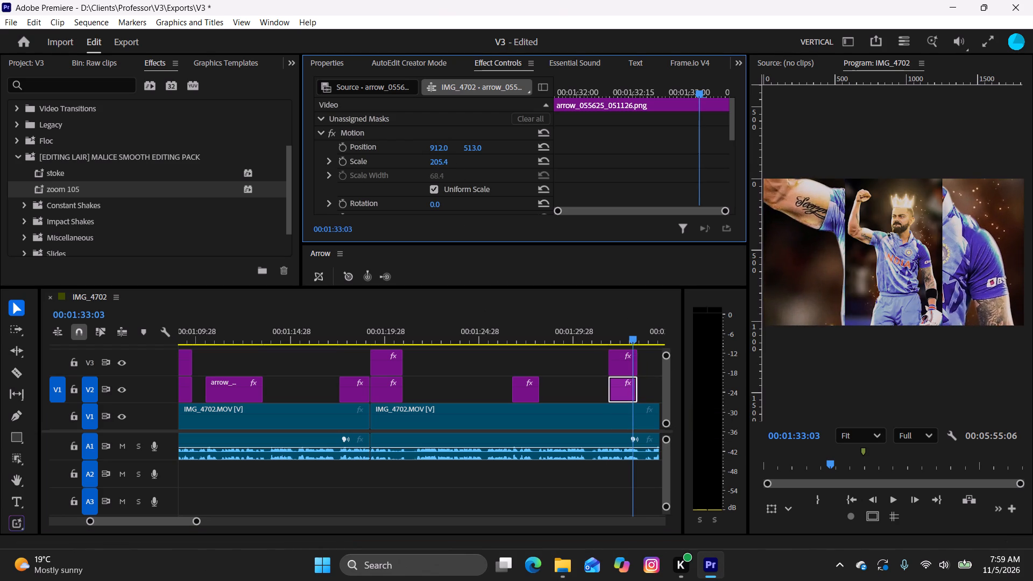
{"action": "left_click_drag", "start_coordinate": [540, 186], "coordinate": [541, 186]}
{"action": "key", "text": "ctrl+space"}
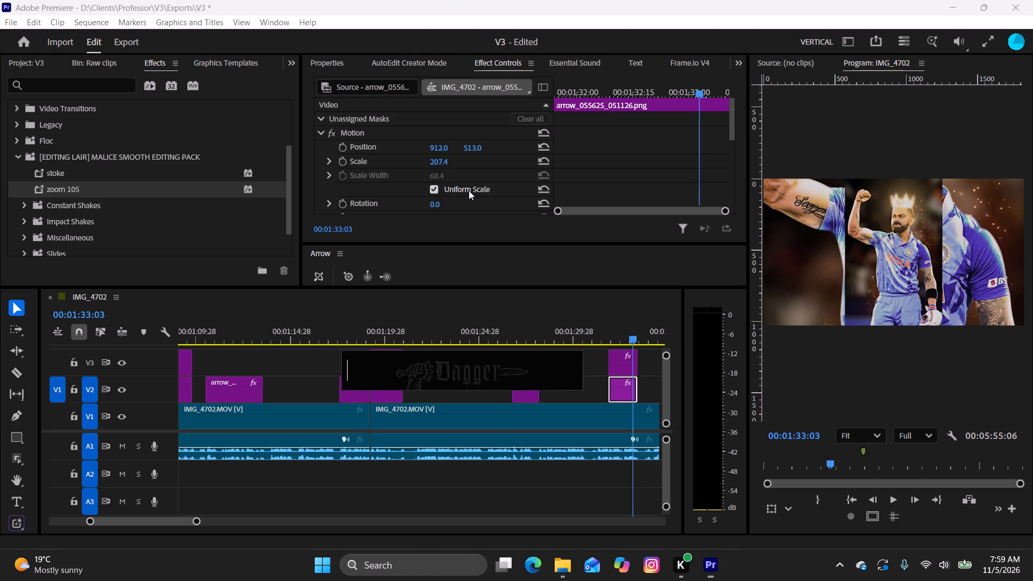
{"action": "type", "text": "gau"}
{"action": "key", "text": "Return"}
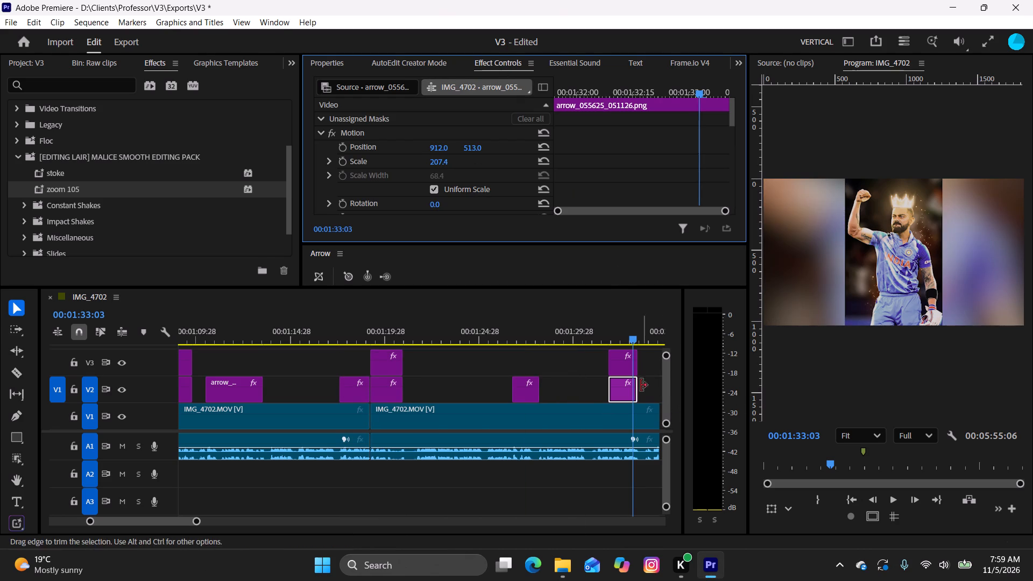
Apply the stoke preset from the MALICE SMOOTH EDITING PACK to the V3 crowned player image.
{"action": "left_click", "coordinate": [619, 365]}
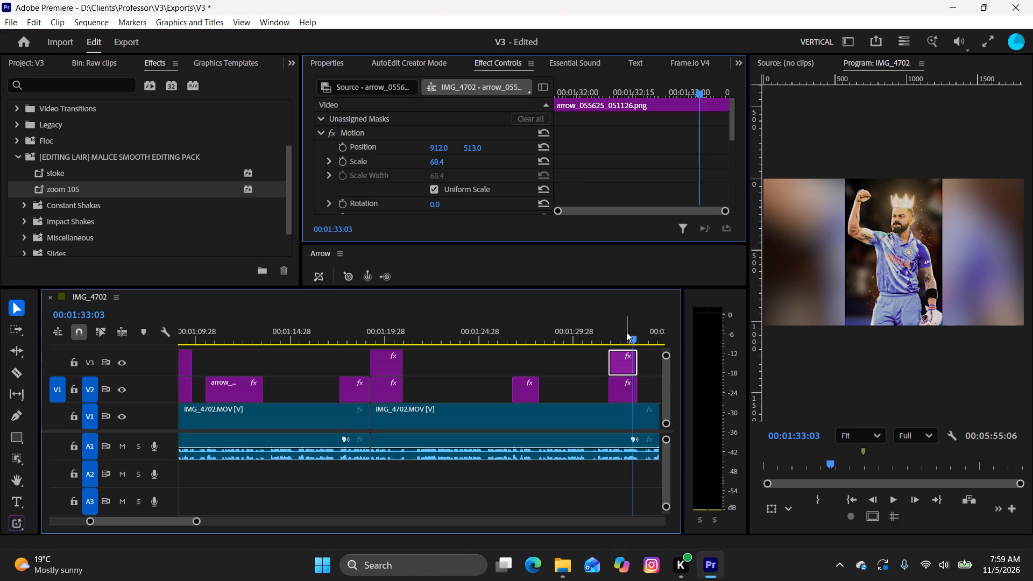
{"action": "left_click_drag", "start_coordinate": [626, 334], "coordinate": [615, 336]}
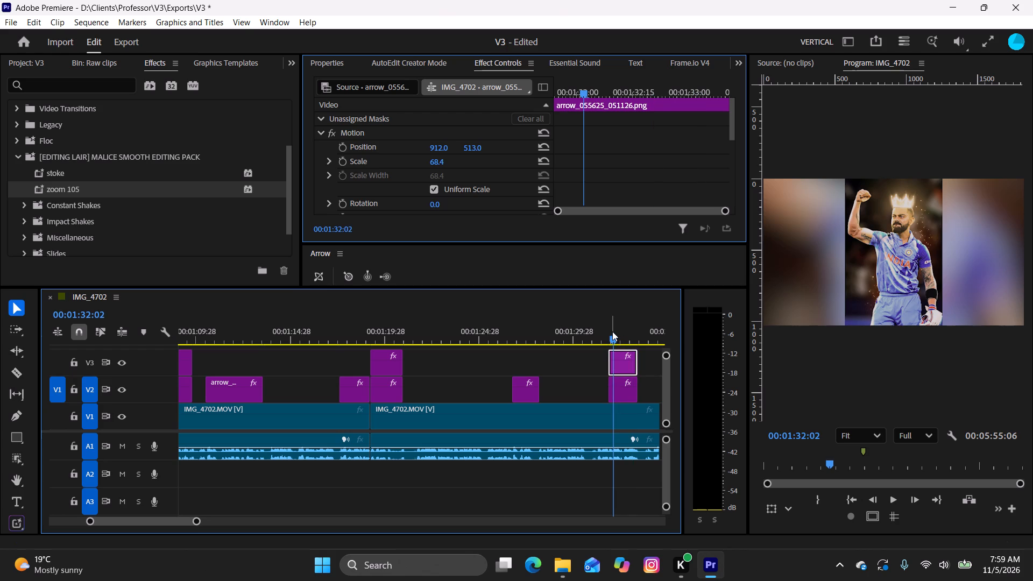
{"action": "left_click_drag", "start_coordinate": [79, 172], "coordinate": [666, 355]}
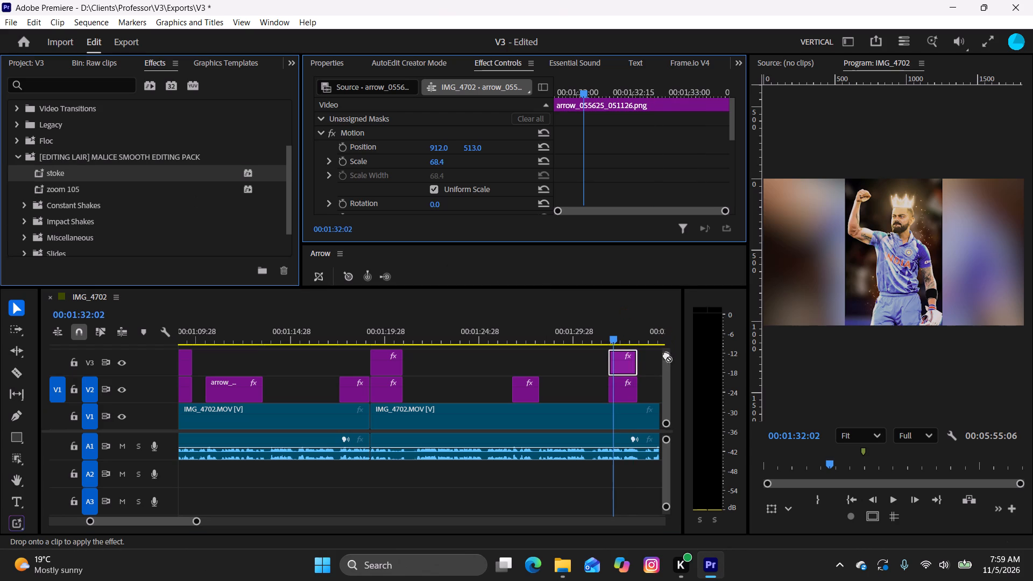
{"action": "left_click_drag", "start_coordinate": [666, 355], "coordinate": [630, 362]}
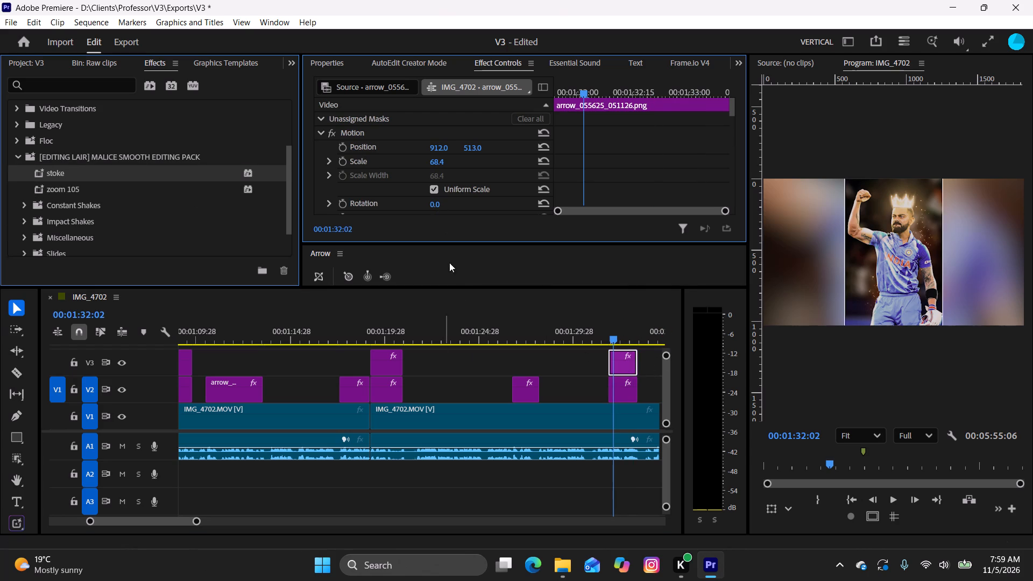
Reduce the V3 crowned player image's Scale to 59.4, set its vertical Position to 500, and play it back.
{"action": "left_click_drag", "start_coordinate": [434, 162], "coordinate": [429, 164]}
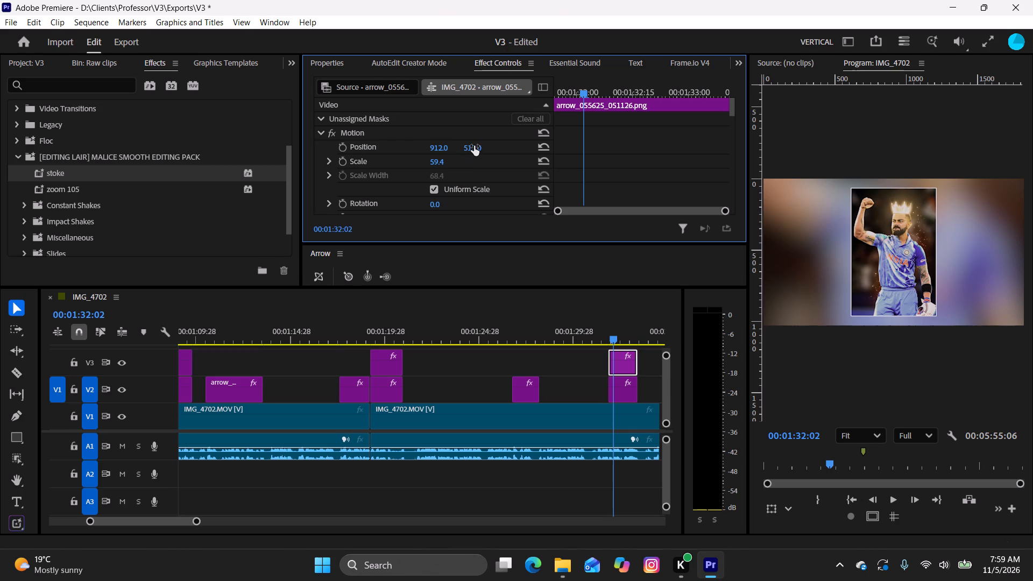
{"action": "left_click_drag", "start_coordinate": [475, 146], "coordinate": [470, 160]}
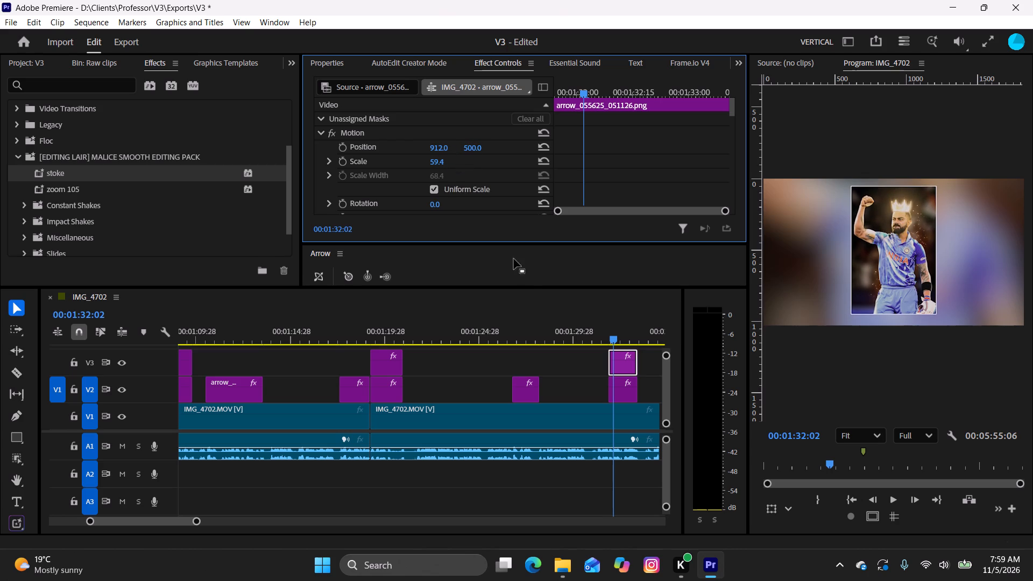
{"action": "left_click_drag", "start_coordinate": [615, 338], "coordinate": [622, 345]}
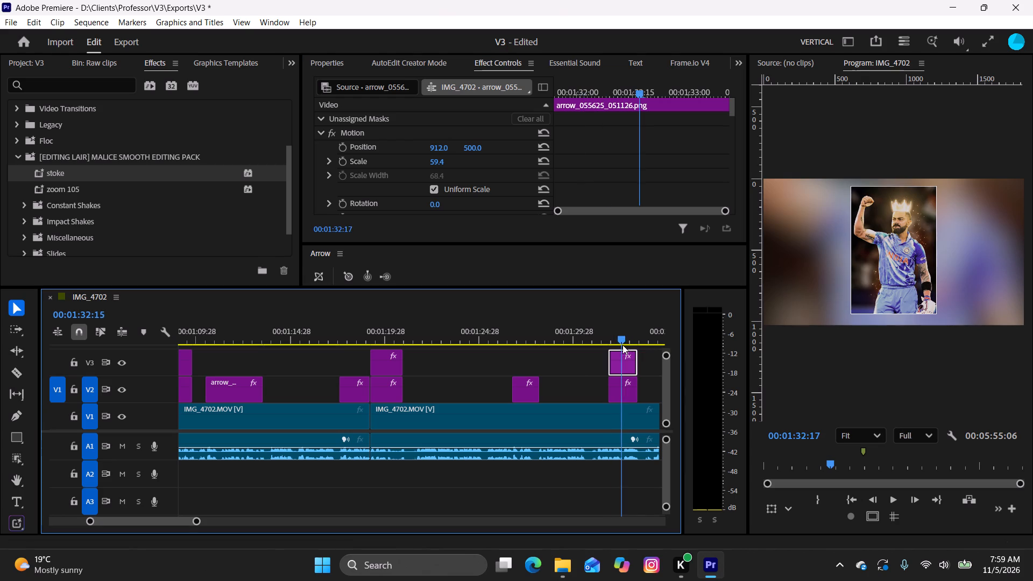
{"action": "left_click_drag", "start_coordinate": [622, 345], "coordinate": [593, 349]}
{"action": "key", "text": "space"}
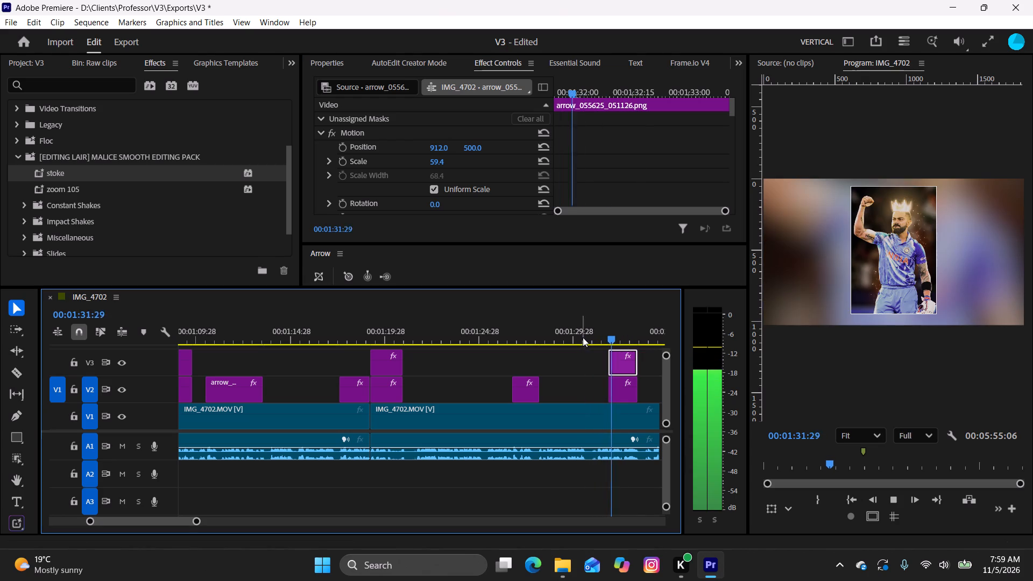
{"action": "key", "text": "space"}
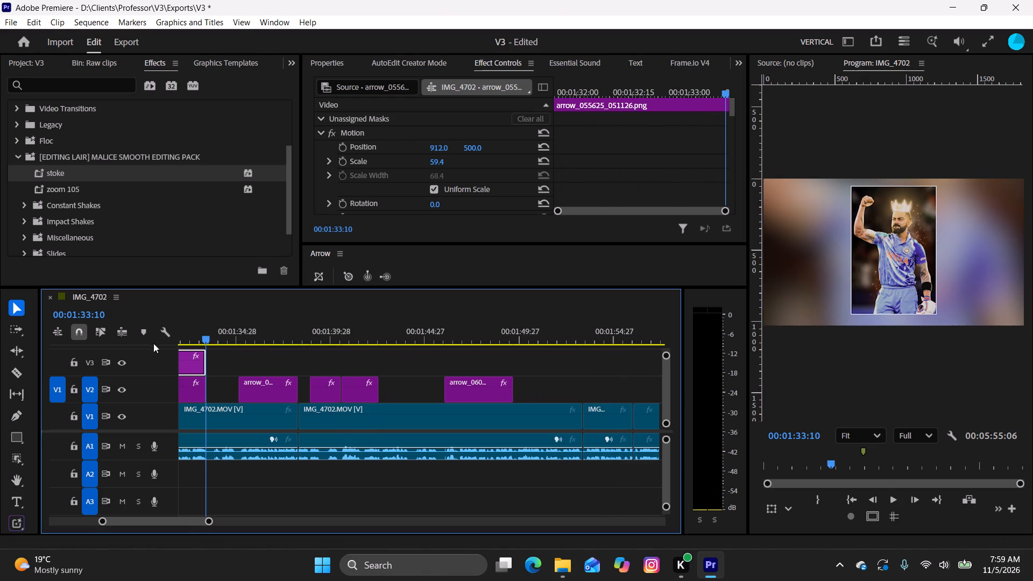
Keyframe the V3 crowned player's Position from its first frame, moving horizontally to 431 at 00:01:32:15, and play the slide.
{"action": "left_click_drag", "start_coordinate": [201, 338], "coordinate": [295, 370]}
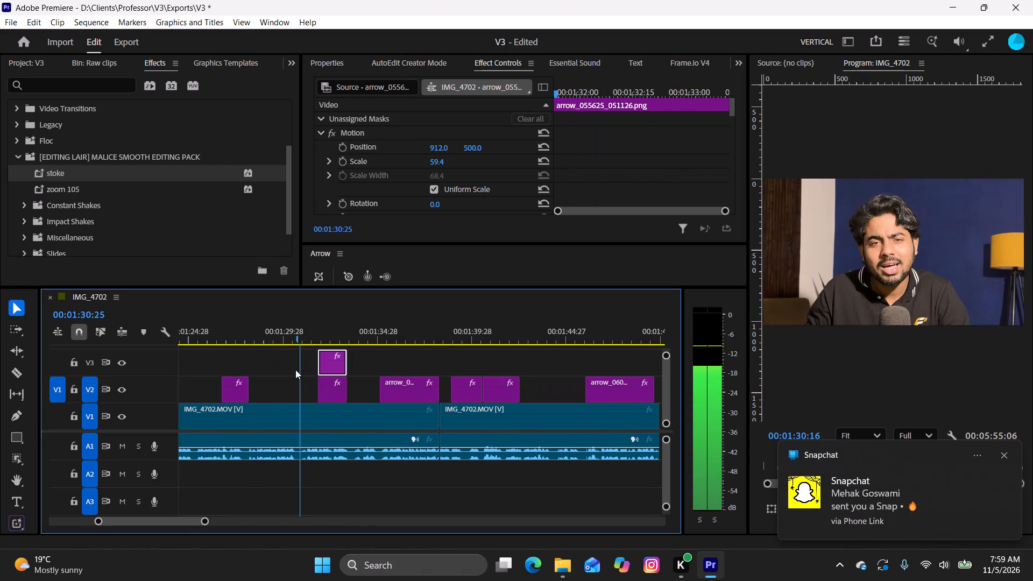
{"action": "left_click_drag", "start_coordinate": [295, 370], "coordinate": [296, 370]}
{"action": "left_click", "coordinate": [331, 361]}
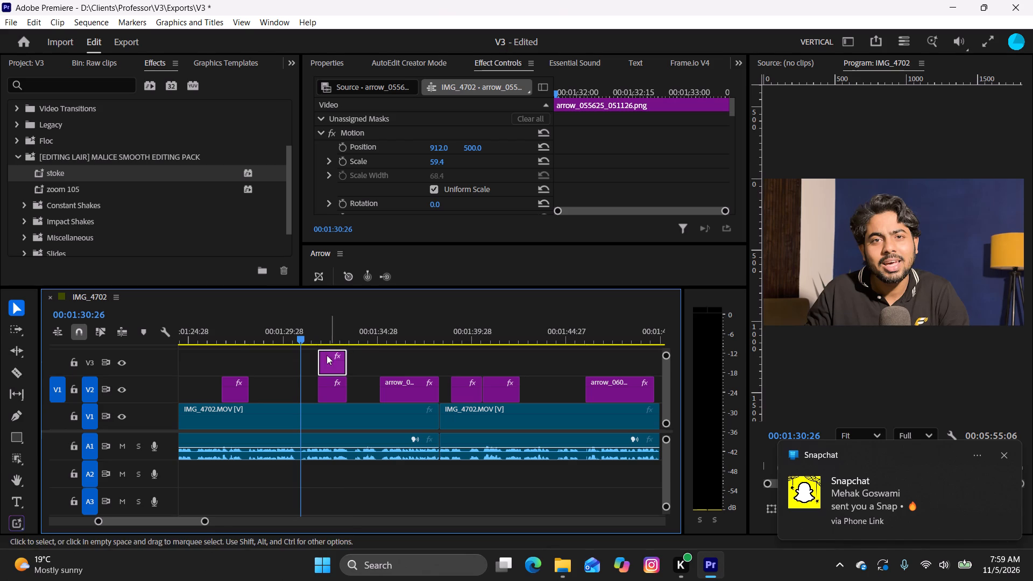
{"action": "left_click_drag", "start_coordinate": [634, 87], "coordinate": [524, 102]}
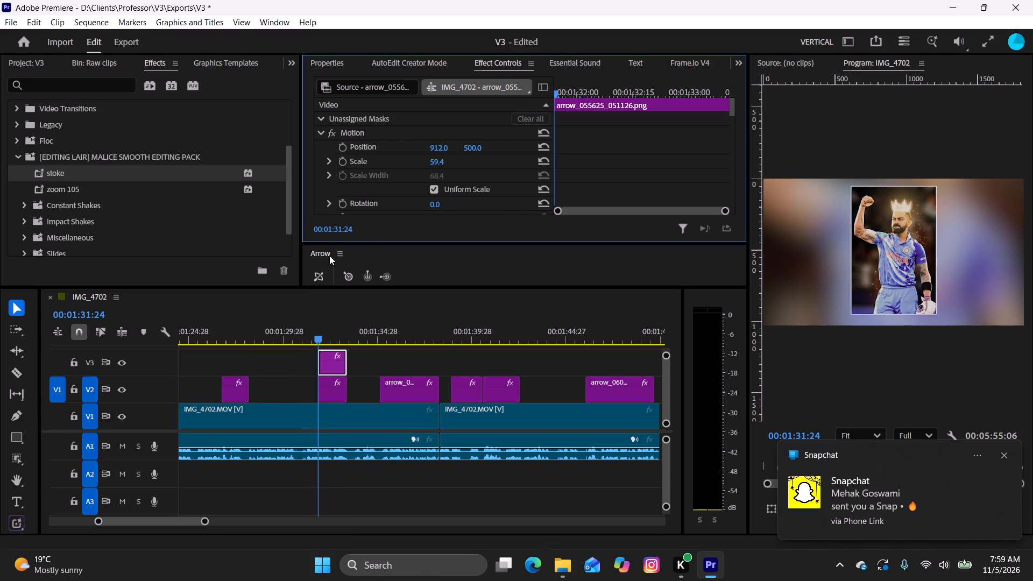
{"action": "left_click", "coordinate": [342, 147]}
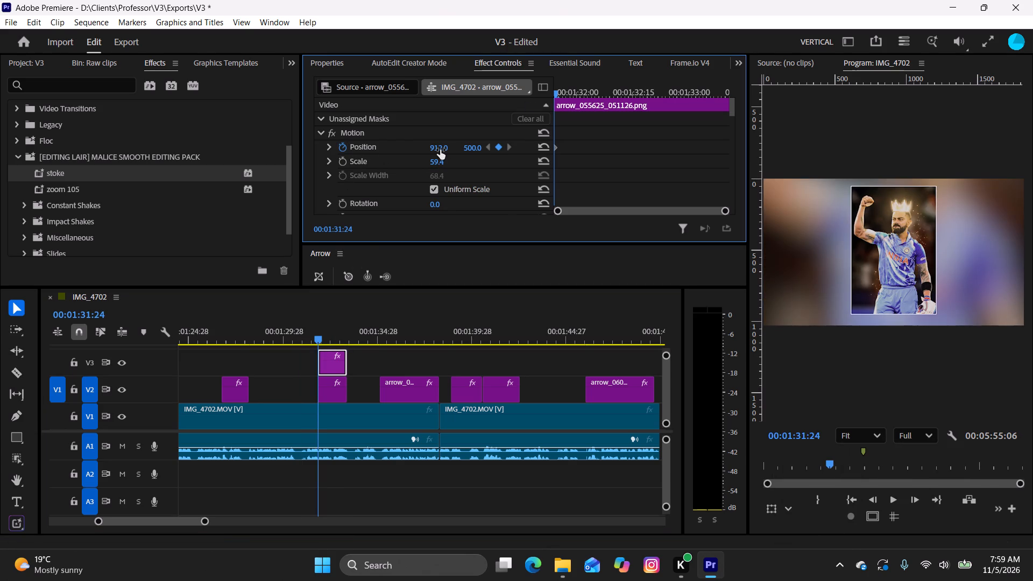
{"action": "left_click_drag", "start_coordinate": [555, 93], "coordinate": [605, 93]}
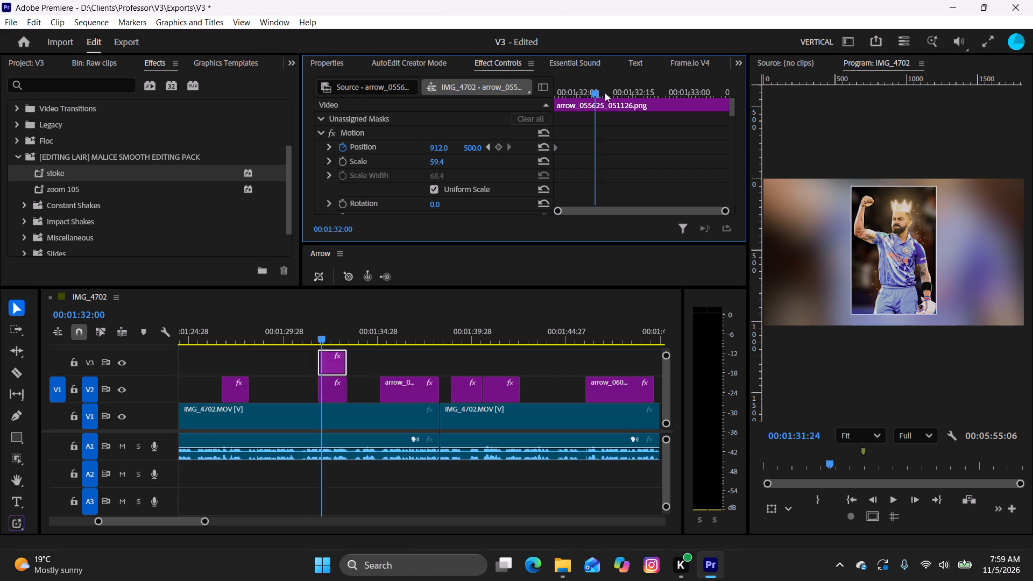
{"action": "left_click_drag", "start_coordinate": [605, 93], "coordinate": [635, 100]}
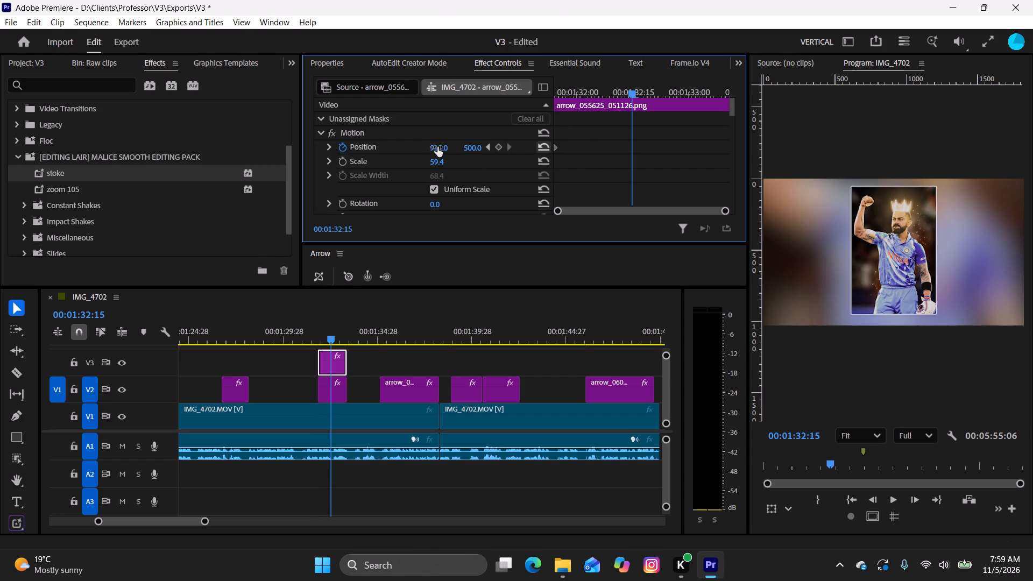
{"action": "left_click_drag", "start_coordinate": [437, 147], "coordinate": [120, 171]}
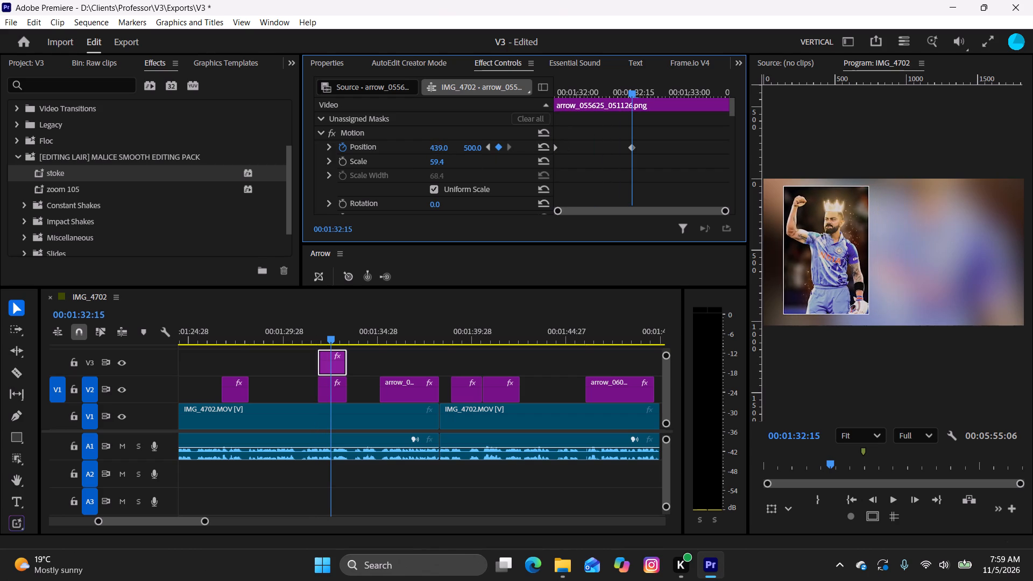
{"action": "left_click_drag", "start_coordinate": [120, 171], "coordinate": [116, 173]}
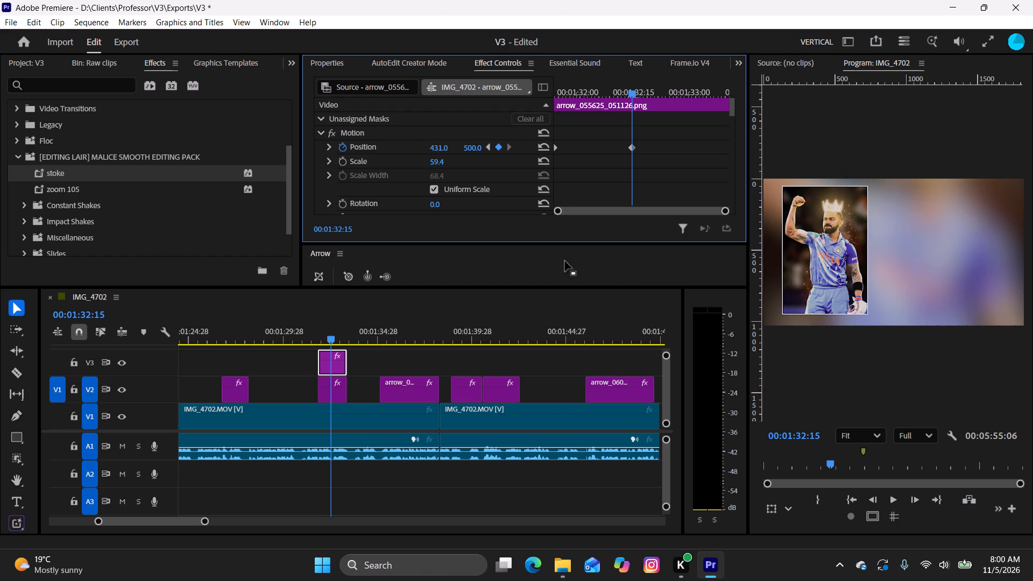
{"action": "left_click_drag", "start_coordinate": [330, 339], "coordinate": [296, 365]}
{"action": "key", "text": "space"}
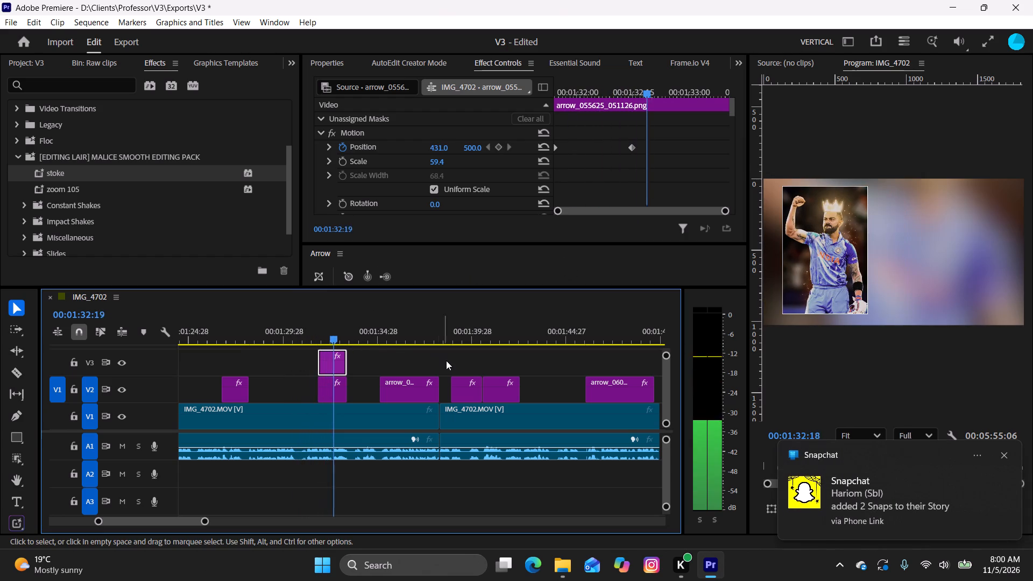
{"action": "key", "text": "space"}
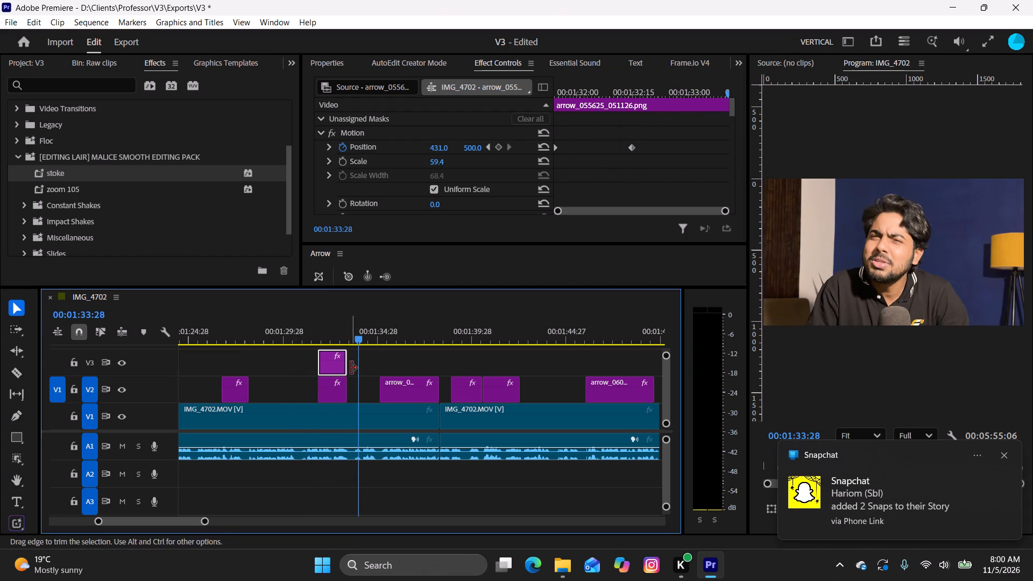
{"action": "key", "text": "space"}
{"action": "key", "text": "space"}
Apply Ease In and Ease Out to both Position keyframes of the V3 crowned player image.
{"action": "left_click_drag", "start_coordinate": [367, 339], "coordinate": [329, 344]}
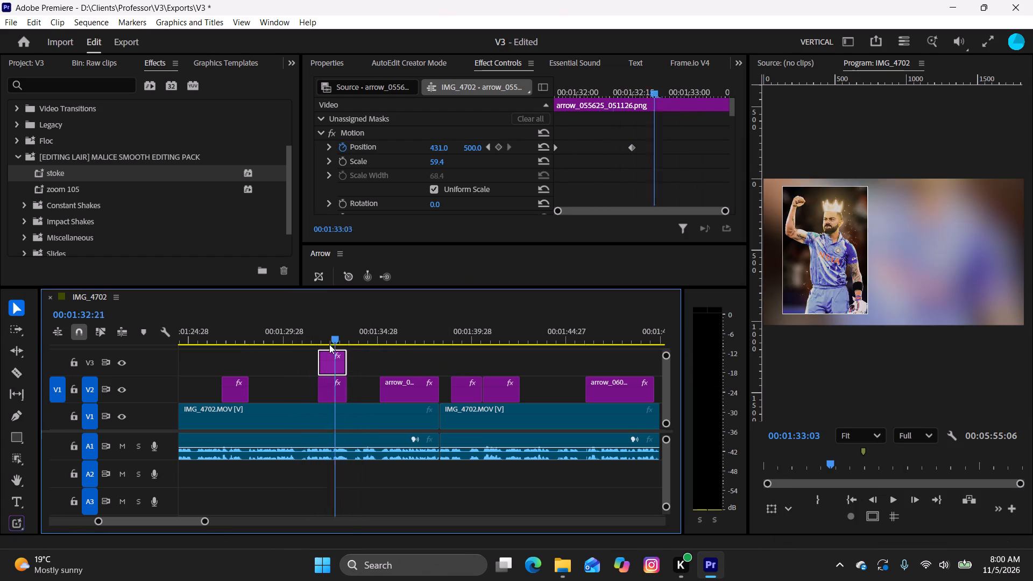
{"action": "left_click_drag", "start_coordinate": [329, 344], "coordinate": [326, 344]}
{"action": "left_click_drag", "start_coordinate": [647, 155], "coordinate": [554, 138]}
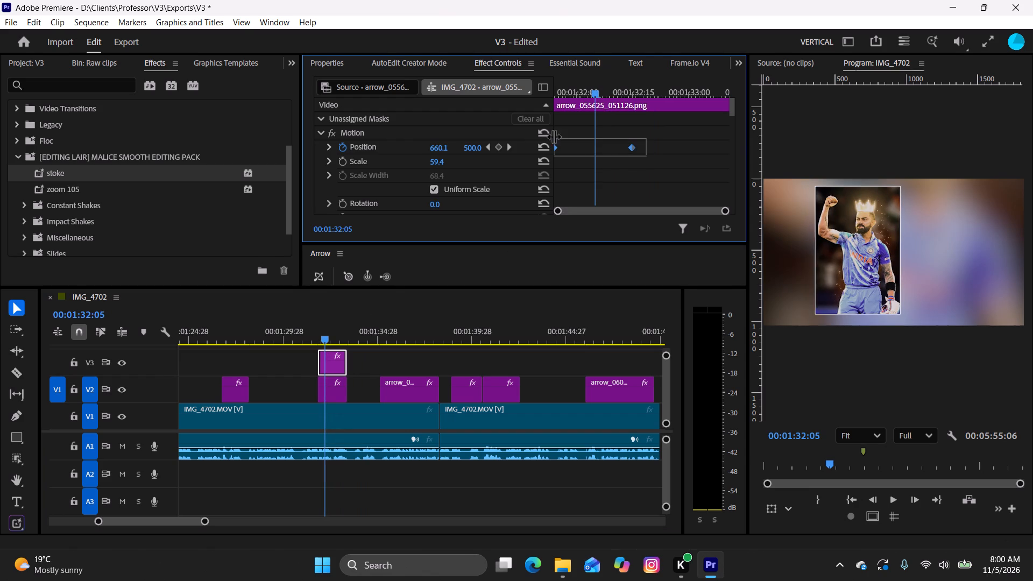
{"action": "right_click", "coordinate": [627, 145]}
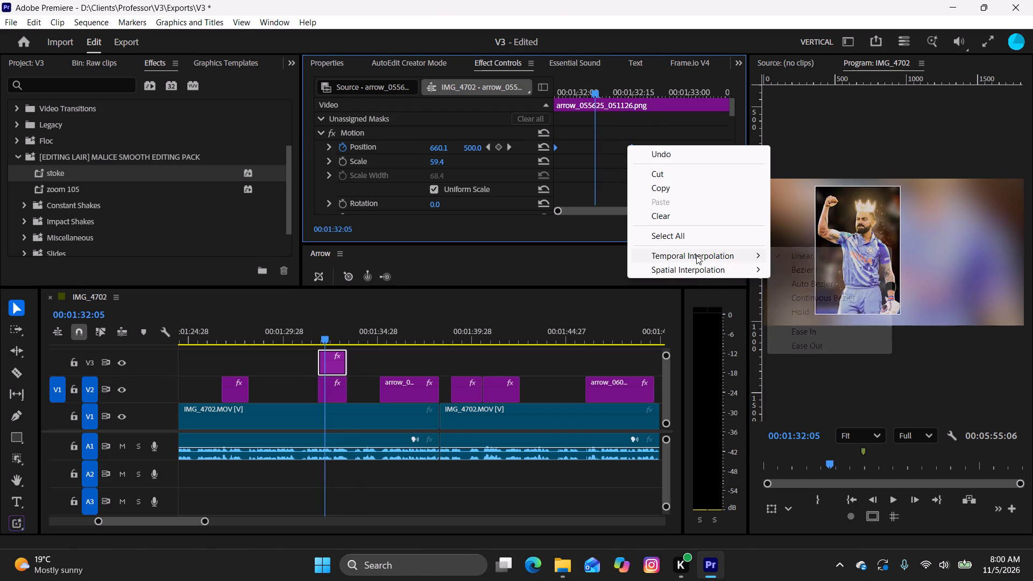
{"action": "left_click", "coordinate": [819, 332]}
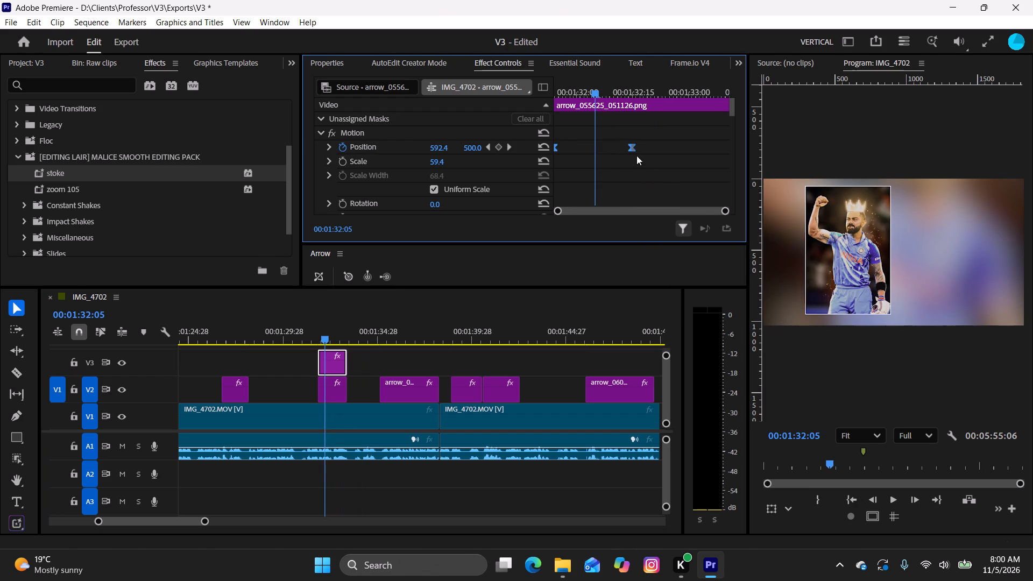
{"action": "right_click", "coordinate": [631, 147]}
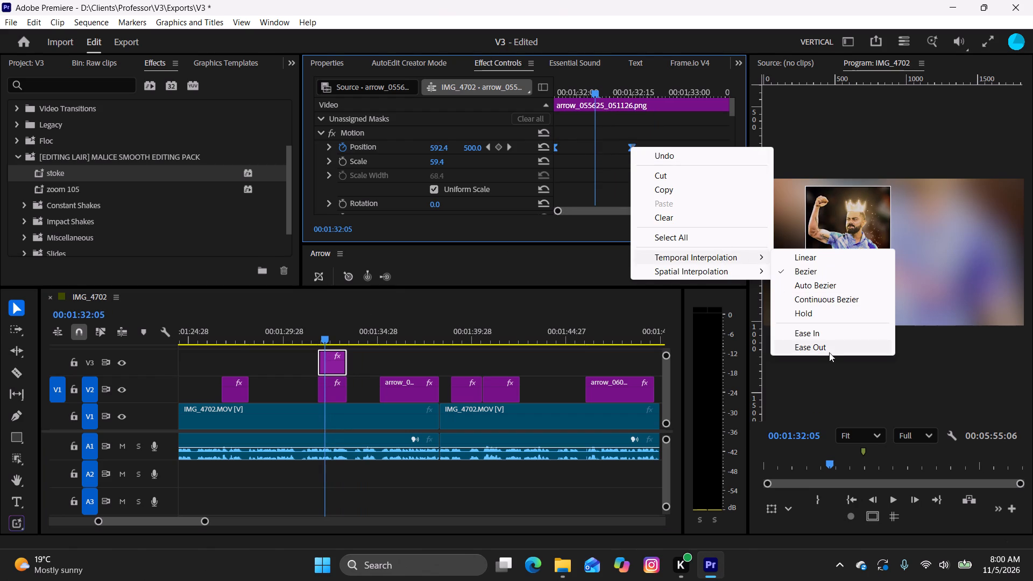
{"action": "left_click", "coordinate": [825, 345]}
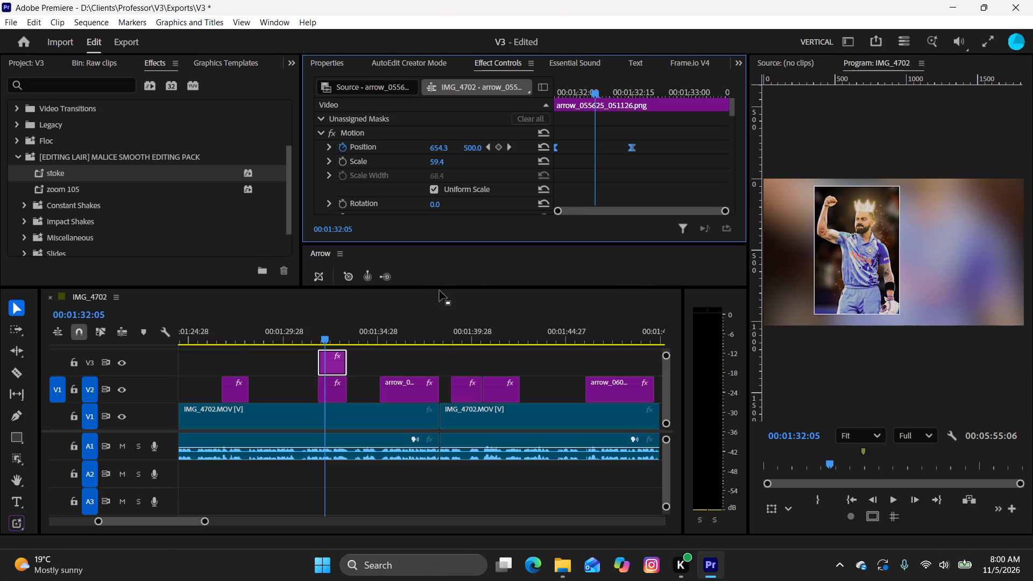
Lengthen both easing handles on the Position velocity graph toward the middle for a sharper slide, and play it back.
{"action": "left_click", "coordinate": [329, 147]}
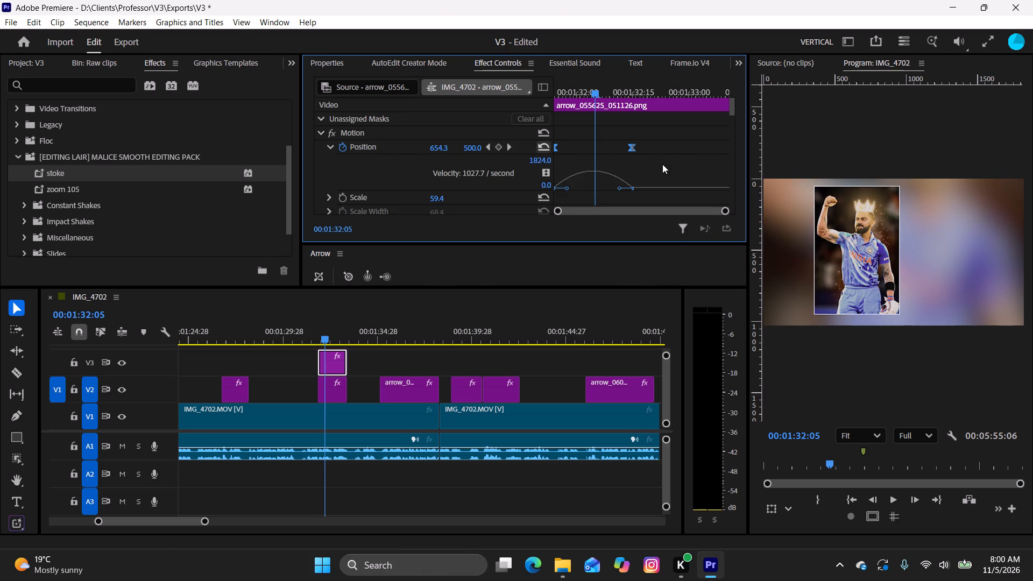
{"action": "left_click_drag", "start_coordinate": [568, 187], "coordinate": [581, 191]}
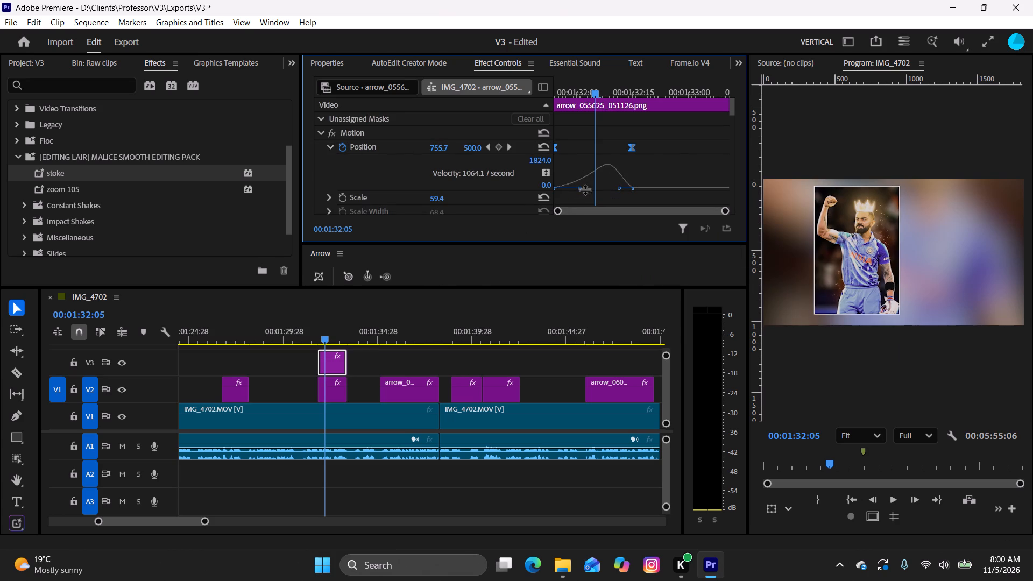
{"action": "left_click_drag", "start_coordinate": [618, 187], "coordinate": [609, 193]}
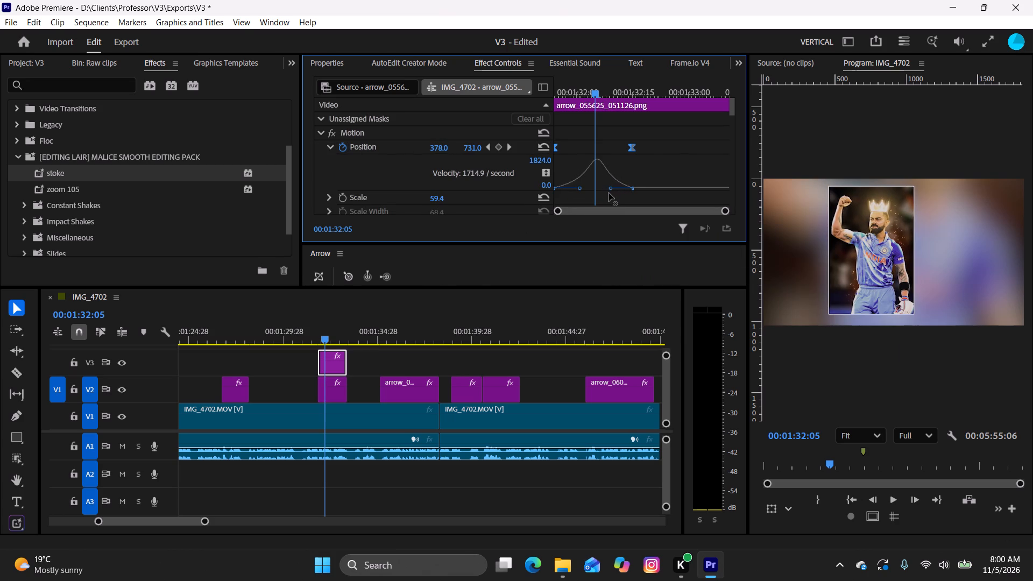
{"action": "left_click_drag", "start_coordinate": [609, 193], "coordinate": [609, 195]}
{"action": "left_click_drag", "start_coordinate": [596, 91], "coordinate": [515, 104]}
{"action": "key", "text": "space"}
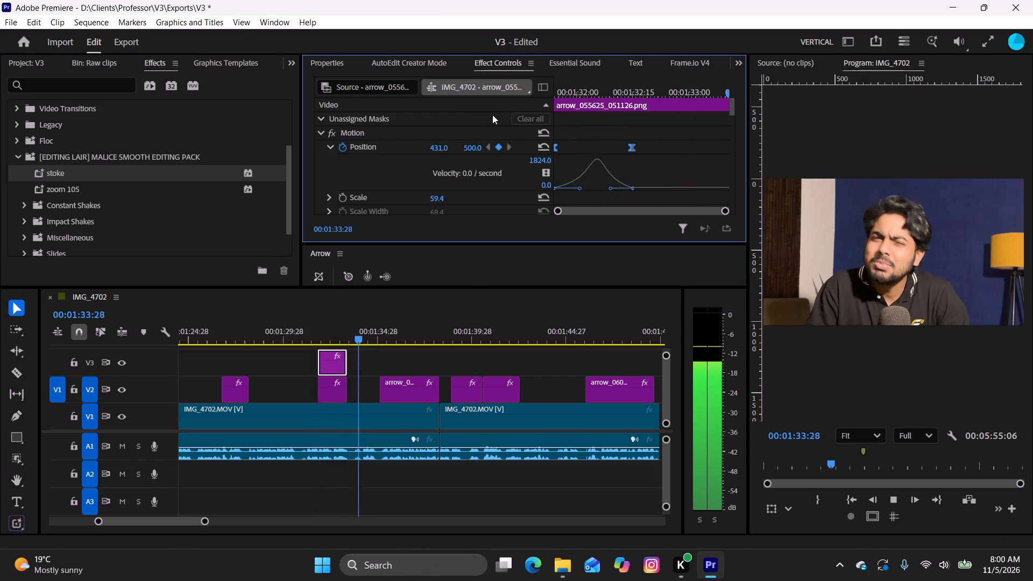
{"action": "key", "text": "space"}
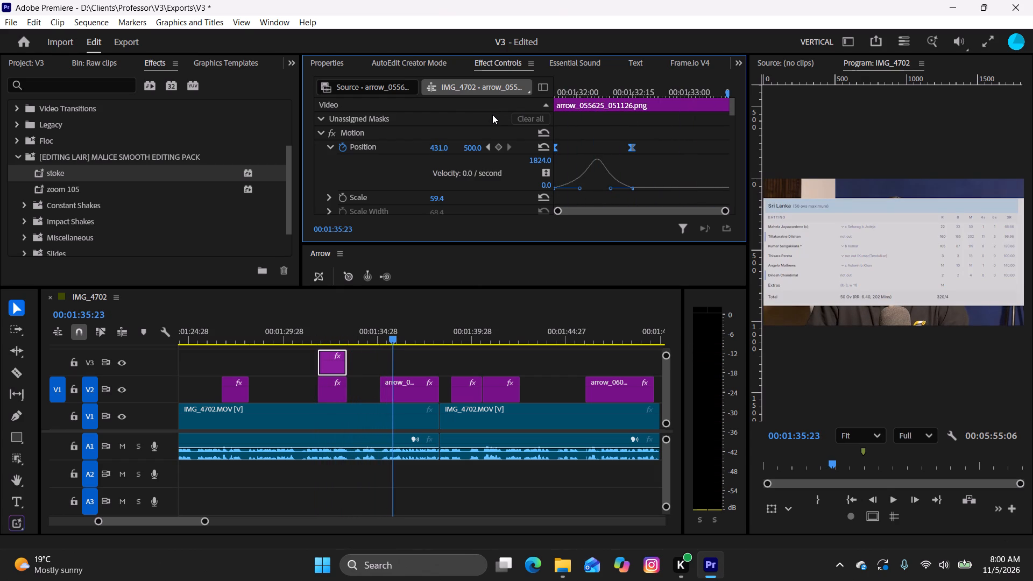
Move the Sri Lanka scorecard image up to V3 and place a duplicate directly beneath it on V2.
{"action": "left_click", "coordinate": [409, 392]}
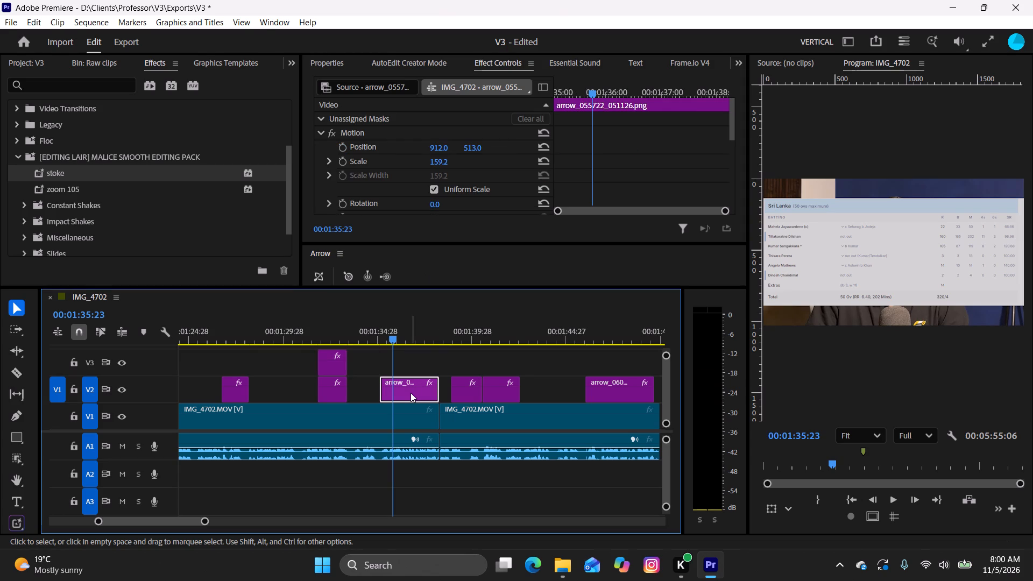
{"action": "key", "text": "alt+Up"}
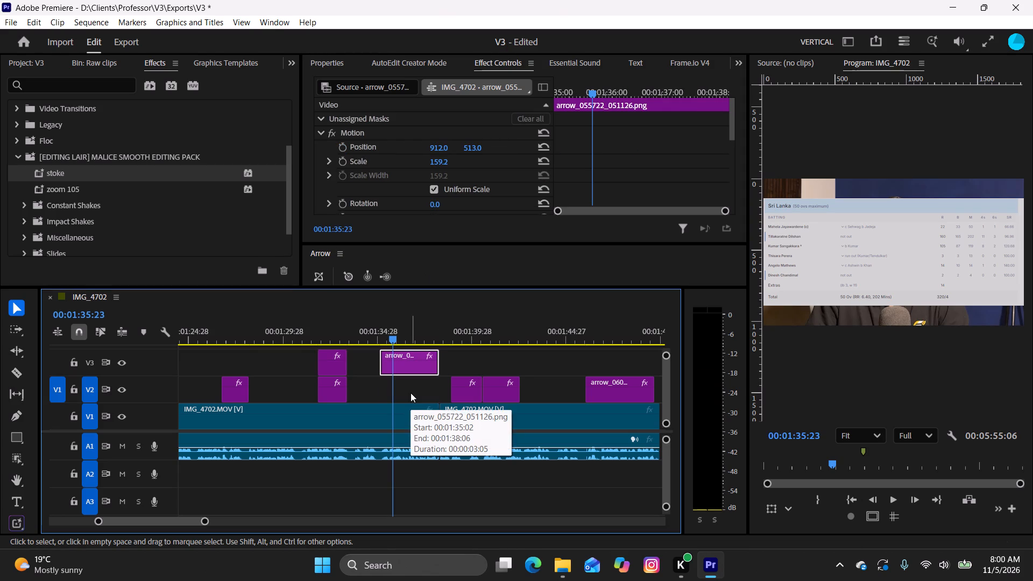
{"action": "left_click_drag", "start_coordinate": [419, 366], "coordinate": [417, 378], "text": "alt"}
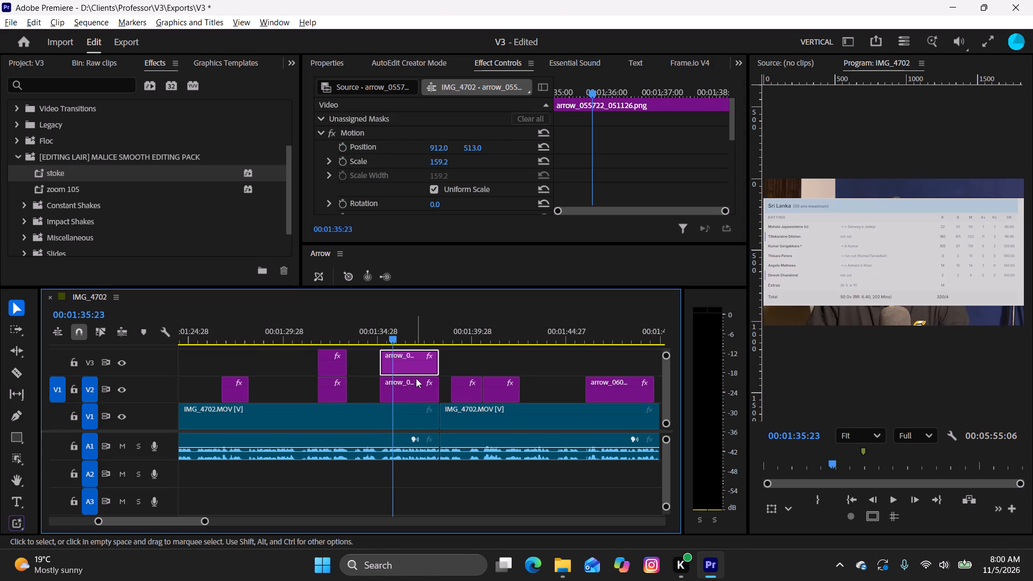
Enlarge the V2 scorecard copy's Scale to 302.2 so it fills the frame behind the V3 scorecard.
{"action": "left_click", "coordinate": [412, 393]}
{"action": "left_click_drag", "start_coordinate": [432, 161], "coordinate": [455, 163]}
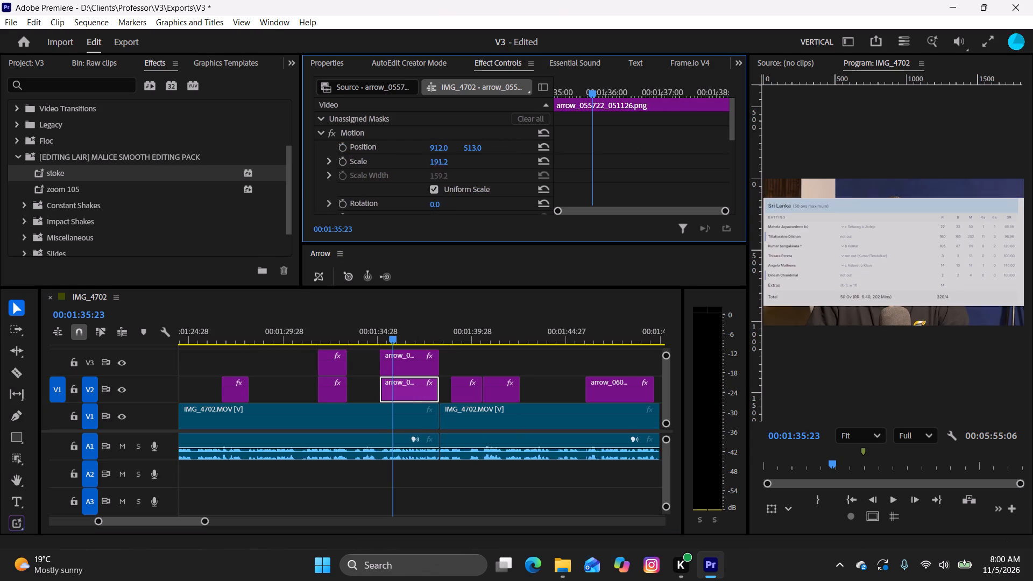
{"action": "left_click_drag", "start_coordinate": [455, 163], "coordinate": [537, 188]}
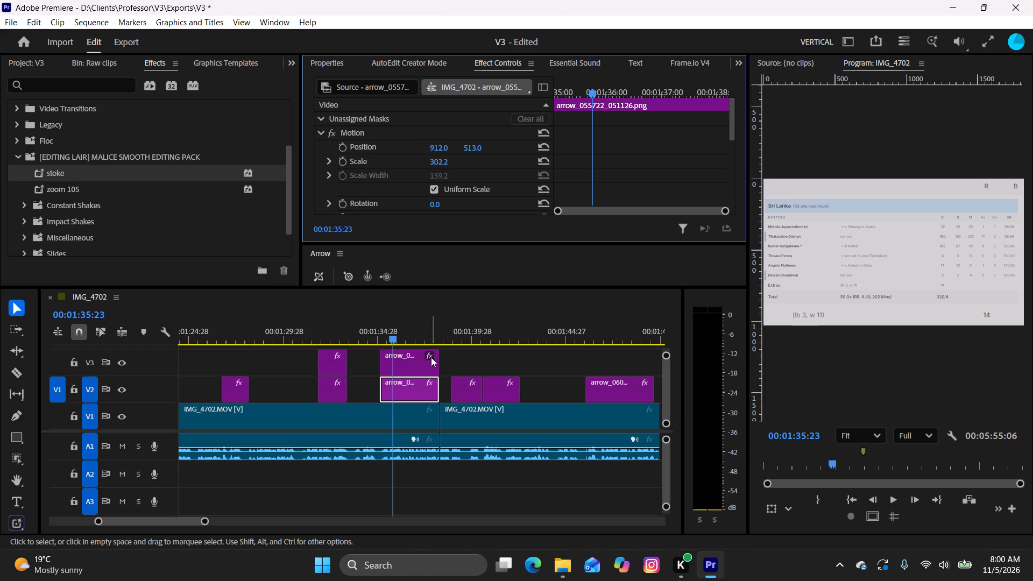
Apply Gaussian Blur to the enlarged Sri Lanka scorecard copy on V2.
{"action": "key", "text": "ctrl+space"}
{"action": "type", "text": "gau"}
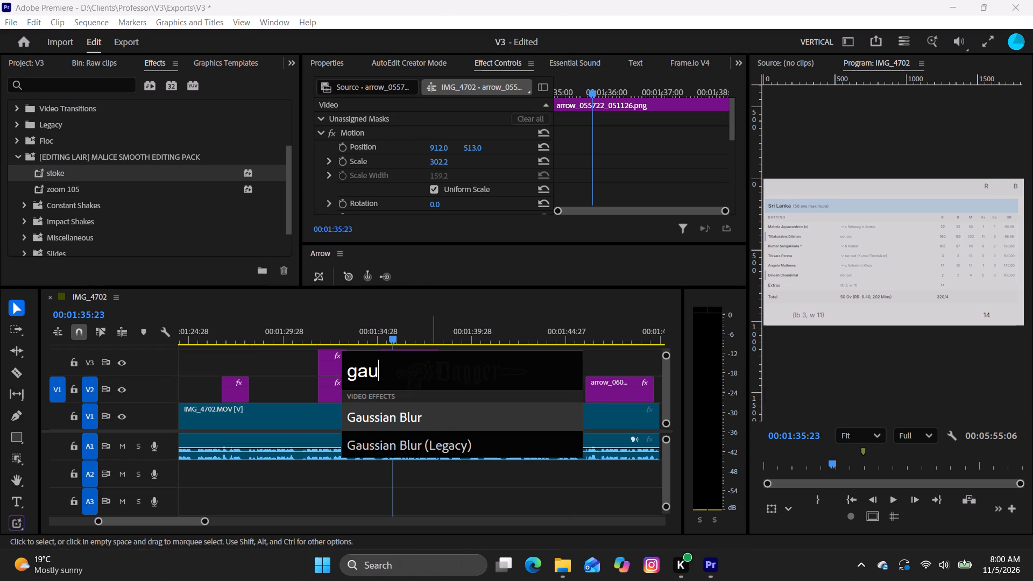
{"action": "key", "text": "Return"}
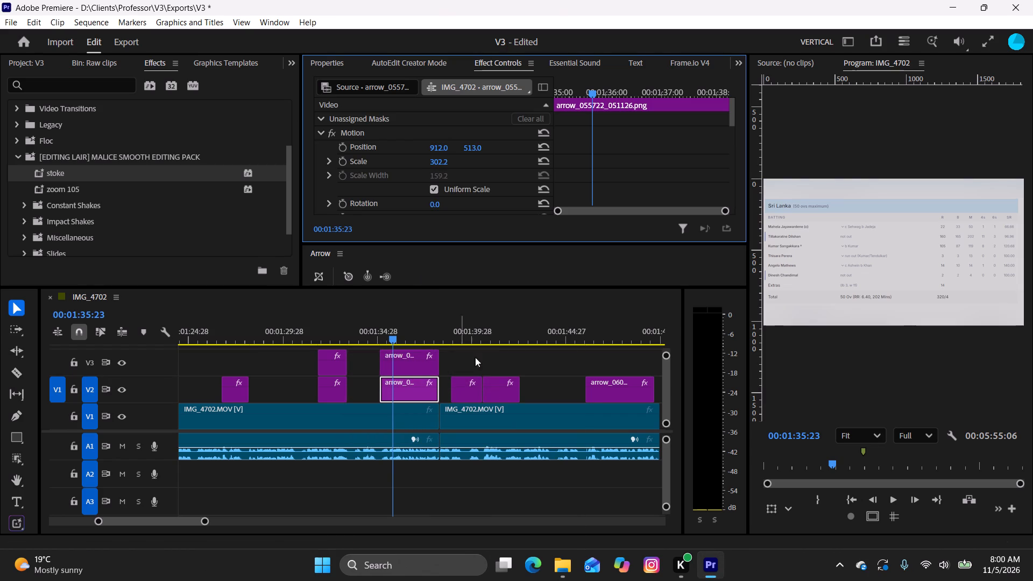
Reduce the V3 Sri Lanka scorecard's Scale to 144.2 so it sits inside its backdrop.
{"action": "left_click", "coordinate": [414, 370]}
{"action": "left_click_drag", "start_coordinate": [442, 162], "coordinate": [433, 166]}
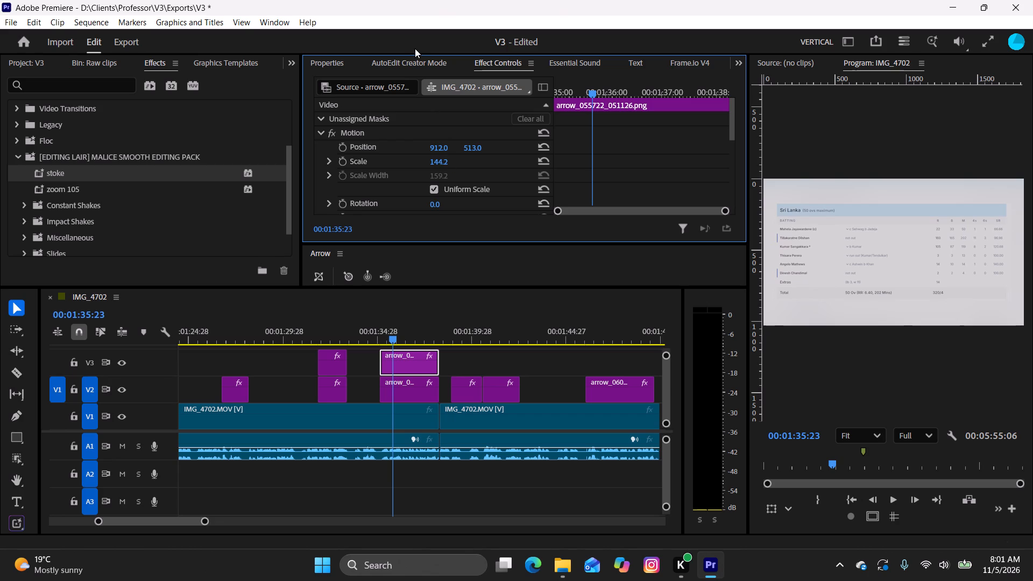
Move the first Sri Lanka–India match result image up to V3 and place a duplicate directly beneath it on V2.
{"action": "key", "text": "space"}
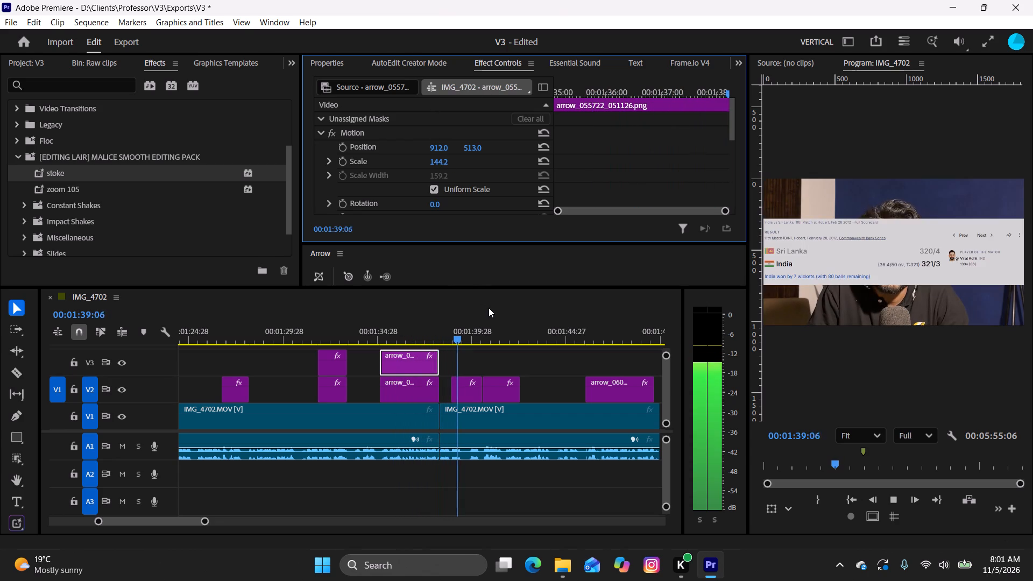
{"action": "key", "text": "space"}
{"action": "left_click", "coordinate": [475, 393]}
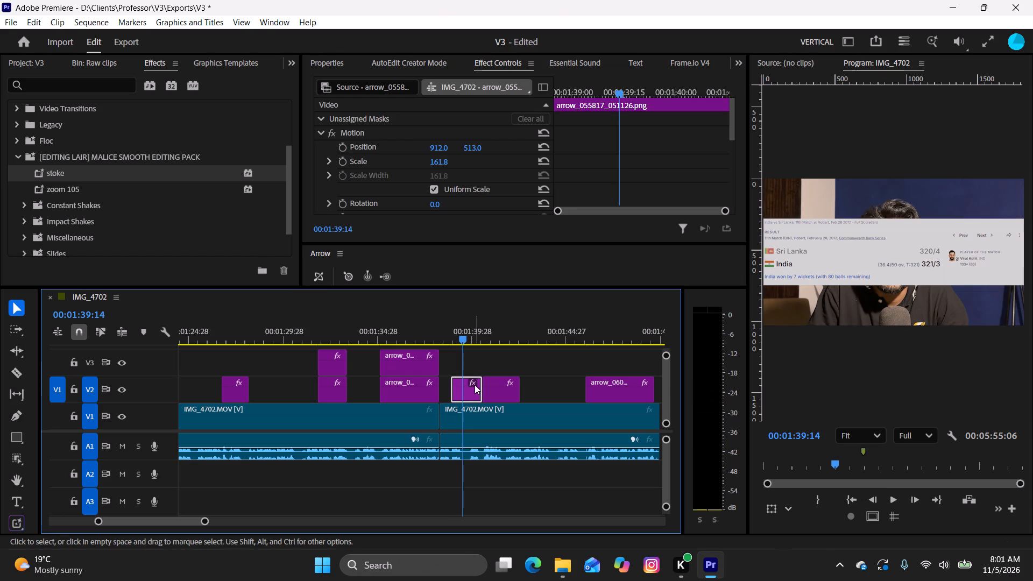
{"action": "key", "text": "alt+Up"}
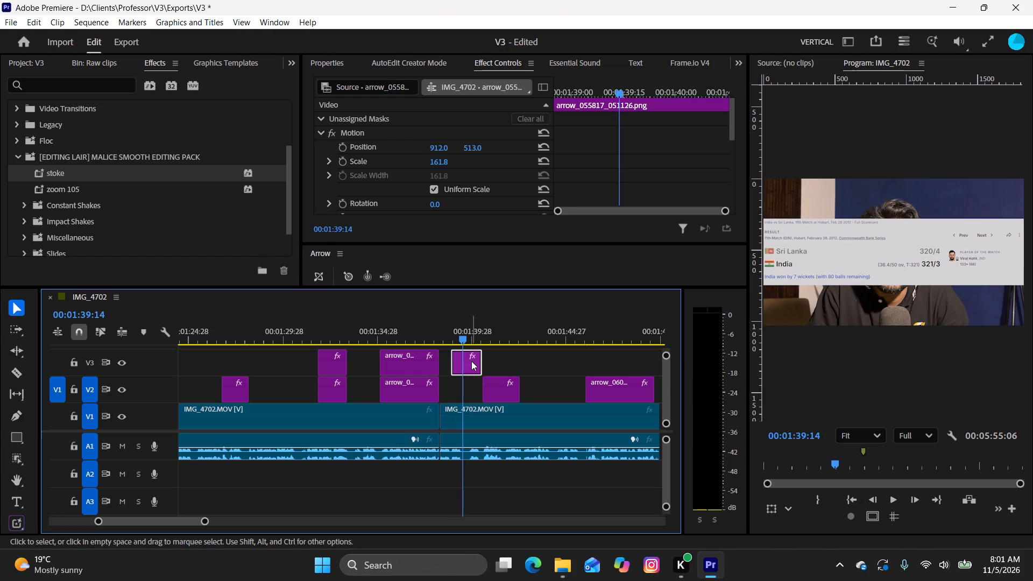
{"action": "left_click_drag", "start_coordinate": [471, 361], "coordinate": [475, 379], "text": "alt"}
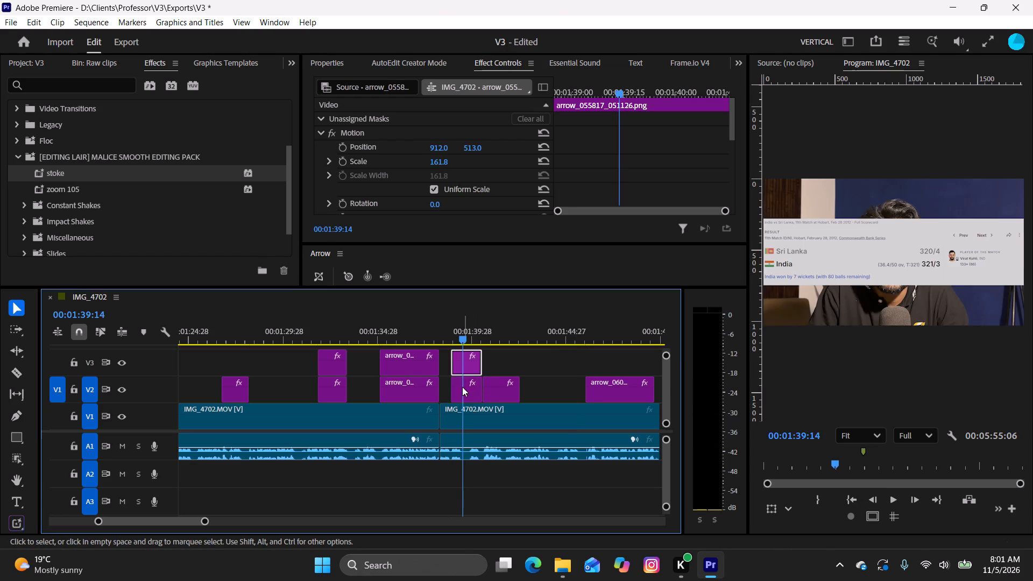
Turn the V2 match result copy into a full-frame backdrop with Gaussian Blur and a Scale of 475.8.
{"action": "left_click", "coordinate": [462, 387]}
{"action": "left_click_drag", "start_coordinate": [438, 162], "coordinate": [481, 173]}
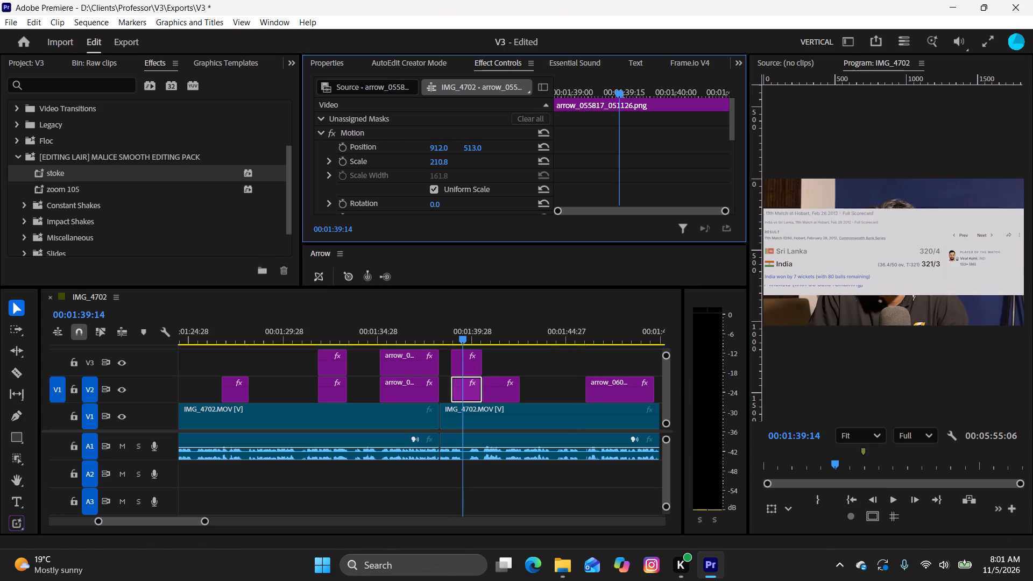
{"action": "left_click_drag", "start_coordinate": [481, 173], "coordinate": [603, 172]}
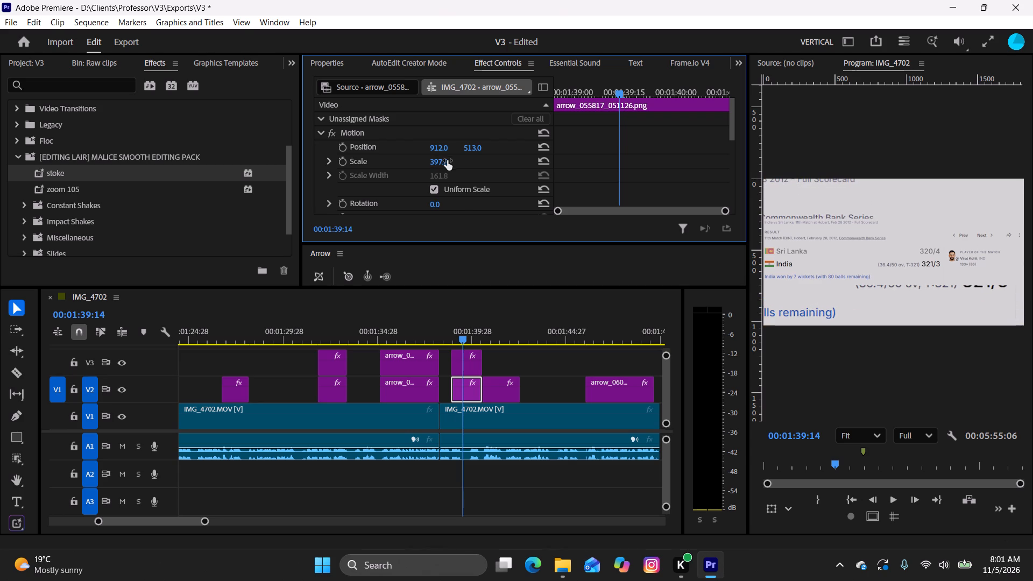
{"action": "key", "text": "ctrl+space"}
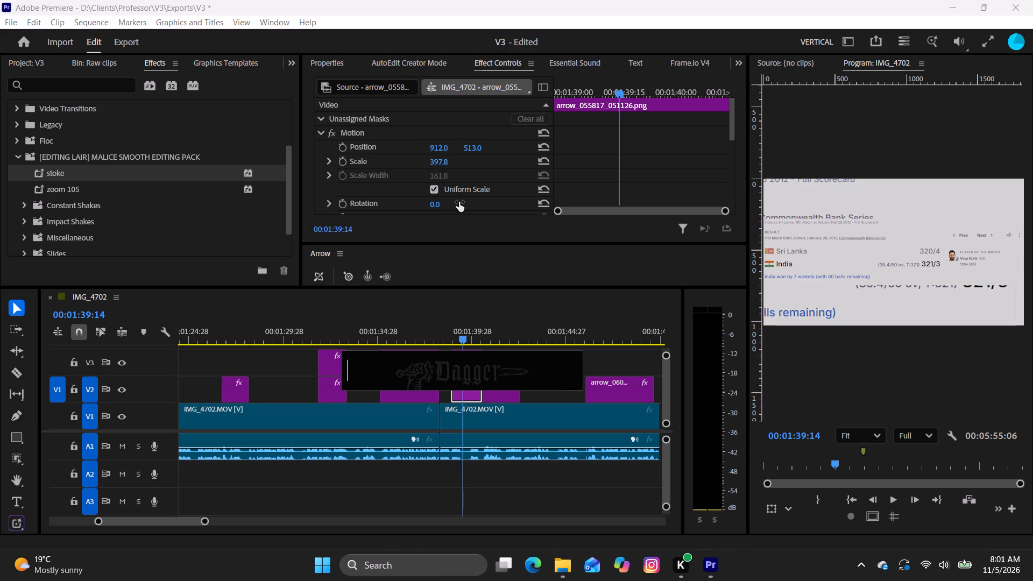
{"action": "type", "text": "gau"}
{"action": "key", "text": "Return"}
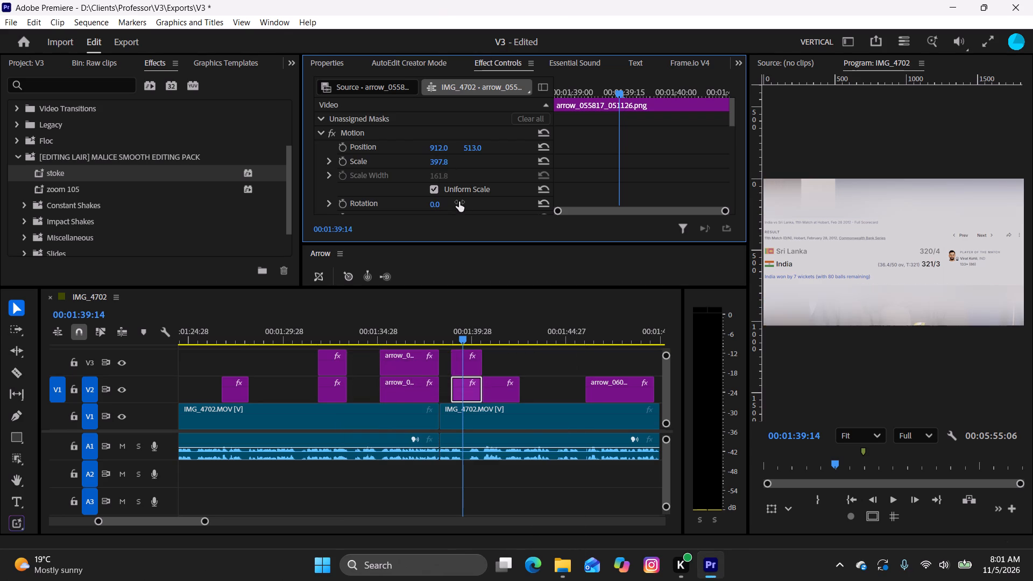
{"action": "left_click_drag", "start_coordinate": [443, 162], "coordinate": [472, 172]}
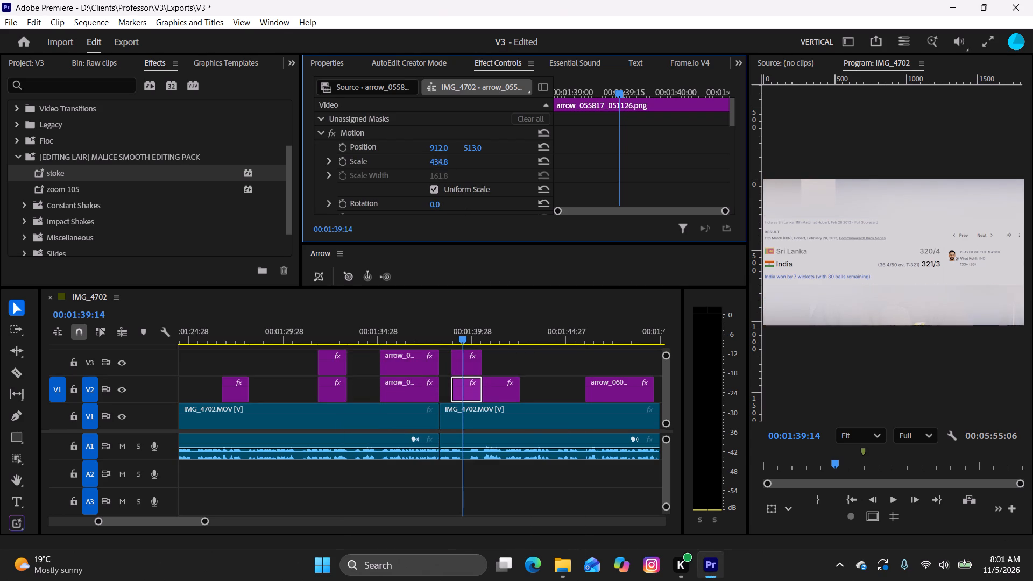
{"action": "left_click_drag", "start_coordinate": [472, 172], "coordinate": [498, 174]}
Reduce the V3 match result image's Scale to 144.8.
{"action": "left_click", "coordinate": [468, 365]}
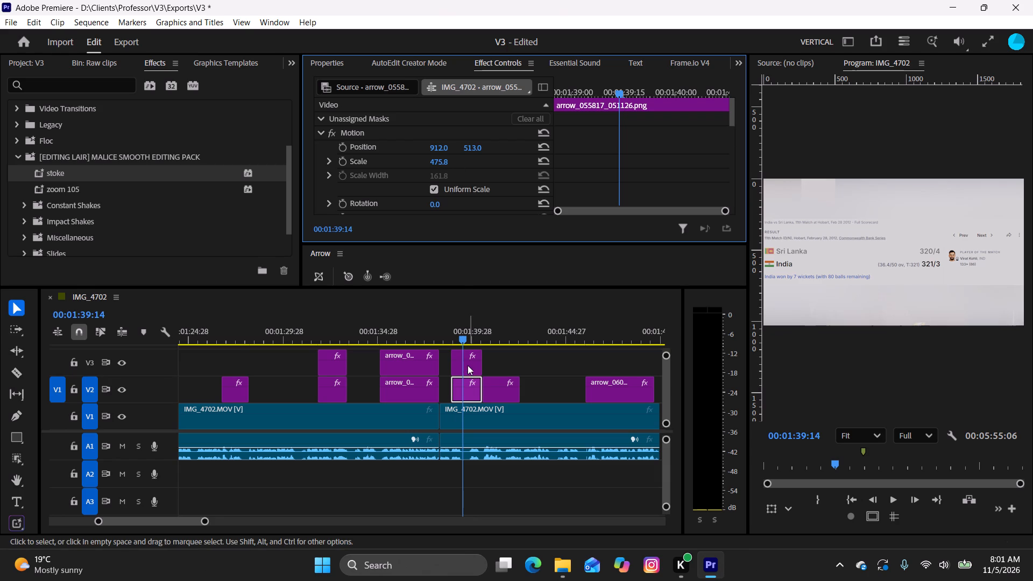
{"action": "left_click_drag", "start_coordinate": [442, 159], "coordinate": [437, 164]}
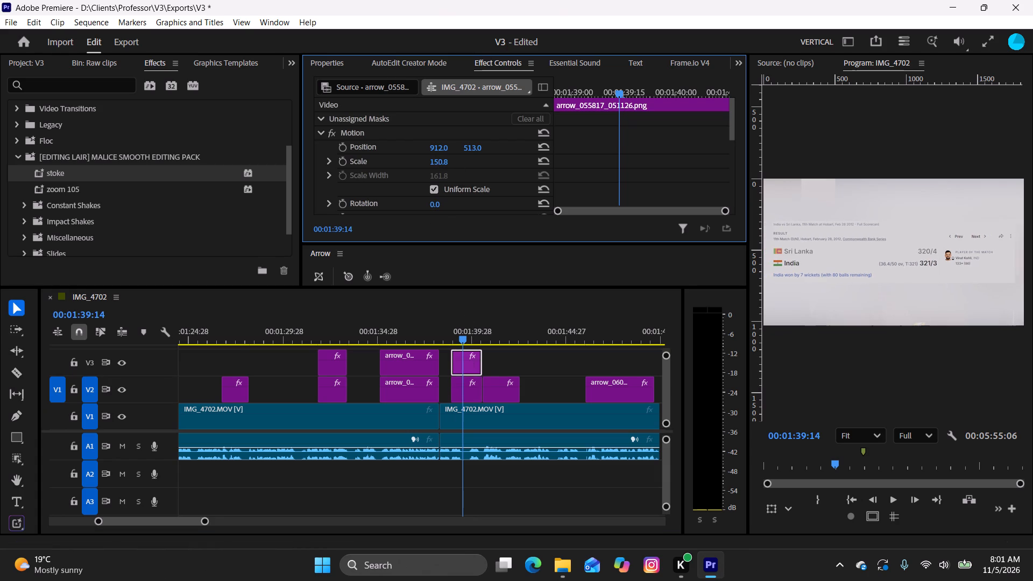
{"action": "left_click_drag", "start_coordinate": [437, 164], "coordinate": [435, 167]}
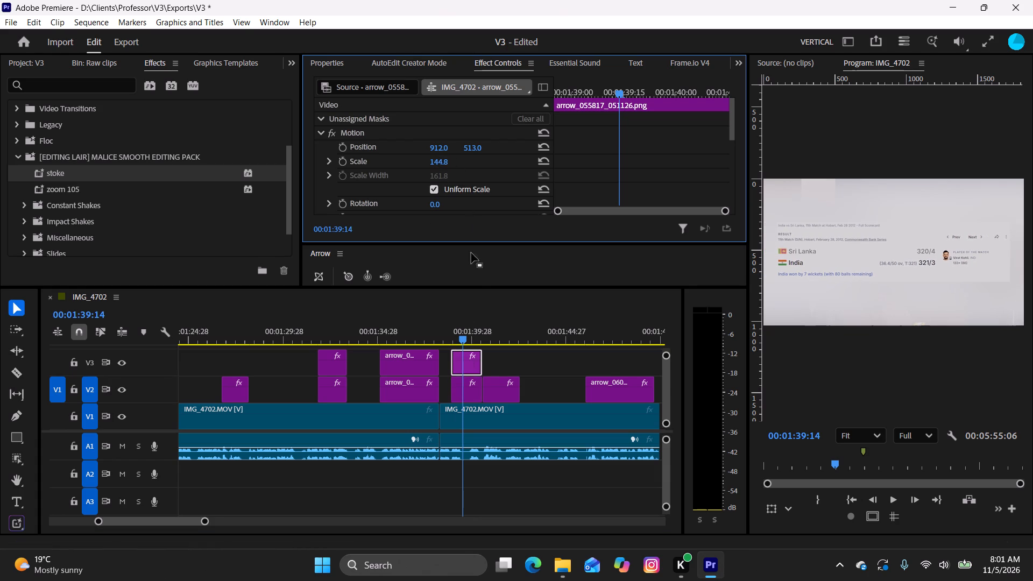
Review the section around the second match result image and delete that image from V2.
{"action": "left_click", "coordinate": [491, 387]}
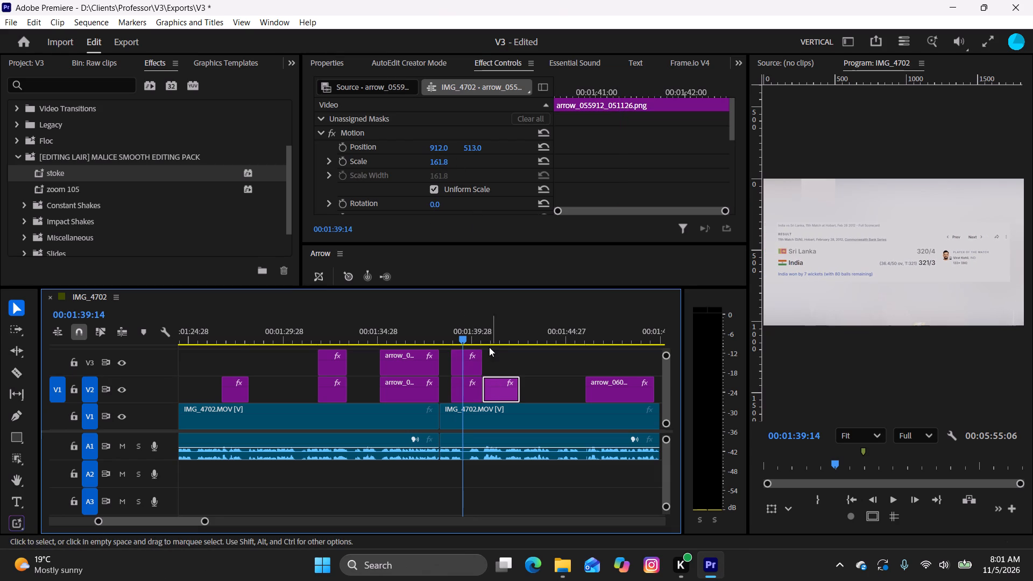
{"action": "key", "text": "space"}
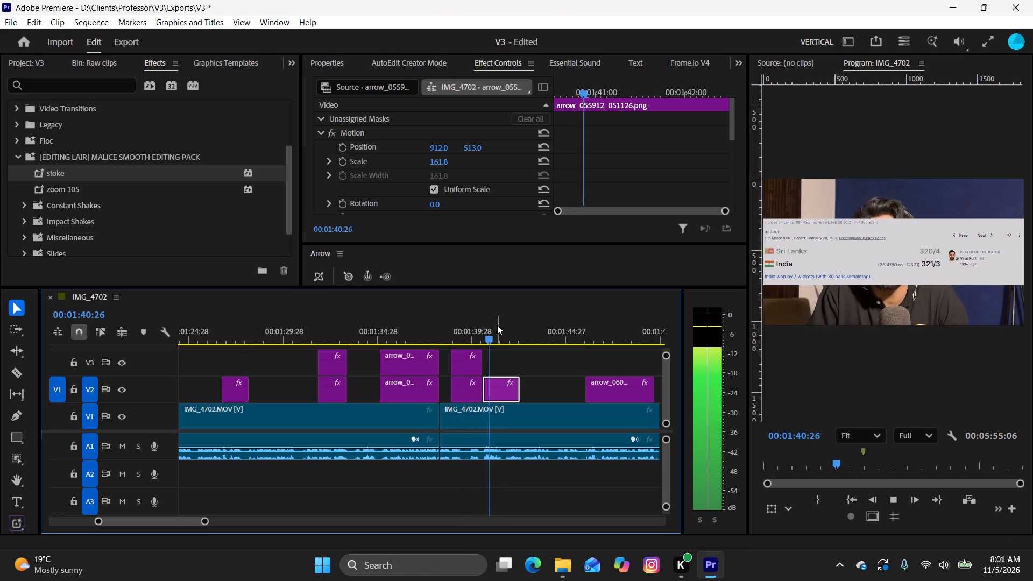
{"action": "key", "text": "space"}
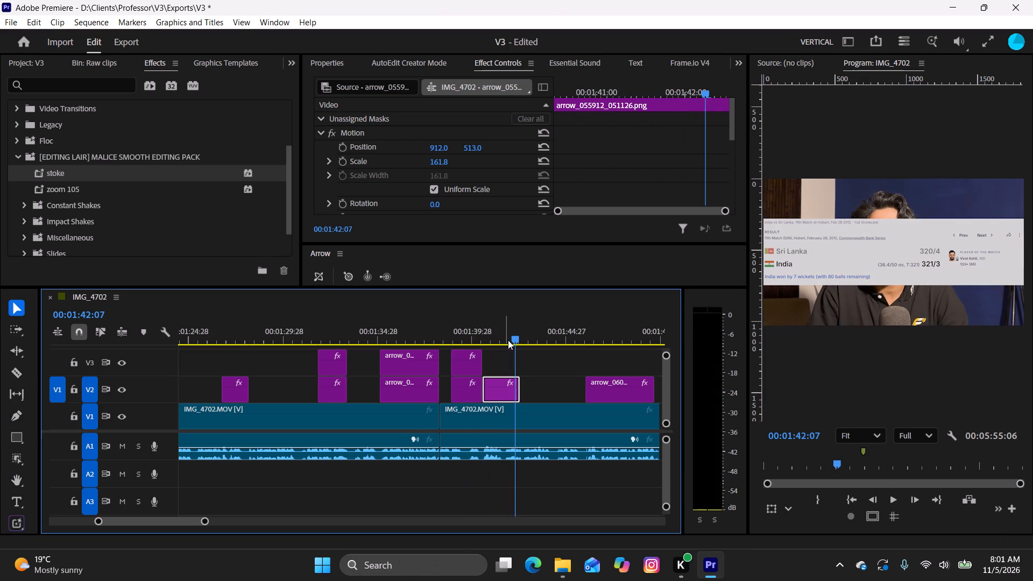
{"action": "left_click_drag", "start_coordinate": [511, 338], "coordinate": [438, 340]}
{"action": "key", "text": "space"}
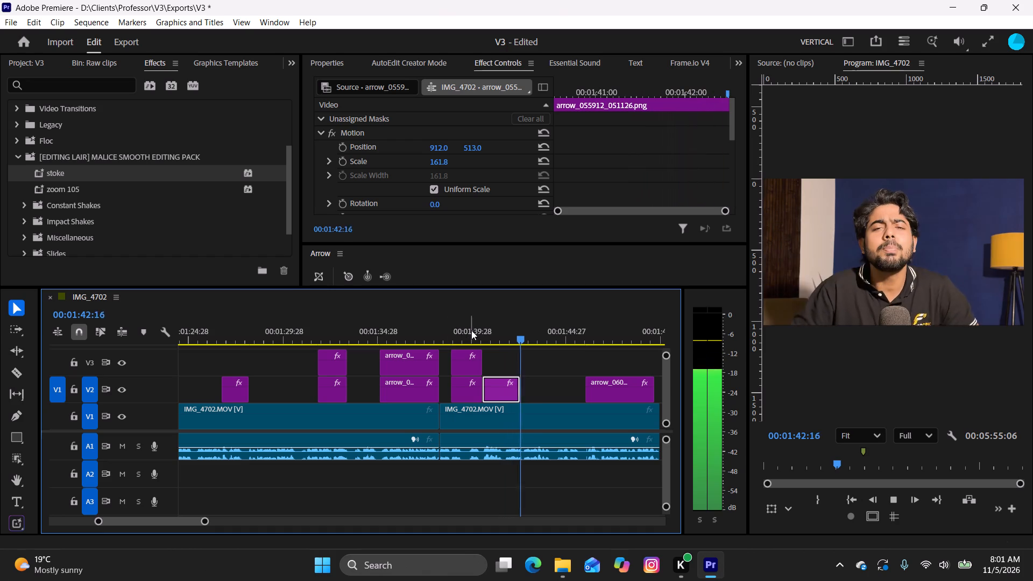
{"action": "left_click", "coordinate": [501, 386]}
{"action": "key", "text": "BackSpace"}
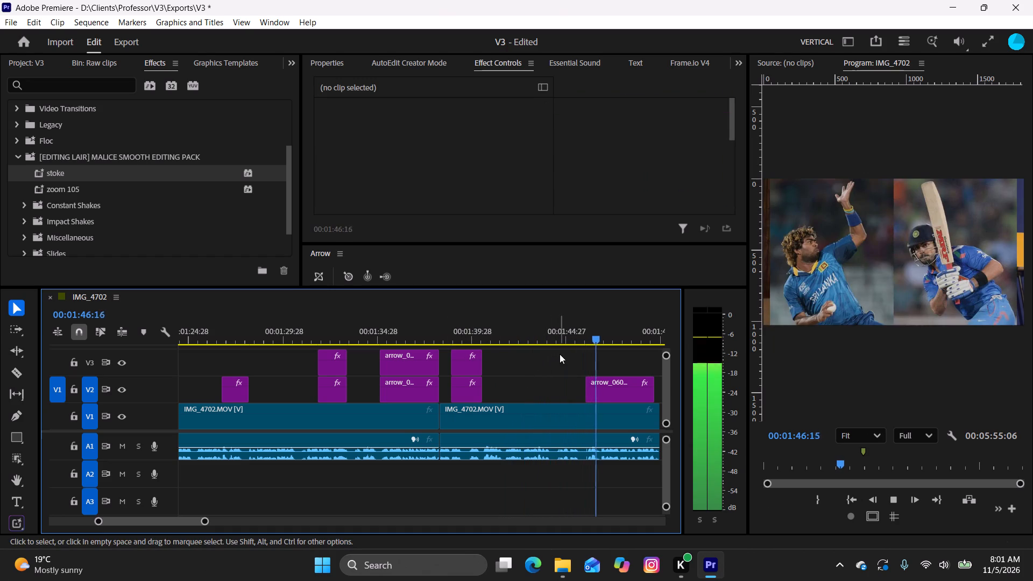
Move the two-player bowler and batsman image earlier on V2 so it starts directly after the match result image at 00:01:40:16.
{"action": "key", "text": "space"}
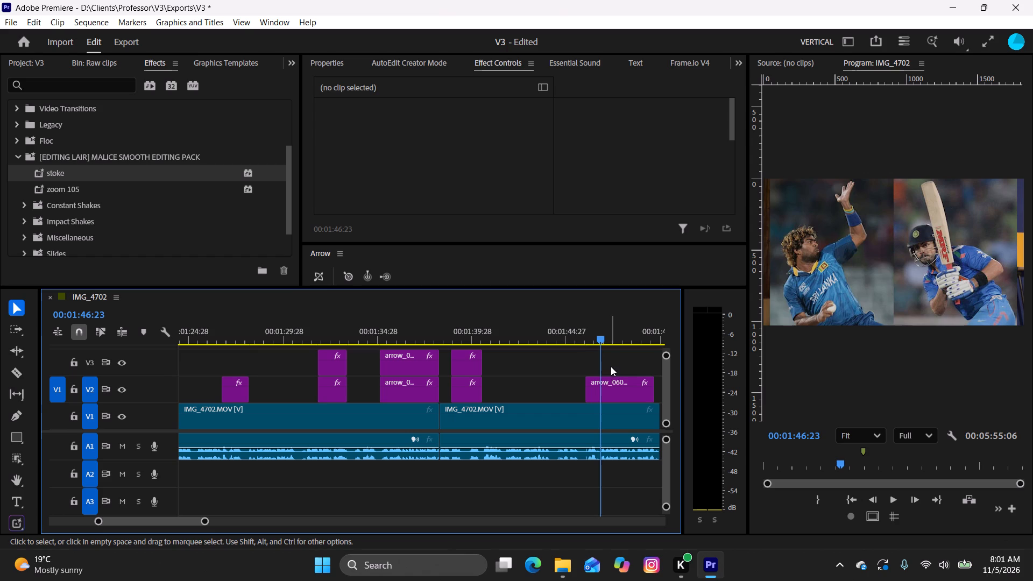
{"action": "left_click_drag", "start_coordinate": [613, 393], "coordinate": [532, 400]}
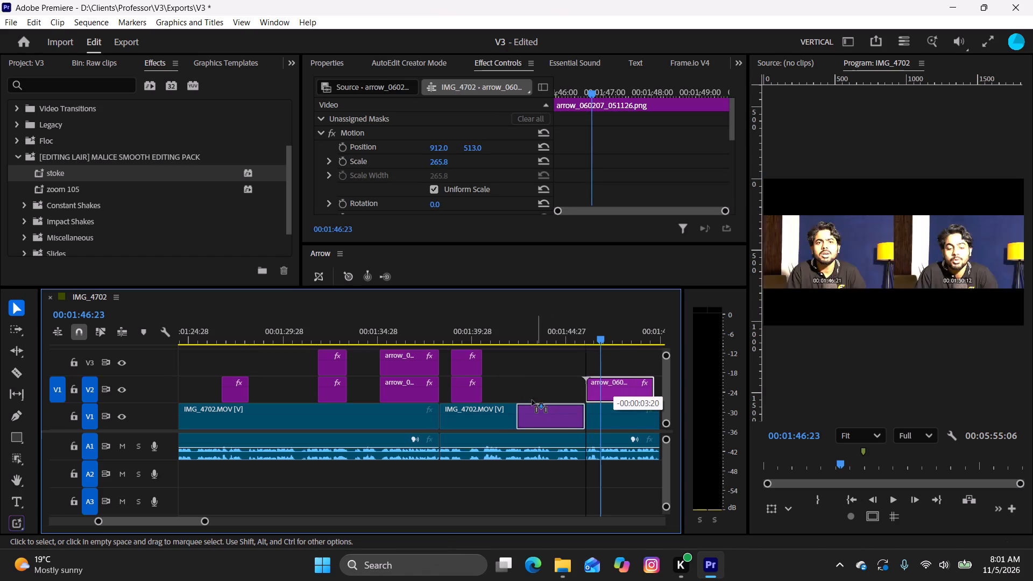
{"action": "left_click_drag", "start_coordinate": [532, 400], "coordinate": [525, 393]}
{"action": "left_click_drag", "start_coordinate": [595, 342], "coordinate": [470, 331]}
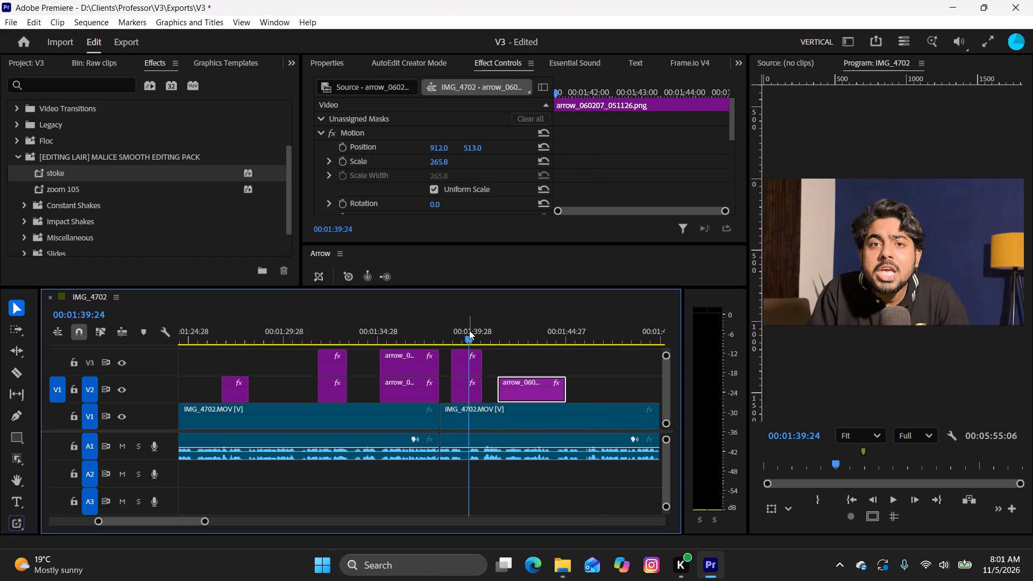
{"action": "key", "text": "space"}
{"action": "left_click_drag", "start_coordinate": [525, 392], "coordinate": [511, 392]}
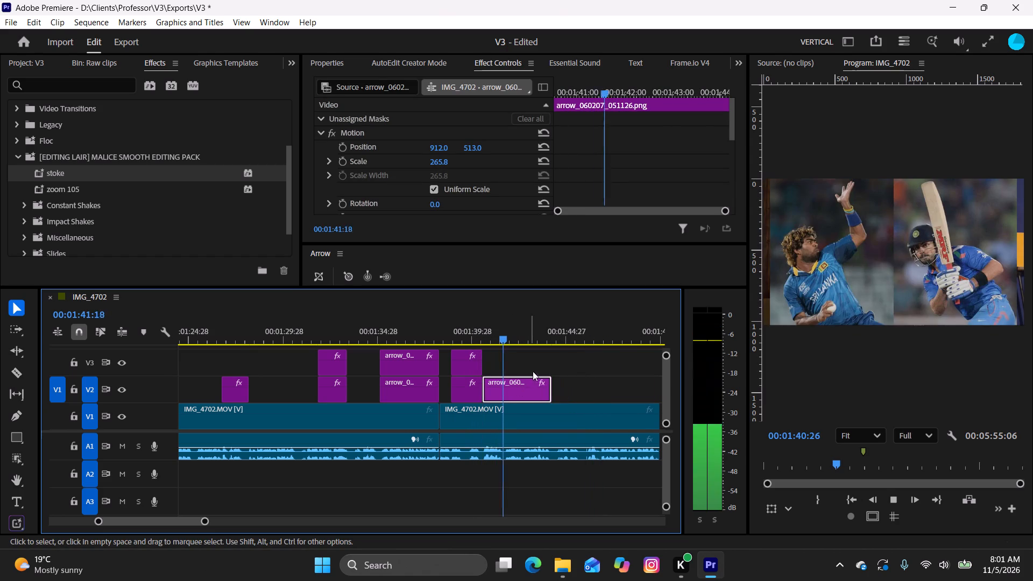
{"action": "key", "text": "space"}
Set the two-player image's Scale to 280.8 so it fills the frame.
{"action": "left_click_drag", "start_coordinate": [510, 339], "coordinate": [496, 341]}
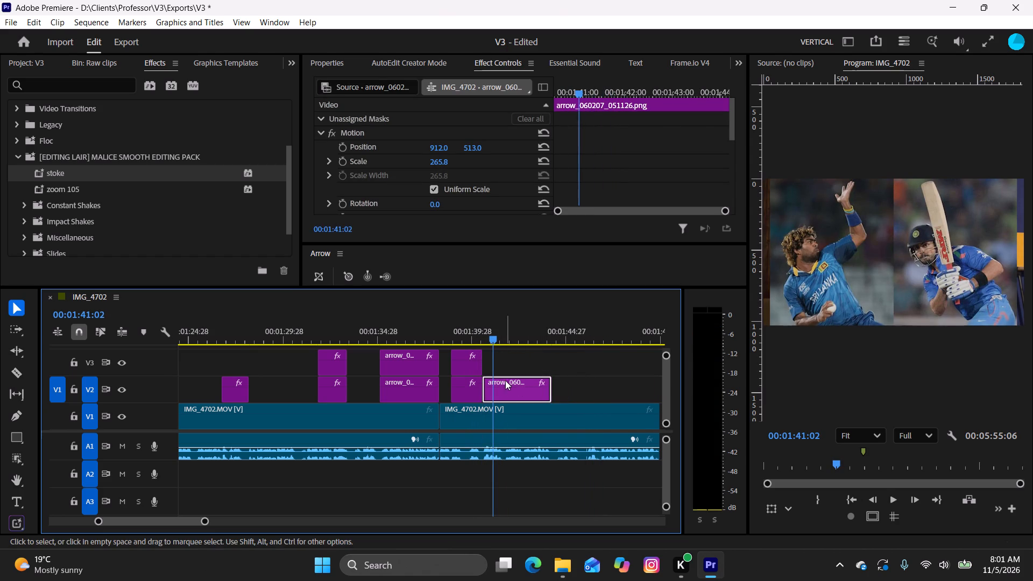
{"action": "left_click_drag", "start_coordinate": [435, 164], "coordinate": [445, 166]}
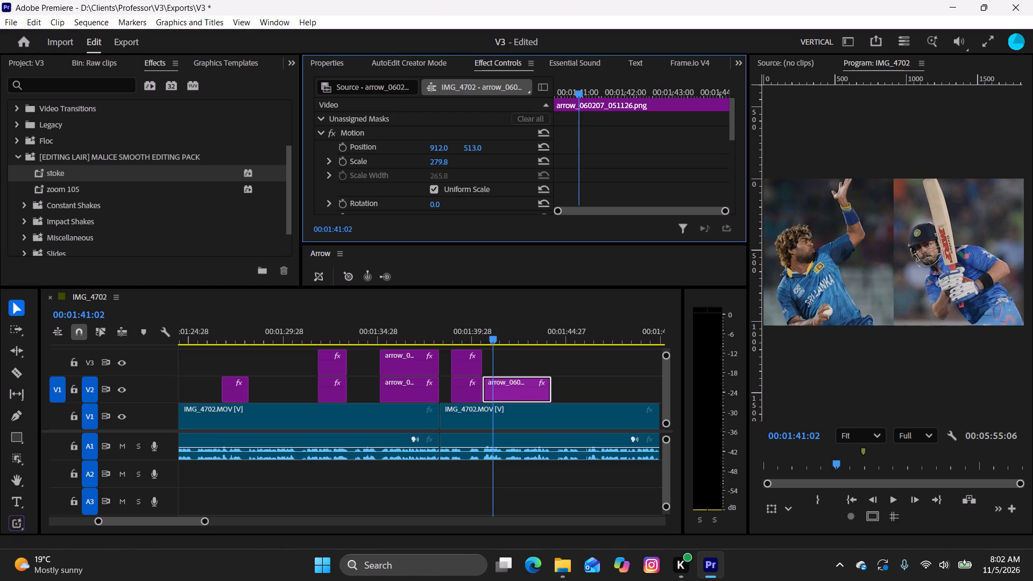
{"action": "left_click_drag", "start_coordinate": [445, 166], "coordinate": [451, 170]}
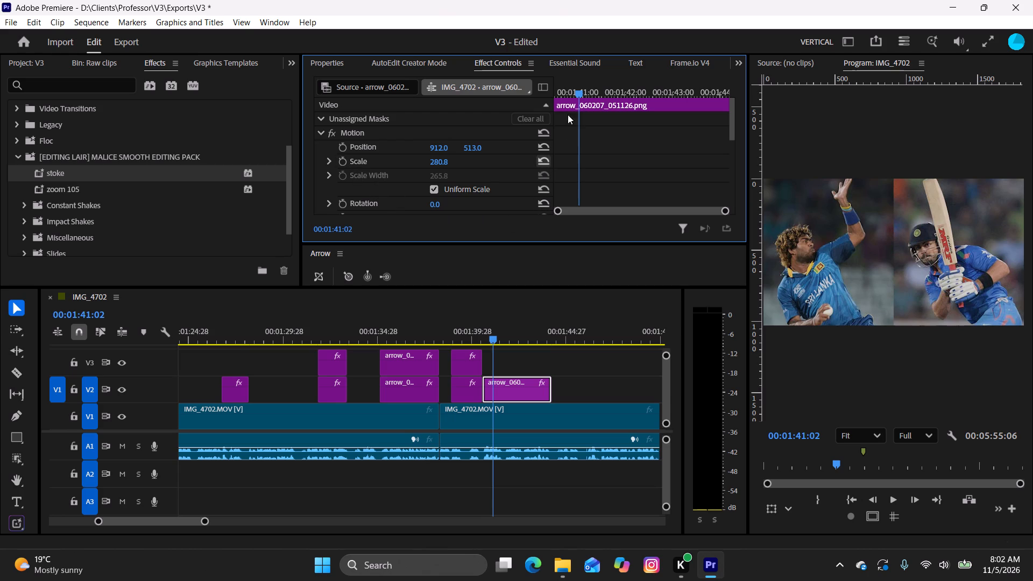
Keyframe the two-player image's Scale from 280.8 at its start to 319.8 at 00:01:44:01 for a slow zoom-in.
{"action": "left_click_drag", "start_coordinate": [576, 96], "coordinate": [546, 101]}
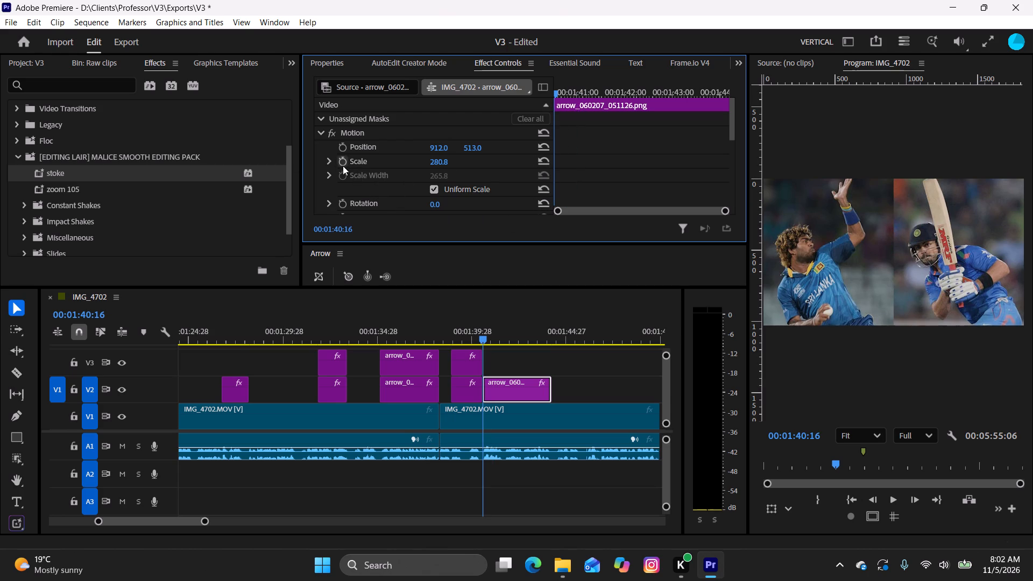
{"action": "left_click", "coordinate": [342, 162]}
{"action": "left_click_drag", "start_coordinate": [588, 93], "coordinate": [664, 98]}
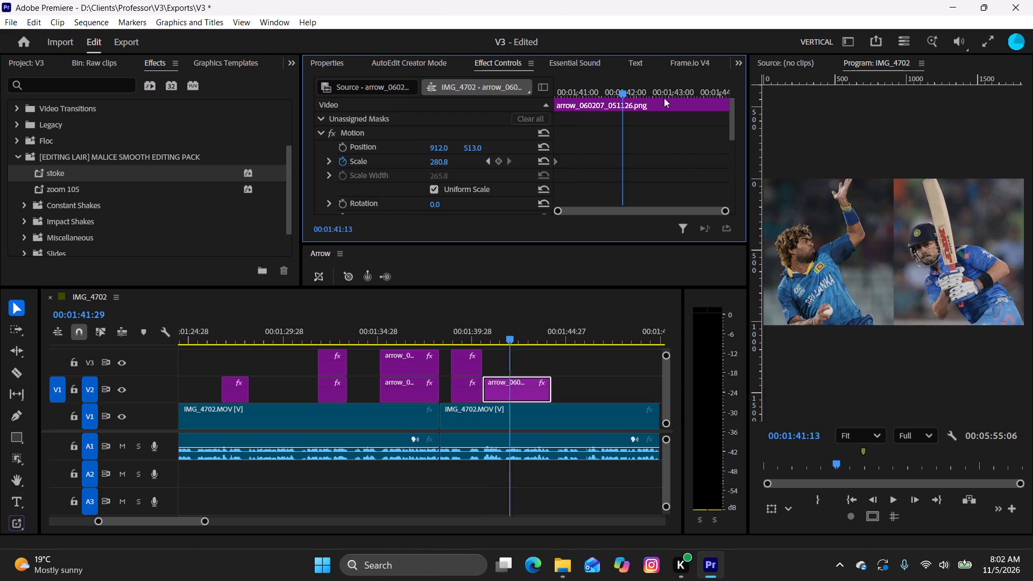
{"action": "left_click_drag", "start_coordinate": [664, 98], "coordinate": [723, 124]}
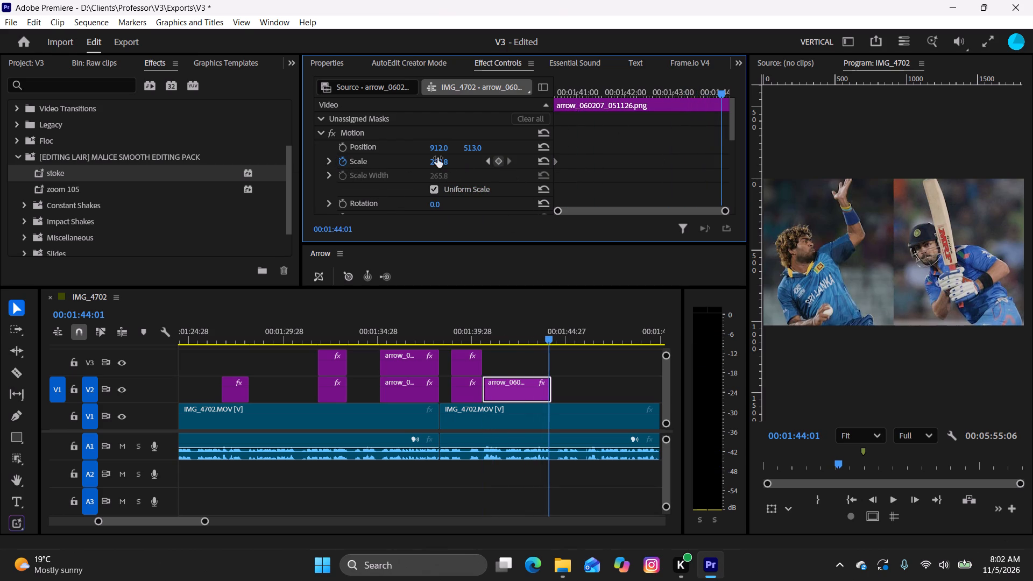
{"action": "left_click_drag", "start_coordinate": [437, 164], "coordinate": [466, 171]}
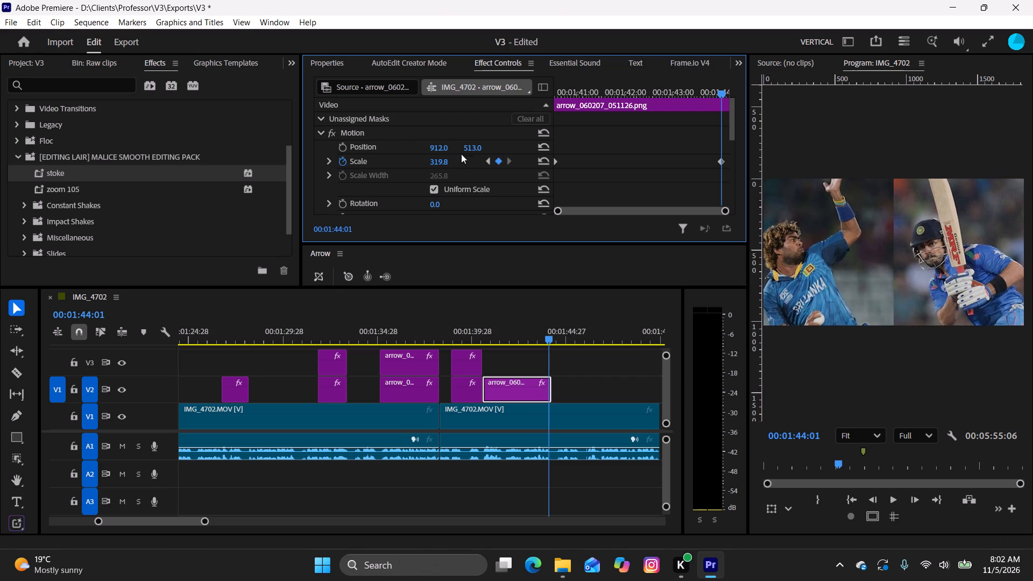
Apply Ease In to both Scale keyframes of the two-player image.
{"action": "left_click_drag", "start_coordinate": [728, 175], "coordinate": [603, 150]}
{"action": "left_click_drag", "start_coordinate": [603, 150], "coordinate": [542, 142]}
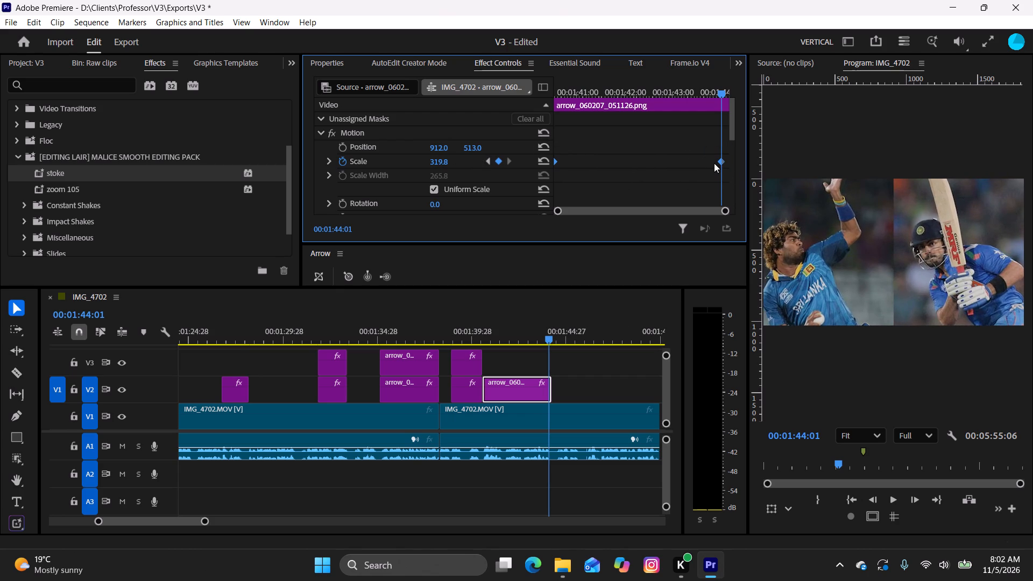
{"action": "right_click", "coordinate": [720, 161]}
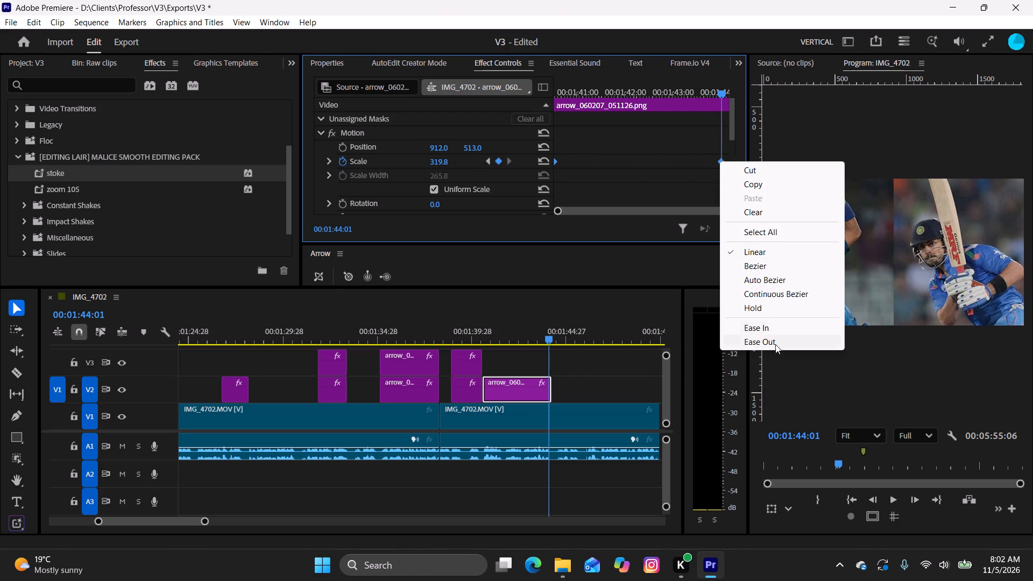
{"action": "left_click", "coordinate": [781, 329]}
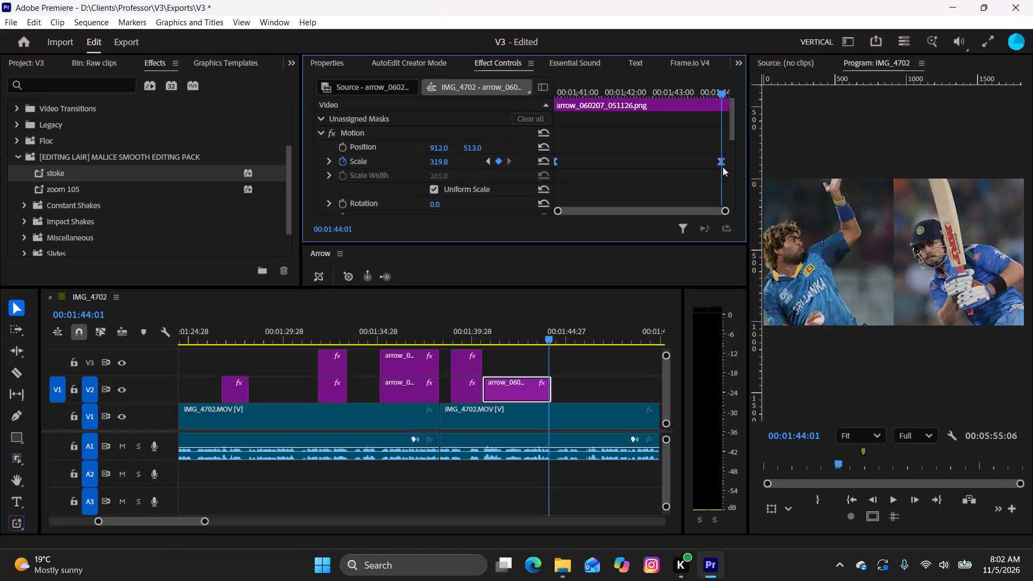
Apply Ease Out to both Scale keyframes of the two-player image on V2.
{"action": "right_click", "coordinate": [720, 161]}
{"action": "left_click", "coordinate": [769, 341]}
Play back the sequence from the start of the two-player image to the next V2 image, the batsman holding his helmet.
{"action": "left_click_drag", "start_coordinate": [553, 337], "coordinate": [483, 336]}
{"action": "key", "text": "space"}
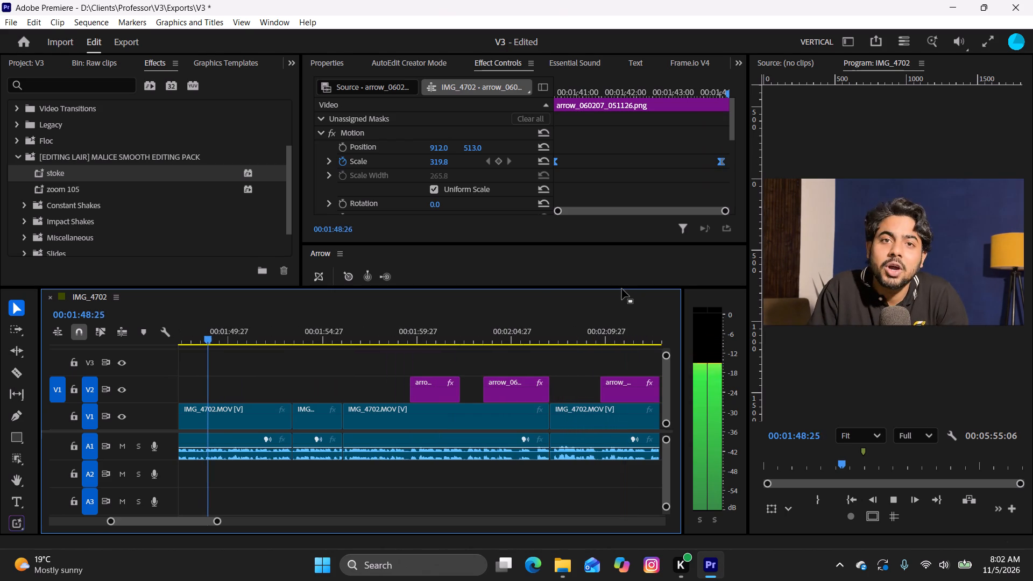
{"action": "key", "text": "space"}
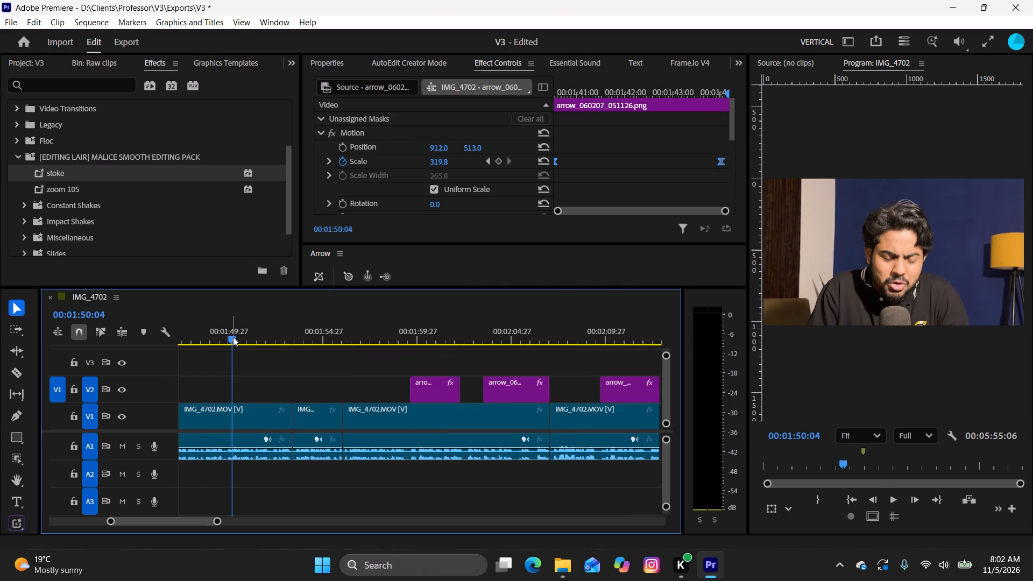
{"action": "left_click_drag", "start_coordinate": [234, 337], "coordinate": [221, 337]}
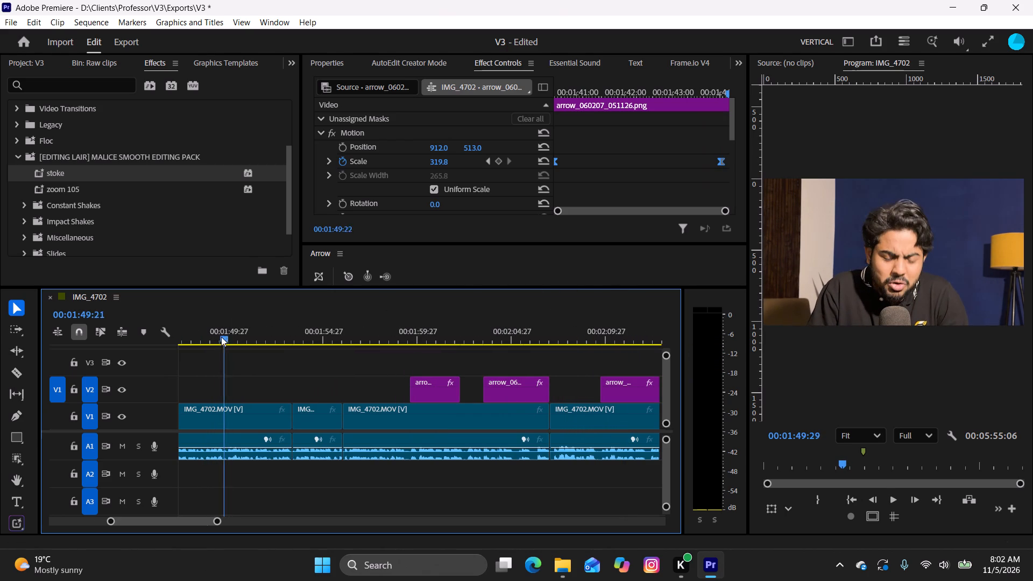
{"action": "left_click_drag", "start_coordinate": [221, 337], "coordinate": [359, 343]}
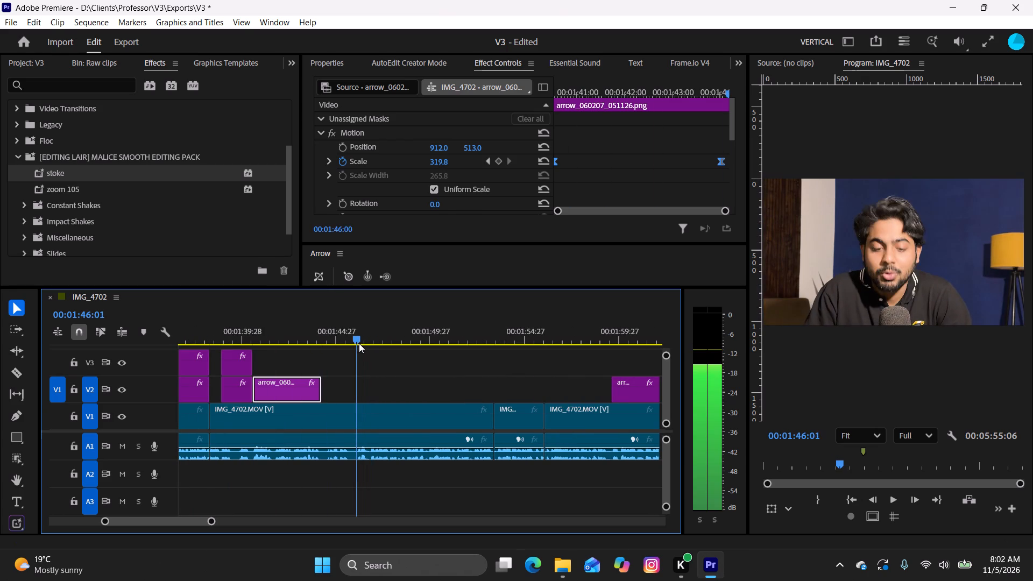
{"action": "left_click_drag", "start_coordinate": [359, 343], "coordinate": [357, 346]}
{"action": "key", "text": "space"}
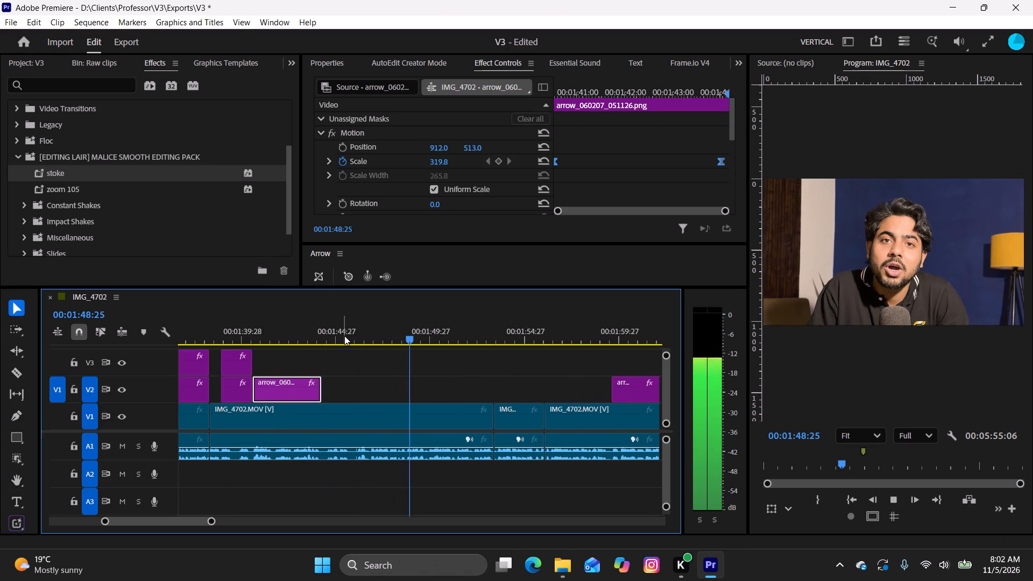
{"action": "key", "text": "space"}
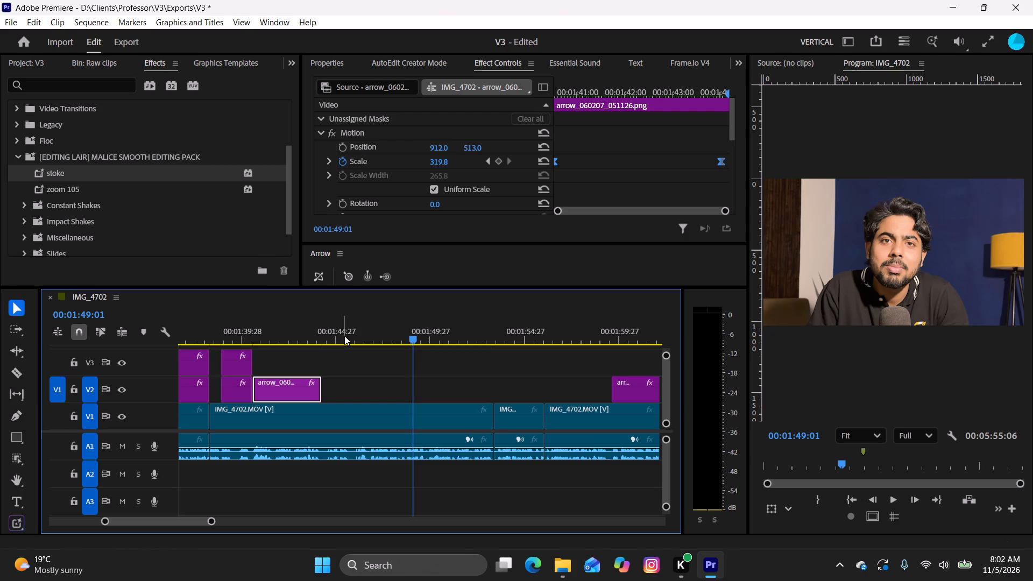
{"action": "key", "text": "space"}
{"action": "type", "text": "r"}
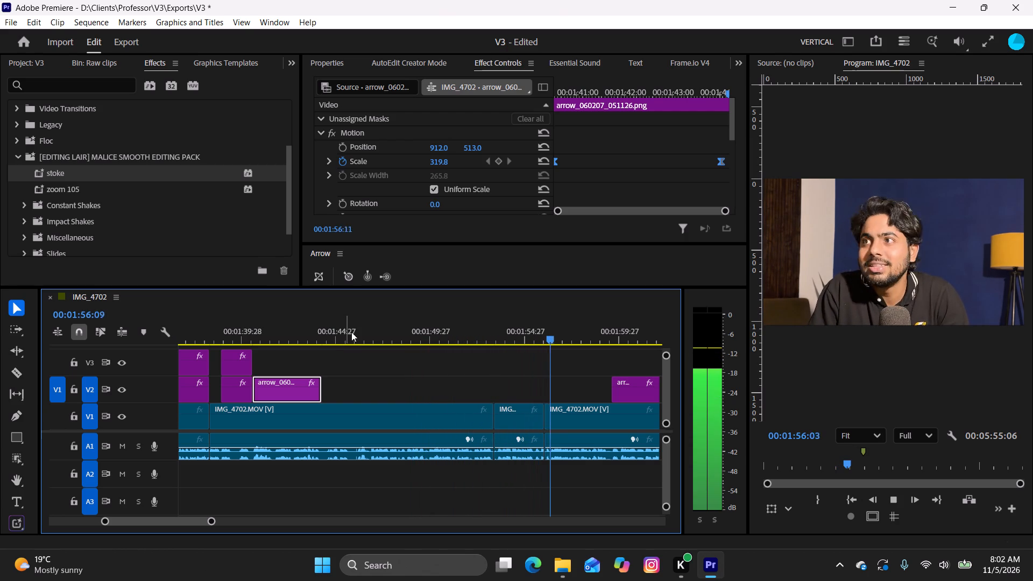
{"action": "key", "text": "space"}
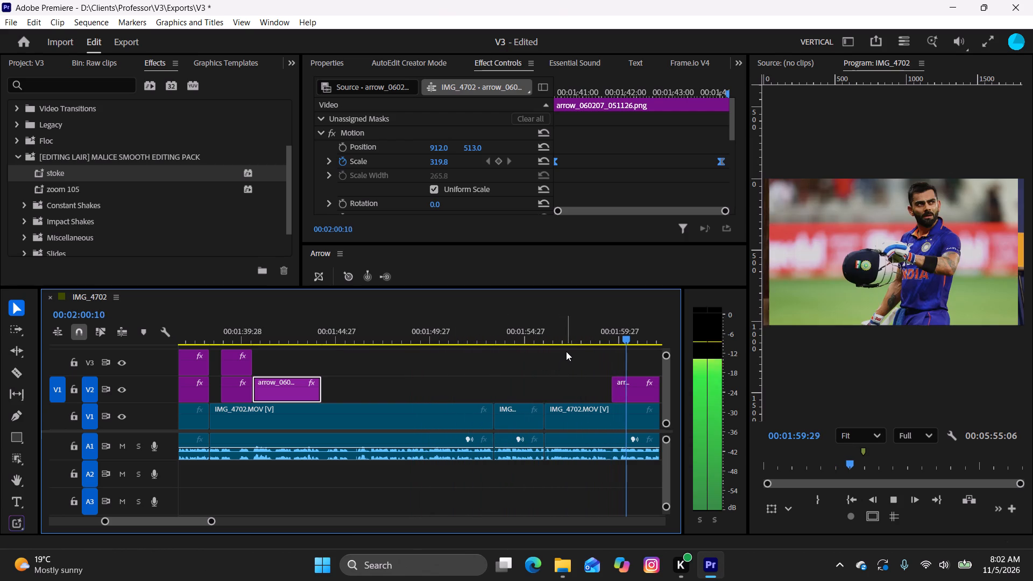
Set the Scale of the batsman-with-helmet image on V2 to 243.9 so it fills the frame.
{"action": "left_click", "coordinate": [627, 388]}
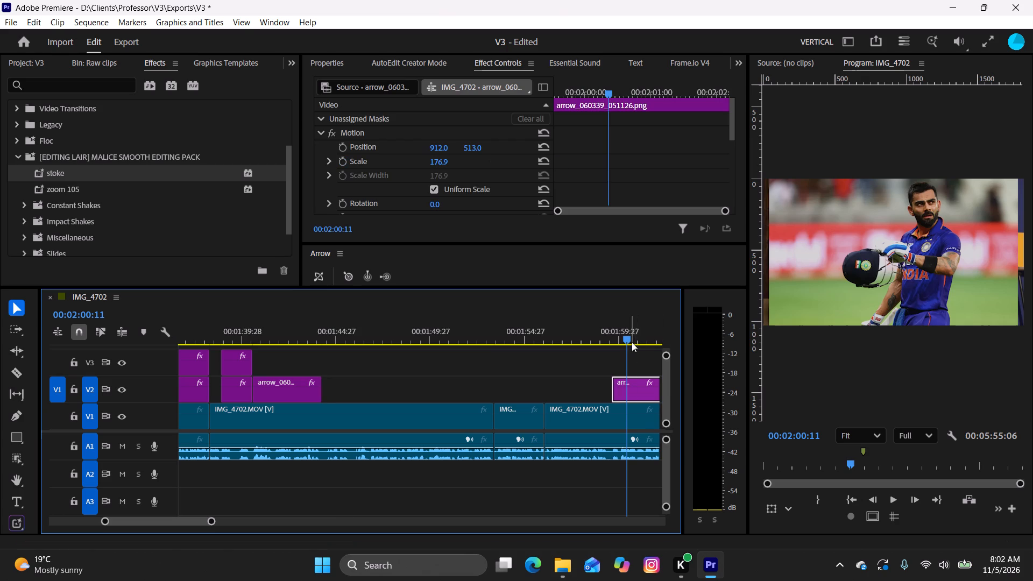
{"action": "left_click_drag", "start_coordinate": [626, 339], "coordinate": [609, 345]}
{"action": "key", "text": "space"}
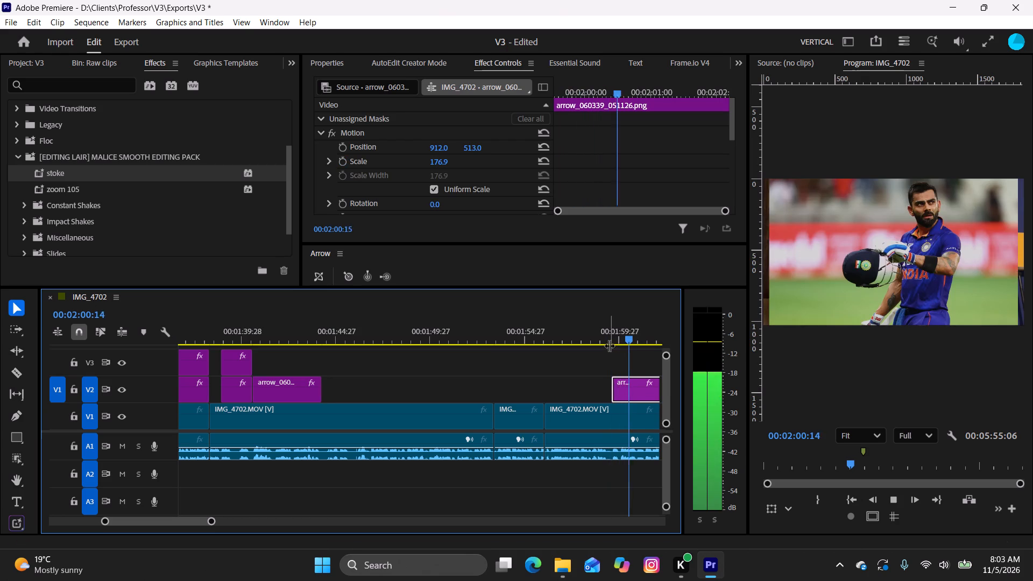
{"action": "key", "text": "space"}
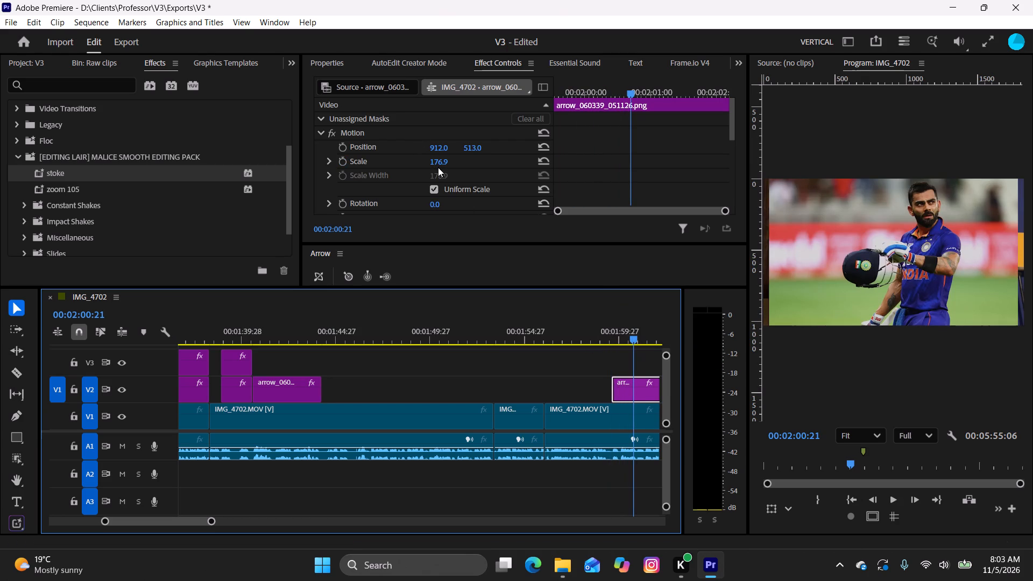
{"action": "left_click_drag", "start_coordinate": [438, 167], "coordinate": [466, 170]}
{"action": "left_click_drag", "start_coordinate": [436, 161], "coordinate": [489, 174]}
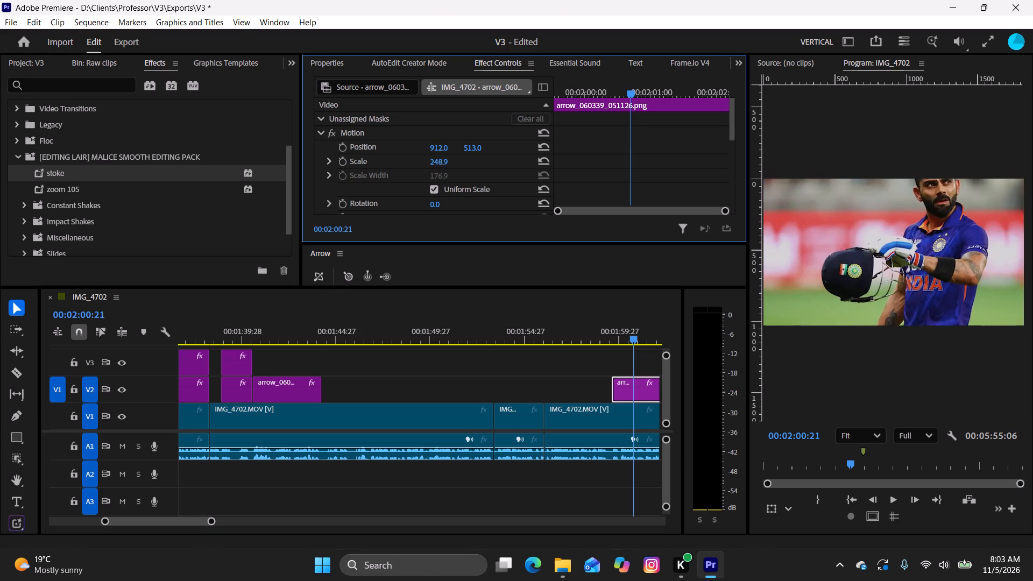
{"action": "left_click_drag", "start_coordinate": [489, 174], "coordinate": [486, 180]}
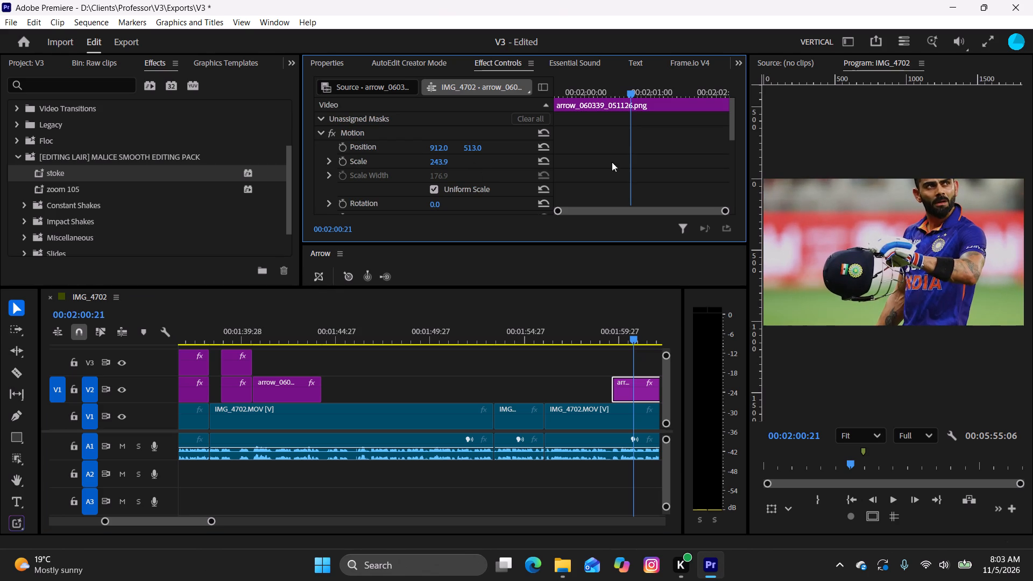
Keyframe the batsman image's Scale from 243.9 at its start, 00:01:59:16, to 190.9 at 00:02:02:03 for a zoom-out.
{"action": "left_click_drag", "start_coordinate": [627, 91], "coordinate": [510, 102]}
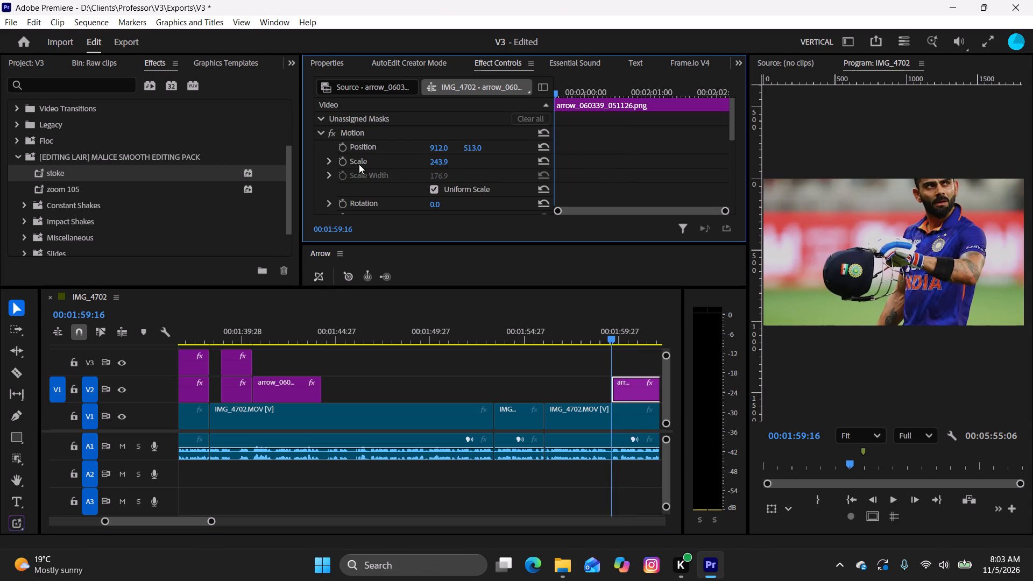
{"action": "left_click", "coordinate": [342, 162]}
{"action": "left_click_drag", "start_coordinate": [575, 94], "coordinate": [721, 112]}
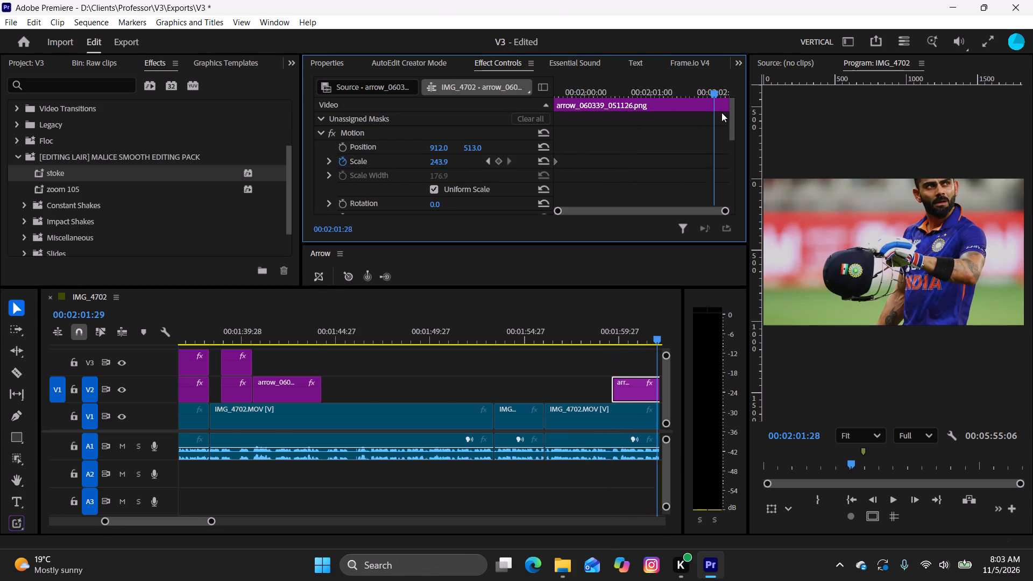
{"action": "left_click_drag", "start_coordinate": [721, 112], "coordinate": [723, 114]}
{"action": "left_click_drag", "start_coordinate": [441, 164], "coordinate": [428, 164]}
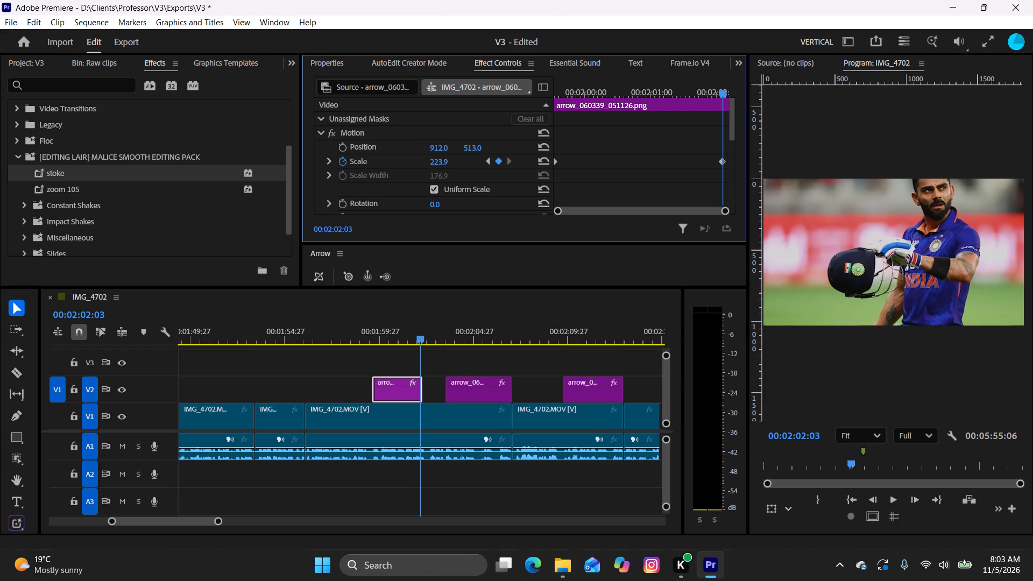
{"action": "left_click_drag", "start_coordinate": [428, 164], "coordinate": [407, 168]}
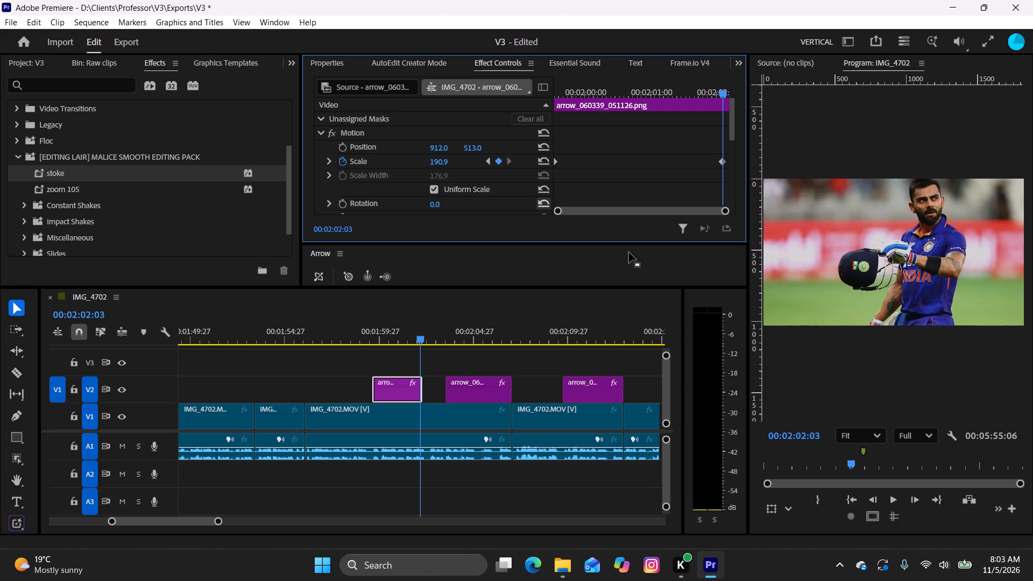
Apply Ease In and Ease Out to both Scale keyframes of the batsman image.
{"action": "left_click_drag", "start_coordinate": [725, 174], "coordinate": [548, 143]}
{"action": "right_click", "coordinate": [696, 179]}
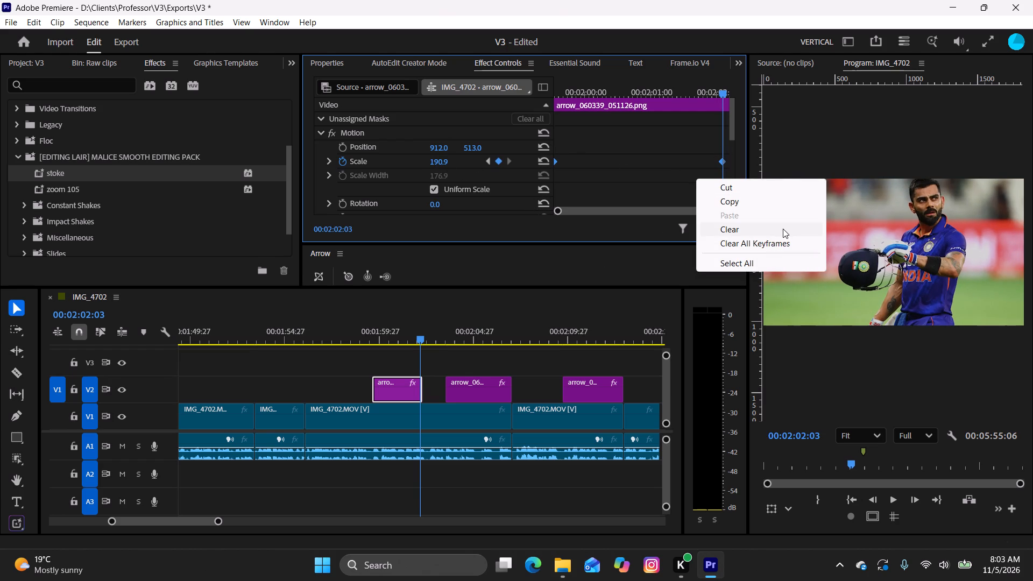
{"action": "right_click", "coordinate": [723, 161]}
{"action": "left_click", "coordinate": [810, 330]}
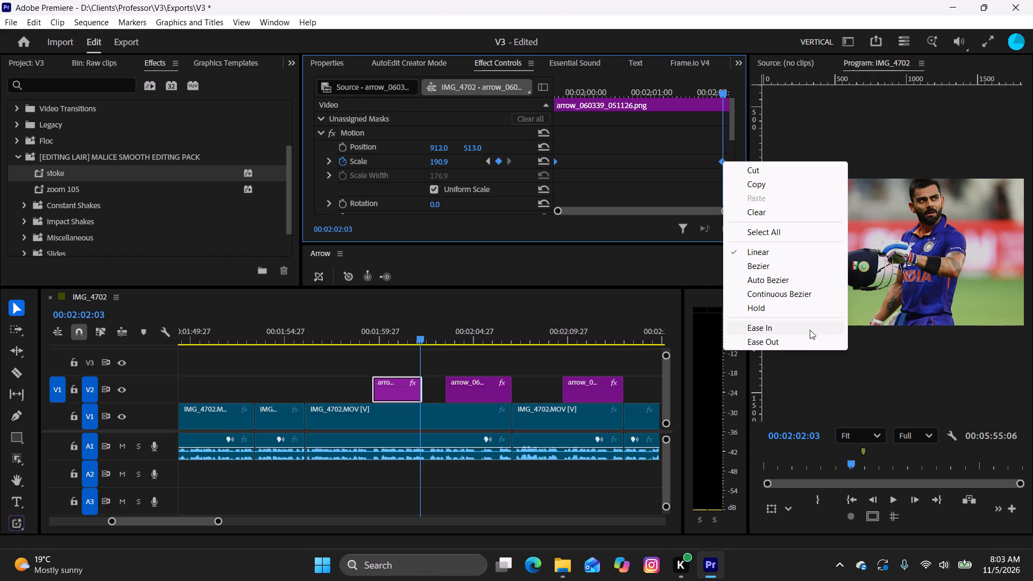
{"action": "right_click", "coordinate": [721, 161]}
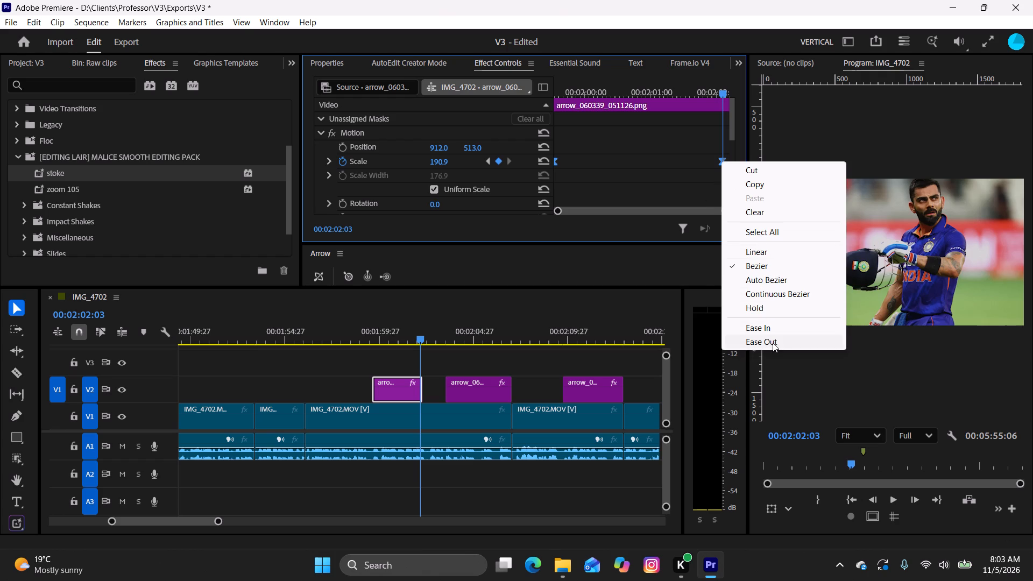
{"action": "left_click", "coordinate": [773, 343]}
Move the "Virat Kohli's Best ODI Innings" text image up to V3 and place a copy directly beneath it on V2.
{"action": "left_click_drag", "start_coordinate": [423, 336], "coordinate": [368, 337]}
{"action": "key", "text": "space"}
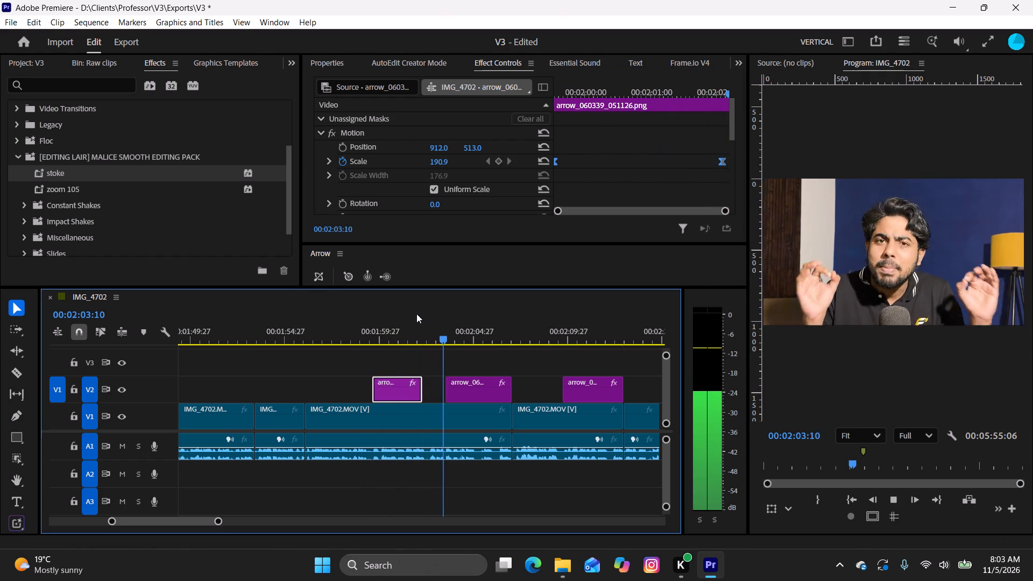
{"action": "key", "text": "space"}
{"action": "left_click", "coordinate": [479, 389]}
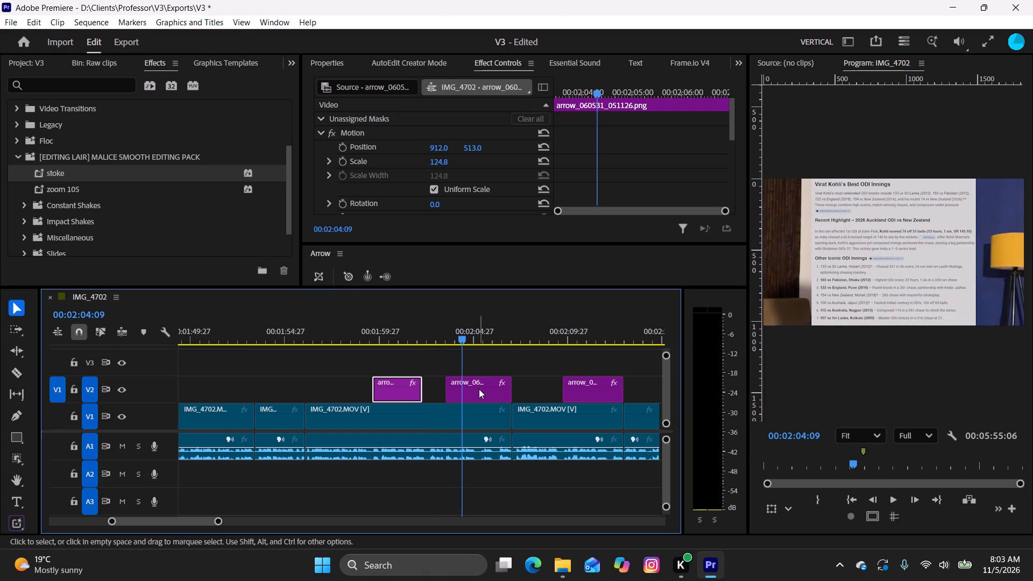
{"action": "key", "text": "alt+Up"}
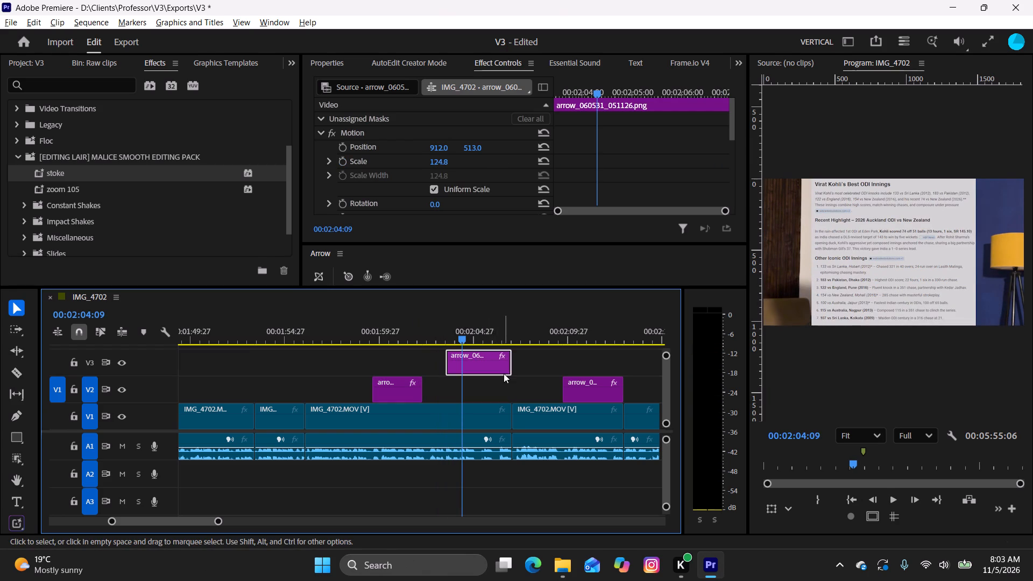
{"action": "left_click_drag", "start_coordinate": [492, 363], "coordinate": [494, 374], "text": "alt"}
{"action": "left_click_drag", "start_coordinate": [484, 364], "coordinate": [480, 377], "text": "alt"}
Make the V2 copy of the innings image a backdrop: set its Scale to 235.8 and apply the blur found with "gau" in Dagger.
{"action": "left_click", "coordinate": [477, 383]}
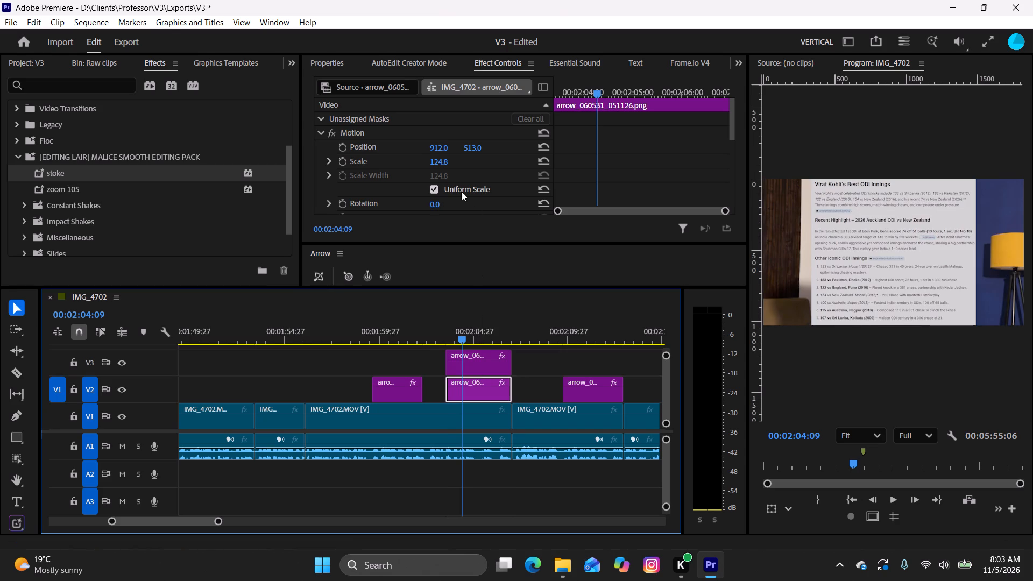
{"action": "left_click_drag", "start_coordinate": [440, 165], "coordinate": [513, 186]}
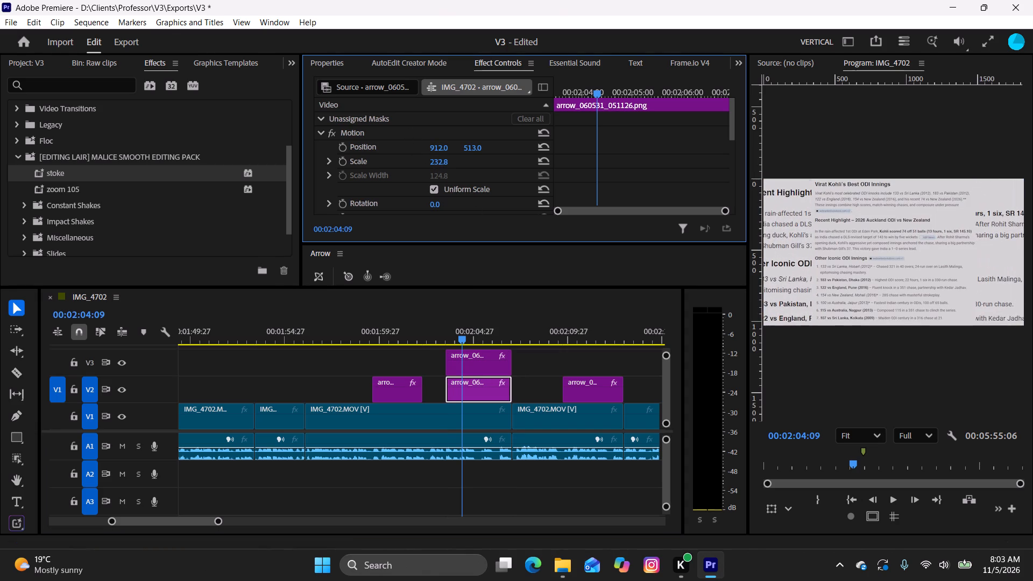
{"action": "left_click_drag", "start_coordinate": [513, 186], "coordinate": [517, 187]}
{"action": "key", "text": "ctrl+space"}
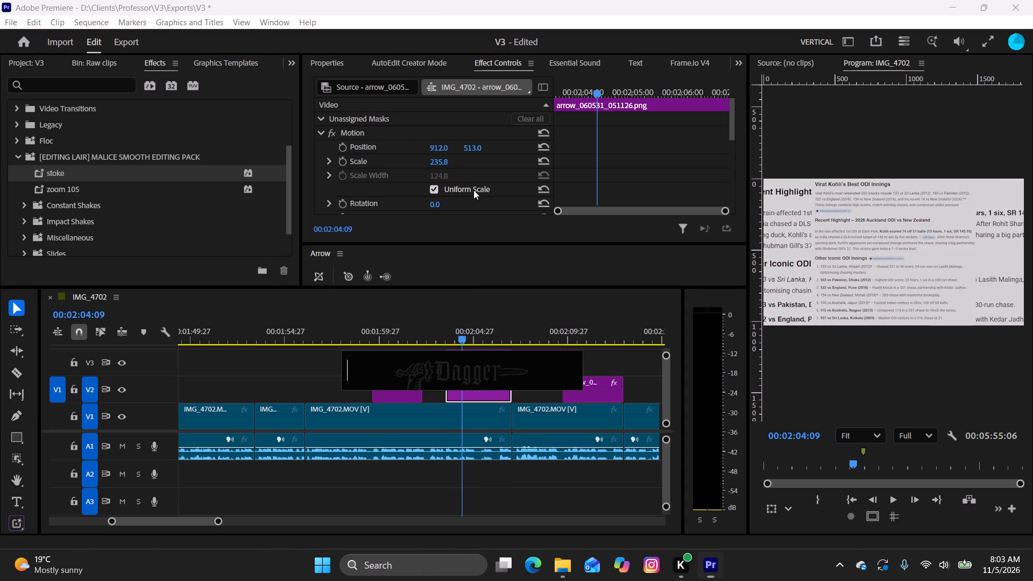
{"action": "type", "text": "gau"}
{"action": "key", "text": "Return"}
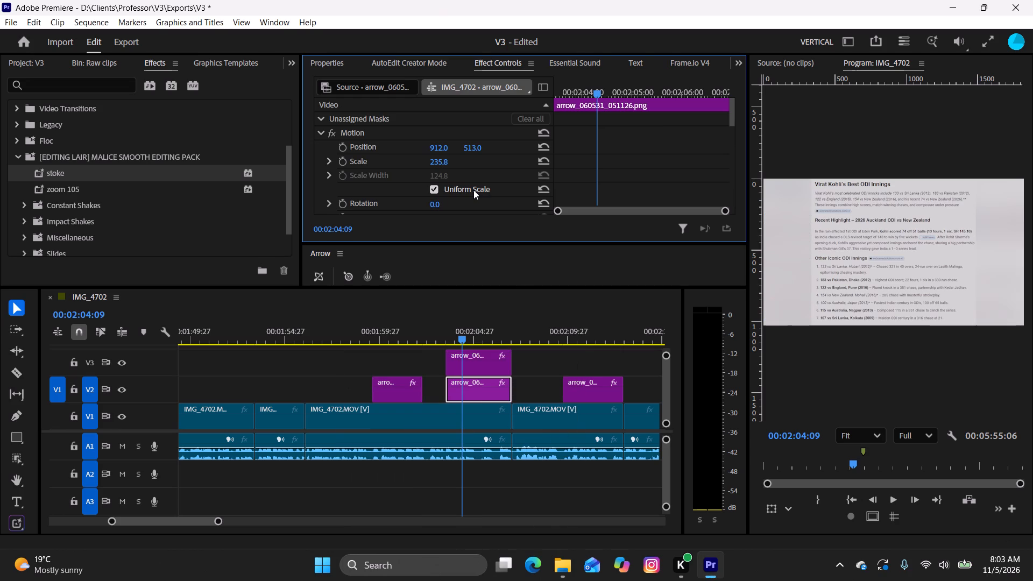
Reduce the Scale of the V3 innings text image to 97.8 and play the sequence on to 00:02:13:03.
{"action": "left_click", "coordinate": [481, 359]}
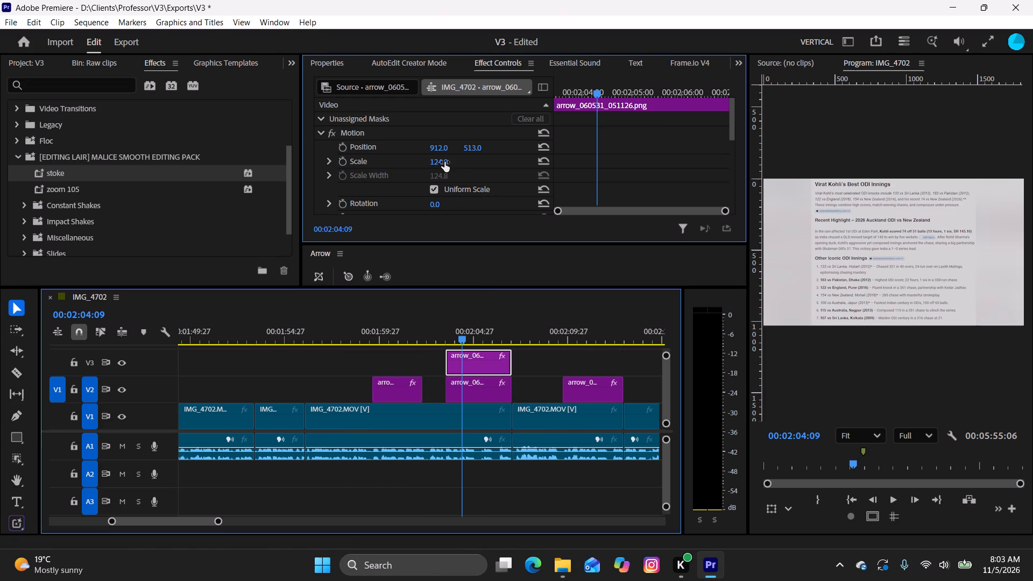
{"action": "double_click", "coordinate": [444, 162]}
{"action": "left_click", "coordinate": [487, 172]}
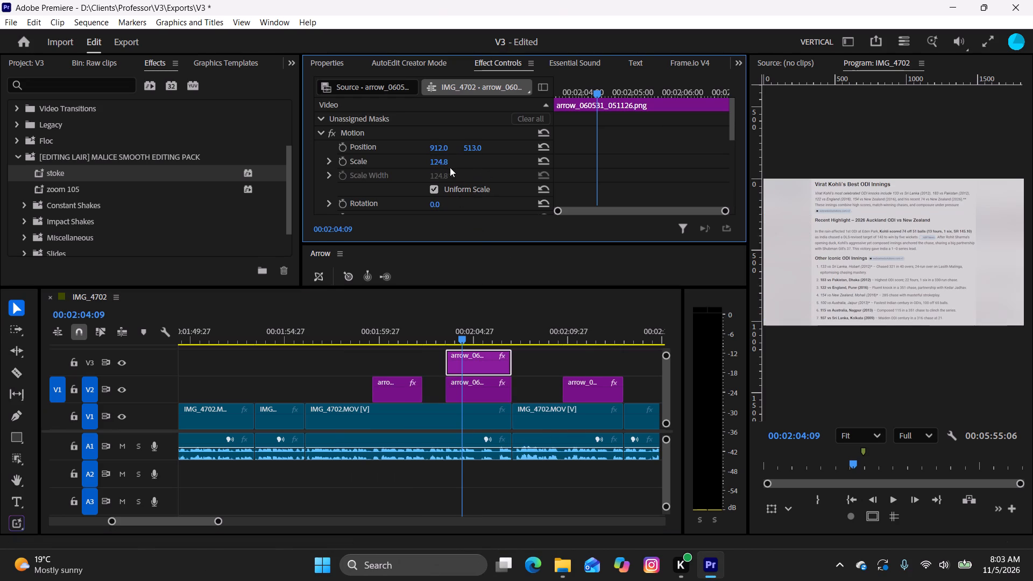
{"action": "left_click_drag", "start_coordinate": [441, 160], "coordinate": [423, 164]}
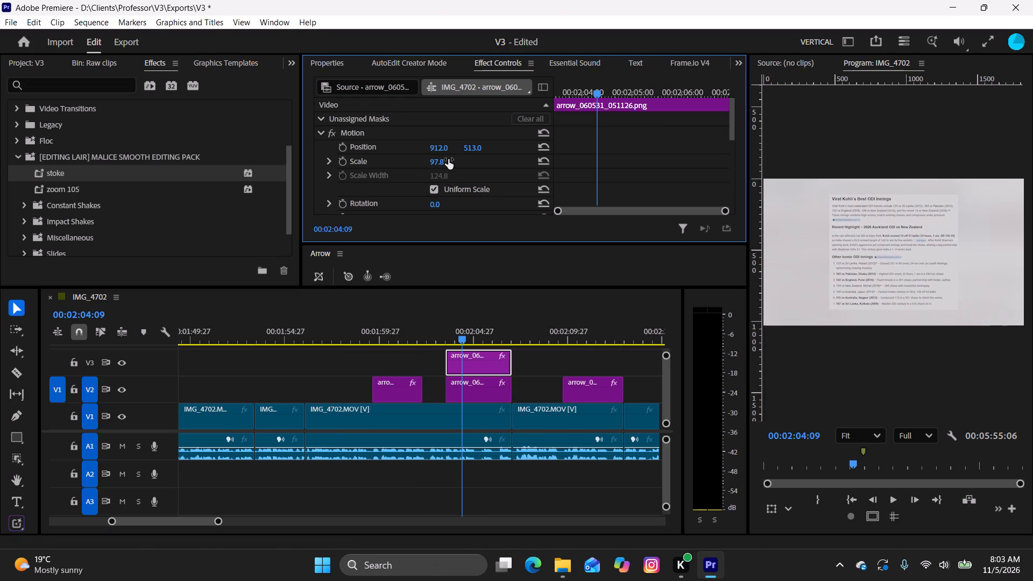
{"action": "left_click_drag", "start_coordinate": [443, 161], "coordinate": [443, 162]}
{"action": "left_click_drag", "start_coordinate": [443, 162], "coordinate": [449, 168]}
{"action": "key", "text": "space"}
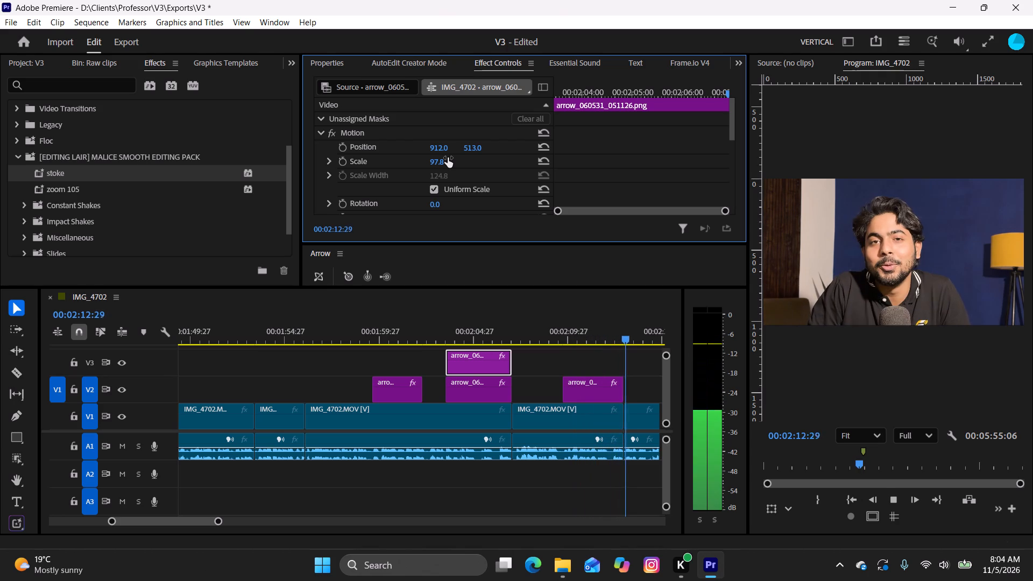
{"action": "key", "text": "space"}
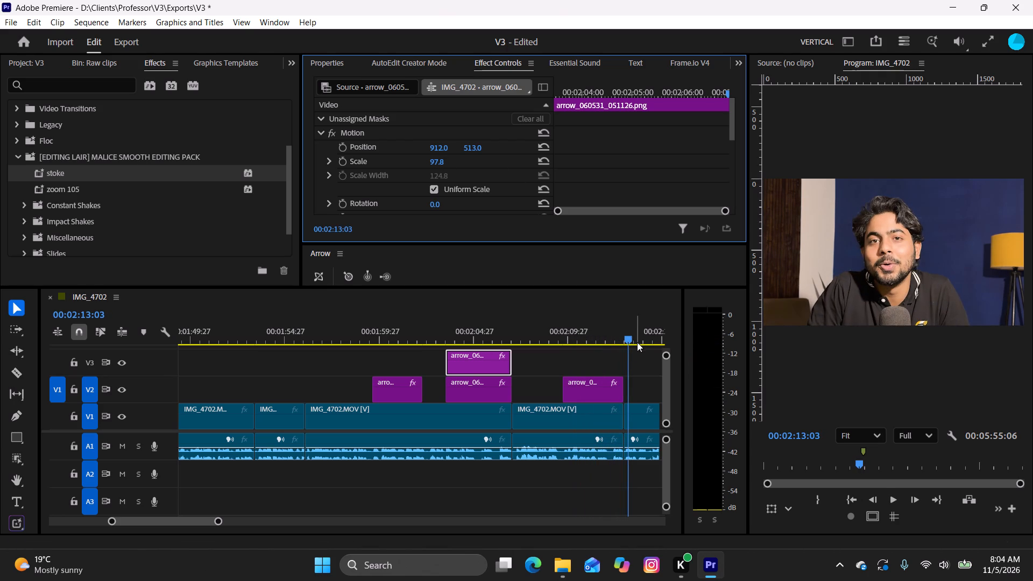
Move the crowned batsman image up to V3 and place a copy of it directly beneath on V2.
{"action": "left_click_drag", "start_coordinate": [628, 334], "coordinate": [549, 343]}
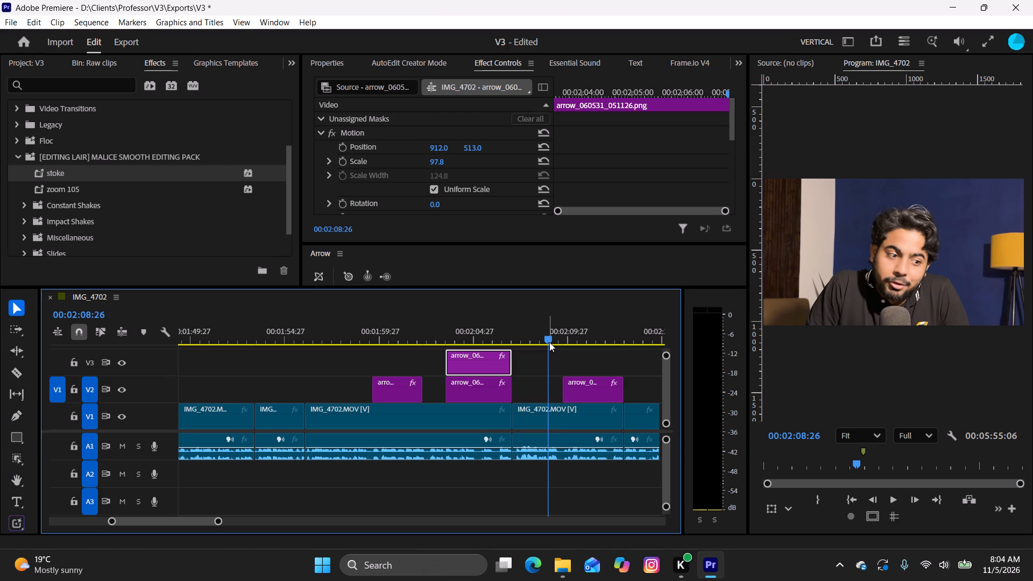
{"action": "key", "text": "space"}
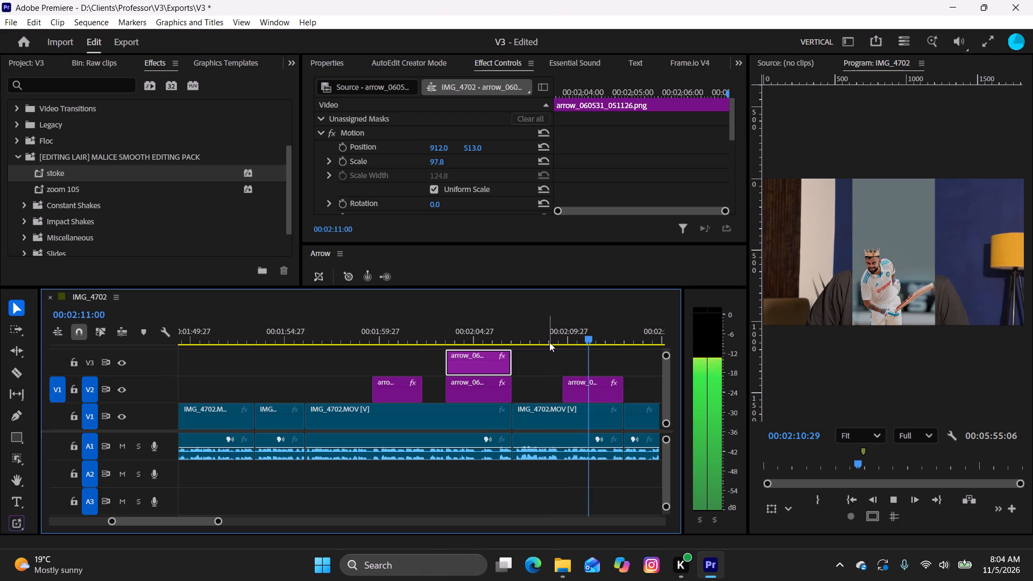
{"action": "key", "text": "space"}
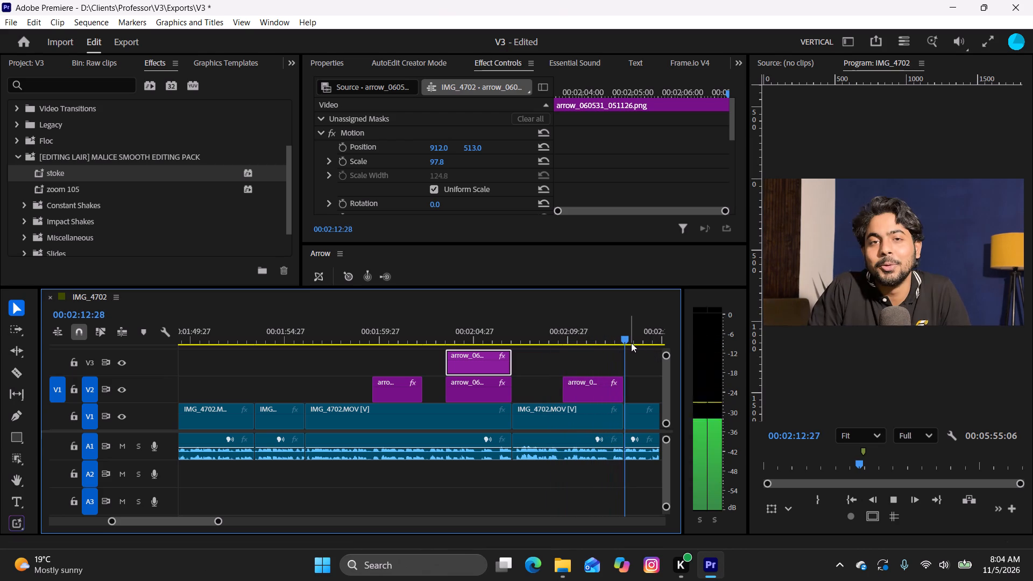
{"action": "left_click_drag", "start_coordinate": [618, 333], "coordinate": [561, 339]}
{"action": "key", "text": "space"}
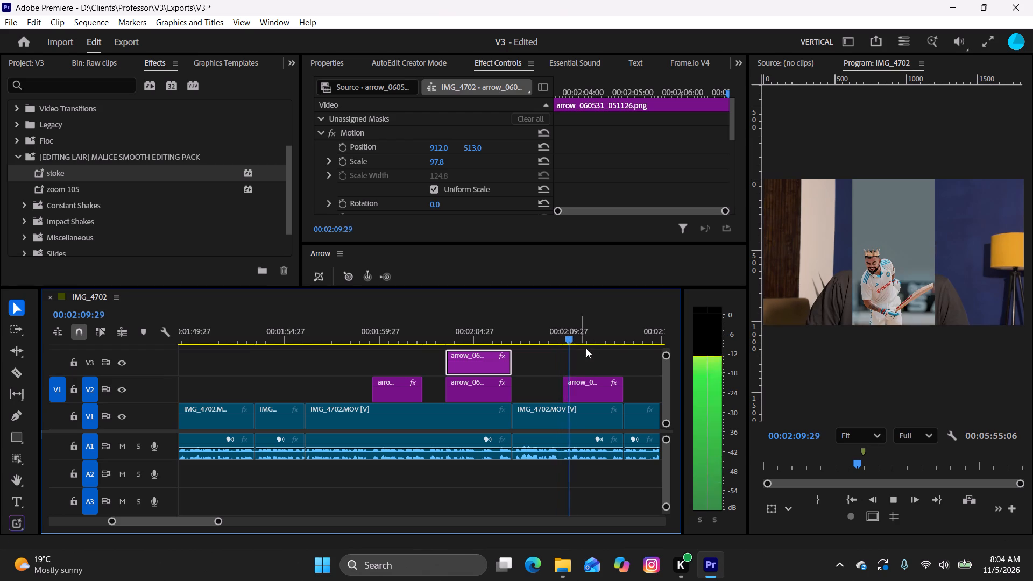
{"action": "key", "text": "space"}
{"action": "left_click", "coordinate": [579, 394]}
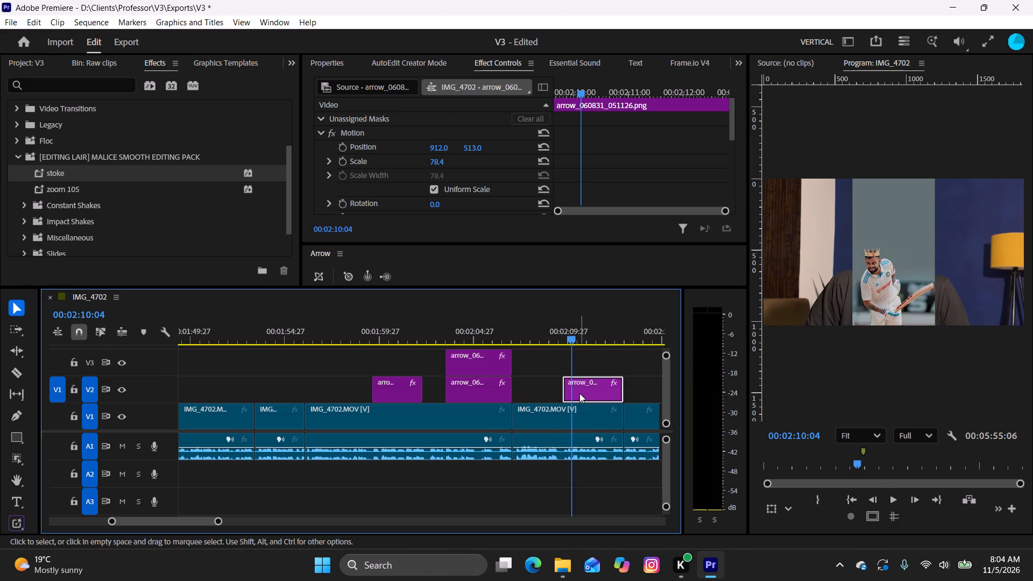
{"action": "key", "text": "alt+Up"}
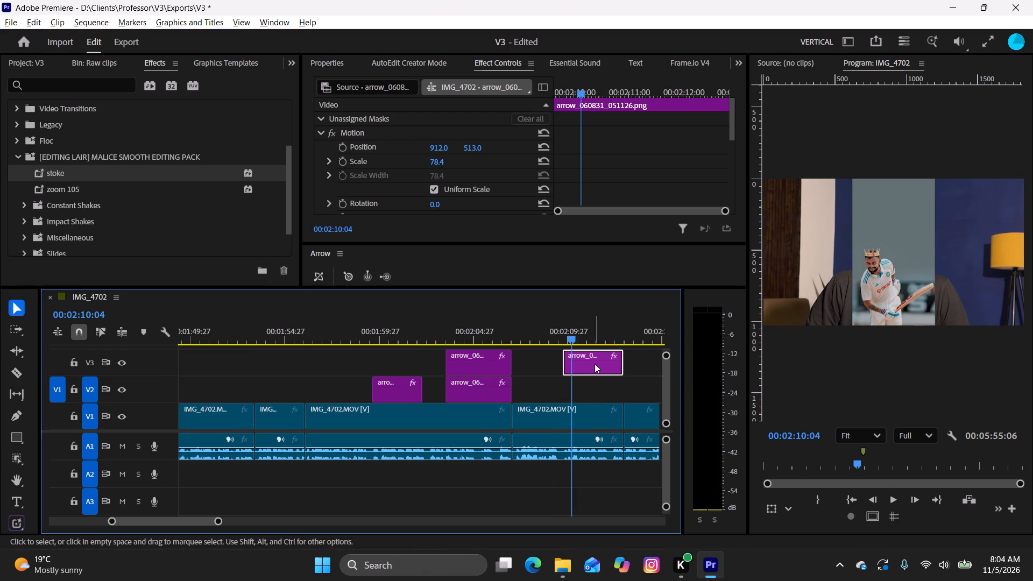
{"action": "left_click_drag", "start_coordinate": [595, 364], "coordinate": [597, 377], "text": "alt"}
Enlarge the V2 copy of the crowned batsman image to Scale 299.4 and set its vertical Position to 145.
{"action": "left_click", "coordinate": [596, 385]}
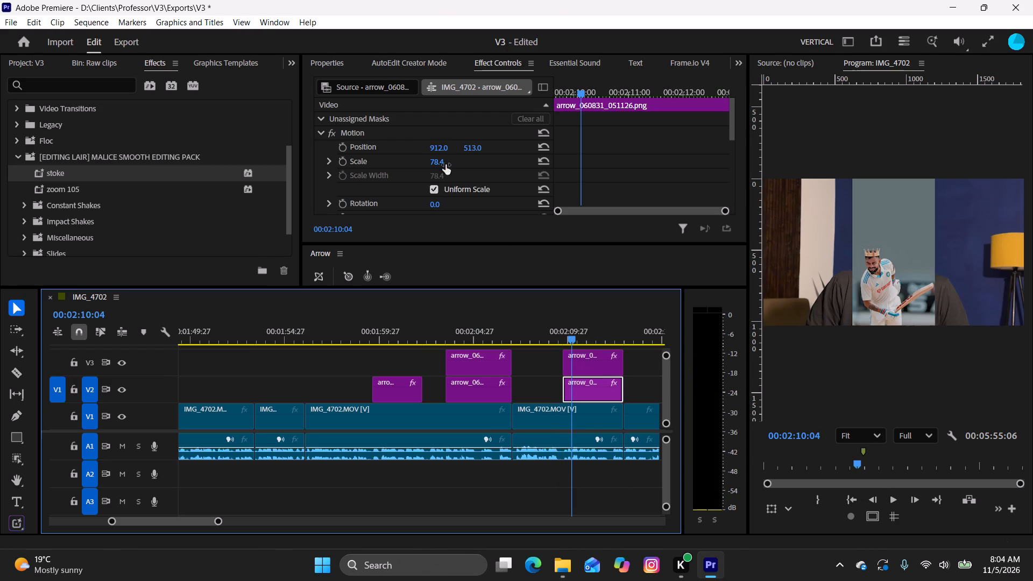
{"action": "left_click_drag", "start_coordinate": [433, 160], "coordinate": [581, 174]}
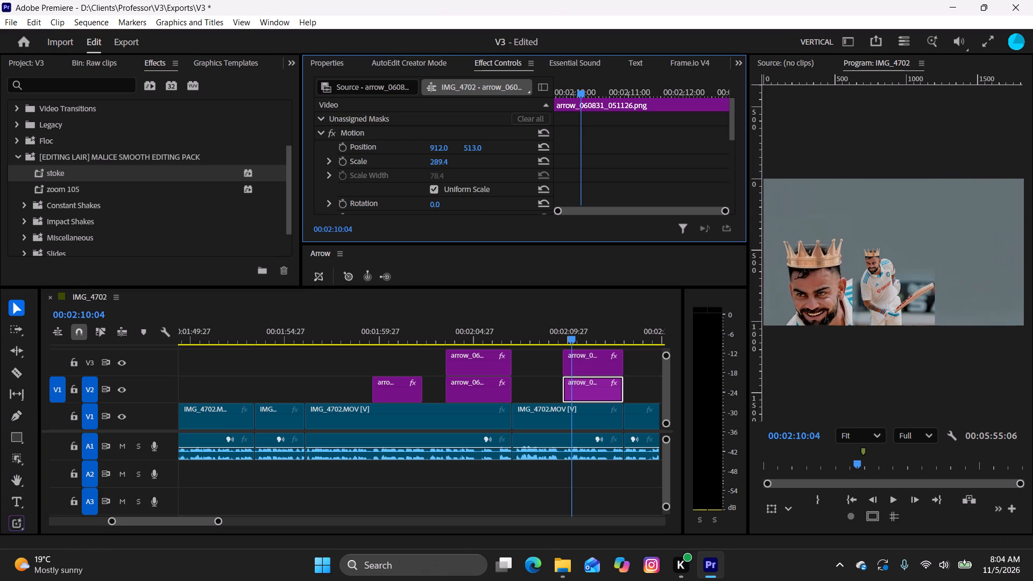
{"action": "left_click_drag", "start_coordinate": [581, 174], "coordinate": [584, 174]}
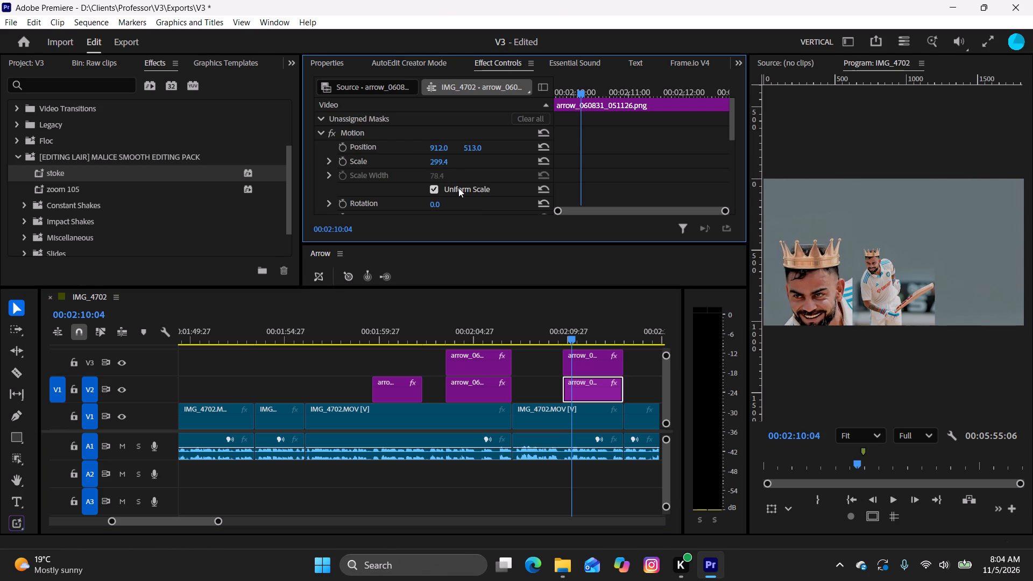
{"action": "left_click_drag", "start_coordinate": [466, 146], "coordinate": [491, 148]}
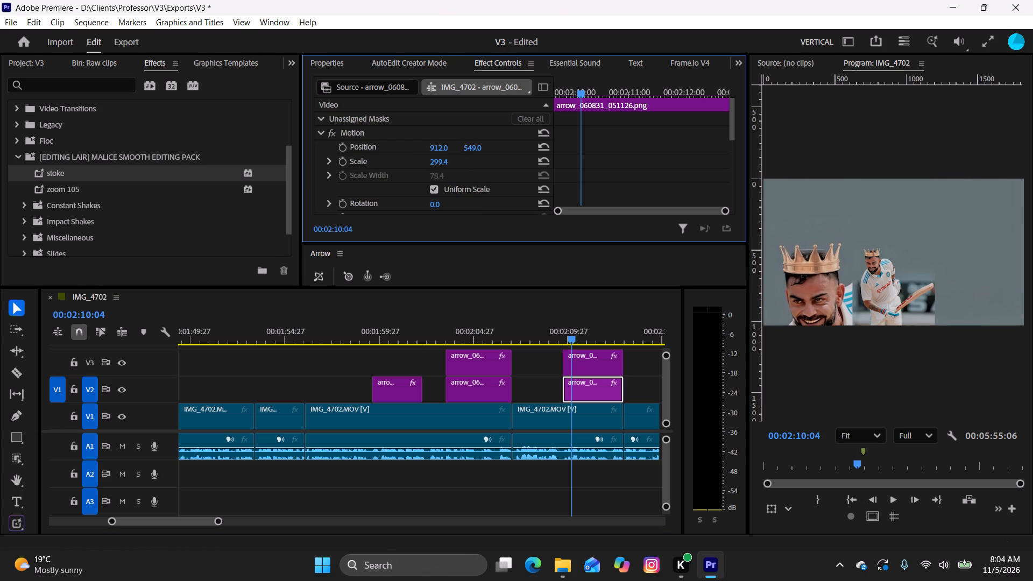
{"action": "left_click_drag", "start_coordinate": [491, 148], "coordinate": [221, 162]}
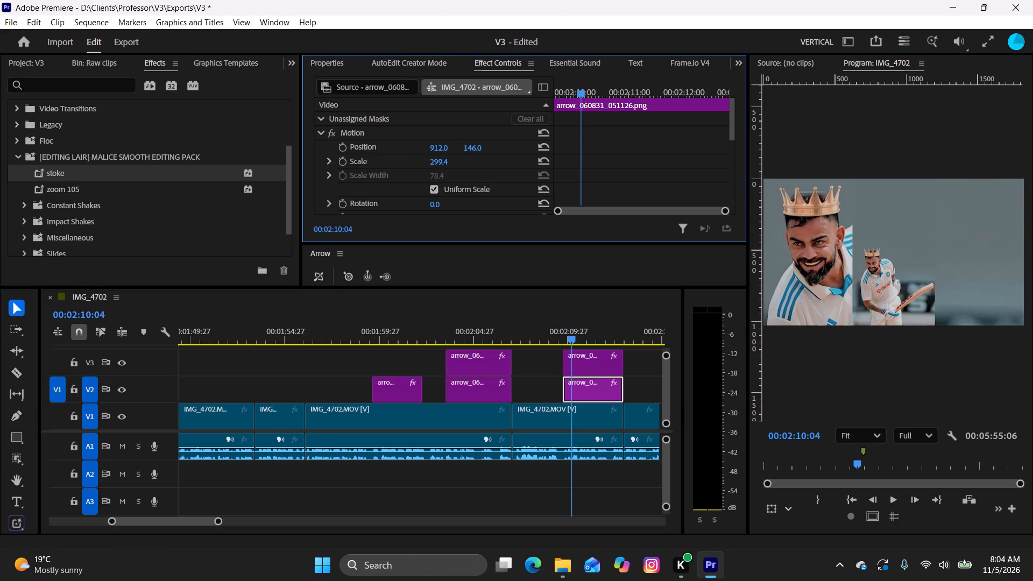
{"action": "left_click_drag", "start_coordinate": [221, 162], "coordinate": [220, 162]}
Blur the V2 backdrop copy with the effect found by searching "gau" in Dagger.
{"action": "key", "text": "ctrl+space"}
{"action": "type", "text": "gau"}
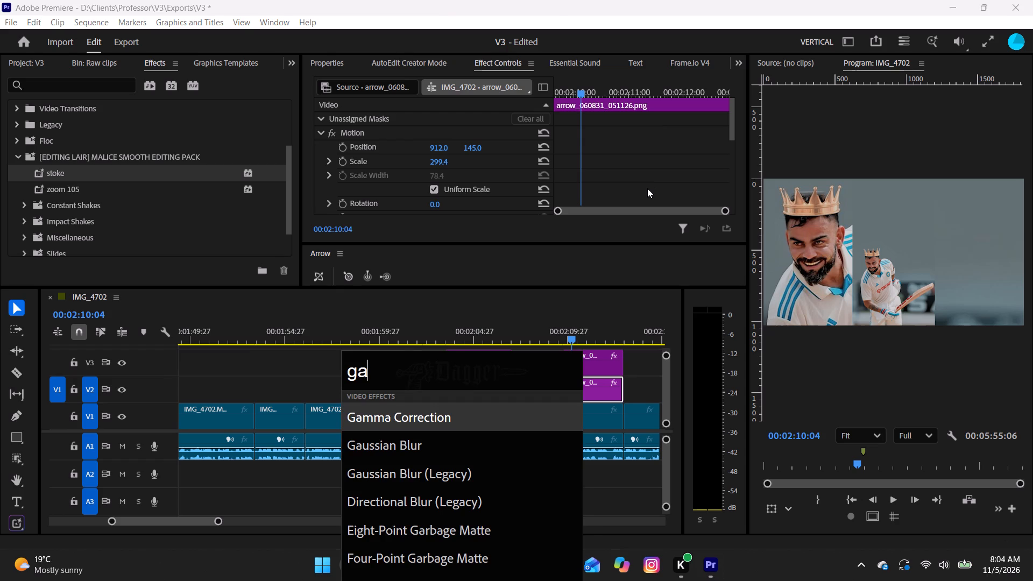
{"action": "key", "text": "Return"}
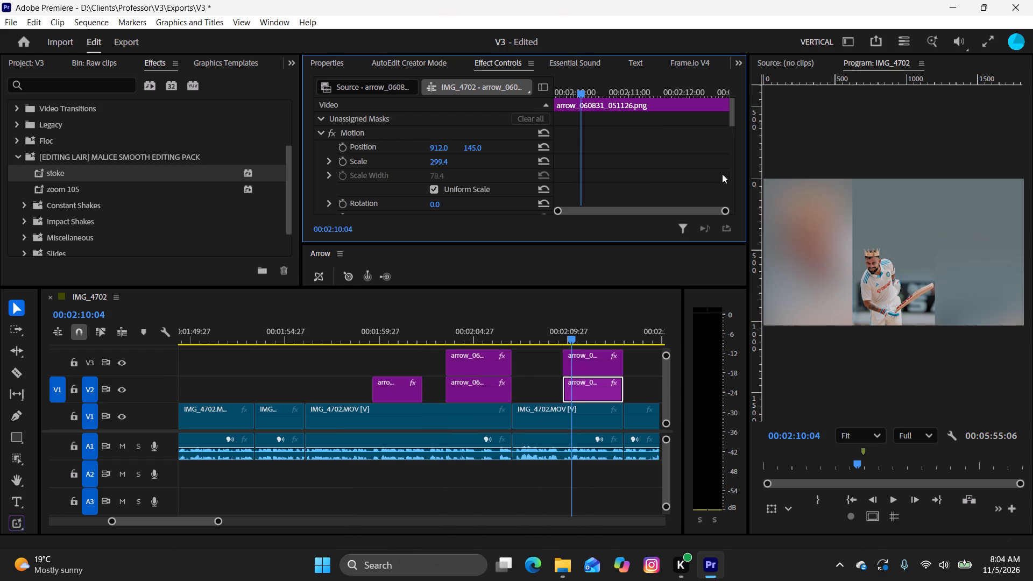
Apply the stoke preset to the crowned batsman image on V3.
{"action": "left_click", "coordinate": [584, 364]}
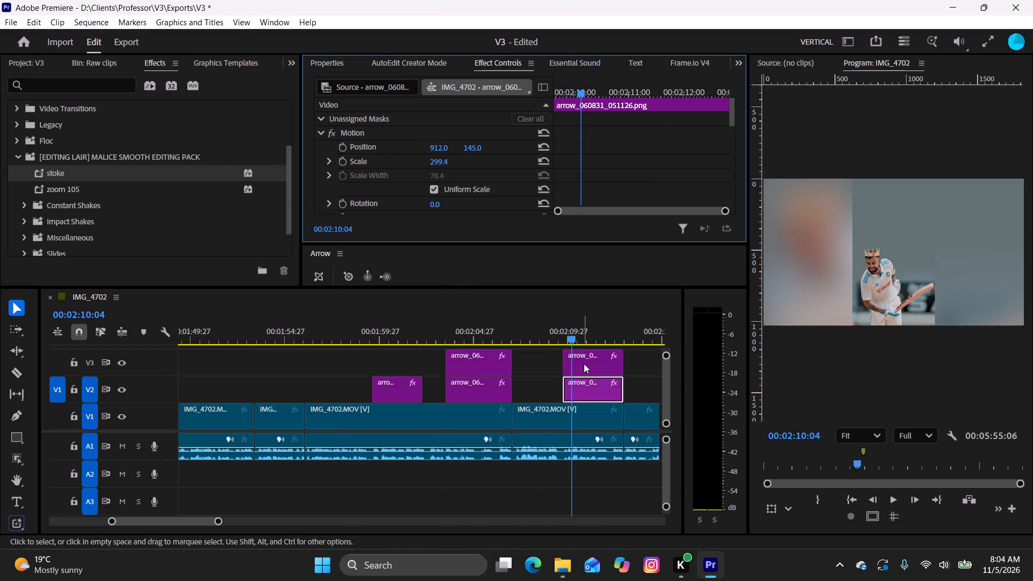
{"action": "left_click_drag", "start_coordinate": [61, 173], "coordinate": [587, 361]}
Reduce the V3 crowned batsman image to Scale 66.4 and set its horizontal Position to 885.
{"action": "left_click_drag", "start_coordinate": [442, 166], "coordinate": [430, 167]}
{"action": "left_click_drag", "start_coordinate": [441, 164], "coordinate": [433, 164]}
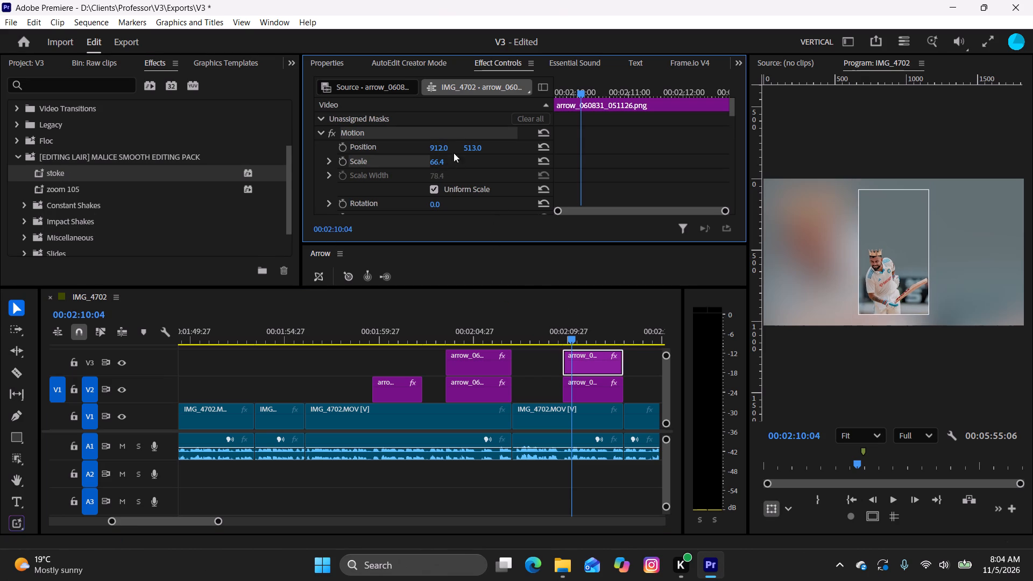
{"action": "left_click_drag", "start_coordinate": [438, 145], "coordinate": [339, 147]}
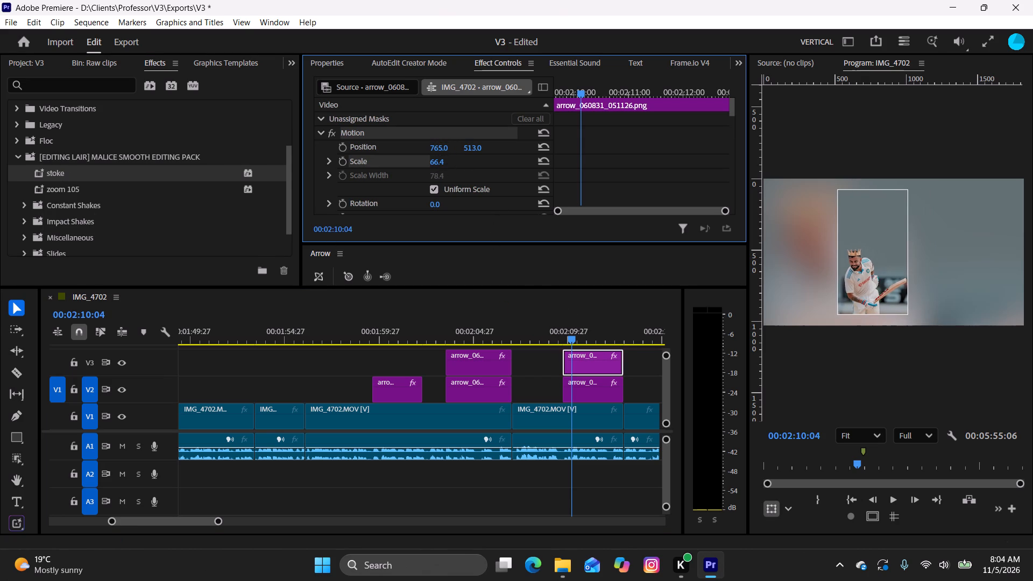
{"action": "left_click_drag", "start_coordinate": [339, 147], "coordinate": [424, 182]}
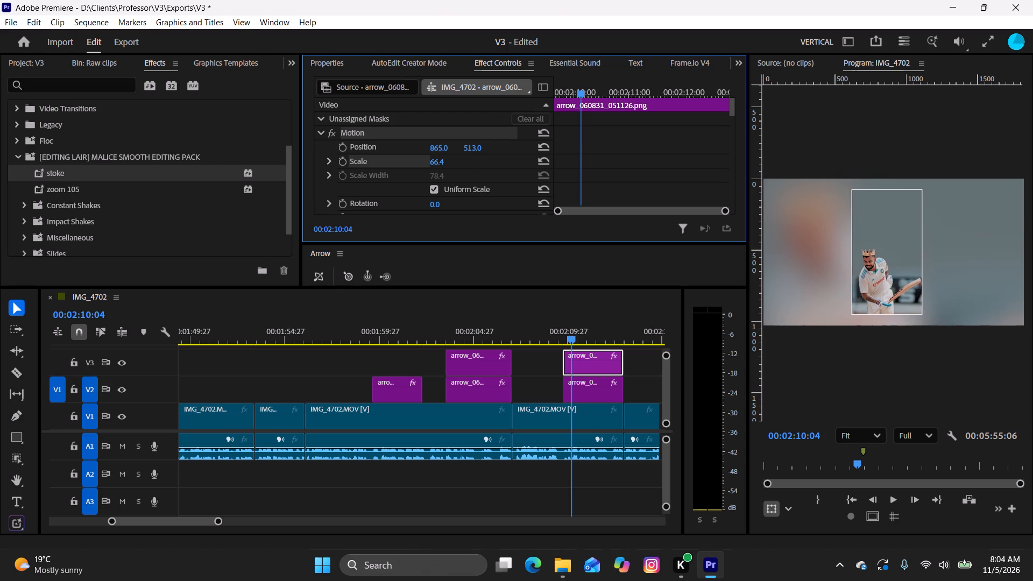
{"action": "left_click_drag", "start_coordinate": [424, 182], "coordinate": [437, 187]}
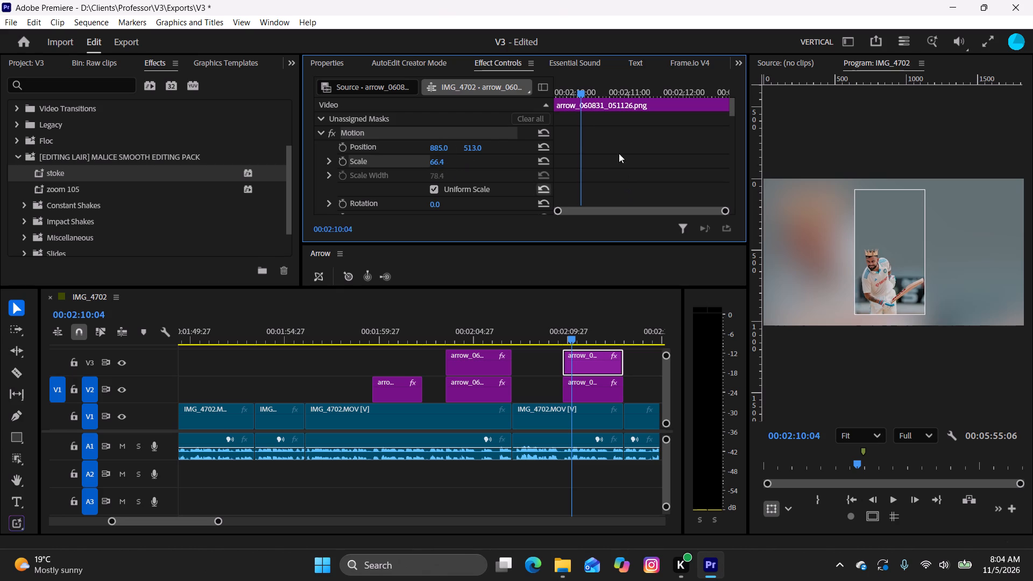
Keyframe the V3 image's Scale from 66.4 at its start, 00:02:09:19, to 121.4 at 00:02:12:18.
{"action": "left_click_drag", "start_coordinate": [581, 89], "coordinate": [507, 90]}
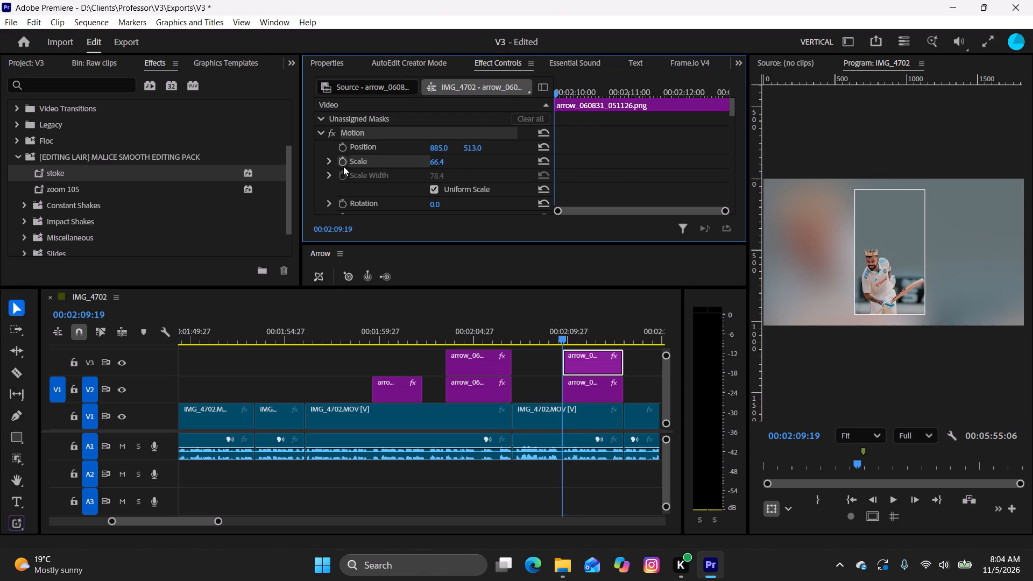
{"action": "left_click", "coordinate": [347, 161]}
{"action": "left_click_drag", "start_coordinate": [567, 91], "coordinate": [667, 101]}
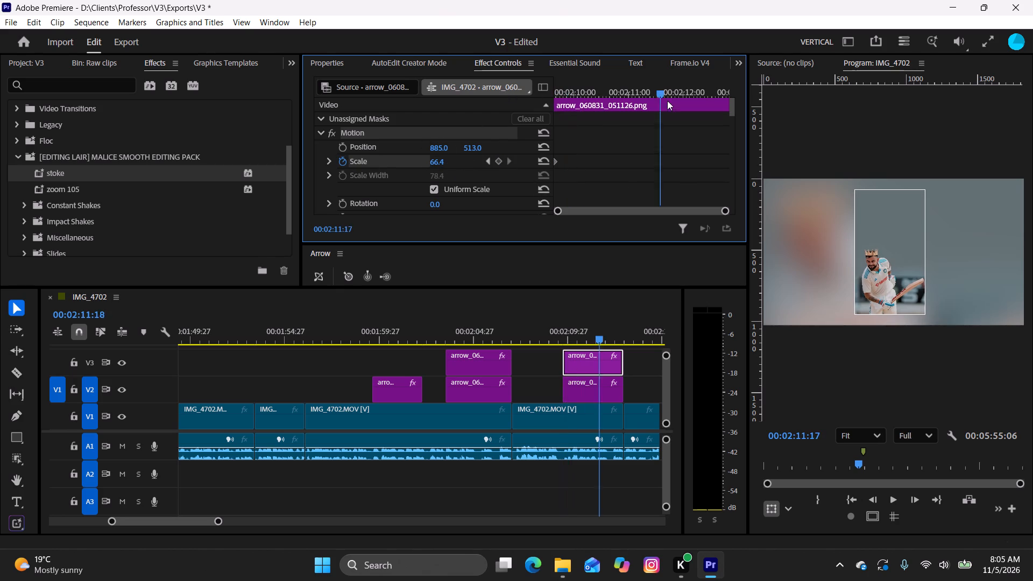
{"action": "left_click_drag", "start_coordinate": [667, 101], "coordinate": [716, 118]}
{"action": "left_click_drag", "start_coordinate": [436, 164], "coordinate": [442, 164]}
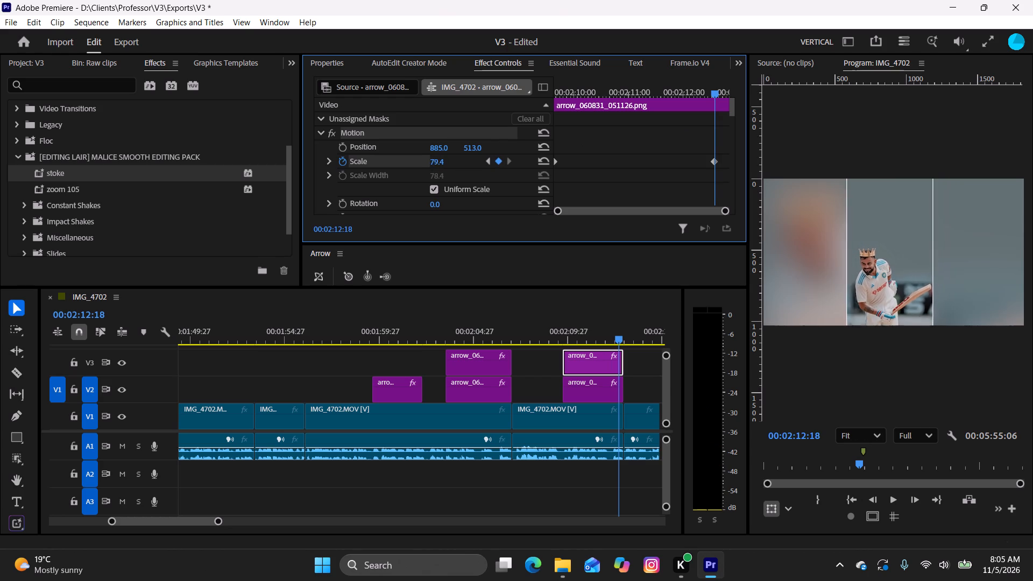
{"action": "left_click_drag", "start_coordinate": [442, 164], "coordinate": [549, 174]}
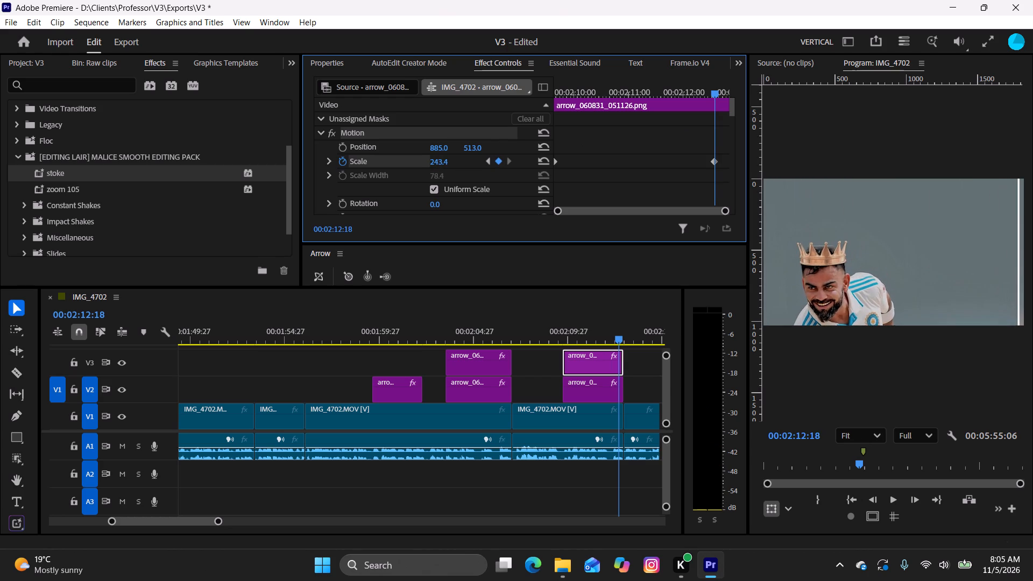
{"action": "left_click_drag", "start_coordinate": [549, 174], "coordinate": [478, 183]}
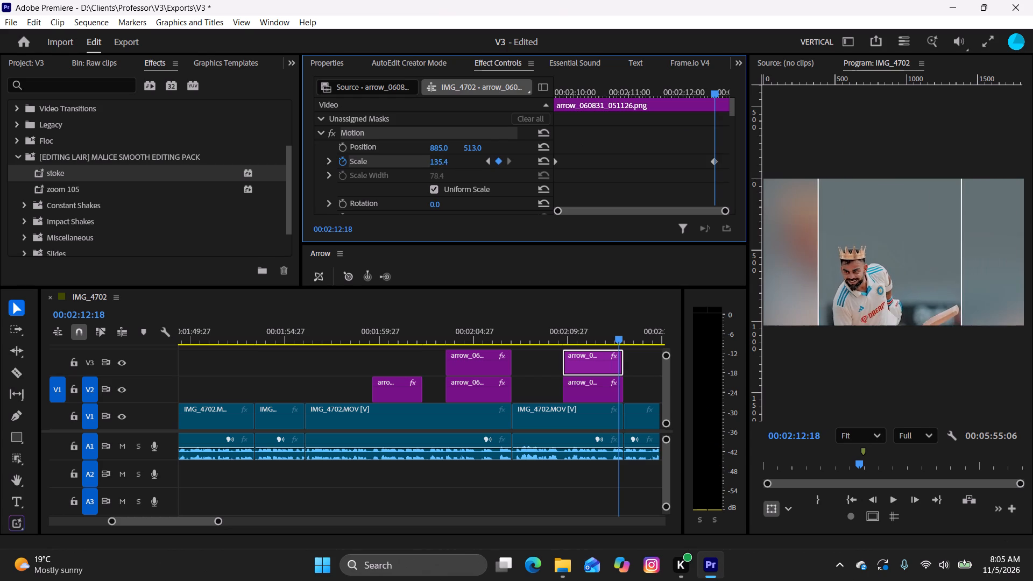
{"action": "left_click_drag", "start_coordinate": [478, 183], "coordinate": [429, 188]}
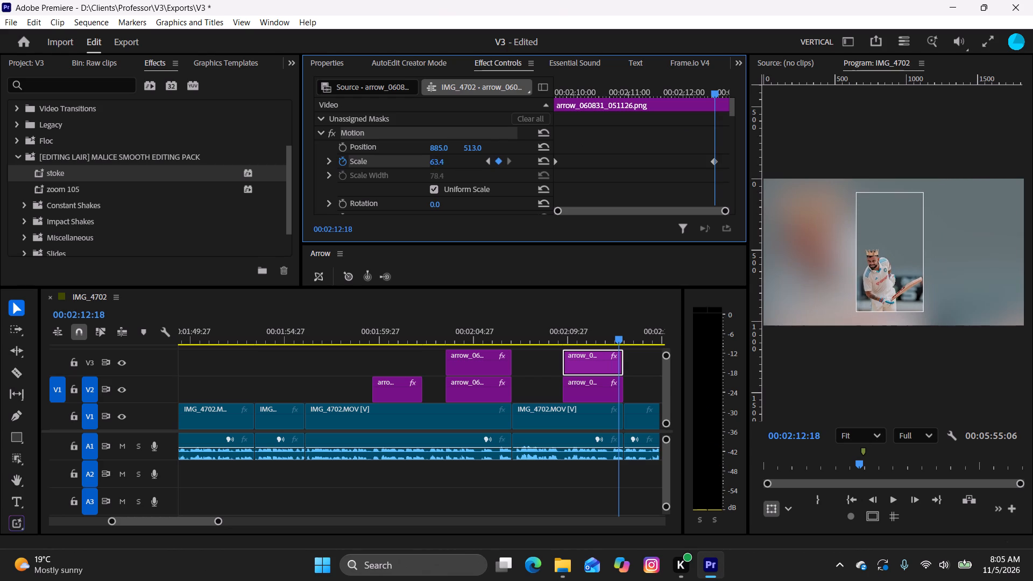
{"action": "left_click_drag", "start_coordinate": [429, 188], "coordinate": [463, 190]}
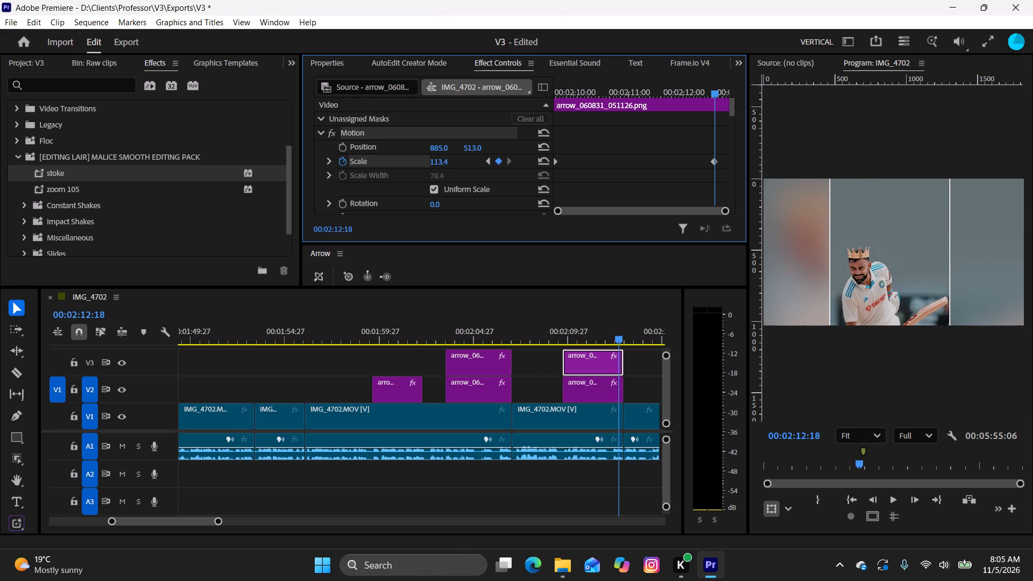
{"action": "left_click_drag", "start_coordinate": [463, 190], "coordinate": [472, 193]}
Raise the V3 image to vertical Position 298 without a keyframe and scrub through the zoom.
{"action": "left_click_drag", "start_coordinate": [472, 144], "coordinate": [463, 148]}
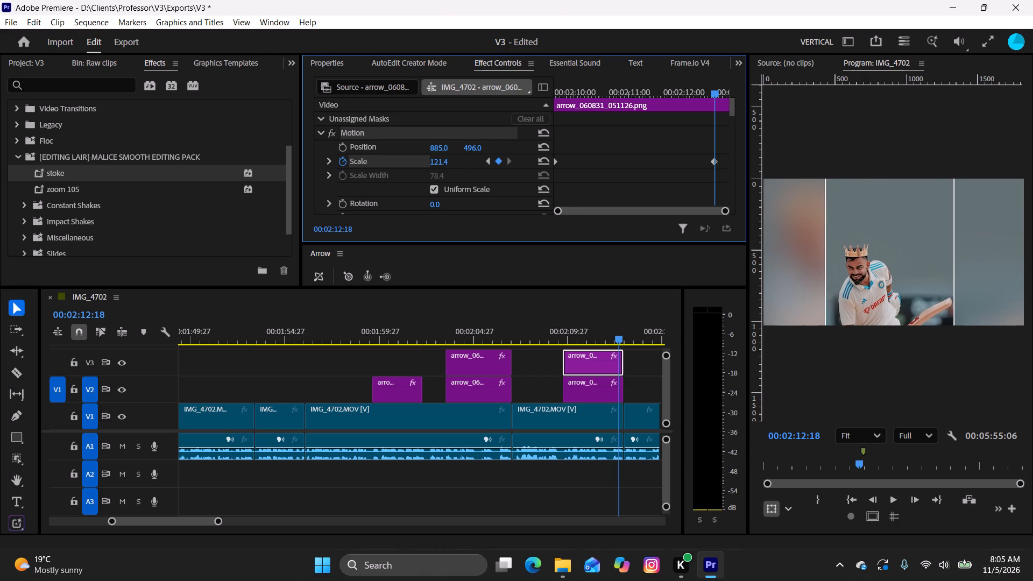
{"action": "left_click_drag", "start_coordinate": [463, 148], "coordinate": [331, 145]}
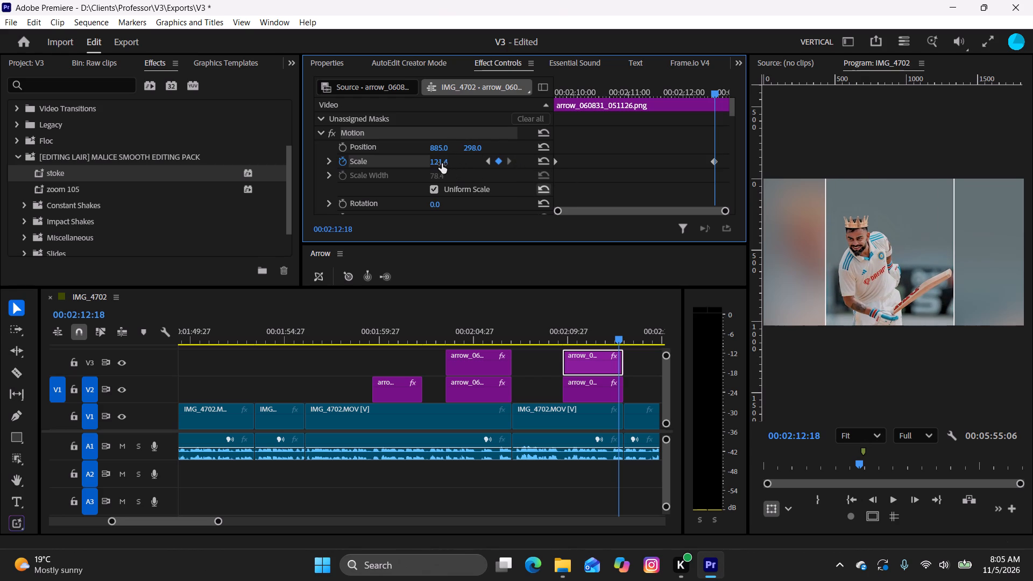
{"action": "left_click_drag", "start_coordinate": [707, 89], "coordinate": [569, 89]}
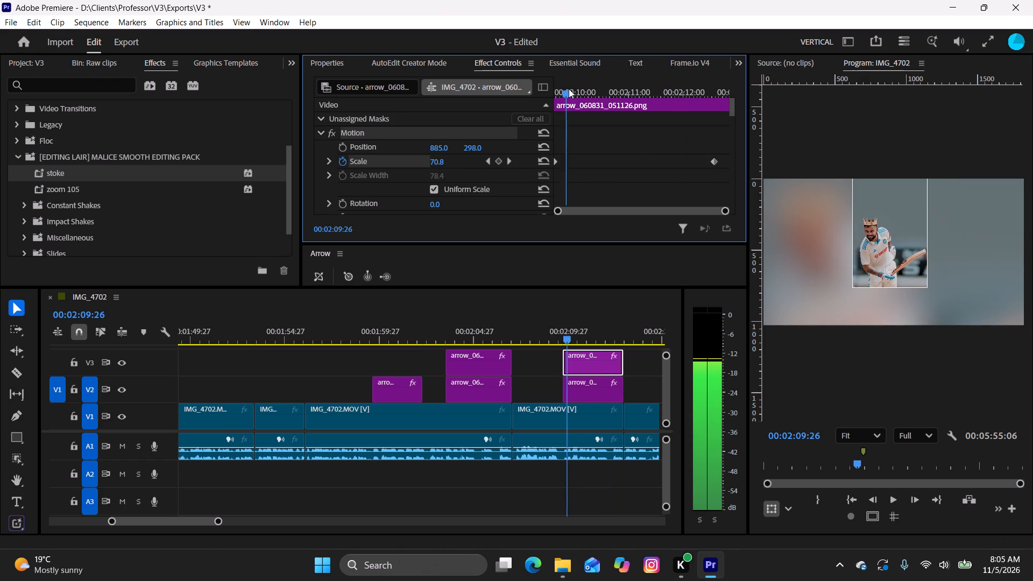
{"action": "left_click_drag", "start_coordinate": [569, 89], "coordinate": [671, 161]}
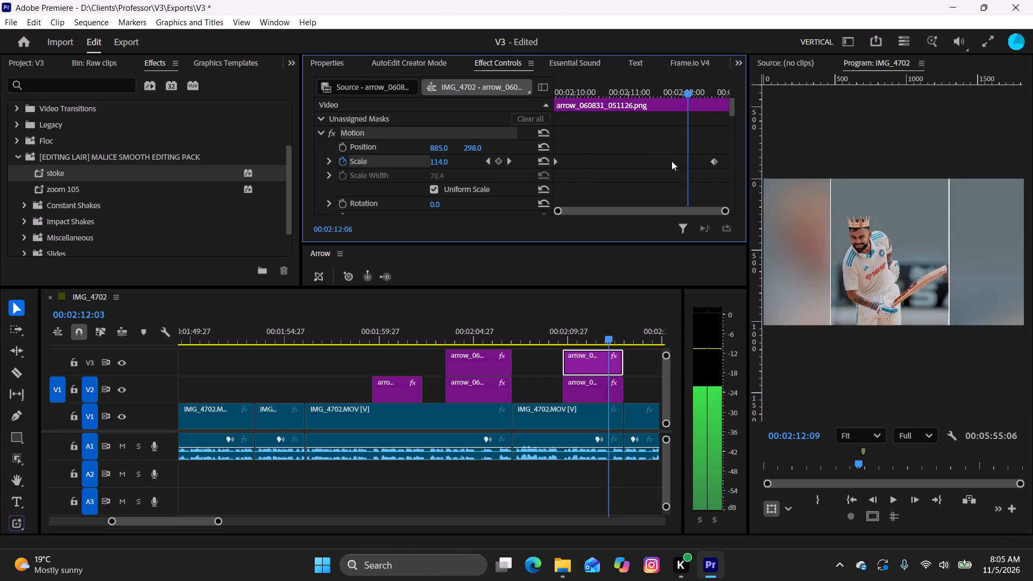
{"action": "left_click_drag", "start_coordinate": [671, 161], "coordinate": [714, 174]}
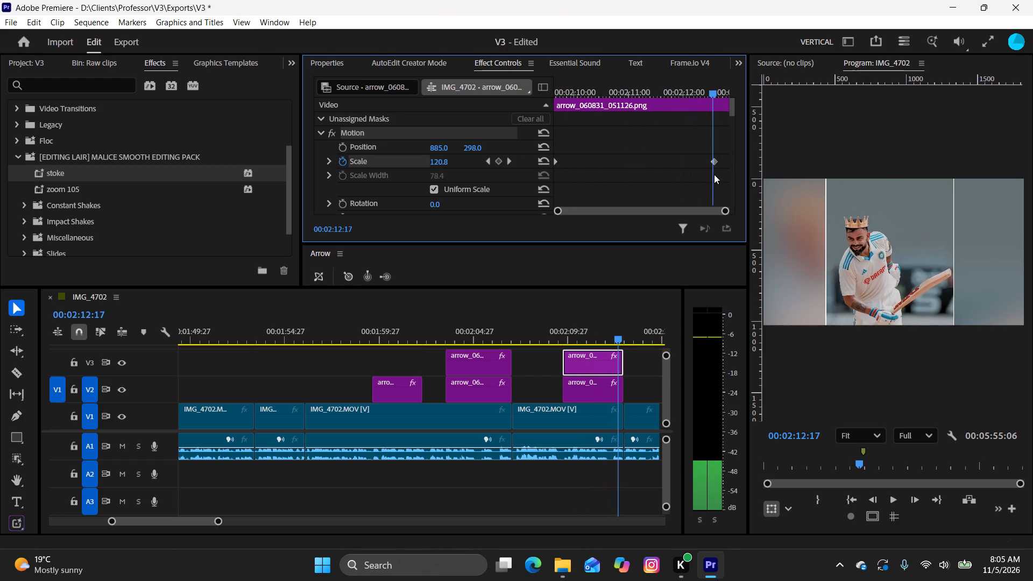
At the V3 image's start, 00:02:09:19, set the vertical Position to 514 and add the first Position keyframe.
{"action": "left_click_drag", "start_coordinate": [714, 174], "coordinate": [452, 171]}
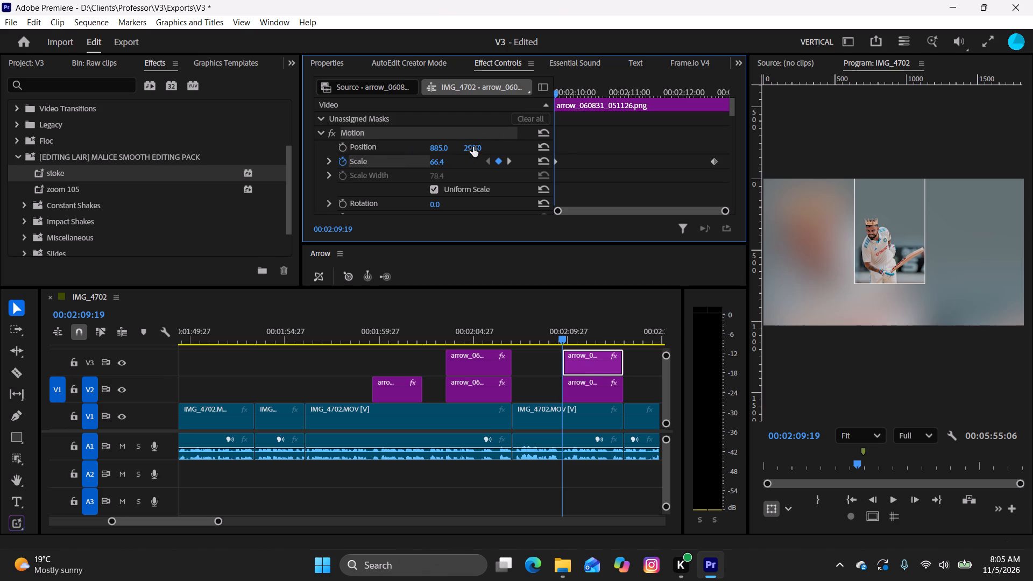
{"action": "left_click_drag", "start_coordinate": [472, 149], "coordinate": [620, 181]}
{"action": "left_click", "coordinate": [343, 147]}
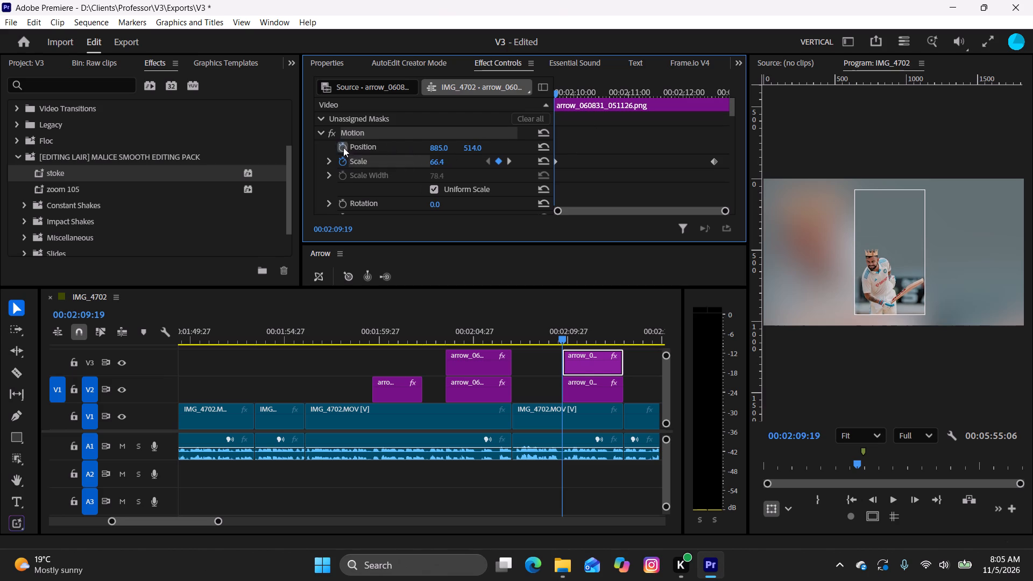
Keyframe the V3 image's vertical Position to 234 at 00:02:12:18, in line with its ending Scale keyframe.
{"action": "left_click_drag", "start_coordinate": [558, 94], "coordinate": [574, 101]}
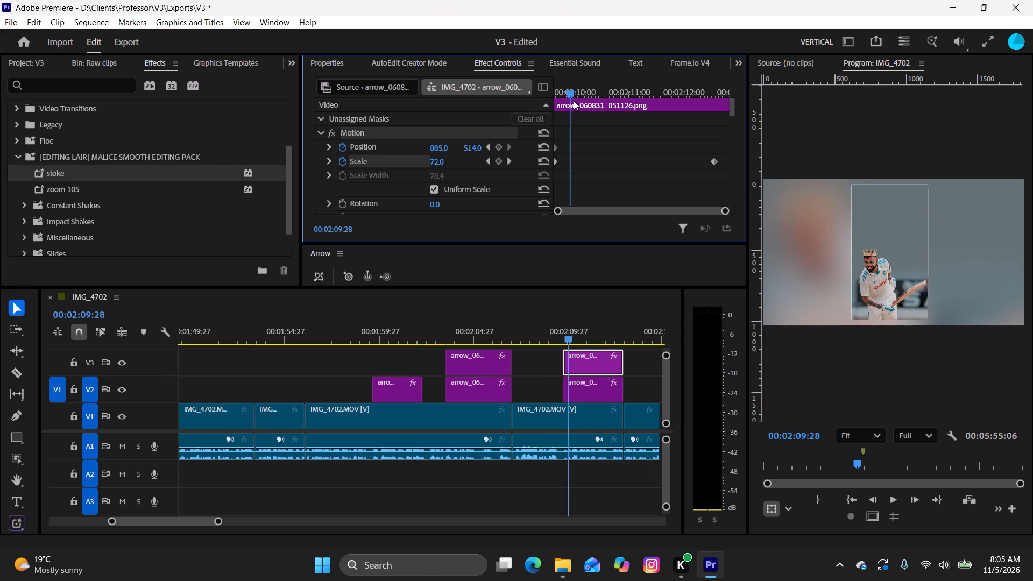
{"action": "left_click_drag", "start_coordinate": [574, 101], "coordinate": [714, 121]}
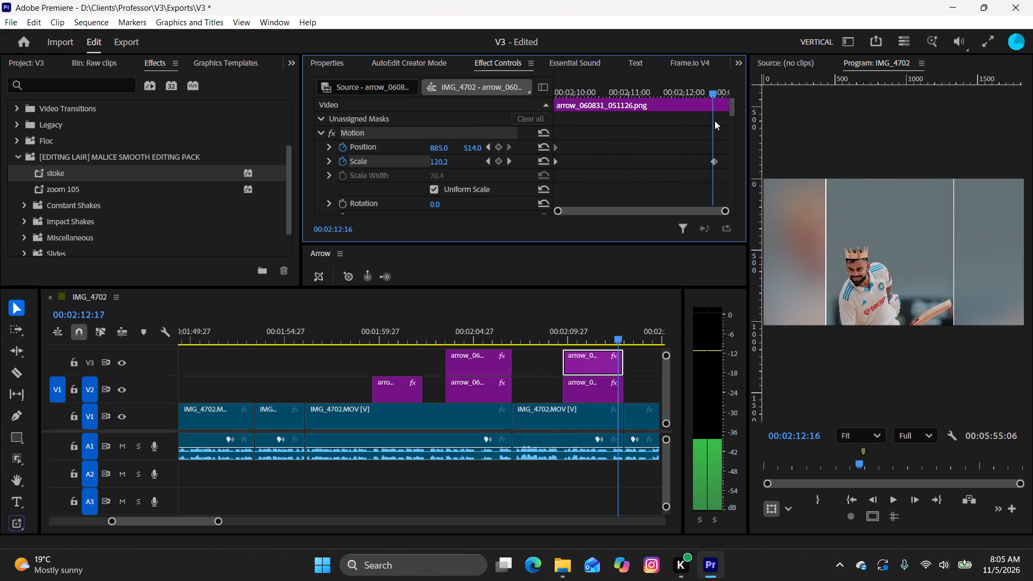
{"action": "left_click_drag", "start_coordinate": [714, 121], "coordinate": [715, 121]}
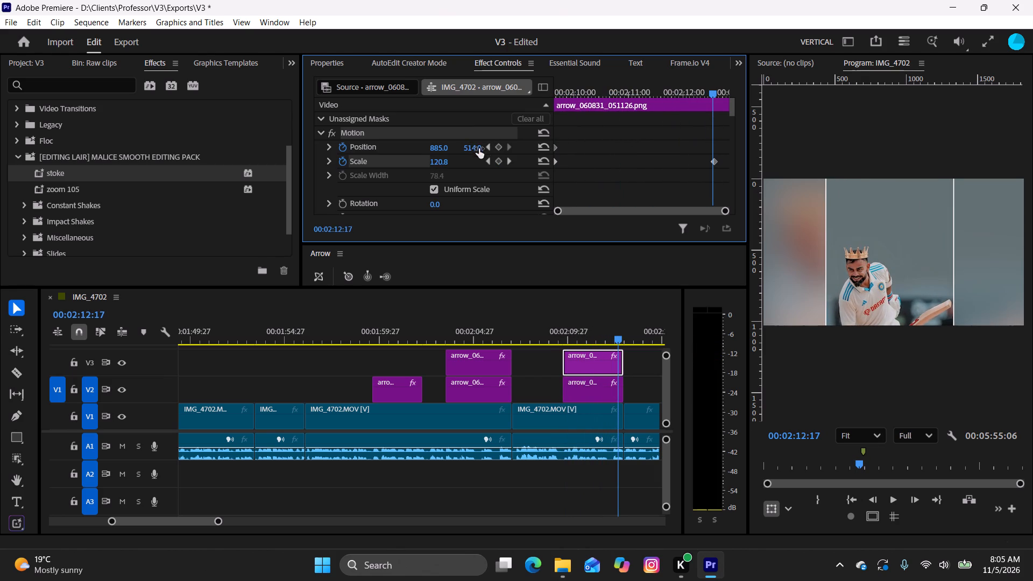
{"action": "left_click_drag", "start_coordinate": [479, 149], "coordinate": [367, 160]}
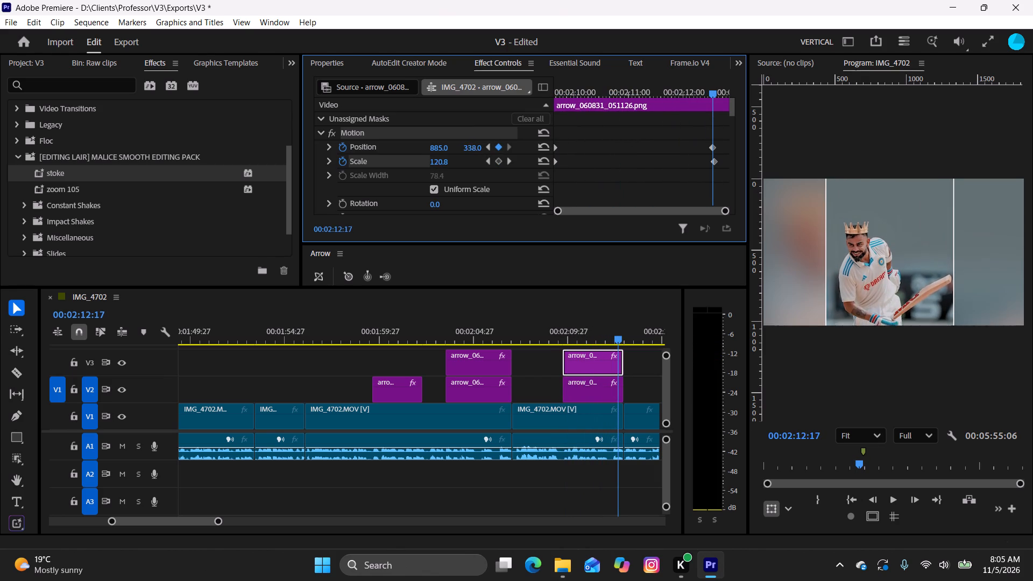
{"action": "left_click_drag", "start_coordinate": [367, 160], "coordinate": [284, 164]}
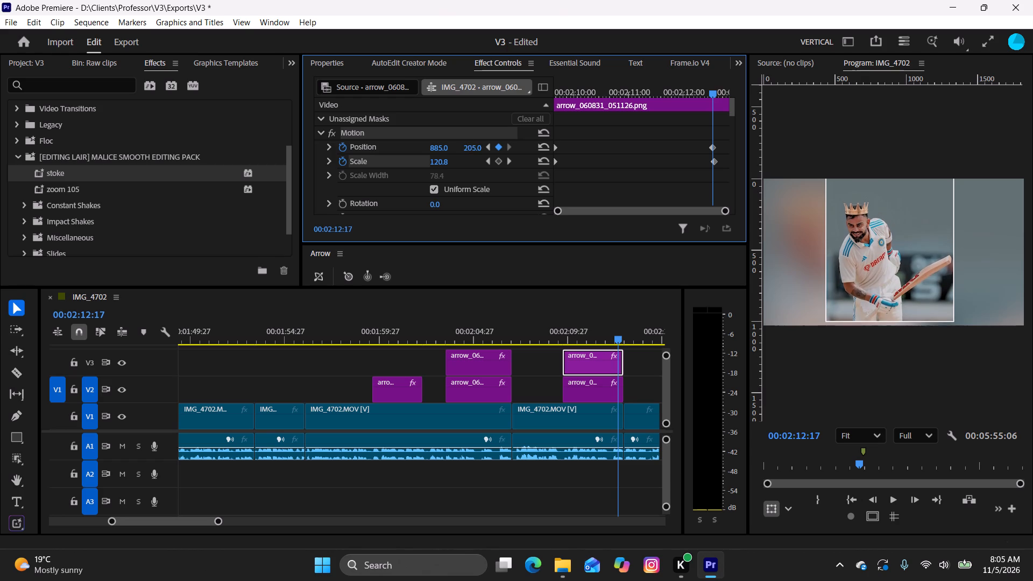
{"action": "left_click_drag", "start_coordinate": [284, 164], "coordinate": [302, 167]}
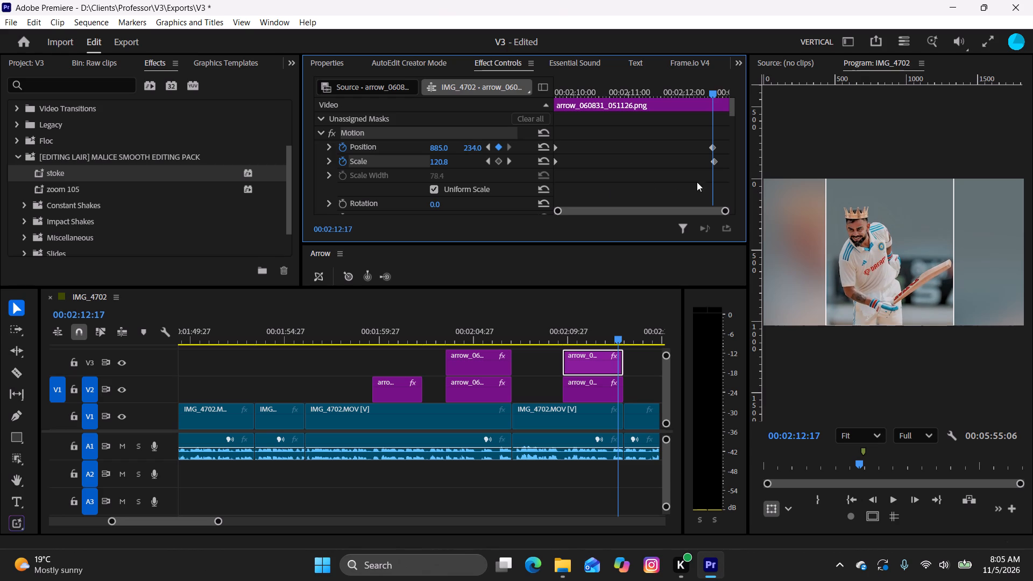
{"action": "left_click", "coordinate": [713, 148]}
Apply Ease In and Ease Out to all four Position and Scale keyframes of the V3 image, and play the animation back.
{"action": "left_click_drag", "start_coordinate": [725, 168], "coordinate": [689, 110]}
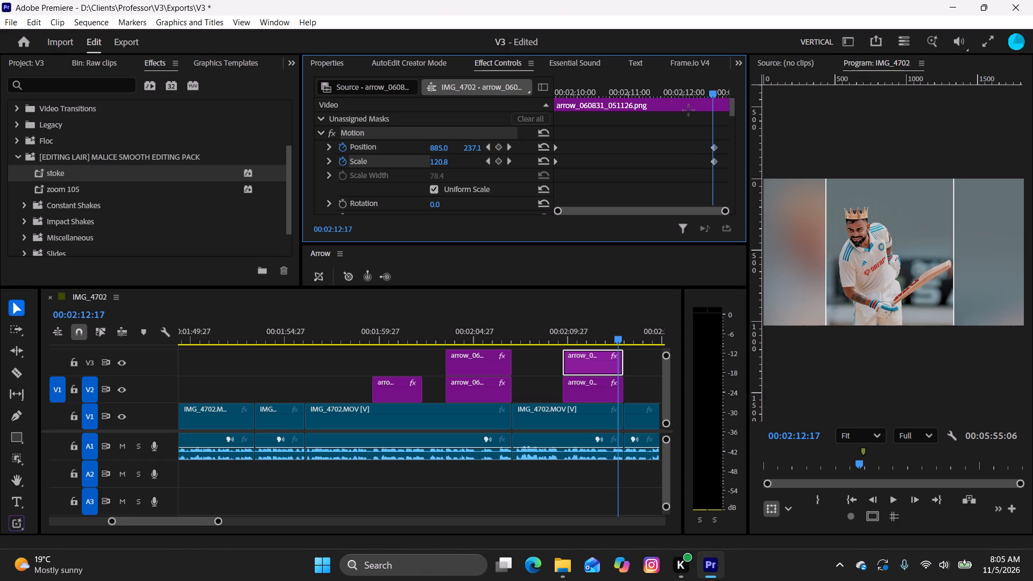
{"action": "left_click_drag", "start_coordinate": [689, 110], "coordinate": [530, 127]}
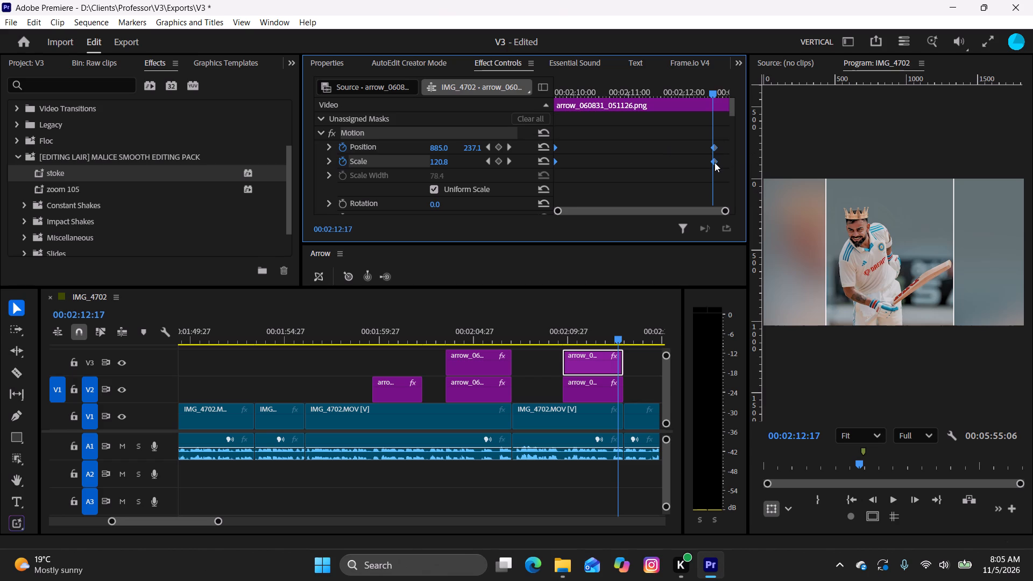
{"action": "right_click", "coordinate": [714, 162]}
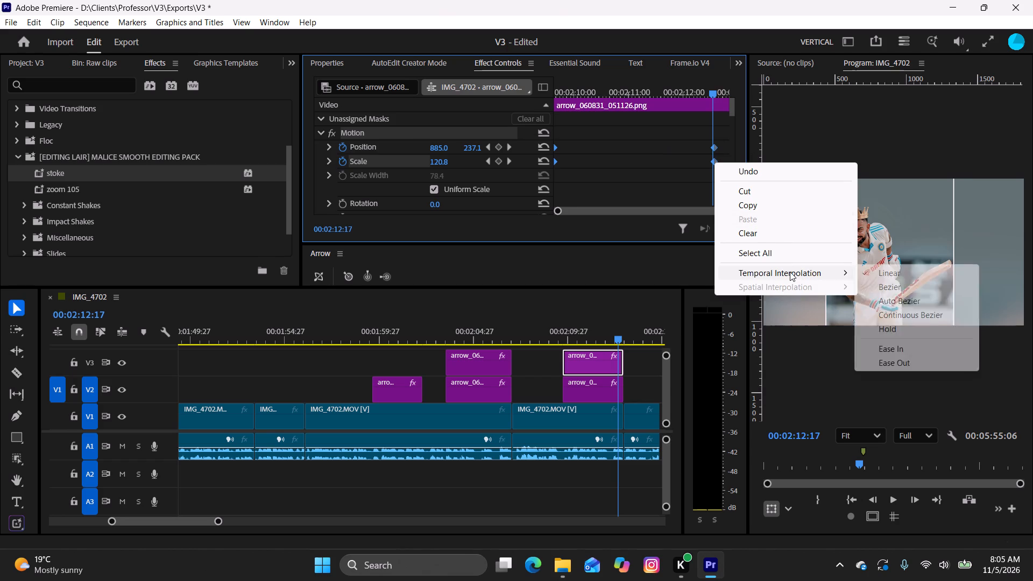
{"action": "left_click", "coordinate": [881, 341]}
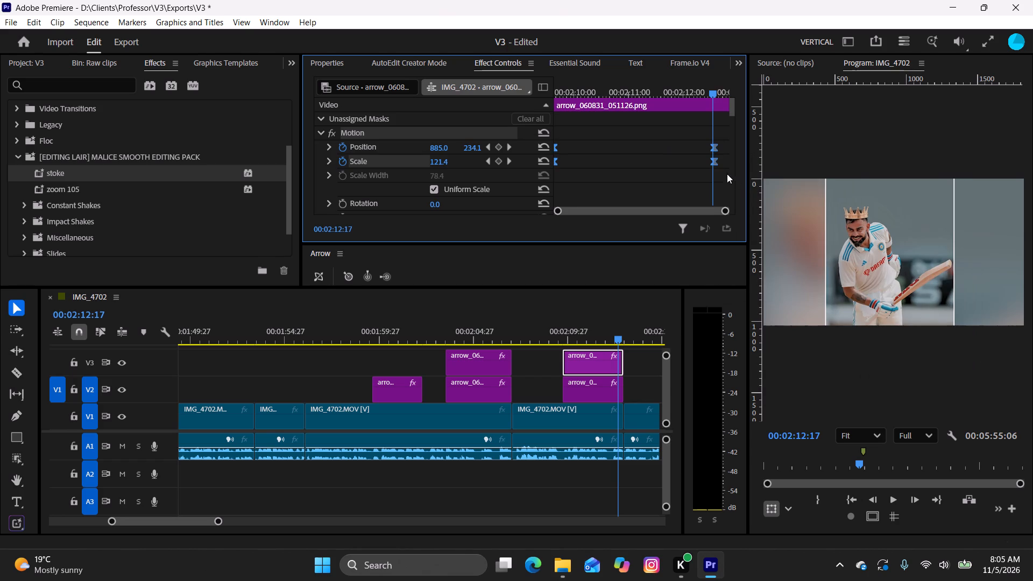
{"action": "right_click", "coordinate": [715, 162]}
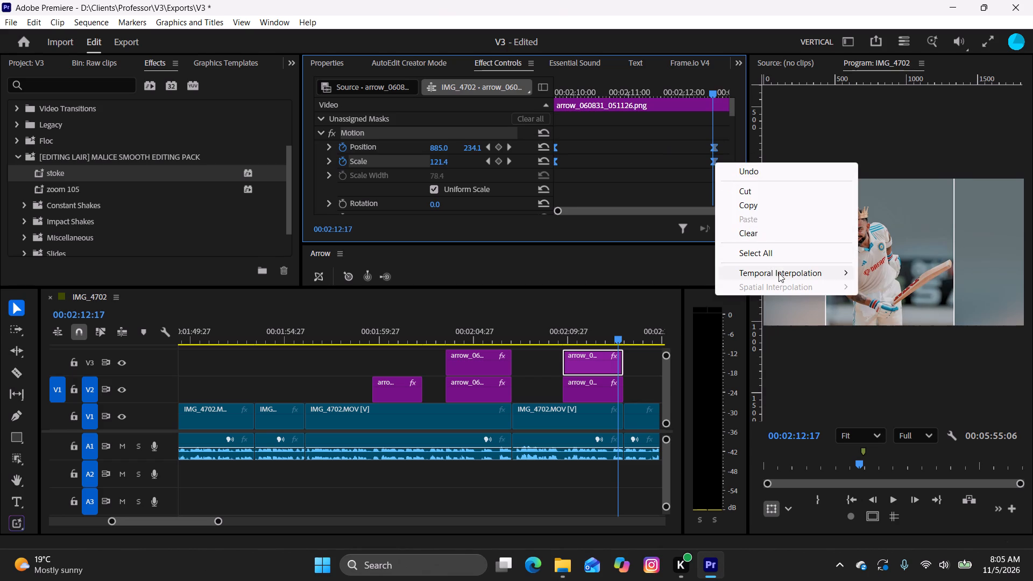
{"action": "left_click", "coordinate": [878, 358]}
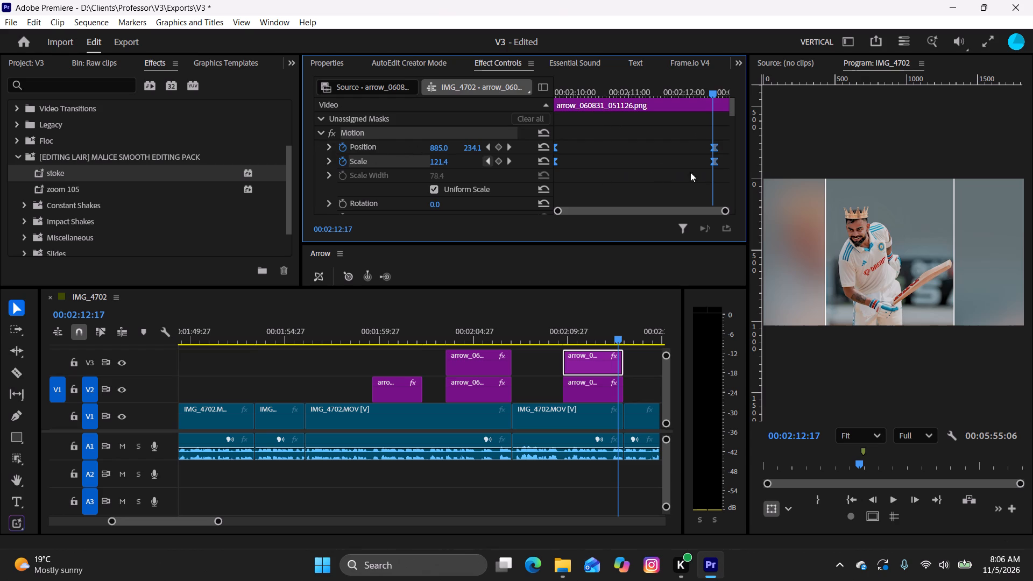
{"action": "left_click_drag", "start_coordinate": [699, 89], "coordinate": [466, 96]}
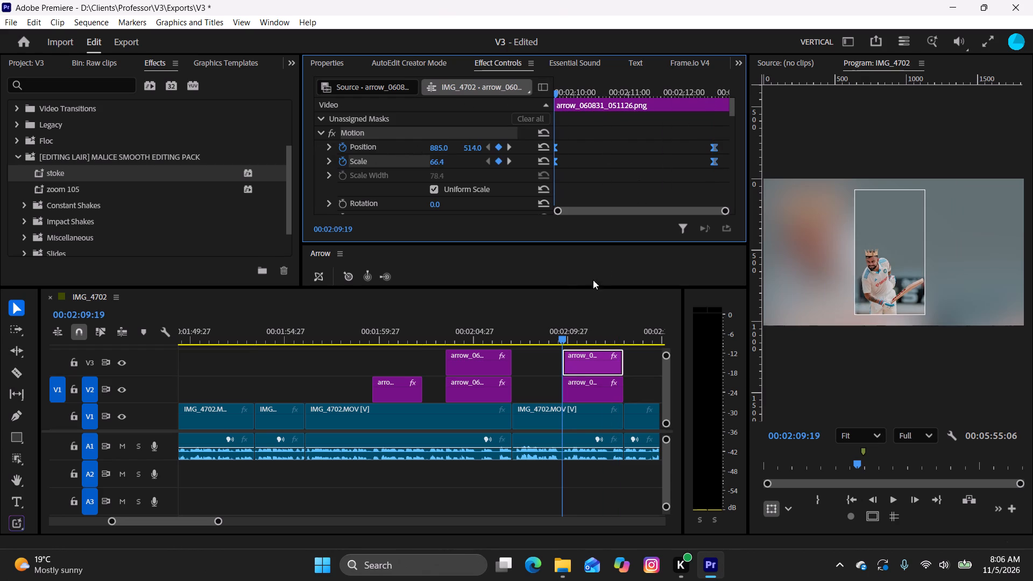
{"action": "left_click_drag", "start_coordinate": [558, 327], "coordinate": [542, 336]}
{"action": "key", "text": "space"}
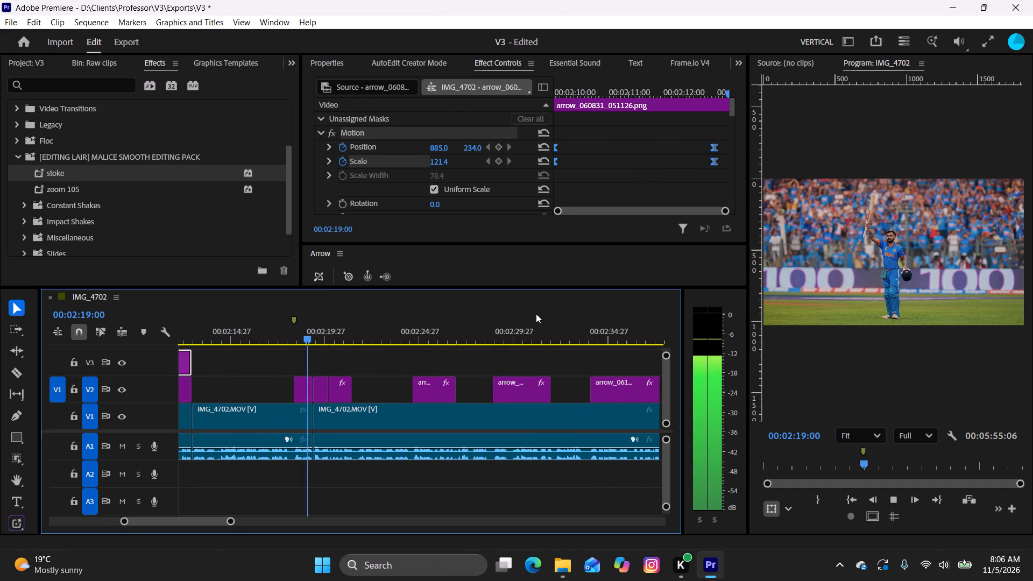
{"action": "key", "text": "space"}
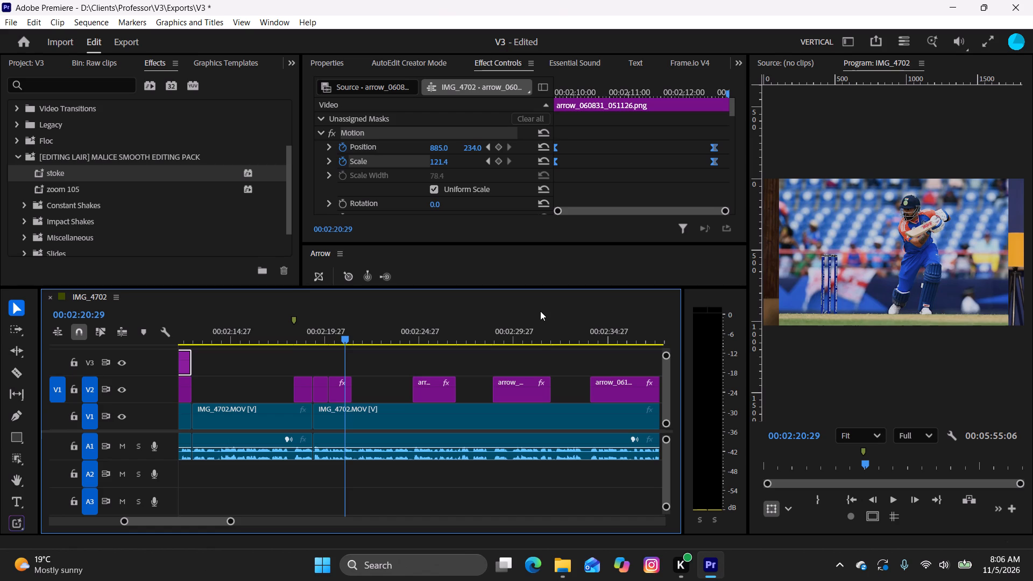
Enlarge the V2 stadium batsman image starting at 00:02:18:08 to Scale 157.
{"action": "left_click_drag", "start_coordinate": [345, 332], "coordinate": [293, 367]}
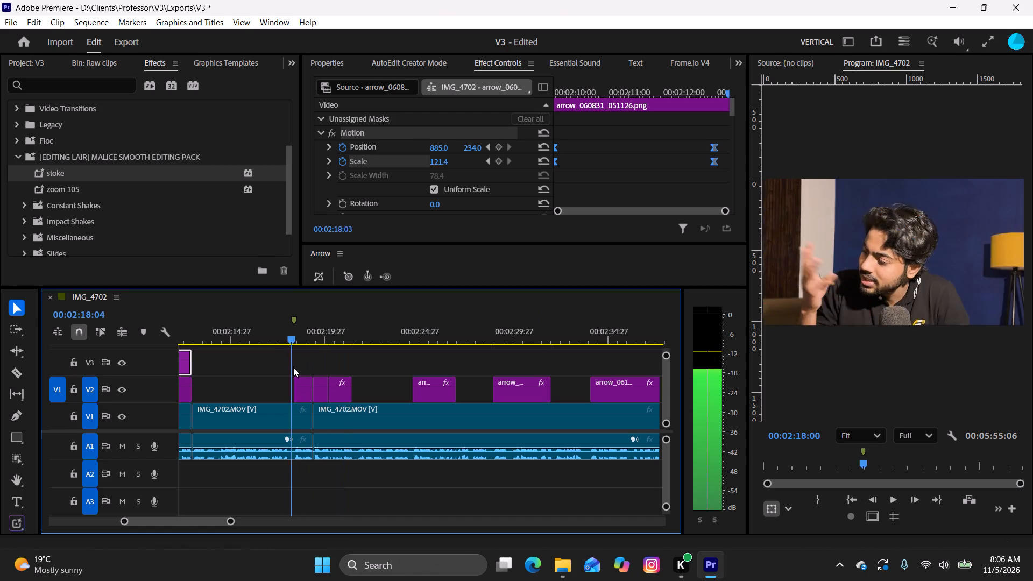
{"action": "left_click_drag", "start_coordinate": [293, 367], "coordinate": [297, 371]}
{"action": "left_click", "coordinate": [304, 394]}
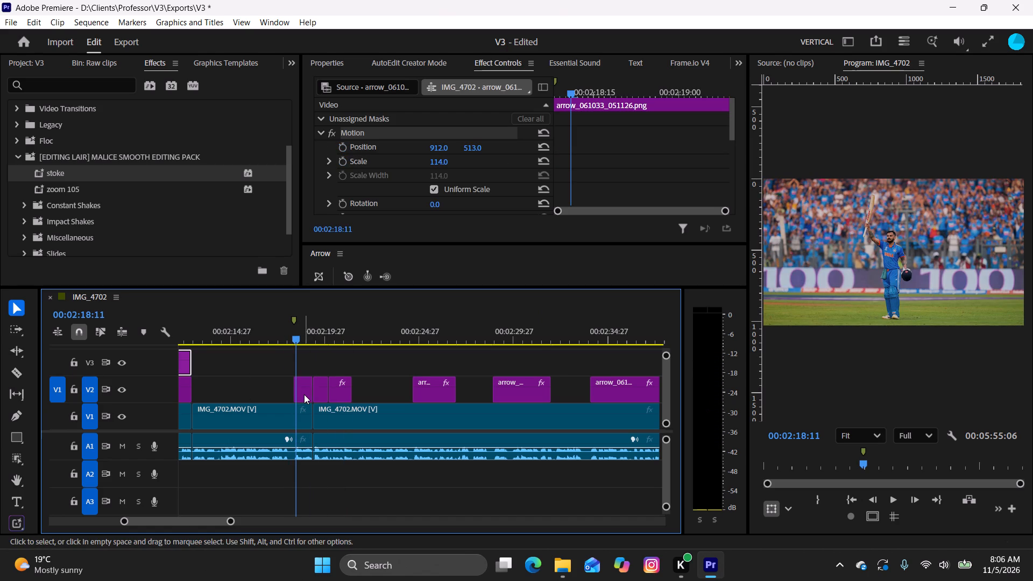
{"action": "left_click_drag", "start_coordinate": [568, 94], "coordinate": [518, 103]}
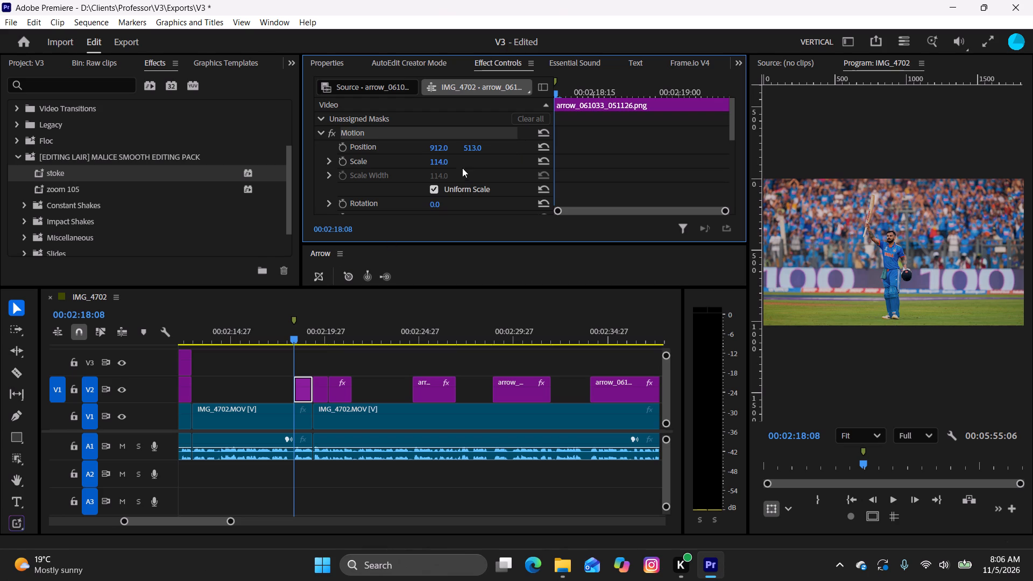
{"action": "left_click_drag", "start_coordinate": [435, 160], "coordinate": [463, 168]}
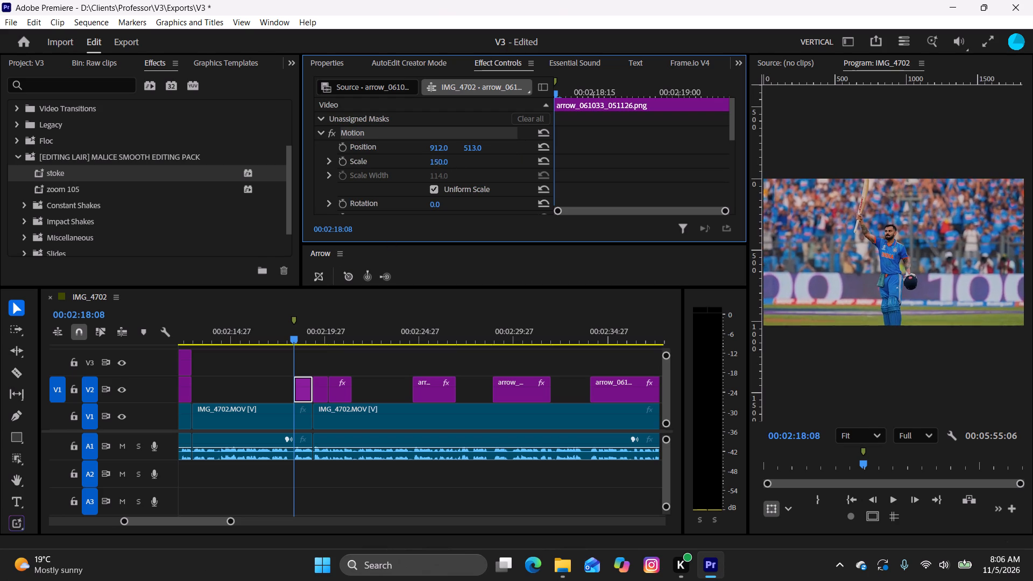
{"action": "left_click_drag", "start_coordinate": [463, 168], "coordinate": [476, 173]}
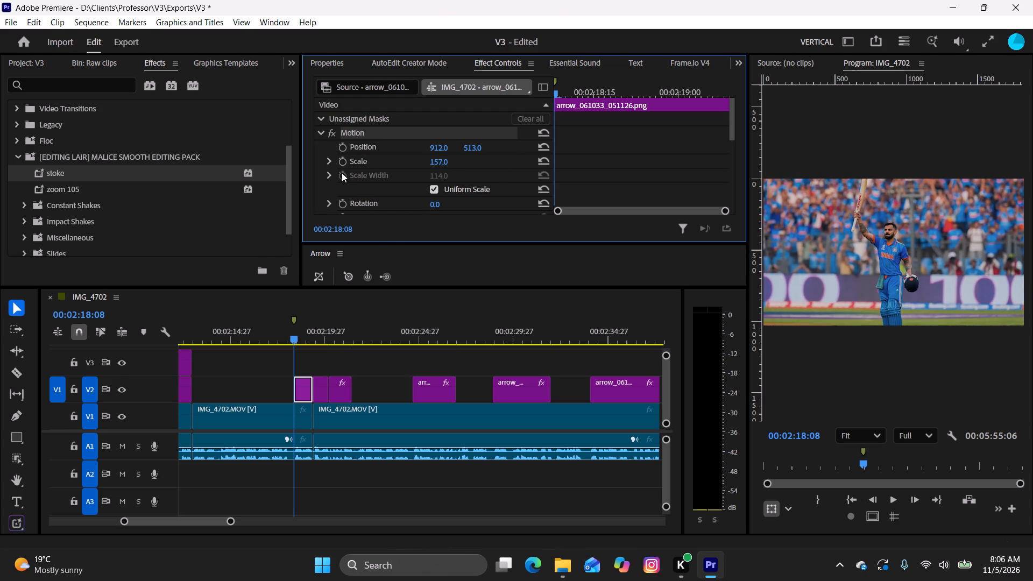
Keyframe the stadium image's vertical Position from 650 at its start, 00:02:18:08, to 513 at 00:02:18:13.
{"action": "left_click", "coordinate": [342, 145]}
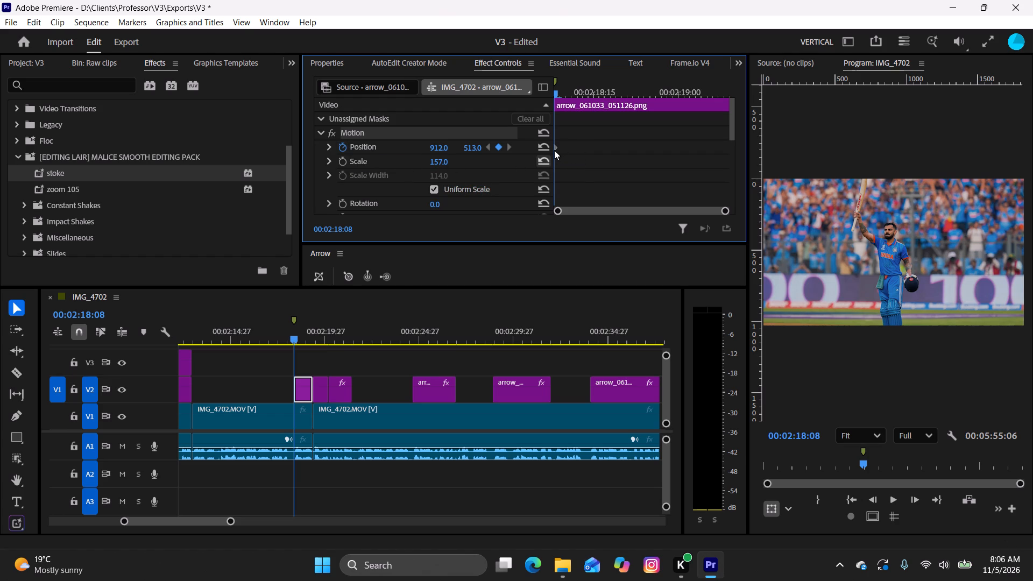
{"action": "left_click_drag", "start_coordinate": [554, 150], "coordinate": [617, 184]}
{"action": "left_click_drag", "start_coordinate": [617, 184], "coordinate": [583, 199]}
{"action": "left_click_drag", "start_coordinate": [472, 148], "coordinate": [567, 168]}
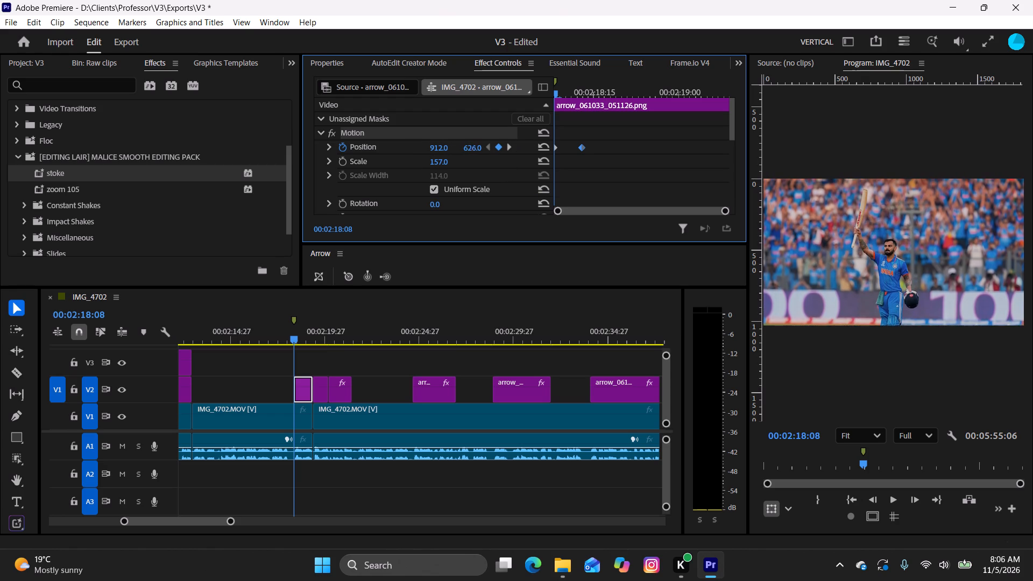
{"action": "left_click_drag", "start_coordinate": [567, 168], "coordinate": [584, 174]}
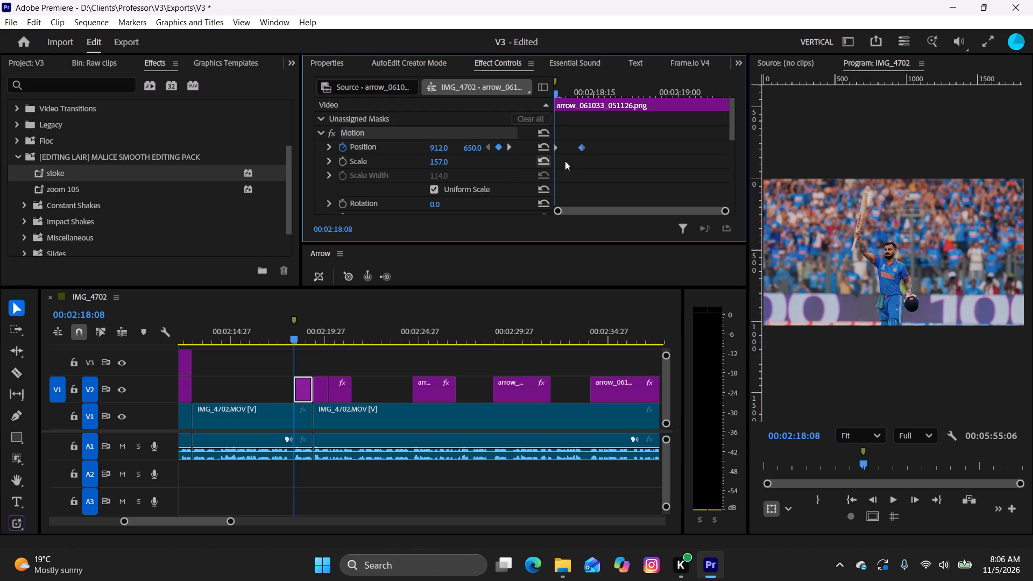
Apply Ease In and Ease Out to both Position keyframes of the stadium image and inspect the velocity graph.
{"action": "left_click_drag", "start_coordinate": [590, 153], "coordinate": [542, 134]}
{"action": "right_click", "coordinate": [578, 144]}
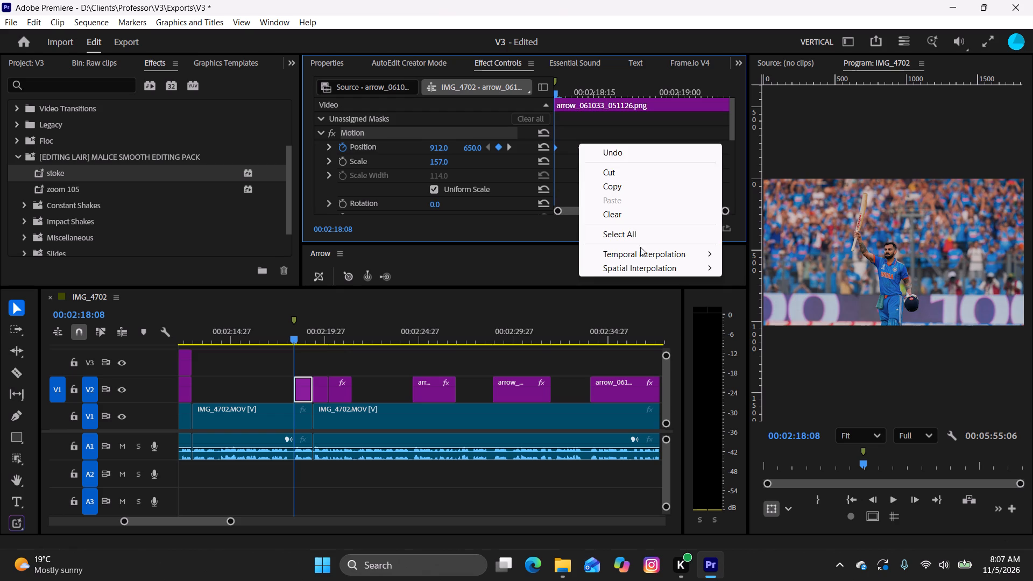
{"action": "left_click", "coordinate": [783, 328]}
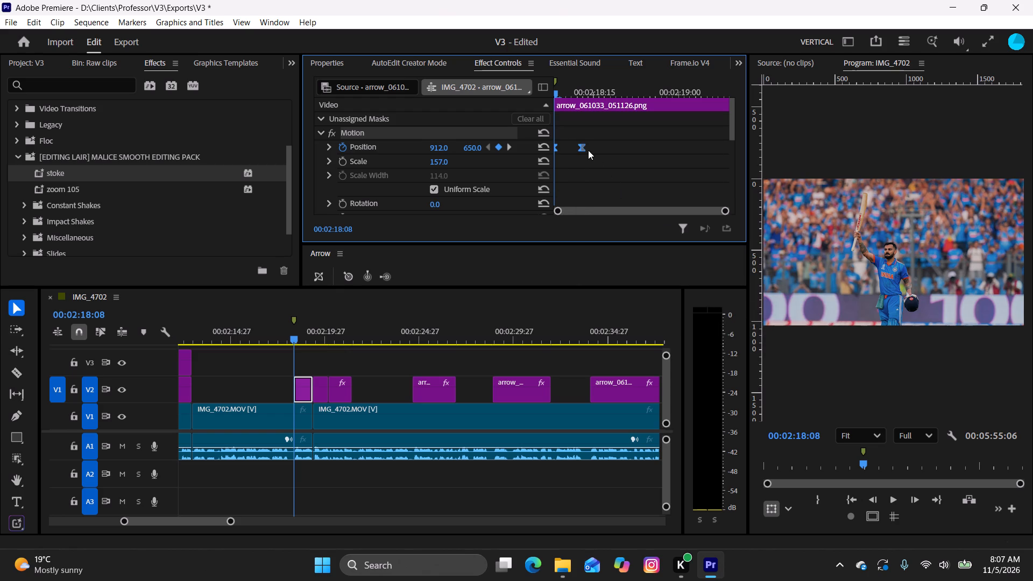
{"action": "right_click", "coordinate": [584, 148]}
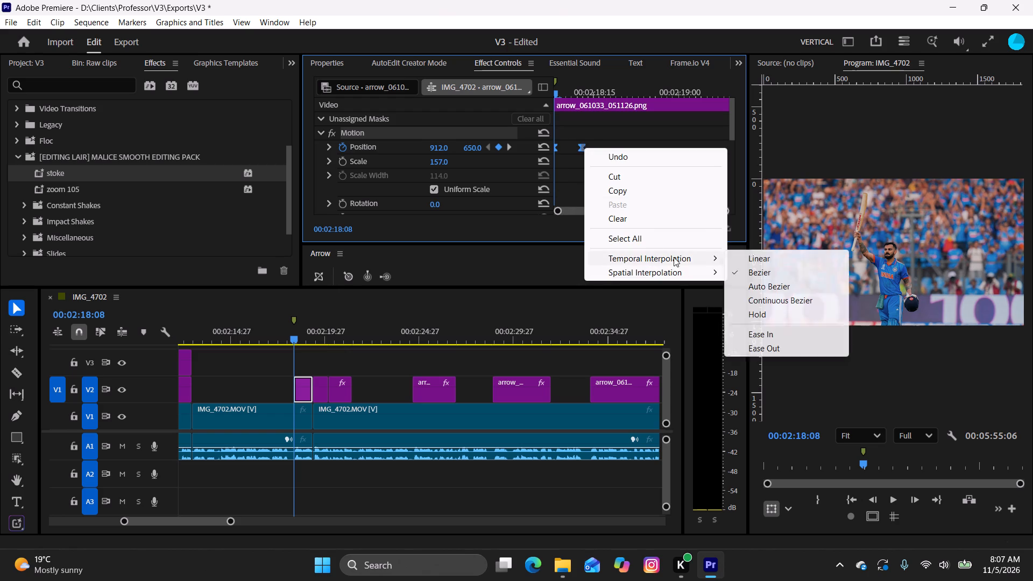
{"action": "left_click", "coordinate": [773, 345]}
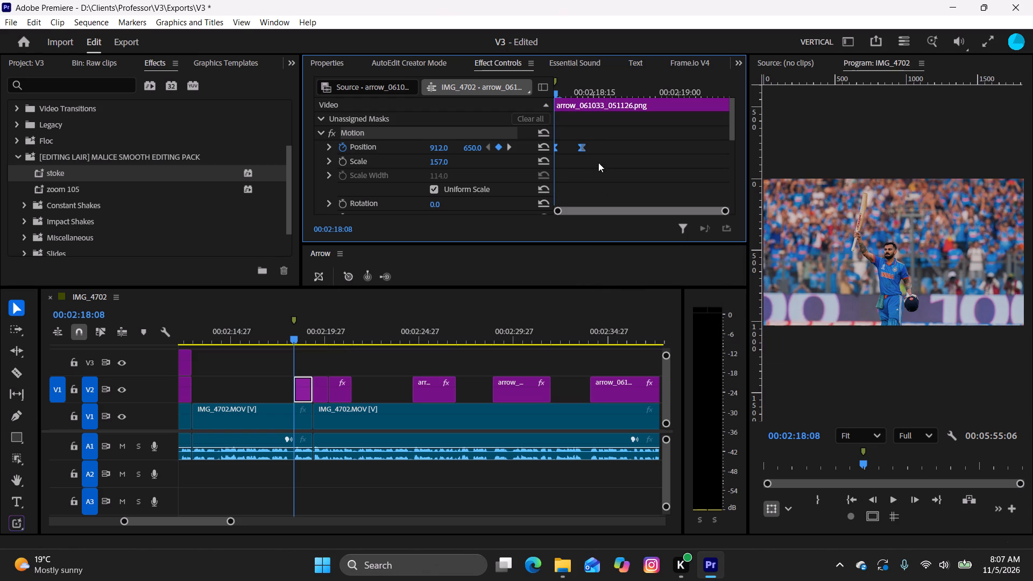
{"action": "left_click", "coordinate": [329, 147]}
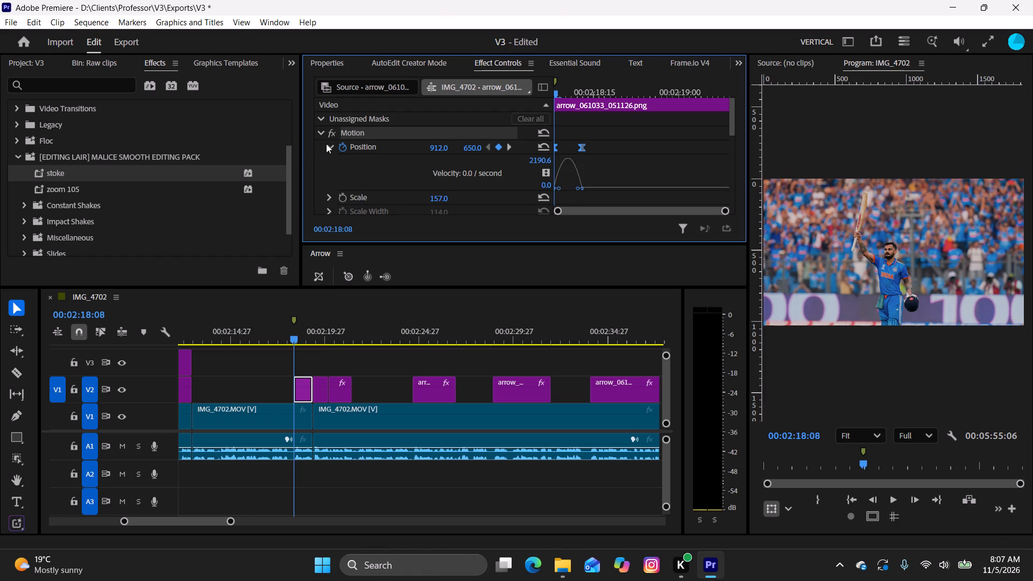
{"action": "left_click", "coordinate": [327, 145]}
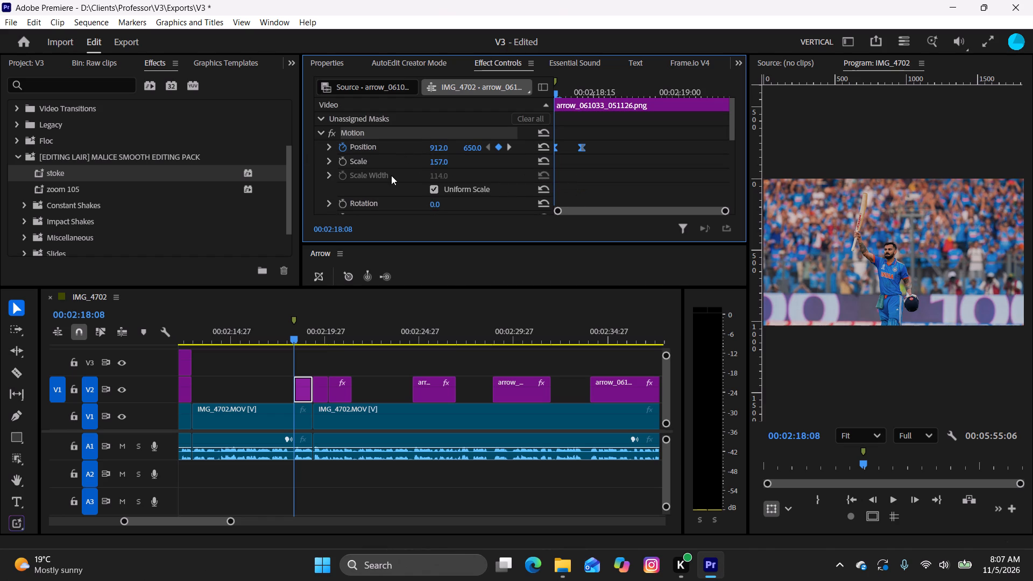
Keyframe the stadium image's Scale from 157 at 00:02:18:14 to 190 at 00:02:19:07.
{"action": "left_click_drag", "start_coordinate": [560, 90], "coordinate": [584, 89]}
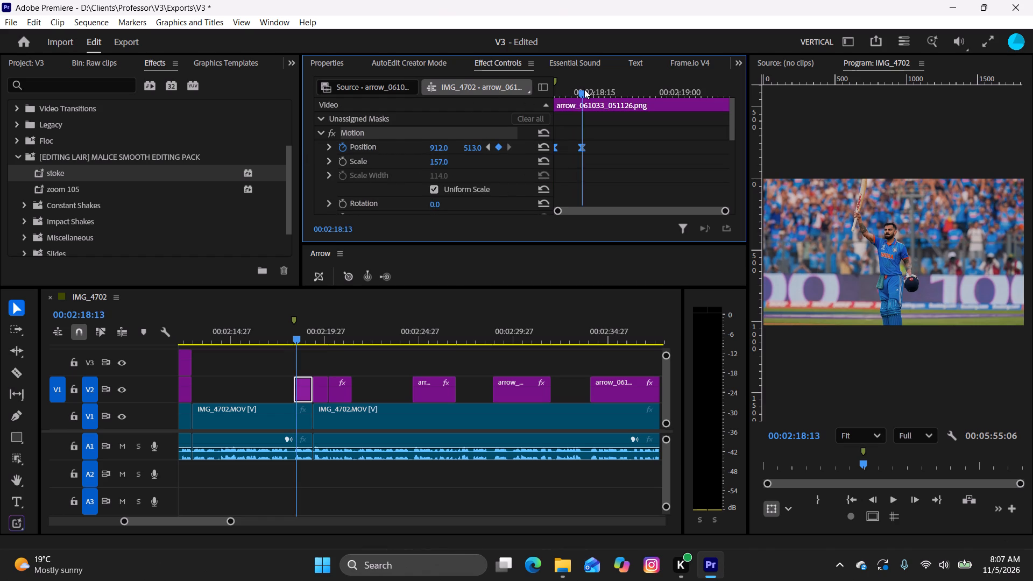
{"action": "left_click_drag", "start_coordinate": [584, 89], "coordinate": [589, 94]}
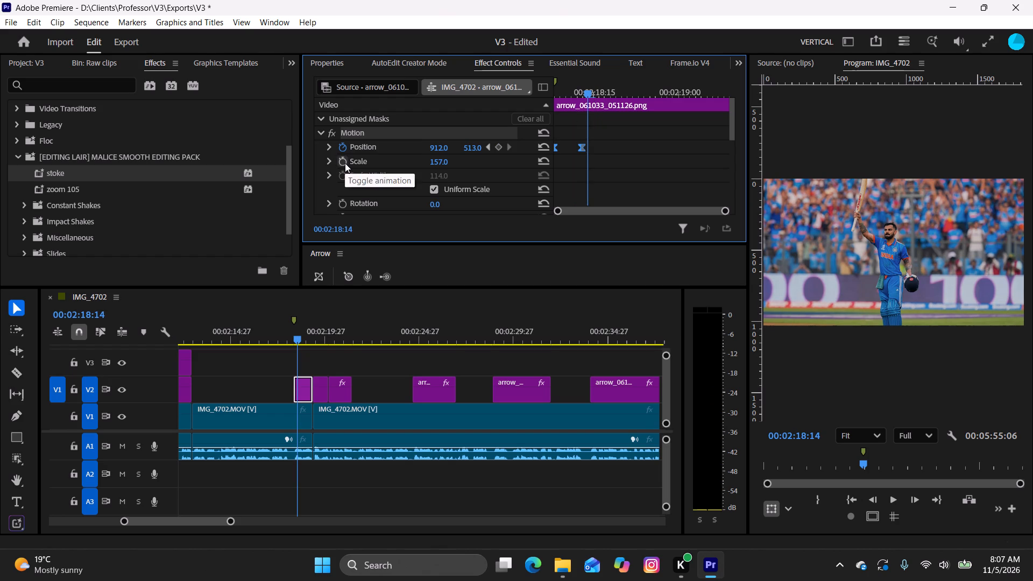
{"action": "left_click", "coordinate": [345, 164]}
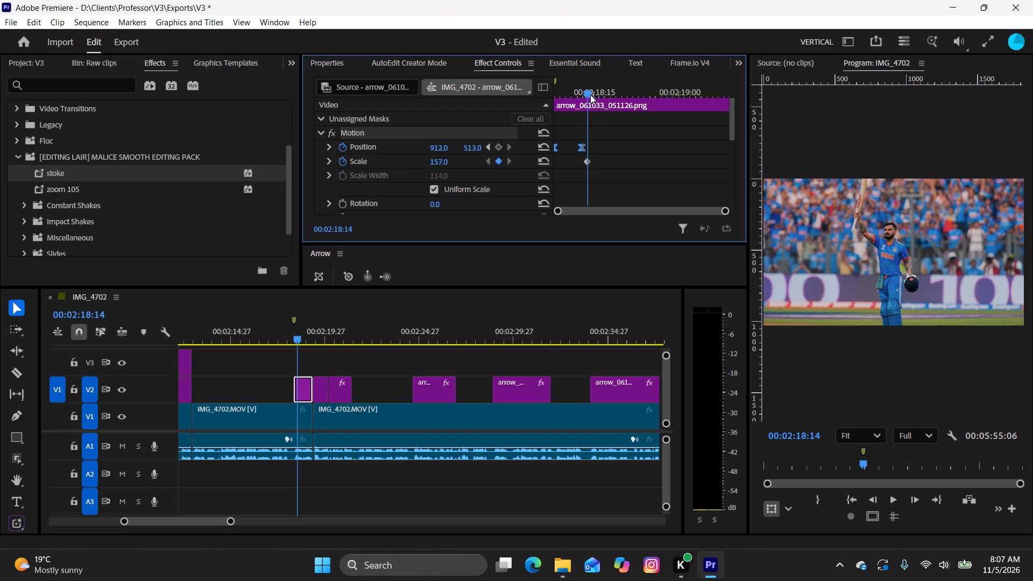
{"action": "left_click_drag", "start_coordinate": [592, 91], "coordinate": [723, 125]}
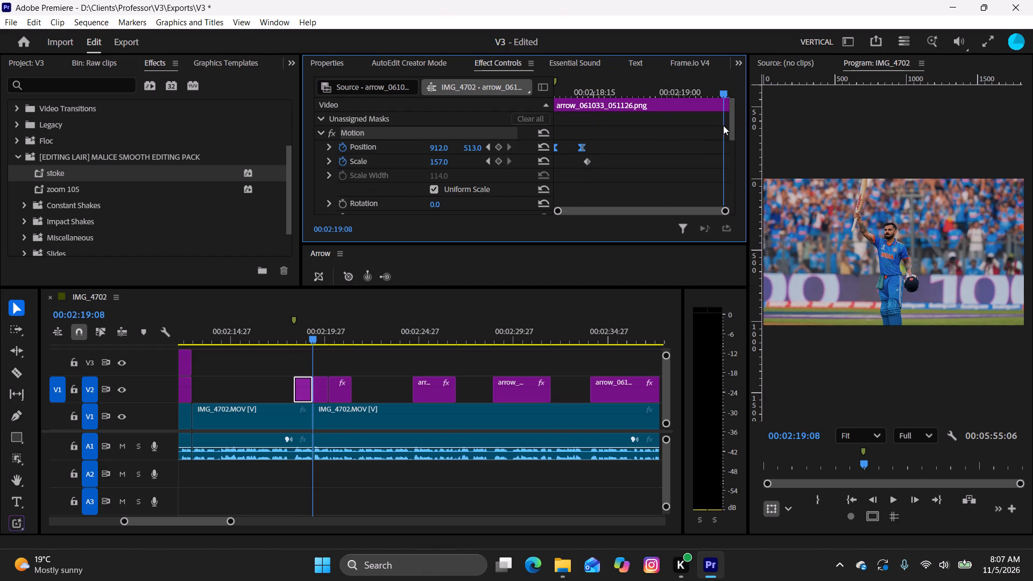
{"action": "left_click_drag", "start_coordinate": [723, 125], "coordinate": [716, 137]}
{"action": "left_click_drag", "start_coordinate": [437, 165], "coordinate": [450, 171]}
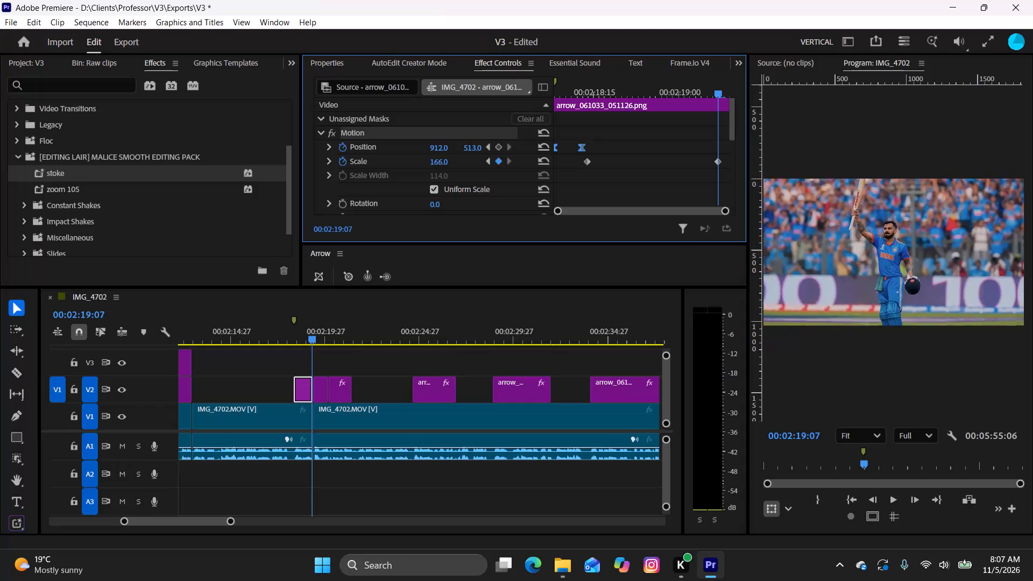
{"action": "left_click_drag", "start_coordinate": [450, 171], "coordinate": [488, 187]}
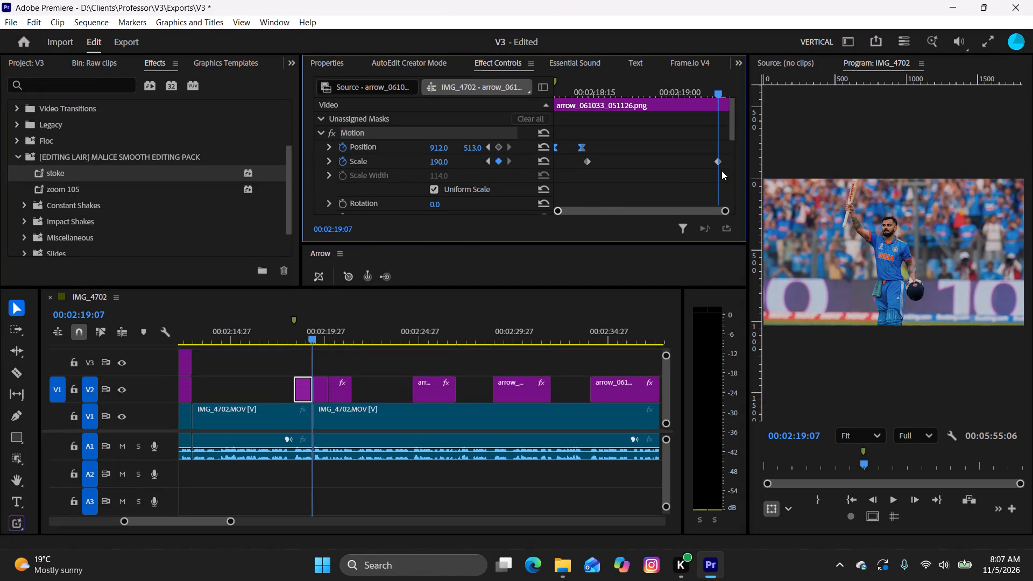
Apply Ease In and Ease Out to both Scale keyframes of the stadium image, and play the animation back.
{"action": "left_click_drag", "start_coordinate": [724, 172], "coordinate": [577, 164]}
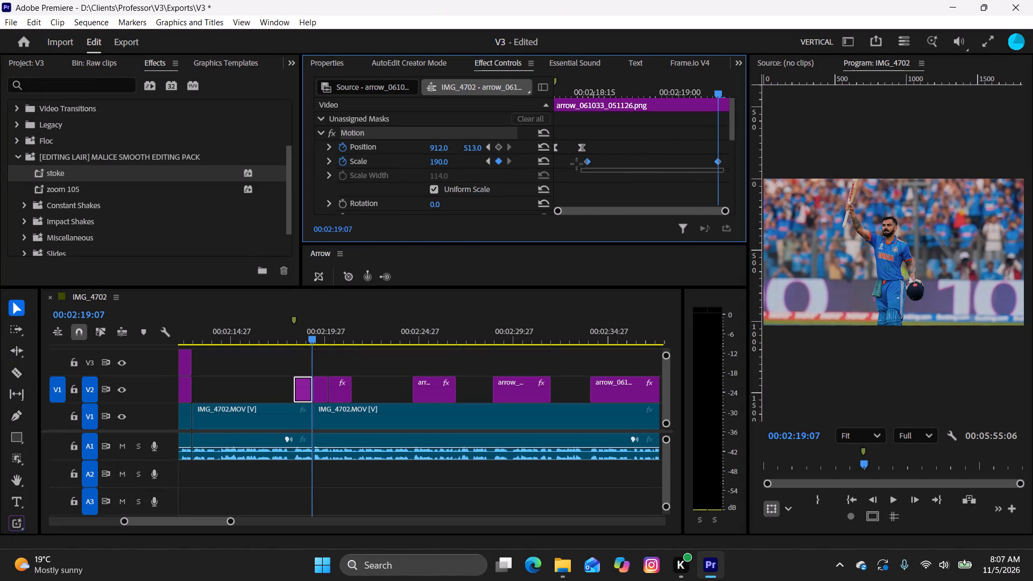
{"action": "left_click_drag", "start_coordinate": [577, 164], "coordinate": [576, 163]}
{"action": "right_click", "coordinate": [718, 160]}
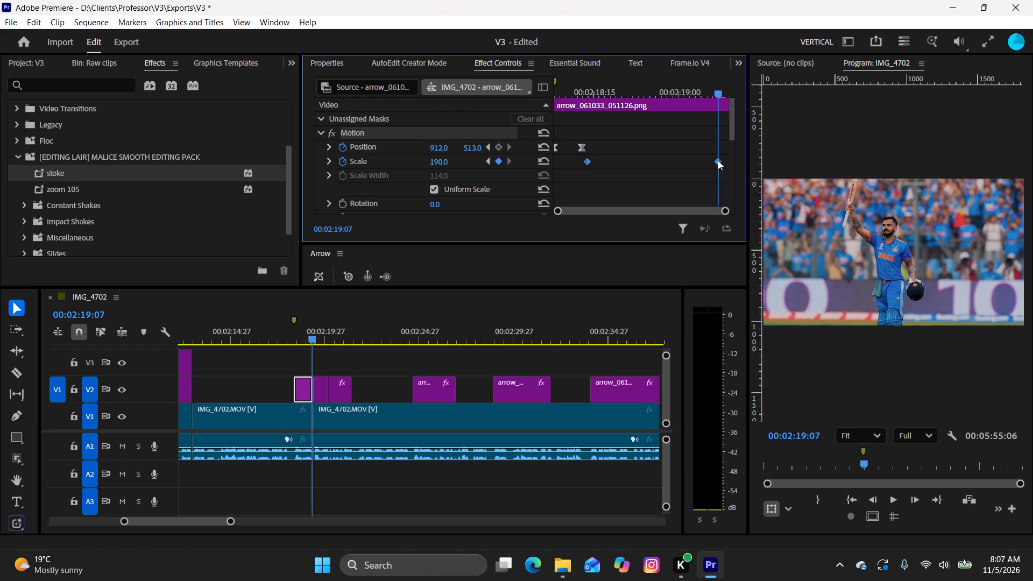
{"action": "left_click", "coordinate": [776, 329]}
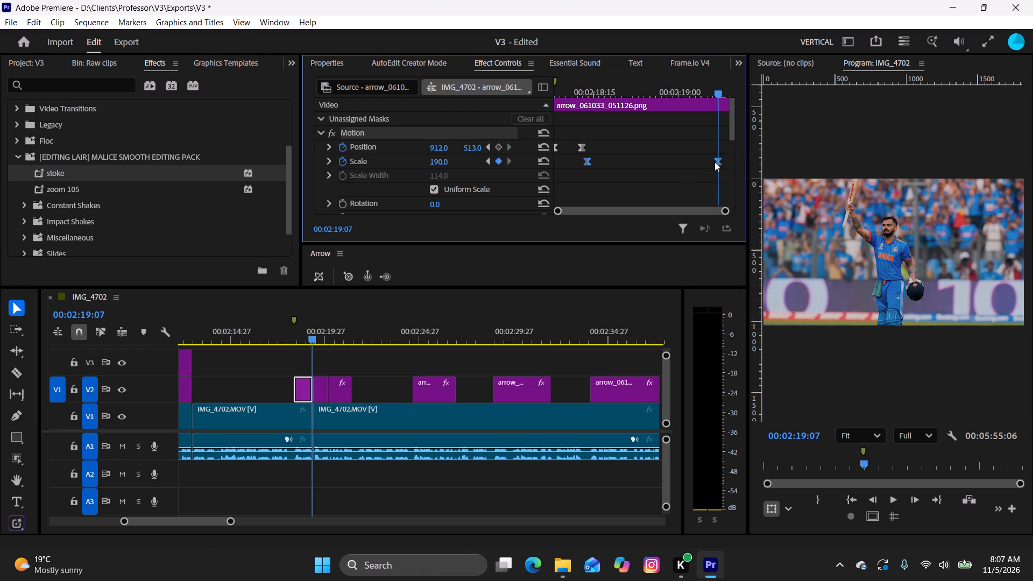
{"action": "right_click", "coordinate": [714, 162]}
{"action": "left_click", "coordinate": [781, 342]}
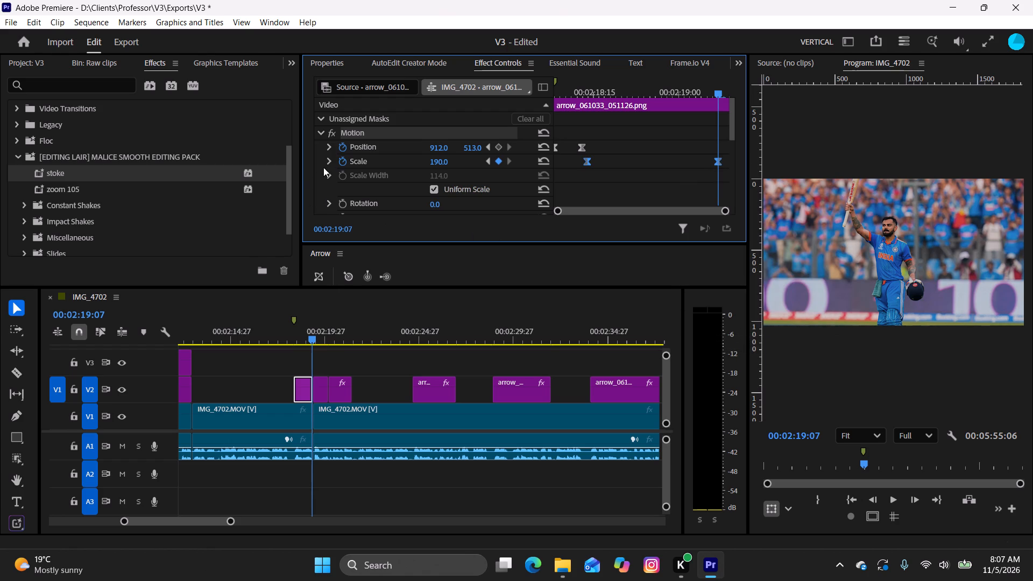
{"action": "left_click", "coordinate": [328, 161]}
{"action": "left_click", "coordinate": [328, 161]}
{"action": "left_click_drag", "start_coordinate": [316, 329], "coordinate": [295, 338]}
{"action": "left_click_drag", "start_coordinate": [295, 338], "coordinate": [290, 344]}
{"action": "key", "text": "space"}
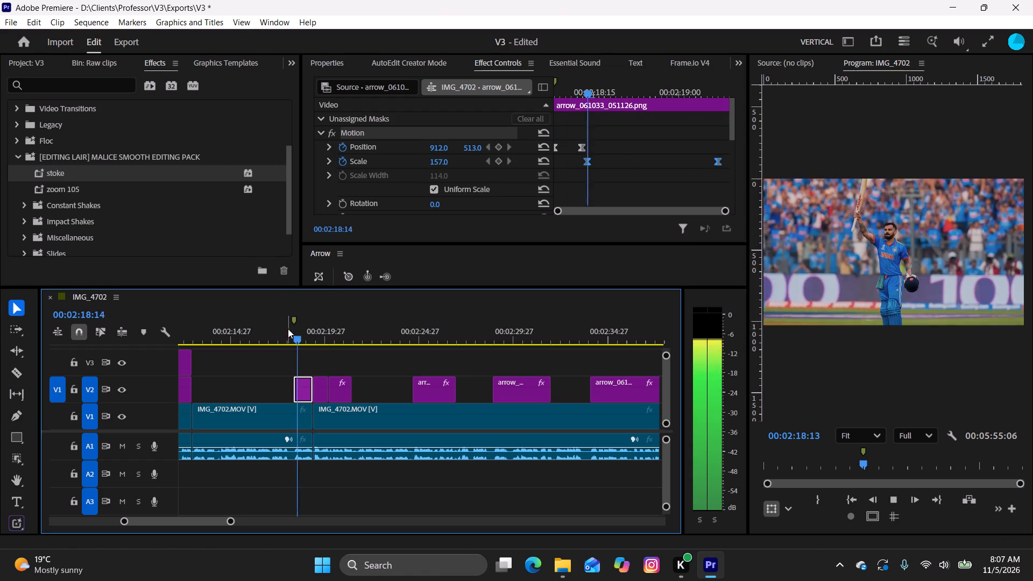
{"action": "key", "text": "space"}
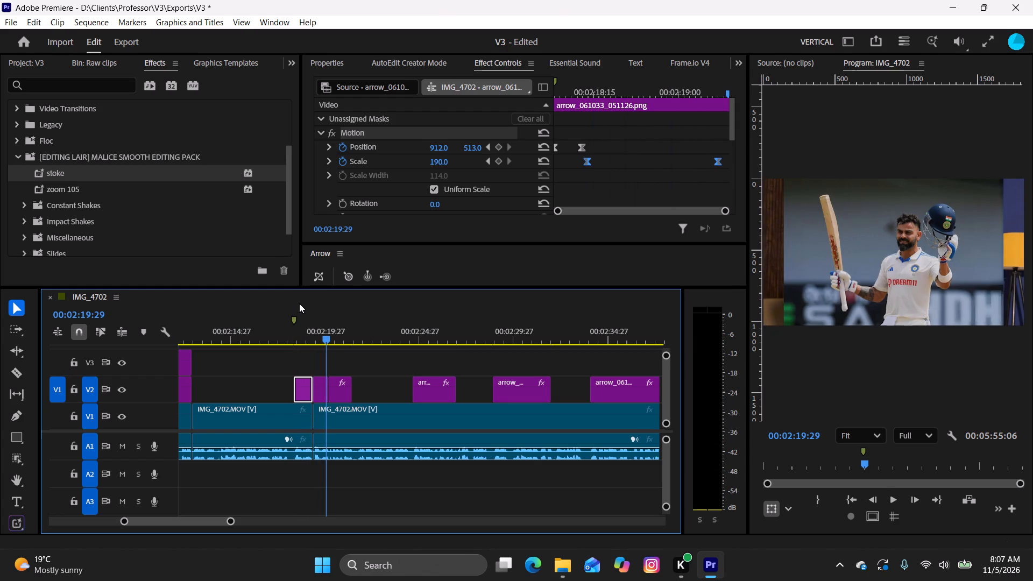
Keyframe the Scale of the V2 white-kit batsman image from 222.3 at 00:02:19:09 to 160.3 at 00:02:20:02.
{"action": "left_click_drag", "start_coordinate": [326, 337], "coordinate": [317, 345]}
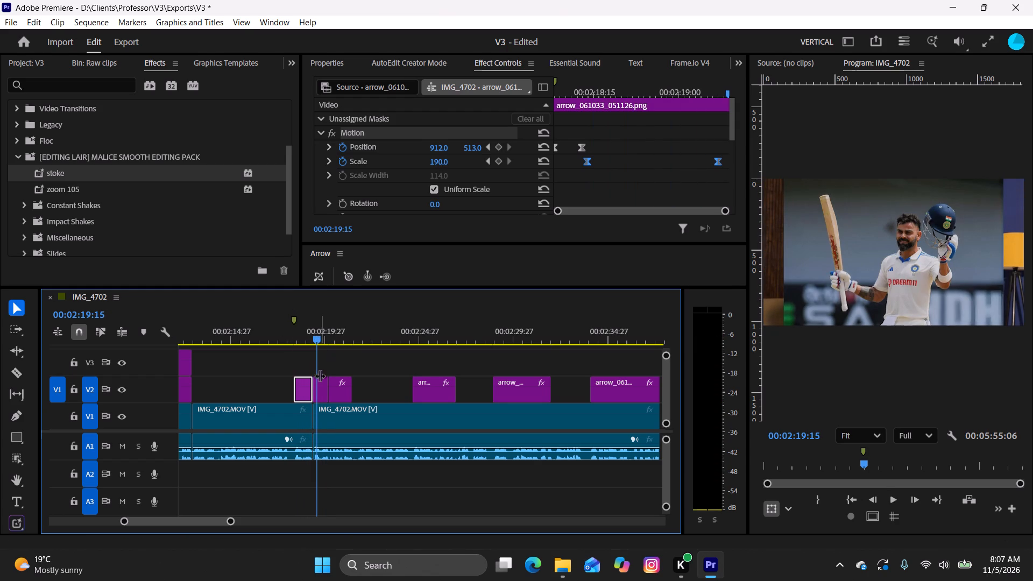
{"action": "left_click", "coordinate": [322, 396]}
{"action": "left_click_drag", "start_coordinate": [598, 87], "coordinate": [526, 100]}
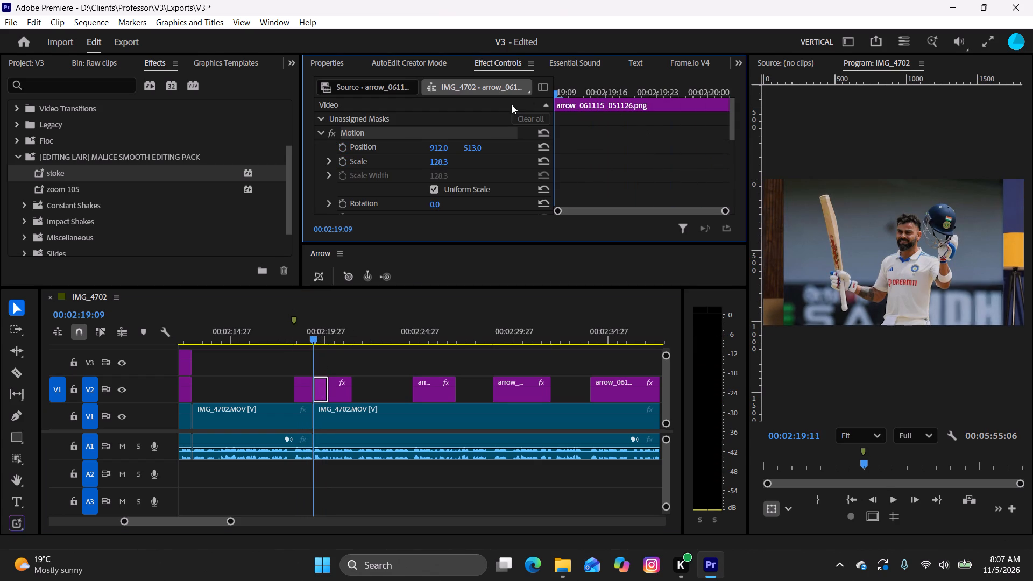
{"action": "left_click_drag", "start_coordinate": [440, 165], "coordinate": [483, 174]}
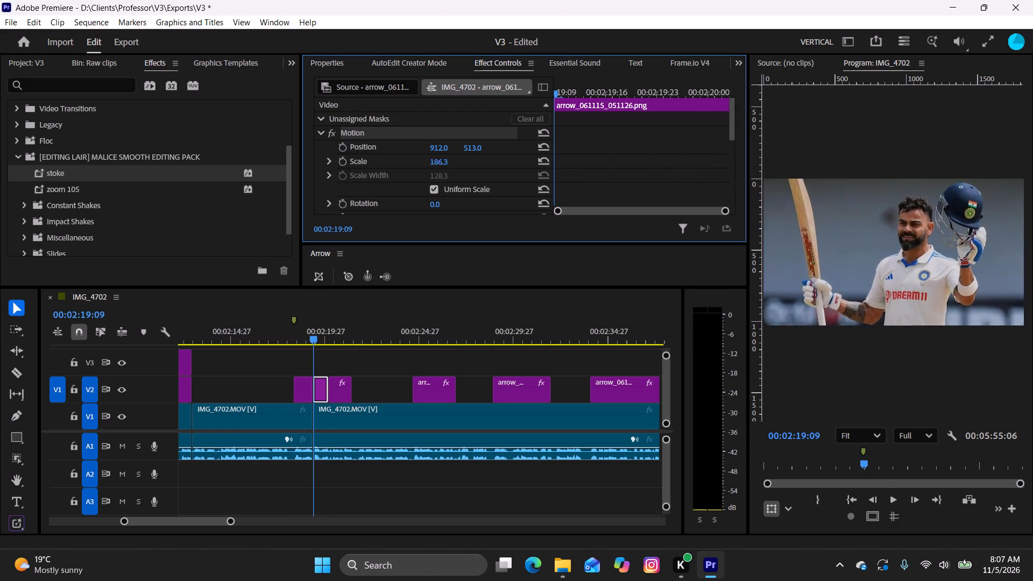
{"action": "left_click_drag", "start_coordinate": [483, 174], "coordinate": [514, 181]}
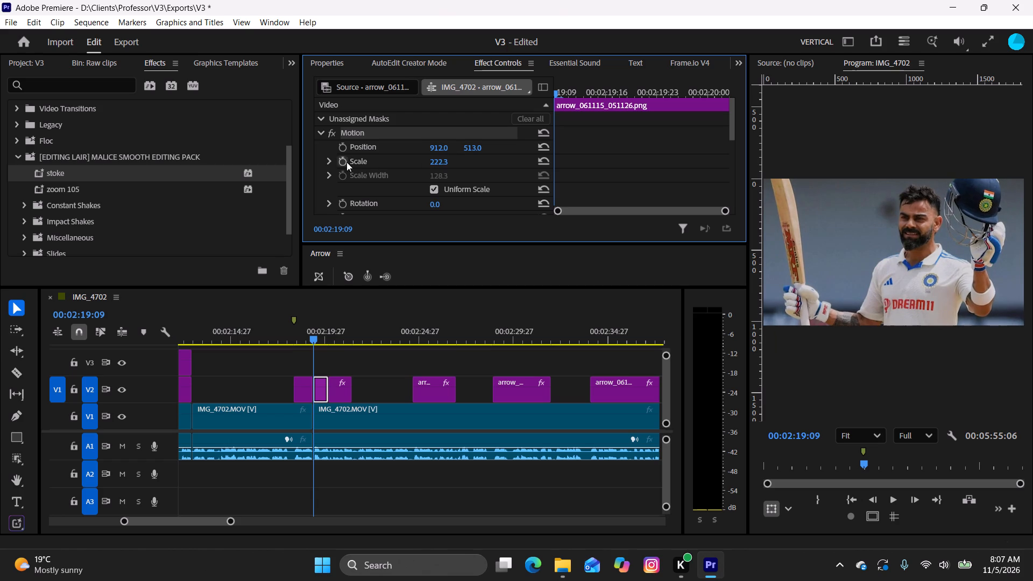
{"action": "left_click", "coordinate": [342, 165]}
{"action": "left_click_drag", "start_coordinate": [581, 91], "coordinate": [712, 121]}
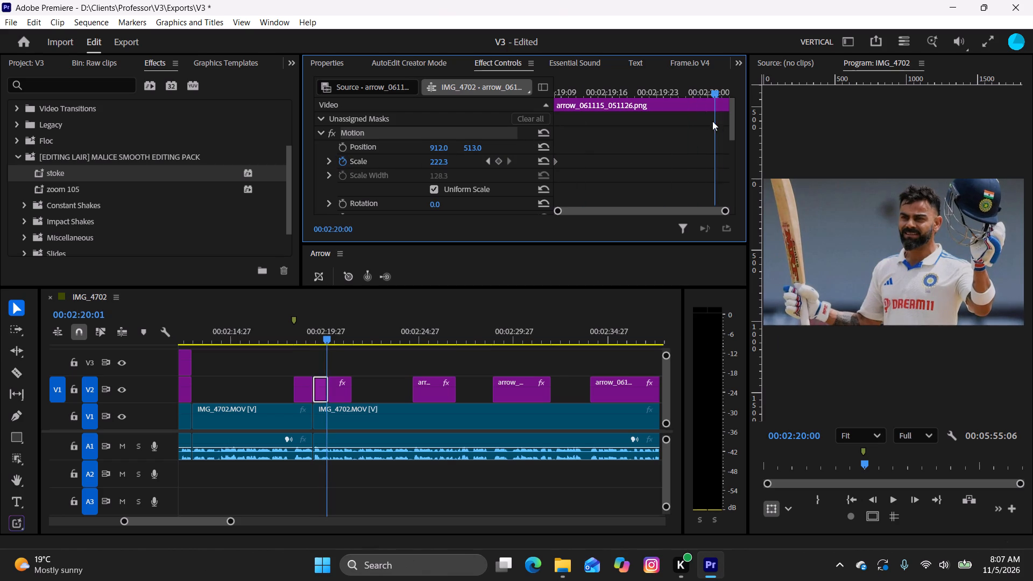
{"action": "left_click_drag", "start_coordinate": [712, 121], "coordinate": [722, 131]}
{"action": "left_click_drag", "start_coordinate": [443, 164], "coordinate": [418, 169]}
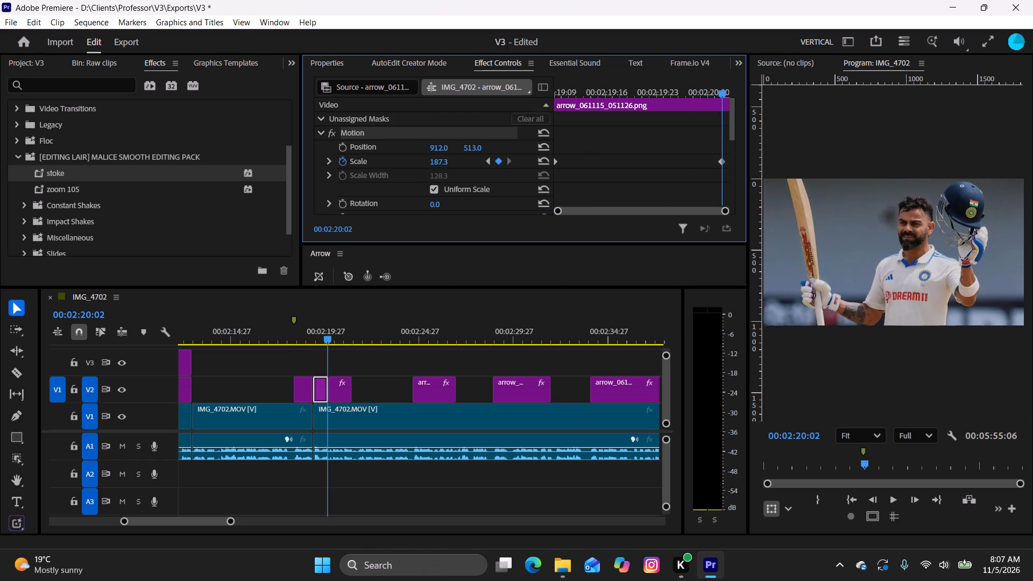
{"action": "left_click_drag", "start_coordinate": [418, 169], "coordinate": [403, 176]}
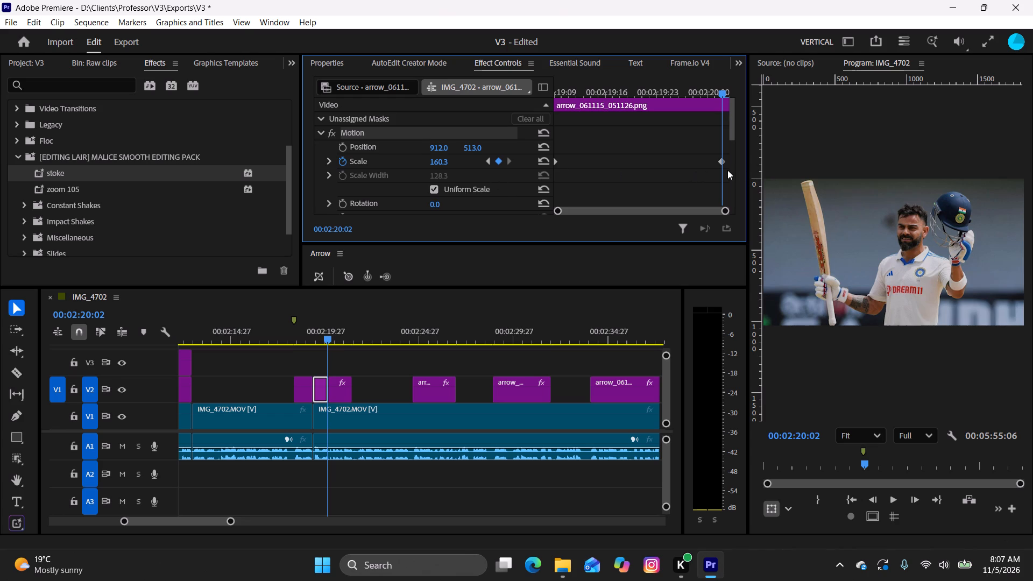
Apply Ease In and Ease Out to both Scale keyframes of the white-kit batsman image.
{"action": "left_click_drag", "start_coordinate": [726, 171], "coordinate": [537, 139]}
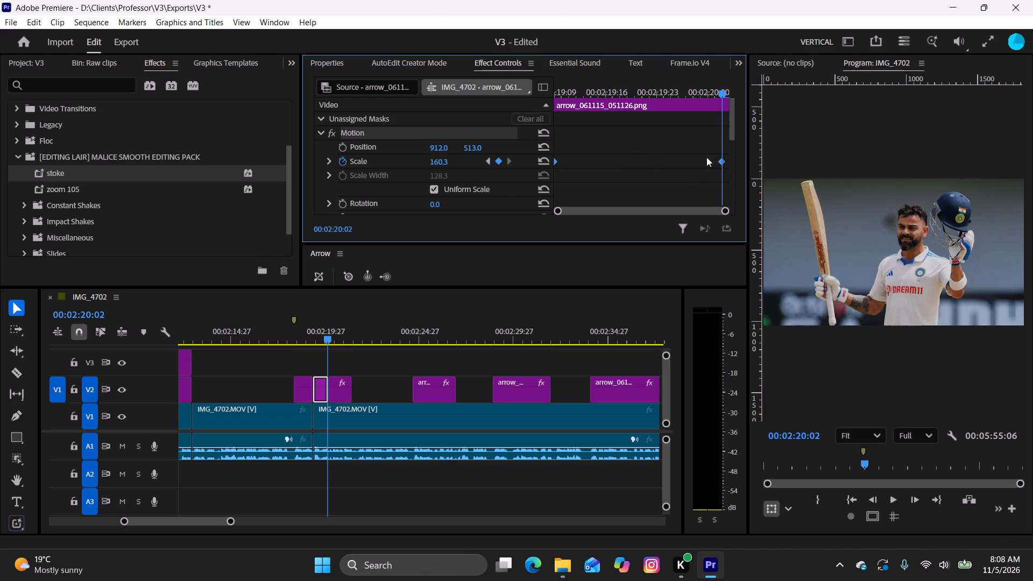
{"action": "right_click", "coordinate": [716, 159]}
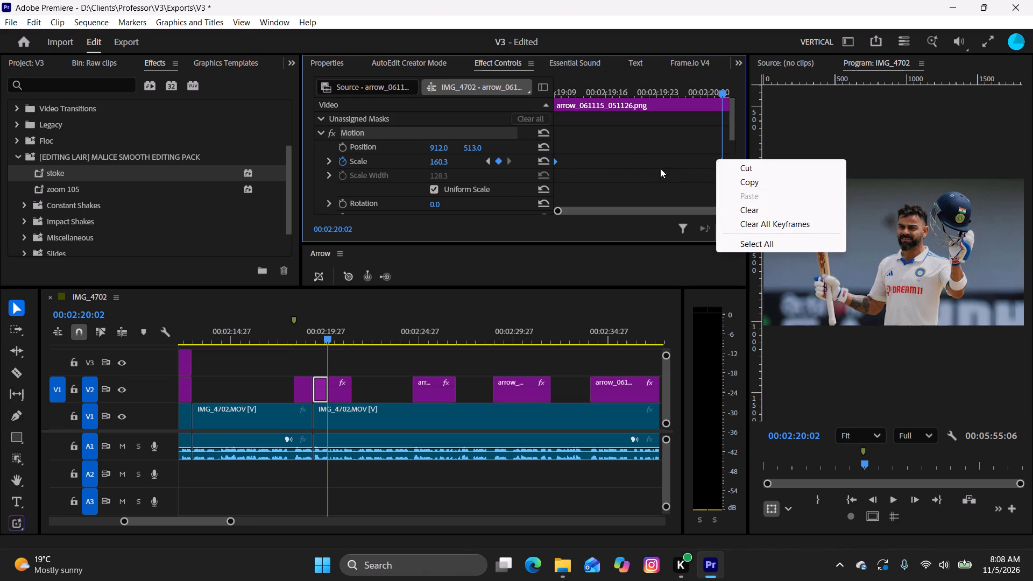
{"action": "right_click", "coordinate": [555, 161]}
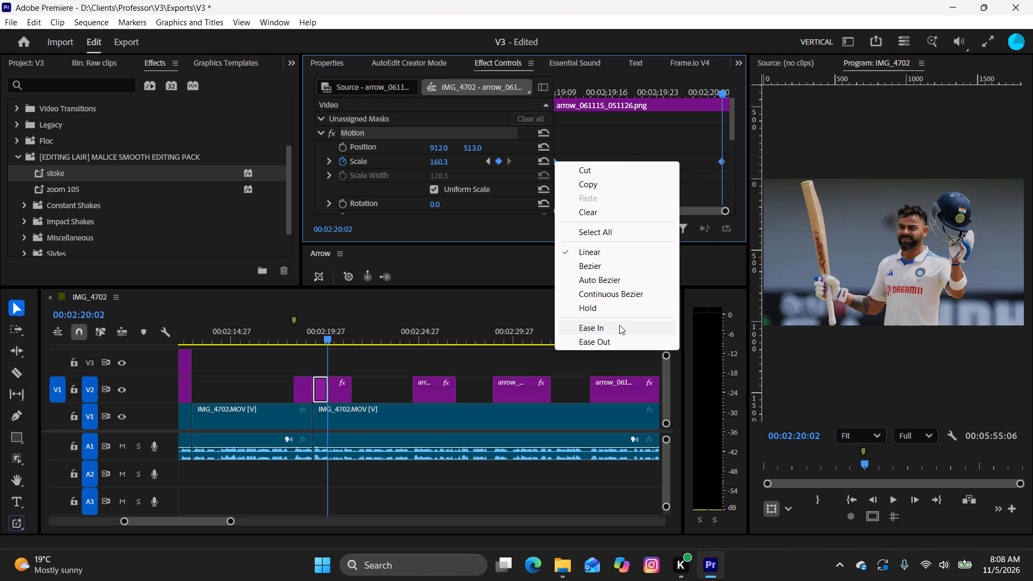
{"action": "left_click", "coordinate": [619, 329]}
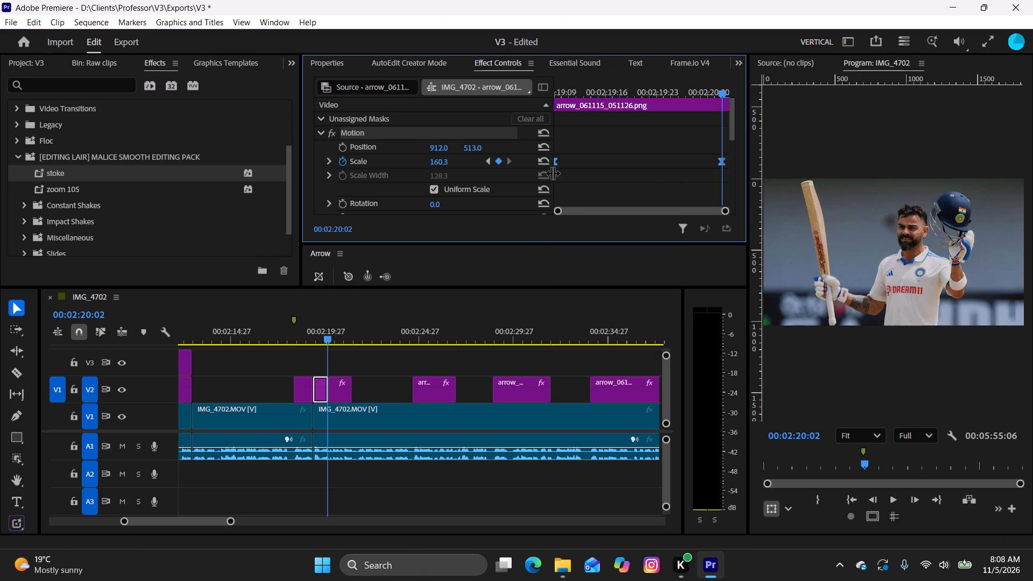
{"action": "right_click", "coordinate": [557, 164]}
{"action": "left_click", "coordinate": [618, 342]}
Keyframe the Scale of the V2 batting-shot image from 177.9 at 00:02:20:03 to 212.9 at 00:02:21:08.
{"action": "left_click_drag", "start_coordinate": [327, 332], "coordinate": [353, 346]}
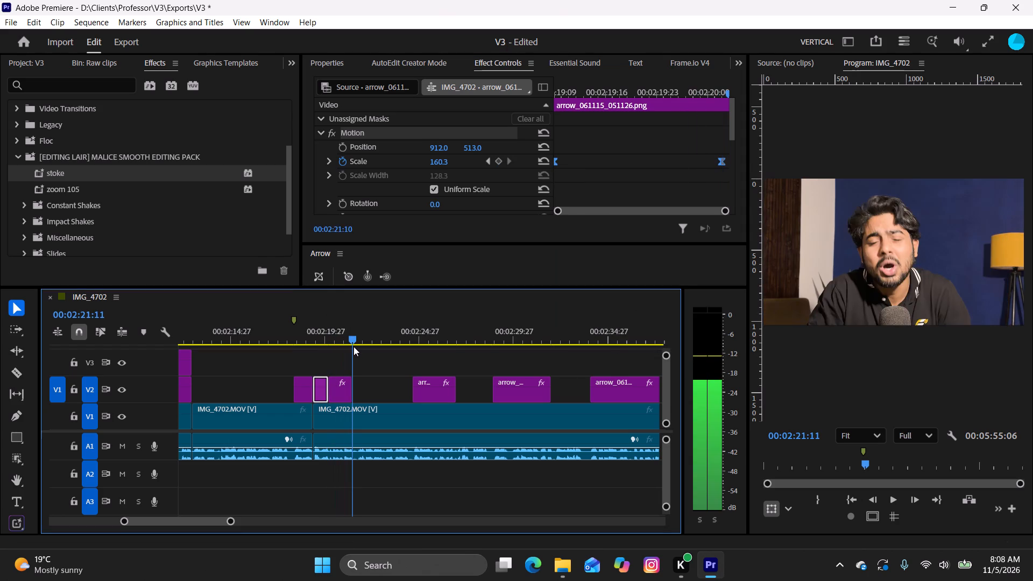
{"action": "left_click_drag", "start_coordinate": [353, 346], "coordinate": [339, 348]}
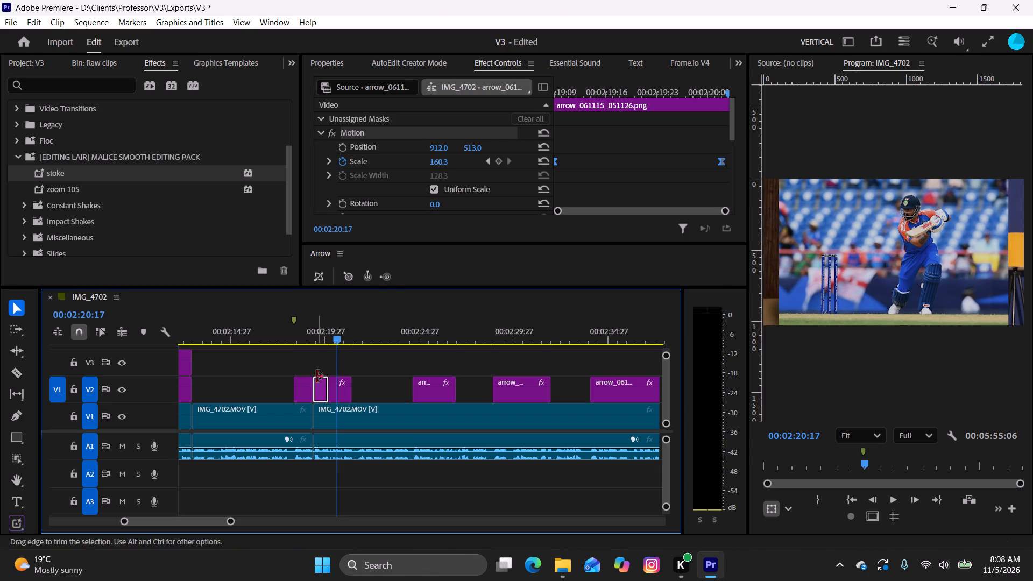
{"action": "left_click", "coordinate": [337, 394]}
{"action": "left_click_drag", "start_coordinate": [443, 161], "coordinate": [454, 165]}
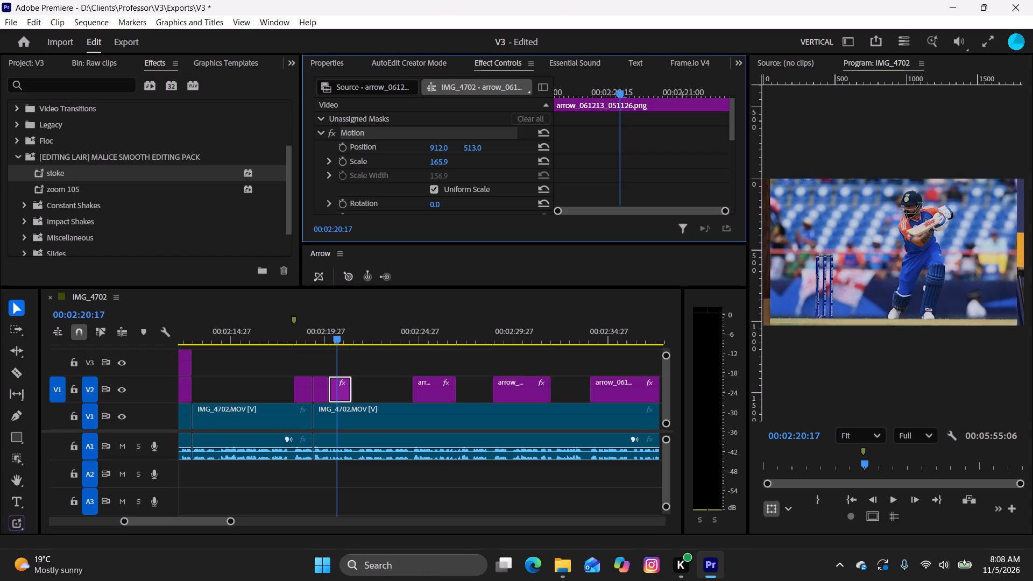
{"action": "left_click_drag", "start_coordinate": [454, 165], "coordinate": [465, 168]}
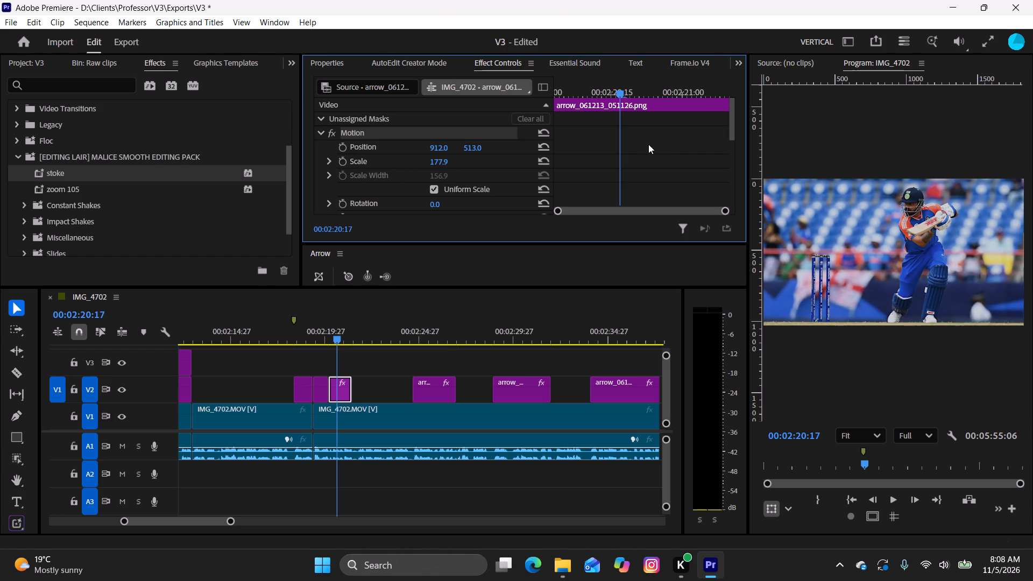
{"action": "left_click_drag", "start_coordinate": [619, 87], "coordinate": [479, 99]}
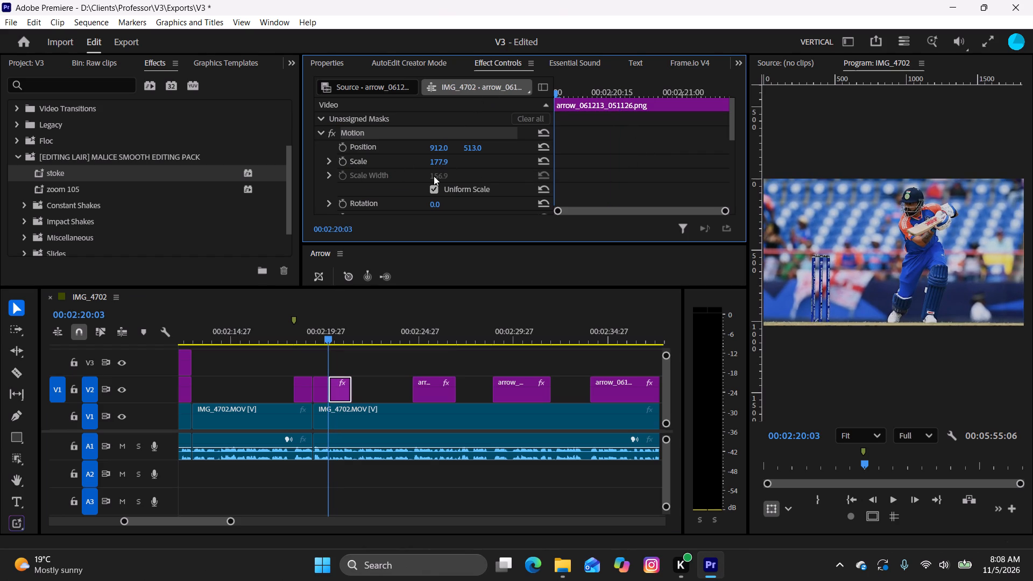
{"action": "left_click", "coordinate": [346, 162]}
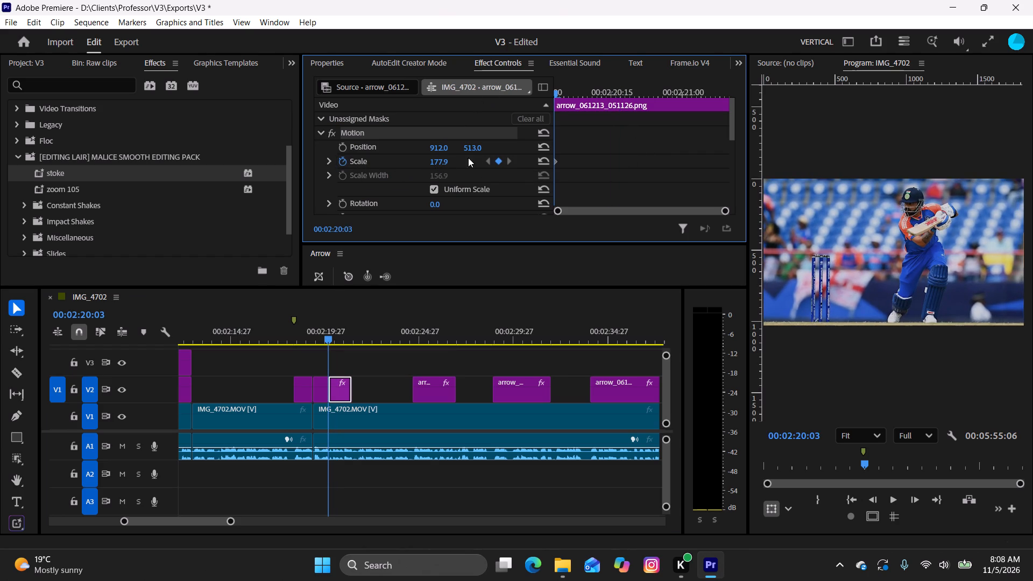
{"action": "left_click_drag", "start_coordinate": [624, 89], "coordinate": [725, 100]}
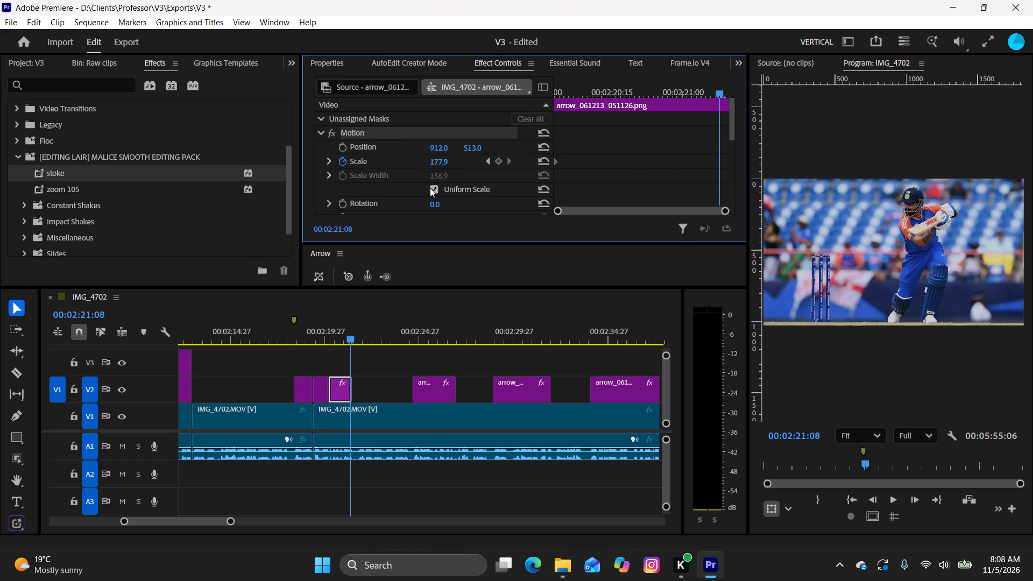
{"action": "left_click_drag", "start_coordinate": [440, 160], "coordinate": [468, 169]}
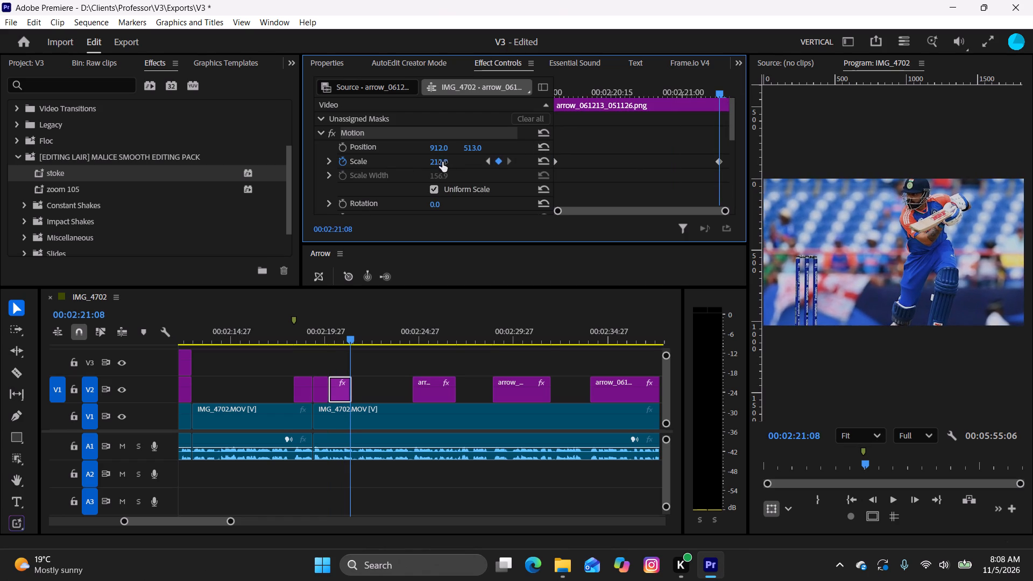
Apply Ease In and Ease Out to both Scale keyframes of the batting-shot image, and play the sequence through the achievements image.
{"action": "left_click_drag", "start_coordinate": [728, 178], "coordinate": [591, 134]}
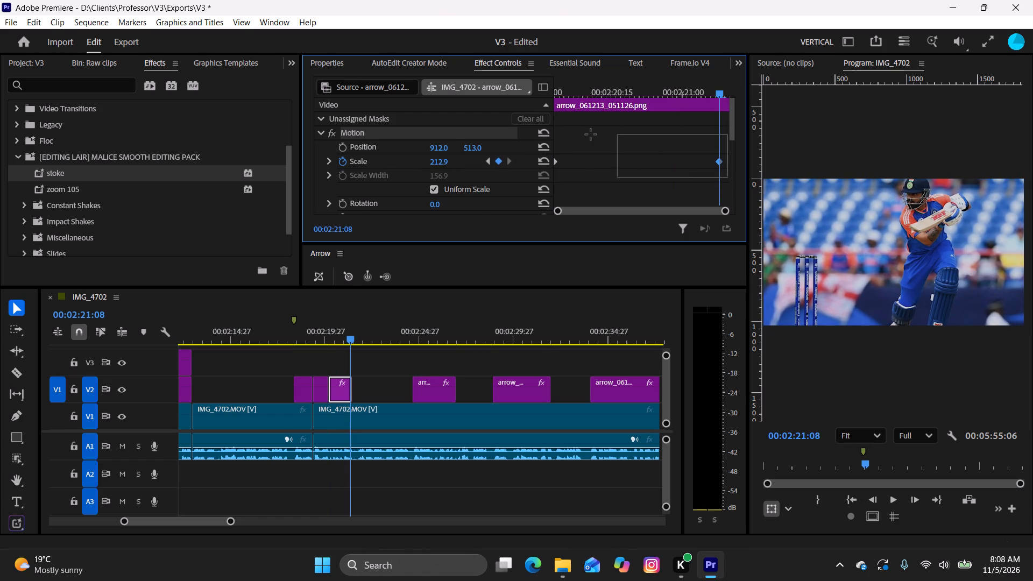
{"action": "left_click_drag", "start_coordinate": [591, 134], "coordinate": [539, 135]}
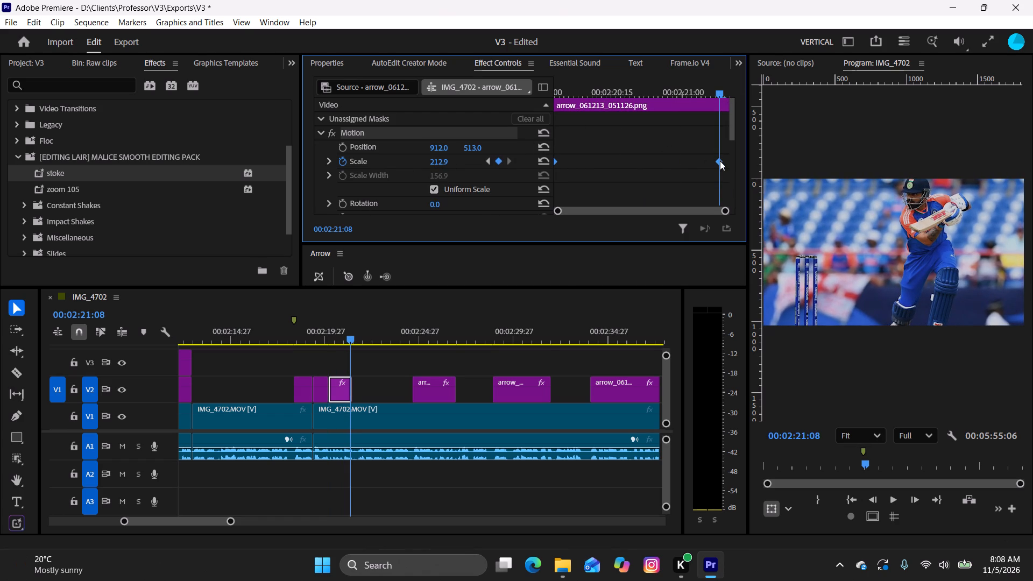
{"action": "right_click", "coordinate": [720, 161]}
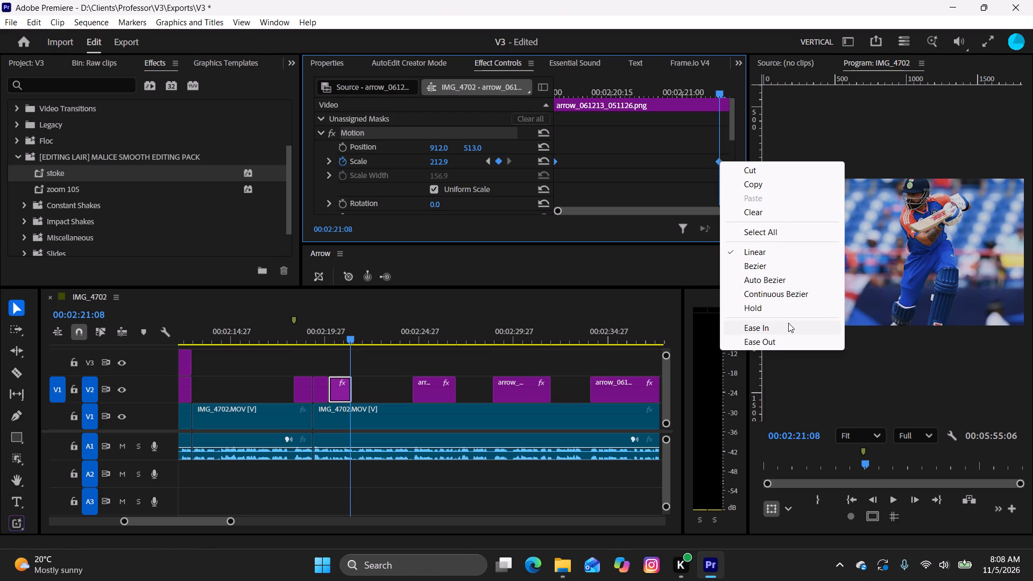
{"action": "left_click", "coordinate": [788, 323]}
{"action": "right_click", "coordinate": [717, 158]}
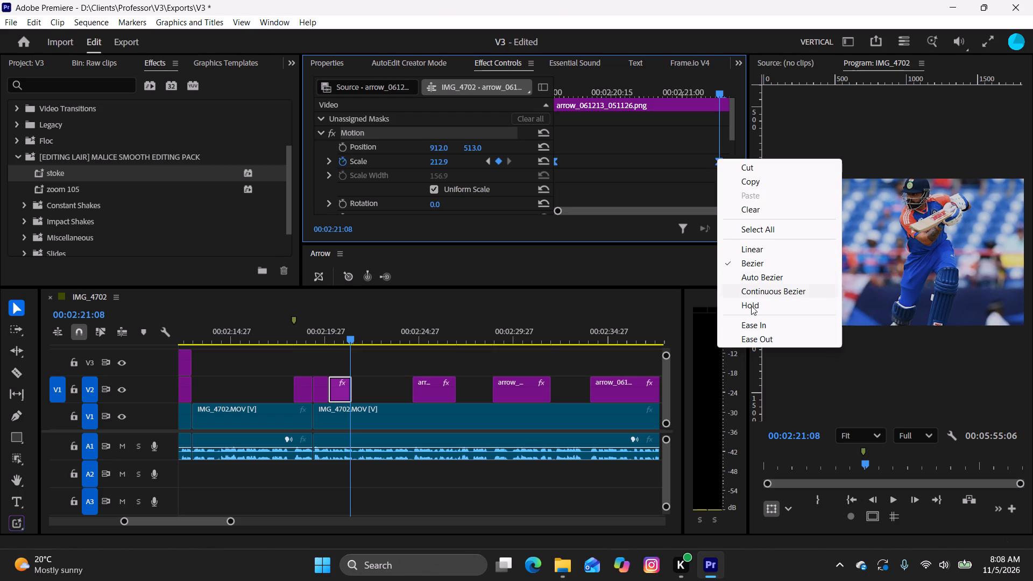
{"action": "left_click", "coordinate": [767, 337]}
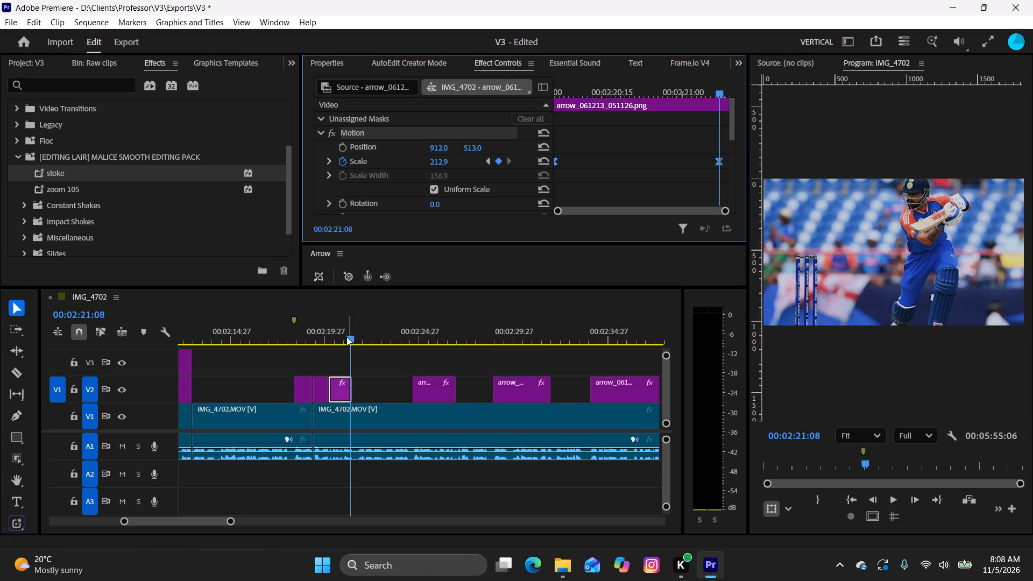
{"action": "left_click_drag", "start_coordinate": [346, 337], "coordinate": [282, 338]}
{"action": "key", "text": "space"}
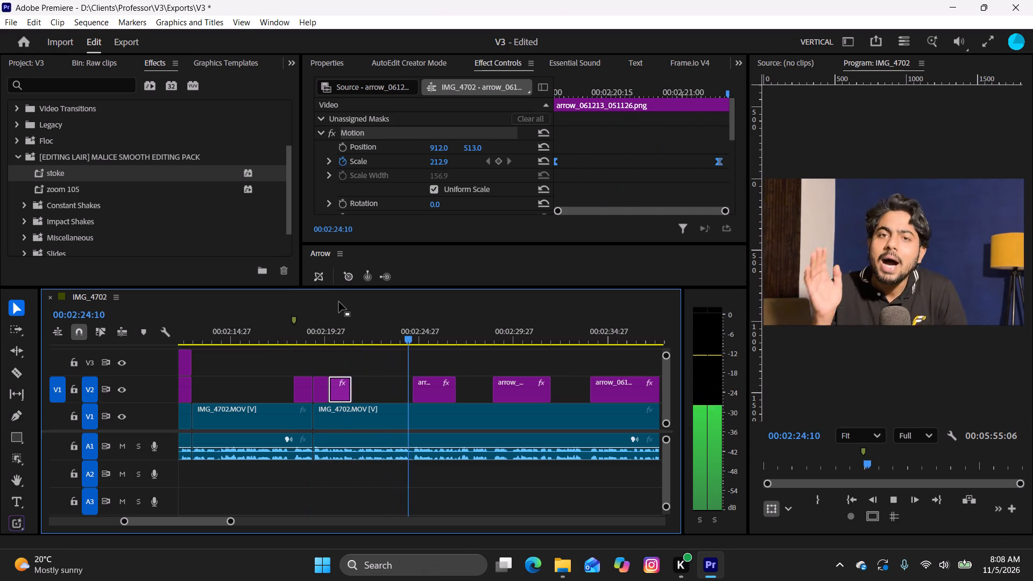
{"action": "key", "text": "space"}
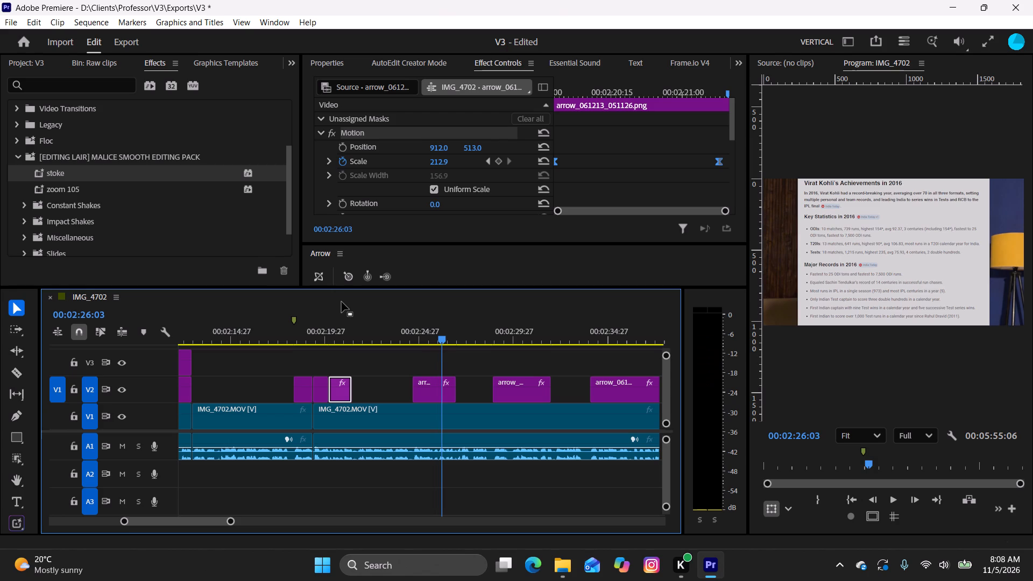
{"action": "key", "text": "space"}
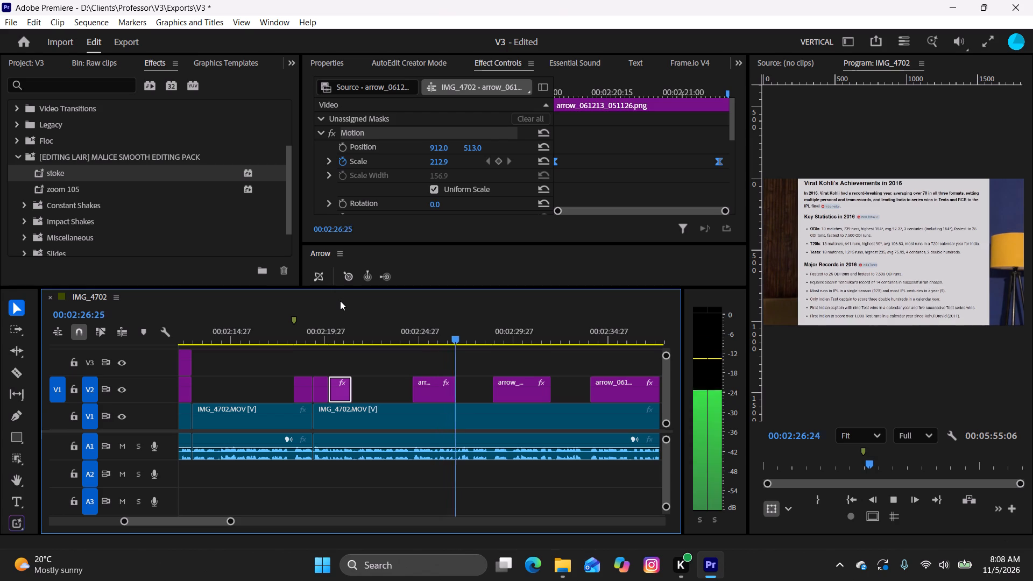
{"action": "key", "text": "space"}
Duplicate the V2 "Virat Kohli's Achievements in 2016" image onto V3, aligned directly above the original.
{"action": "left_click", "coordinate": [429, 384]}
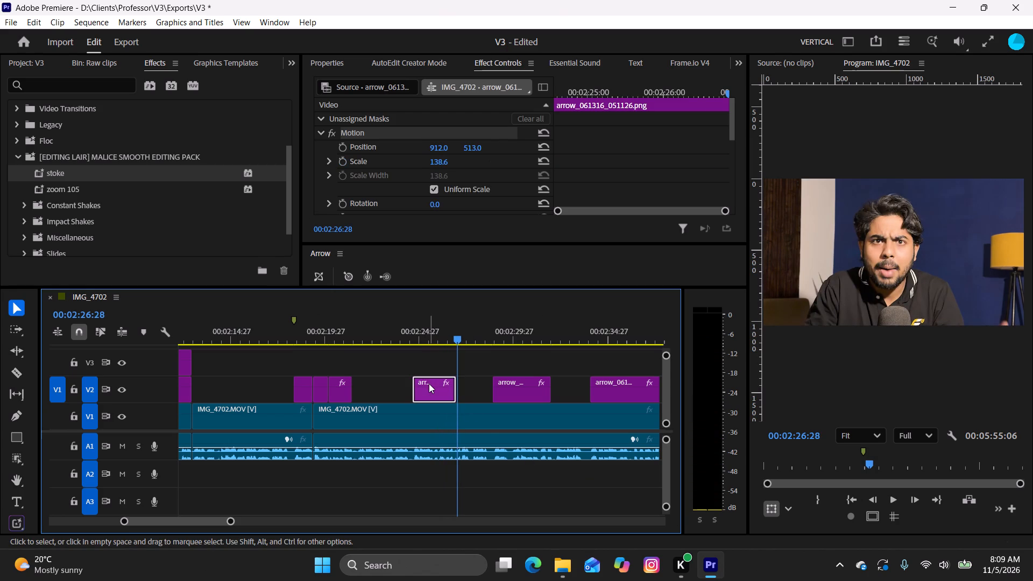
{"action": "left_click_drag", "start_coordinate": [430, 385], "coordinate": [436, 372], "text": "alt"}
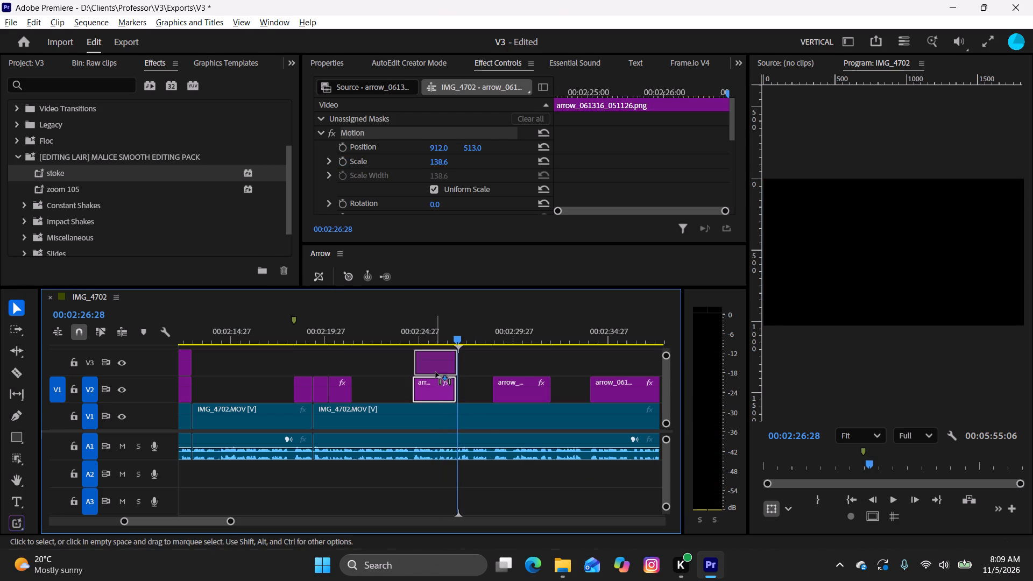
{"action": "left_click_drag", "start_coordinate": [436, 372], "coordinate": [429, 366], "text": "alt"}
{"action": "left_click", "coordinate": [435, 360]}
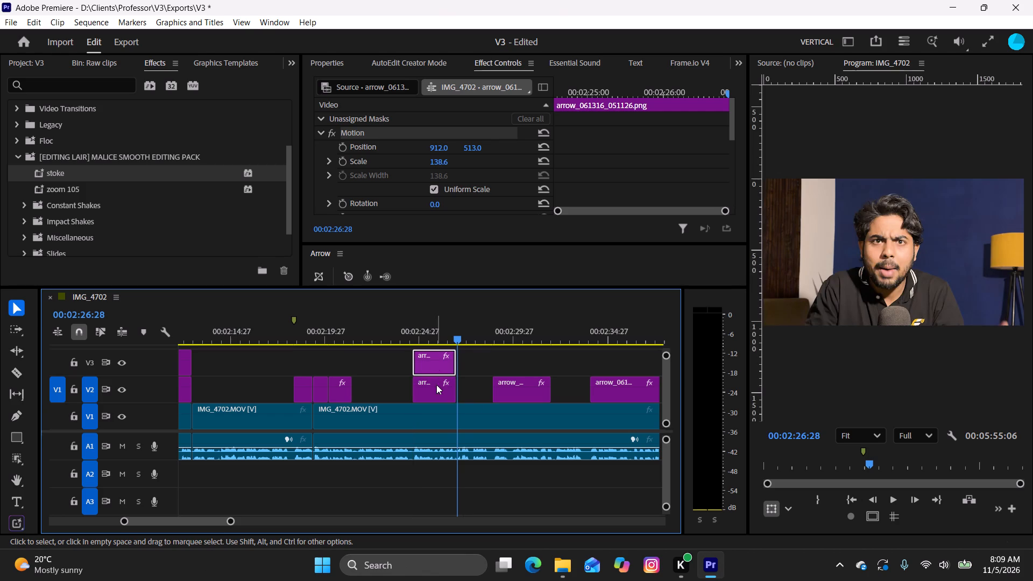
Turn the V2 achievements image into a backdrop by setting its Scale to 199.6 and applying a Gaussian blur.
{"action": "left_click_drag", "start_coordinate": [458, 334], "coordinate": [439, 337]}
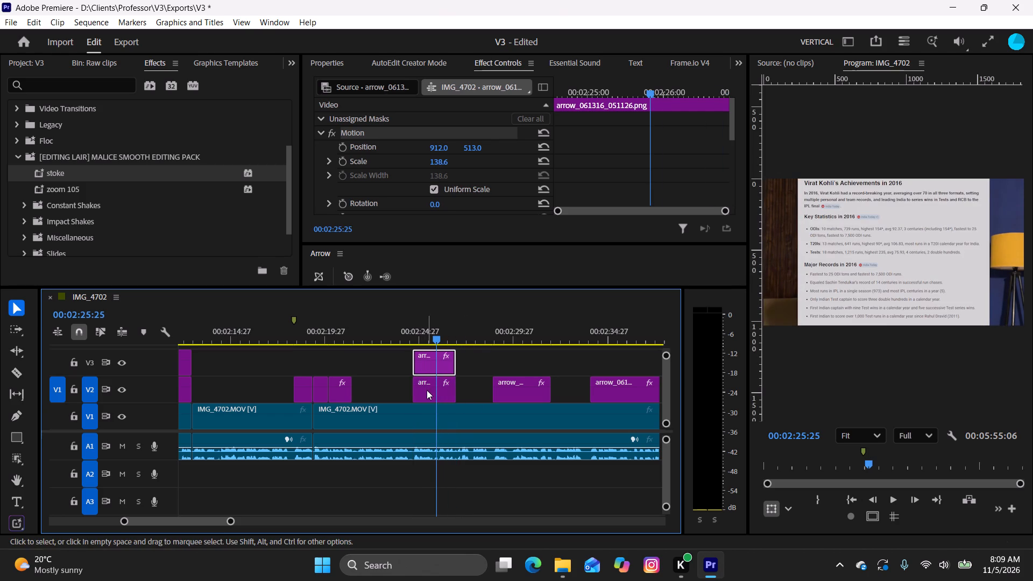
{"action": "left_click", "coordinate": [427, 390]}
{"action": "left_click_drag", "start_coordinate": [441, 159], "coordinate": [482, 169]}
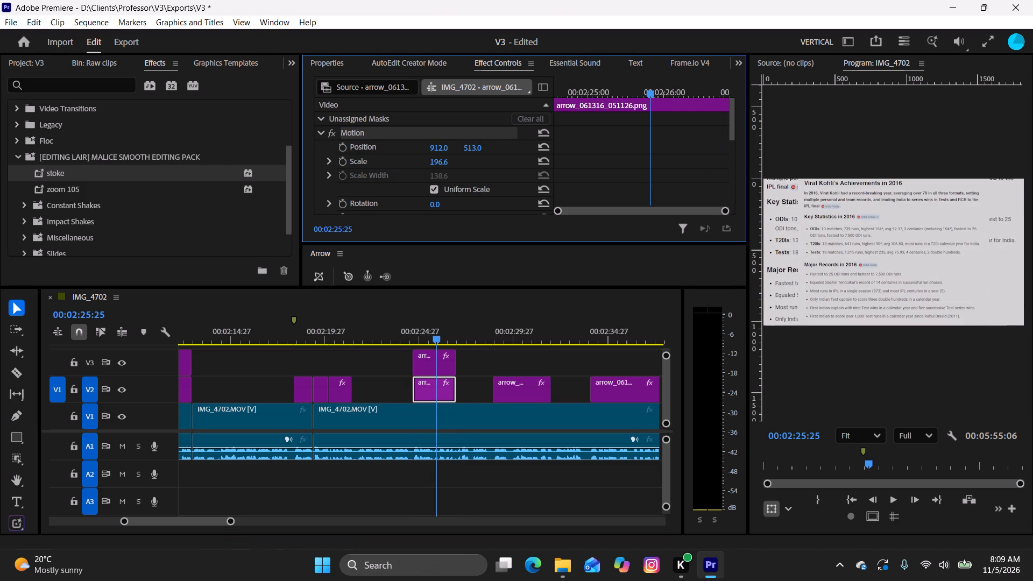
{"action": "left_click_drag", "start_coordinate": [482, 169], "coordinate": [486, 172]}
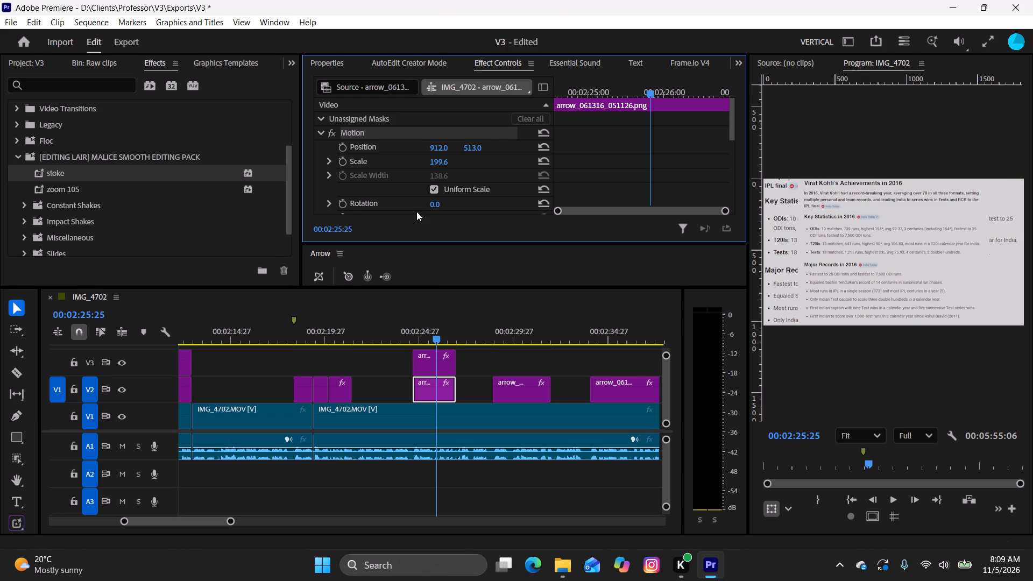
{"action": "key", "text": "ctrl+space"}
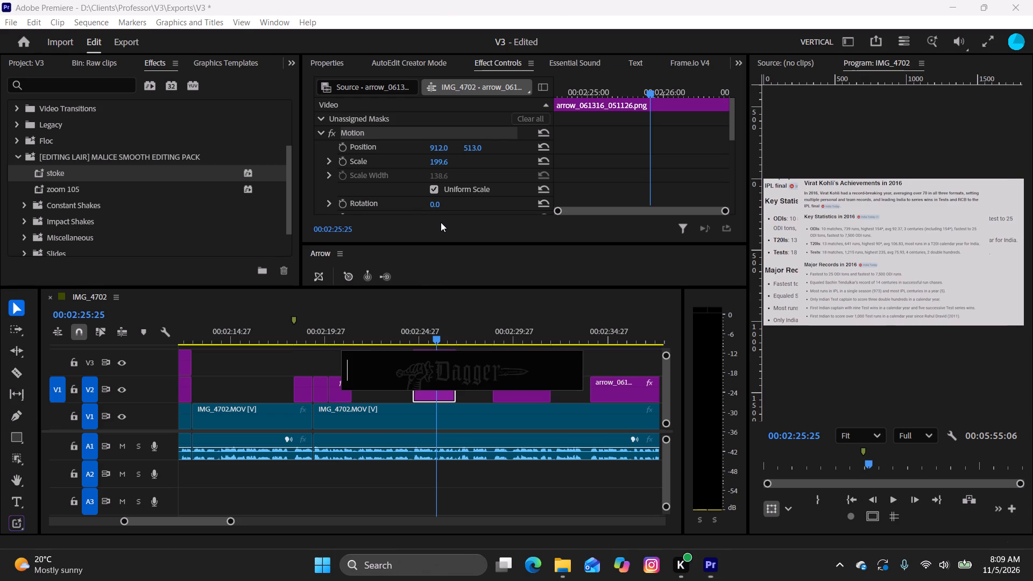
{"action": "type", "text": "gau"}
{"action": "key", "text": "Return"}
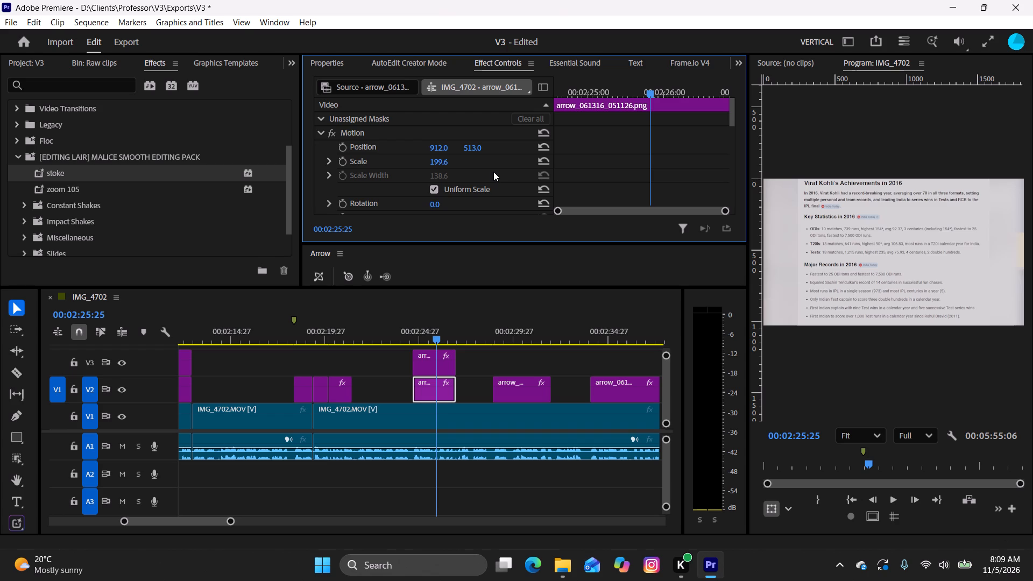
Set the Scale of the V3 achievements image to 117.6.
{"action": "left_click", "coordinate": [430, 363]}
{"action": "left_click_drag", "start_coordinate": [441, 161], "coordinate": [437, 171]}
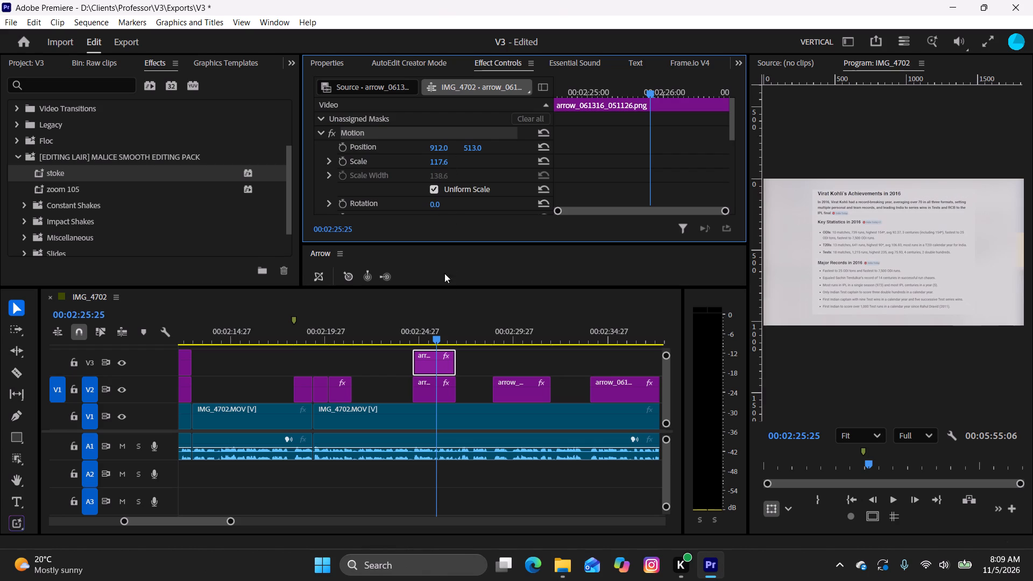
Play through the ICC World T20, 2016 section and shift its V2 image to span 00:02:29:07 to 00:02:32:10.
{"action": "key", "text": "space"}
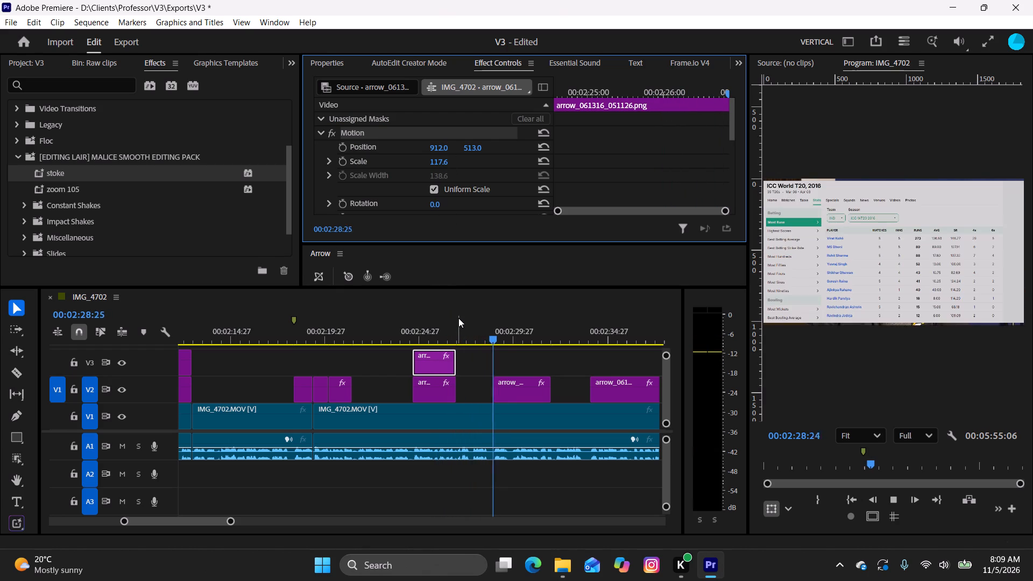
{"action": "key", "text": "space"}
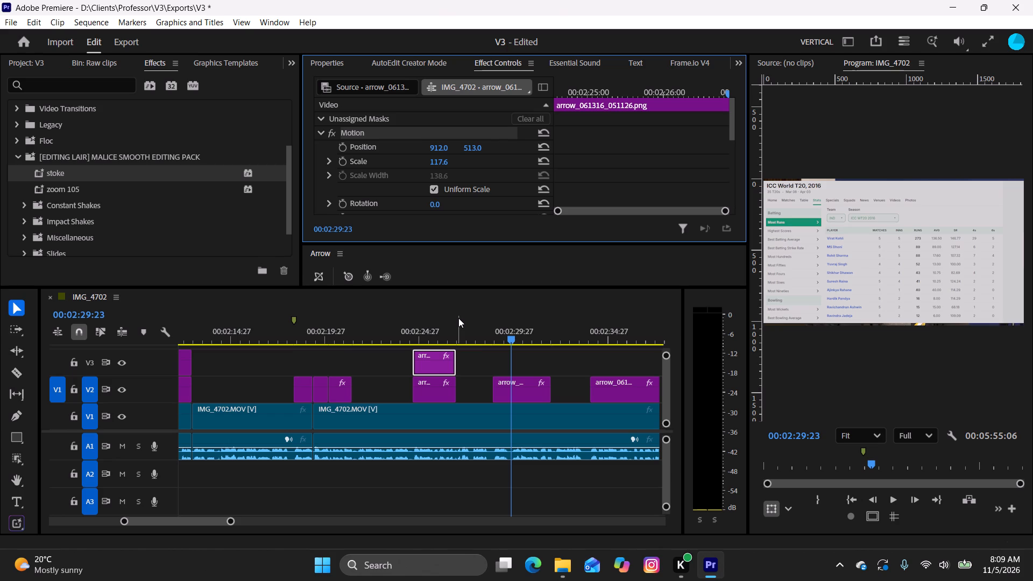
{"action": "key", "text": "space"}
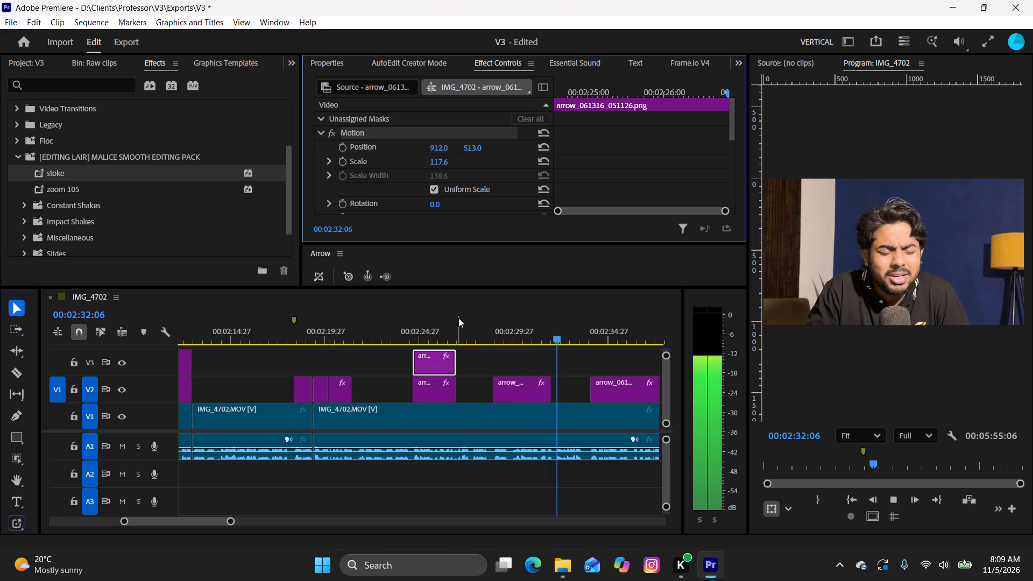
{"action": "key", "text": "space"}
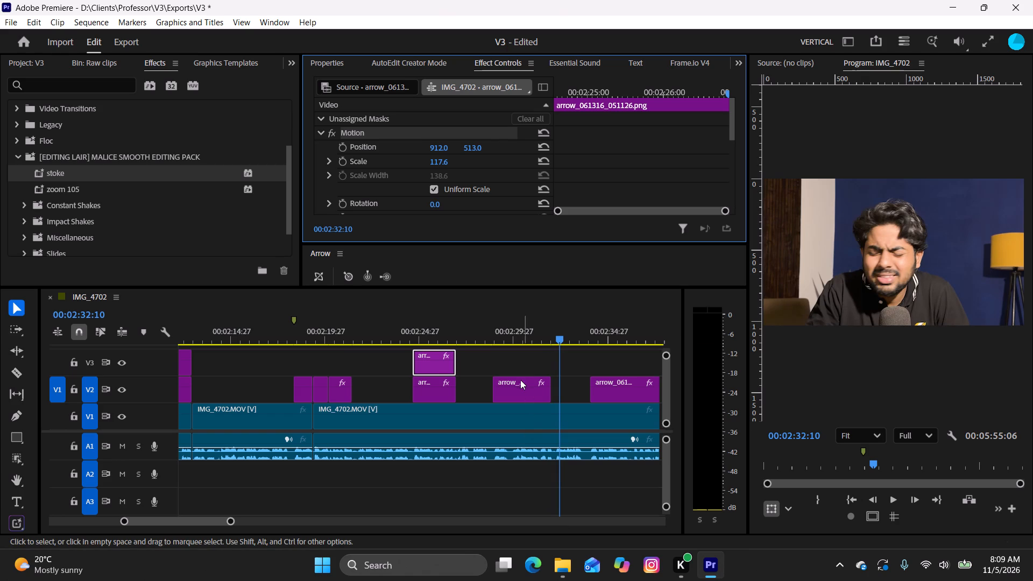
{"action": "left_click_drag", "start_coordinate": [518, 379], "coordinate": [532, 384]}
Play back the moved ICC World T20, 2016 image and trim its end to 00:02:32:03.
{"action": "left_click_drag", "start_coordinate": [561, 336], "coordinate": [558, 336]}
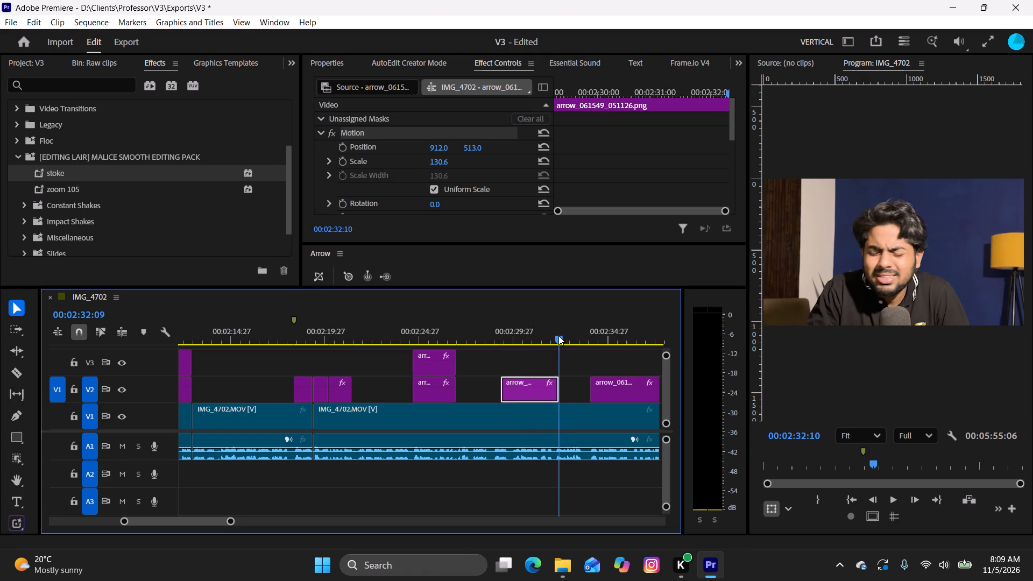
{"action": "left_click_drag", "start_coordinate": [558, 336], "coordinate": [506, 355]}
{"action": "key", "text": "space"}
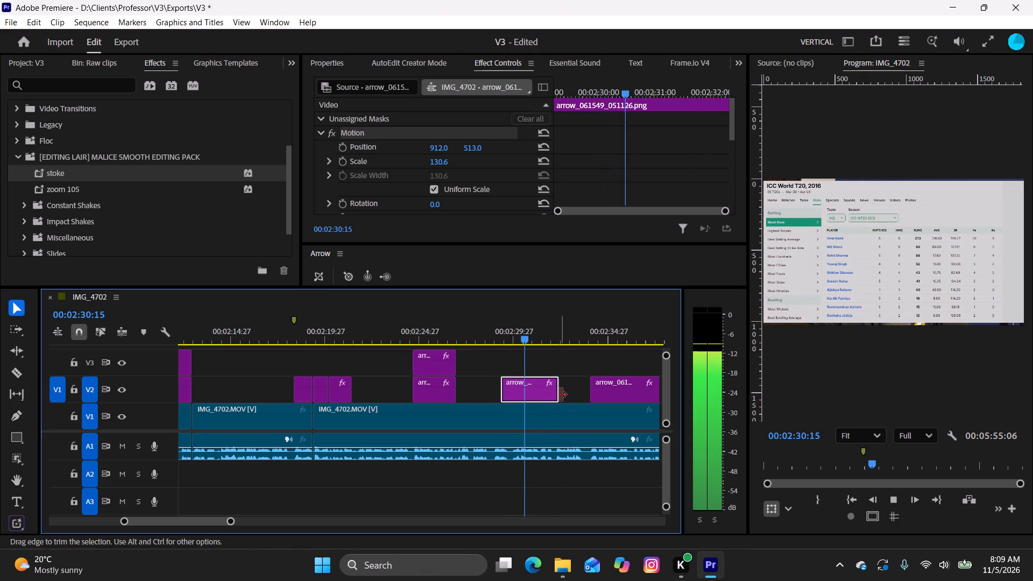
{"action": "key", "text": "space"}
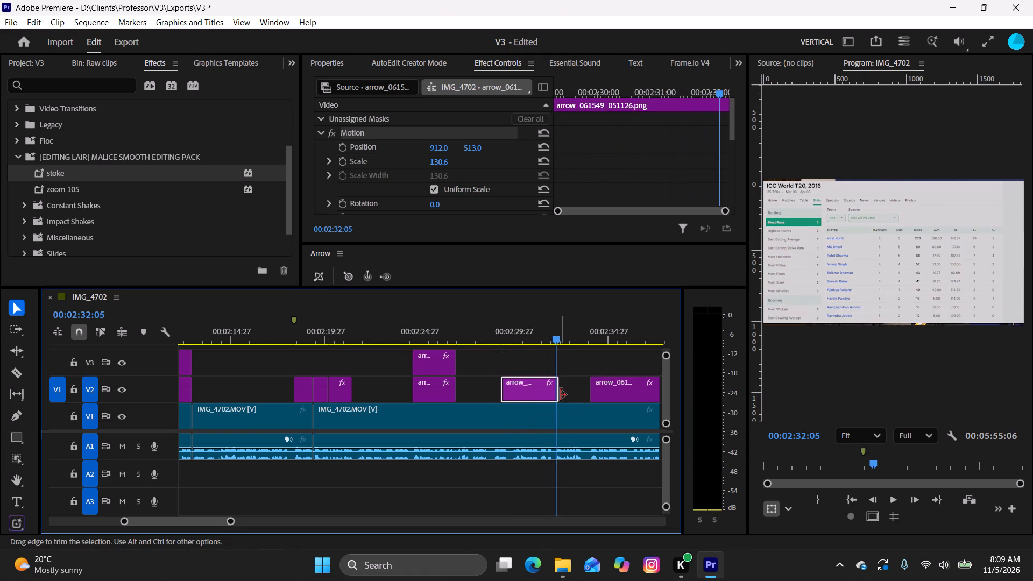
{"action": "key", "text": "space"}
{"action": "key", "text": "space"}
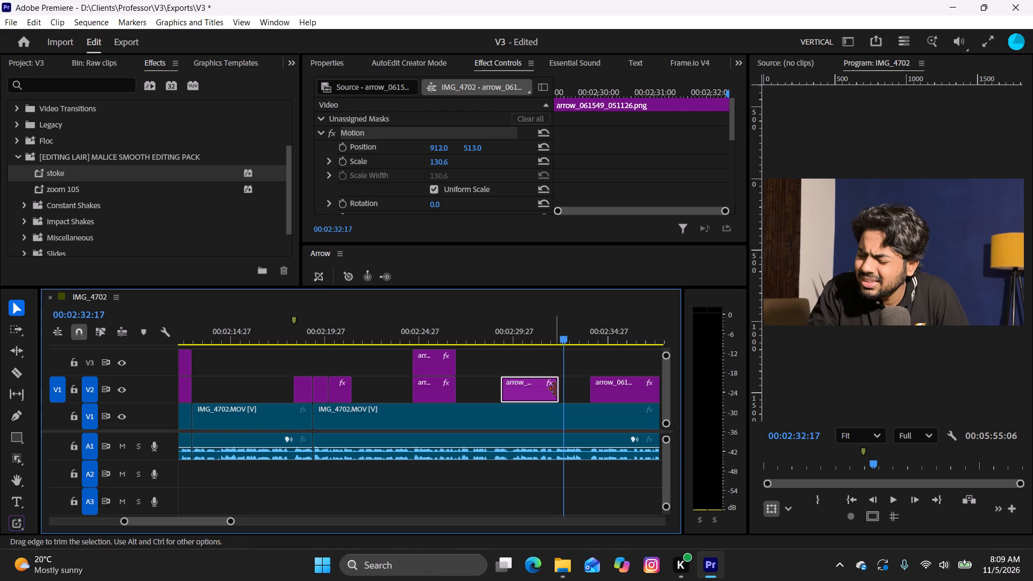
{"action": "left_click_drag", "start_coordinate": [556, 389], "coordinate": [552, 394]}
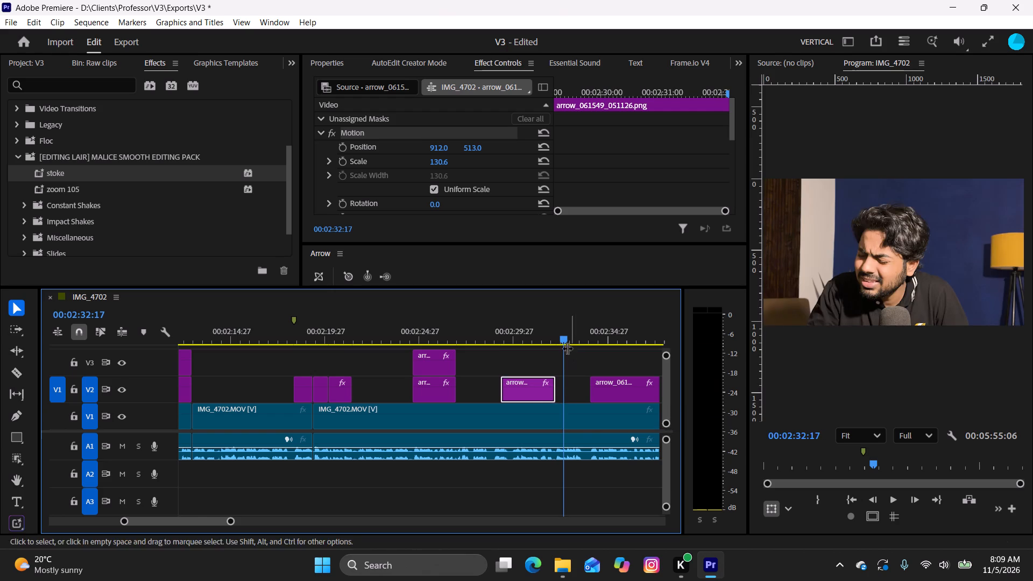
Move the ICC World T20, 2016 image up to V3 and place a duplicate directly below it on V2.
{"action": "left_click_drag", "start_coordinate": [548, 342], "coordinate": [508, 354]}
{"action": "left_click", "coordinate": [532, 389]}
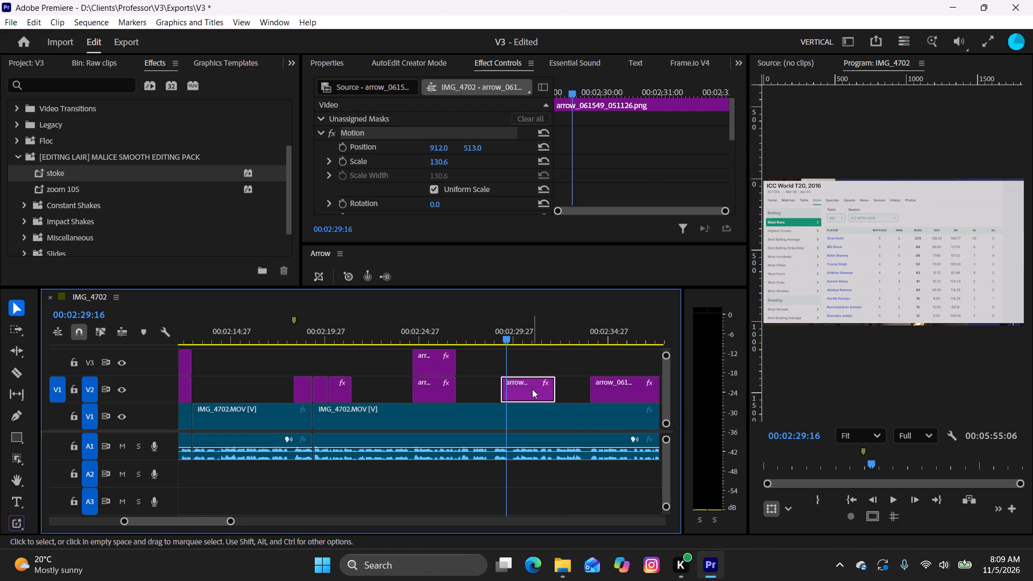
{"action": "left_click", "coordinate": [532, 389], "text": "alt"}
{"action": "key", "text": "alt+Up"}
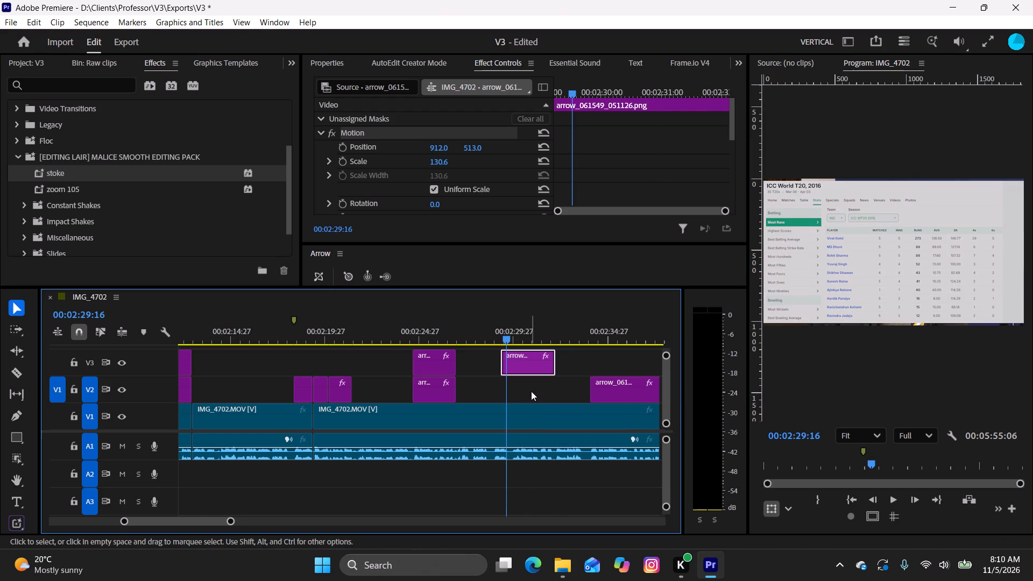
{"action": "left_click_drag", "start_coordinate": [540, 360], "coordinate": [540, 369], "text": "alt"}
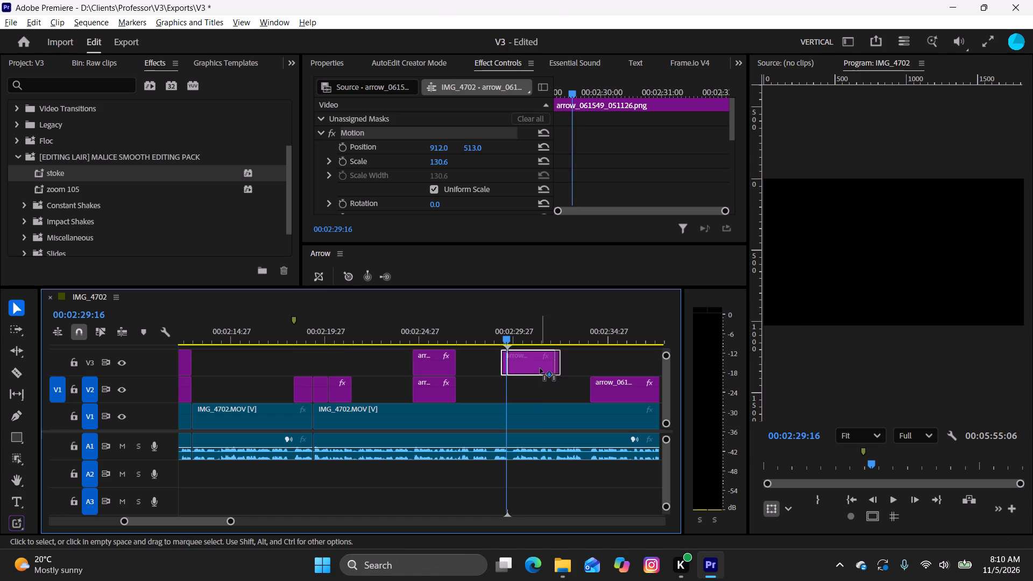
{"action": "left_click_drag", "start_coordinate": [540, 369], "coordinate": [534, 381], "text": "alt"}
Enlarge the V2 copy of the ICC World T20, 2016 image to Scale 246.6.
{"action": "left_click", "coordinate": [533, 381]}
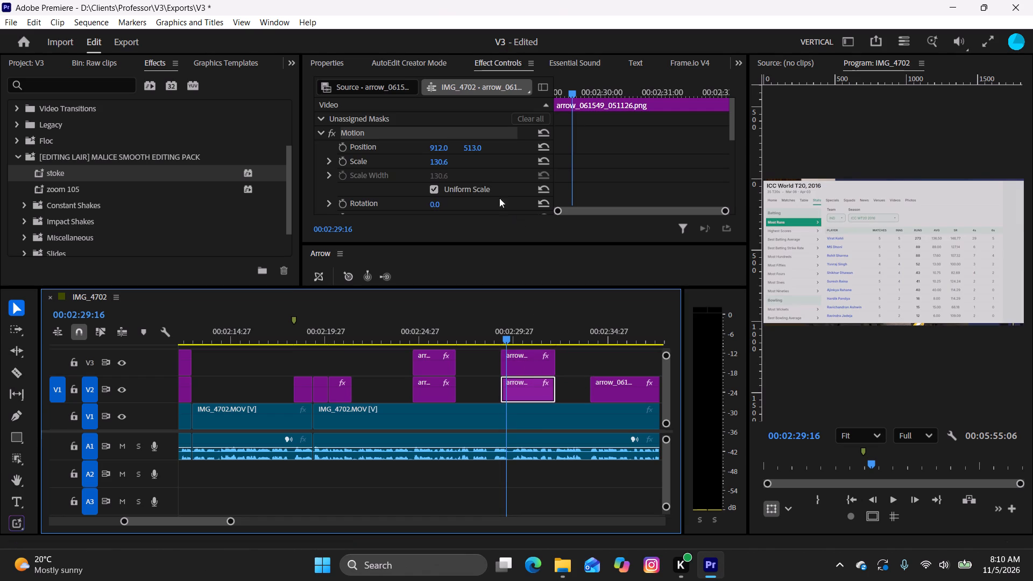
{"action": "left_click_drag", "start_coordinate": [438, 160], "coordinate": [478, 172]}
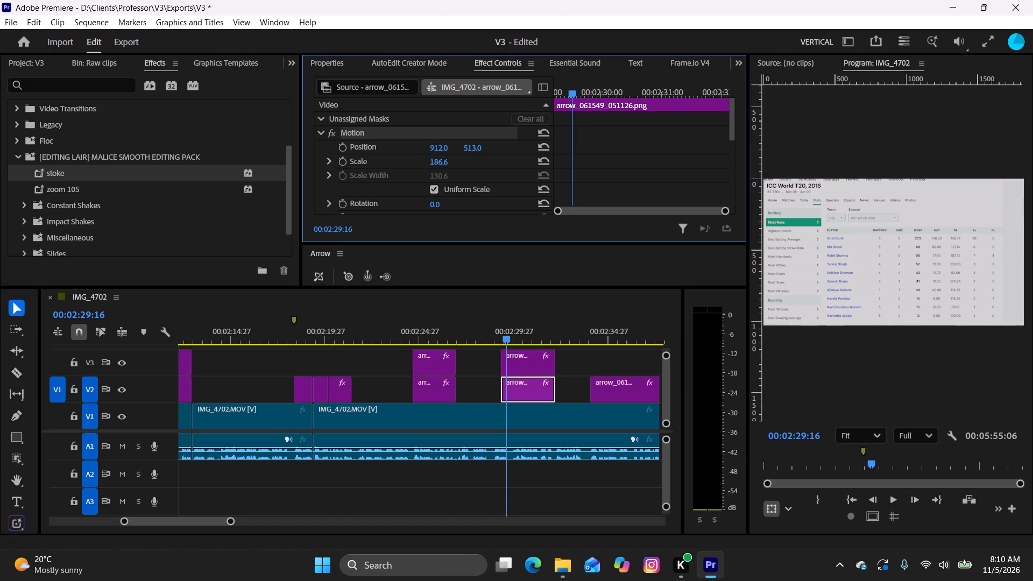
{"action": "left_click_drag", "start_coordinate": [478, 172], "coordinate": [516, 179]}
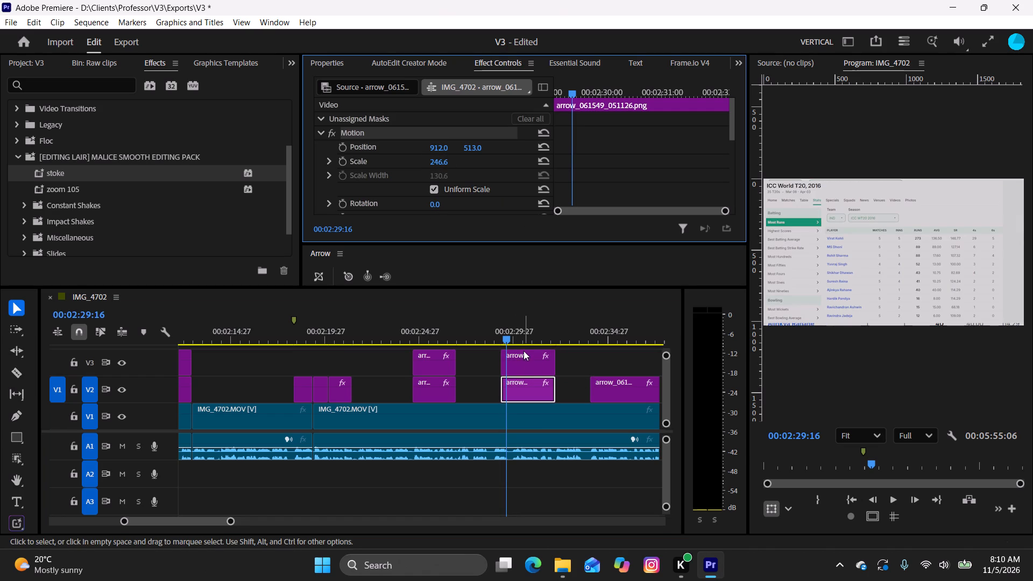
Reduce the V3 copy of the ICC World T20, 2016 image to Scale 102.6.
{"action": "left_click", "coordinate": [523, 353]}
{"action": "left_click_drag", "start_coordinate": [437, 160], "coordinate": [426, 162]}
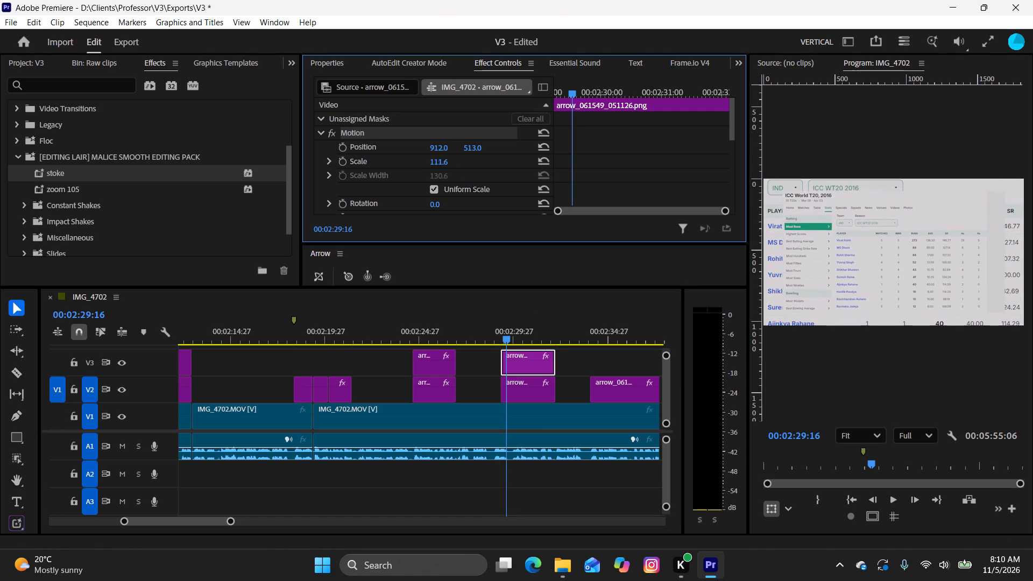
{"action": "left_click_drag", "start_coordinate": [426, 162], "coordinate": [419, 164]}
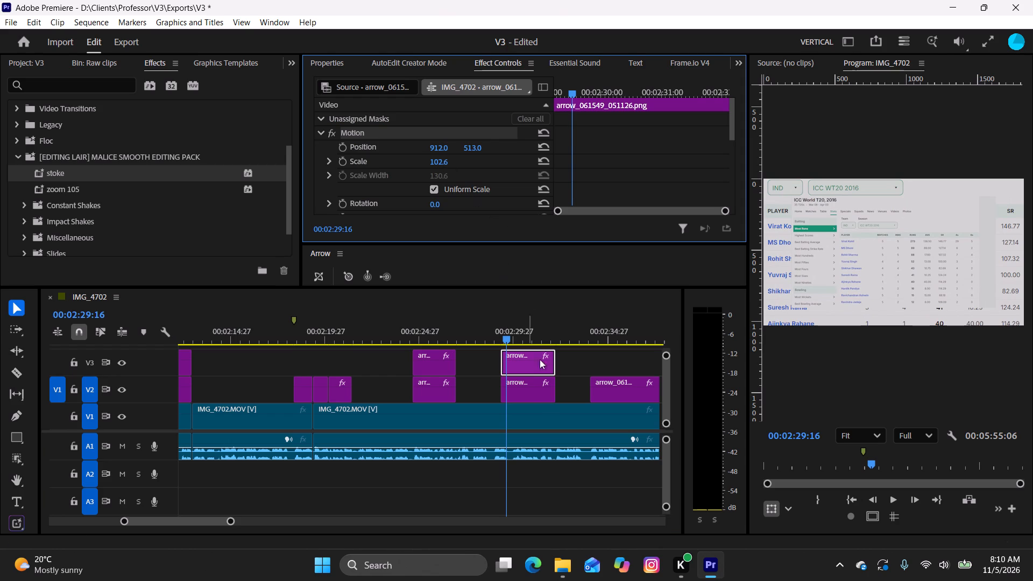
Apply Gaussian Blur to the V2 copy of the ICC World T20, 2016 image.
{"action": "left_click", "coordinate": [535, 397]}
{"action": "key", "text": "ctrl+space"}
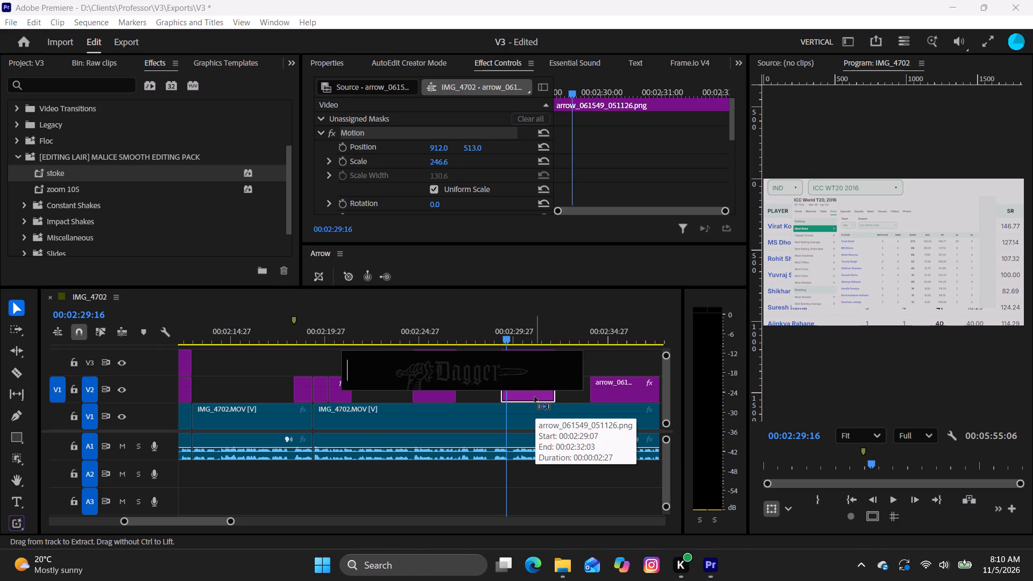
{"action": "type", "text": "gau"}
{"action": "key", "text": "Return"}
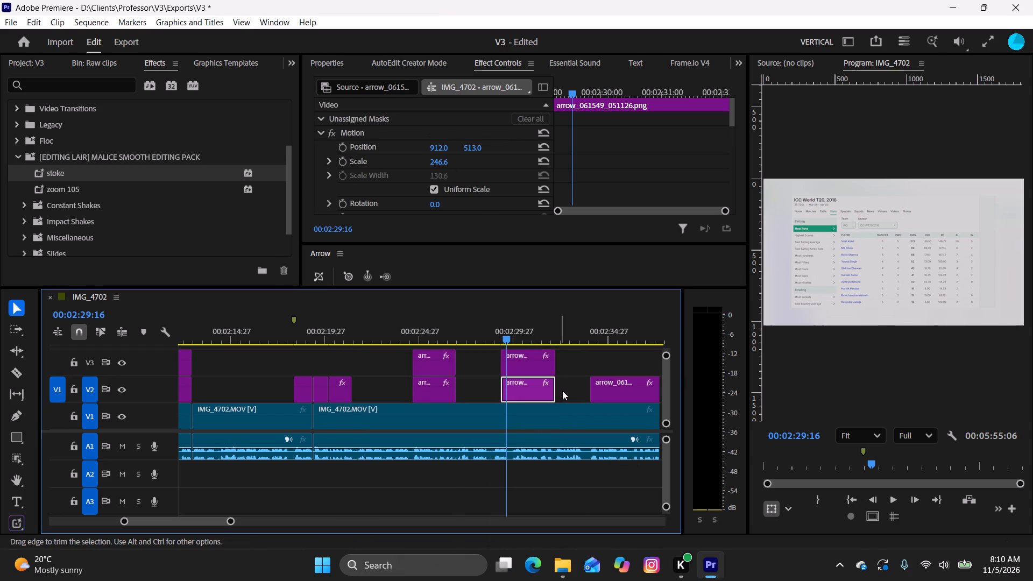
Play through to the arrow_061723_051126.png cricketer image on V2 and extend its end to about 00:02:38:27.
{"action": "key", "text": "space"}
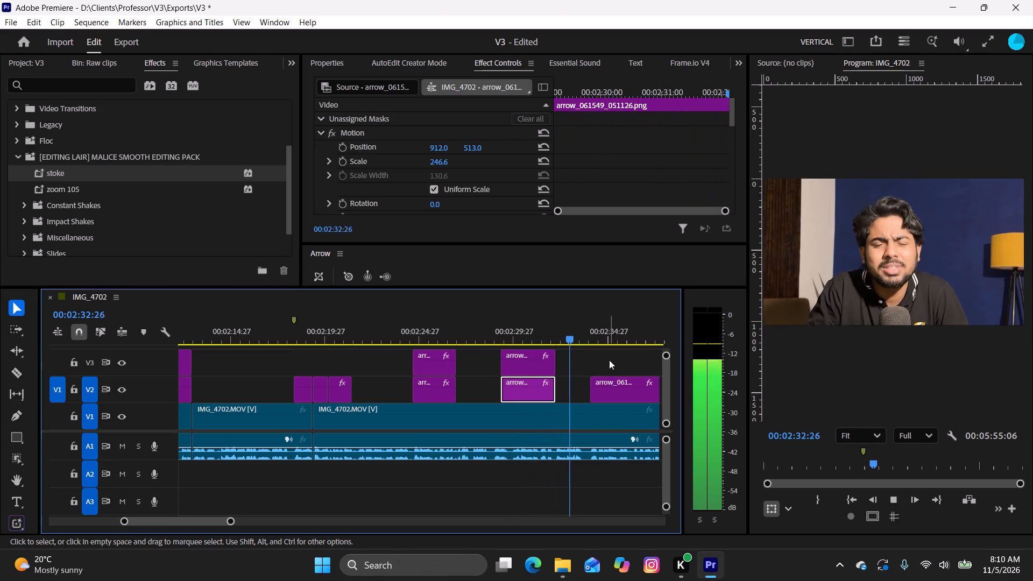
{"action": "key", "text": "space"}
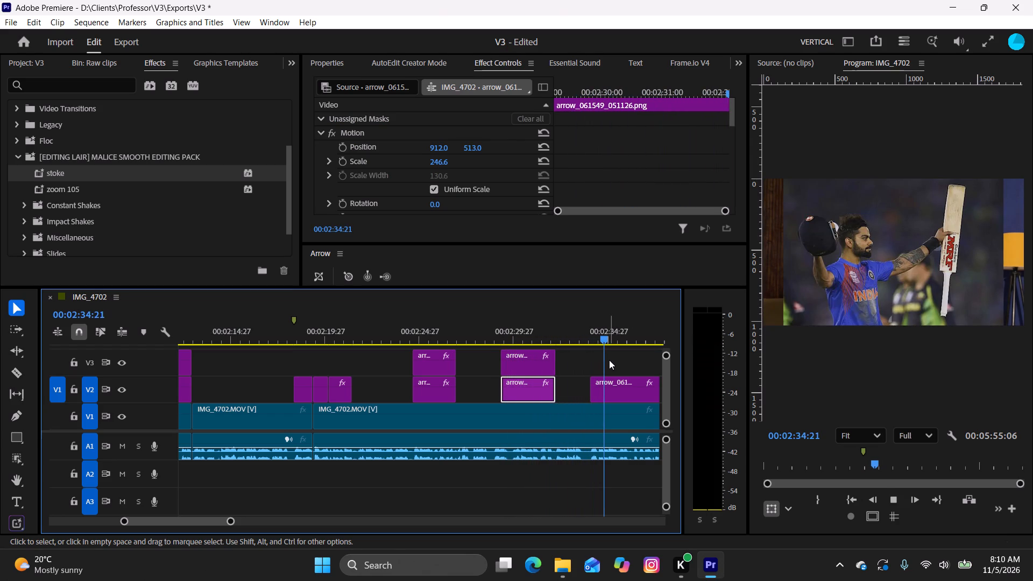
{"action": "key", "text": "space"}
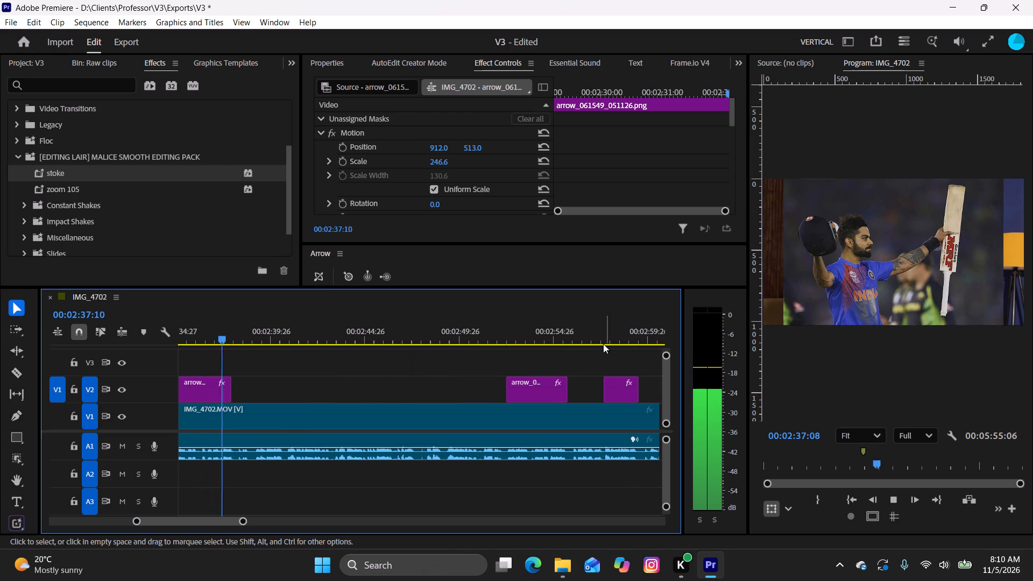
{"action": "key", "text": "space"}
{"action": "key", "text": "space"}
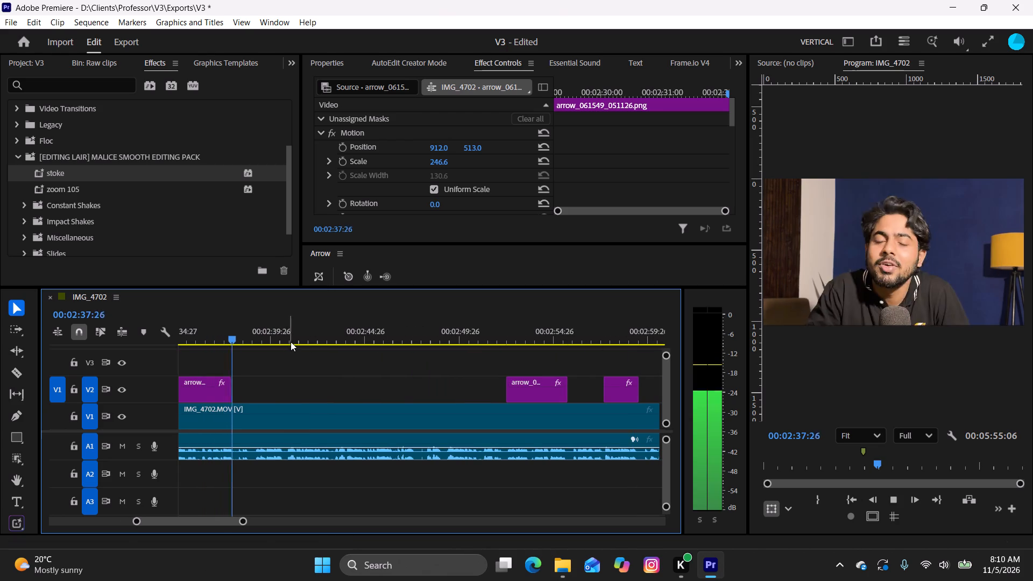
{"action": "key", "text": "space"}
{"action": "left_click_drag", "start_coordinate": [245, 336], "coordinate": [218, 341]}
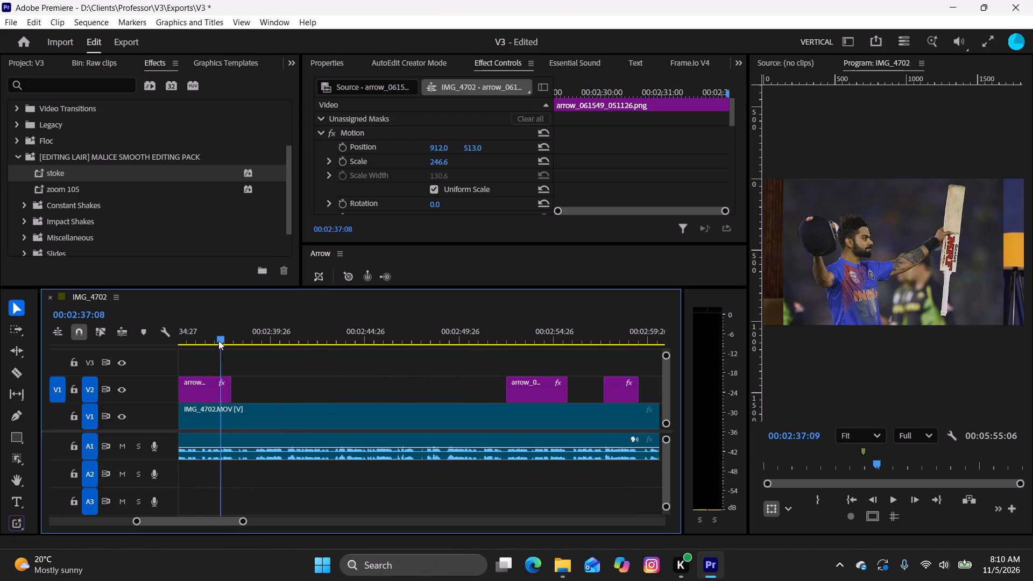
{"action": "left_click_drag", "start_coordinate": [218, 341], "coordinate": [183, 342]}
{"action": "key", "text": "space"}
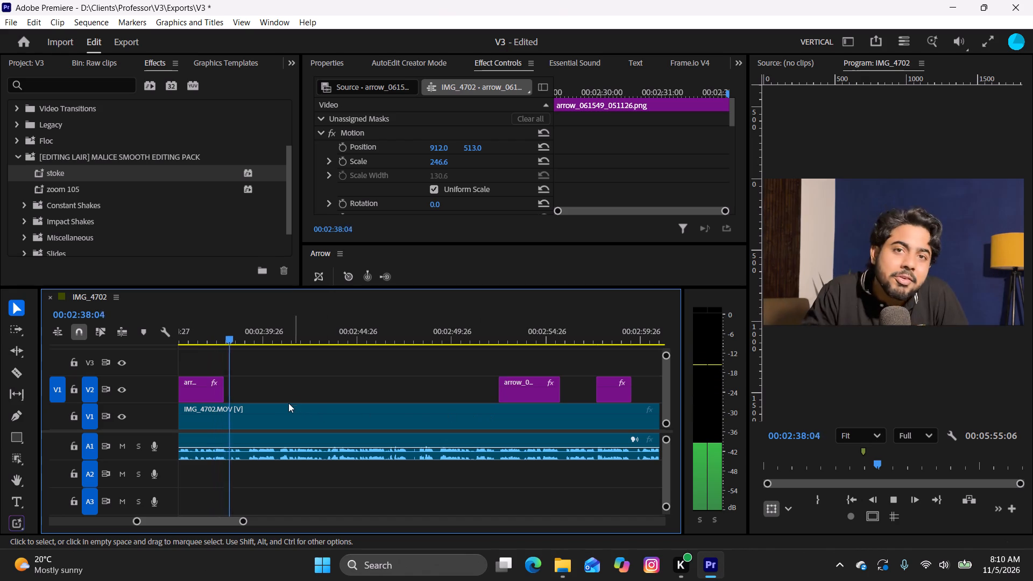
{"action": "key", "text": "space"}
{"action": "left_click_drag", "start_coordinate": [225, 398], "coordinate": [231, 402]}
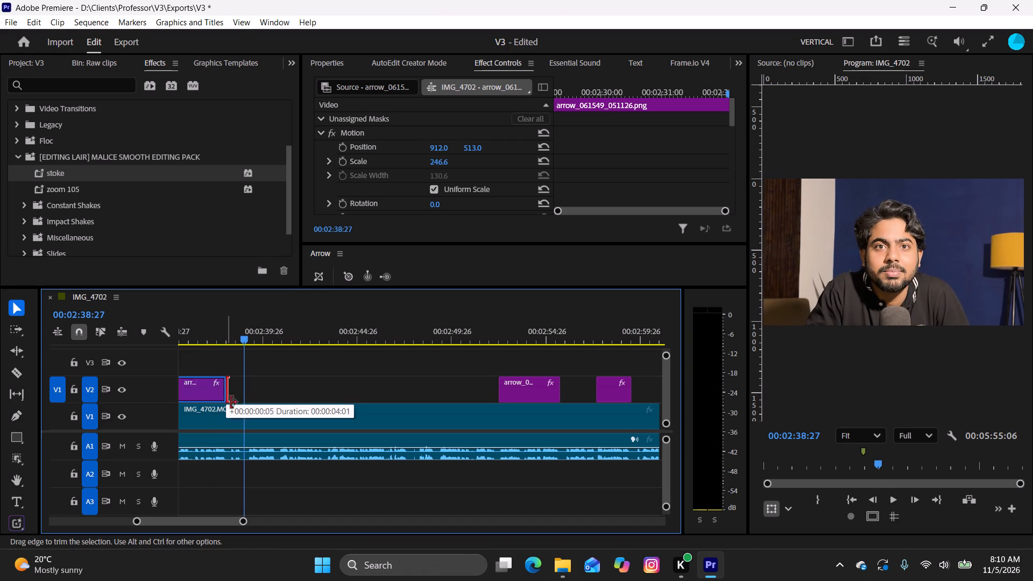
{"action": "left_click_drag", "start_coordinate": [231, 402], "coordinate": [243, 413]}
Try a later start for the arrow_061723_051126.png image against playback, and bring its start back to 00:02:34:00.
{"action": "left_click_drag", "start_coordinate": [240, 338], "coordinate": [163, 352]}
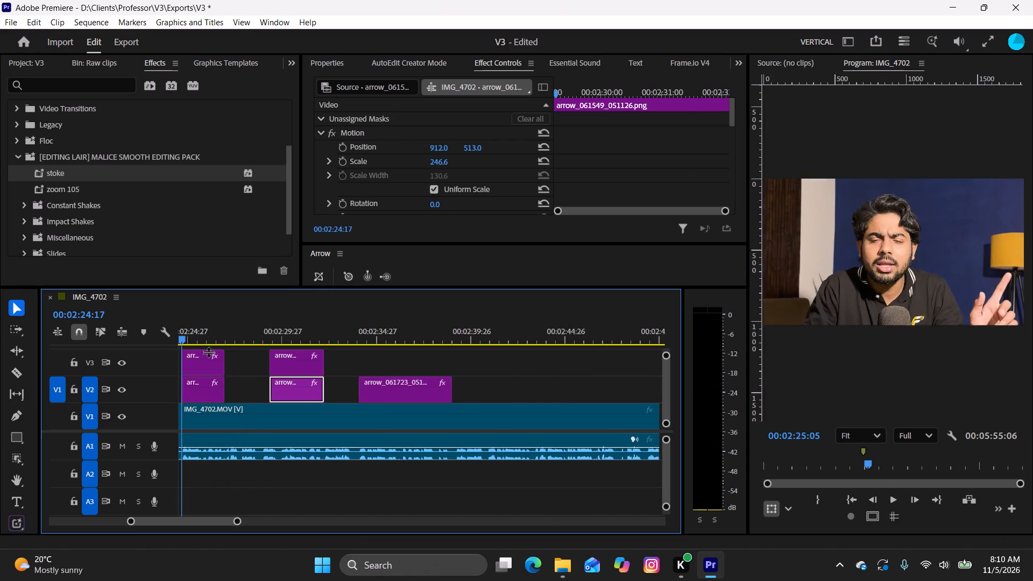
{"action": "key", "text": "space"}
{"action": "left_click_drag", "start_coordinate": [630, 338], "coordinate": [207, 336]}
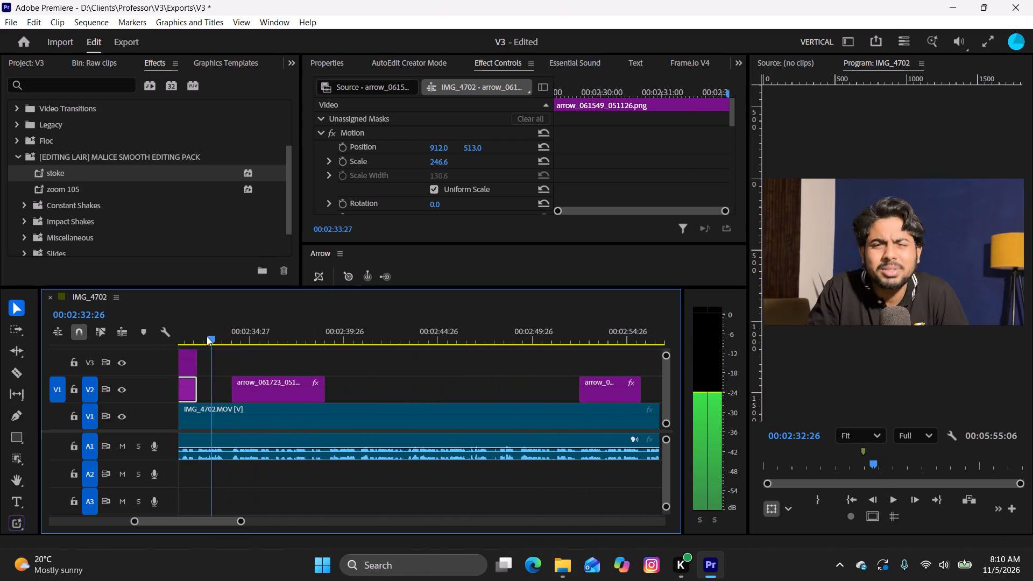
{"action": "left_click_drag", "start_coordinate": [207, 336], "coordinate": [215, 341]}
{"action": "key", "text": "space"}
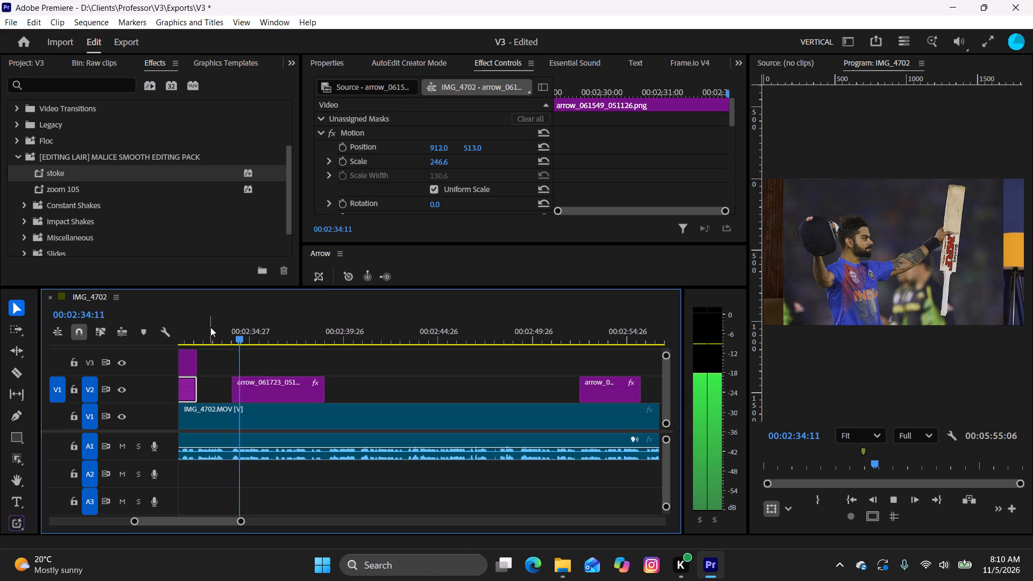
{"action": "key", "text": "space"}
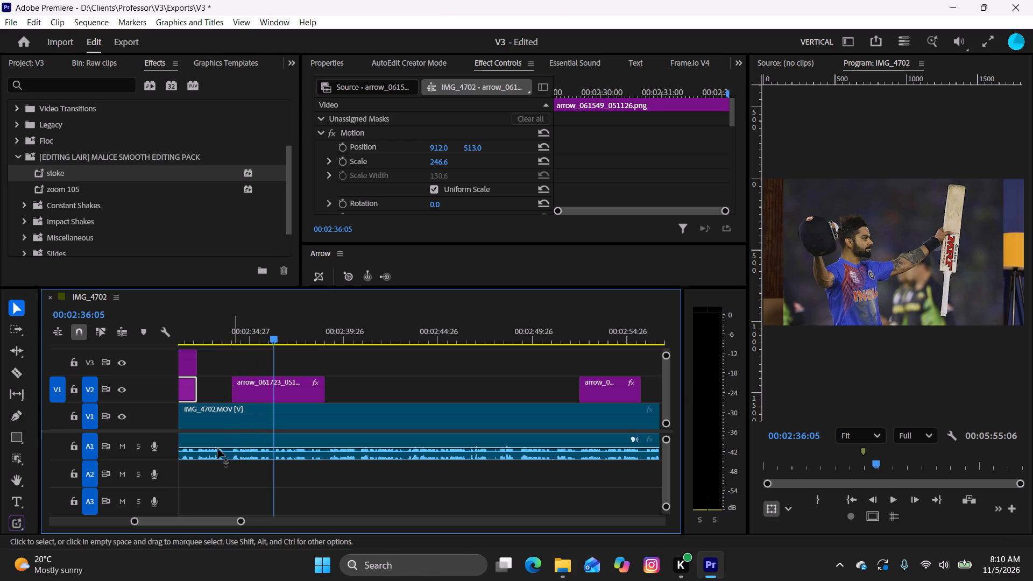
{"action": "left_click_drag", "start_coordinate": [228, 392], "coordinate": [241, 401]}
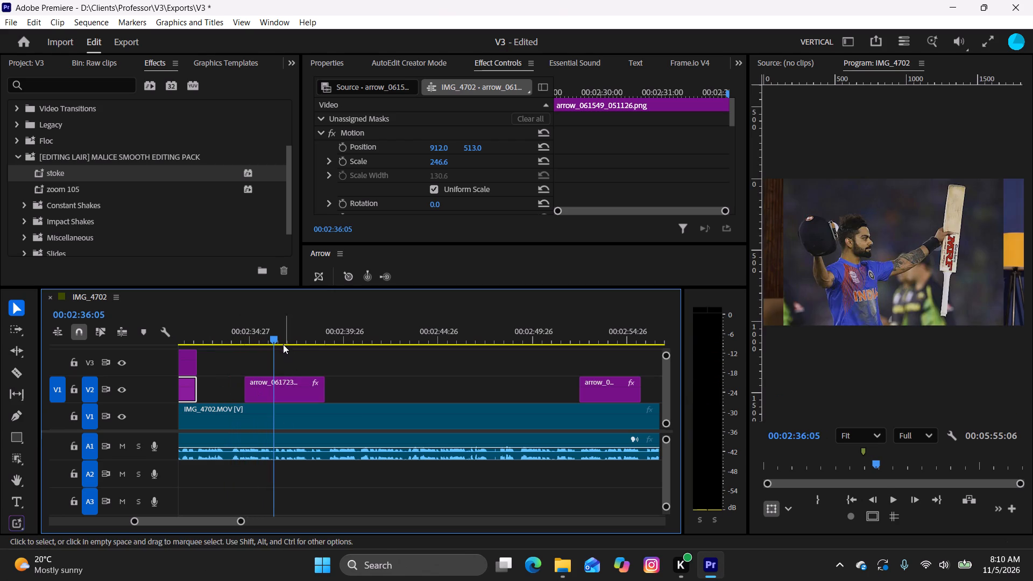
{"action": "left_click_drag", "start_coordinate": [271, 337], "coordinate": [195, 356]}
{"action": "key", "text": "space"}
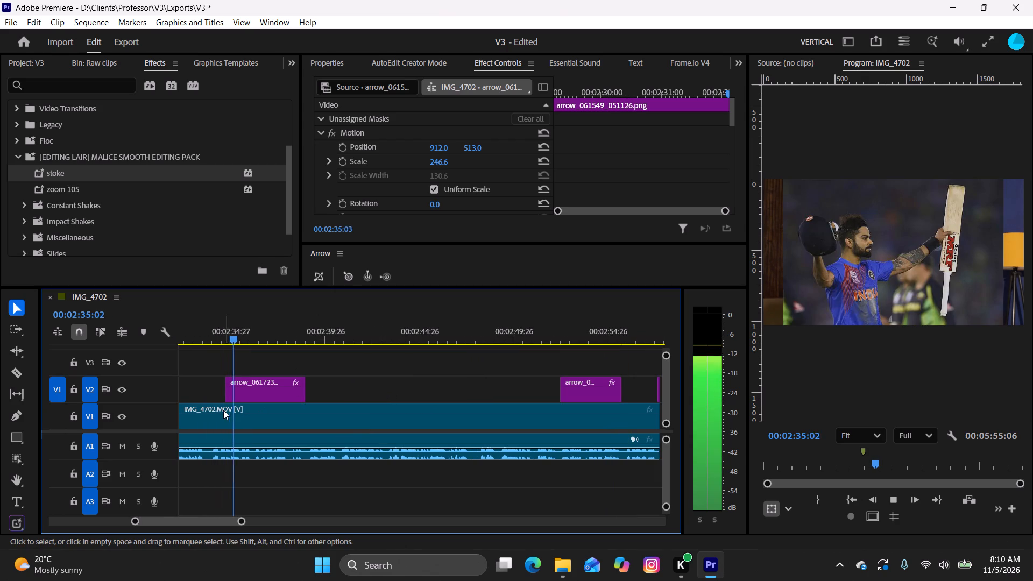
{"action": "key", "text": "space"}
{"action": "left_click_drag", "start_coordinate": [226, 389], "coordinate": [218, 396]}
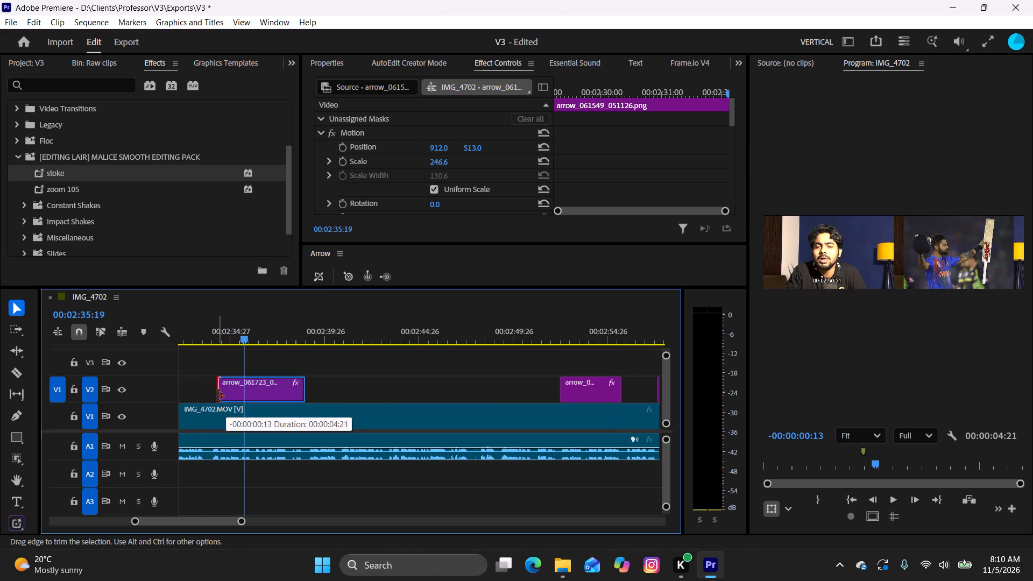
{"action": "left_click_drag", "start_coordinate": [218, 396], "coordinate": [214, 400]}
Animate the arrow_061723_051126.png image's Scale from 314.1 at 00:02:34:00 to 392.1 at 00:02:38:17.
{"action": "left_click", "coordinate": [276, 392]}
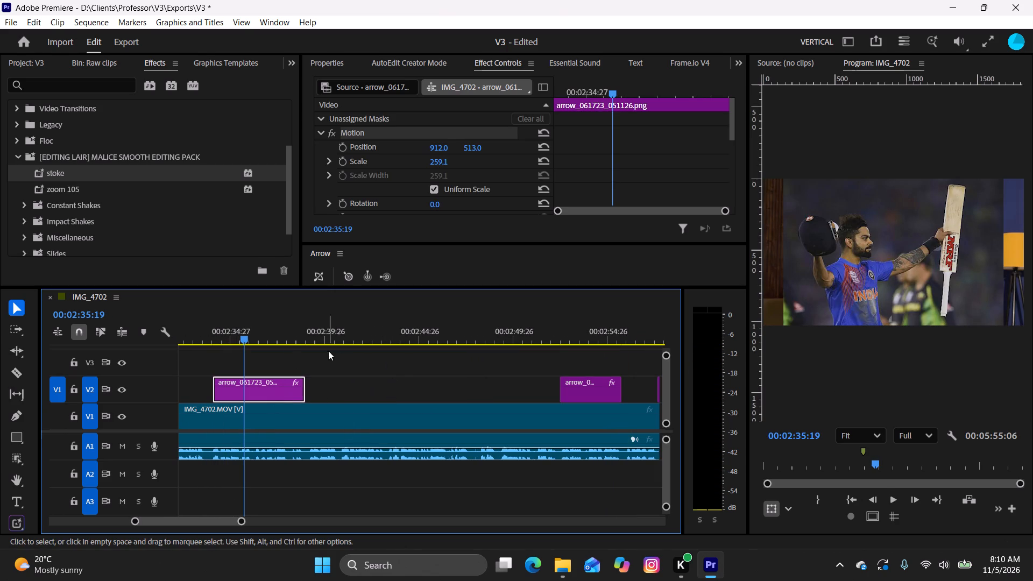
{"action": "left_click_drag", "start_coordinate": [609, 84], "coordinate": [447, 95]}
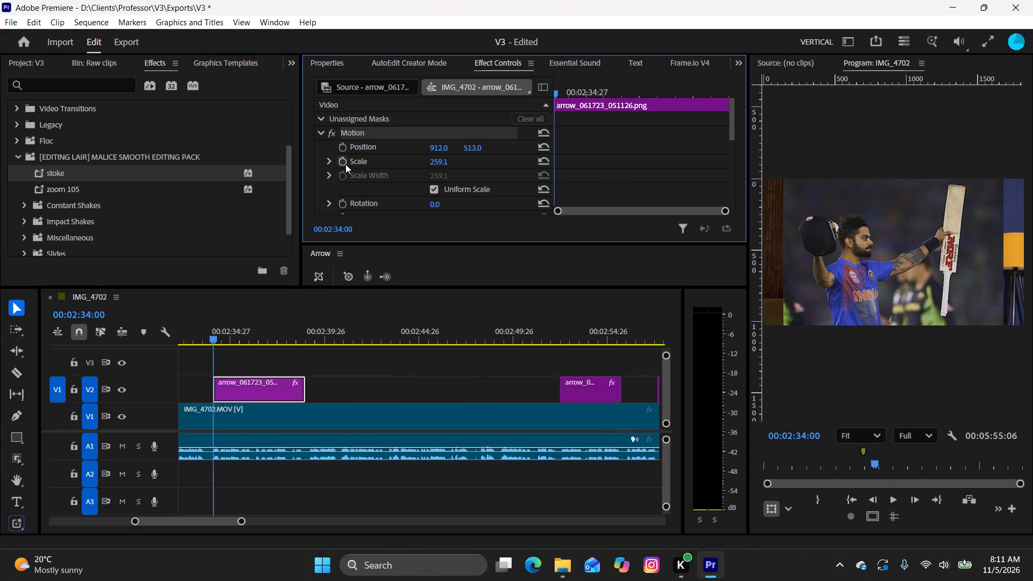
{"action": "left_click", "coordinate": [341, 159]}
{"action": "left_click_drag", "start_coordinate": [614, 89], "coordinate": [702, 108]}
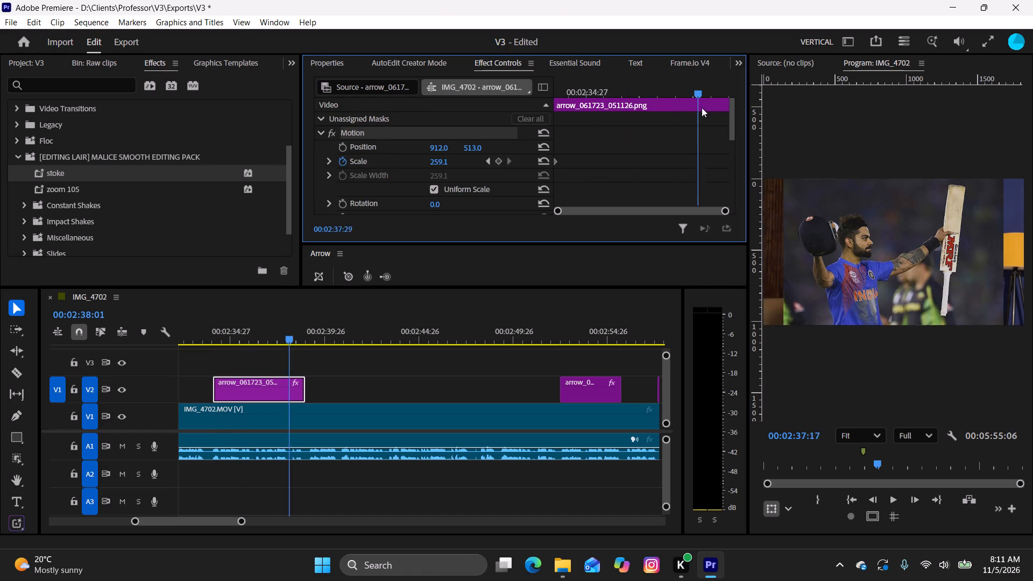
{"action": "left_click_drag", "start_coordinate": [702, 108], "coordinate": [718, 125]}
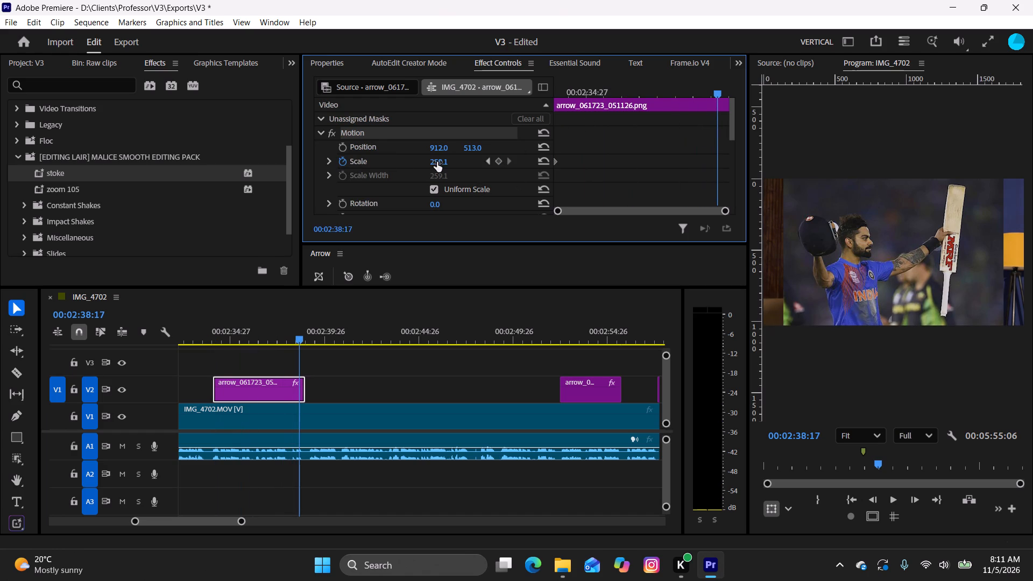
{"action": "left_click_drag", "start_coordinate": [717, 88], "coordinate": [405, 125]}
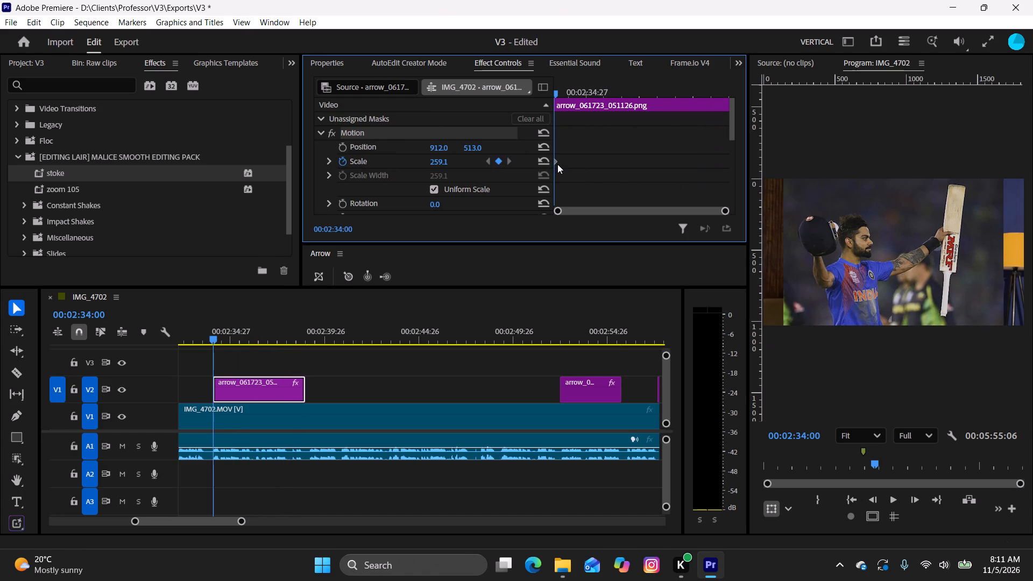
{"action": "left_click", "coordinate": [554, 161]}
{"action": "left_click_drag", "start_coordinate": [435, 162], "coordinate": [478, 172]}
{"action": "left_click_drag", "start_coordinate": [615, 90], "coordinate": [718, 117]}
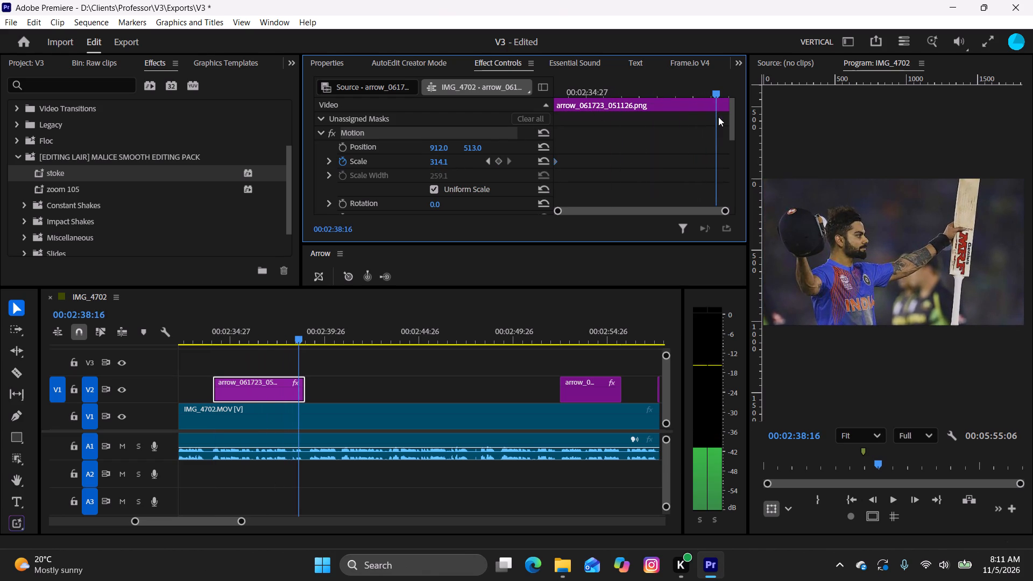
{"action": "left_click_drag", "start_coordinate": [718, 117], "coordinate": [719, 118]}
{"action": "left_click_drag", "start_coordinate": [438, 164], "coordinate": [466, 167]}
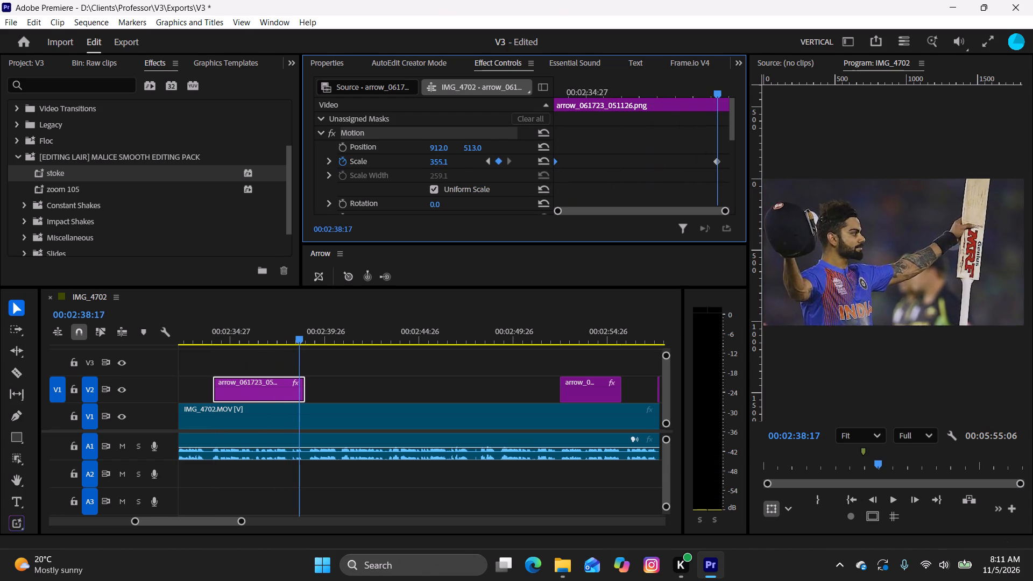
{"action": "left_click_drag", "start_coordinate": [466, 167], "coordinate": [497, 172]}
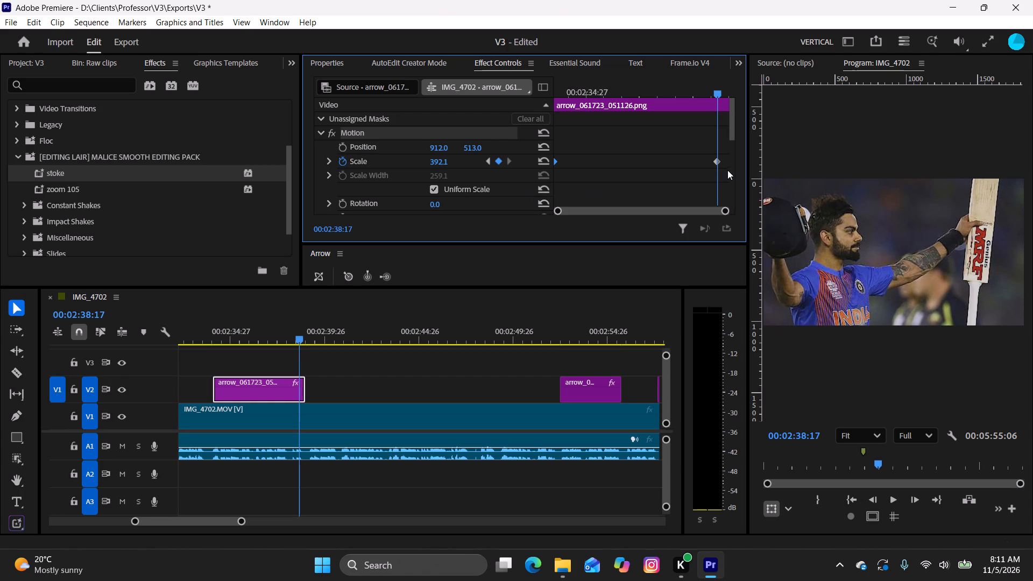
Apply Ease In and Ease Out to both Scale keyframes of the arrow_061723_051126.png image.
{"action": "left_click_drag", "start_coordinate": [728, 172], "coordinate": [530, 123]}
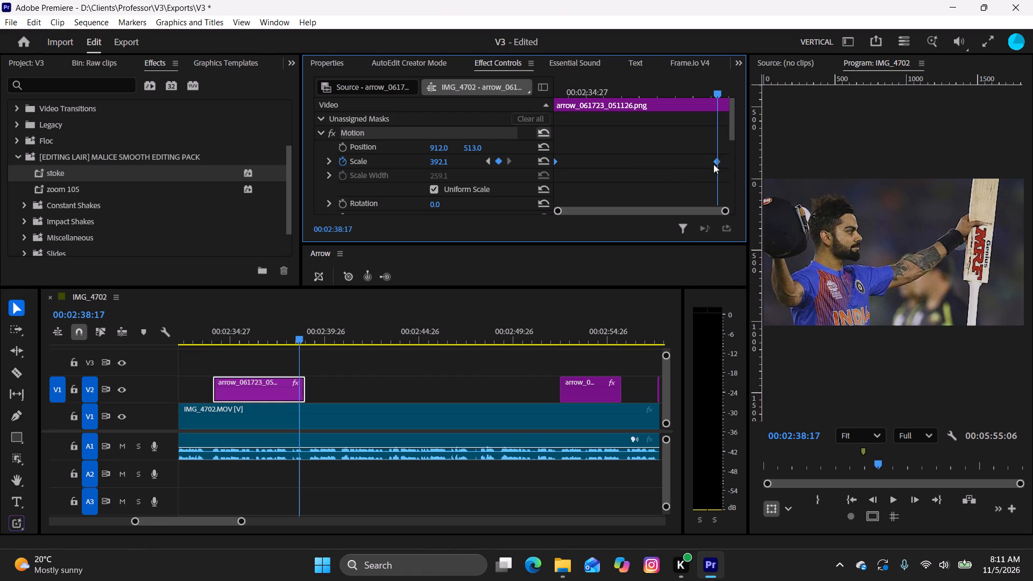
{"action": "right_click", "coordinate": [716, 161]}
{"action": "left_click", "coordinate": [788, 327]}
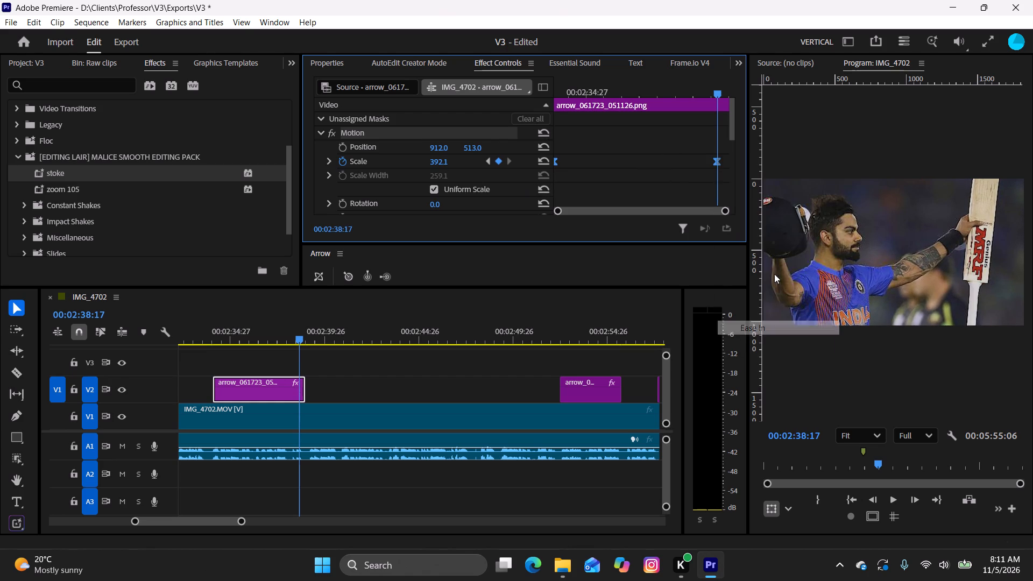
{"action": "right_click", "coordinate": [714, 162]}
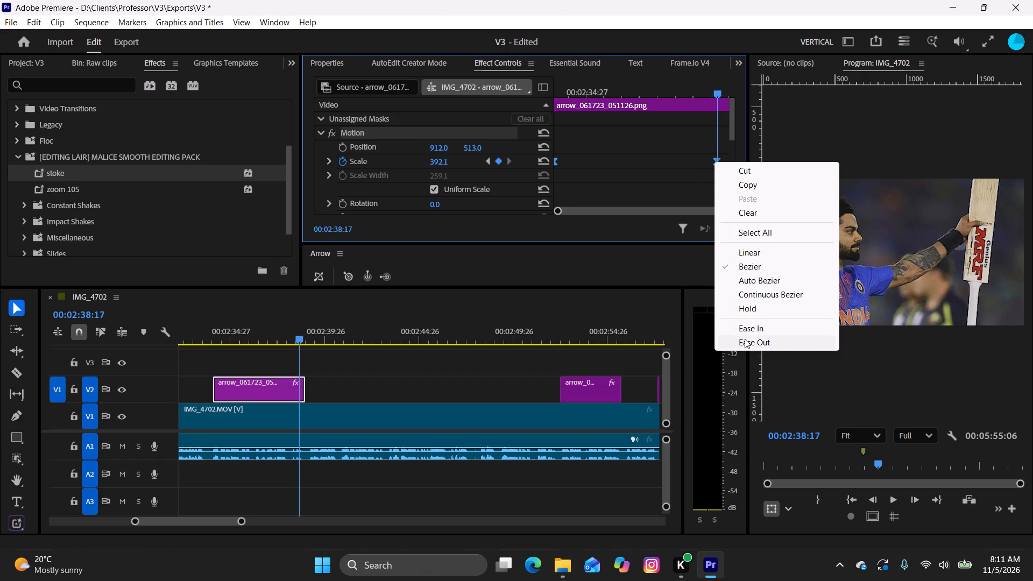
{"action": "left_click", "coordinate": [745, 340]}
Play on to the arrow_061901_051126.png image on V2 and animate its Scale from 288.3 near its start to 255.3 at 00:02:55:12.
{"action": "key", "text": "space"}
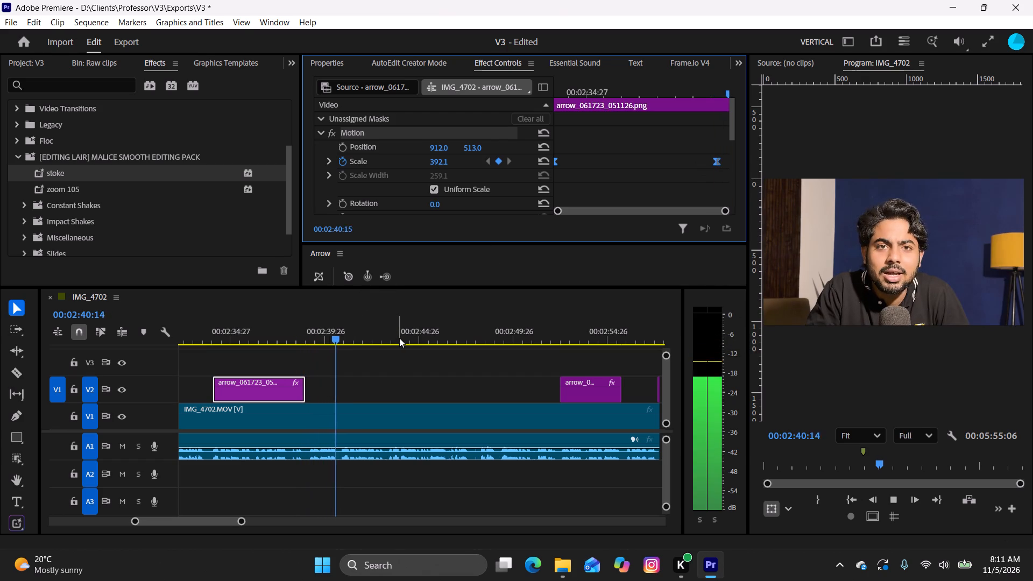
{"action": "key", "text": "r"}
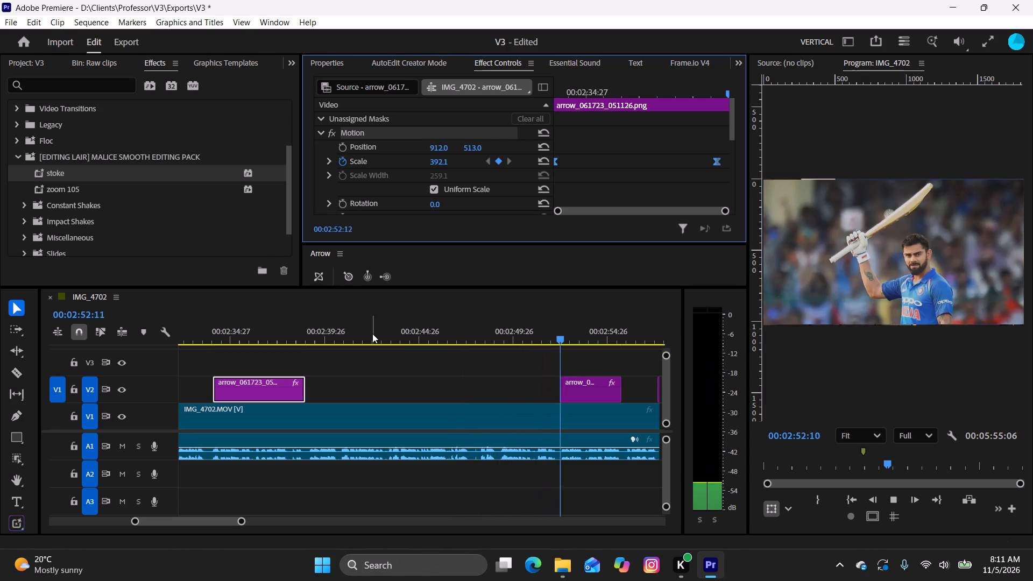
{"action": "key", "text": "space"}
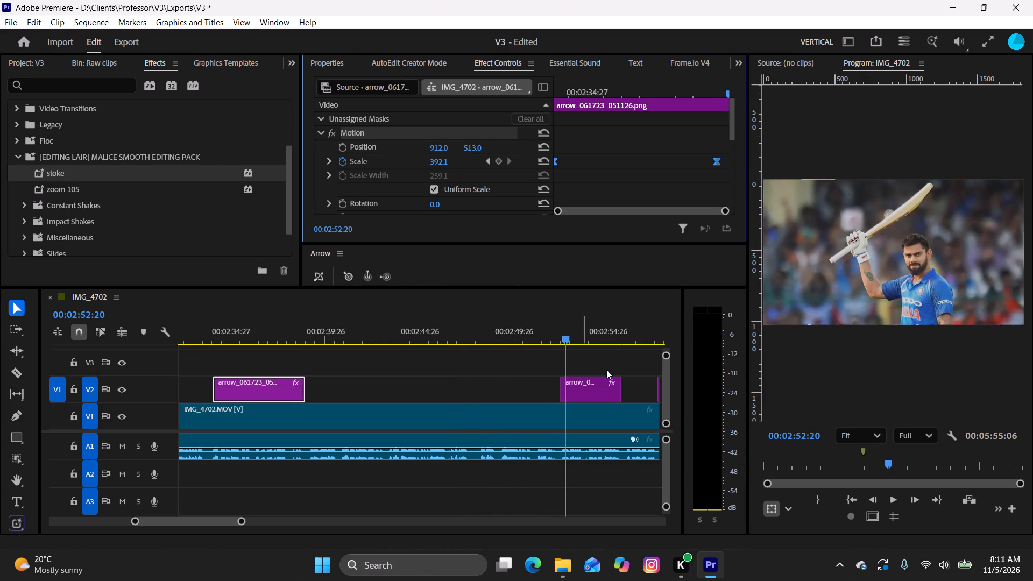
{"action": "left_click", "coordinate": [602, 391]}
{"action": "left_click_drag", "start_coordinate": [440, 161], "coordinate": [446, 162]}
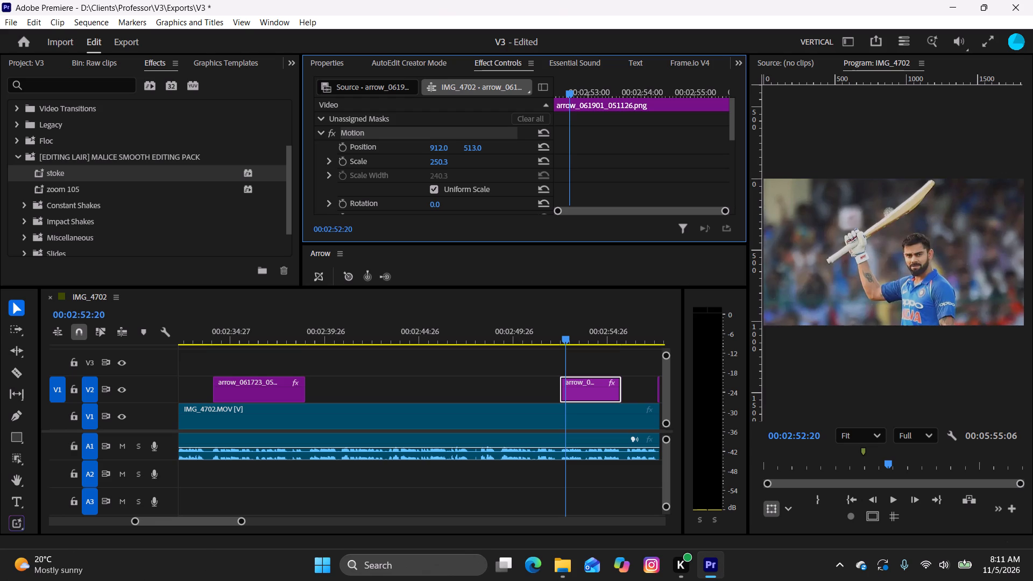
{"action": "left_click_drag", "start_coordinate": [446, 162], "coordinate": [473, 165]}
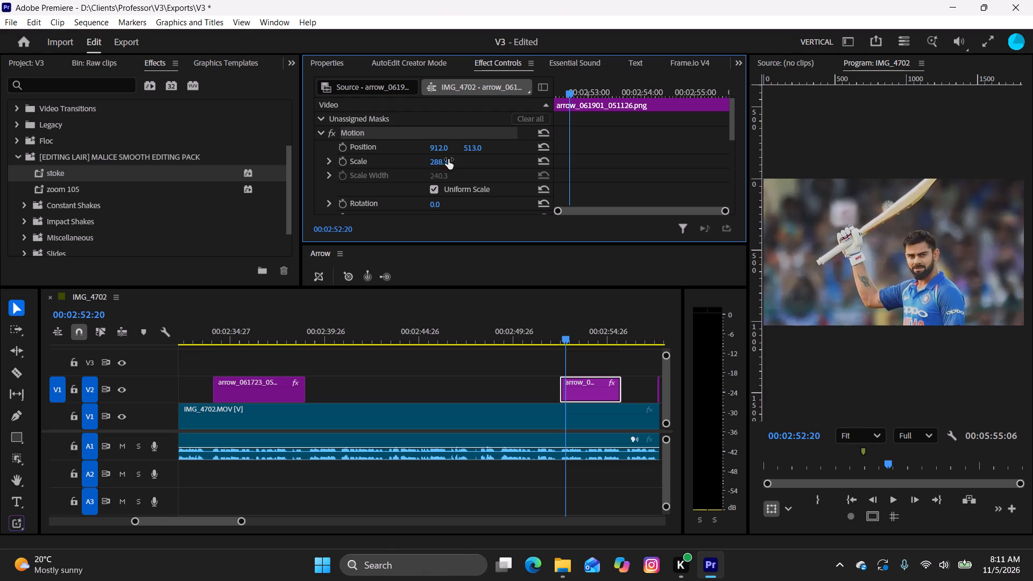
{"action": "left_click", "coordinate": [343, 165]}
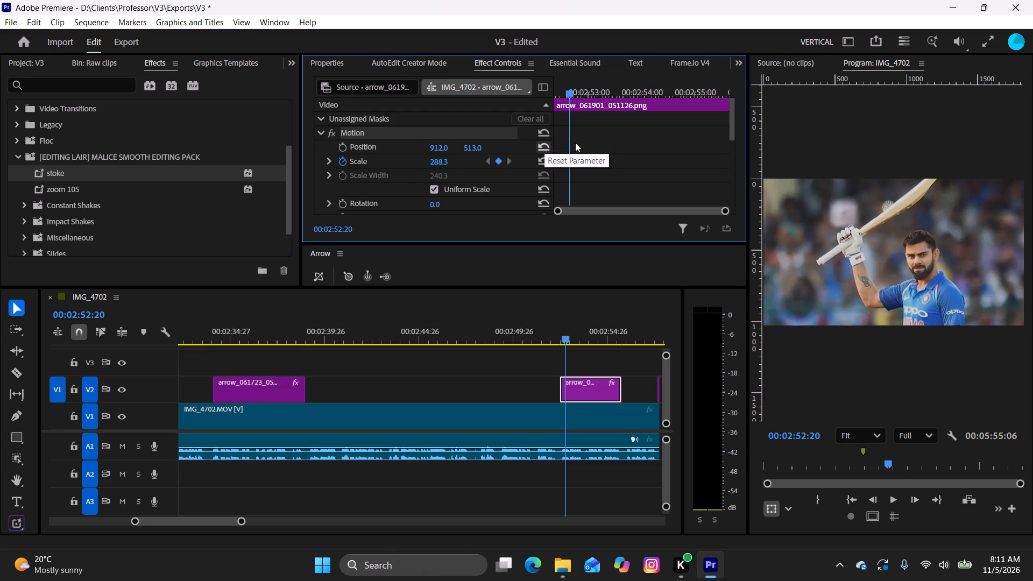
{"action": "left_click_drag", "start_coordinate": [565, 160], "coordinate": [557, 164]}
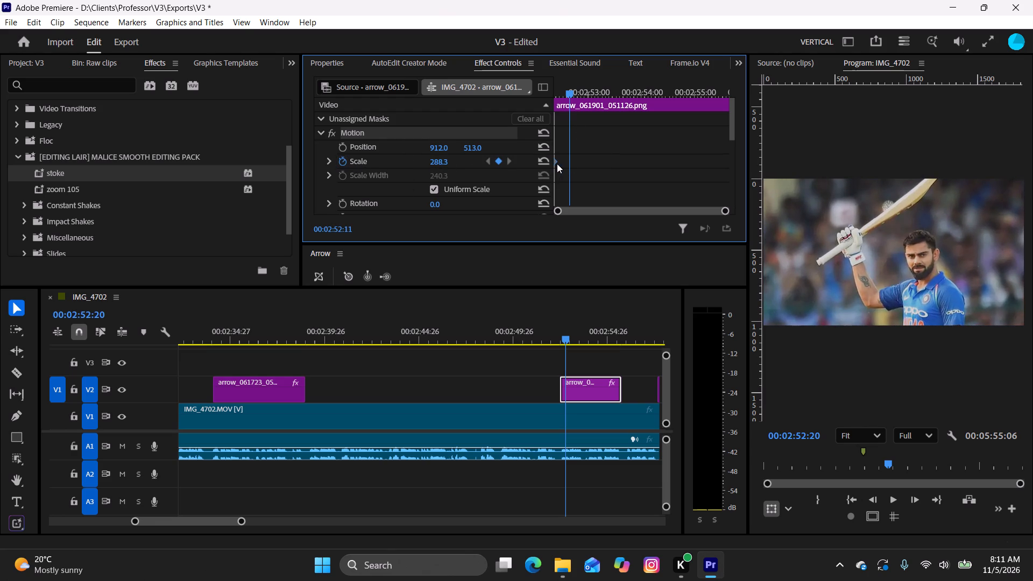
{"action": "left_click_drag", "start_coordinate": [557, 164], "coordinate": [558, 166]}
{"action": "left_click_drag", "start_coordinate": [569, 88], "coordinate": [725, 152]}
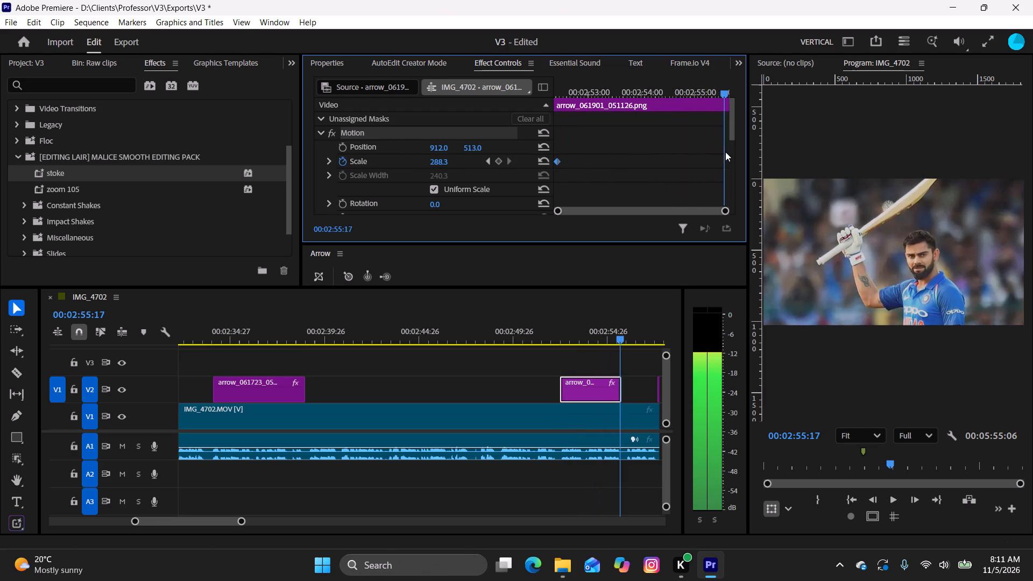
{"action": "left_click_drag", "start_coordinate": [725, 152], "coordinate": [716, 154]}
{"action": "left_click_drag", "start_coordinate": [441, 164], "coordinate": [431, 166]}
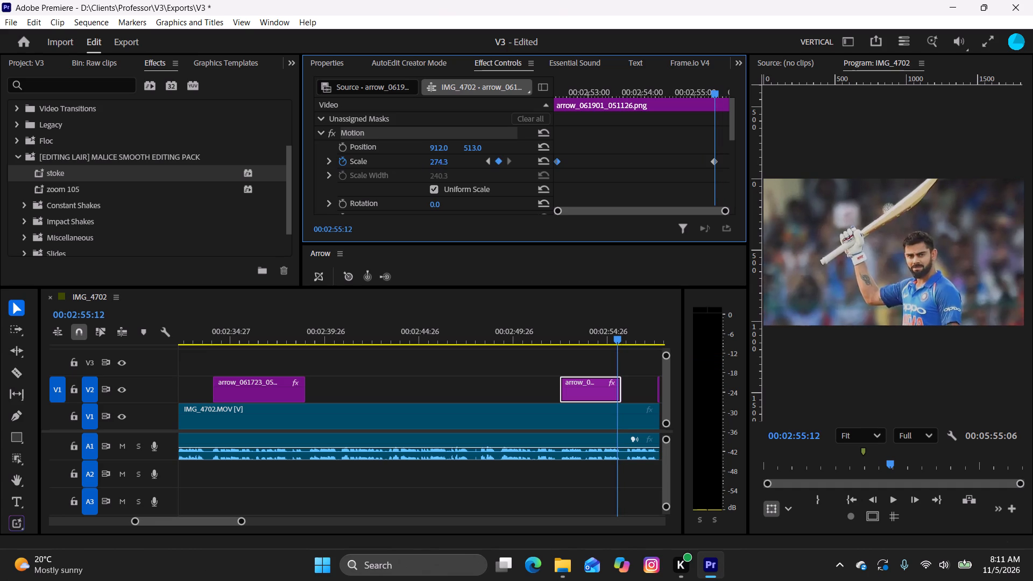
{"action": "left_click_drag", "start_coordinate": [431, 166], "coordinate": [420, 168]}
Apply Ease In and Ease Out to both Scale keyframes of the arrow_061901_051126.png image.
{"action": "left_click_drag", "start_coordinate": [718, 181], "coordinate": [587, 137]}
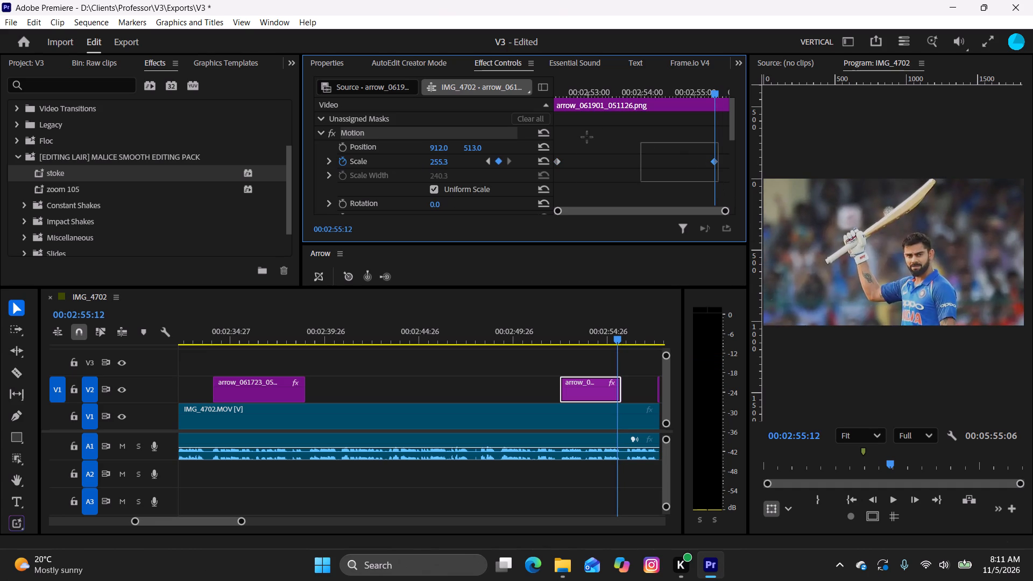
{"action": "left_click_drag", "start_coordinate": [587, 137], "coordinate": [542, 139]}
{"action": "right_click", "coordinate": [716, 164]}
{"action": "left_click", "coordinate": [765, 329]}
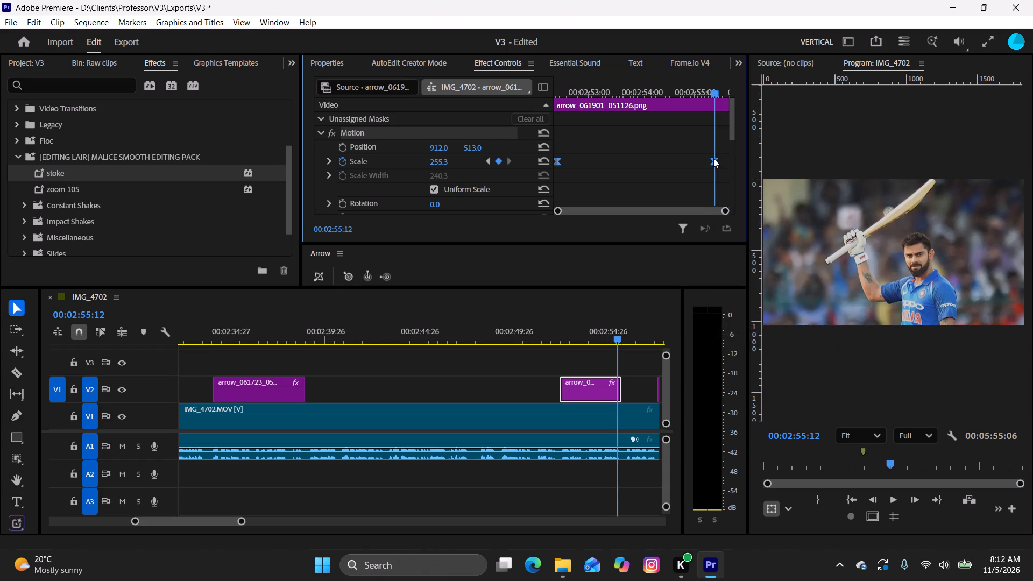
{"action": "right_click", "coordinate": [713, 158]}
{"action": "left_click", "coordinate": [774, 336]}
Play the animated image through, then duplicate the arrow_062156_051126.png stats image from V2 onto V3 directly above it.
{"action": "left_click_drag", "start_coordinate": [621, 337], "coordinate": [613, 337]}
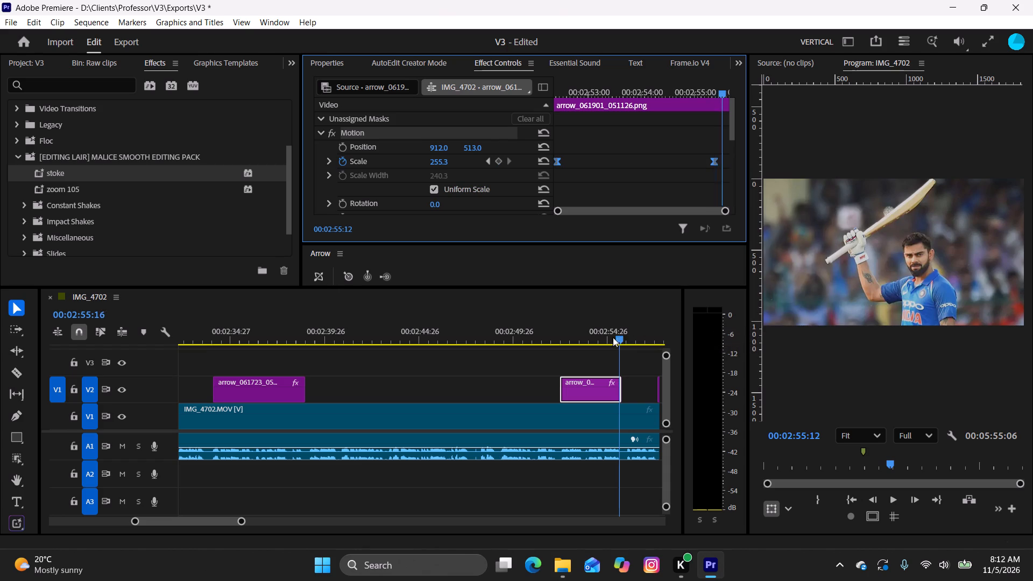
{"action": "left_click_drag", "start_coordinate": [613, 337], "coordinate": [559, 344]}
{"action": "key", "text": "space"}
{"action": "key", "text": "r"}
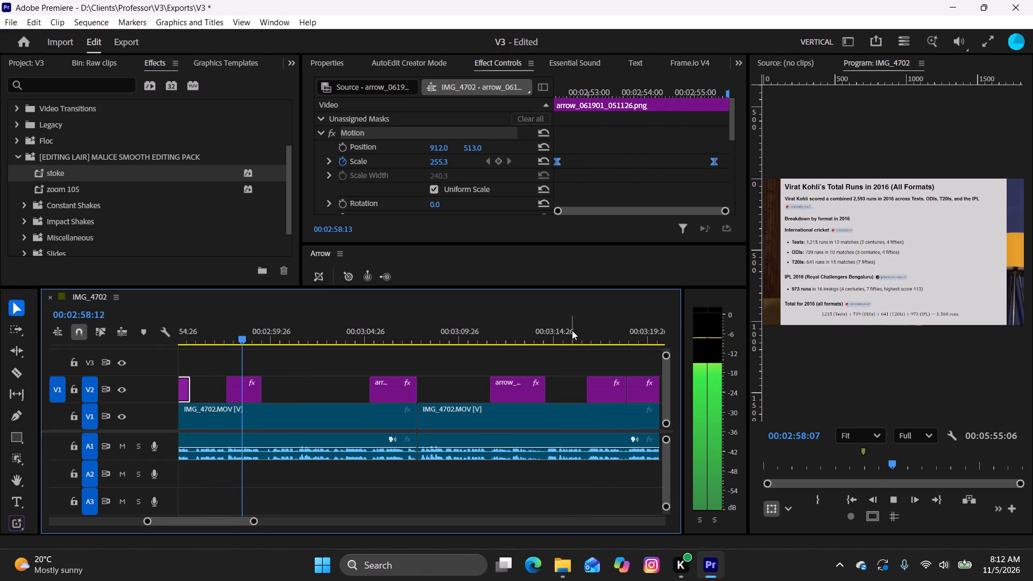
{"action": "key", "text": "space"}
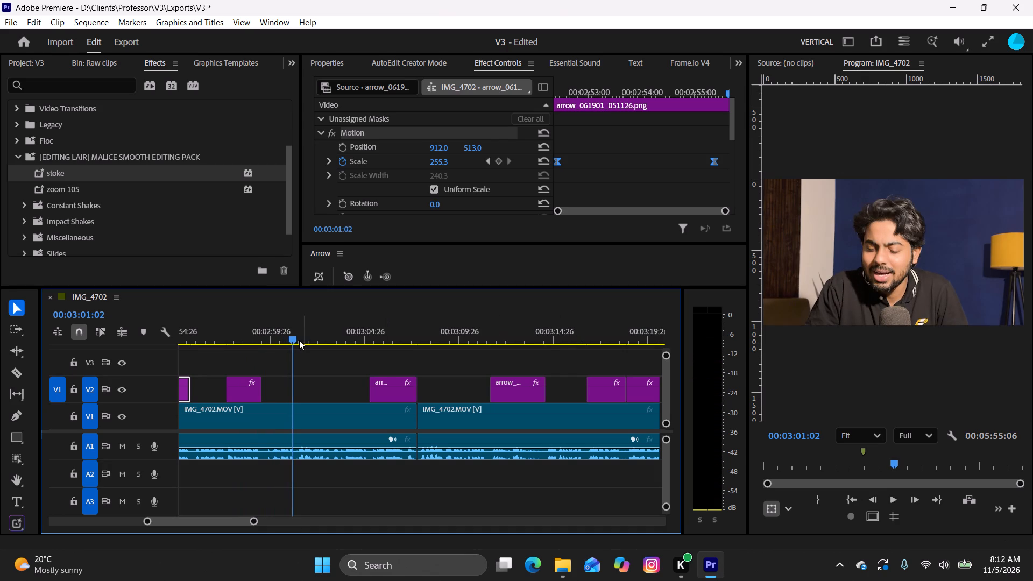
{"action": "left_click_drag", "start_coordinate": [291, 332], "coordinate": [236, 347]}
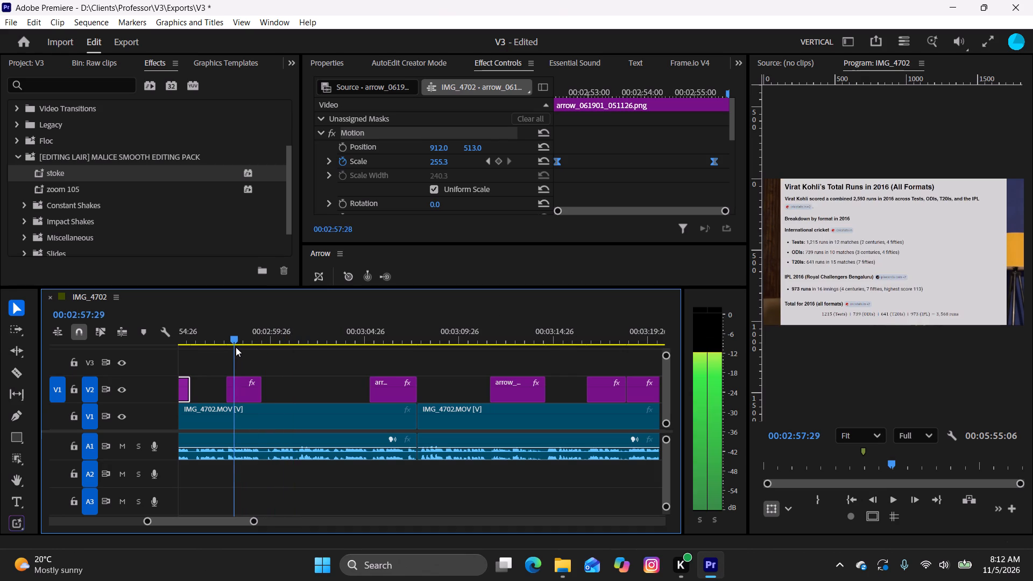
{"action": "left_click_drag", "start_coordinate": [236, 347], "coordinate": [251, 354]}
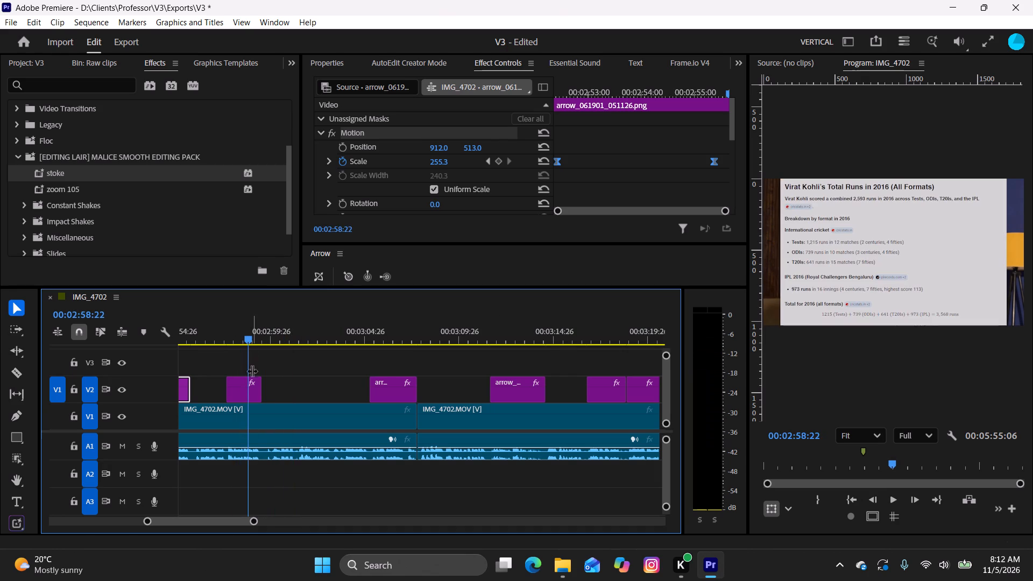
{"action": "left_click", "coordinate": [239, 391]}
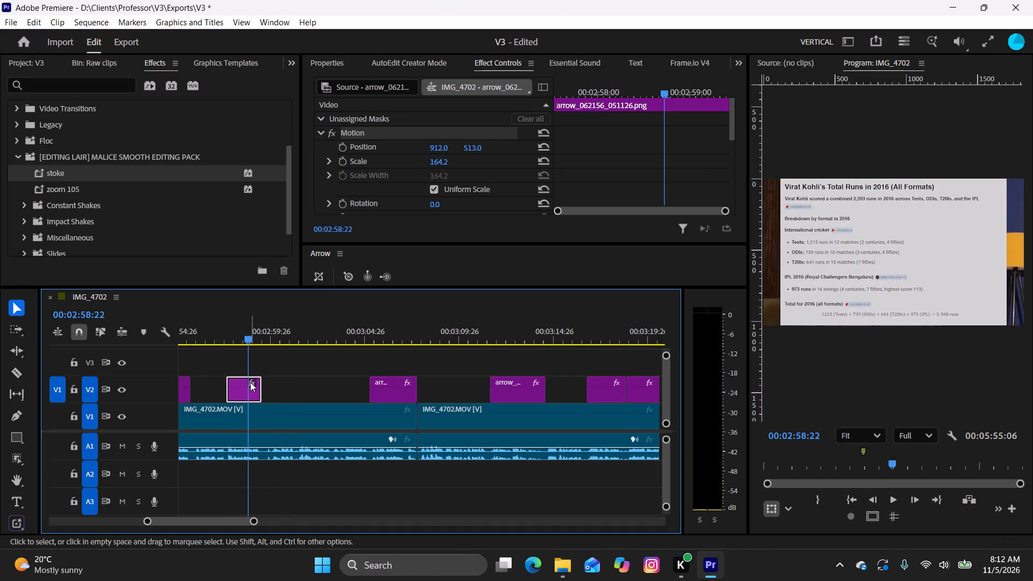
{"action": "left_click", "coordinate": [250, 382], "text": "alt"}
{"action": "left_click_drag", "start_coordinate": [241, 389], "coordinate": [240, 374], "text": "alt"}
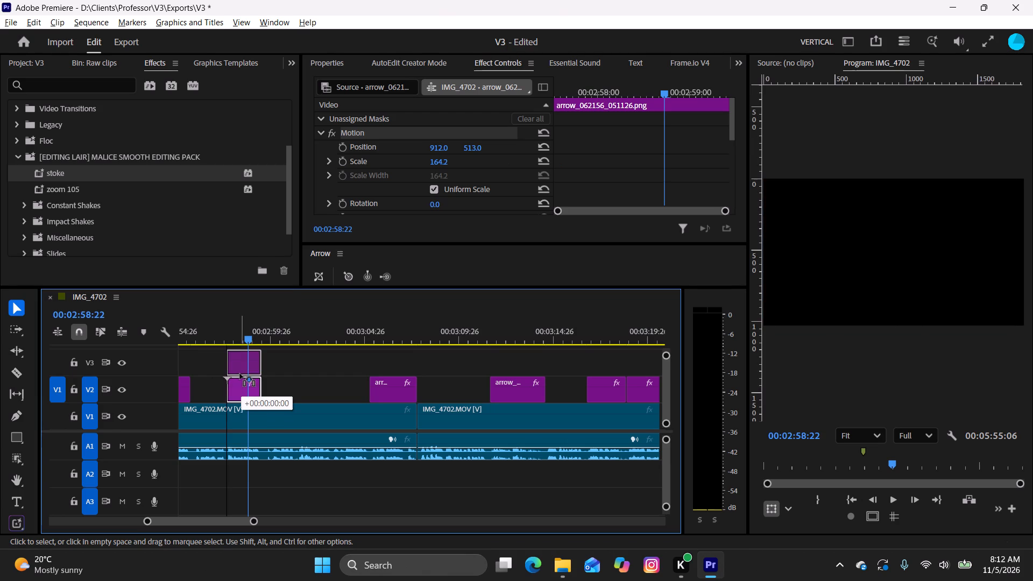
{"action": "left_click_drag", "start_coordinate": [240, 374], "coordinate": [242, 371], "text": "alt"}
Enlarge the V2 copy of arrow_062156_051126.png to Scale 212.2 and apply Gaussian Blur to it as a backdrop.
{"action": "left_click", "coordinate": [240, 387]}
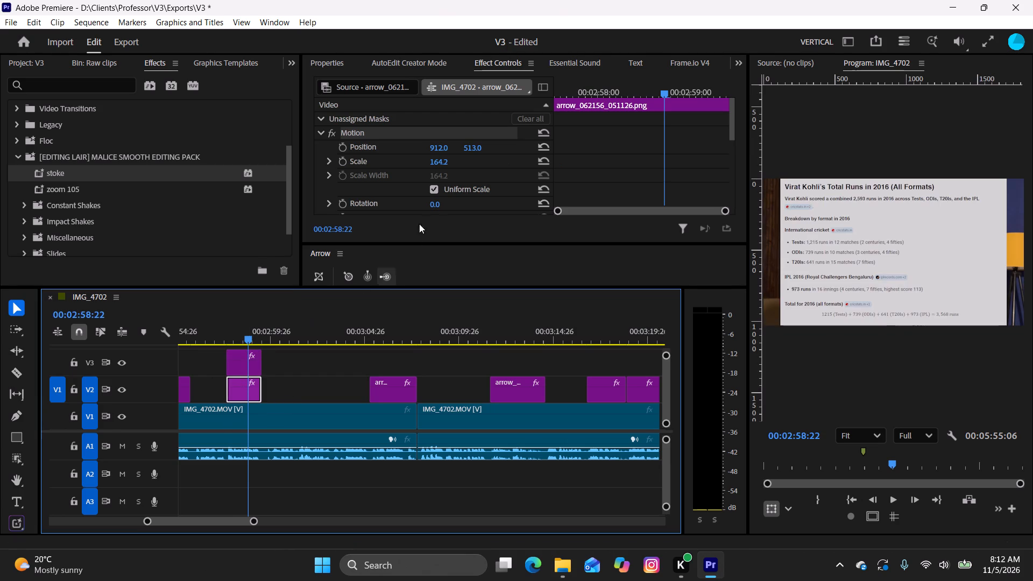
{"action": "left_click_drag", "start_coordinate": [442, 161], "coordinate": [479, 174]}
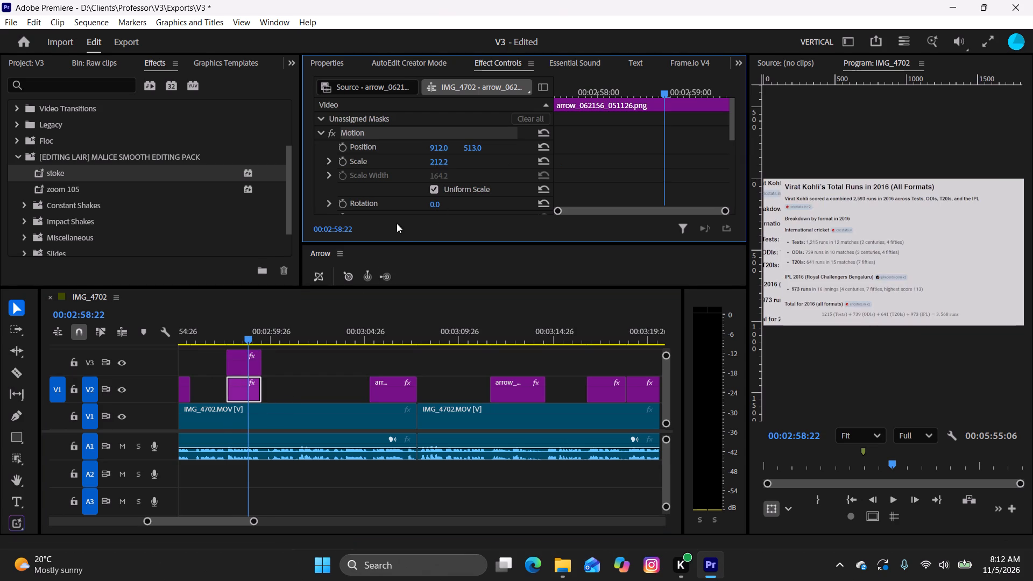
{"action": "key", "text": "ctrl+space"}
{"action": "type", "text": "gau"}
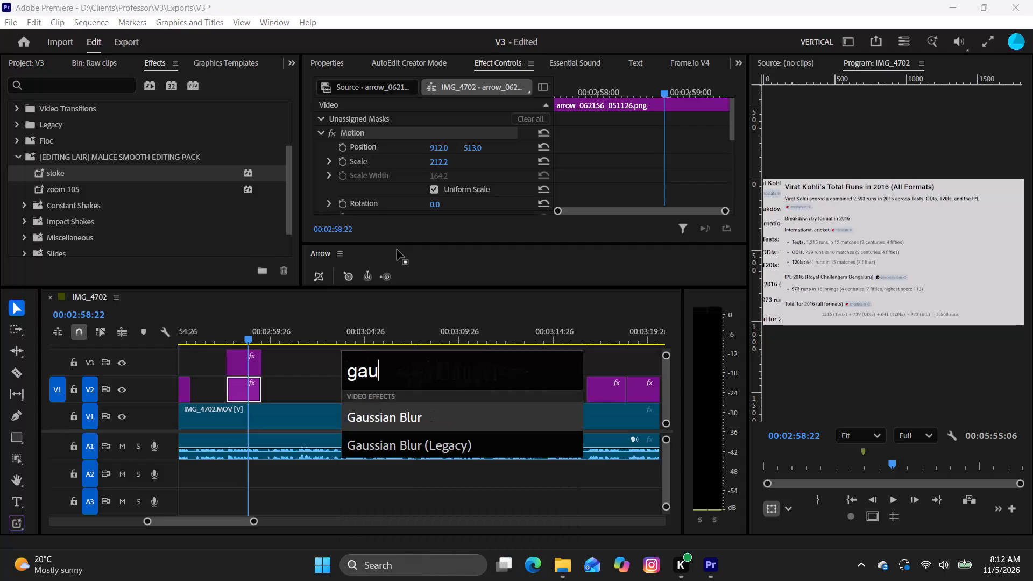
{"action": "key", "text": "Return"}
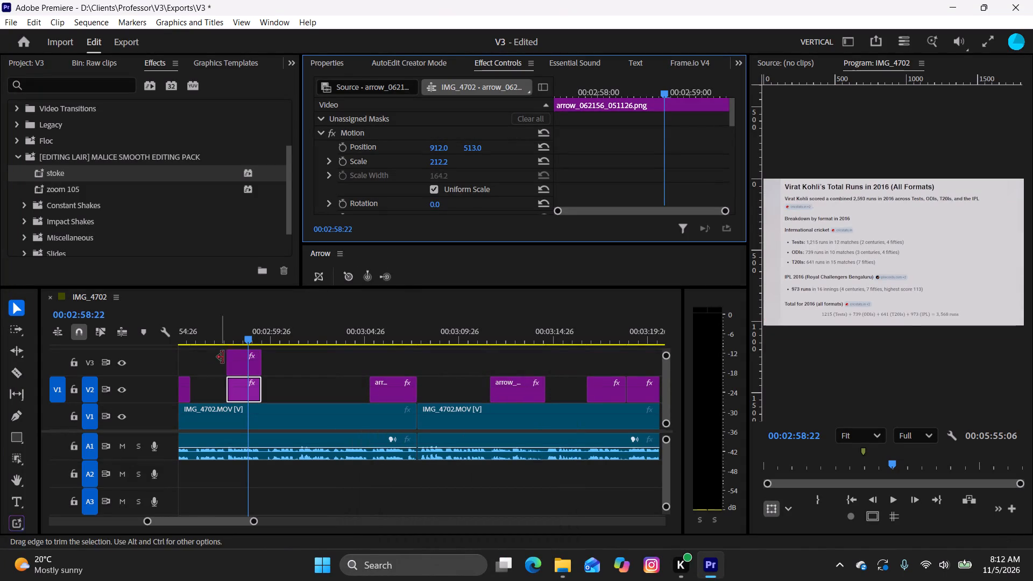
Reduce the V3 copy of arrow_062156_051126.png to Scale 141.2.
{"action": "left_click", "coordinate": [247, 366]}
{"action": "left_click_drag", "start_coordinate": [440, 162], "coordinate": [424, 166]}
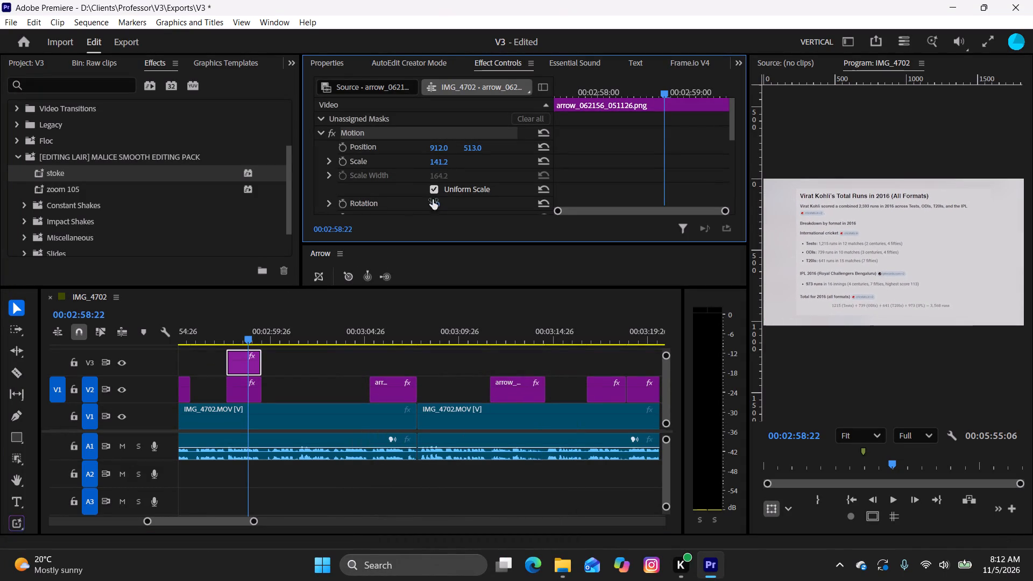
Animate arrow_062233_051126.png on V2 with Scale keyframes from 192.0 at its start to 152.0 near its end at 00:03:07:15.
{"action": "left_click_drag", "start_coordinate": [263, 332], "coordinate": [339, 350]}
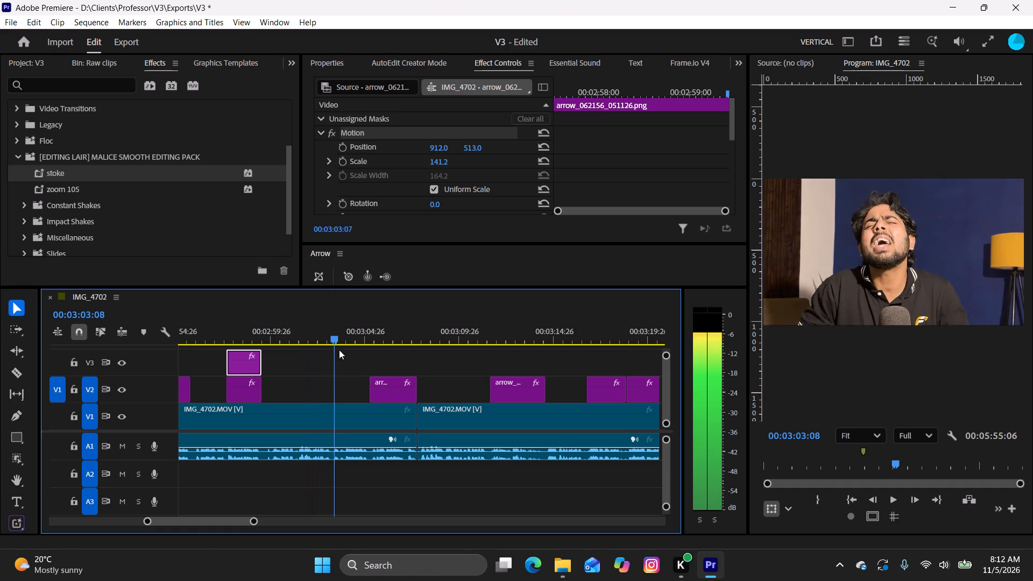
{"action": "left_click_drag", "start_coordinate": [339, 350], "coordinate": [378, 371]}
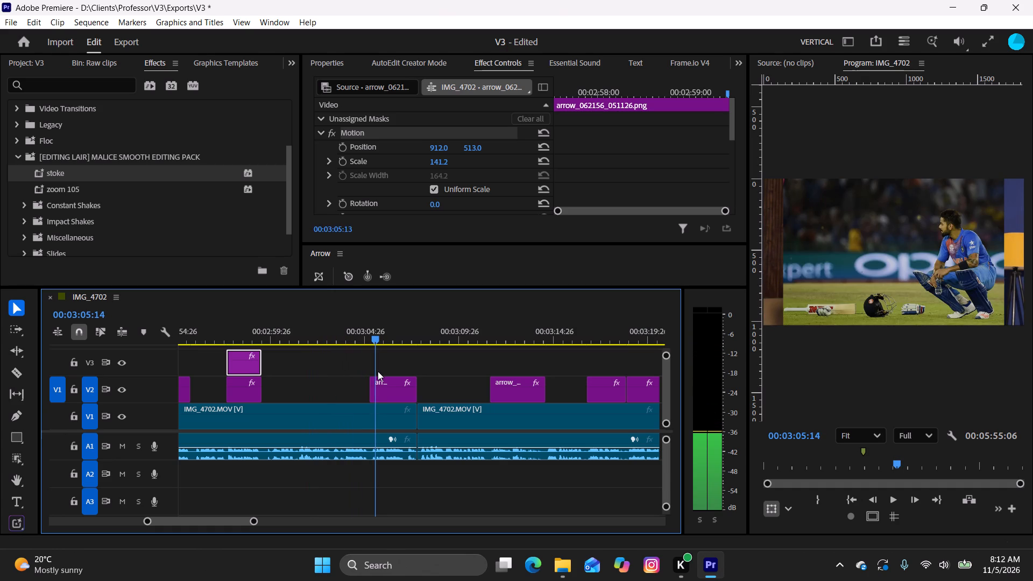
{"action": "left_click_drag", "start_coordinate": [378, 371], "coordinate": [374, 377]}
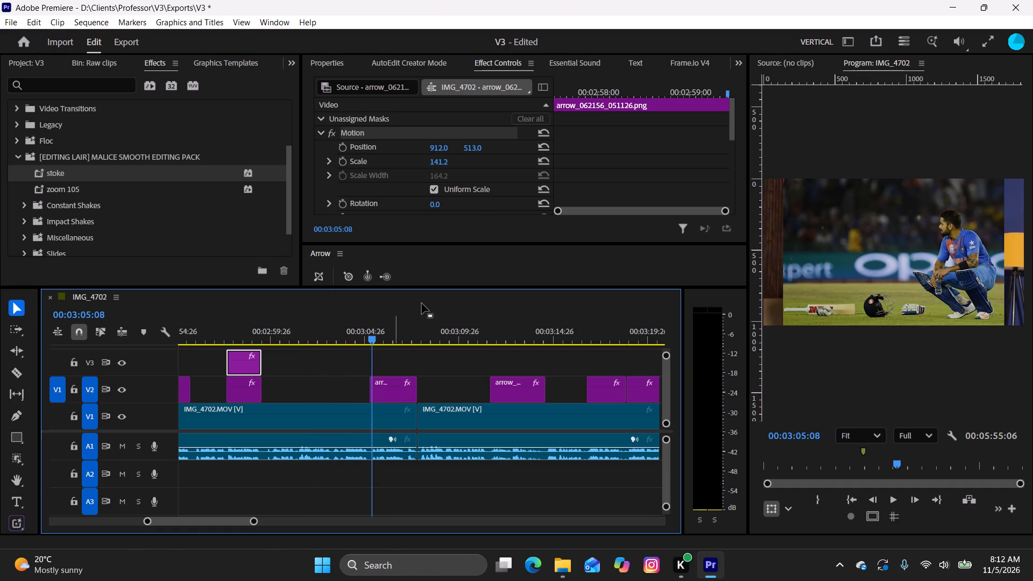
{"action": "left_click", "coordinate": [394, 398]}
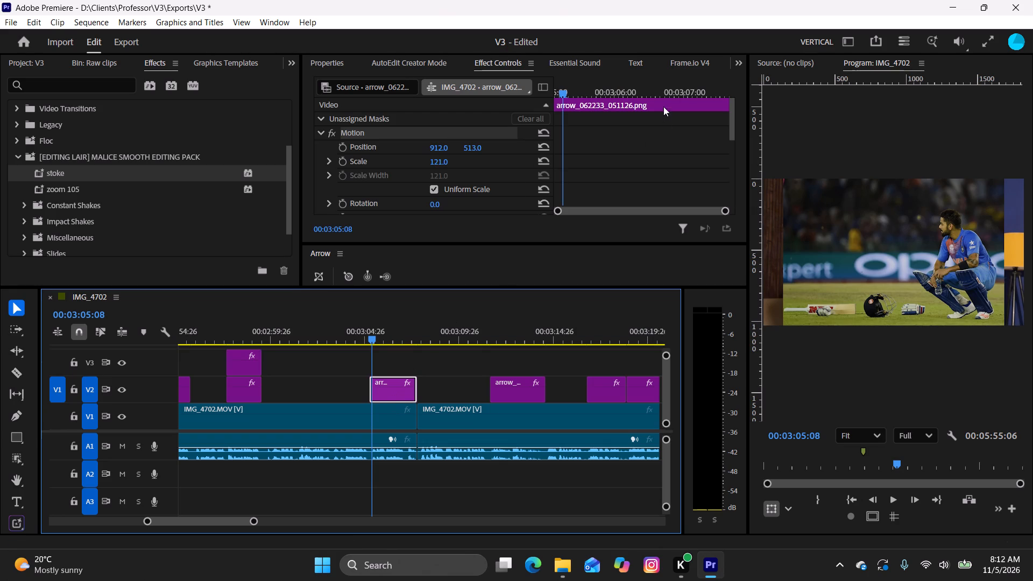
{"action": "left_click_drag", "start_coordinate": [626, 84], "coordinate": [511, 101]}
{"action": "left_click", "coordinate": [343, 160]}
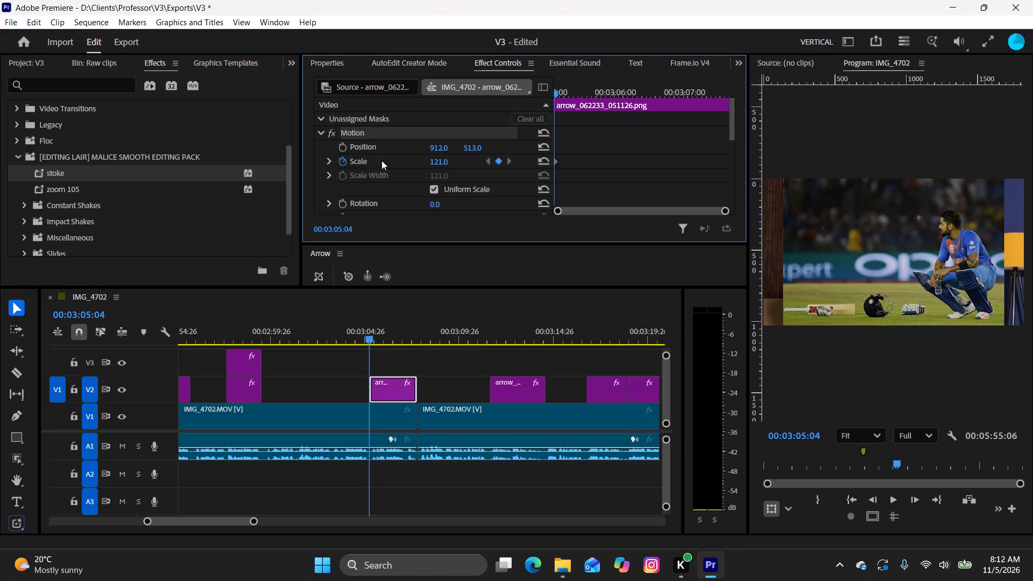
{"action": "left_click_drag", "start_coordinate": [438, 166], "coordinate": [449, 171]}
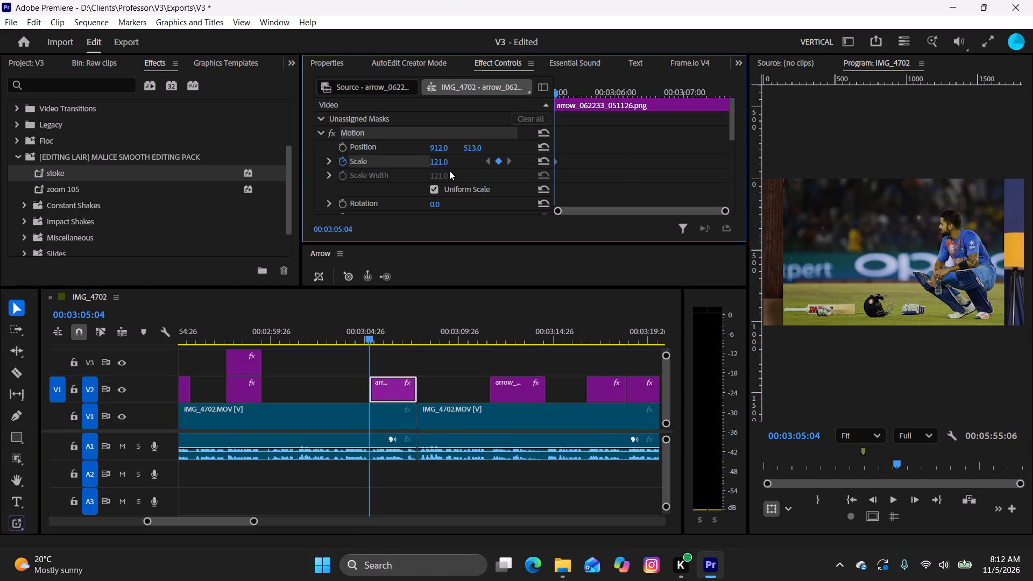
{"action": "left_click_drag", "start_coordinate": [449, 171], "coordinate": [459, 174]}
{"action": "left_click_drag", "start_coordinate": [435, 158], "coordinate": [458, 165]}
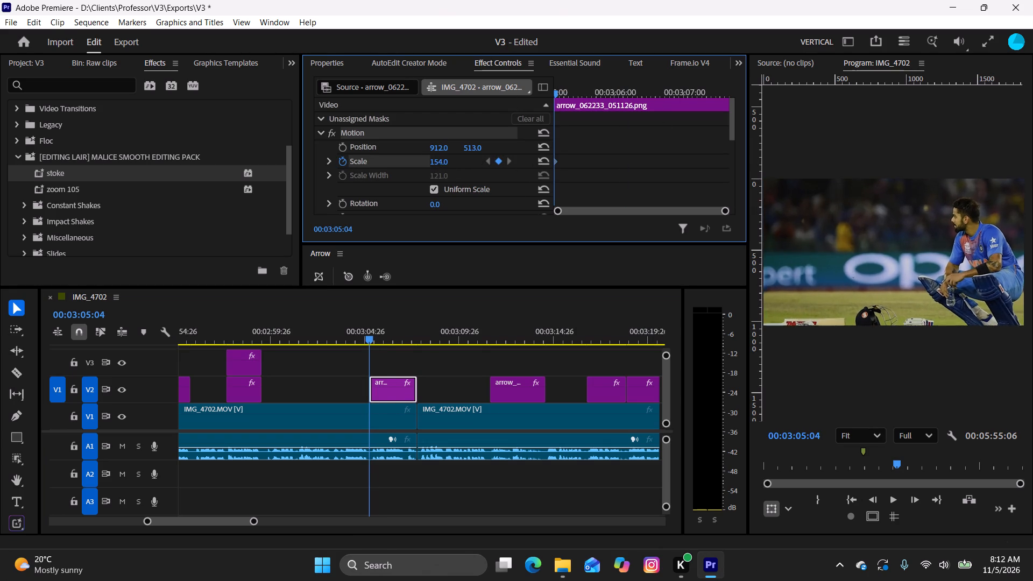
{"action": "left_click_drag", "start_coordinate": [458, 165], "coordinate": [478, 173]}
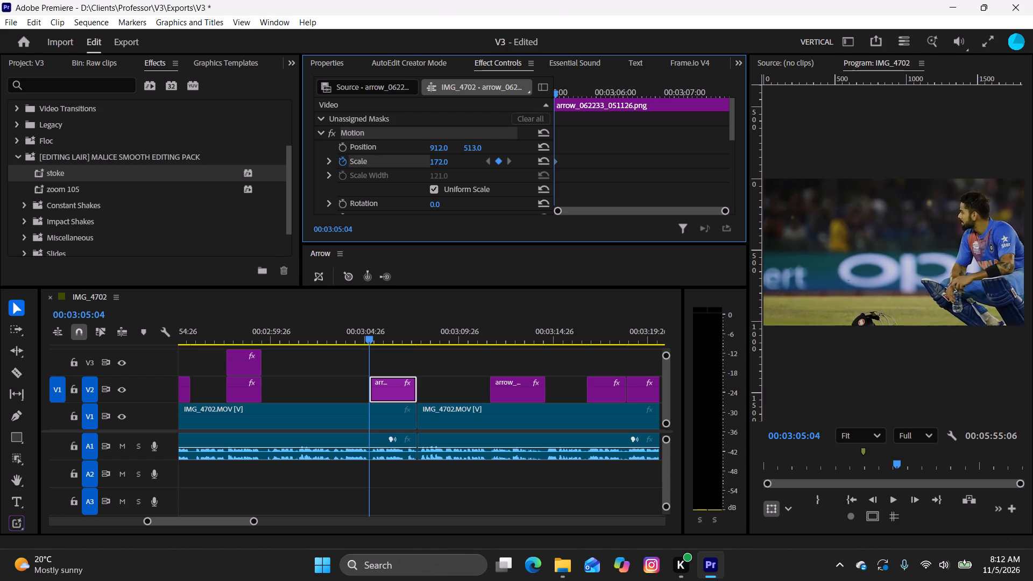
{"action": "left_click_drag", "start_coordinate": [478, 173], "coordinate": [496, 178]}
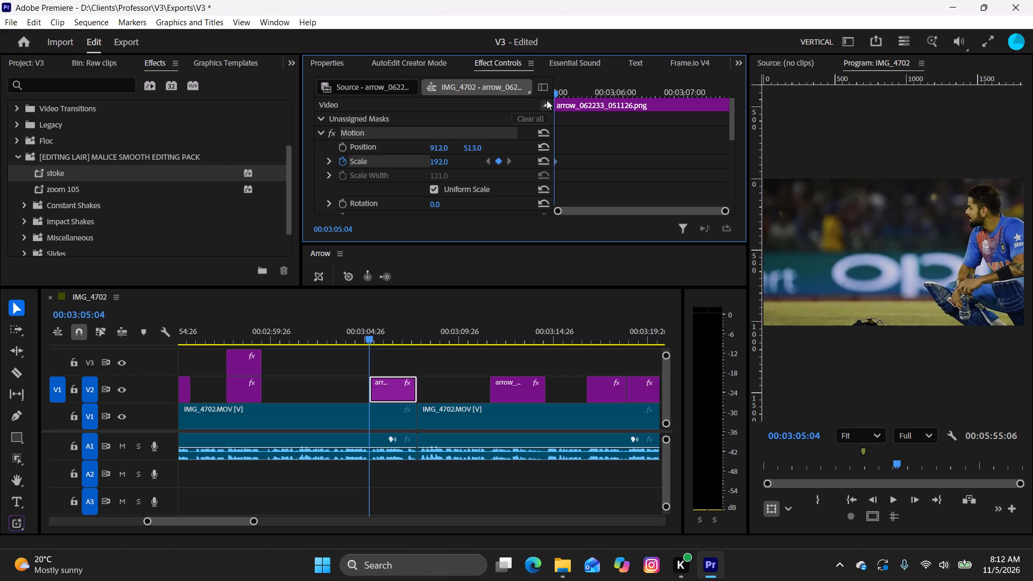
{"action": "left_click_drag", "start_coordinate": [559, 90], "coordinate": [718, 124]}
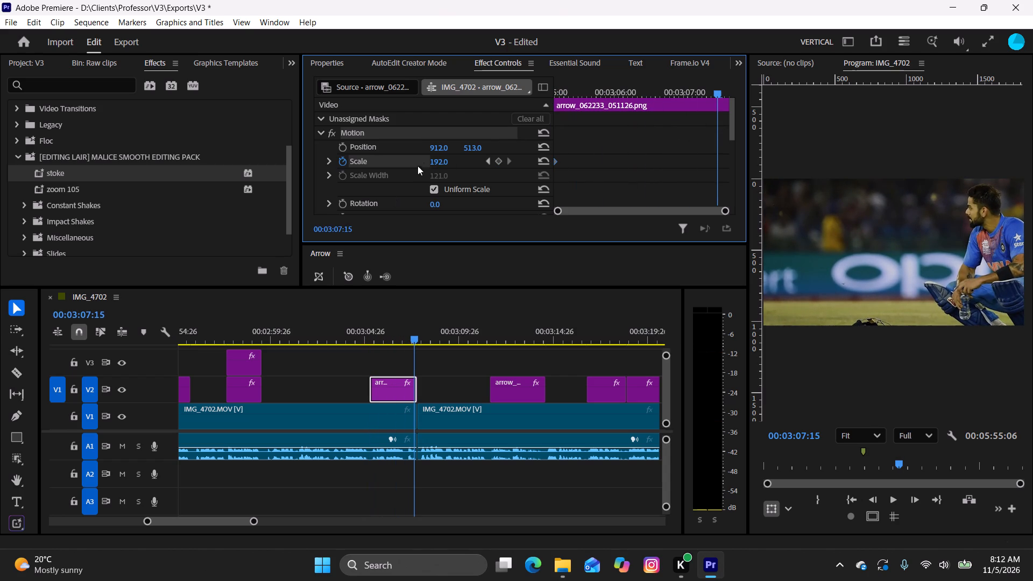
{"action": "left_click_drag", "start_coordinate": [442, 165], "coordinate": [423, 168]}
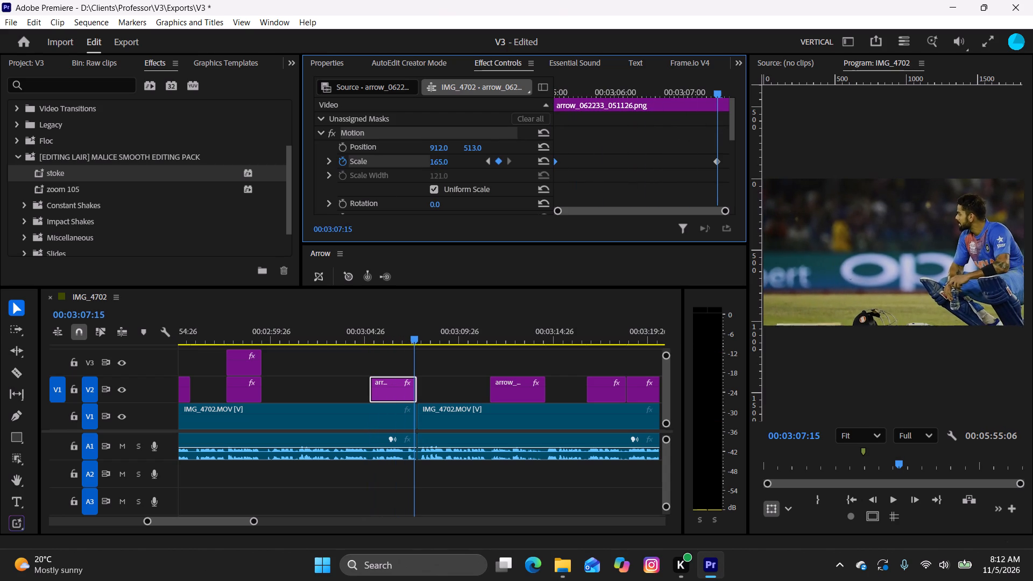
{"action": "left_click_drag", "start_coordinate": [423, 168], "coordinate": [416, 169]}
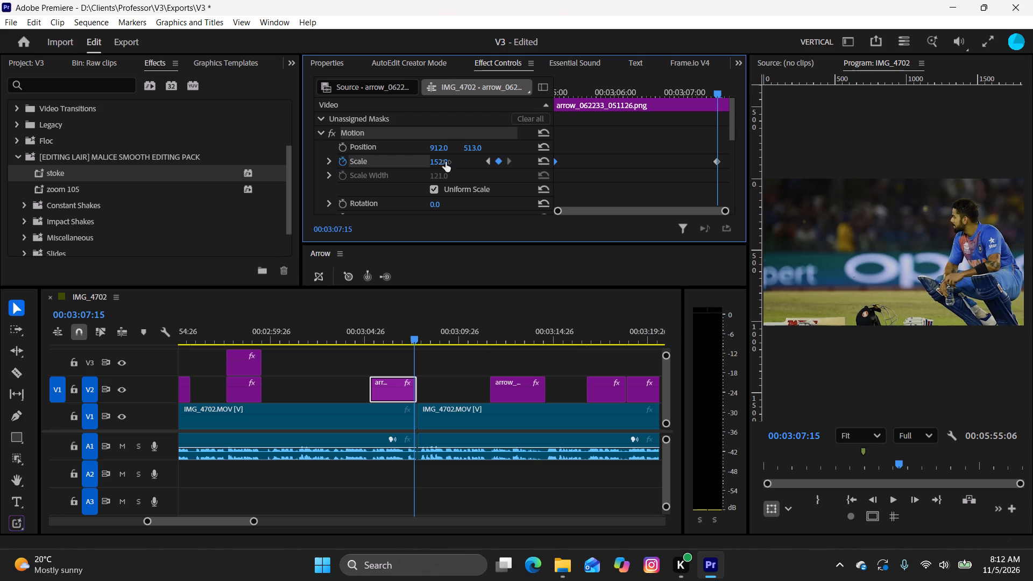
Apply Ease In and Ease Out to both Scale keyframes of arrow_062233_051126.png.
{"action": "left_click_drag", "start_coordinate": [723, 172], "coordinate": [523, 125]}
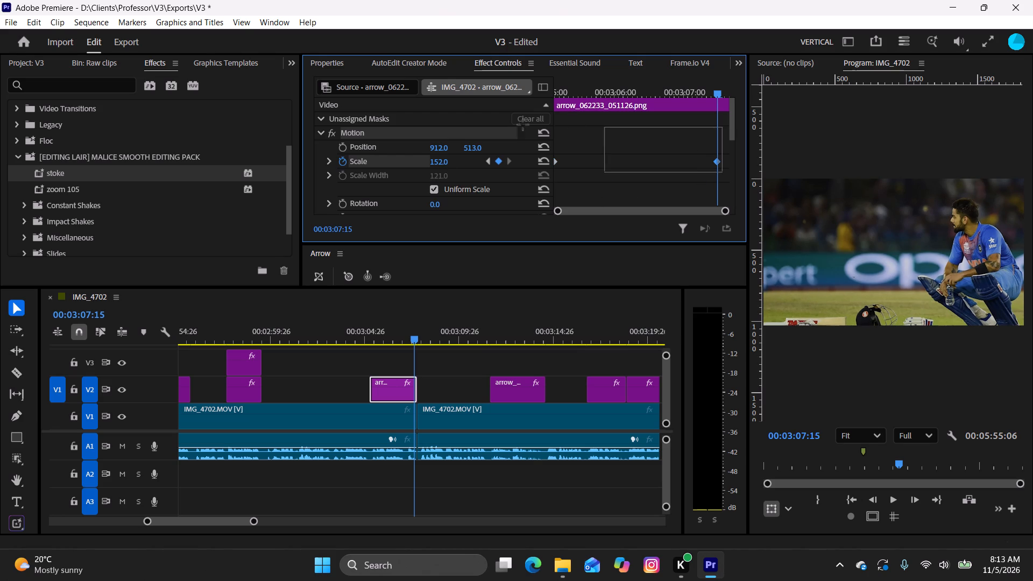
{"action": "left_click_drag", "start_coordinate": [523, 125], "coordinate": [509, 130]}
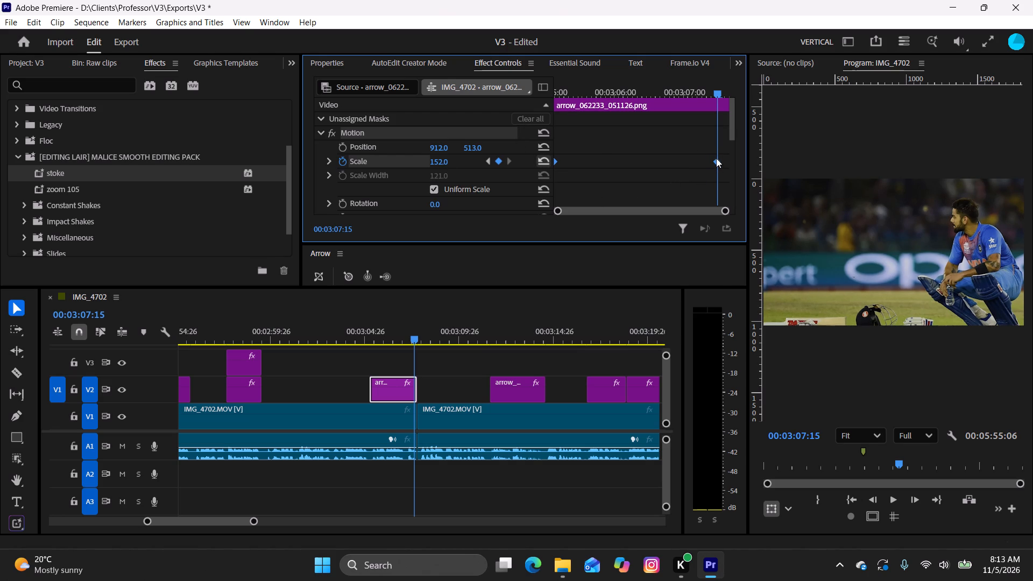
{"action": "right_click", "coordinate": [716, 158]}
{"action": "left_click", "coordinate": [769, 323]}
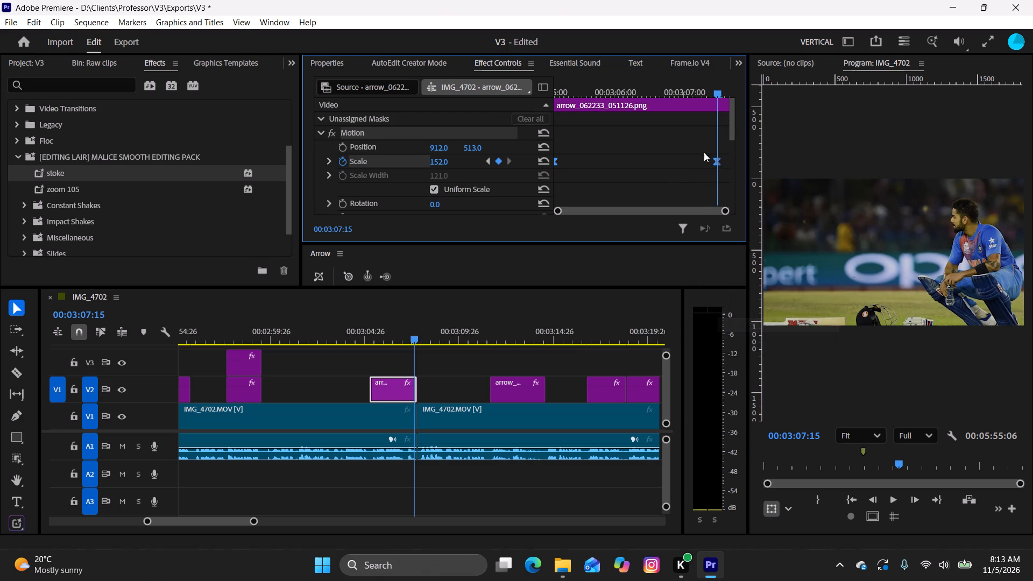
{"action": "right_click", "coordinate": [714, 158]}
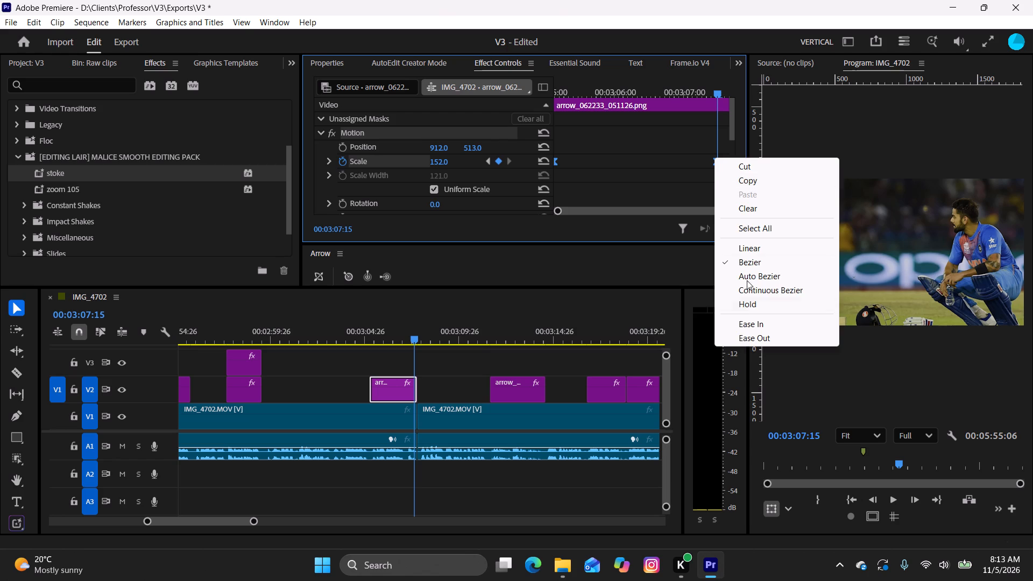
{"action": "left_click", "coordinate": [766, 336]}
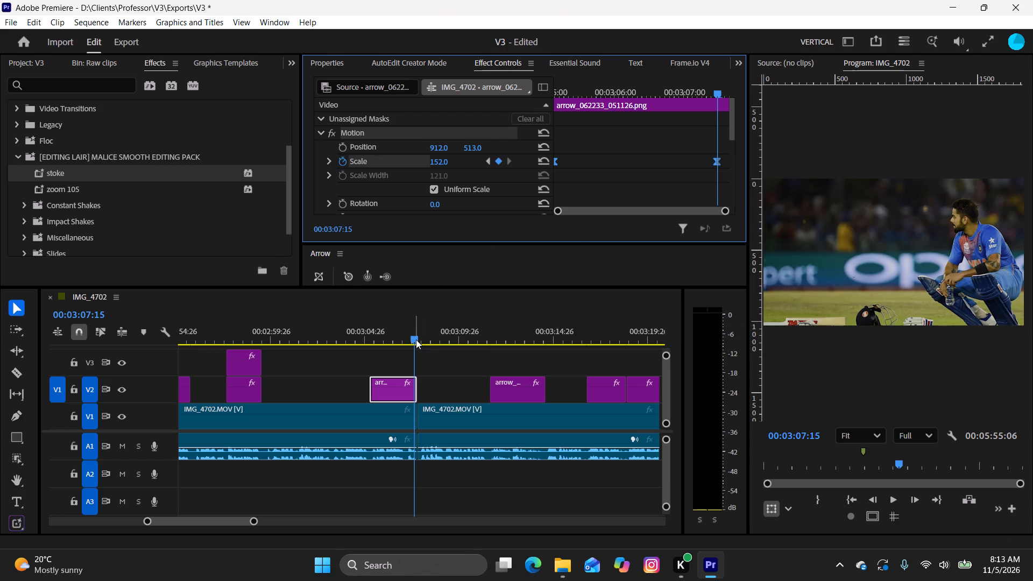
Play through the three-player India image arrow_062408_051126.png on V2 and enlarge it to Scale 175.0.
{"action": "left_click_drag", "start_coordinate": [416, 339], "coordinate": [497, 370]}
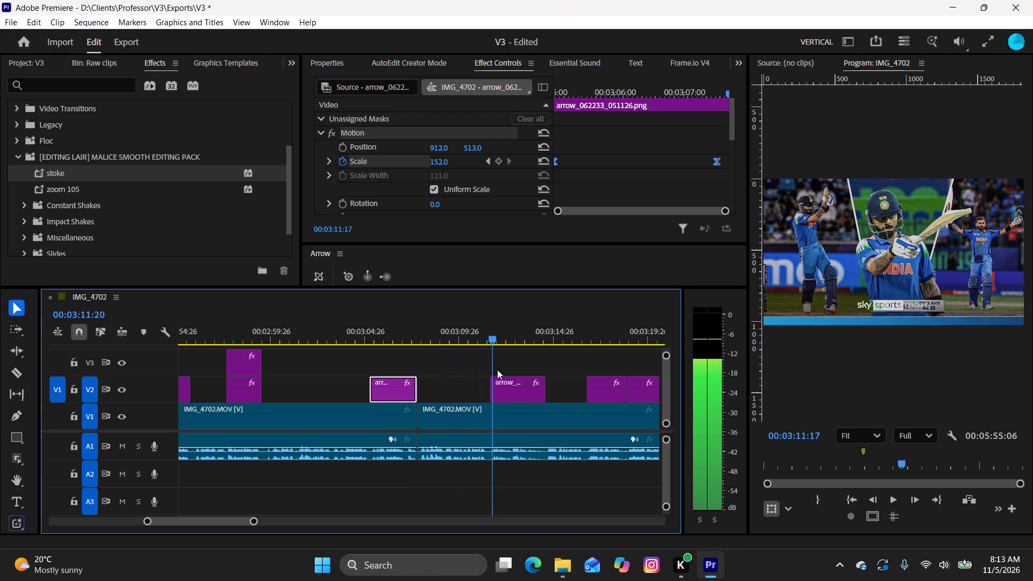
{"action": "left_click_drag", "start_coordinate": [497, 370], "coordinate": [507, 377]}
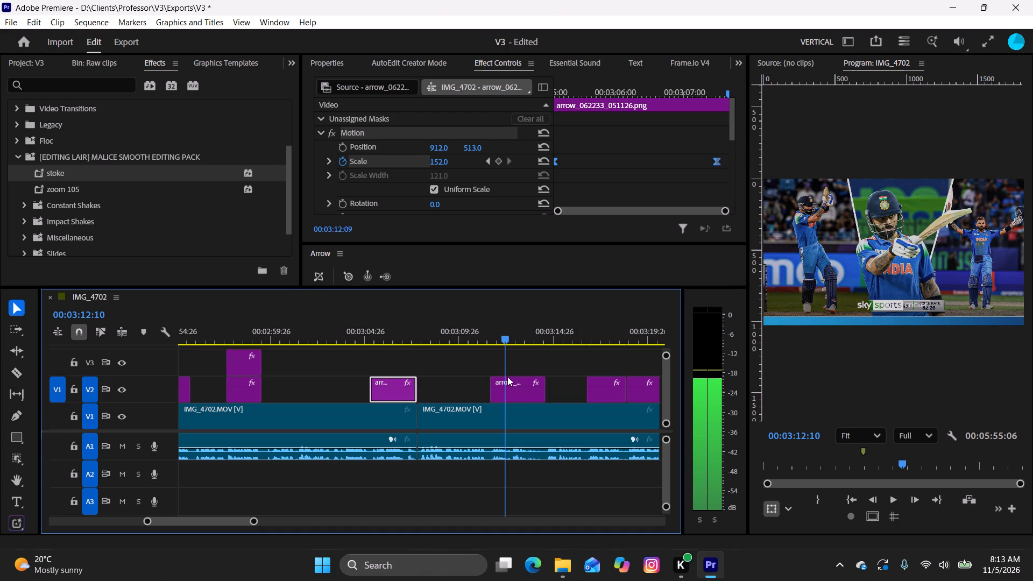
{"action": "left_click_drag", "start_coordinate": [507, 377], "coordinate": [471, 373]}
{"action": "key", "text": "space"}
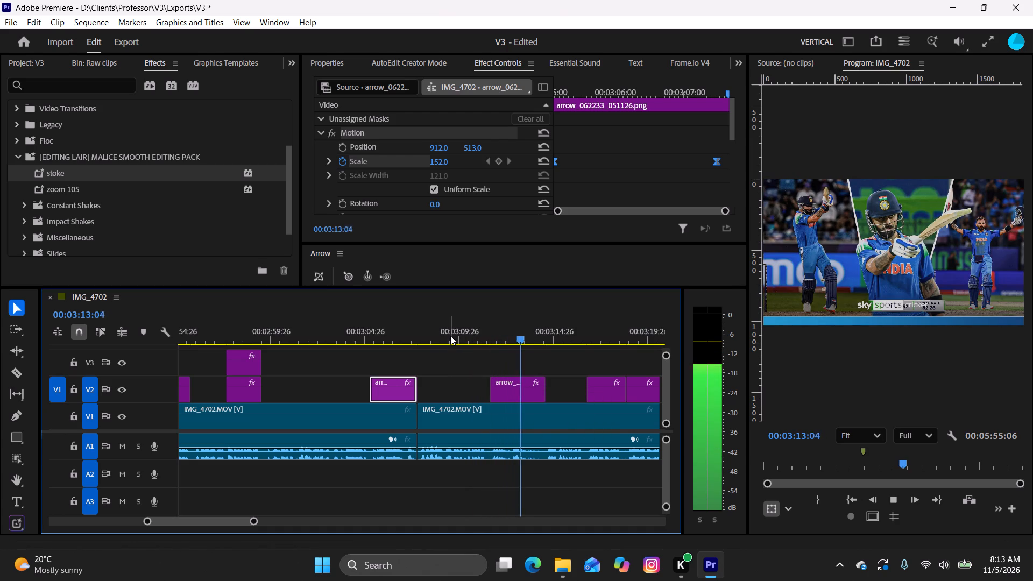
{"action": "key", "text": "space"}
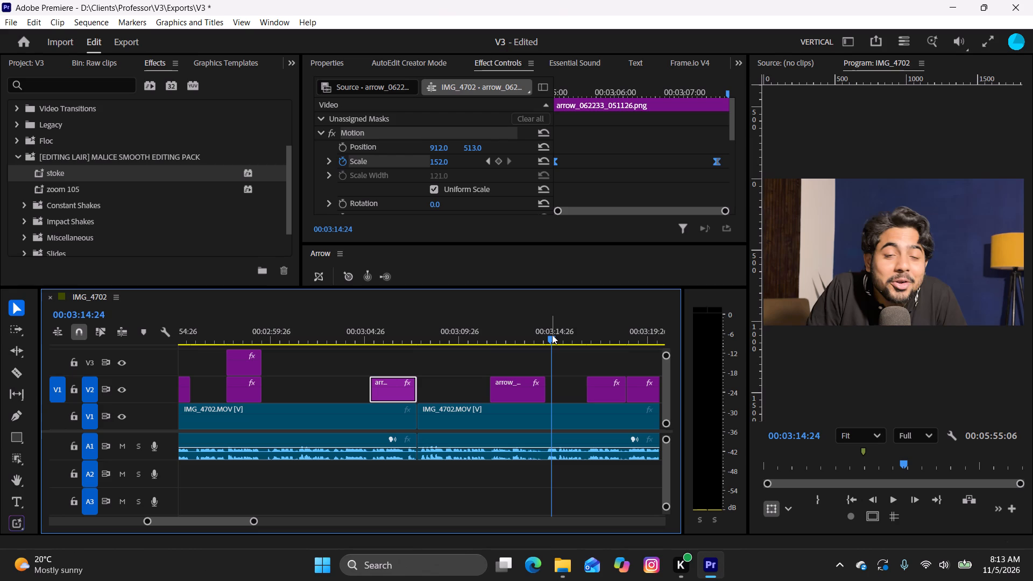
{"action": "left_click_drag", "start_coordinate": [550, 334], "coordinate": [532, 347]}
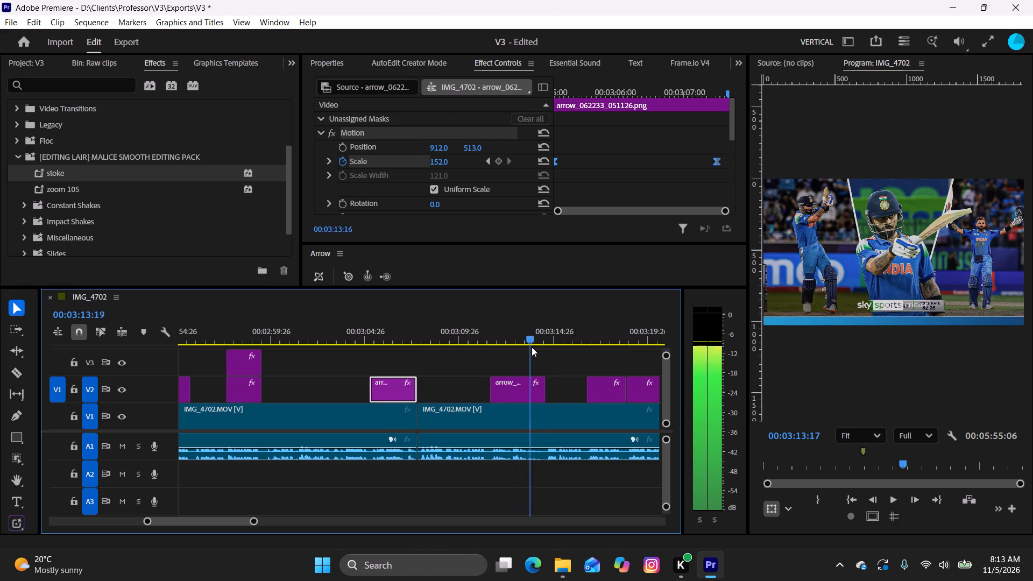
{"action": "left_click_drag", "start_coordinate": [532, 347], "coordinate": [536, 349]}
{"action": "left_click", "coordinate": [522, 387]}
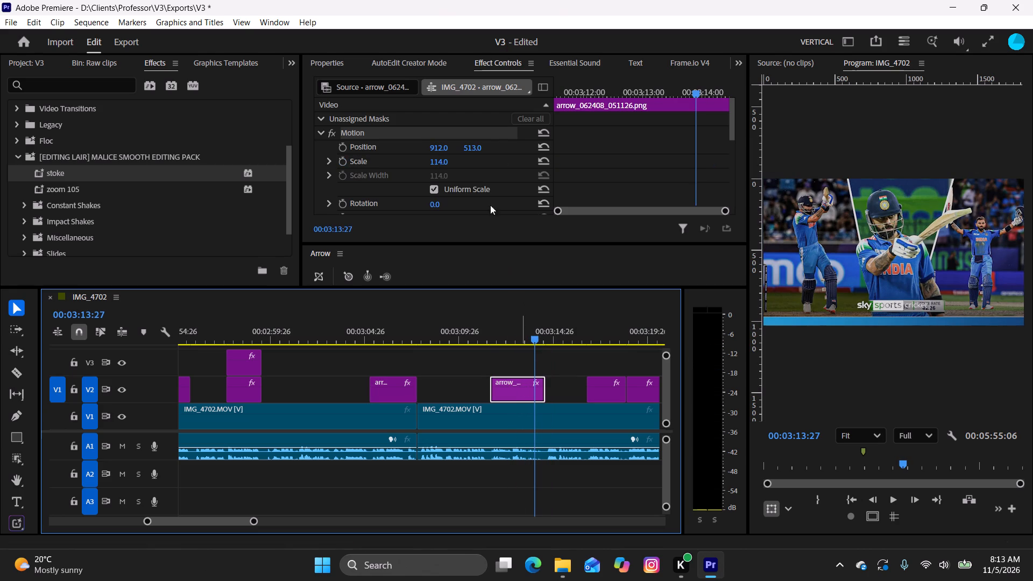
{"action": "left_click_drag", "start_coordinate": [440, 166], "coordinate": [463, 169]}
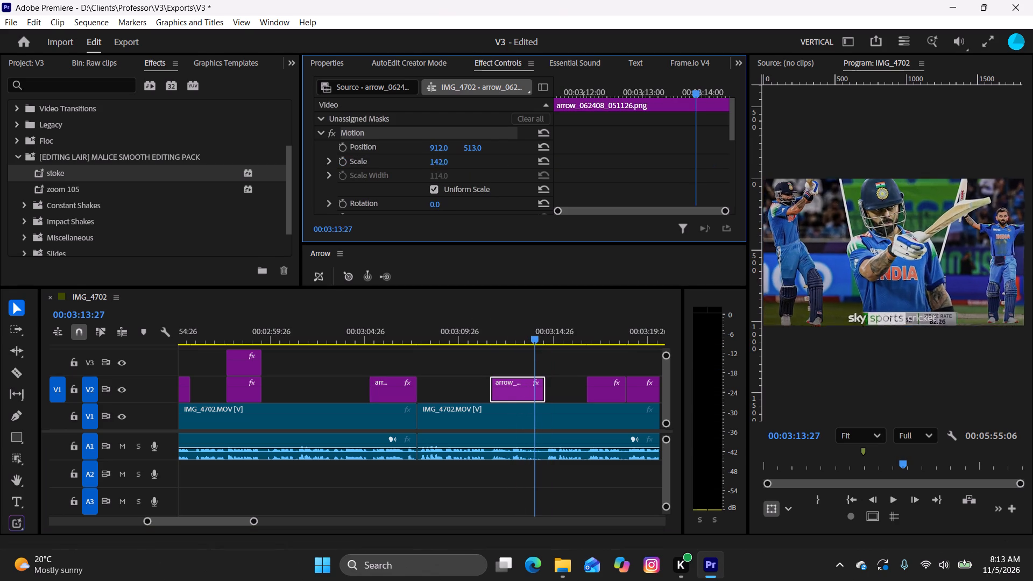
{"action": "left_click_drag", "start_coordinate": [463, 169], "coordinate": [484, 172]}
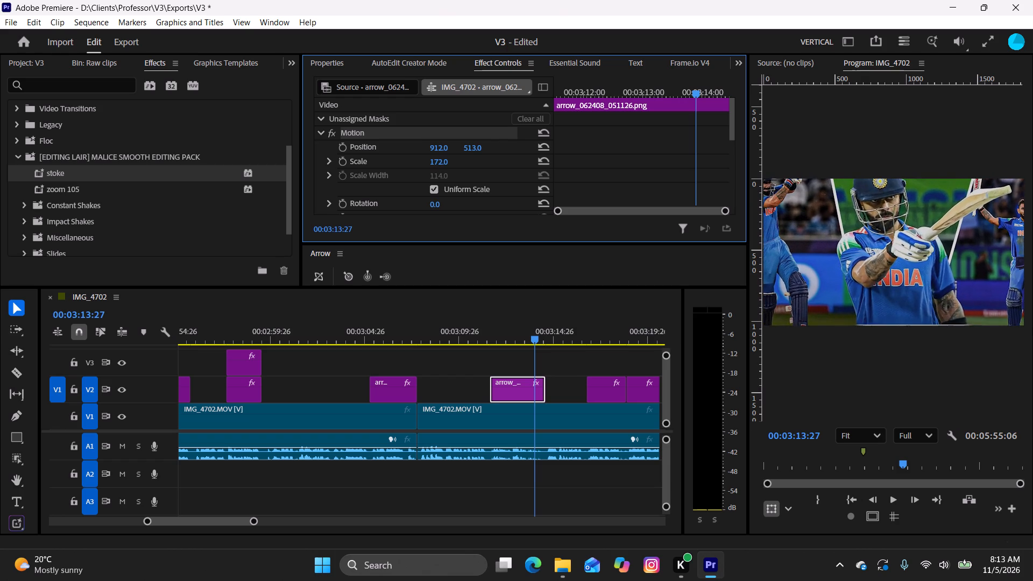
{"action": "left_click_drag", "start_coordinate": [484, 172], "coordinate": [489, 175]}
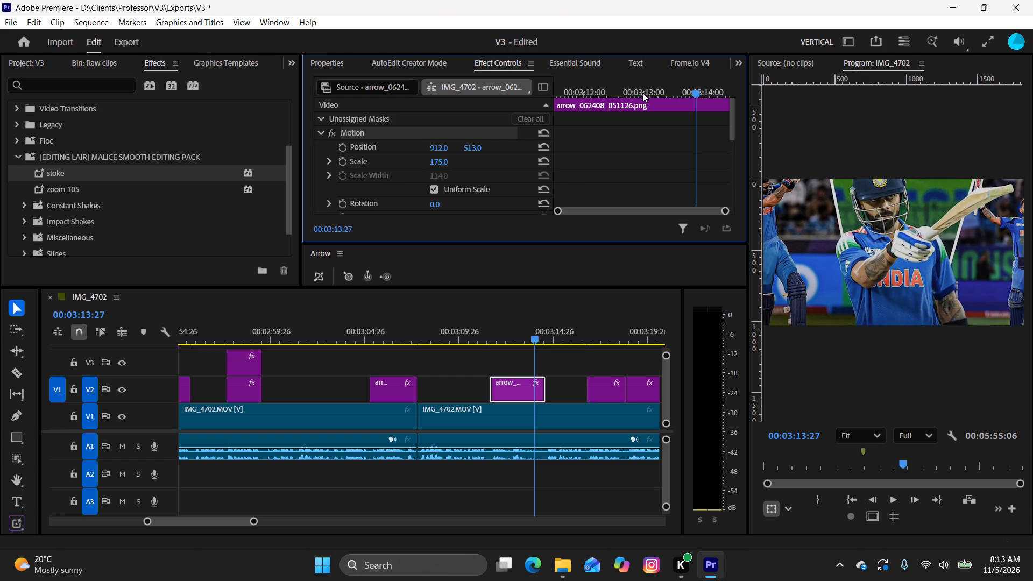
Keyframe the Scale of arrow_062408_051126.png from 175.0 at its start to 139.0 near its end at 00:03:14:09.
{"action": "left_click_drag", "start_coordinate": [643, 86], "coordinate": [490, 103]}
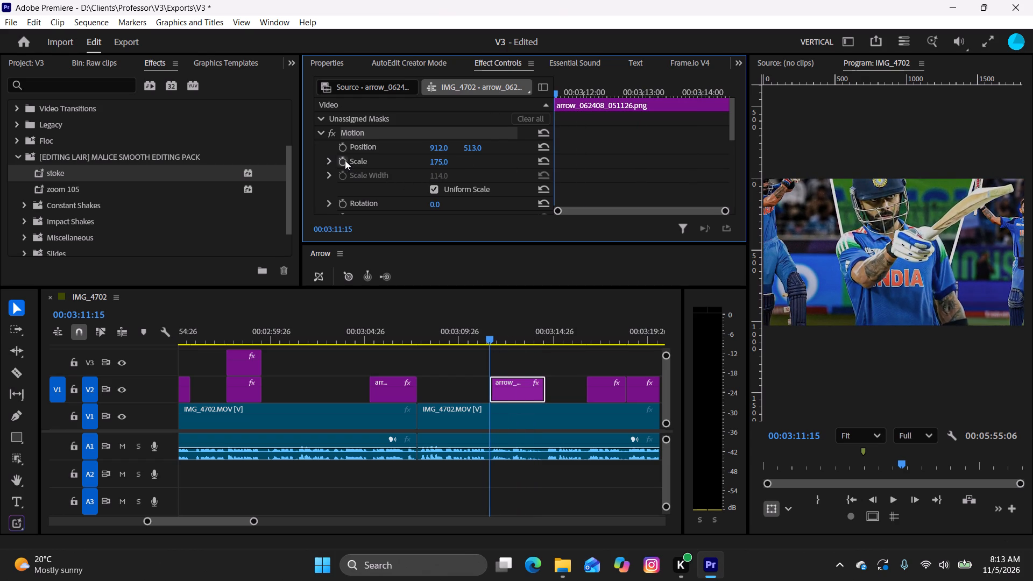
{"action": "left_click", "coordinate": [345, 160]}
{"action": "left_click_drag", "start_coordinate": [594, 90], "coordinate": [720, 108]}
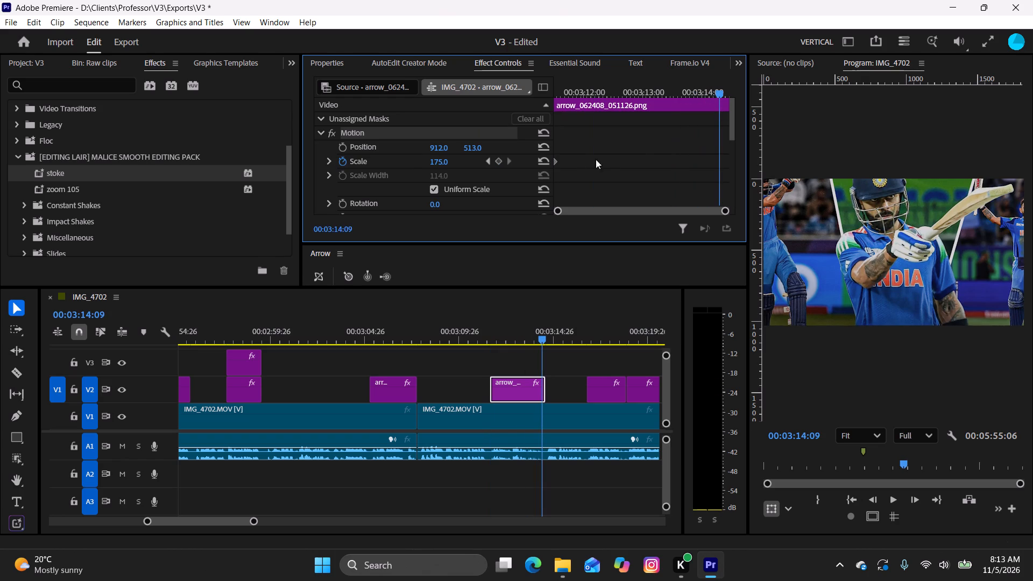
{"action": "left_click_drag", "start_coordinate": [436, 164], "coordinate": [407, 170]}
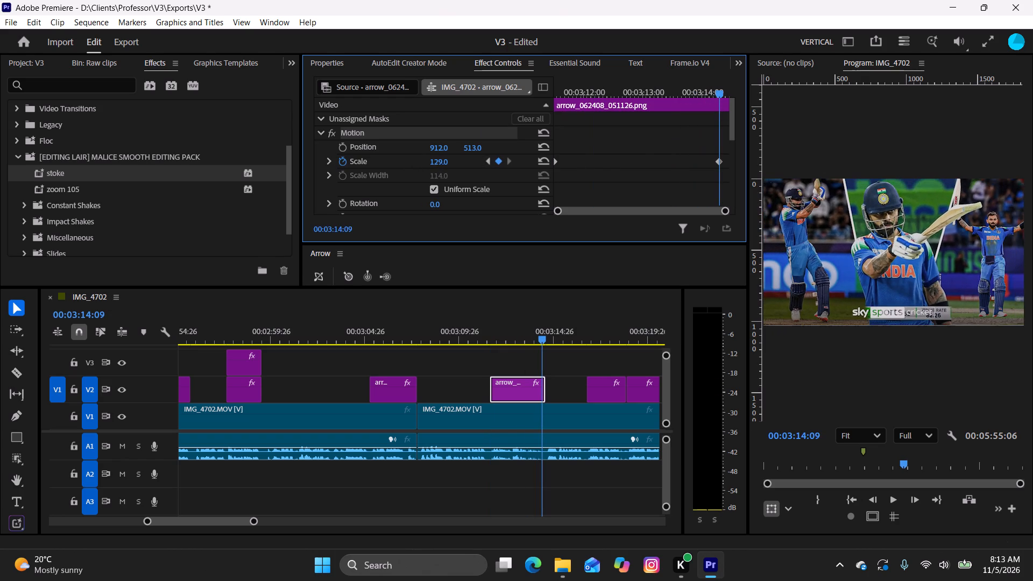
{"action": "left_click_drag", "start_coordinate": [407, 170], "coordinate": [414, 173]}
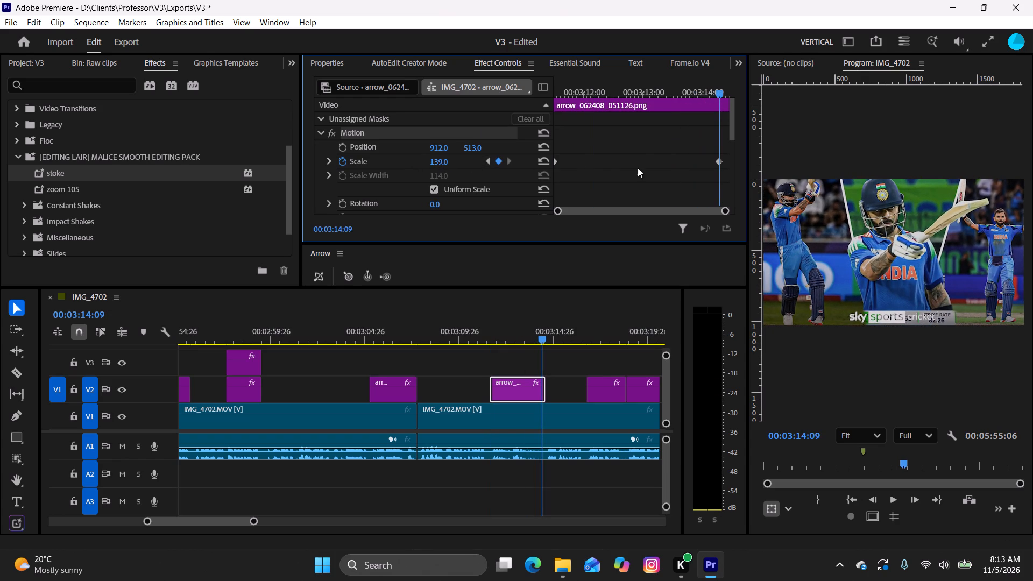
Apply Ease In and Ease Out to both Scale keyframes of arrow_062408_051126.png.
{"action": "left_click_drag", "start_coordinate": [728, 172], "coordinate": [545, 150]}
{"action": "right_click", "coordinate": [720, 162]}
{"action": "left_click", "coordinate": [790, 327]}
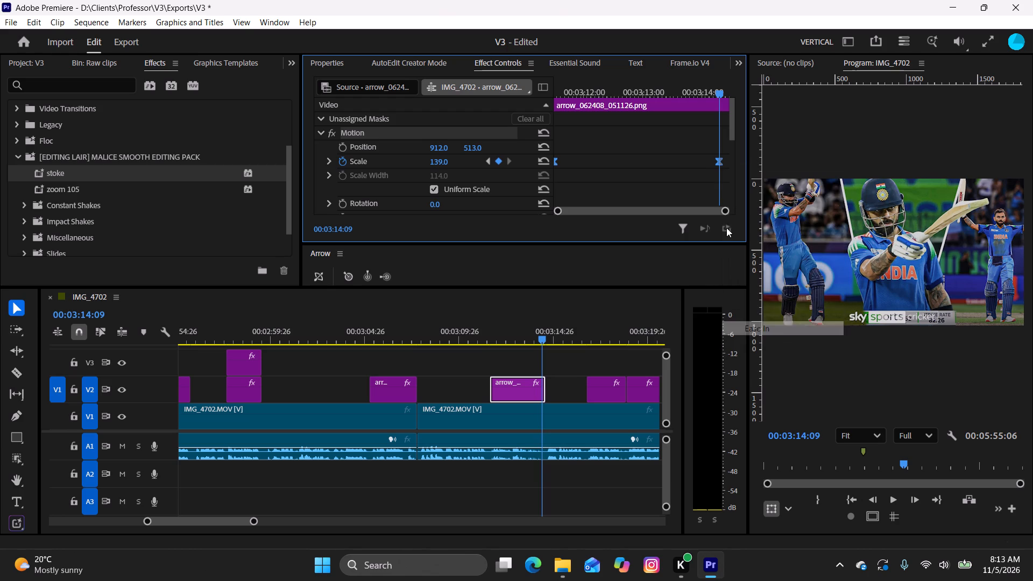
{"action": "right_click", "coordinate": [716, 159]}
{"action": "left_click", "coordinate": [771, 341]}
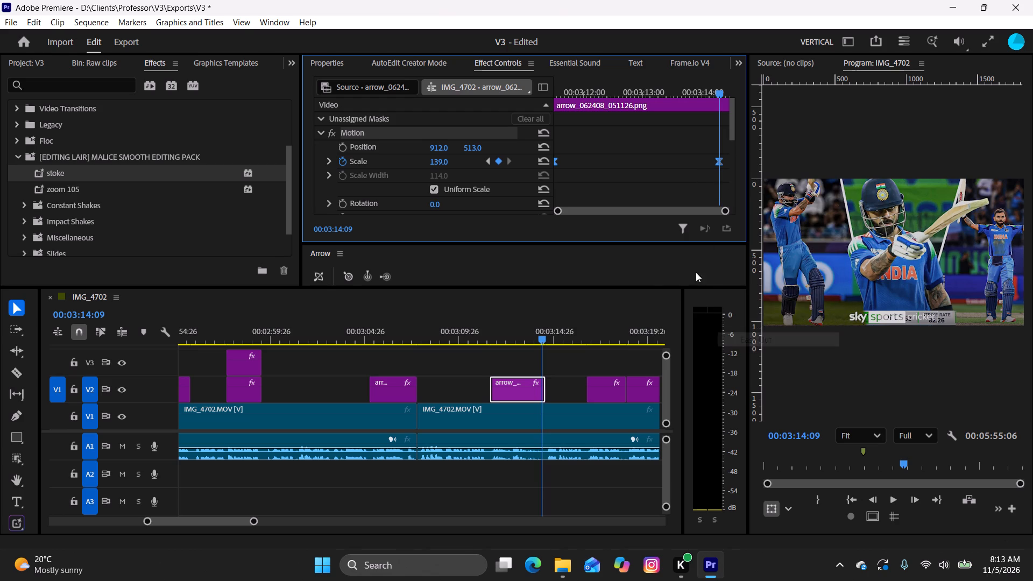
Keyframe the Scale of the trophy image arrow_062501_051126.png from 152.6 at its start to 122.6 near its end at 00:03:18:16.
{"action": "left_click_drag", "start_coordinate": [543, 335], "coordinate": [594, 350]}
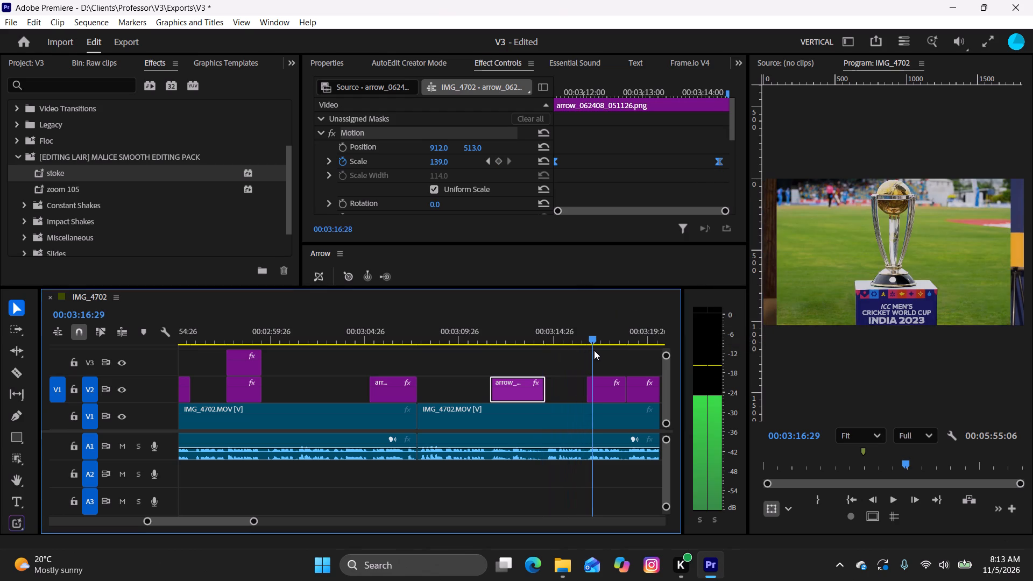
{"action": "left_click_drag", "start_coordinate": [594, 350], "coordinate": [597, 352]}
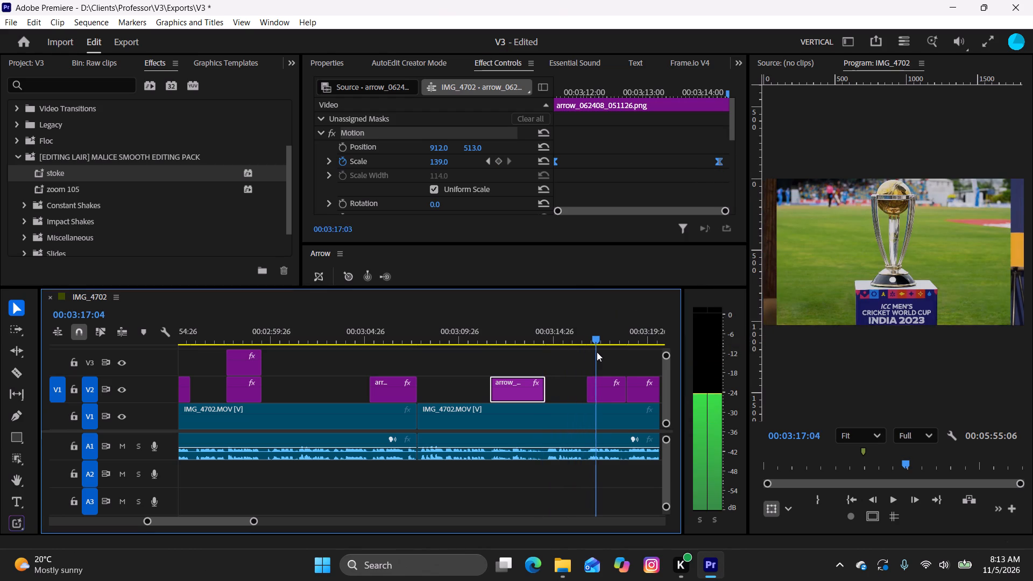
{"action": "left_click_drag", "start_coordinate": [597, 352], "coordinate": [606, 361]}
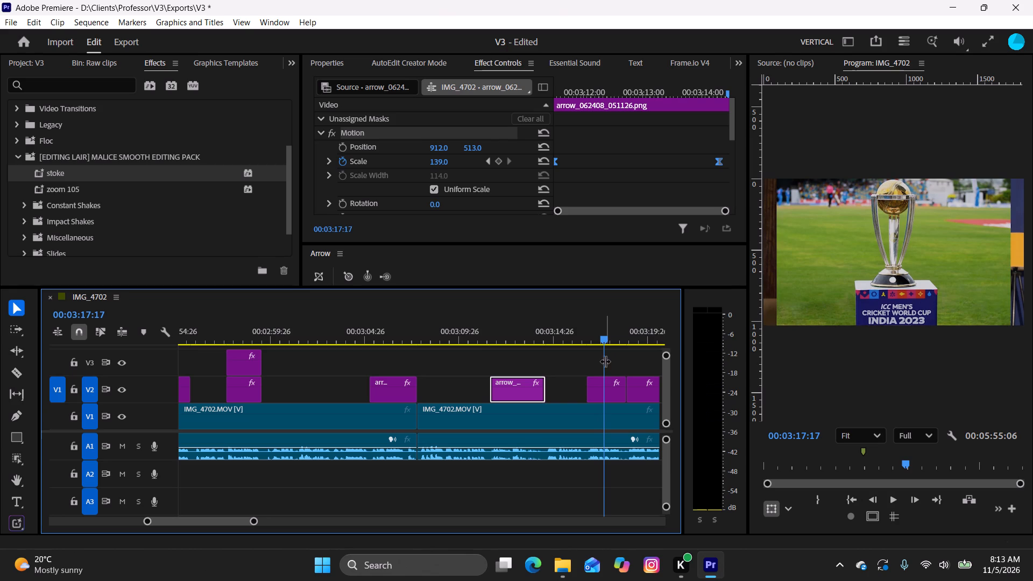
{"action": "left_click", "coordinate": [602, 398]}
{"action": "left_click_drag", "start_coordinate": [633, 96], "coordinate": [549, 111]}
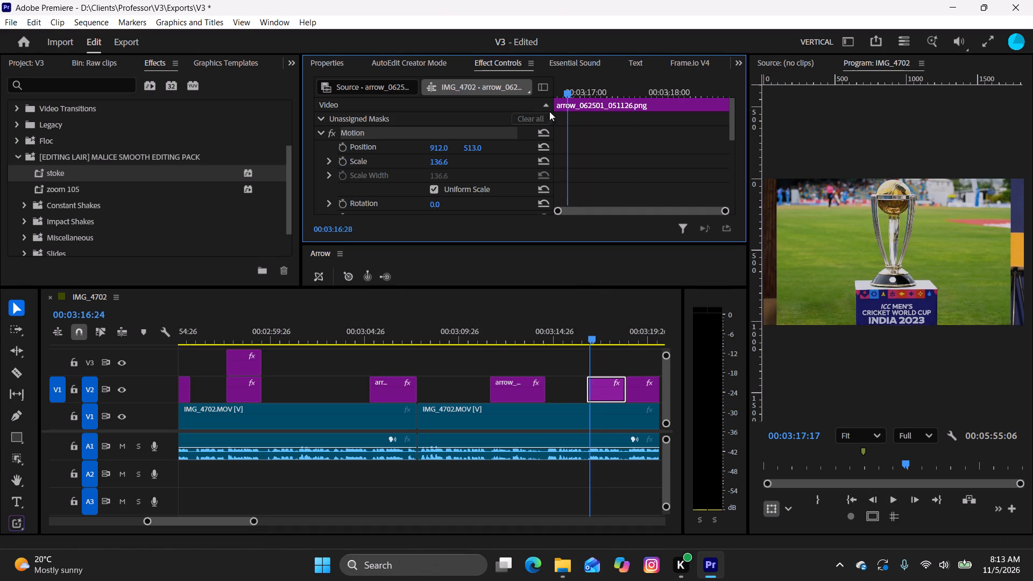
{"action": "left_click_drag", "start_coordinate": [549, 111], "coordinate": [548, 111]}
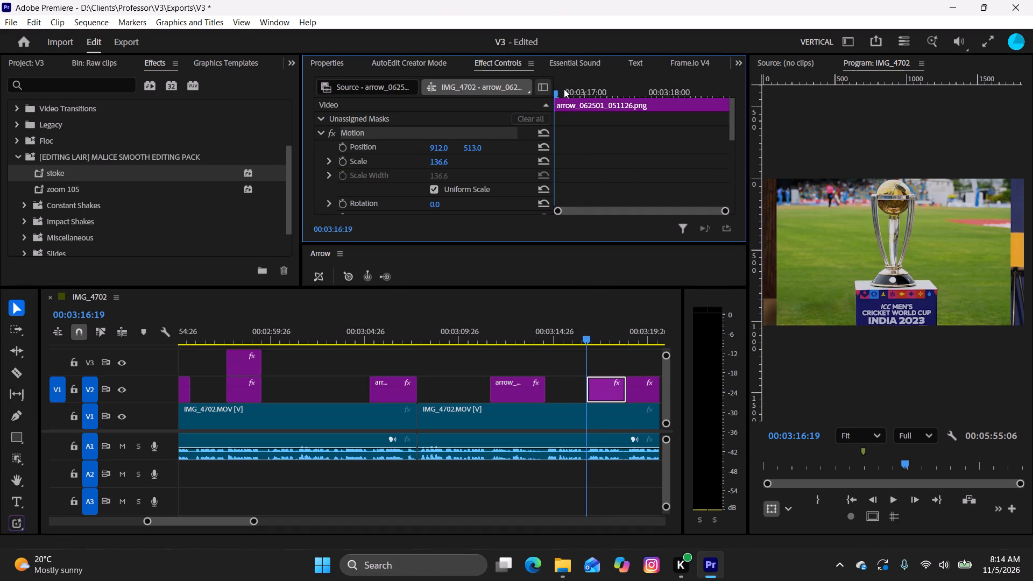
{"action": "left_click_drag", "start_coordinate": [563, 94], "coordinate": [516, 102]}
{"action": "left_click_drag", "start_coordinate": [442, 161], "coordinate": [463, 172]}
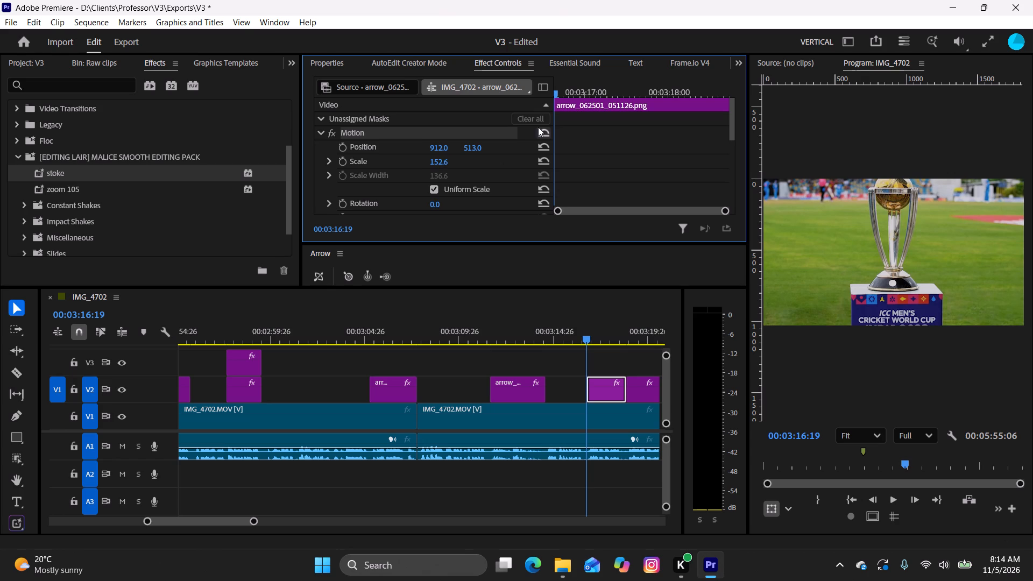
{"action": "left_click", "coordinate": [344, 162]}
{"action": "left_click_drag", "start_coordinate": [578, 91], "coordinate": [716, 112]}
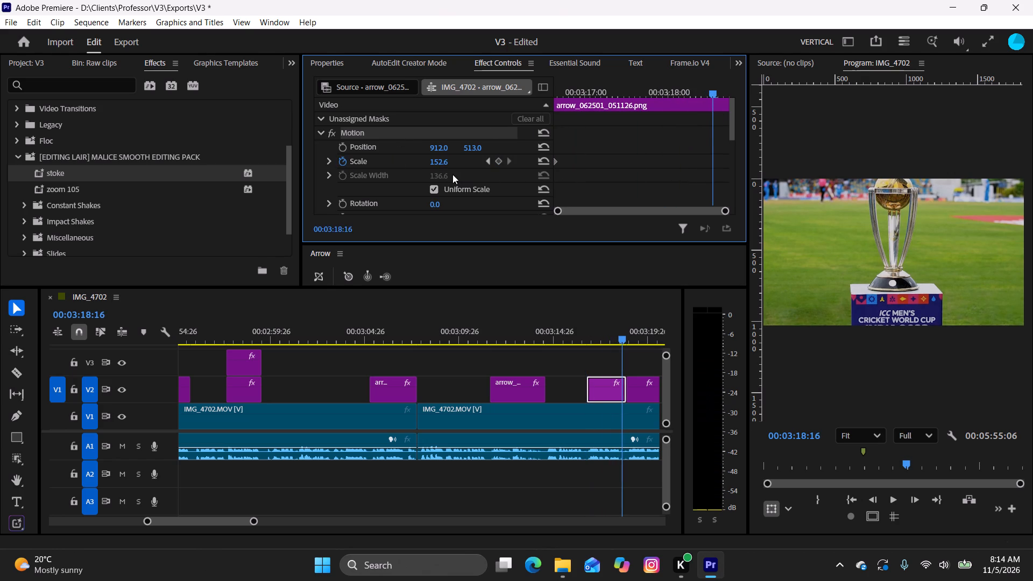
{"action": "left_click_drag", "start_coordinate": [442, 164], "coordinate": [445, 167]}
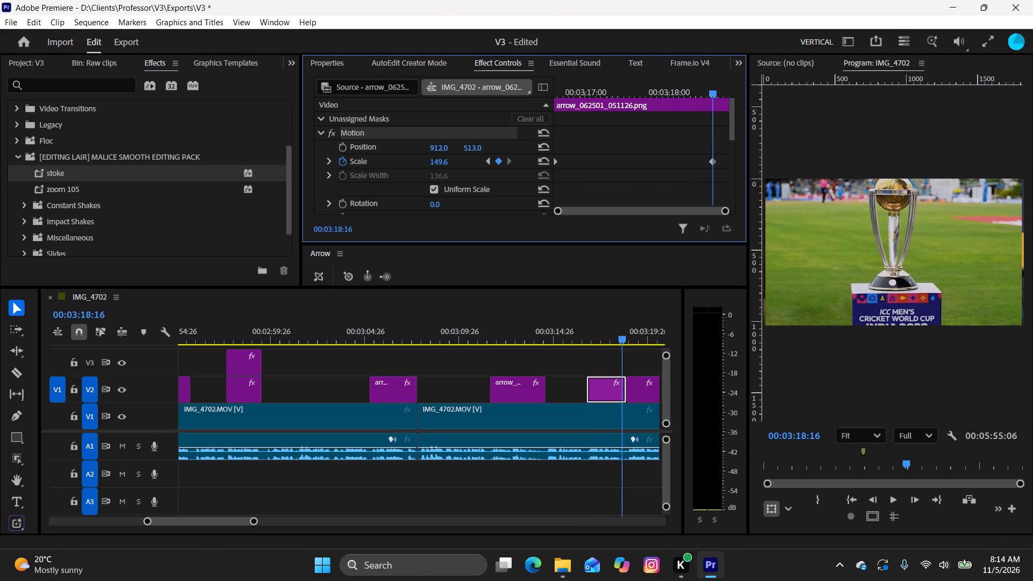
{"action": "left_click_drag", "start_coordinate": [445, 167], "coordinate": [427, 168]}
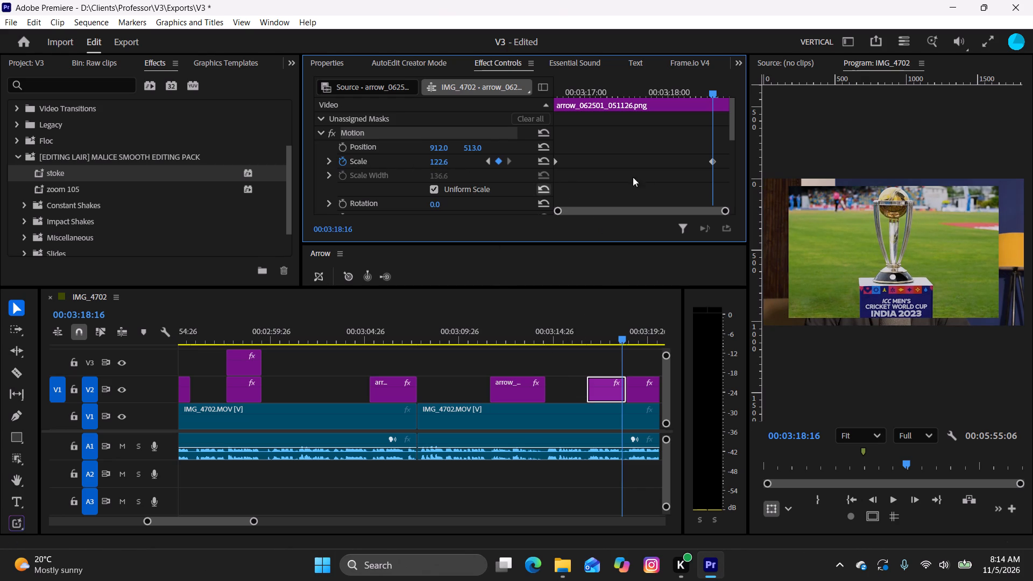
Apply Ease In and Ease Out to both Scale keyframes of arrow_062501_051126.png.
{"action": "left_click_drag", "start_coordinate": [721, 167], "coordinate": [542, 152]}
{"action": "right_click", "coordinate": [709, 160]}
{"action": "left_click", "coordinate": [764, 327]}
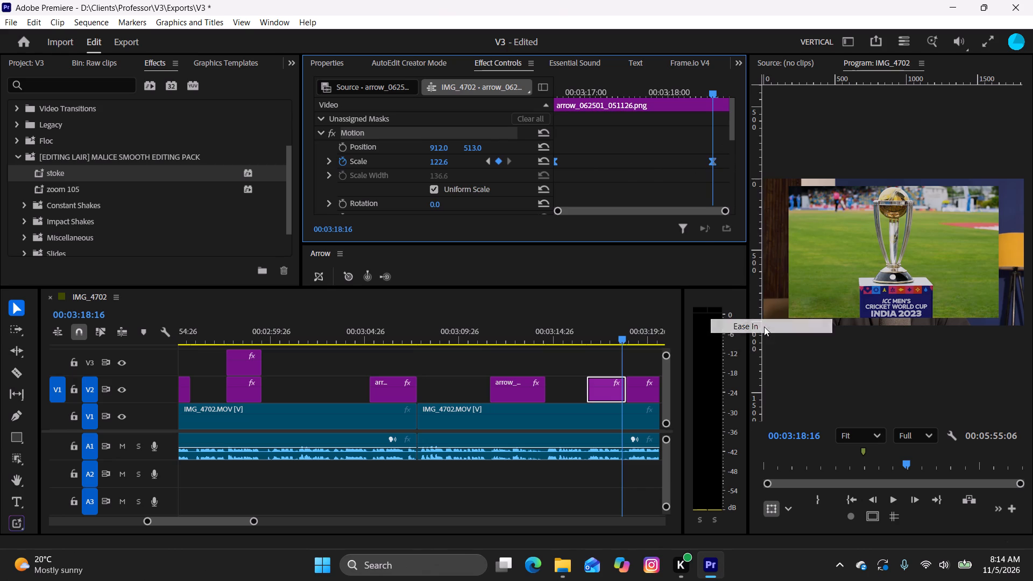
{"action": "right_click", "coordinate": [709, 162]}
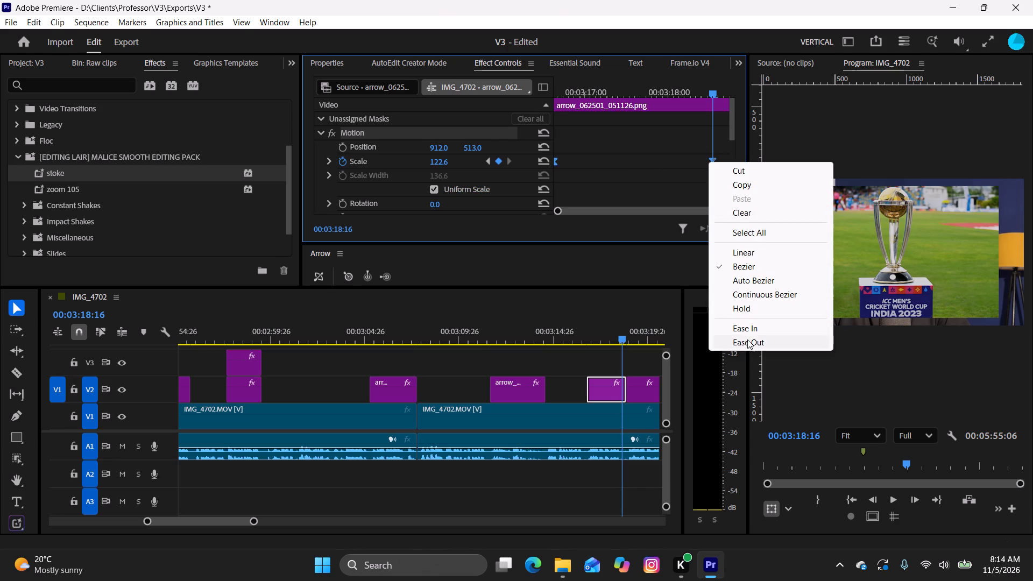
{"action": "left_click", "coordinate": [749, 341]}
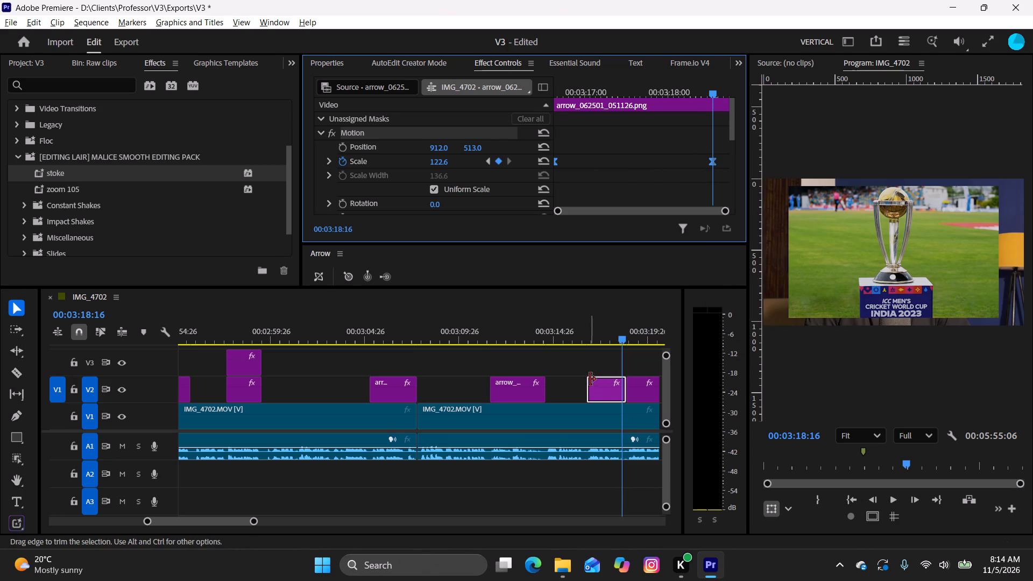
Duplicate arrow_062501_051126.png onto V3 directly above the original and scrub through the stacked clips.
{"action": "left_click_drag", "start_coordinate": [602, 393], "coordinate": [603, 366], "text": "alt"}
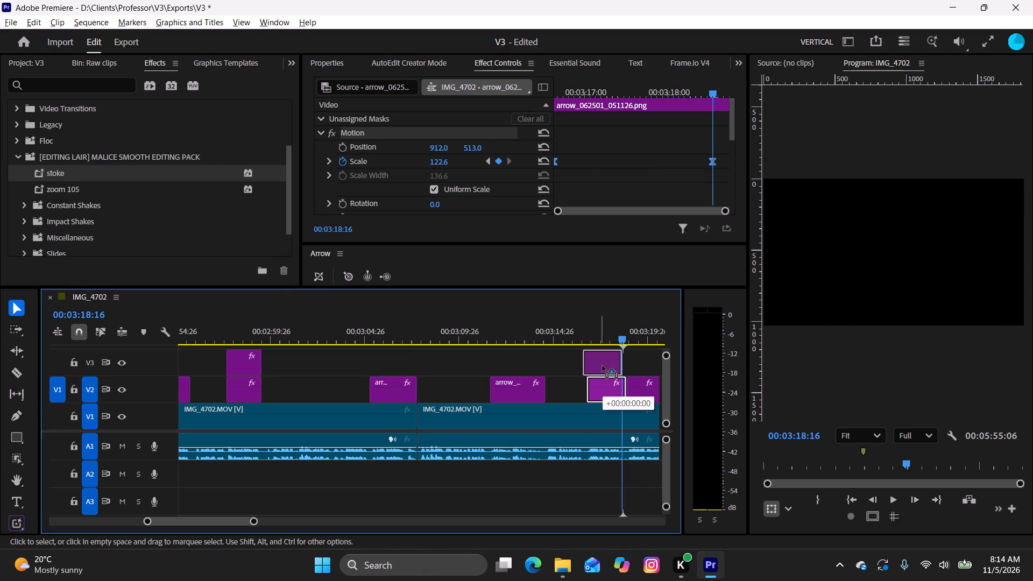
{"action": "left_click_drag", "start_coordinate": [603, 366], "coordinate": [602, 365], "text": "alt"}
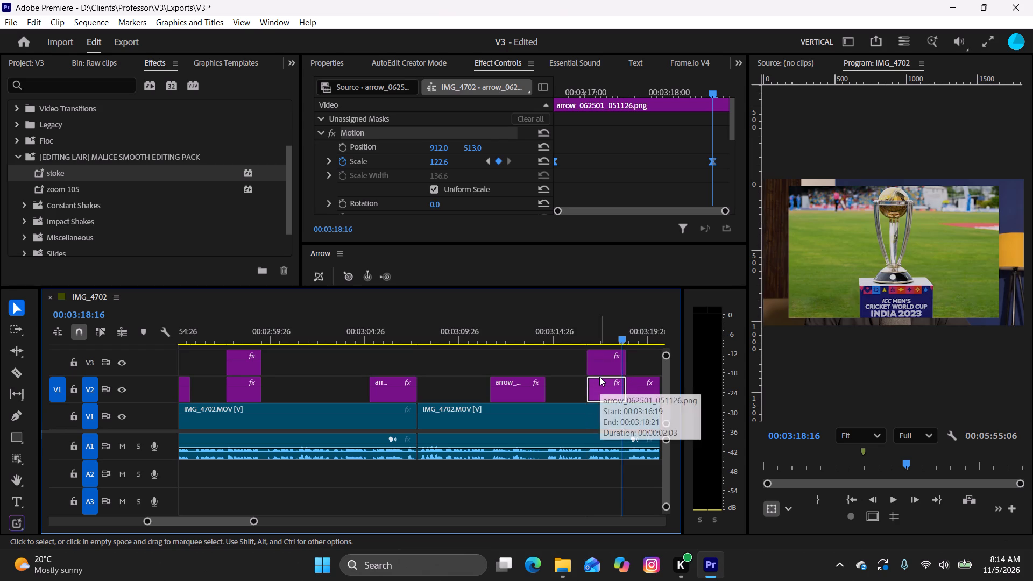
{"action": "left_click", "coordinate": [597, 385]}
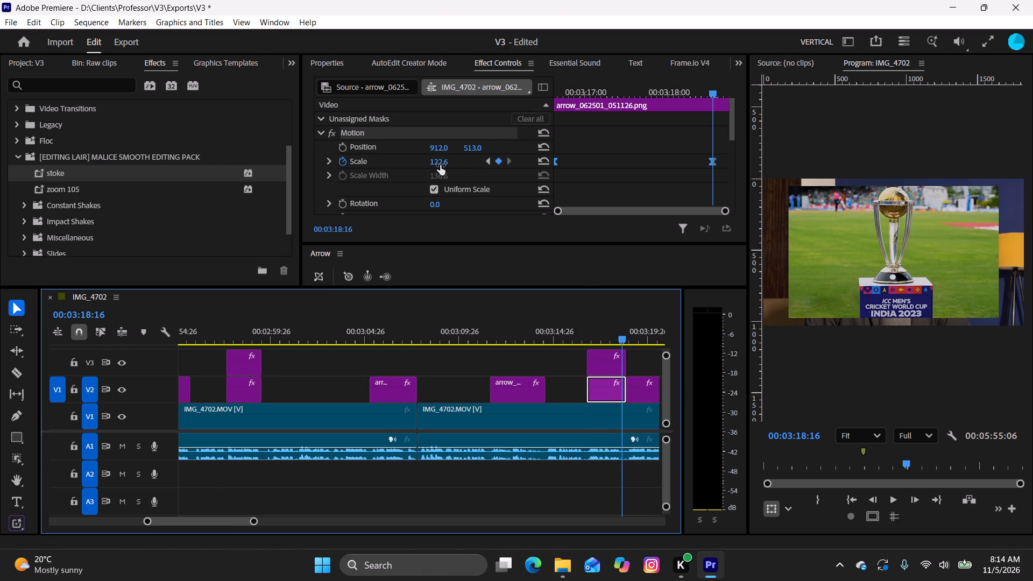
{"action": "left_click", "coordinate": [600, 364]}
{"action": "left_click_drag", "start_coordinate": [617, 330], "coordinate": [586, 335]}
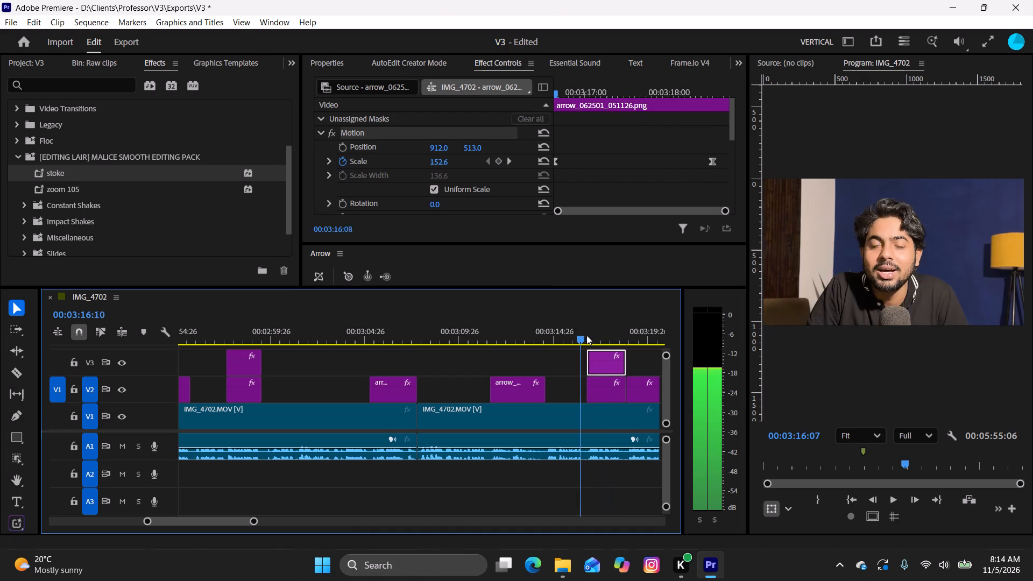
{"action": "left_click_drag", "start_coordinate": [586, 335], "coordinate": [625, 346]}
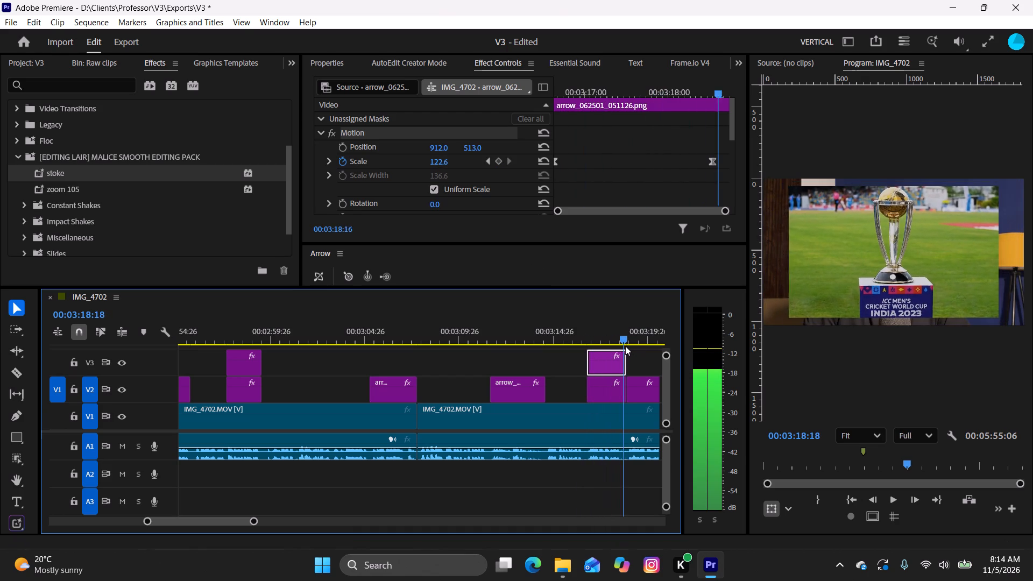
{"action": "left_click_drag", "start_coordinate": [625, 346], "coordinate": [632, 347]}
{"action": "left_click_drag", "start_coordinate": [625, 335], "coordinate": [604, 338]}
Remove the Scale keyframes from the V2 copy of arrow_062501_051126.png, enlarge it to 231.4, and scrub through the layered result.
{"action": "left_click", "coordinate": [608, 387]}
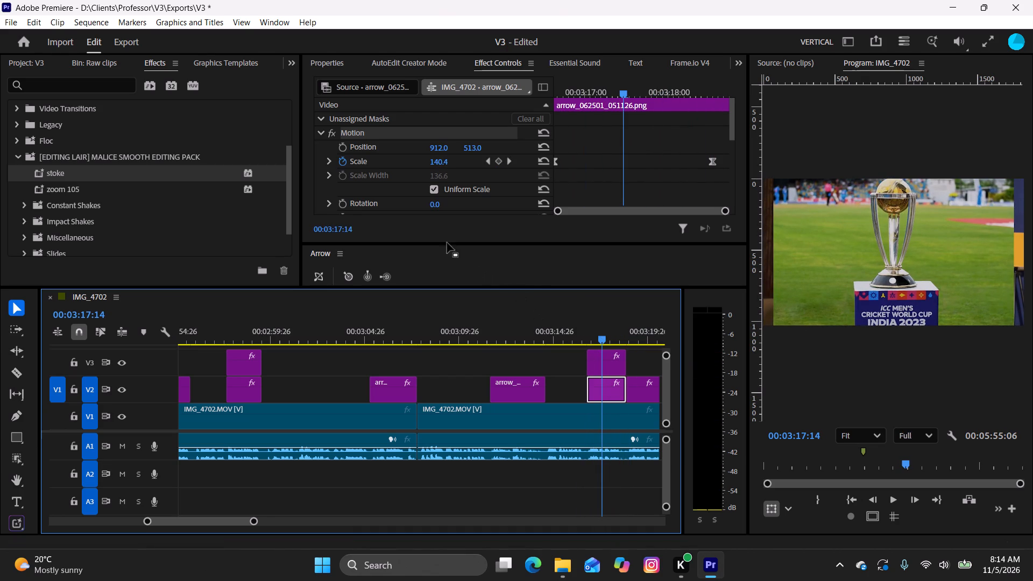
{"action": "left_click", "coordinate": [344, 161]}
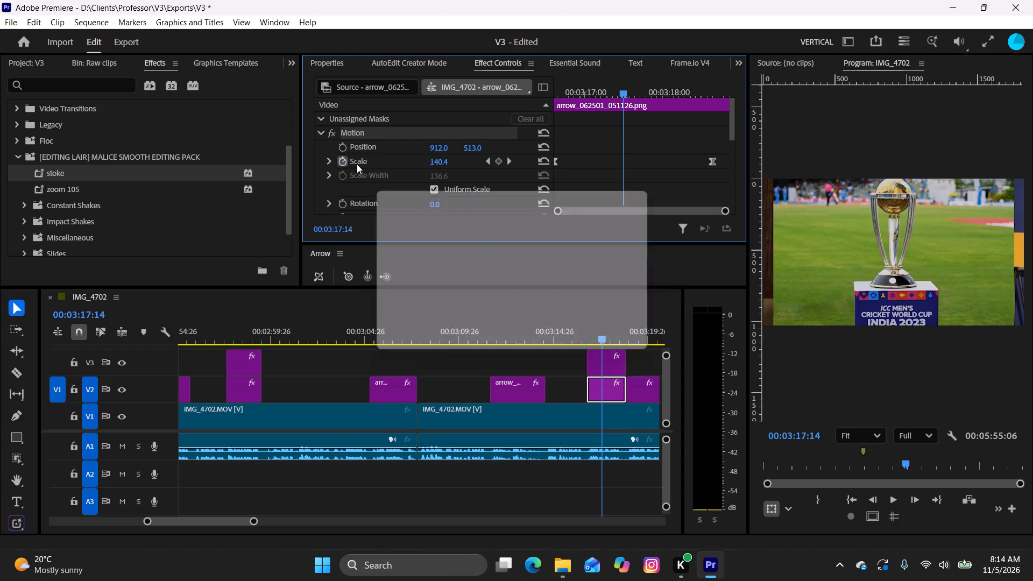
{"action": "left_click", "coordinate": [582, 328]}
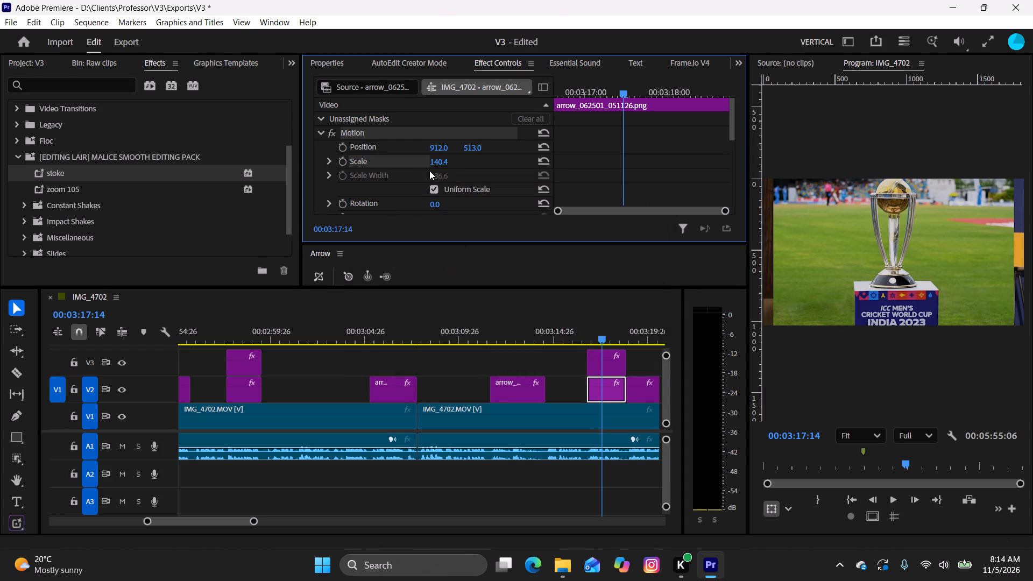
{"action": "left_click_drag", "start_coordinate": [440, 165], "coordinate": [508, 190]}
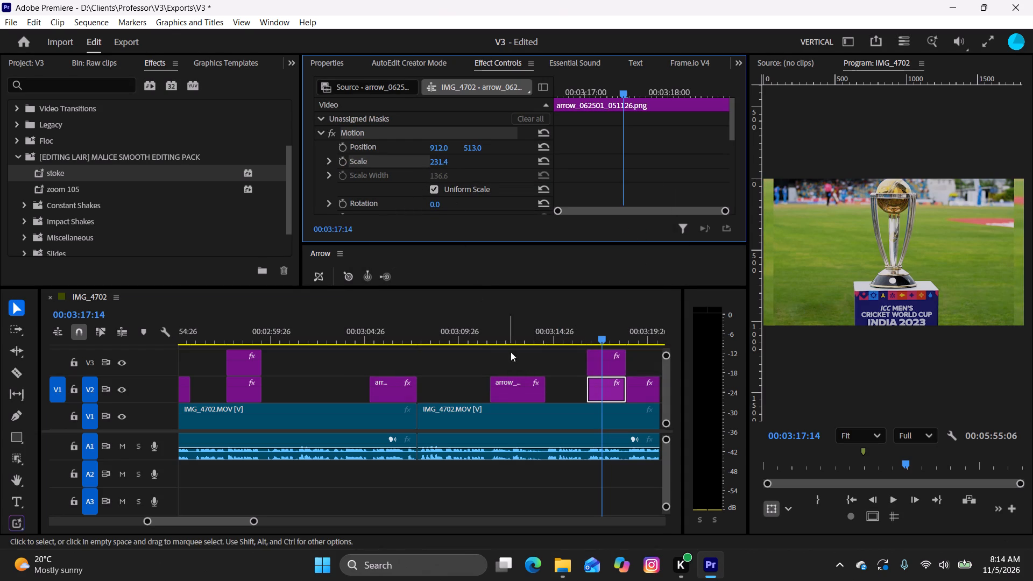
{"action": "left_click", "coordinate": [601, 369]}
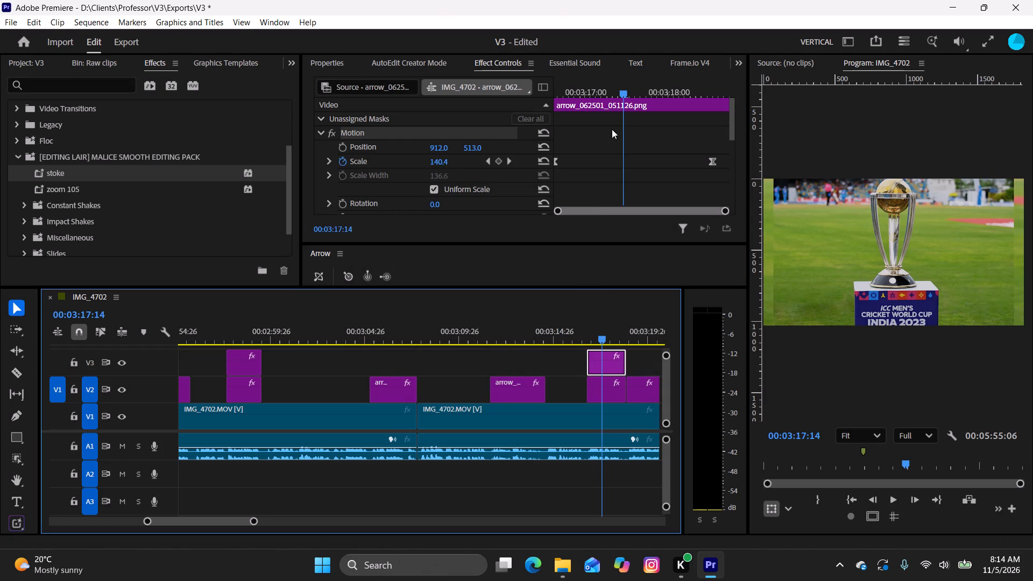
{"action": "left_click_drag", "start_coordinate": [621, 95], "coordinate": [589, 117]}
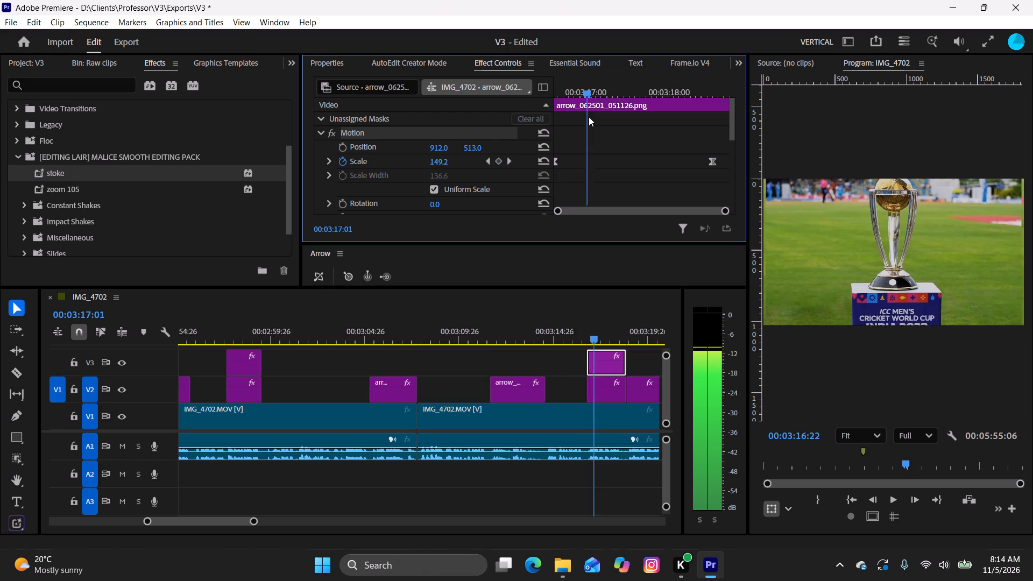
{"action": "left_click_drag", "start_coordinate": [589, 117], "coordinate": [557, 136]}
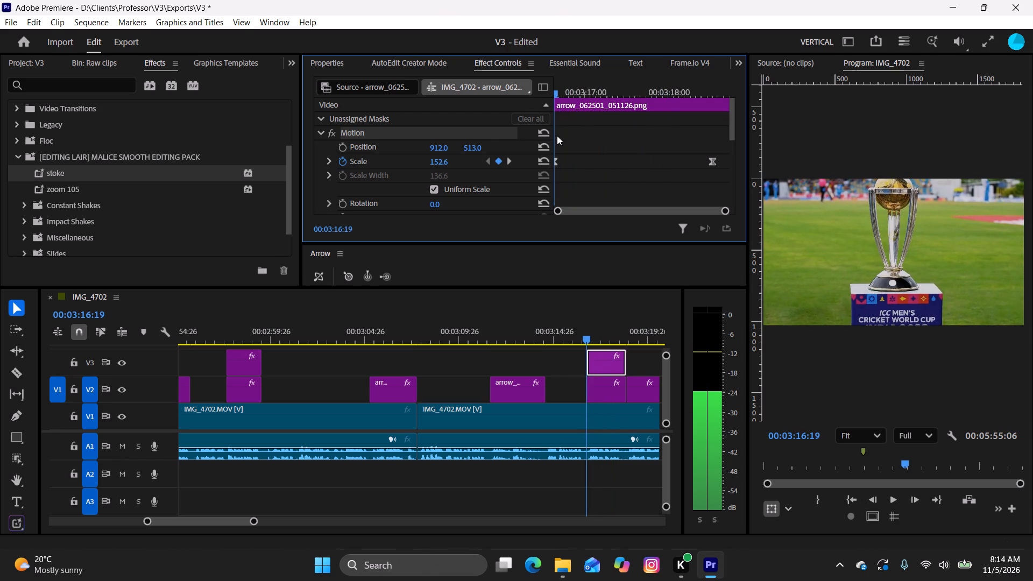
{"action": "left_click_drag", "start_coordinate": [557, 136], "coordinate": [729, 156]}
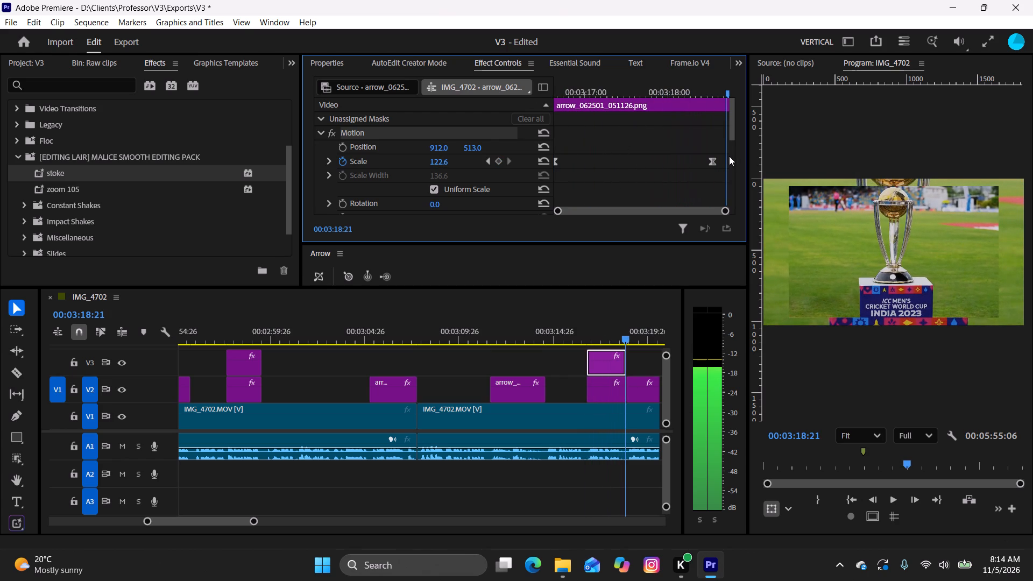
{"action": "left_click_drag", "start_coordinate": [729, 156], "coordinate": [526, 156]}
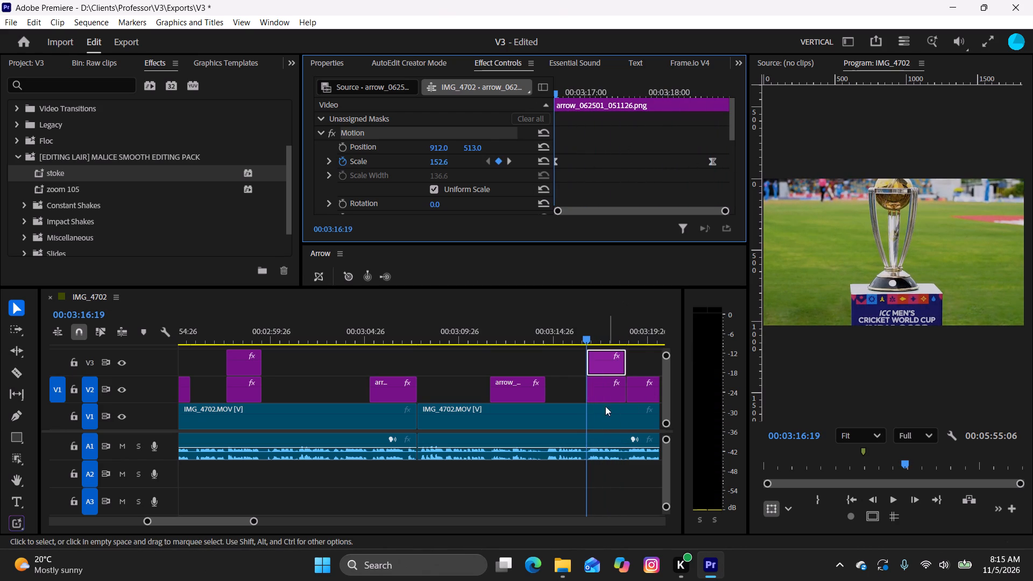
Apply a Gaussian blur to the enlarged V2 copy of arrow_062501_051126.png by searching "gau", and play it back.
{"action": "left_click", "coordinate": [607, 393]}
{"action": "key", "text": "ctrl+space"}
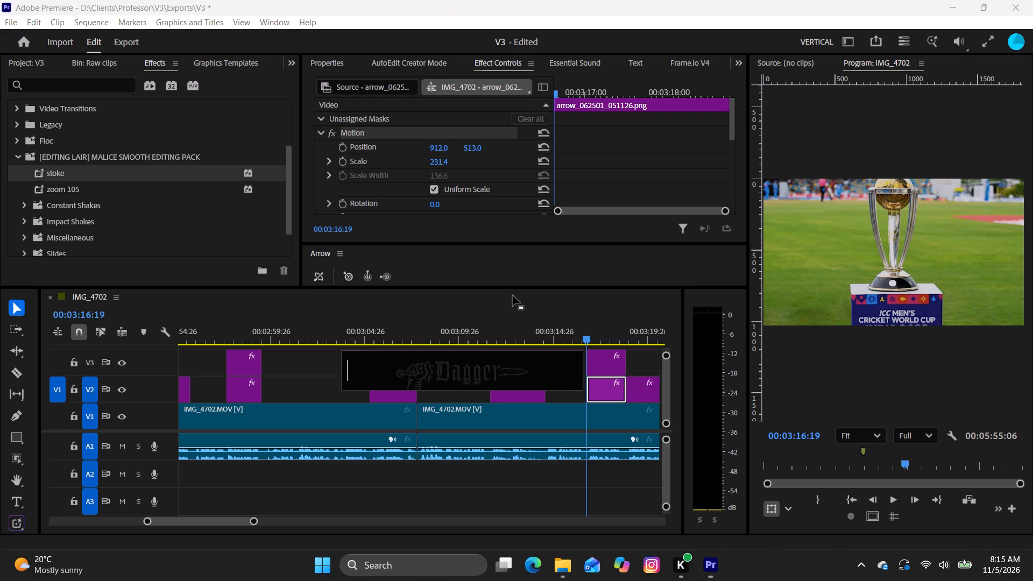
{"action": "type", "text": "gau"}
{"action": "key", "text": "Return"}
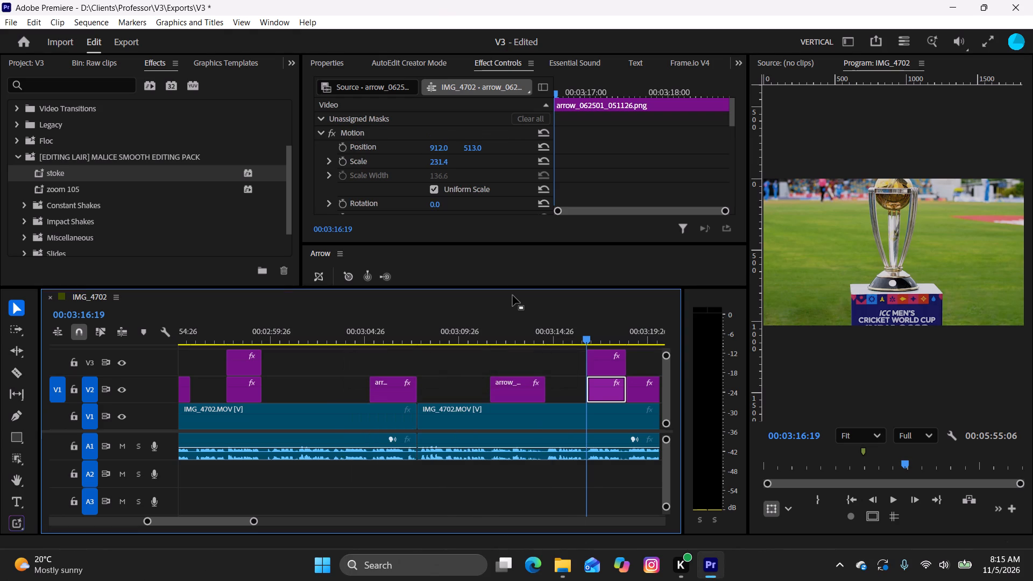
{"action": "key", "text": "space"}
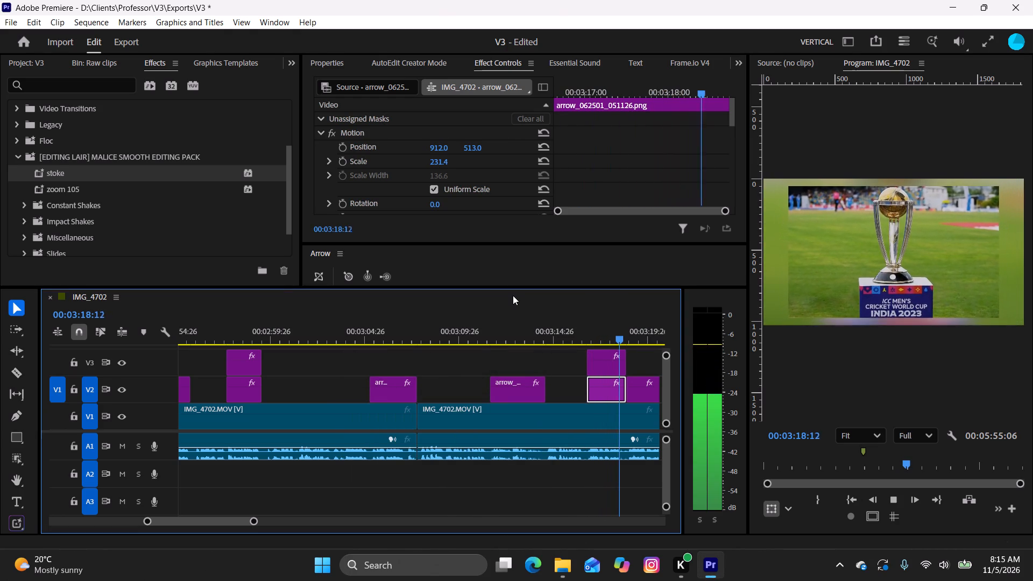
{"action": "key", "text": "space"}
Apply the stoke preset to the V3 copy of arrow_062501_051126.png and play it back from just before its start.
{"action": "left_click", "coordinate": [601, 359]}
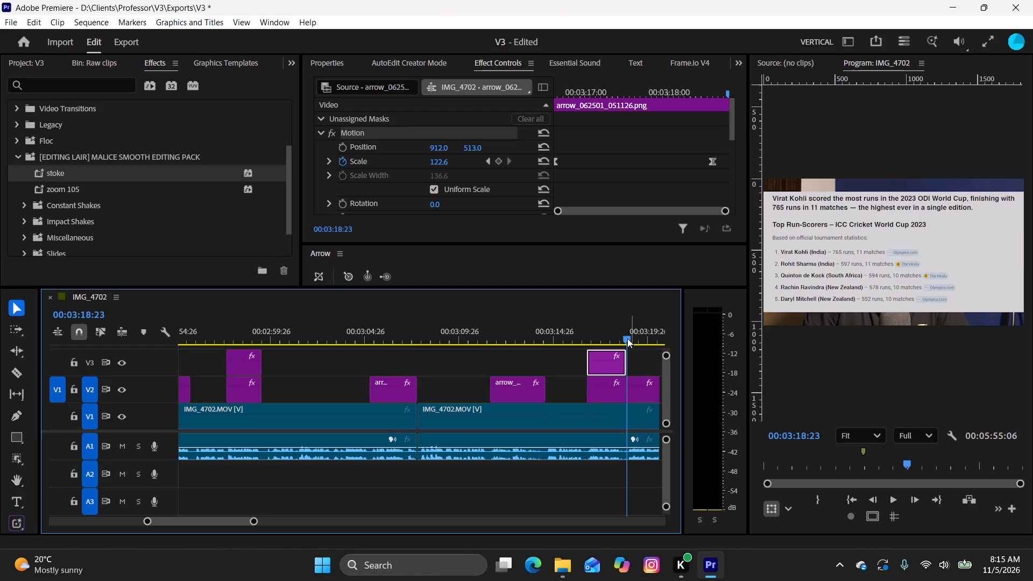
{"action": "left_click_drag", "start_coordinate": [627, 338], "coordinate": [587, 354]}
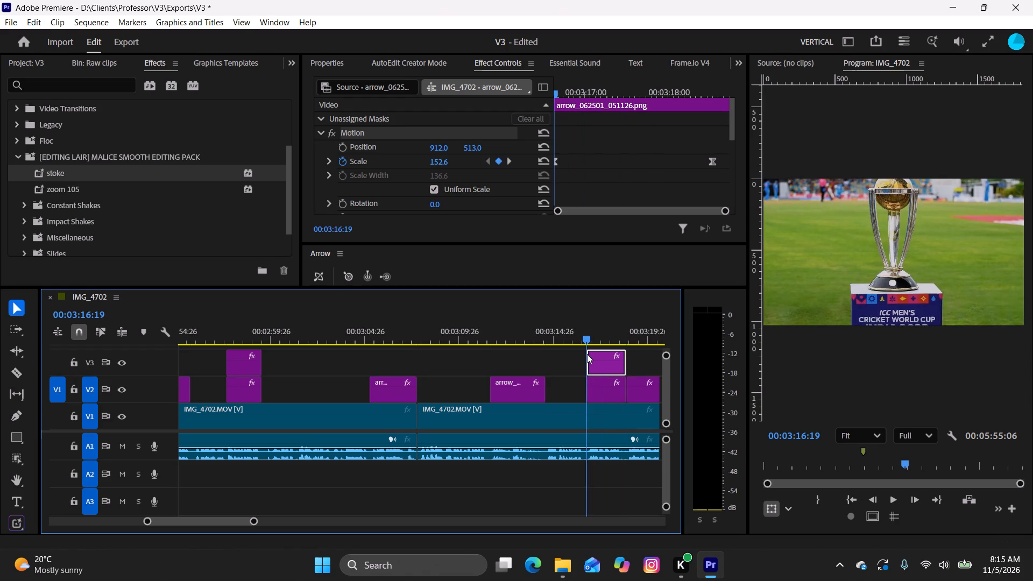
{"action": "left_click_drag", "start_coordinate": [587, 354], "coordinate": [585, 368]}
{"action": "left_click_drag", "start_coordinate": [56, 170], "coordinate": [493, 346]}
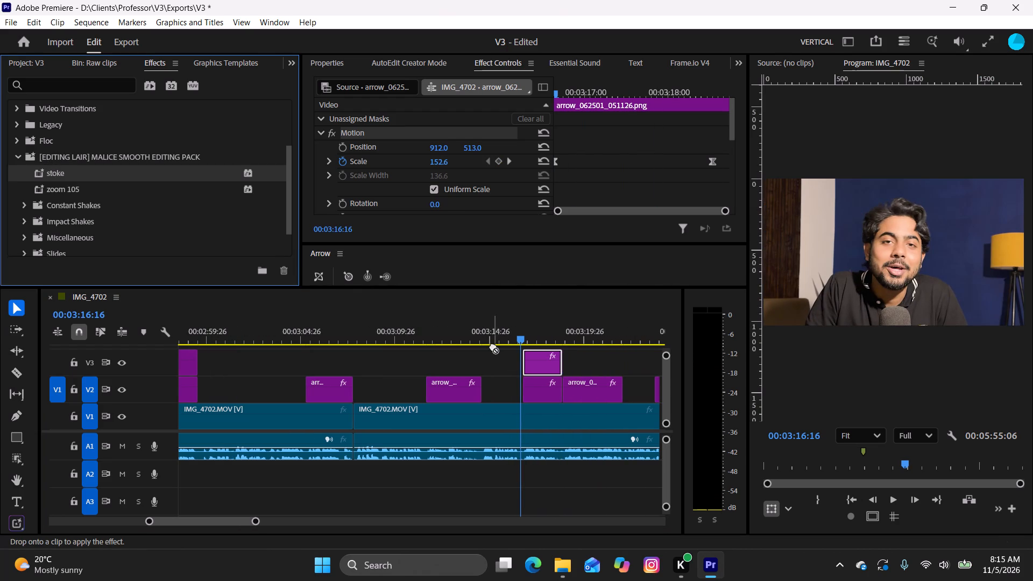
{"action": "left_click_drag", "start_coordinate": [493, 346], "coordinate": [534, 360]}
{"action": "key", "text": "space"}
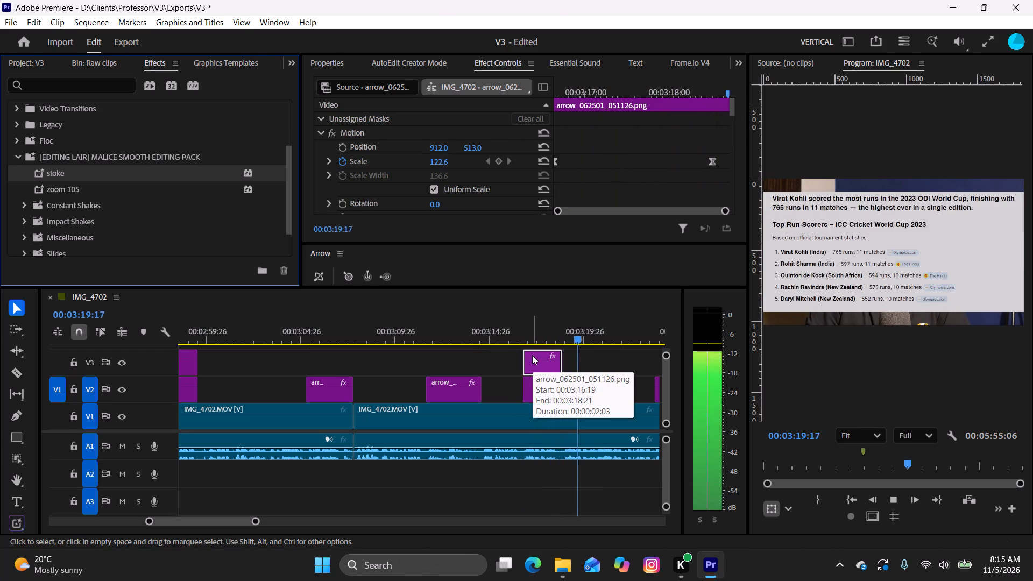
Duplicate arrow_062642_051126.png onto V3 directly above the original and play back the stacked clips.
{"action": "key", "text": "space"}
{"action": "left_click", "coordinate": [604, 391]}
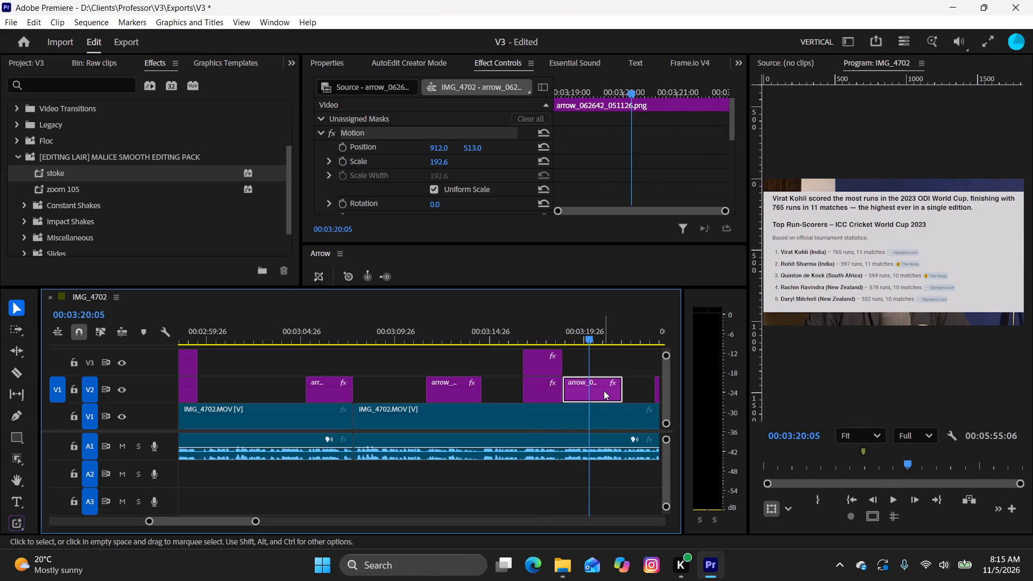
{"action": "left_click_drag", "start_coordinate": [604, 391], "coordinate": [602, 375], "text": "alt"}
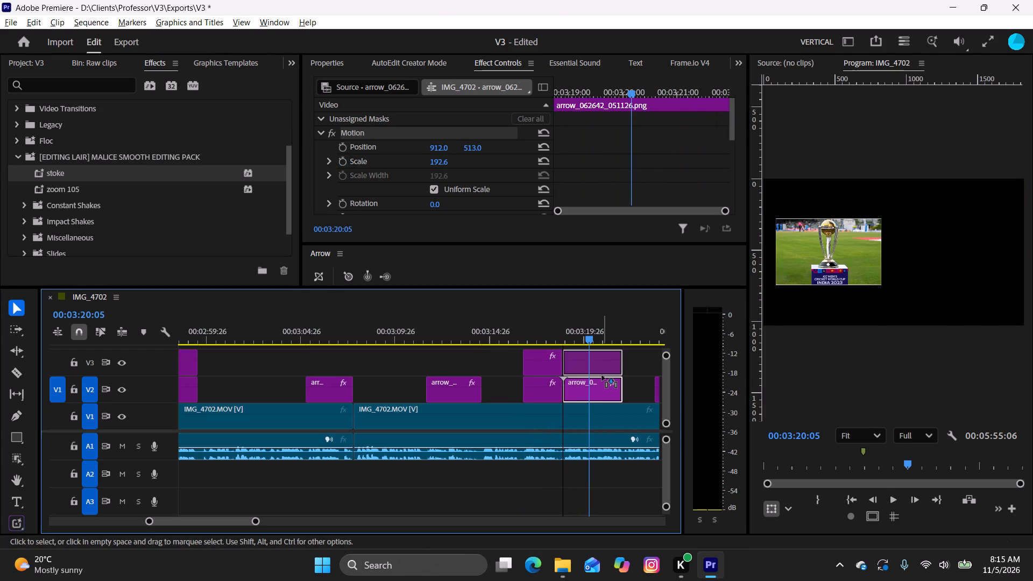
{"action": "left_click_drag", "start_coordinate": [602, 375], "coordinate": [602, 374], "text": "alt"}
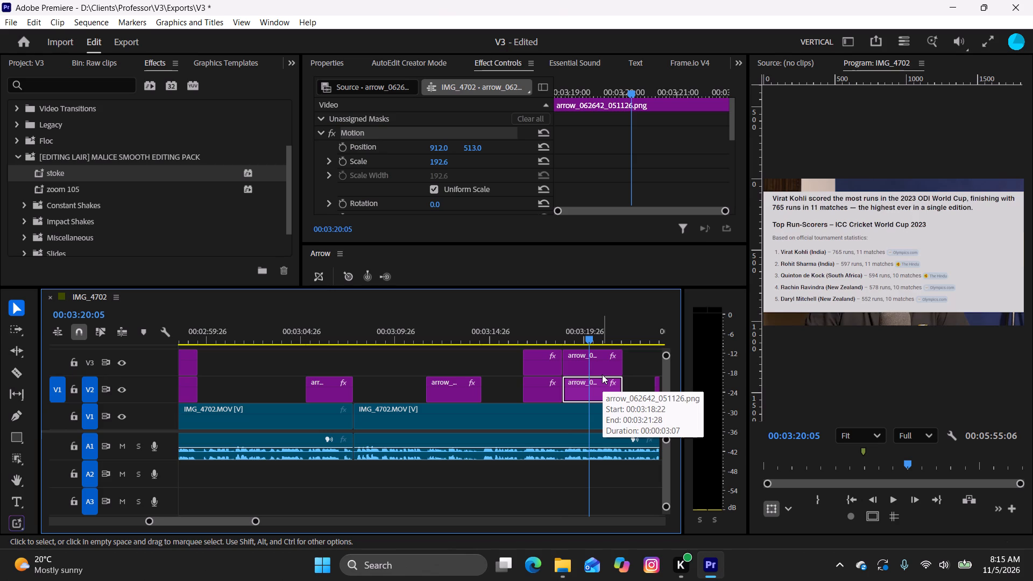
{"action": "key", "text": "space"}
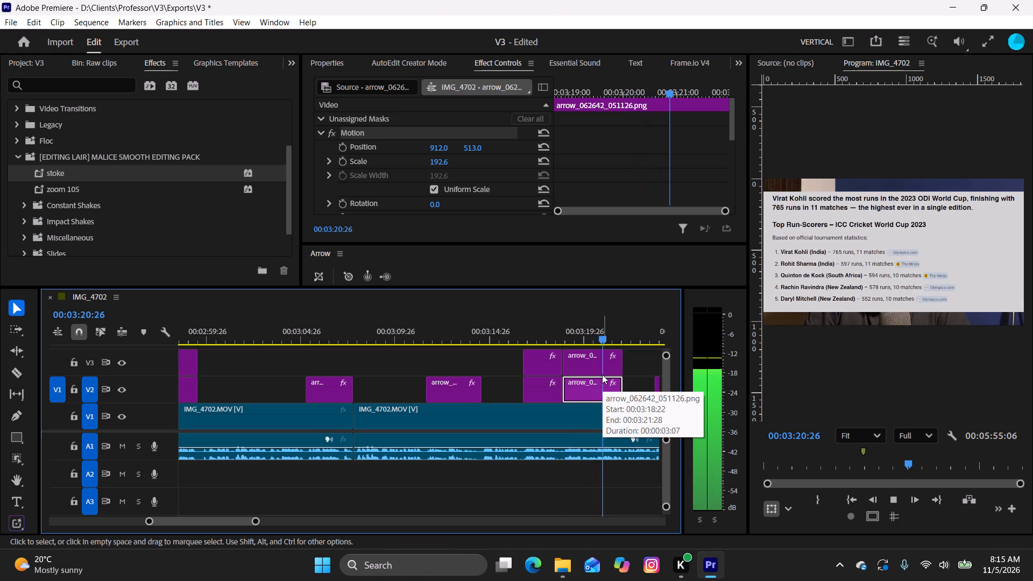
{"action": "key", "text": "space"}
Enlarge the V2 copy of arrow_062642_051126.png to 272.6 and apply a Gaussian blur to it by searching "gau".
{"action": "left_click", "coordinate": [584, 382]}
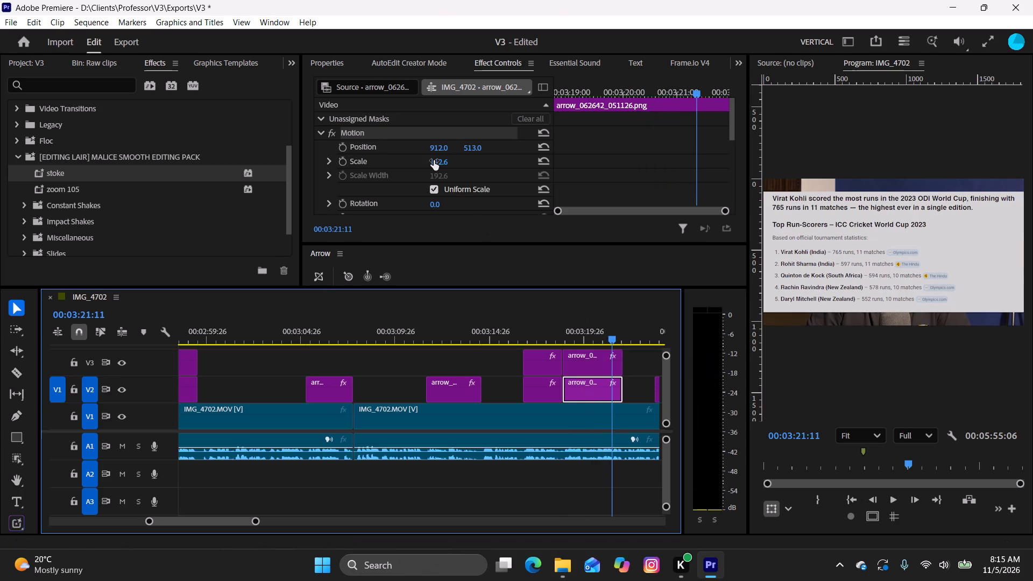
{"action": "left_click_drag", "start_coordinate": [434, 160], "coordinate": [489, 175]}
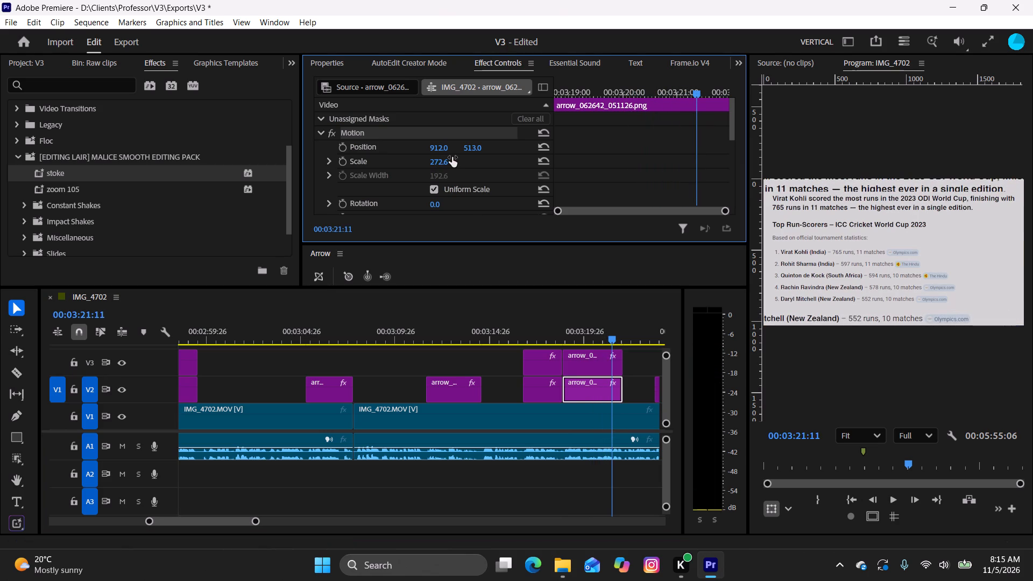
{"action": "key", "text": "ctrl+space"}
{"action": "type", "text": "gau"}
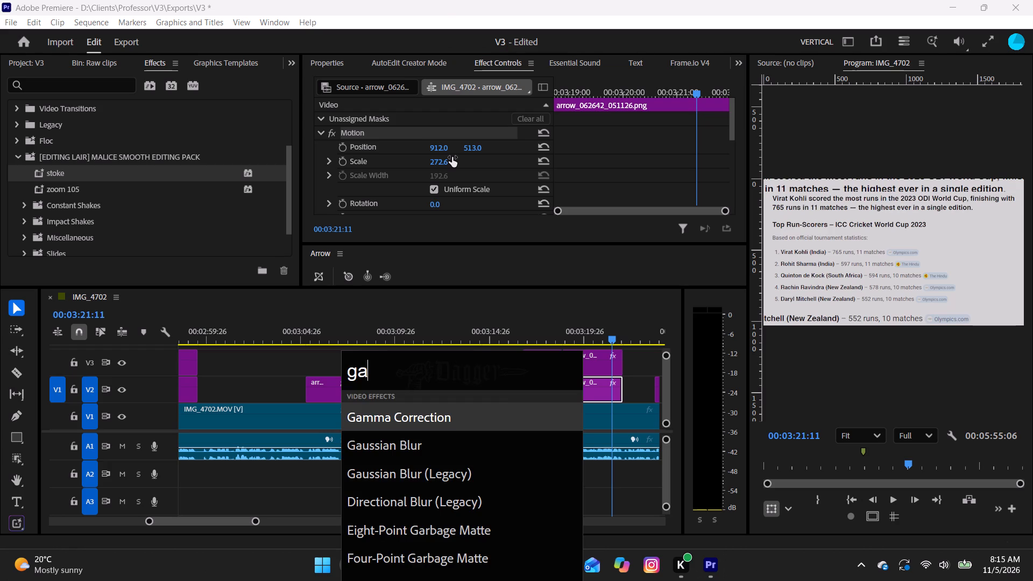
{"action": "key", "text": "Return"}
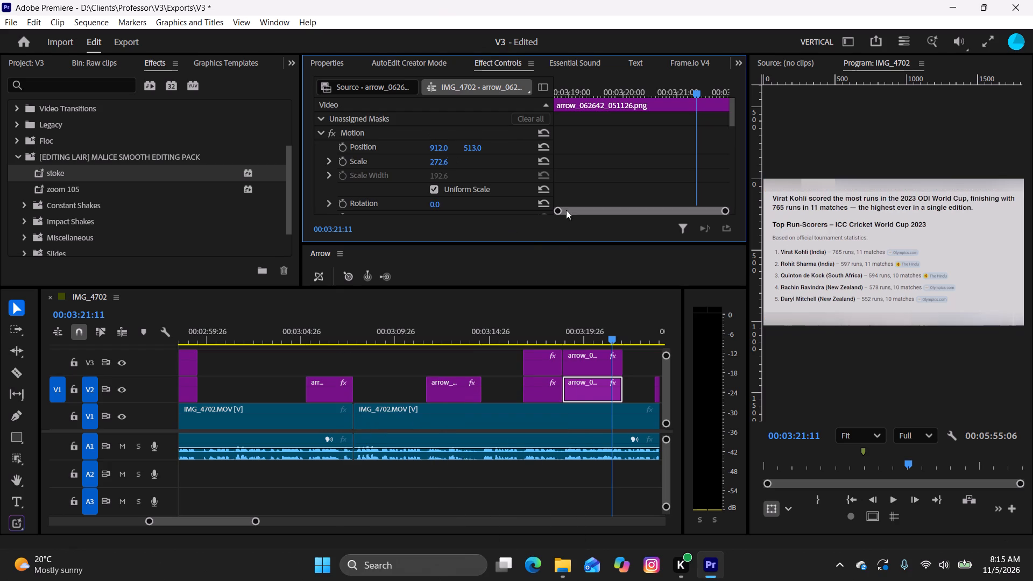
Scale the V3 copy of arrow_062642_051126.png to 173.6 and its blurred V2 copy to 279.6, and play it back.
{"action": "left_click", "coordinate": [589, 359]}
{"action": "left_click_drag", "start_coordinate": [438, 162], "coordinate": [426, 169]}
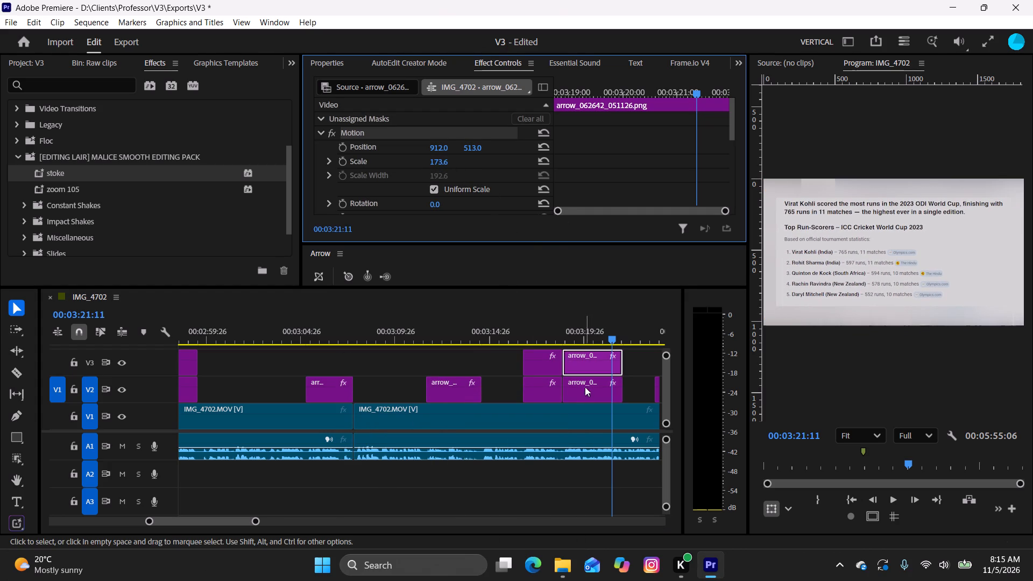
{"action": "left_click", "coordinate": [591, 394]}
{"action": "left_click_drag", "start_coordinate": [438, 162], "coordinate": [443, 165]}
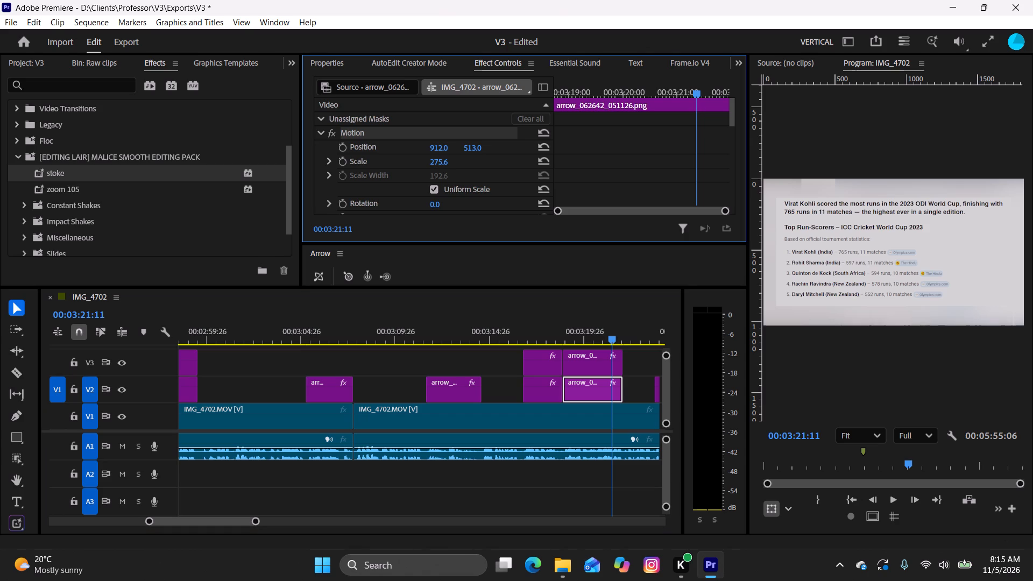
{"action": "left_click_drag", "start_coordinate": [443, 165], "coordinate": [446, 165]}
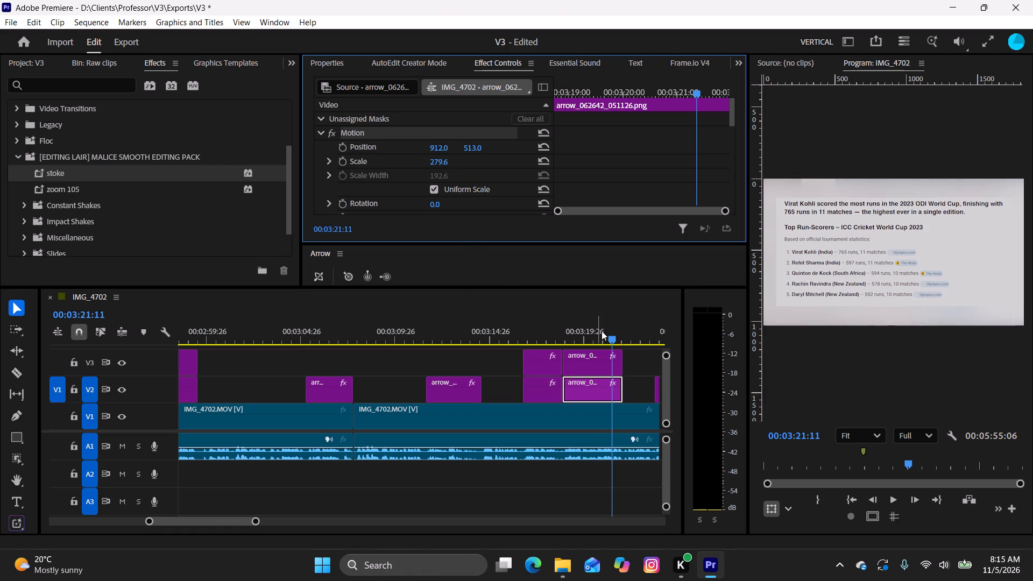
{"action": "left_click", "coordinate": [603, 331]}
{"action": "key", "text": "space"}
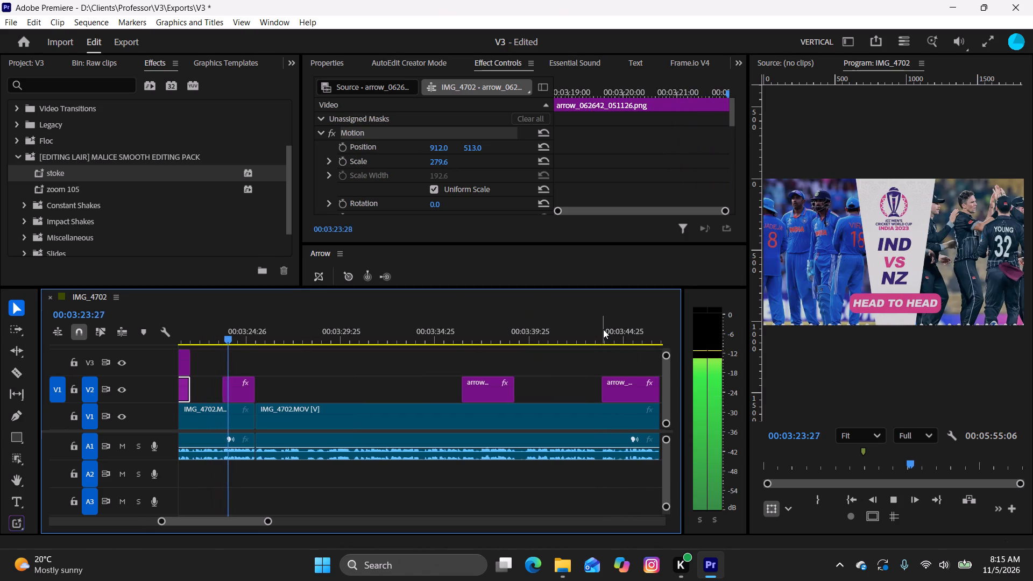
{"action": "key", "text": "space"}
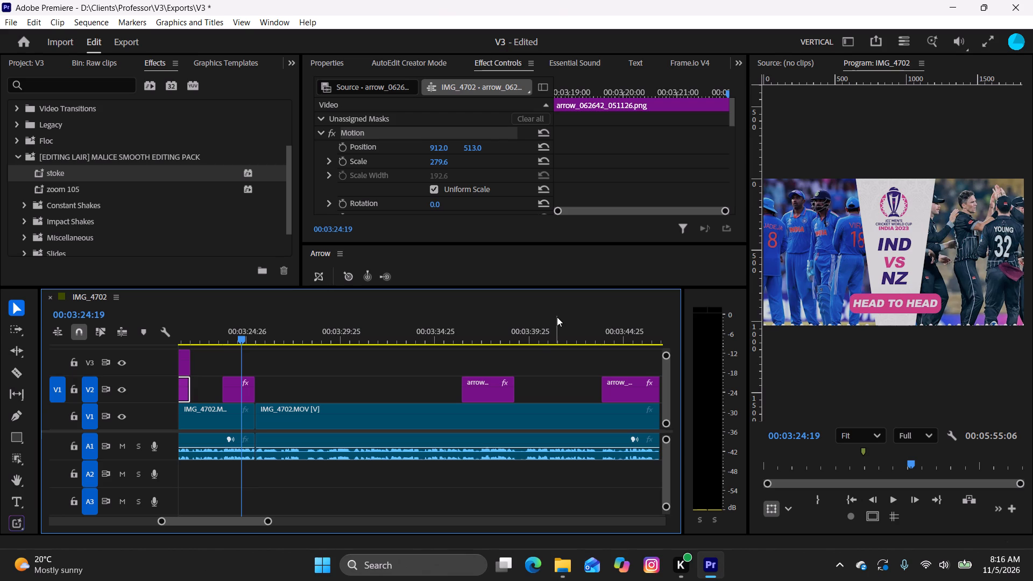
Apply the Transform effect to arrow_062802_051126.png on V2 by searching "tra", with the playhead at the clip's start.
{"action": "left_click", "coordinate": [233, 385]}
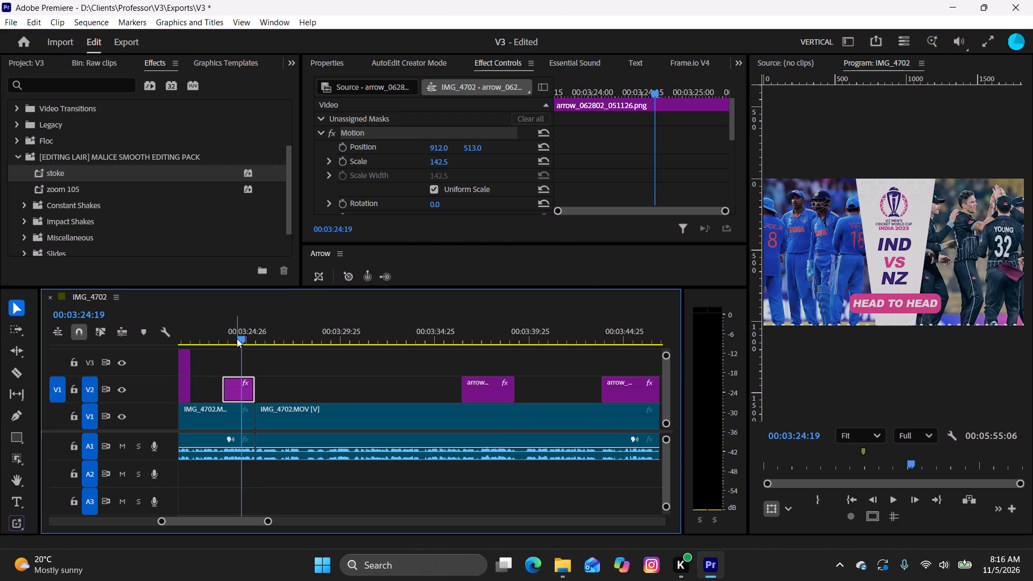
{"action": "left_click_drag", "start_coordinate": [236, 342], "coordinate": [222, 353]}
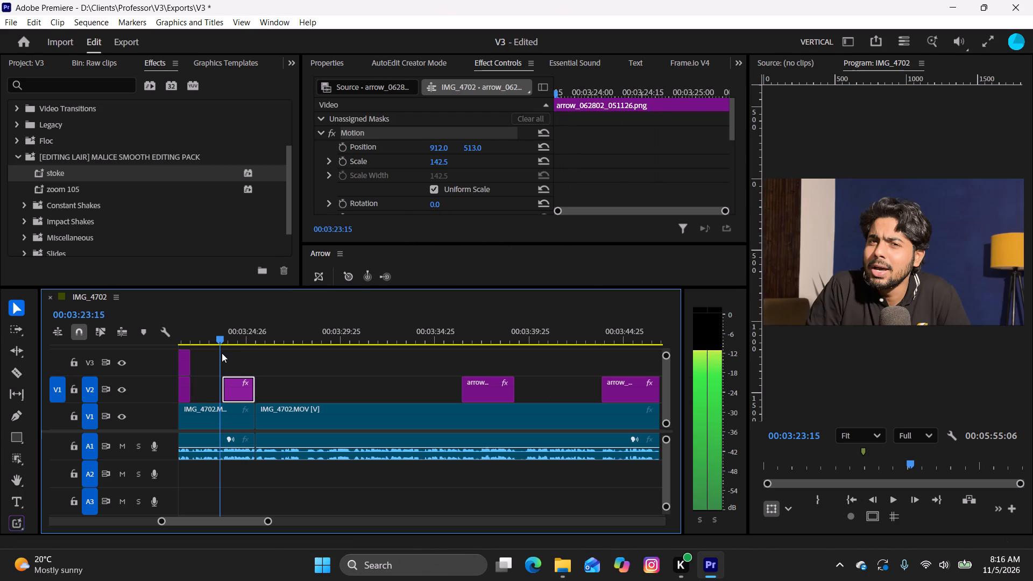
{"action": "left_click_drag", "start_coordinate": [222, 353], "coordinate": [225, 357]}
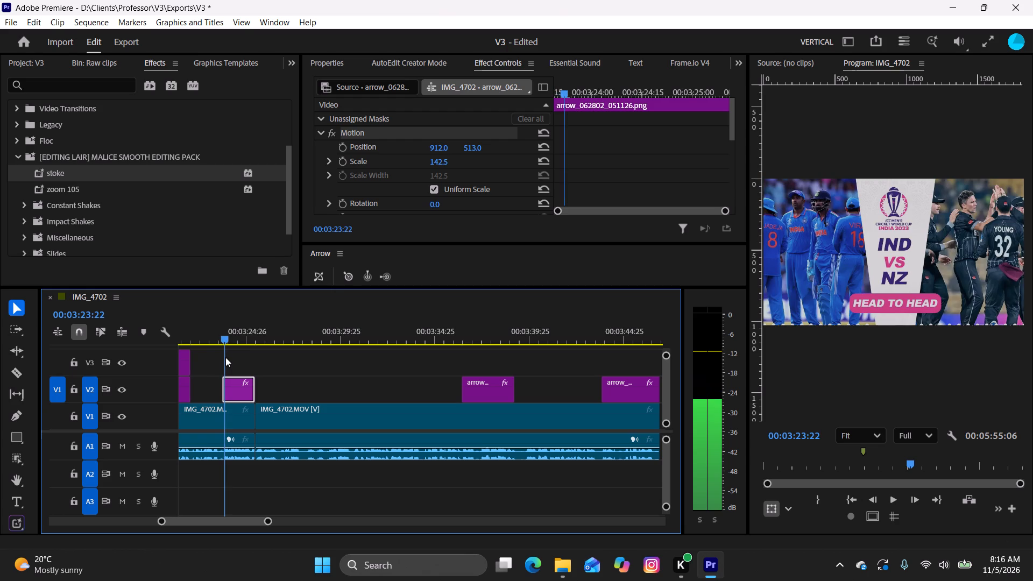
{"action": "left_click_drag", "start_coordinate": [225, 357], "coordinate": [231, 375]}
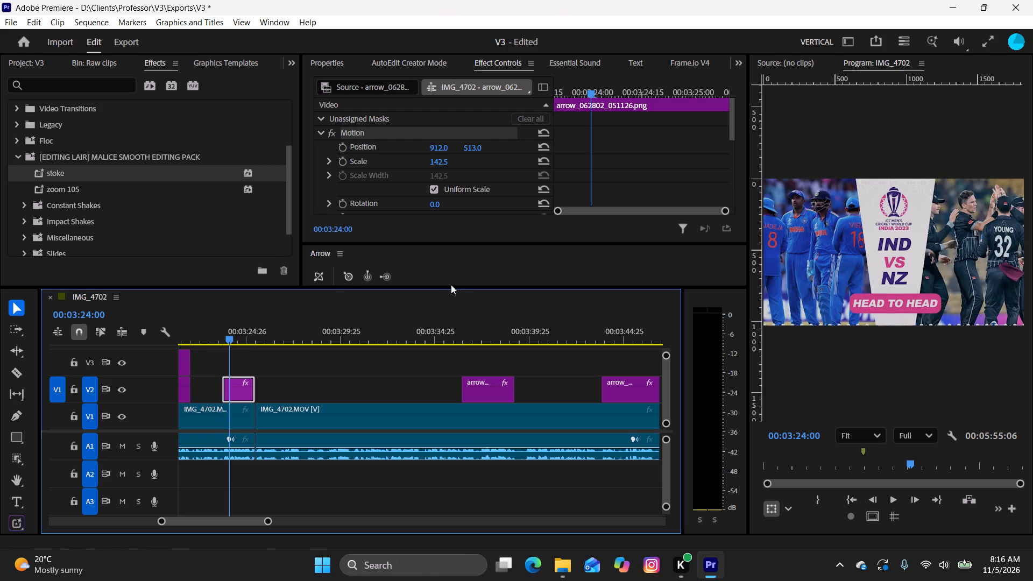
{"action": "left_click_drag", "start_coordinate": [595, 97], "coordinate": [475, 111]}
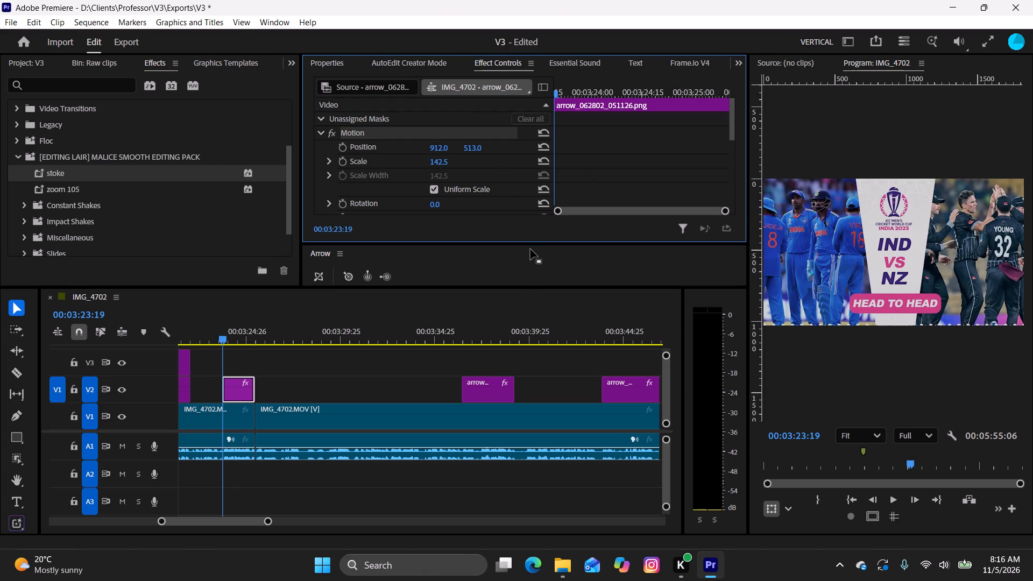
{"action": "key", "text": "ctrl+space"}
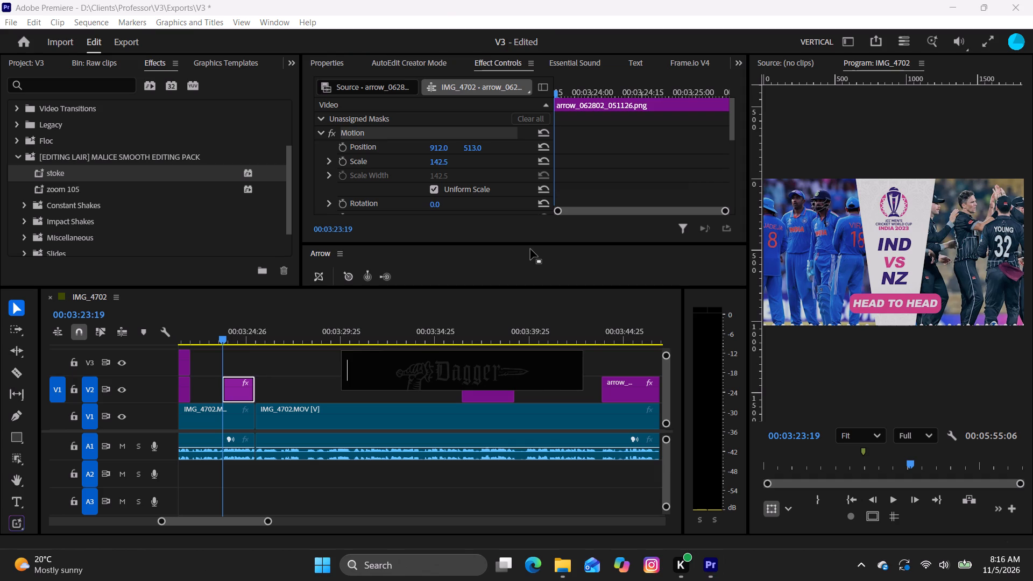
{"action": "type", "text": "tra"}
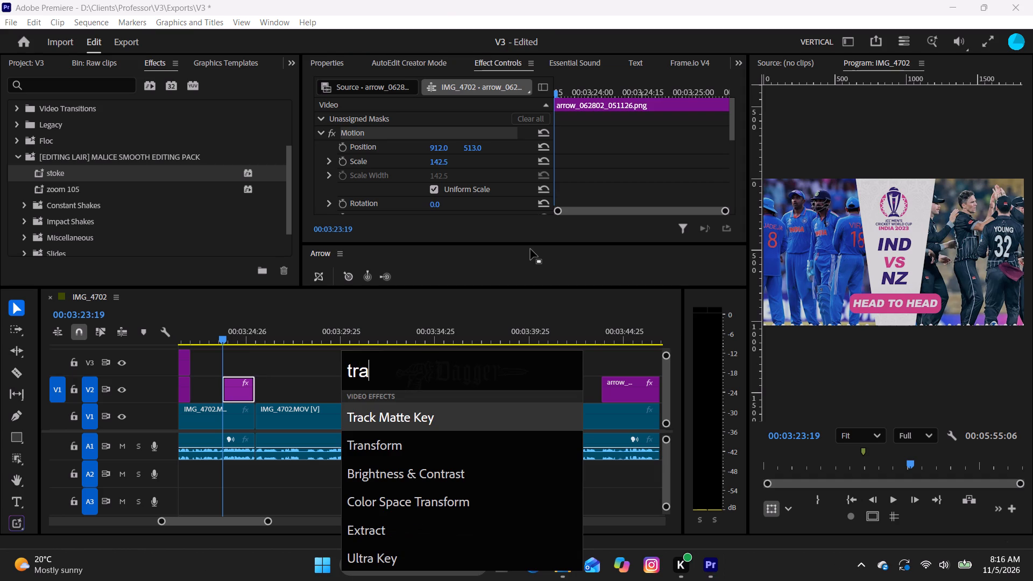
{"action": "left_click", "coordinate": [473, 440]}
Keyframe the Transform Scale of arrow_062802_051126.png from 100 at the clip's start to 124 at 00:03:25:07.
{"action": "scroll", "coordinate": [503, 168], "scroll_direction": "down", "scroll_amount": 1}
{"action": "scroll", "coordinate": [503, 168], "scroll_direction": "up", "scroll_amount": 1}
{"action": "scroll", "coordinate": [503, 168], "scroll_direction": "down", "scroll_amount": 10}
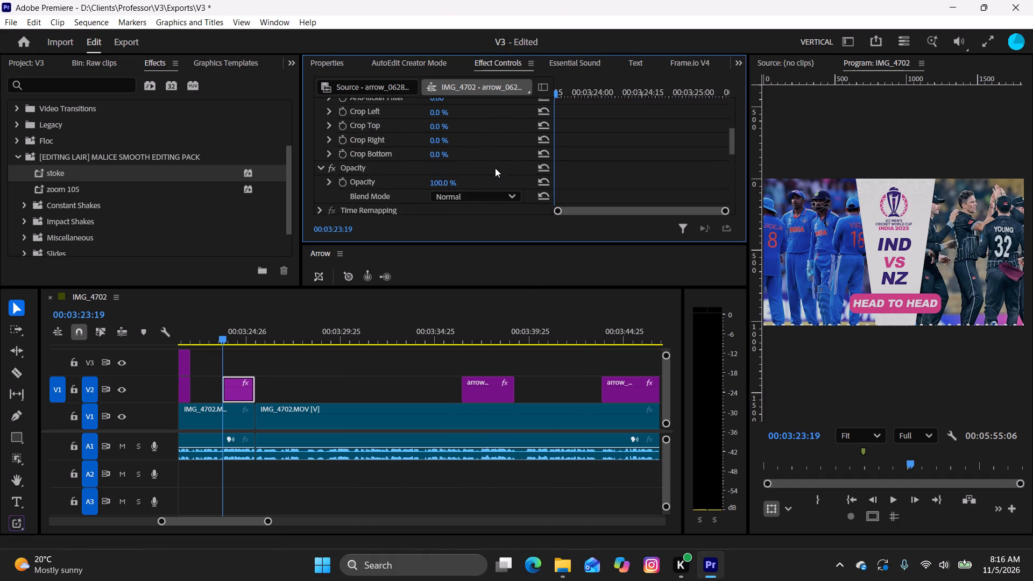
{"action": "scroll", "coordinate": [495, 168], "scroll_direction": "down", "scroll_amount": 3}
{"action": "scroll", "coordinate": [495, 168], "scroll_direction": "up", "scroll_amount": 1}
{"action": "scroll", "coordinate": [495, 168], "scroll_direction": "down", "scroll_amount": 1}
{"action": "scroll", "coordinate": [495, 168], "scroll_direction": "up", "scroll_amount": 1}
{"action": "scroll", "coordinate": [495, 168], "scroll_direction": "down", "scroll_amount": 1}
{"action": "scroll", "coordinate": [495, 168], "scroll_direction": "up", "scroll_amount": 1}
{"action": "scroll", "coordinate": [495, 168], "scroll_direction": "down", "scroll_amount": 5}
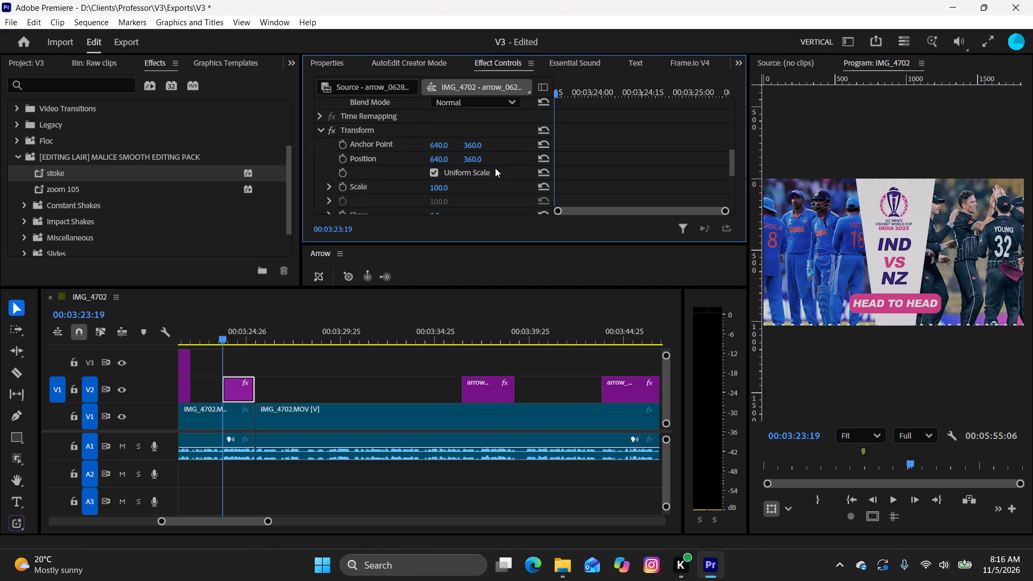
{"action": "scroll", "coordinate": [495, 168], "scroll_direction": "down", "scroll_amount": 1}
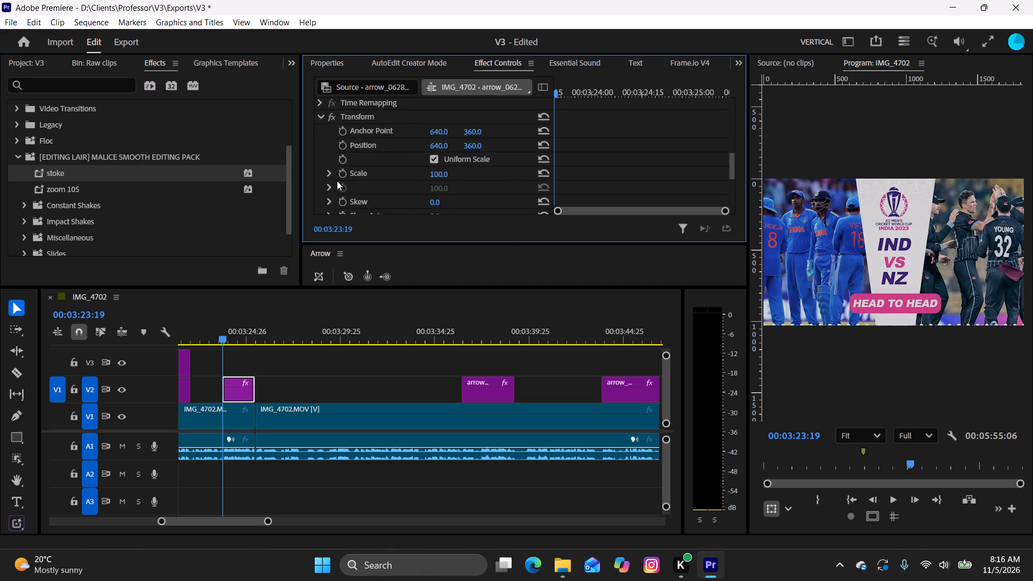
{"action": "left_click", "coordinate": [345, 174]}
{"action": "left_click_drag", "start_coordinate": [572, 90], "coordinate": [719, 107]}
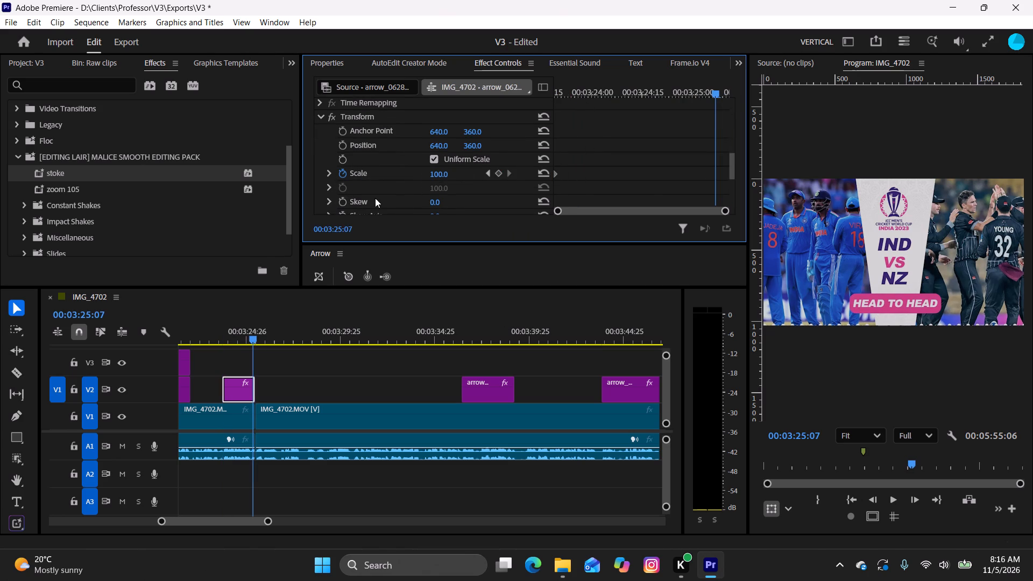
{"action": "left_click_drag", "start_coordinate": [437, 173], "coordinate": [469, 186]}
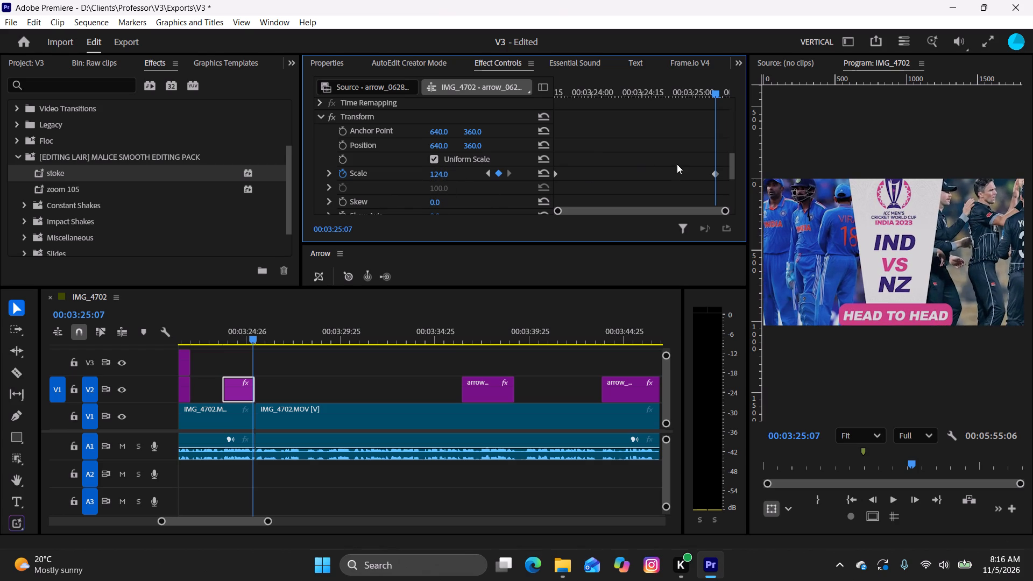
Ease both Transform Scale keyframes of arrow_062802_051126.png in and out.
{"action": "left_click_drag", "start_coordinate": [725, 159], "coordinate": [522, 180]}
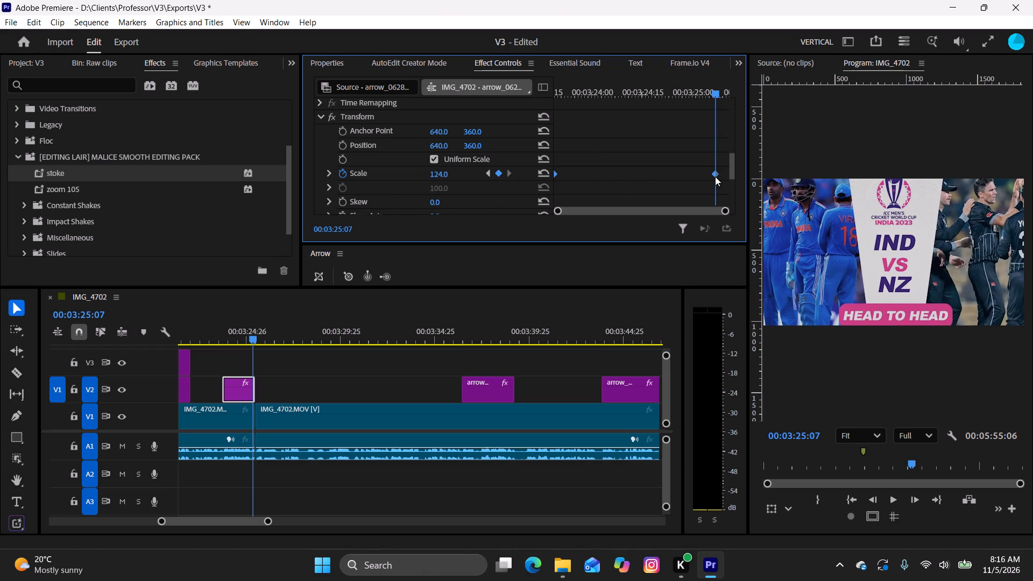
{"action": "right_click", "coordinate": [715, 176]}
{"action": "left_click", "coordinate": [779, 336]}
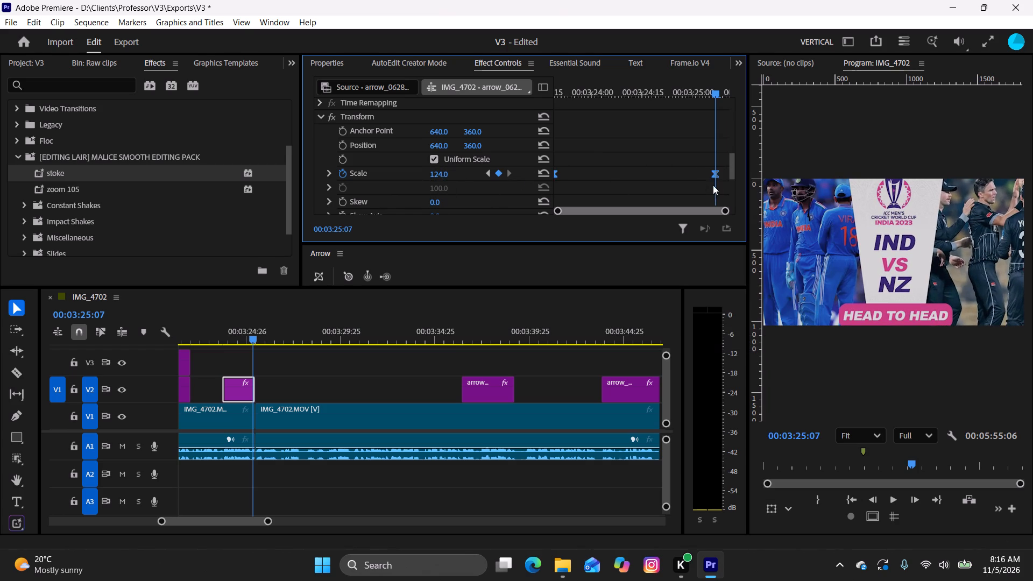
{"action": "right_click", "coordinate": [712, 173]}
{"action": "left_click", "coordinate": [772, 357]}
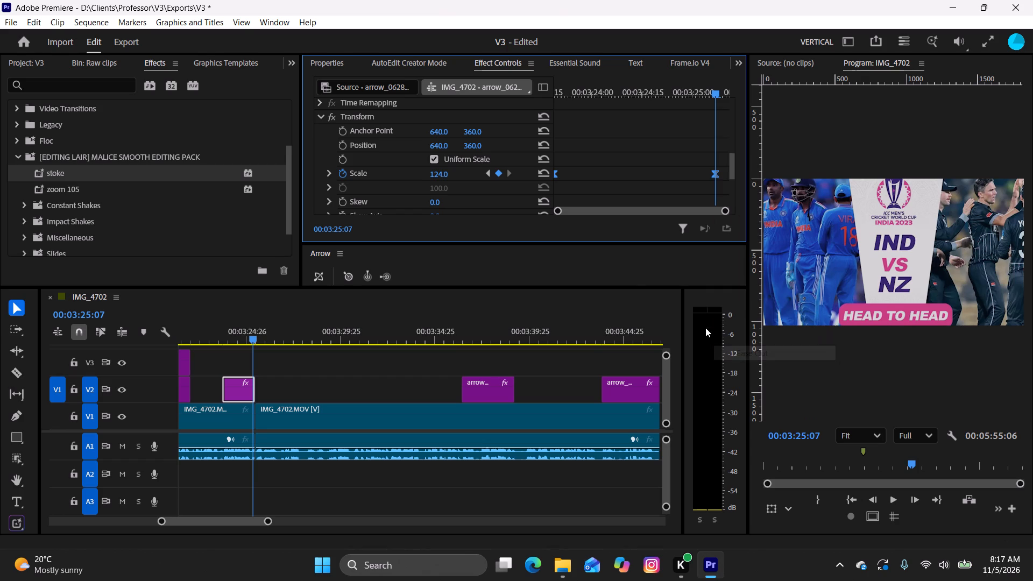
Save the keyframed Transform effect as a Scale-type preset named "zoom in --" and look for it among the presets.
{"action": "right_click", "coordinate": [367, 118]}
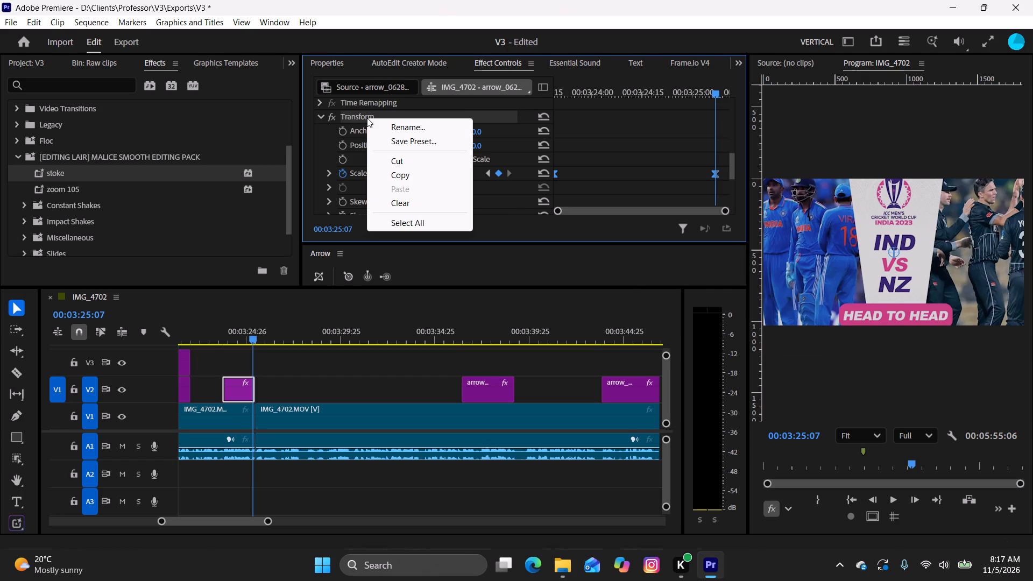
{"action": "left_click", "coordinate": [393, 138]}
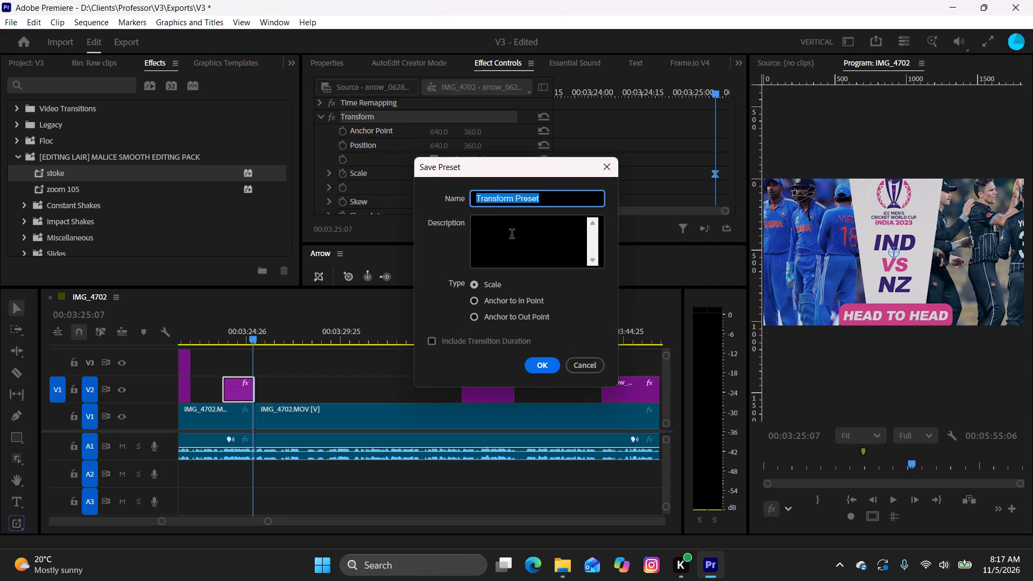
{"action": "type", "text": "zoom i"}
{"action": "type", "text": "n"}
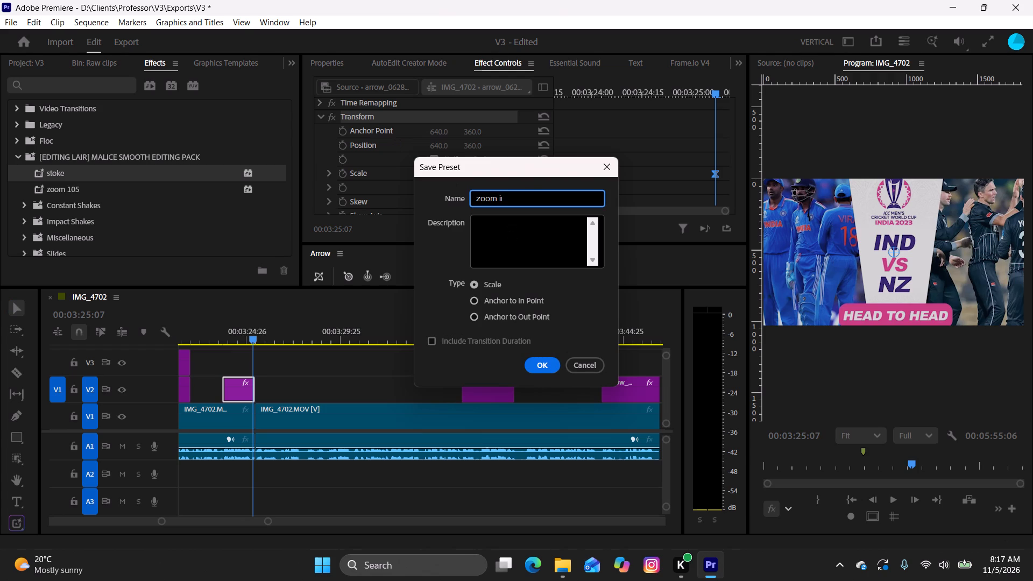
{"action": "key", "text": "space"}
{"action": "type", "text": "--"}
{"action": "key", "text": "Return"}
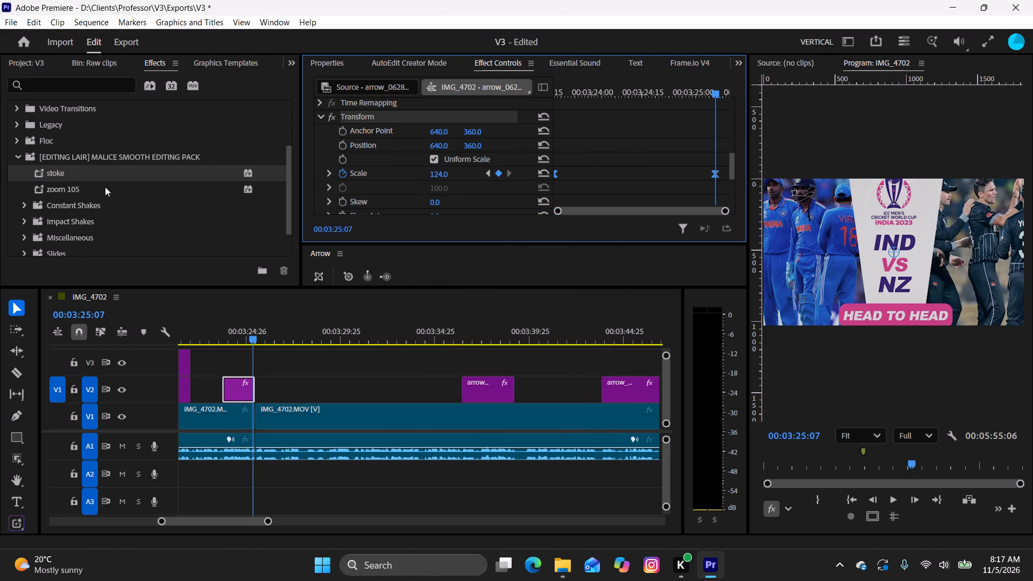
{"action": "scroll", "coordinate": [106, 188], "scroll_direction": "down", "scroll_amount": 3}
{"action": "scroll", "coordinate": [110, 192], "scroll_direction": "up", "scroll_amount": 1}
{"action": "scroll", "coordinate": [110, 192], "scroll_direction": "down", "scroll_amount": 7}
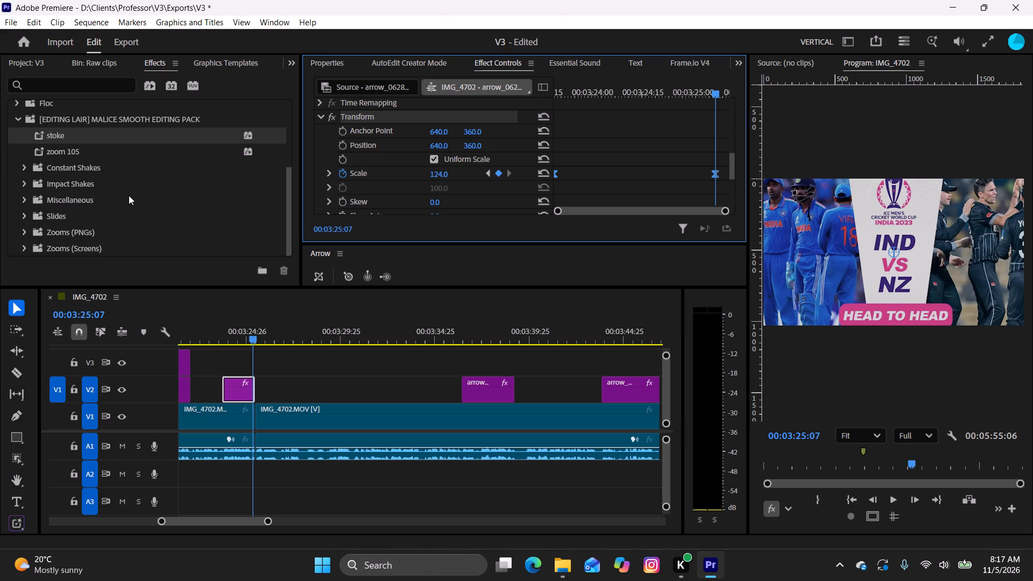
Apply the Malice Zoom Out 130-100 preset from Constant Zooms to arrow_063812_051126.png on V2 and play it back.
{"action": "double_click", "coordinate": [252, 334]}
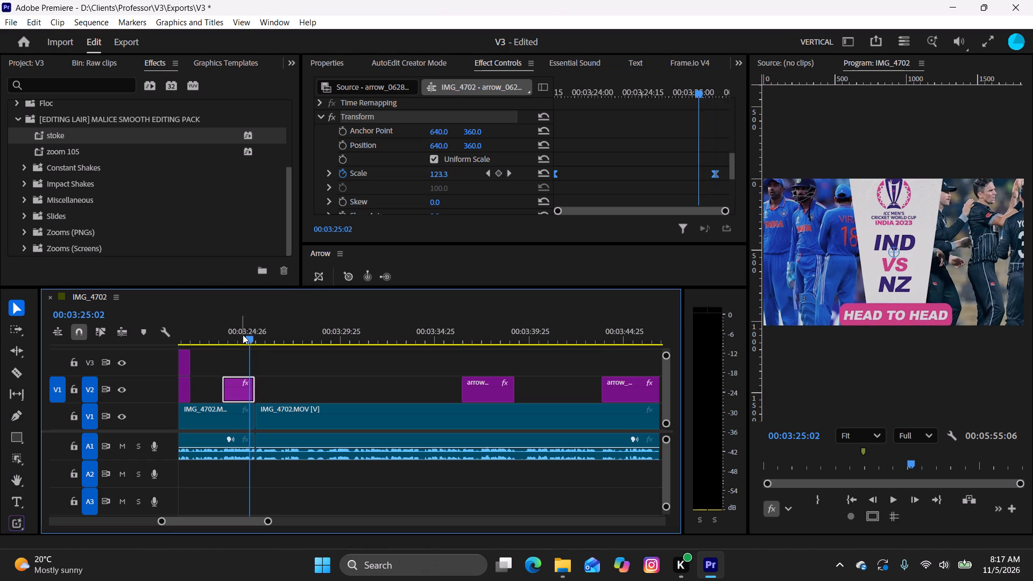
{"action": "left_click_drag", "start_coordinate": [244, 334], "coordinate": [298, 365]}
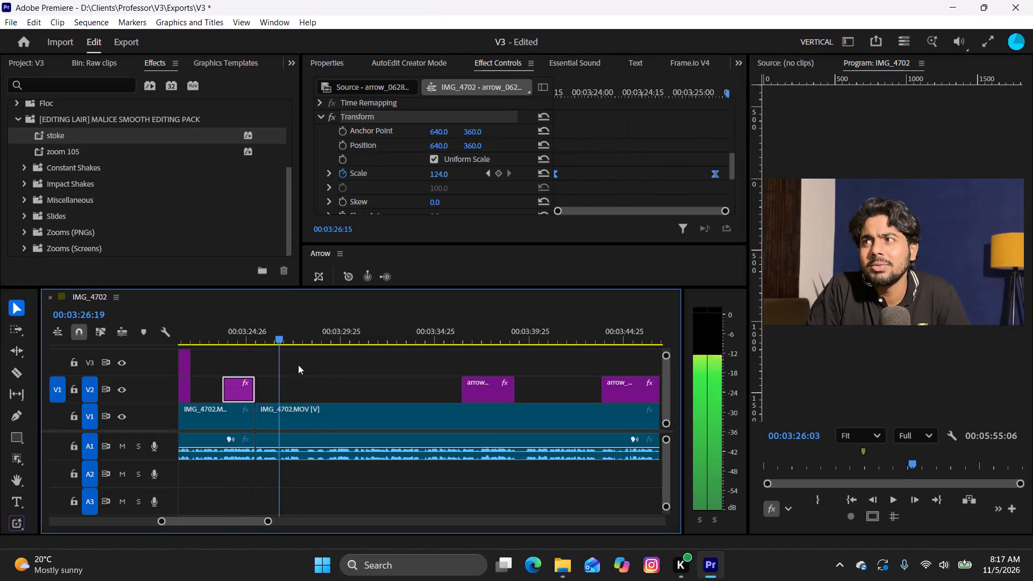
{"action": "left_click_drag", "start_coordinate": [298, 365], "coordinate": [497, 398]}
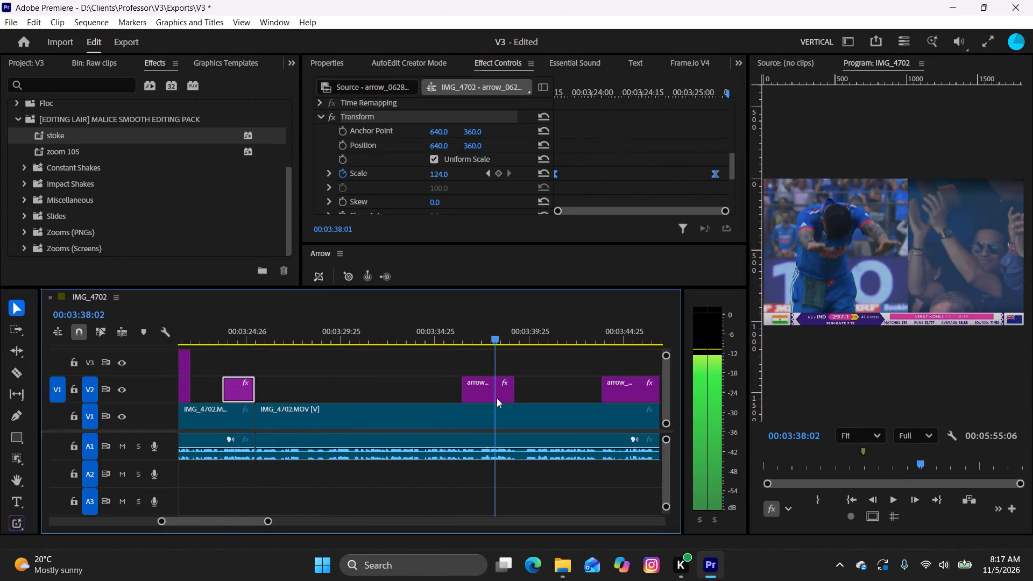
{"action": "left_click_drag", "start_coordinate": [497, 398], "coordinate": [467, 404]}
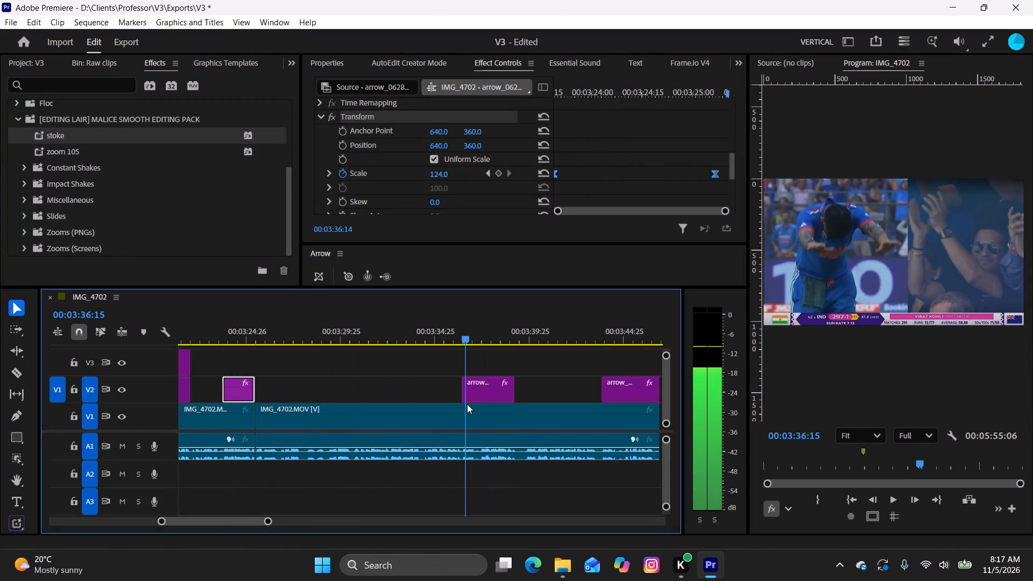
{"action": "left_click_drag", "start_coordinate": [467, 404], "coordinate": [473, 408]}
{"action": "left_click", "coordinate": [475, 386]}
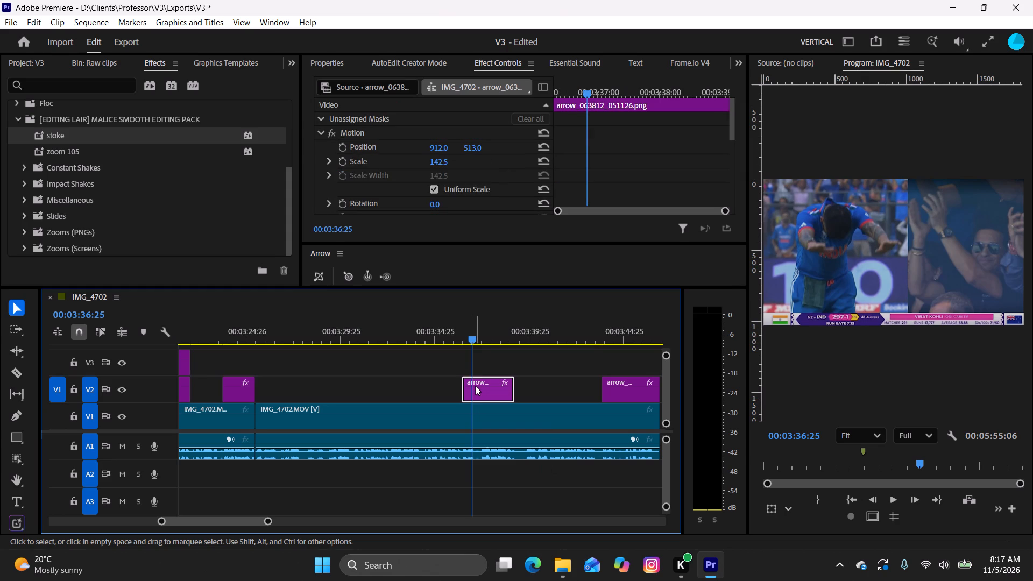
{"action": "scroll", "coordinate": [112, 220], "scroll_direction": "down", "scroll_amount": 2}
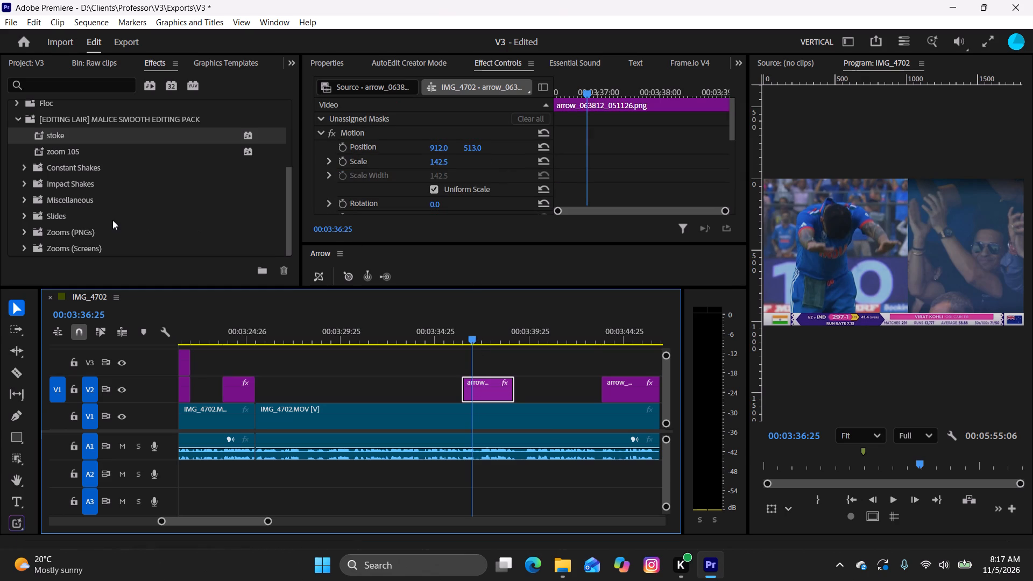
{"action": "left_click", "coordinate": [22, 230]}
{"action": "scroll", "coordinate": [169, 226], "scroll_direction": "down", "scroll_amount": 2}
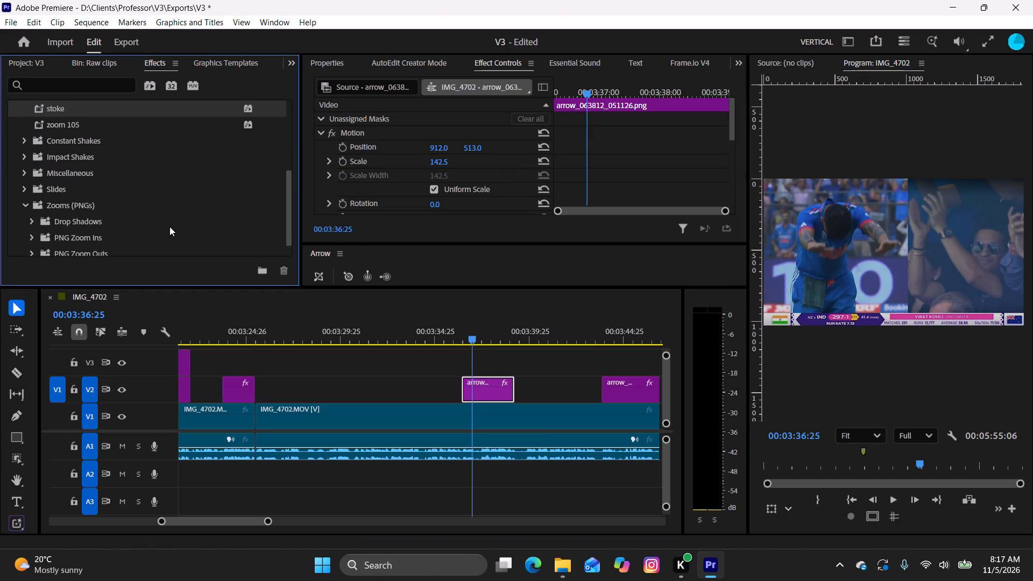
{"action": "scroll", "coordinate": [169, 226], "scroll_direction": "down", "scroll_amount": 2}
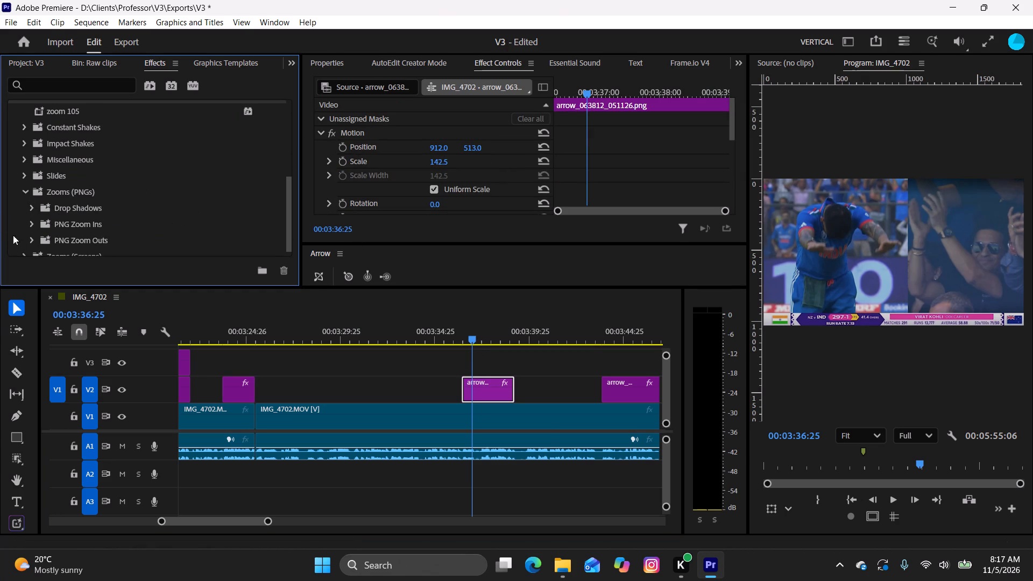
{"action": "left_click", "coordinate": [26, 247]}
{"action": "scroll", "coordinate": [165, 214], "scroll_direction": "down", "scroll_amount": 3}
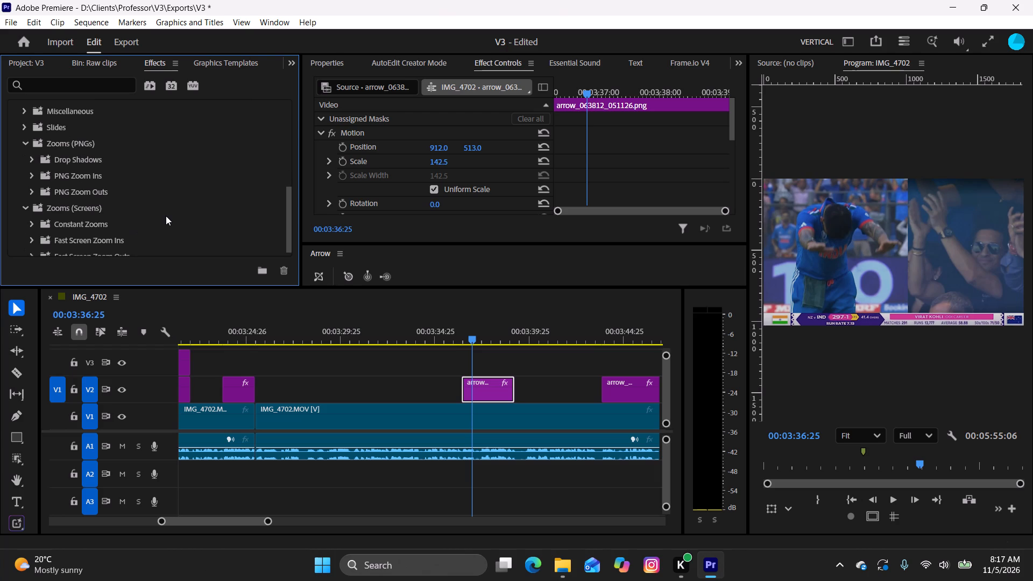
{"action": "scroll", "coordinate": [166, 216], "scroll_direction": "down", "scroll_amount": 3}
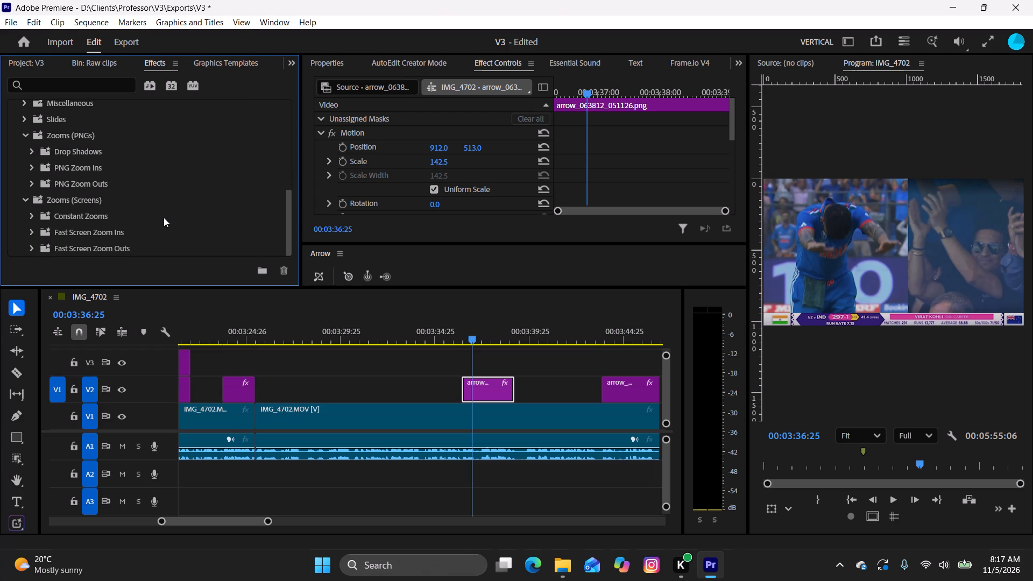
{"action": "scroll", "coordinate": [138, 229], "scroll_direction": "down", "scroll_amount": 2}
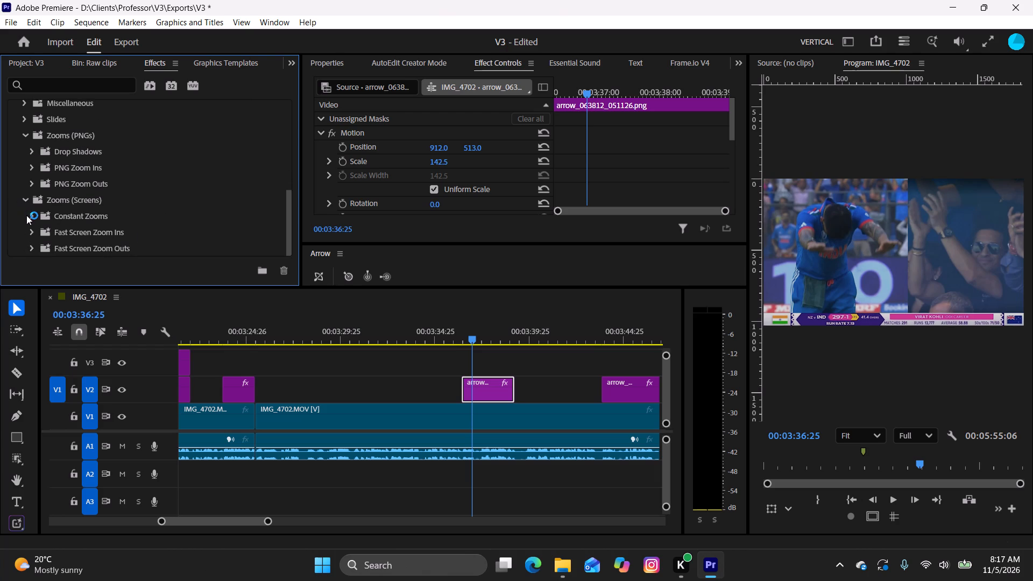
{"action": "left_click", "coordinate": [29, 215]}
{"action": "scroll", "coordinate": [145, 212], "scroll_direction": "down", "scroll_amount": 3}
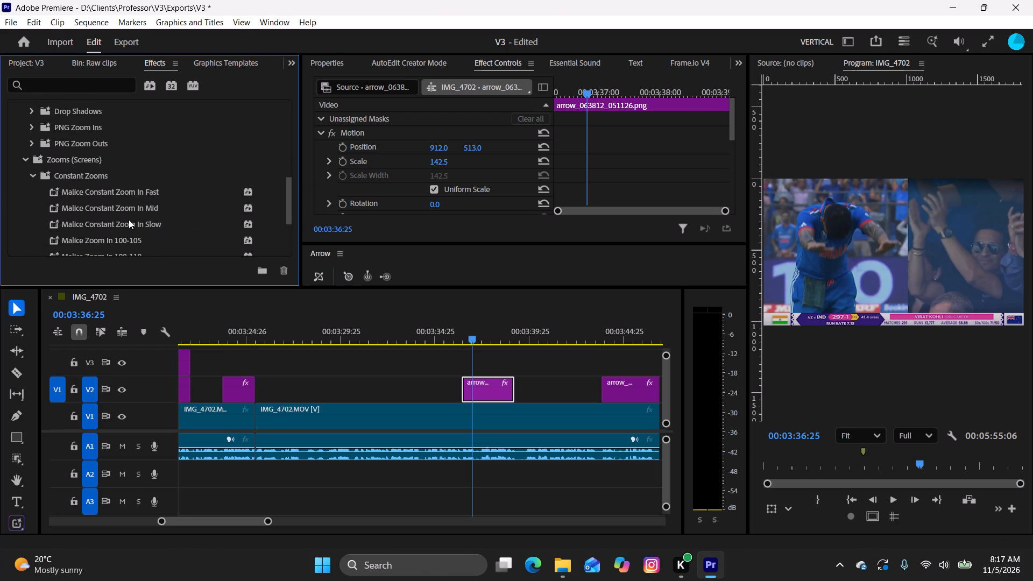
{"action": "scroll", "coordinate": [142, 218], "scroll_direction": "down", "scroll_amount": 3}
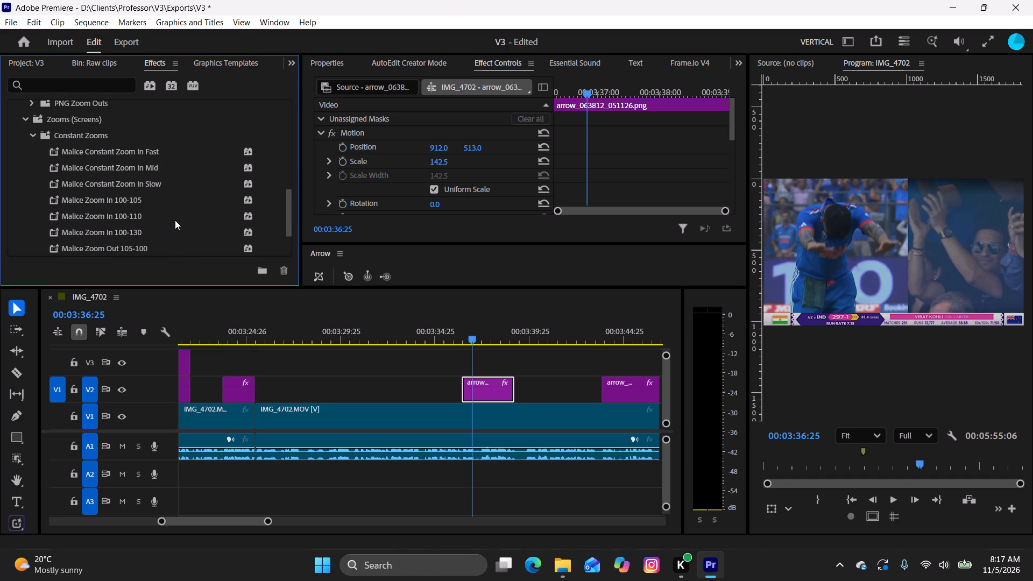
{"action": "scroll", "coordinate": [175, 221], "scroll_direction": "down", "scroll_amount": 3}
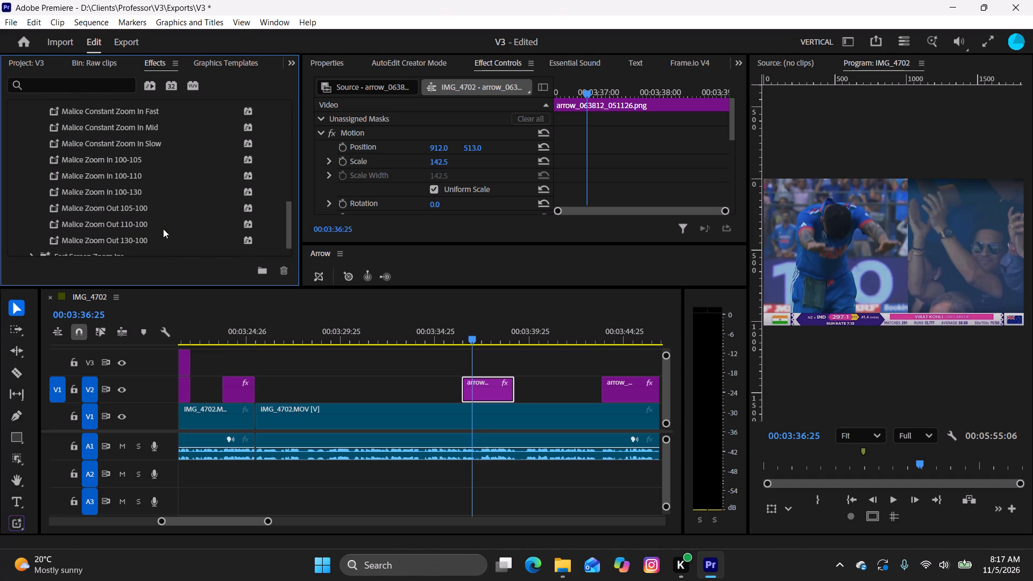
{"action": "left_click_drag", "start_coordinate": [124, 240], "coordinate": [373, 275]}
{"action": "left_click_drag", "start_coordinate": [373, 275], "coordinate": [489, 385]}
{"action": "left_click_drag", "start_coordinate": [467, 337], "coordinate": [440, 337]}
{"action": "key", "text": "space"}
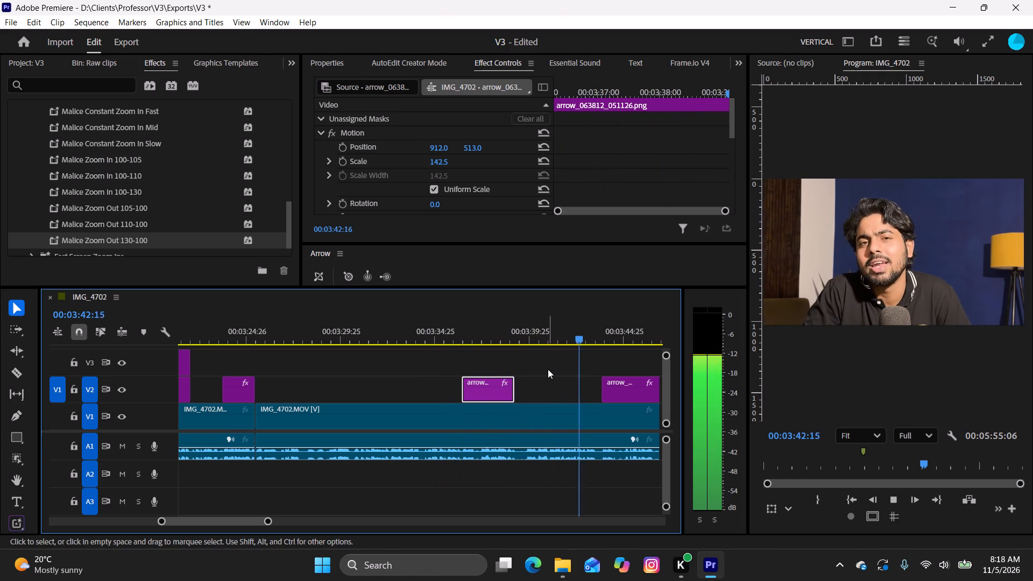
{"action": "key", "text": "space"}
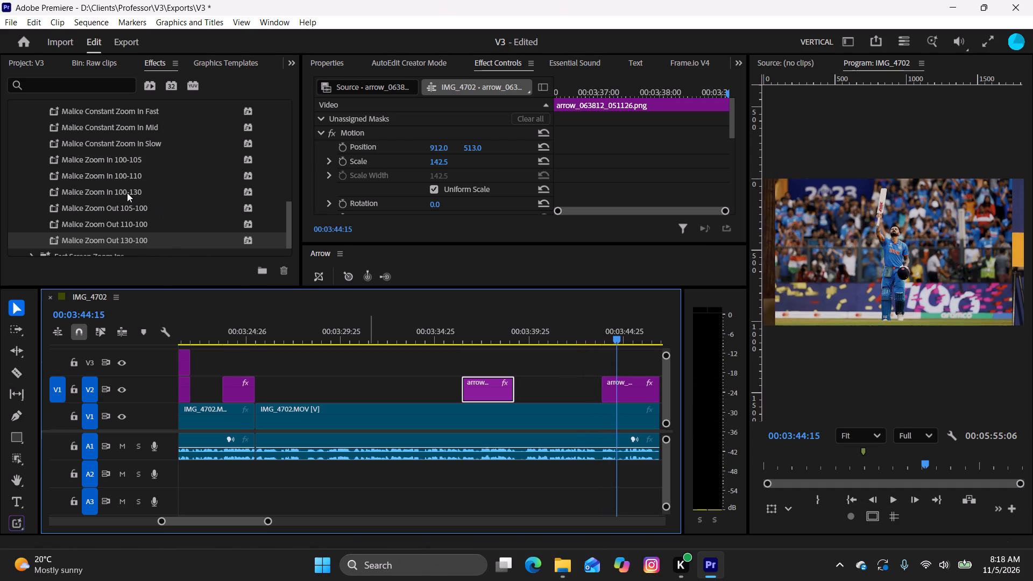
Apply the Malice Zoom In 100-130 preset to arrow_063909_051126.png on V2 and play it back.
{"action": "left_click_drag", "start_coordinate": [127, 193], "coordinate": [628, 383]}
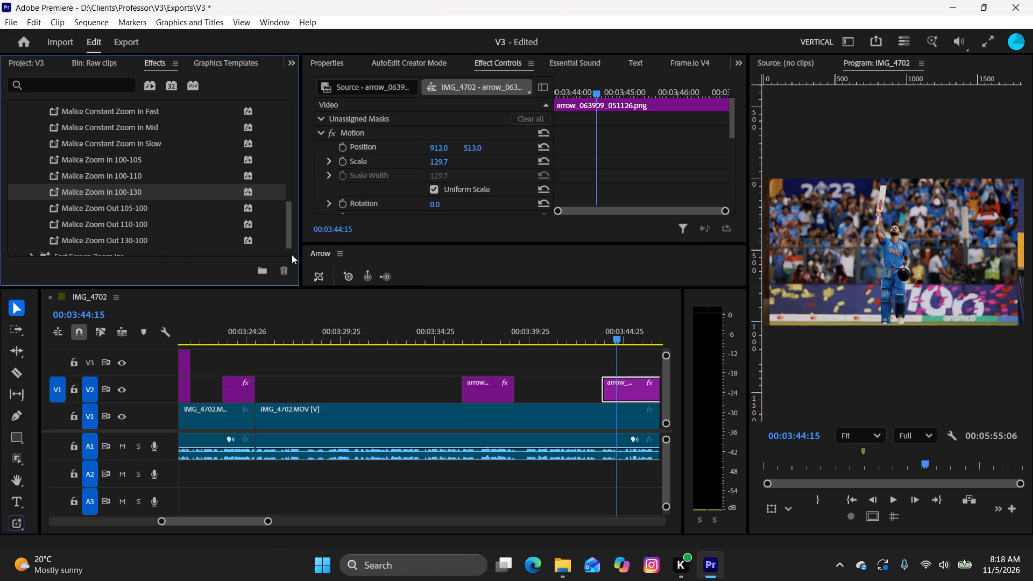
{"action": "left_click_drag", "start_coordinate": [620, 341], "coordinate": [586, 343]}
{"action": "key", "text": "space"}
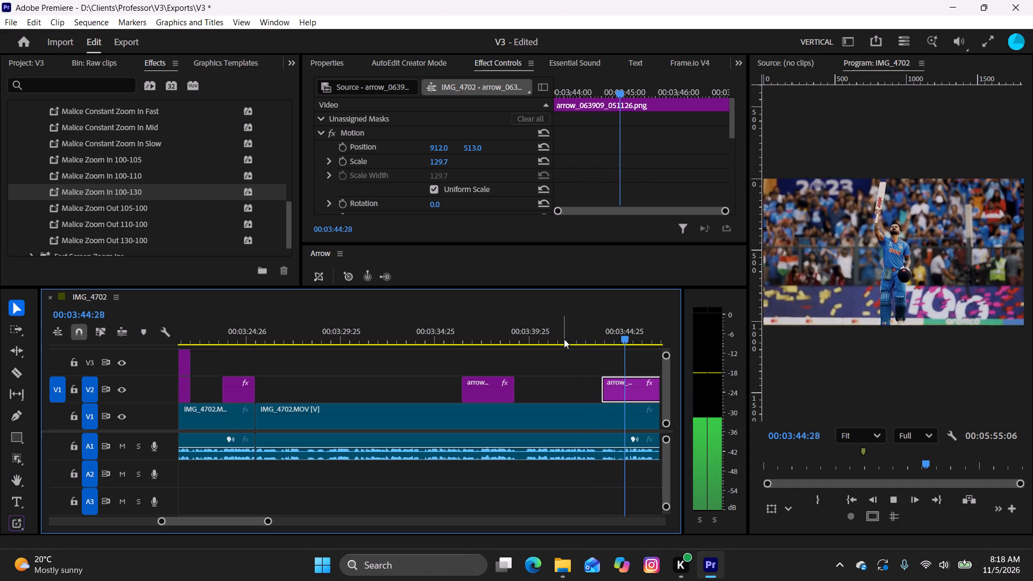
{"action": "key", "text": "space"}
{"action": "key", "text": "space"}
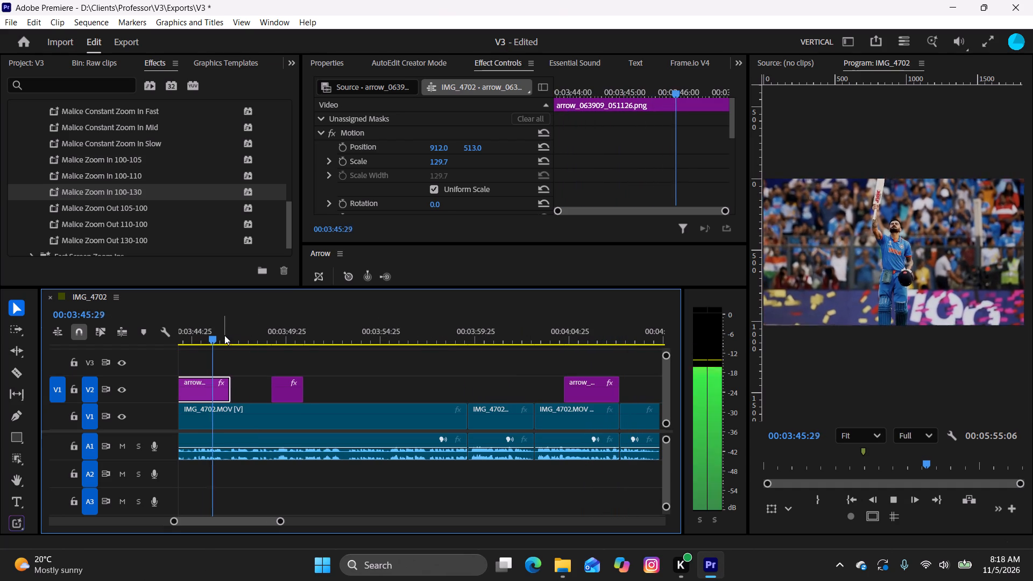
{"action": "key", "text": "space"}
Set the Motion Scale of arrow_063909_051126.png to 146.7 so it fills the frame and play through to the next overlay.
{"action": "left_click_drag", "start_coordinate": [217, 334], "coordinate": [204, 337]}
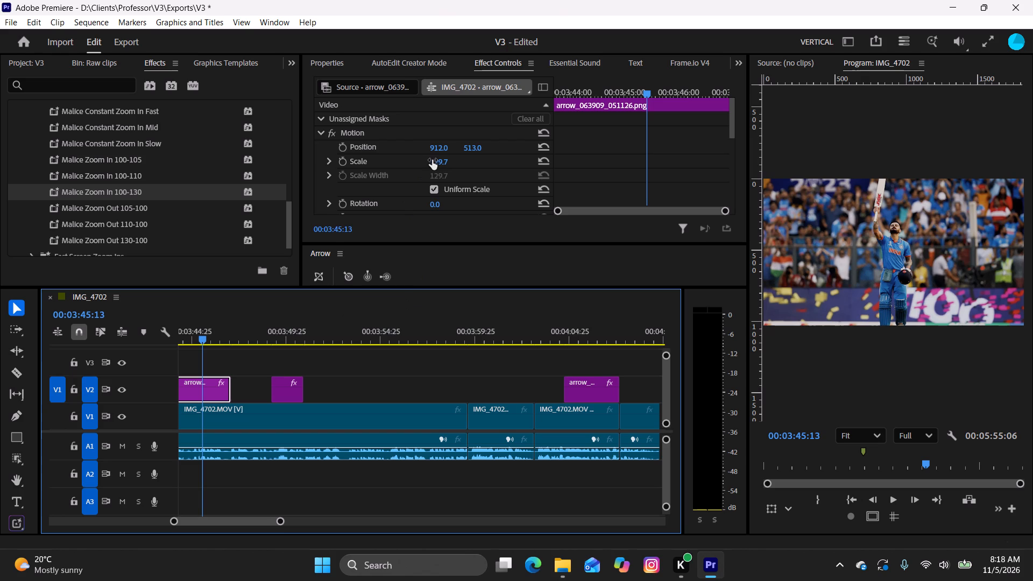
{"action": "left_click_drag", "start_coordinate": [203, 344], "coordinate": [163, 350]}
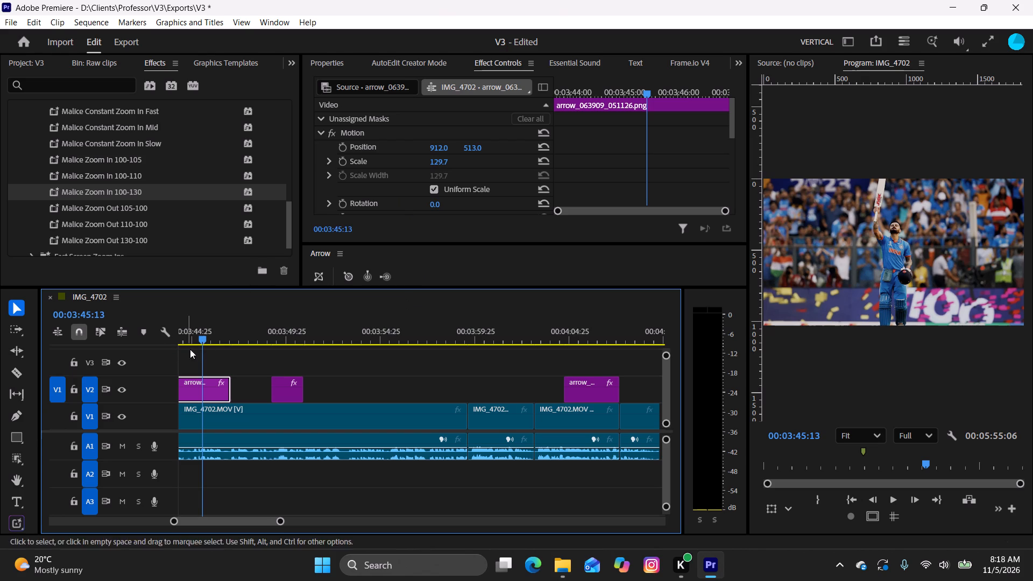
{"action": "left_click_drag", "start_coordinate": [195, 335], "coordinate": [448, 370]}
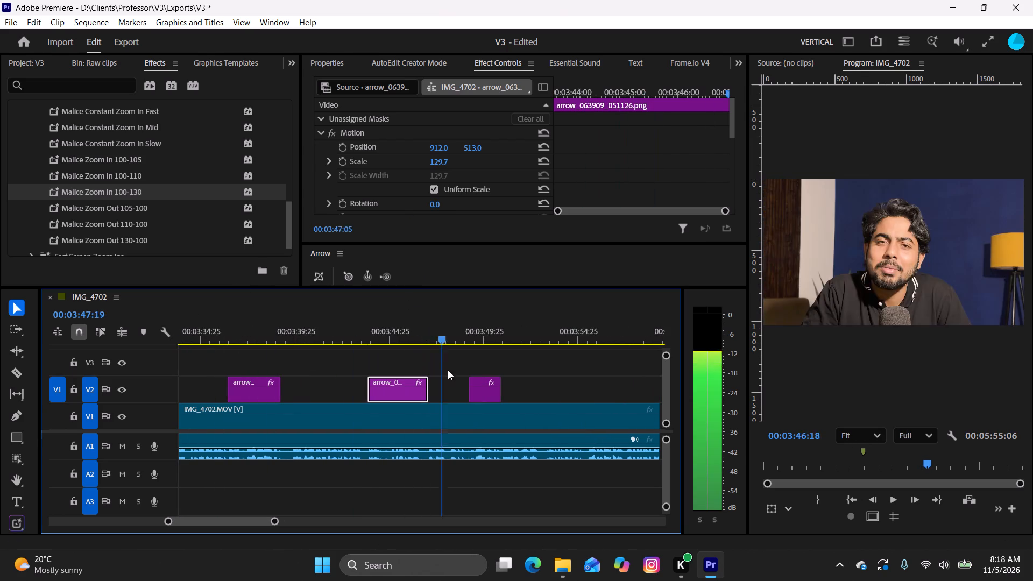
{"action": "left_click_drag", "start_coordinate": [448, 370], "coordinate": [390, 374]}
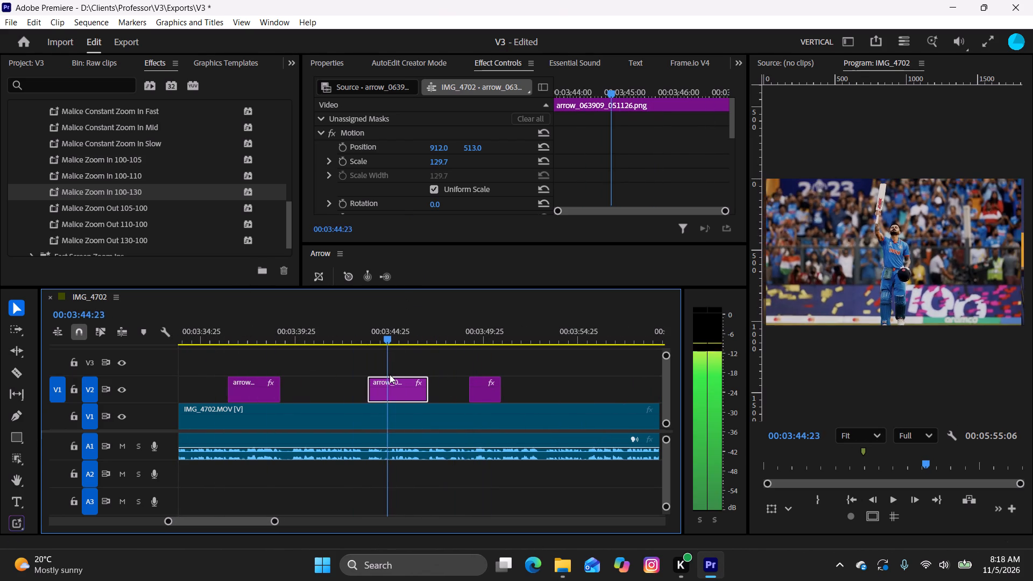
{"action": "left_click_drag", "start_coordinate": [390, 374], "coordinate": [393, 375]}
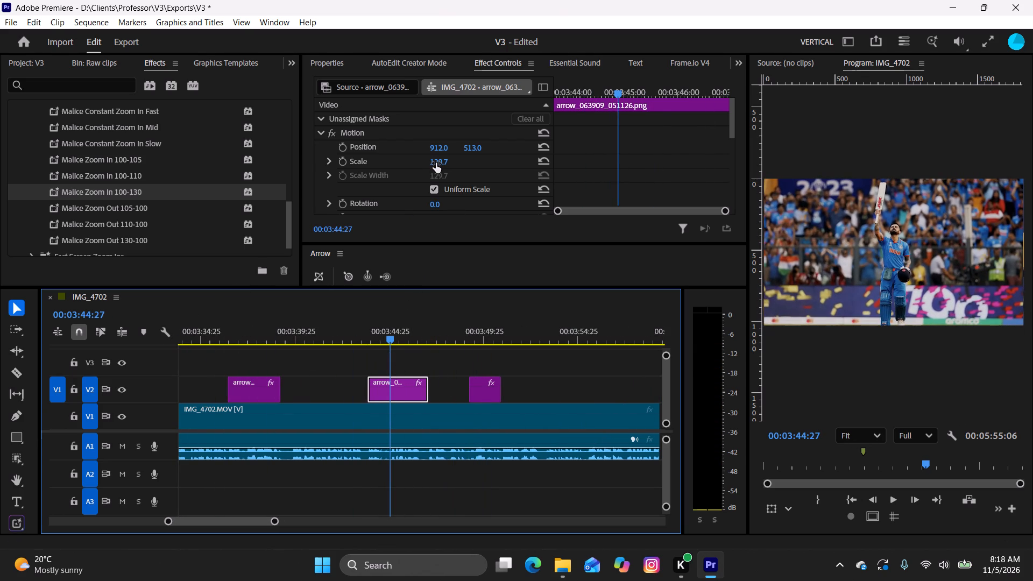
{"action": "left_click_drag", "start_coordinate": [436, 163], "coordinate": [448, 165]}
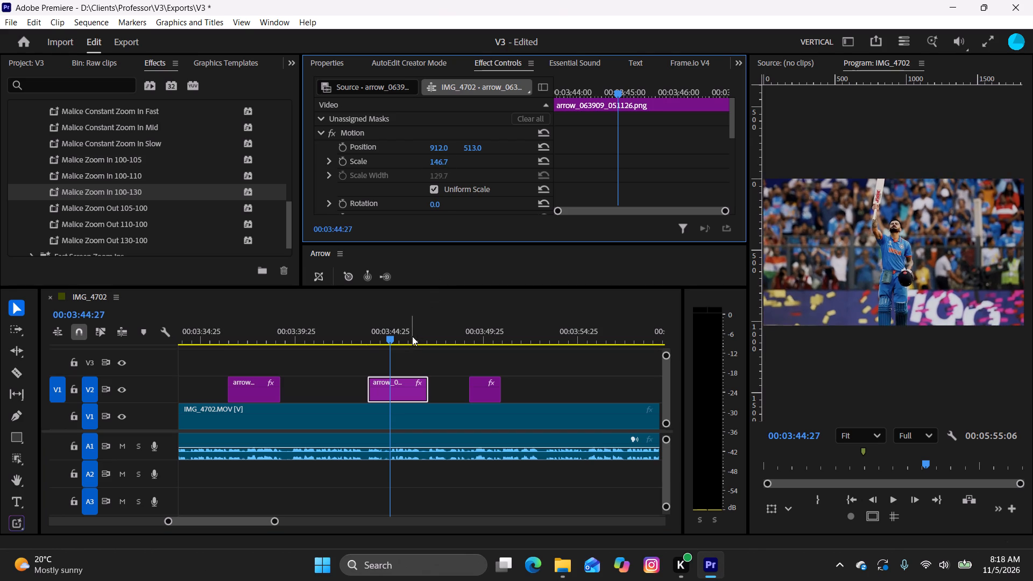
{"action": "left_click_drag", "start_coordinate": [386, 338], "coordinate": [365, 344]}
{"action": "key", "text": "space"}
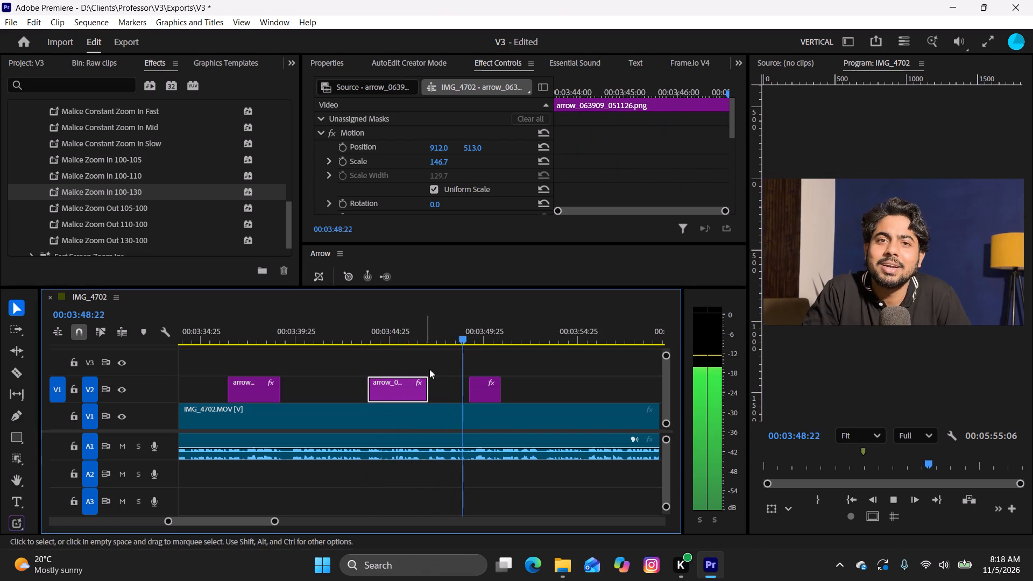
{"action": "key", "text": "space"}
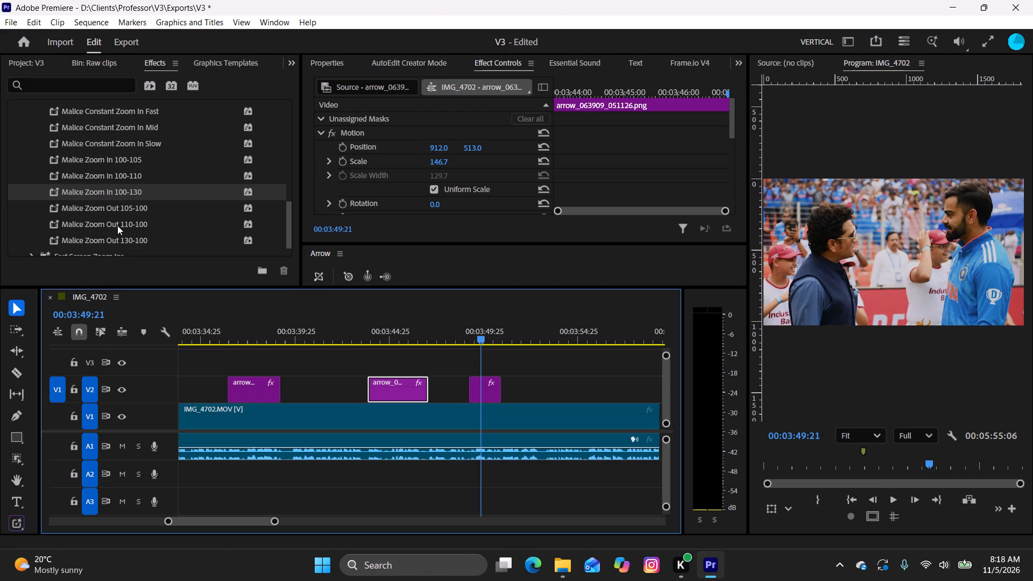
Apply the Malice Zoom Out 110-100 preset to arrow_063959_051126.png on V2 and play it back.
{"action": "left_click_drag", "start_coordinate": [117, 225], "coordinate": [476, 389]}
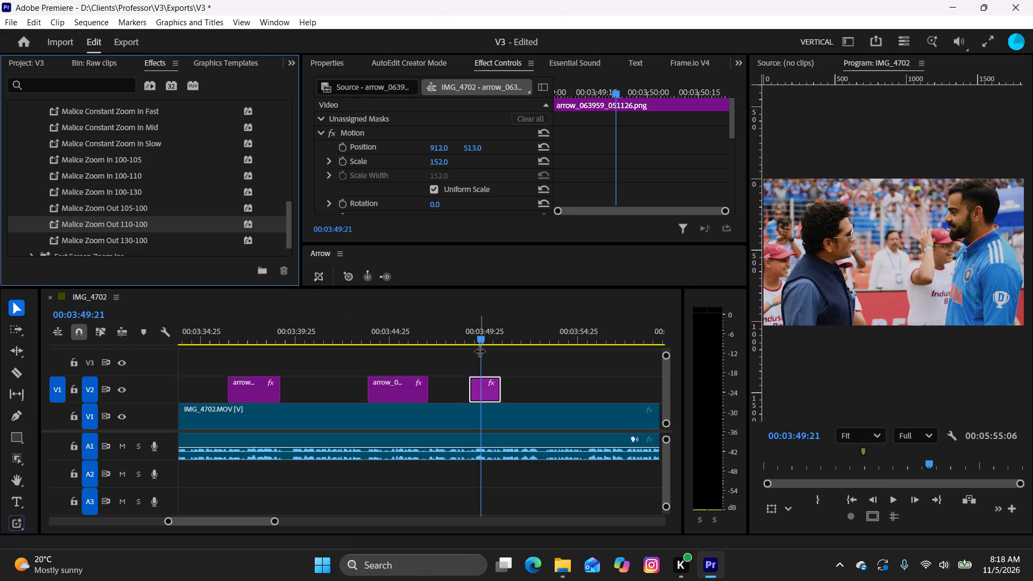
{"action": "left_click_drag", "start_coordinate": [480, 330], "coordinate": [461, 343]}
{"action": "key", "text": "space"}
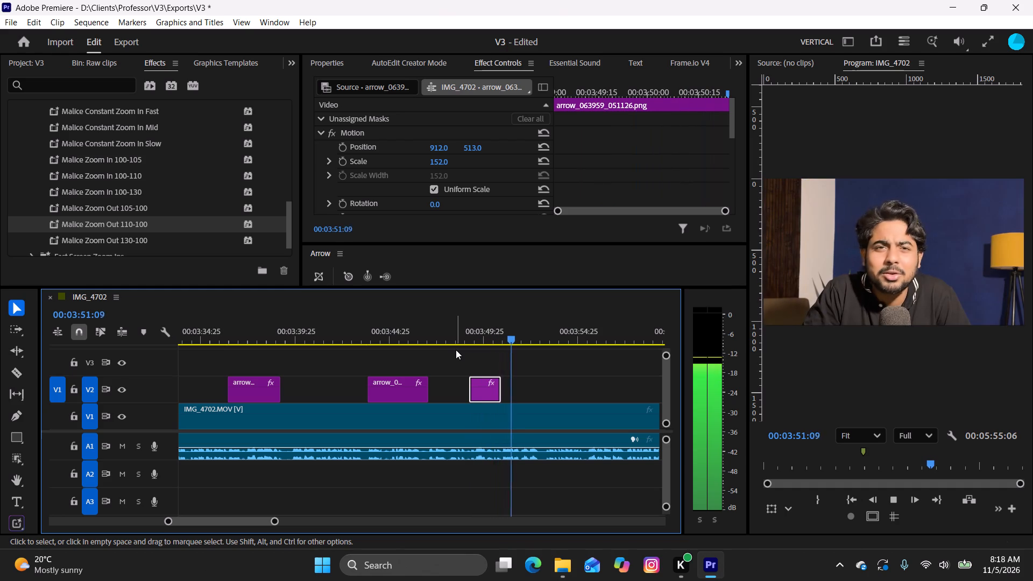
{"action": "key", "text": "r"}
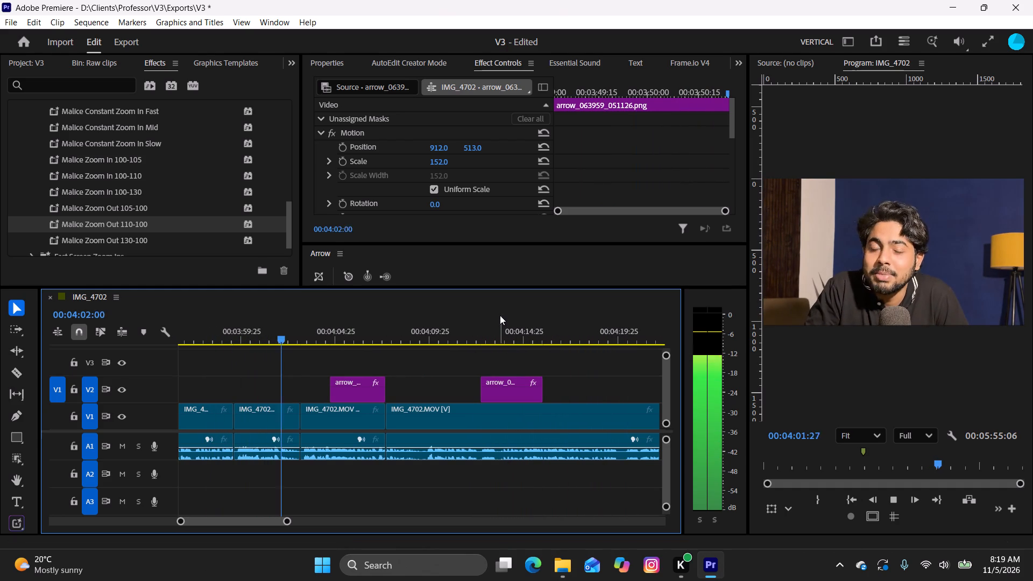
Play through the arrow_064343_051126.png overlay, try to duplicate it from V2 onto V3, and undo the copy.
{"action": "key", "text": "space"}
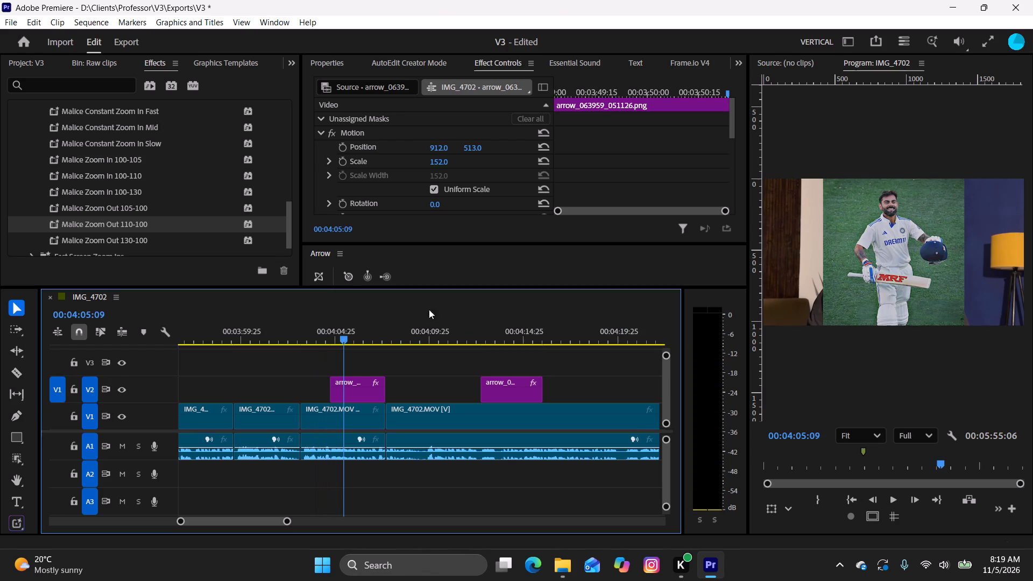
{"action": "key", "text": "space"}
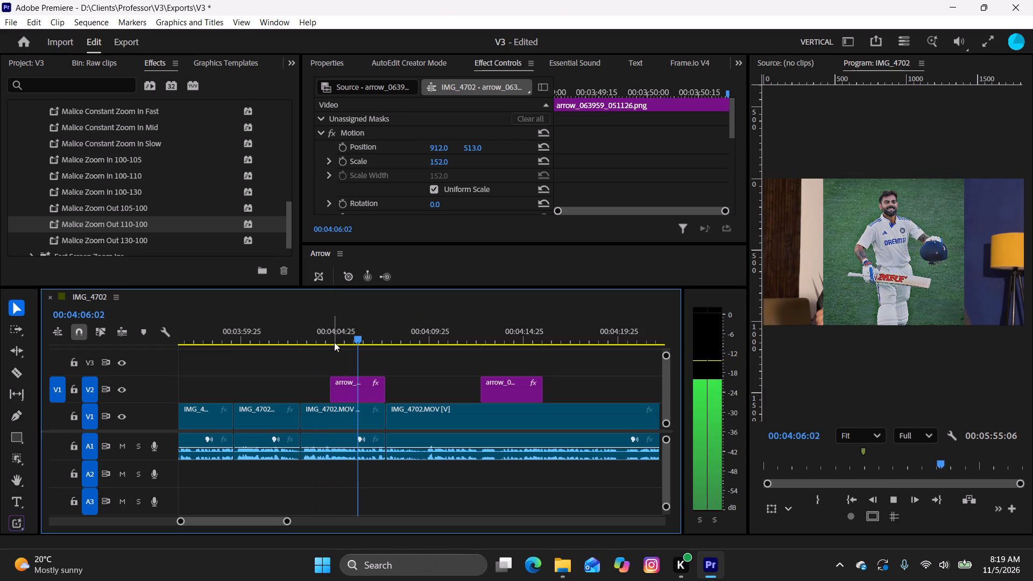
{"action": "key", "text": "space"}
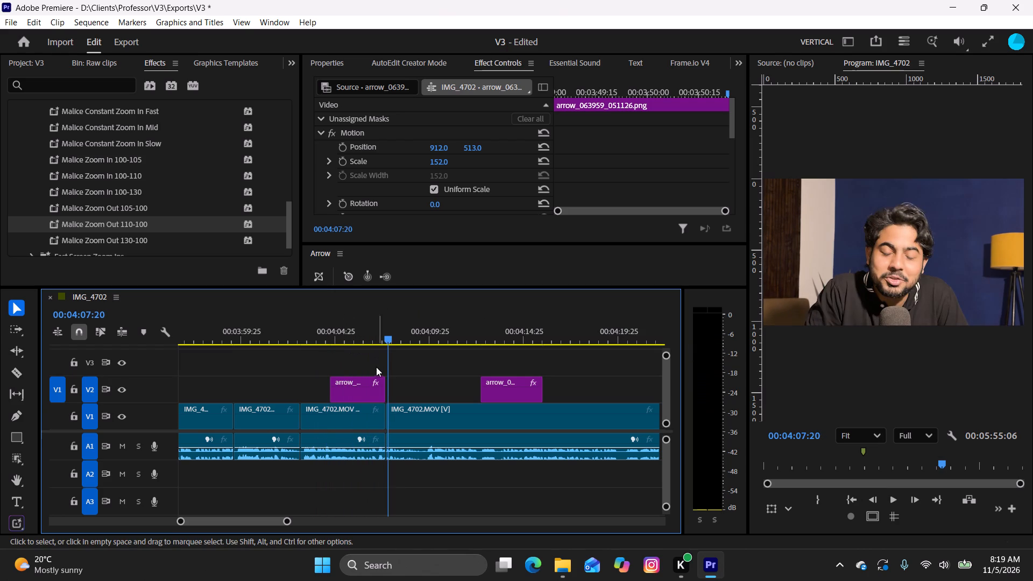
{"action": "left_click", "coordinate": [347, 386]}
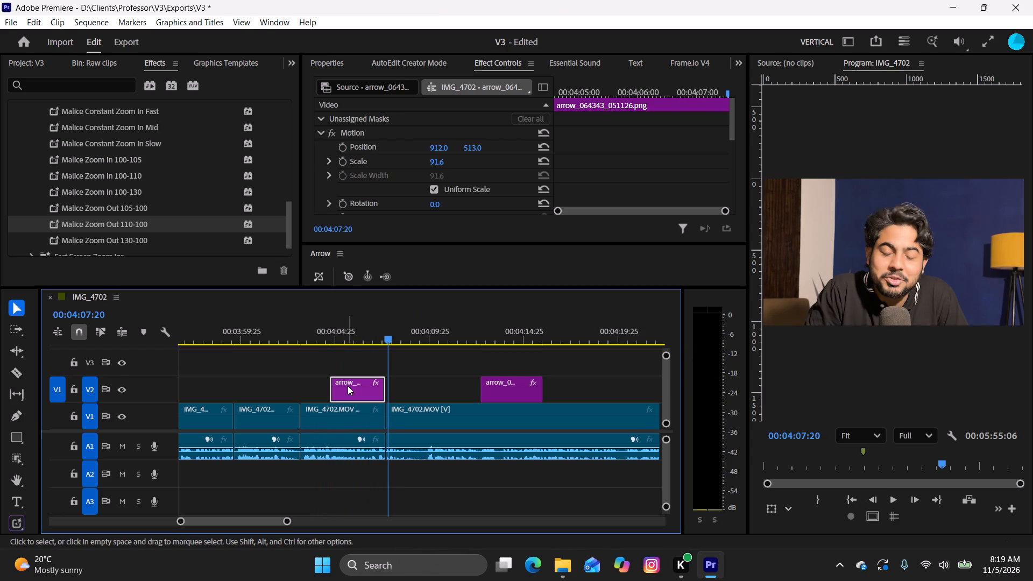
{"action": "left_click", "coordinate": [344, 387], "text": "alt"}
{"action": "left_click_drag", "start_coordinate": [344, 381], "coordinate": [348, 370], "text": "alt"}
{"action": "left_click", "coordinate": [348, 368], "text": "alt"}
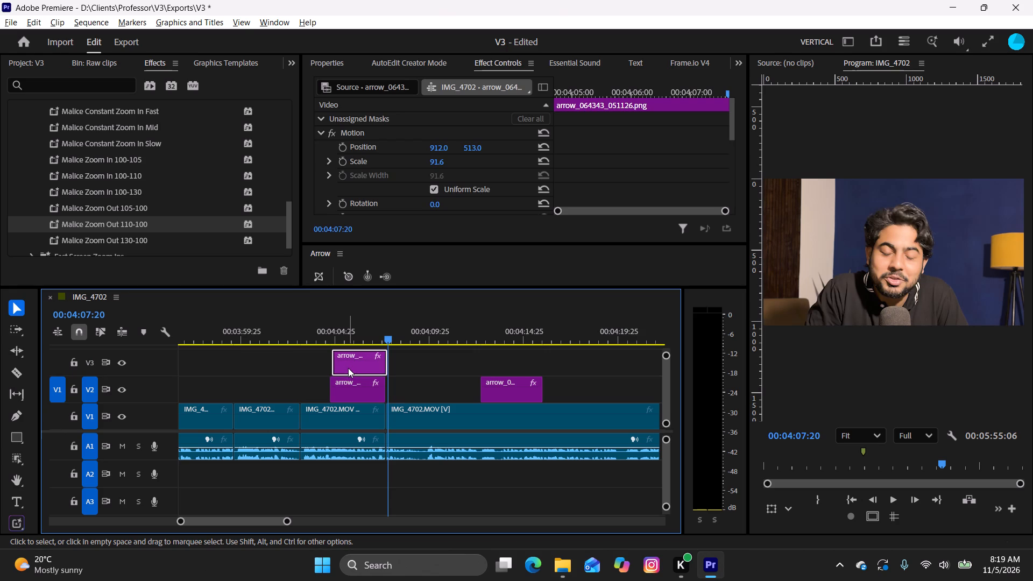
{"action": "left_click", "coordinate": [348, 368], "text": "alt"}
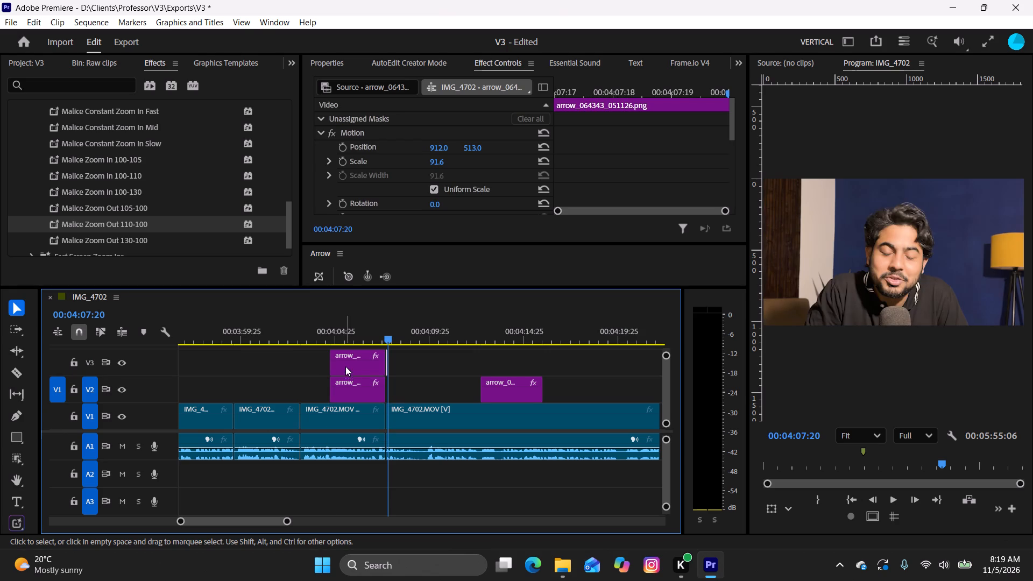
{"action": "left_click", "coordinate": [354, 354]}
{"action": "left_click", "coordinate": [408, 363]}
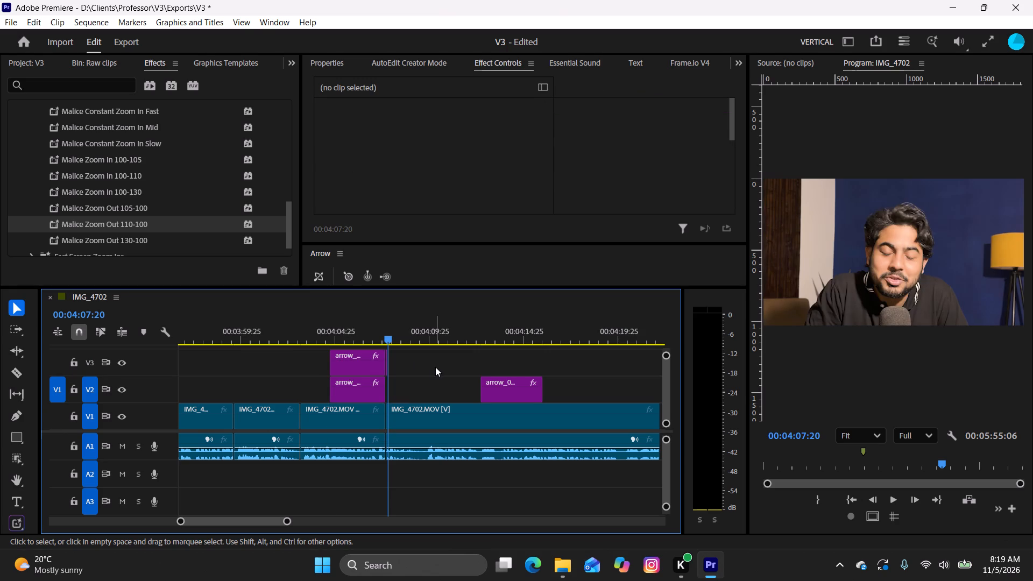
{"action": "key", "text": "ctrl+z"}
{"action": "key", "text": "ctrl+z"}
Duplicate arrow_064343_051126.png from V2 onto V3, aligned exactly above the original.
{"action": "left_click", "coordinate": [352, 384]}
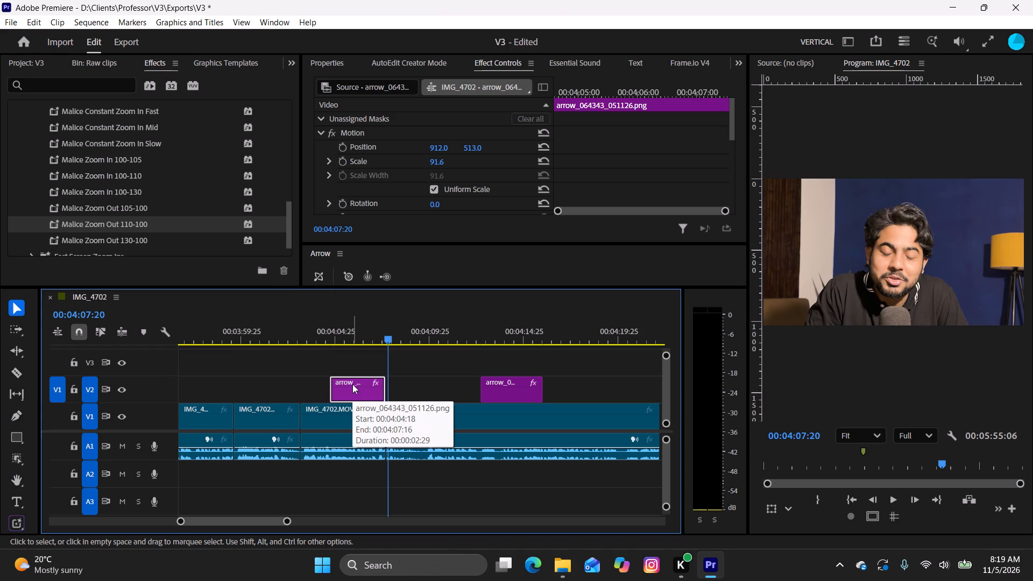
{"action": "left_click_drag", "start_coordinate": [352, 384], "coordinate": [352, 375], "text": "alt"}
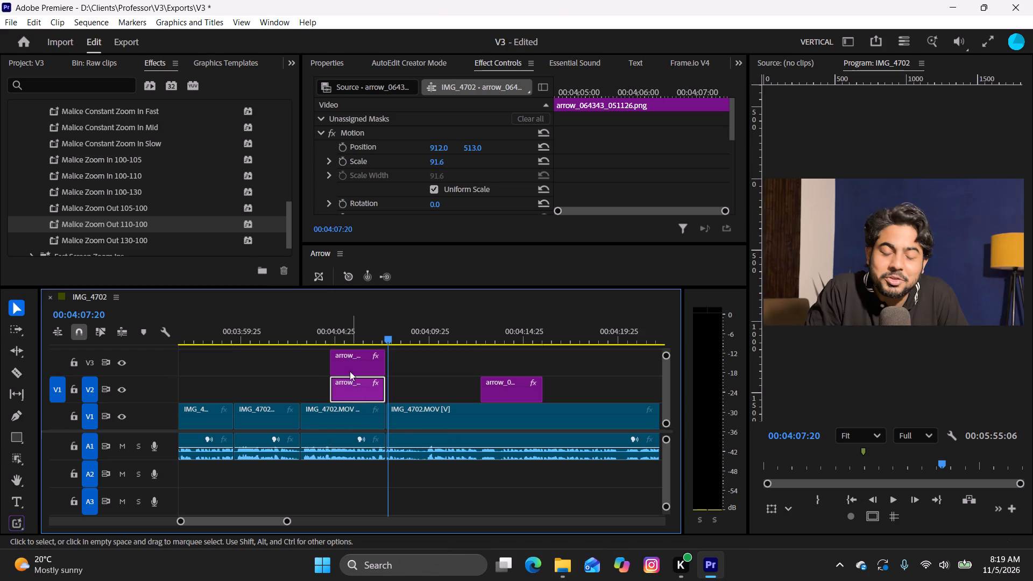
{"action": "left_click", "coordinate": [344, 363]}
Turn the V2 copy of arrow_064343_051126.png into a backdrop with Motion Scale 181.6 and a Gaussian Blur.
{"action": "left_click", "coordinate": [352, 387]}
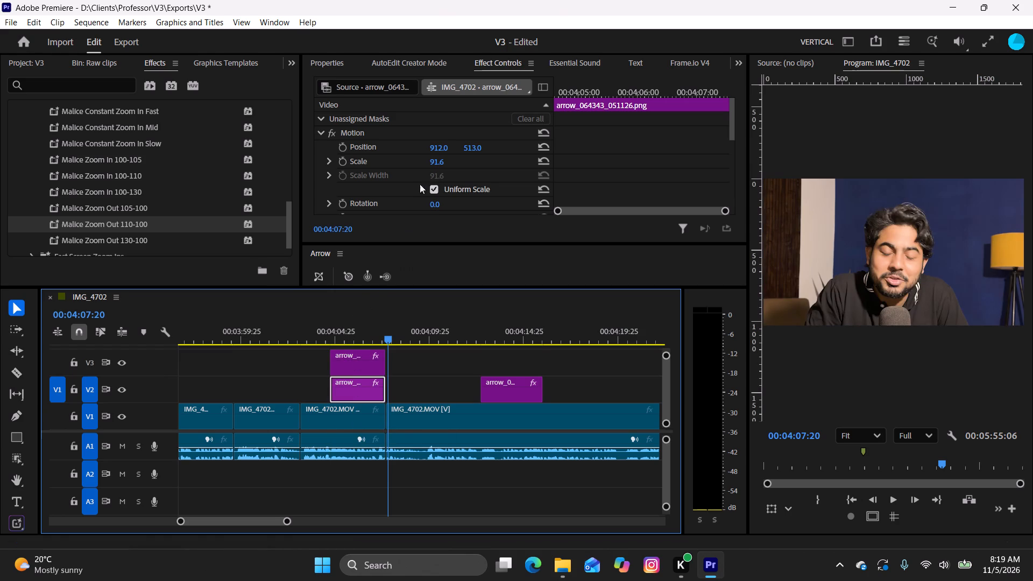
{"action": "left_click_drag", "start_coordinate": [376, 339], "coordinate": [360, 338]}
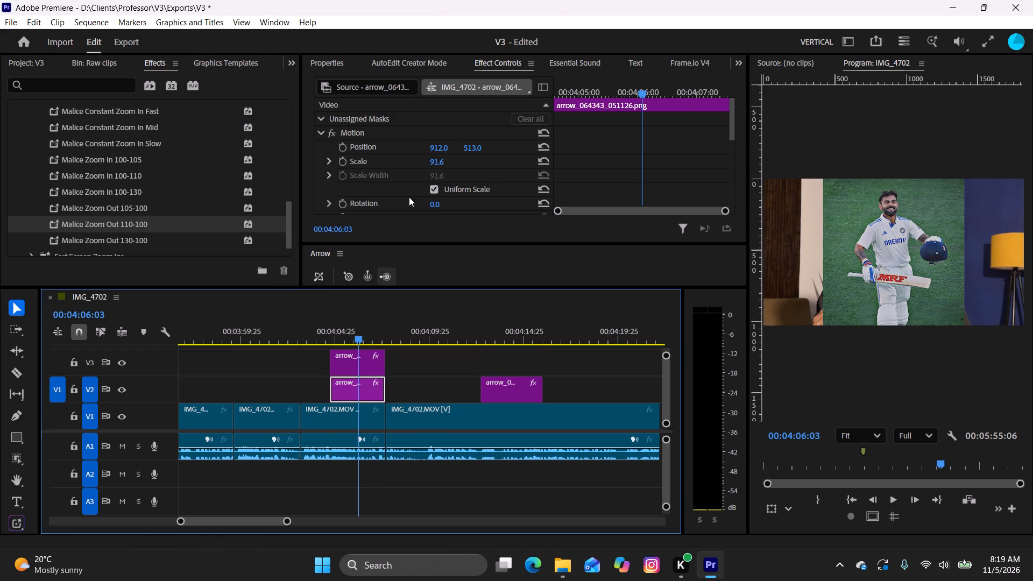
{"action": "left_click_drag", "start_coordinate": [436, 162], "coordinate": [501, 172]}
{"action": "key", "text": "ctrl+space"}
{"action": "type", "text": "gau"}
{"action": "key", "text": "Return"}
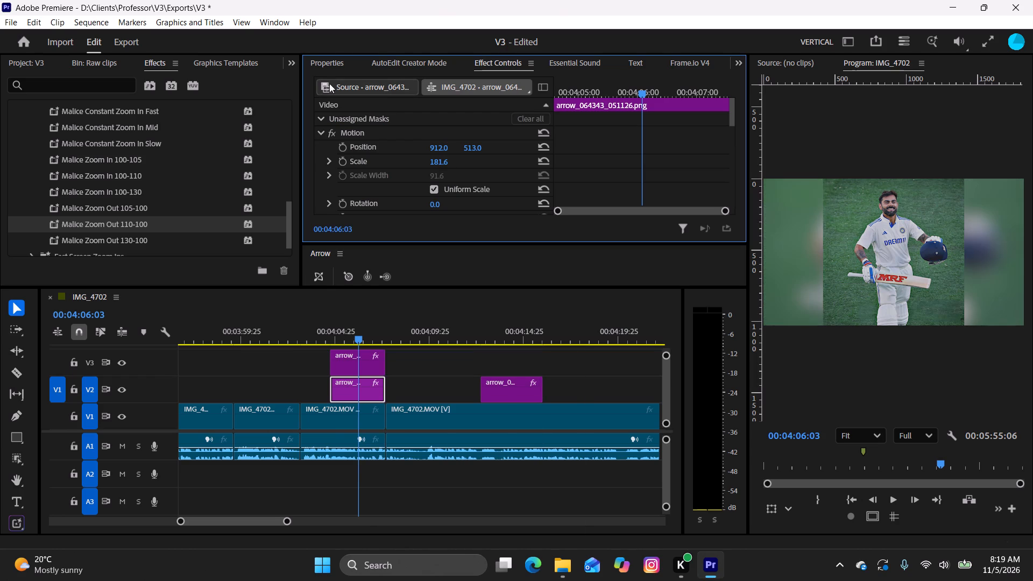
Set the Motion Scale of the V3 copy of arrow_064343_051126.png to 78.6 so the blurred backdrop frames it.
{"action": "left_click", "coordinate": [350, 364]}
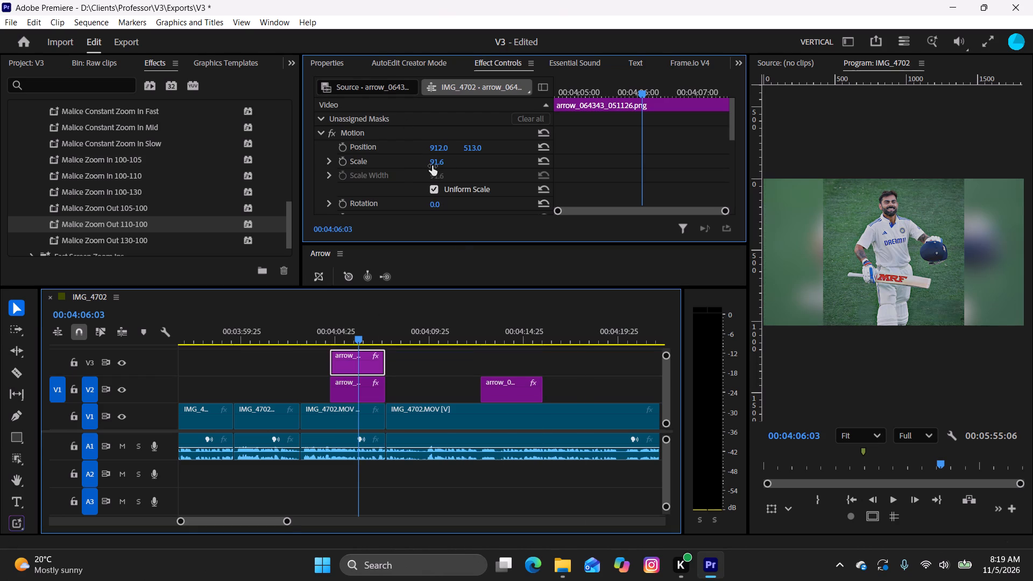
{"action": "left_click_drag", "start_coordinate": [439, 161], "coordinate": [431, 163]}
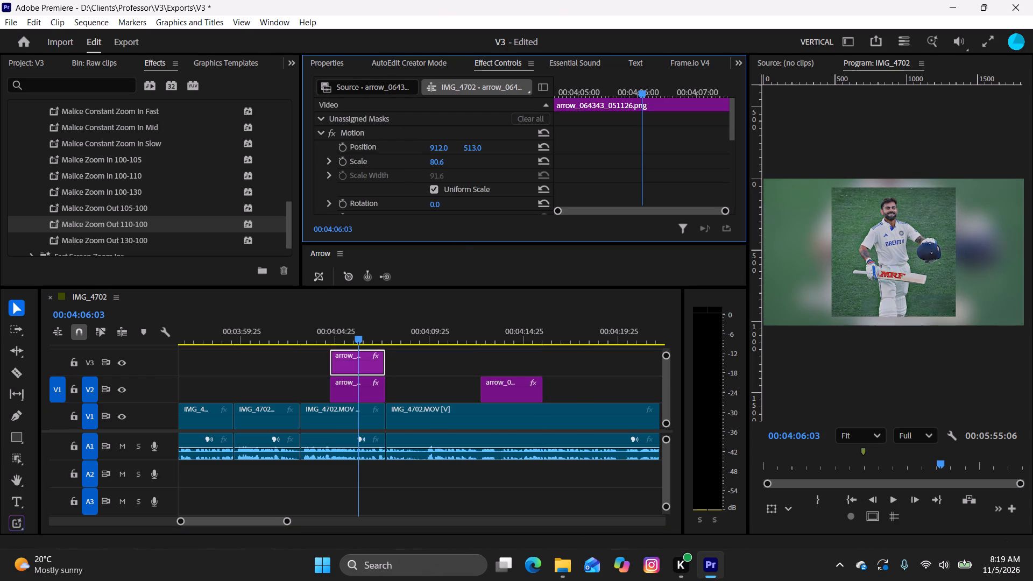
{"action": "left_click_drag", "start_coordinate": [431, 163], "coordinate": [433, 164]}
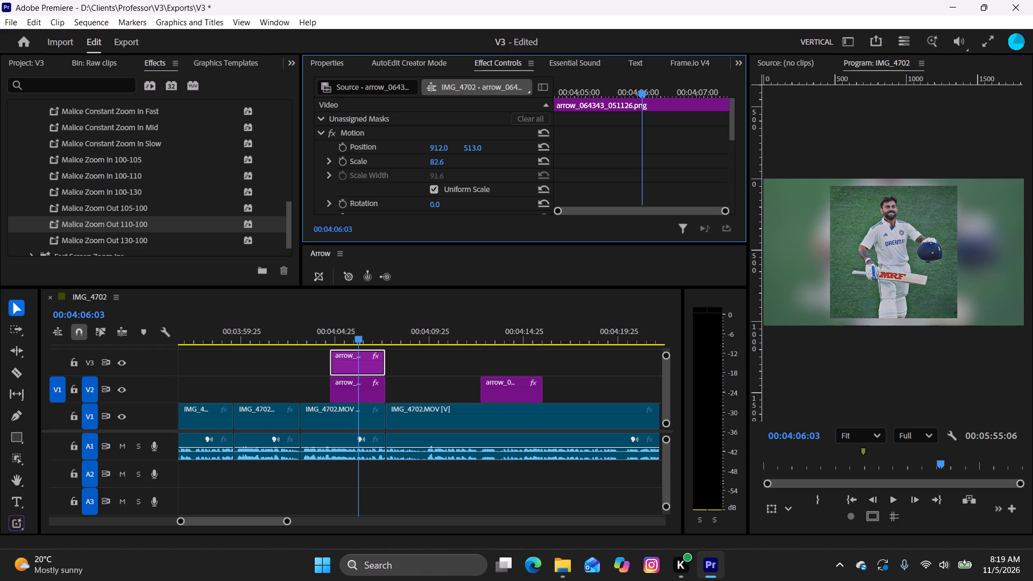
{"action": "left_click_drag", "start_coordinate": [433, 164], "coordinate": [434, 165]}
{"action": "left_click_drag", "start_coordinate": [434, 165], "coordinate": [440, 161]}
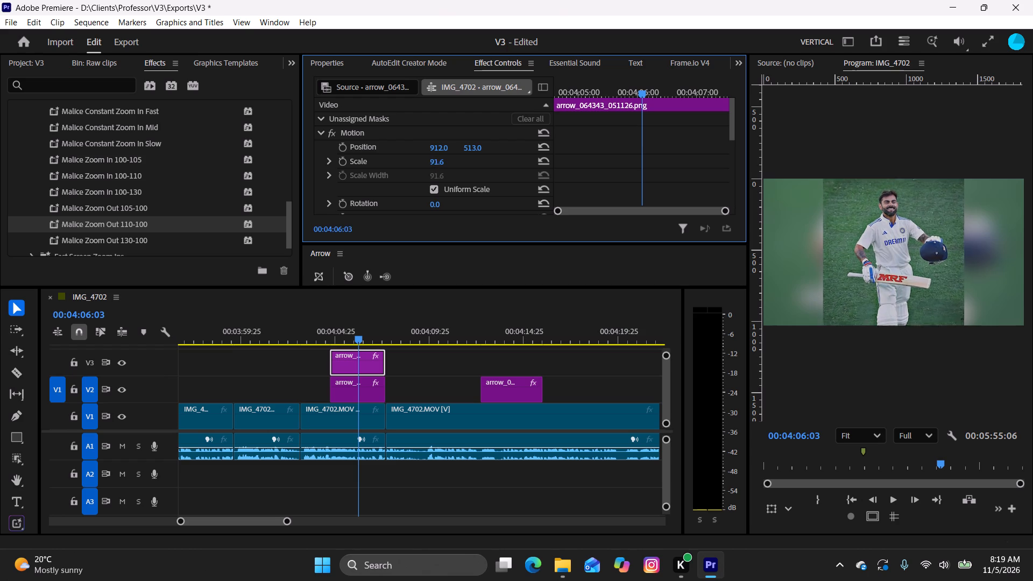
{"action": "left_click_drag", "start_coordinate": [440, 161], "coordinate": [429, 166]}
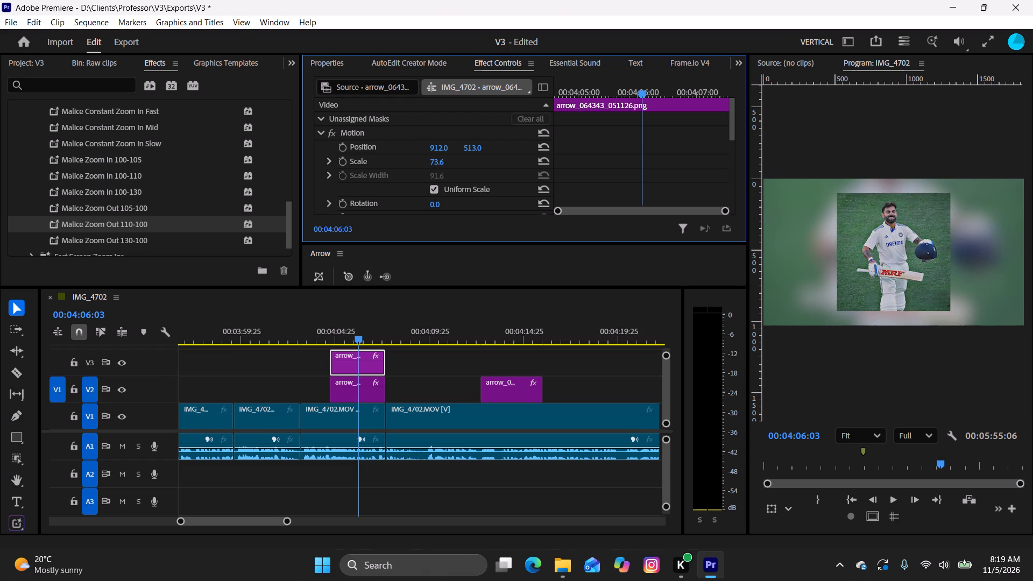
{"action": "left_click_drag", "start_coordinate": [429, 166], "coordinate": [435, 169]}
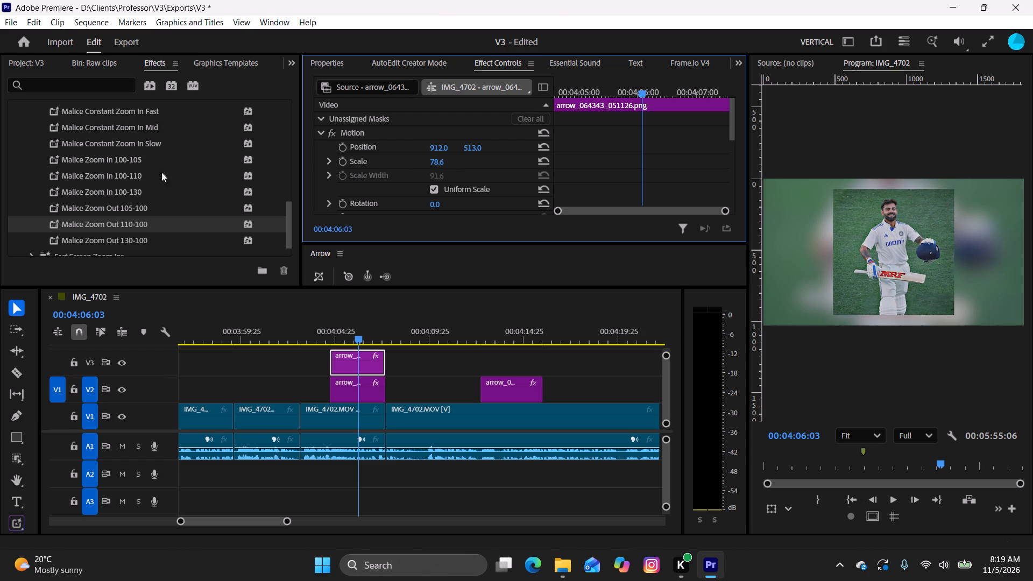
Apply the Malice Zoom In 100-105 preset to arrow_064343_051126.png on V3 and play it back.
{"action": "left_click_drag", "start_coordinate": [128, 159], "coordinate": [381, 324]}
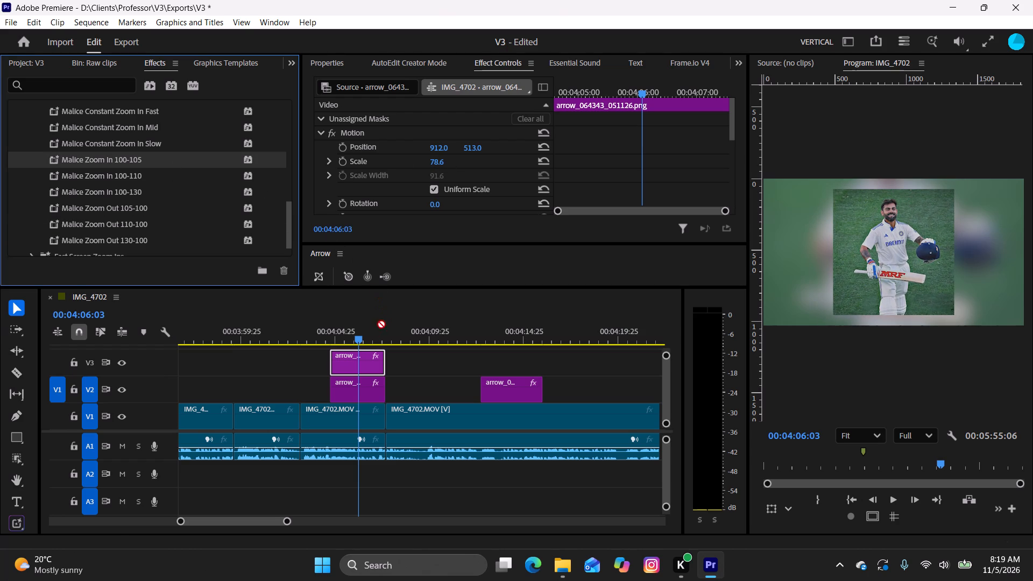
{"action": "left_click_drag", "start_coordinate": [381, 324], "coordinate": [369, 353]}
{"action": "left_click_drag", "start_coordinate": [348, 335], "coordinate": [314, 335]}
{"action": "key", "text": "space"}
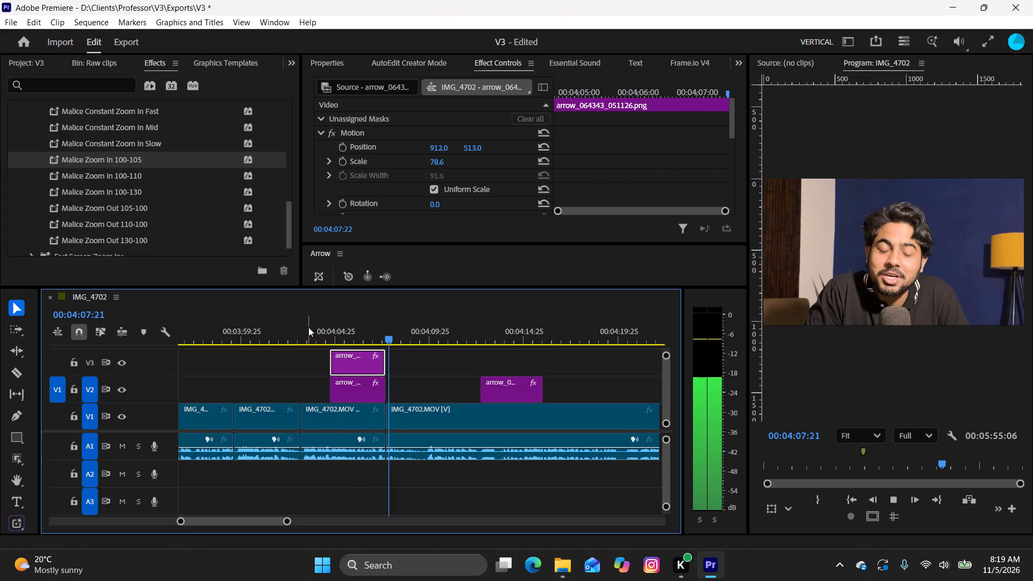
{"action": "key", "text": "space"}
{"action": "left_click_drag", "start_coordinate": [390, 338], "coordinate": [344, 344]}
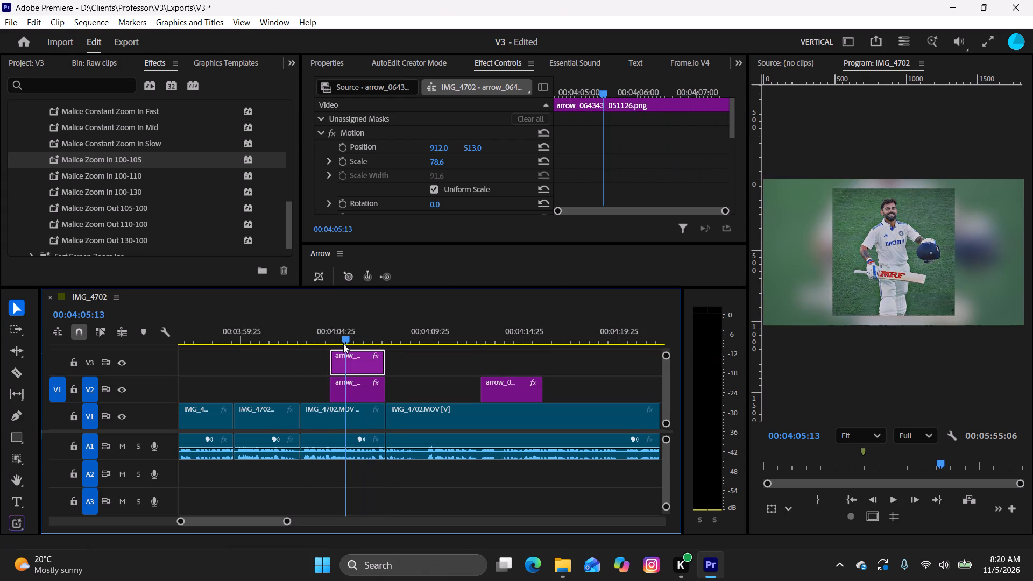
Apply the Malice Zoom In 100-130 preset to arrow_064343_051126.png on V3 and play through to the next overlay.
{"action": "left_click_drag", "start_coordinate": [141, 194], "coordinate": [143, 194]}
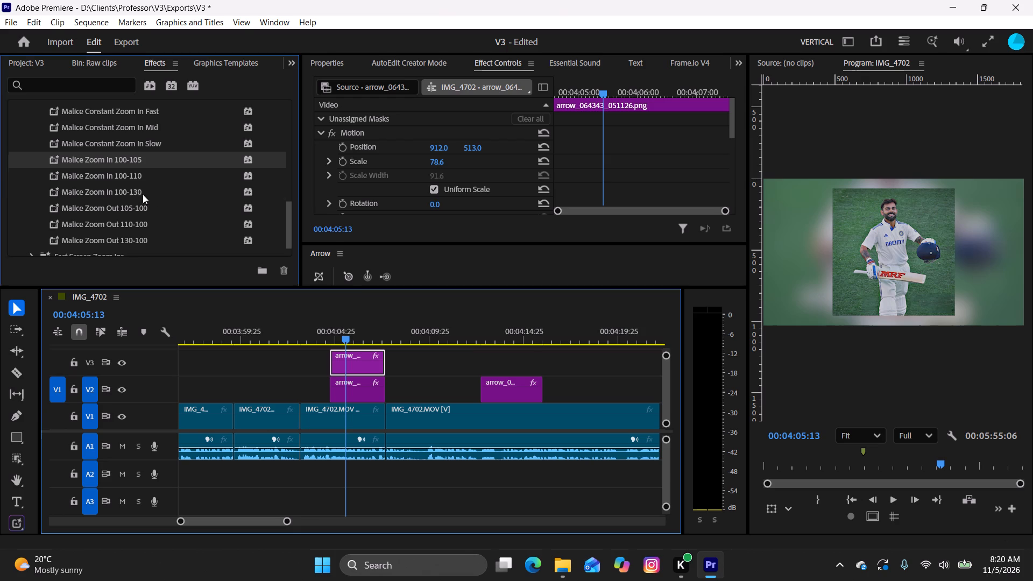
{"action": "left_click_drag", "start_coordinate": [143, 194], "coordinate": [362, 368]}
{"action": "left_click_drag", "start_coordinate": [343, 333], "coordinate": [293, 338]}
{"action": "key", "text": "space"}
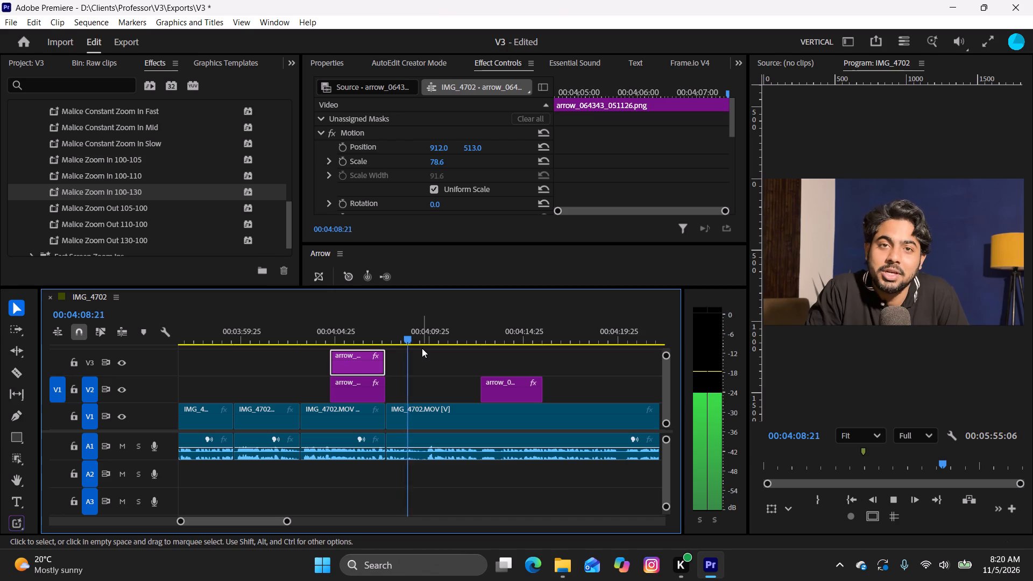
{"action": "key", "text": "r"}
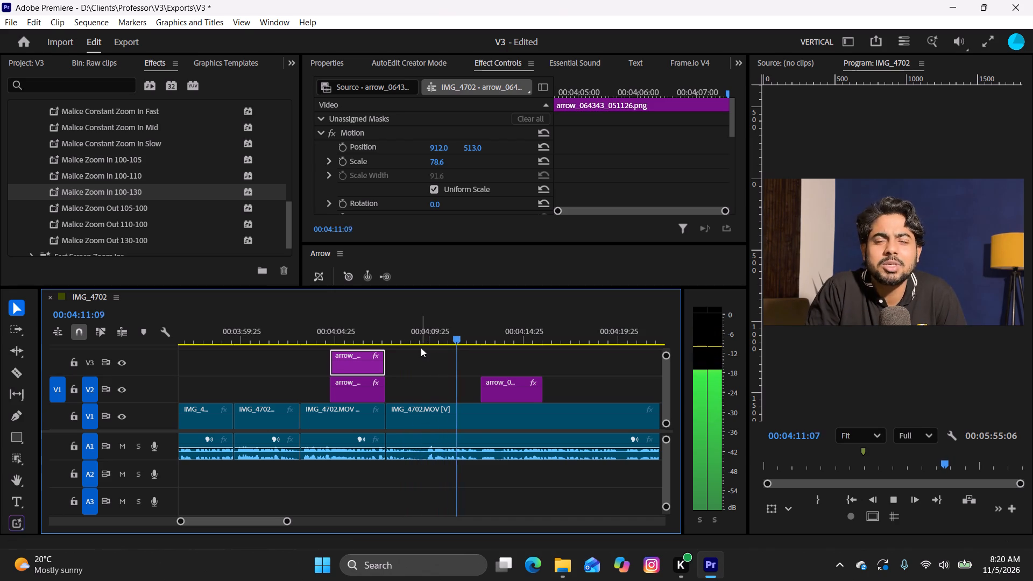
{"action": "key", "text": "space"}
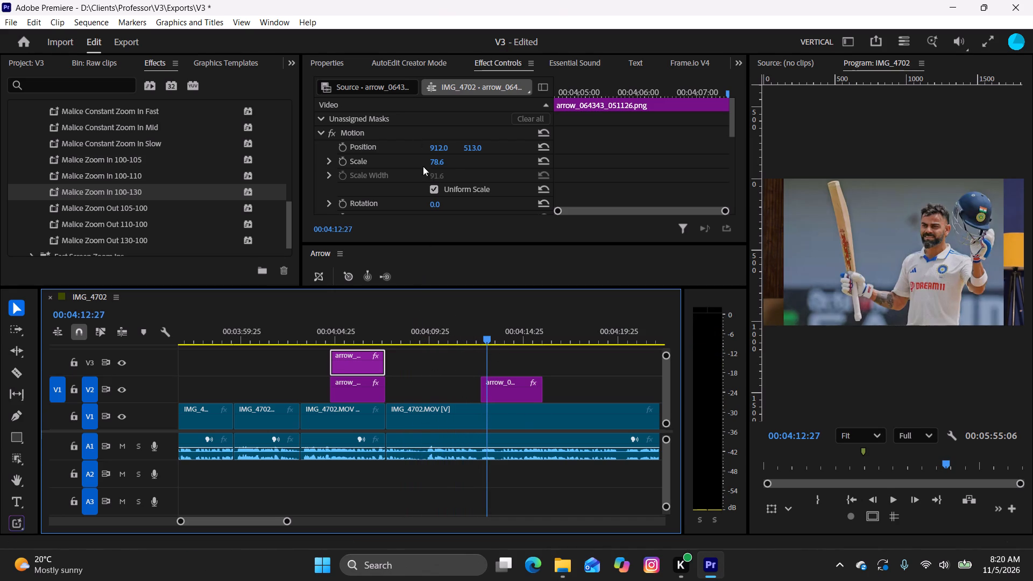
Set the Motion Scale of arrow_064343_051126.png on V3 to 88.6, checking it near the end of the zoom.
{"action": "left_click_drag", "start_coordinate": [442, 162], "coordinate": [457, 171]}
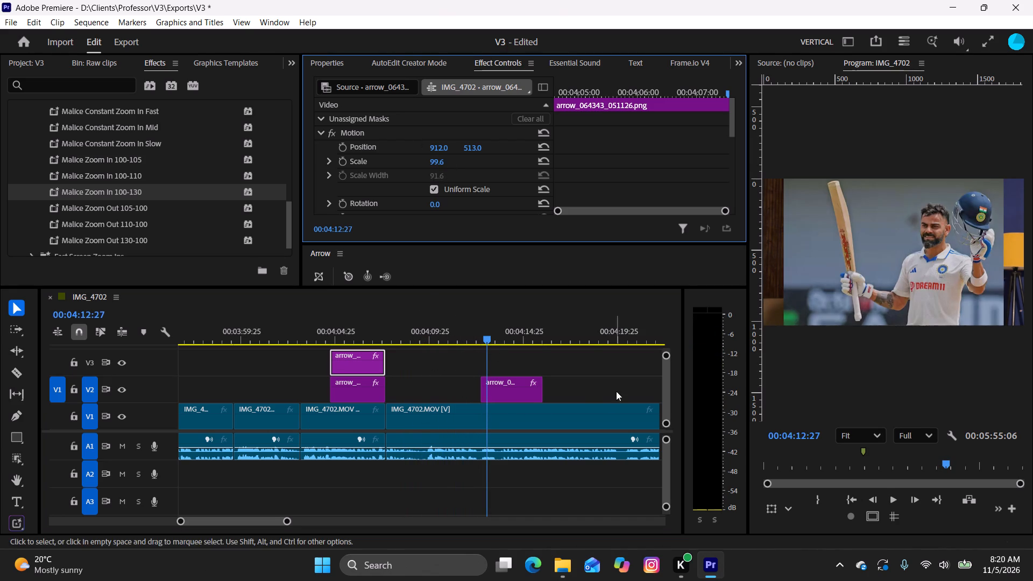
{"action": "left_click_drag", "start_coordinate": [487, 335], "coordinate": [397, 344]}
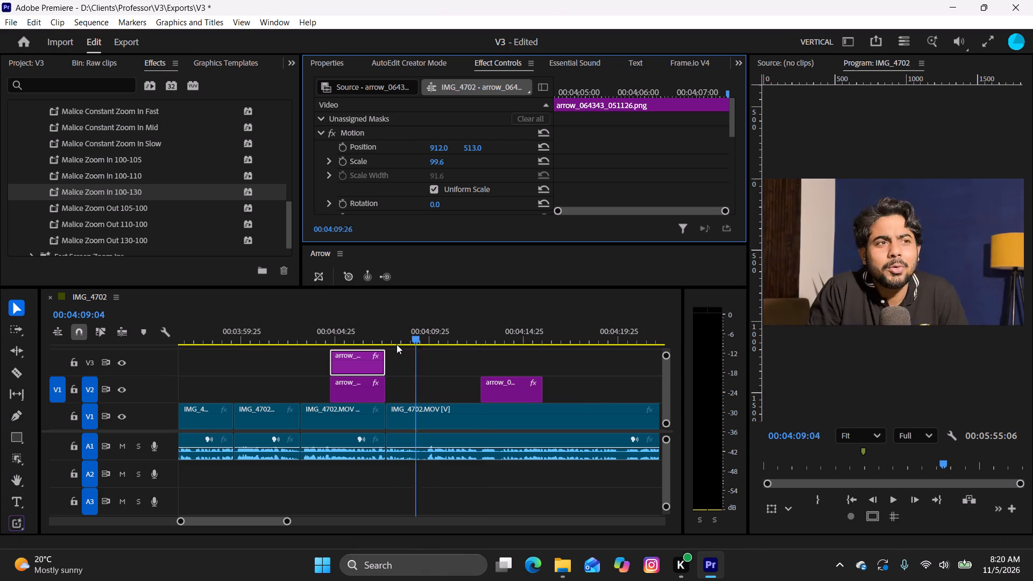
{"action": "left_click_drag", "start_coordinate": [397, 344], "coordinate": [379, 353]}
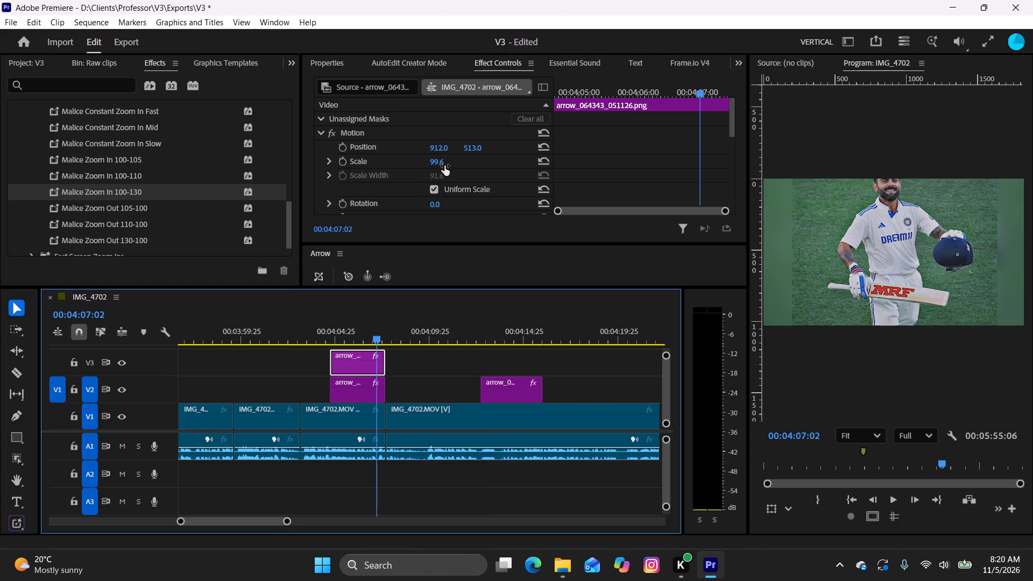
{"action": "left_click_drag", "start_coordinate": [442, 161], "coordinate": [435, 165]}
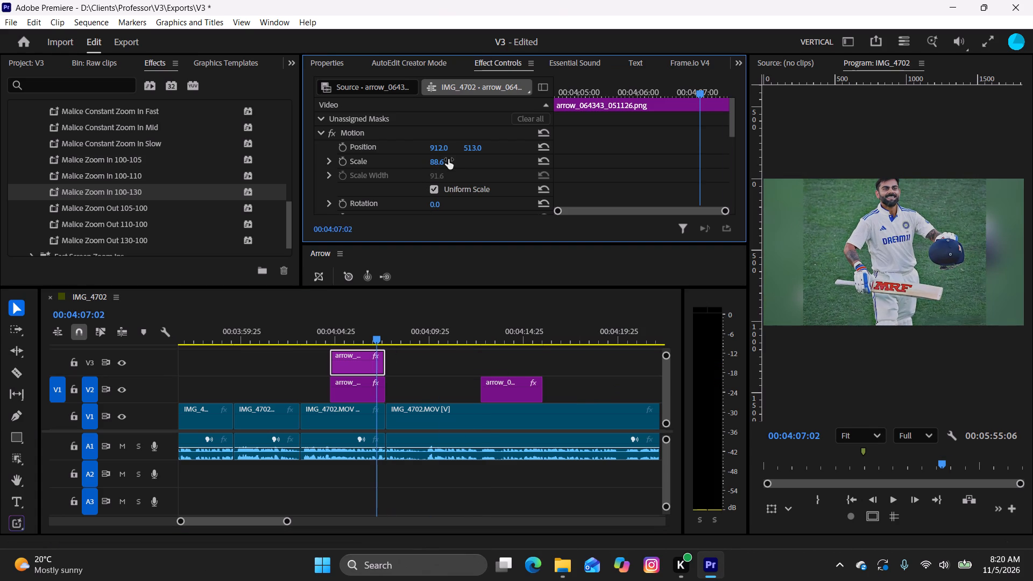
Set the Motion Scale of arrow_064519_051126.png on V2 to 289 so it fills the frame.
{"action": "left_click_drag", "start_coordinate": [378, 337], "coordinate": [506, 357]}
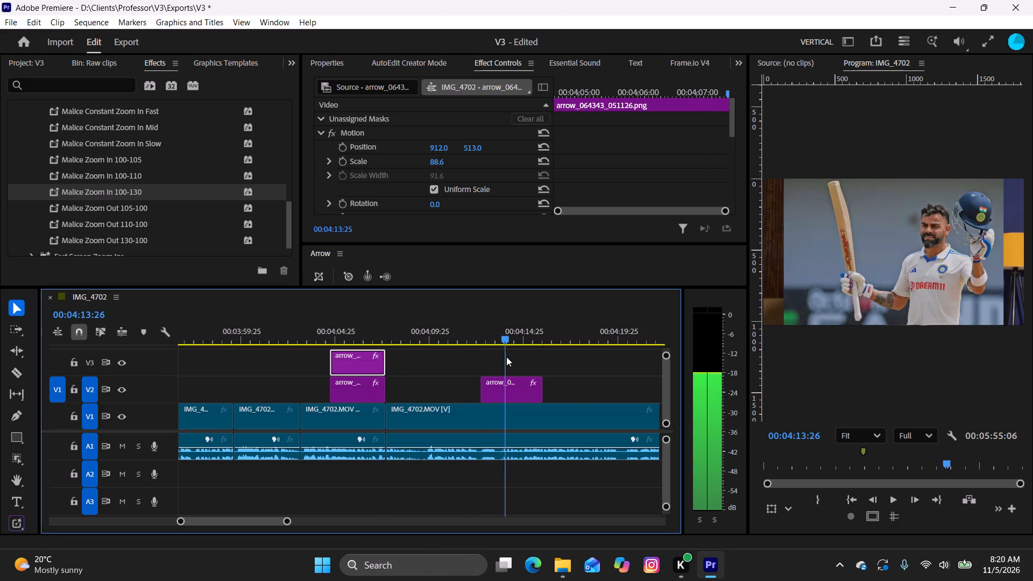
{"action": "left_click_drag", "start_coordinate": [506, 357], "coordinate": [501, 358]}
{"action": "left_click", "coordinate": [497, 392]}
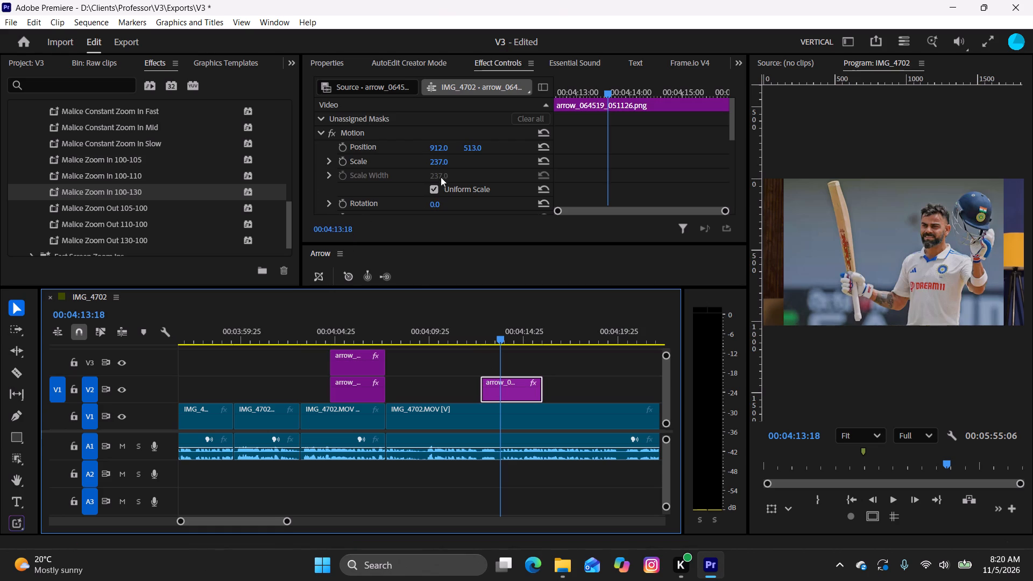
{"action": "left_click_drag", "start_coordinate": [436, 158], "coordinate": [475, 167]}
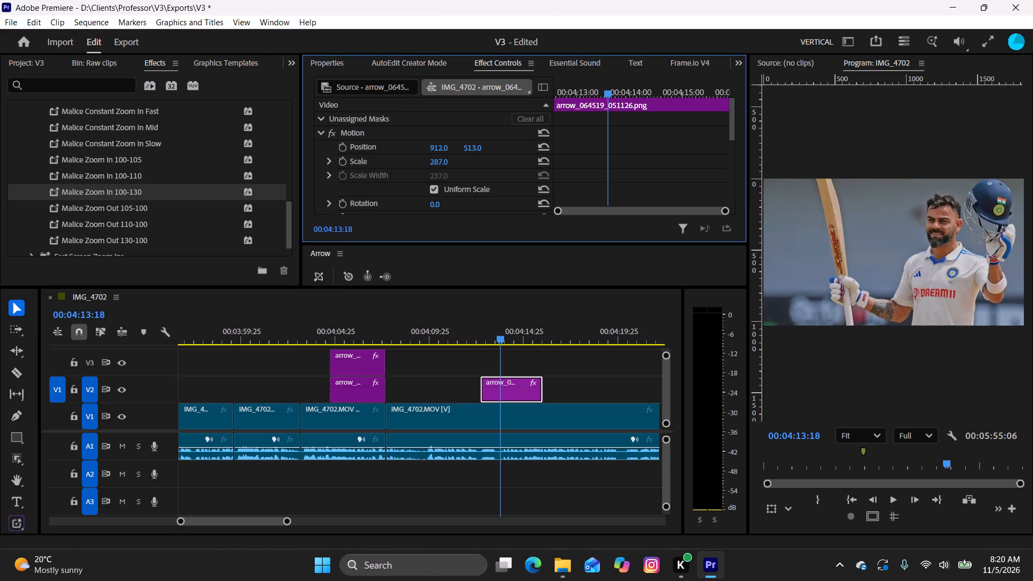
{"action": "left_click_drag", "start_coordinate": [475, 167], "coordinate": [476, 168]}
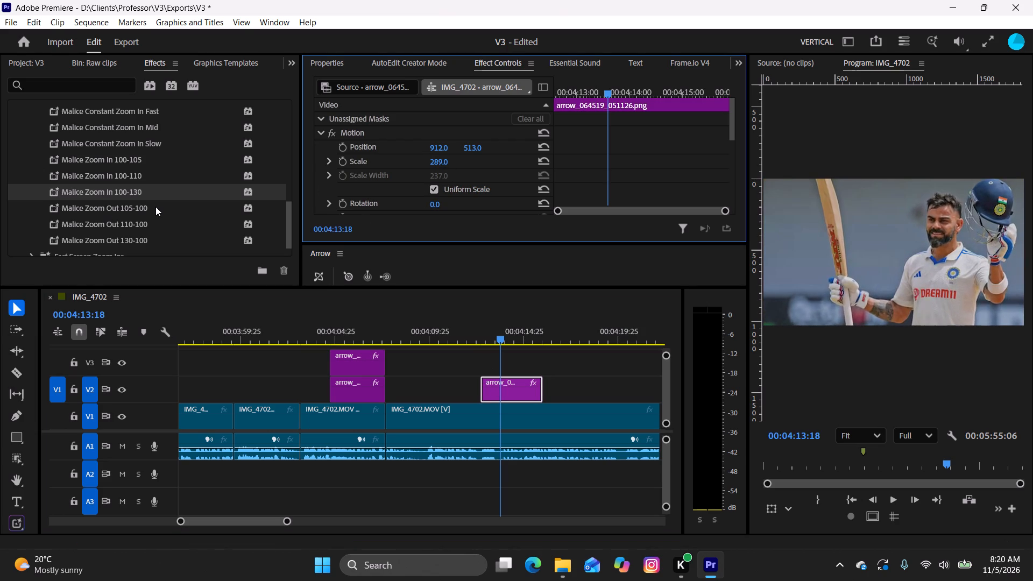
Apply the Malice Zoom Out 130-100 preset to arrow_064519_051126.png on V2 and play through to the next overlay.
{"action": "left_click_drag", "start_coordinate": [145, 240], "coordinate": [523, 353]}
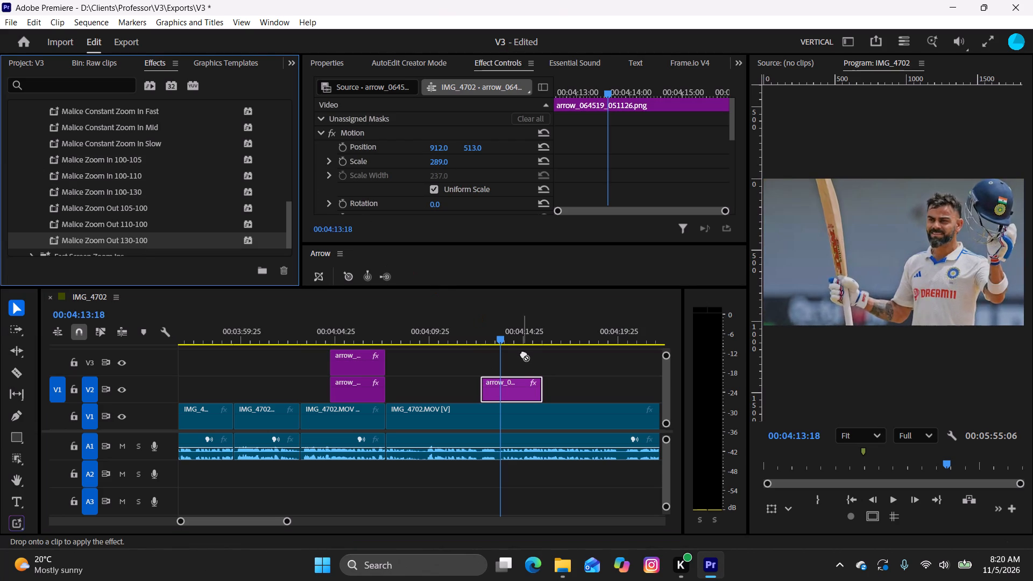
{"action": "left_click_drag", "start_coordinate": [523, 353], "coordinate": [519, 380]}
{"action": "left_click_drag", "start_coordinate": [496, 337], "coordinate": [455, 340]}
{"action": "key", "text": "space"}
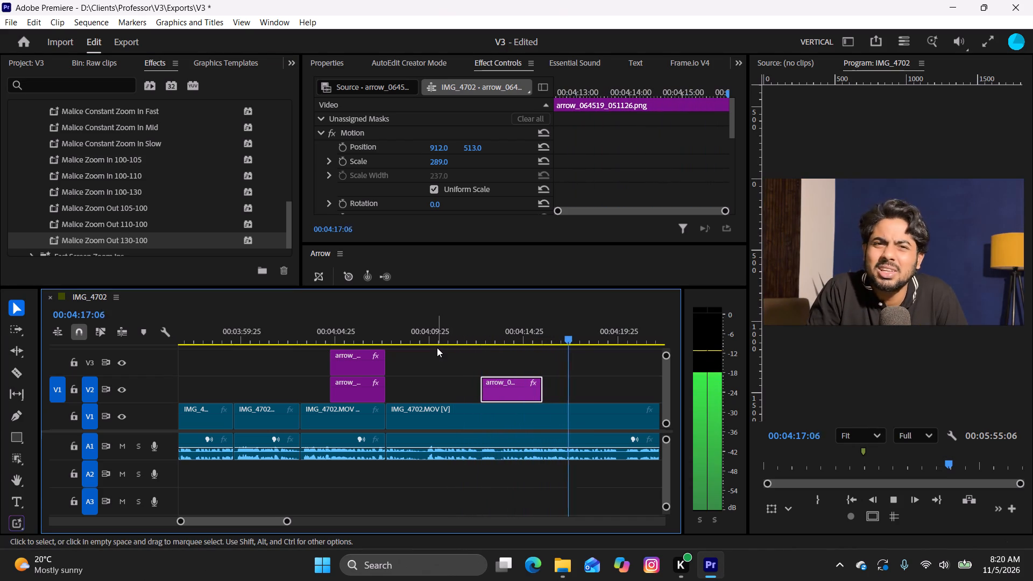
{"action": "key", "text": "r"}
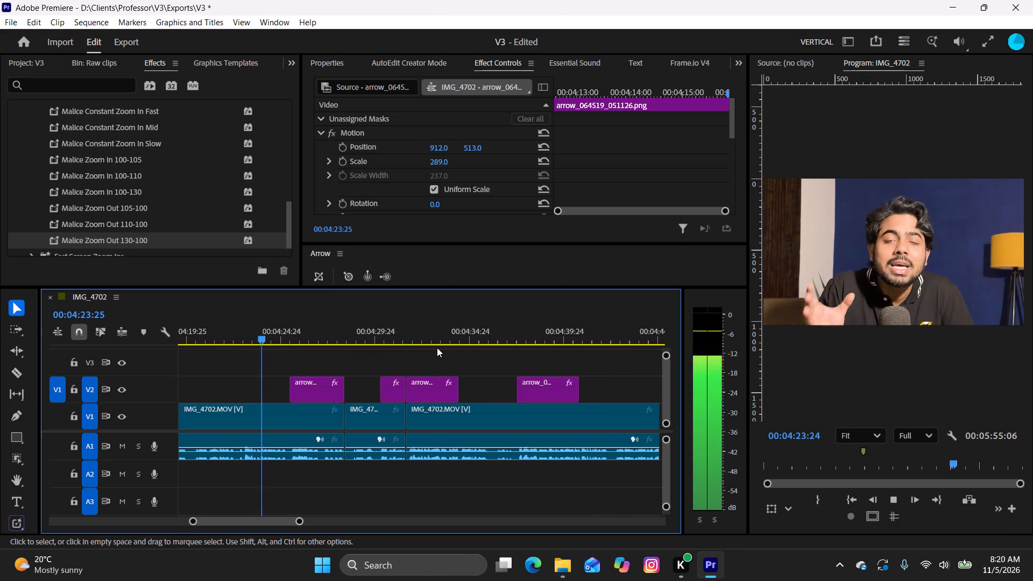
{"action": "key", "text": "space"}
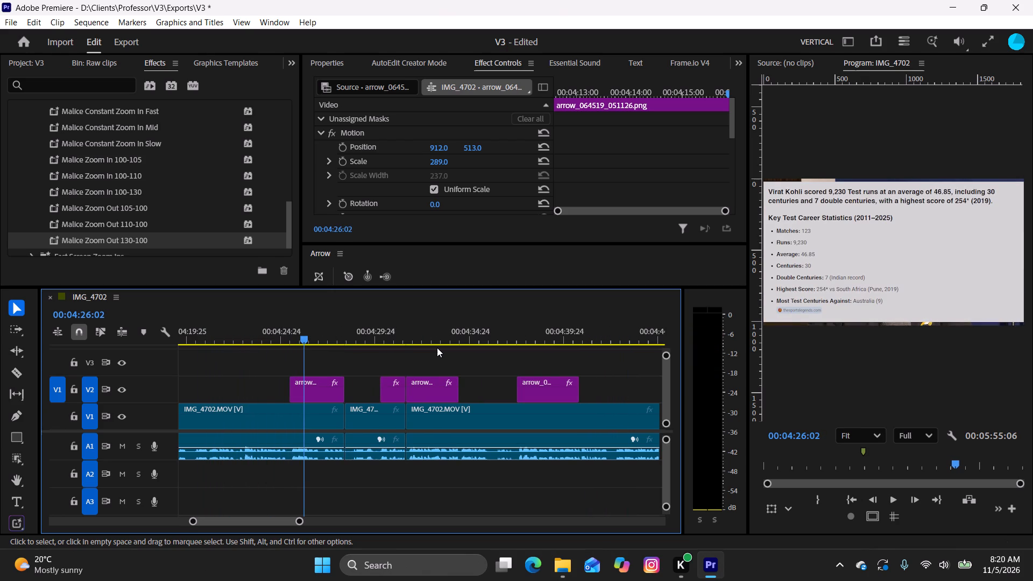
Duplicate the first arrow_064621_051126.png overlay from V2 onto V3 and set the V2 copy's Motion Scale to 241.8 as a backdrop.
{"action": "left_click", "coordinate": [318, 391]}
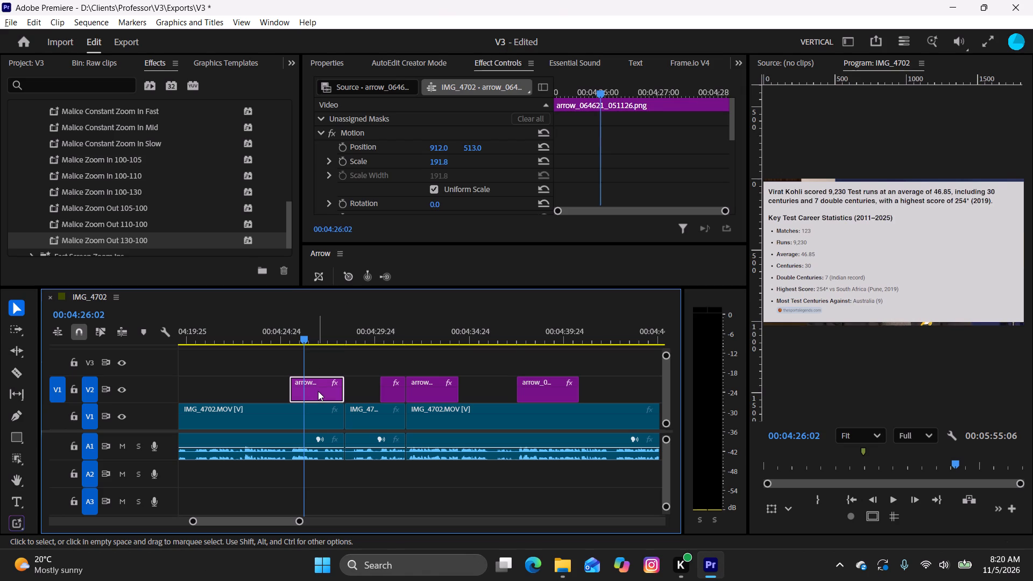
{"action": "left_click_drag", "start_coordinate": [318, 391], "coordinate": [321, 375], "text": "alt"}
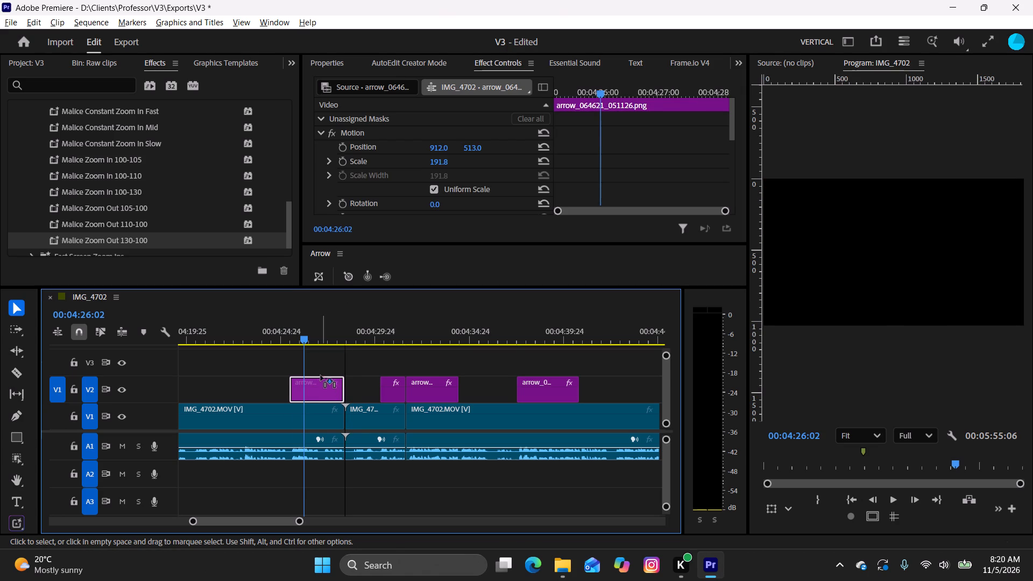
{"action": "left_click_drag", "start_coordinate": [321, 375], "coordinate": [311, 365], "text": "alt"}
{"action": "left_click", "coordinate": [311, 364]}
{"action": "left_click", "coordinate": [302, 391]}
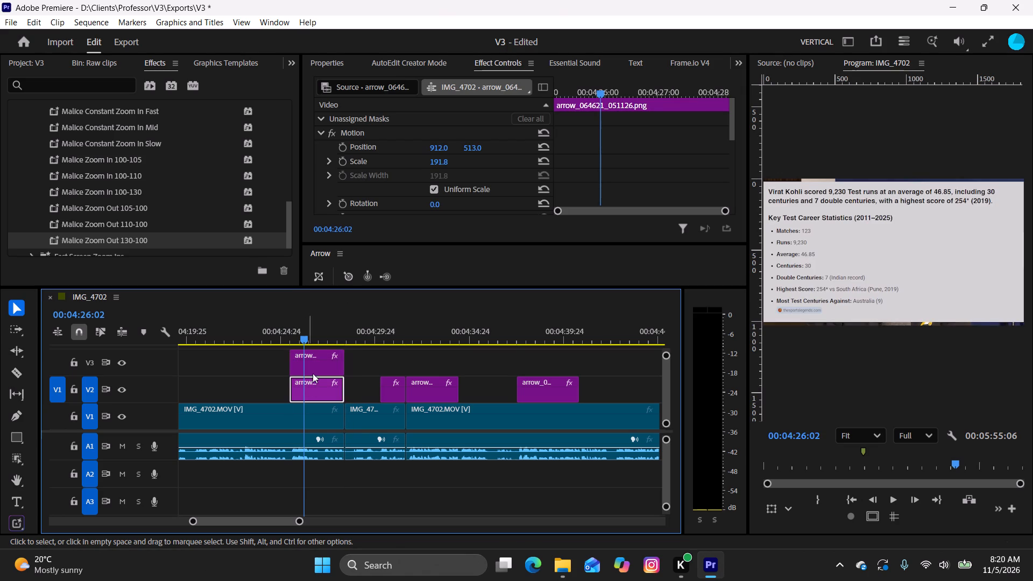
{"action": "left_click_drag", "start_coordinate": [433, 162], "coordinate": [467, 173]}
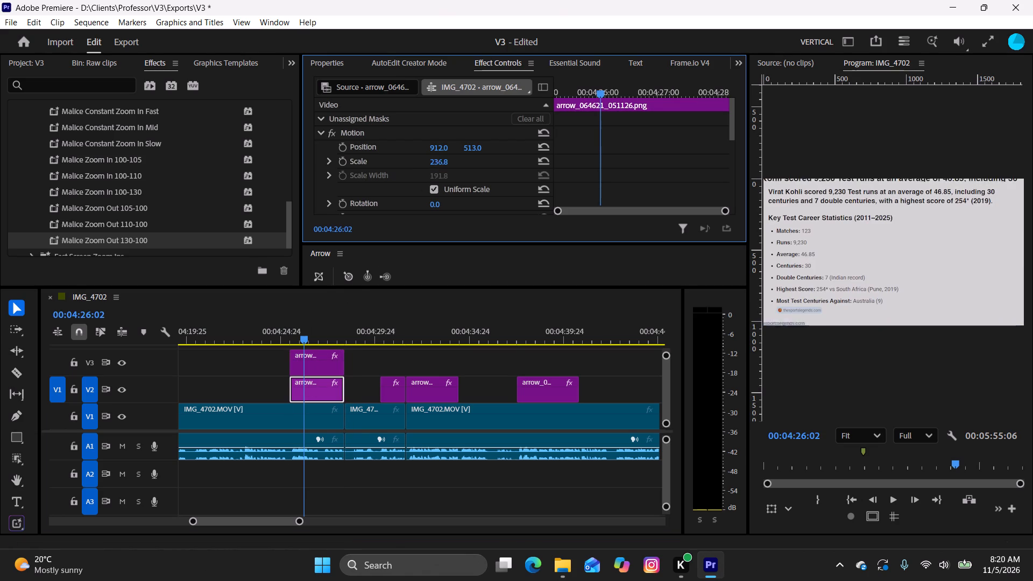
{"action": "left_click_drag", "start_coordinate": [467, 173], "coordinate": [475, 178]}
Reduce the Motion Scale of the V3 copy of arrow_064621_051126.png so the enlarged backdrop shows around it.
{"action": "left_click", "coordinate": [327, 366]}
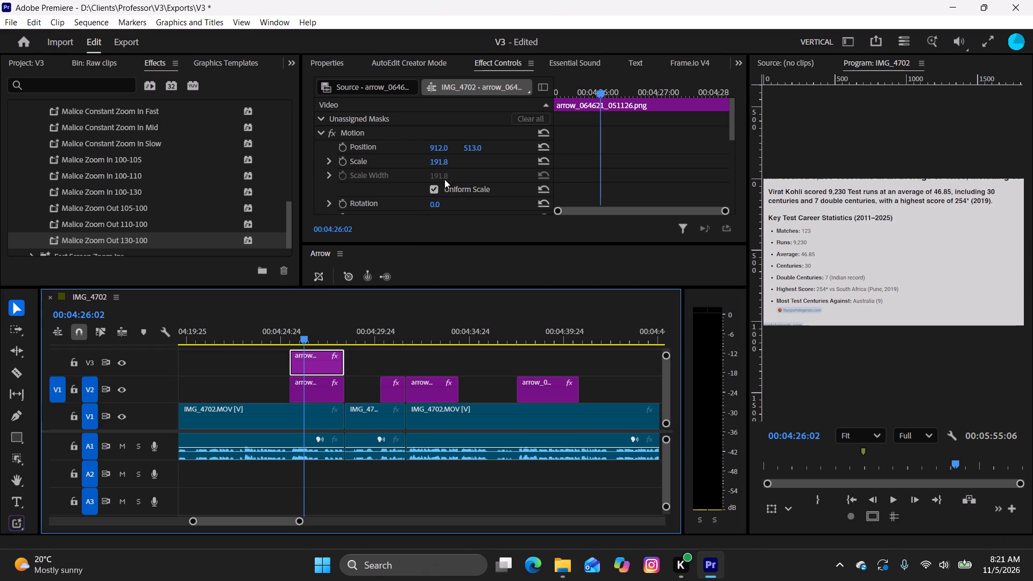
{"action": "left_click_drag", "start_coordinate": [440, 164], "coordinate": [430, 167]}
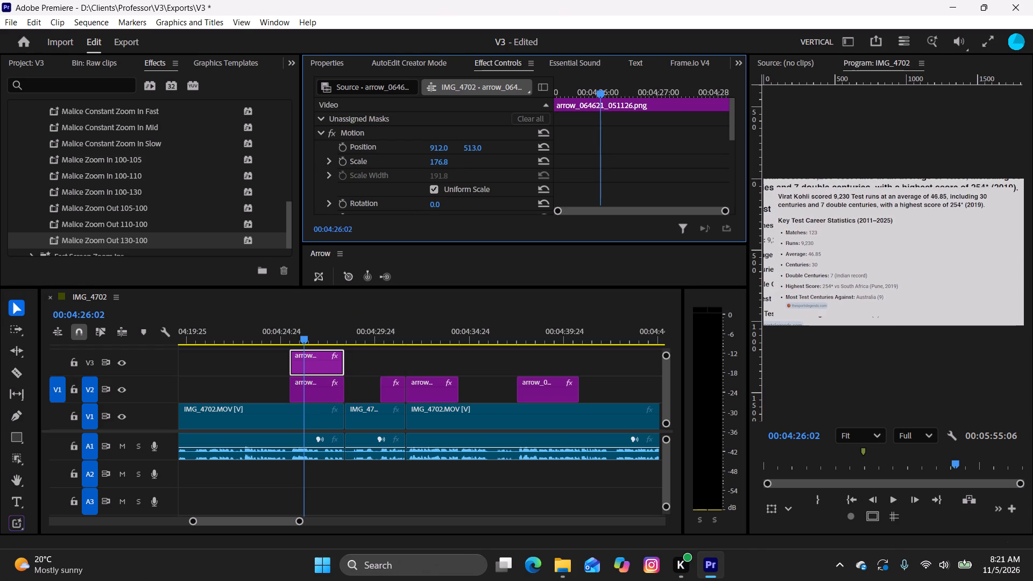
{"action": "left_click_drag", "start_coordinate": [430, 167], "coordinate": [424, 168]}
Apply Gaussian Blur to the enlarged V2 copy of arrow_064621_051126.png and play through to the next overlay.
{"action": "left_click", "coordinate": [316, 389]}
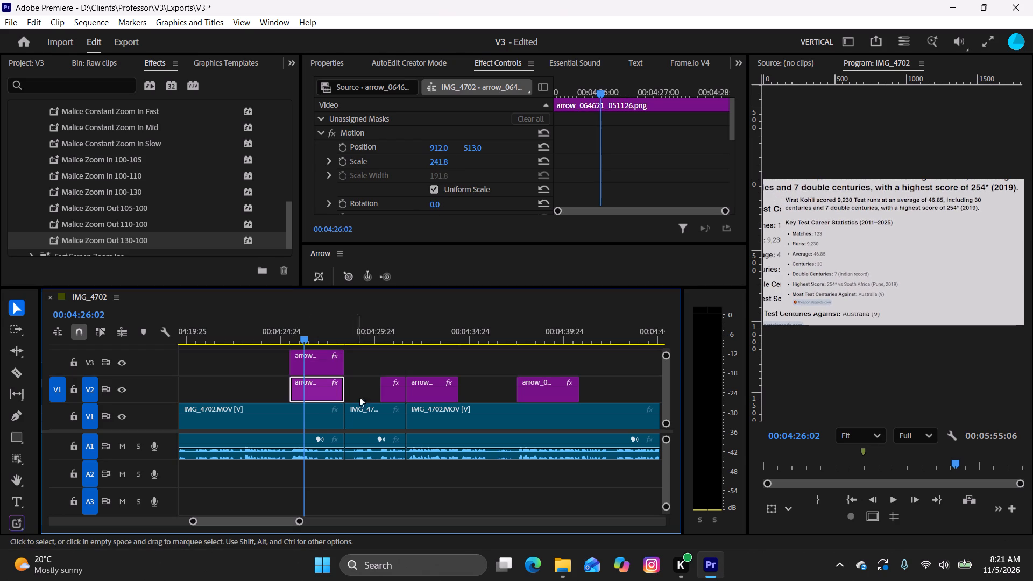
{"action": "key", "text": "ctrl+space"}
{"action": "type", "text": "gau"}
{"action": "key", "text": "Return"}
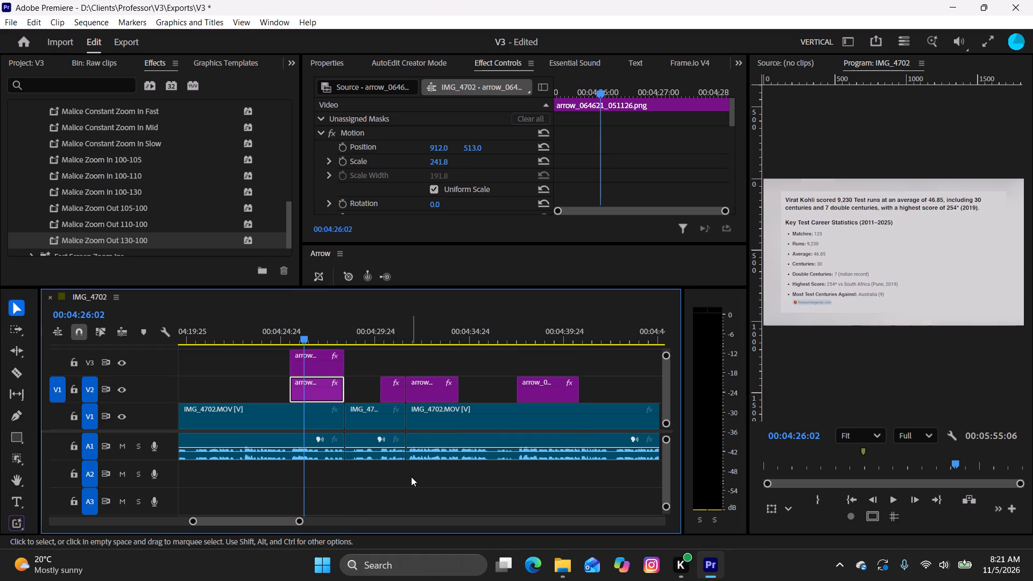
{"action": "key", "text": "space"}
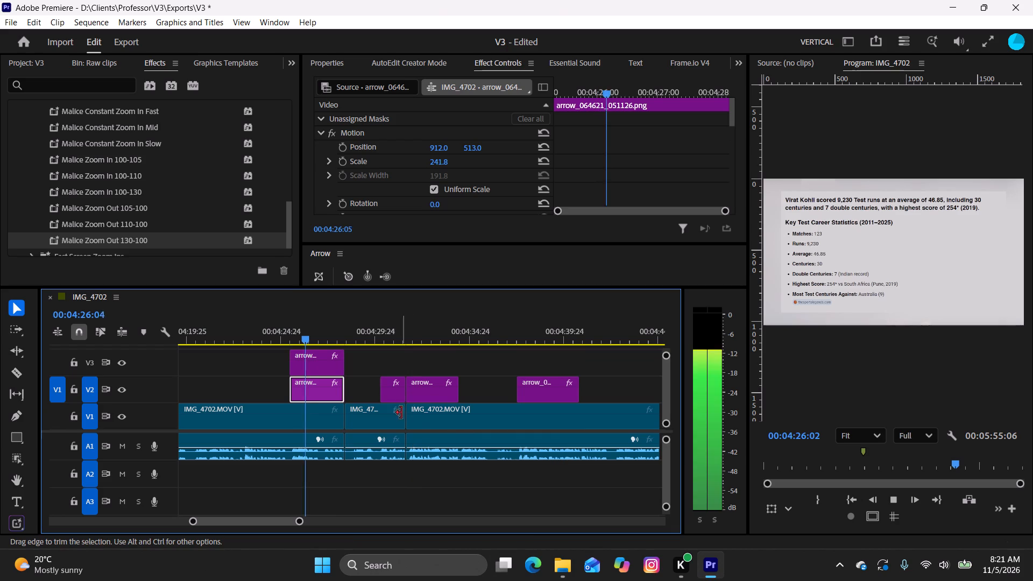
{"action": "key", "text": "r"}
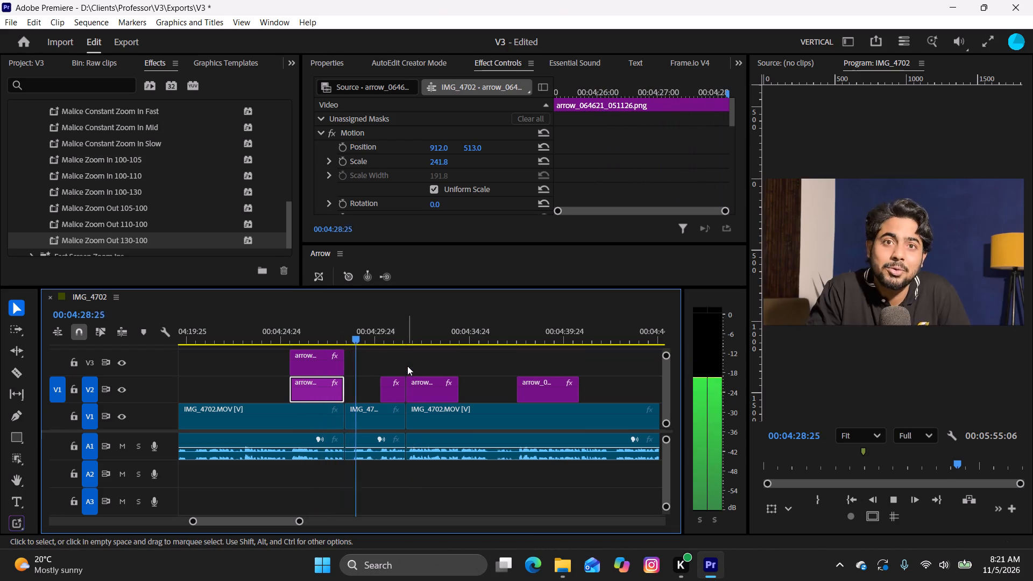
{"action": "key", "text": "space"}
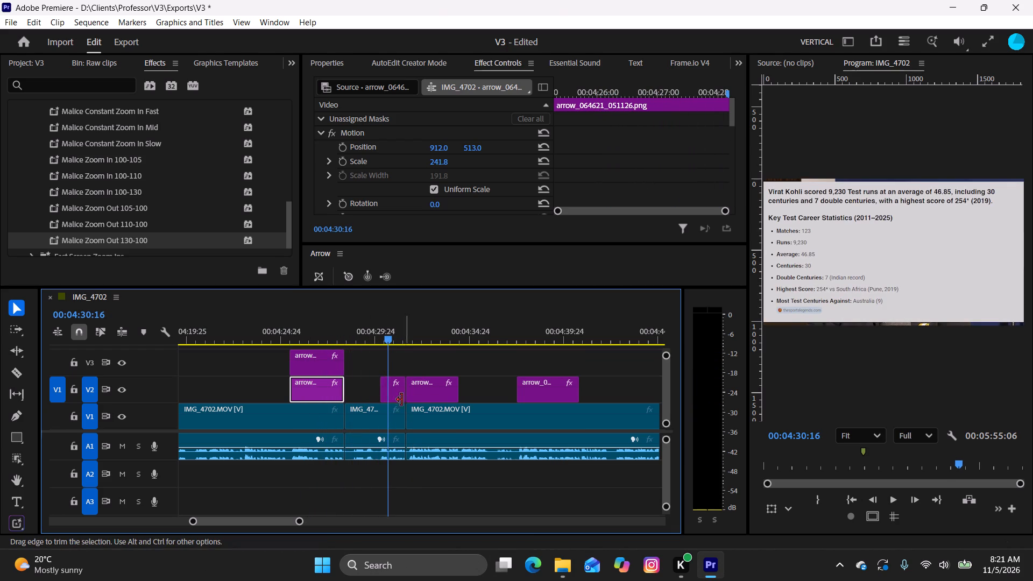
Duplicate the short second arrow_064621_051126.png overlay from V2 onto V3 and set the V2 copy's Motion Scale to 259.8.
{"action": "left_click", "coordinate": [395, 400]}
{"action": "left_click_drag", "start_coordinate": [395, 400], "coordinate": [394, 371], "text": "alt"}
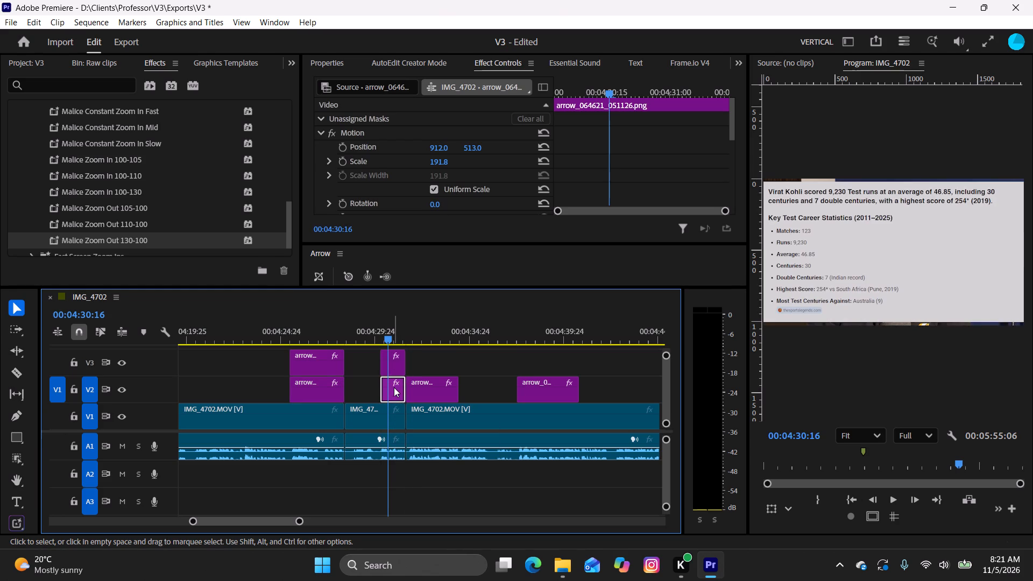
{"action": "left_click_drag", "start_coordinate": [433, 160], "coordinate": [449, 162]}
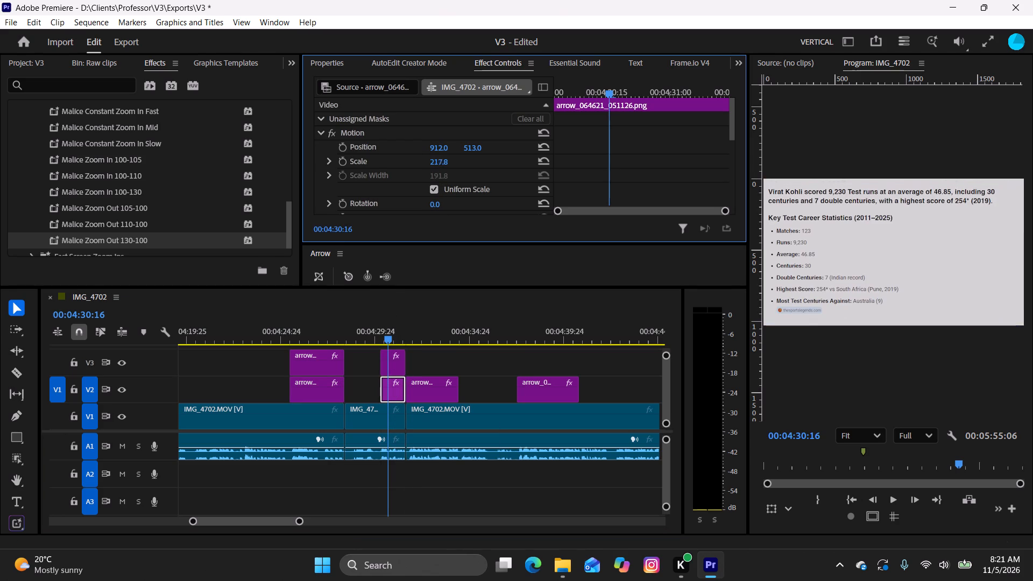
{"action": "left_click_drag", "start_coordinate": [449, 162], "coordinate": [487, 174]}
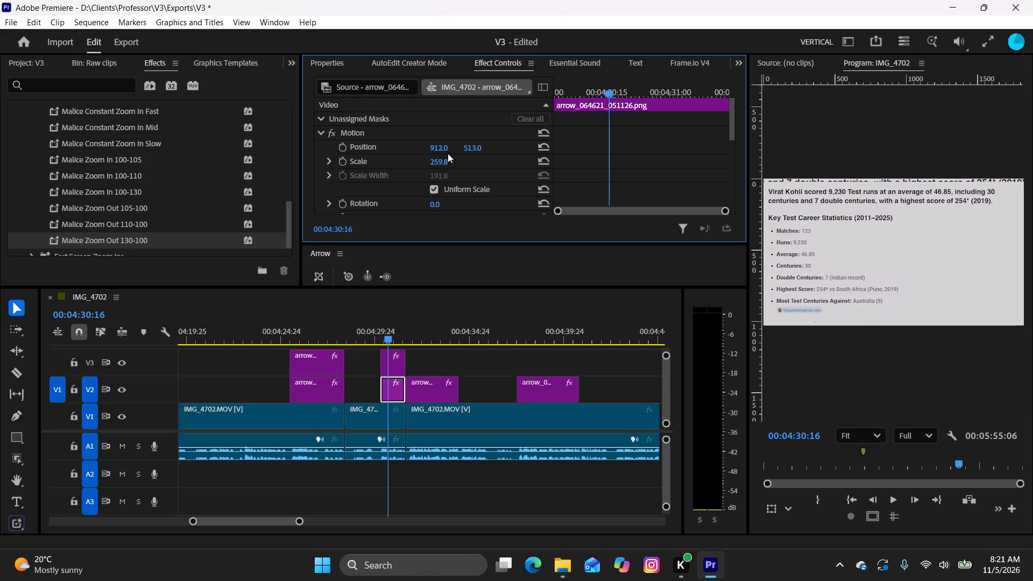
Apply Gaussian Blur to the enlarged V2 copy of the second arrow_064621_051126.png overlay.
{"action": "key", "text": "ctrl+space"}
{"action": "type", "text": "gau"}
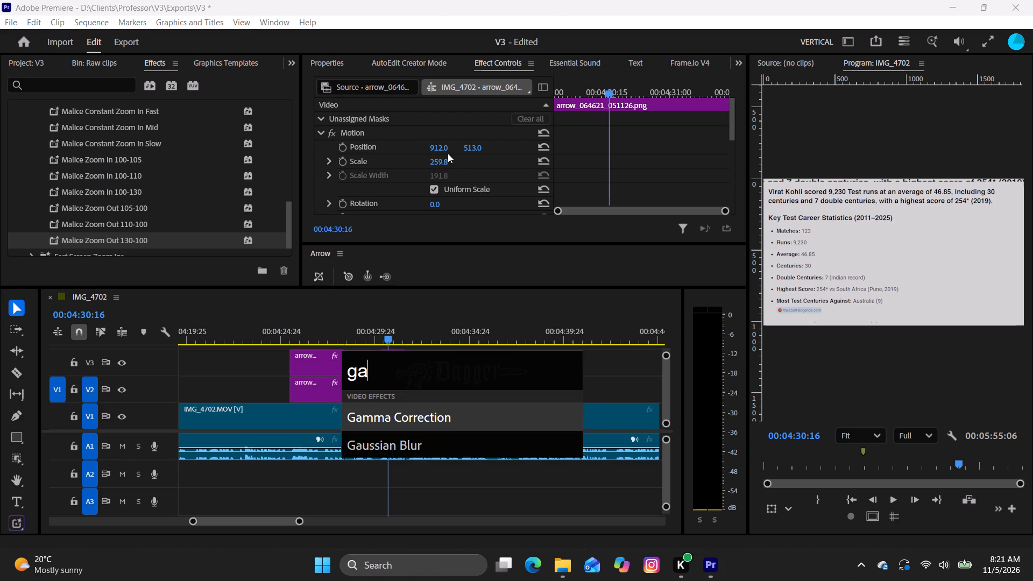
{"action": "key", "text": "Return"}
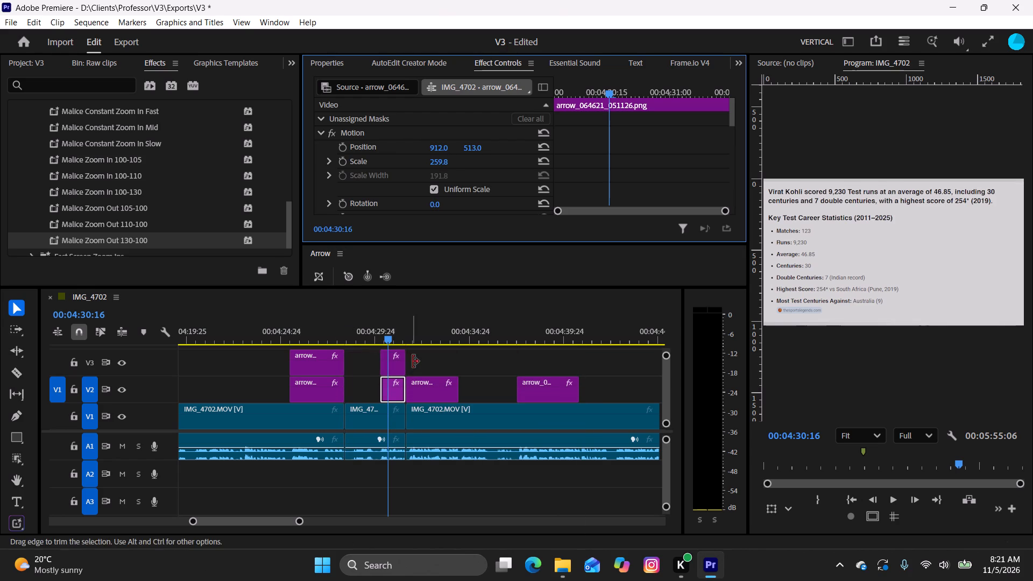
Set the Motion Scale of the second arrow_064621_051126.png overlay on V3 to 173.8.
{"action": "left_click", "coordinate": [399, 368]}
{"action": "left_click_drag", "start_coordinate": [437, 162], "coordinate": [431, 164]}
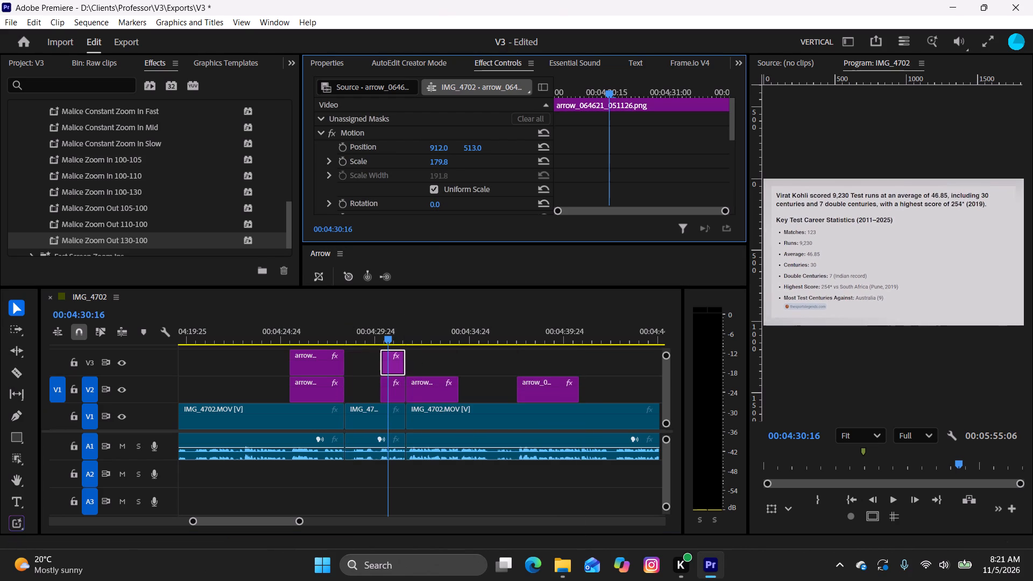
{"action": "left_click_drag", "start_coordinate": [431, 164], "coordinate": [428, 166]}
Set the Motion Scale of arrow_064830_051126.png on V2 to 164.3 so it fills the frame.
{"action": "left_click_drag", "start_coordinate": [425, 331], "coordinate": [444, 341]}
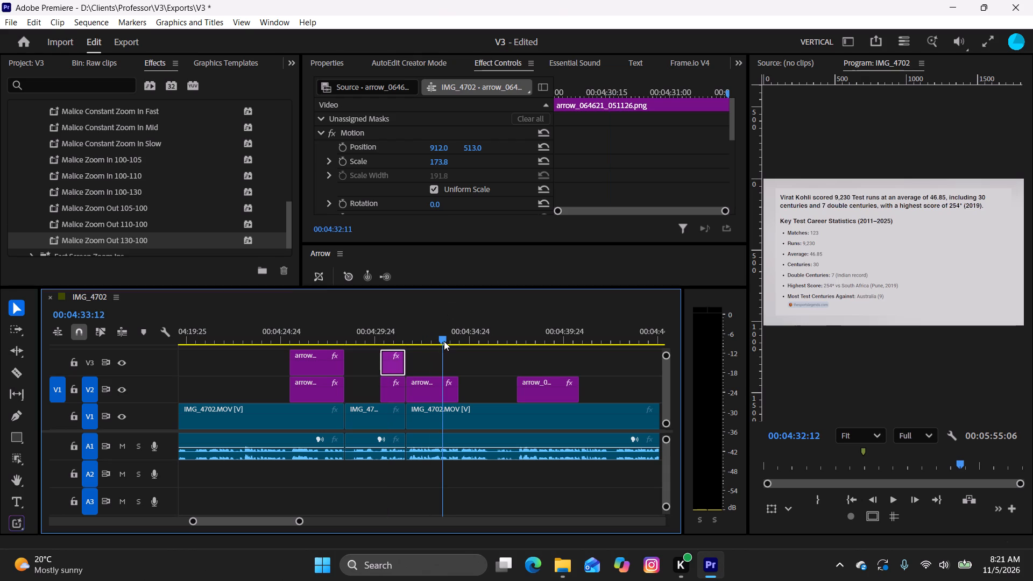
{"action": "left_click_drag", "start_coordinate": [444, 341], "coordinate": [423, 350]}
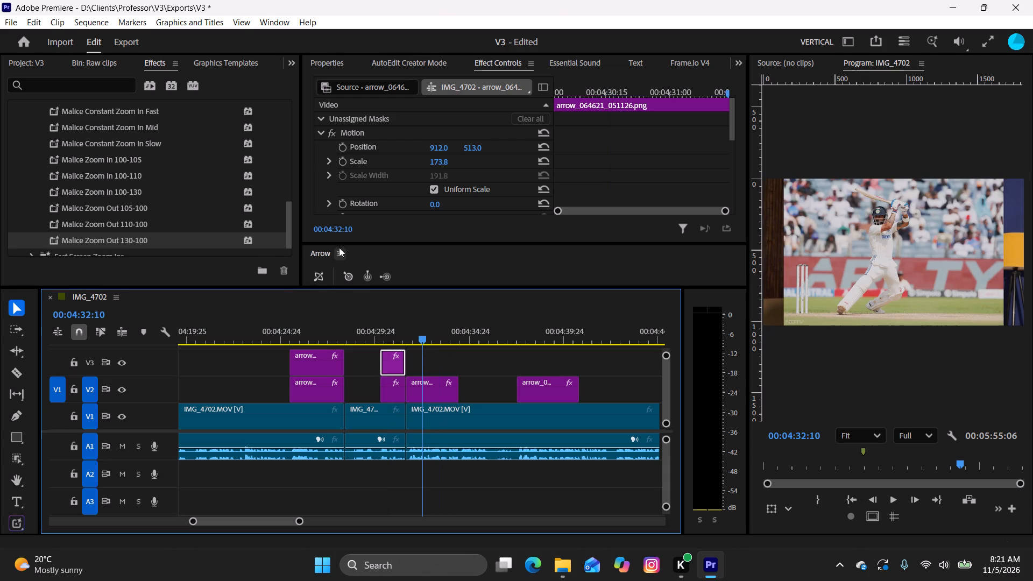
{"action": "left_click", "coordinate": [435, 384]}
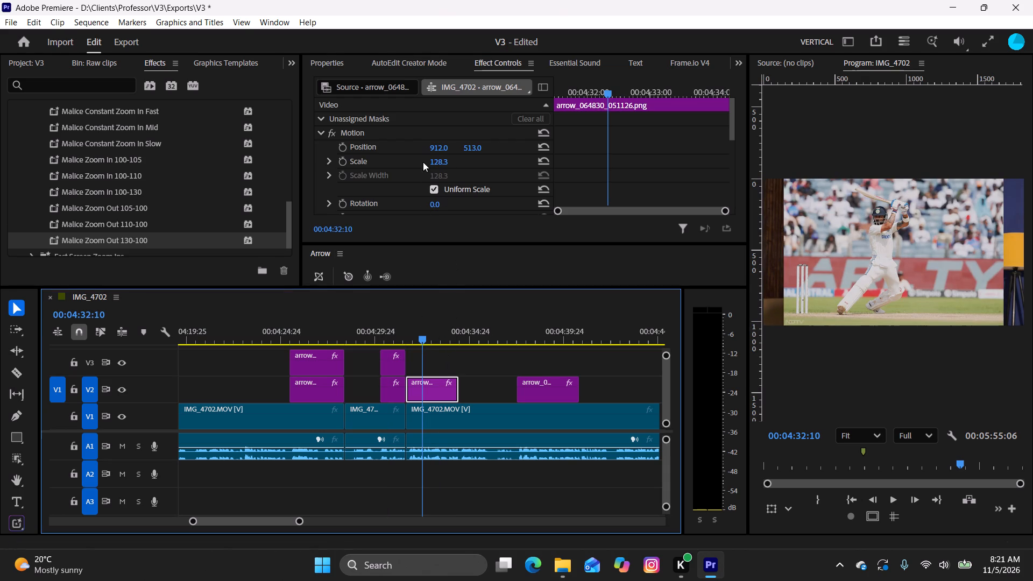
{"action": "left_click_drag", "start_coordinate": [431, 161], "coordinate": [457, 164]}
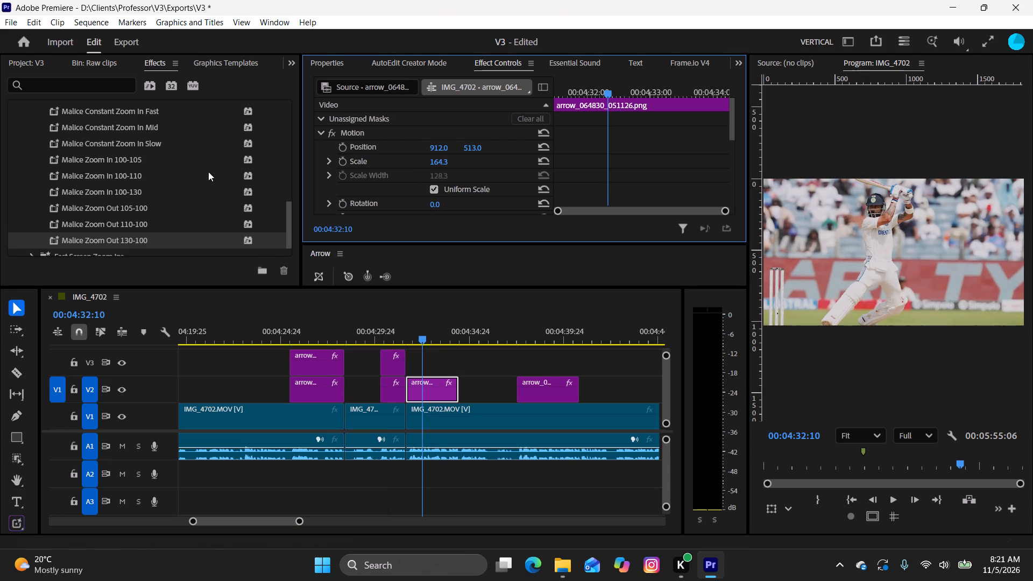
Apply the Malice Zoom In 100-130 preset to arrow_064830_051126.png on V2 and play through to the next overlay.
{"action": "scroll", "coordinate": [57, 178], "scroll_direction": "down", "scroll_amount": 3}
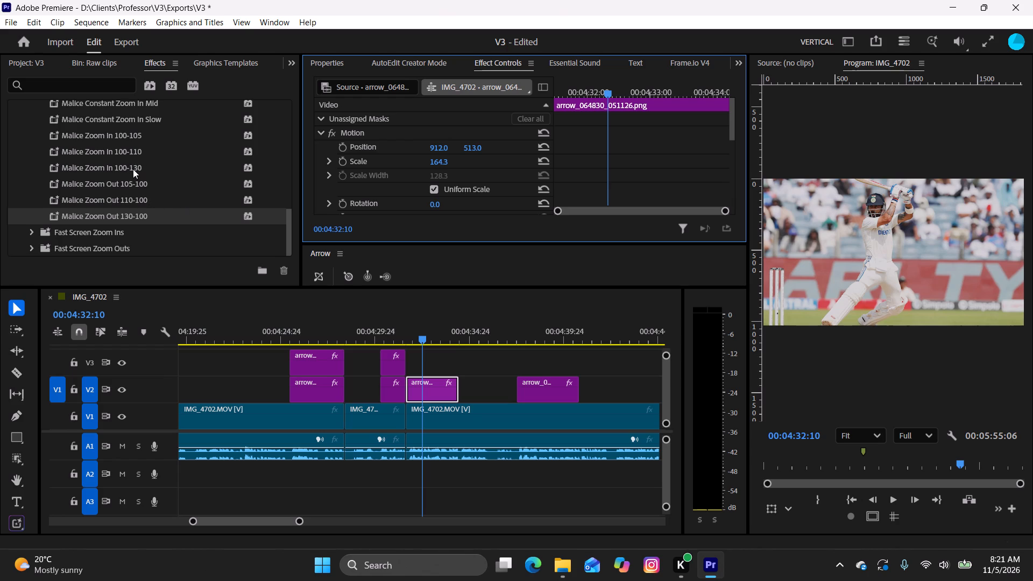
{"action": "left_click_drag", "start_coordinate": [135, 170], "coordinate": [444, 381]}
{"action": "left_click_drag", "start_coordinate": [413, 332], "coordinate": [372, 341]}
{"action": "key", "text": "space"}
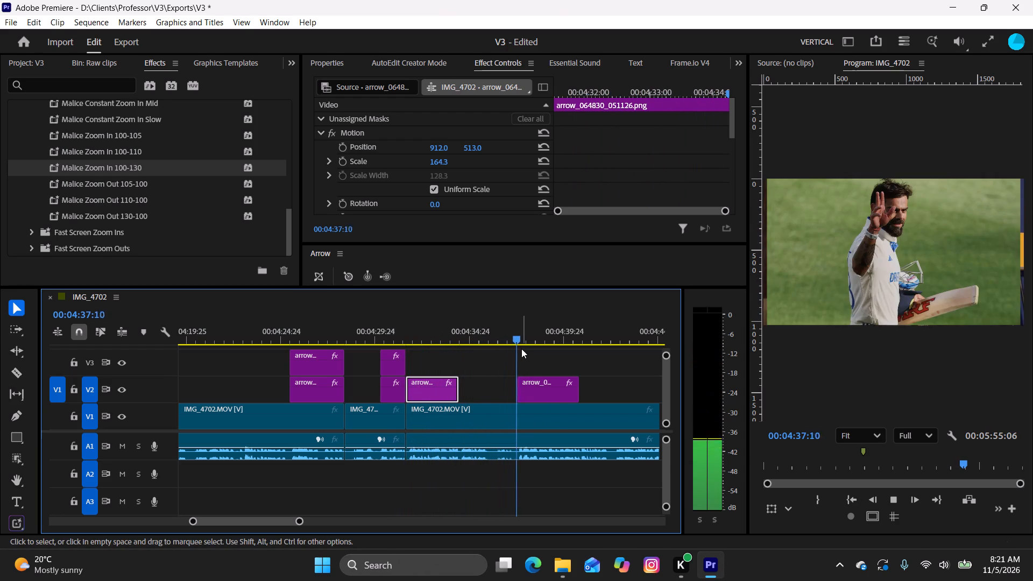
{"action": "key", "text": "space"}
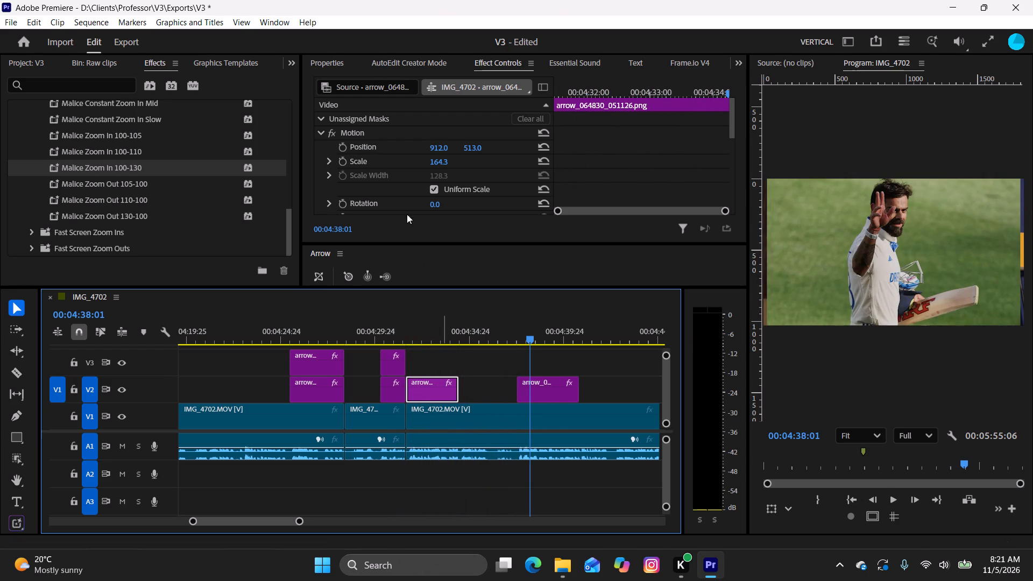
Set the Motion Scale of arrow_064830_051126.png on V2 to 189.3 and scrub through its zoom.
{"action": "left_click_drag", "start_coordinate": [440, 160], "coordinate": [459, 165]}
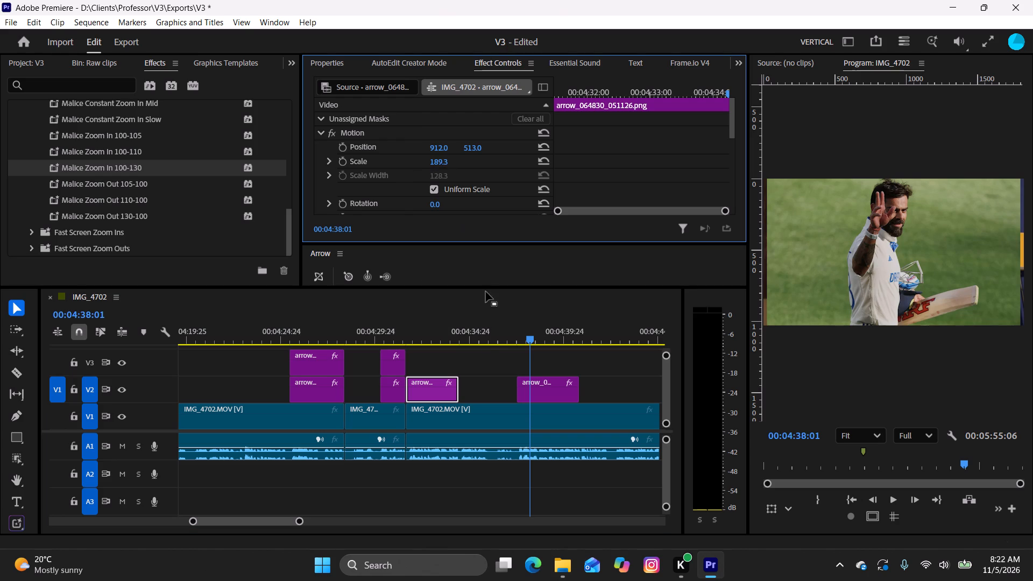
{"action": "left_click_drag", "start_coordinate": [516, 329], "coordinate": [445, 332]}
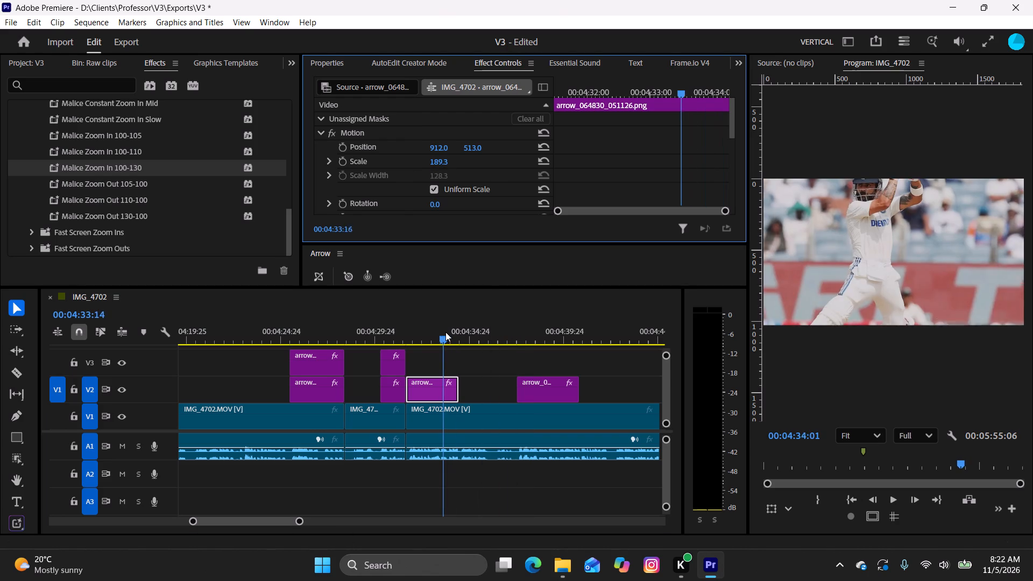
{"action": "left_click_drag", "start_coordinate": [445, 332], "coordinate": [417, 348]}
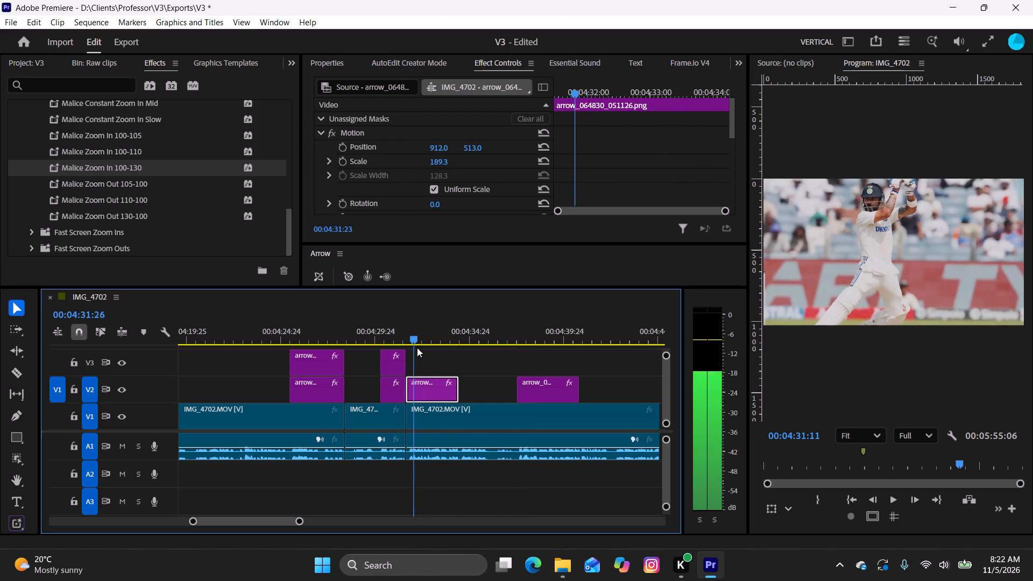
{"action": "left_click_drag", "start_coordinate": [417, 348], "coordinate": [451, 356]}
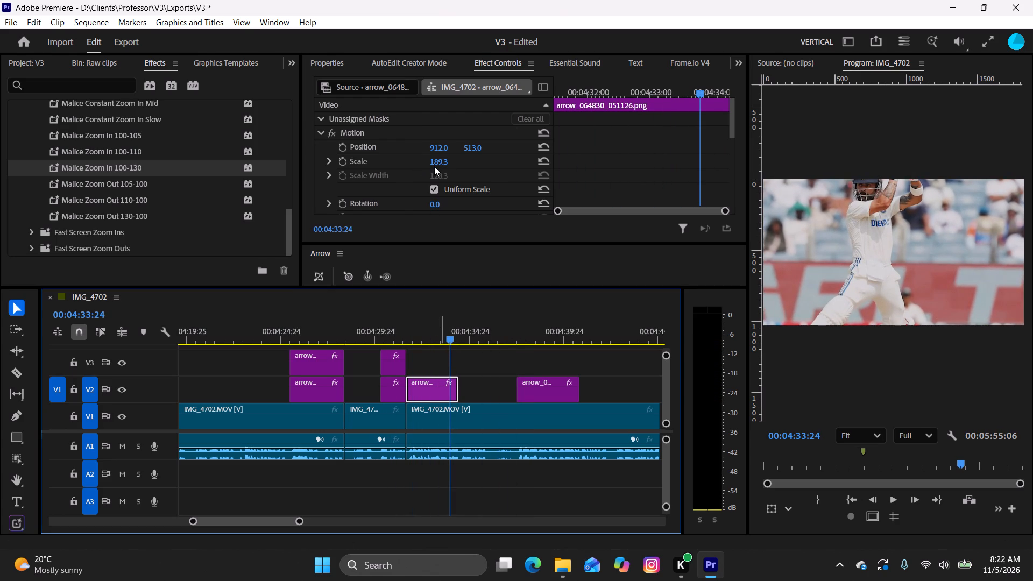
Set the Motion Scale of arrow_064830_051126.png on V2 to 170.3, checking it near the end of the zoom.
{"action": "left_click_drag", "start_coordinate": [434, 166], "coordinate": [419, 172]}
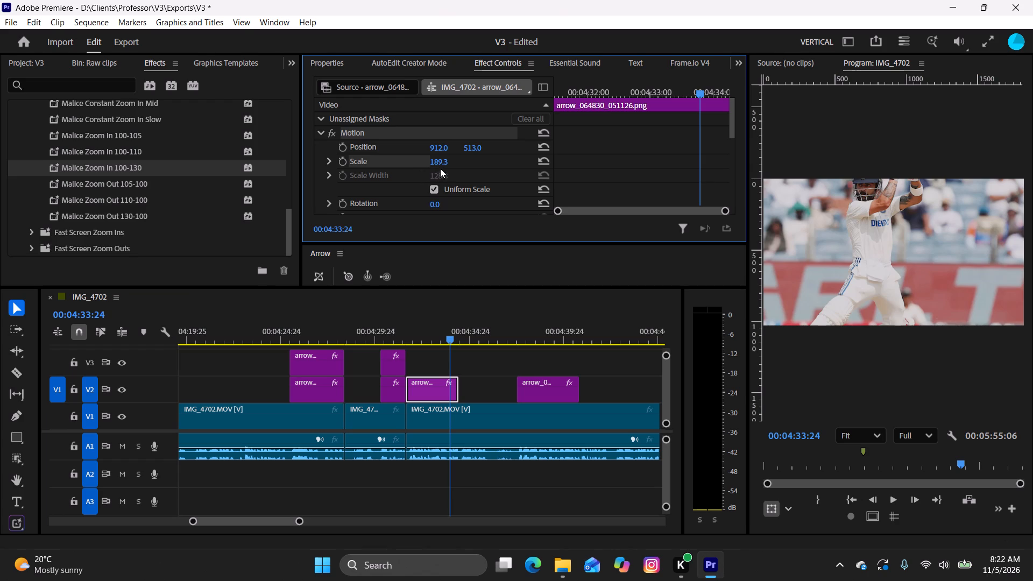
{"action": "left_click_drag", "start_coordinate": [438, 161], "coordinate": [426, 159]}
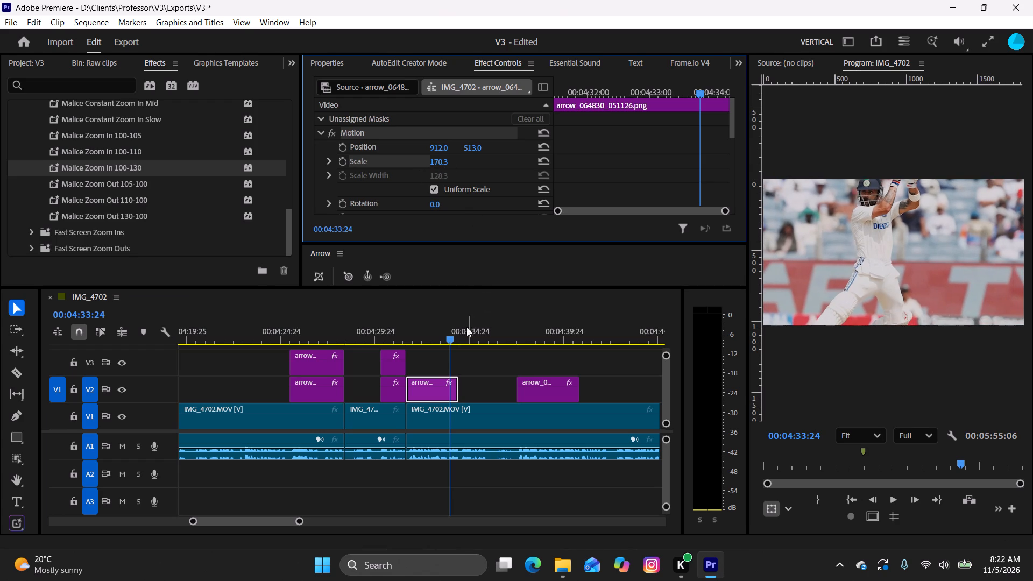
{"action": "left_click_drag", "start_coordinate": [452, 332], "coordinate": [458, 352]}
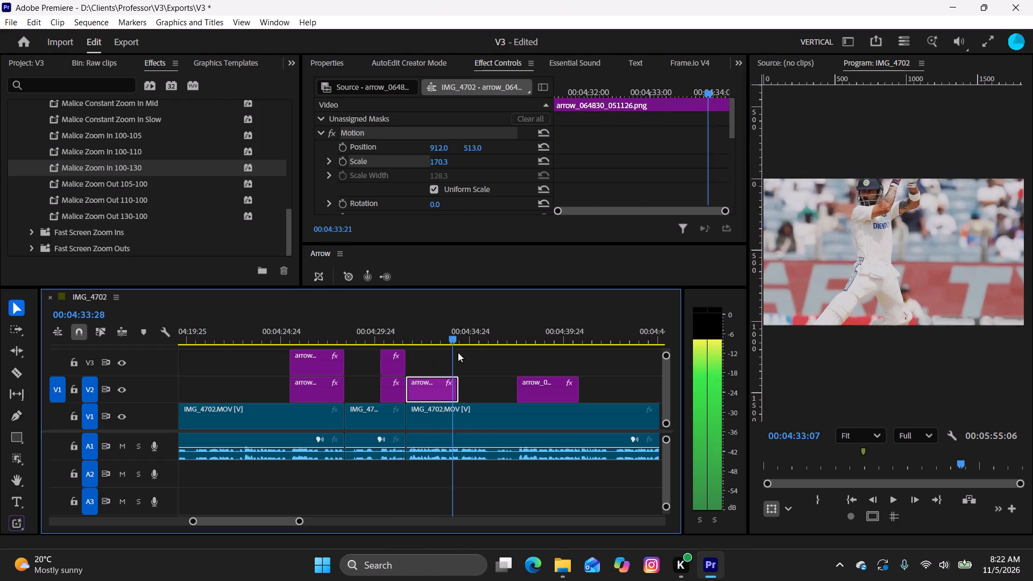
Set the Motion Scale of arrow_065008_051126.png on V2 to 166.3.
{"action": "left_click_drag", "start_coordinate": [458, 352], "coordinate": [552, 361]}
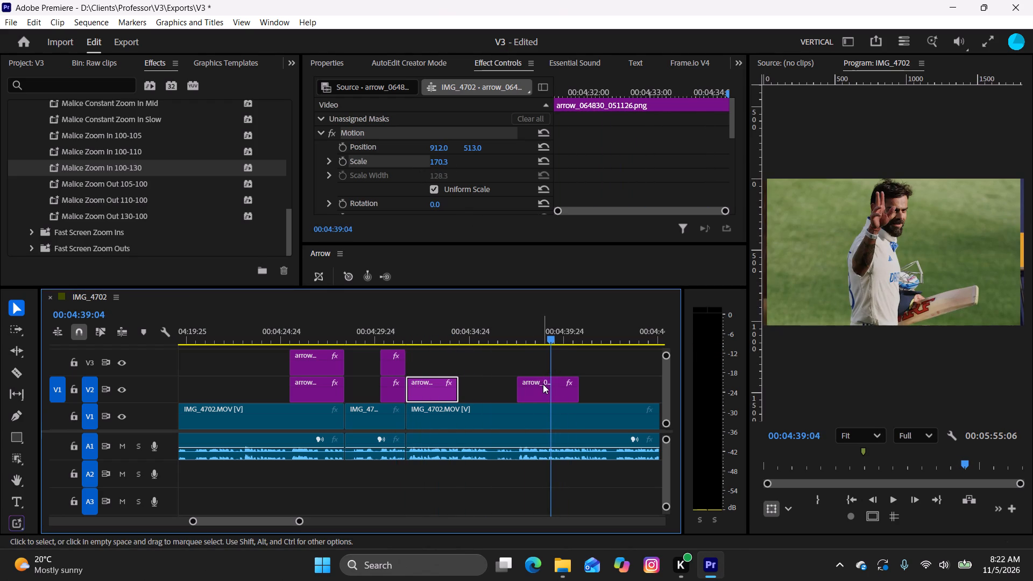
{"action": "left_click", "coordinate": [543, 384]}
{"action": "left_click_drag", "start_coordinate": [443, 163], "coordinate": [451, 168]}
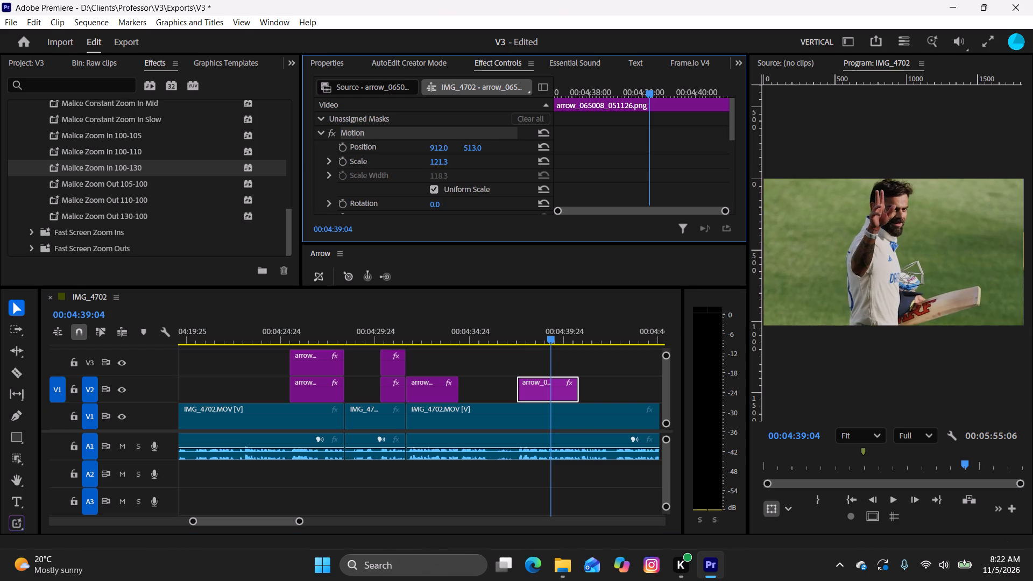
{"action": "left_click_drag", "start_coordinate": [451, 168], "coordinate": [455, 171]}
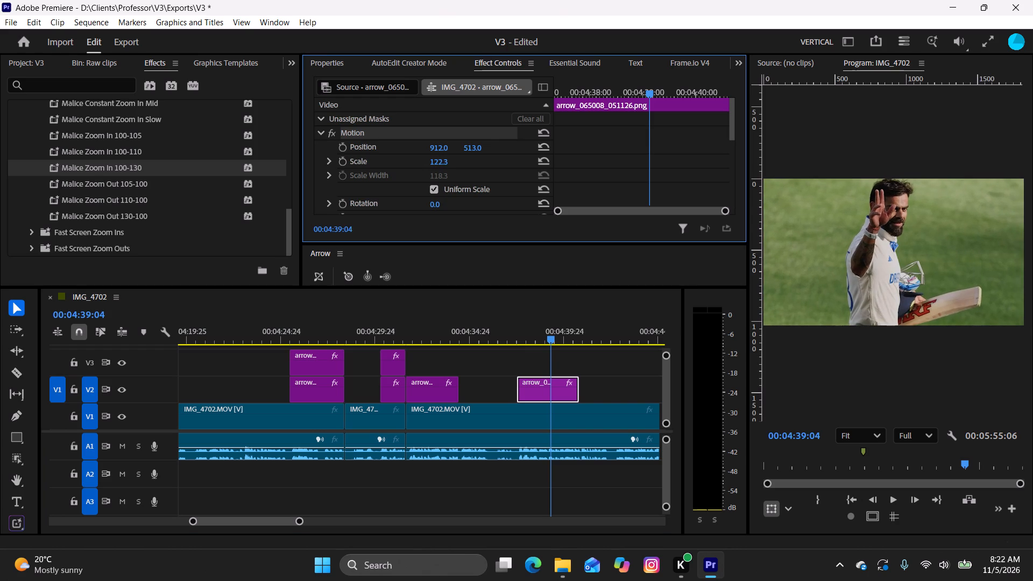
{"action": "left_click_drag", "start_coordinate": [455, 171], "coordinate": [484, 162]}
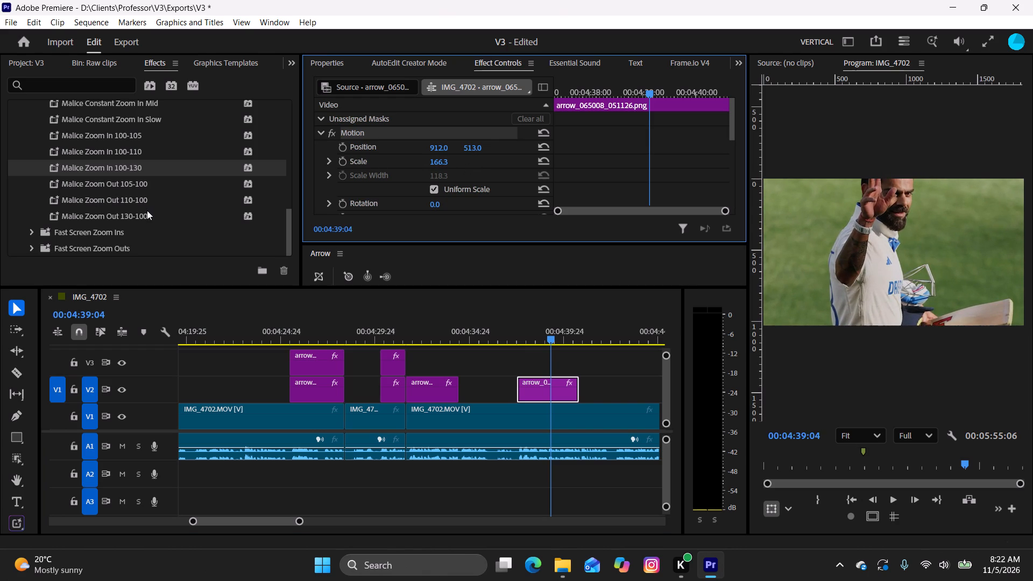
Apply the Malice Zoom Out 130-100 preset to arrow_065008_051126.png on V2 and play through it.
{"action": "left_click_drag", "start_coordinate": [136, 216], "coordinate": [539, 388]}
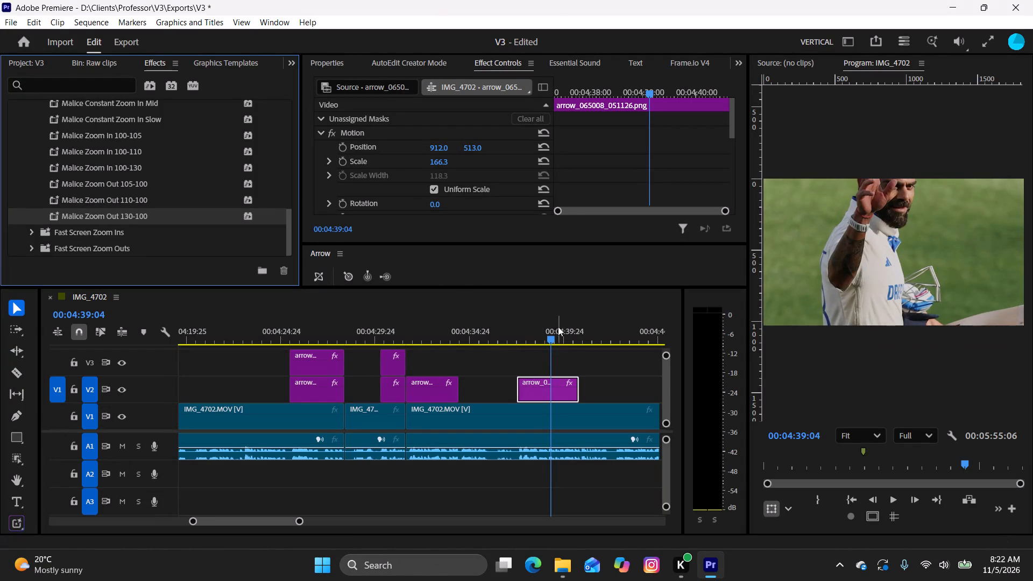
{"action": "left_click_drag", "start_coordinate": [551, 332], "coordinate": [511, 343]}
{"action": "key", "text": "space"}
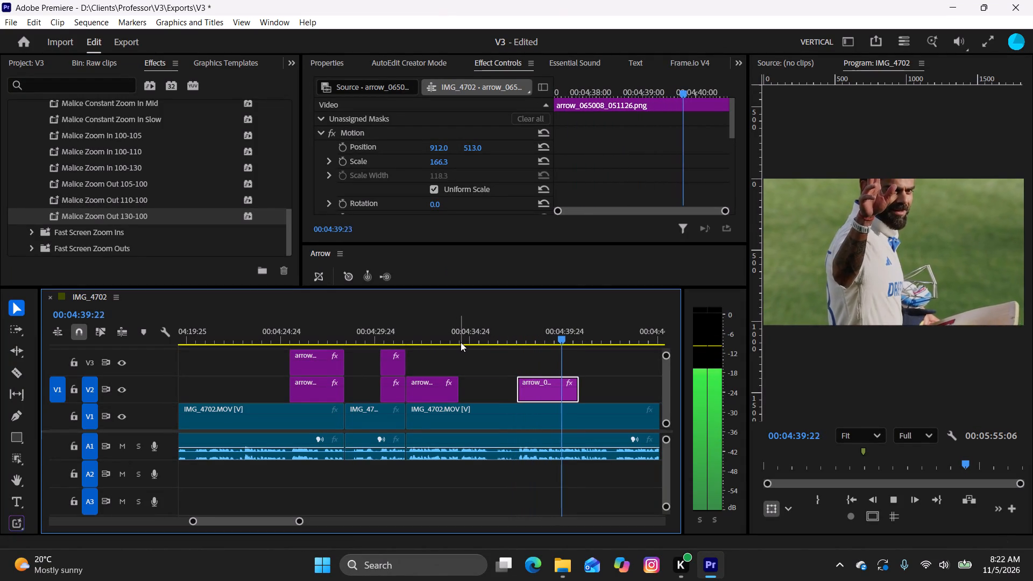
{"action": "key", "text": "space"}
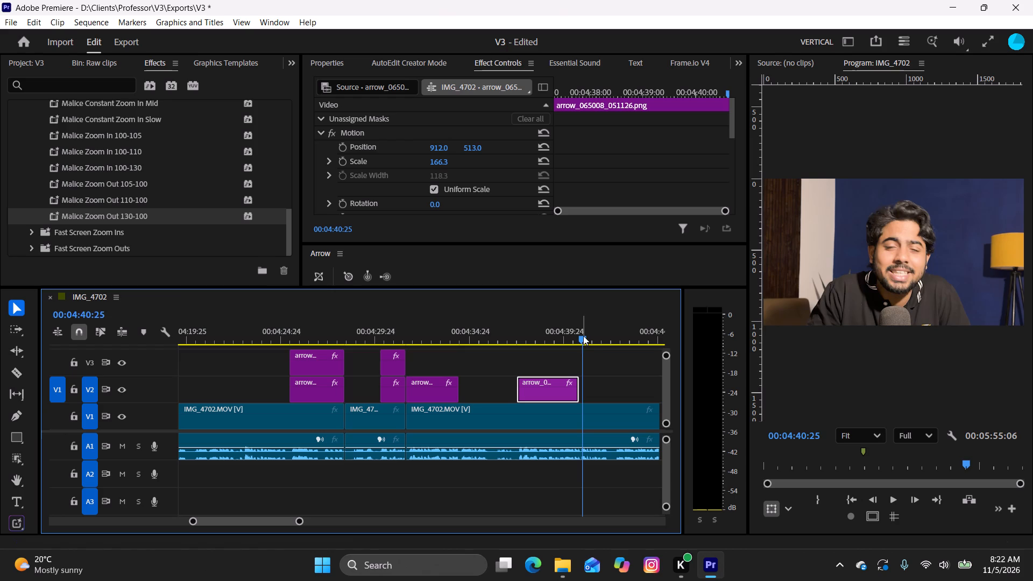
Set the Motion Scale of arrow_065008_051126.png to 133.3 near its end and play from its start through to the next overlay.
{"action": "left_click_drag", "start_coordinate": [583, 336], "coordinate": [576, 338]}
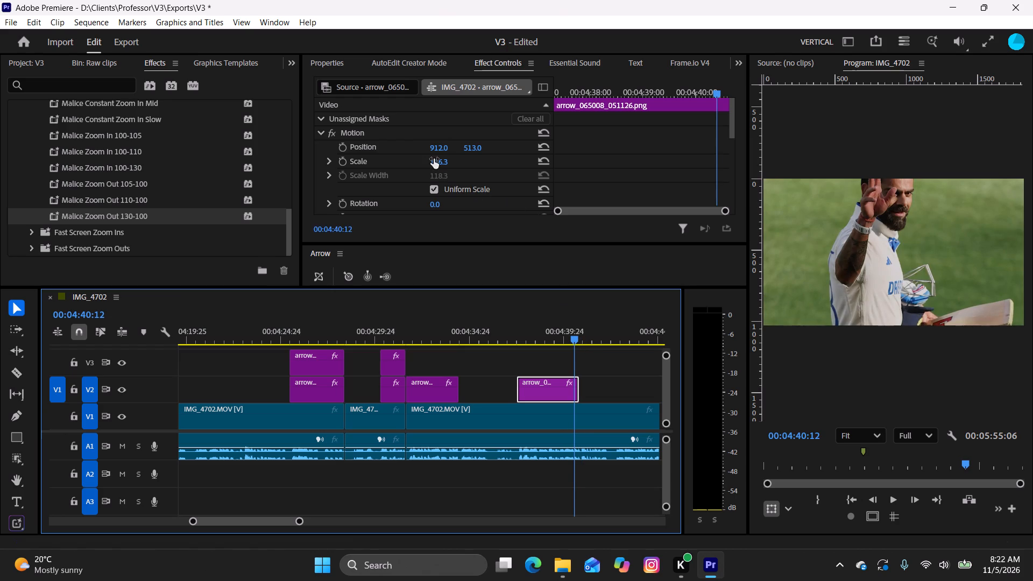
{"action": "left_click_drag", "start_coordinate": [434, 159], "coordinate": [416, 164]}
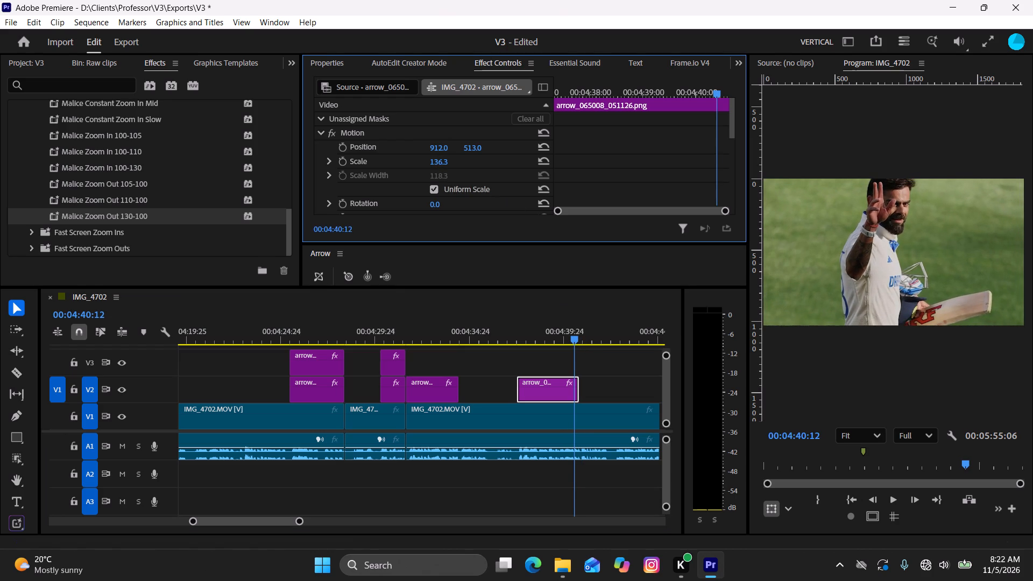
{"action": "left_click_drag", "start_coordinate": [416, 164], "coordinate": [416, 165]}
{"action": "left_click_drag", "start_coordinate": [564, 335], "coordinate": [502, 338]}
{"action": "key", "text": "space"}
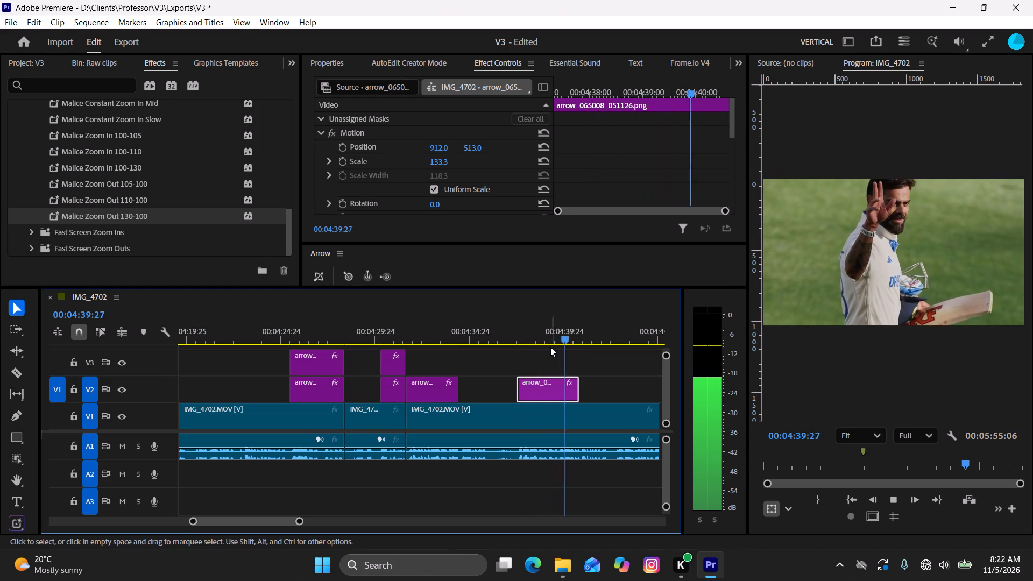
{"action": "key", "text": "r"}
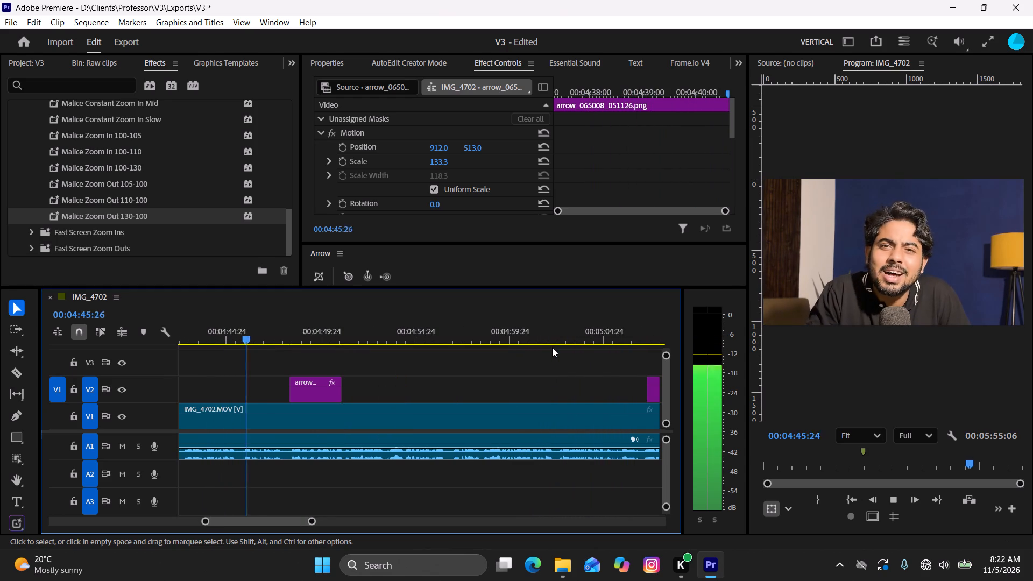
{"action": "key", "text": "space"}
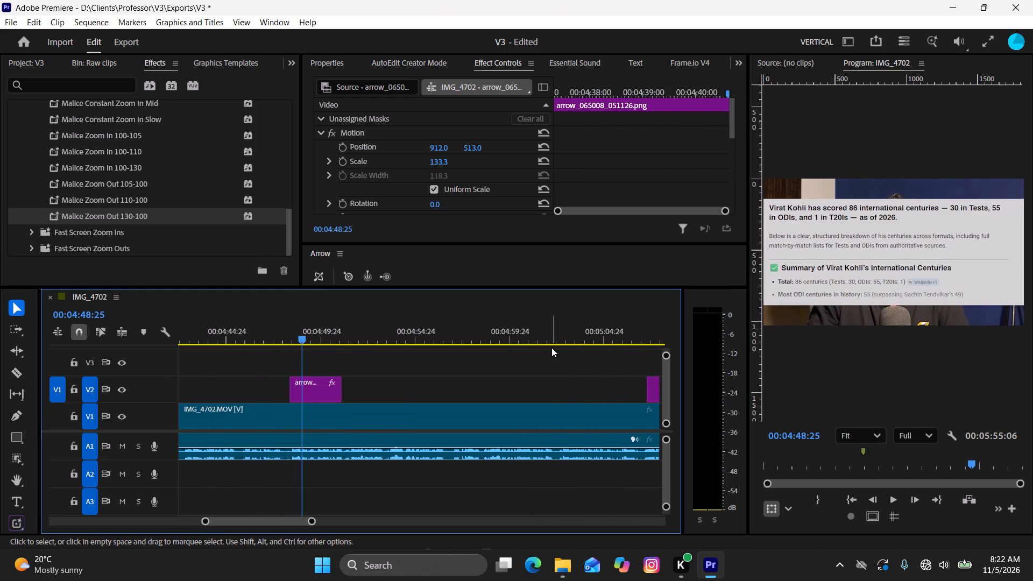
Duplicate arrow_065233_051126.png from V2 onto V3 directly above the original.
{"action": "left_click", "coordinate": [315, 398]}
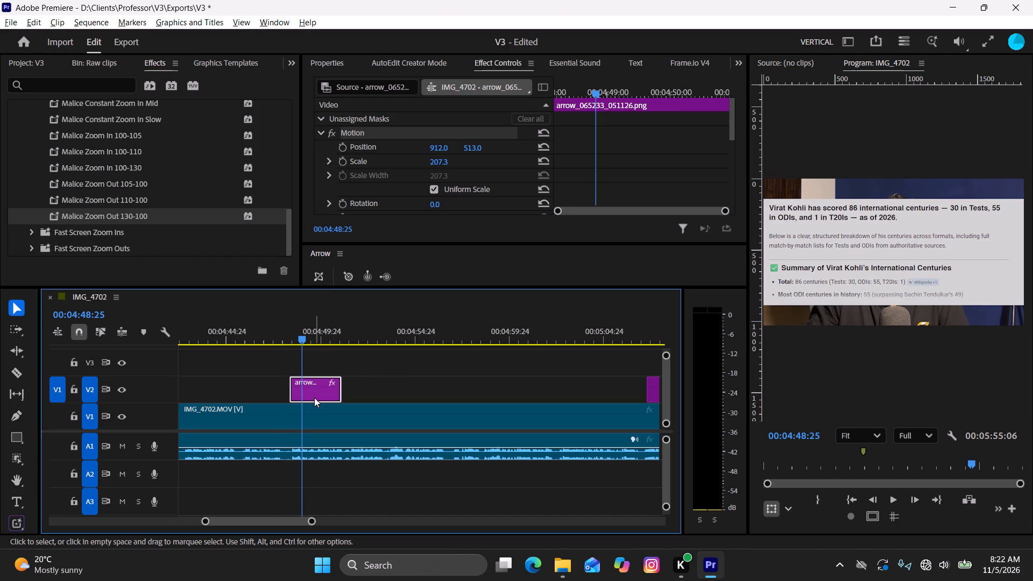
{"action": "left_click_drag", "start_coordinate": [314, 398], "coordinate": [319, 371], "text": "alt"}
{"action": "left_click", "coordinate": [320, 362]}
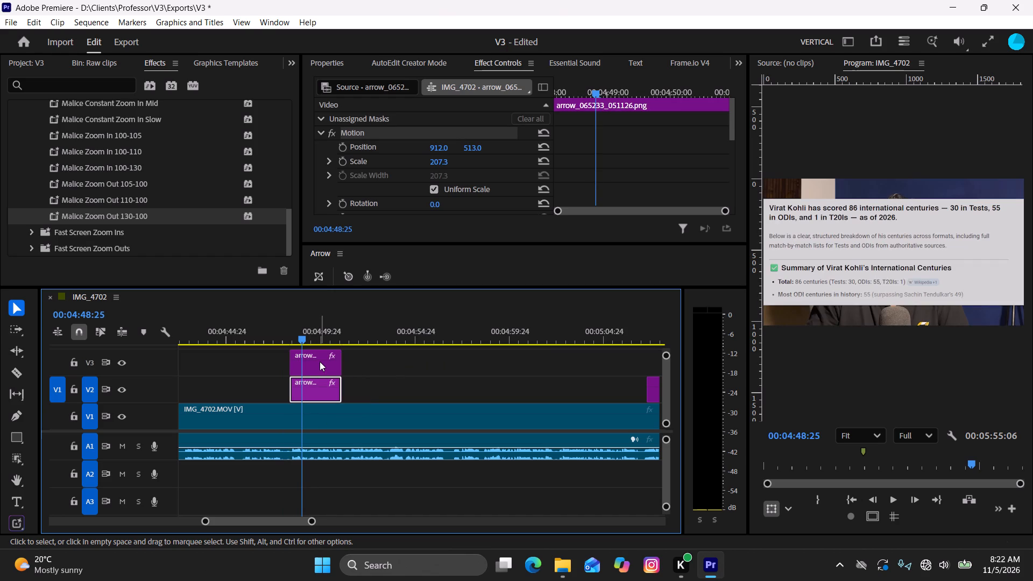
Enlarge the V2 copy of arrow_065233_051126.png to Scale 370.3 and apply Gaussian Blur to it as the backdrop.
{"action": "left_click", "coordinate": [321, 392]}
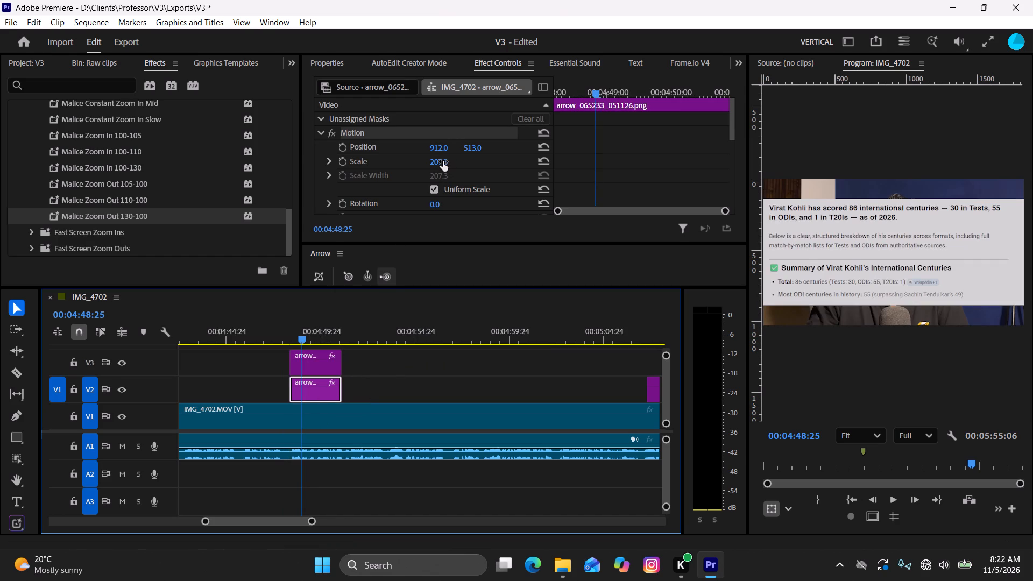
{"action": "left_click_drag", "start_coordinate": [443, 161], "coordinate": [553, 172]}
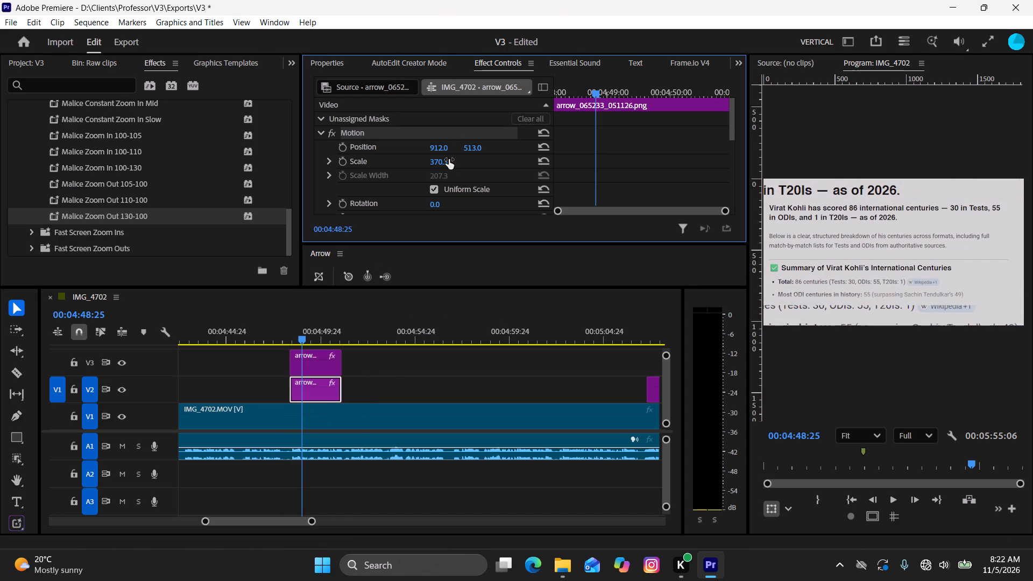
{"action": "key", "text": "ctrl+space"}
{"action": "type", "text": "gau"}
{"action": "key", "text": "Return"}
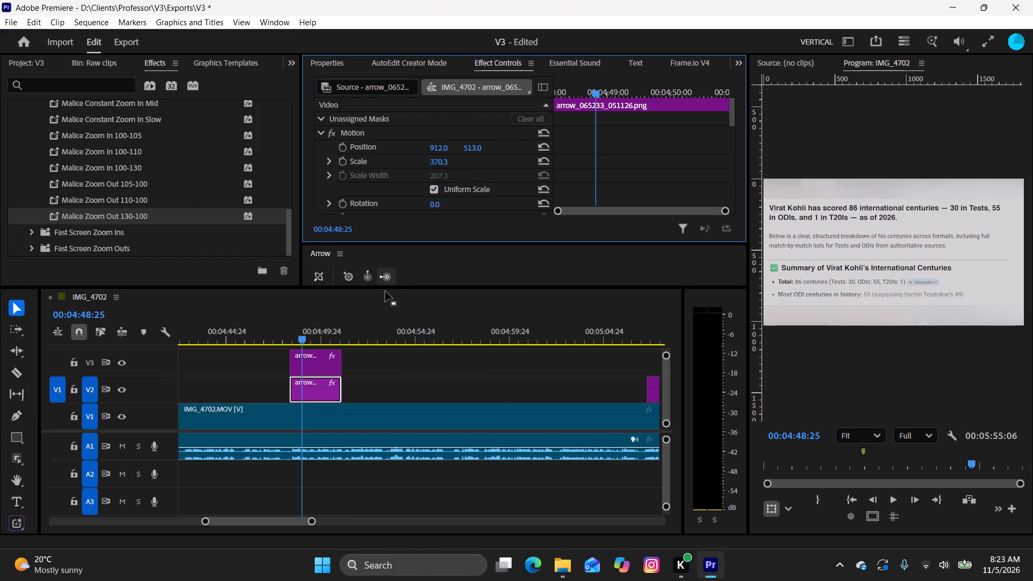
Set the Motion Scale of the V3 copy of arrow_065233_051126.png to 184.3.
{"action": "left_click", "coordinate": [313, 368]}
{"action": "left_click_drag", "start_coordinate": [445, 171], "coordinate": [441, 171]}
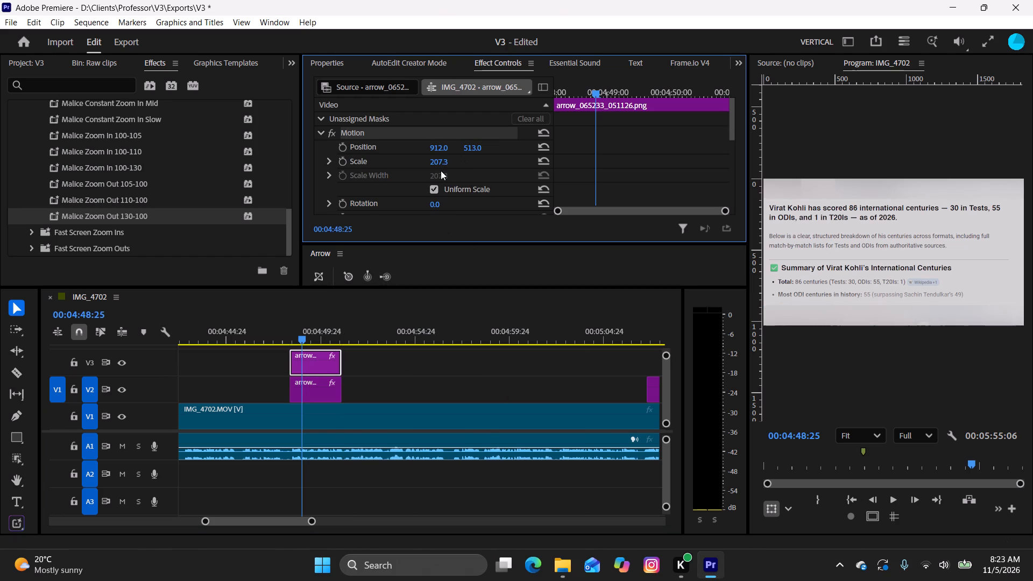
{"action": "left_click_drag", "start_coordinate": [441, 171], "coordinate": [437, 171]}
{"action": "left_click_drag", "start_coordinate": [443, 164], "coordinate": [428, 169]}
Scrub forward to the next two adjacent V2 overlays around 00:05:07 and inspect the first one, arrow_065446_051126.png.
{"action": "left_click_drag", "start_coordinate": [336, 324], "coordinate": [638, 328]}
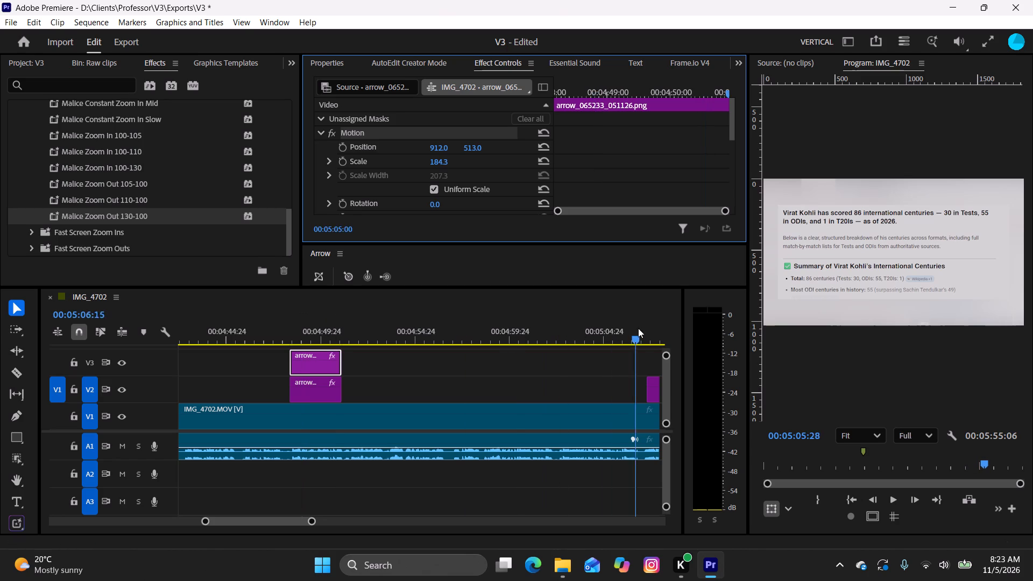
{"action": "left_click_drag", "start_coordinate": [638, 328], "coordinate": [584, 337]}
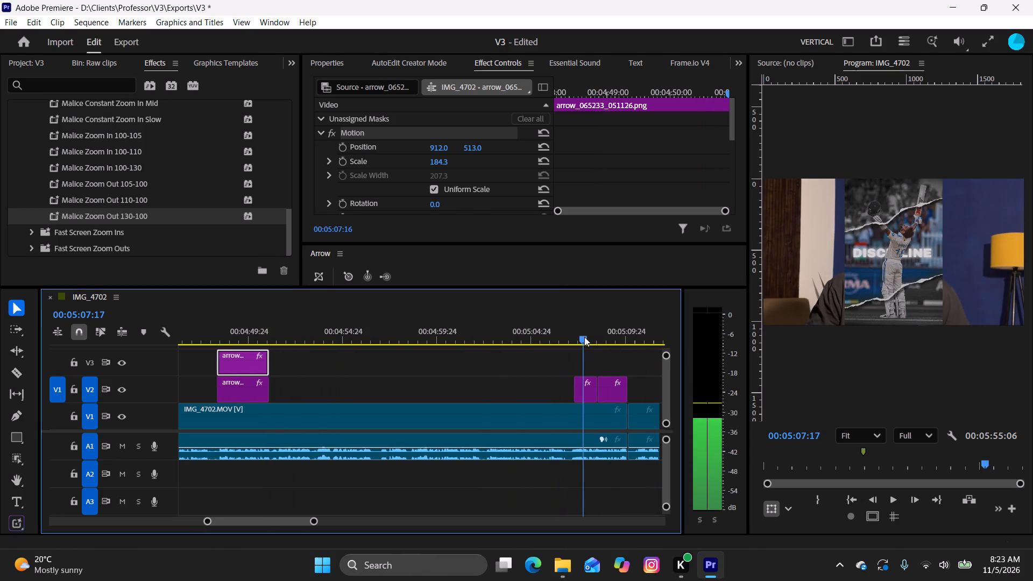
{"action": "left_click_drag", "start_coordinate": [584, 337], "coordinate": [579, 353]}
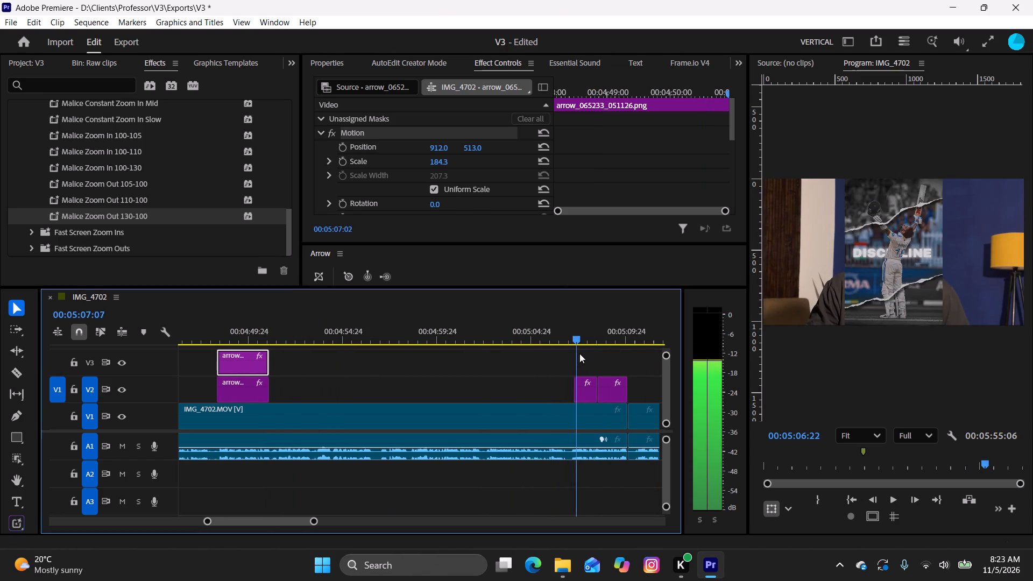
{"action": "left_click_drag", "start_coordinate": [579, 353], "coordinate": [571, 358]}
{"action": "left_click", "coordinate": [586, 397]}
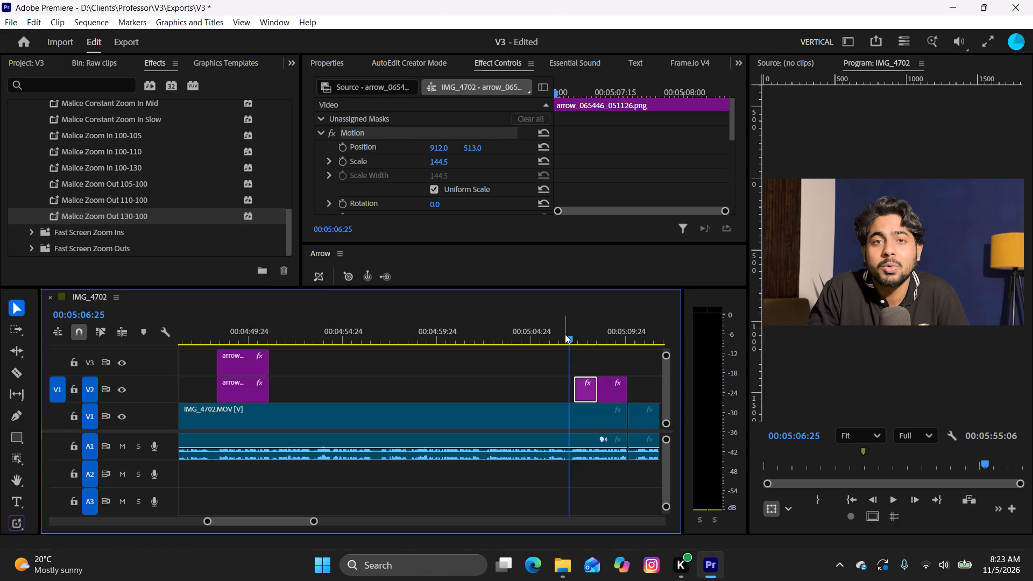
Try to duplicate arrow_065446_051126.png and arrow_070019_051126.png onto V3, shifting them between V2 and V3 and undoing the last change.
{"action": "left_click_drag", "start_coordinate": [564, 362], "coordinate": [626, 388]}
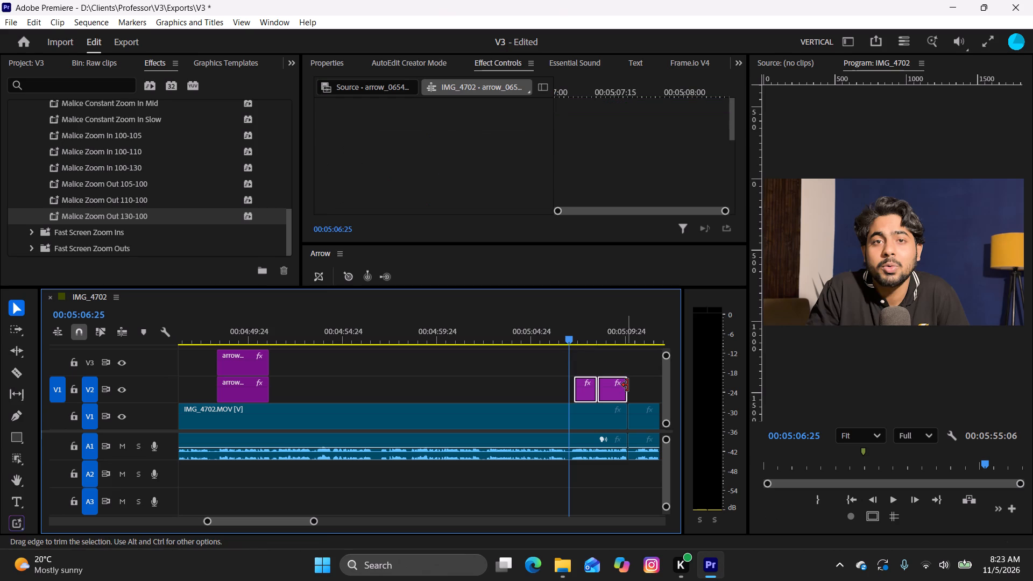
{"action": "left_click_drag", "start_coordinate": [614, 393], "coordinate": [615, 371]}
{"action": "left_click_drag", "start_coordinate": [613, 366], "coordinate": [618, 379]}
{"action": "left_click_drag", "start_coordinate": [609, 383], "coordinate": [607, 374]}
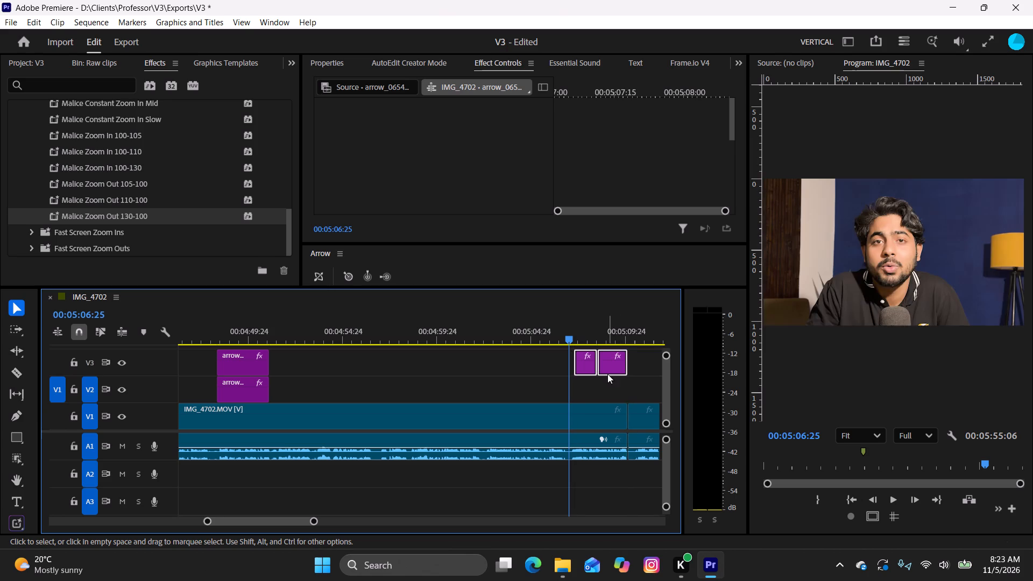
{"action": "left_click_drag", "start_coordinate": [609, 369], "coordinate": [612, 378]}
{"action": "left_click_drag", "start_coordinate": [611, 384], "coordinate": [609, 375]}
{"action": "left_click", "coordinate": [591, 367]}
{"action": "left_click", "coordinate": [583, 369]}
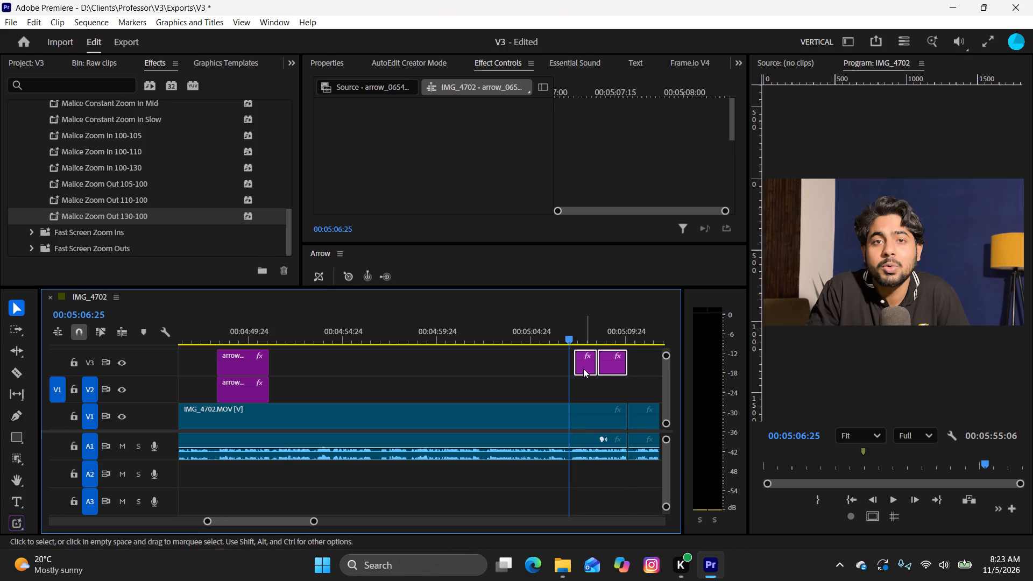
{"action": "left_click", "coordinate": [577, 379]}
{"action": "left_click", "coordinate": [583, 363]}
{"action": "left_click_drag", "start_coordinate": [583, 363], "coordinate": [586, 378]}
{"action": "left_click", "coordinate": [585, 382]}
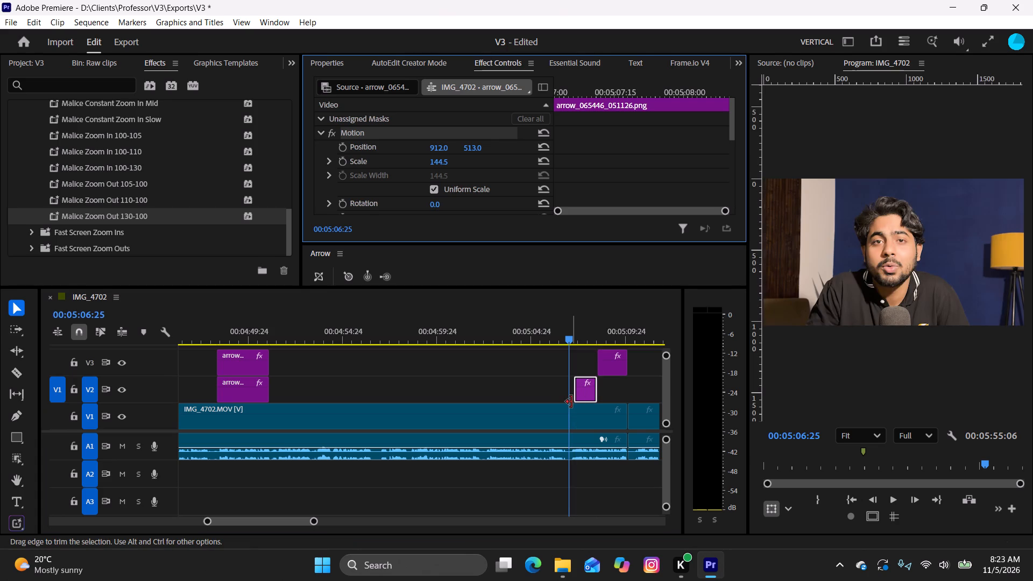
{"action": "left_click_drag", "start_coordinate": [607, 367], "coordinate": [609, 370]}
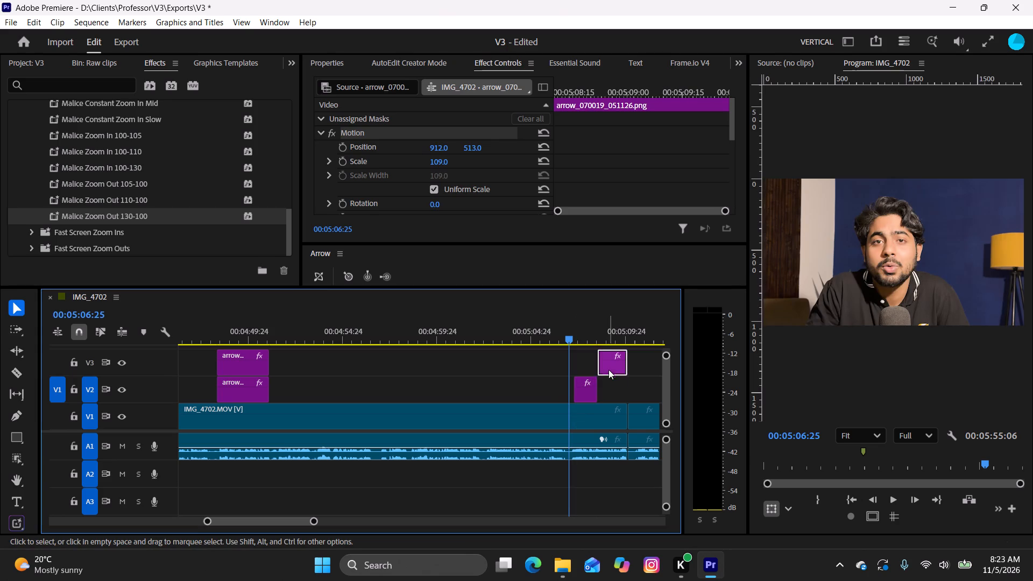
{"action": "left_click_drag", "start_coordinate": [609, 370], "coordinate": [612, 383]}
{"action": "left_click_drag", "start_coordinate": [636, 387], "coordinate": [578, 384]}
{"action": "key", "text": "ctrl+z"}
Duplicate arrow_065446_051126.png and arrow_070019_051126.png together from V2 onto V3 directly above the originals.
{"action": "left_click_drag", "start_coordinate": [641, 379], "coordinate": [589, 380]}
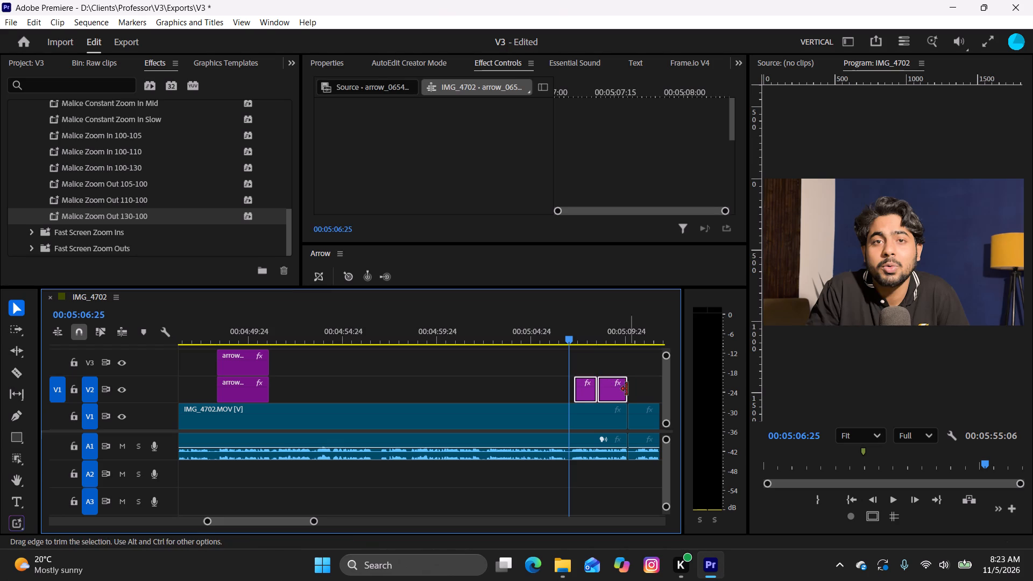
{"action": "left_click_drag", "start_coordinate": [611, 394], "coordinate": [610, 366], "text": "alt"}
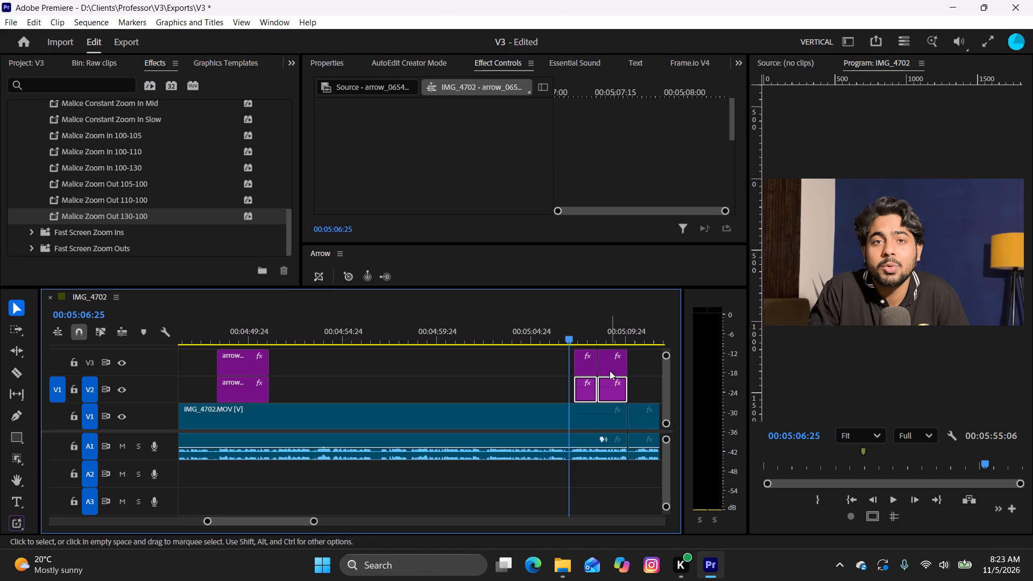
{"action": "left_click", "coordinate": [607, 366]}
{"action": "left_click", "coordinate": [610, 386]}
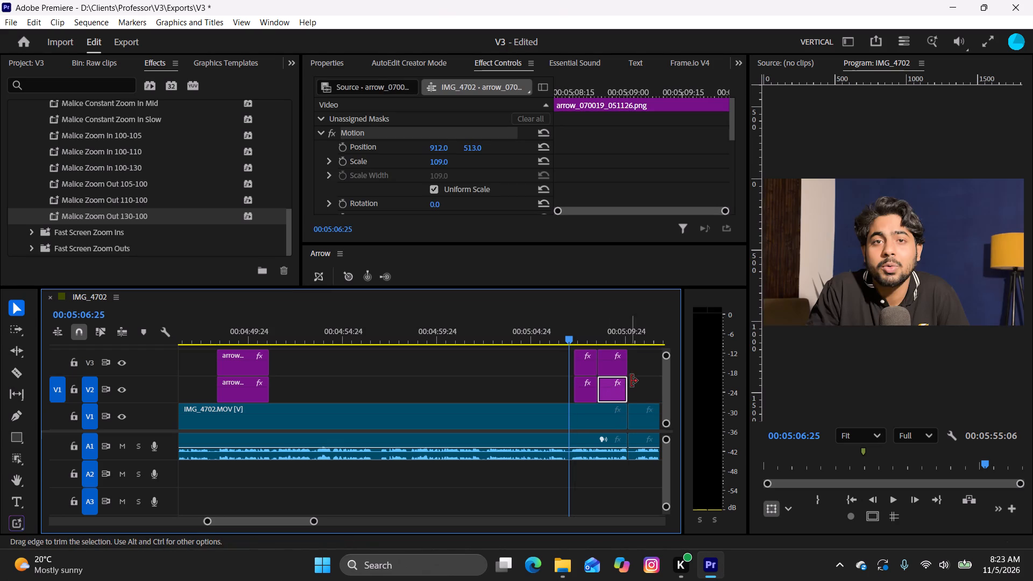
{"action": "left_click_drag", "start_coordinate": [641, 392], "coordinate": [591, 392]}
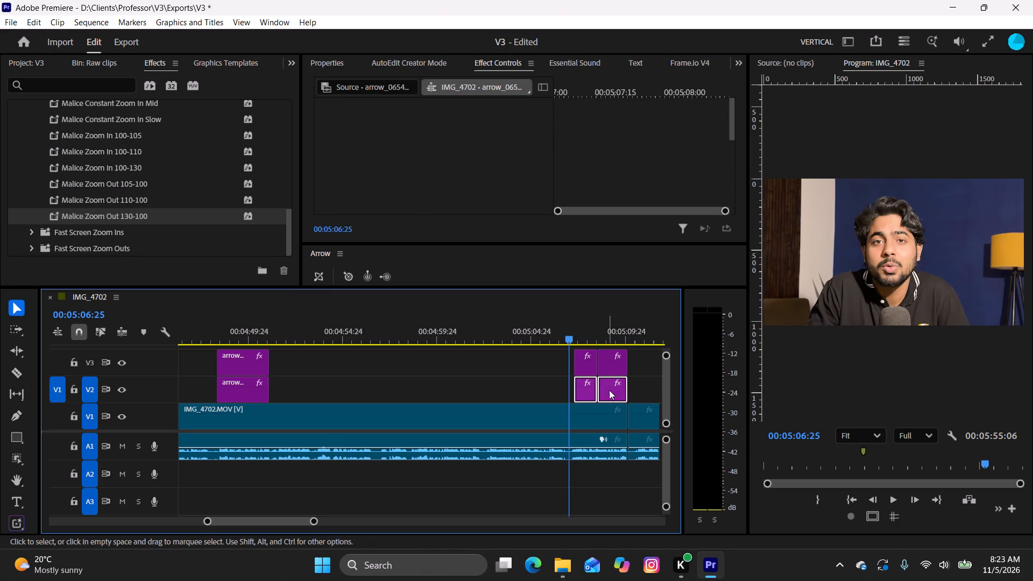
{"action": "left_click", "coordinate": [650, 389]}
Enlarge the V2 copy of arrow_065446_051126.png to a Motion Scale of about 466 so it fills the frame as the backdrop.
{"action": "left_click", "coordinate": [590, 393]}
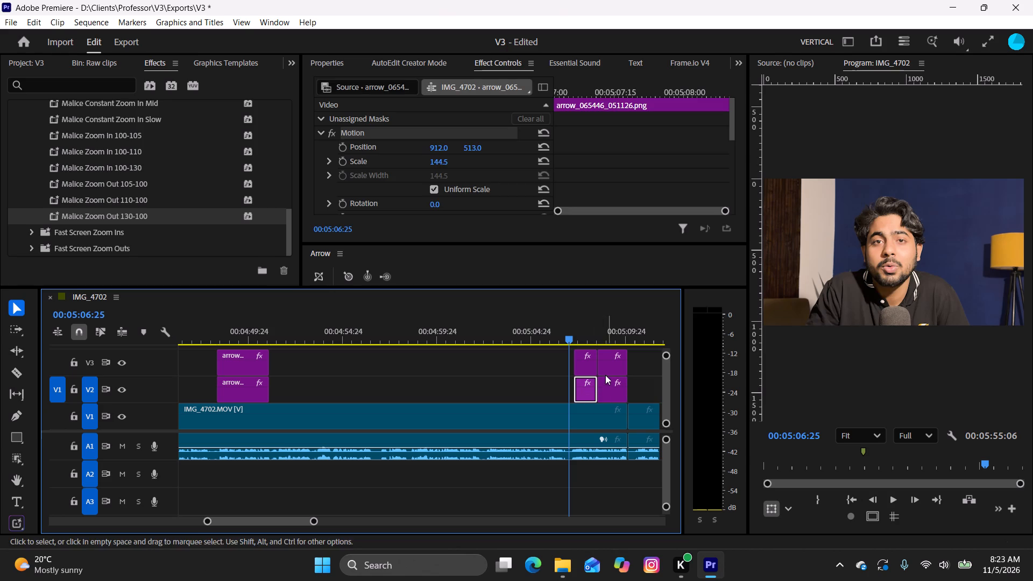
{"action": "left_click_drag", "start_coordinate": [597, 341], "coordinate": [596, 347]}
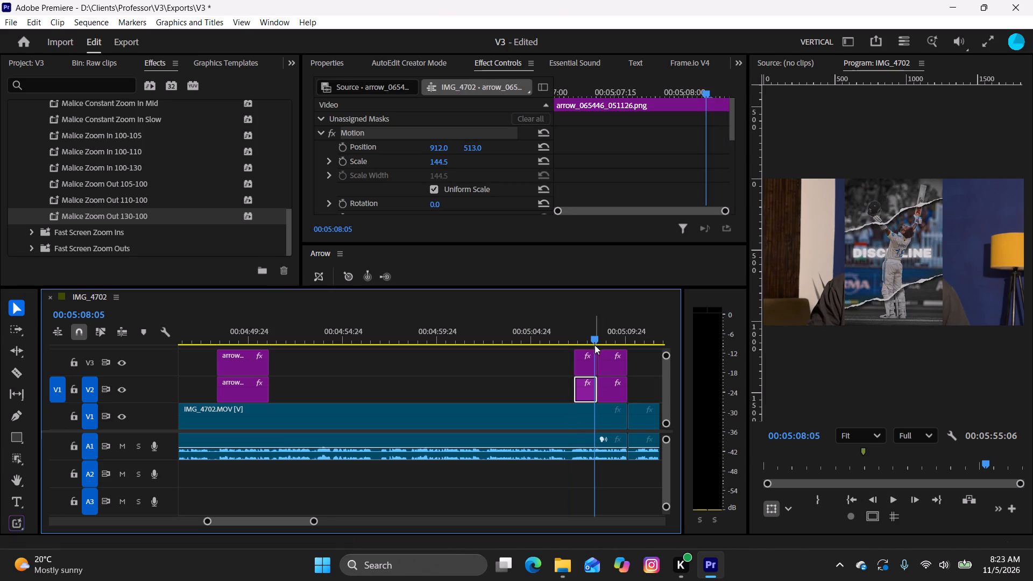
{"action": "left_click_drag", "start_coordinate": [594, 344], "coordinate": [588, 345]}
{"action": "left_click_drag", "start_coordinate": [588, 338], "coordinate": [585, 344]}
{"action": "left_click_drag", "start_coordinate": [438, 165], "coordinate": [497, 165]}
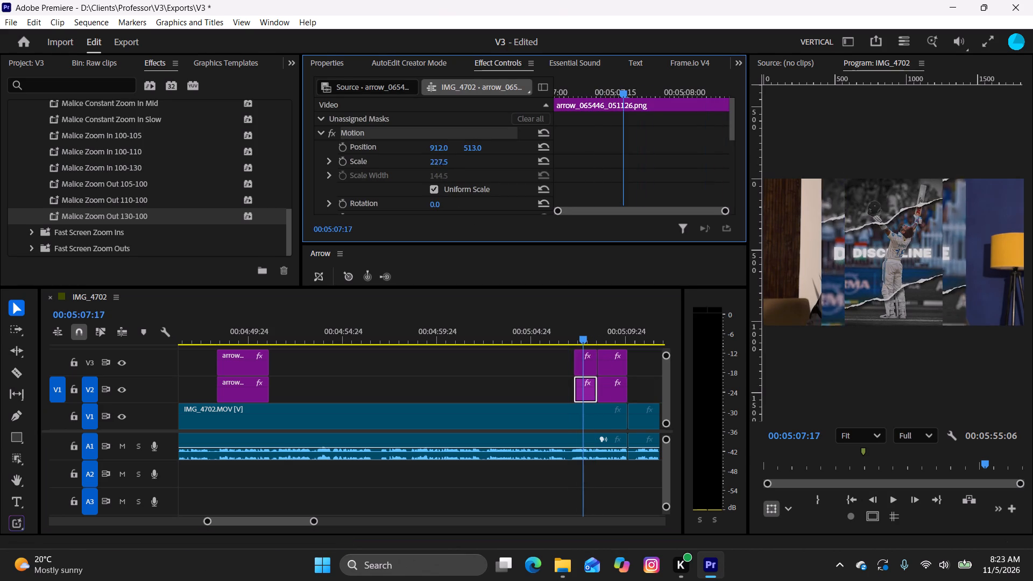
{"action": "left_click_drag", "start_coordinate": [497, 165], "coordinate": [653, 148]}
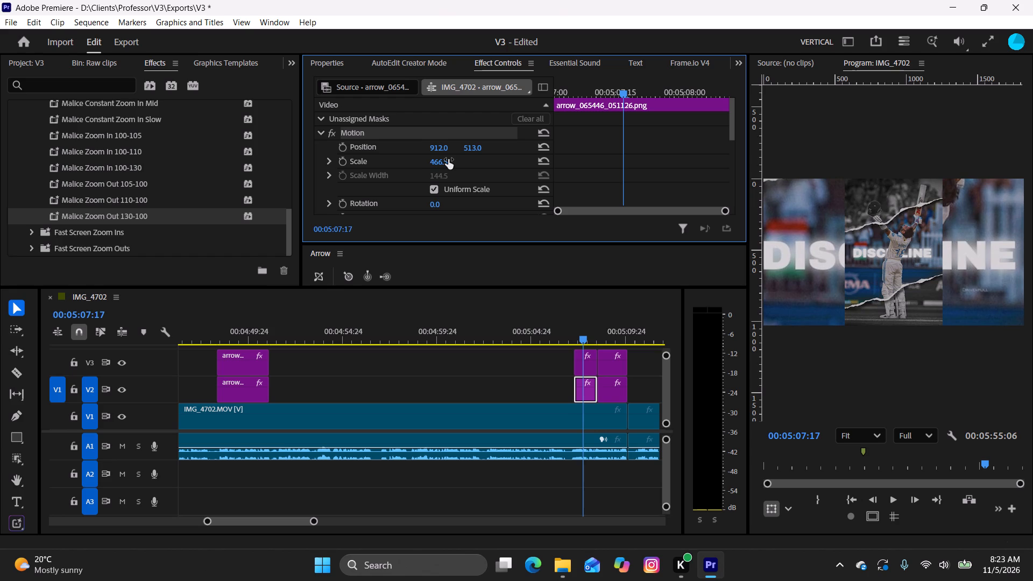
Apply a Gaussian Blur to the enlarged V2 copy of arrow_065446_051126.png so the backdrop is blurred.
{"action": "key", "text": "ctrl+space"}
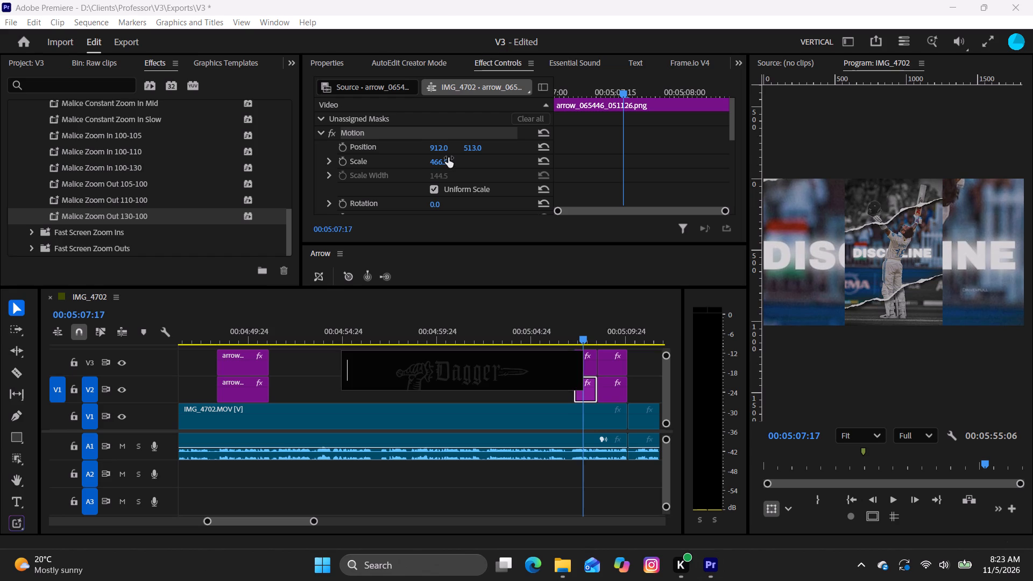
{"action": "type", "text": "gau"}
{"action": "key", "text": "Return"}
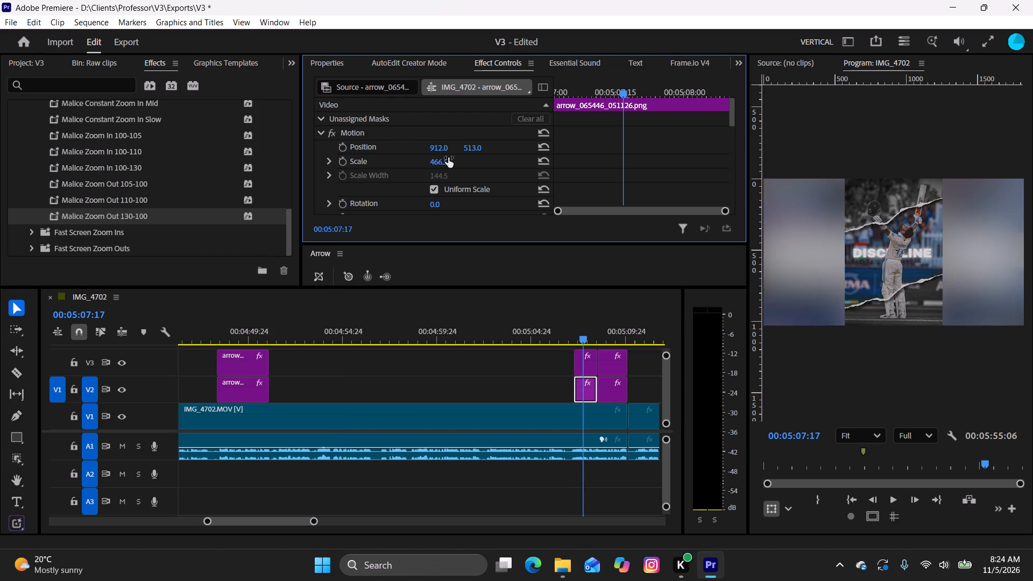
Adjust the Motion Scale of the V3 copy of arrow_065446_051126.png to 146.5 so it sits over the blurred backdrop.
{"action": "left_click", "coordinate": [583, 363]}
{"action": "left_click_drag", "start_coordinate": [436, 164], "coordinate": [429, 168]}
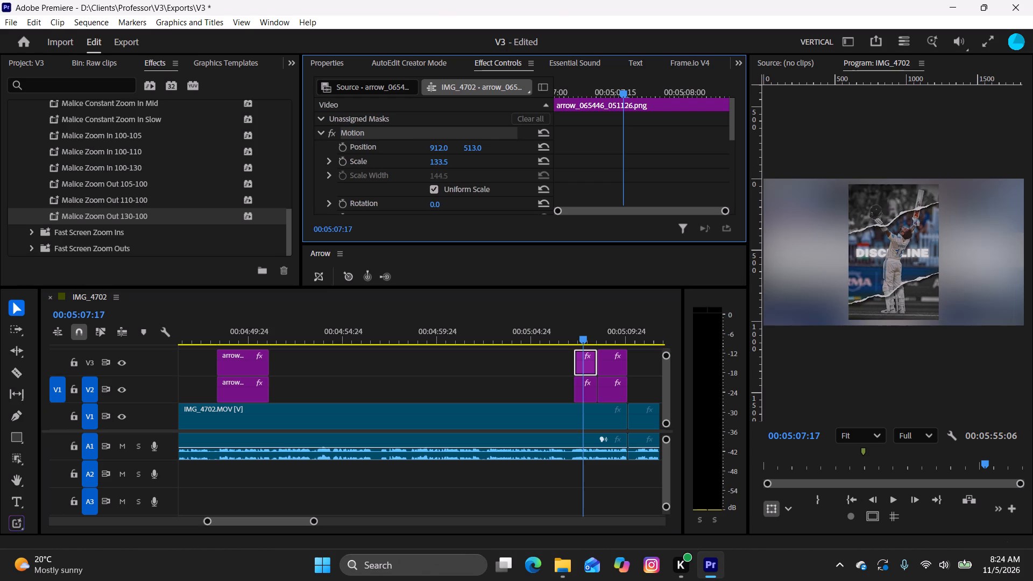
{"action": "left_click_drag", "start_coordinate": [429, 168], "coordinate": [507, 173]}
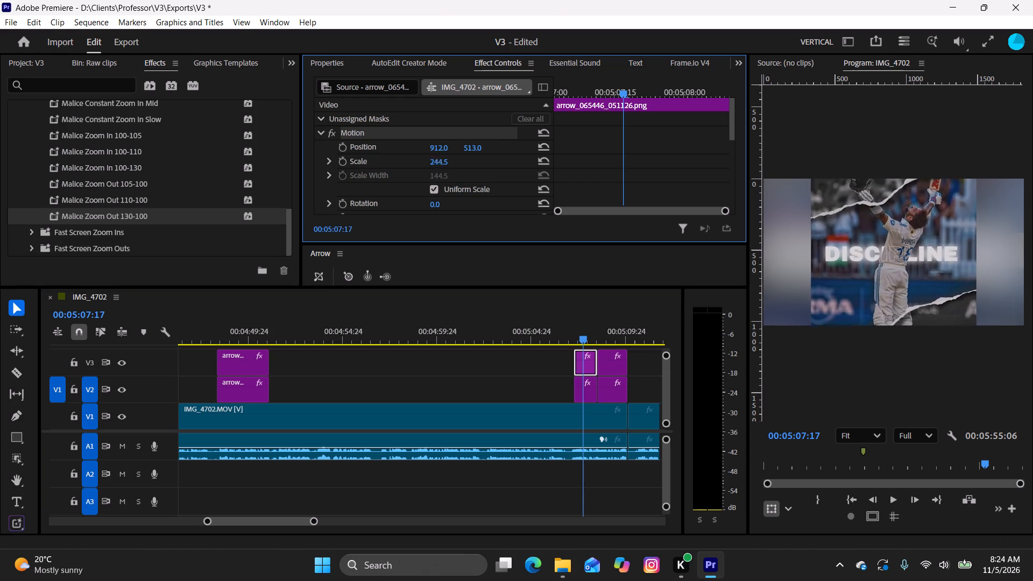
{"action": "left_click_drag", "start_coordinate": [507, 173], "coordinate": [526, 173]}
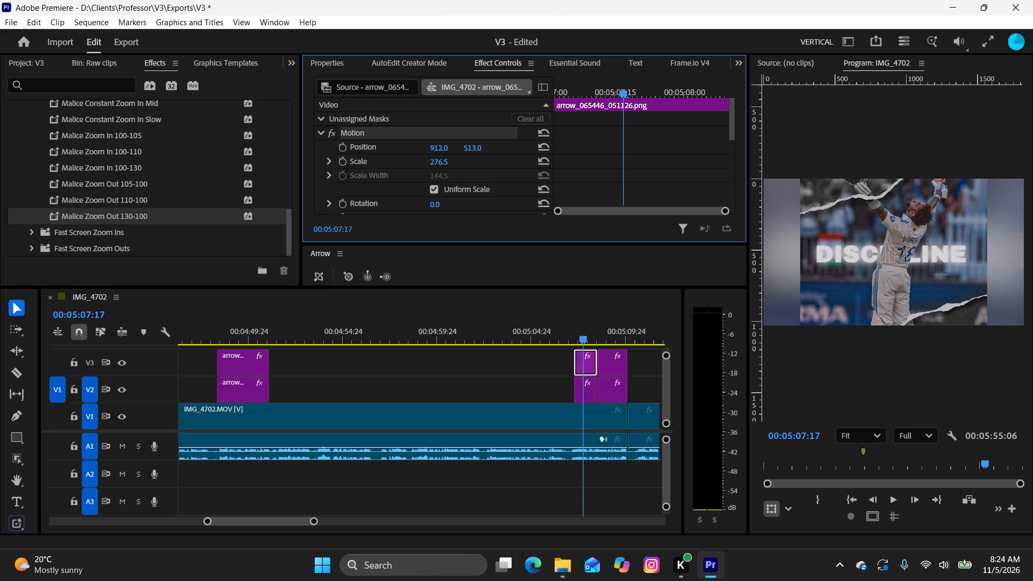
{"action": "left_click_drag", "start_coordinate": [526, 173], "coordinate": [508, 186]}
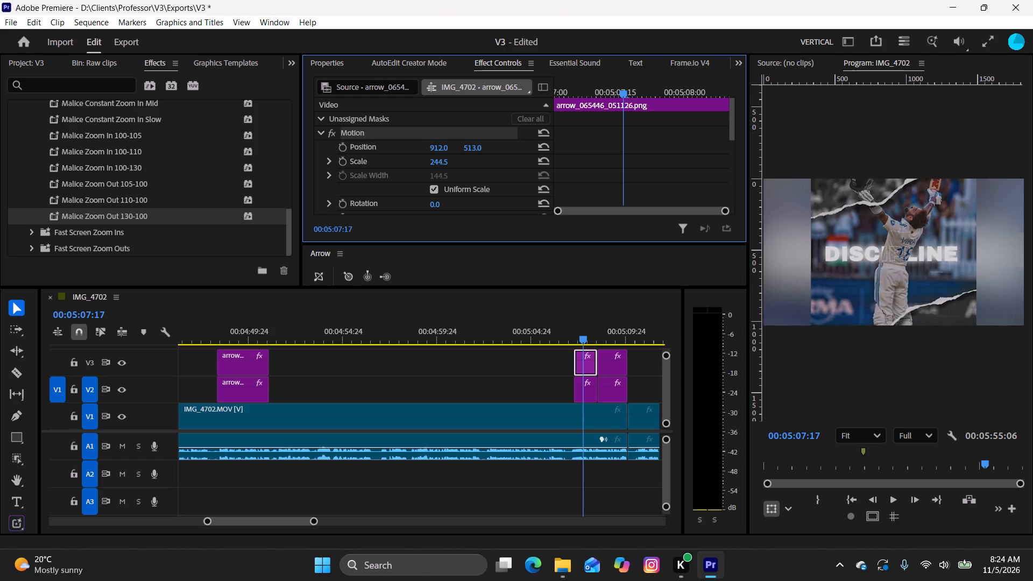
{"action": "left_click_drag", "start_coordinate": [508, 186], "coordinate": [451, 216]}
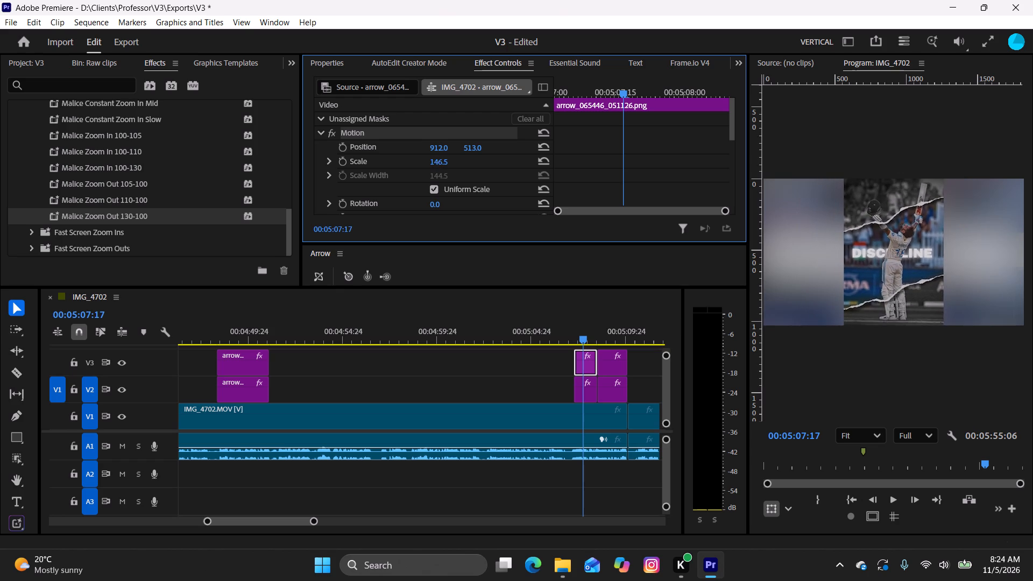
{"action": "left_click_drag", "start_coordinate": [451, 216], "coordinate": [447, 221]}
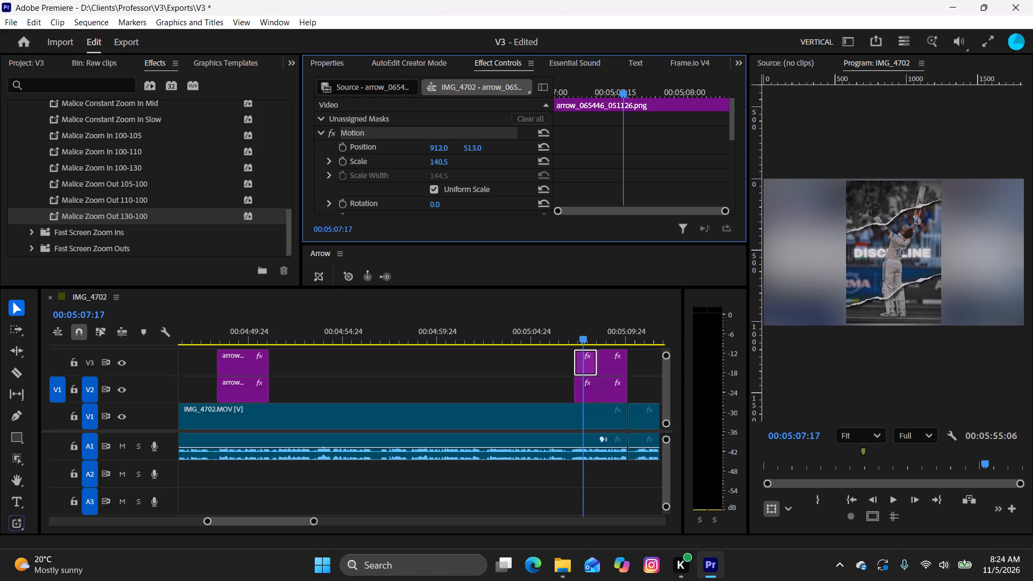
{"action": "left_click_drag", "start_coordinate": [447, 221], "coordinate": [445, 222]}
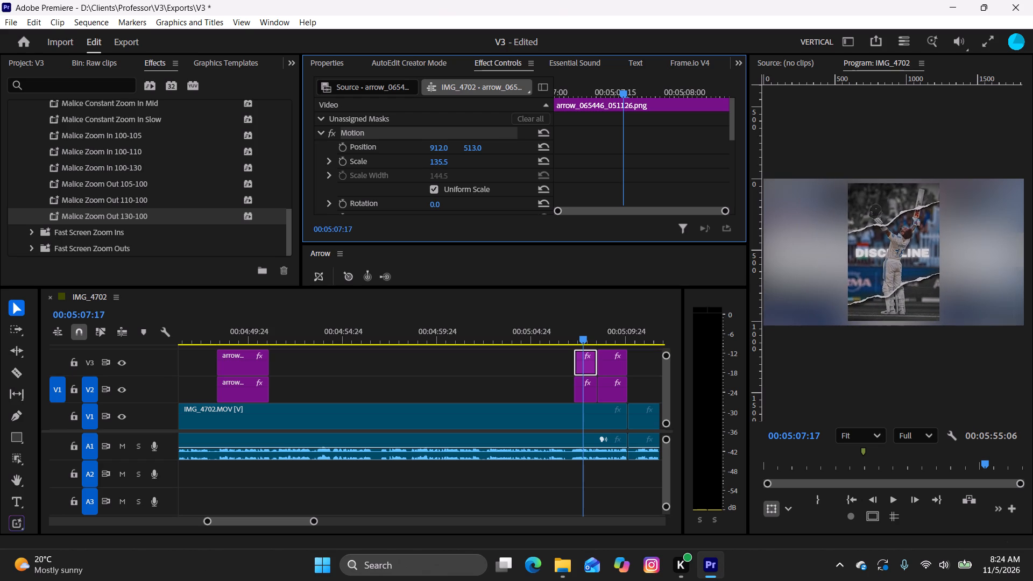
{"action": "left_click_drag", "start_coordinate": [445, 222], "coordinate": [454, 226]}
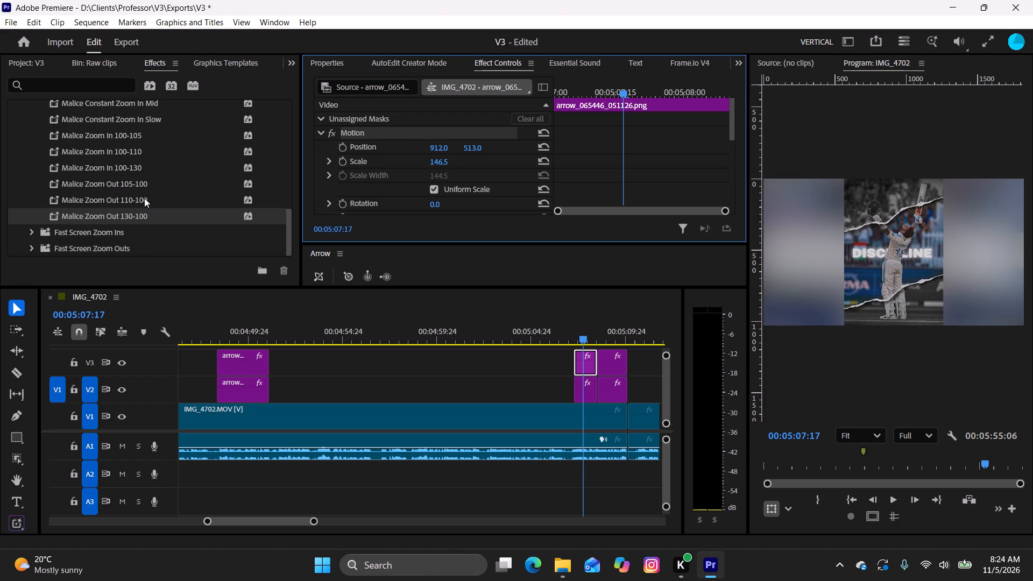
Apply the Malice Zoom In 100-110 preset to the V3 copy of arrow_065446_051126.png and play it back from about 00:05:06.
{"action": "left_click_drag", "start_coordinate": [121, 150], "coordinate": [407, 198]}
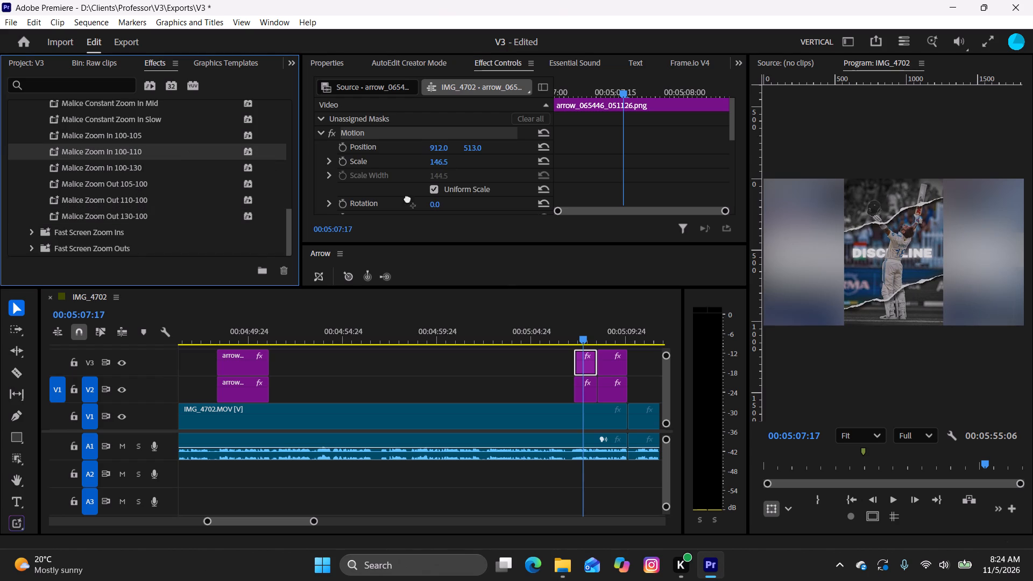
{"action": "left_click_drag", "start_coordinate": [407, 198], "coordinate": [578, 355]}
{"action": "left_click_drag", "start_coordinate": [575, 334], "coordinate": [560, 340]}
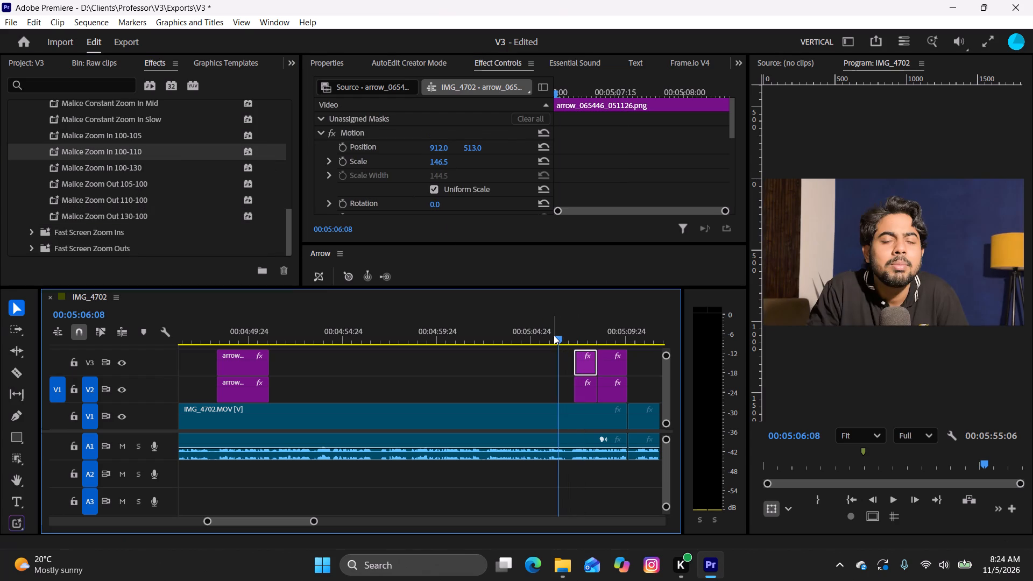
{"action": "key", "text": "space"}
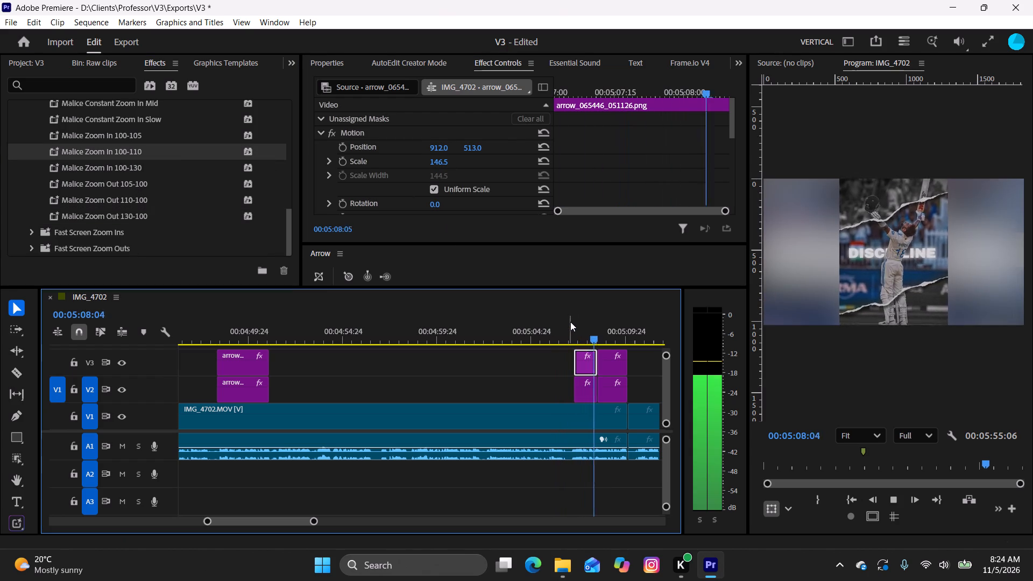
{"action": "key", "text": "space"}
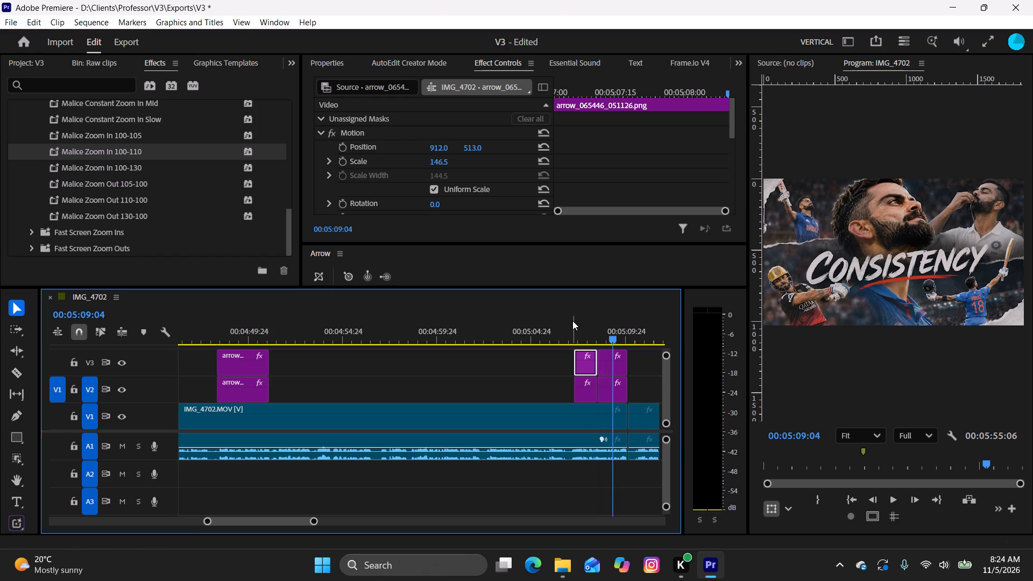
Apply the Malice Zoom Out 130-100 preset to the V3 copy of arrow_070019_051126.png and play back both overlays.
{"action": "left_click", "coordinate": [609, 362]}
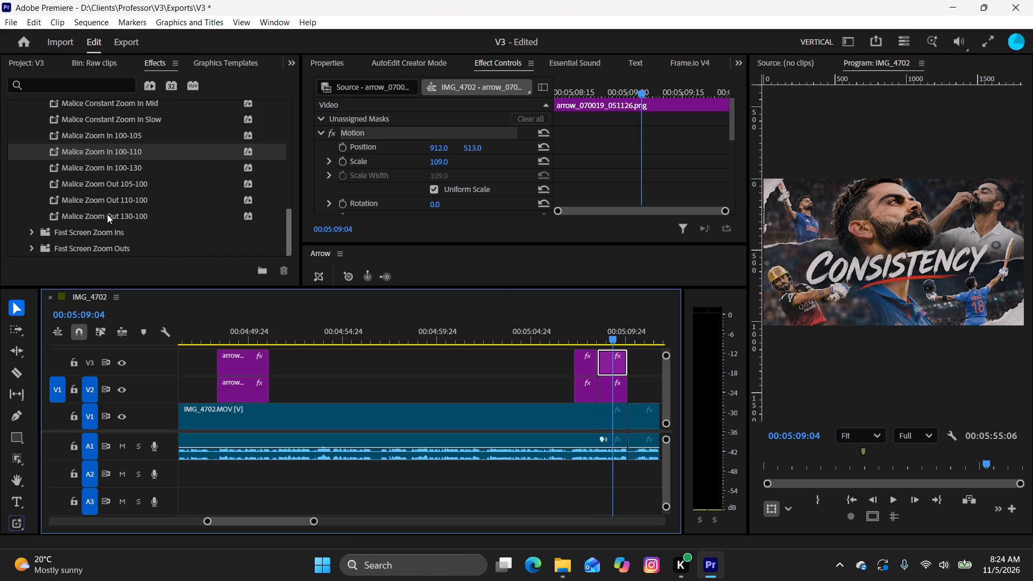
{"action": "left_click_drag", "start_coordinate": [107, 214], "coordinate": [611, 356]}
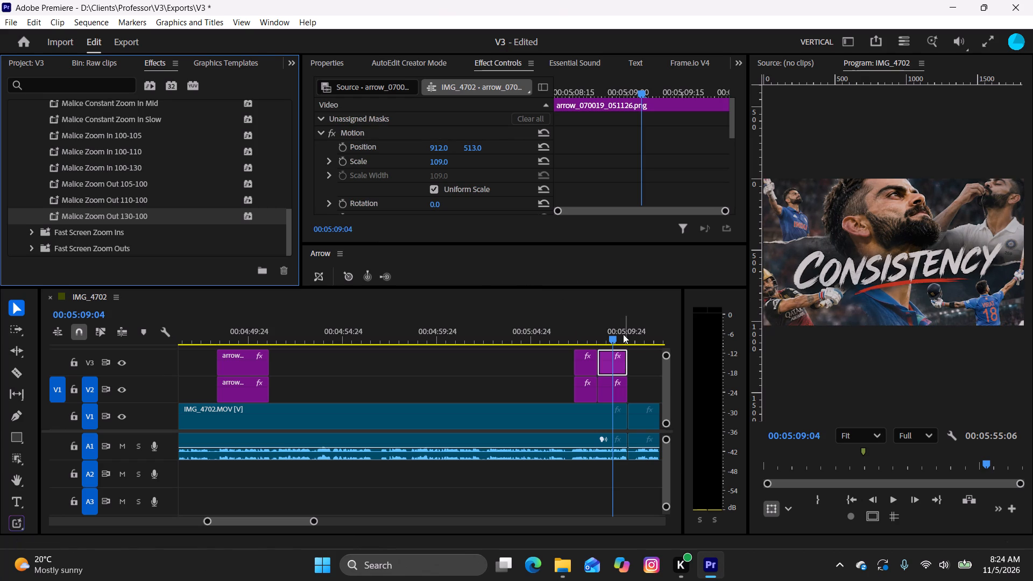
{"action": "left_click_drag", "start_coordinate": [606, 336], "coordinate": [570, 348]}
{"action": "key", "text": "space"}
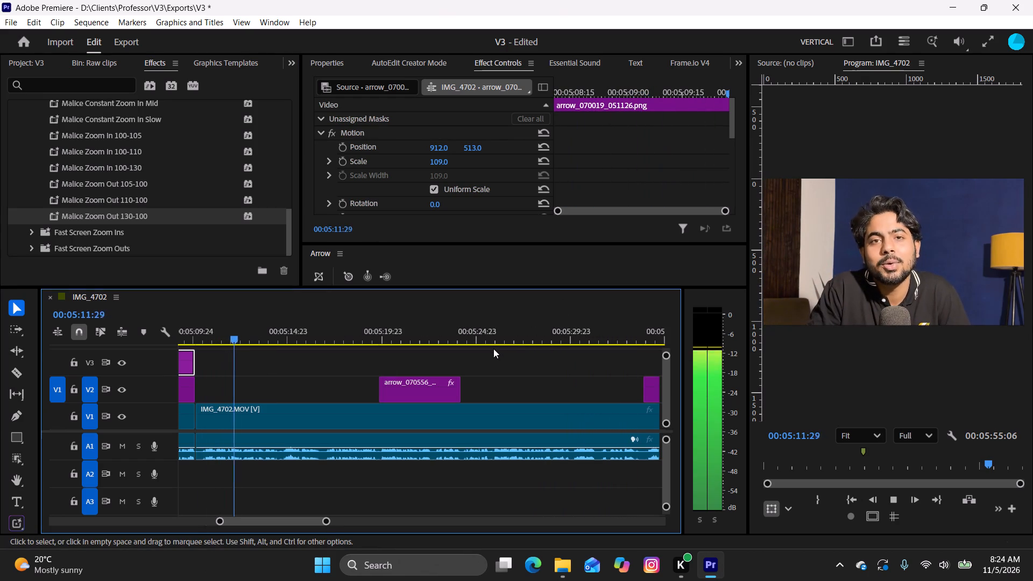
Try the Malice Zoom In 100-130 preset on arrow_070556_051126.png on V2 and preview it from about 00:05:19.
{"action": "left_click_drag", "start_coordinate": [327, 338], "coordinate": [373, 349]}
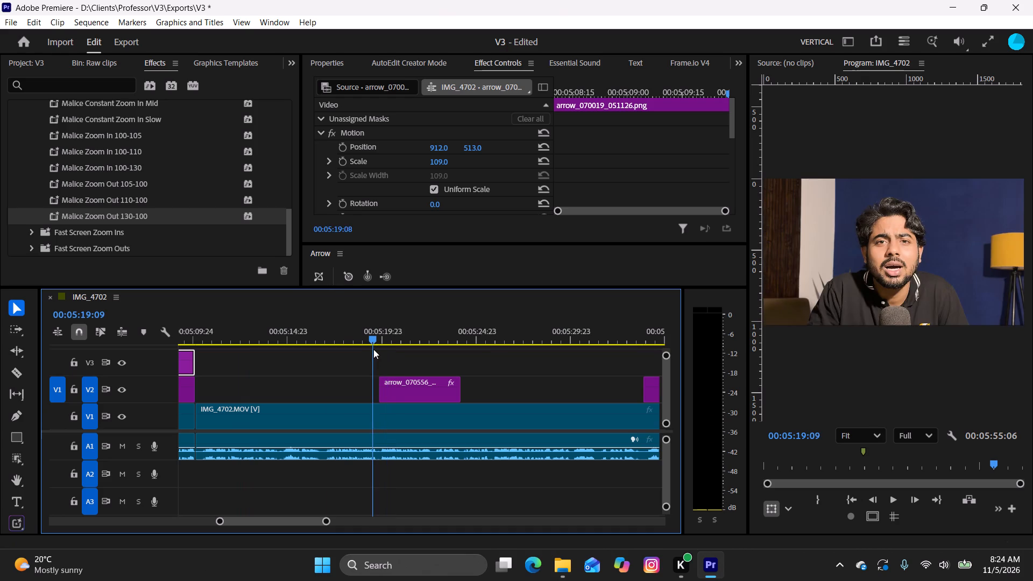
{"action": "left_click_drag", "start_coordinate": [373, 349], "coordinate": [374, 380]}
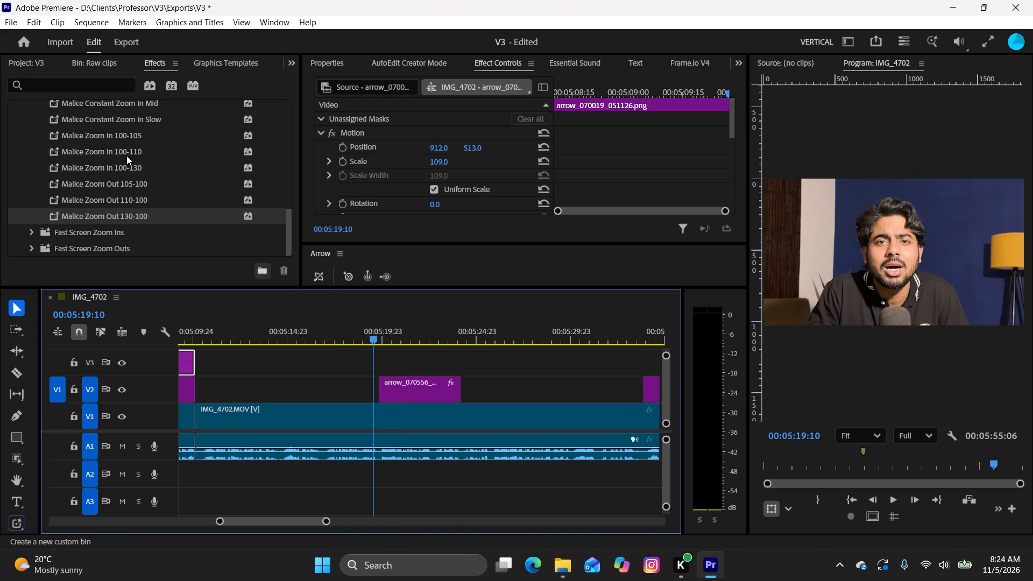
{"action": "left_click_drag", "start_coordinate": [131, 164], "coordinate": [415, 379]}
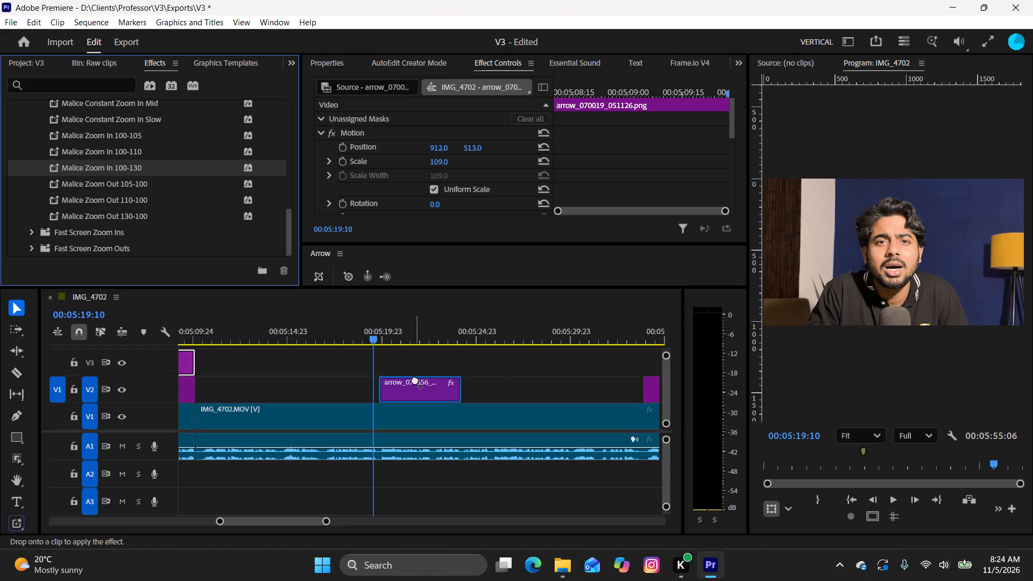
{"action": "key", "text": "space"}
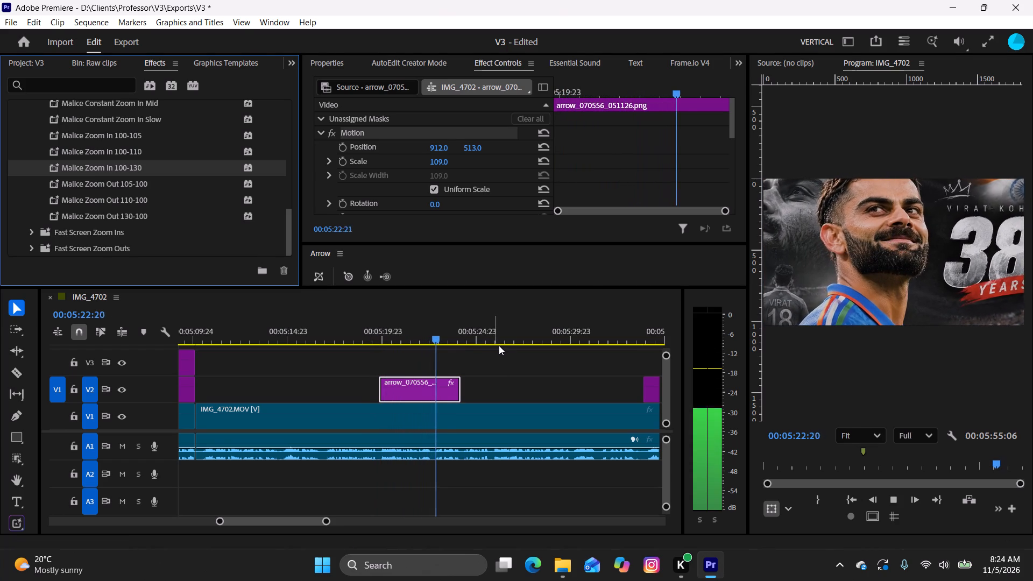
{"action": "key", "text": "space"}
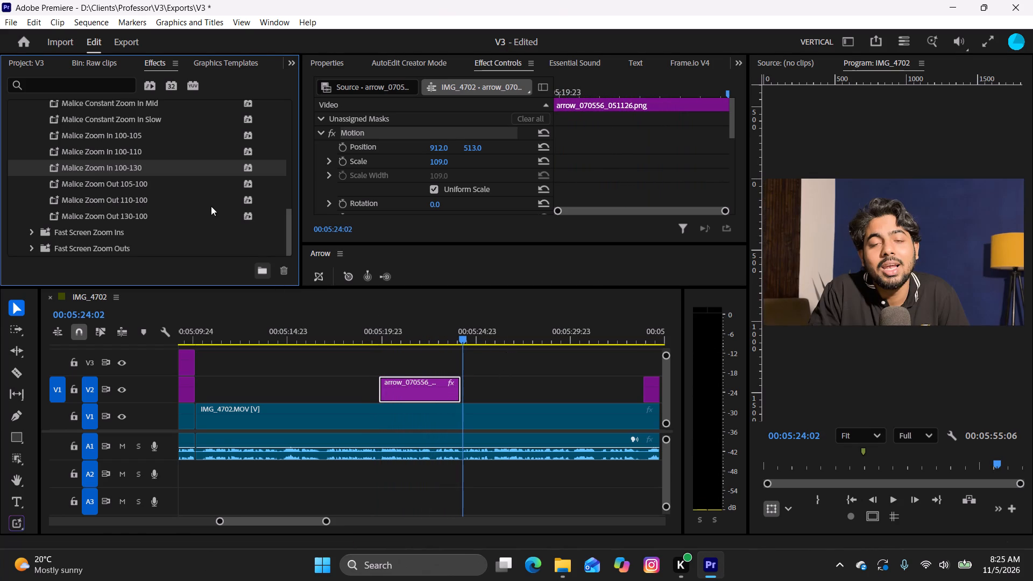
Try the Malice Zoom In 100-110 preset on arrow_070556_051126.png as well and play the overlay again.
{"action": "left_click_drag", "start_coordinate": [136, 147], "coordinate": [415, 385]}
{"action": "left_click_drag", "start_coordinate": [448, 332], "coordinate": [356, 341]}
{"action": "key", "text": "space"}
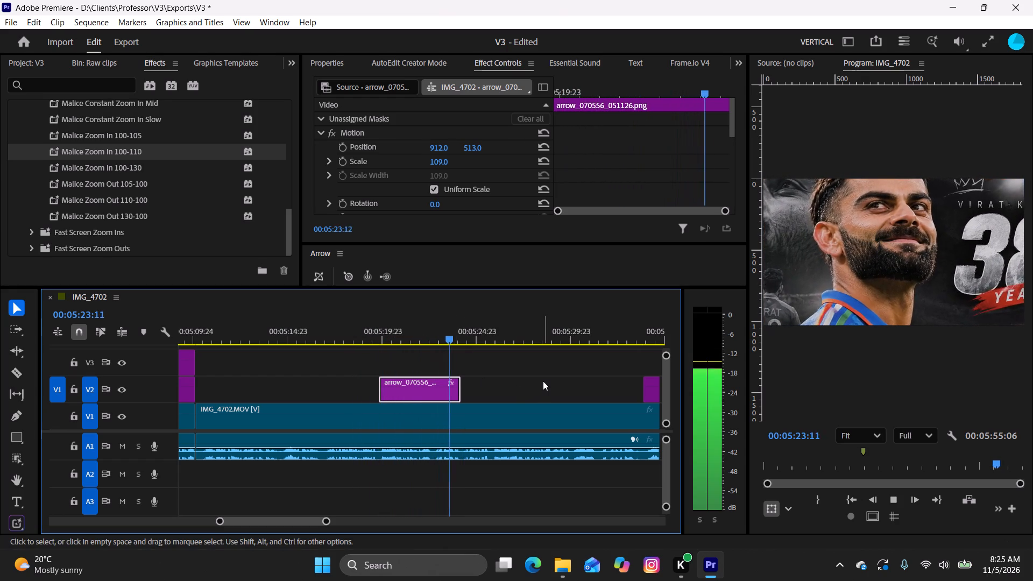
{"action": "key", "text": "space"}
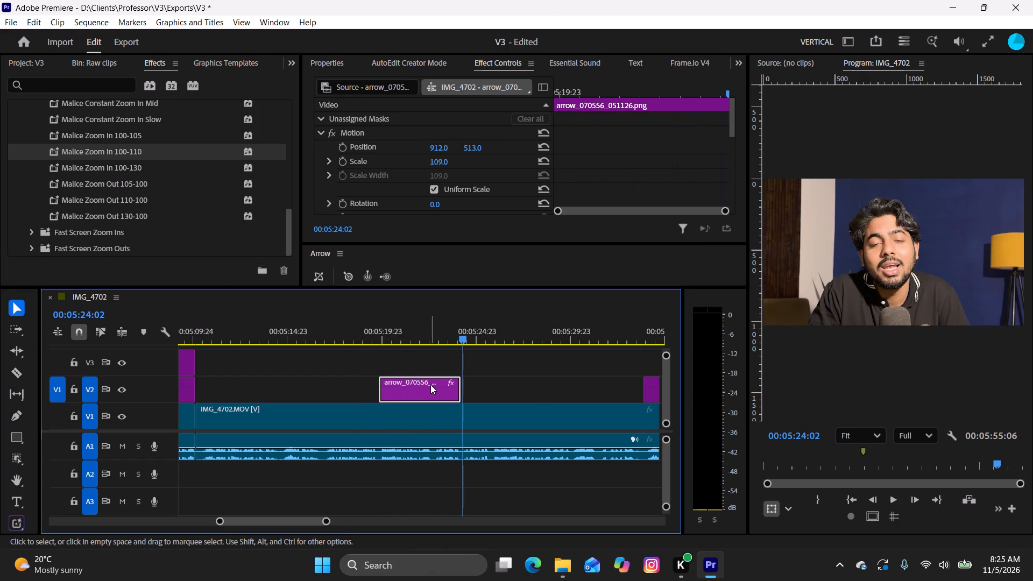
Remove the Motion, Opacity, Time Remapping and Transform attributes from arrow_070556_051126.png.
{"action": "right_click", "coordinate": [430, 385]}
{"action": "left_click", "coordinate": [533, 58]}
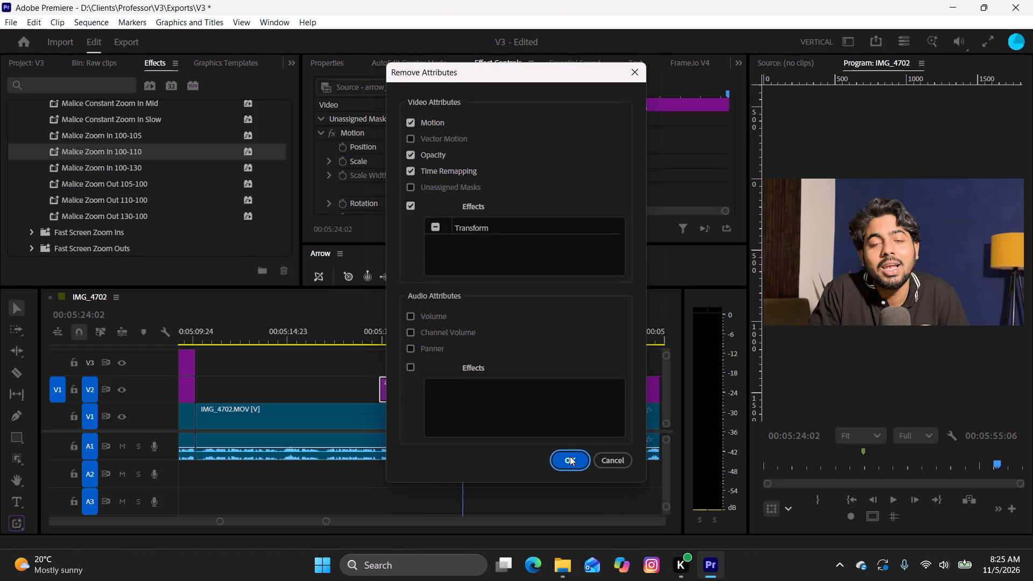
{"action": "left_click", "coordinate": [570, 456]}
Apply the Malice Zoom In 100-110 preset afresh to arrow_070556_051126.png and play the overlay through.
{"action": "left_click_drag", "start_coordinate": [129, 147], "coordinate": [381, 308]}
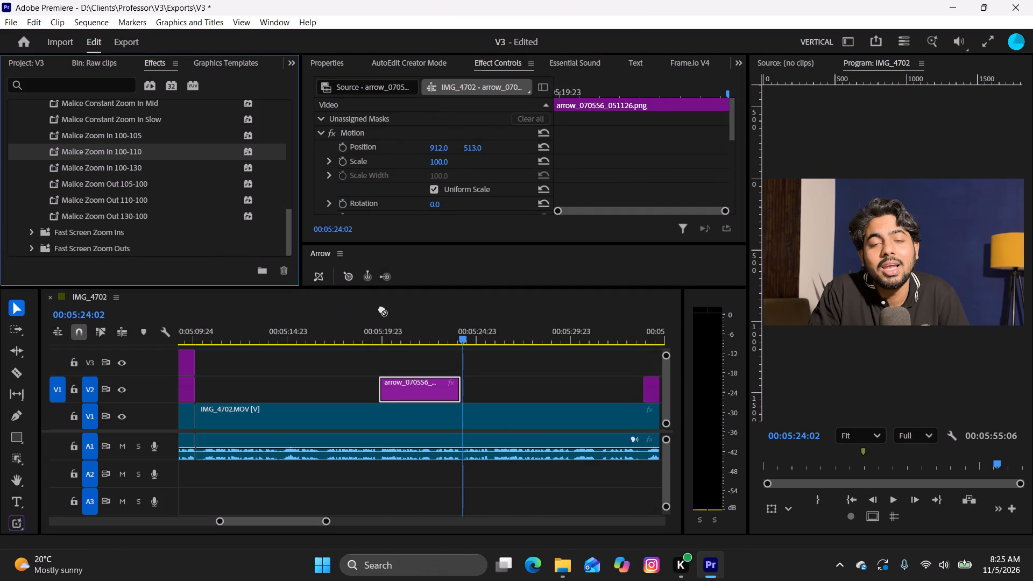
{"action": "left_click_drag", "start_coordinate": [381, 308], "coordinate": [439, 384]}
{"action": "left_click_drag", "start_coordinate": [460, 333], "coordinate": [356, 332]}
{"action": "key", "text": "space"}
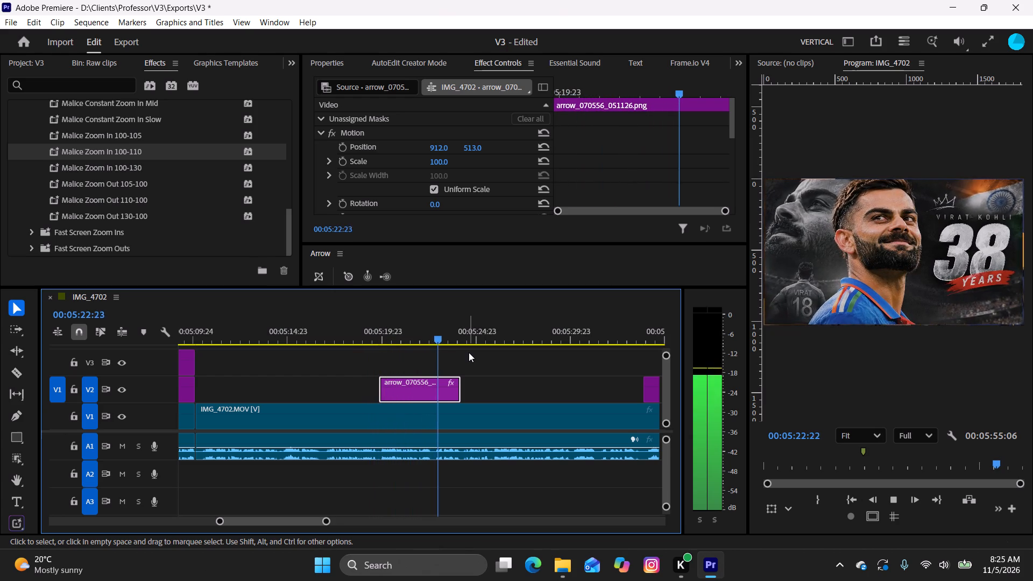
{"action": "key", "text": "space"}
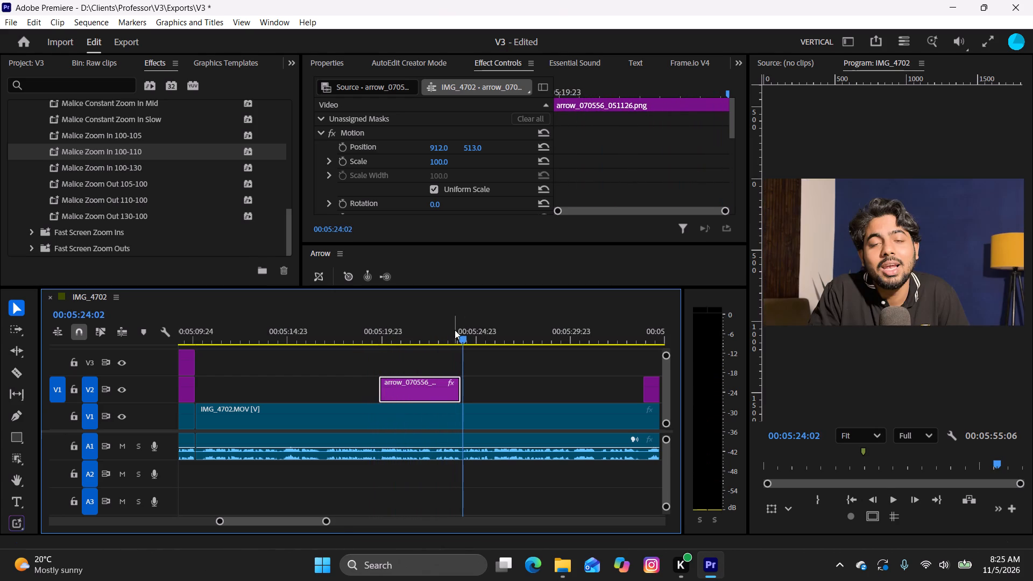
Set the Motion Scale of arrow_070556_051126.png to 113 so it fills the frame at its start, and play on.
{"action": "left_click_drag", "start_coordinate": [455, 330], "coordinate": [385, 357]}
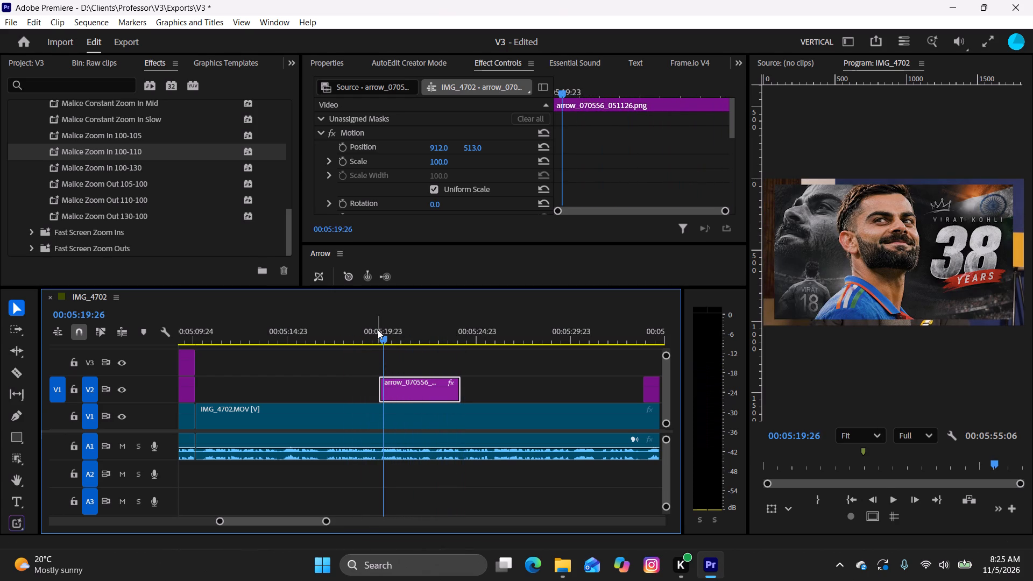
{"action": "left_click_drag", "start_coordinate": [444, 163], "coordinate": [457, 167]}
{"action": "key", "text": "space"}
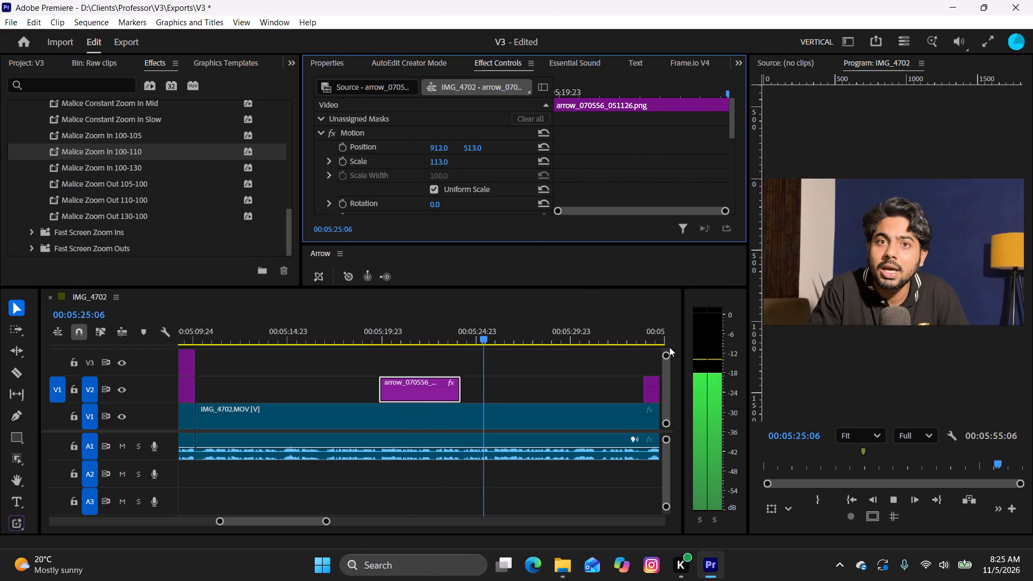
Ripple-delete the short leftover IMG_4702.MOV piece, video and audio, directly after the arrow_070820_051126.png overlay.
{"action": "key", "text": "r"}
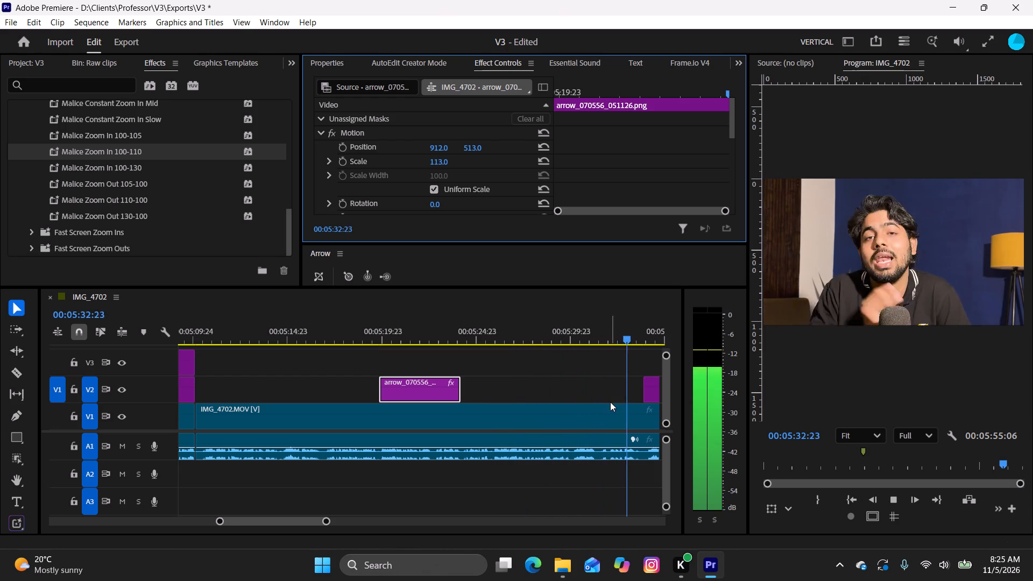
{"action": "key", "text": "space"}
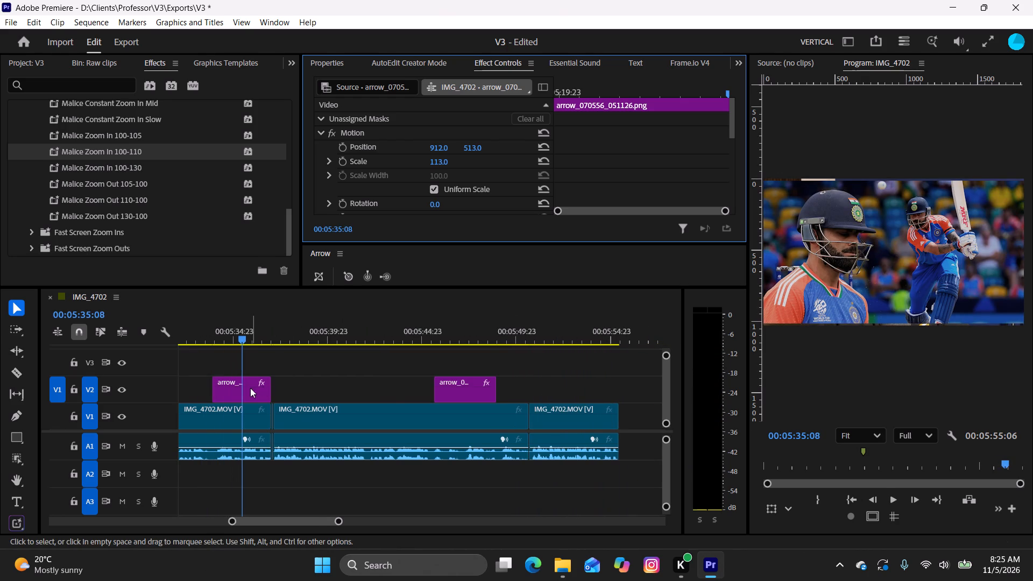
{"action": "left_click_drag", "start_coordinate": [231, 335], "coordinate": [239, 350]}
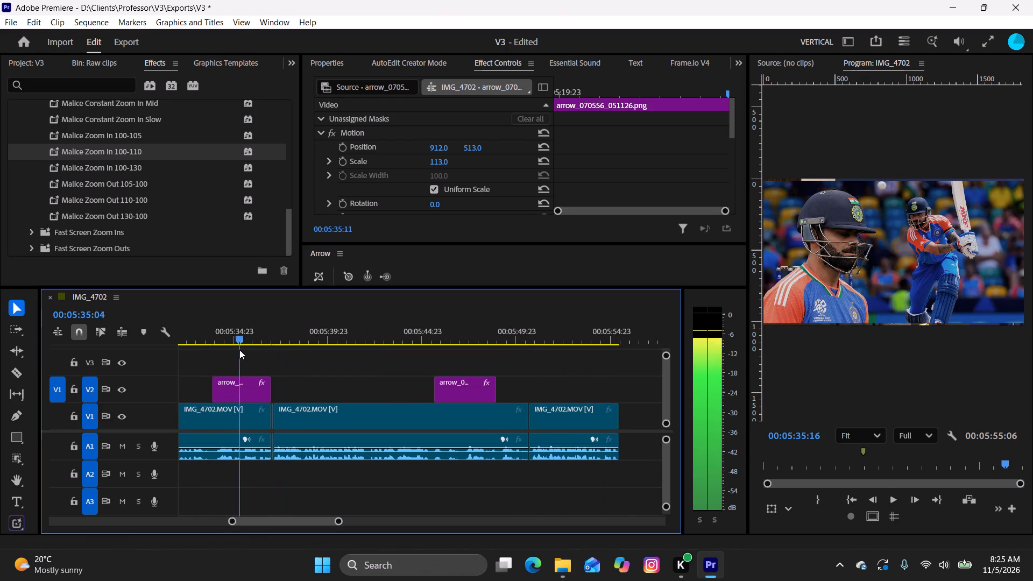
{"action": "left_click_drag", "start_coordinate": [239, 350], "coordinate": [217, 352]}
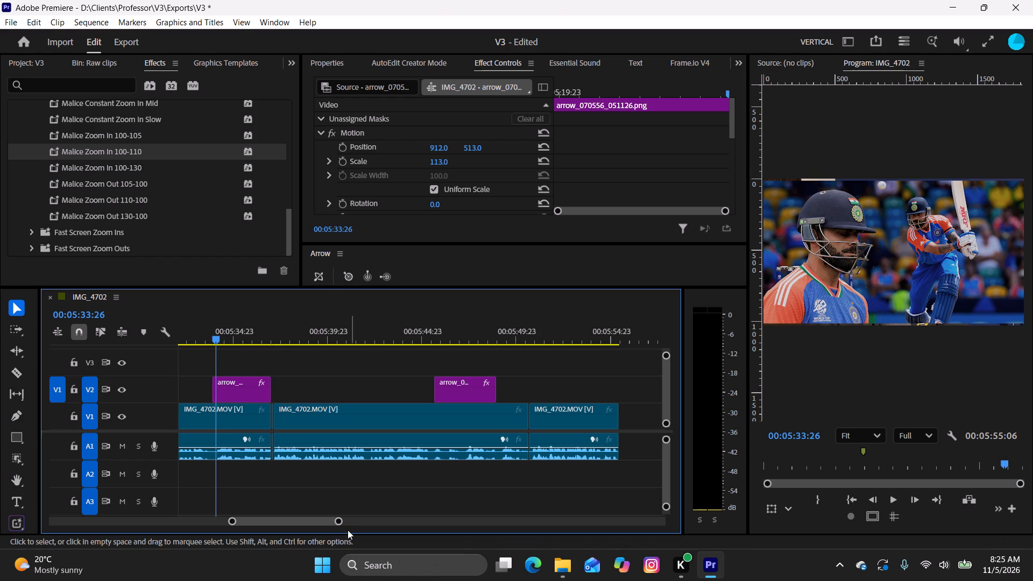
{"action": "left_click", "coordinate": [334, 518]}
{"action": "left_click_drag", "start_coordinate": [320, 519], "coordinate": [309, 521]}
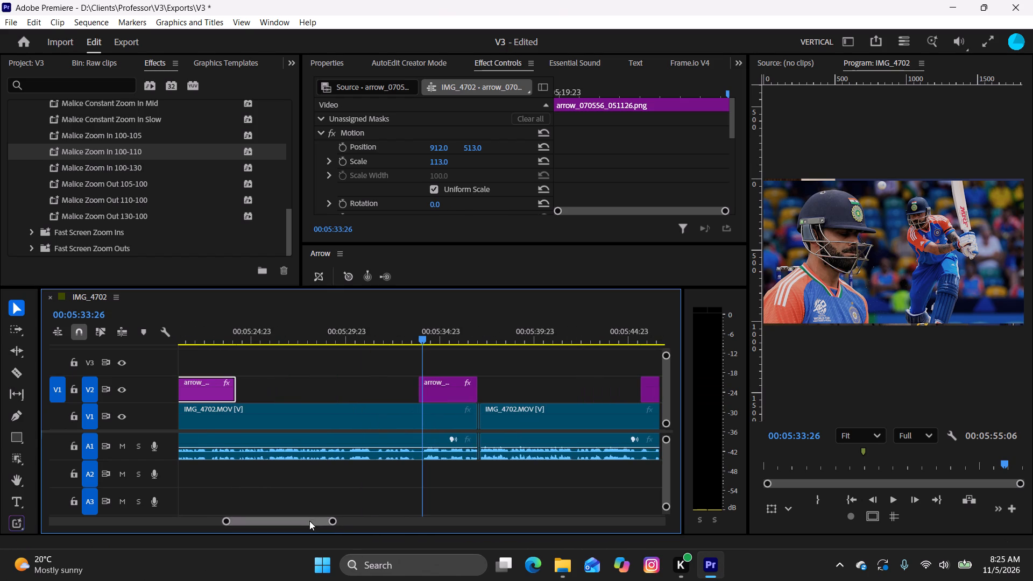
{"action": "left_click_drag", "start_coordinate": [331, 522], "coordinate": [338, 526]}
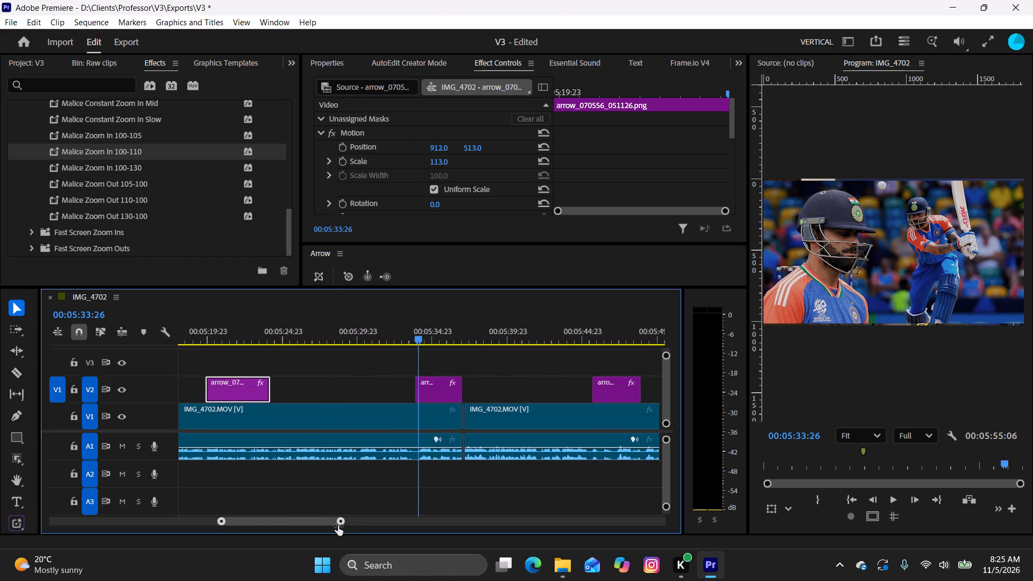
{"action": "left_click_drag", "start_coordinate": [338, 526], "coordinate": [237, 515]}
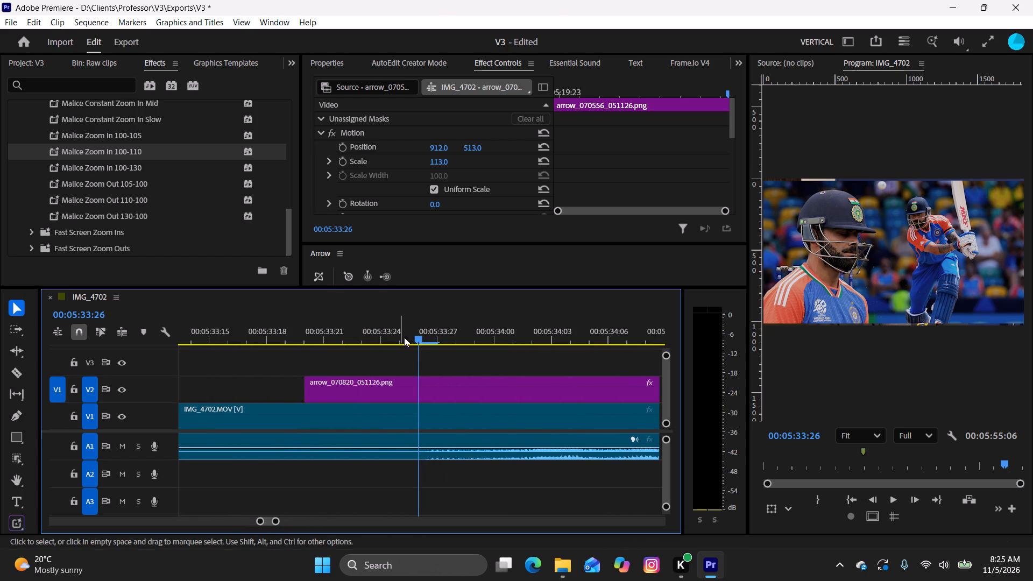
{"action": "left_click_drag", "start_coordinate": [418, 341], "coordinate": [655, 367]}
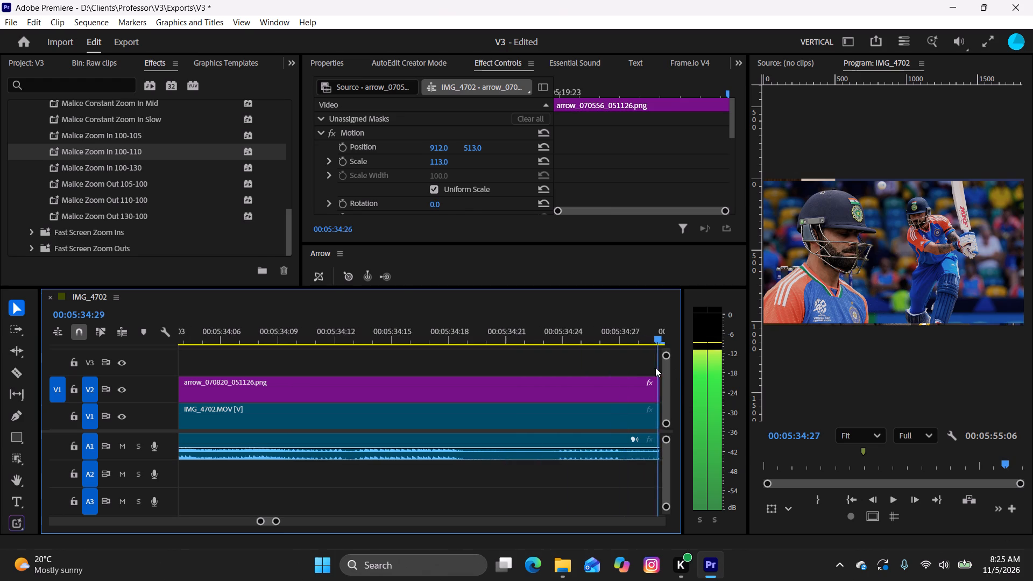
{"action": "left_click_drag", "start_coordinate": [655, 367], "coordinate": [742, 402]}
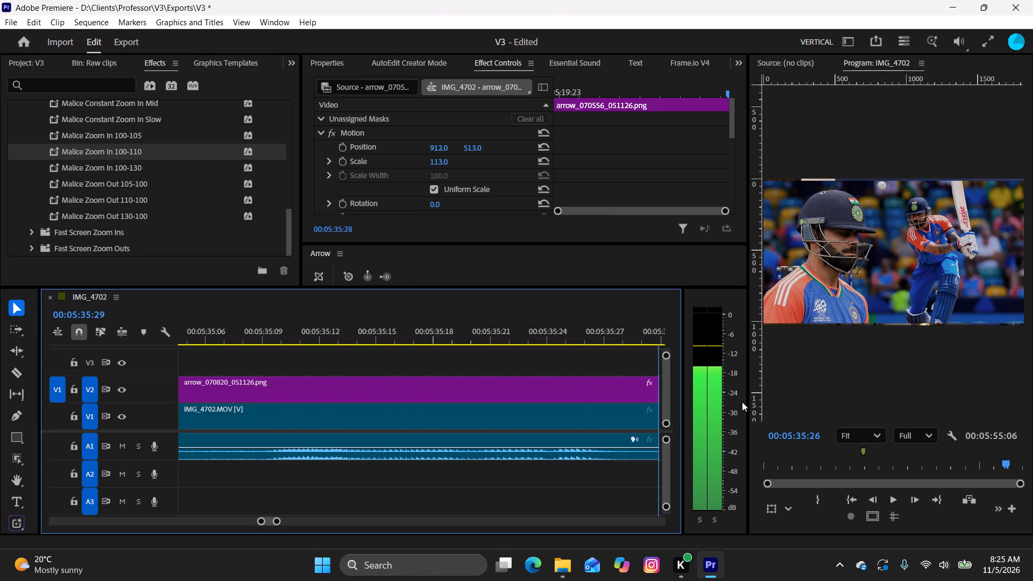
{"action": "left_click_drag", "start_coordinate": [742, 402], "coordinate": [518, 407]}
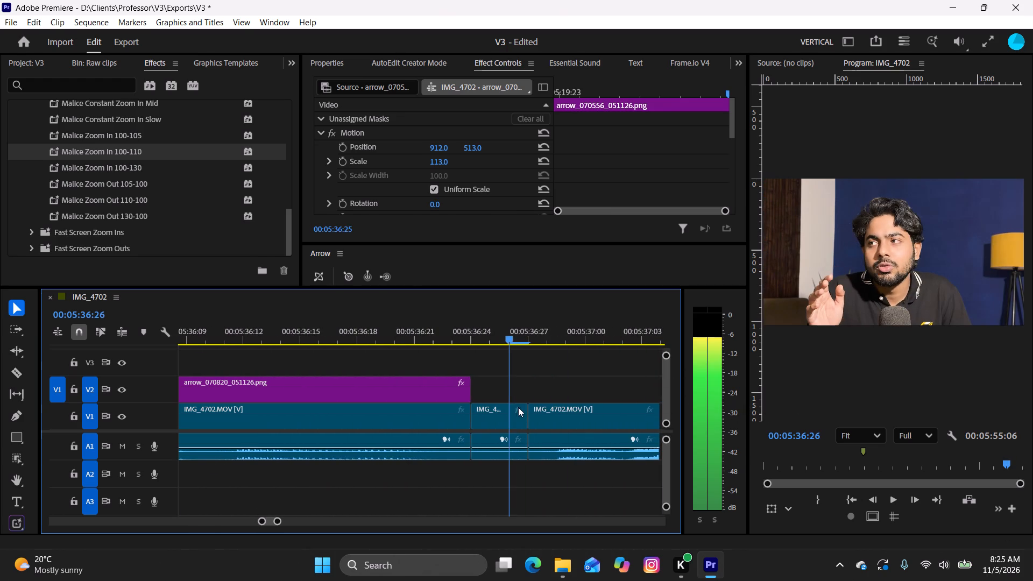
{"action": "left_click_drag", "start_coordinate": [518, 407], "coordinate": [442, 406]}
{"action": "left_click_drag", "start_coordinate": [512, 481], "coordinate": [504, 440]}
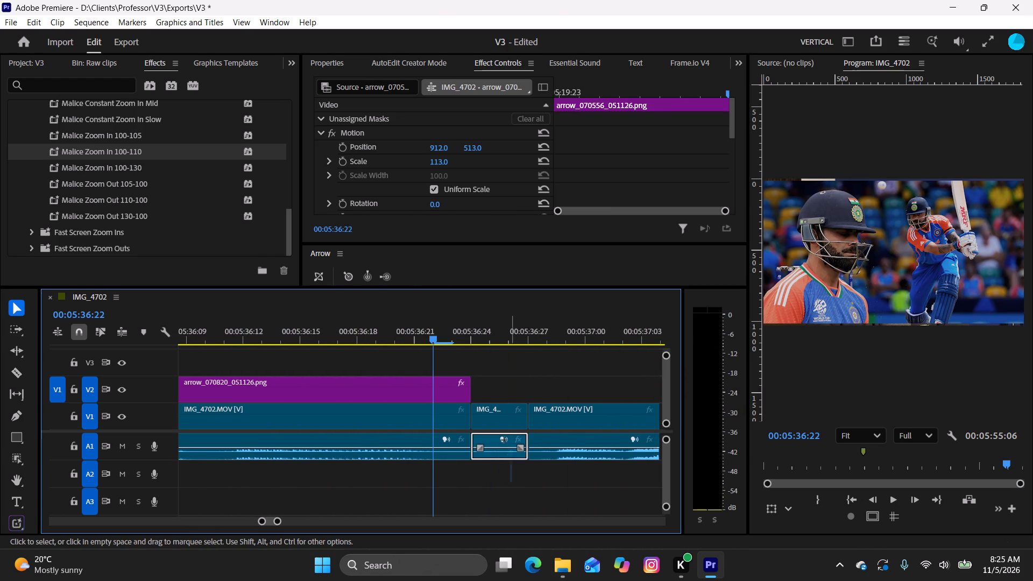
{"action": "left_click_drag", "start_coordinate": [504, 440], "coordinate": [494, 396]}
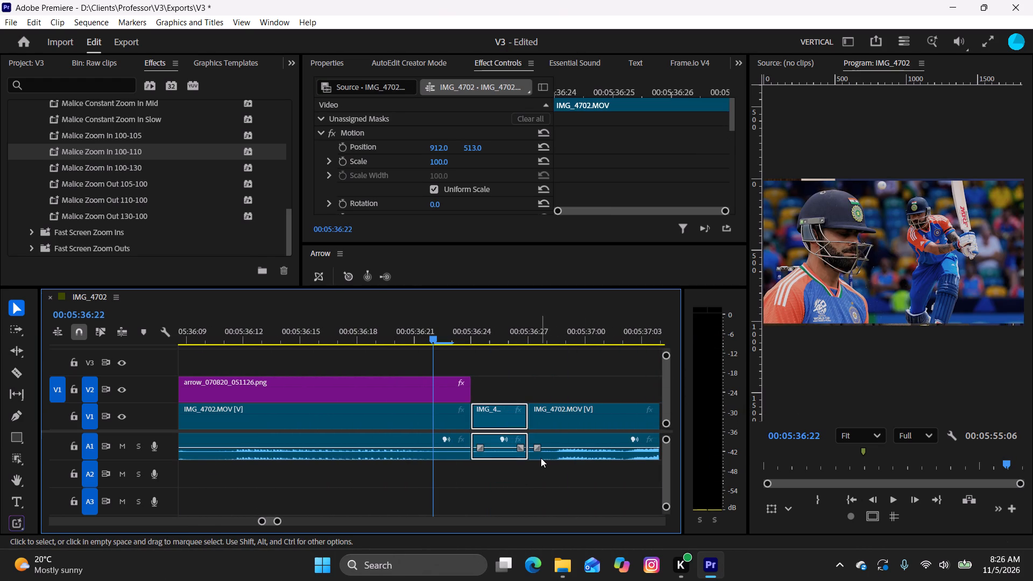
{"action": "key", "text": "shift+Delete"}
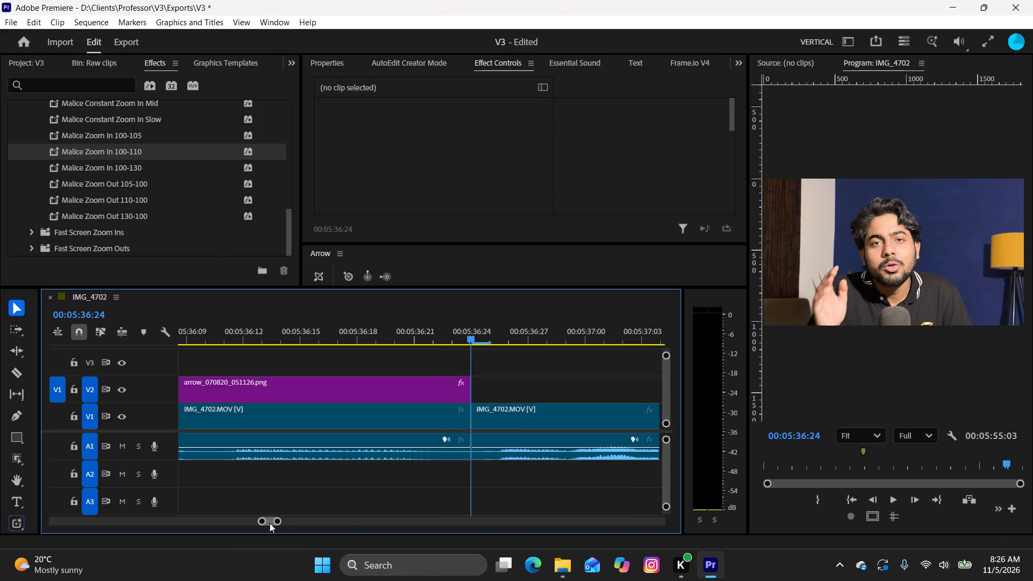
Play across the closed cut and set the Motion Scale of arrow_070820_051126.png to 164 so it fills the frame.
{"action": "left_click_drag", "start_coordinate": [261, 522], "coordinate": [206, 530]}
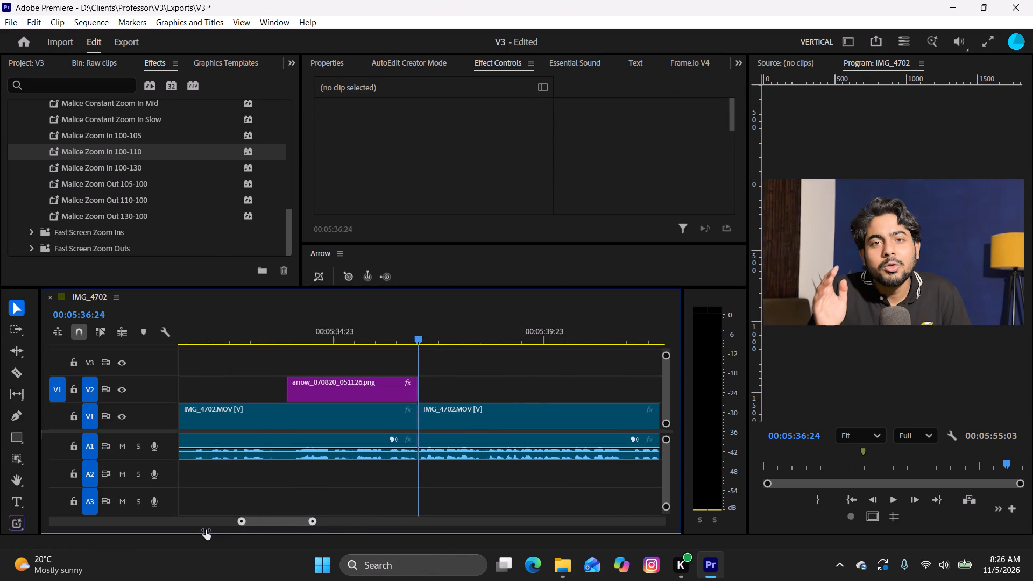
{"action": "left_click_drag", "start_coordinate": [206, 530], "coordinate": [200, 530]}
{"action": "left_click_drag", "start_coordinate": [405, 335], "coordinate": [249, 336]}
{"action": "key", "text": "space"}
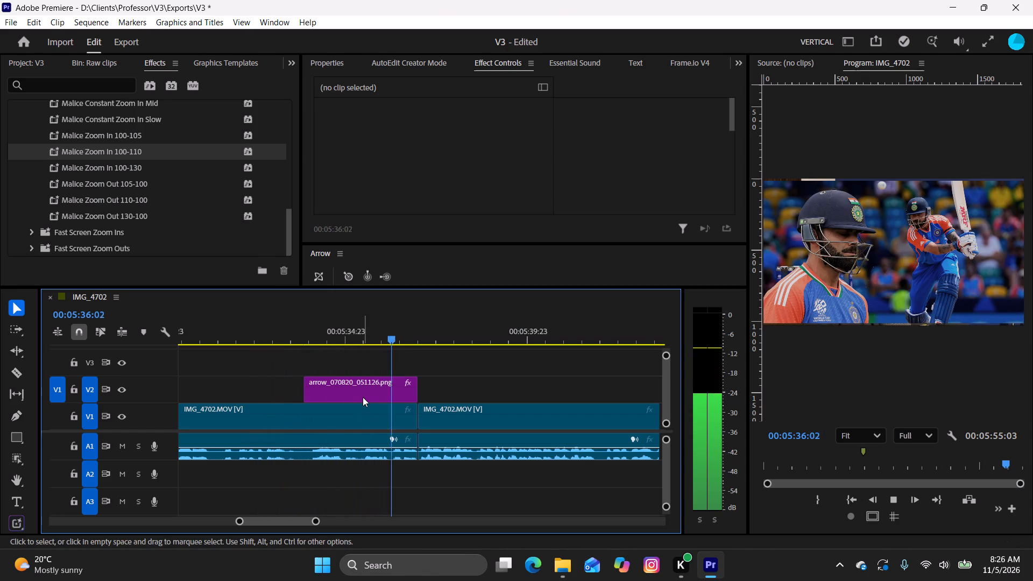
{"action": "key", "text": "space"}
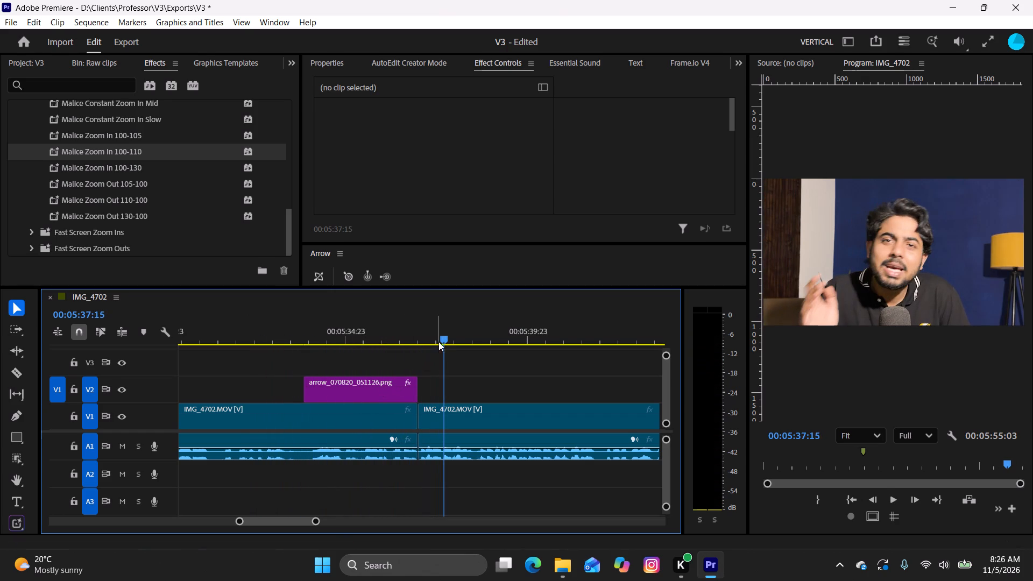
{"action": "left_click_drag", "start_coordinate": [442, 336], "coordinate": [397, 359]}
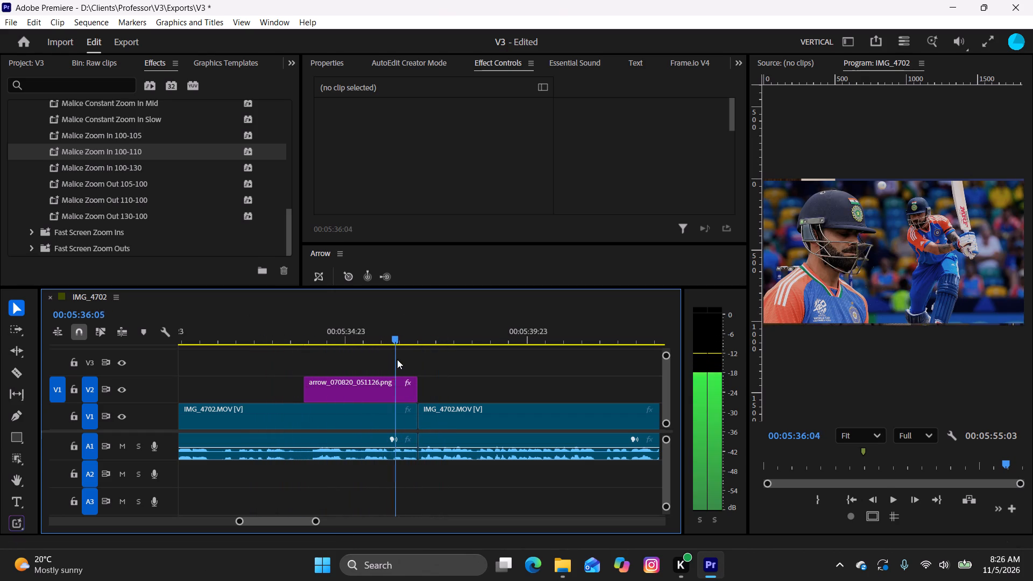
{"action": "left_click_drag", "start_coordinate": [397, 359], "coordinate": [404, 366]}
{"action": "left_click", "coordinate": [376, 388]}
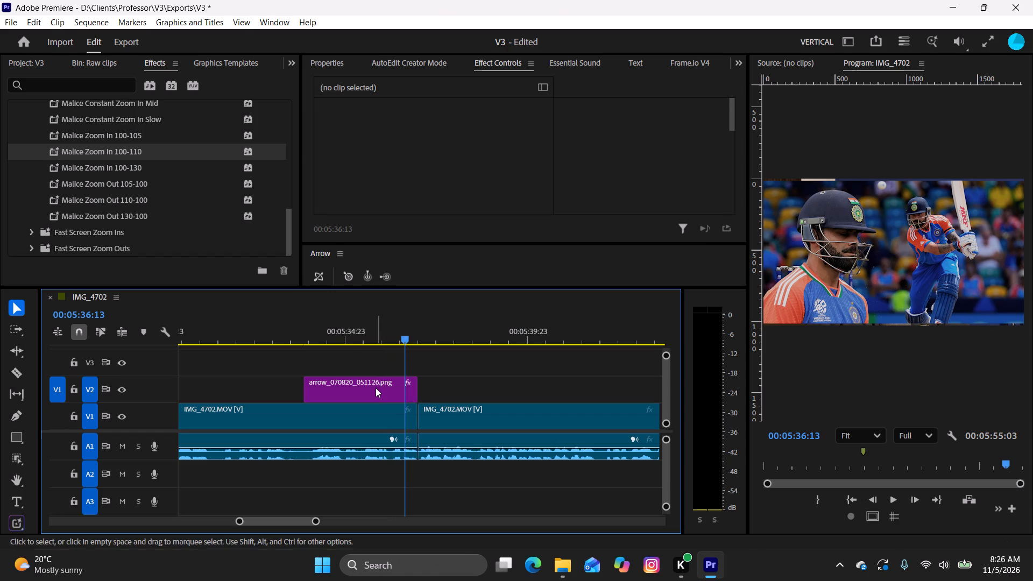
{"action": "left_click_drag", "start_coordinate": [440, 164], "coordinate": [440, 163]}
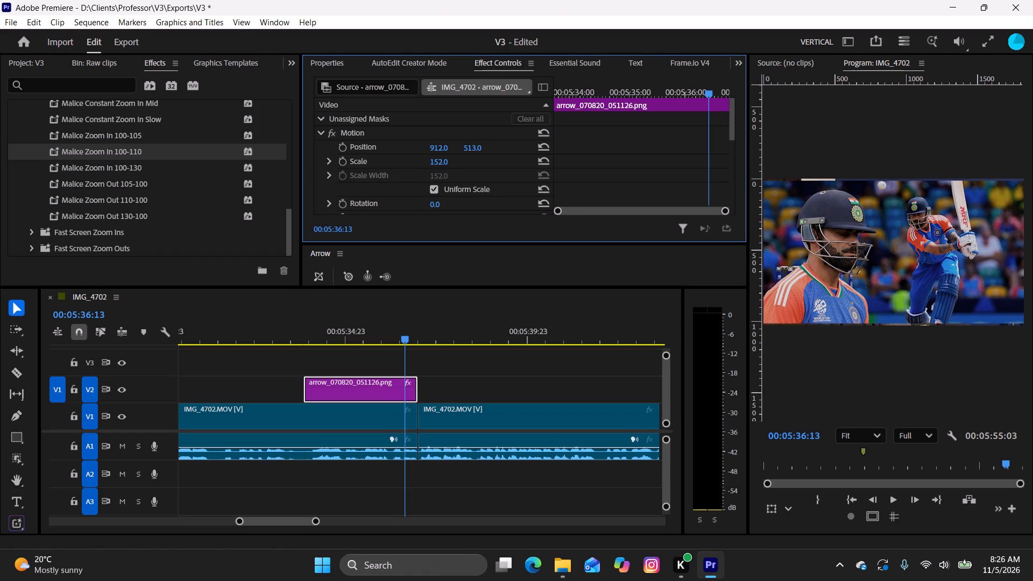
{"action": "left_click_drag", "start_coordinate": [440, 163], "coordinate": [447, 163]}
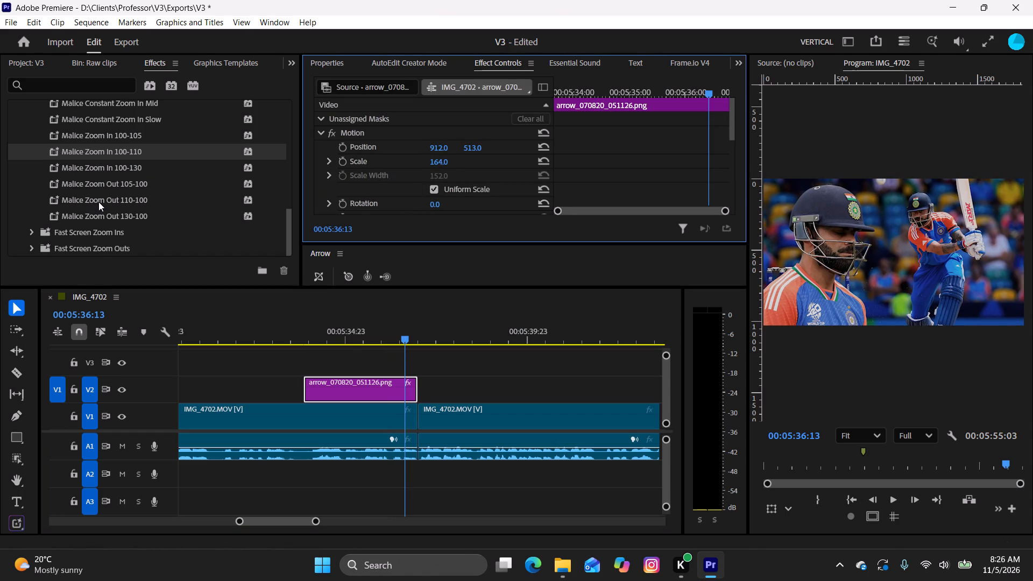
Apply the Malice Zoom Out 110-100 preset to arrow_070820_051126.png and play the overlay through.
{"action": "left_click_drag", "start_coordinate": [100, 200], "coordinate": [338, 379]}
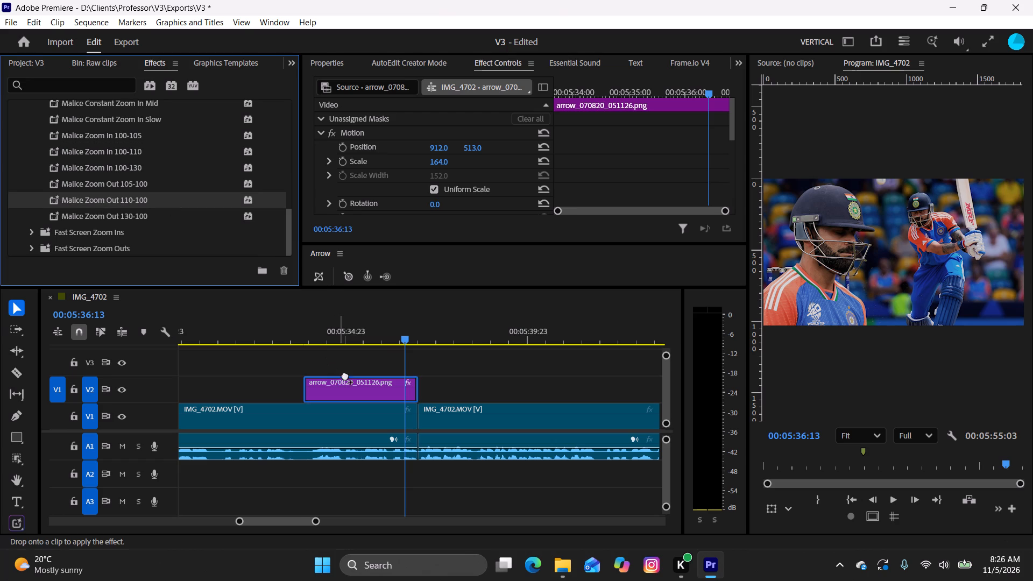
{"action": "left_click_drag", "start_coordinate": [390, 334], "coordinate": [296, 334]}
{"action": "key", "text": "space"}
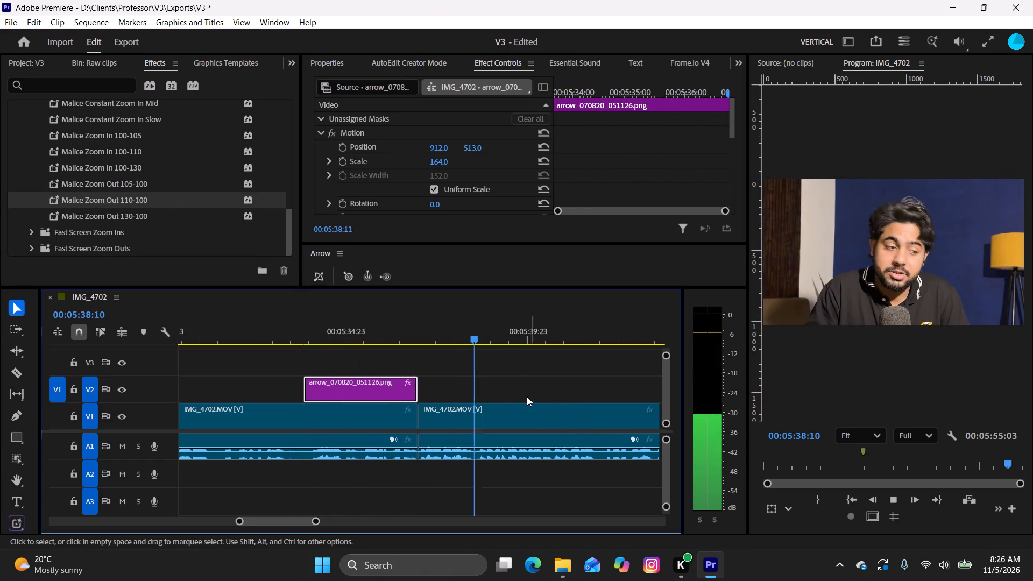
Apply the Malice Zoom In 100-110 preset to arrow_071034_051126.png and play on to near the sequence's end.
{"action": "key", "text": "r"}
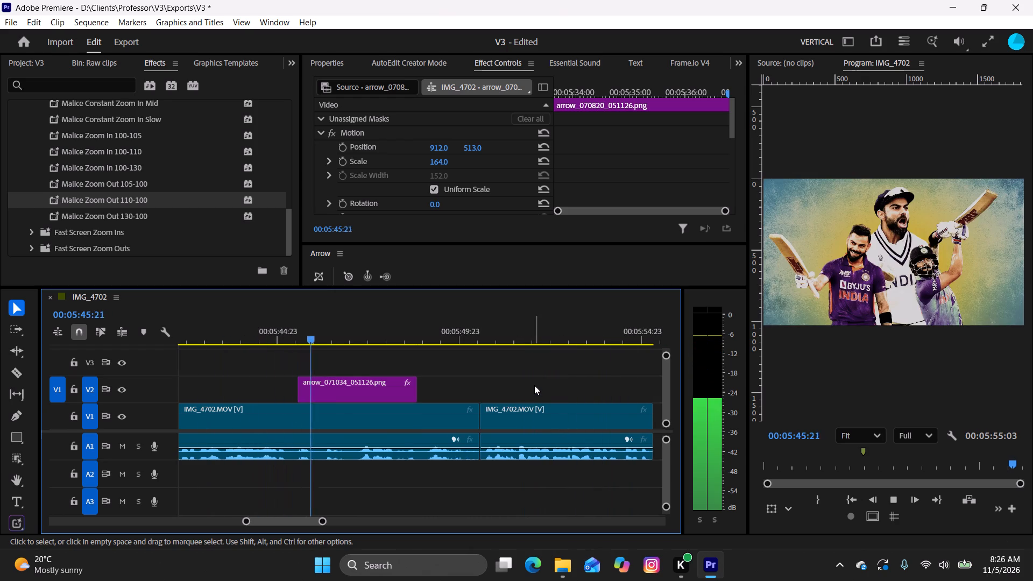
{"action": "key", "text": "space"}
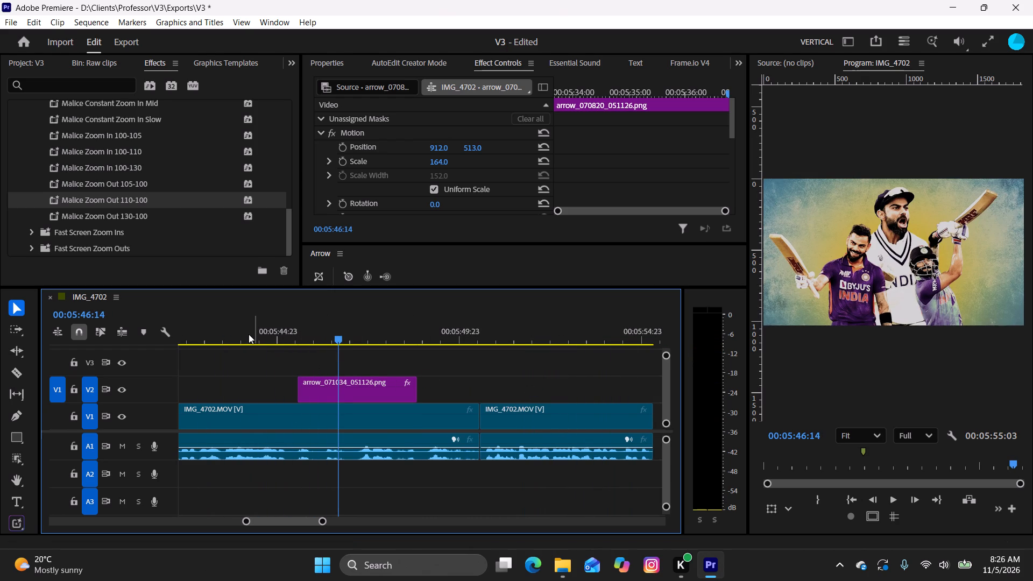
{"action": "left_click", "coordinate": [357, 389]}
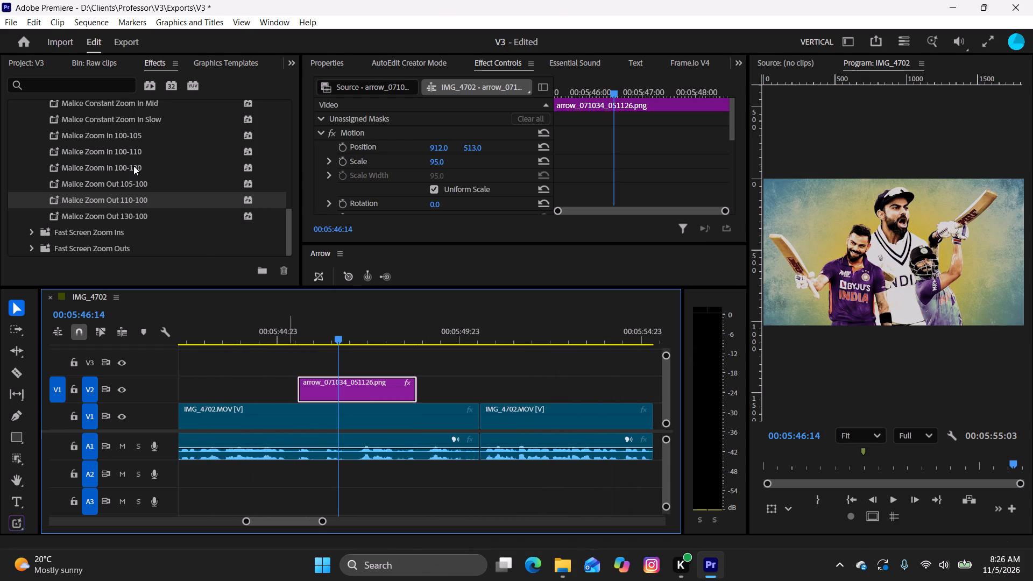
{"action": "left_click_drag", "start_coordinate": [106, 152], "coordinate": [336, 377]}
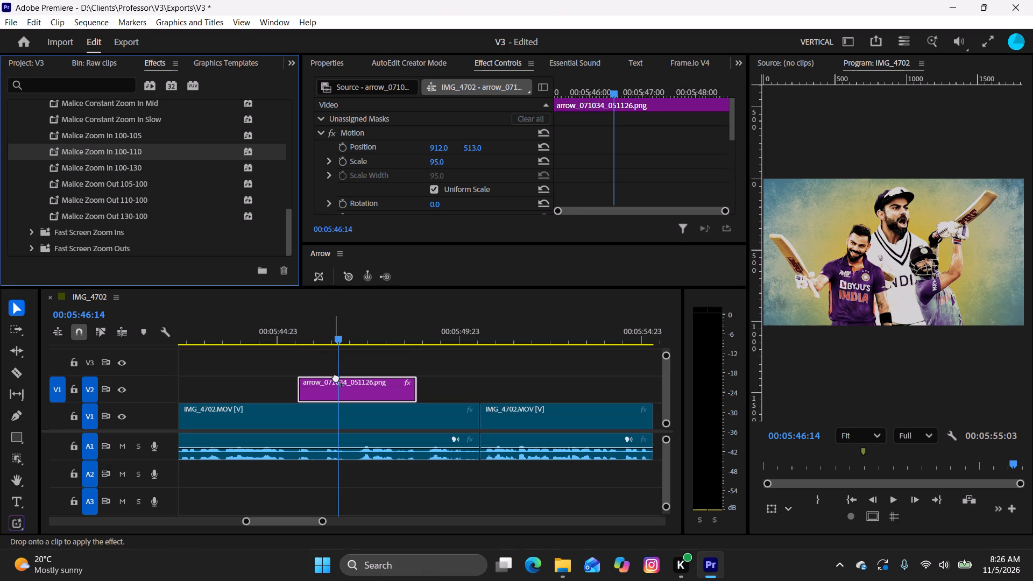
{"action": "left_click_drag", "start_coordinate": [336, 377], "coordinate": [339, 381]}
{"action": "key", "text": "space"}
{"action": "key", "text": "r"}
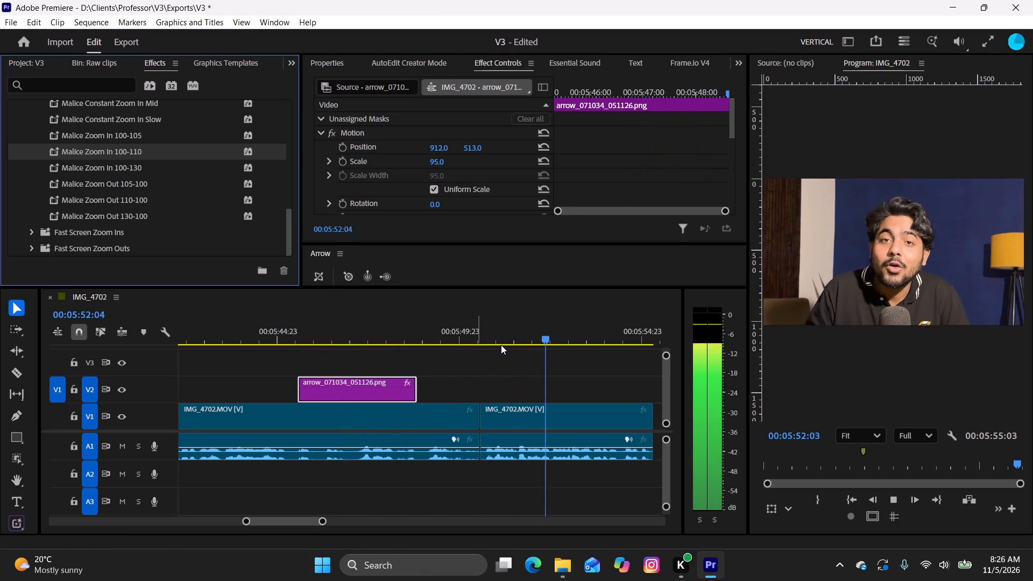
{"action": "key", "text": "space"}
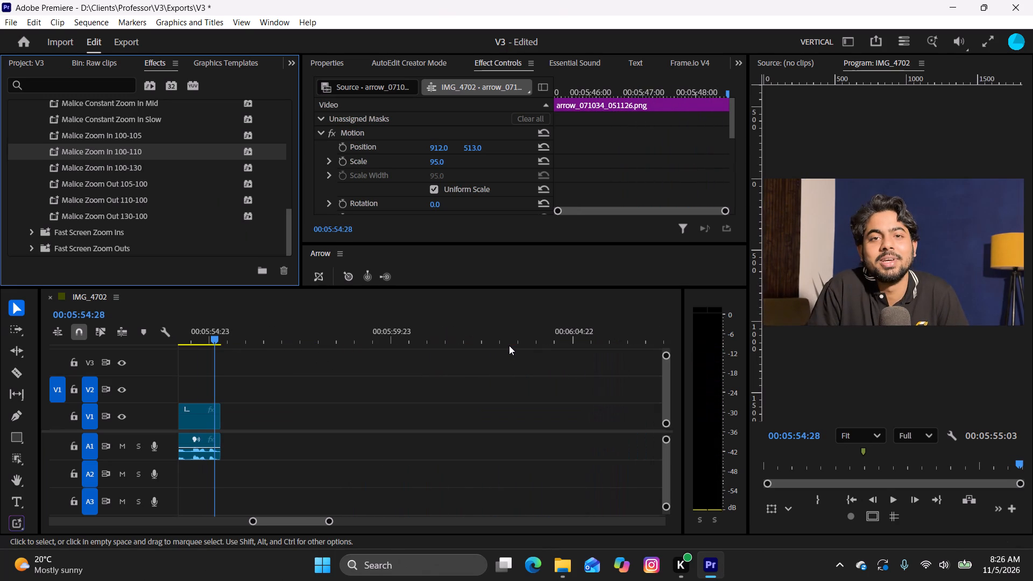
Save the V3 project.
{"action": "key", "text": "ctrl+s"}
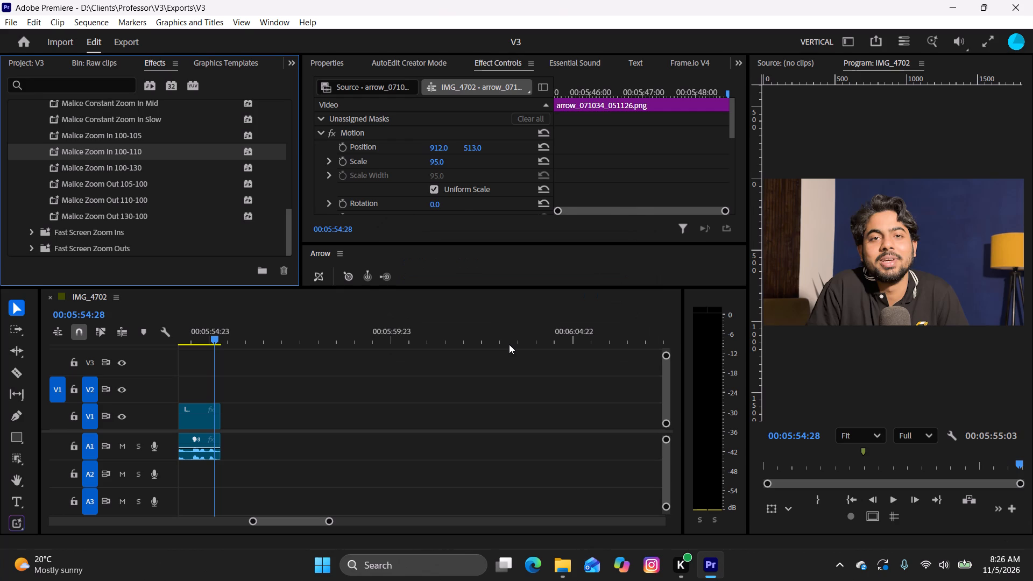
Return to the sequence start, skim to the Asia Cup trophy overlay and play on to about 00:01:00.
{"action": "key", "text": "End"}
{"action": "key", "text": "End"}
{"action": "key", "text": "End"}
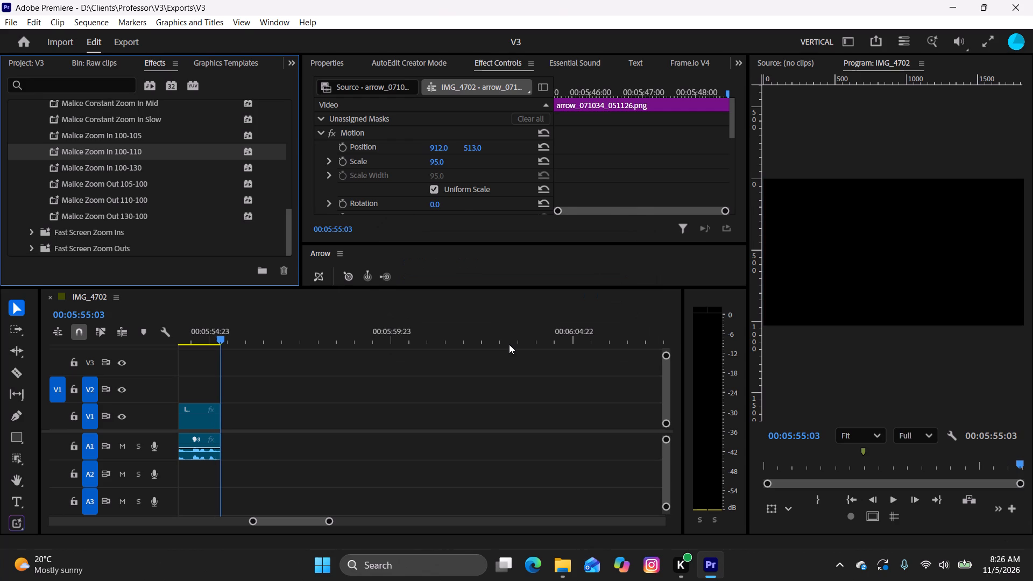
{"action": "key", "text": "Home"}
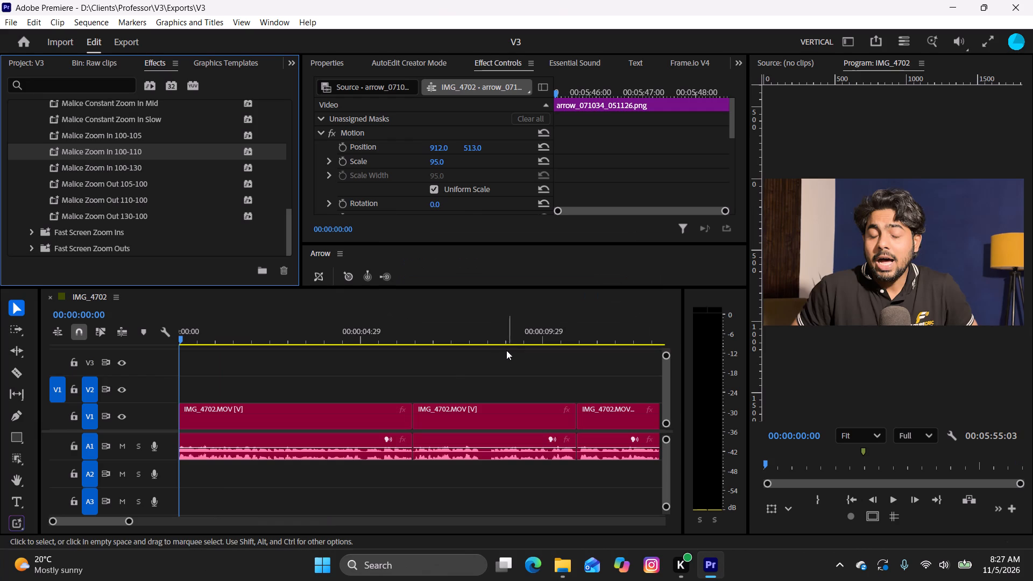
{"action": "left_click_drag", "start_coordinate": [472, 329], "coordinate": [672, 359]}
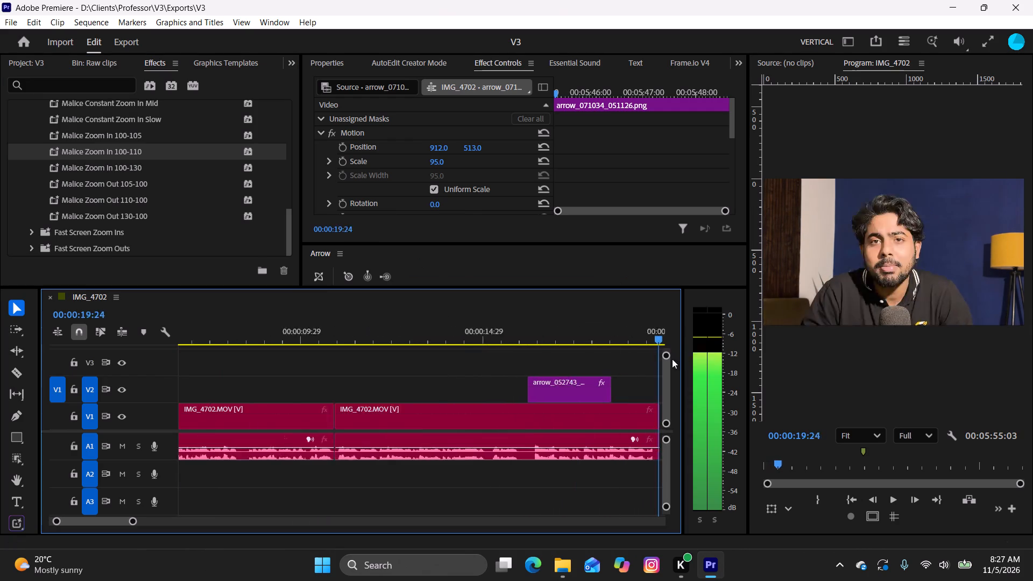
{"action": "left_click_drag", "start_coordinate": [672, 359], "coordinate": [431, 339]}
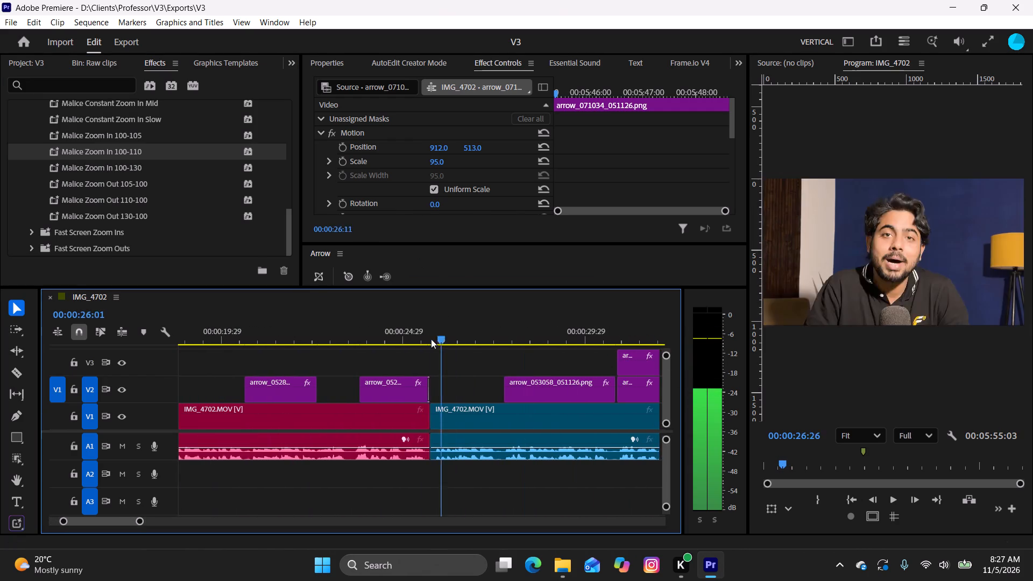
{"action": "left_click_drag", "start_coordinate": [431, 339], "coordinate": [631, 355]}
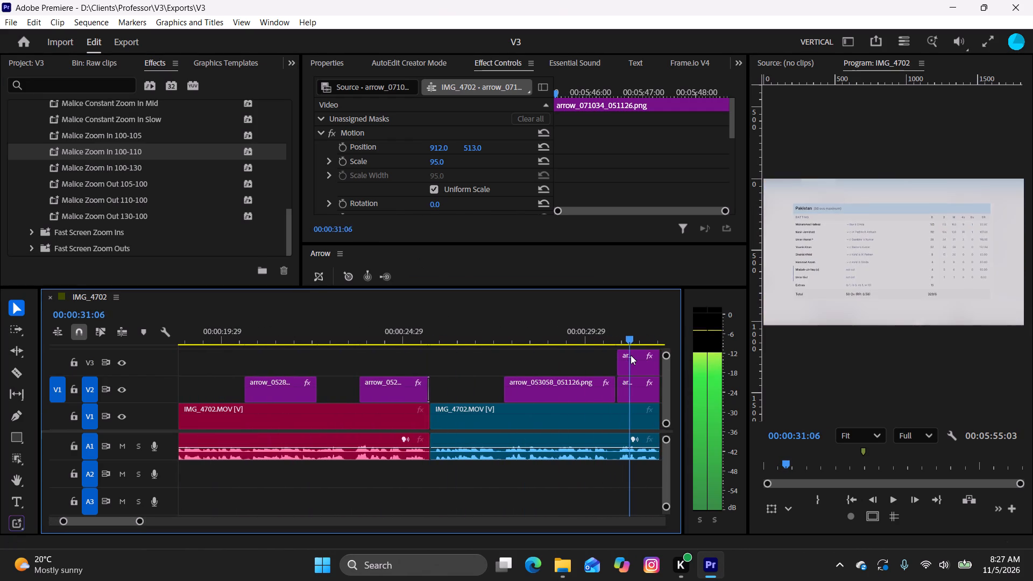
{"action": "left_click_drag", "start_coordinate": [631, 355], "coordinate": [553, 363]}
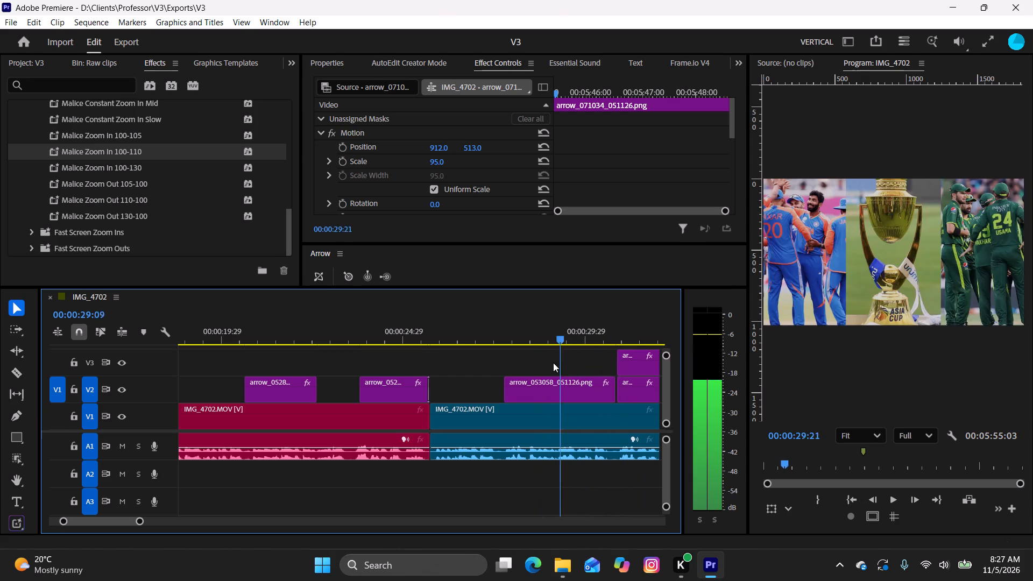
{"action": "left_click_drag", "start_coordinate": [553, 363], "coordinate": [503, 367]}
{"action": "key", "text": "space"}
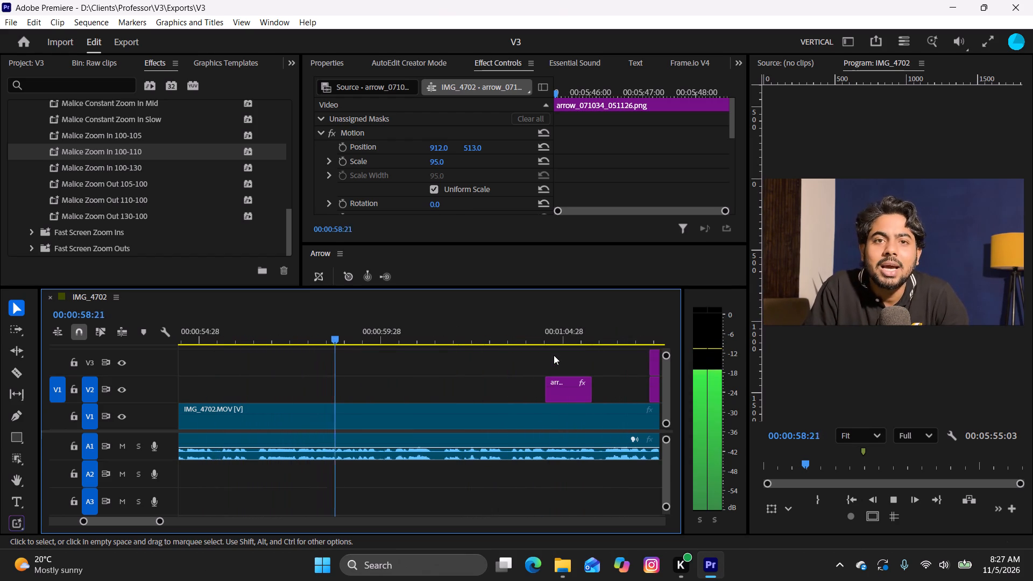
{"action": "key", "text": "space"}
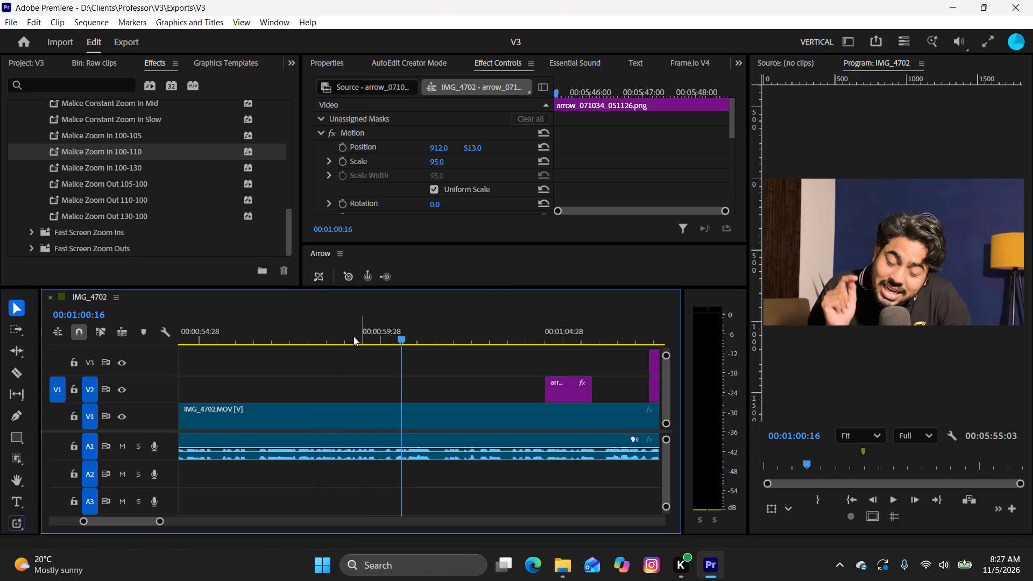
Draw a wide rectangle shape over the lower-left of the Asia Cup trophy image at 00:00:29:06.
{"action": "left_click_drag", "start_coordinate": [381, 330], "coordinate": [129, 364]}
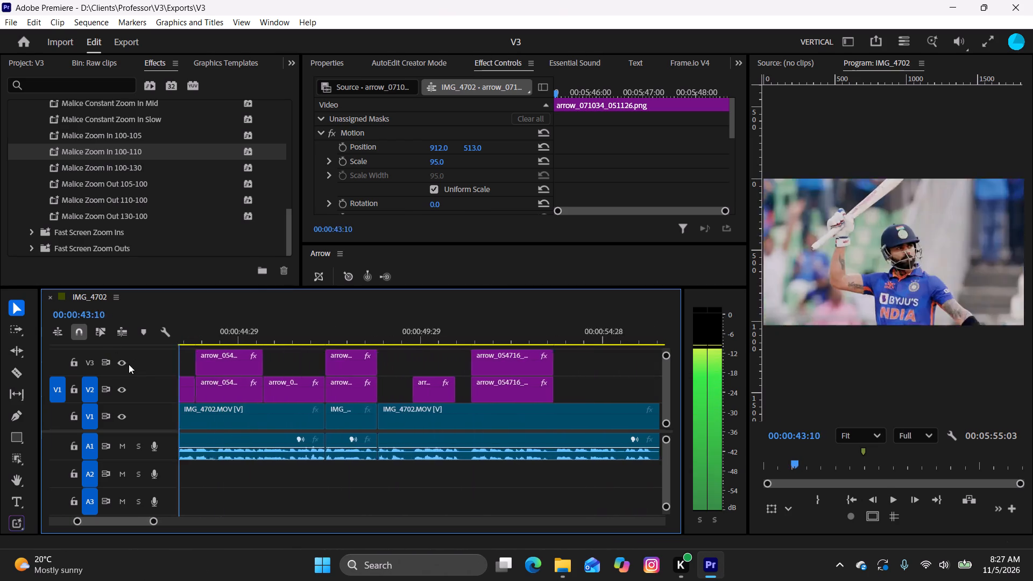
{"action": "left_click_drag", "start_coordinate": [129, 364], "coordinate": [106, 375]}
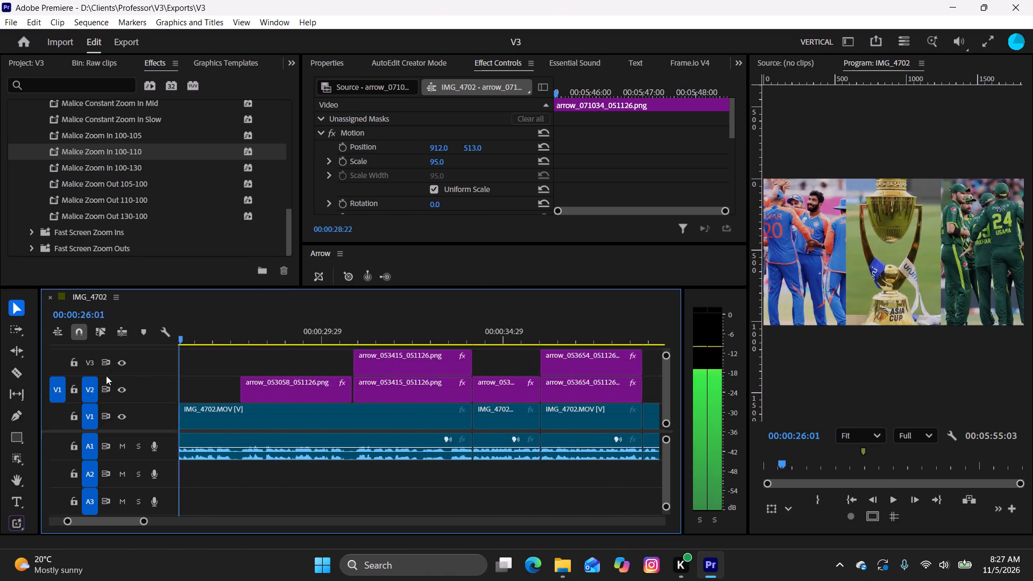
{"action": "left_click_drag", "start_coordinate": [106, 375], "coordinate": [426, 387]}
{"action": "key", "text": "space"}
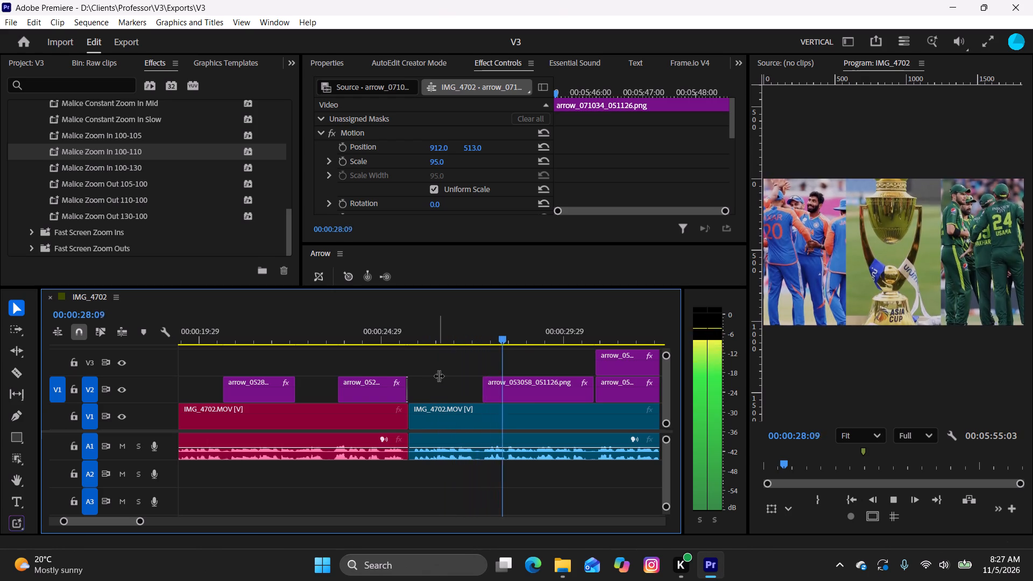
{"action": "key", "text": "space"}
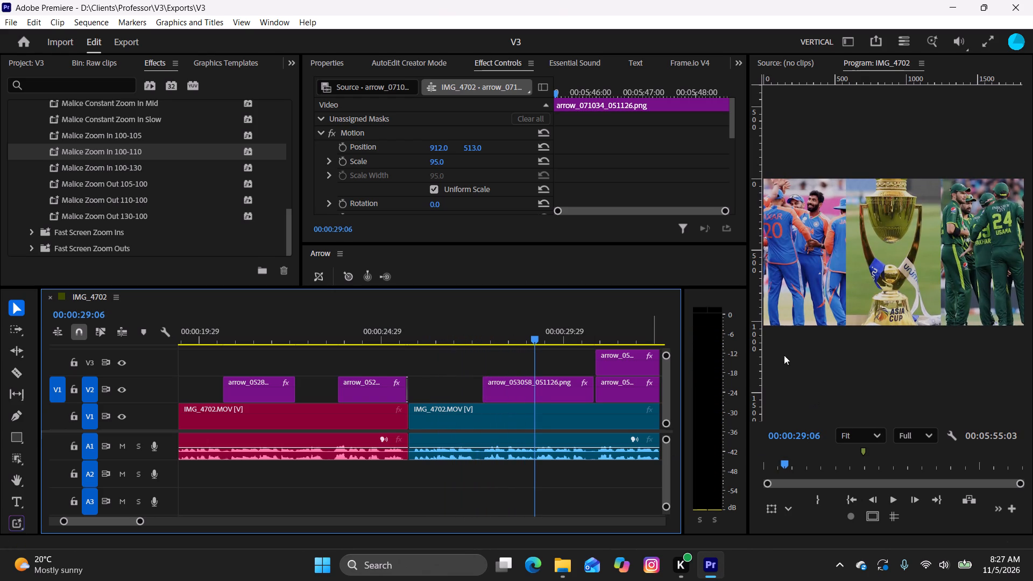
{"action": "left_click", "coordinate": [15, 500]}
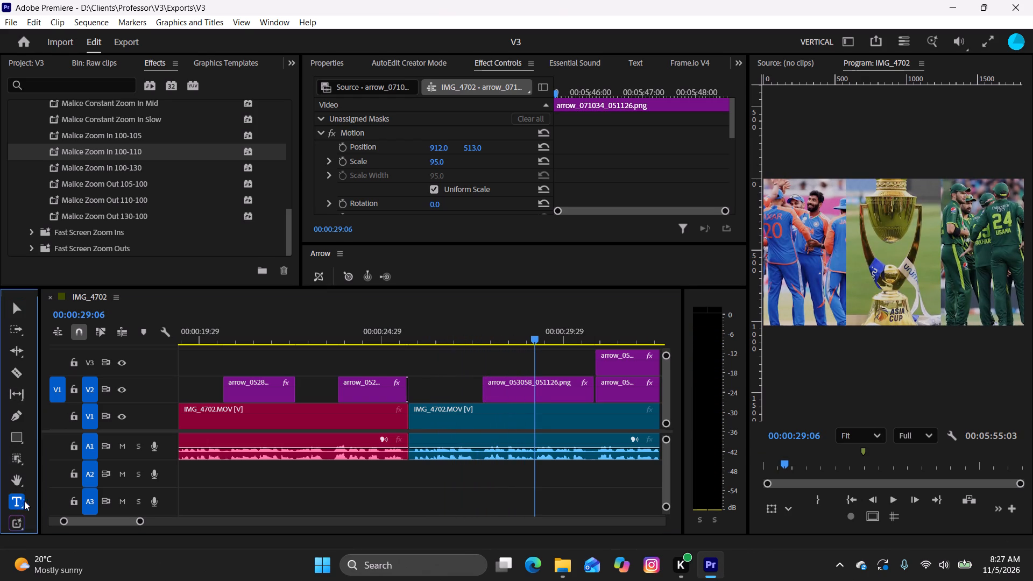
{"action": "left_click", "coordinate": [17, 439]}
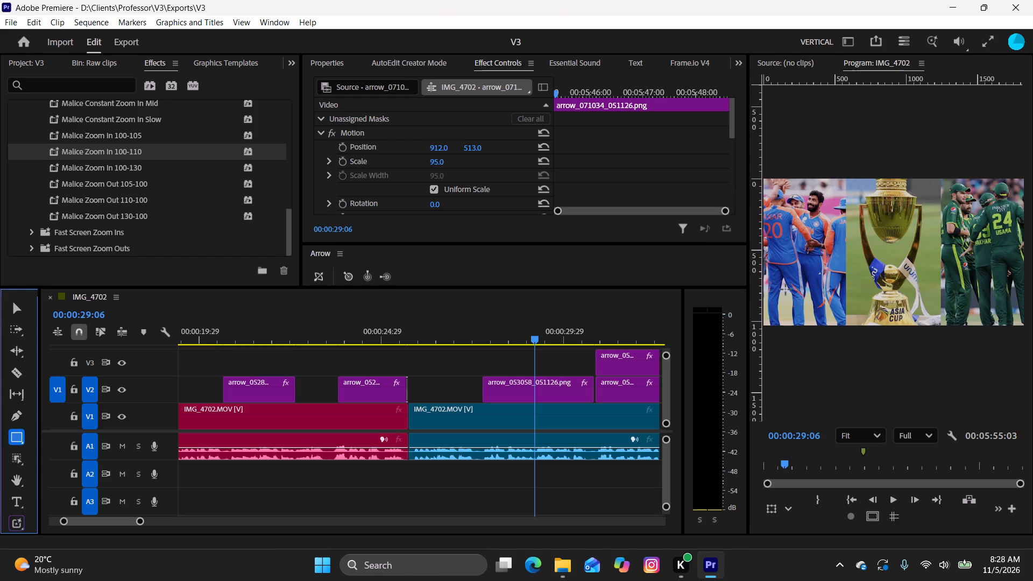
{"action": "left_click_drag", "start_coordinate": [776, 293], "coordinate": [844, 318]}
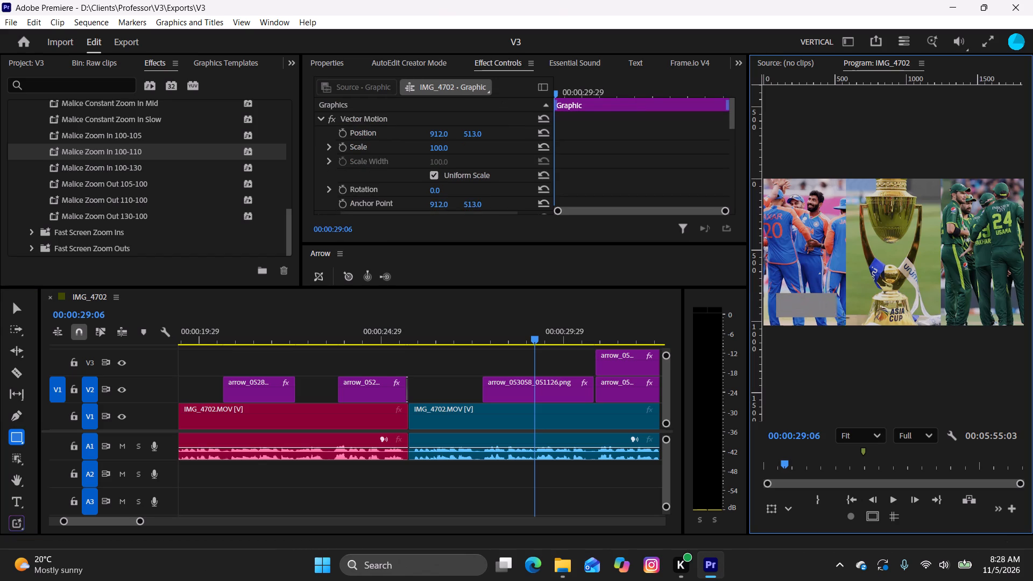
{"action": "left_click_drag", "start_coordinate": [844, 318], "coordinate": [867, 322]}
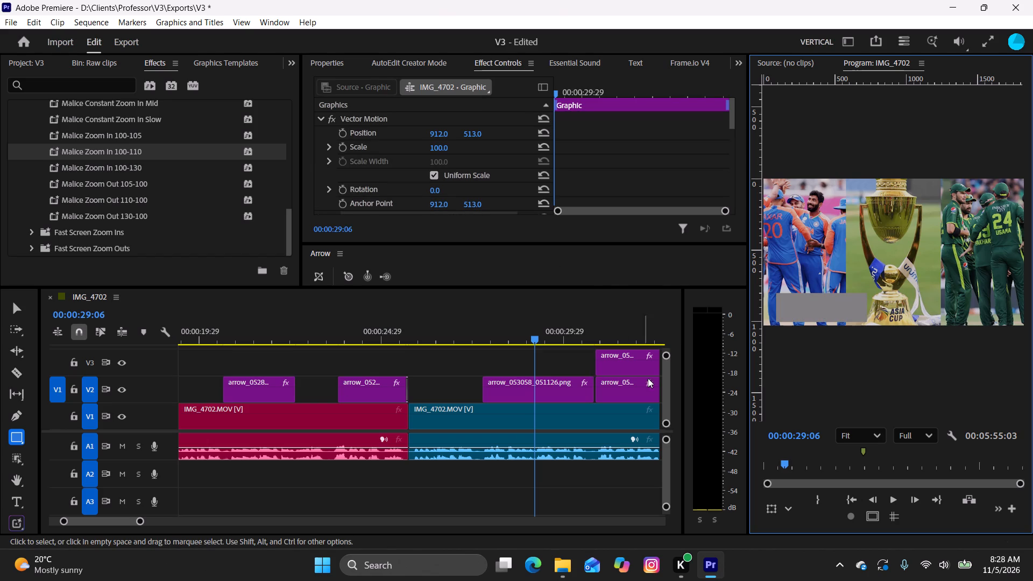
Set the fill of the new rectangle graphic on V6 to red, FF0000.
{"action": "left_click_drag", "start_coordinate": [663, 386], "coordinate": [663, 378]}
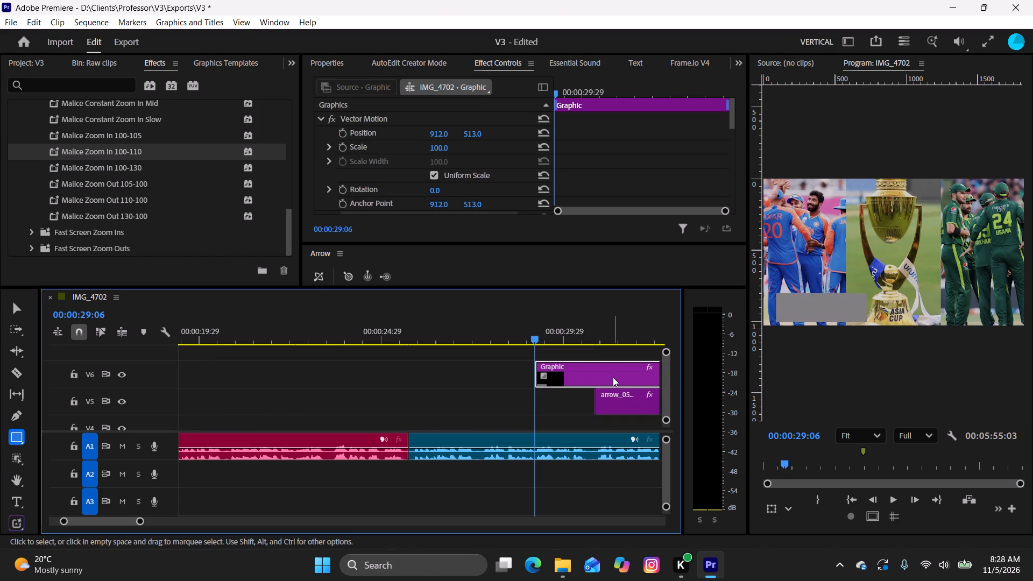
{"action": "left_click", "coordinate": [589, 374]}
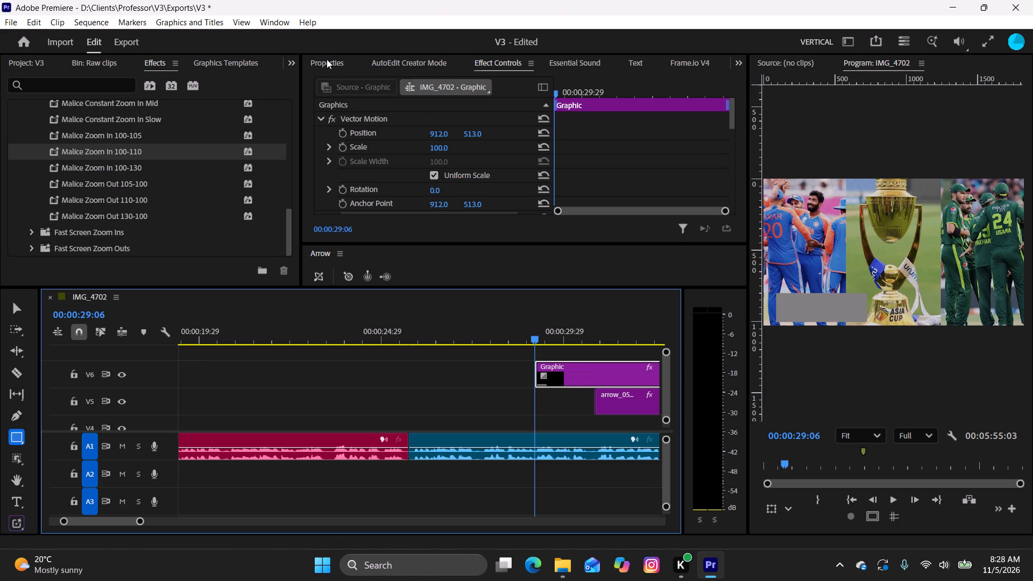
{"action": "left_click", "coordinate": [327, 59]}
{"action": "scroll", "coordinate": [481, 157], "scroll_direction": "down", "scroll_amount": 6}
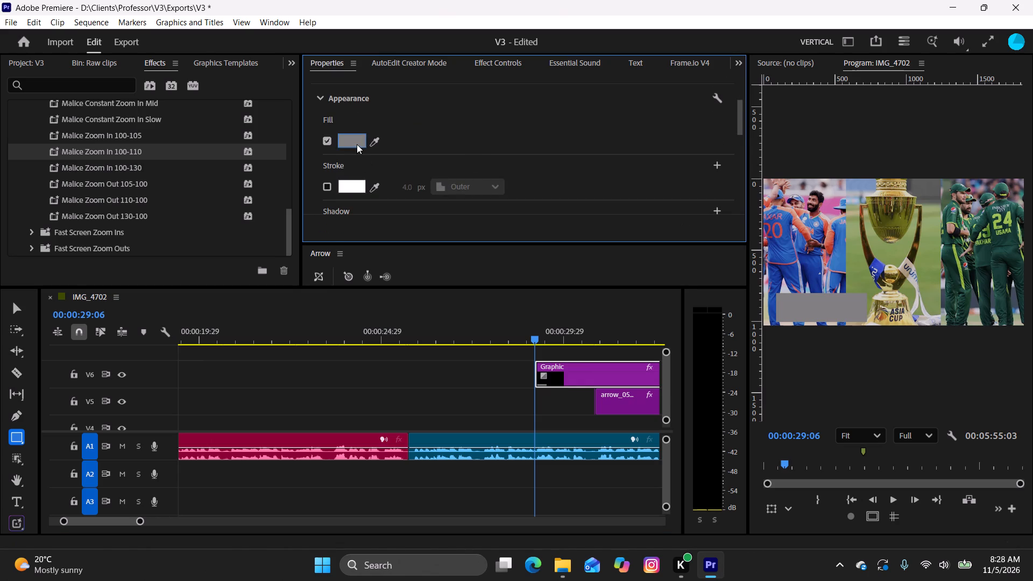
{"action": "left_click", "coordinate": [357, 144]}
{"action": "left_click_drag", "start_coordinate": [514, 319], "coordinate": [560, 402]}
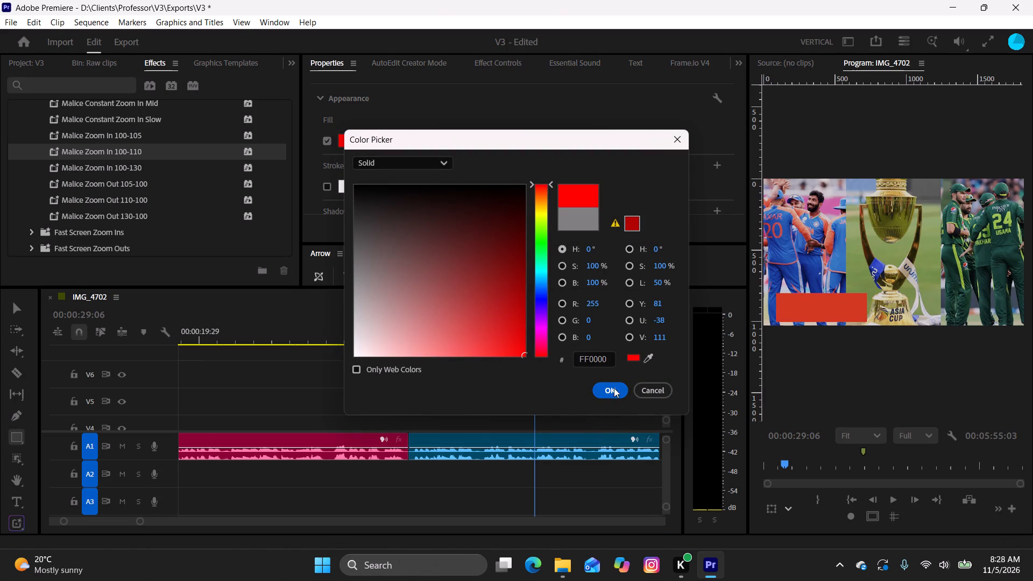
{"action": "left_click", "coordinate": [614, 388]}
{"action": "scroll", "coordinate": [534, 171], "scroll_direction": "down", "scroll_amount": 1}
{"action": "scroll", "coordinate": [534, 171], "scroll_direction": "up", "scroll_amount": 1}
{"action": "scroll", "coordinate": [534, 171], "scroll_direction": "down", "scroll_amount": 3}
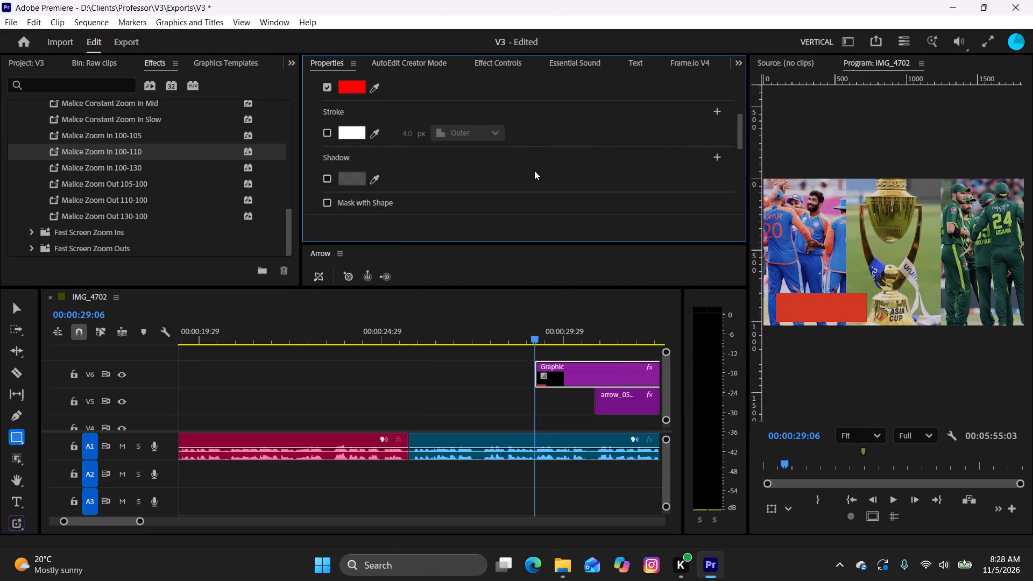
{"action": "scroll", "coordinate": [534, 171], "scroll_direction": "down", "scroll_amount": 2}
{"action": "scroll", "coordinate": [534, 172], "scroll_direction": "up", "scroll_amount": 15}
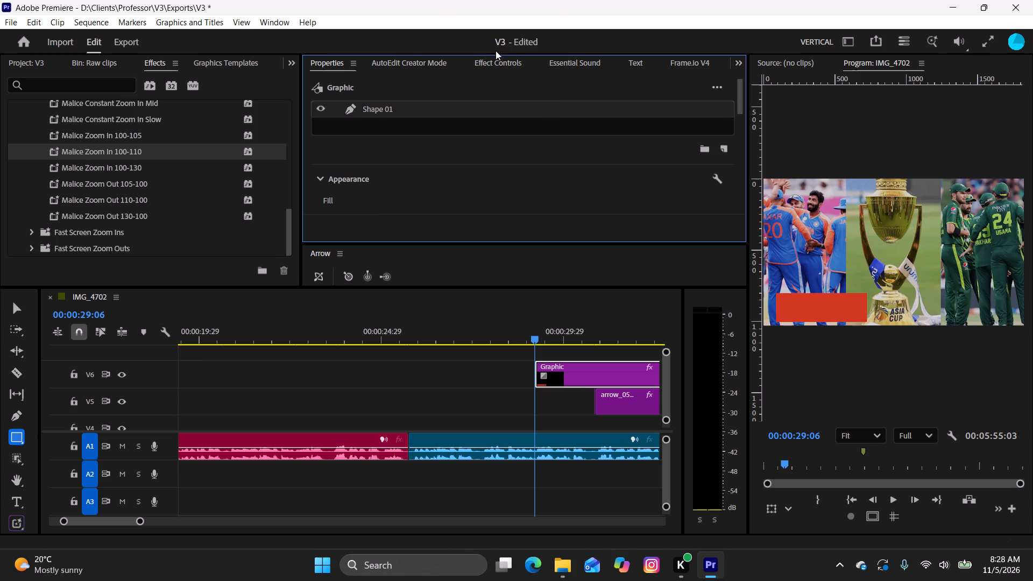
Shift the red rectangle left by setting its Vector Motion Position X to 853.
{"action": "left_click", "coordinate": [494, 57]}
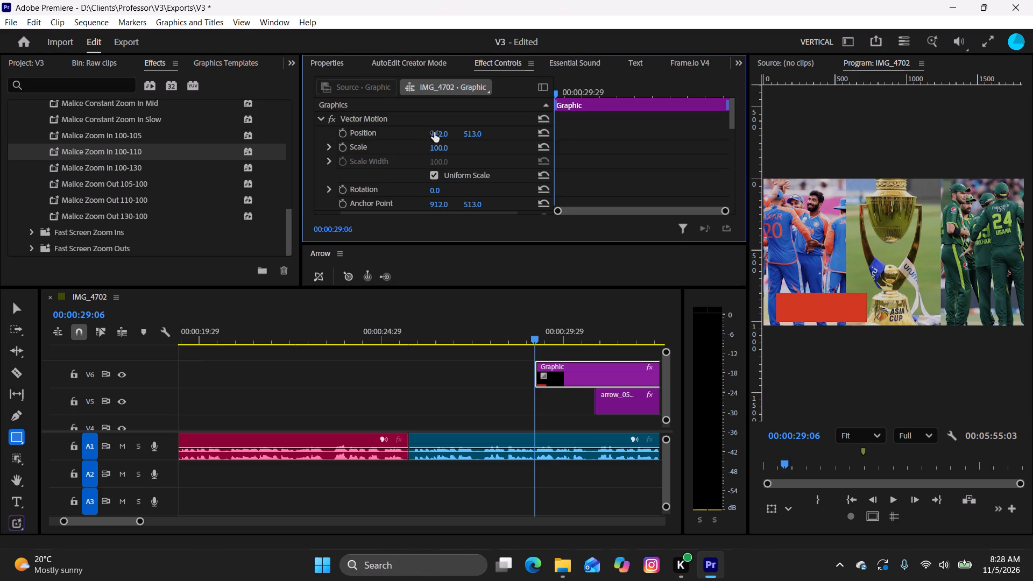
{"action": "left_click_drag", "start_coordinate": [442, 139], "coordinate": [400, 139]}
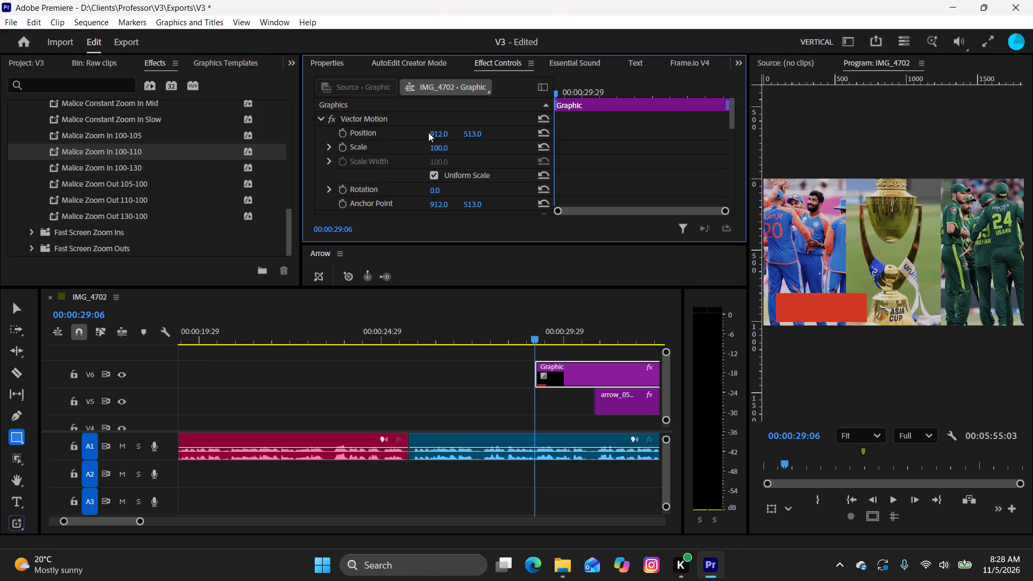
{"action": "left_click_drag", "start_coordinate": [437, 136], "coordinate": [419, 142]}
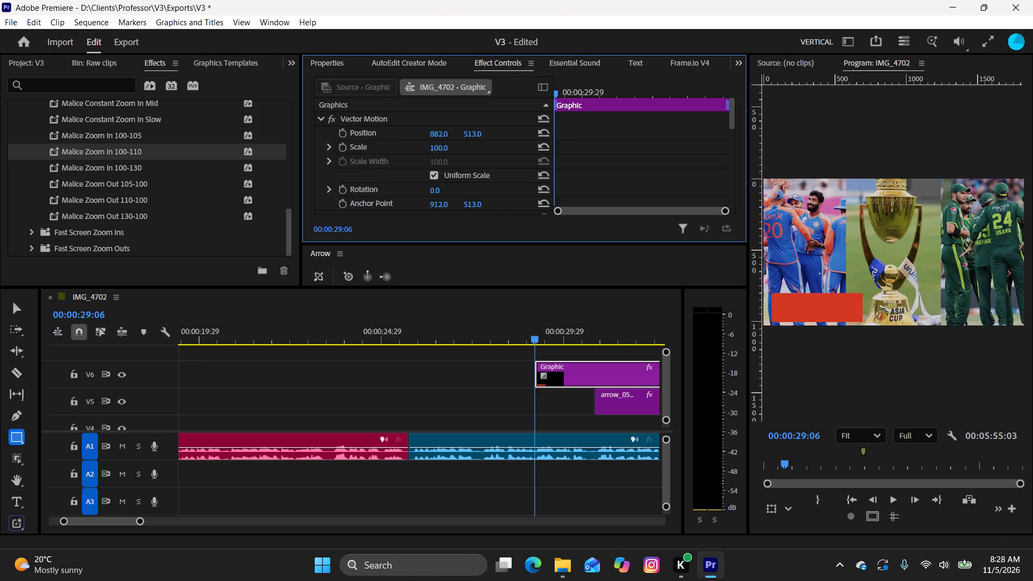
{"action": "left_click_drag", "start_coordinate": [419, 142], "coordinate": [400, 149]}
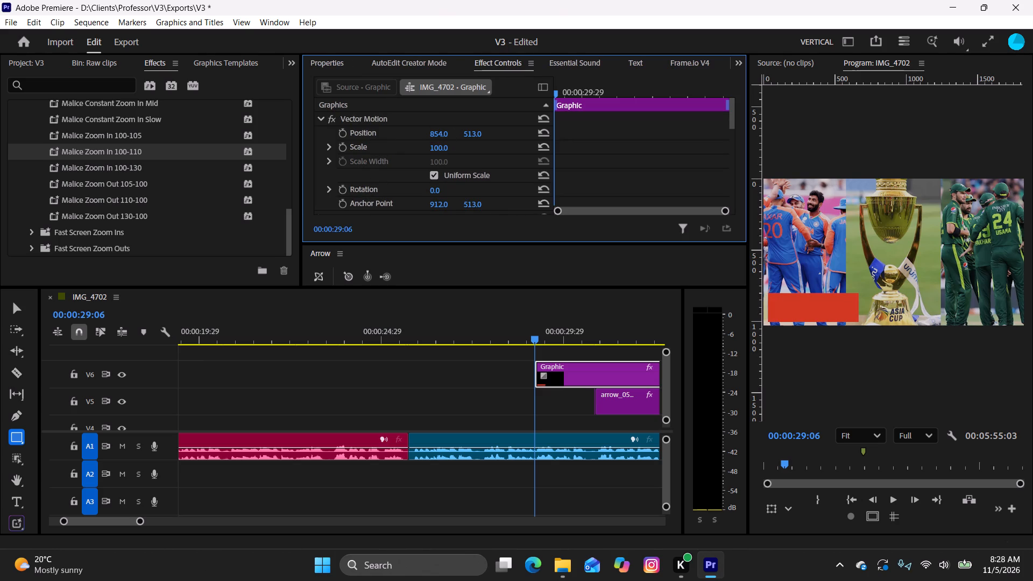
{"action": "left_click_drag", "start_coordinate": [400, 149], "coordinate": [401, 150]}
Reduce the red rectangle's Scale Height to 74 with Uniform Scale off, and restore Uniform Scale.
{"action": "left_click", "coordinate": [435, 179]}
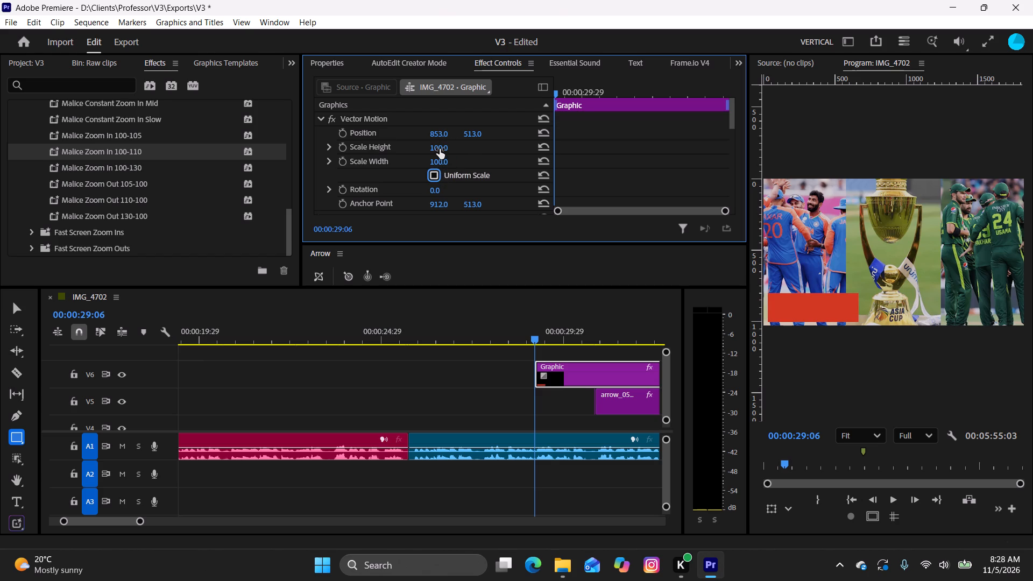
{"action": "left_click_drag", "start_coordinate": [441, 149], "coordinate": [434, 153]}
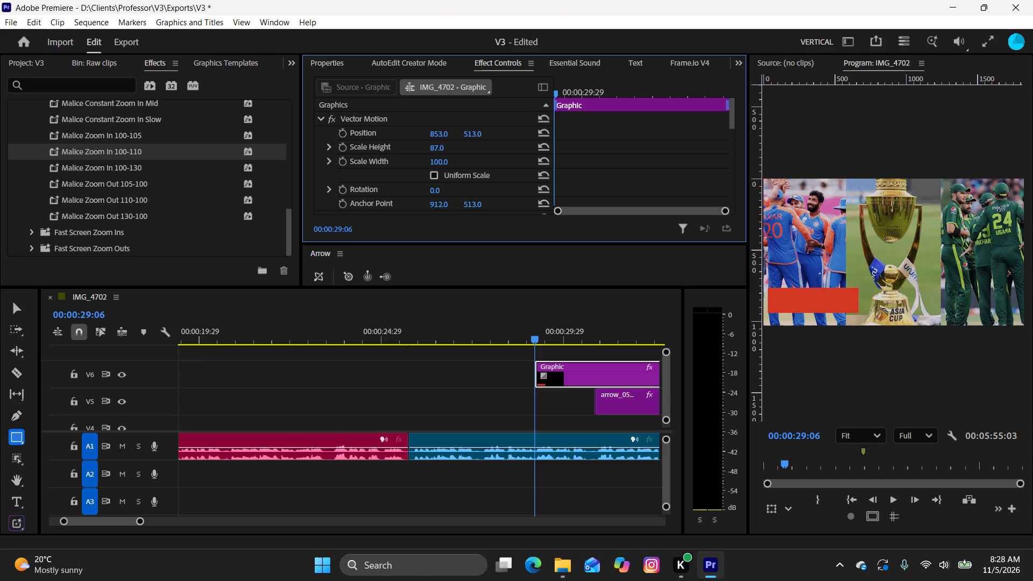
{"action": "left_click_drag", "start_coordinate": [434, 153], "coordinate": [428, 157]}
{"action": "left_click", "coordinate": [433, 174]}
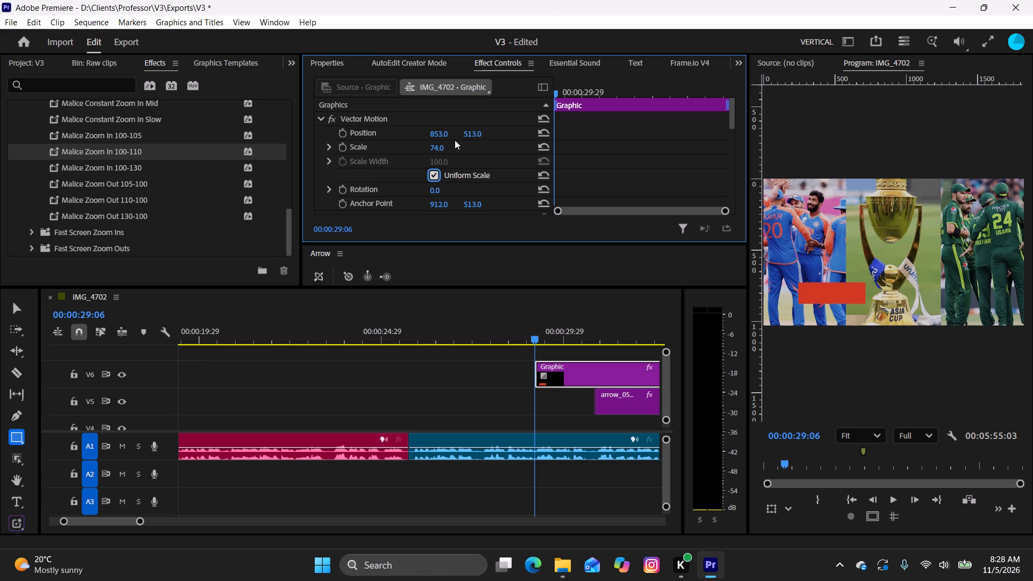
Move the red rectangle left and down by setting its Vector Motion Position to 764, 608.
{"action": "left_click_drag", "start_coordinate": [438, 135], "coordinate": [421, 139]}
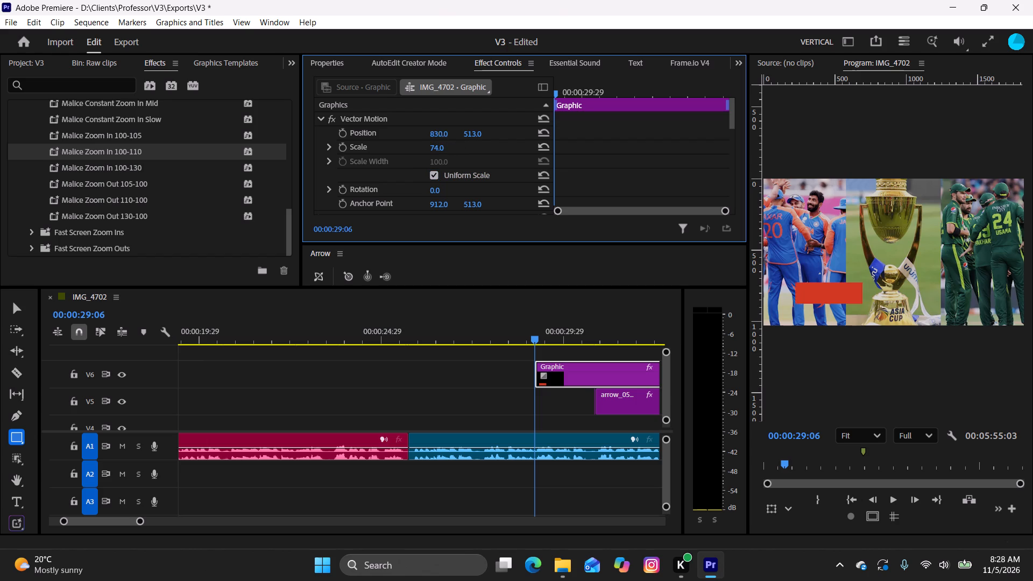
{"action": "left_click_drag", "start_coordinate": [421, 139], "coordinate": [379, 148]}
{"action": "left_click_drag", "start_coordinate": [474, 136], "coordinate": [490, 140]}
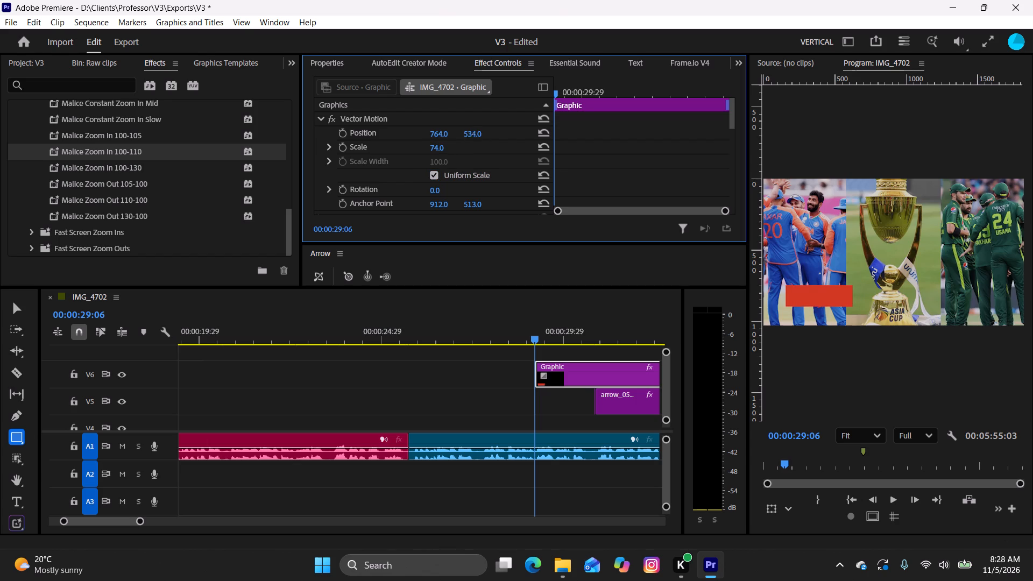
{"action": "left_click_drag", "start_coordinate": [490, 140], "coordinate": [542, 148]}
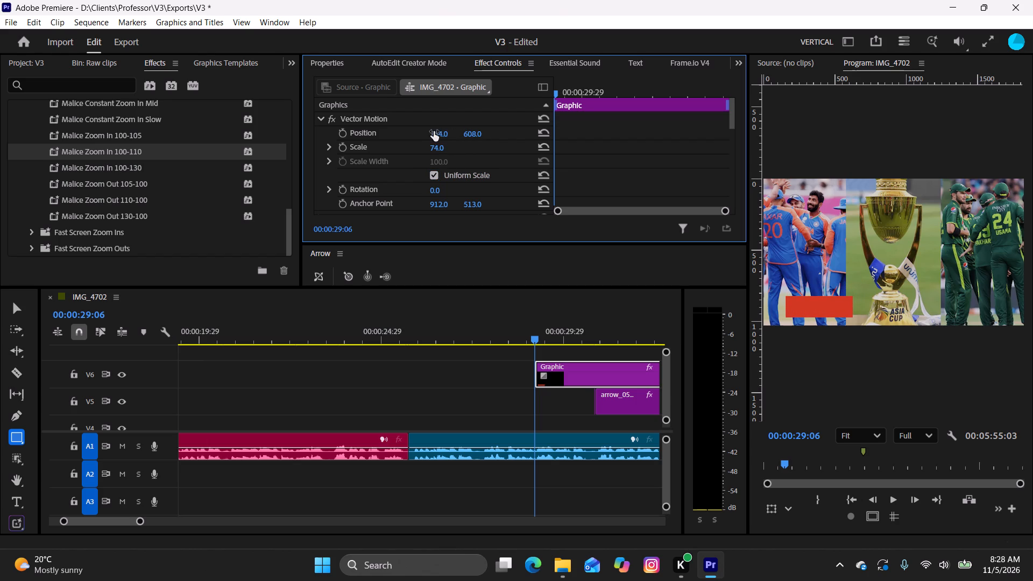
Enlarge the red rectangle graphic to Scale 111 and set its Vector Motion Position to 931, 322.
{"action": "left_click_drag", "start_coordinate": [438, 148], "coordinate": [461, 152]}
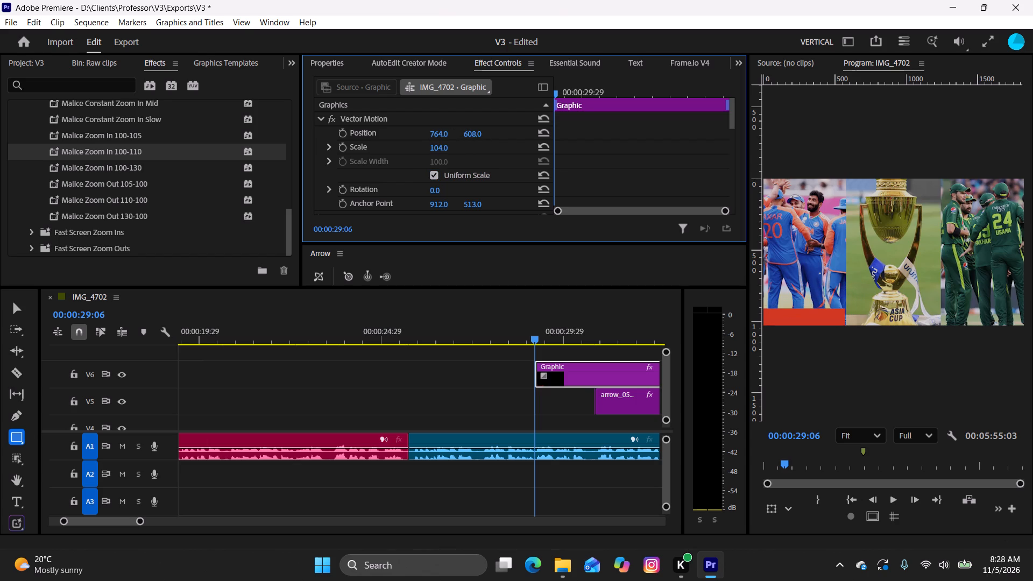
{"action": "left_click_drag", "start_coordinate": [461, 152], "coordinate": [465, 152]}
{"action": "left_click_drag", "start_coordinate": [436, 133], "coordinate": [444, 139]}
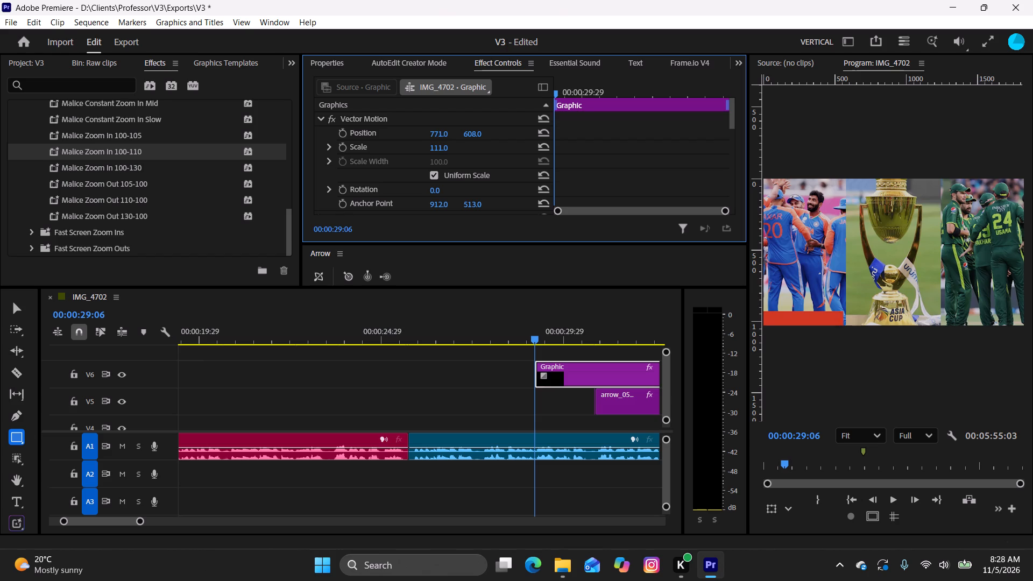
{"action": "left_click_drag", "start_coordinate": [444, 139], "coordinate": [455, 141]}
{"action": "left_click_drag", "start_coordinate": [468, 134], "coordinate": [278, 146]}
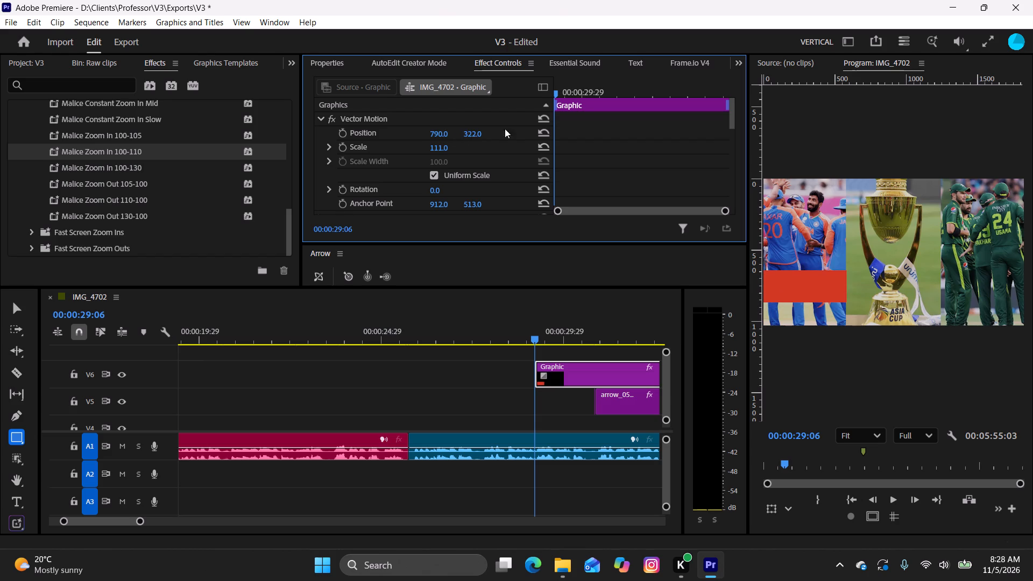
{"action": "left_click_drag", "start_coordinate": [439, 139], "coordinate": [501, 146]}
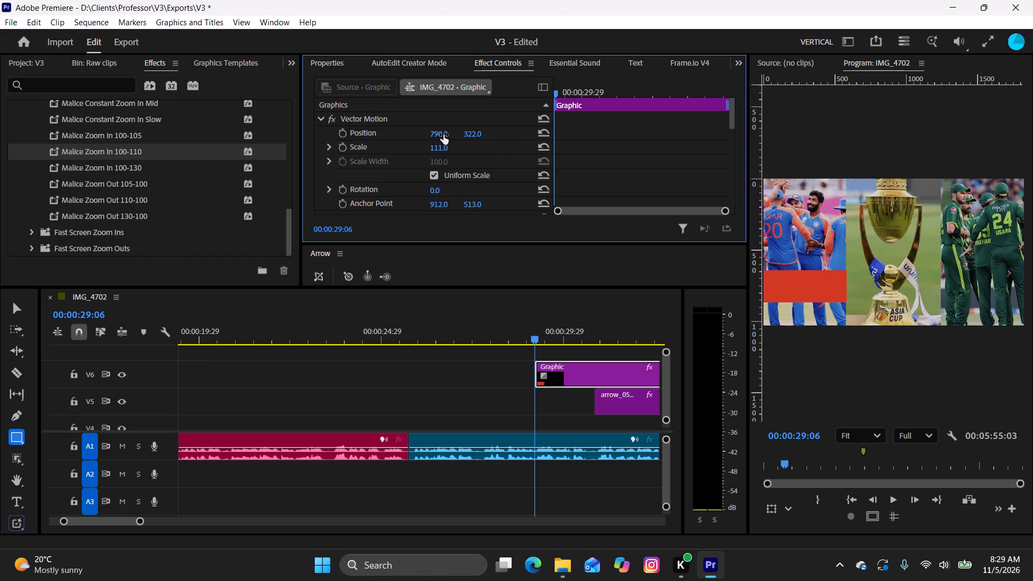
{"action": "left_click_drag", "start_coordinate": [441, 138], "coordinate": [478, 143]}
{"action": "left_click_drag", "start_coordinate": [437, 133], "coordinate": [472, 143]}
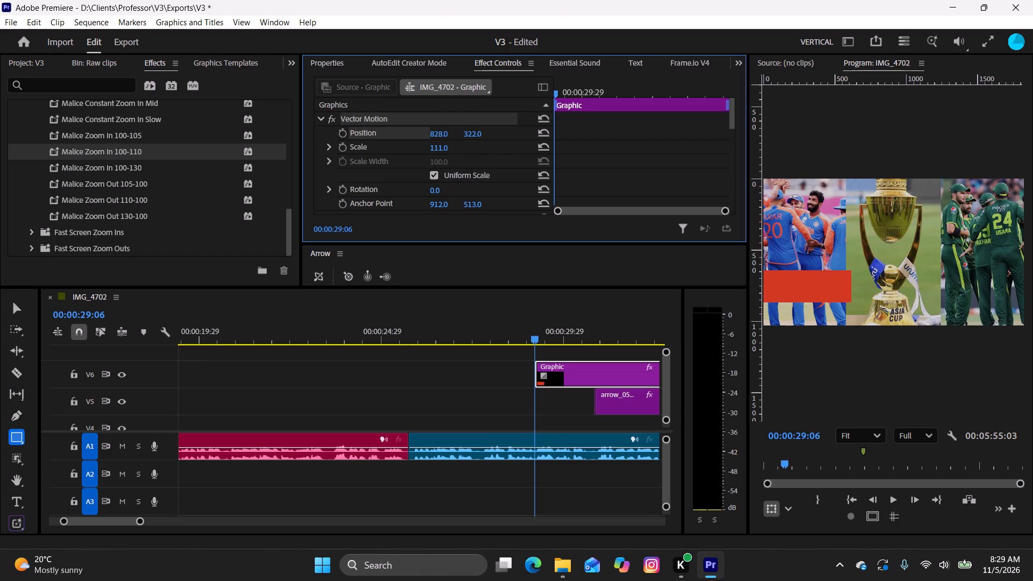
{"action": "left_click_drag", "start_coordinate": [472, 143], "coordinate": [534, 153]}
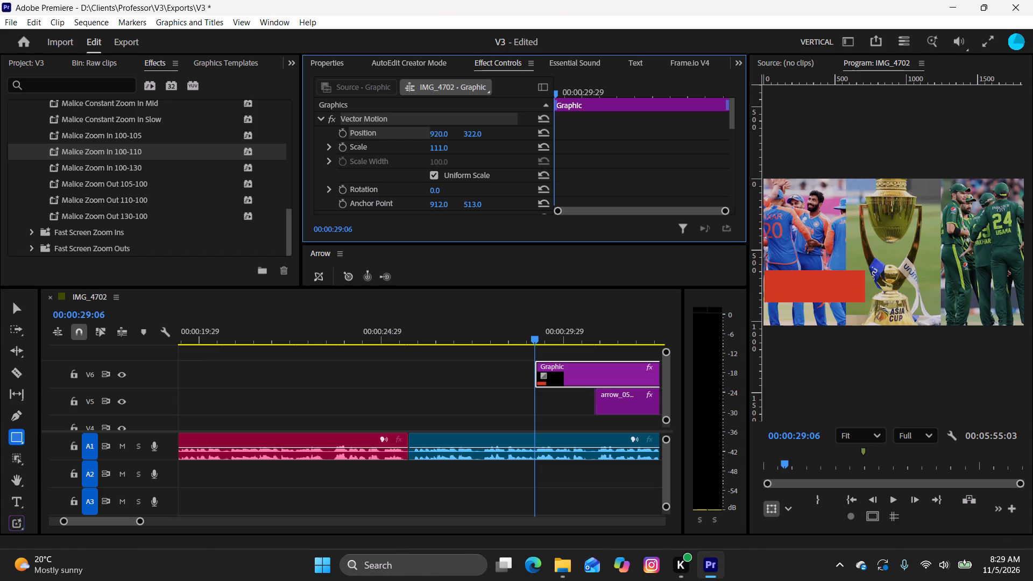
{"action": "left_click_drag", "start_coordinate": [534, 153], "coordinate": [542, 152]}
Add the text IND VS PAK over the red rectangle, within the same graphic clip on V6.
{"action": "left_click", "coordinate": [17, 504]}
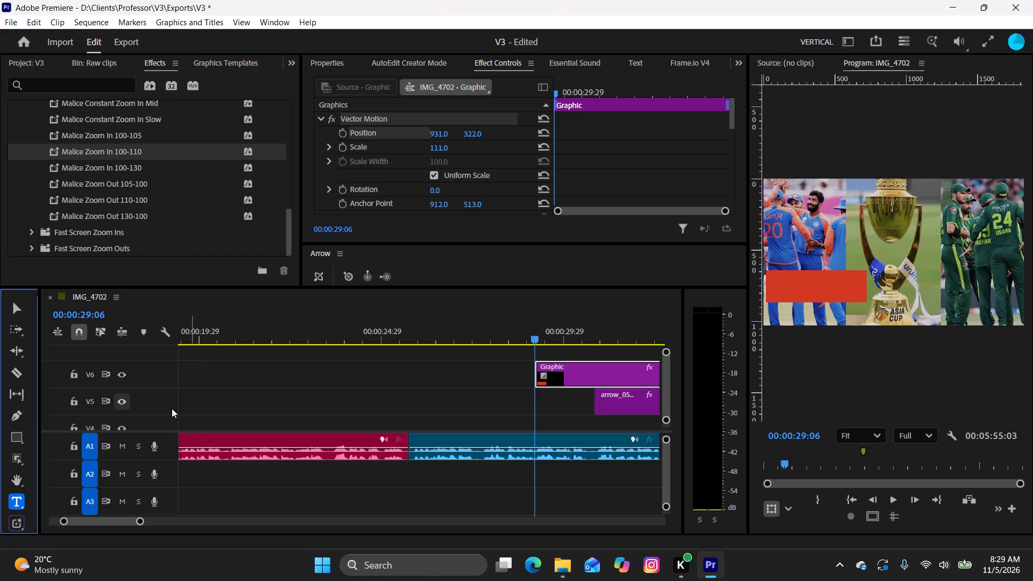
{"action": "left_click", "coordinate": [786, 280]}
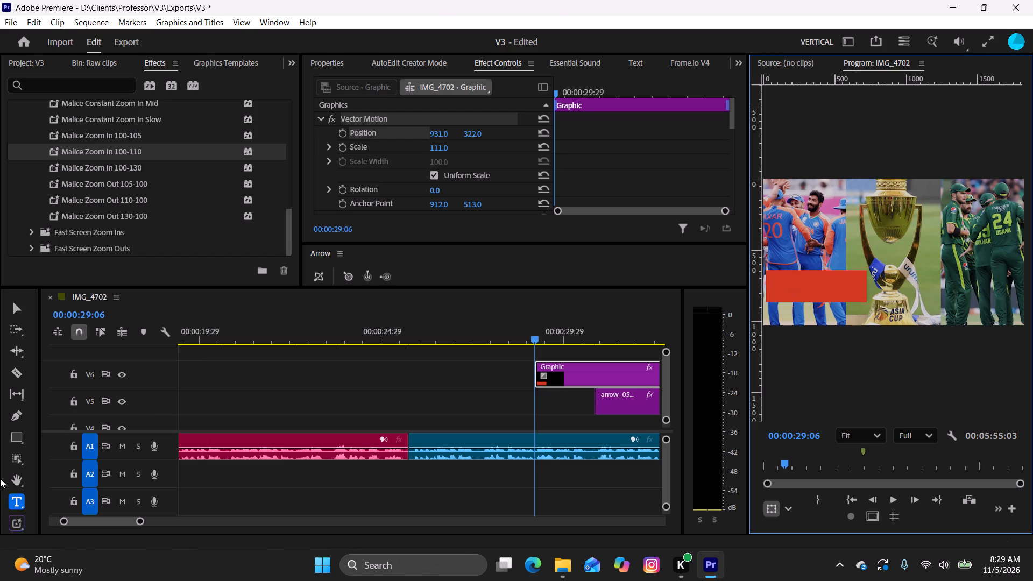
{"action": "left_click", "coordinate": [17, 502]}
{"action": "left_click", "coordinate": [775, 283]}
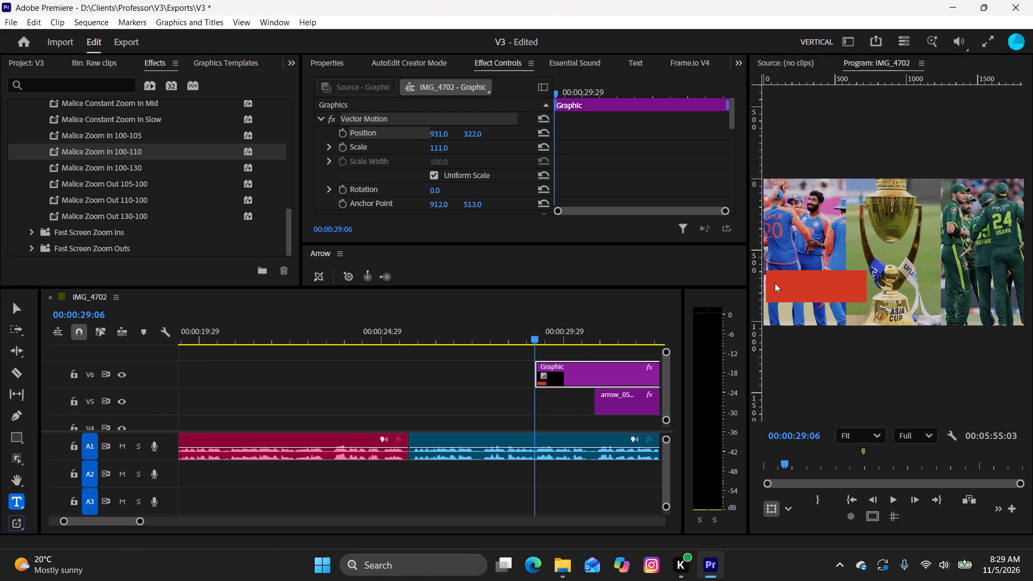
{"action": "left_click", "coordinate": [784, 285]}
{"action": "double_click", "coordinate": [784, 286]}
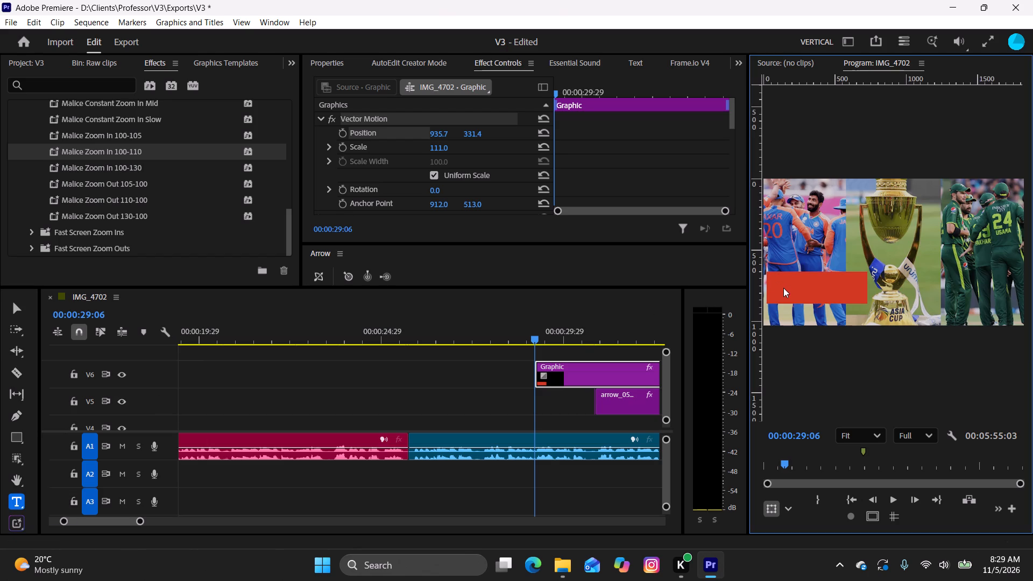
{"action": "left_click", "coordinate": [339, 64]}
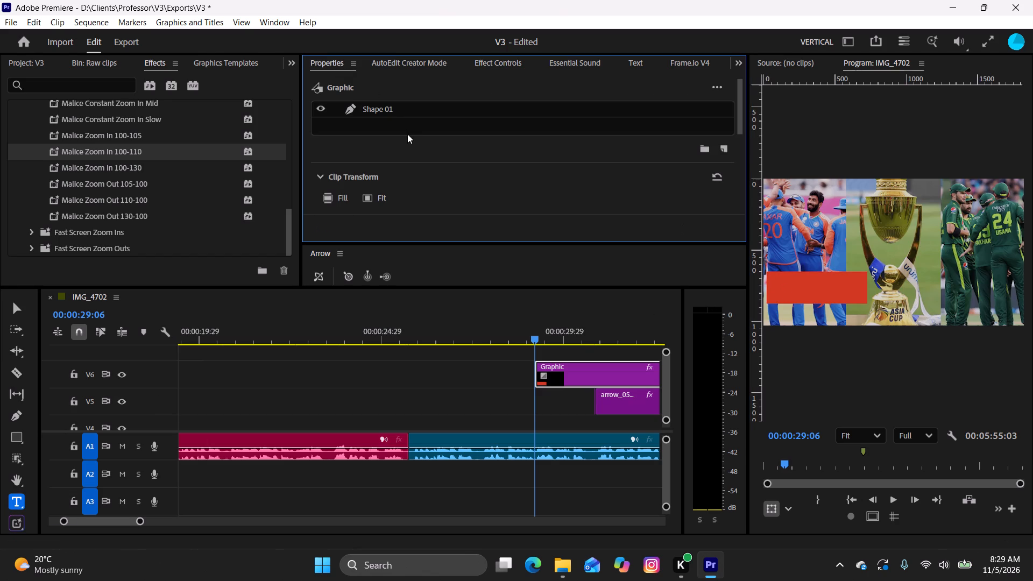
{"action": "left_click", "coordinate": [399, 125]}
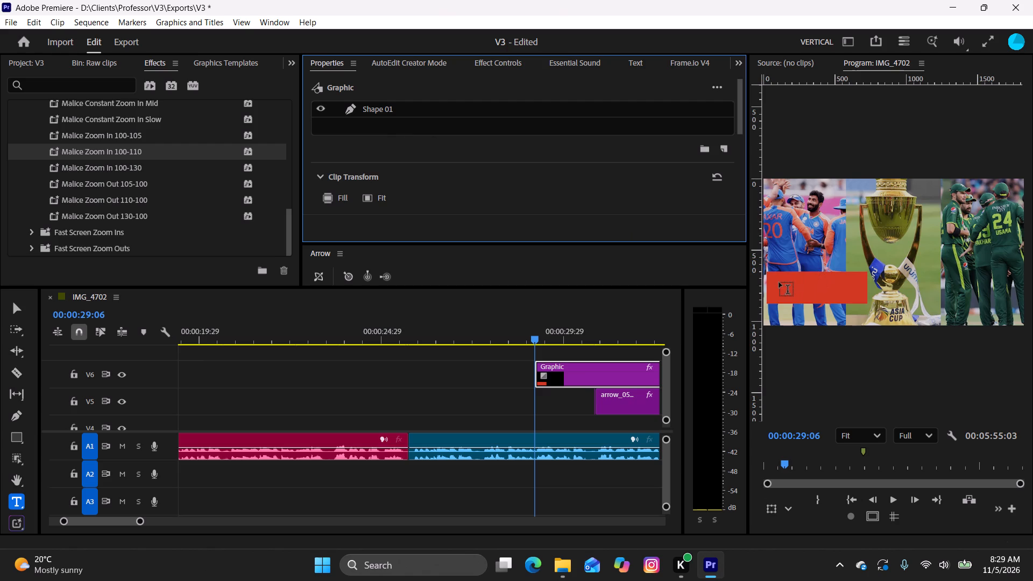
{"action": "left_click", "coordinate": [774, 284]}
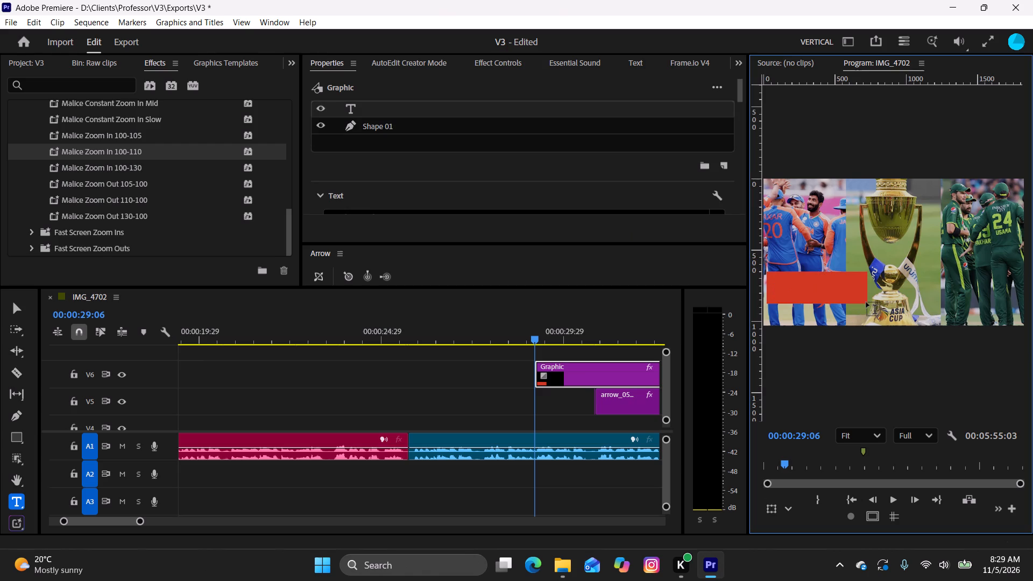
{"action": "type", "text": "IN"}
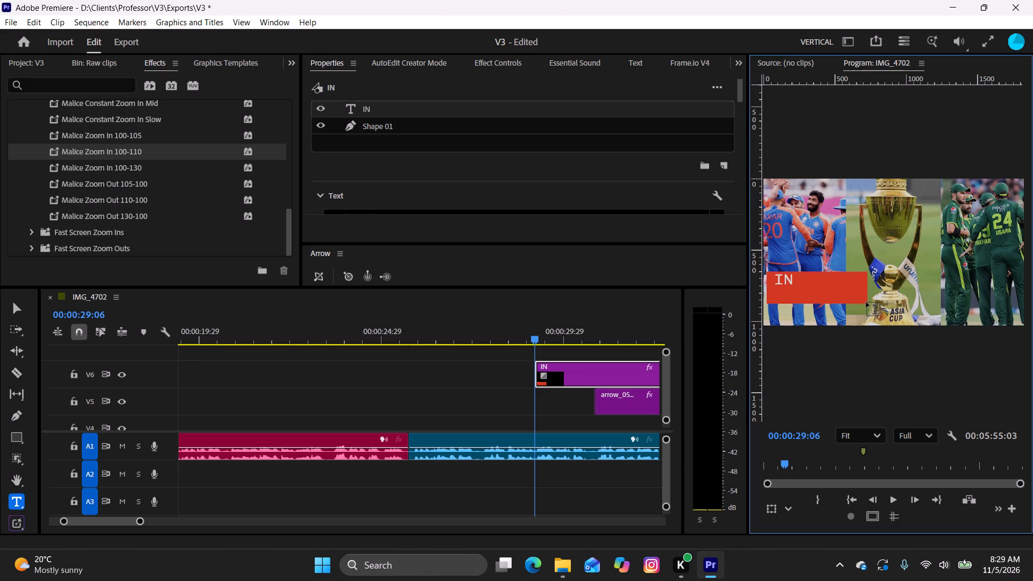
{"action": "type", "text": "D"}
{"action": "key", "text": "space"}
{"action": "key", "text": "v"}
{"action": "type", "text": "S"}
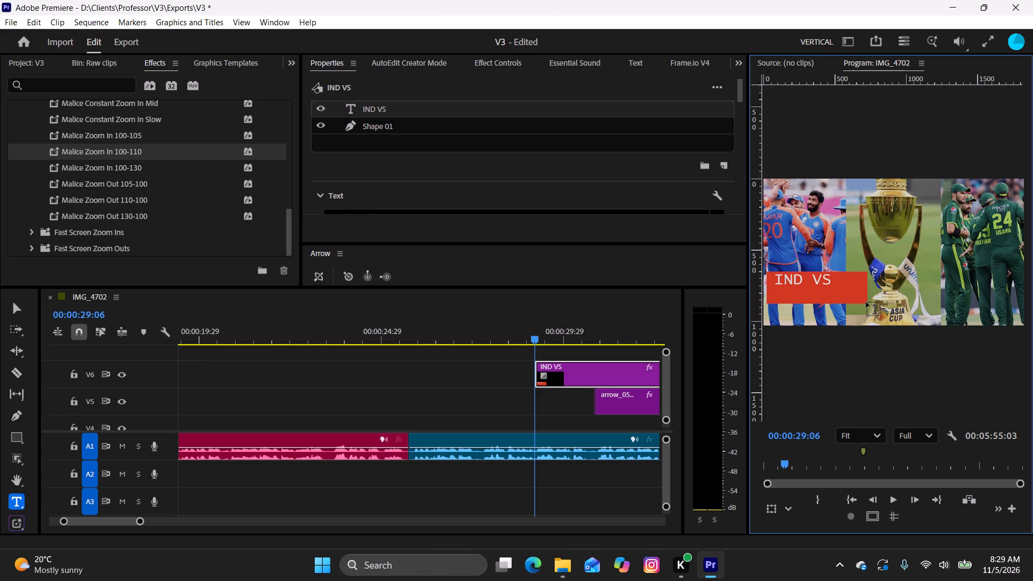
{"action": "key", "text": "space"}
{"action": "type", "text": "PAK"}
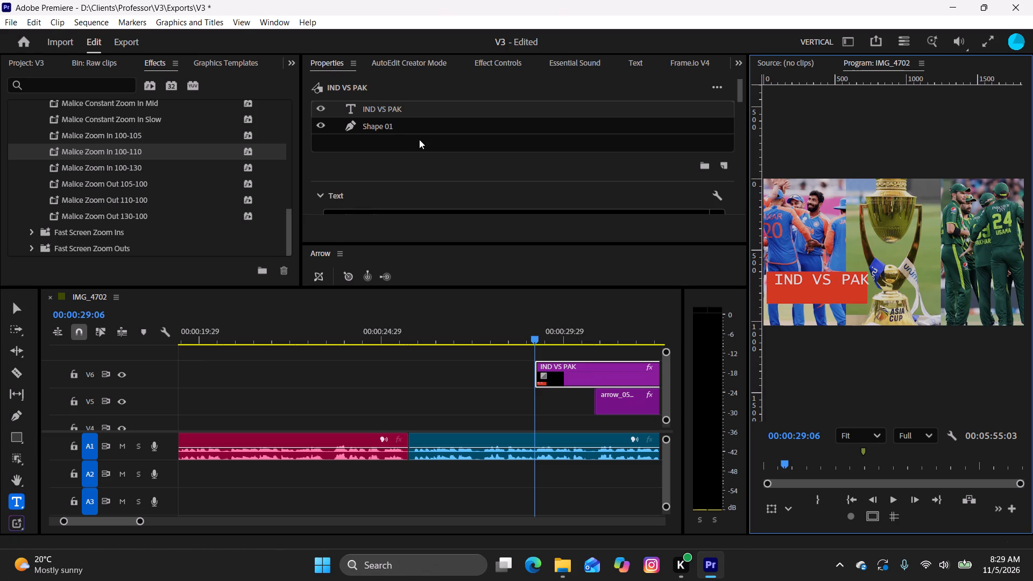
Delete the red rectangle layer, Shape 01, from the IND VS PAK graphic.
{"action": "left_click", "coordinate": [385, 125]}
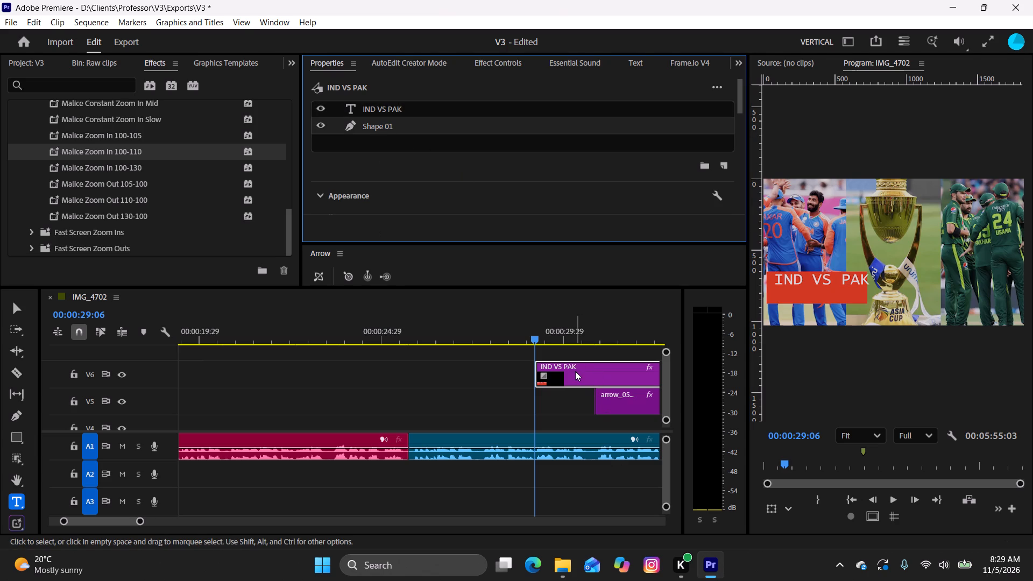
{"action": "key", "text": "BackSpace"}
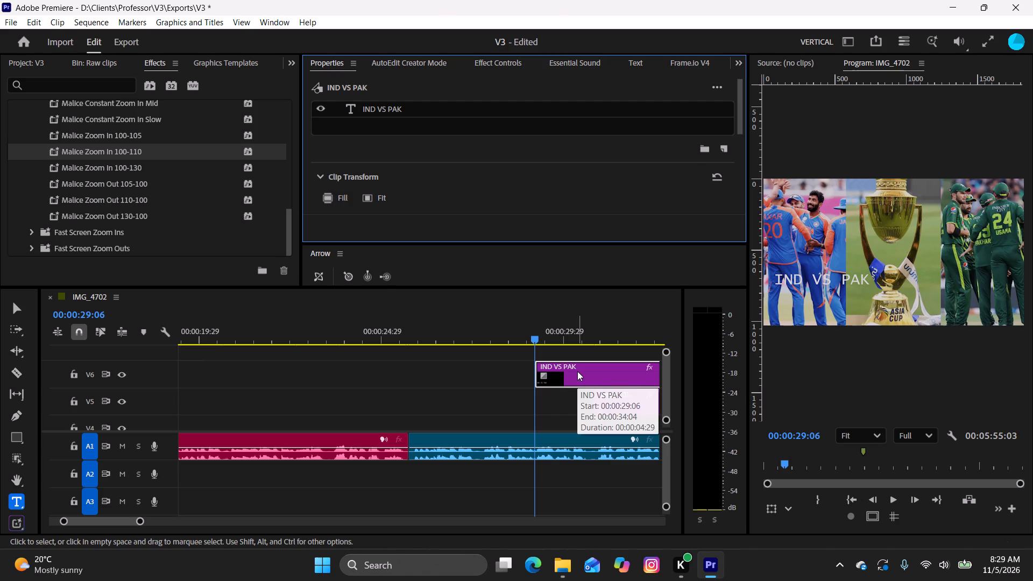
Turn on a Background for the IND VS PAK text layer and set its colour to red, FF0000.
{"action": "left_click", "coordinate": [594, 367]}
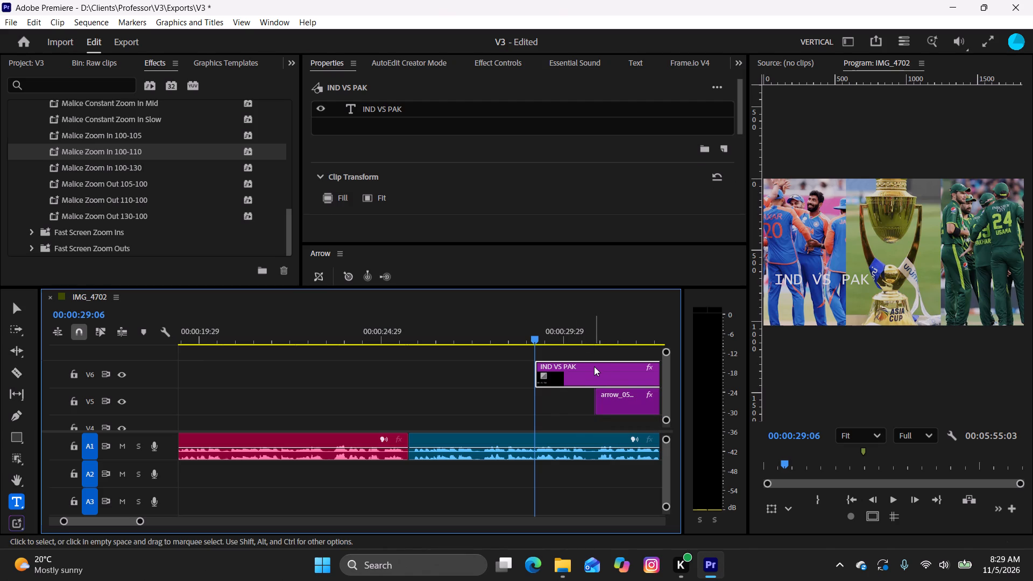
{"action": "scroll", "coordinate": [473, 164], "scroll_direction": "down", "scroll_amount": 7}
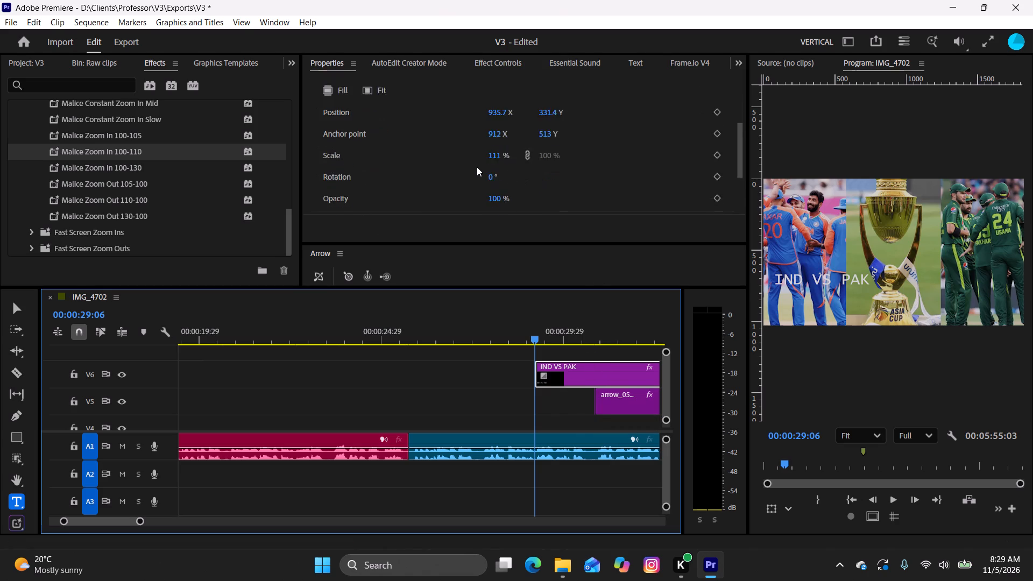
{"action": "scroll", "coordinate": [477, 167], "scroll_direction": "down", "scroll_amount": 14}
{"action": "left_click", "coordinate": [477, 167]}
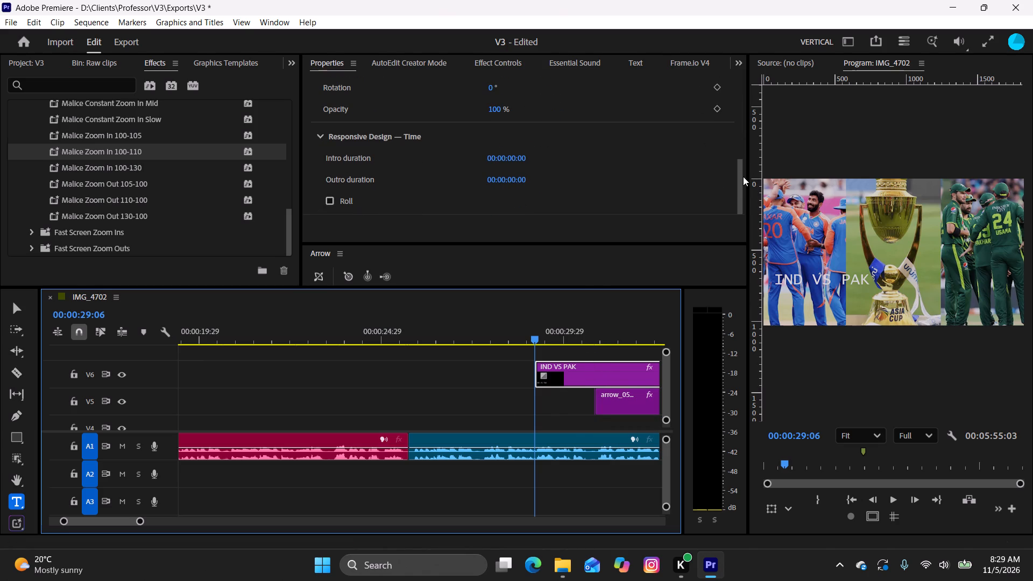
{"action": "left_click_drag", "start_coordinate": [738, 187], "coordinate": [730, 70]}
{"action": "double_click", "coordinate": [398, 108]}
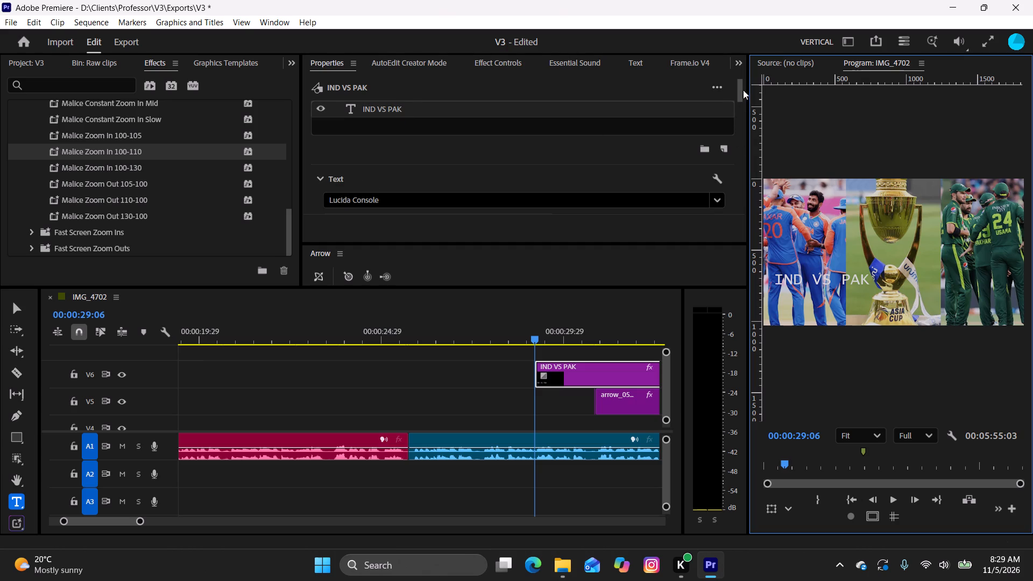
{"action": "left_click_drag", "start_coordinate": [743, 90], "coordinate": [746, 97]}
{"action": "left_click_drag", "start_coordinate": [742, 94], "coordinate": [739, 119]}
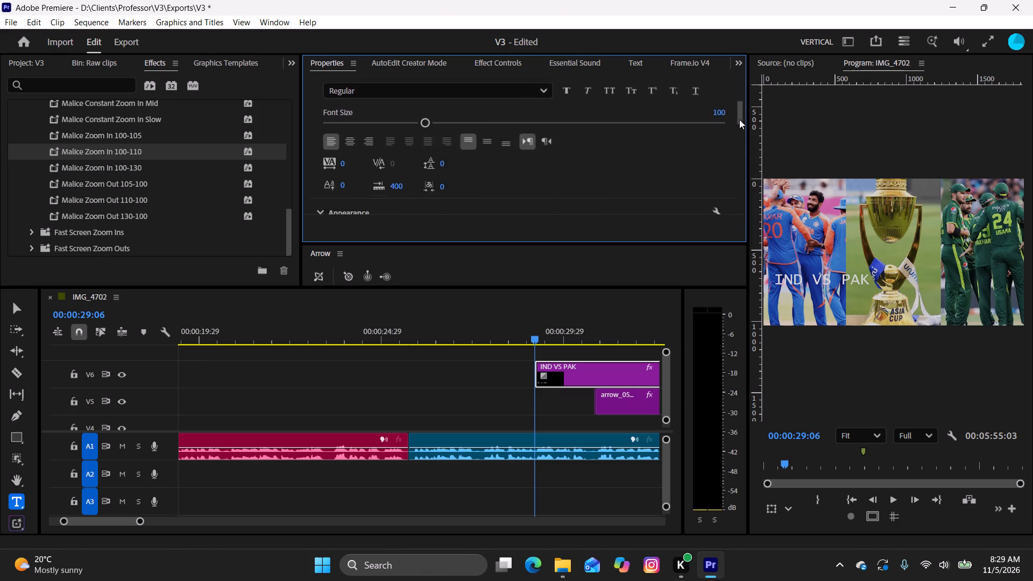
{"action": "left_click_drag", "start_coordinate": [739, 119], "coordinate": [739, 157]}
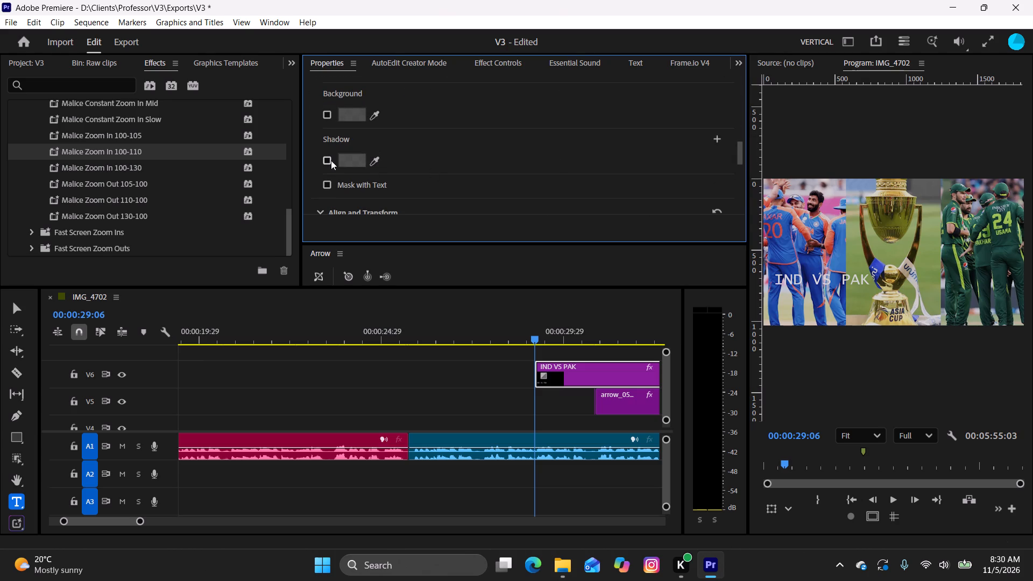
{"action": "left_click", "coordinate": [328, 117]}
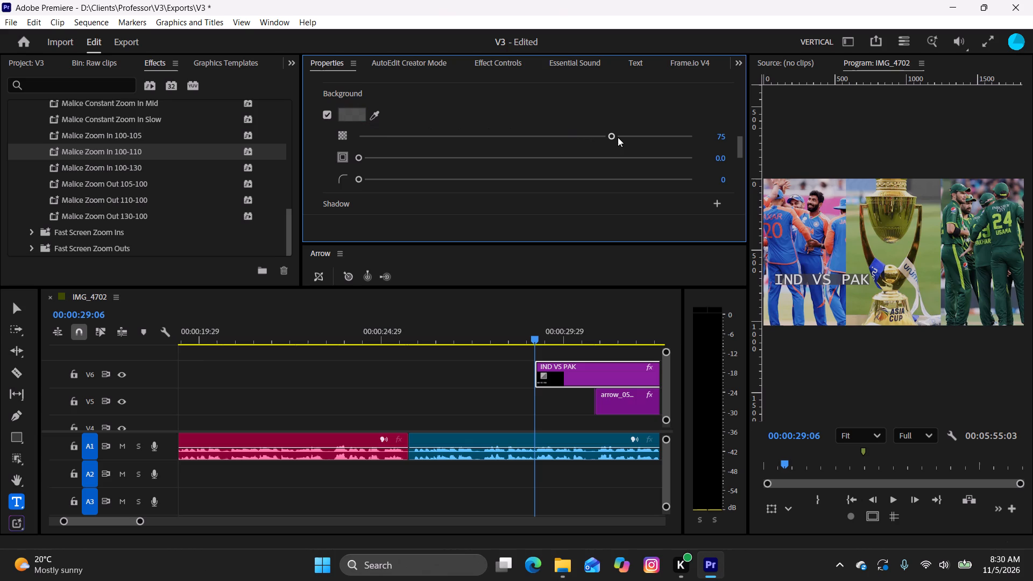
{"action": "left_click", "coordinate": [354, 113]}
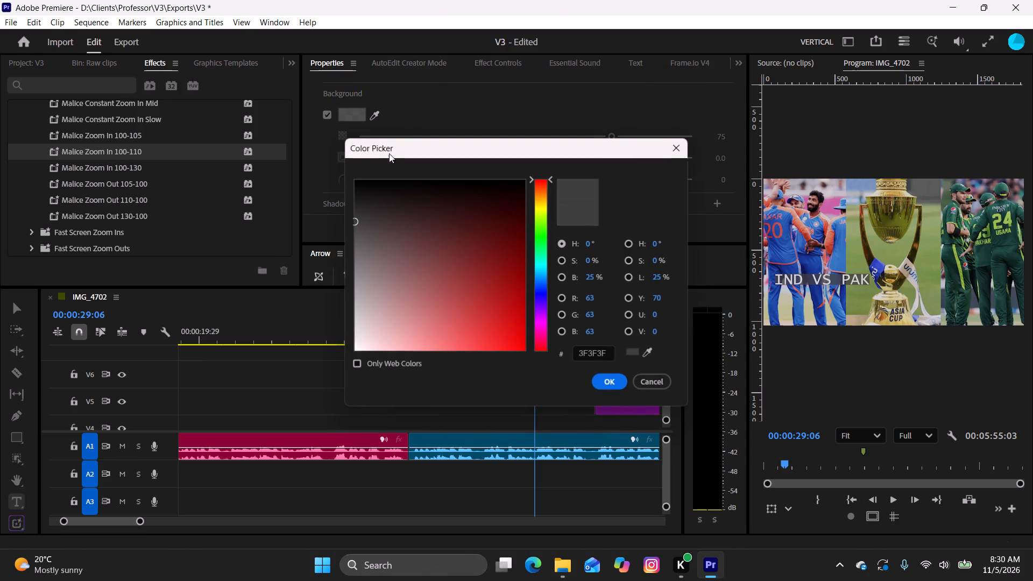
{"action": "left_click_drag", "start_coordinate": [513, 324], "coordinate": [562, 387]}
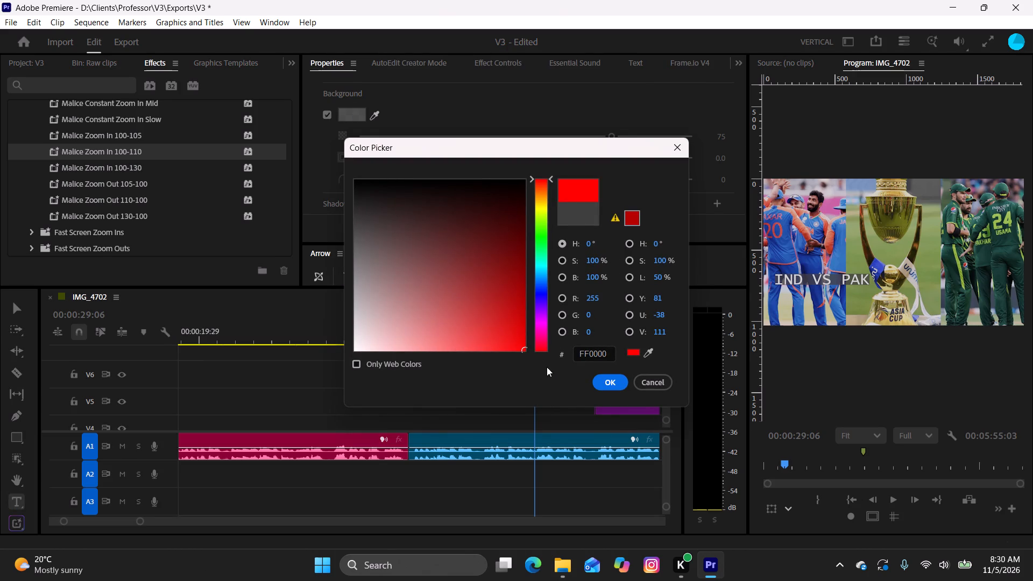
{"action": "left_click", "coordinate": [604, 381]}
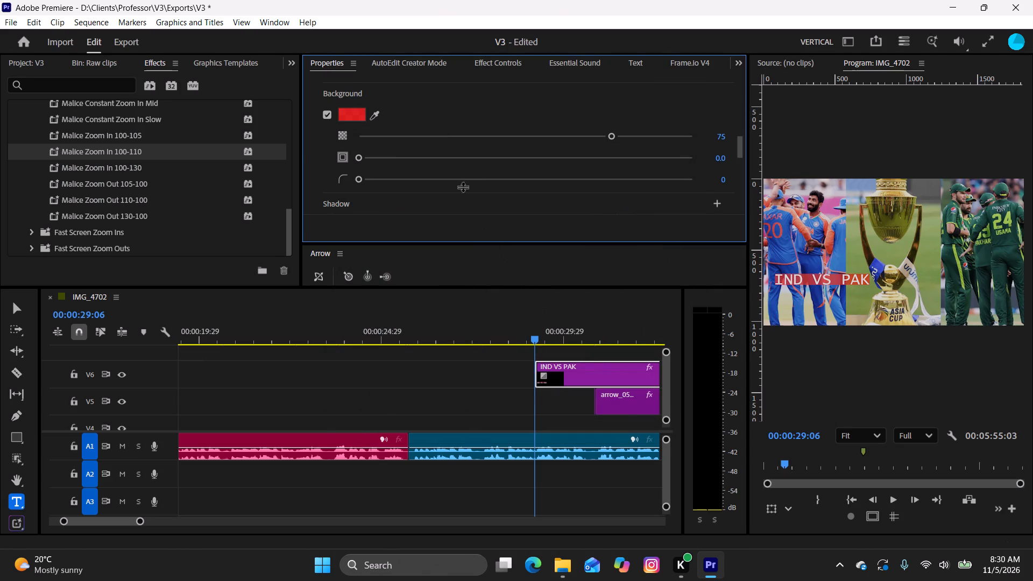
Set the IND VS PAK text background's opacity to 100, its size to 37.2 and its corner radius to 32.
{"action": "left_click_drag", "start_coordinate": [610, 135], "coordinate": [622, 141]}
{"action": "left_click_drag", "start_coordinate": [622, 141], "coordinate": [717, 151]}
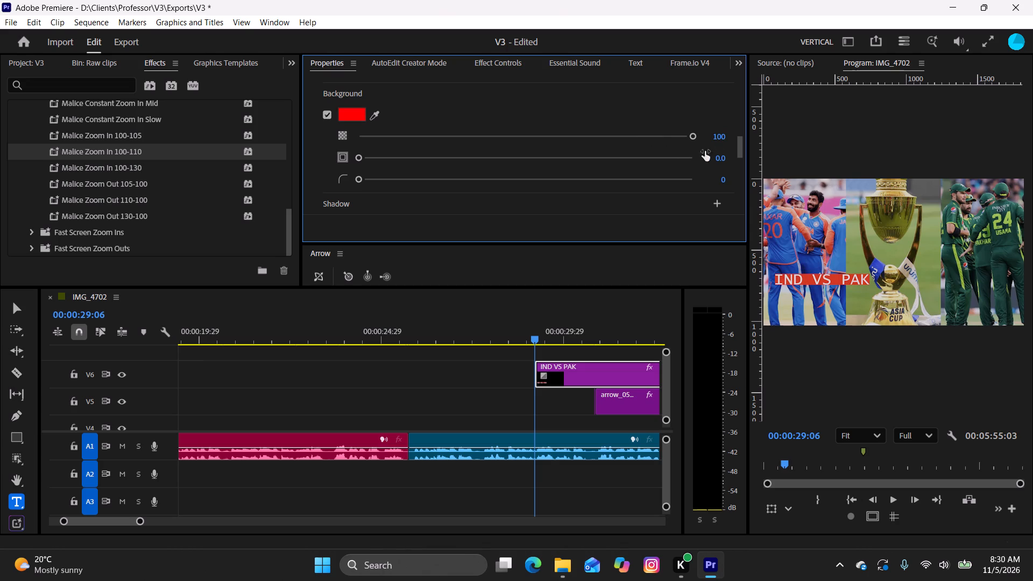
{"action": "left_click_drag", "start_coordinate": [359, 157], "coordinate": [464, 169]}
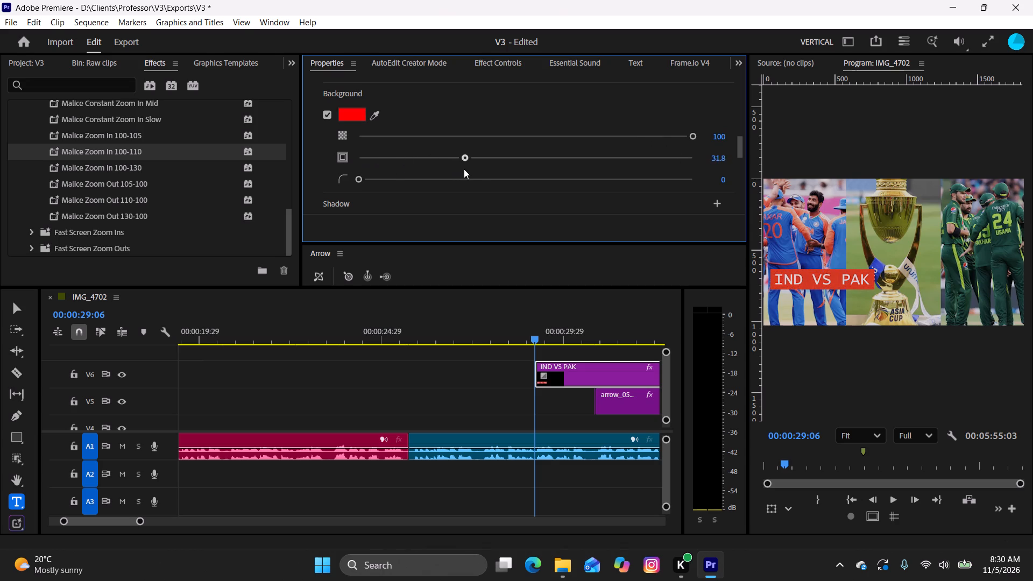
{"action": "left_click_drag", "start_coordinate": [464, 169], "coordinate": [493, 183]}
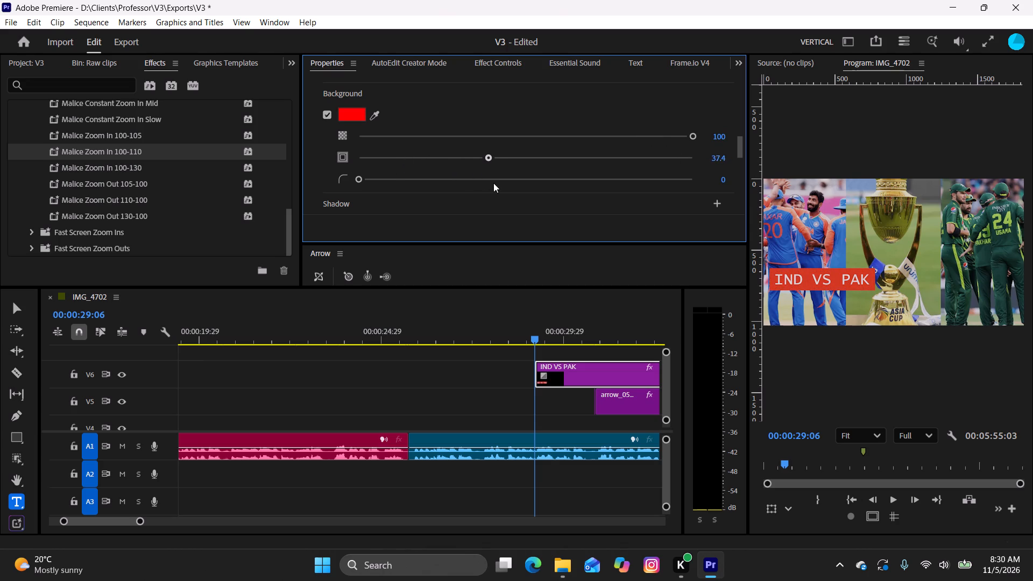
{"action": "left_click_drag", "start_coordinate": [493, 183], "coordinate": [482, 182]}
{"action": "left_click_drag", "start_coordinate": [361, 176], "coordinate": [383, 184]}
{"action": "left_click_drag", "start_coordinate": [383, 184], "coordinate": [465, 203]}
{"action": "left_click_drag", "start_coordinate": [740, 149], "coordinate": [746, 161]}
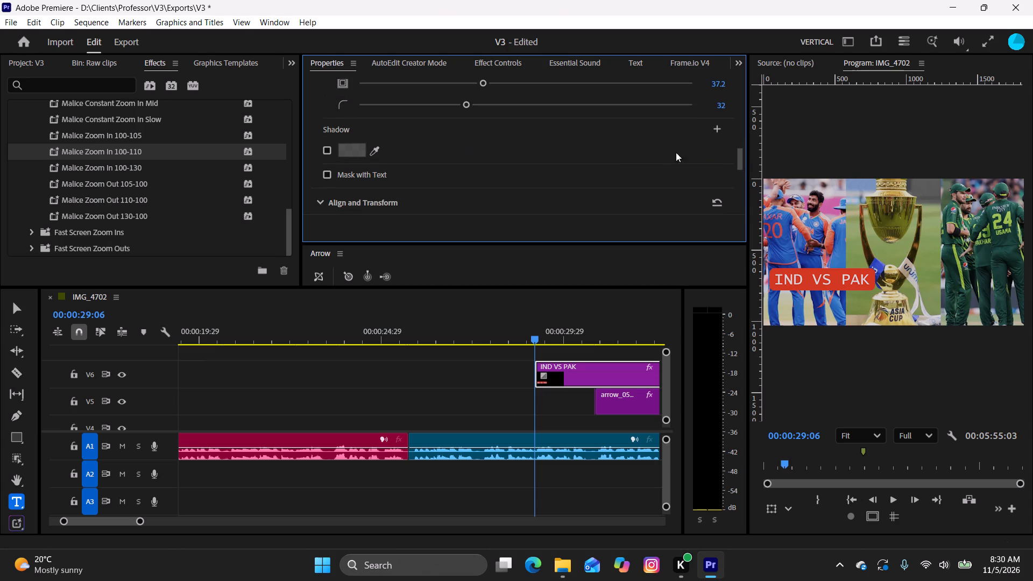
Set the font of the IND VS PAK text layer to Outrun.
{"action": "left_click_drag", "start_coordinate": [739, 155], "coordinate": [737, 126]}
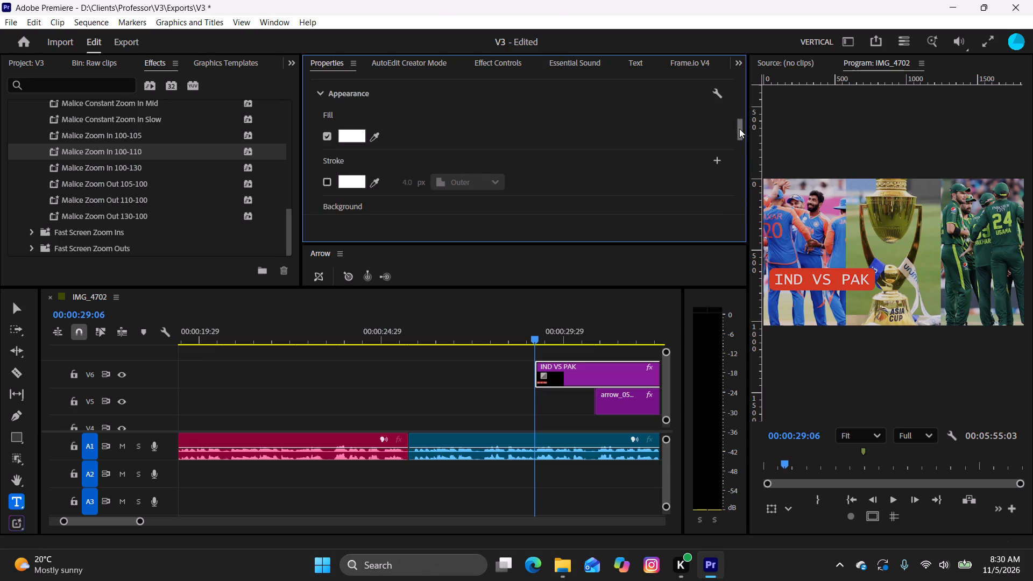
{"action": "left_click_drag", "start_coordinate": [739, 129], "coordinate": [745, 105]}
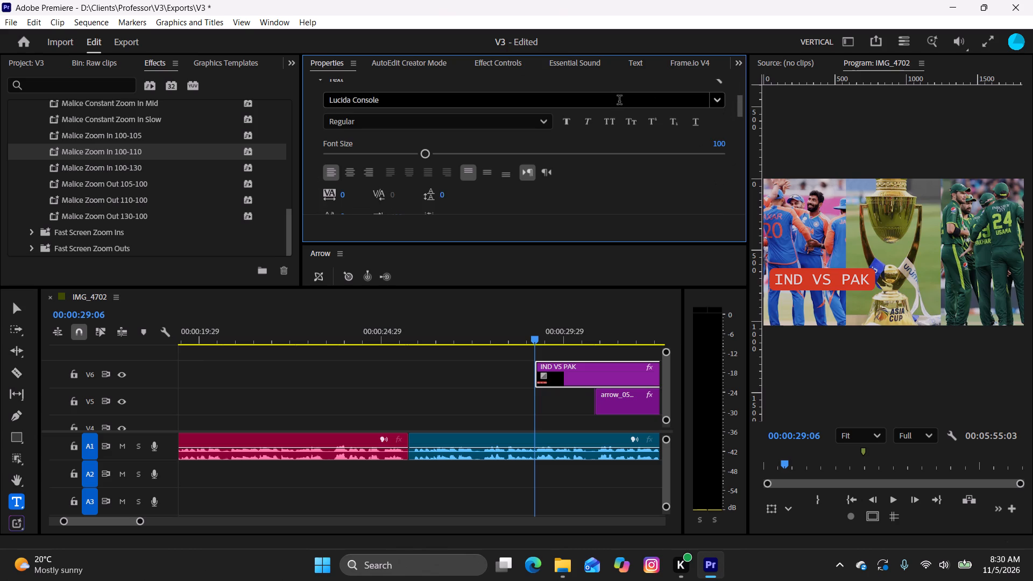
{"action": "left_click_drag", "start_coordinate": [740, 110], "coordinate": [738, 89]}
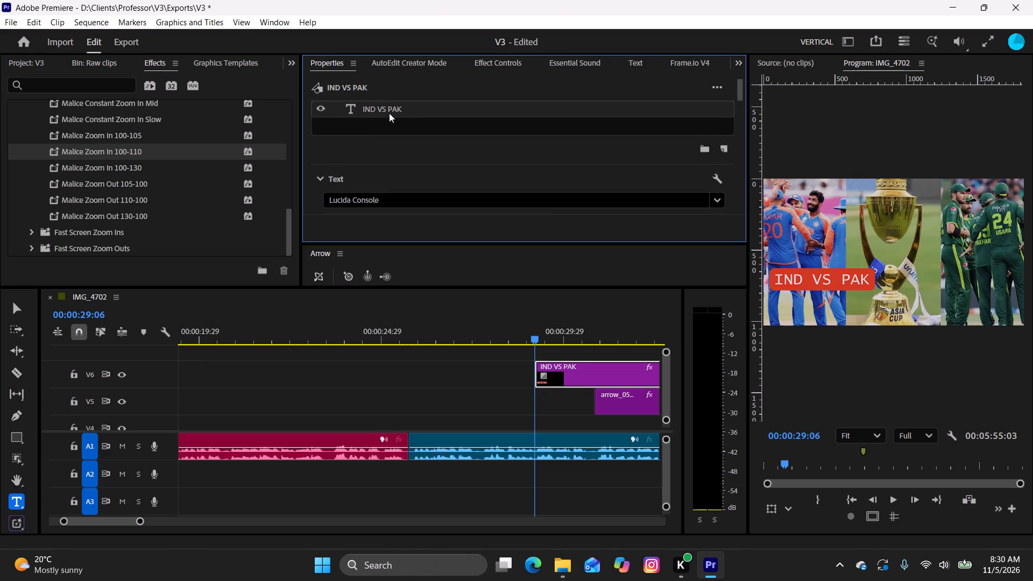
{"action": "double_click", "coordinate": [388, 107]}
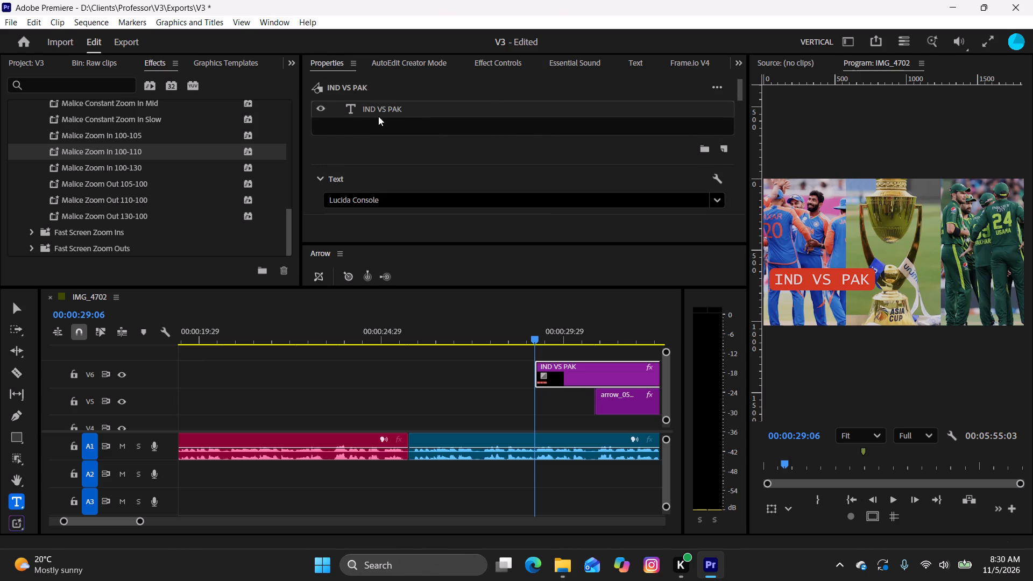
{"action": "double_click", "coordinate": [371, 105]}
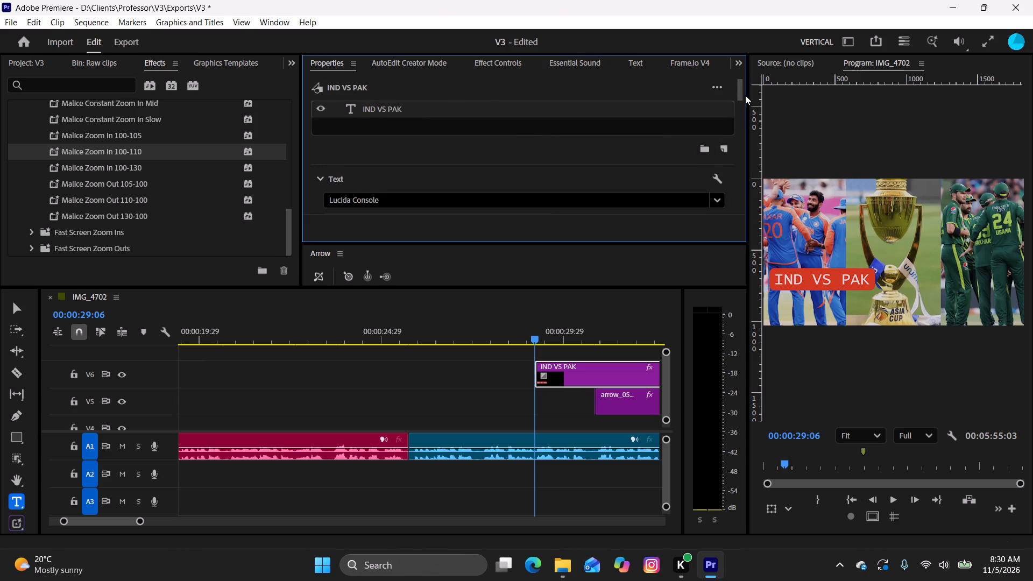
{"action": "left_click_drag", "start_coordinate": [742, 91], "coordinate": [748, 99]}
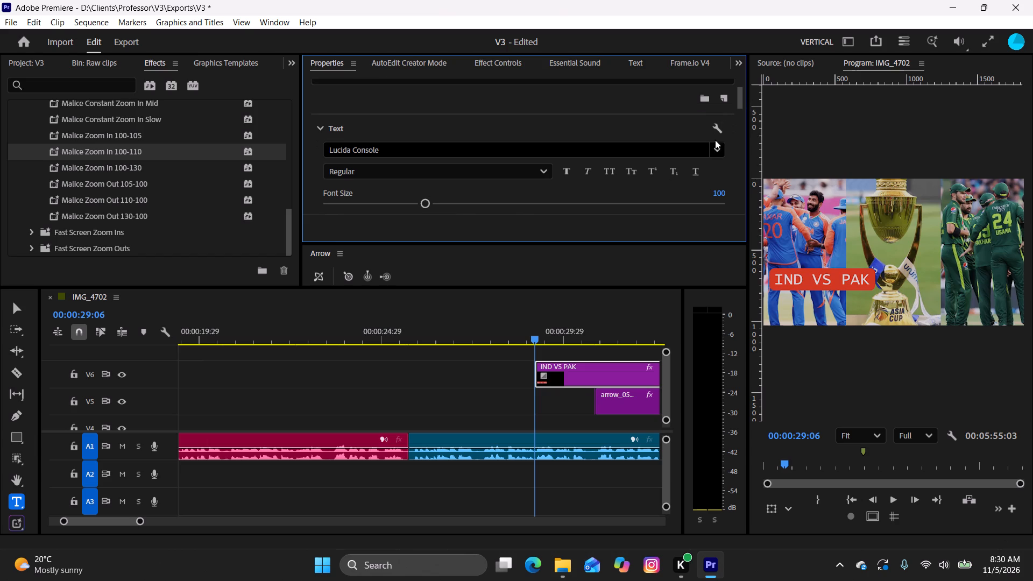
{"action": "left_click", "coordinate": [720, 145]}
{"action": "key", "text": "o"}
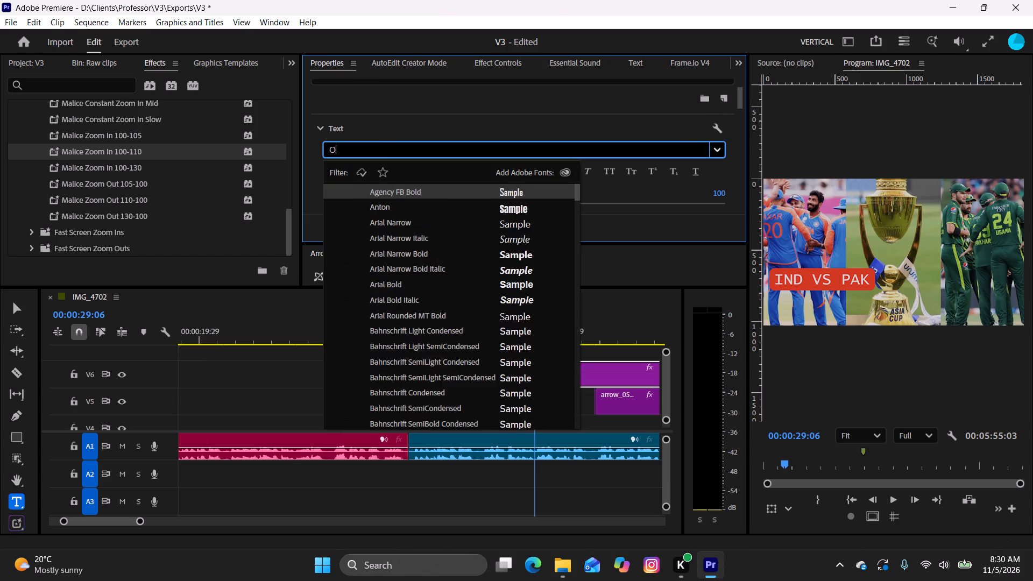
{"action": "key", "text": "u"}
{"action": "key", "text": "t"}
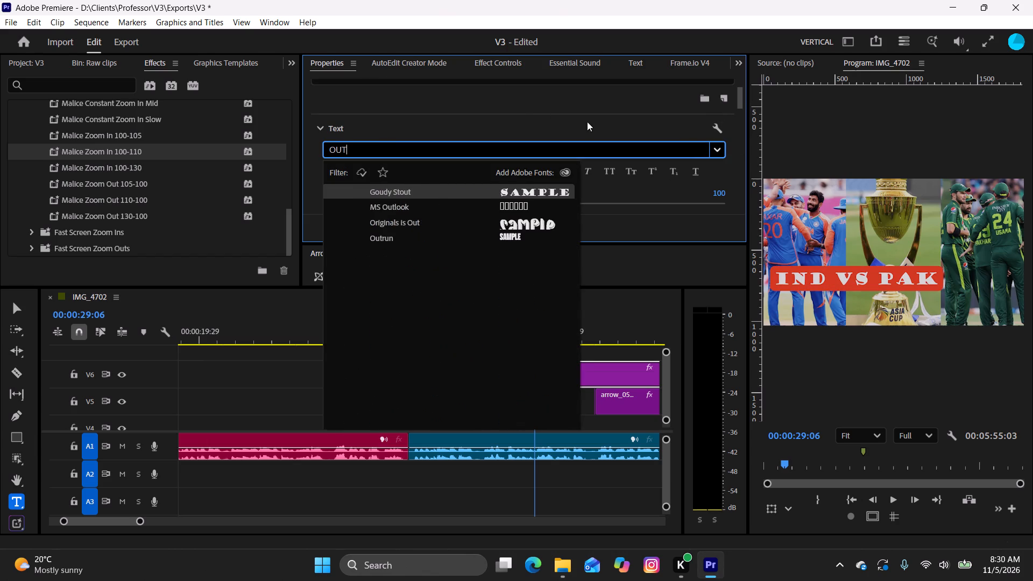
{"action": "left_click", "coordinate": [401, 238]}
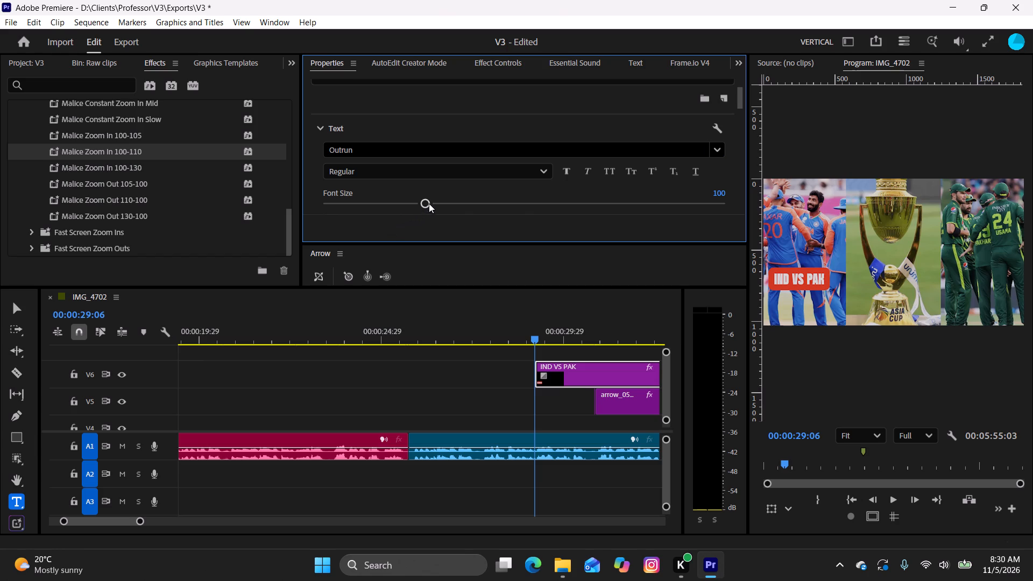
Increase the IND VS PAK text's font size to 180.
{"action": "left_click_drag", "start_coordinate": [429, 203], "coordinate": [510, 226]}
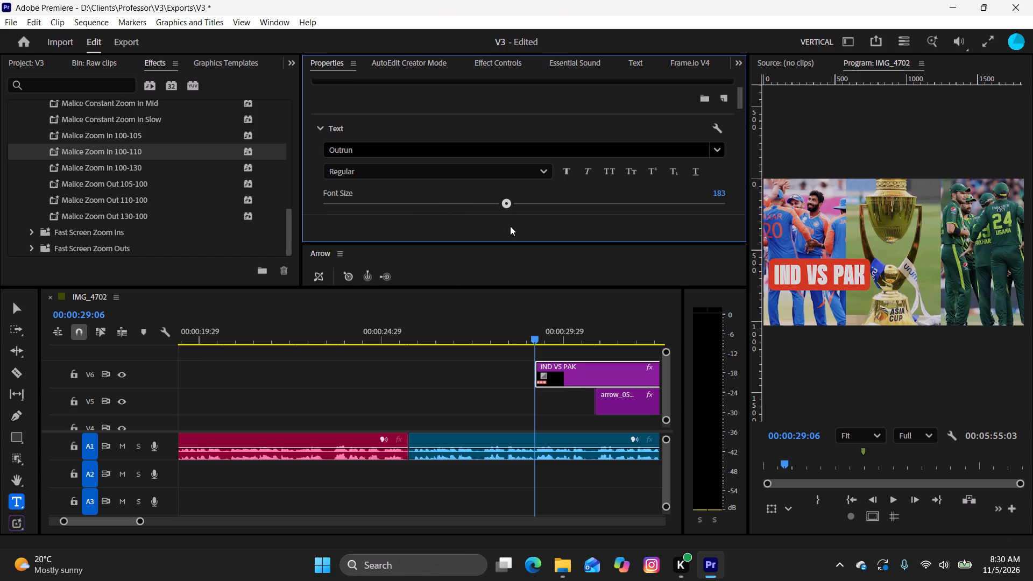
{"action": "left_click_drag", "start_coordinate": [510, 226], "coordinate": [507, 226]}
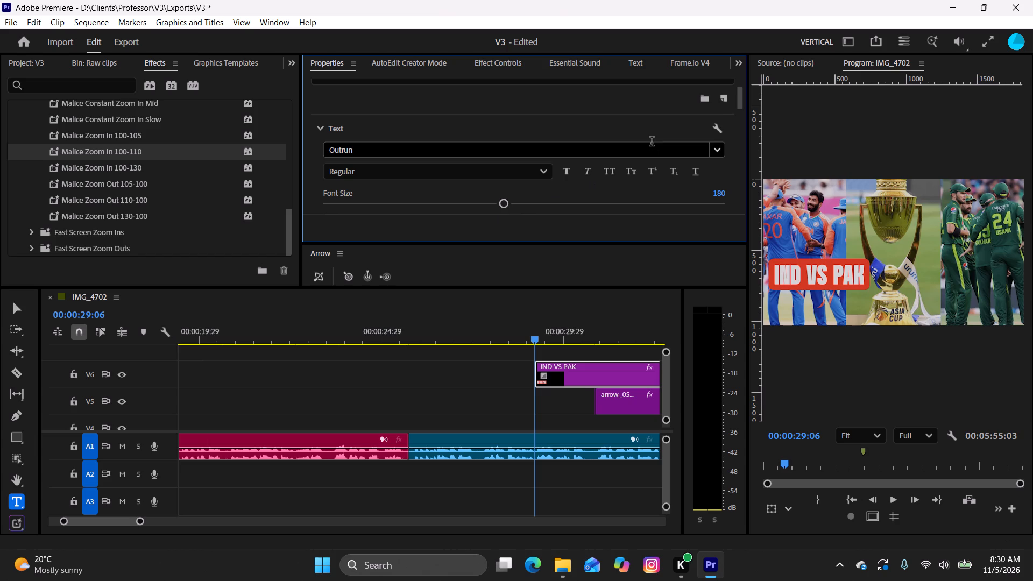
Move the IND VS PAK label to the bottom centre of the Asia Cup image, at position 559 X, 1096 Y.
{"action": "left_click_drag", "start_coordinate": [741, 103], "coordinate": [753, 155]}
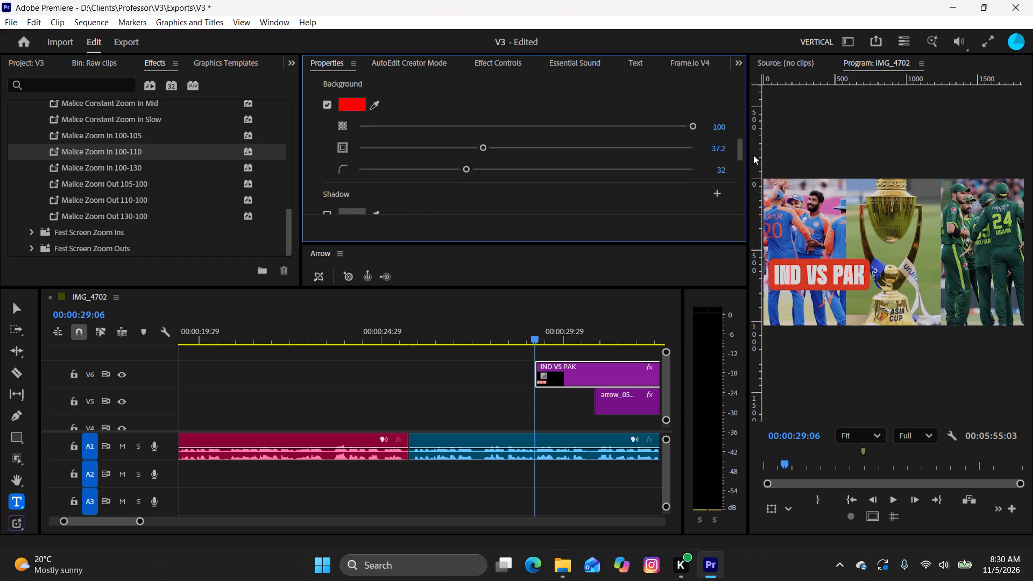
{"action": "left_click_drag", "start_coordinate": [753, 155], "coordinate": [764, 225]}
{"action": "key", "text": "space"}
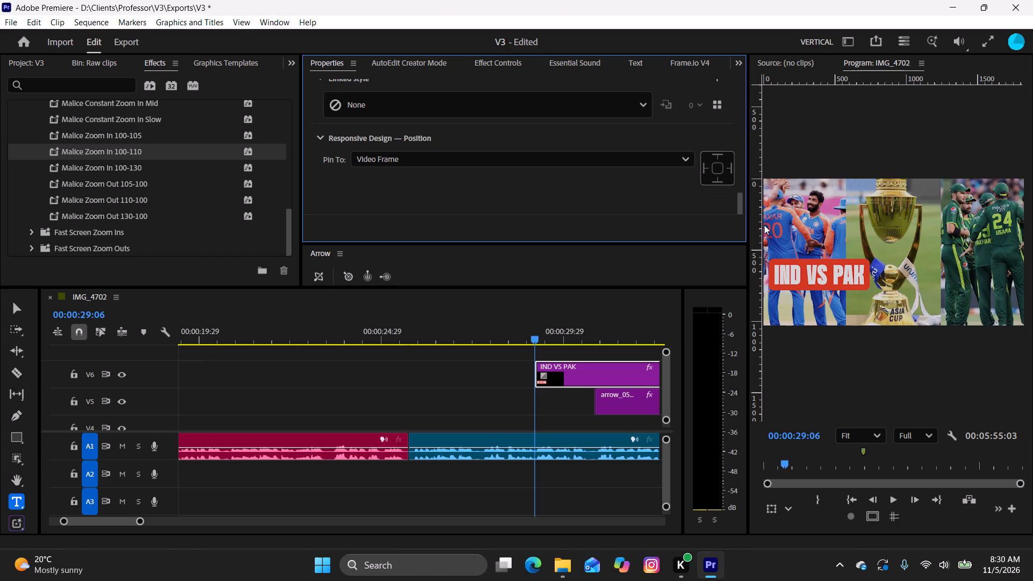
{"action": "left_click_drag", "start_coordinate": [764, 225], "coordinate": [763, 222]}
{"action": "left_click_drag", "start_coordinate": [743, 203], "coordinate": [741, 187]}
{"action": "left_click_drag", "start_coordinate": [739, 201], "coordinate": [741, 178]}
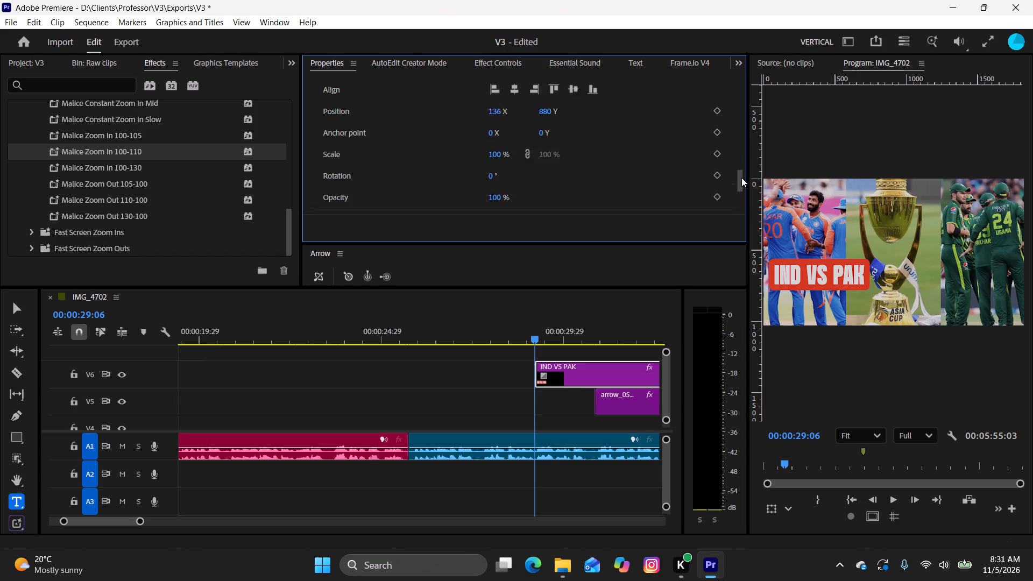
{"action": "left_click_drag", "start_coordinate": [741, 178], "coordinate": [744, 169]}
{"action": "left_click_drag", "start_coordinate": [493, 164], "coordinate": [806, 190]}
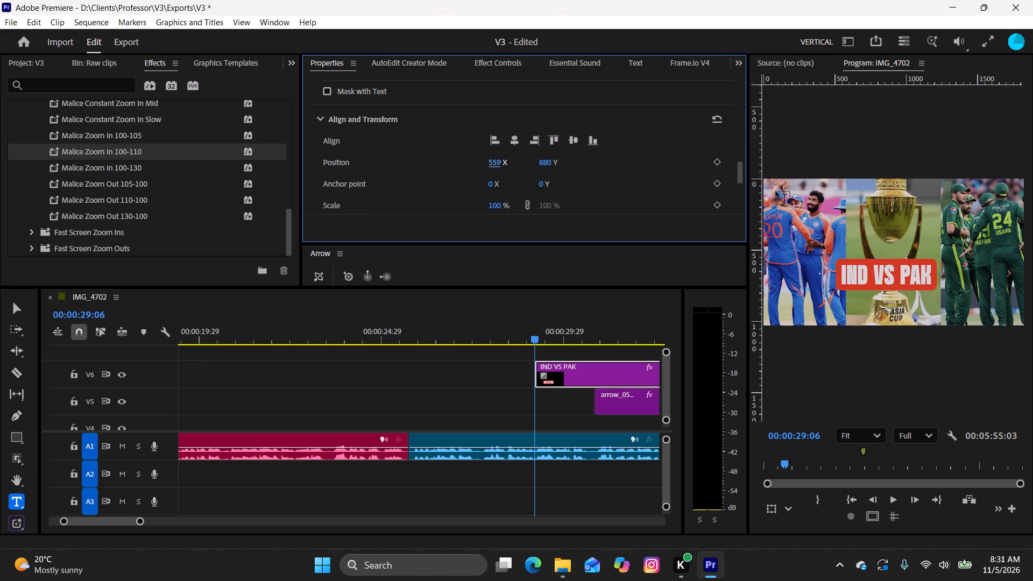
{"action": "left_click_drag", "start_coordinate": [545, 159], "coordinate": [751, 180]}
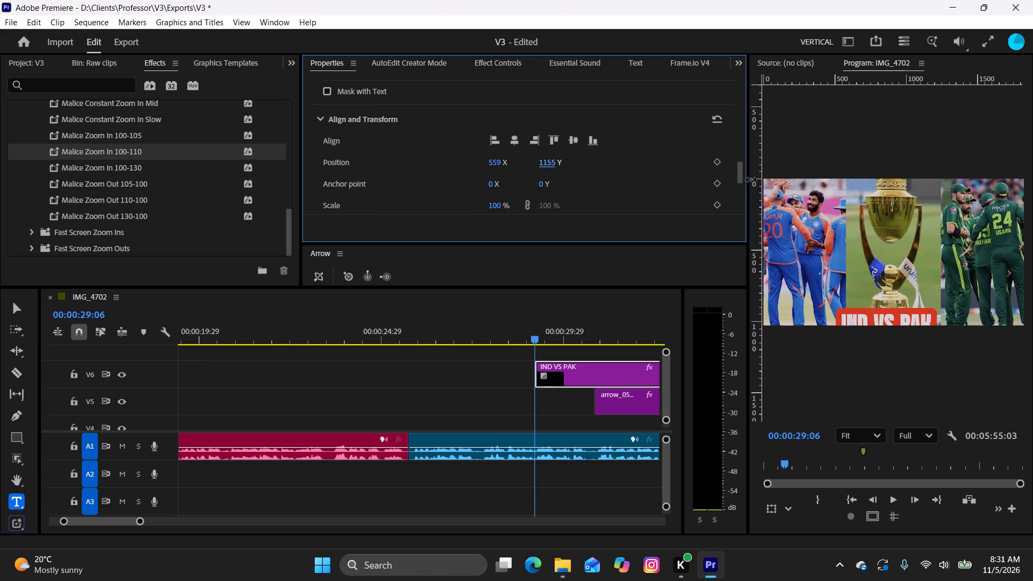
{"action": "left_click_drag", "start_coordinate": [751, 180], "coordinate": [716, 183]}
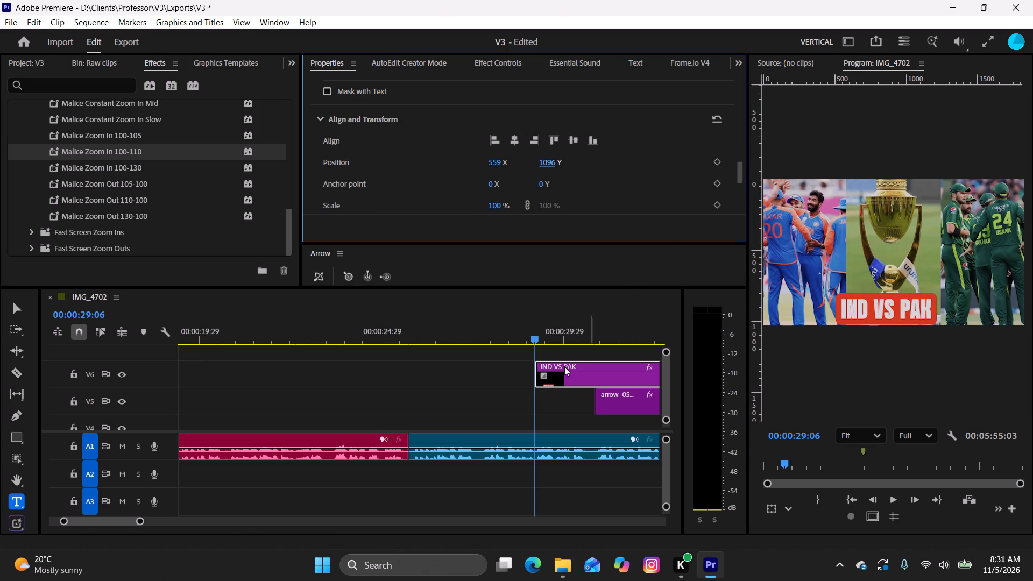
Play through the label's section and trim the end of the IND VS PAK clip on V6 back to the start of the V5 arrow clip.
{"action": "left_click_drag", "start_coordinate": [529, 332], "coordinate": [503, 336]}
{"action": "key", "text": "space"}
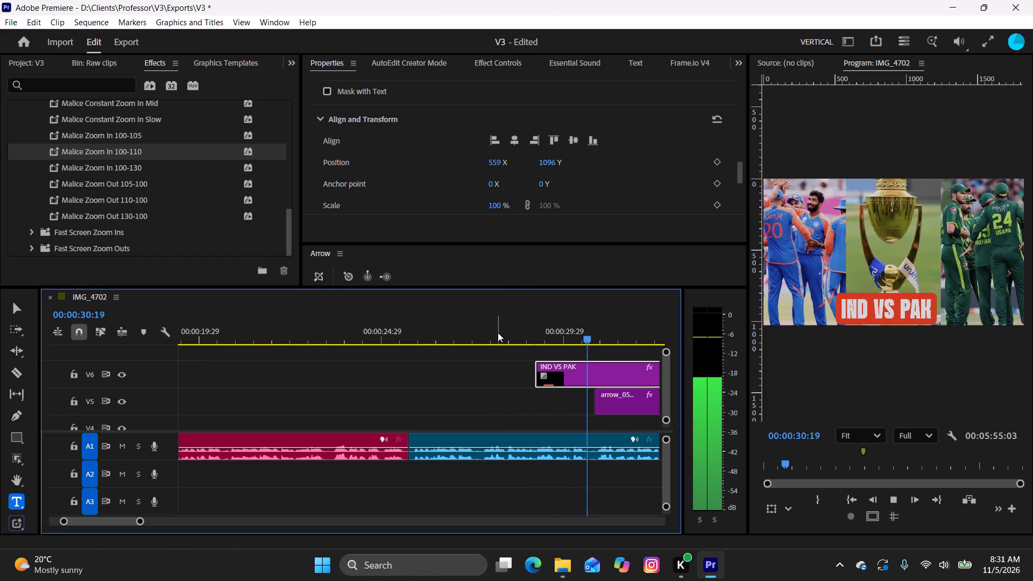
{"action": "key", "text": "space"}
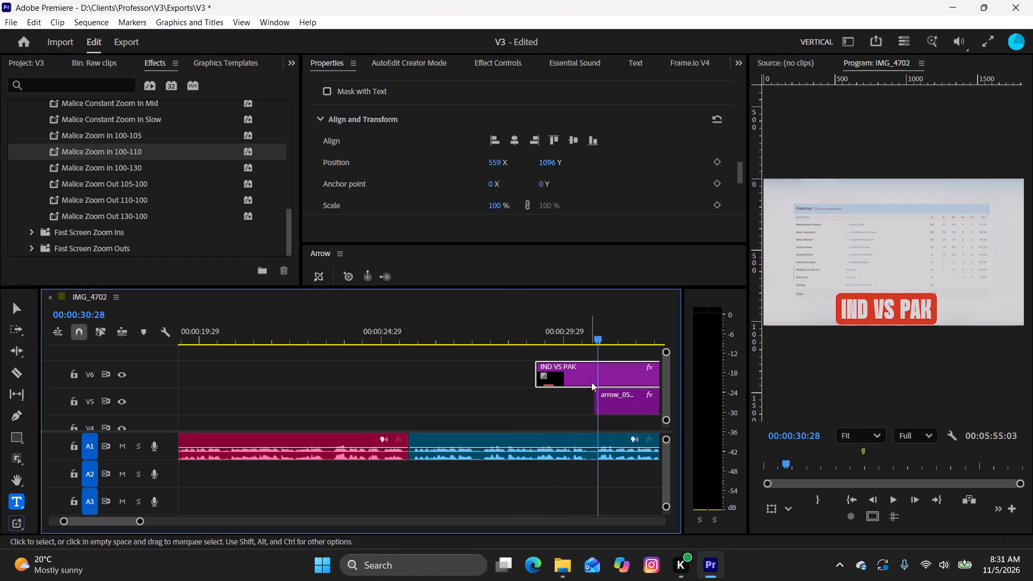
{"action": "left_click_drag", "start_coordinate": [143, 520], "coordinate": [164, 530]}
{"action": "left_click_drag", "start_coordinate": [497, 374], "coordinate": [436, 377]}
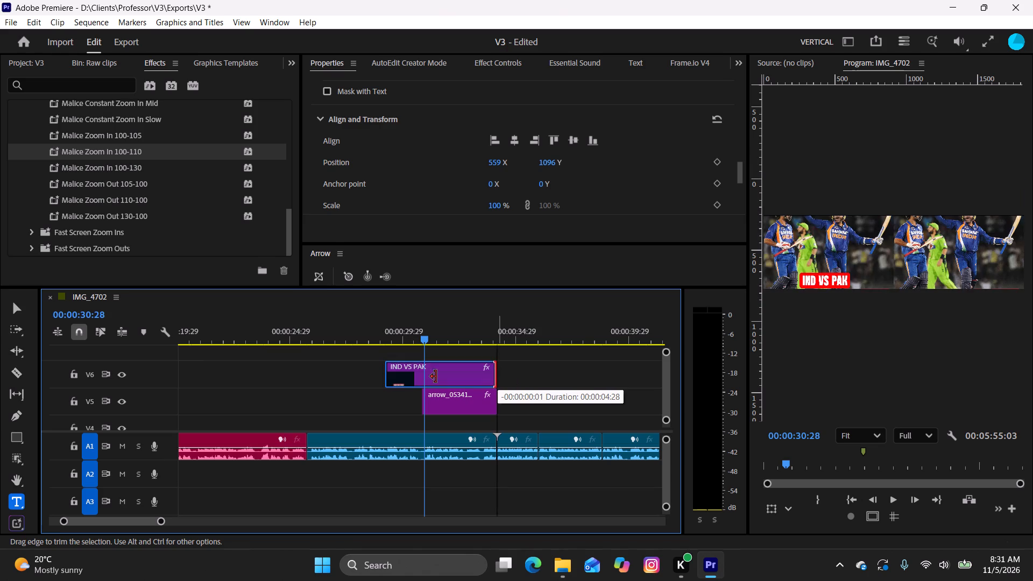
{"action": "left_click_drag", "start_coordinate": [436, 377], "coordinate": [418, 377]}
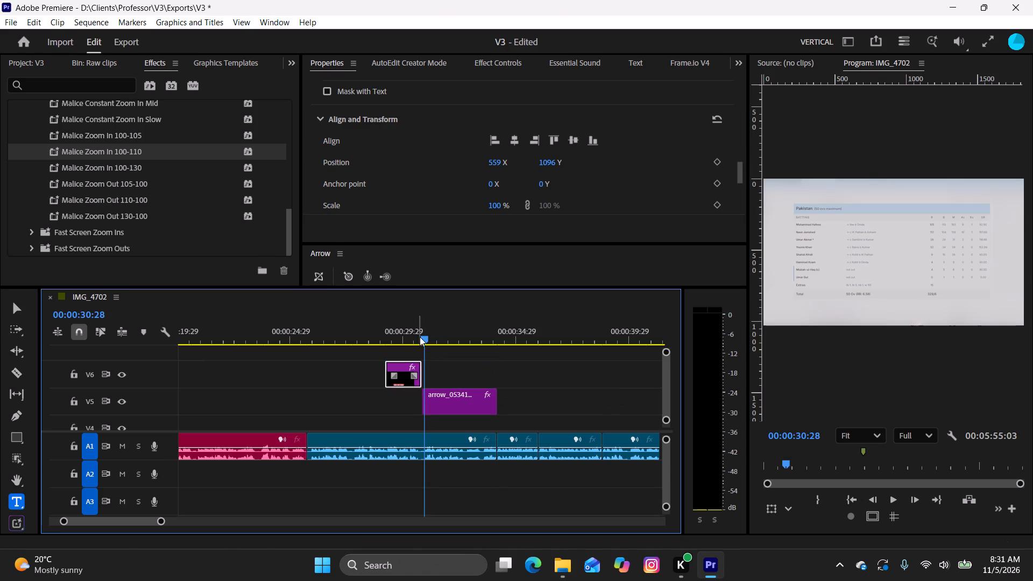
Extend the start of the IND VS PAK clip earlier by about 1:05, making it about 2:24 long, and play it back.
{"action": "left_click_drag", "start_coordinate": [418, 337], "coordinate": [329, 351]}
{"action": "left_click_drag", "start_coordinate": [386, 373], "coordinate": [384, 373]}
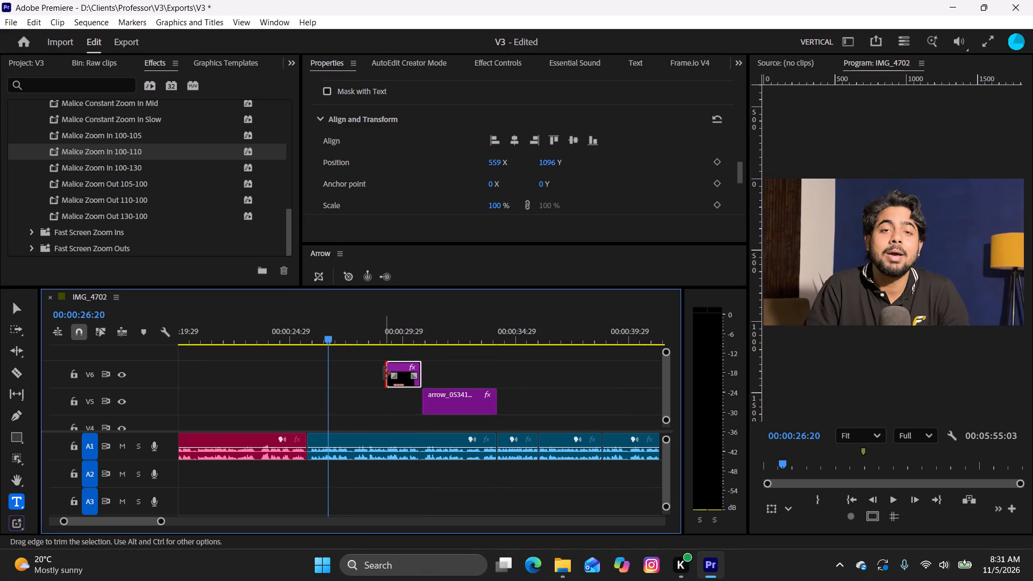
{"action": "left_click_drag", "start_coordinate": [384, 373], "coordinate": [350, 380]}
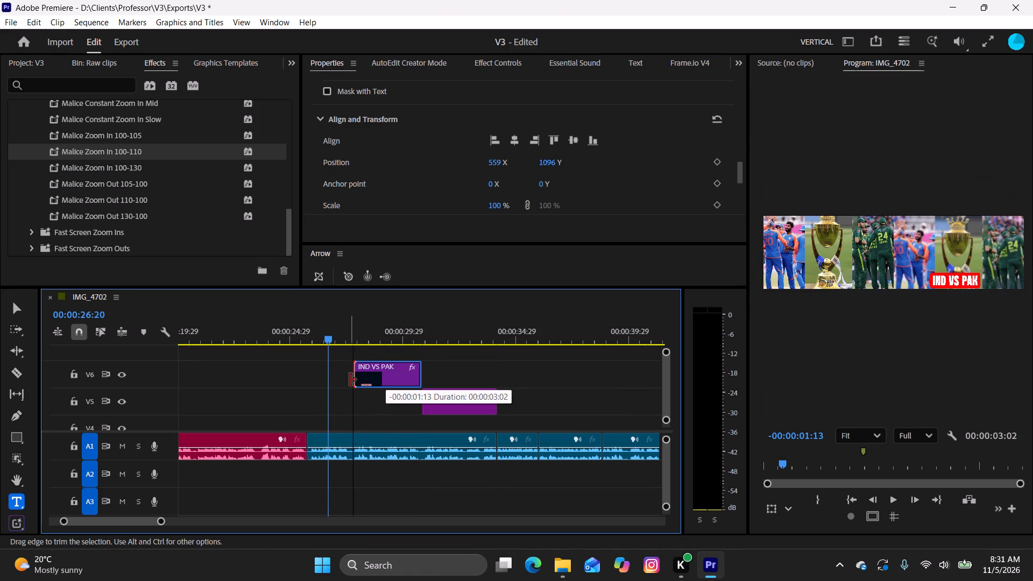
{"action": "left_click_drag", "start_coordinate": [350, 380], "coordinate": [359, 388]}
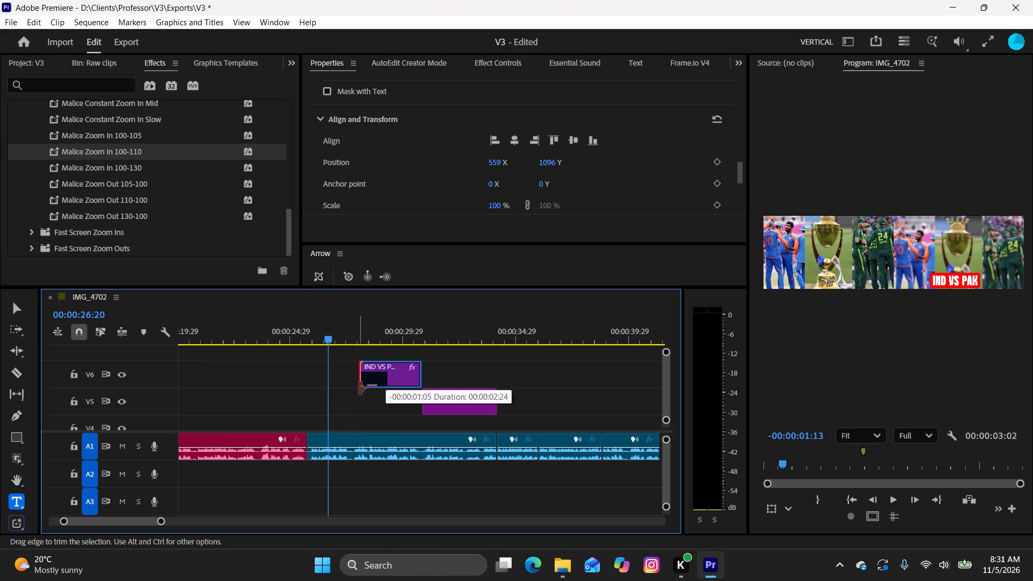
{"action": "left_click_drag", "start_coordinate": [359, 388], "coordinate": [360, 389]}
{"action": "key", "text": "space"}
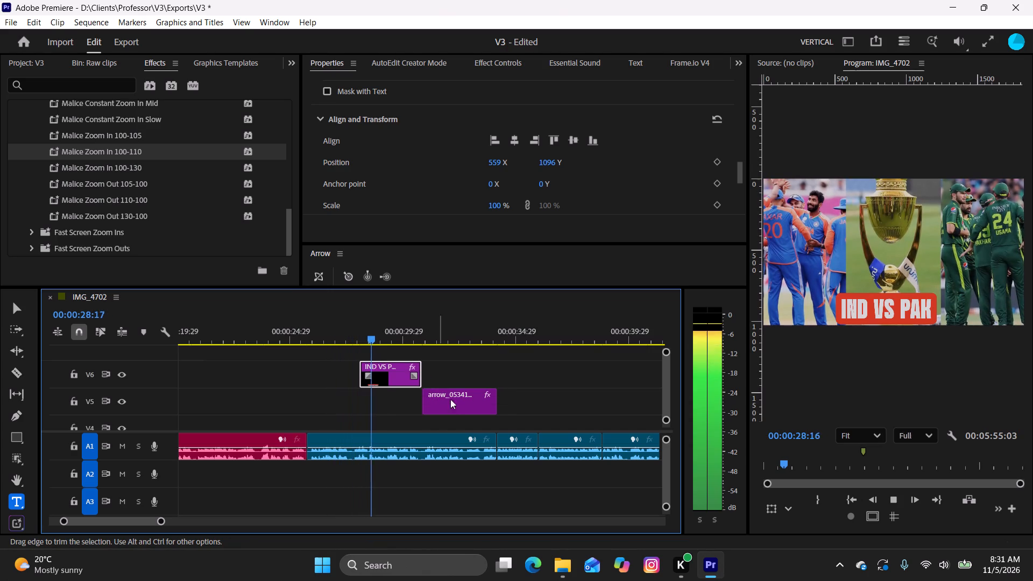
{"action": "key", "text": "space"}
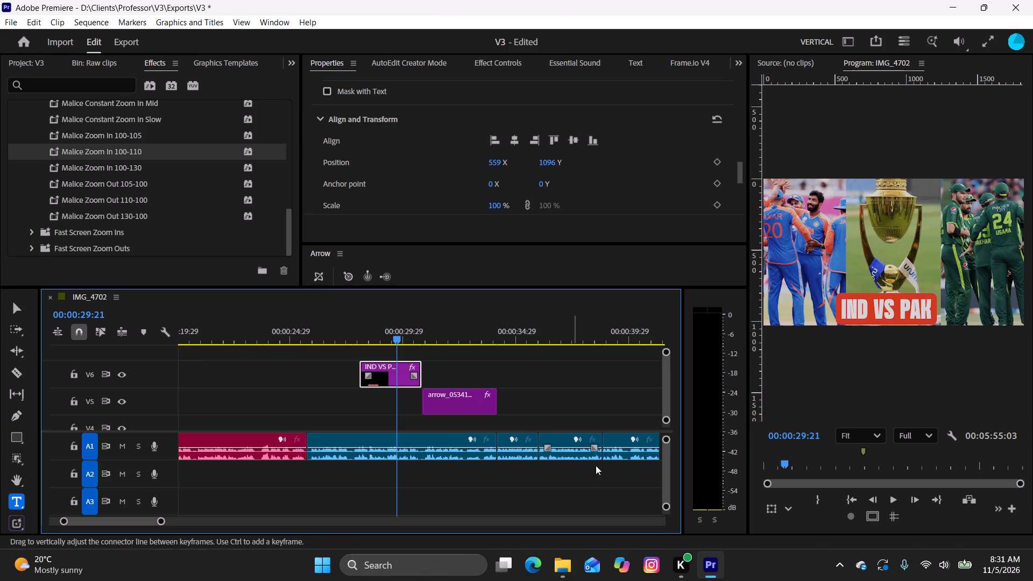
Change the font of the IND VS PAK text layer to Inter SemiBold.
{"action": "left_click", "coordinate": [400, 373]}
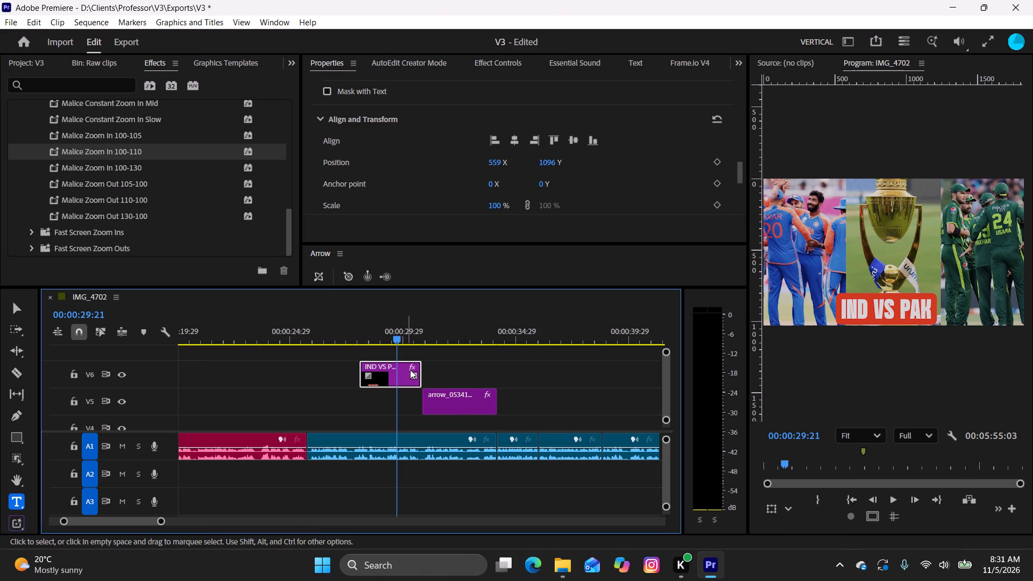
{"action": "scroll", "coordinate": [441, 140], "scroll_direction": "up", "scroll_amount": 11}
{"action": "scroll", "coordinate": [407, 121], "scroll_direction": "down", "scroll_amount": 4}
{"action": "scroll", "coordinate": [407, 121], "scroll_direction": "up", "scroll_amount": 7}
{"action": "scroll", "coordinate": [407, 119], "scroll_direction": "down", "scroll_amount": 1}
{"action": "scroll", "coordinate": [407, 119], "scroll_direction": "up", "scroll_amount": 12}
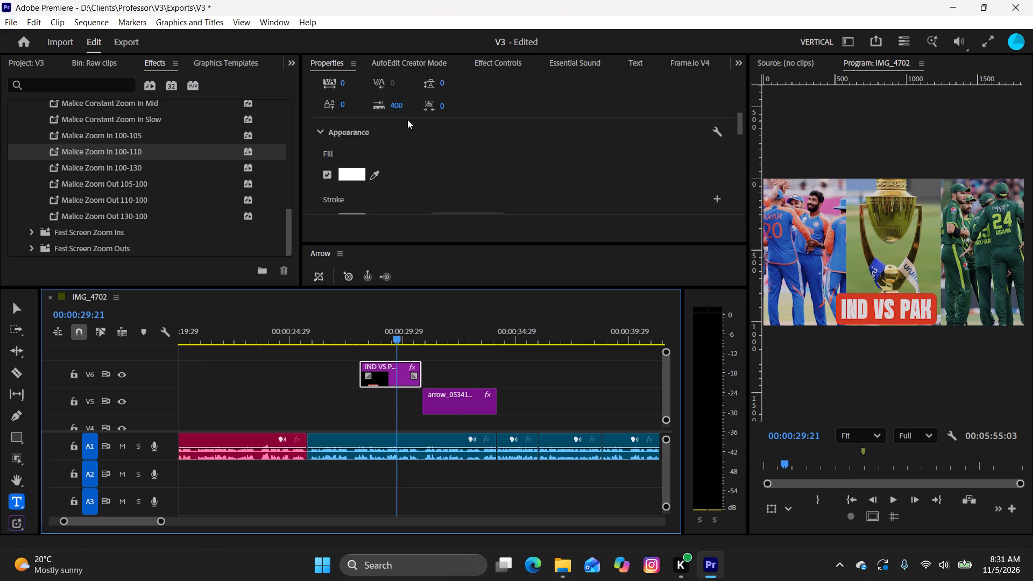
{"action": "scroll", "coordinate": [407, 119], "scroll_direction": "up", "scroll_amount": 19}
{"action": "double_click", "coordinate": [392, 111]}
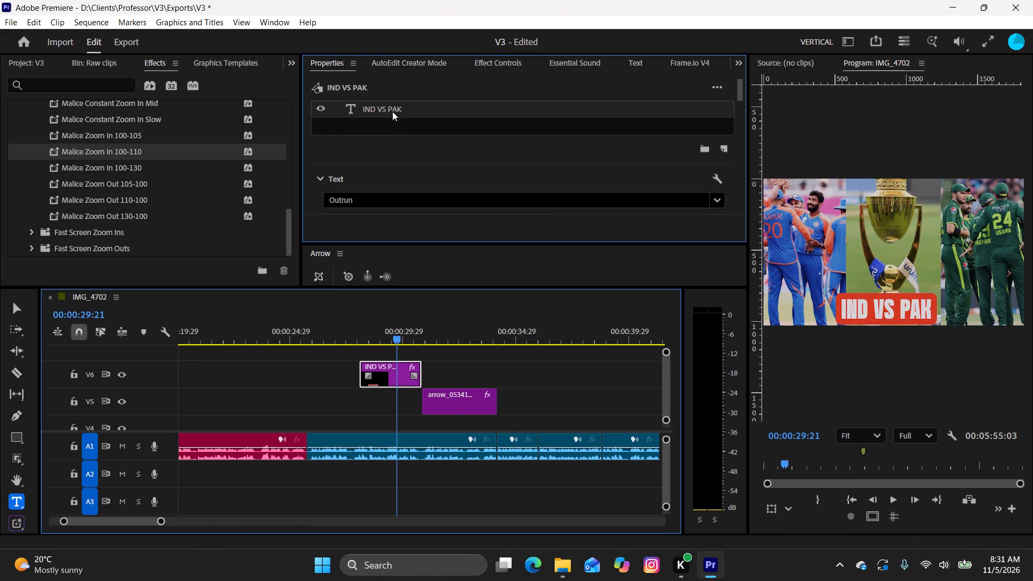
{"action": "scroll", "coordinate": [520, 164], "scroll_direction": "down", "scroll_amount": 4}
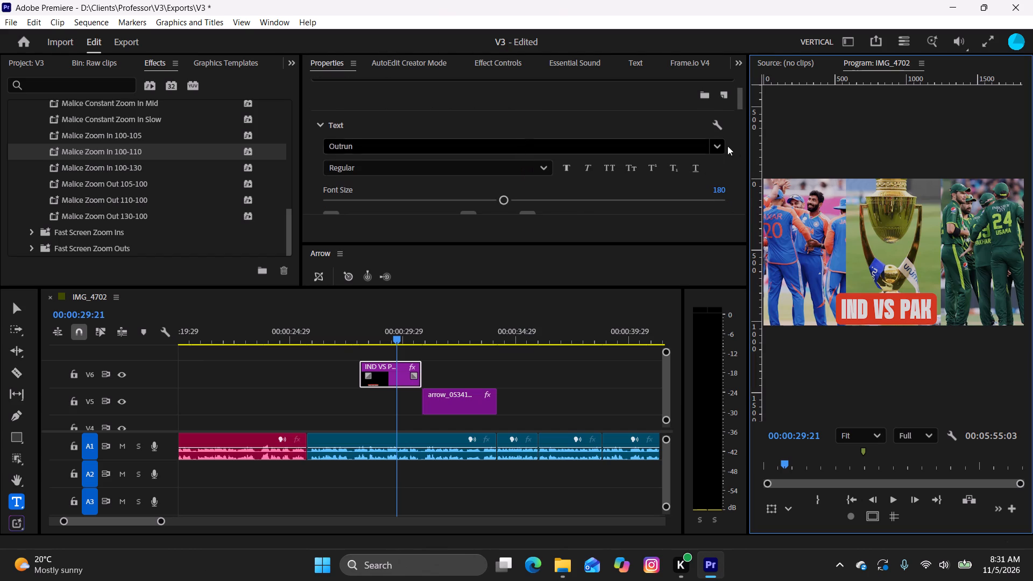
{"action": "left_click", "coordinate": [721, 148]}
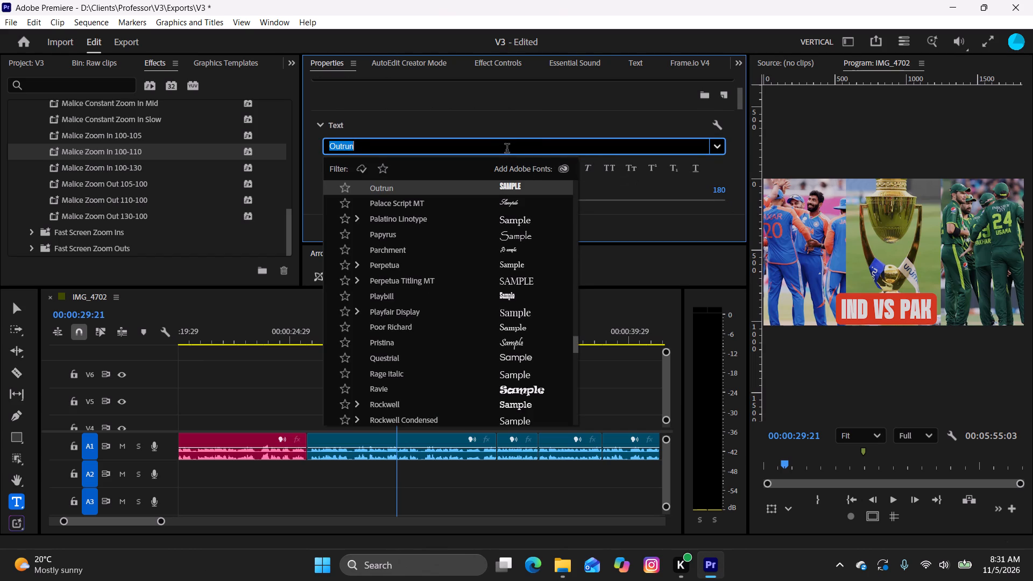
{"action": "key", "text": "i"}
{"action": "type", "text": "NT"}
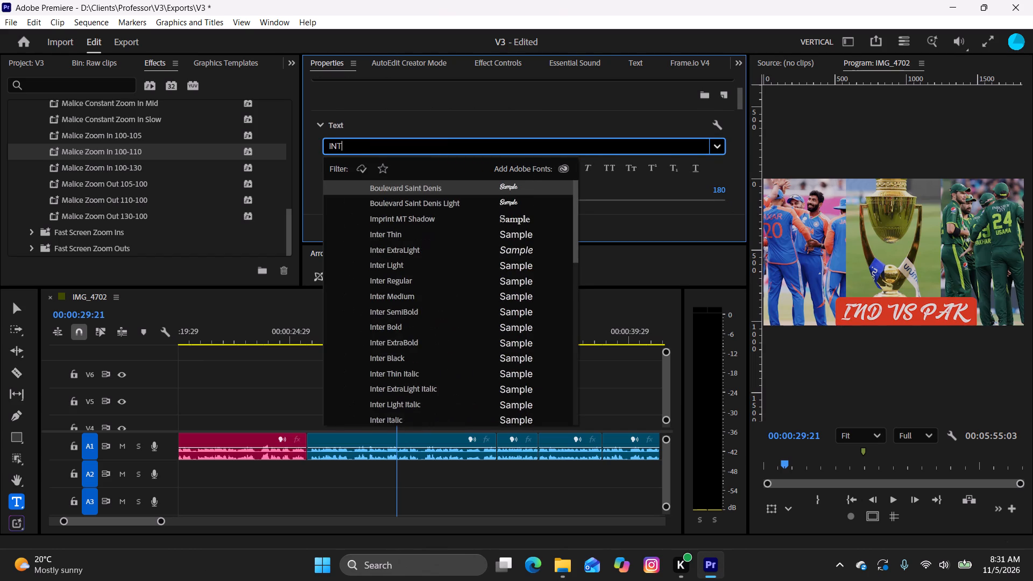
{"action": "type", "text": "ER"}
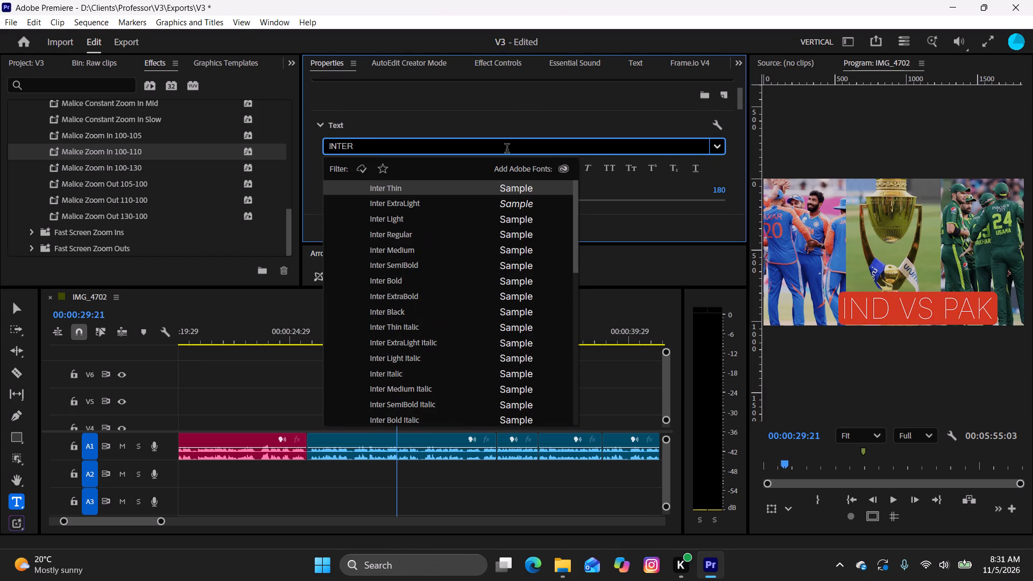
{"action": "left_click", "coordinate": [407, 266]}
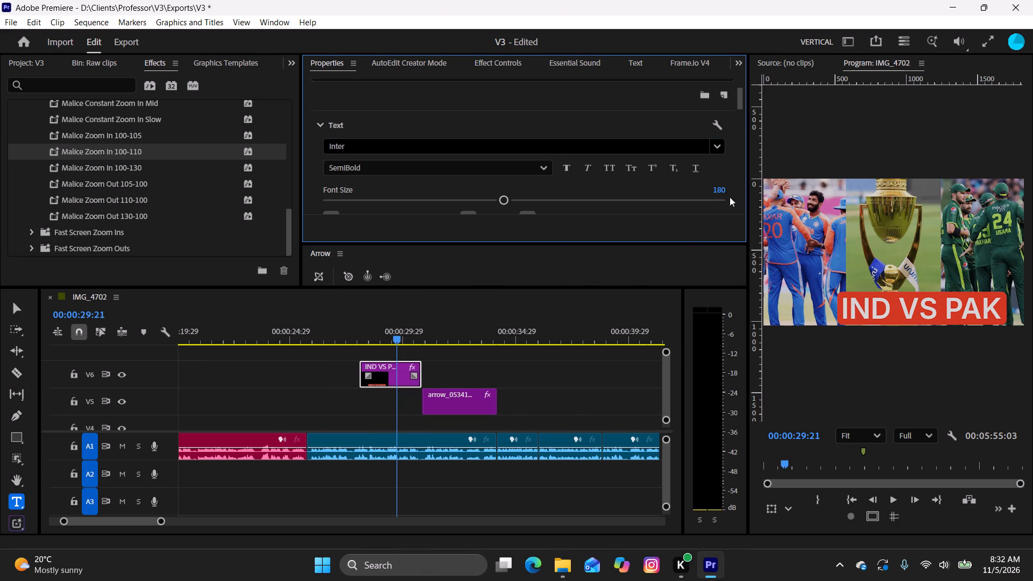
Format the IND VS PAK text as faux italic, font size 103, with centre alignment.
{"action": "scroll", "coordinate": [676, 188], "scroll_direction": "down", "scroll_amount": 2}
{"action": "left_click", "coordinate": [588, 141]}
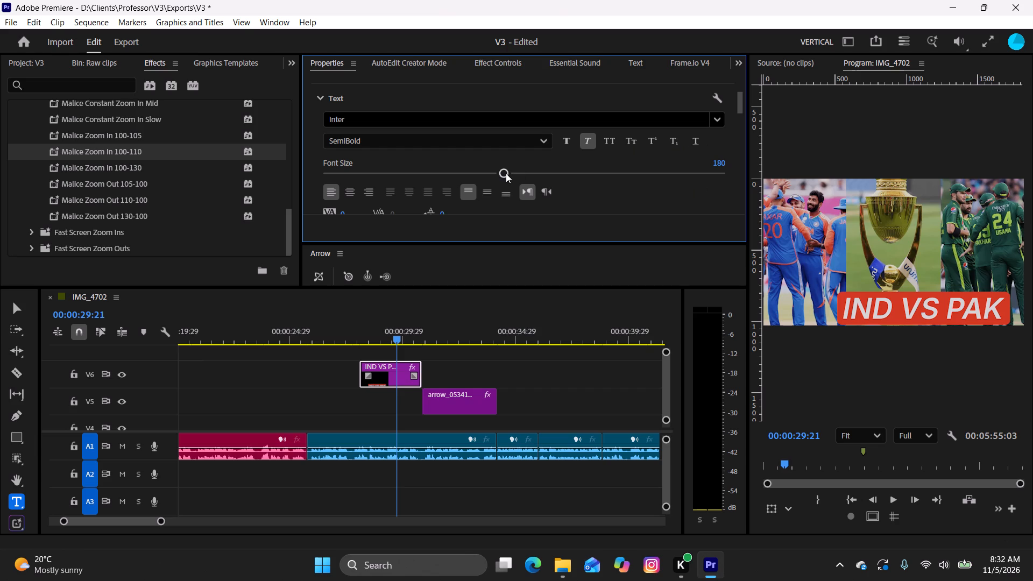
{"action": "left_click_drag", "start_coordinate": [506, 173], "coordinate": [447, 204]}
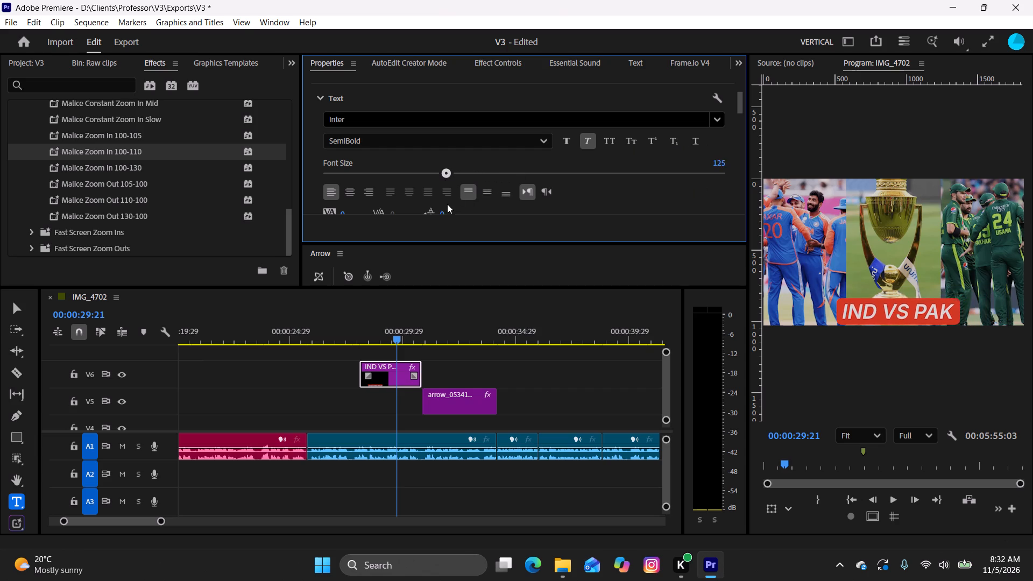
{"action": "left_click_drag", "start_coordinate": [447, 204], "coordinate": [425, 212]}
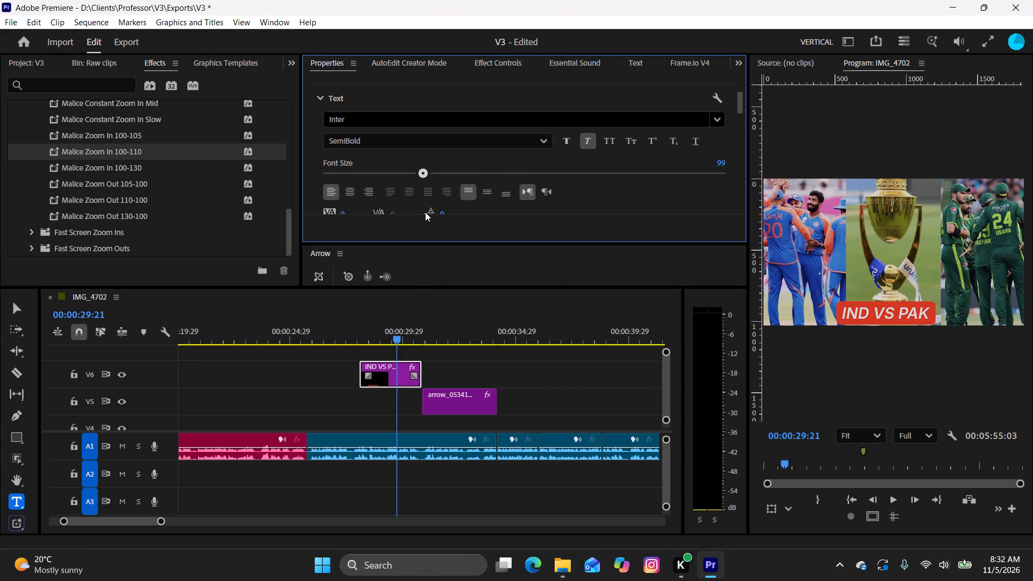
{"action": "left_click_drag", "start_coordinate": [425, 212], "coordinate": [430, 217]}
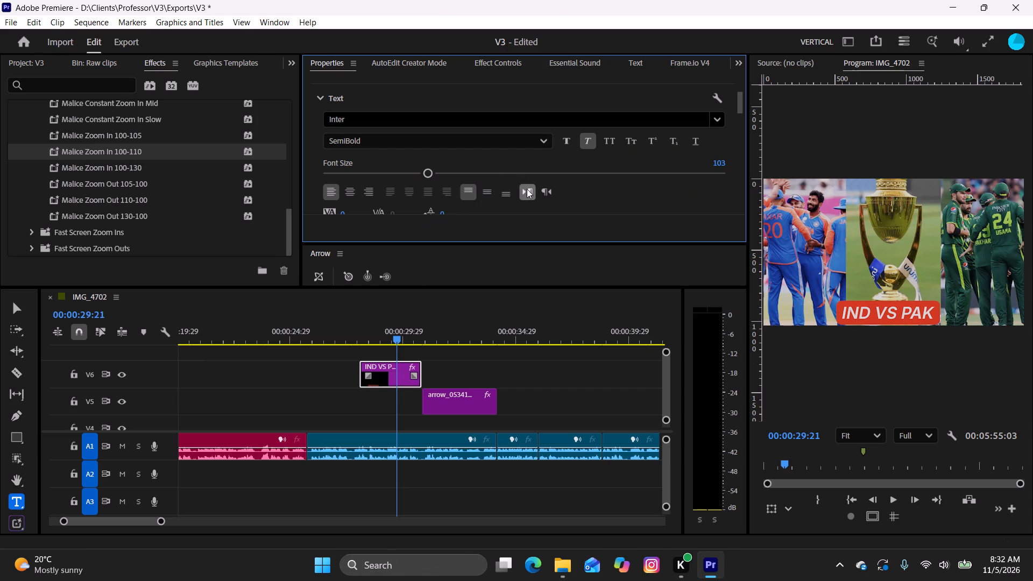
{"action": "left_click", "coordinate": [345, 188]}
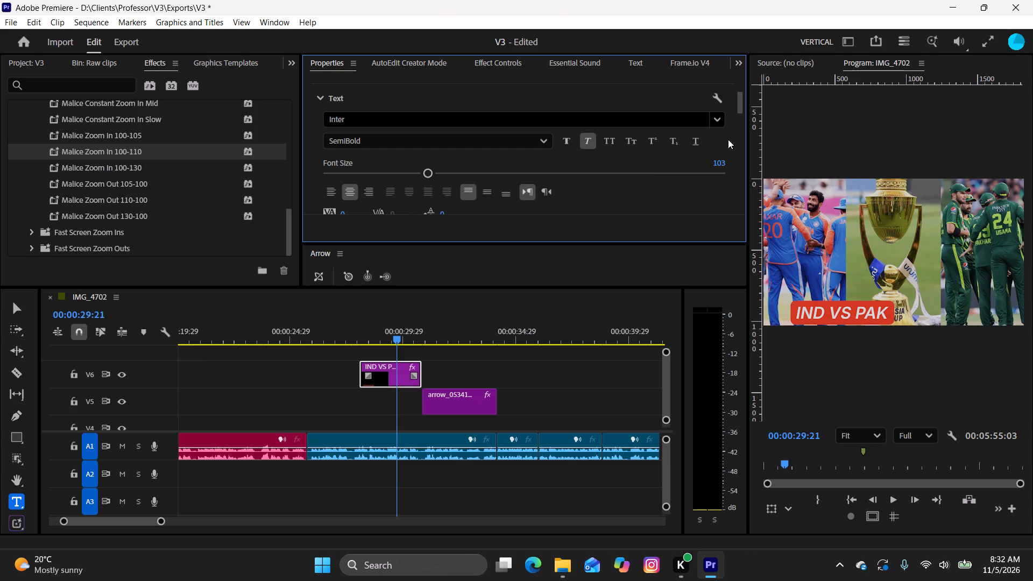
Move the IND VS PAK label to the bottom right corner of the Asia Cup image, at position 1368 X, 1051 Y.
{"action": "left_click_drag", "start_coordinate": [738, 104], "coordinate": [739, 187]}
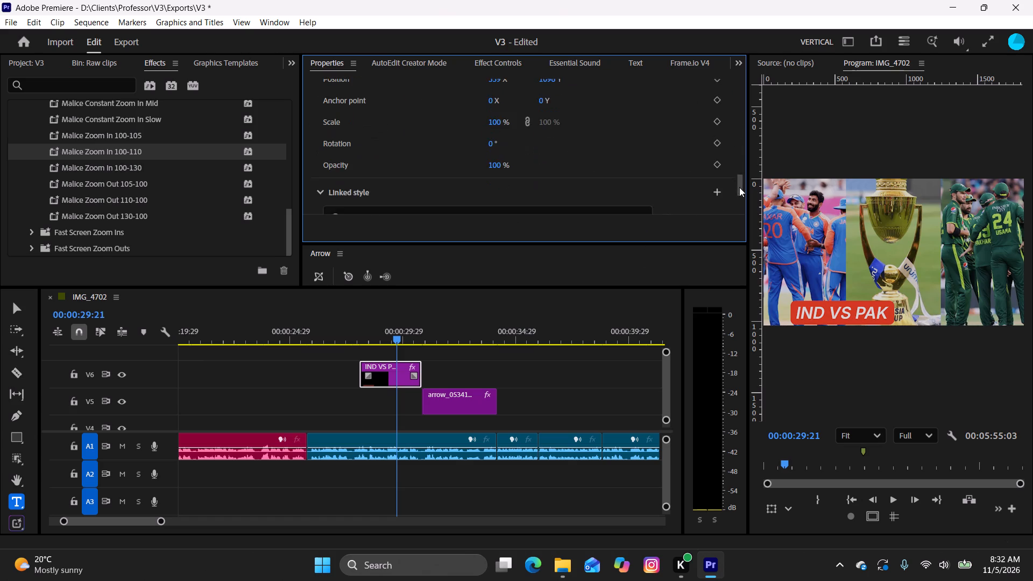
{"action": "left_click_drag", "start_coordinate": [739, 187], "coordinate": [744, 175]}
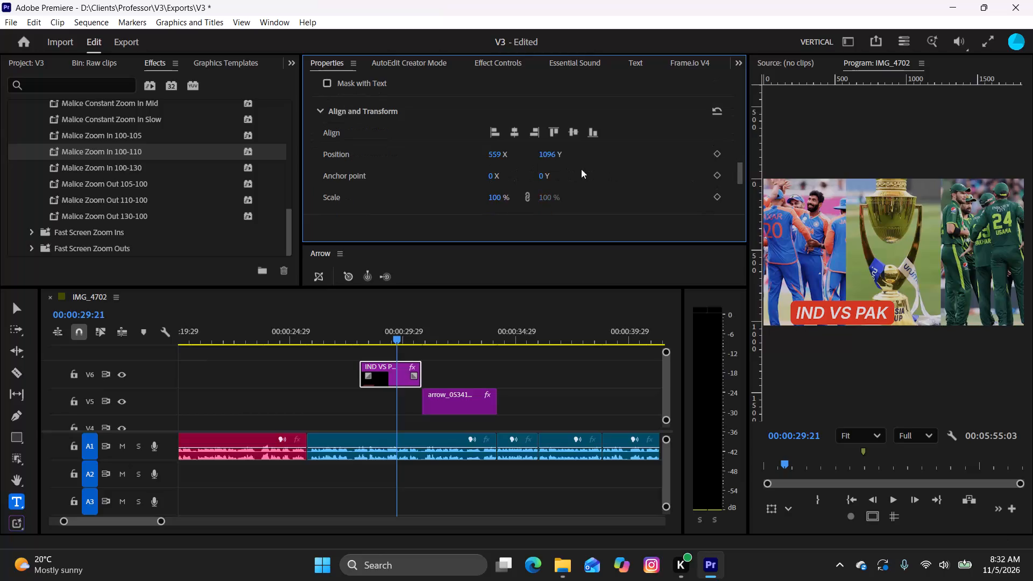
{"action": "left_click_drag", "start_coordinate": [551, 159], "coordinate": [531, 173]}
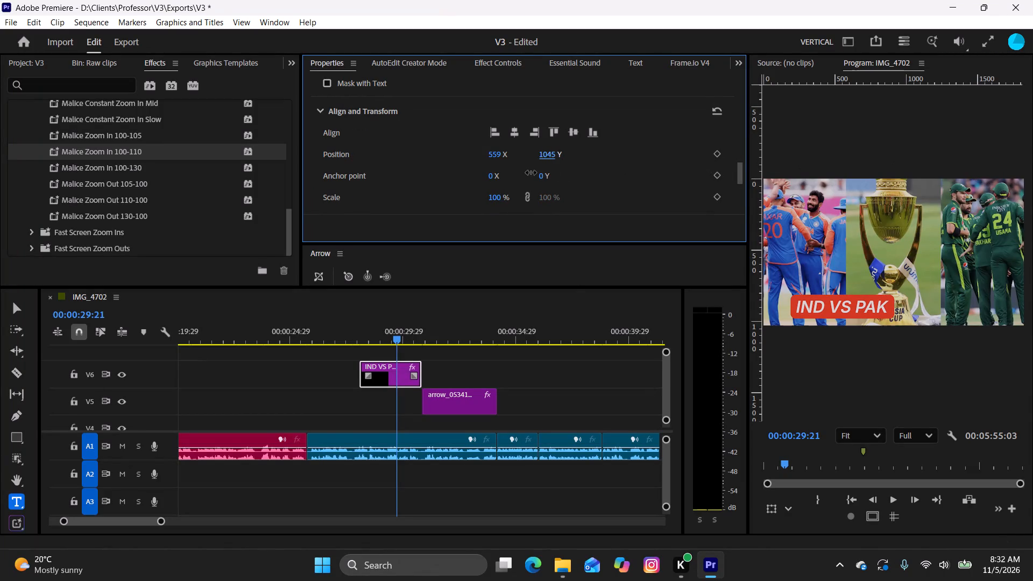
{"action": "left_click_drag", "start_coordinate": [531, 173], "coordinate": [535, 171]}
{"action": "left_click_drag", "start_coordinate": [490, 158], "coordinate": [758, 162]}
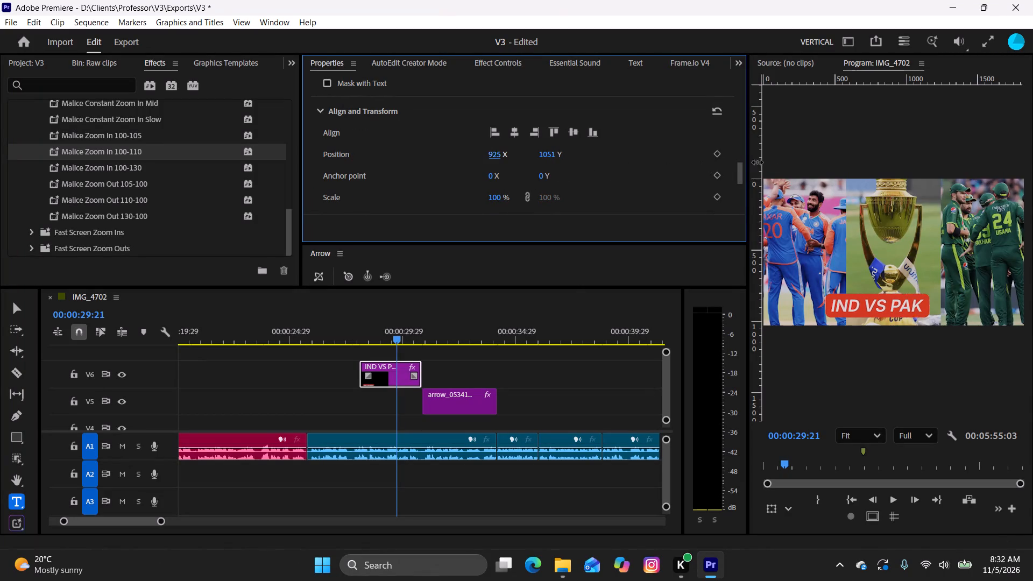
{"action": "left_click_drag", "start_coordinate": [758, 162], "coordinate": [1032, 183]}
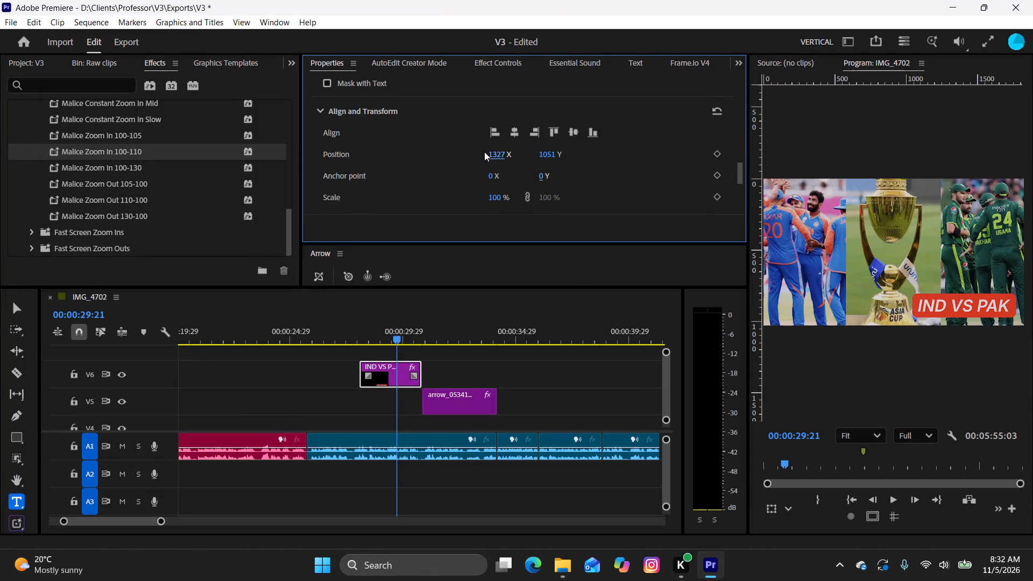
{"action": "left_click_drag", "start_coordinate": [496, 154], "coordinate": [534, 163]}
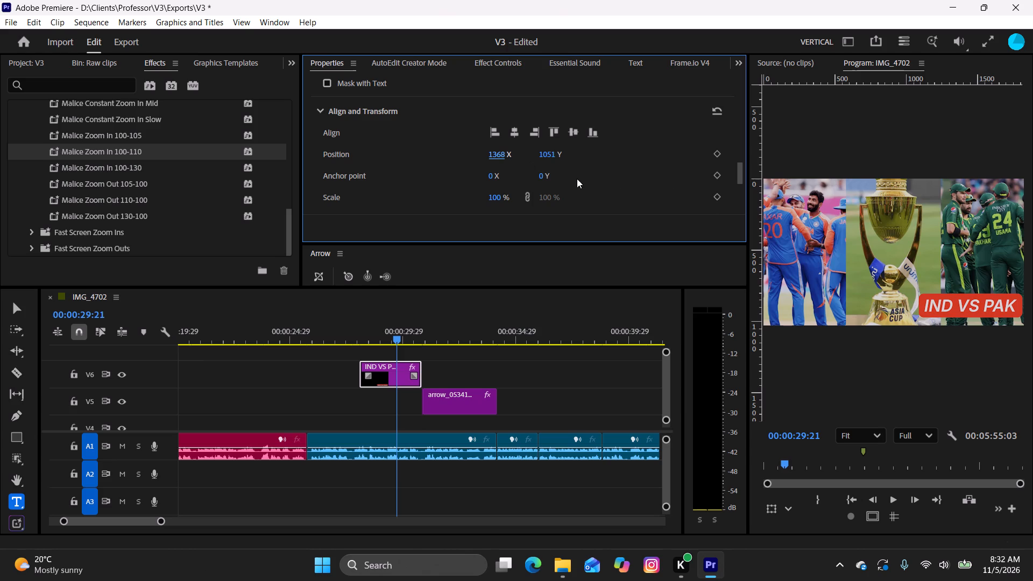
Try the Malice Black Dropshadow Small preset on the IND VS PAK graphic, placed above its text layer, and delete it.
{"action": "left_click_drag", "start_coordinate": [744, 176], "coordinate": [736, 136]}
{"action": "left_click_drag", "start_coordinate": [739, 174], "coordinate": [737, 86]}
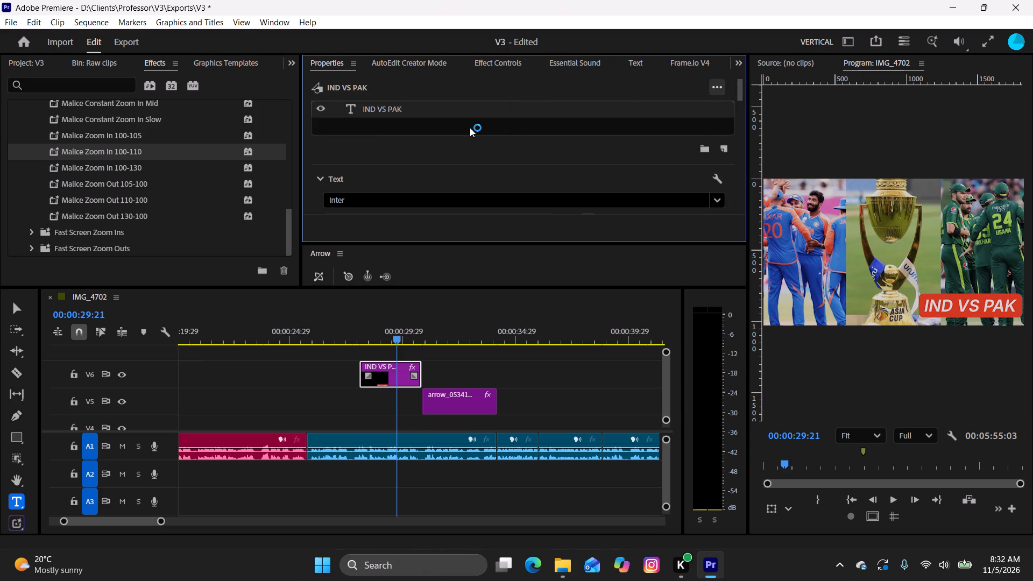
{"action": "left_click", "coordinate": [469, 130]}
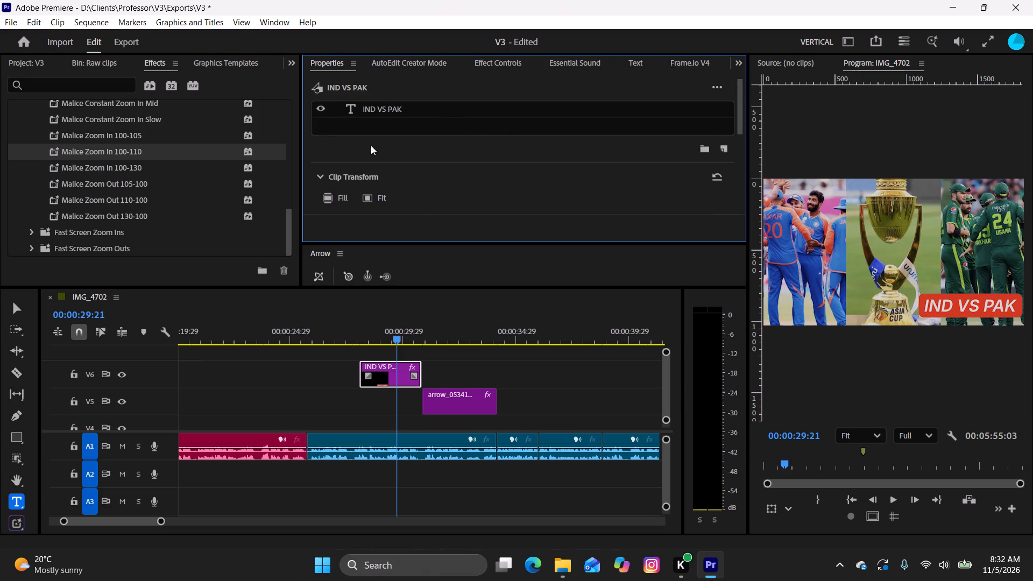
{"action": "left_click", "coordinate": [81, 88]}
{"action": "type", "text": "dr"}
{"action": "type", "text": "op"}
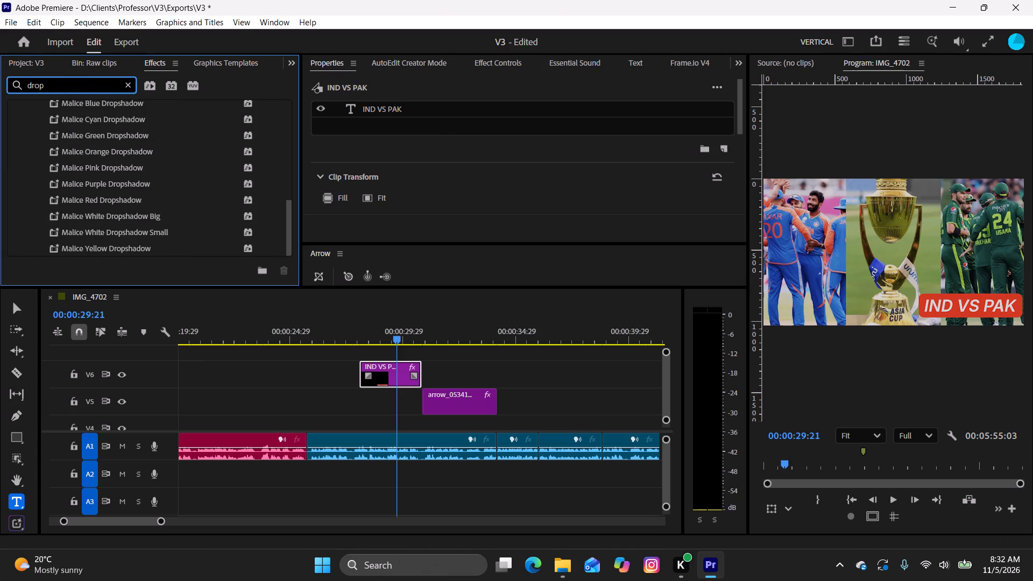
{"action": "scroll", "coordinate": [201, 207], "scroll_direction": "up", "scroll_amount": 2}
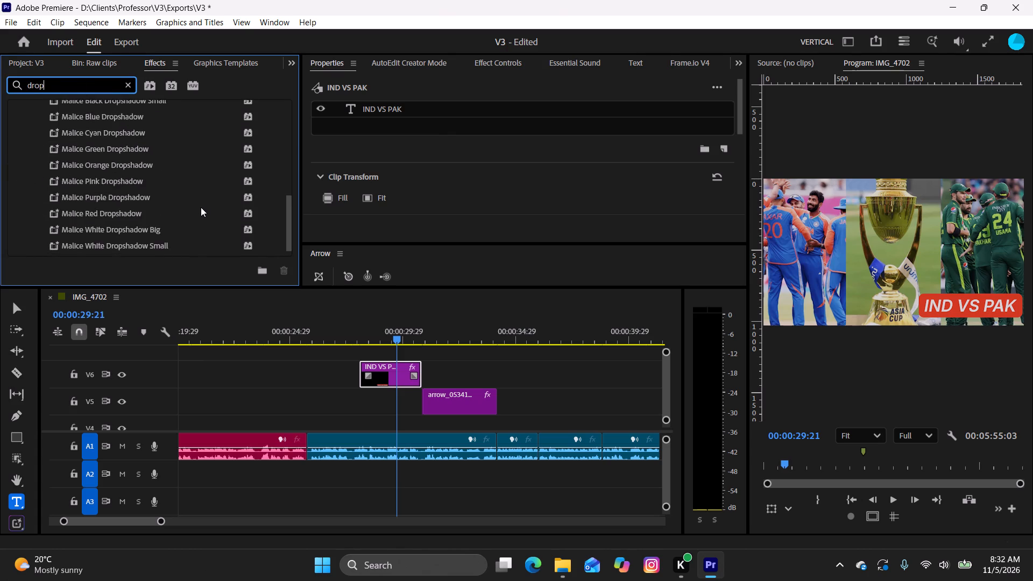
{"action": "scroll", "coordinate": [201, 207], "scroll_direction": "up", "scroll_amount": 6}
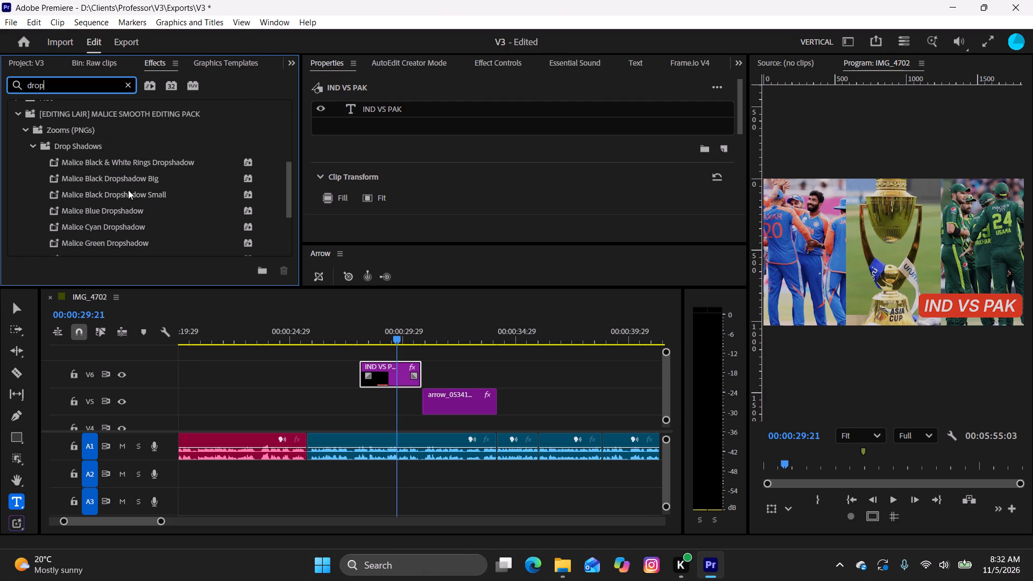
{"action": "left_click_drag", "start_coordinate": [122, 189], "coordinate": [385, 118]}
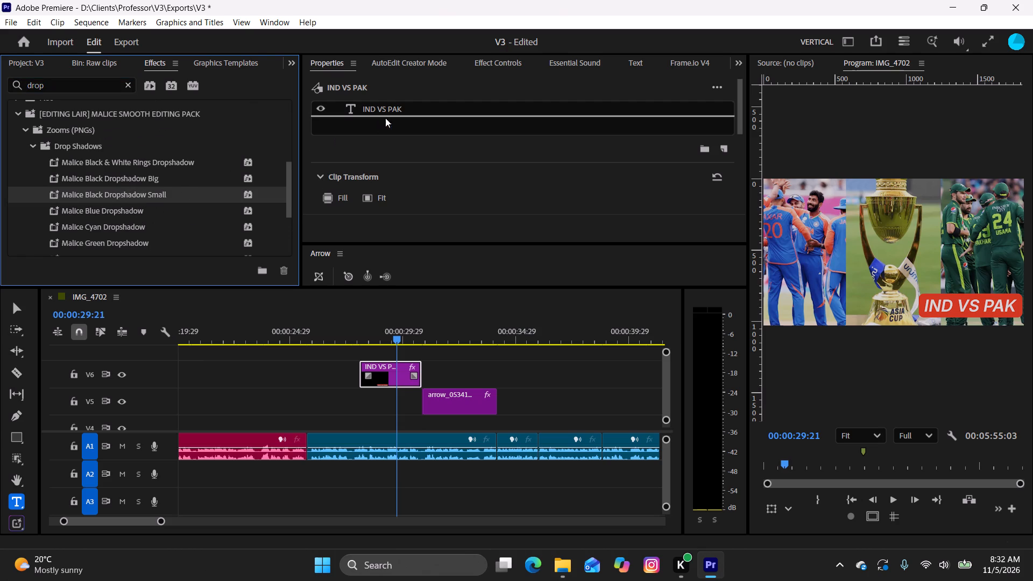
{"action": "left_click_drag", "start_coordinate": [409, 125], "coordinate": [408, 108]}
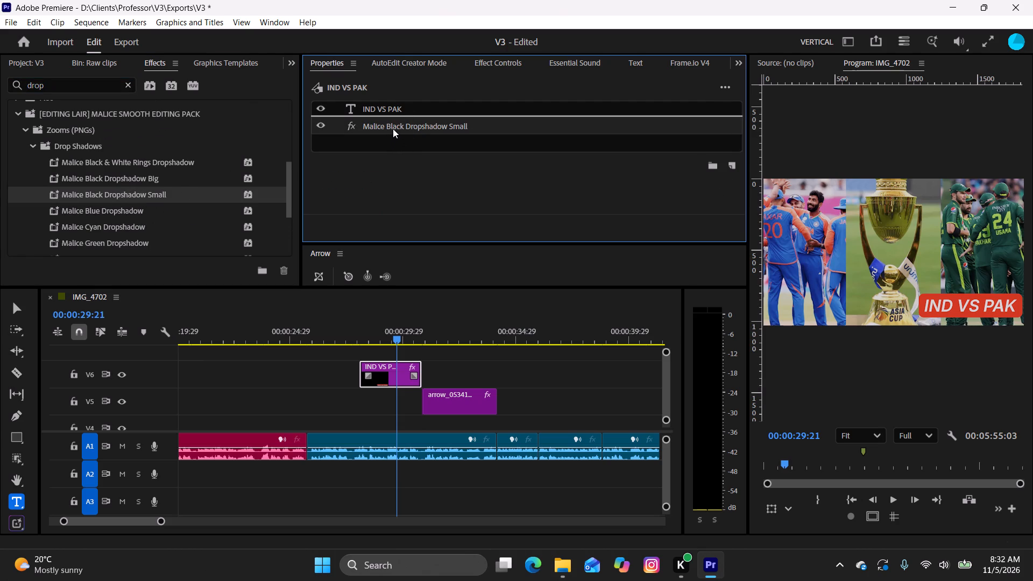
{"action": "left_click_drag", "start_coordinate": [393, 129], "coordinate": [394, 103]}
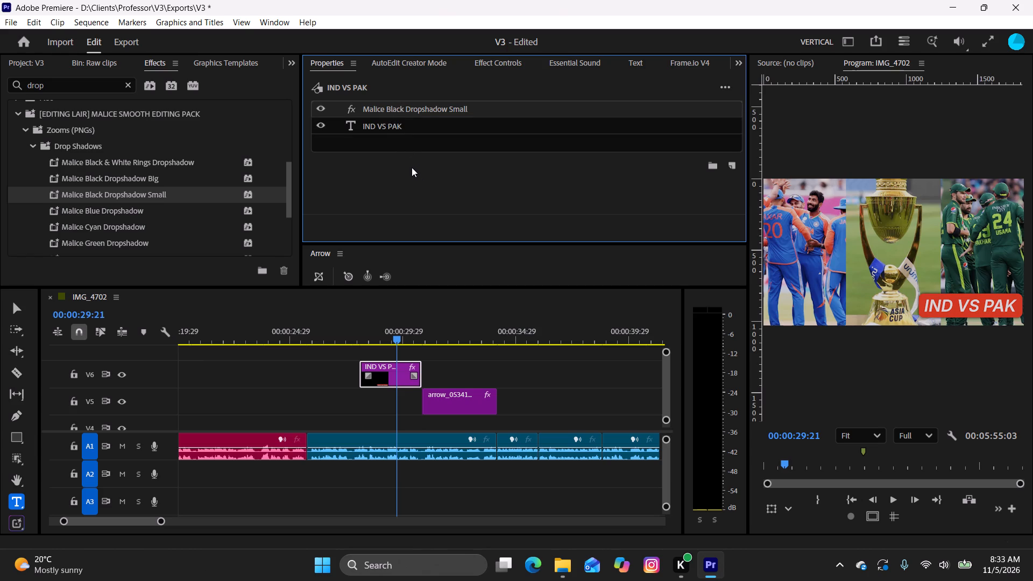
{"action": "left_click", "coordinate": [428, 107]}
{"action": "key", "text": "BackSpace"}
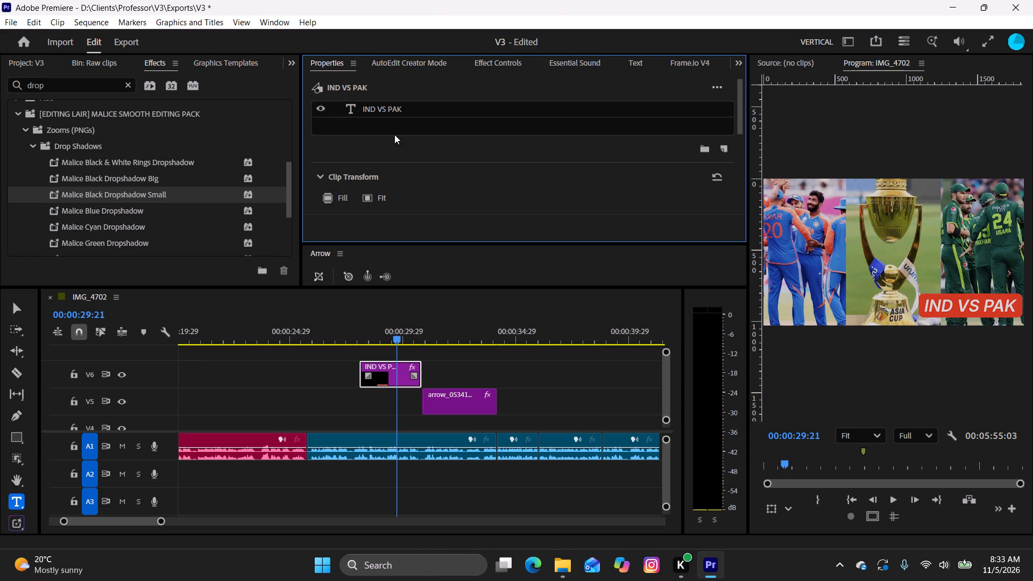
Search the effects for "drop sha" and add the Drop Shadow Preset above the IND VS PAK text layer.
{"action": "left_click", "coordinate": [80, 84]}
{"action": "key", "text": "space"}
{"action": "key", "text": "s"}
{"action": "type", "text": "ha"}
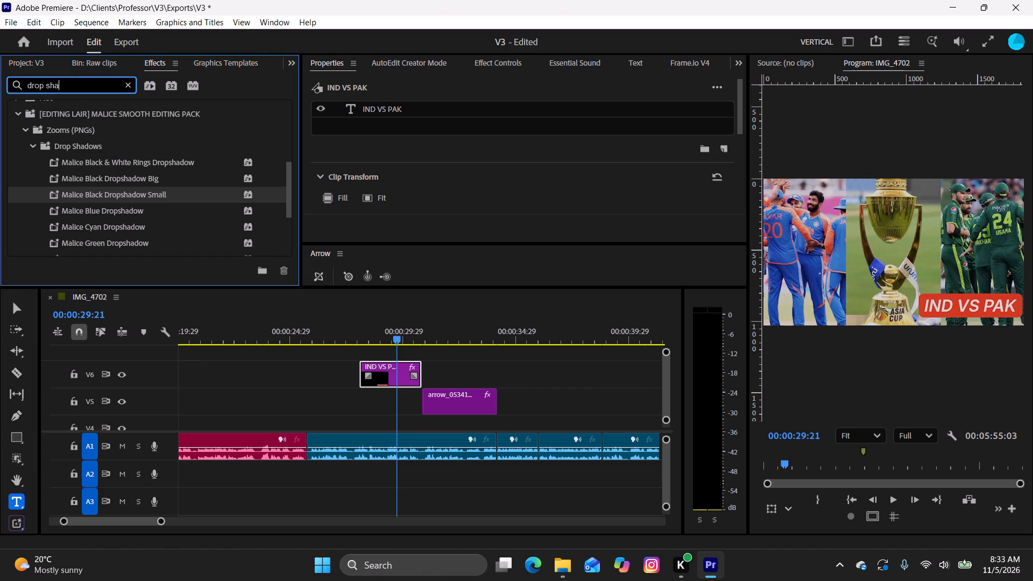
{"action": "scroll", "coordinate": [112, 139], "scroll_direction": "up", "scroll_amount": 2}
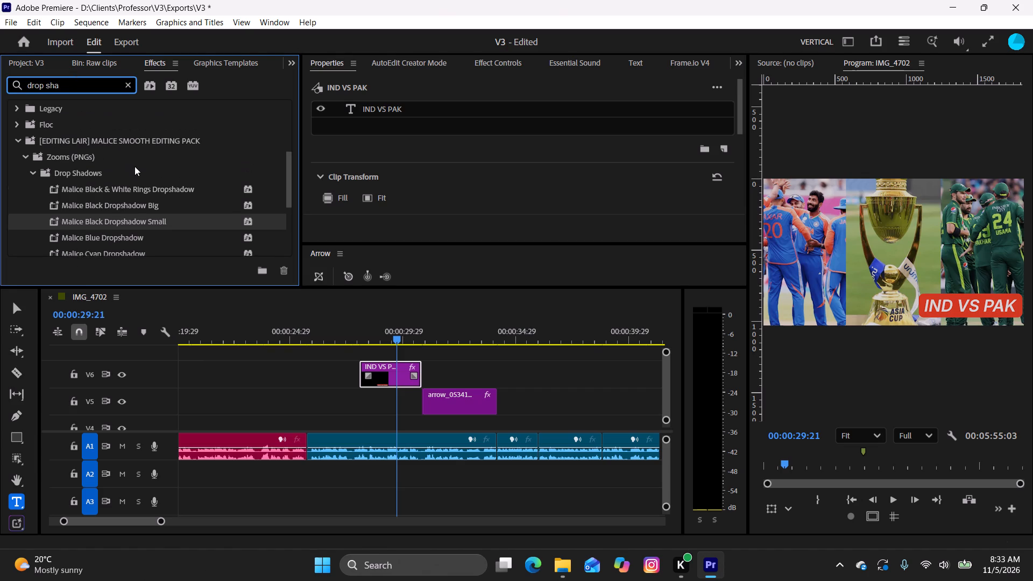
{"action": "scroll", "coordinate": [136, 166], "scroll_direction": "up", "scroll_amount": 5}
{"action": "scroll", "coordinate": [95, 146], "scroll_direction": "up", "scroll_amount": 8}
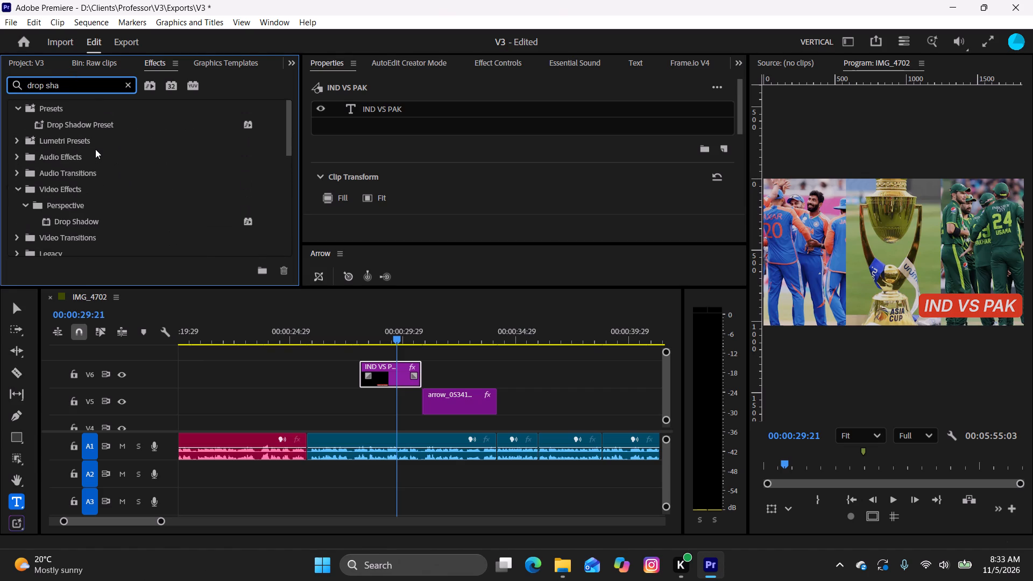
{"action": "left_click_drag", "start_coordinate": [109, 122], "coordinate": [387, 108]}
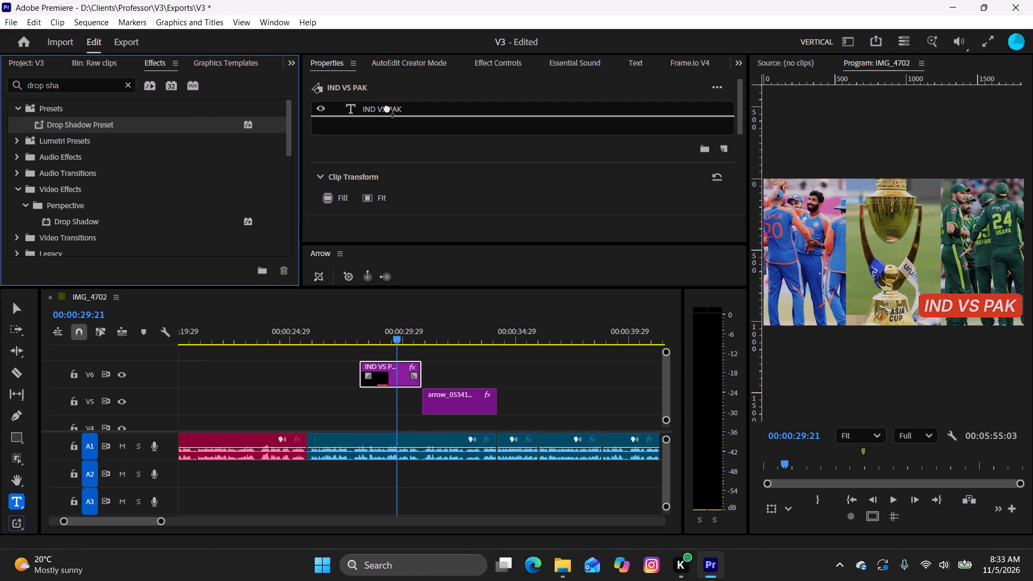
{"action": "left_click_drag", "start_coordinate": [387, 108], "coordinate": [392, 103]}
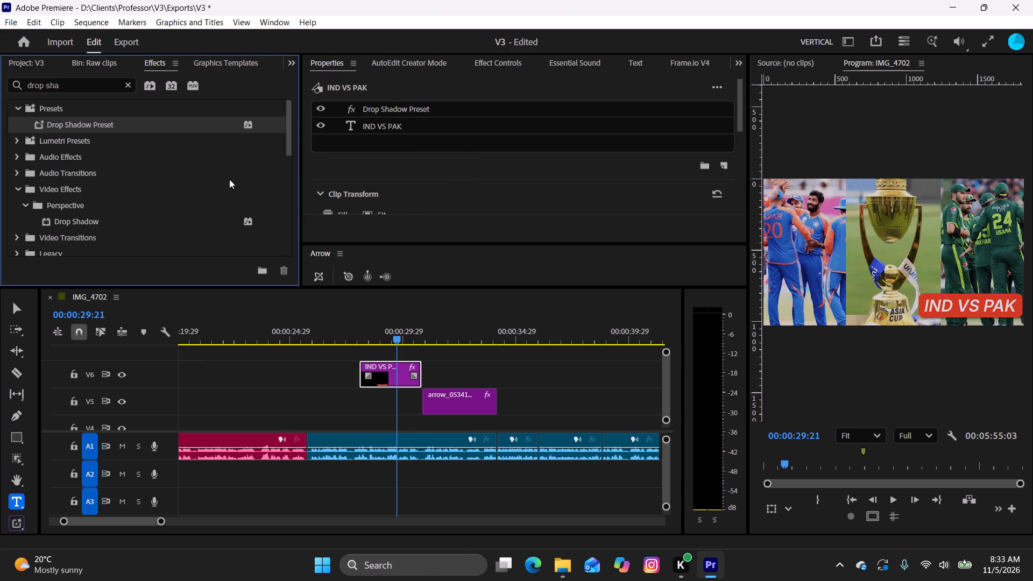
Apply the Malice Slide In Up Fast preset from Basic Slide Ins to the IND VS PAK clip on V6 and play it back.
{"action": "left_click", "coordinate": [125, 82]}
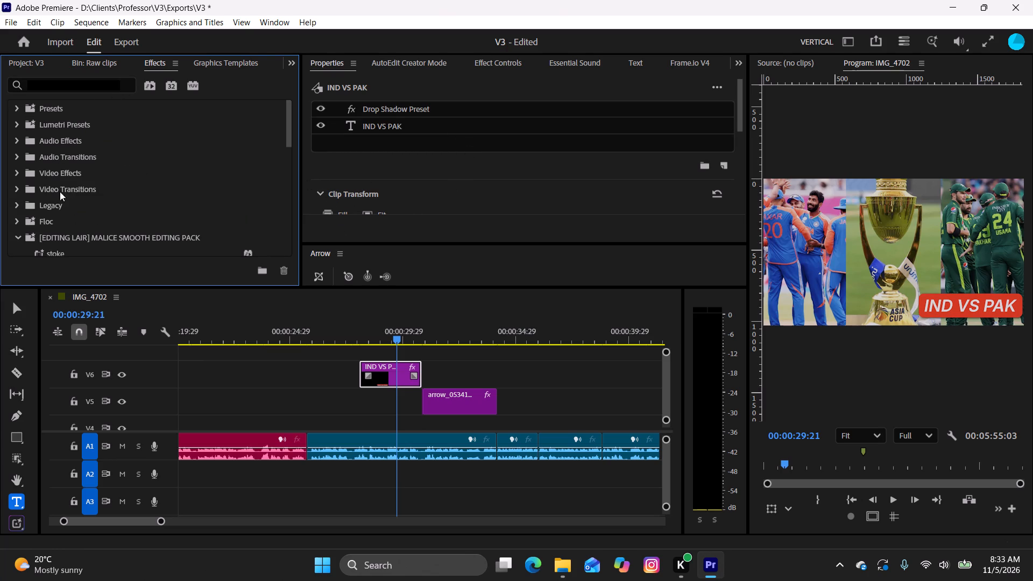
{"action": "scroll", "coordinate": [85, 215], "scroll_direction": "down", "scroll_amount": 7}
{"action": "scroll", "coordinate": [91, 210], "scroll_direction": "up", "scroll_amount": 1}
{"action": "scroll", "coordinate": [91, 210], "scroll_direction": "down", "scroll_amount": 4}
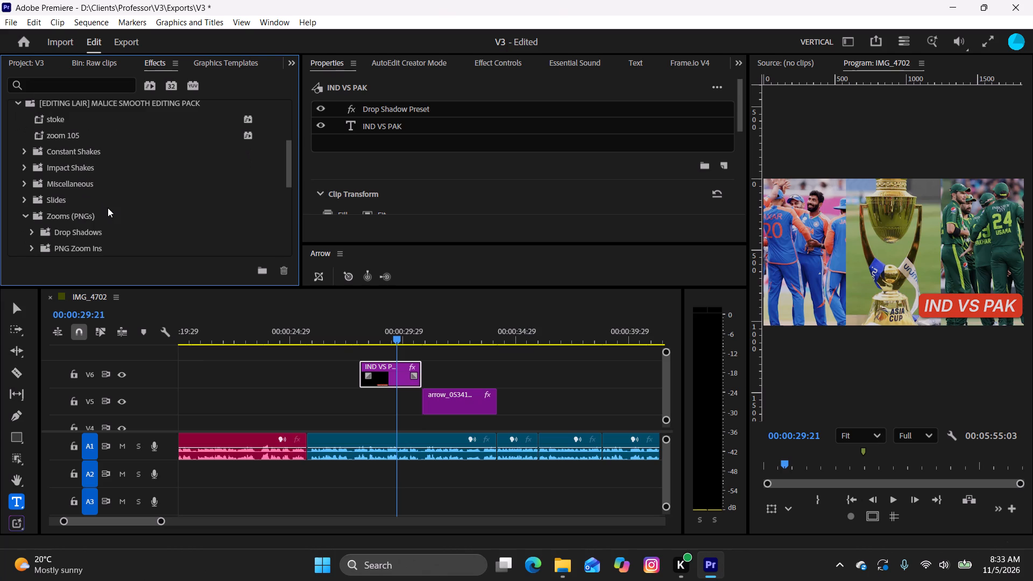
{"action": "left_click", "coordinate": [27, 202]}
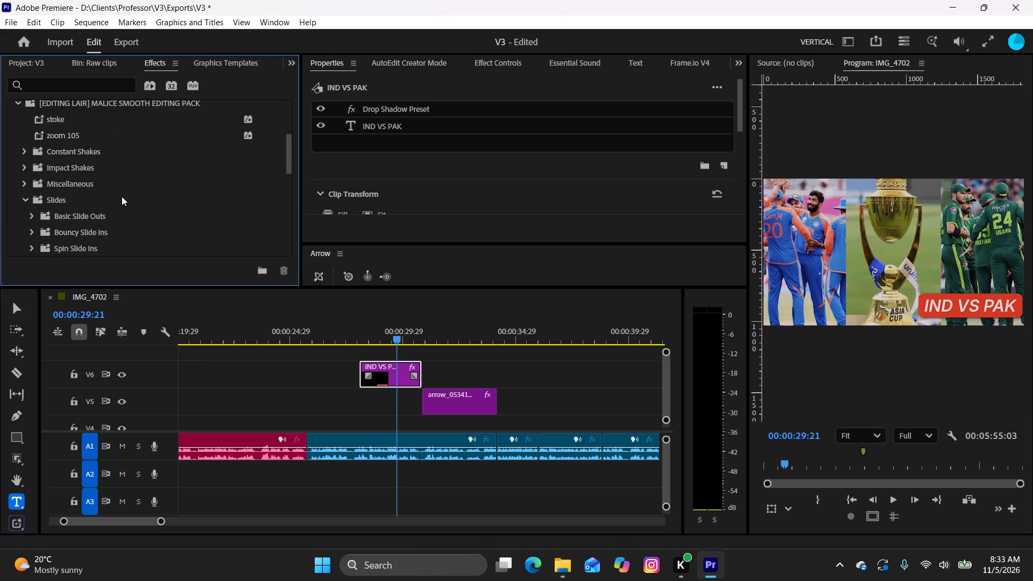
{"action": "scroll", "coordinate": [122, 197], "scroll_direction": "down", "scroll_amount": 1}
{"action": "left_click", "coordinate": [33, 207]}
{"action": "scroll", "coordinate": [168, 205], "scroll_direction": "down", "scroll_amount": 5}
{"action": "scroll", "coordinate": [168, 205], "scroll_direction": "up", "scroll_amount": 1}
{"action": "scroll", "coordinate": [168, 205], "scroll_direction": "down", "scroll_amount": 1}
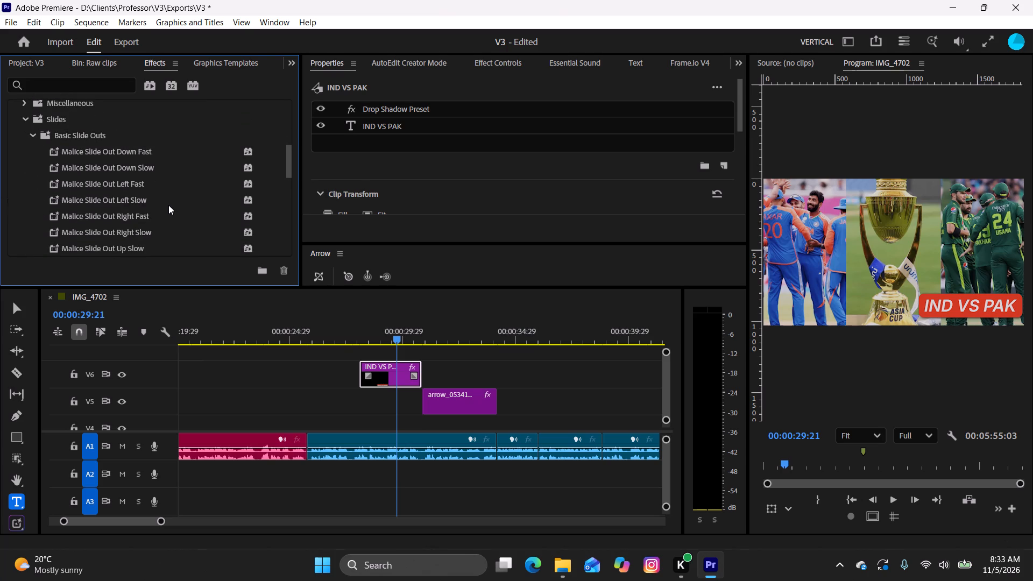
{"action": "scroll", "coordinate": [168, 205], "scroll_direction": "down", "scroll_amount": 2}
{"action": "left_click", "coordinate": [39, 236]}
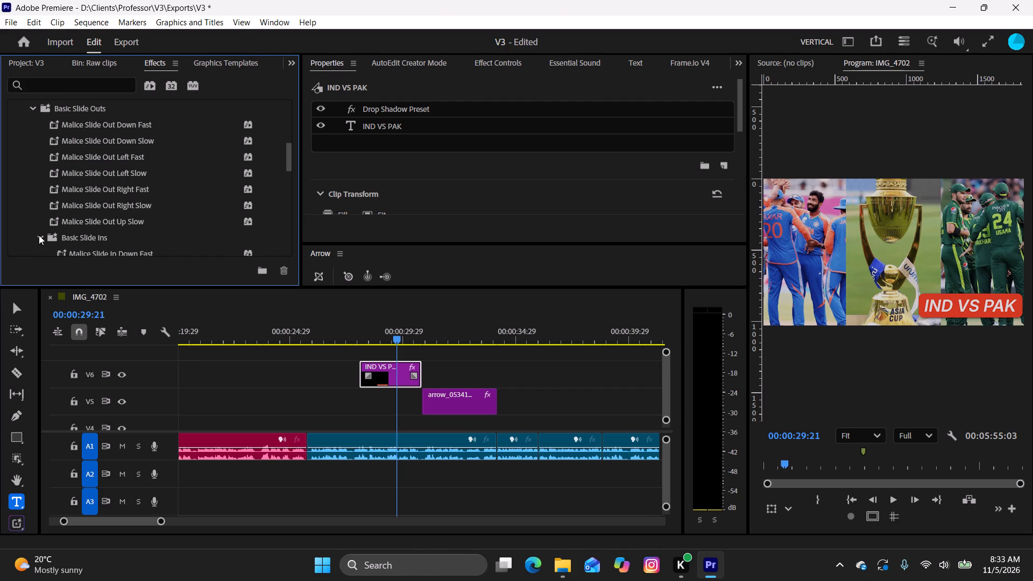
{"action": "scroll", "coordinate": [177, 218], "scroll_direction": "down", "scroll_amount": 11}
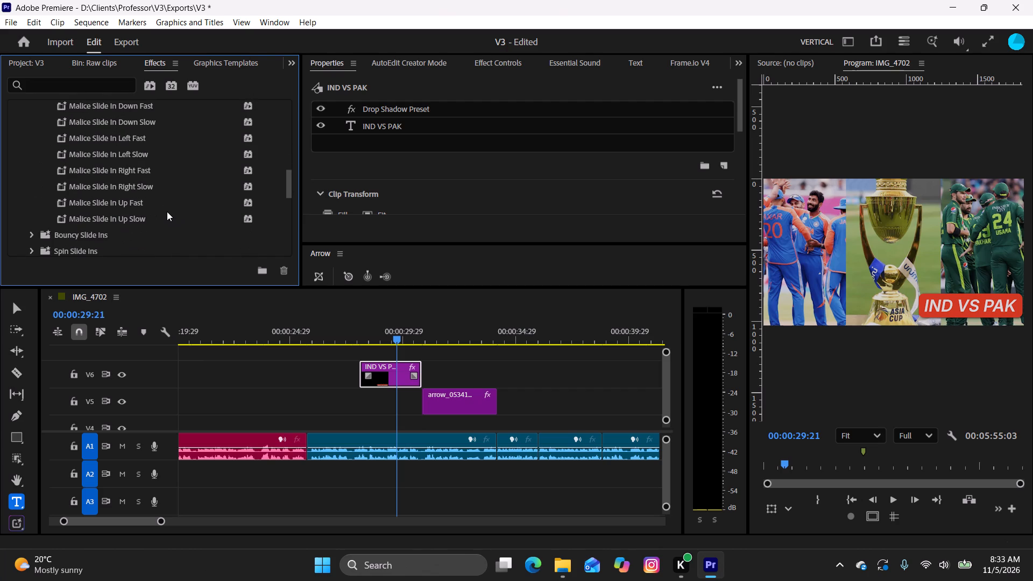
{"action": "left_click_drag", "start_coordinate": [120, 203], "coordinate": [381, 372]}
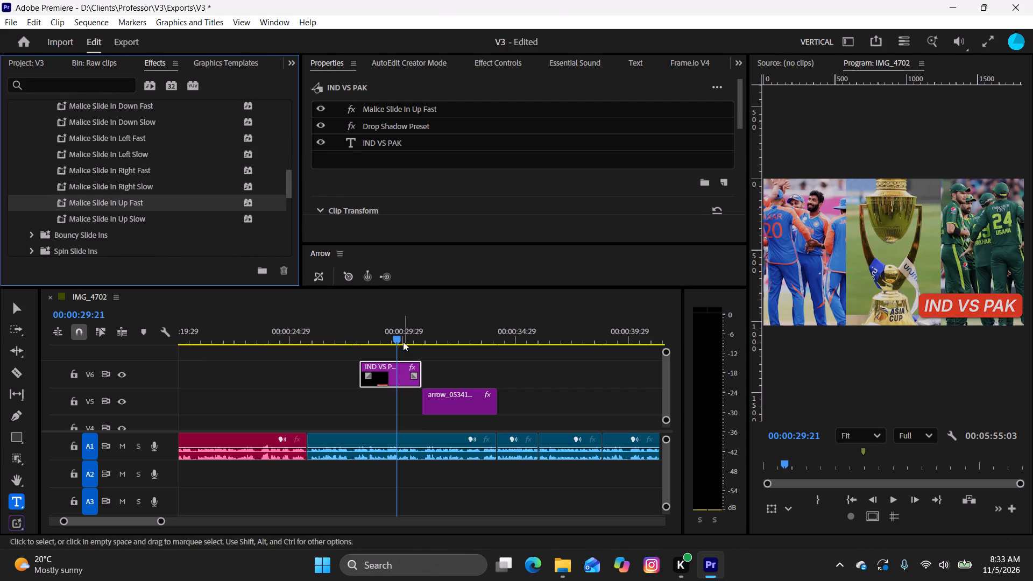
{"action": "left_click_drag", "start_coordinate": [396, 329], "coordinate": [314, 327]}
{"action": "key", "text": "space"}
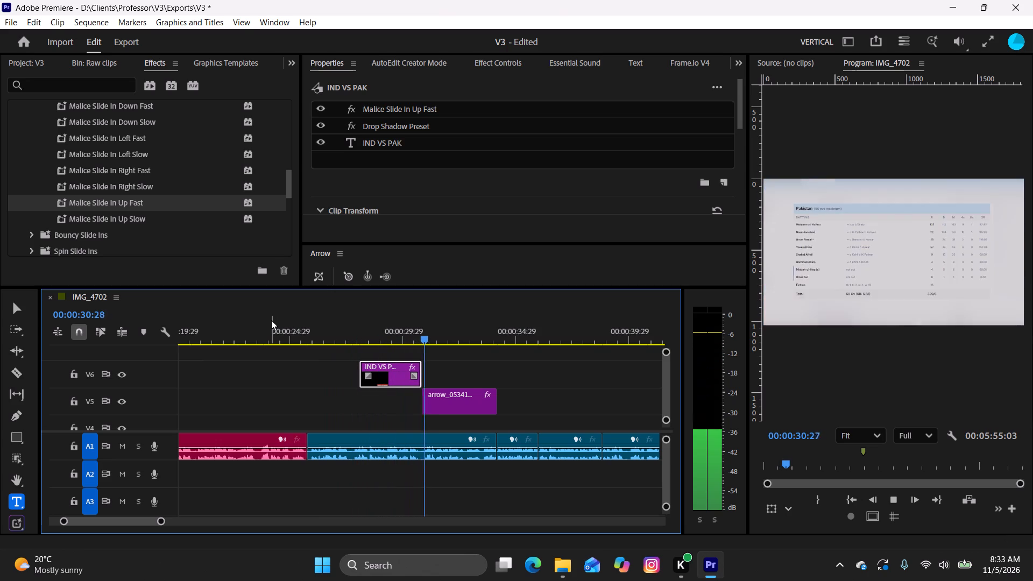
{"action": "key", "text": "space"}
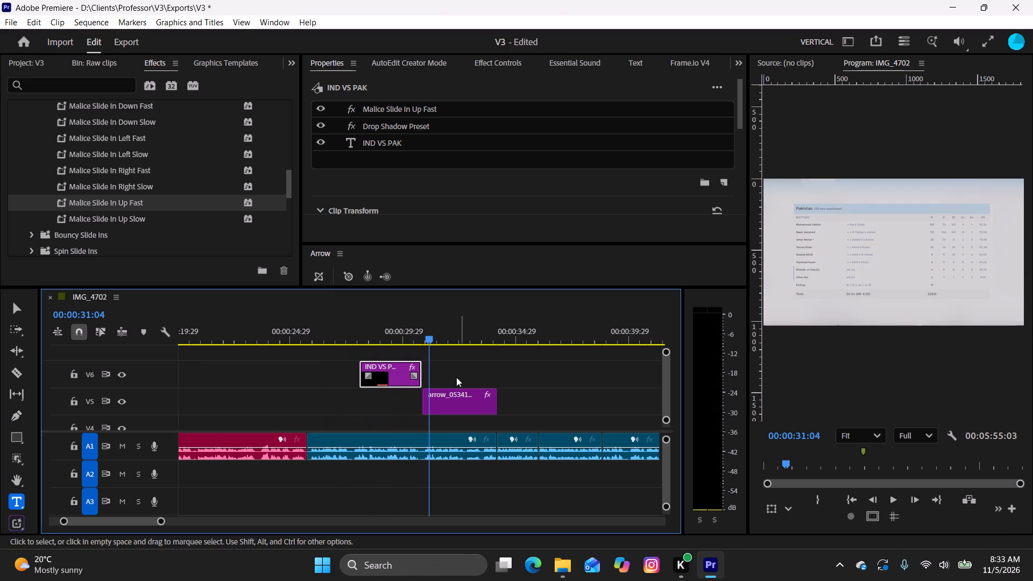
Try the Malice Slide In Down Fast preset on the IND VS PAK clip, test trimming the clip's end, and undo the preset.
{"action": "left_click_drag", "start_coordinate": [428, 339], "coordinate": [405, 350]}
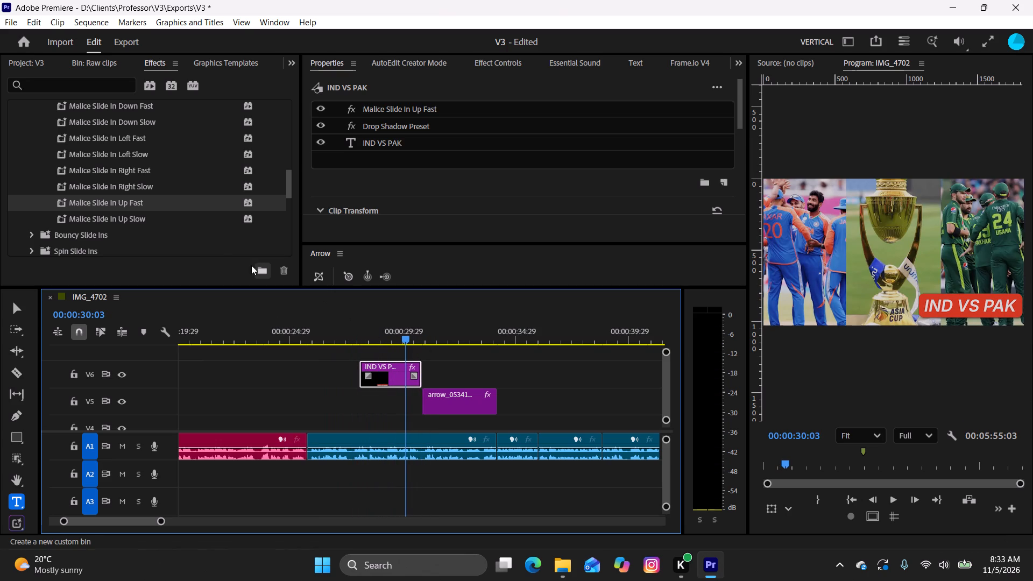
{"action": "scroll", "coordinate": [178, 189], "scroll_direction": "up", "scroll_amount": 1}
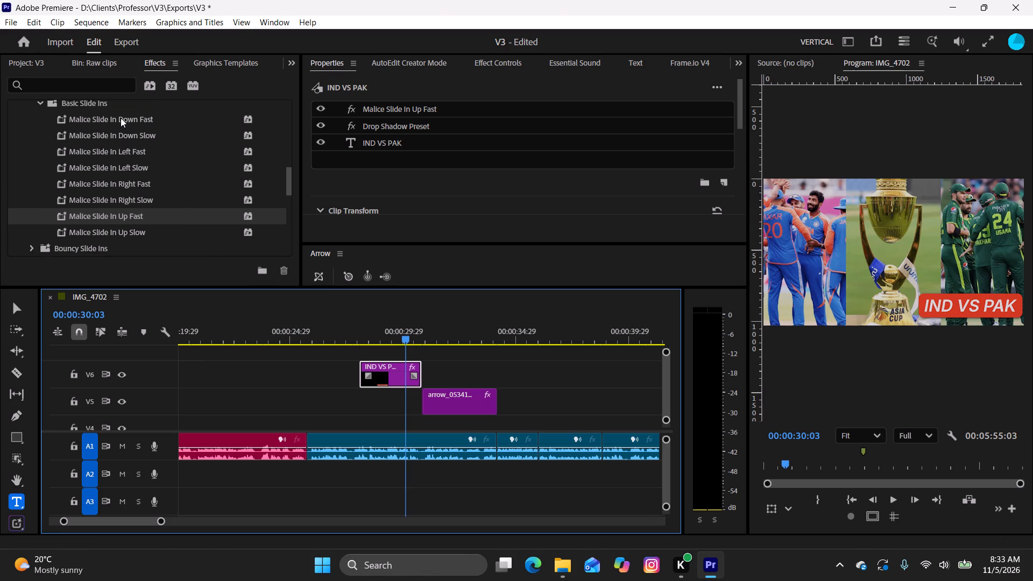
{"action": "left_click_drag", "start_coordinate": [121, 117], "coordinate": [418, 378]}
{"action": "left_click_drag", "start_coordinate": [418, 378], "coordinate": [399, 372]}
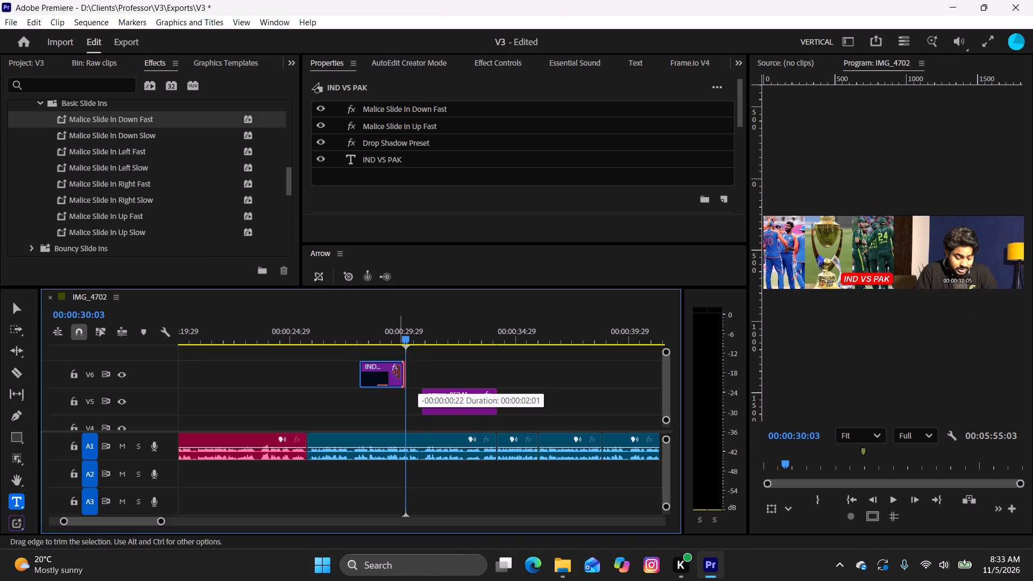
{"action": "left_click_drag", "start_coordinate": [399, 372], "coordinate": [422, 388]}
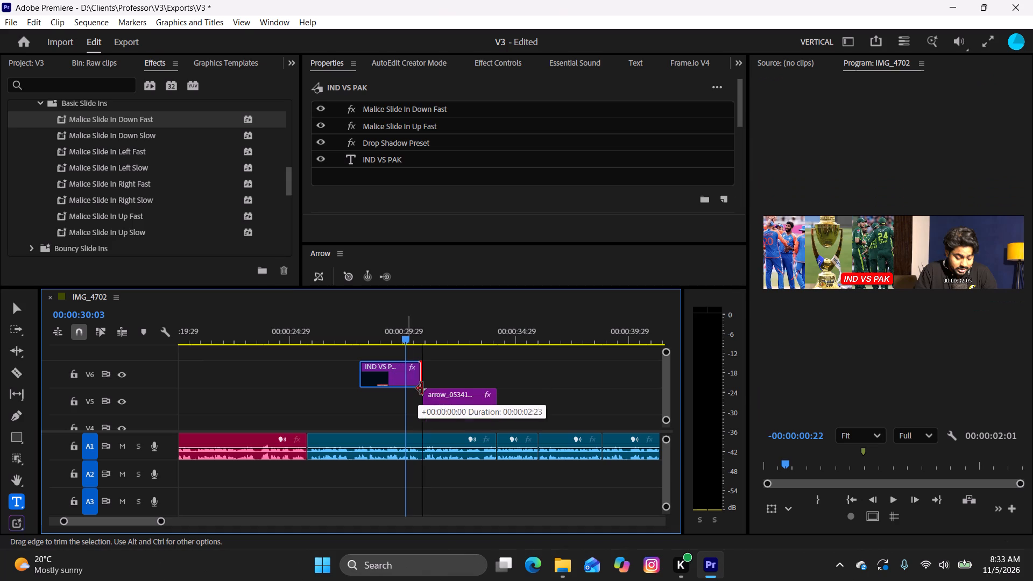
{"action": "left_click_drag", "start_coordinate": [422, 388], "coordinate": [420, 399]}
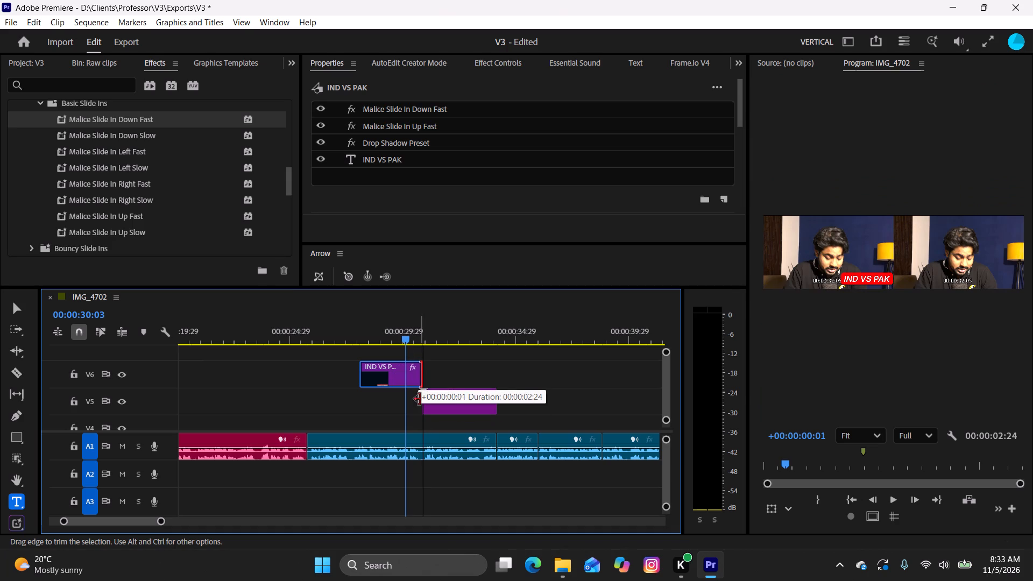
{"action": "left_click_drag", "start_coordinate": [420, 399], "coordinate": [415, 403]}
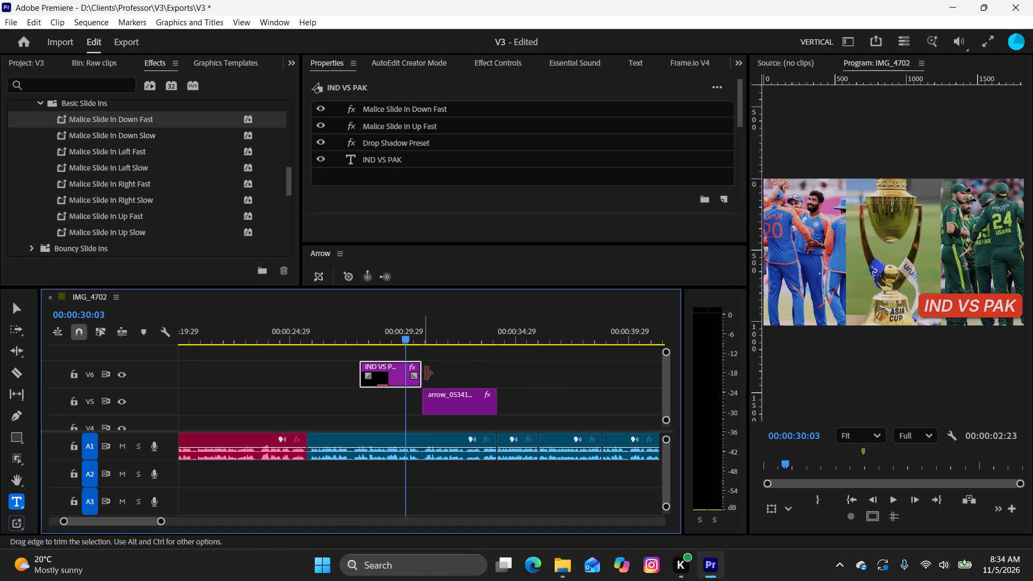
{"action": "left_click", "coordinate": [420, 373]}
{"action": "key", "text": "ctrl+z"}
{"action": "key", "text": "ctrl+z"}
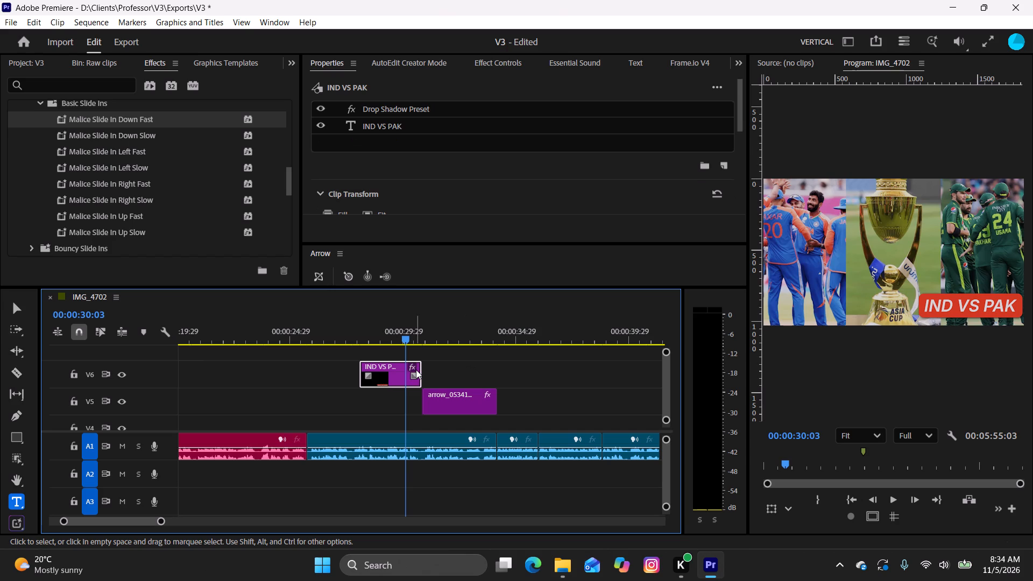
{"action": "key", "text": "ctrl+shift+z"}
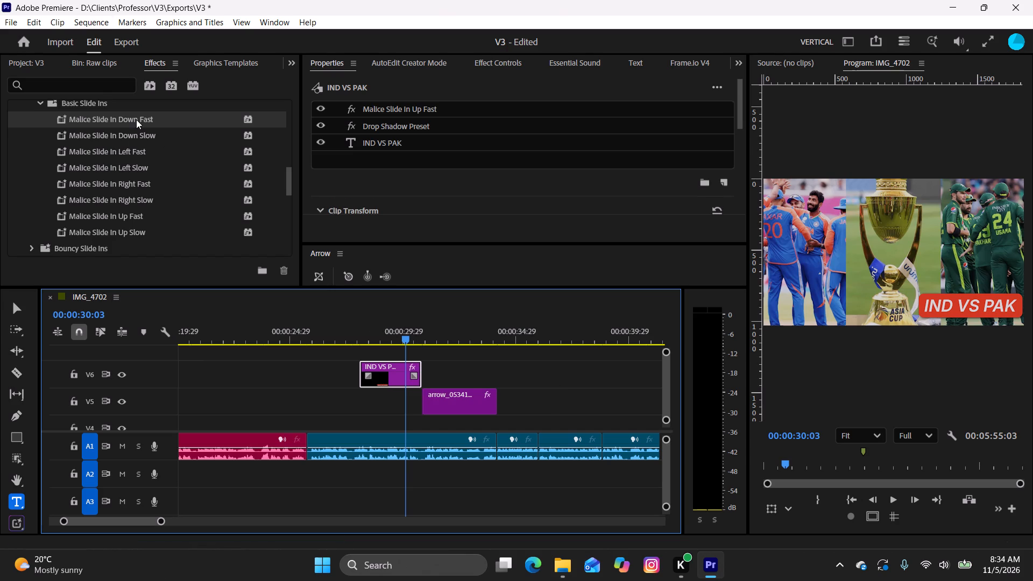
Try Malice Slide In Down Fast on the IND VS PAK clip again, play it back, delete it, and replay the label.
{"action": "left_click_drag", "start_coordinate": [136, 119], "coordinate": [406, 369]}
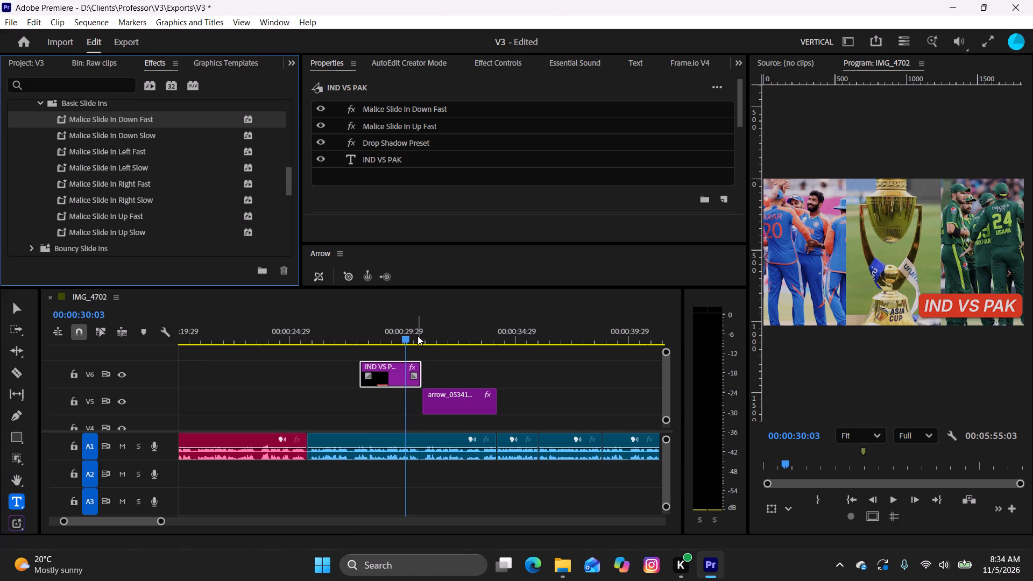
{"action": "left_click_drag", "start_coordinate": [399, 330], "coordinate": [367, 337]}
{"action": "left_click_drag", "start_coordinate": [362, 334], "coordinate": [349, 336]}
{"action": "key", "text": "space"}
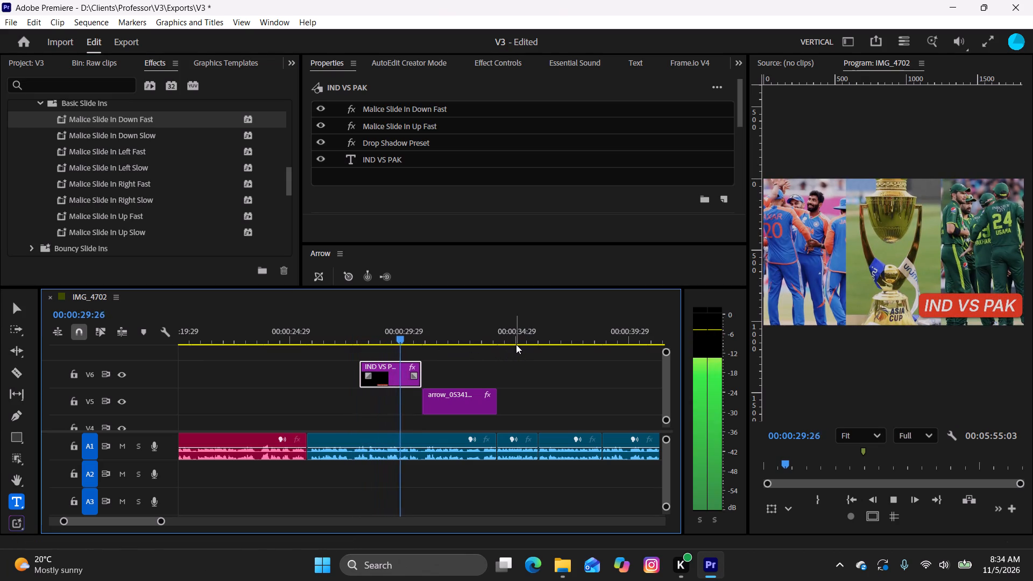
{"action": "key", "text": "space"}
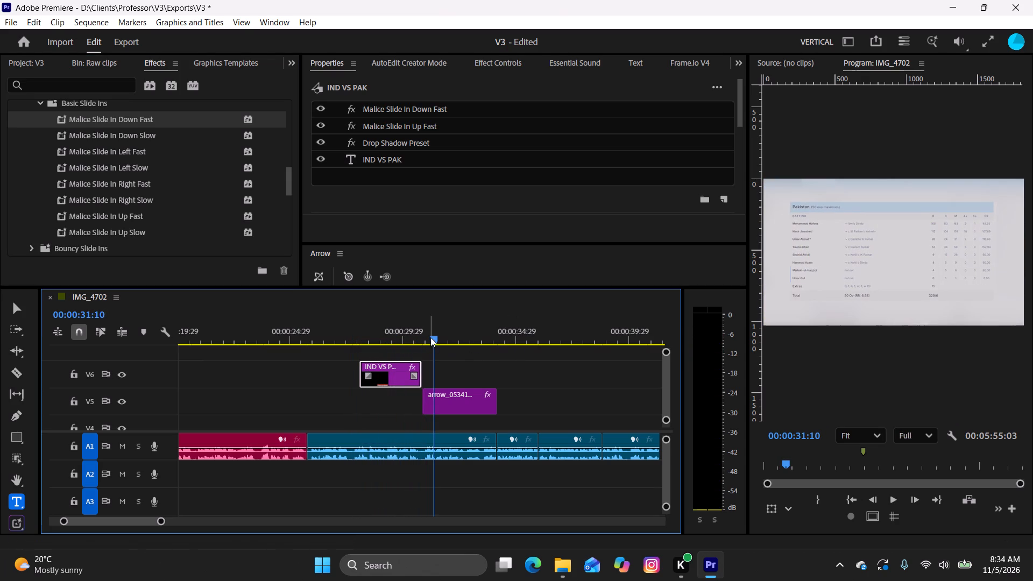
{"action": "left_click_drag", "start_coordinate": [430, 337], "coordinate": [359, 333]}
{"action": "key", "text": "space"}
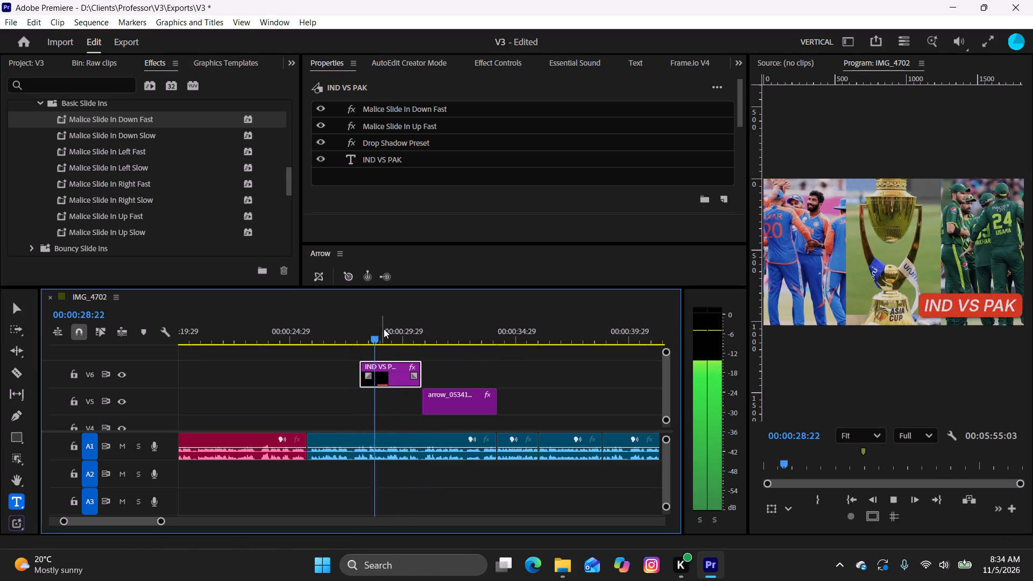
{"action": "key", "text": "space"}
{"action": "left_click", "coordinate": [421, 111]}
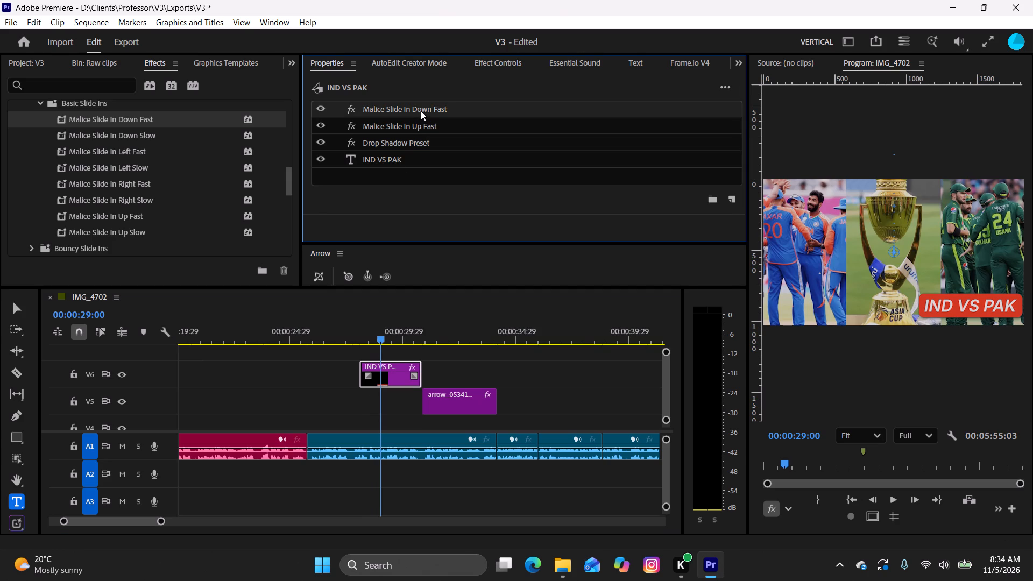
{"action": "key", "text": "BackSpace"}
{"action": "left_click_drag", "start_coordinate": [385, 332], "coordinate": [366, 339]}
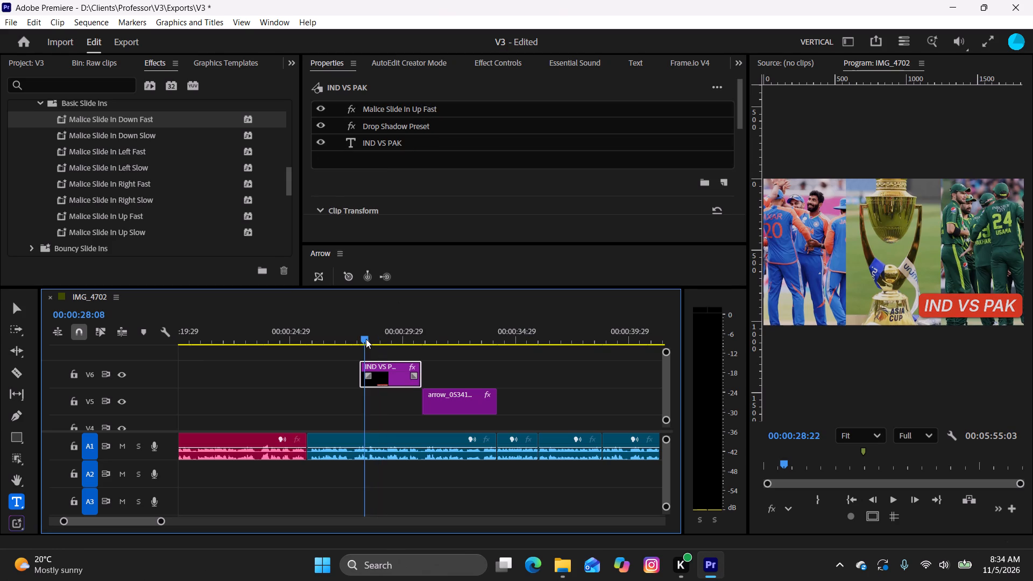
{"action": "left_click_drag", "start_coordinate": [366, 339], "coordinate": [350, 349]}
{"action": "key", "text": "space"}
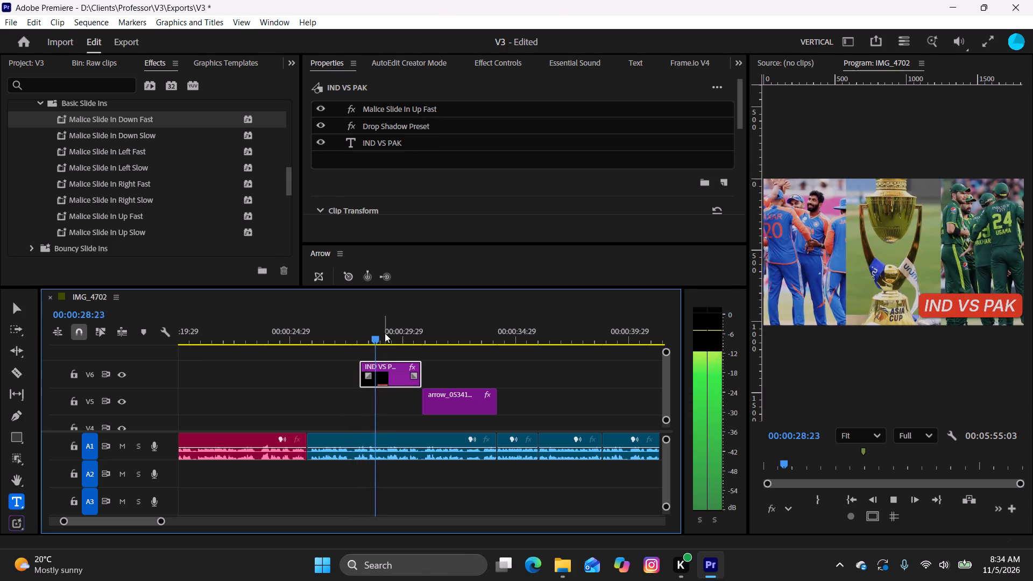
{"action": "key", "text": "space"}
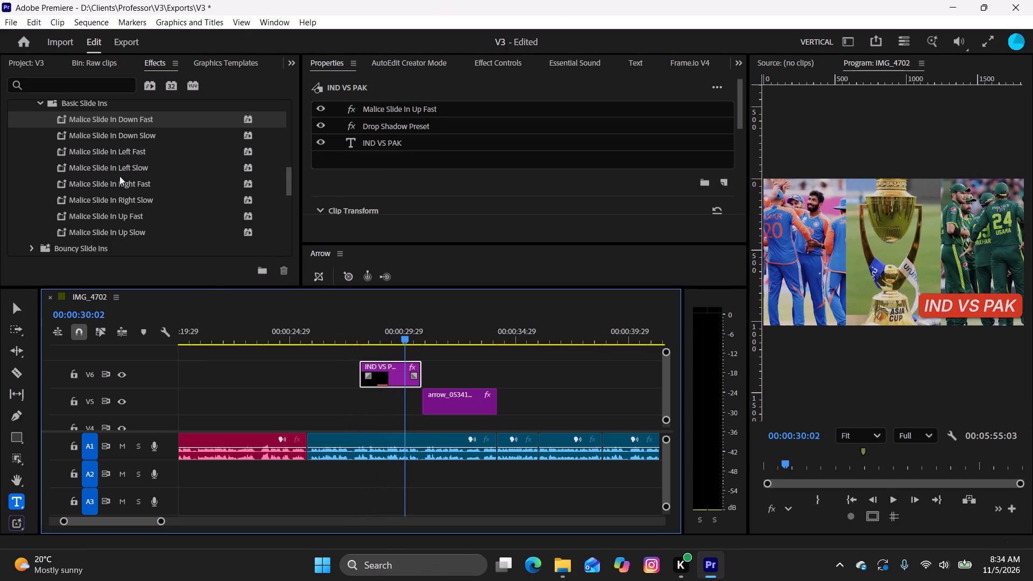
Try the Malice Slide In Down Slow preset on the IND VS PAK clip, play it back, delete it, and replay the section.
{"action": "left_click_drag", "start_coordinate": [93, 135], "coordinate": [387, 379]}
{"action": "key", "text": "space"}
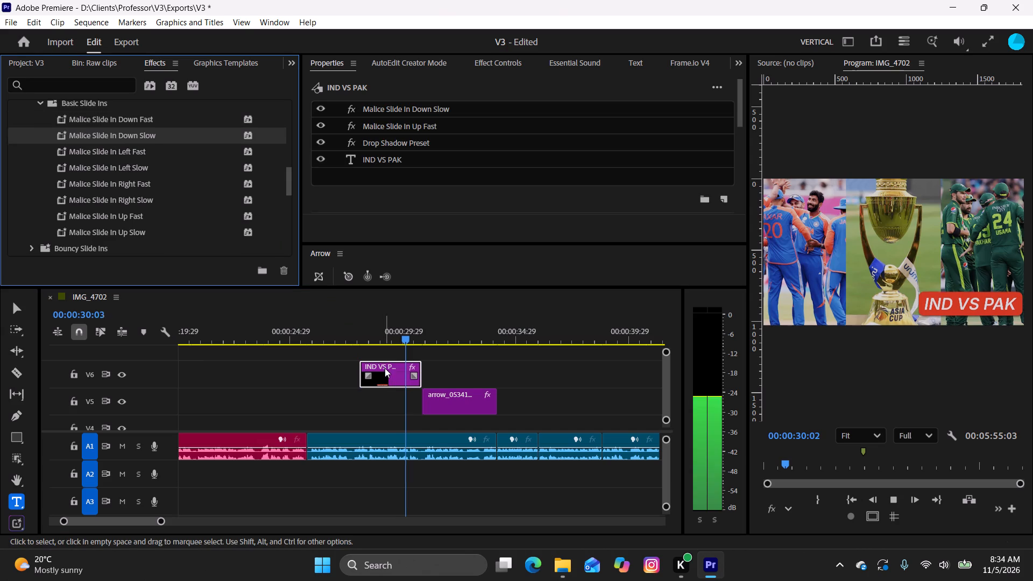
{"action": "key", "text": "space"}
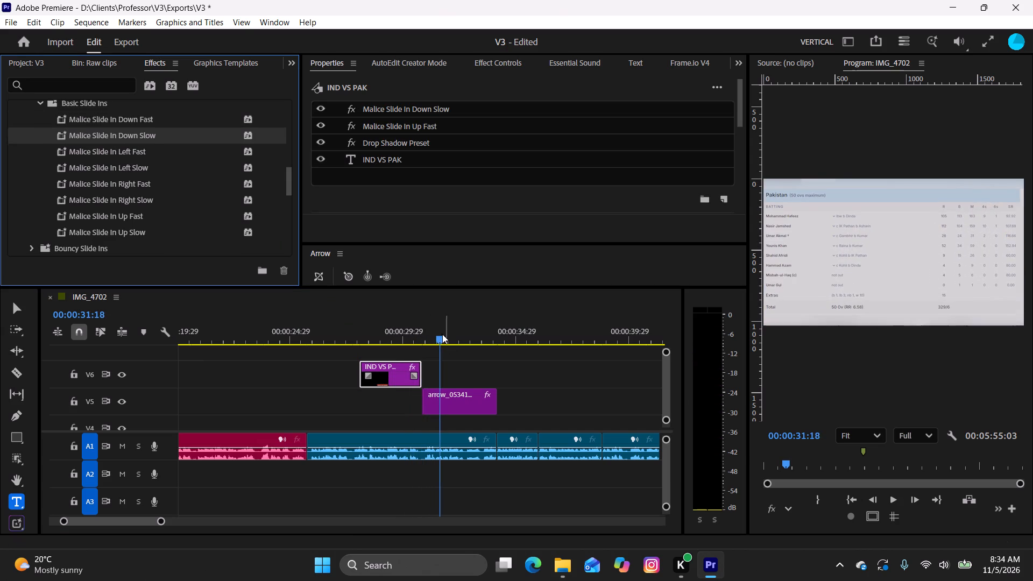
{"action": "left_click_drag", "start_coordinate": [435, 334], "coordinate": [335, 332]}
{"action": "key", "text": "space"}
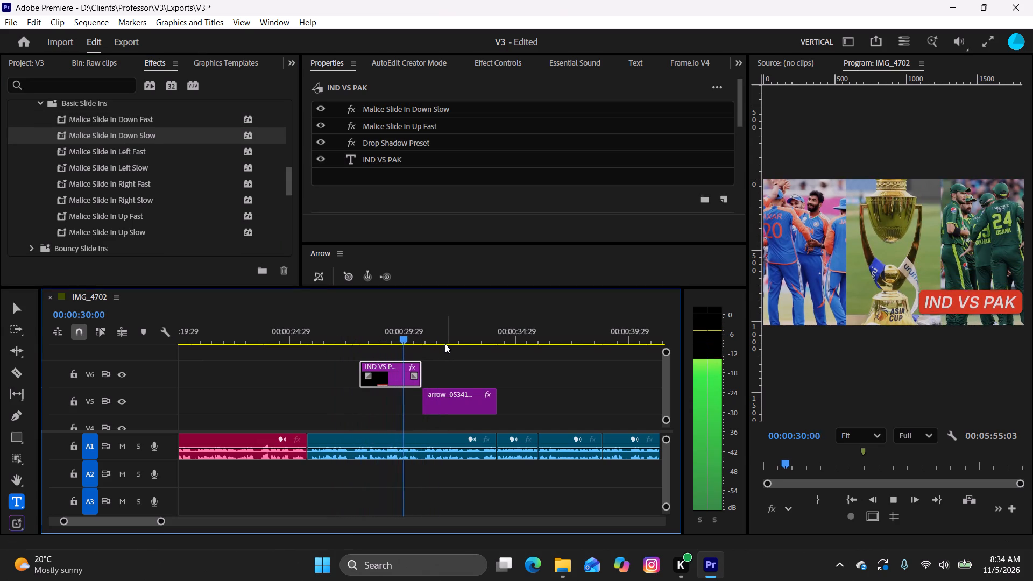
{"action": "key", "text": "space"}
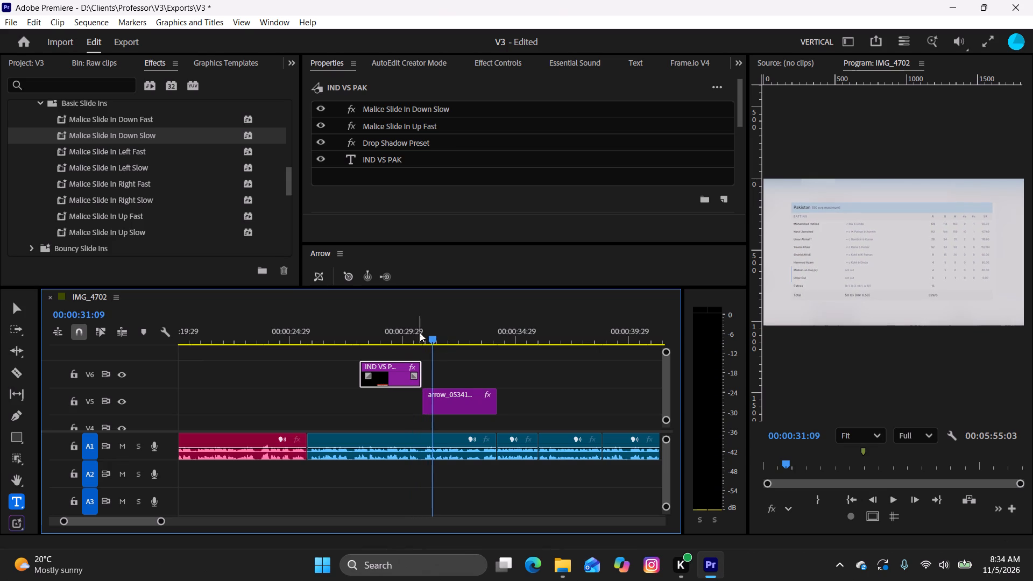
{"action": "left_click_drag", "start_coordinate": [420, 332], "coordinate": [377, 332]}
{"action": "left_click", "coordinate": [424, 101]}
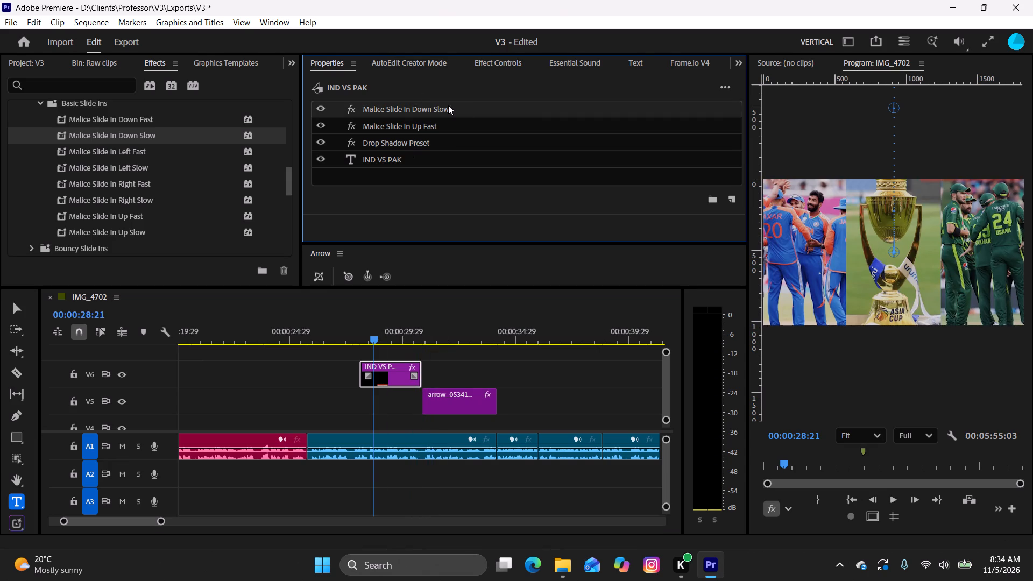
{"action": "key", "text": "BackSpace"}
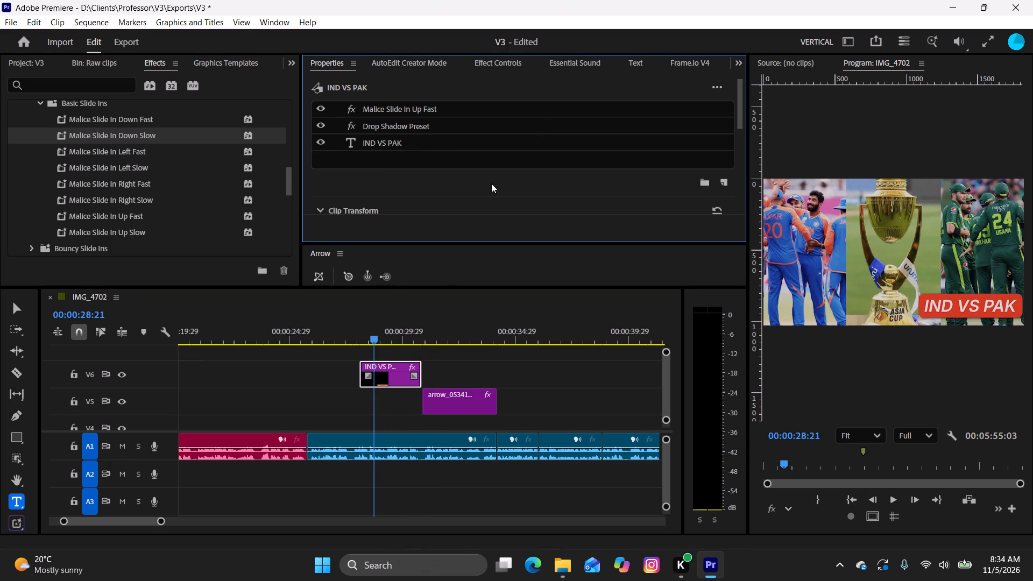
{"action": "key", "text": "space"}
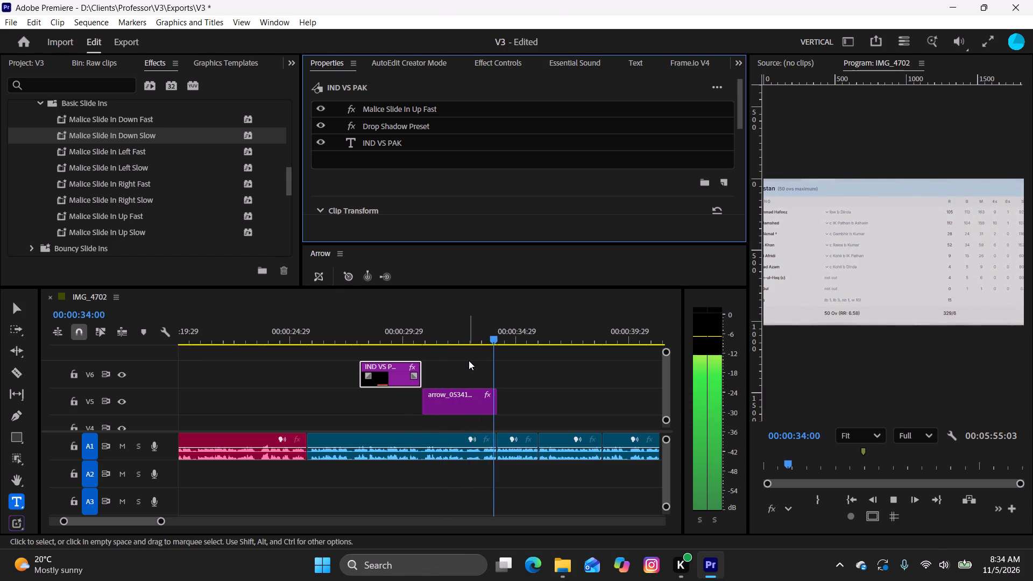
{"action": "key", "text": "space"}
Move the IND VS PAK clip down from V6 to V5, directly before the arrow clip.
{"action": "left_click_drag", "start_coordinate": [494, 339], "coordinate": [421, 357]}
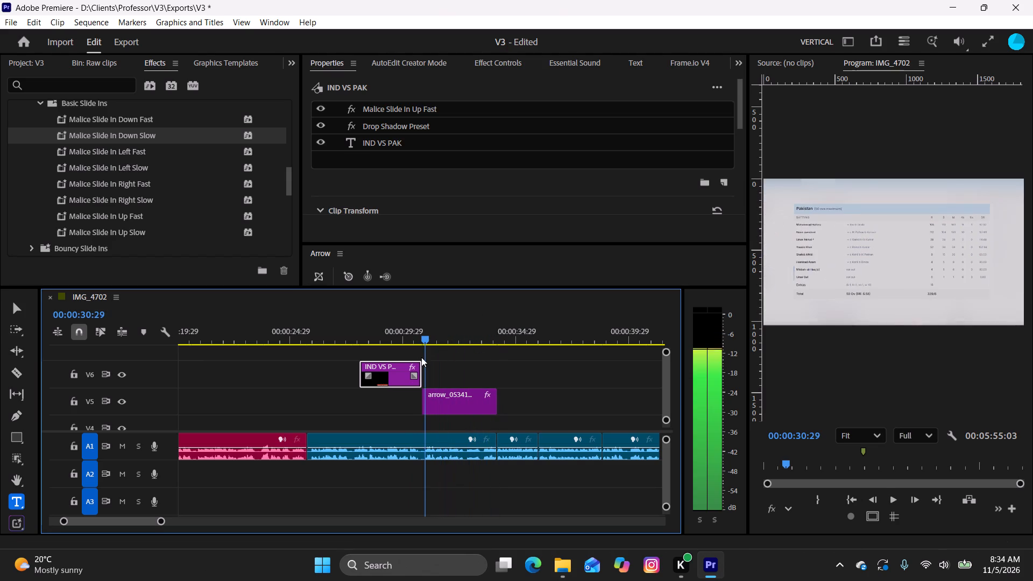
{"action": "left_click_drag", "start_coordinate": [421, 357], "coordinate": [420, 360]}
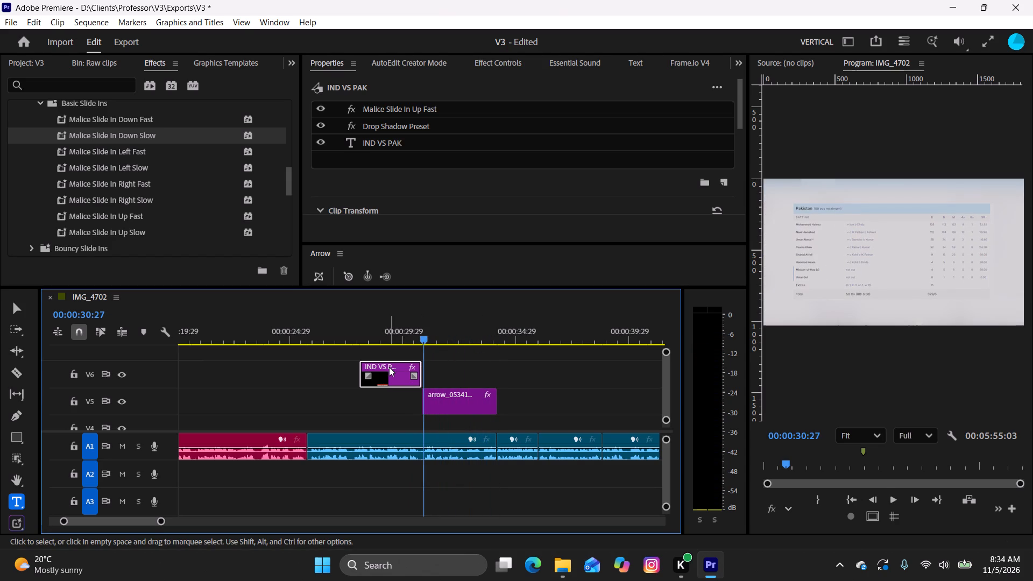
{"action": "left_click", "coordinate": [389, 367]}
{"action": "key", "text": "alt+Down"}
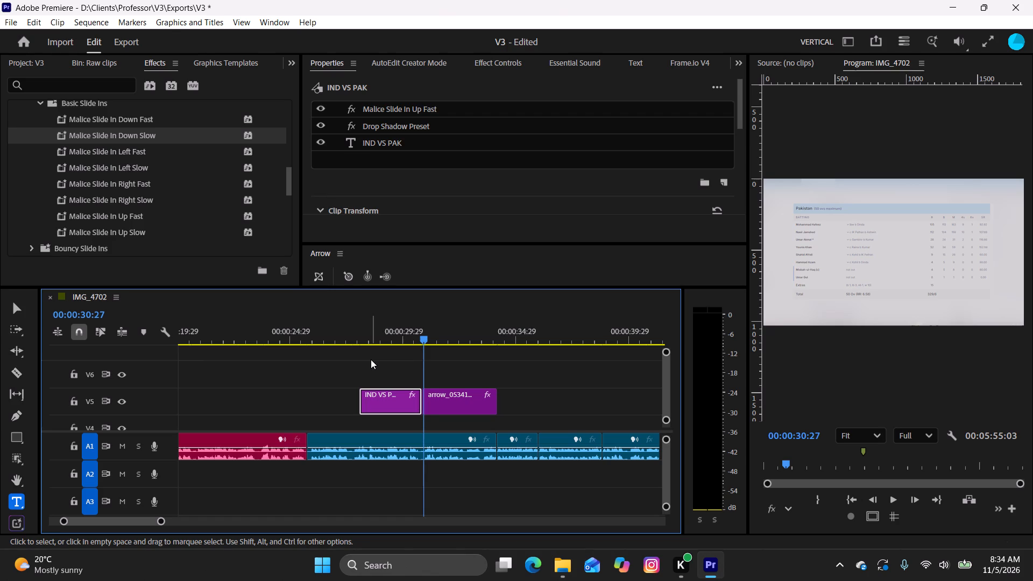
Review the IND VS PAK label's slide-in and its Transform position keyframes across the clip up to the arrow clip.
{"action": "left_click_drag", "start_coordinate": [419, 335], "coordinate": [374, 351]}
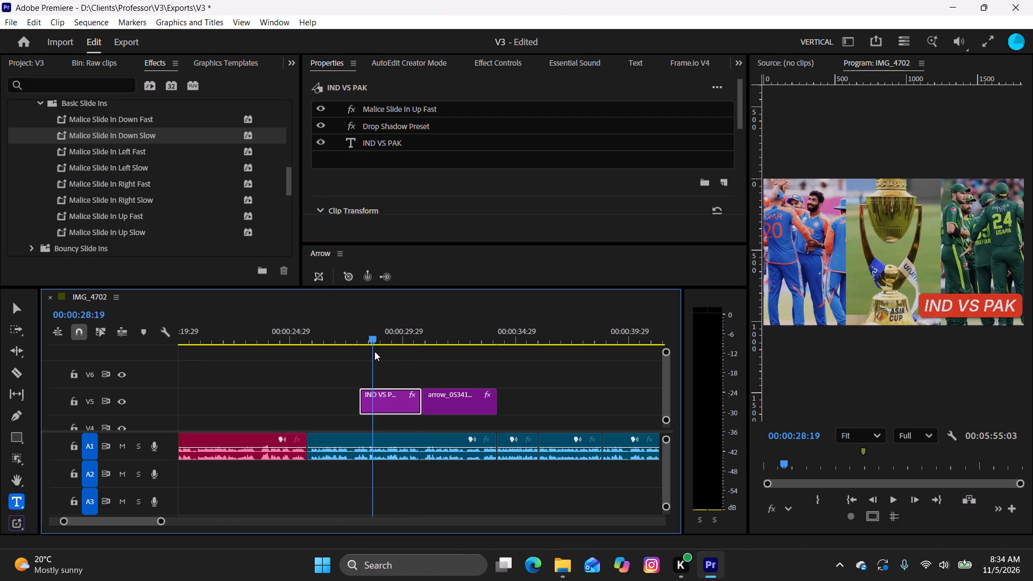
{"action": "left_click_drag", "start_coordinate": [374, 351], "coordinate": [418, 373]}
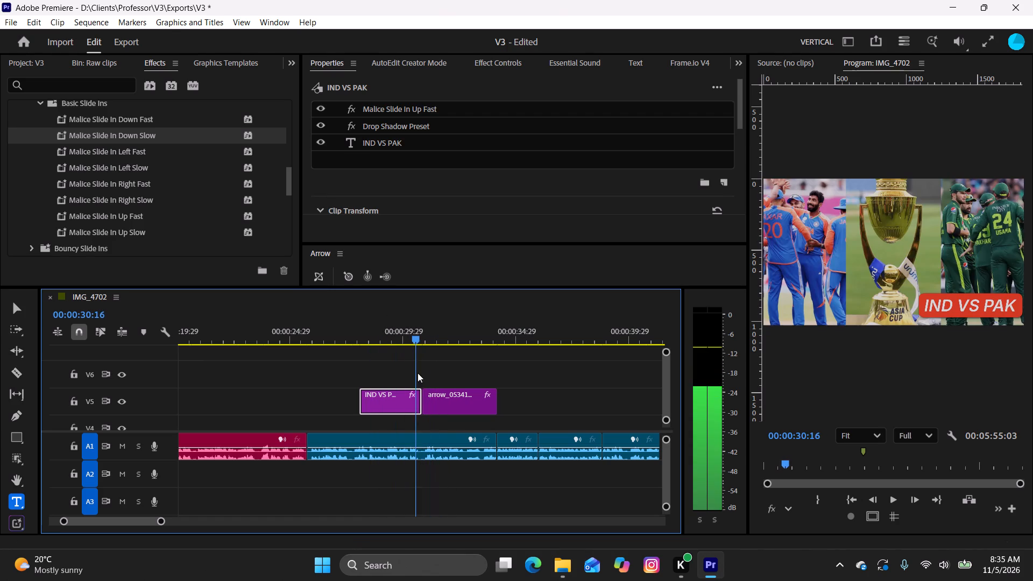
{"action": "left_click_drag", "start_coordinate": [418, 373], "coordinate": [409, 378]}
{"action": "left_click", "coordinate": [411, 392]}
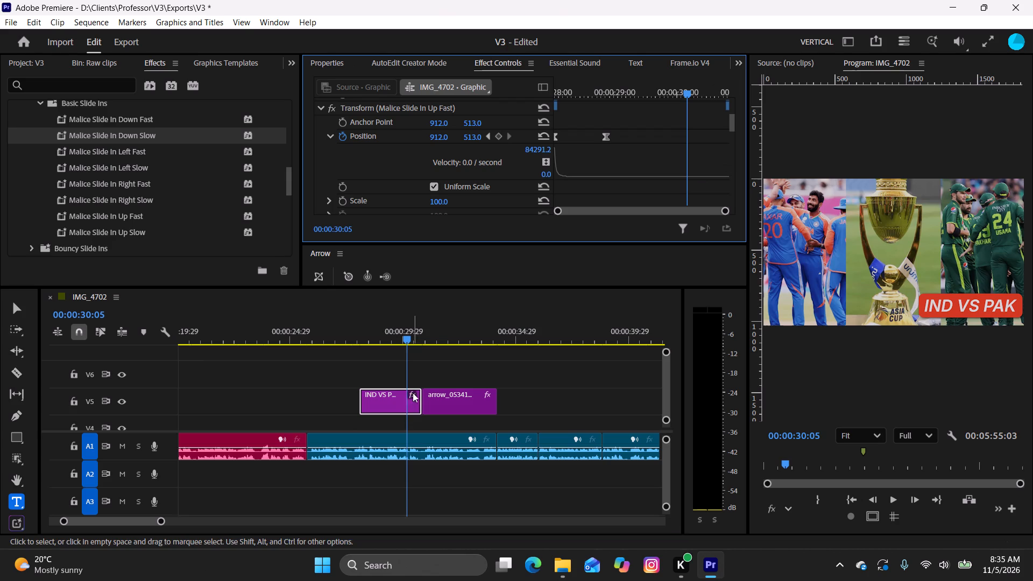
{"action": "left_click", "coordinate": [411, 395]}
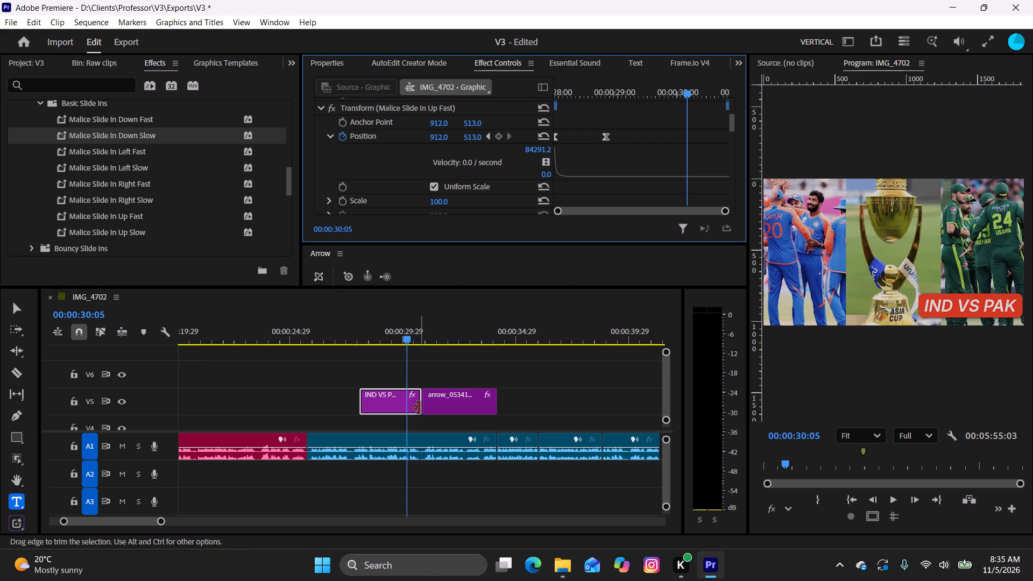
{"action": "left_click_drag", "start_coordinate": [401, 341], "coordinate": [398, 343]}
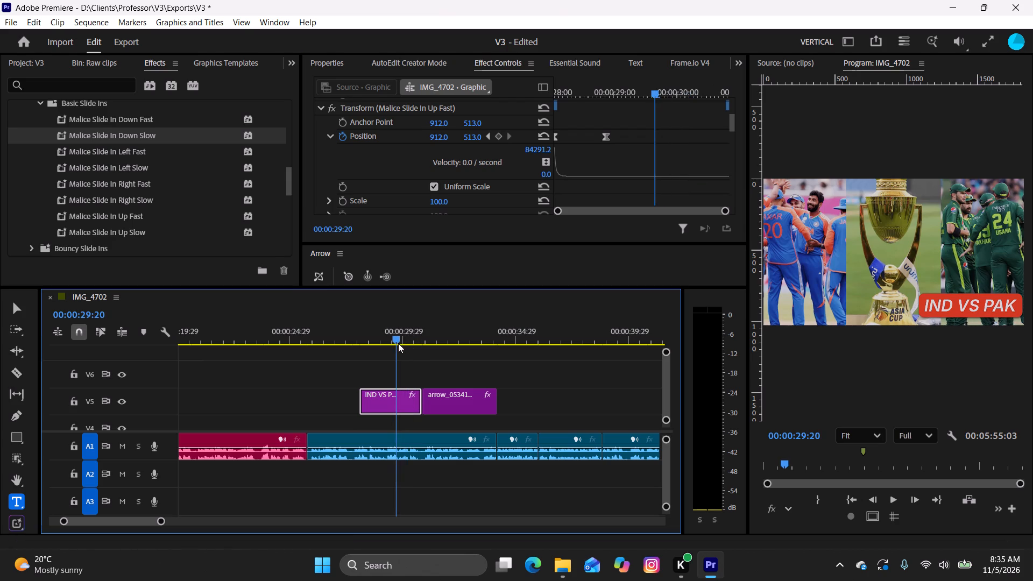
{"action": "left_click_drag", "start_coordinate": [398, 343], "coordinate": [391, 360]}
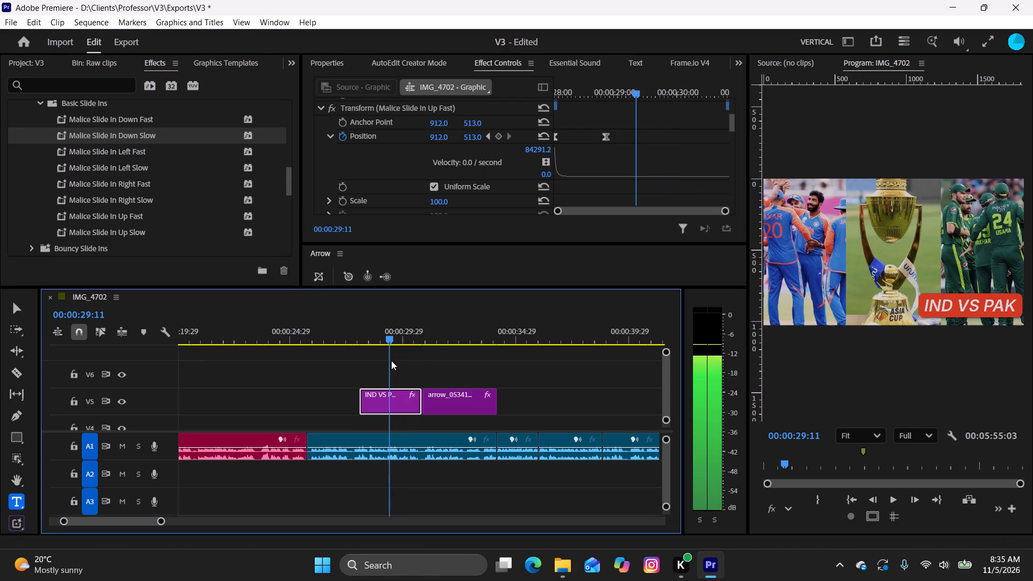
{"action": "left_click_drag", "start_coordinate": [391, 360], "coordinate": [431, 394]}
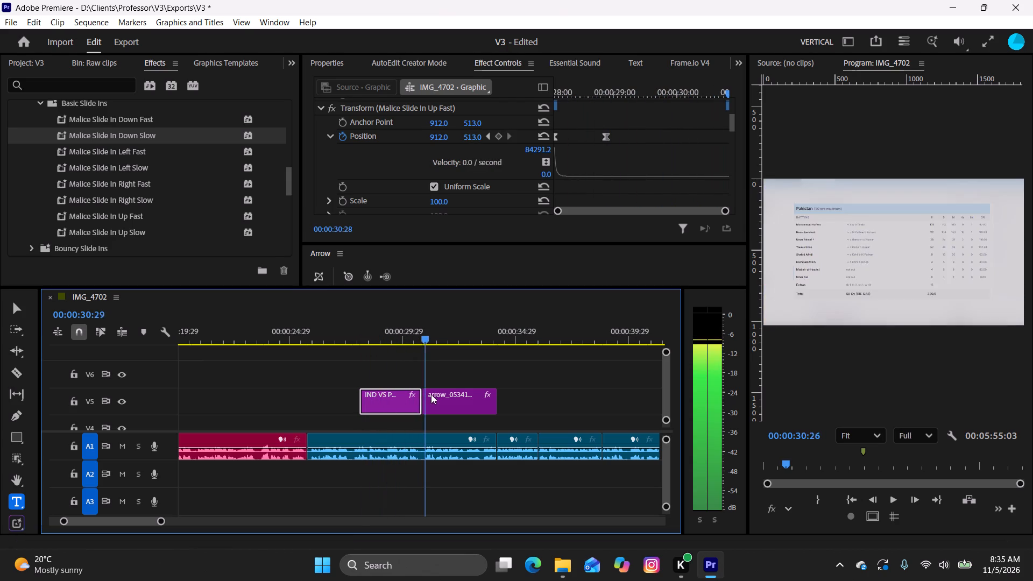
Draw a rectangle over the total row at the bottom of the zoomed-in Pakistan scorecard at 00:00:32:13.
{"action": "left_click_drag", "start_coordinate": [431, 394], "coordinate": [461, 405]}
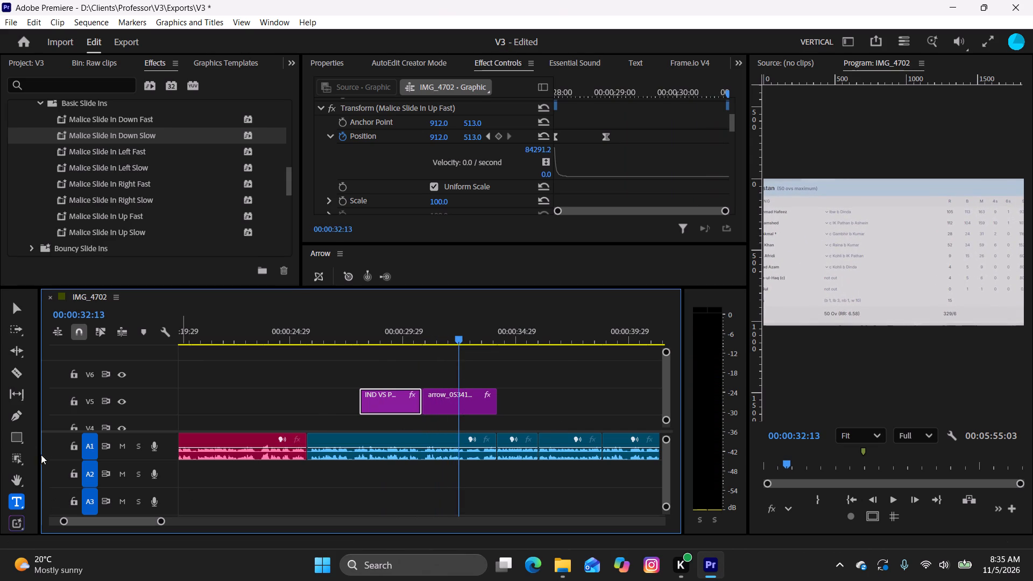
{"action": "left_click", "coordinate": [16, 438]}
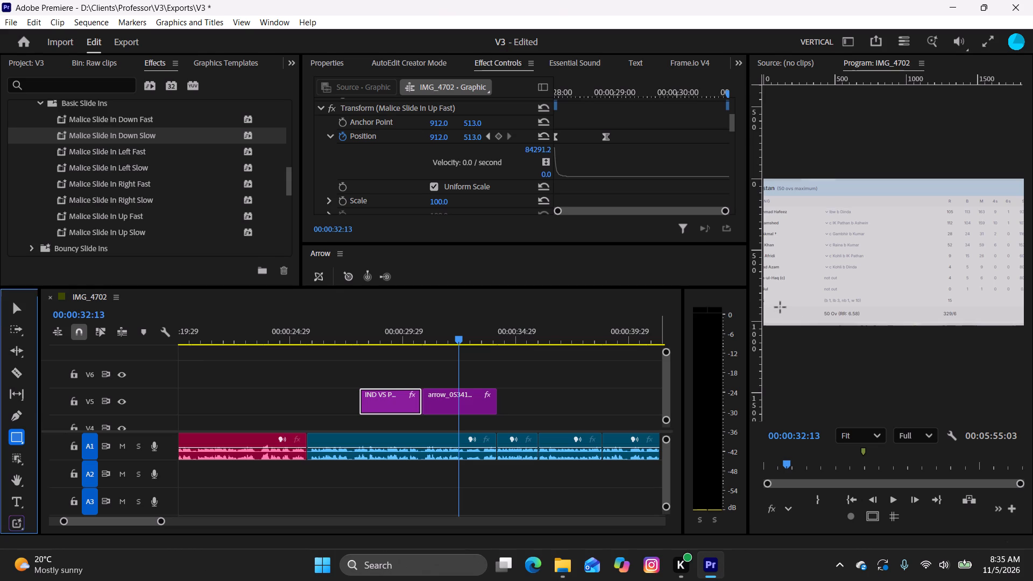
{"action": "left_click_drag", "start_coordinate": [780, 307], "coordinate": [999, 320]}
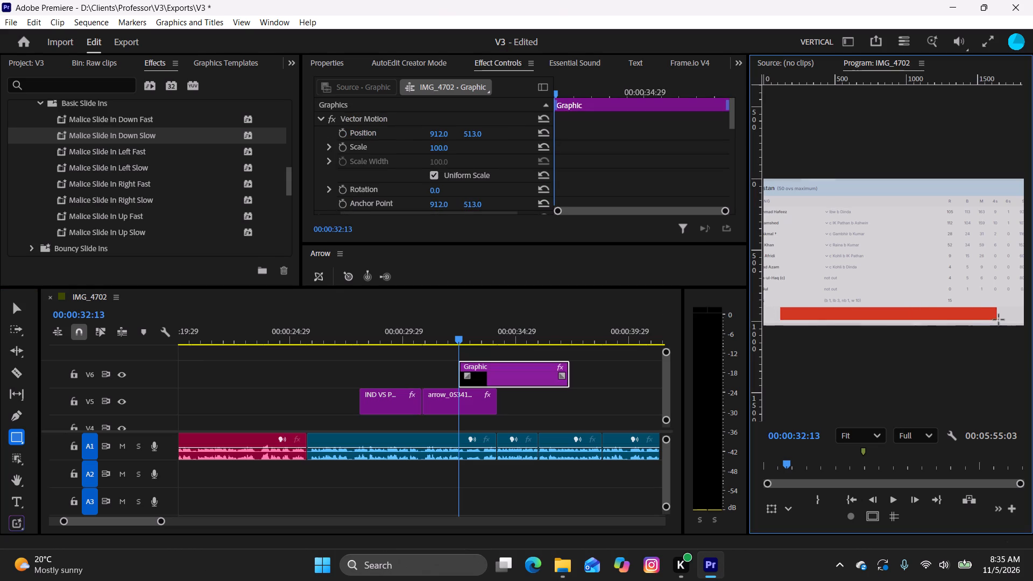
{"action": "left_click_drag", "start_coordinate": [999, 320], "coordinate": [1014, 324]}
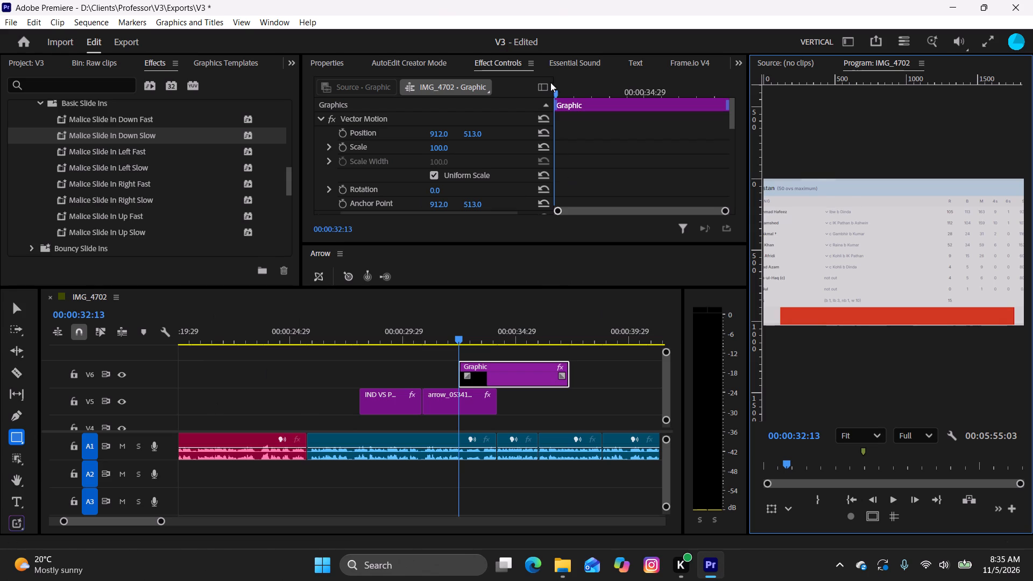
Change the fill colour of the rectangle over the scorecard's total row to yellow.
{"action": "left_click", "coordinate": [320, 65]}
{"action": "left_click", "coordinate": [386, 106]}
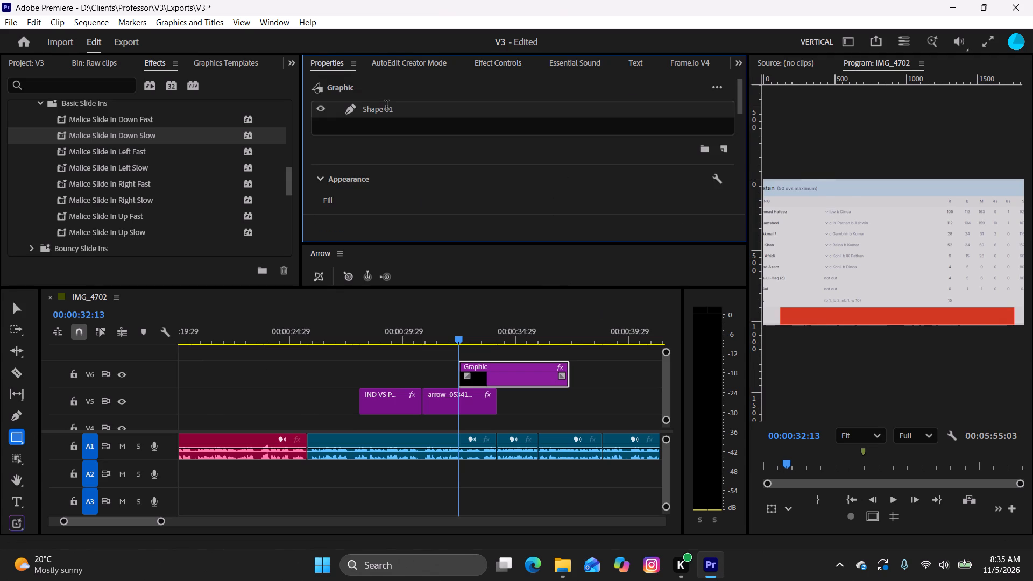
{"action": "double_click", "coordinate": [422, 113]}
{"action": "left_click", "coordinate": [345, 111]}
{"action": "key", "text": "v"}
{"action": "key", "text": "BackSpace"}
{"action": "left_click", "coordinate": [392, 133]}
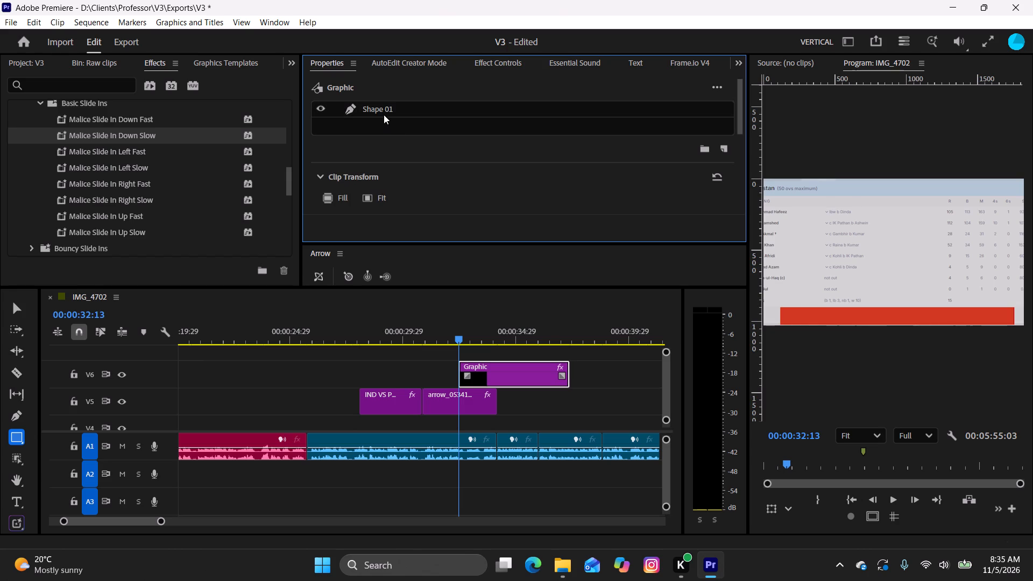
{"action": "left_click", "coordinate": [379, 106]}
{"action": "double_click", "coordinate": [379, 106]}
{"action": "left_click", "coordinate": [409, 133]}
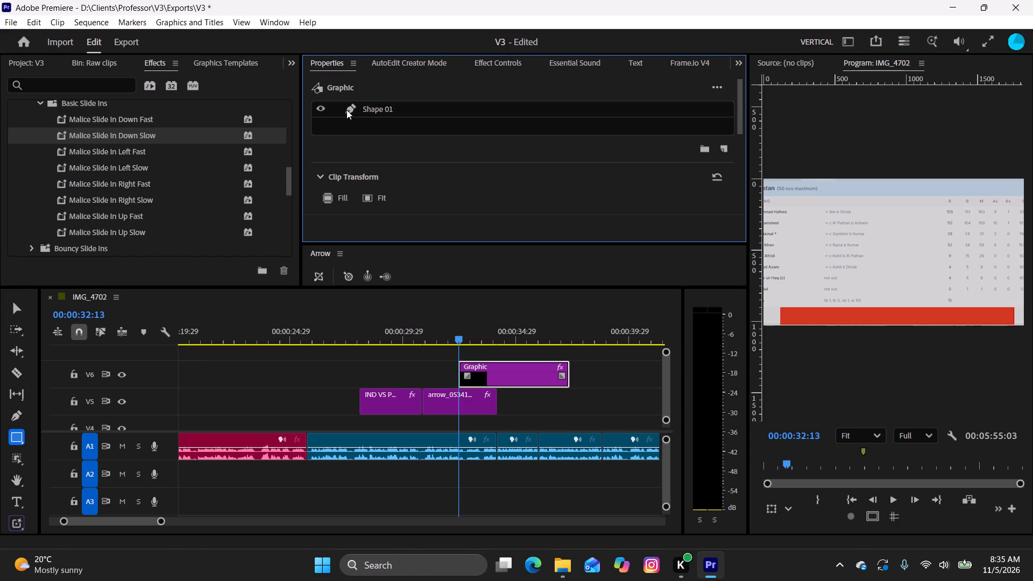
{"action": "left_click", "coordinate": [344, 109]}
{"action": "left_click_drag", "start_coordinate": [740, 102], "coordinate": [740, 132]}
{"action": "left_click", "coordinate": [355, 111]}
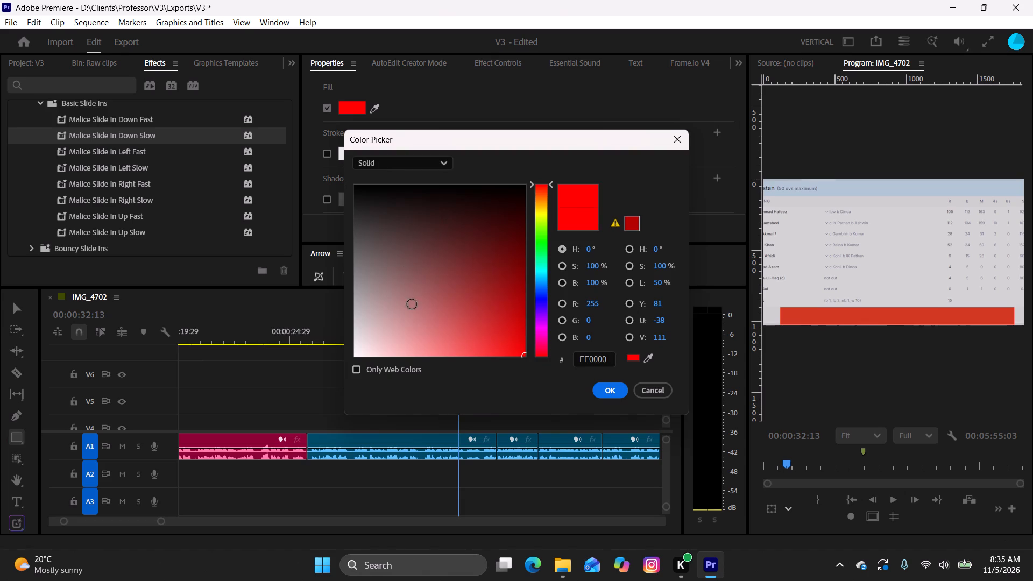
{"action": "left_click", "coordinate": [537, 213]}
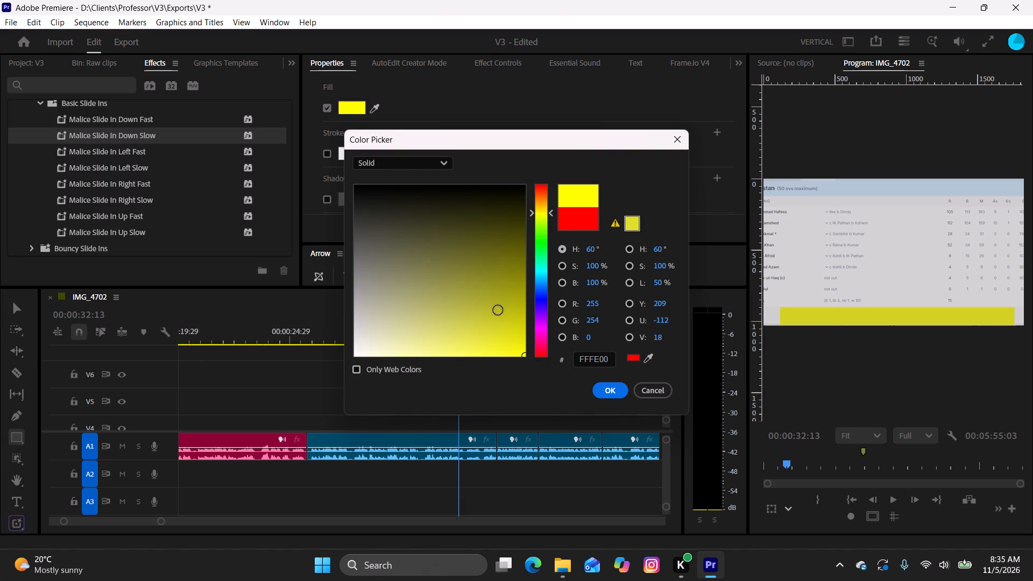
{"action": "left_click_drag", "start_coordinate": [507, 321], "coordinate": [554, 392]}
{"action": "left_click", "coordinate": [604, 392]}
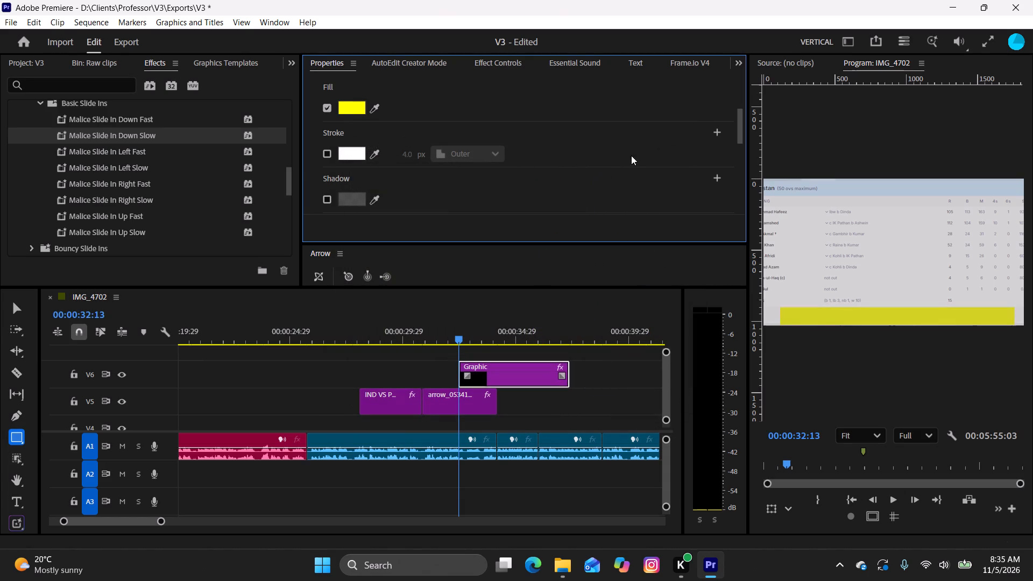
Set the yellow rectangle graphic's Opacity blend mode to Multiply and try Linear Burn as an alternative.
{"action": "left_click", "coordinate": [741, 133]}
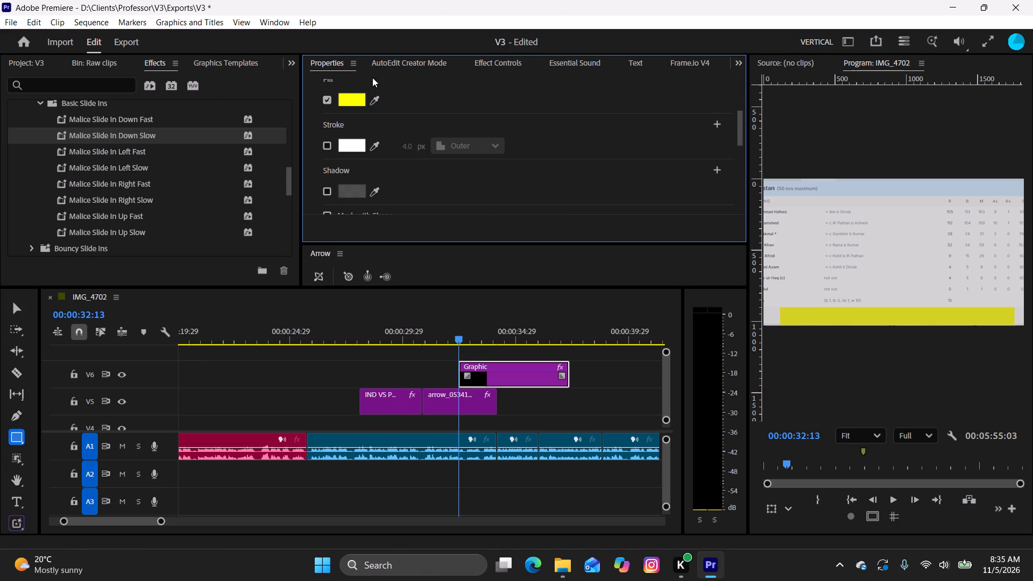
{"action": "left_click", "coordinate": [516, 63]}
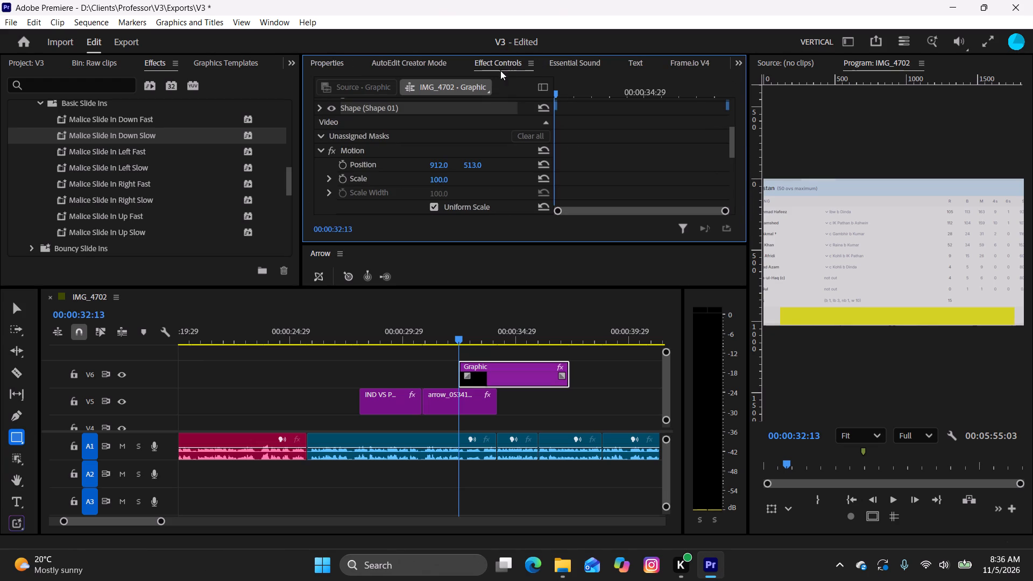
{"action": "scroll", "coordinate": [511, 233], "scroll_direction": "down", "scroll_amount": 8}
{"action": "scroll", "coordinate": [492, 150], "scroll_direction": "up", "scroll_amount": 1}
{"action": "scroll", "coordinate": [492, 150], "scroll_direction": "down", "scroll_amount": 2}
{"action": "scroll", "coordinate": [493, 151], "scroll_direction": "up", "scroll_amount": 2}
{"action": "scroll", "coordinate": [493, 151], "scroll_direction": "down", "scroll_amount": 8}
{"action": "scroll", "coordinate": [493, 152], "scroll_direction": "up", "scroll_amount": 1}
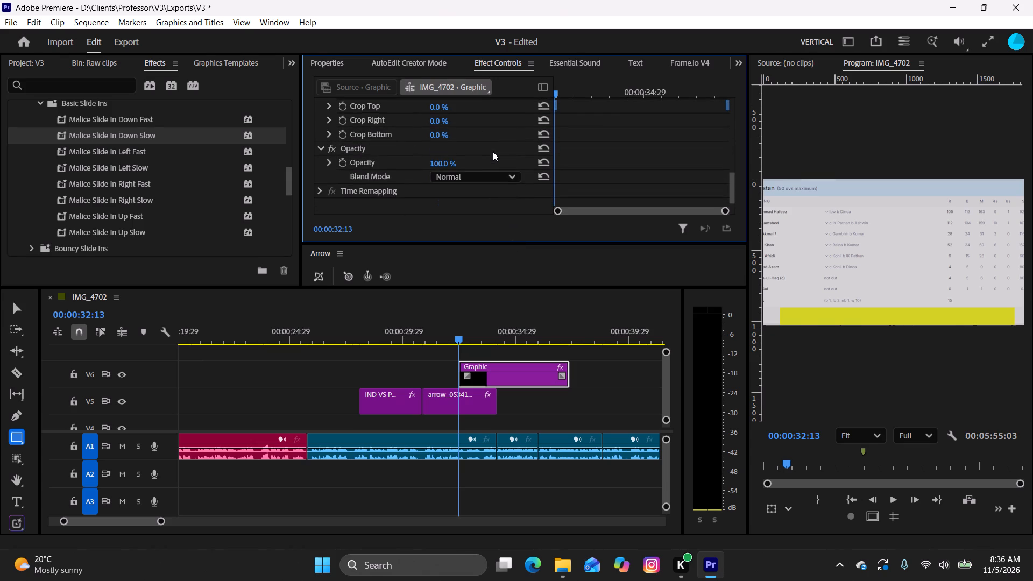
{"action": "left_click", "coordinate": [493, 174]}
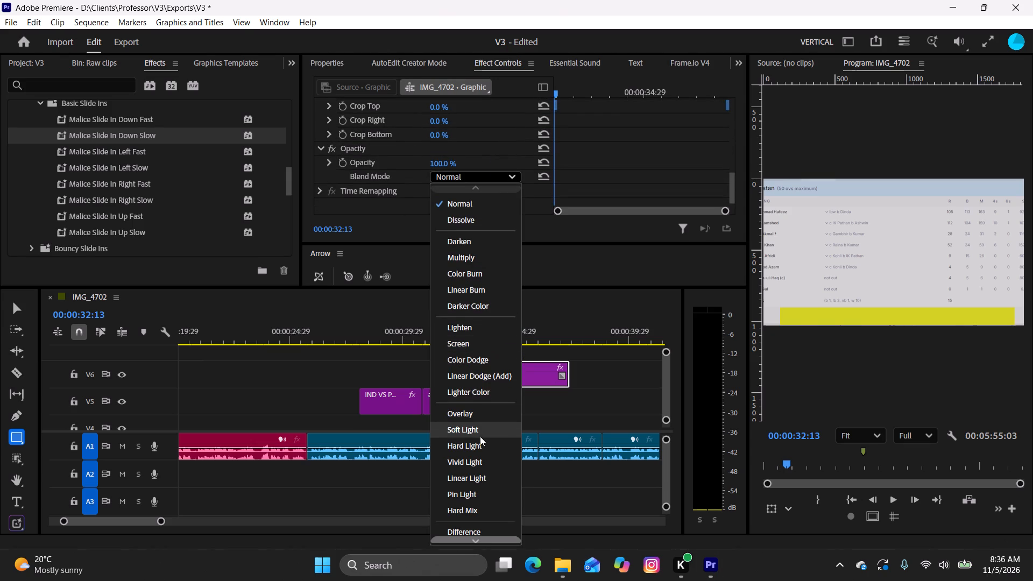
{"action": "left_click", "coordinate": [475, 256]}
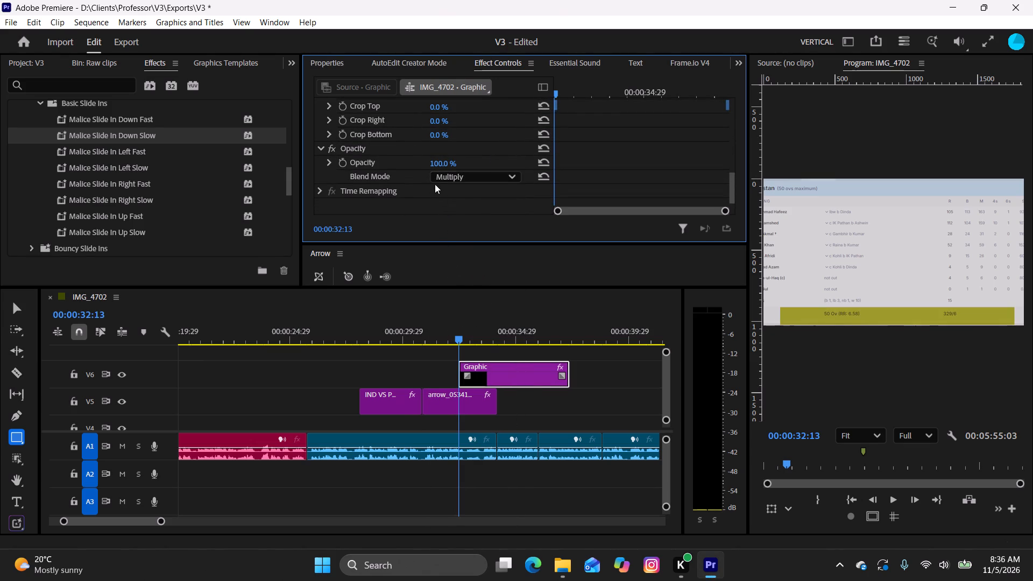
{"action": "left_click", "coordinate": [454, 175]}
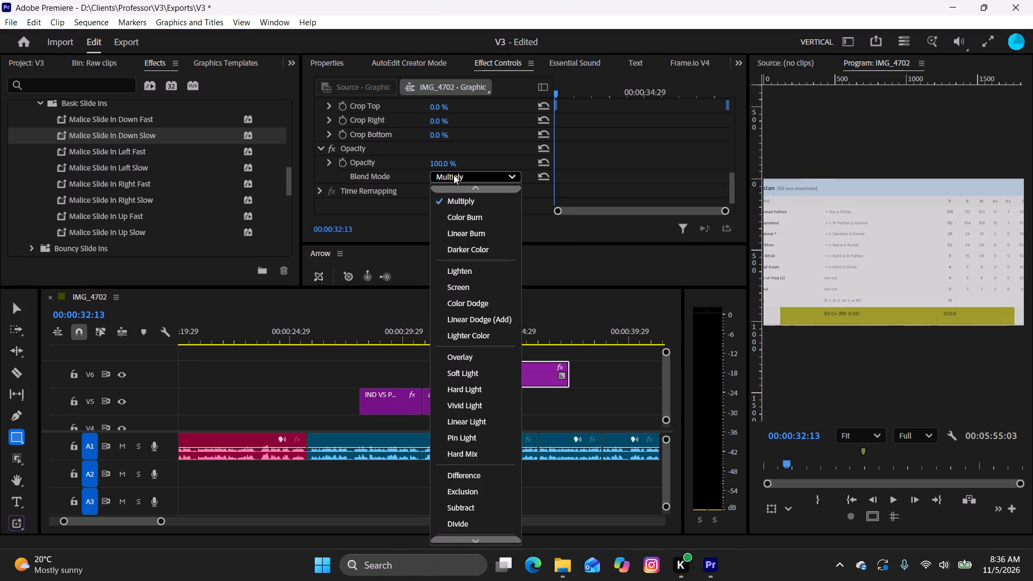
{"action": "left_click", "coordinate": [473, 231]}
Examine the Shape 01 layer's available commands and the graphic's effect settings.
{"action": "scroll", "coordinate": [426, 160], "scroll_direction": "up", "scroll_amount": 1}
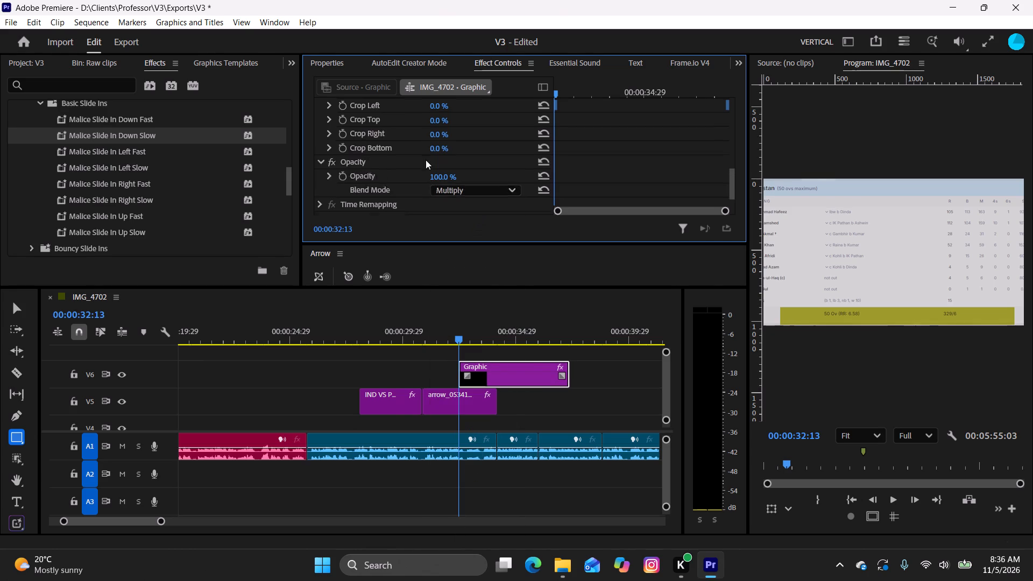
{"action": "scroll", "coordinate": [426, 160], "scroll_direction": "up", "scroll_amount": 1}
{"action": "scroll", "coordinate": [349, 169], "scroll_direction": "up", "scroll_amount": 3}
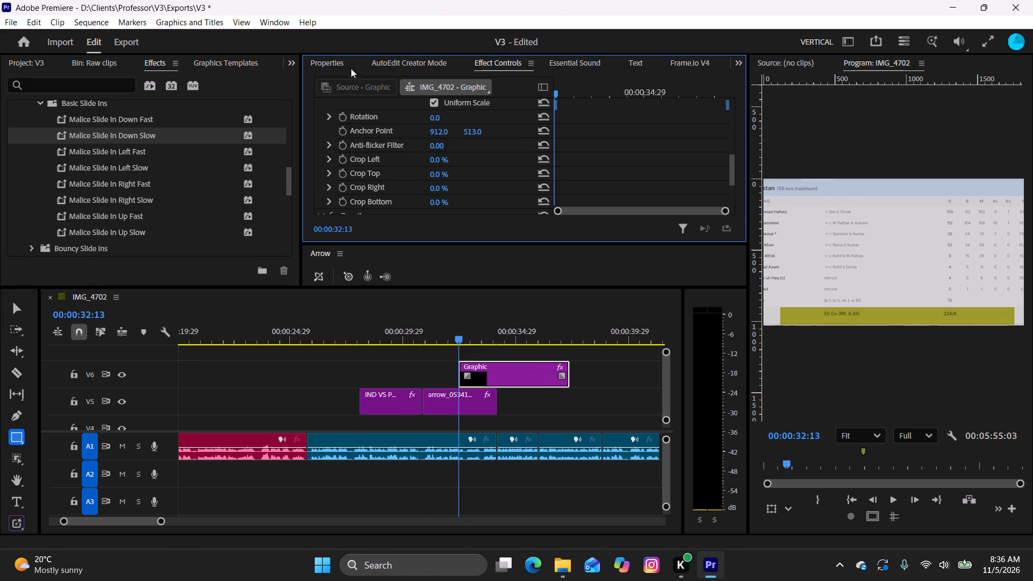
{"action": "left_click", "coordinate": [329, 59]}
{"action": "scroll", "coordinate": [411, 115], "scroll_direction": "up", "scroll_amount": 11}
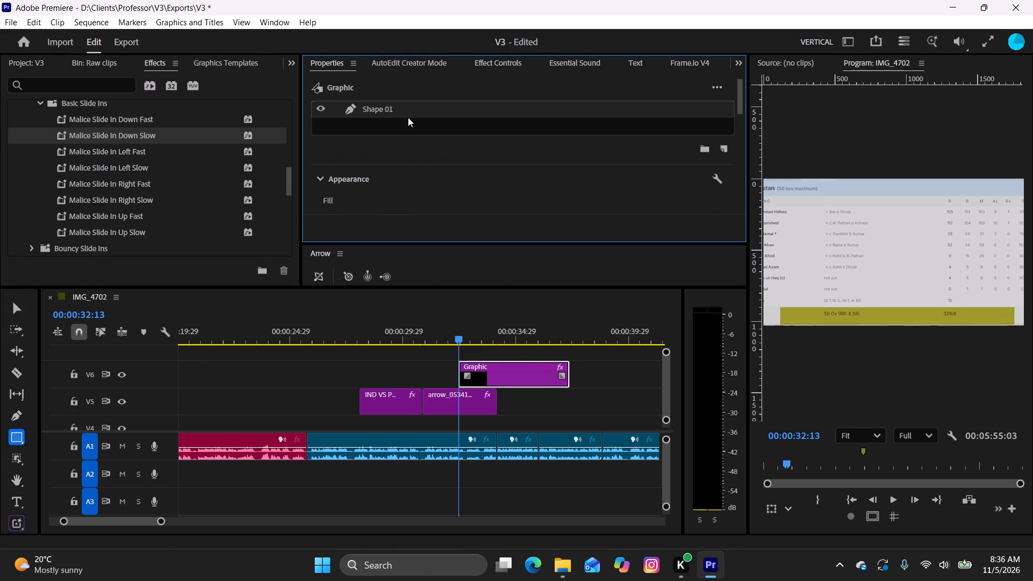
{"action": "right_click", "coordinate": [421, 108]}
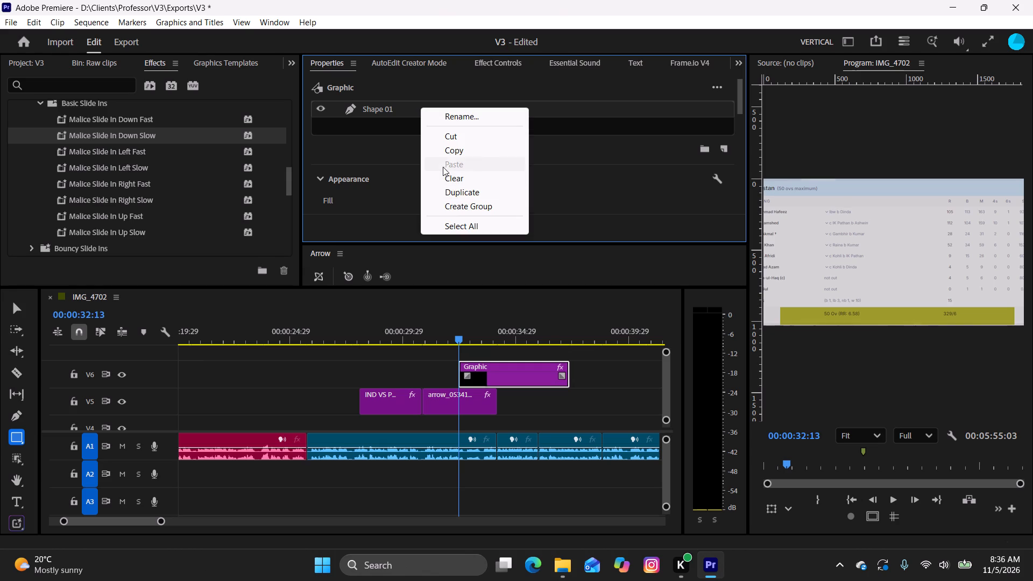
{"action": "right_click_drag", "start_coordinate": [402, 141], "coordinate": [399, 131]}
{"action": "right_click", "coordinate": [395, 108]}
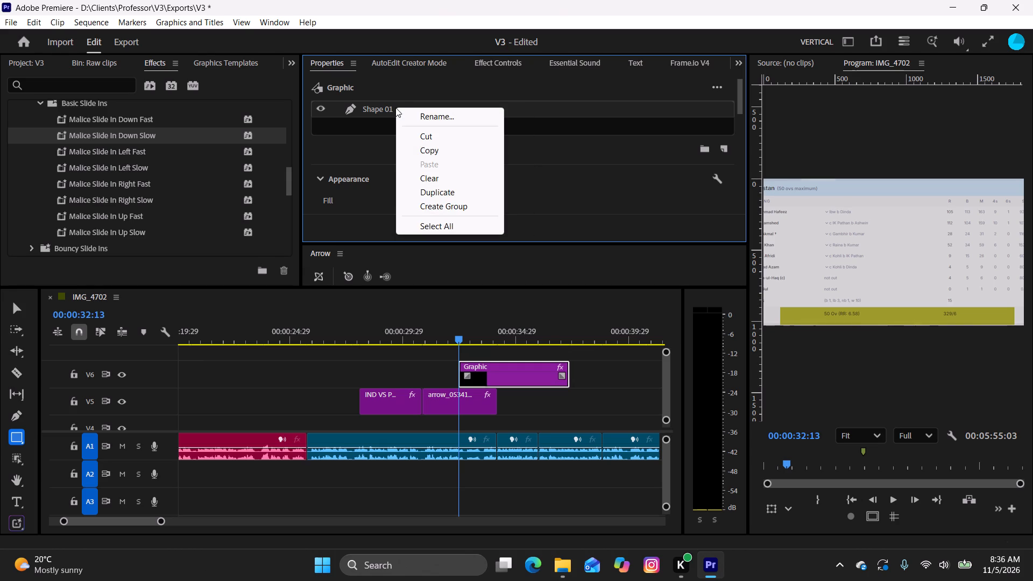
{"action": "left_click", "coordinate": [490, 60]}
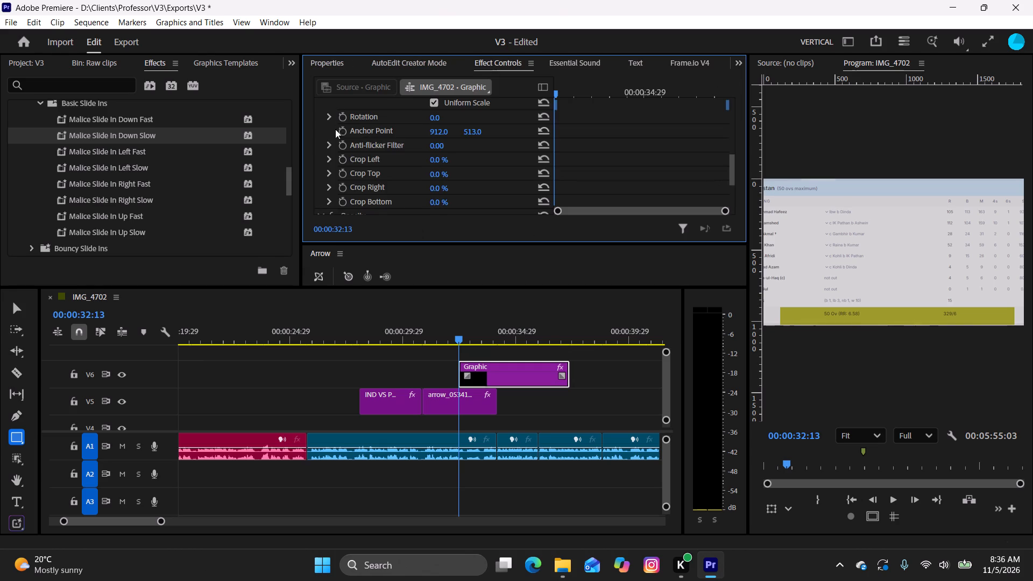
{"action": "scroll", "coordinate": [345, 131], "scroll_direction": "up", "scroll_amount": 9}
{"action": "scroll", "coordinate": [345, 132], "scroll_direction": "down", "scroll_amount": 1}
{"action": "scroll", "coordinate": [345, 132], "scroll_direction": "up", "scroll_amount": 12}
{"action": "scroll", "coordinate": [345, 132], "scroll_direction": "down", "scroll_amount": 9}
{"action": "scroll", "coordinate": [345, 132], "scroll_direction": "up", "scroll_amount": 3}
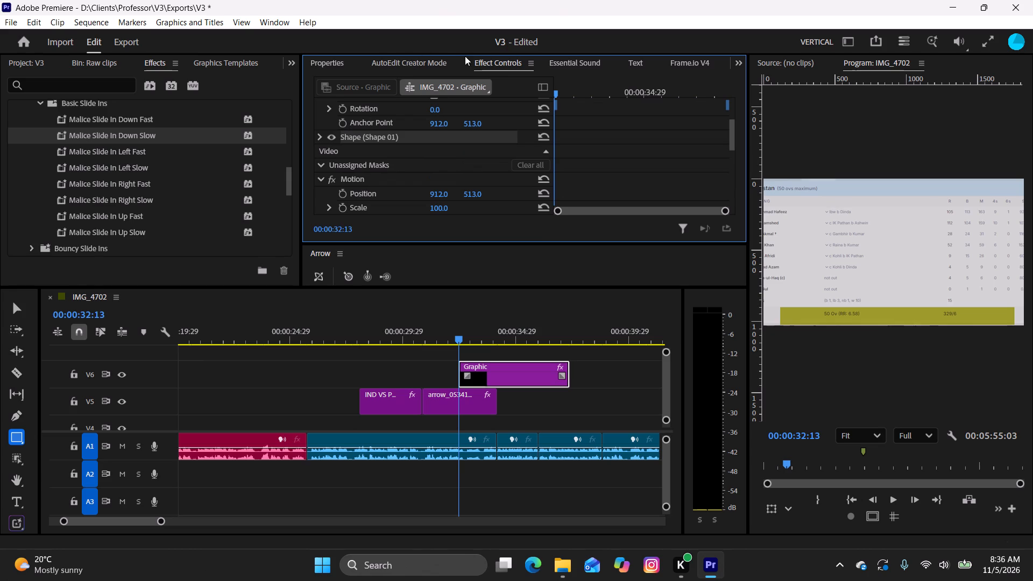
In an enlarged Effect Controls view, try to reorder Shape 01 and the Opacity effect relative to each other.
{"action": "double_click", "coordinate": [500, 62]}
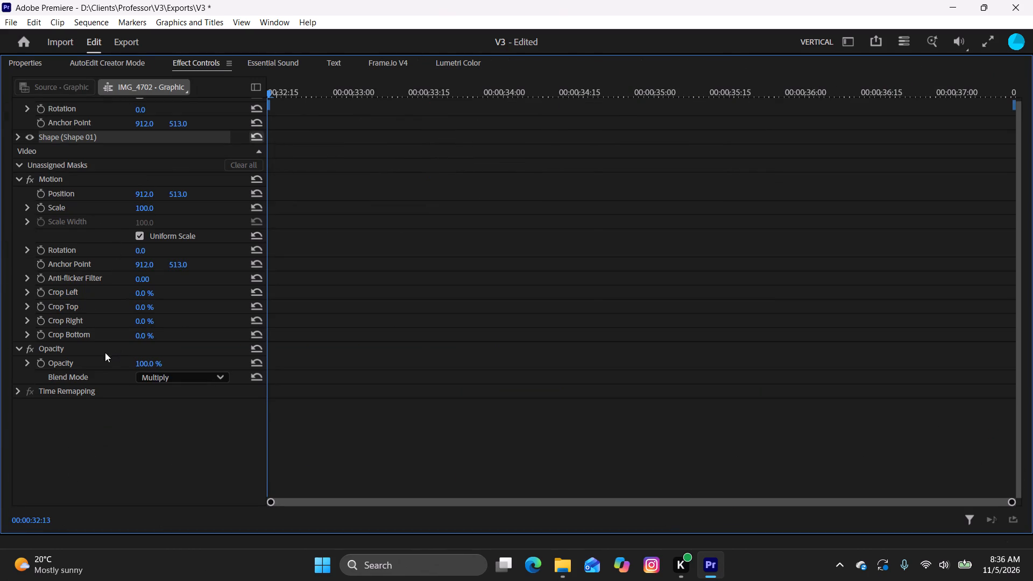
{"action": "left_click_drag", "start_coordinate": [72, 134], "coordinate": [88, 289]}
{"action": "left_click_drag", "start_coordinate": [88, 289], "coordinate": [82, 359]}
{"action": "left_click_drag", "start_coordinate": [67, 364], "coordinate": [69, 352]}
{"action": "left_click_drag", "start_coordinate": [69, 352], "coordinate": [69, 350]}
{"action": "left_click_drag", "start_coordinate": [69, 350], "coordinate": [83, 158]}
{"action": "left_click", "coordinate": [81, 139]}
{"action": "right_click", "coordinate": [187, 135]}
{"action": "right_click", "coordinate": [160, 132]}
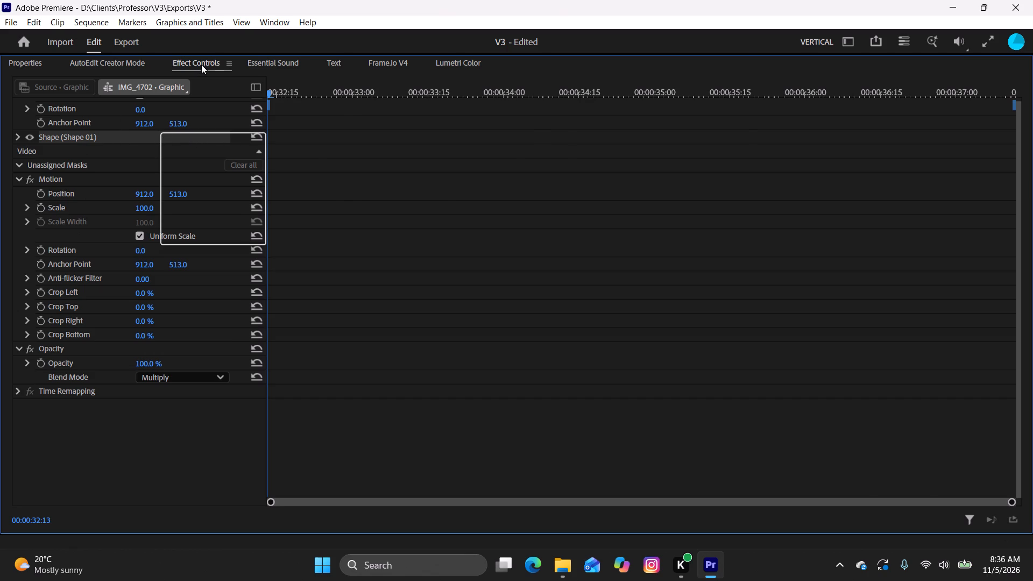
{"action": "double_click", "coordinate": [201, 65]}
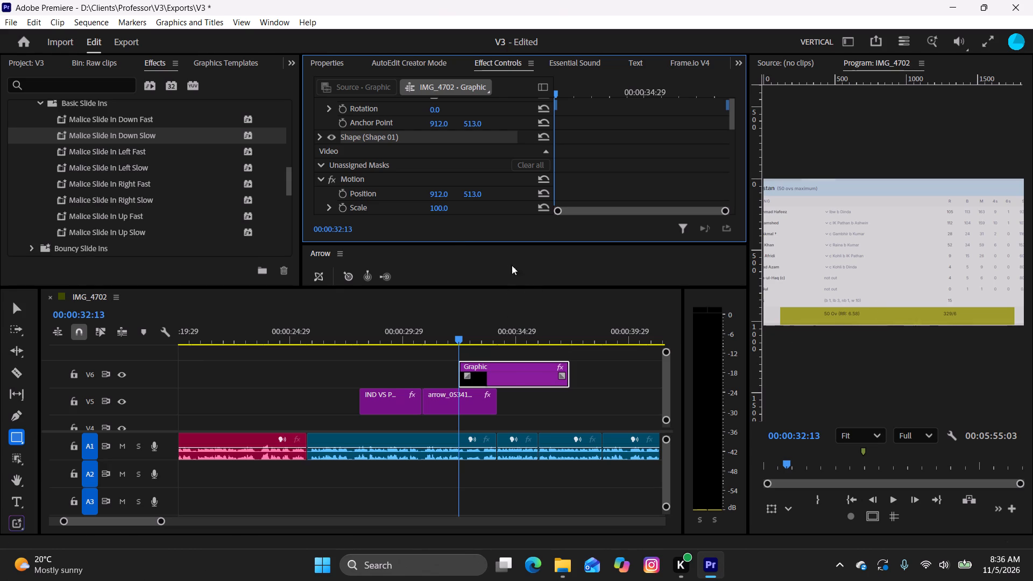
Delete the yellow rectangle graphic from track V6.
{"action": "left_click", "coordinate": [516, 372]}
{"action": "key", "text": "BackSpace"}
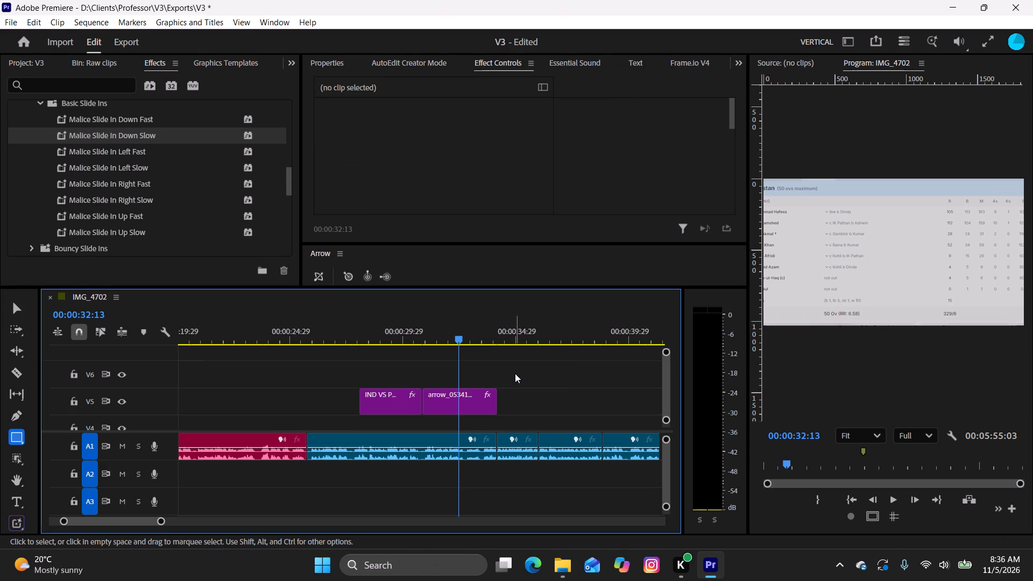
Scrub through the scorecard's zoom-in from 00:00:31:00 to about 00:00:32:09.
{"action": "left_click_drag", "start_coordinate": [459, 341], "coordinate": [423, 341]}
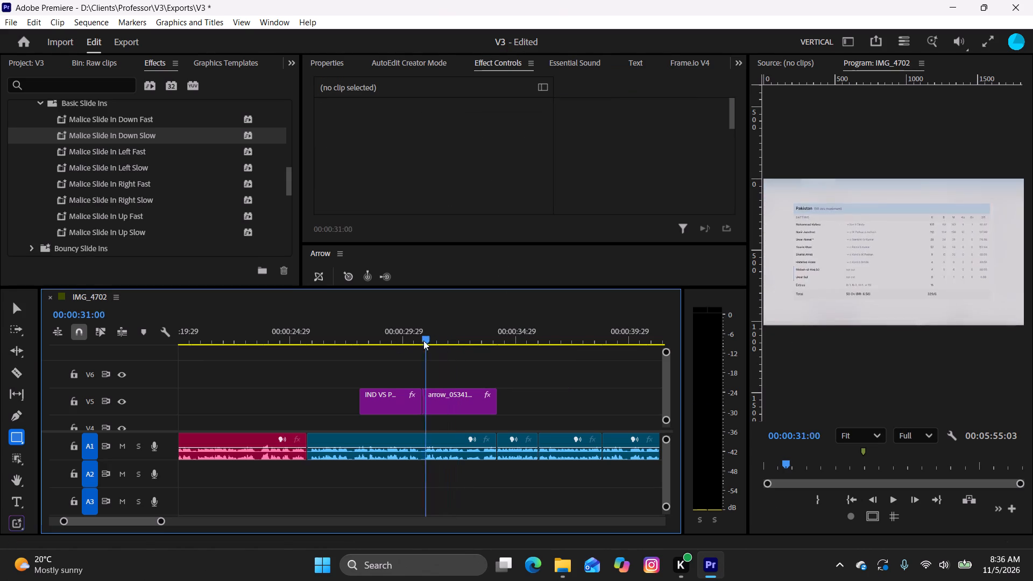
{"action": "left_click_drag", "start_coordinate": [423, 341], "coordinate": [459, 362]}
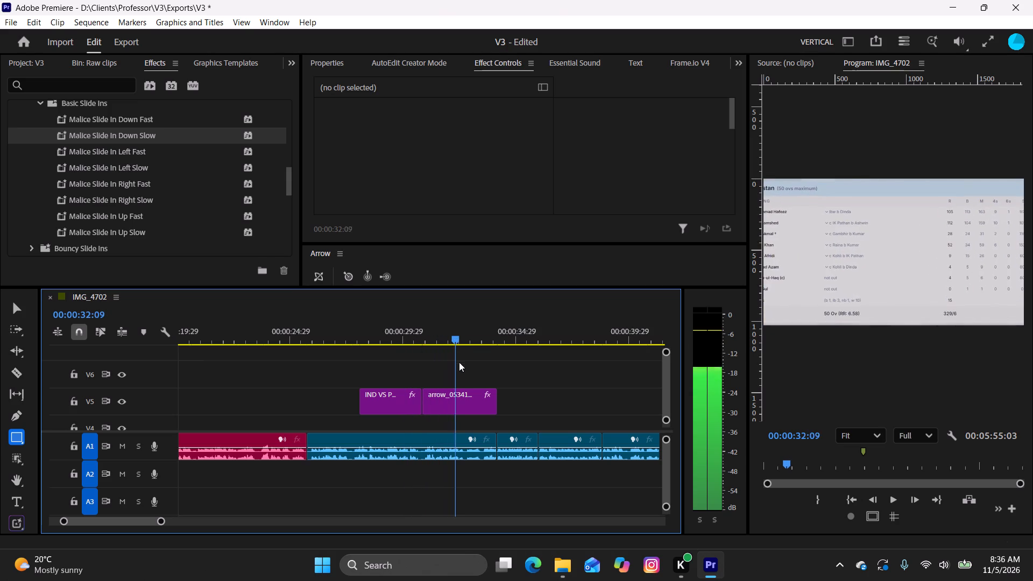
Save the V3 project.
{"action": "left_click_drag", "start_coordinate": [459, 362], "coordinate": [464, 364]}
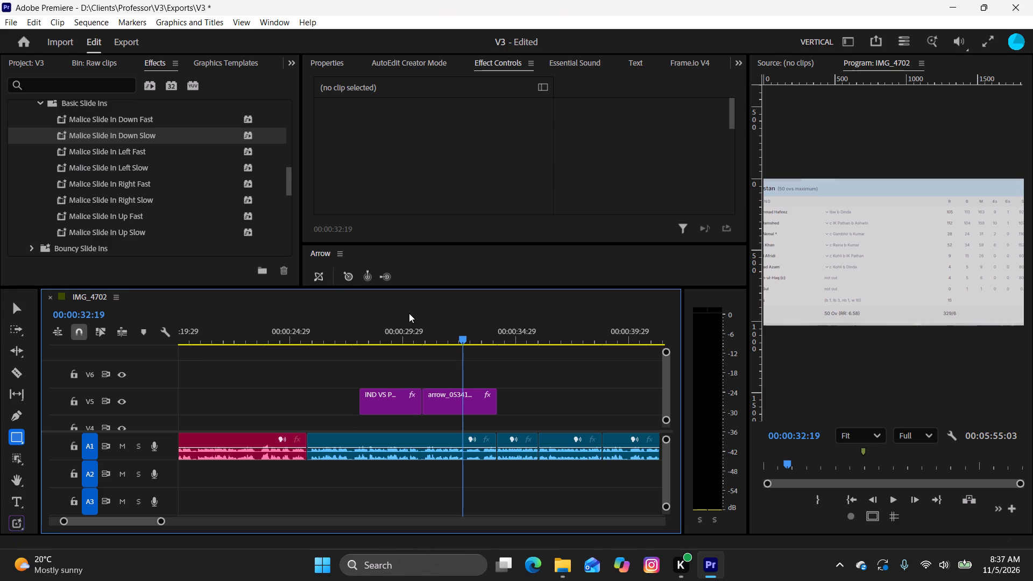
{"action": "key", "text": "ctrl+s"}
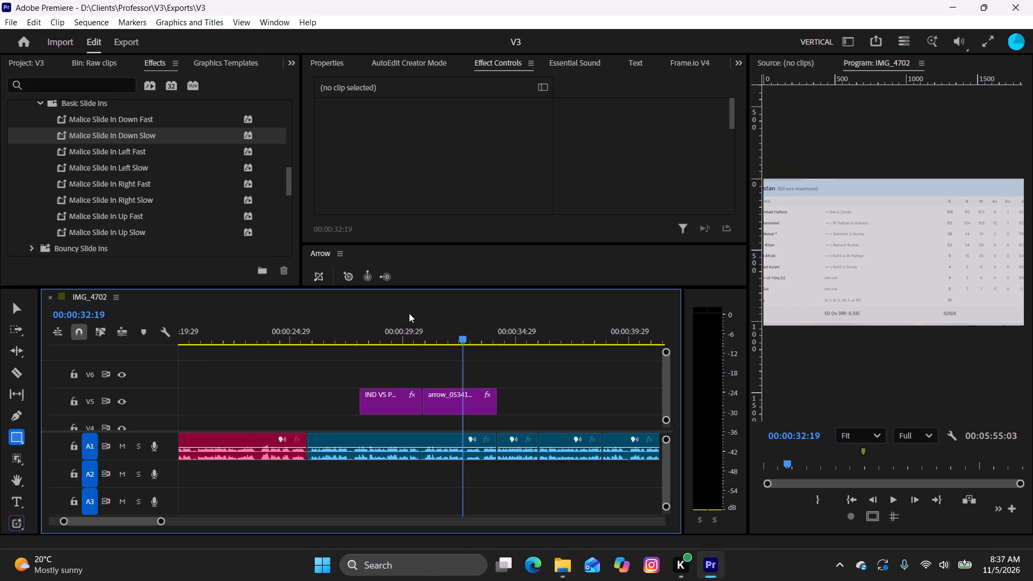
Select the arrow clip on track V5 and scrub through the zoomed scorecard to 00:00:33:13.
{"action": "left_click", "coordinate": [465, 402]}
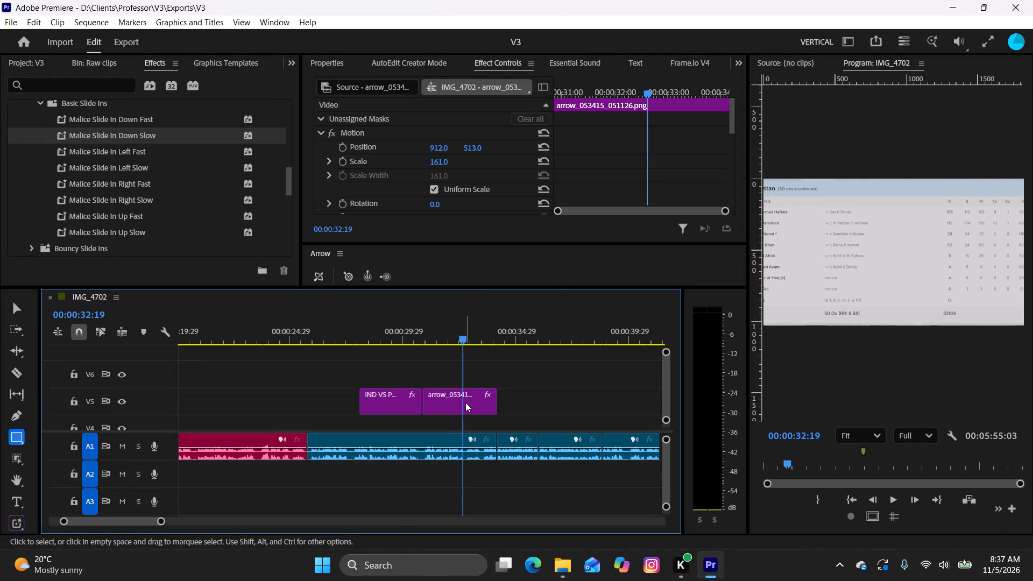
{"action": "left_click_drag", "start_coordinate": [461, 337], "coordinate": [466, 373]}
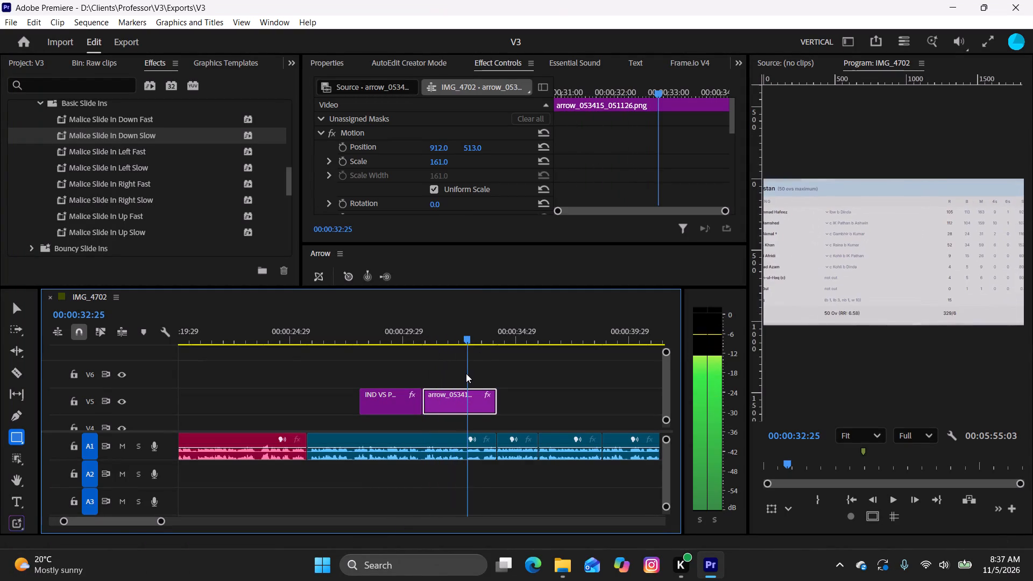
{"action": "left_click_drag", "start_coordinate": [466, 373], "coordinate": [479, 386]}
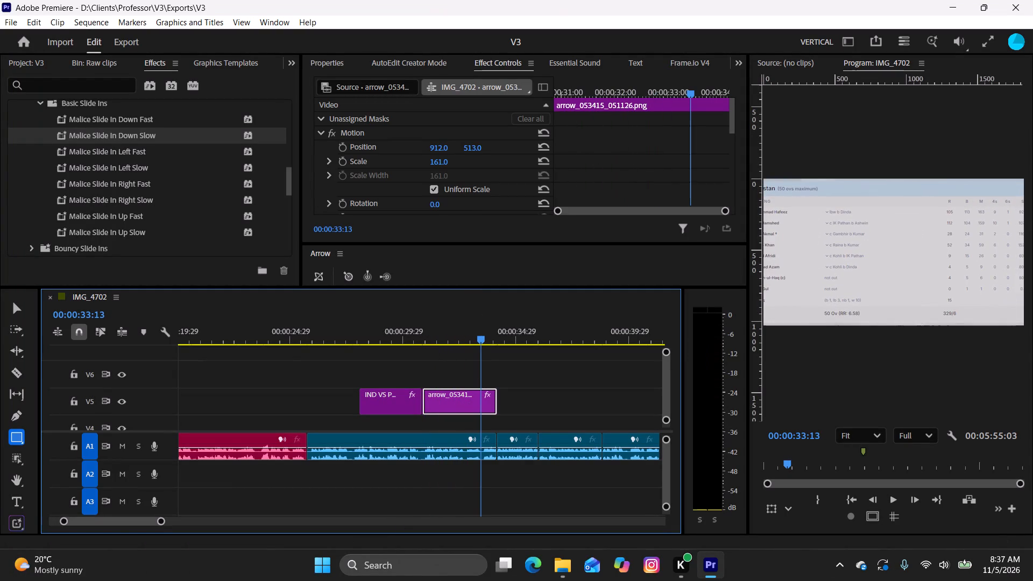
Switch to Edge, search YouTube for "text highlight in premiere pro", and open Undu Media's "How to Highlight Text in Premiere Pro 2024 (Best Method)".
{"action": "left_click", "coordinate": [530, 567]}
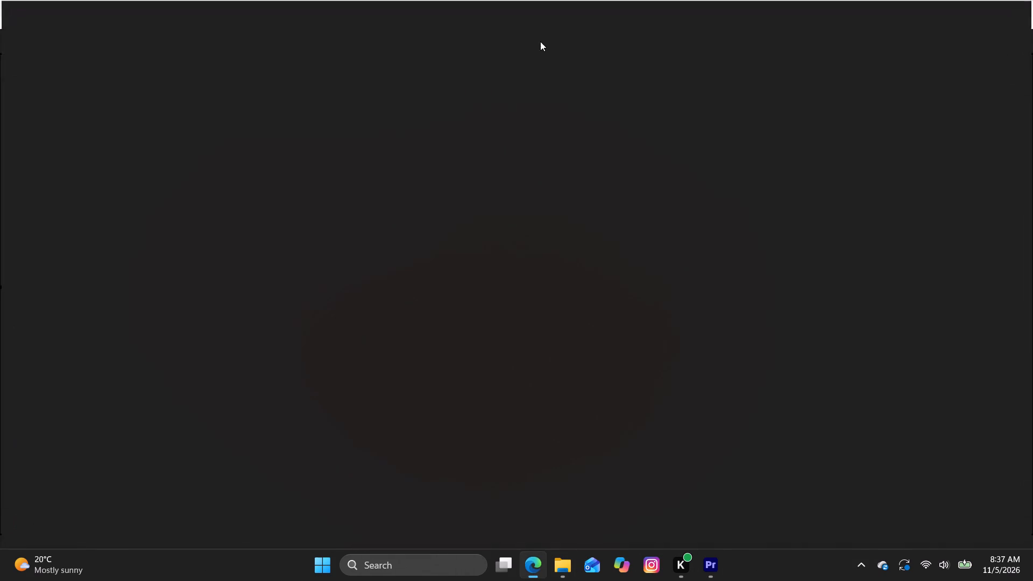
{"action": "left_click", "coordinate": [130, 60]}
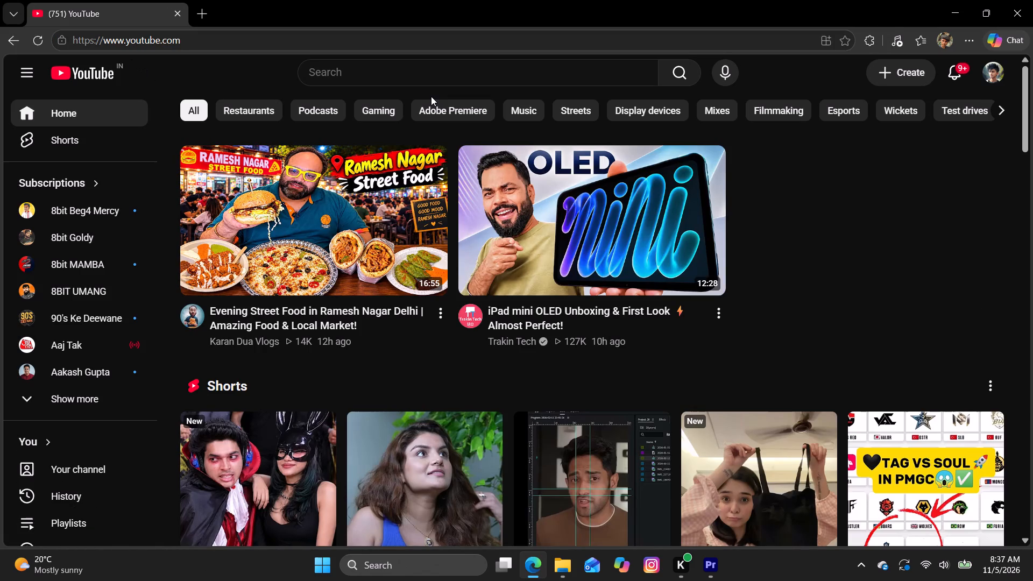
{"action": "left_click", "coordinate": [433, 76]}
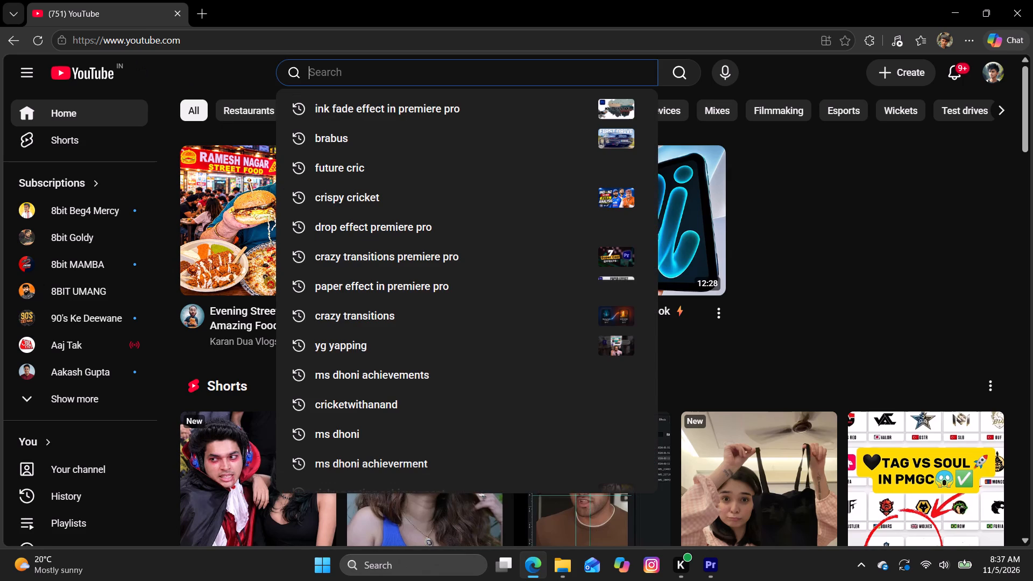
{"action": "type", "text": "text hioghlihght in premiere pro"}
{"action": "key", "text": "Return"}
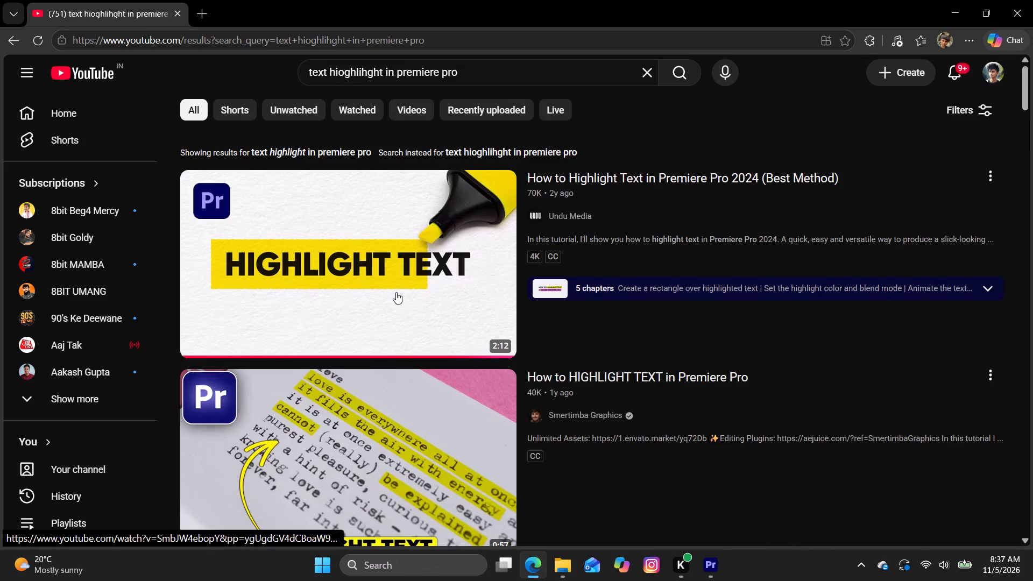
{"action": "left_click", "coordinate": [397, 294]}
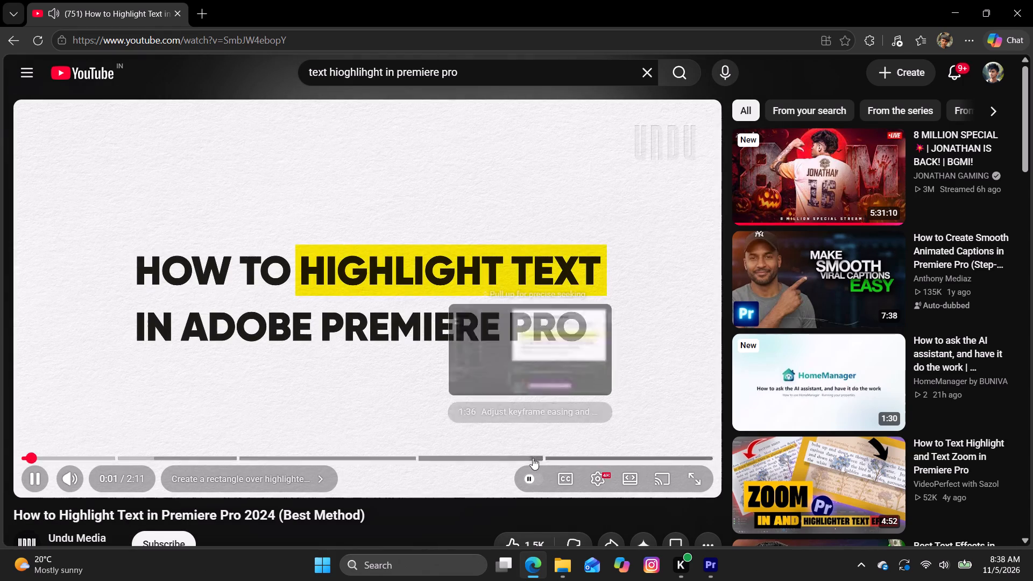
Set the highlight tutorial's playback speed to 1.5x and continue watching it.
{"action": "left_click", "coordinate": [596, 478]}
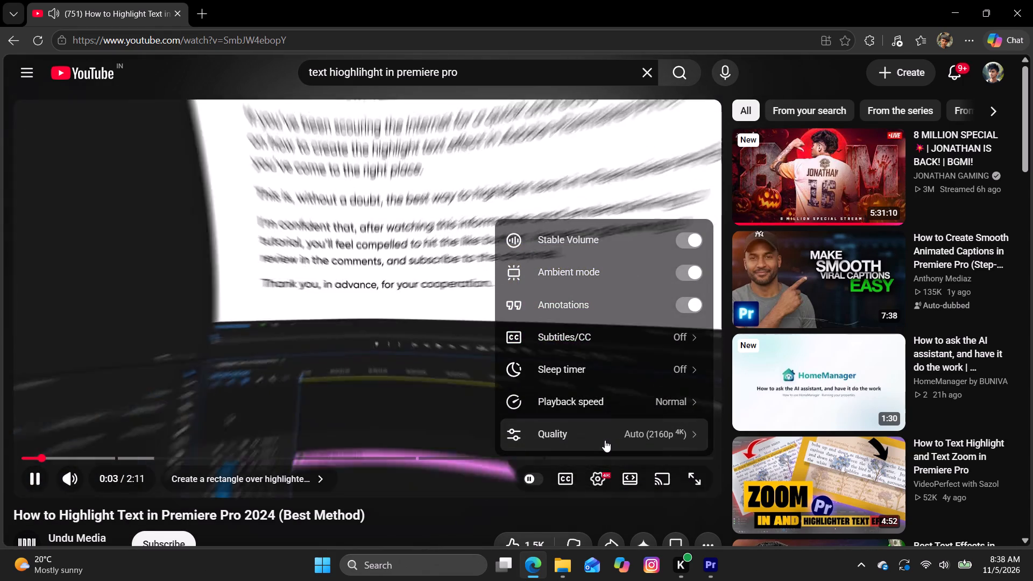
{"action": "left_click", "coordinate": [631, 414]}
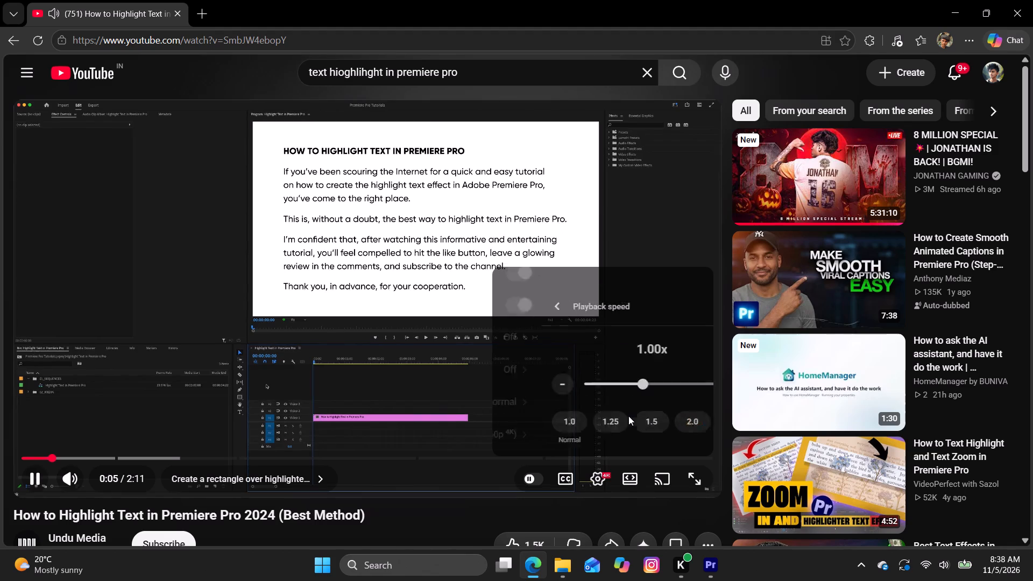
{"action": "left_click", "coordinate": [609, 425]}
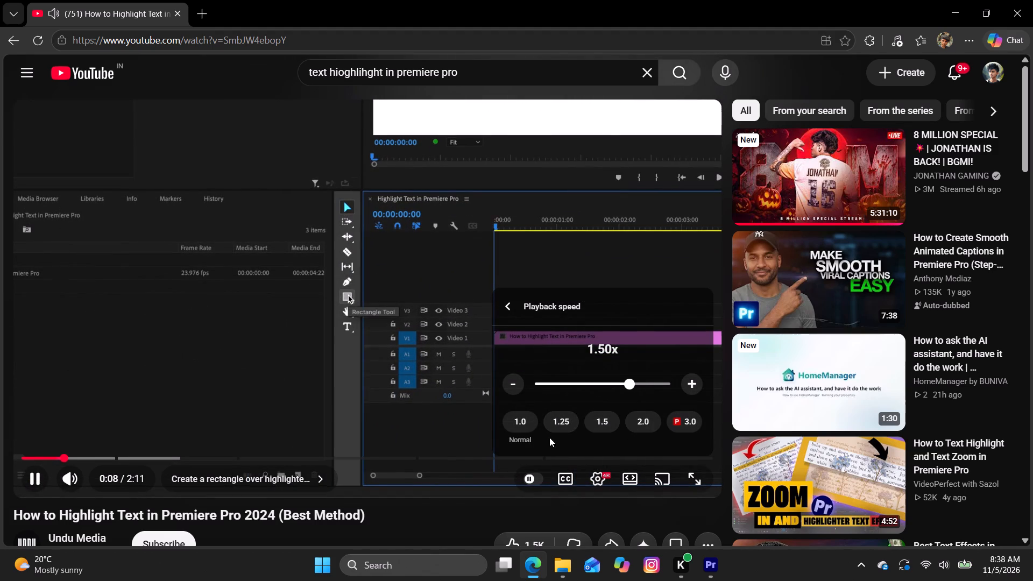
{"action": "left_click", "coordinate": [608, 480]}
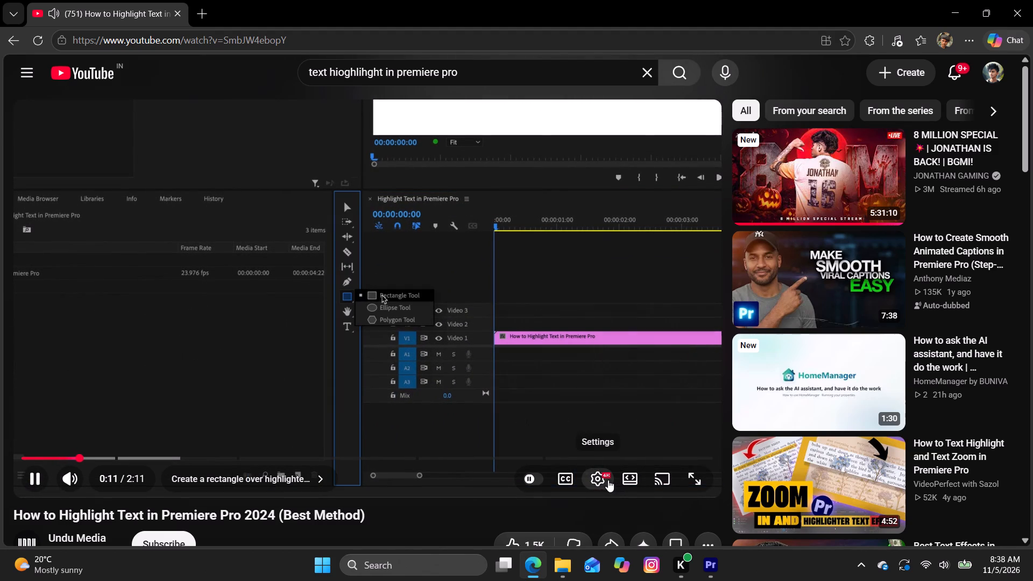